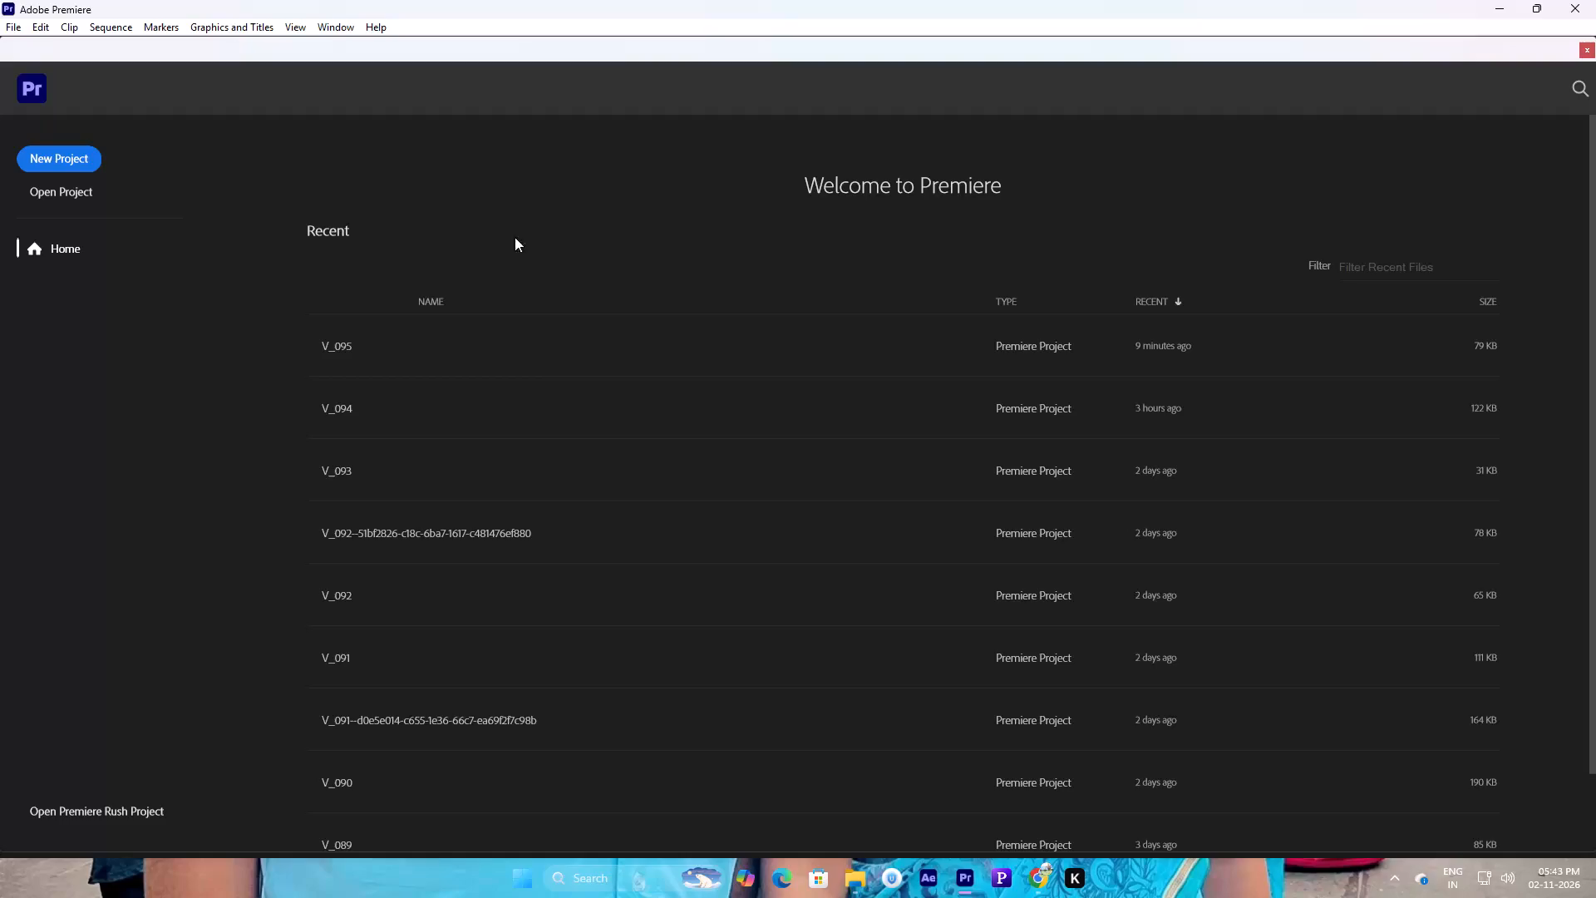
Create a new project named V_096, keeping the default location and no template.
{"action": "left_click", "coordinate": [60, 152]}
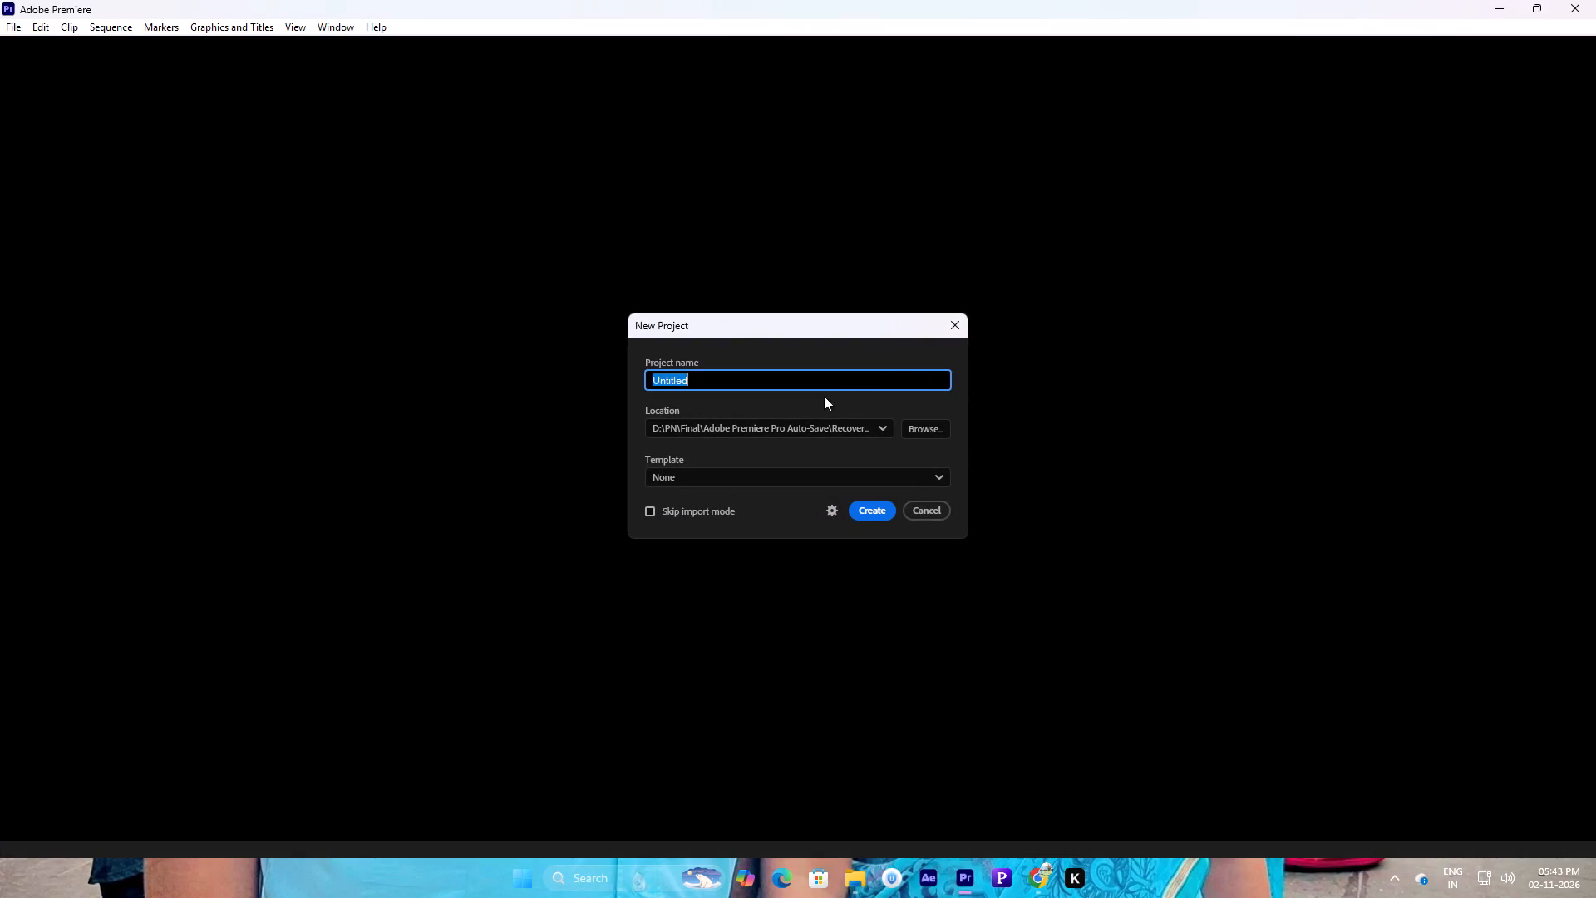
{"action": "key", "text": "BackSpace"}
{"action": "key", "text": "v"}
{"action": "type", "text": "_0"}
{"action": "type", "text": "96"}
{"action": "key", "text": "Return"}
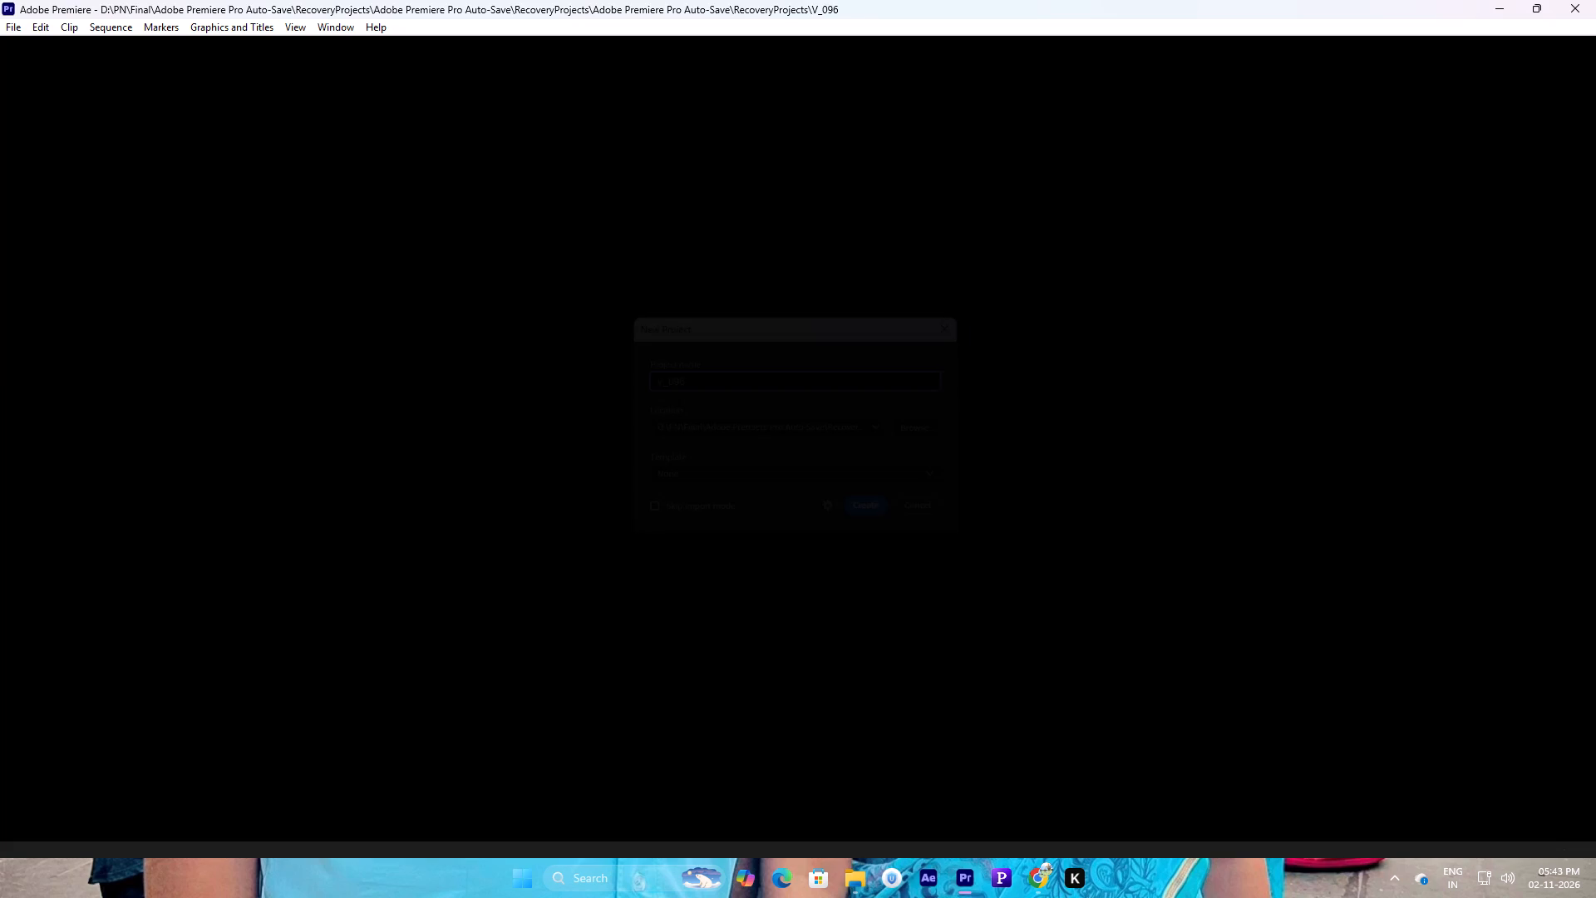
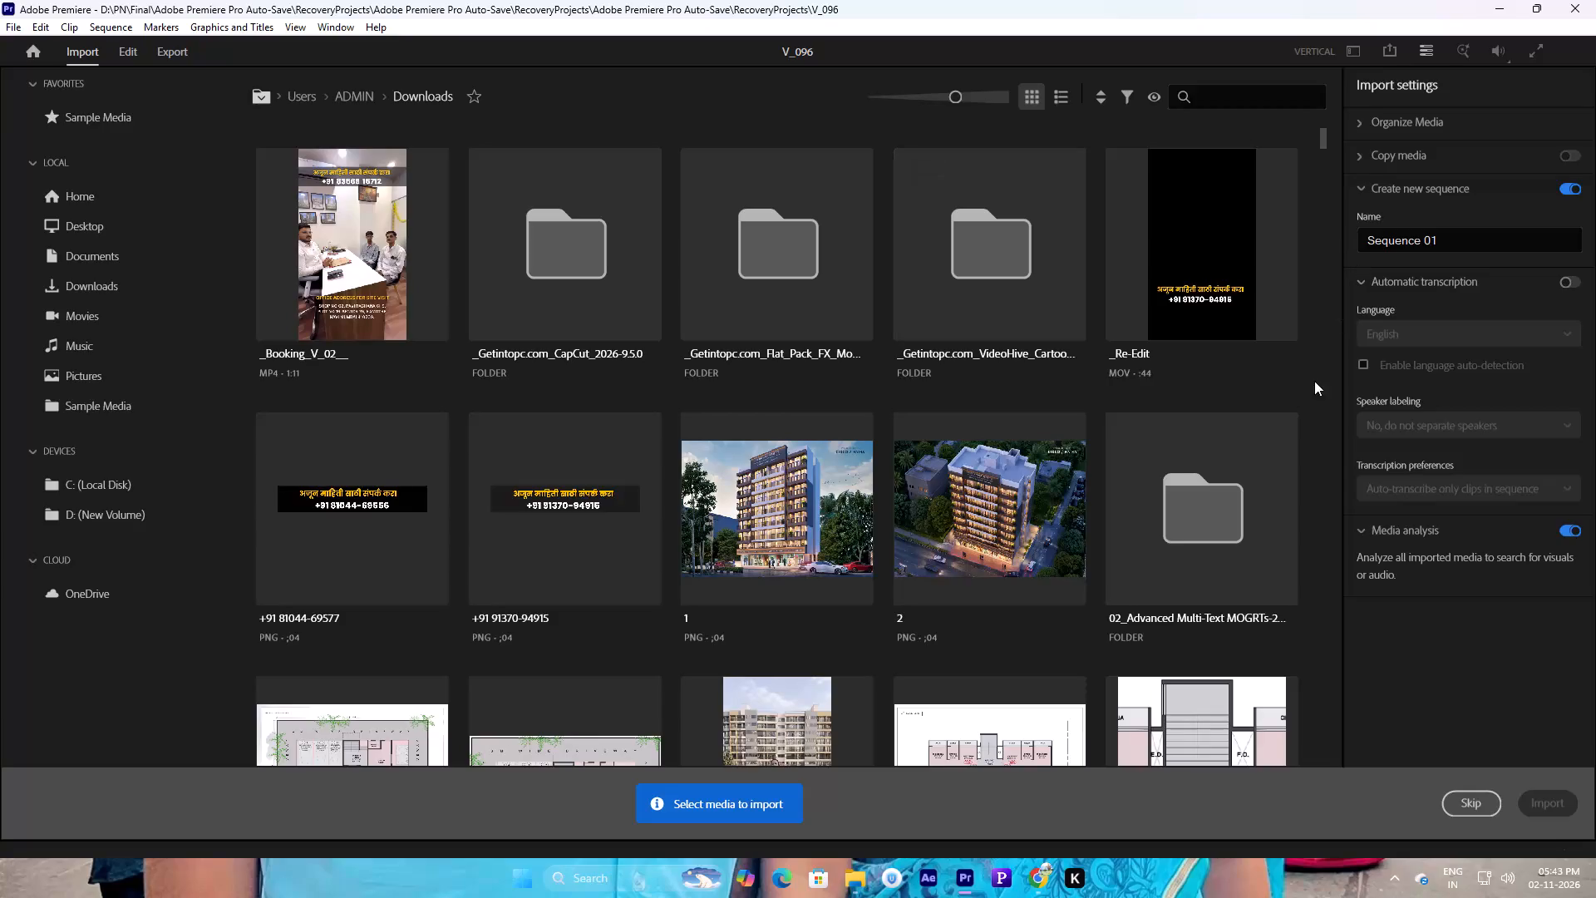
Skip the initial media import and go straight to the empty V_096 project's editing workspace.
{"action": "scroll", "coordinate": [1334, 398], "scroll_direction": "up", "scroll_amount": 1}
{"action": "left_click", "coordinate": [1475, 804]}
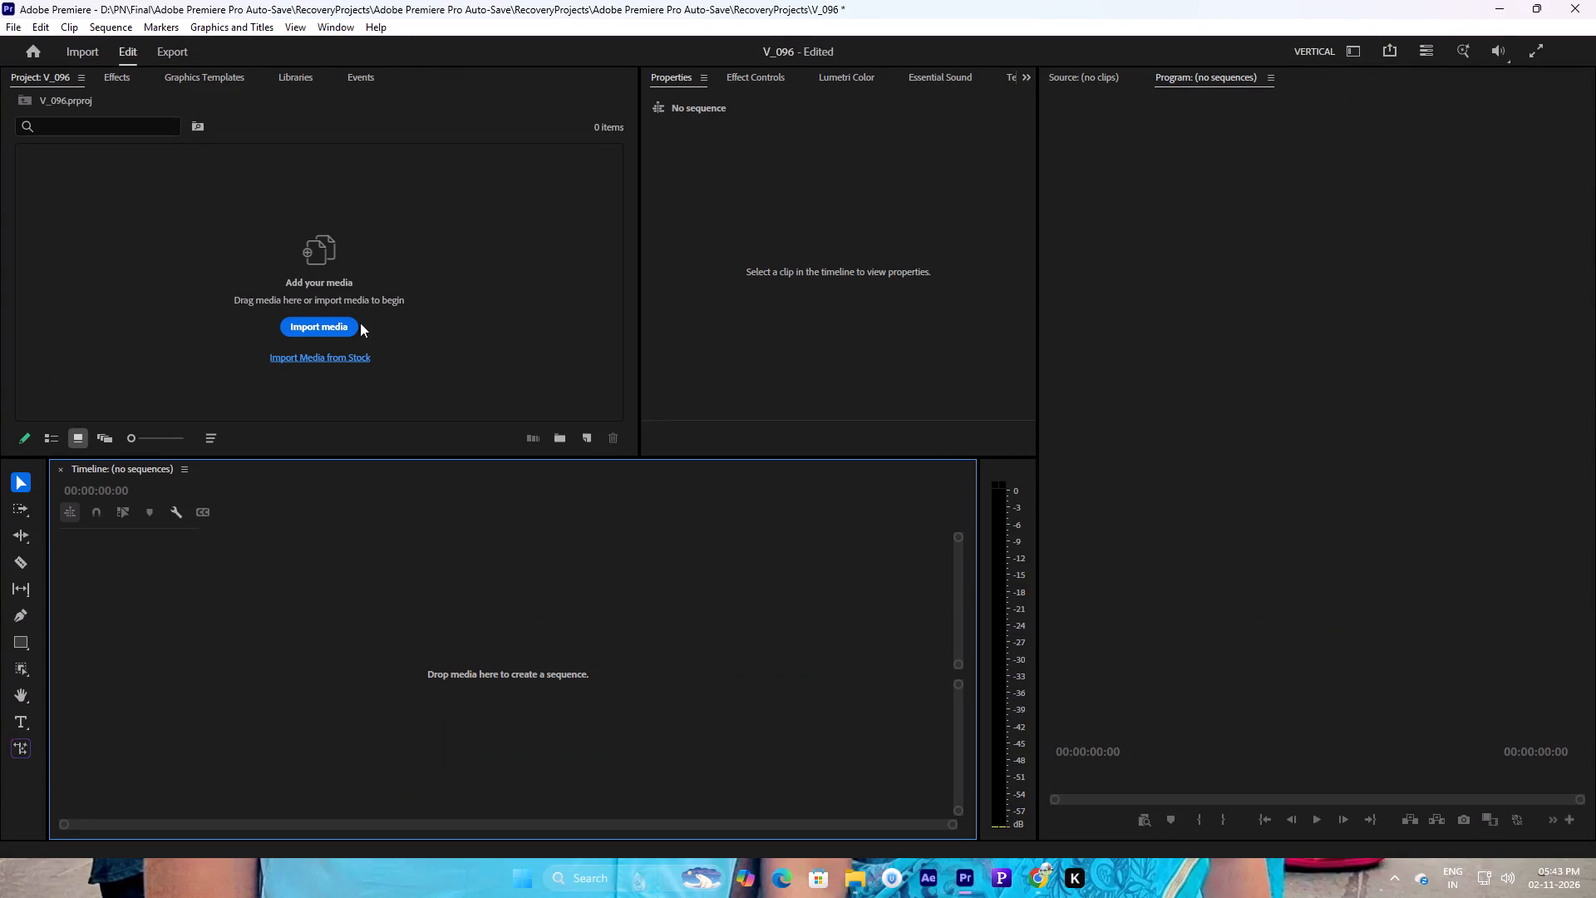
Import the consecutive run of video clips from IMG_4234 through IMG_4169 in the Downloads folder, leaving out the WhatsApp video.
{"action": "left_click", "coordinate": [312, 327]}
{"action": "left_click", "coordinate": [304, 224]}
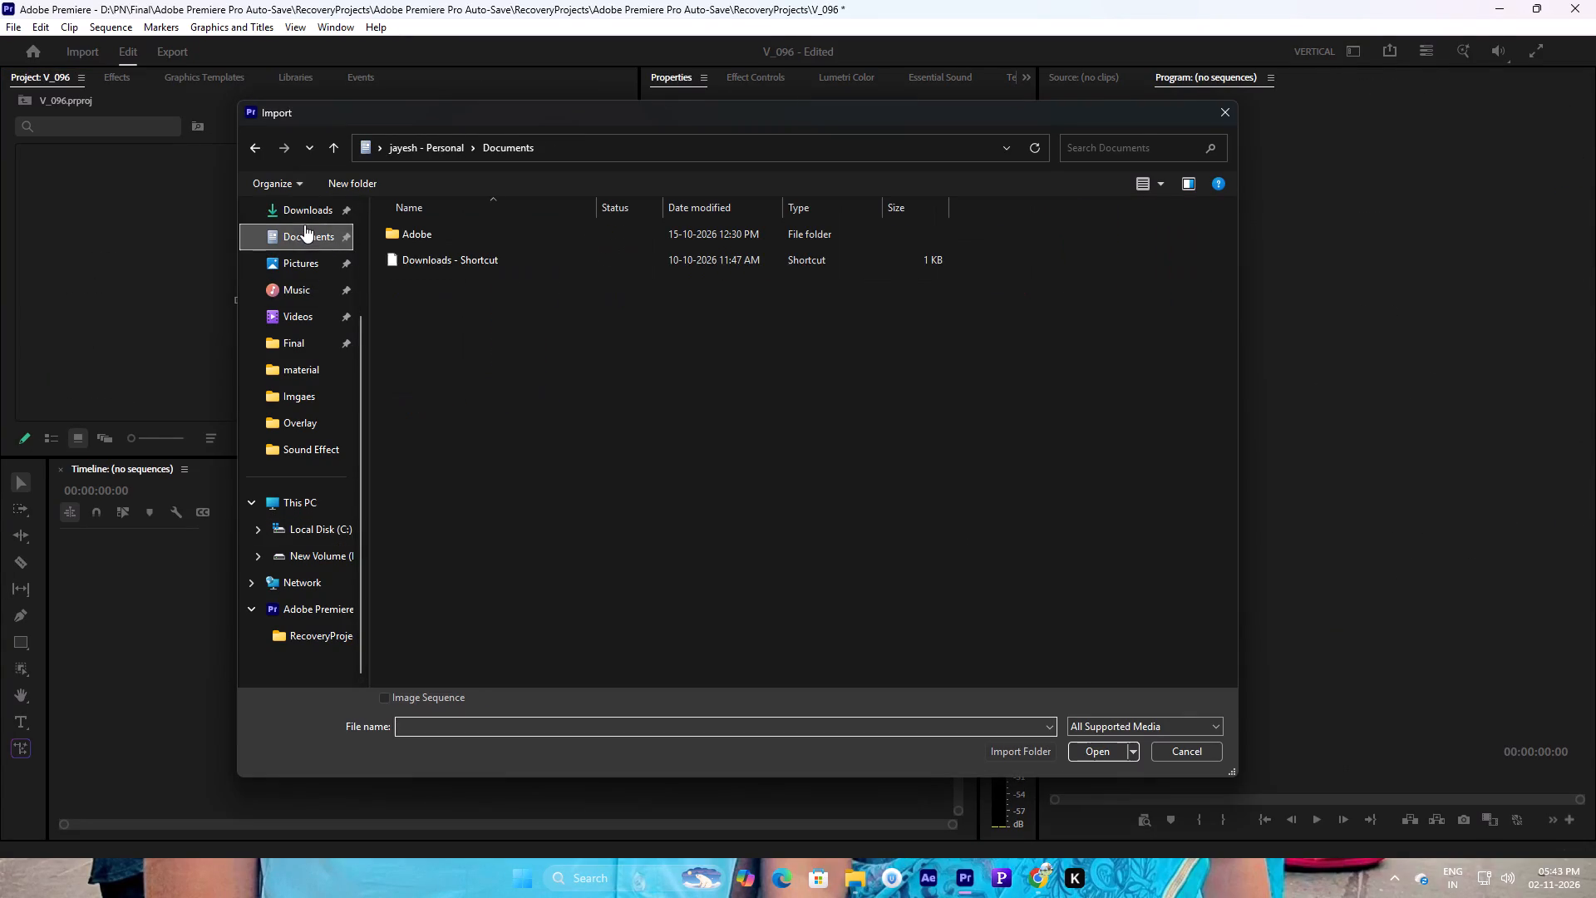
{"action": "left_click", "coordinate": [304, 204]}
{"action": "scroll", "coordinate": [284, 287], "scroll_direction": "up", "scroll_amount": 3}
{"action": "left_click", "coordinate": [442, 346]}
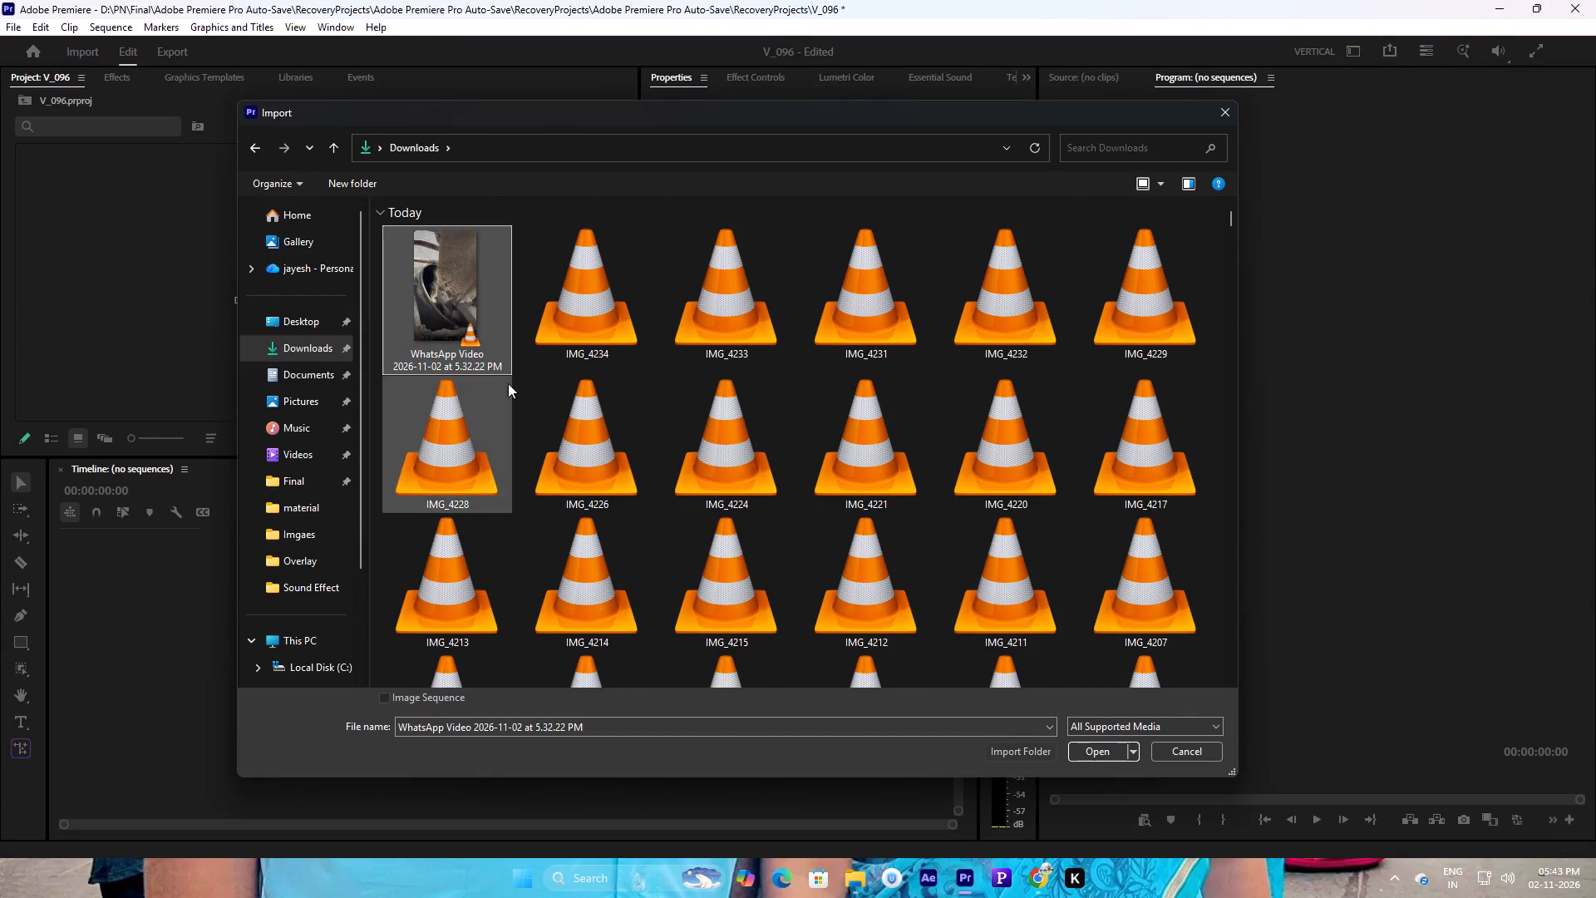
{"action": "left_click", "coordinate": [562, 339]}
{"action": "scroll", "coordinate": [767, 568], "scroll_direction": "down", "scroll_amount": 8}
{"action": "scroll", "coordinate": [746, 566], "scroll_direction": "up", "scroll_amount": 5}
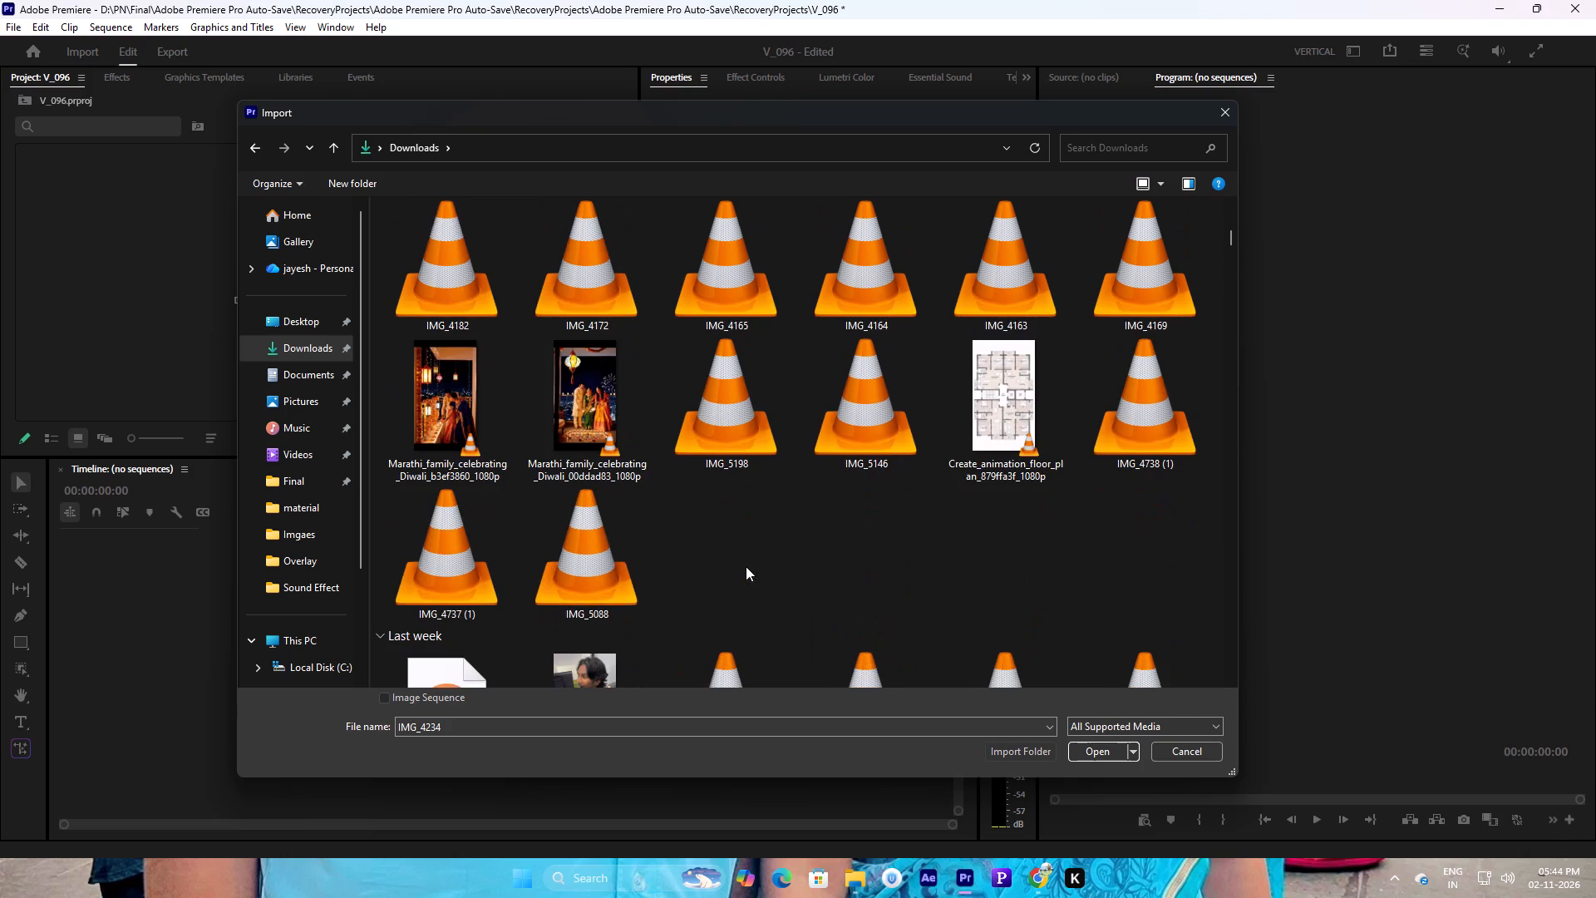
{"action": "scroll", "coordinate": [589, 480], "scroll_direction": "up", "scroll_amount": 2}
{"action": "scroll", "coordinate": [718, 502], "scroll_direction": "up", "scroll_amount": 1}
{"action": "scroll", "coordinate": [844, 534], "scroll_direction": "down", "scroll_amount": 1}
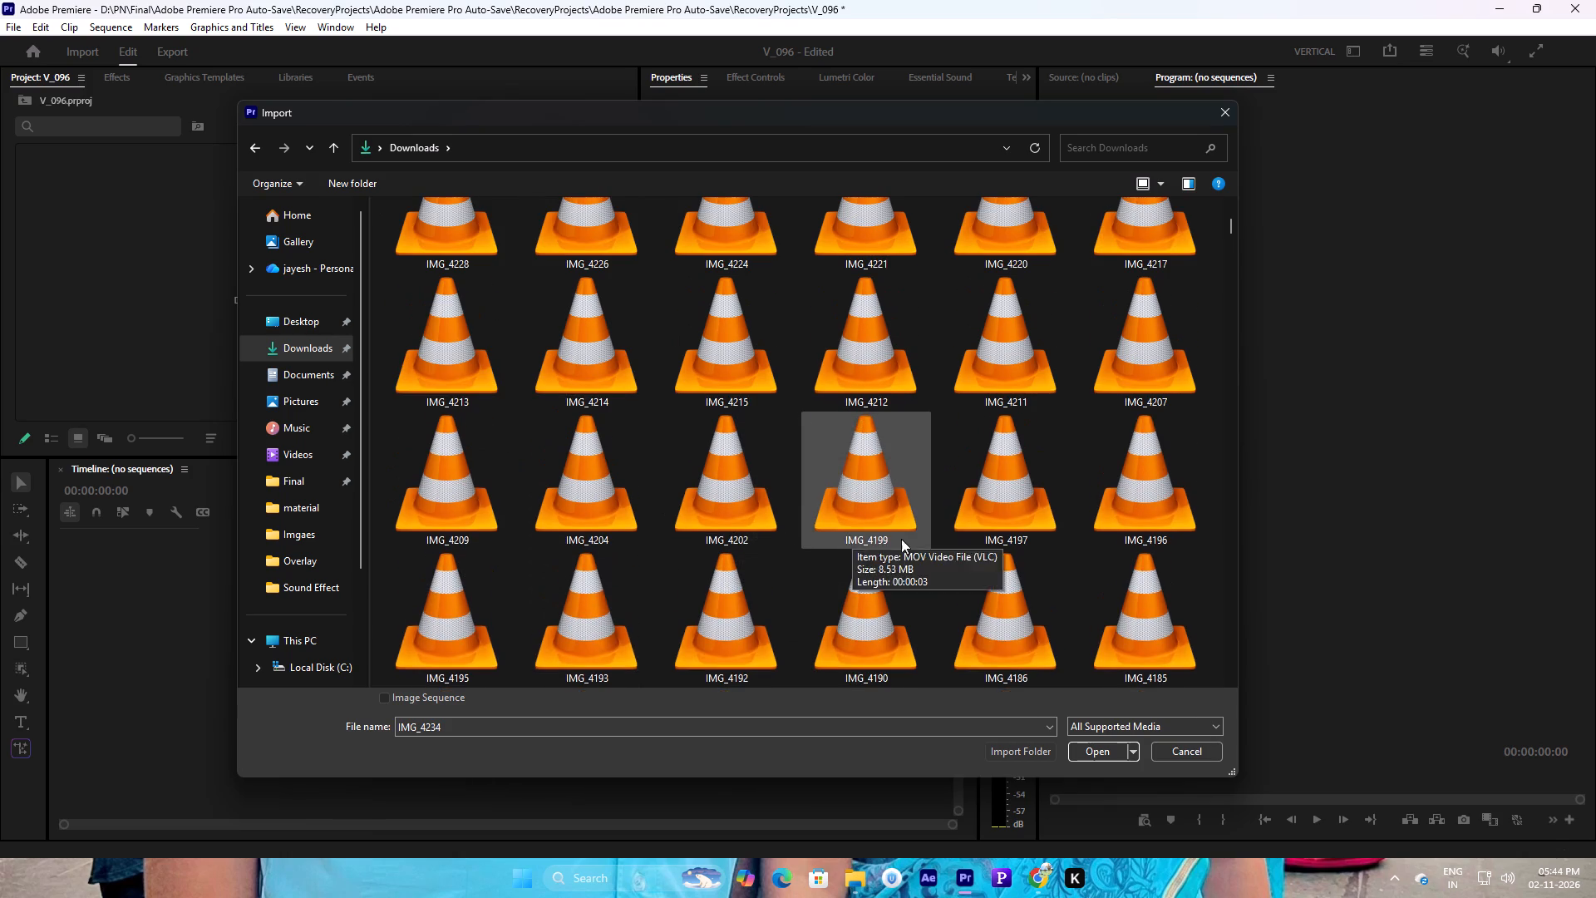
{"action": "scroll", "coordinate": [1049, 531], "scroll_direction": "down", "scroll_amount": 1}
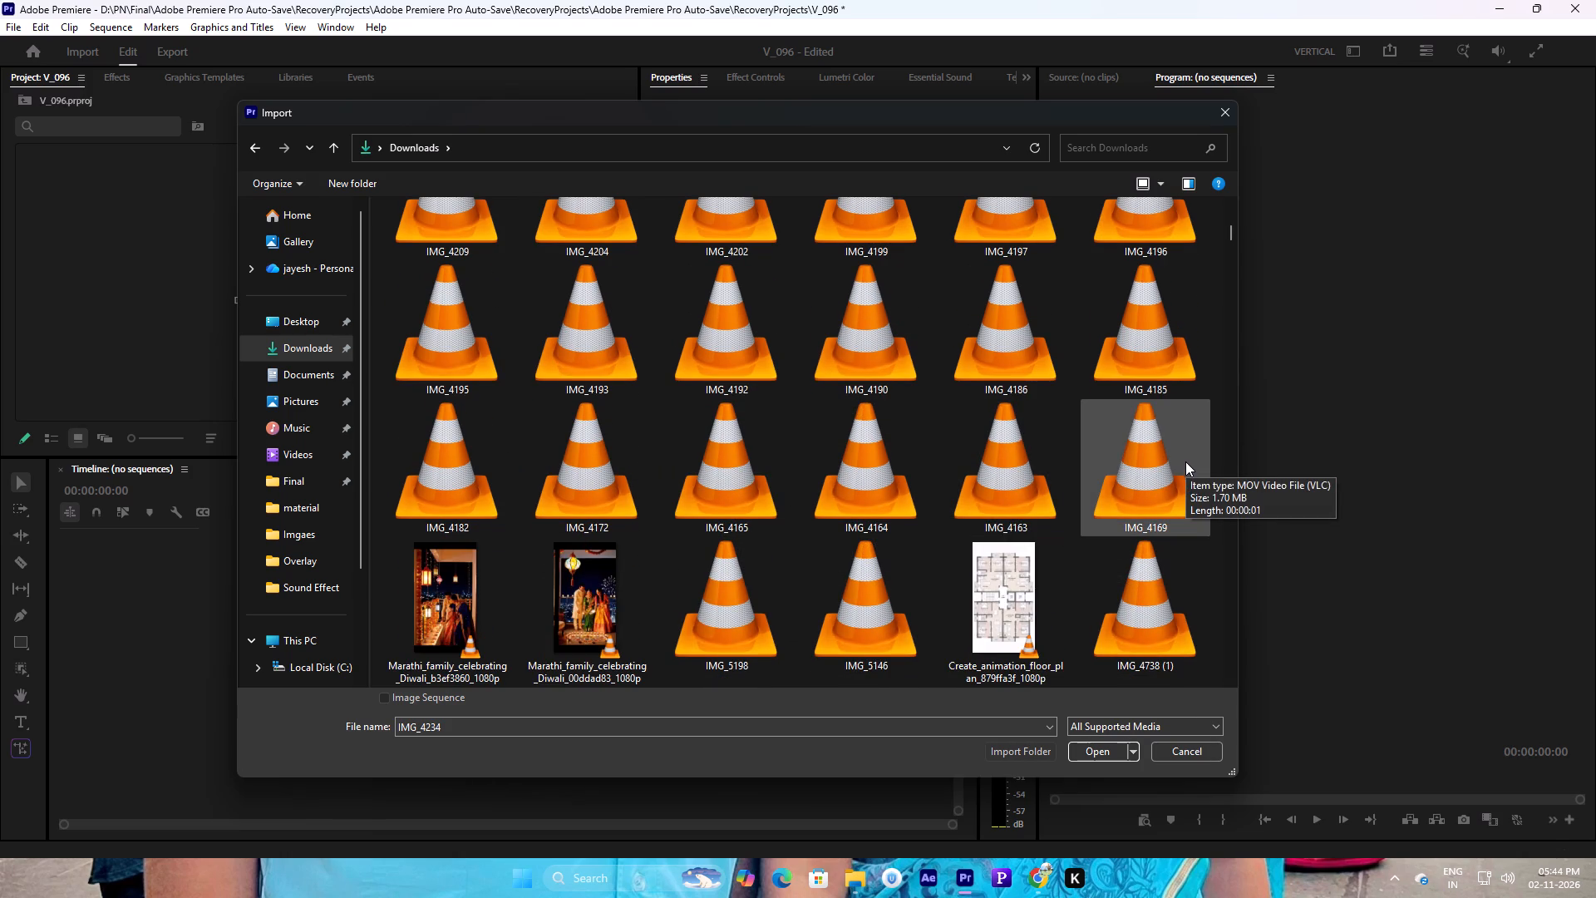
{"action": "left_click", "coordinate": [1185, 461], "text": "shift"}
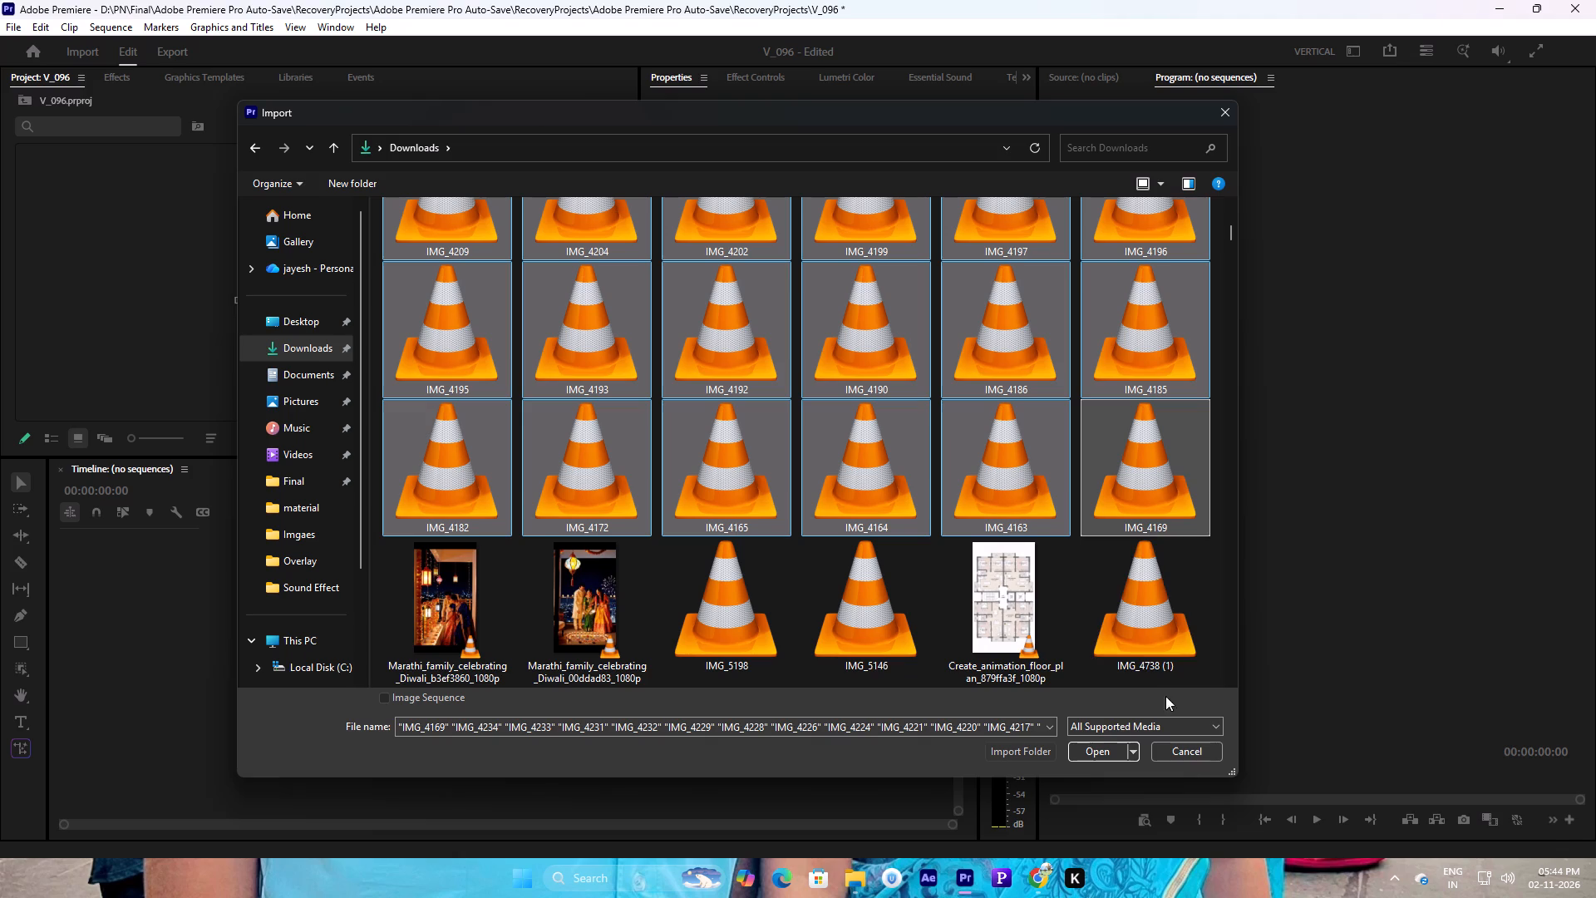
{"action": "scroll", "coordinate": [1068, 507], "scroll_direction": "up", "scroll_amount": 1}
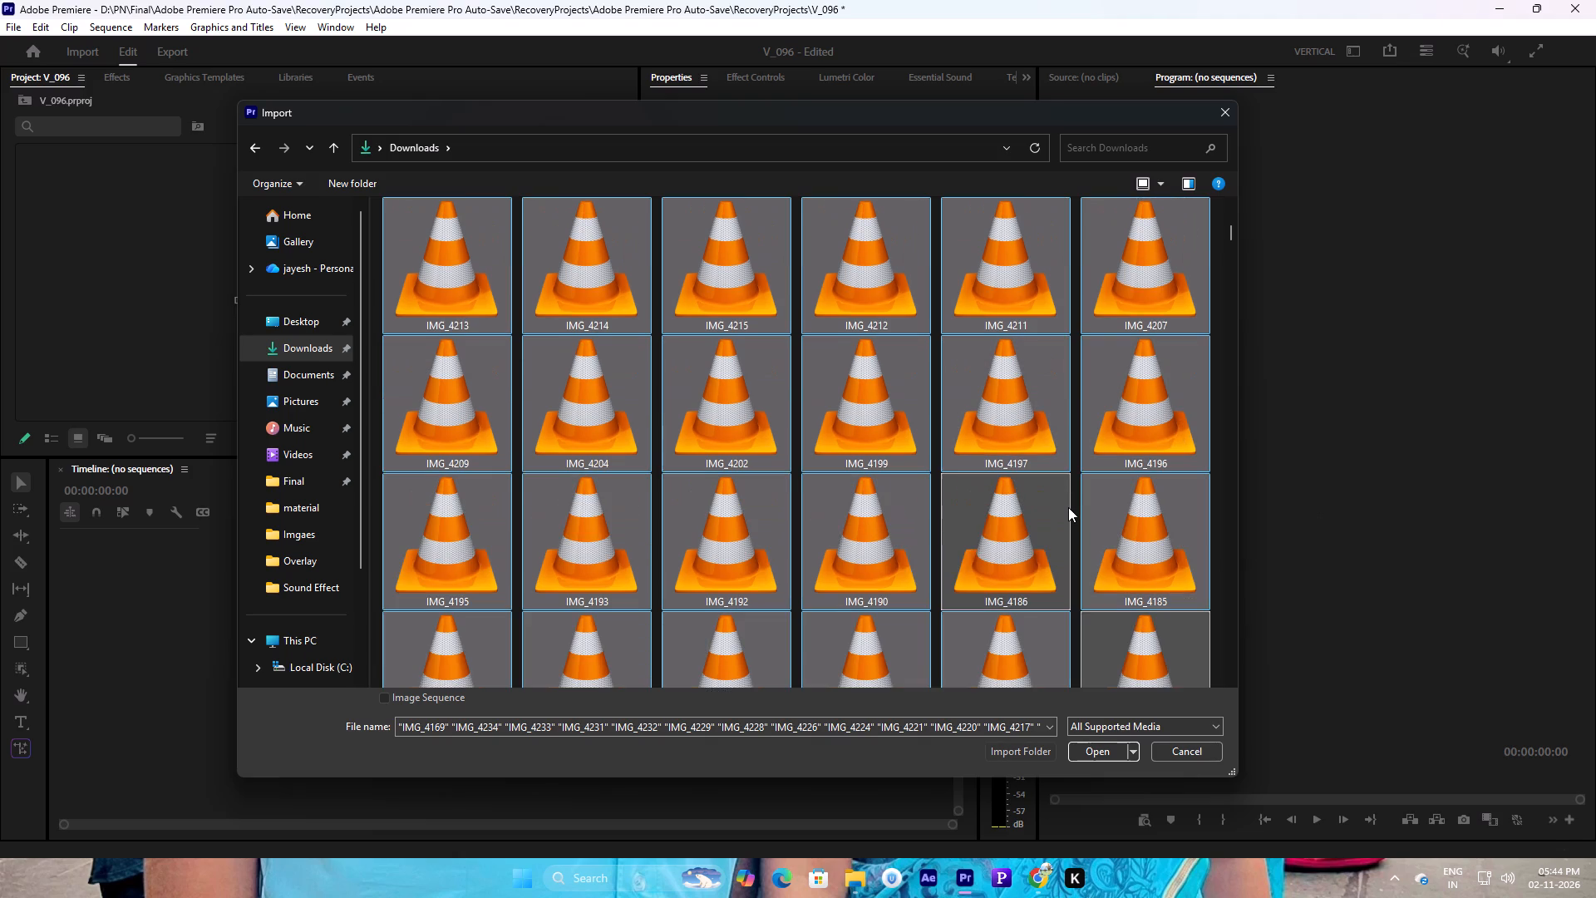
{"action": "scroll", "coordinate": [1068, 507], "scroll_direction": "down", "scroll_amount": 1}
{"action": "scroll", "coordinate": [1068, 507], "scroll_direction": "up", "scroll_amount": 4}
{"action": "left_click", "coordinate": [1077, 756]}
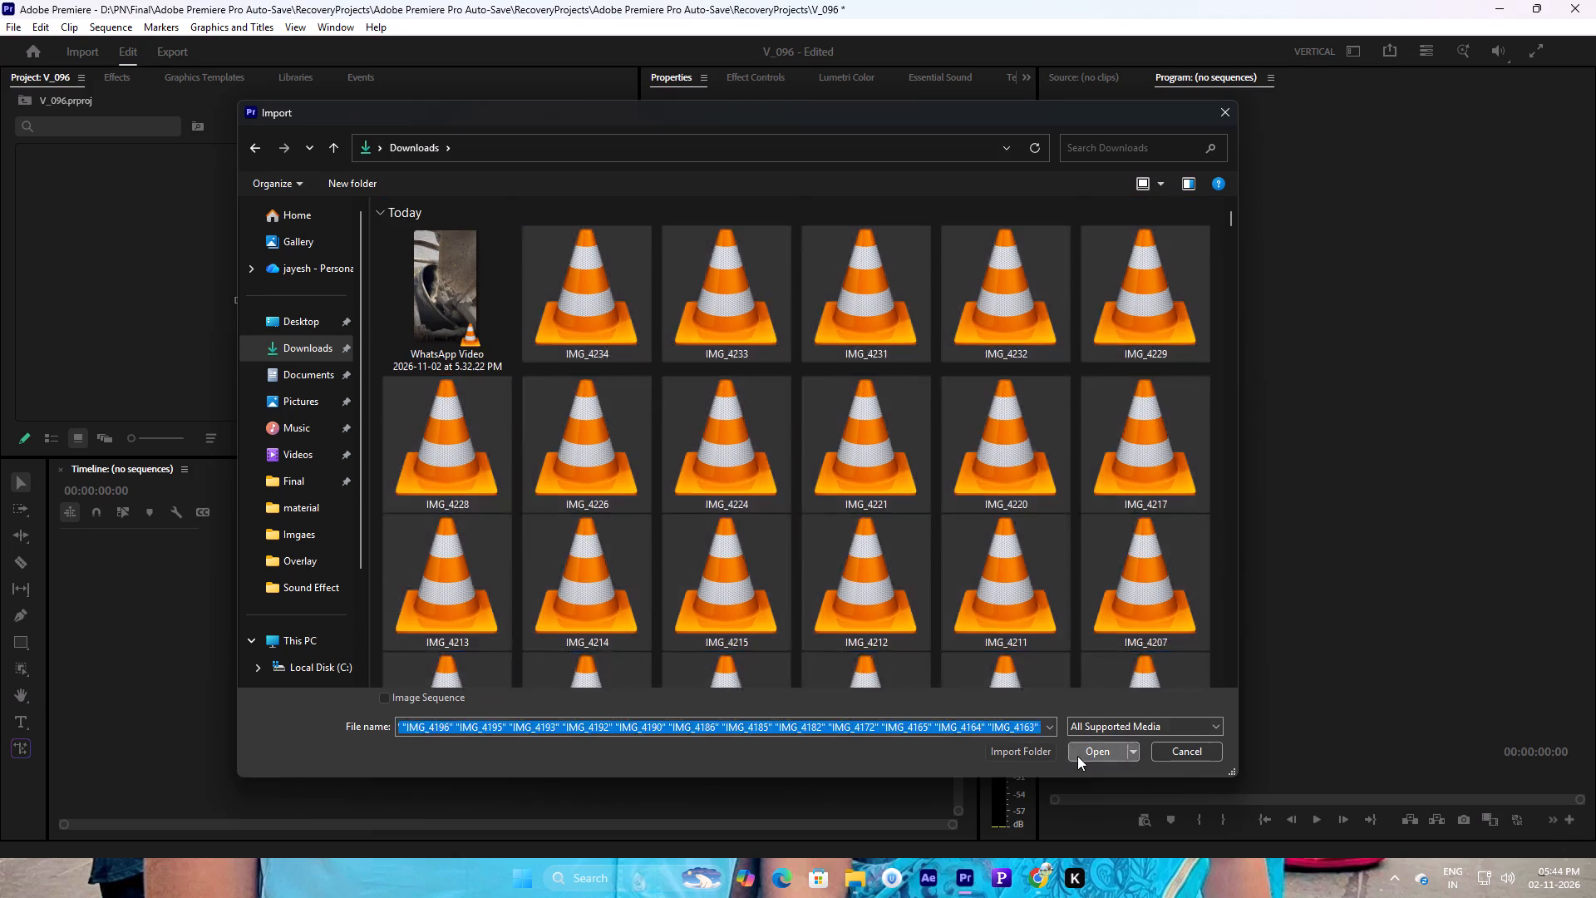
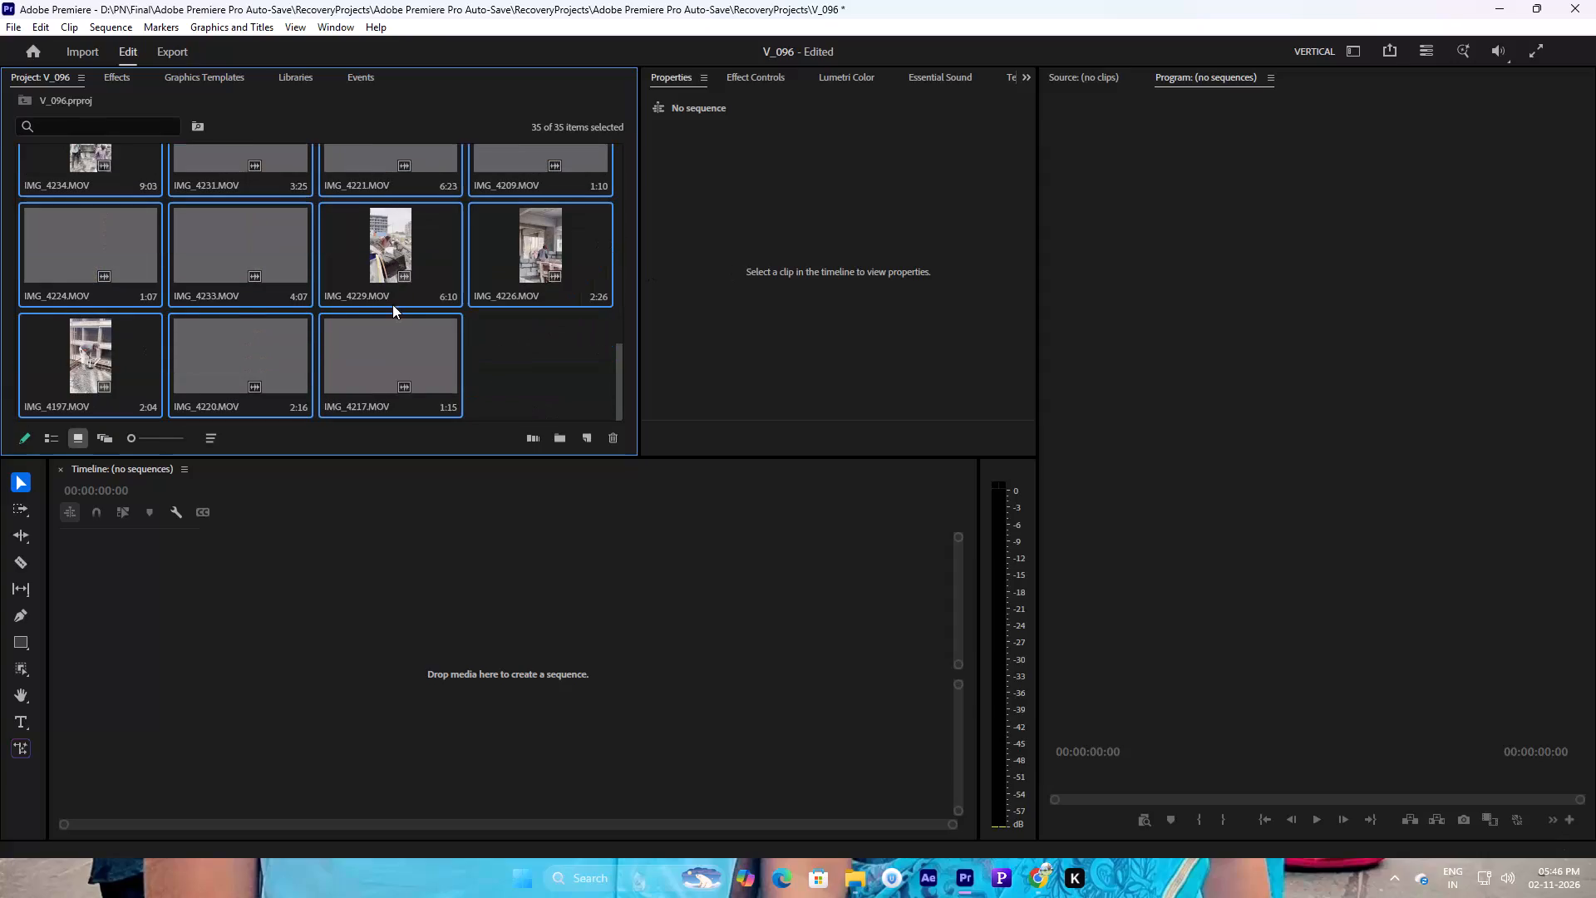
Create a new sequence from all the selected imported IMG clips in the V_096 project.
{"action": "scroll", "coordinate": [382, 333], "scroll_direction": "up", "scroll_amount": 17}
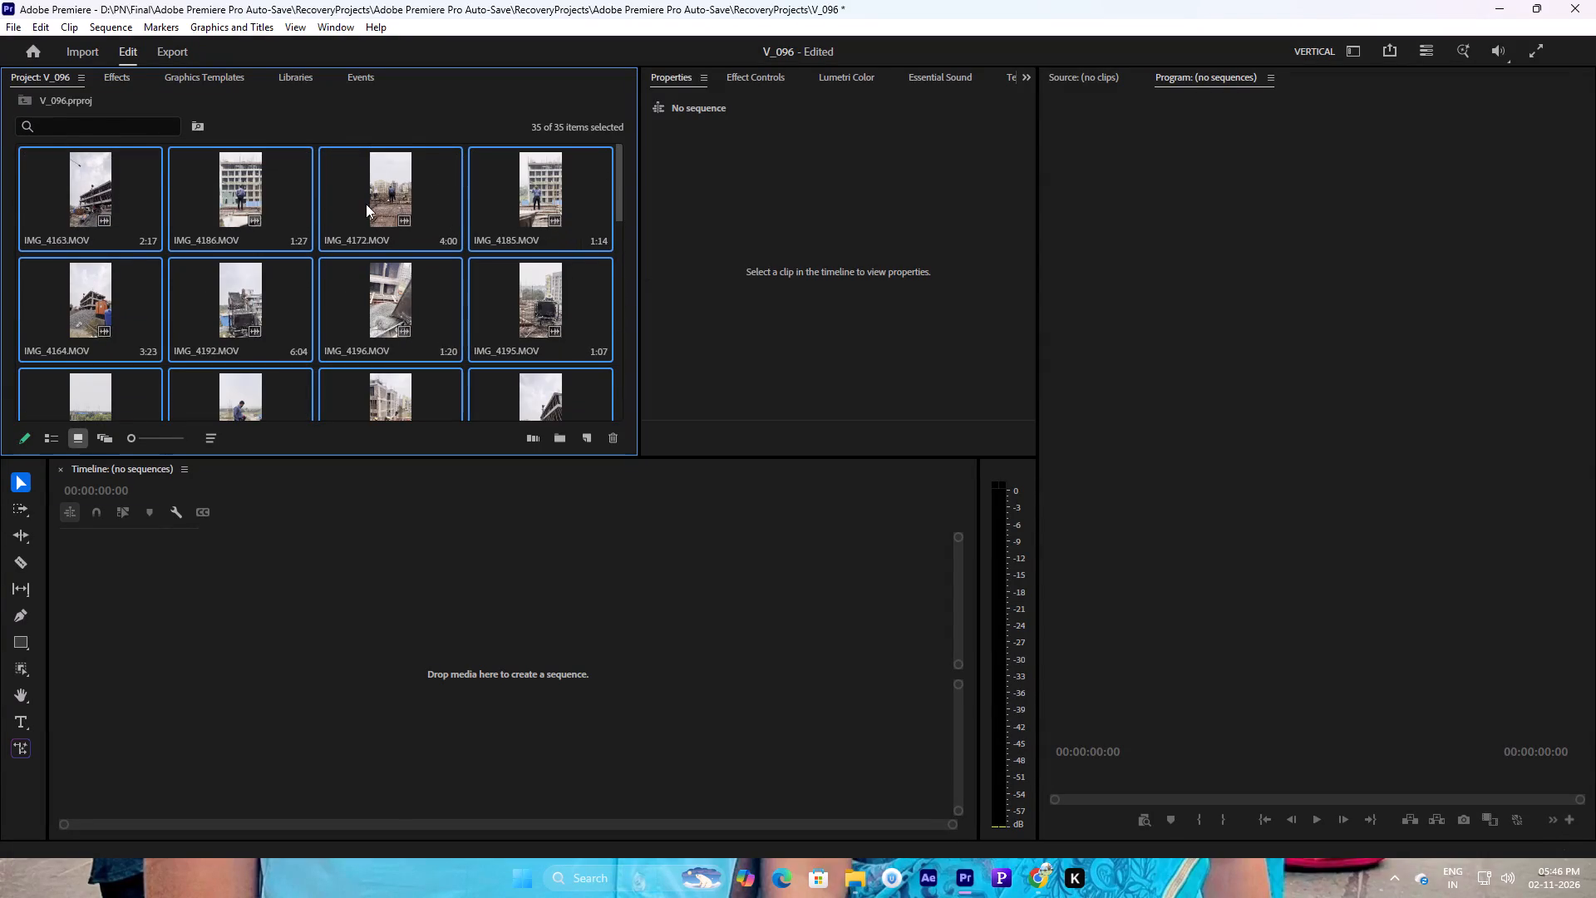
{"action": "right_click", "coordinate": [350, 220]}
{"action": "left_click", "coordinate": [442, 448]}
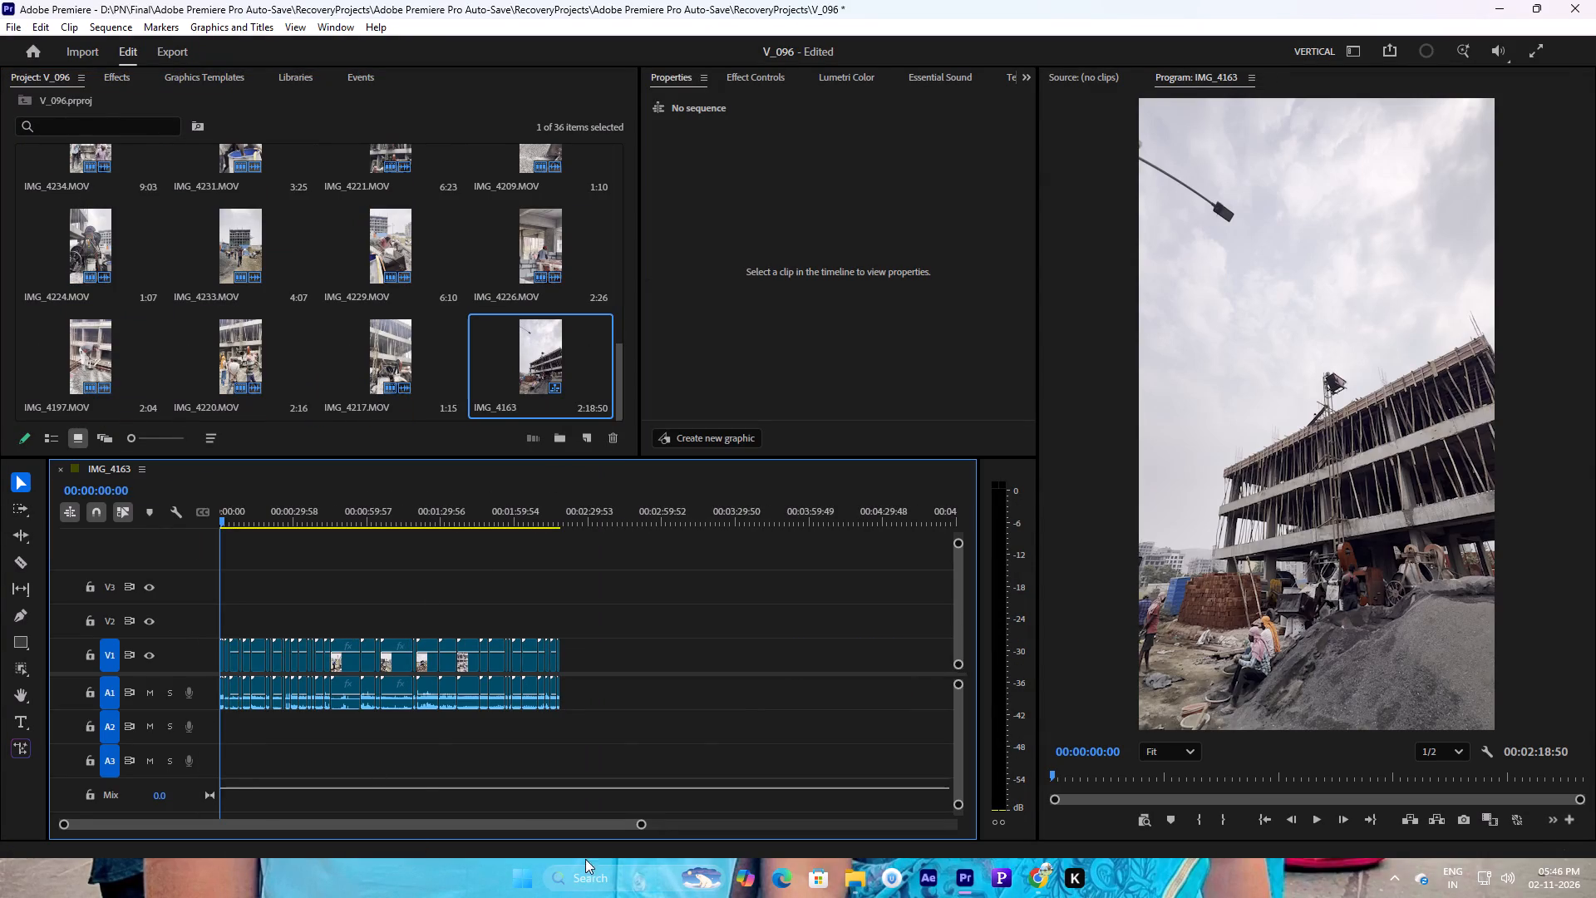
{"action": "left_click_drag", "start_coordinate": [642, 822], "coordinate": [497, 834]}
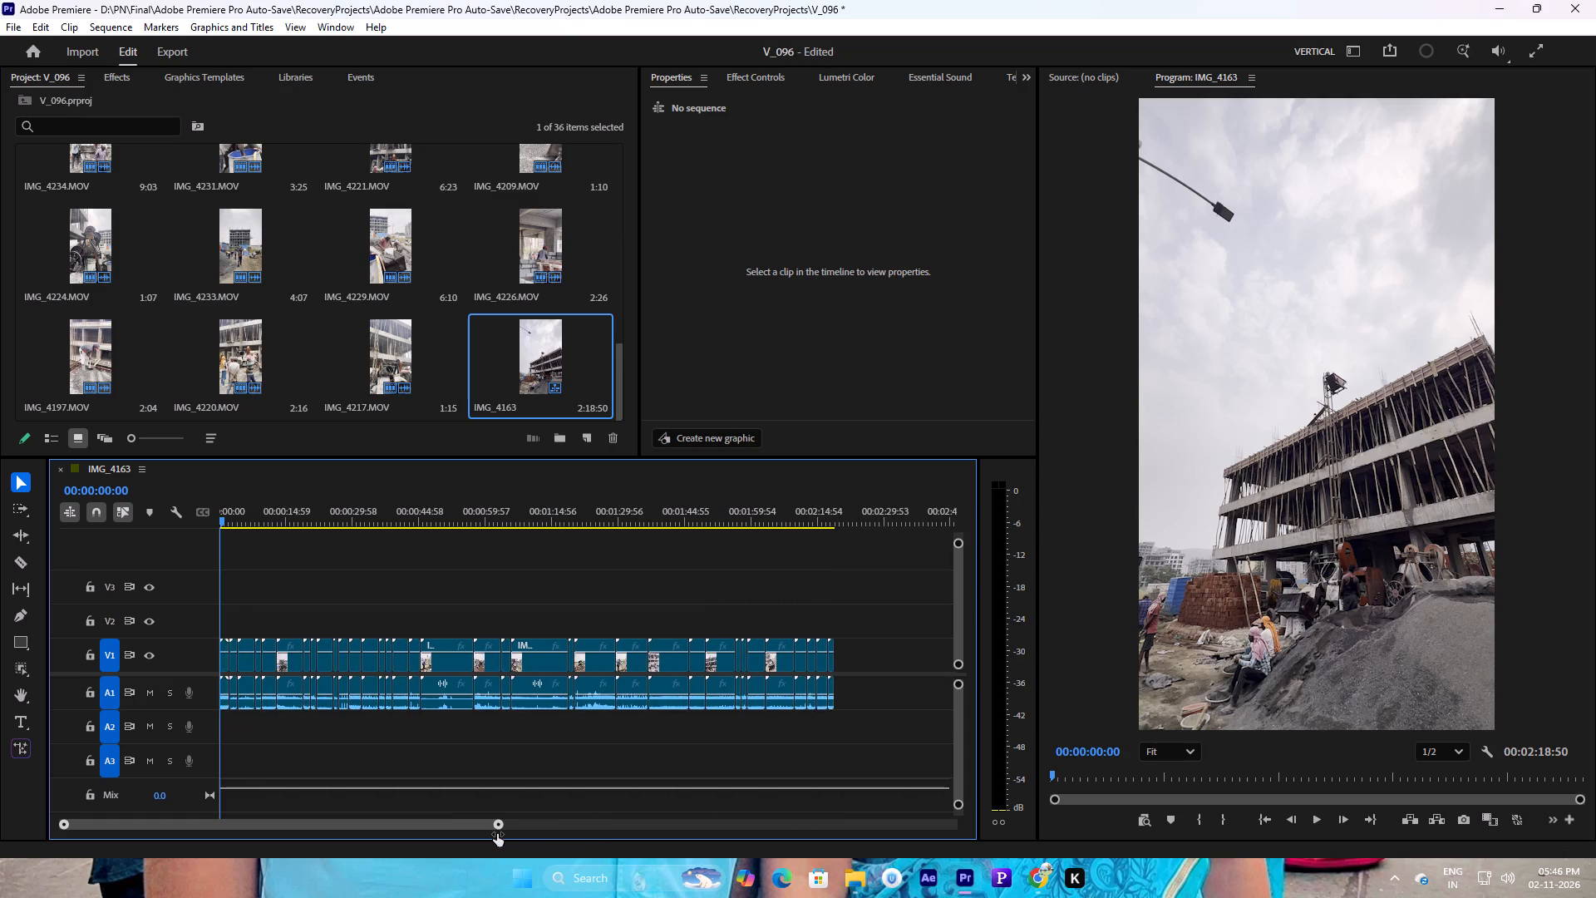
{"action": "left_click_drag", "start_coordinate": [497, 834], "coordinate": [374, 799]}
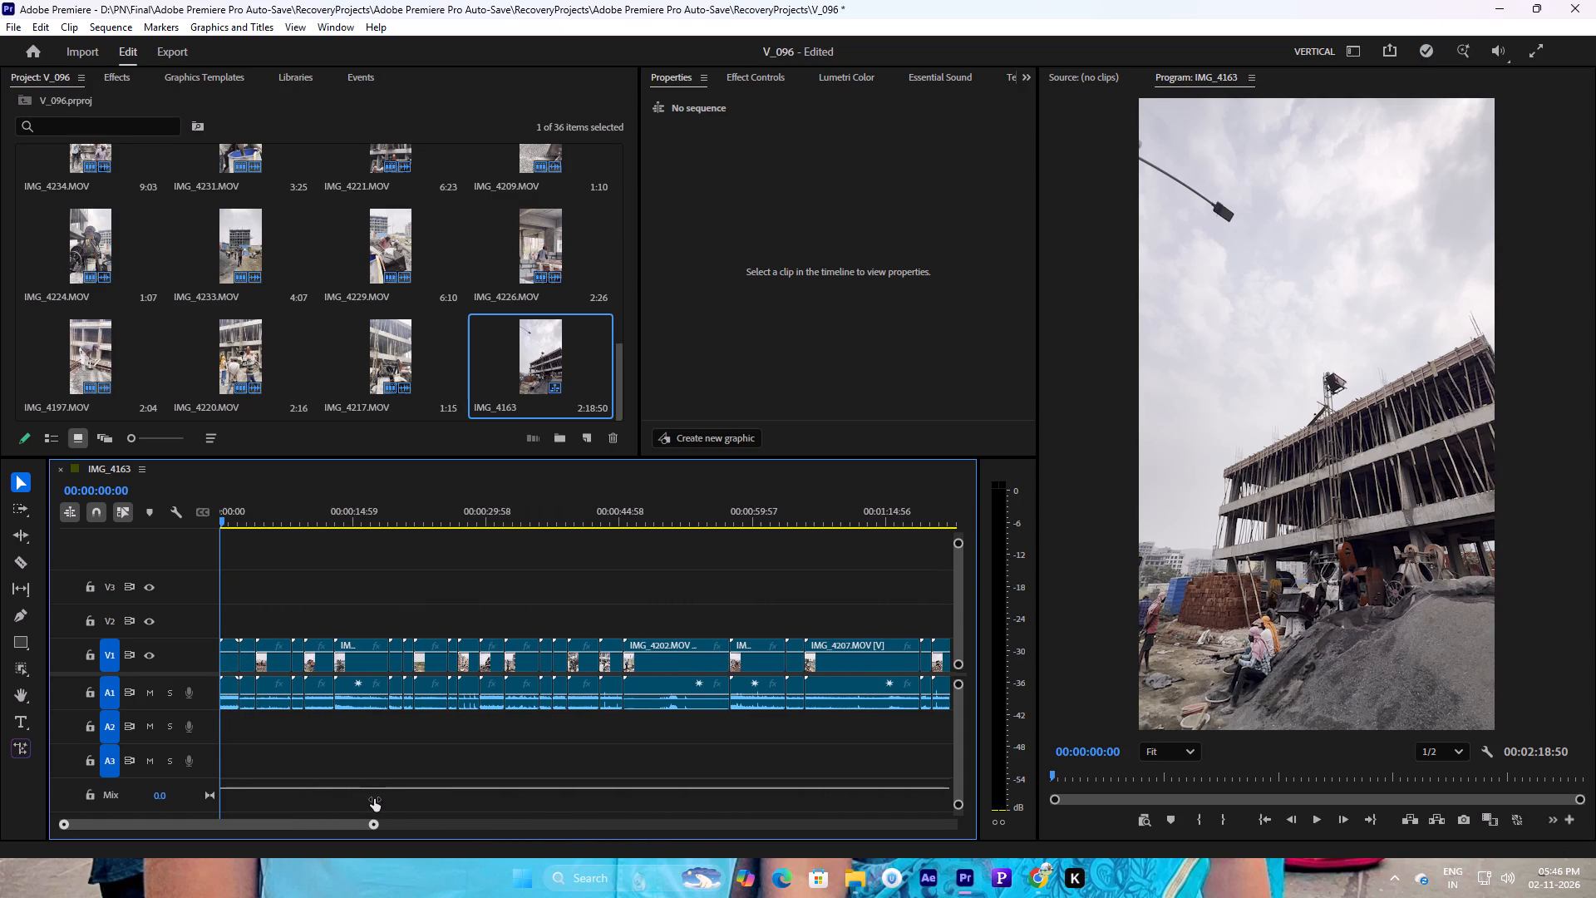
{"action": "left_click_drag", "start_coordinate": [374, 799], "coordinate": [441, 789]}
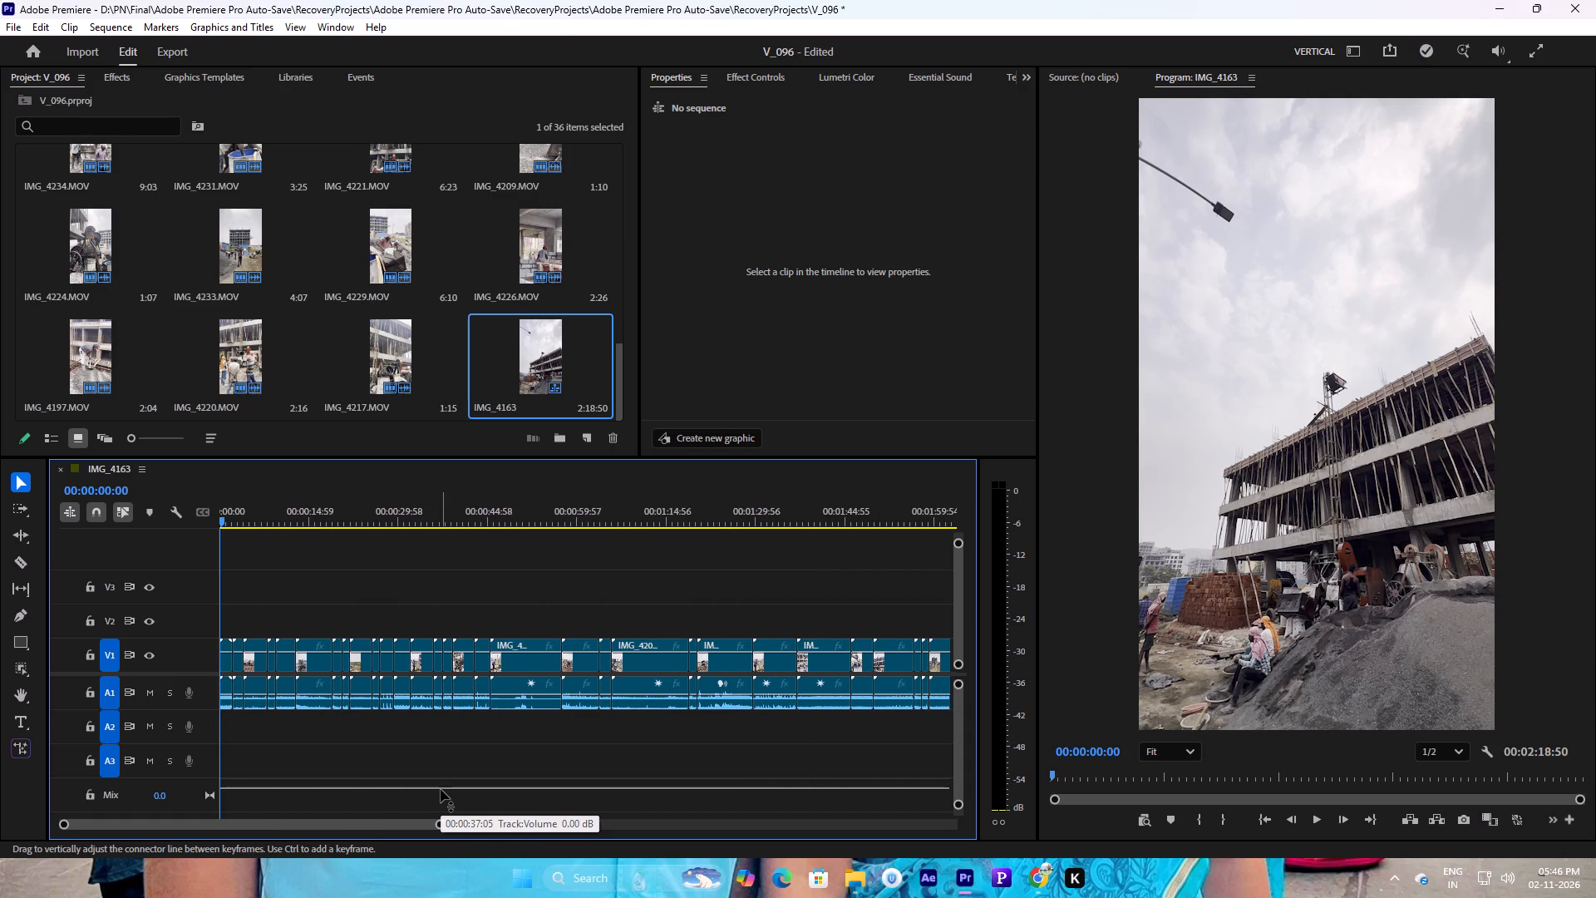
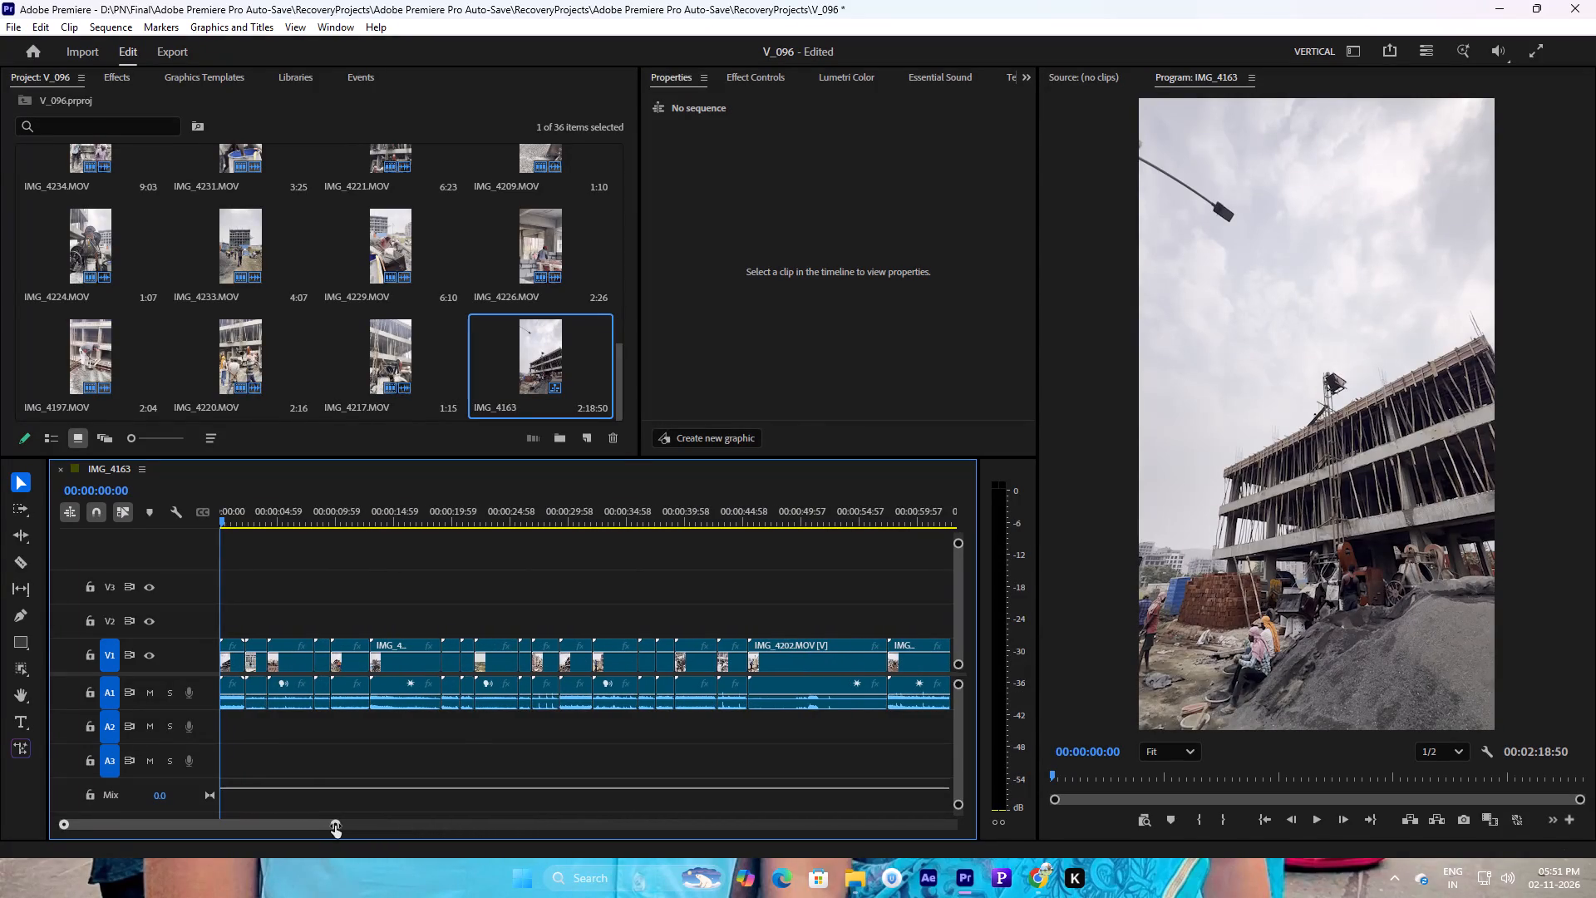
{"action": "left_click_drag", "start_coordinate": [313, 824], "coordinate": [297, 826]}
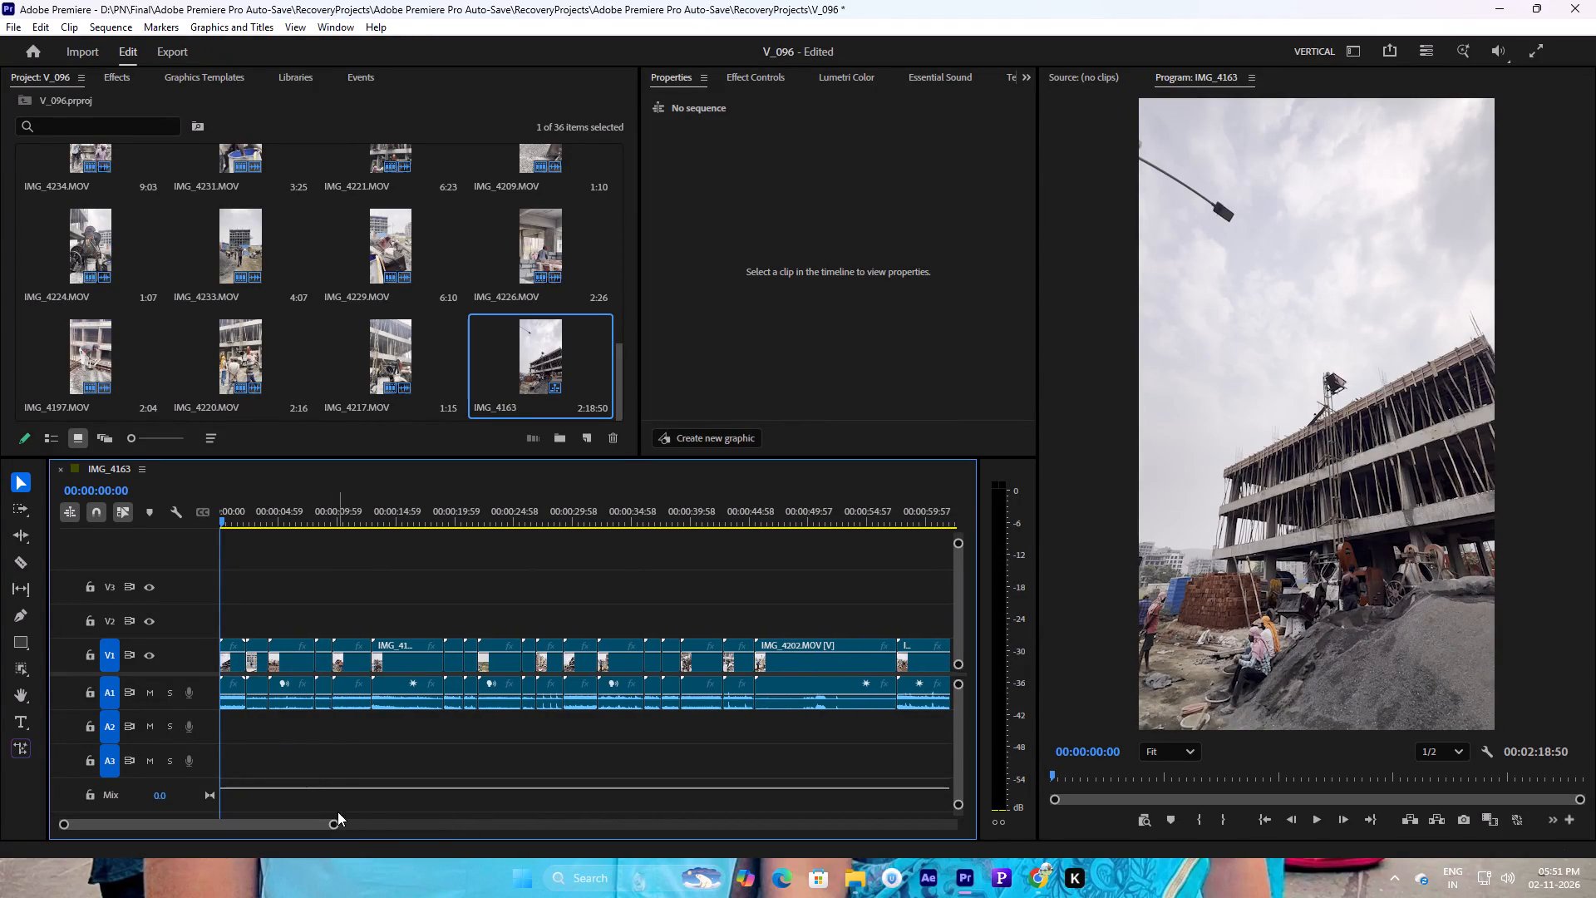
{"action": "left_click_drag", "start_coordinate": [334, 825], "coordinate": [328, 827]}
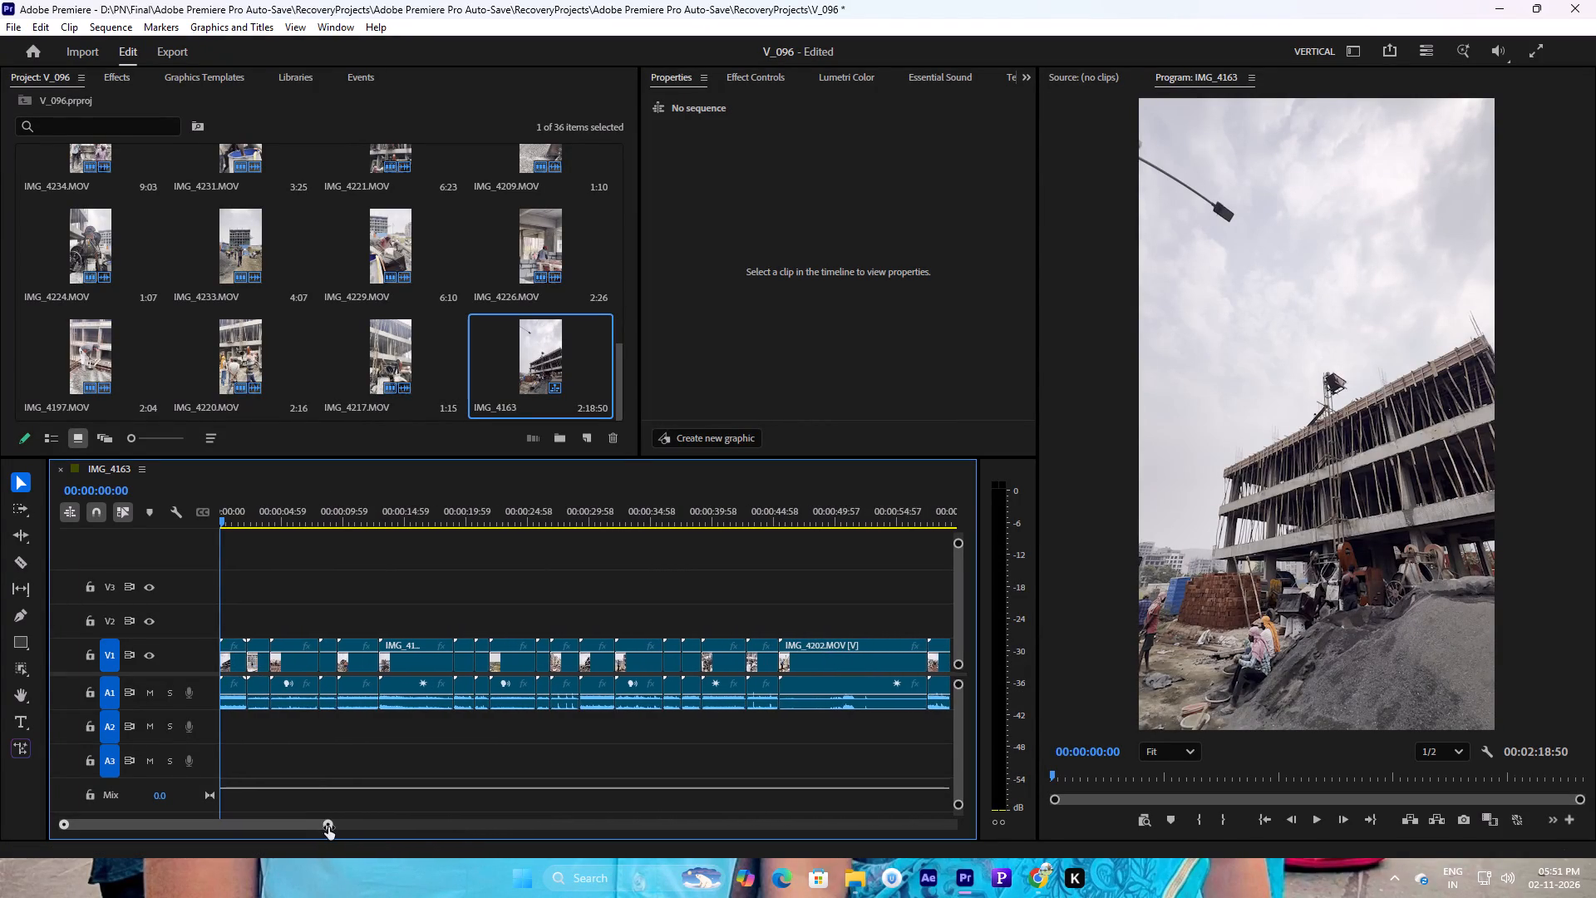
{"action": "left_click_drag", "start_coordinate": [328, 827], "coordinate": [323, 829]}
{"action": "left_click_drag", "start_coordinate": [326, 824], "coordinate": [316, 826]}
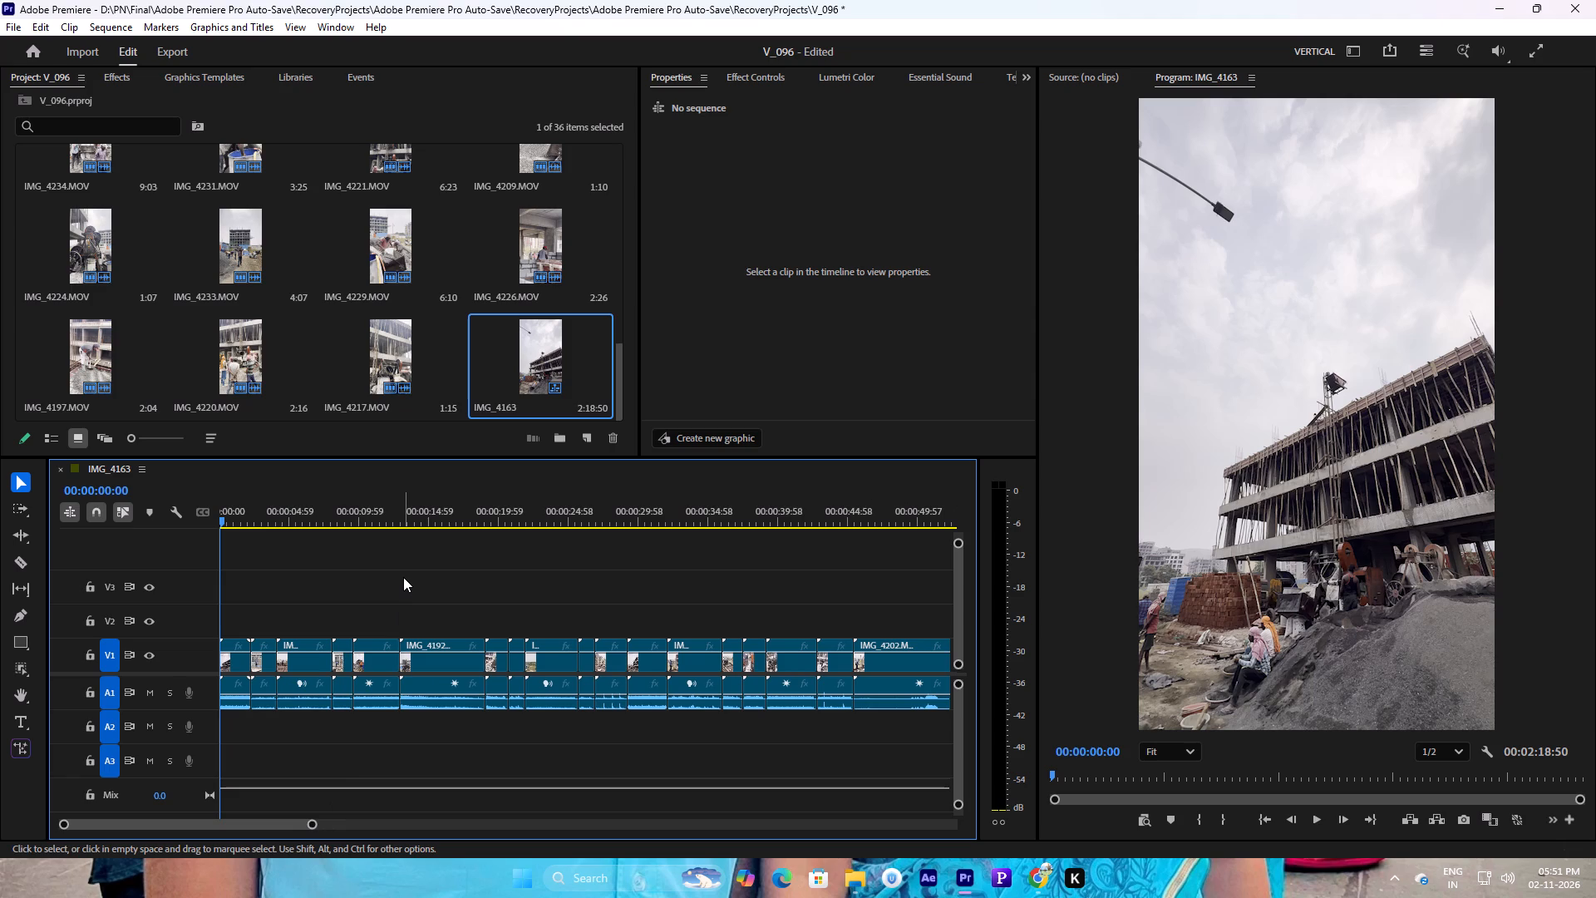
Play through the opening seconds of the IMG_4163 sequence to review the first clips.
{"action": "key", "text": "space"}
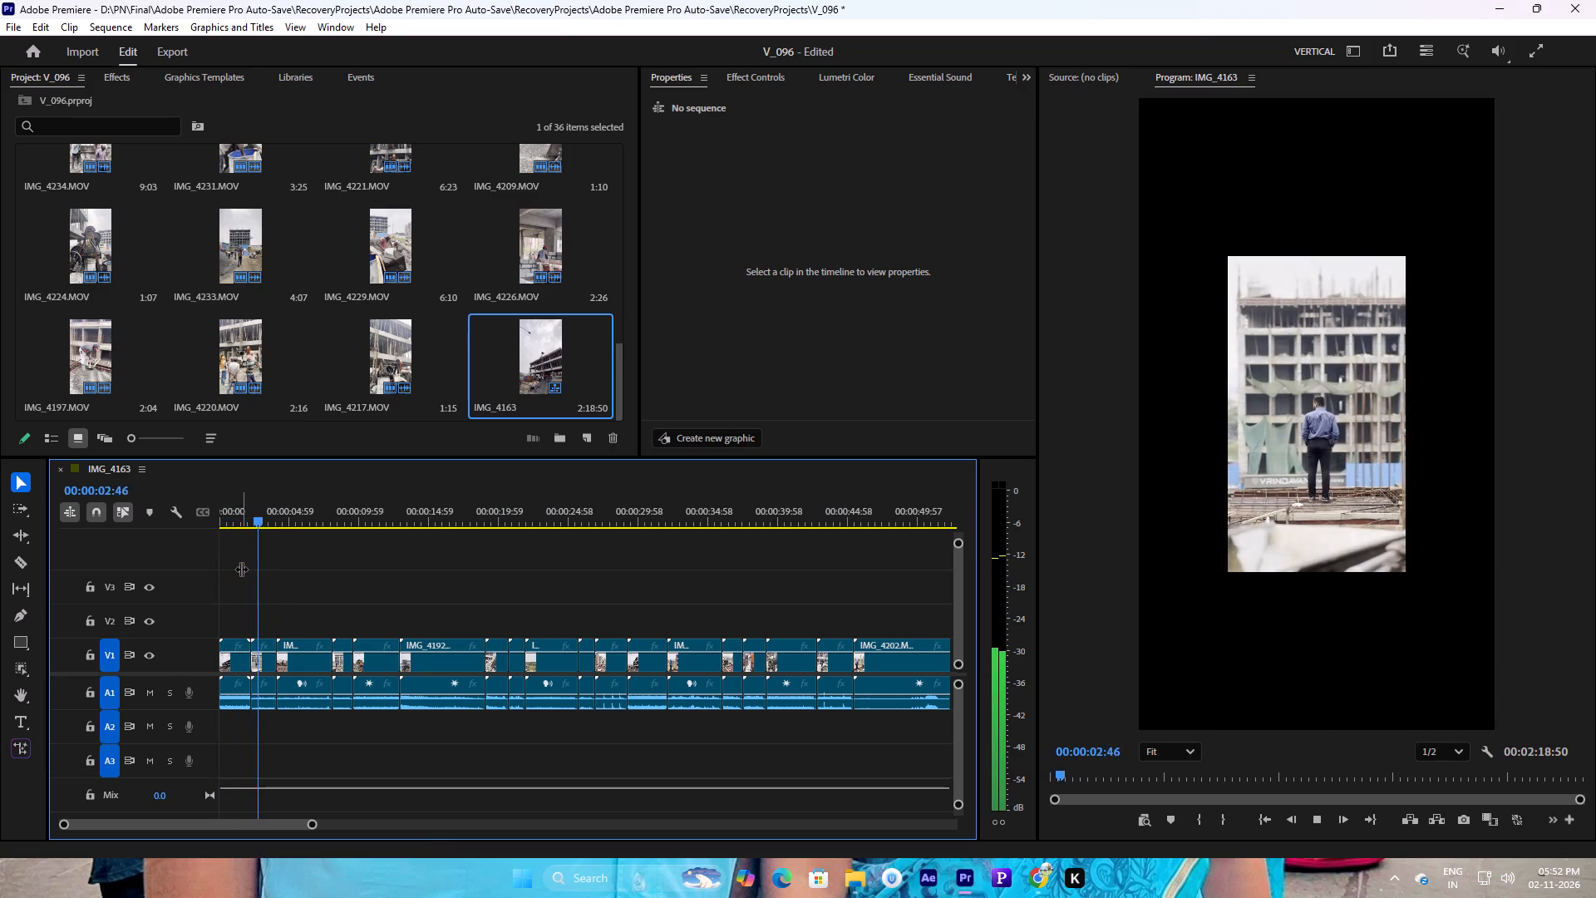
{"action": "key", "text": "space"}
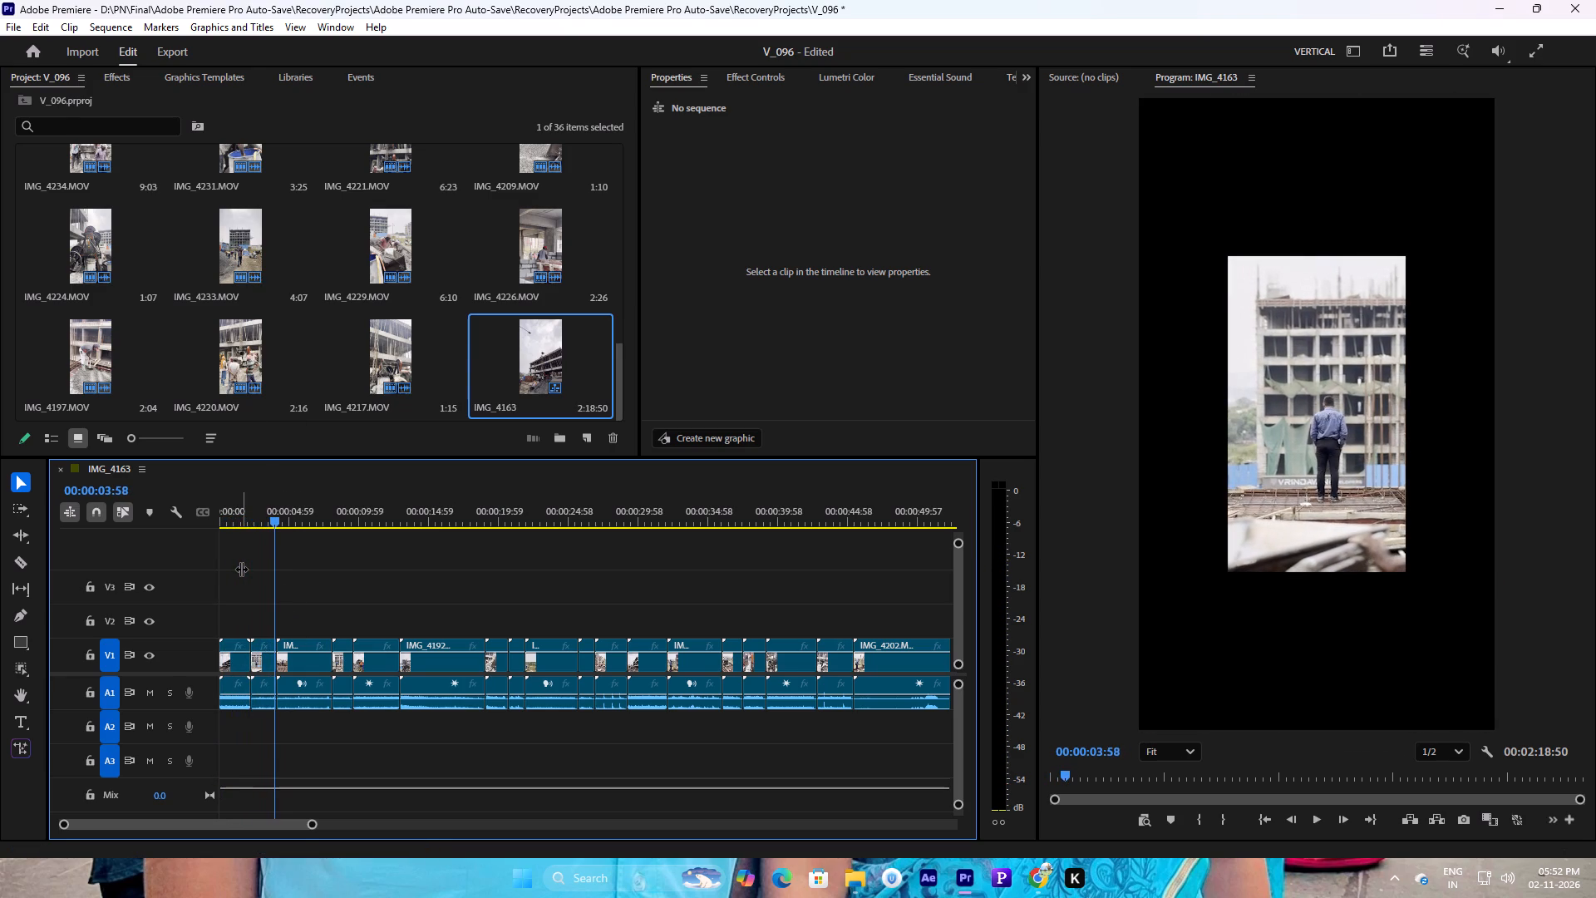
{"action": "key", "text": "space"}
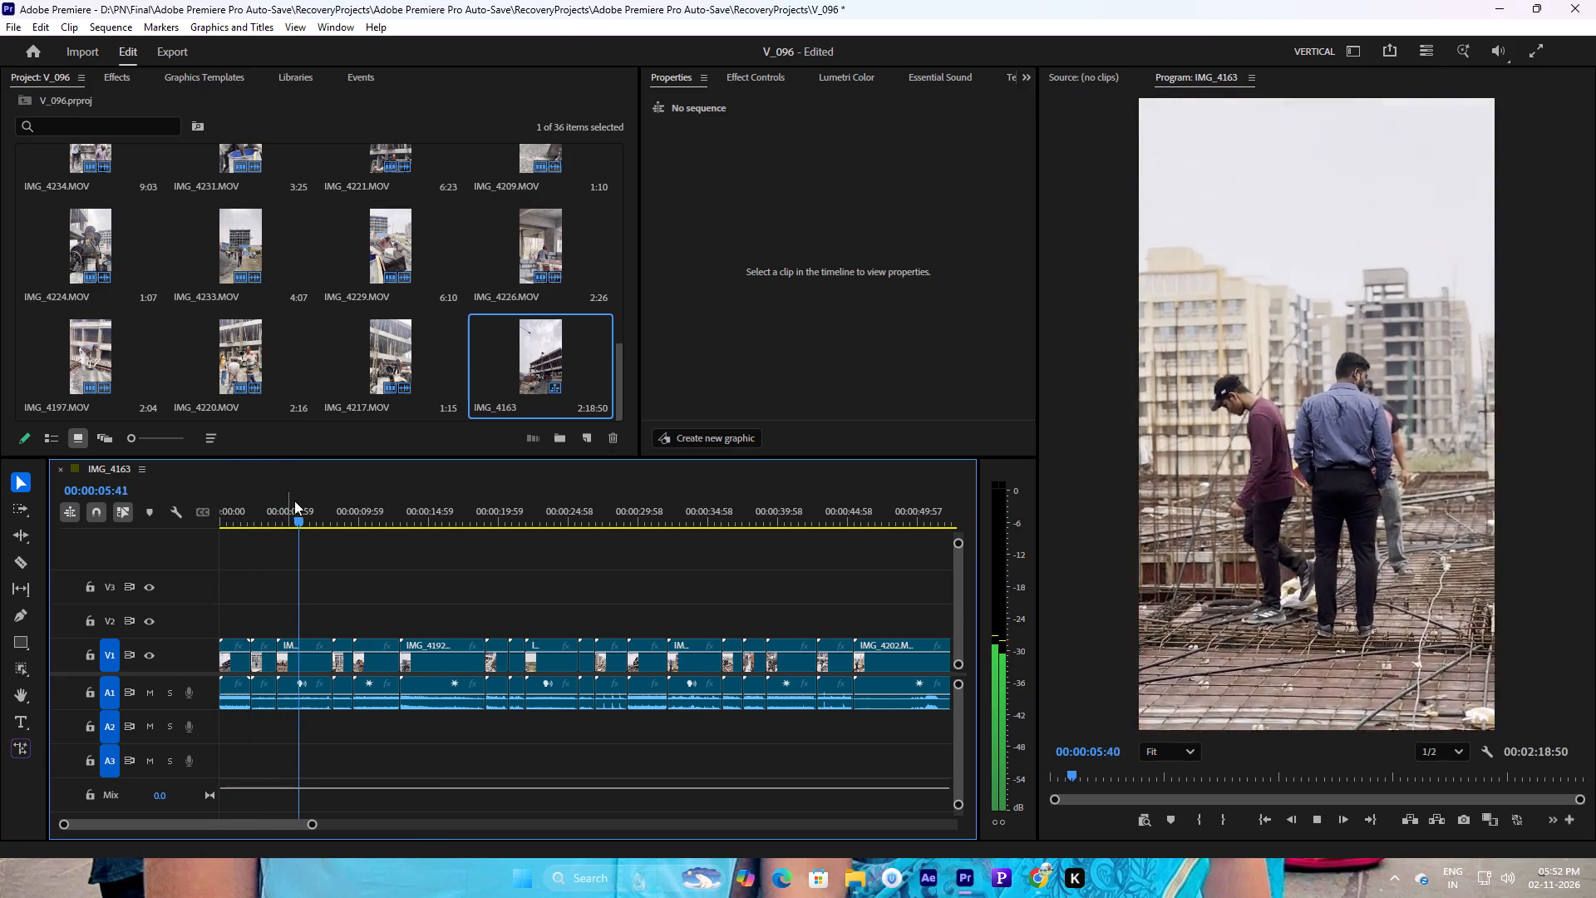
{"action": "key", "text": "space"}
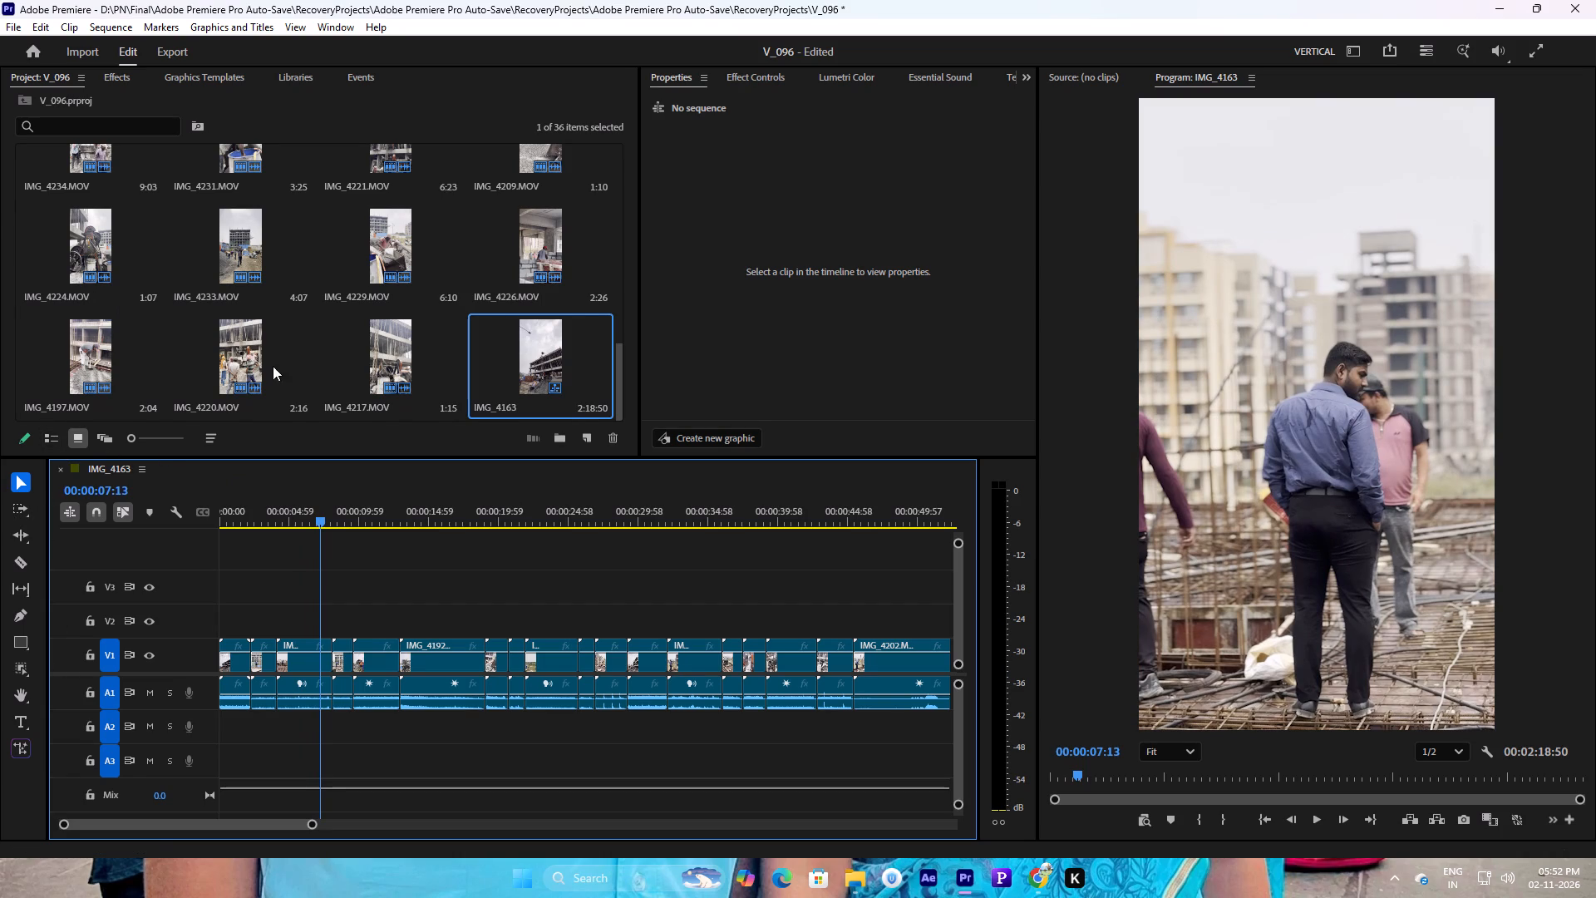
Import the WhatsApp Video 2026-11-02 at 5.32.22 PM file from the Downloads folder into the project.
{"action": "scroll", "coordinate": [273, 366], "scroll_direction": "down", "scroll_amount": 3}
{"action": "left_click", "coordinate": [294, 123]}
{"action": "right_click", "coordinate": [293, 121]}
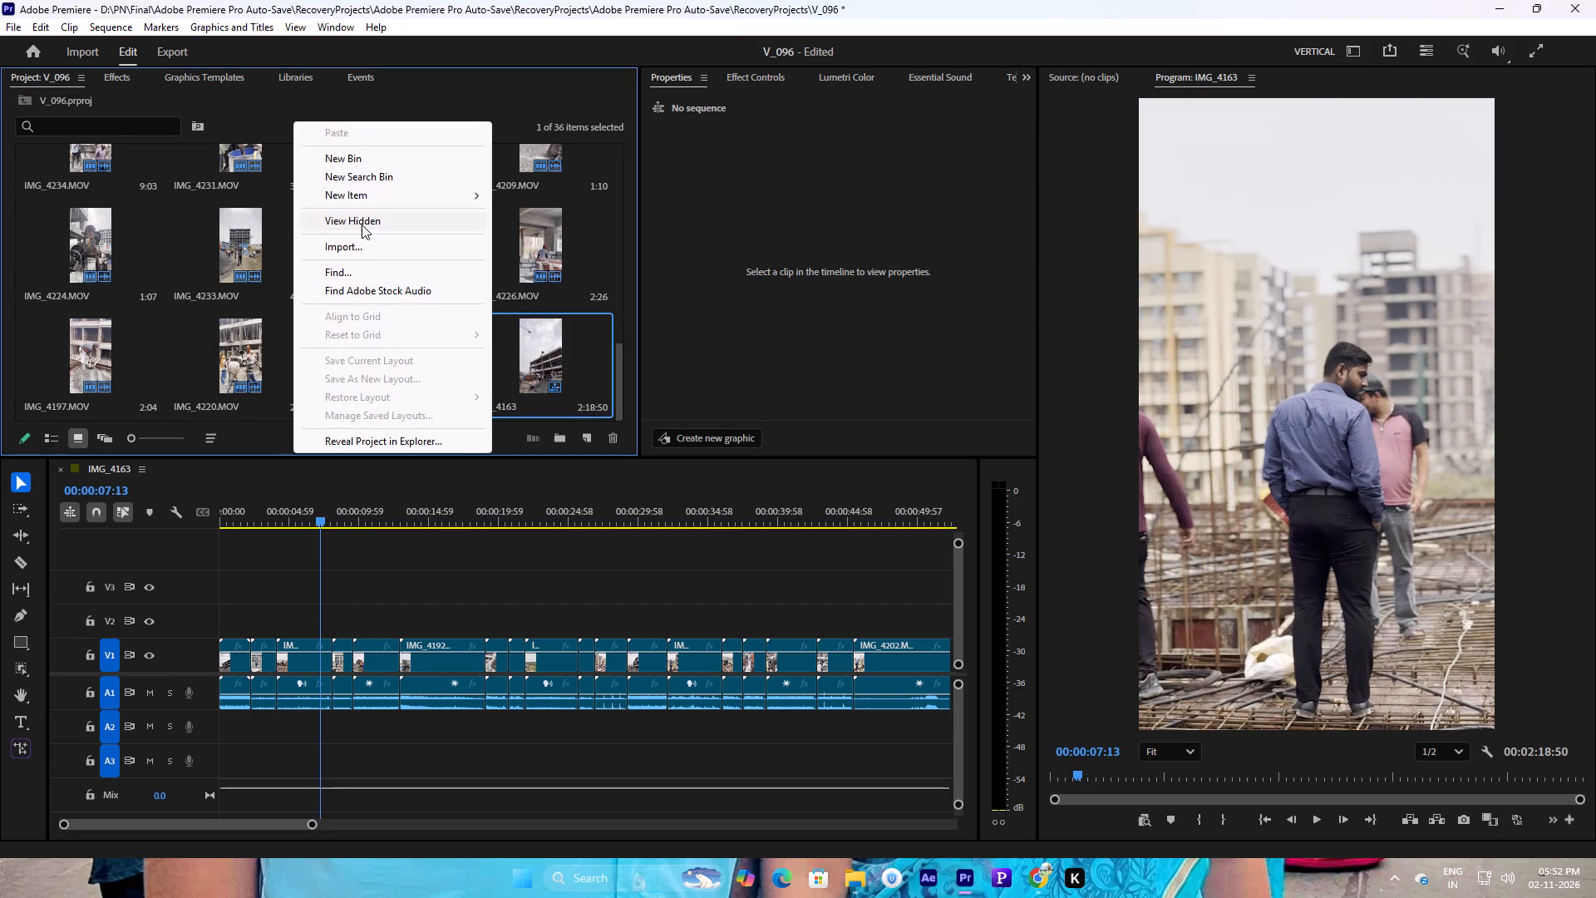
{"action": "left_click", "coordinate": [365, 242]}
{"action": "left_click", "coordinate": [331, 205]}
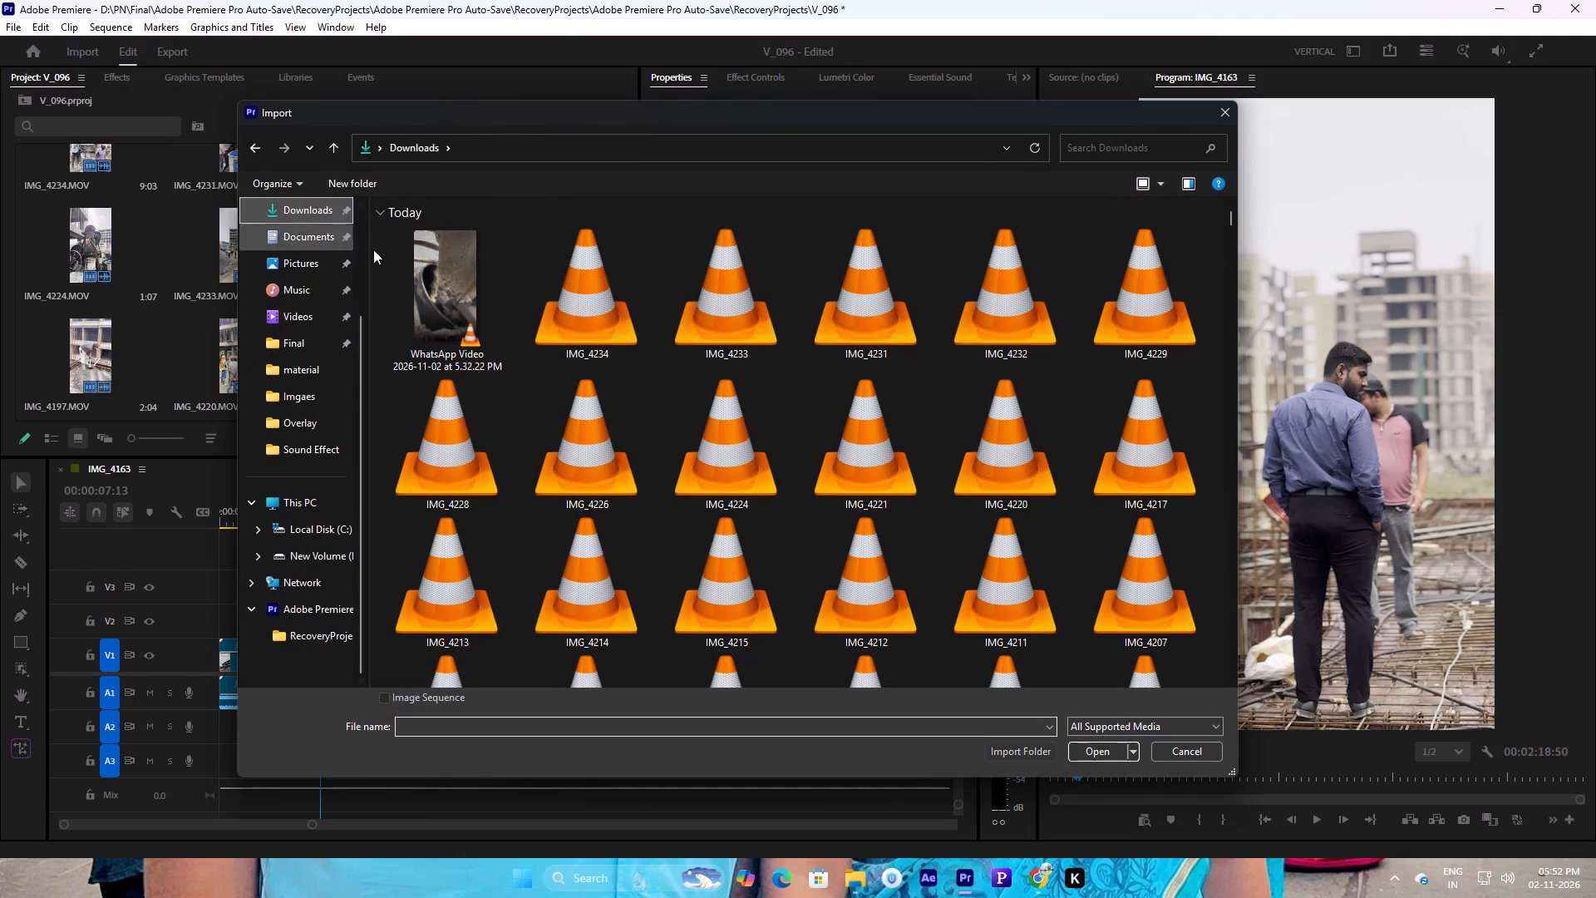
{"action": "left_click", "coordinate": [456, 308]}
{"action": "left_click", "coordinate": [1110, 747]}
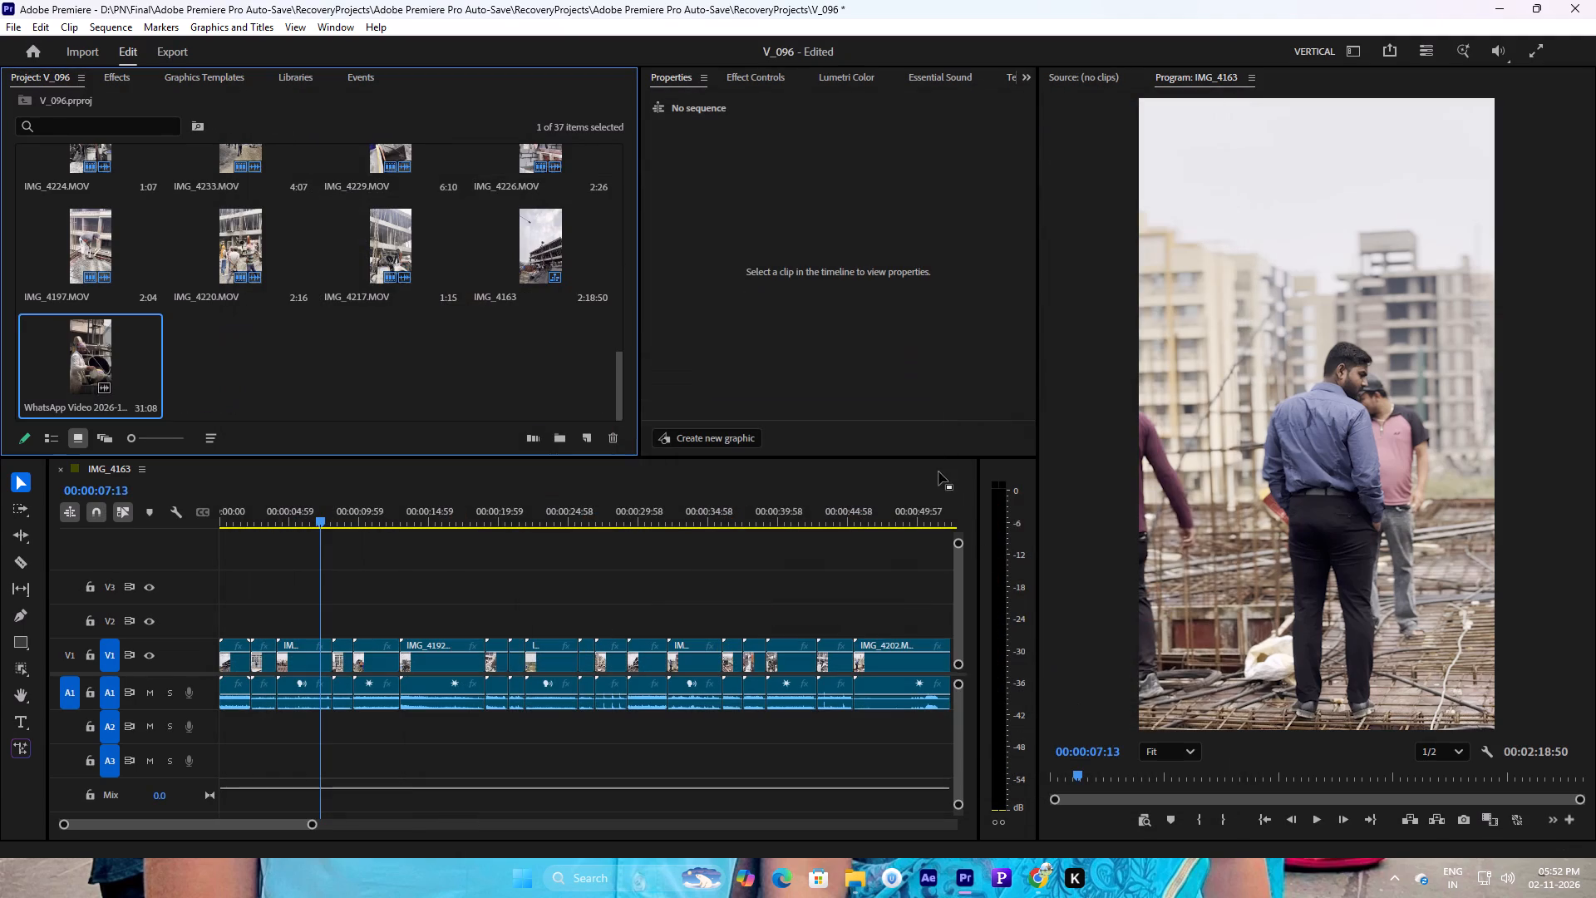
Create a new sequence from the imported WhatsApp video clip.
{"action": "right_click", "coordinate": [127, 346]}
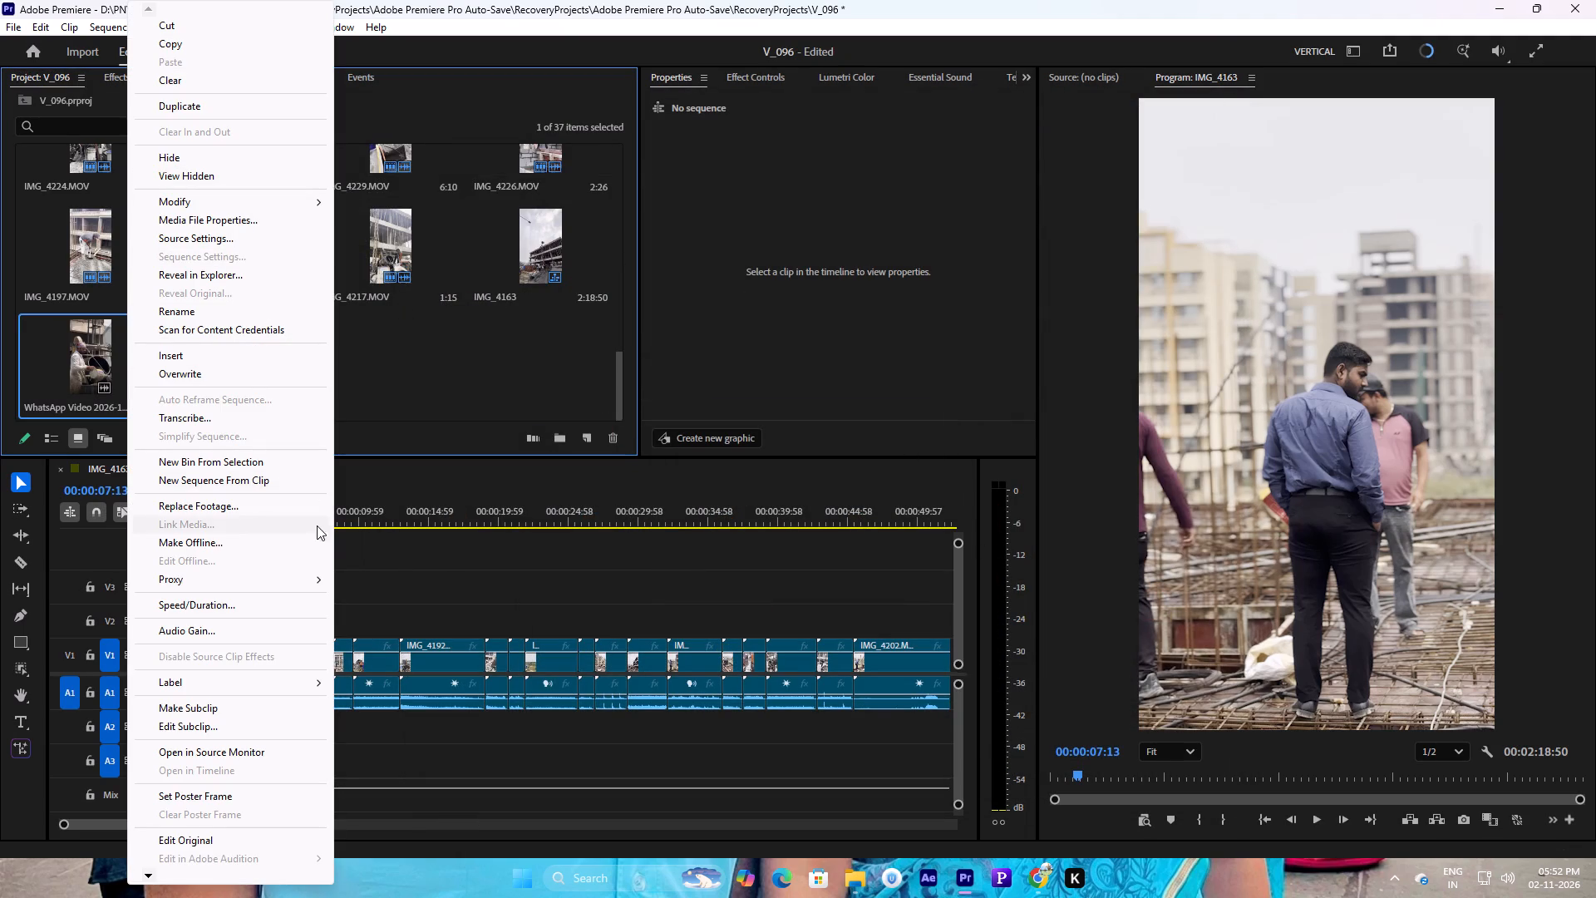
{"action": "left_click", "coordinate": [283, 478]}
{"action": "left_click", "coordinate": [366, 694]}
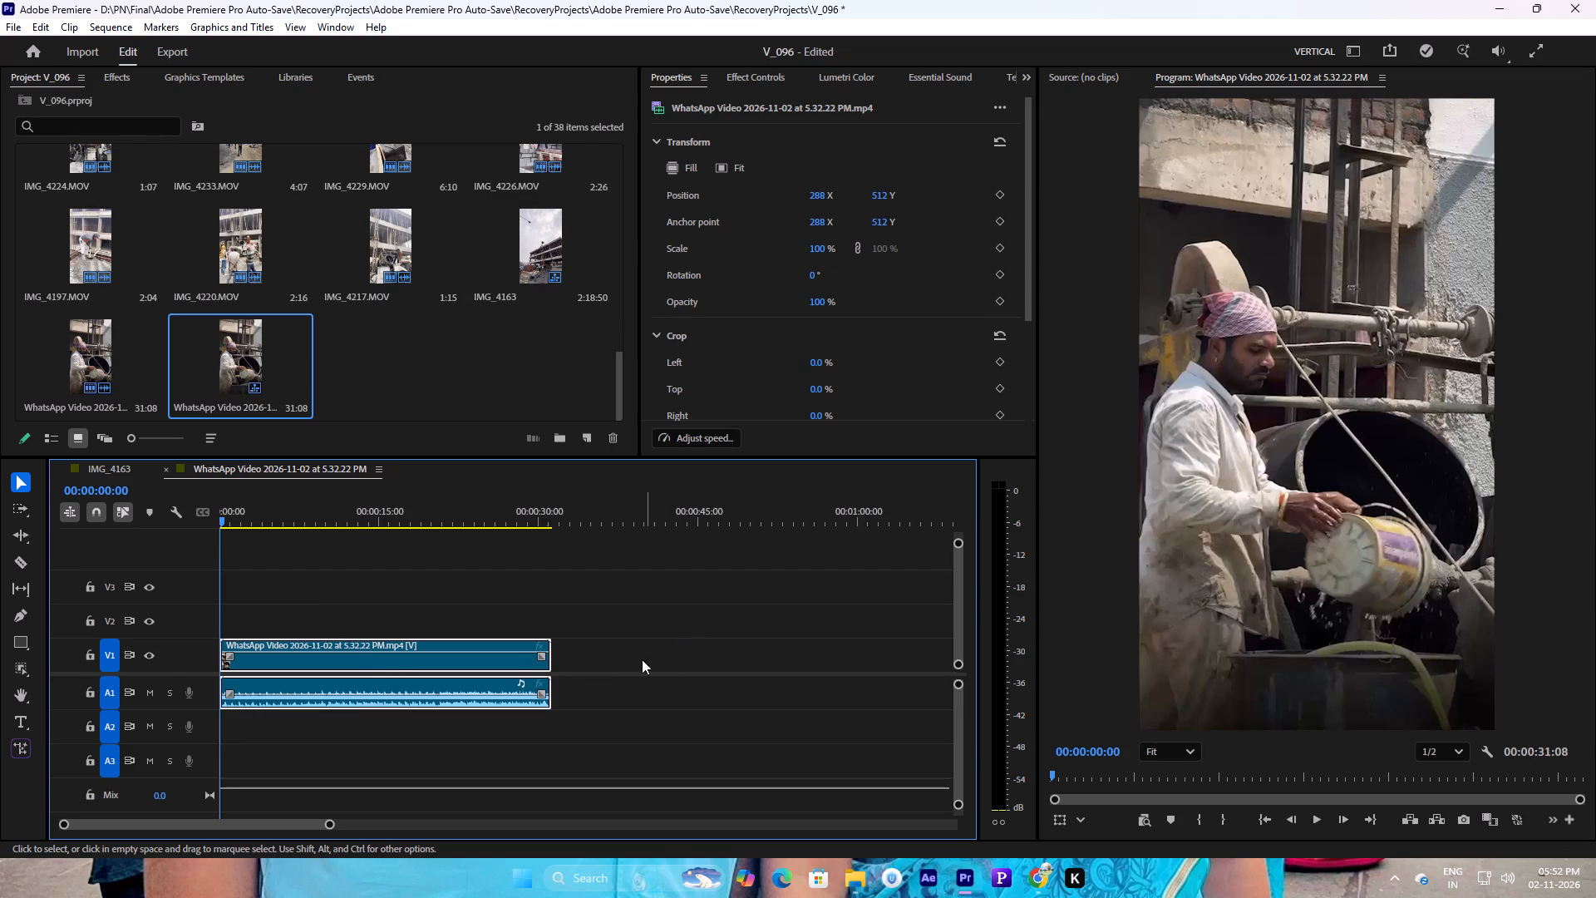
Unlink the WhatsApp clip's video and audio in its new sequence and delete the video part from V1, keeping the audio.
{"action": "right_click", "coordinate": [510, 658]}
{"action": "left_click", "coordinate": [619, 332]}
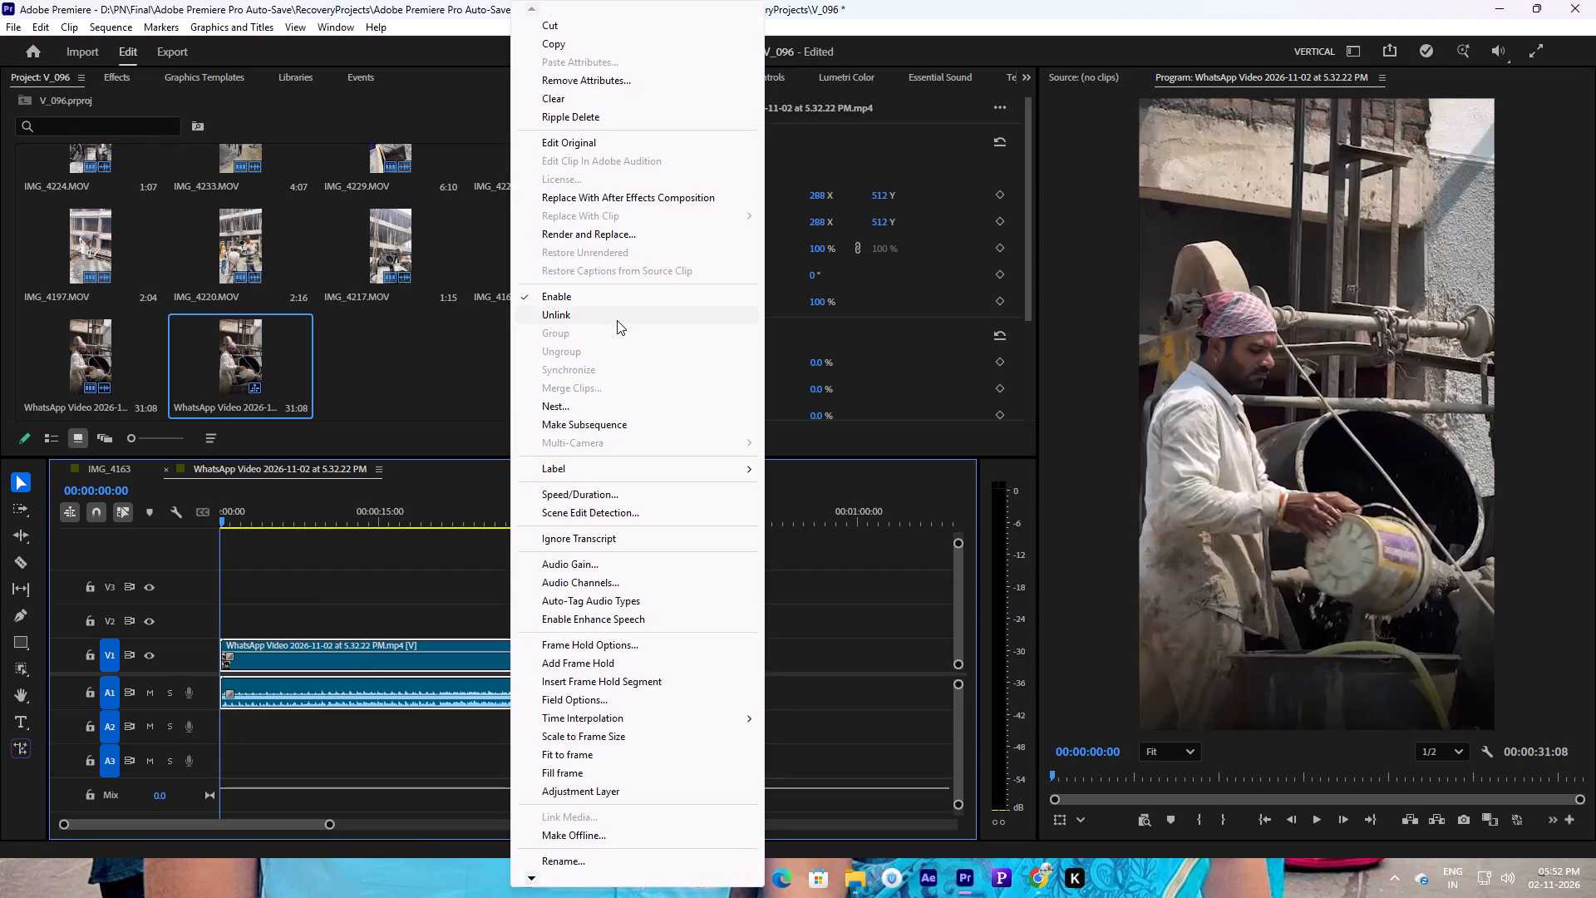
{"action": "left_click", "coordinate": [617, 320]}
{"action": "left_click", "coordinate": [622, 653]}
{"action": "left_click", "coordinate": [521, 659]}
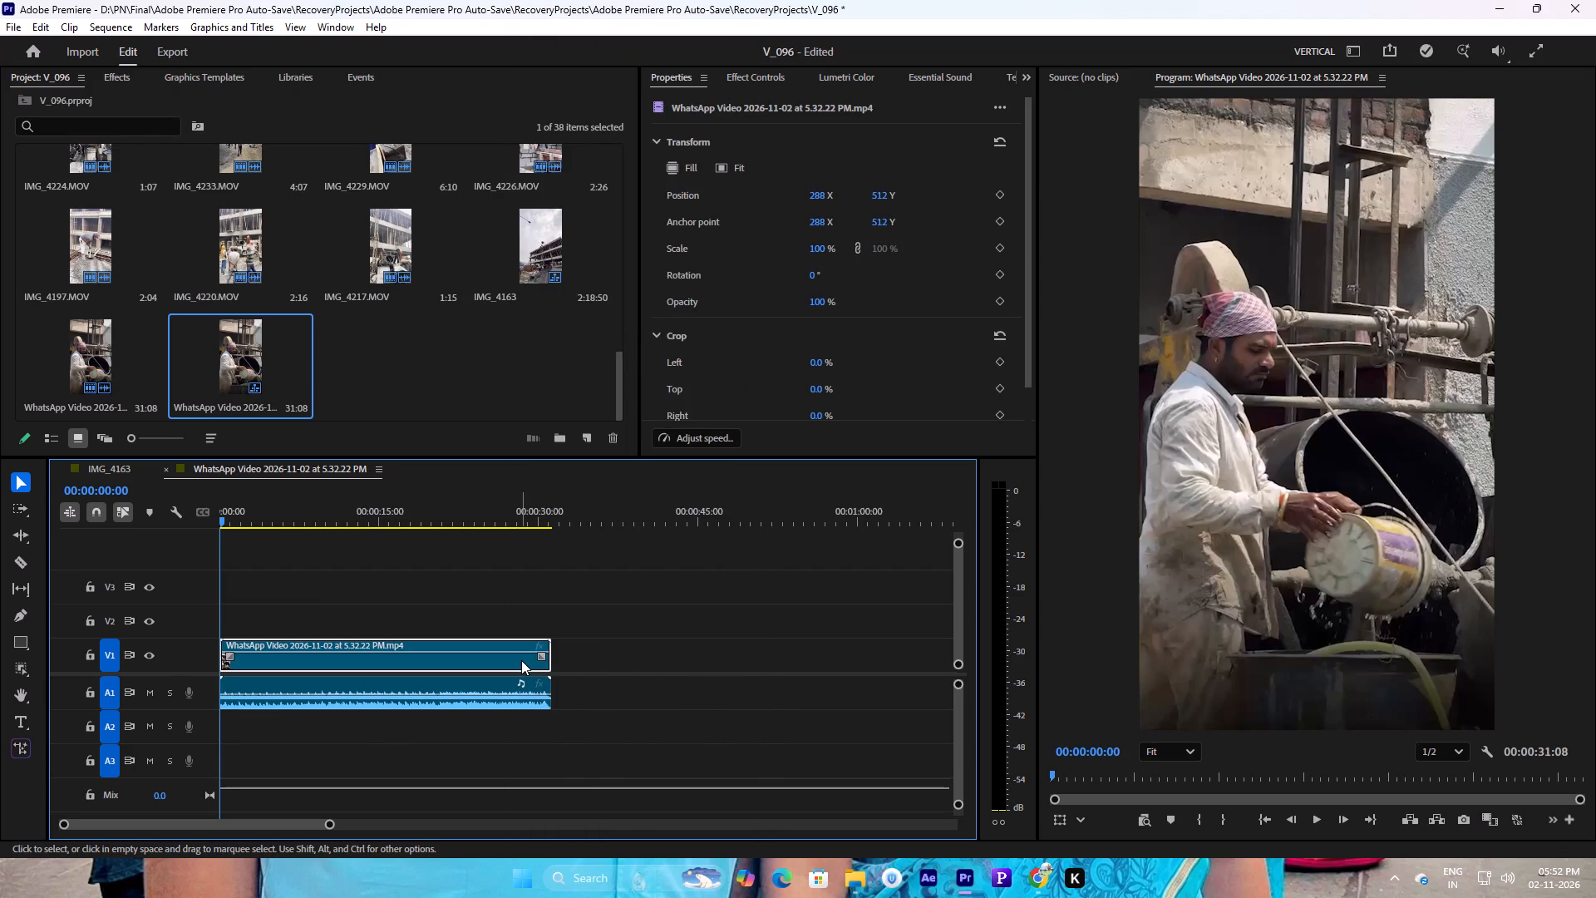
{"action": "key", "text": "Delete"}
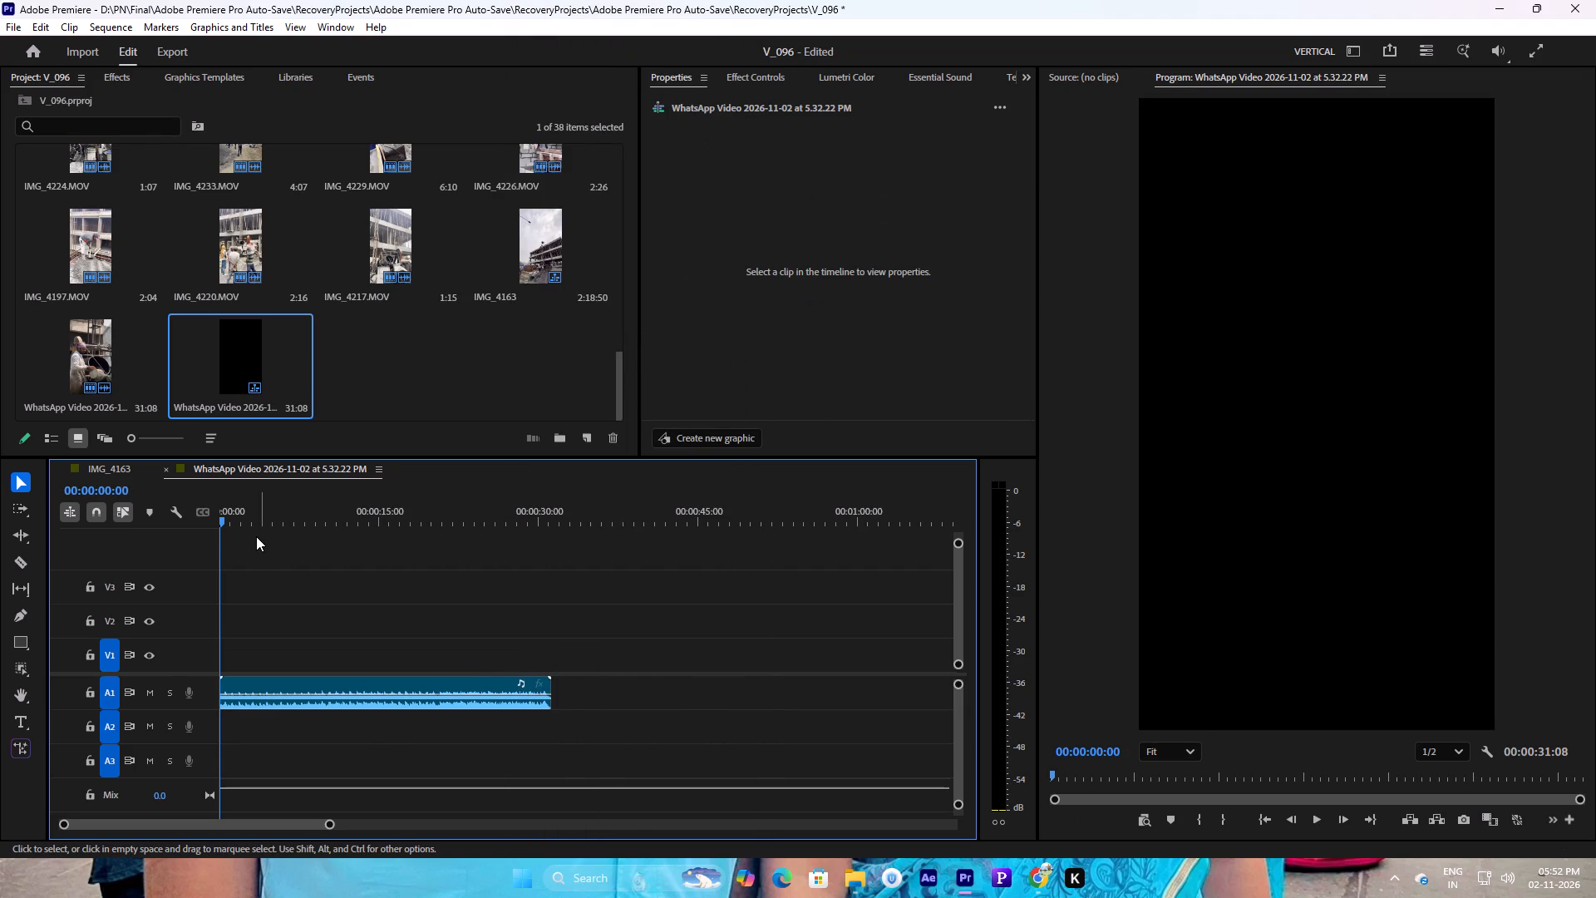
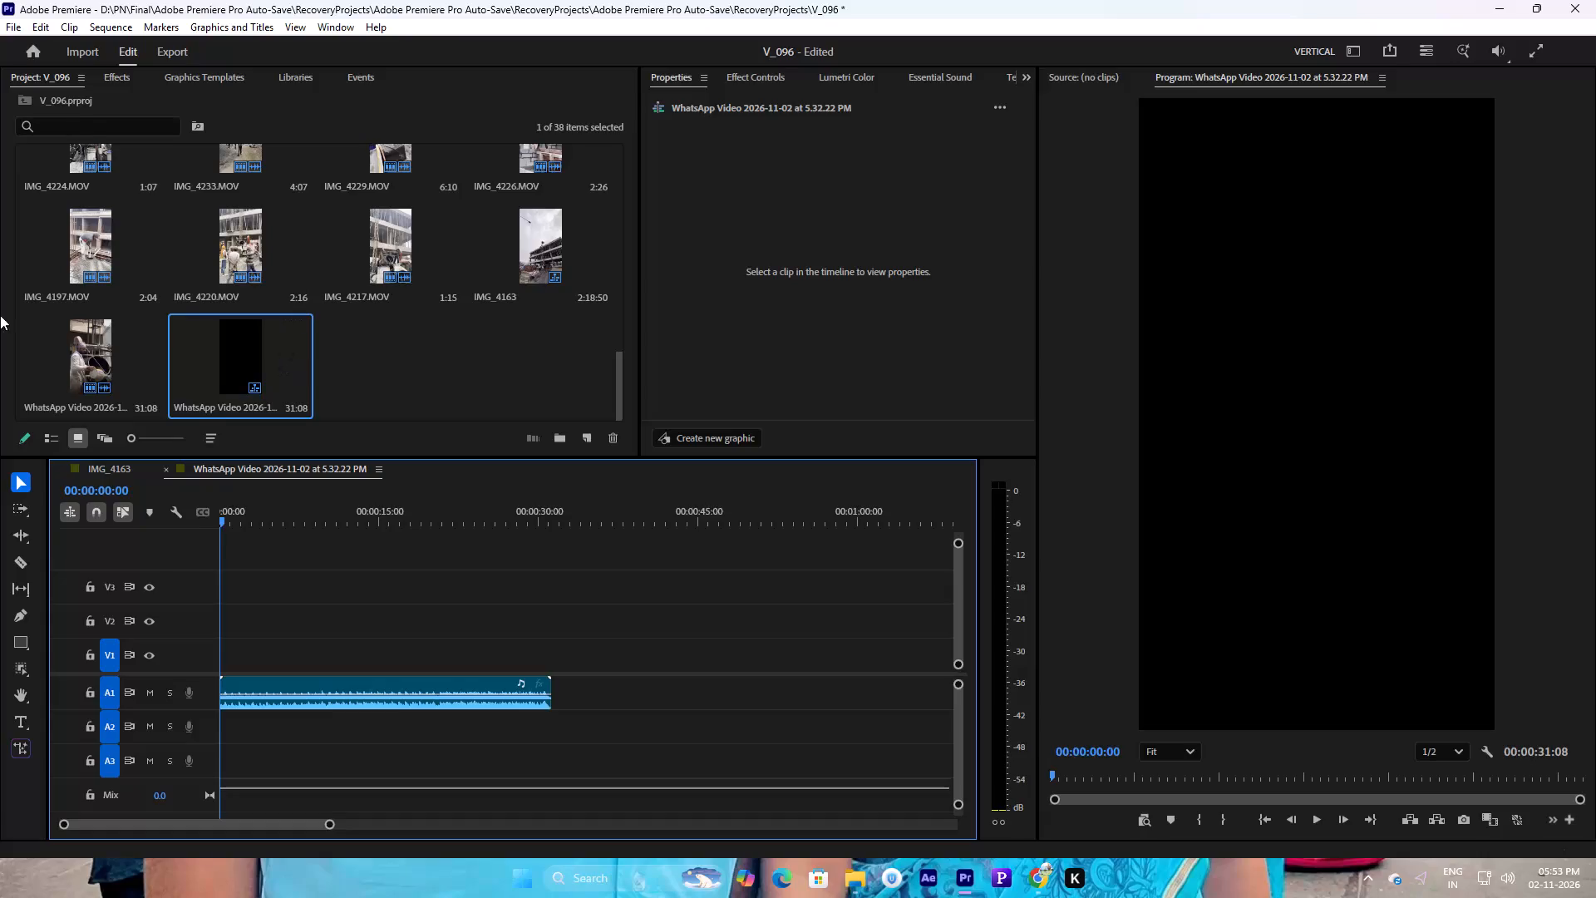
Play the opening seconds of the WhatsApp audio sequence to hear the music track.
{"action": "key", "text": "space"}
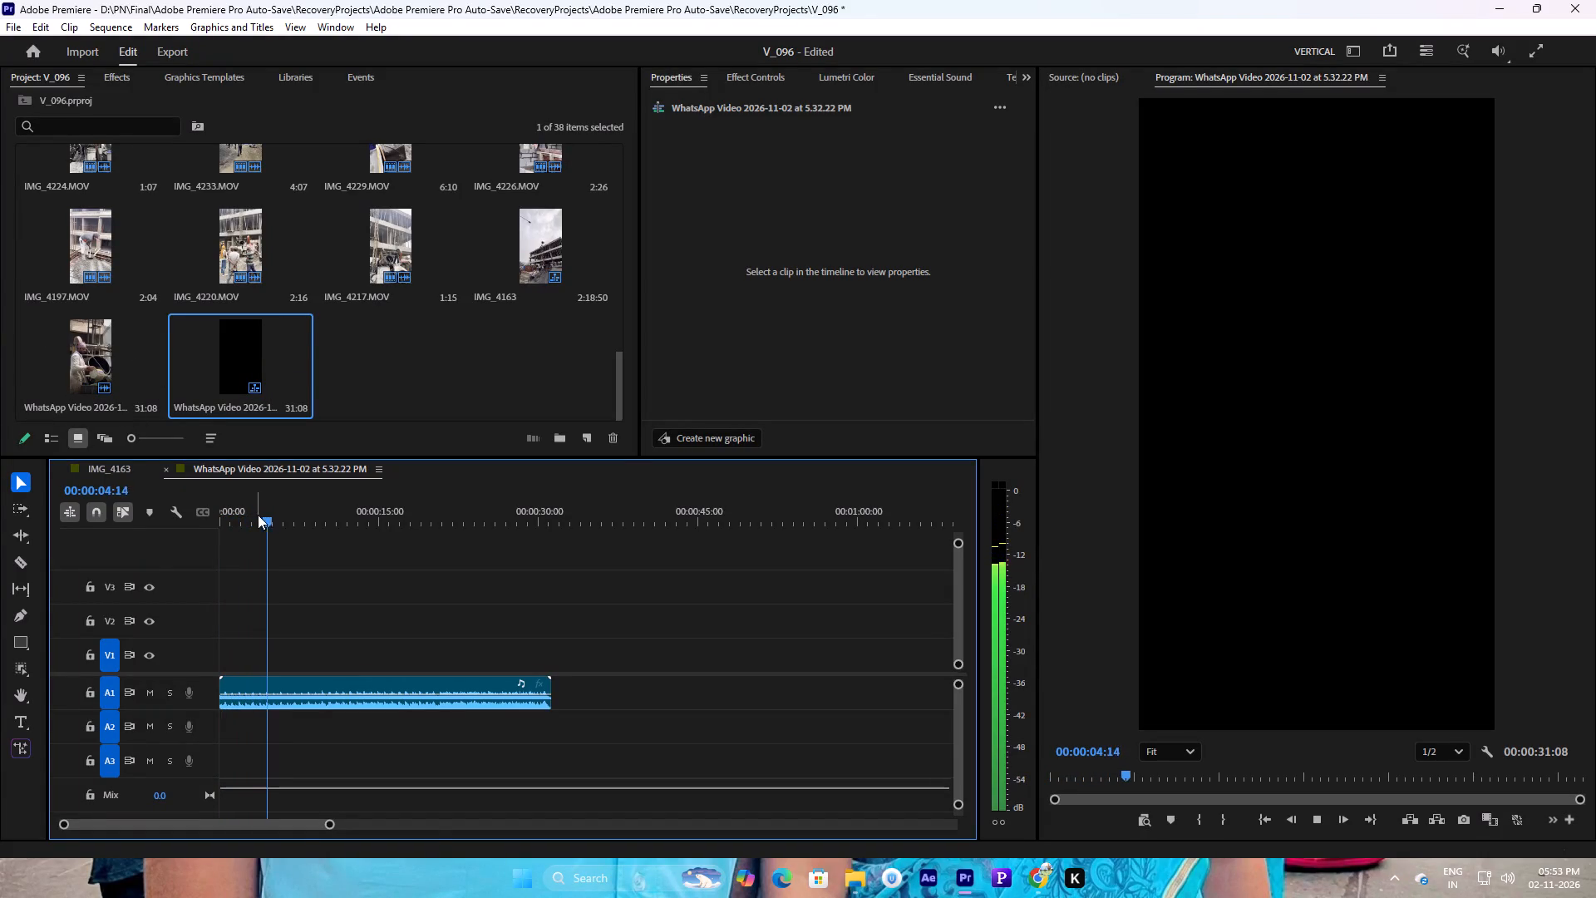
{"action": "left_click_drag", "start_coordinate": [328, 826], "coordinate": [273, 837]}
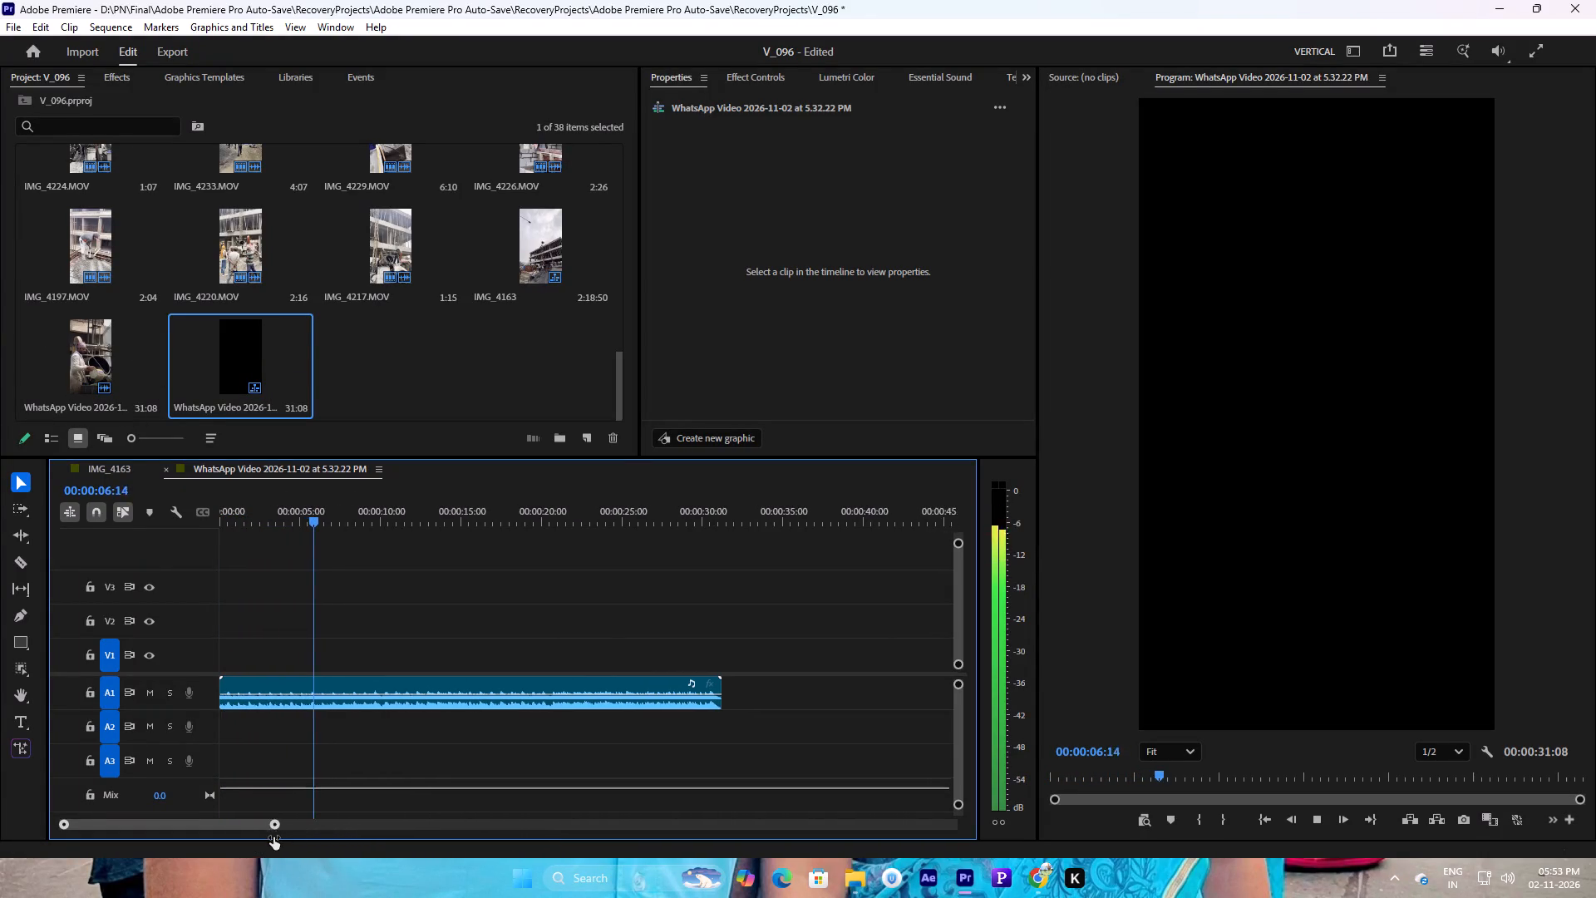
{"action": "left_click_drag", "start_coordinate": [273, 837], "coordinate": [273, 837]}
{"action": "key", "text": "space"}
In the IMG_4163 sequence, unlink audio from video on all clips and delete all the audio on track A1.
{"action": "left_click", "coordinate": [120, 473]}
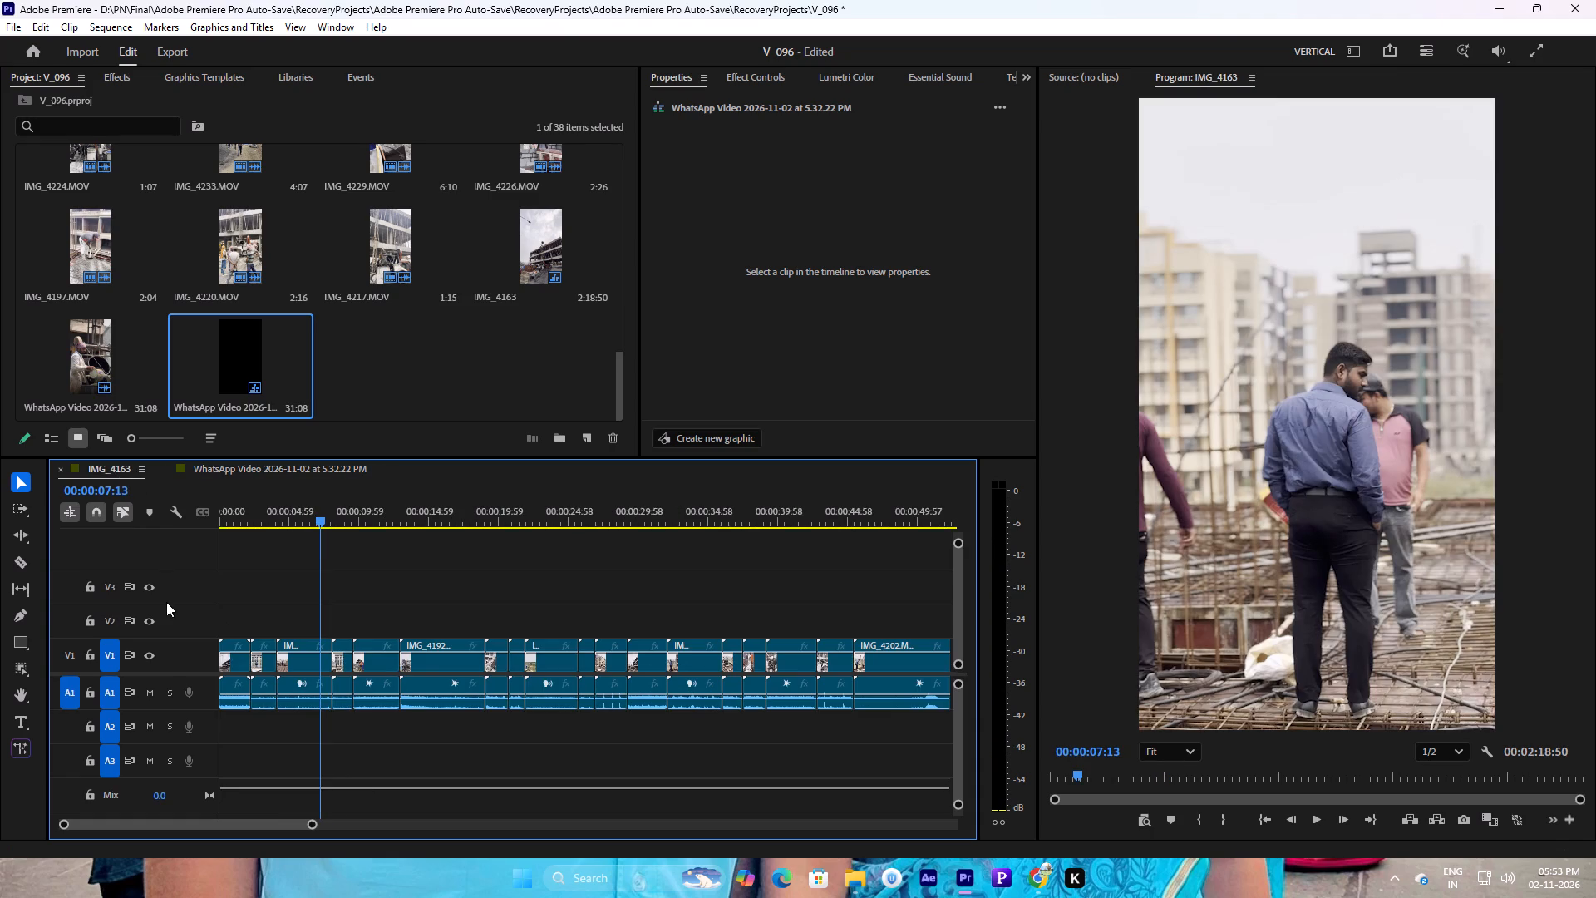
{"action": "left_click_drag", "start_coordinate": [315, 824], "coordinate": [427, 802]}
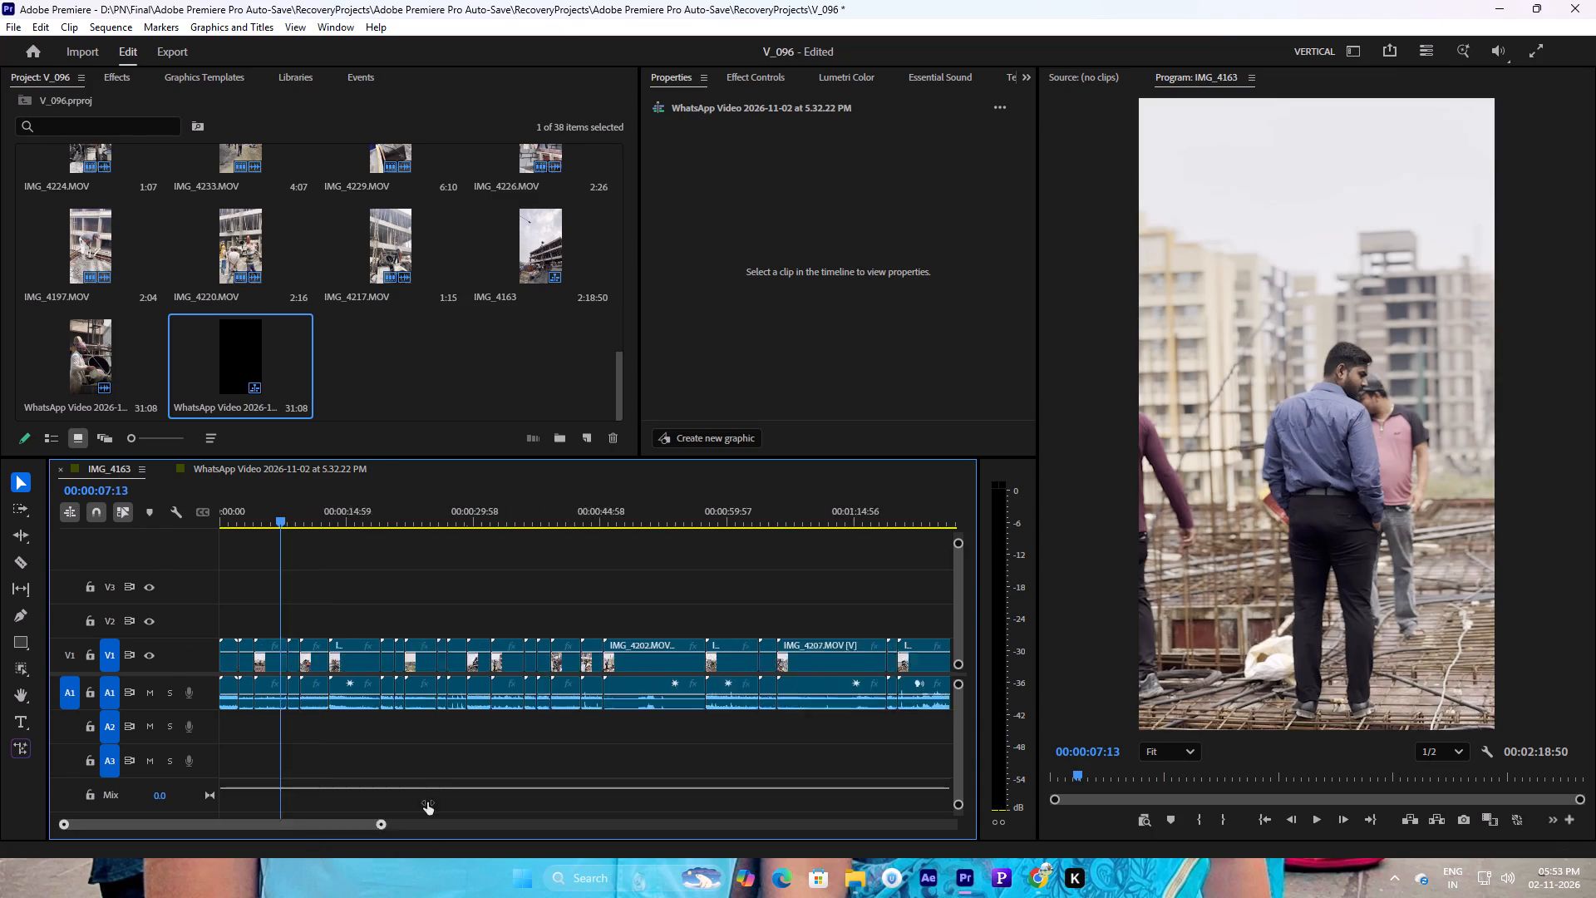
{"action": "left_click_drag", "start_coordinate": [427, 802], "coordinate": [566, 793]}
{"action": "left_click_drag", "start_coordinate": [592, 793], "coordinate": [603, 792]}
{"action": "left_click_drag", "start_coordinate": [770, 693], "coordinate": [0, 620]}
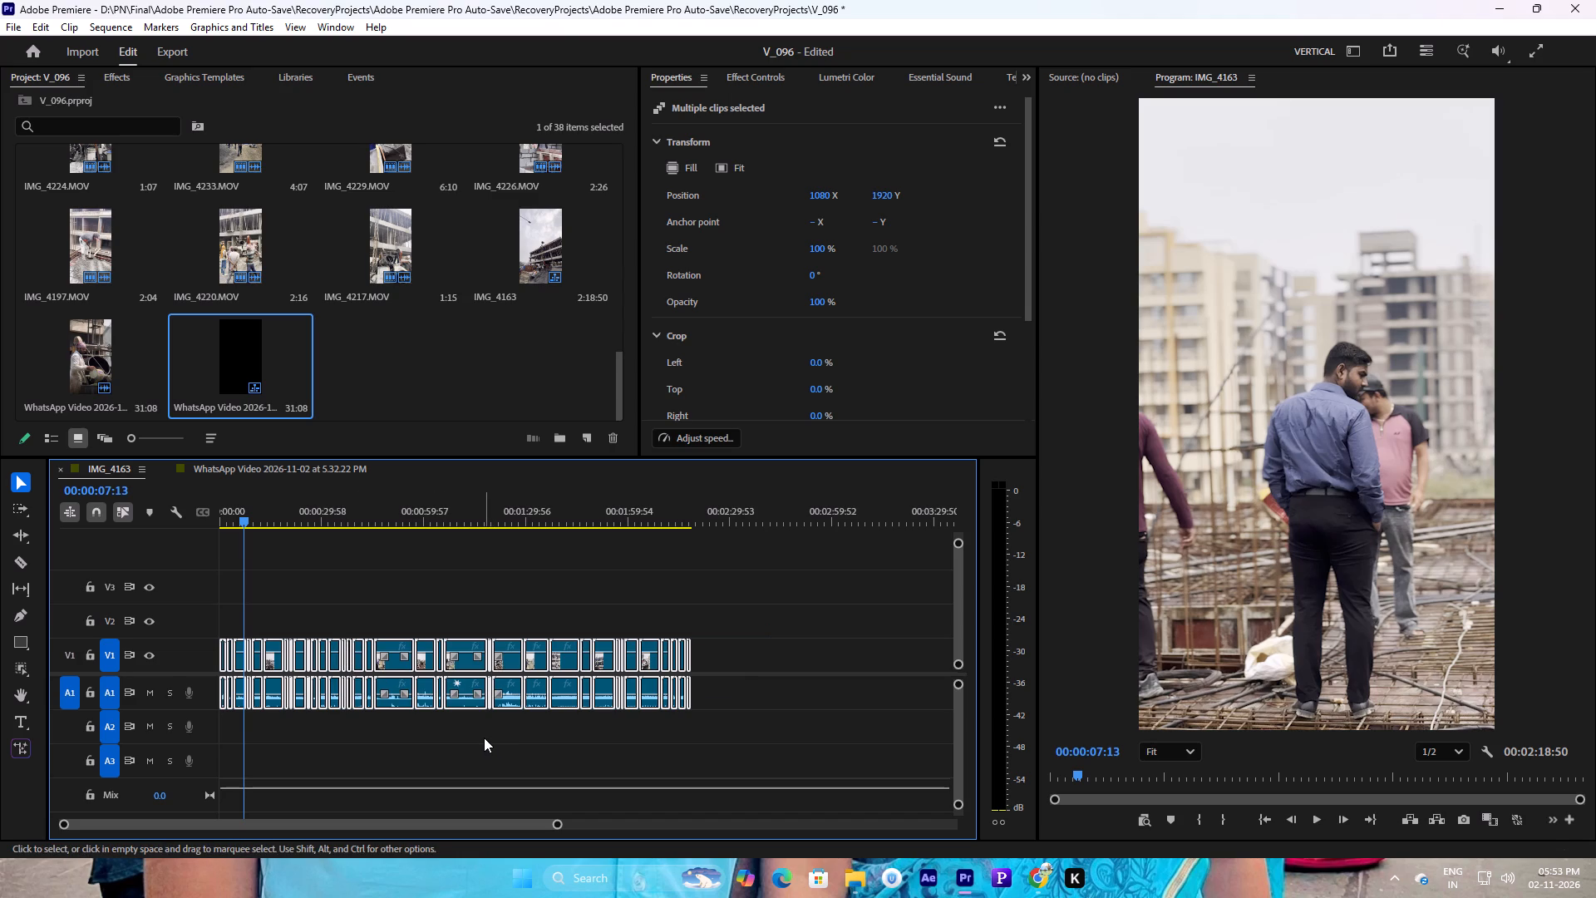
{"action": "right_click", "coordinate": [454, 703]}
{"action": "left_click", "coordinate": [519, 314]}
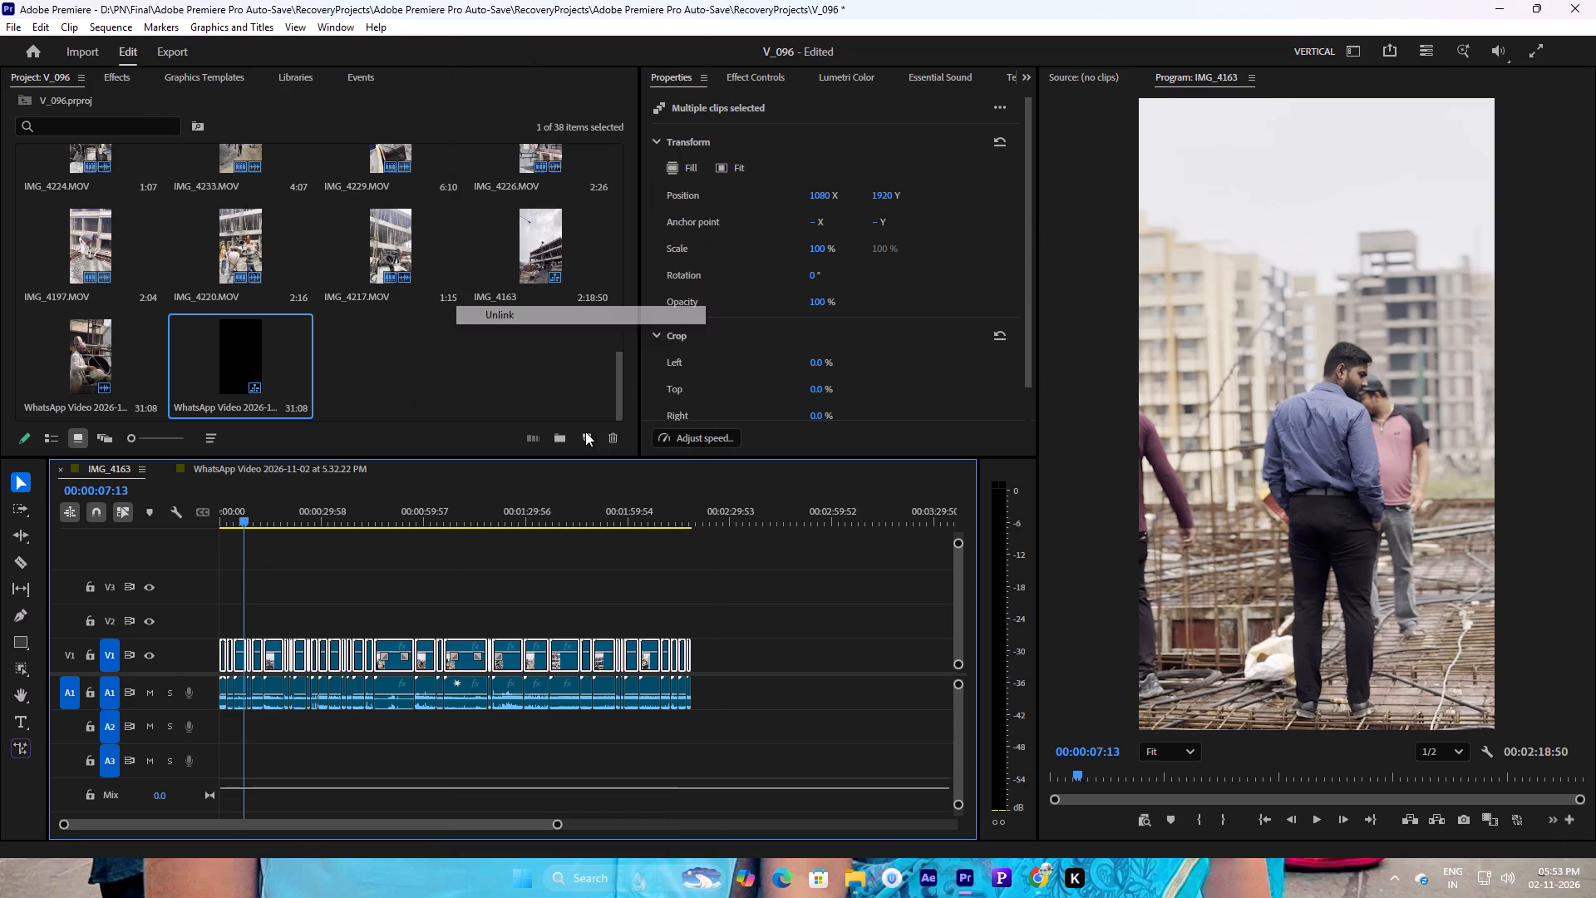
{"action": "left_click_drag", "start_coordinate": [750, 698], "coordinate": [0, 748]}
{"action": "key", "text": "Delete"}
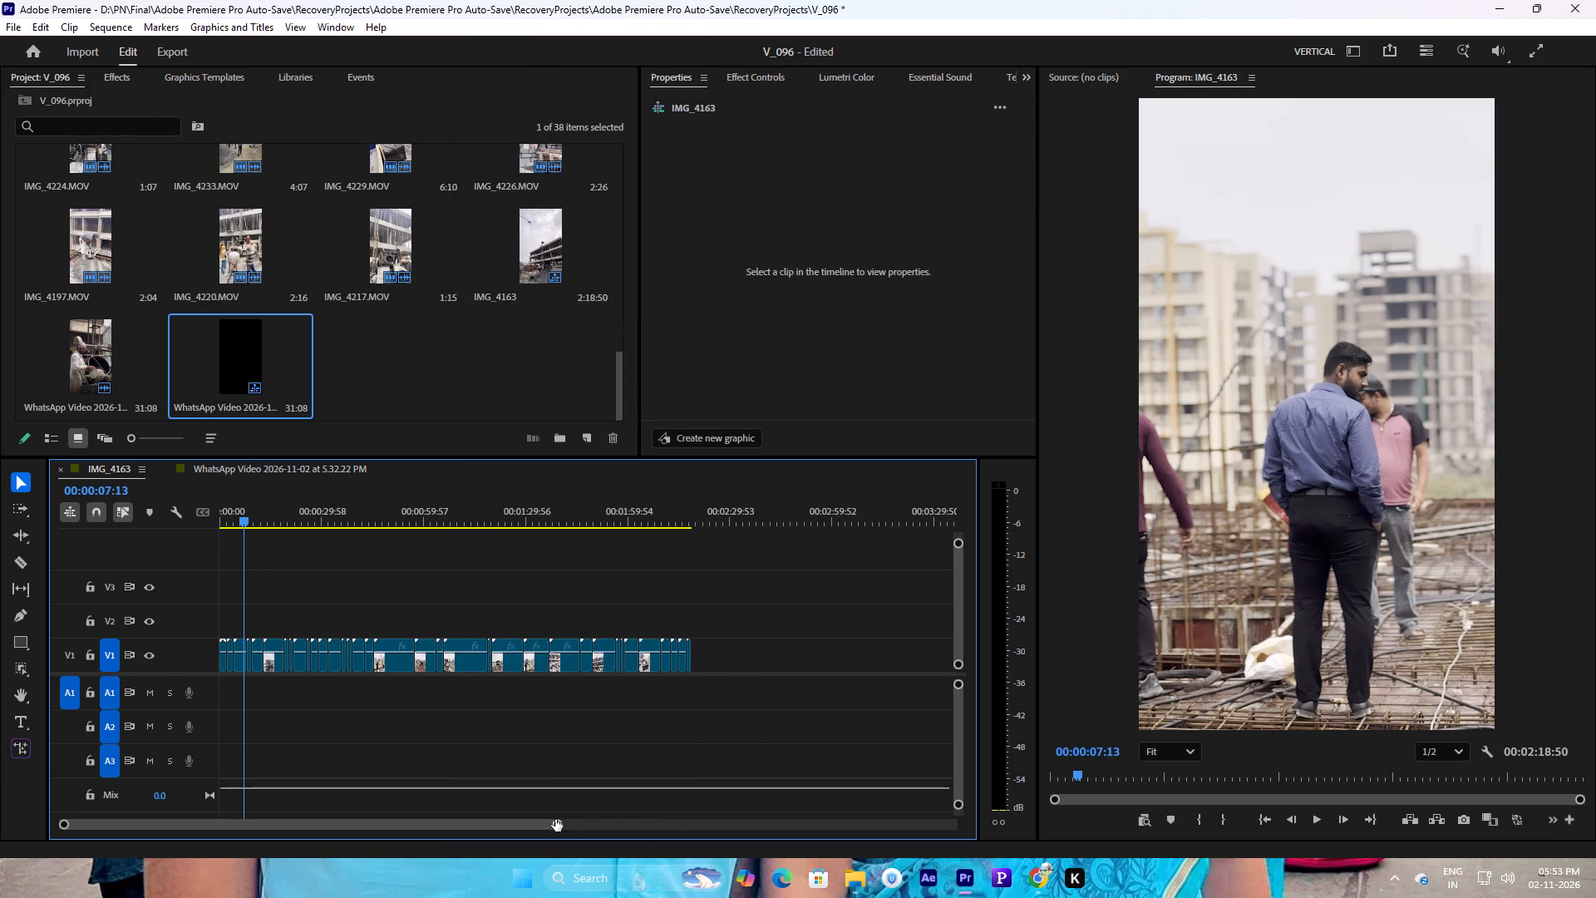
Place the first clip, IMG_4163.MOV, from the IMG_4163 sequence at the start of V1 in the WhatsApp Video sequence.
{"action": "left_click_drag", "start_coordinate": [555, 819], "coordinate": [367, 821]}
{"action": "left_click_drag", "start_coordinate": [253, 516], "coordinate": [234, 518]}
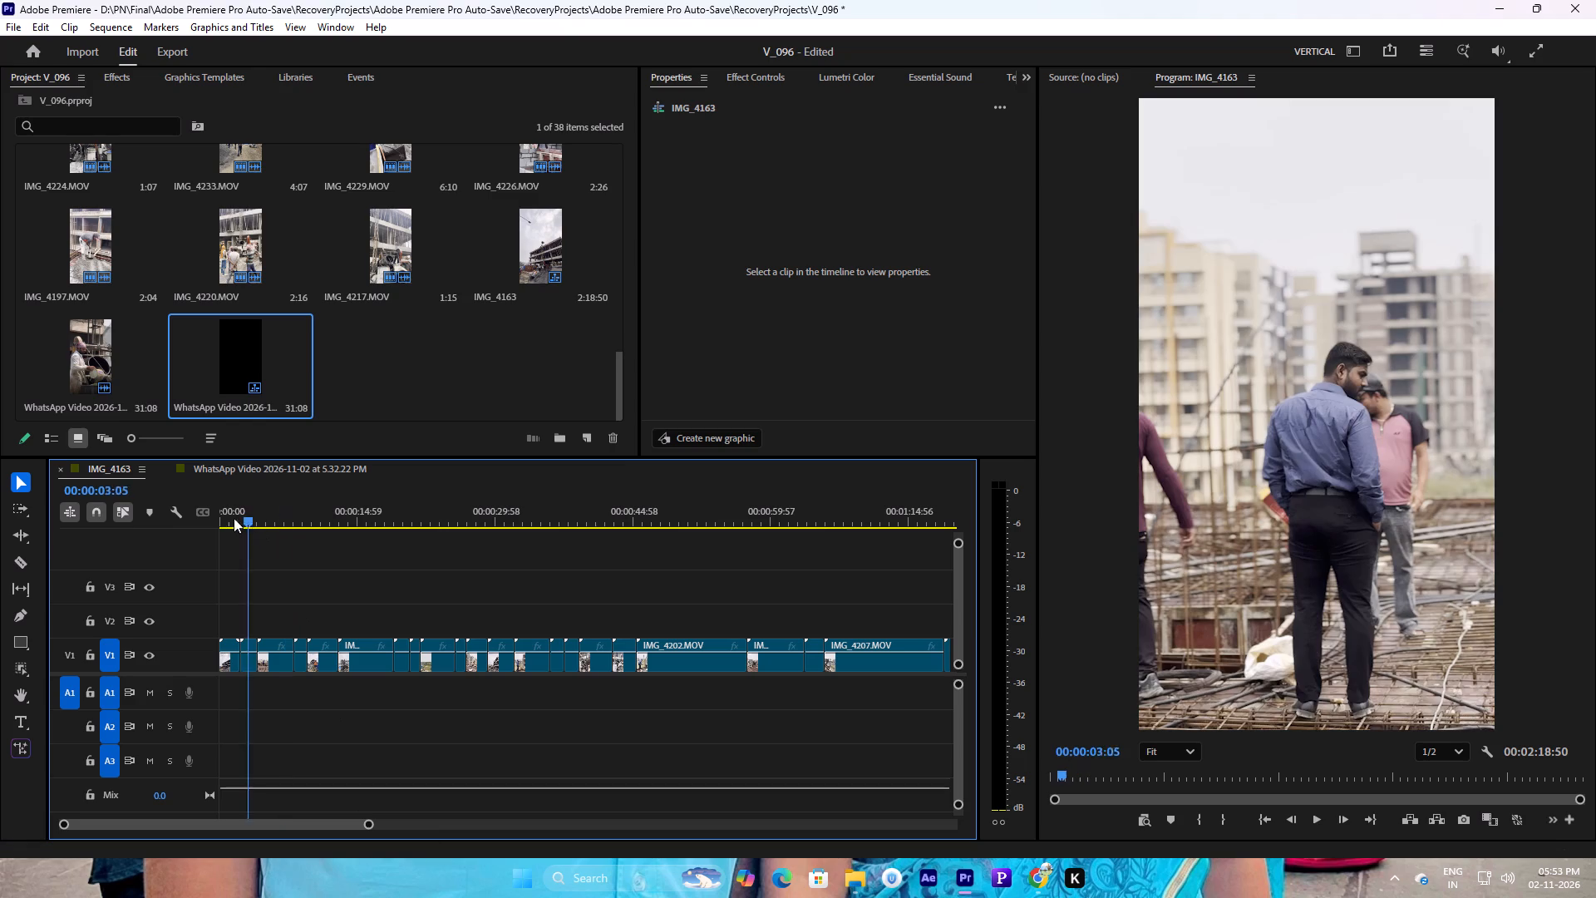
{"action": "left_click_drag", "start_coordinate": [234, 518], "coordinate": [175, 520]}
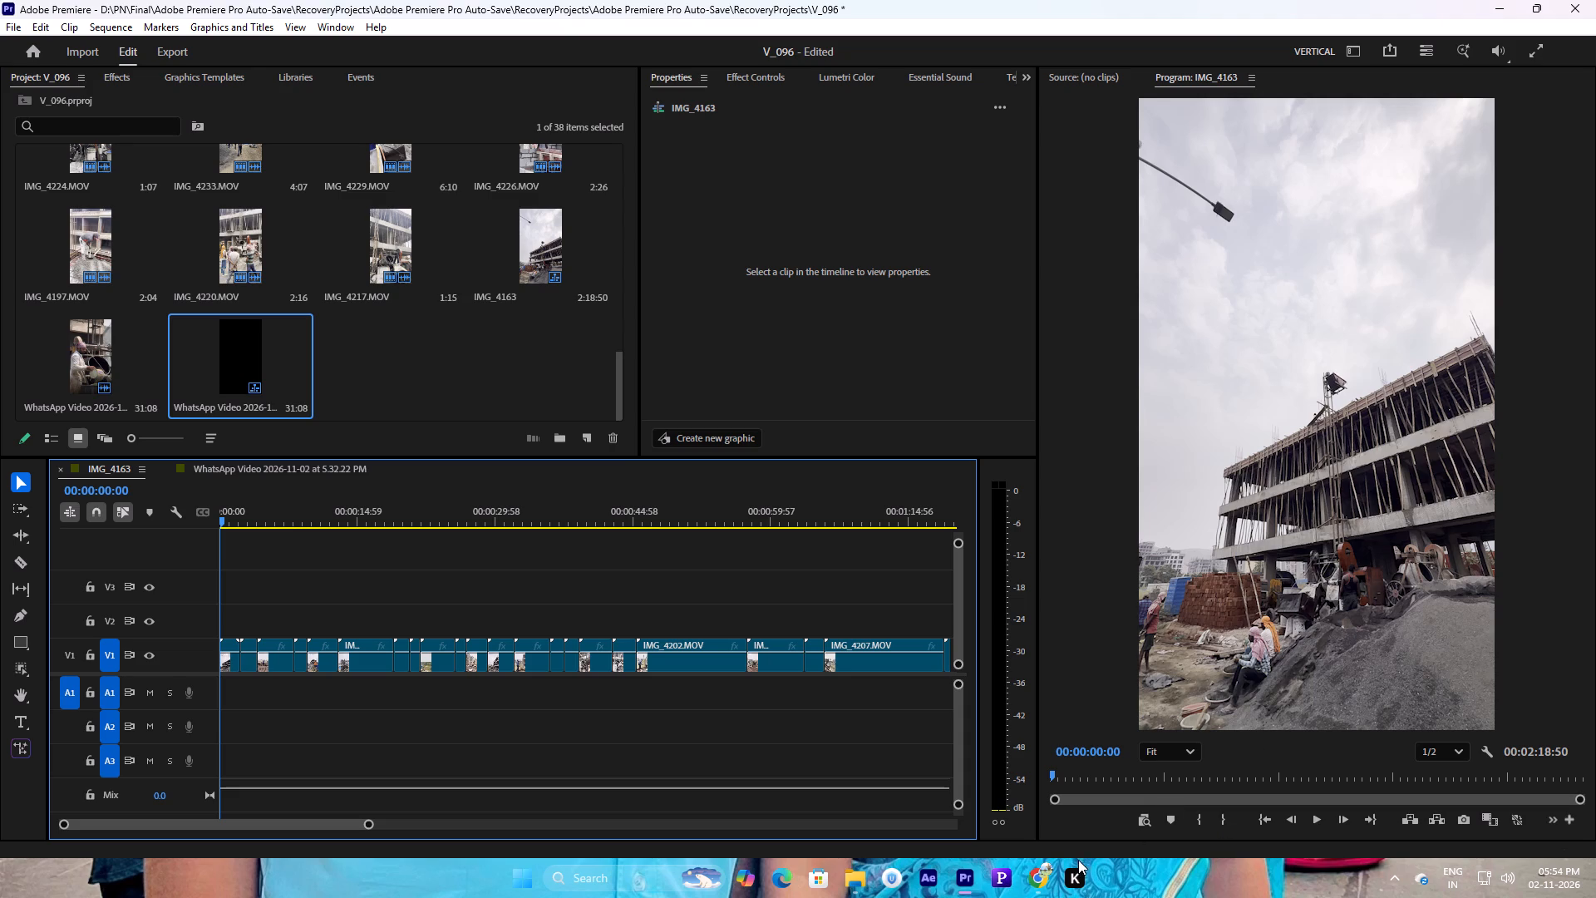
{"action": "key", "text": "space"}
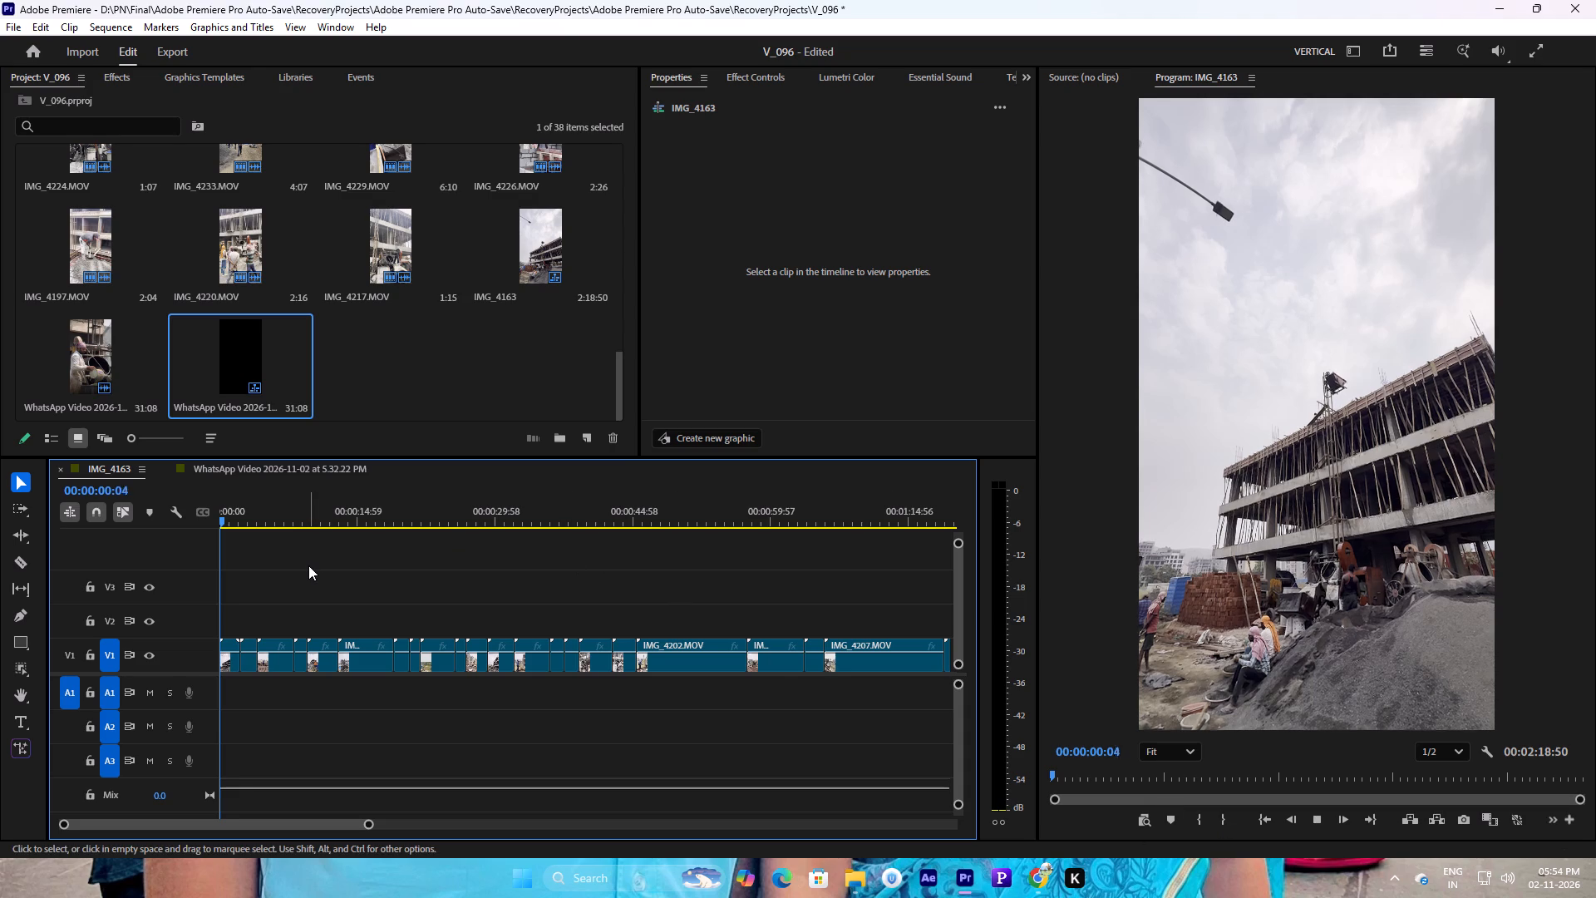
{"action": "key", "text": "space"}
{"action": "left_click", "coordinate": [232, 666]}
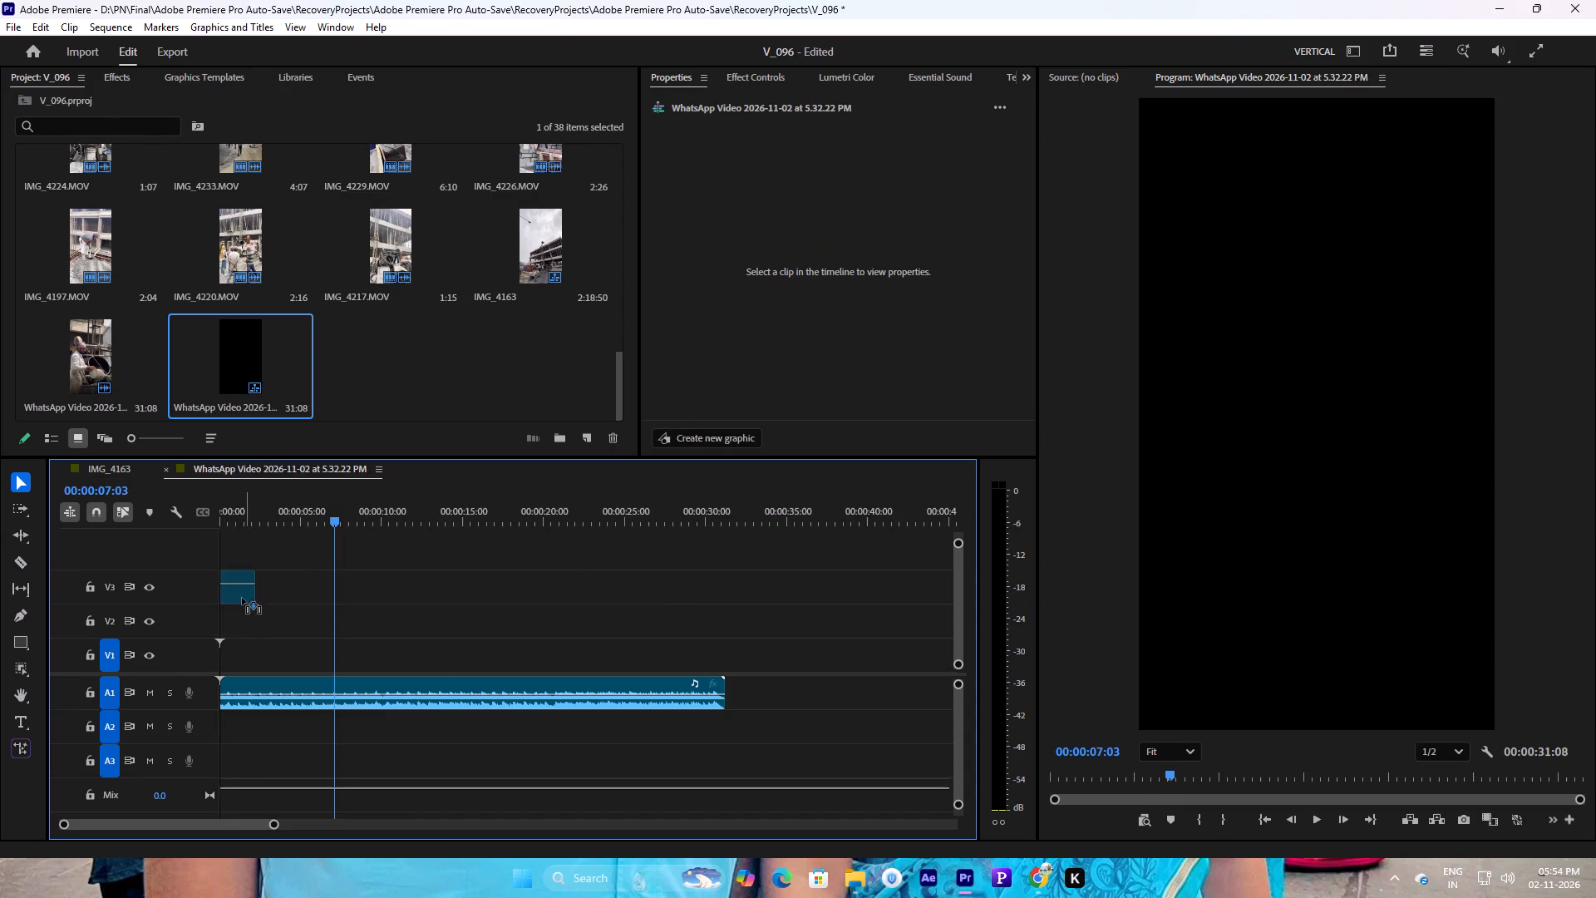
Preview the placed IMG_4163.MOV clip and set its scale to 30%, trying 50, 40 and 20% along the way.
{"action": "left_click_drag", "start_coordinate": [244, 516], "coordinate": [196, 524]}
{"action": "key", "text": "space"}
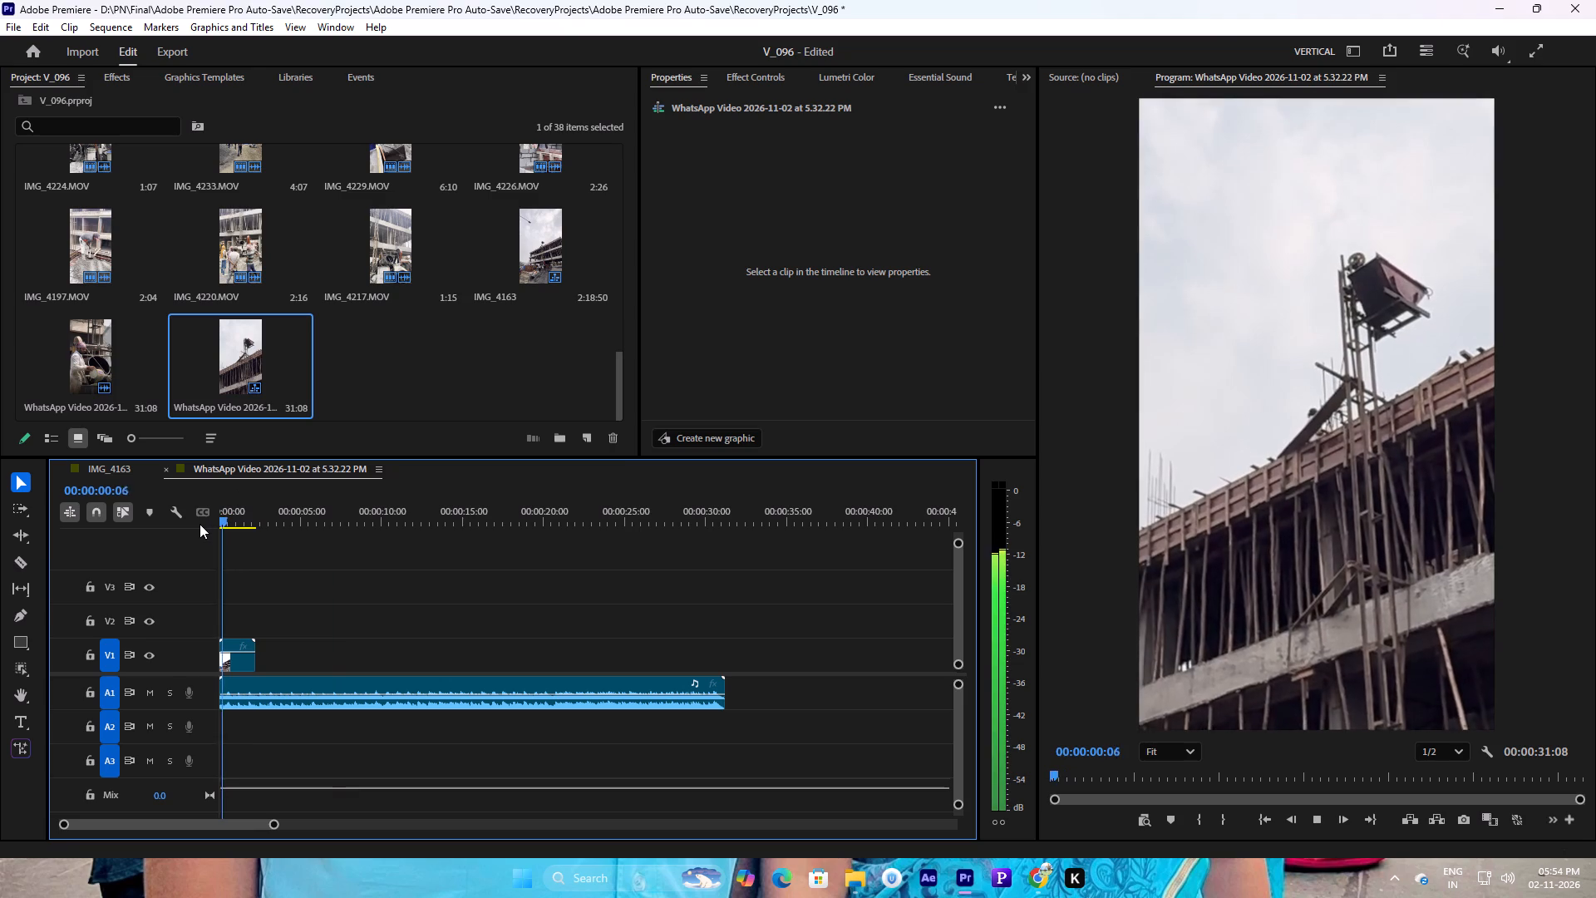
{"action": "key", "text": "space"}
{"action": "left_click", "coordinate": [237, 660]}
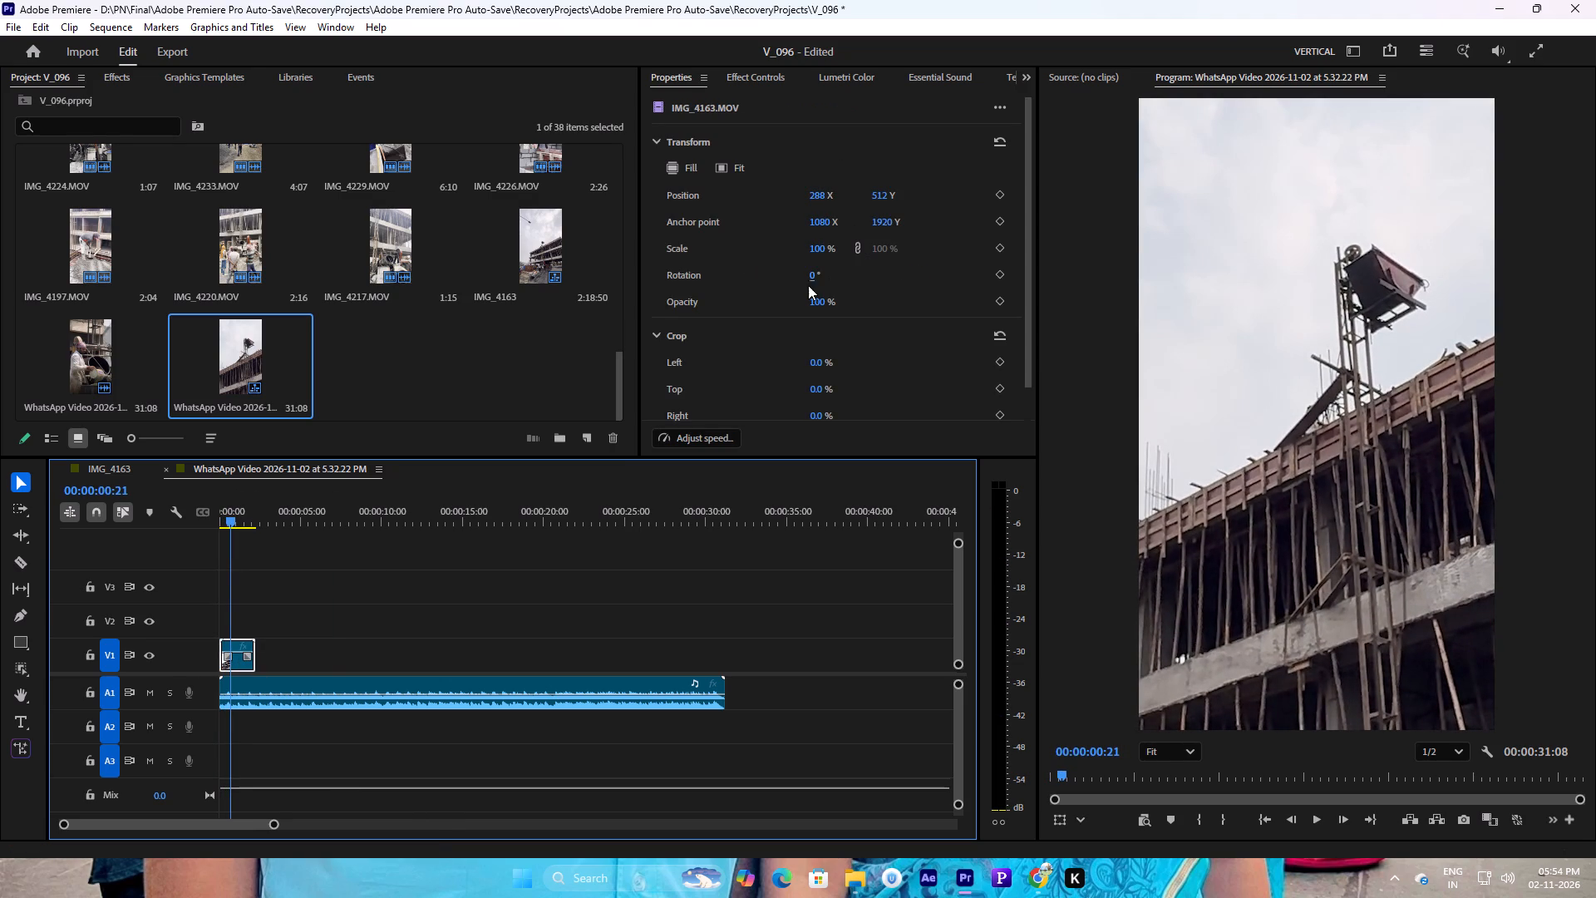
{"action": "left_click", "coordinate": [817, 249]}
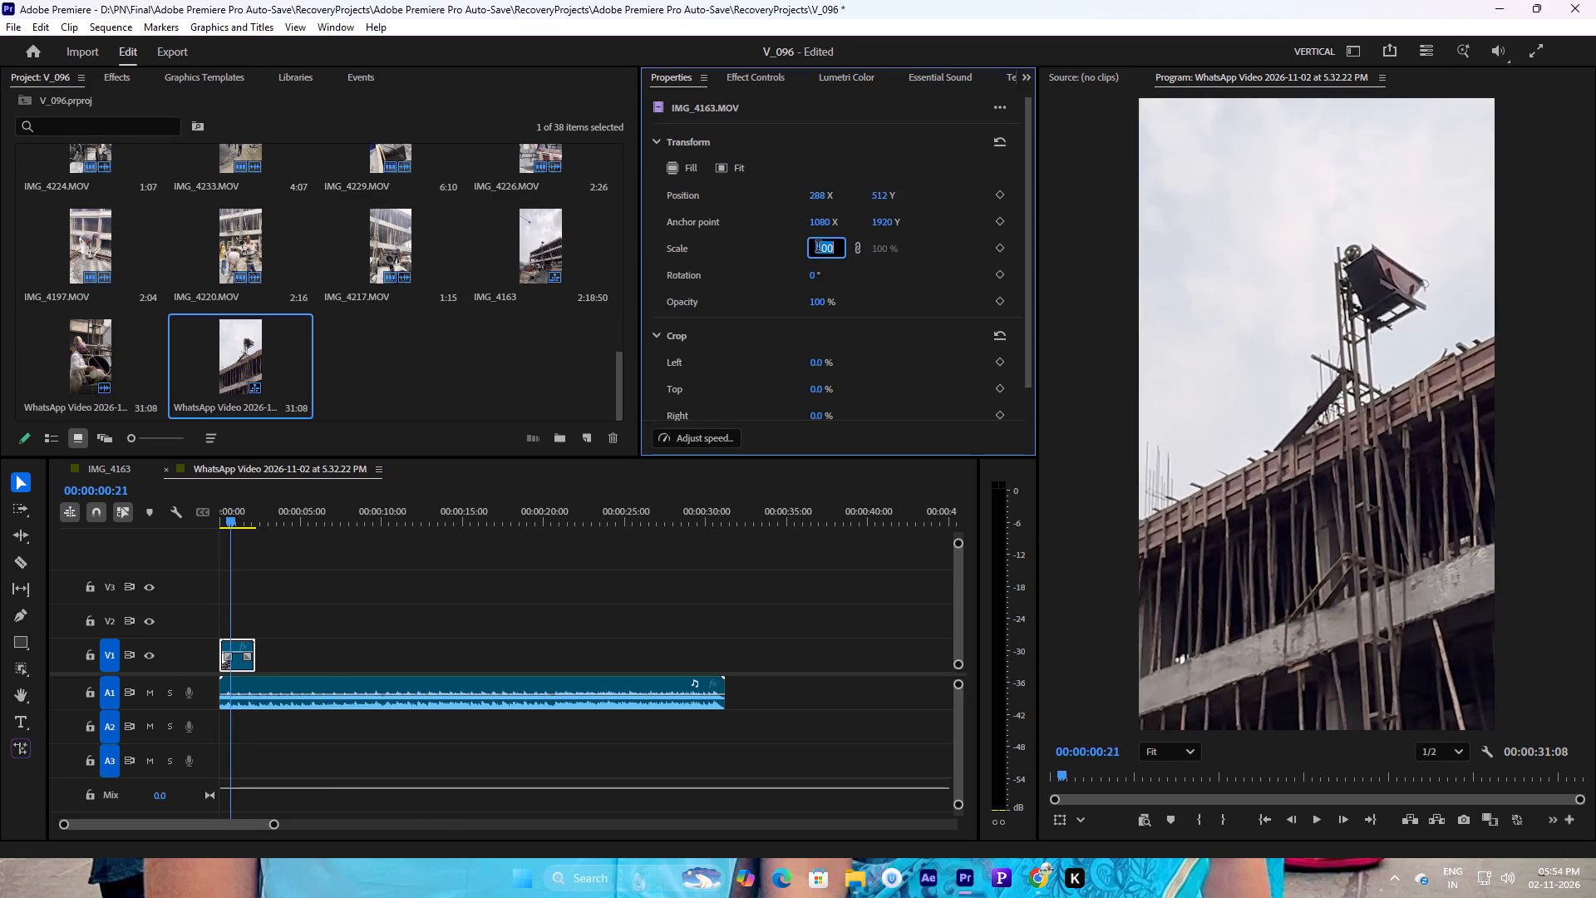
{"action": "type", "text": "50"}
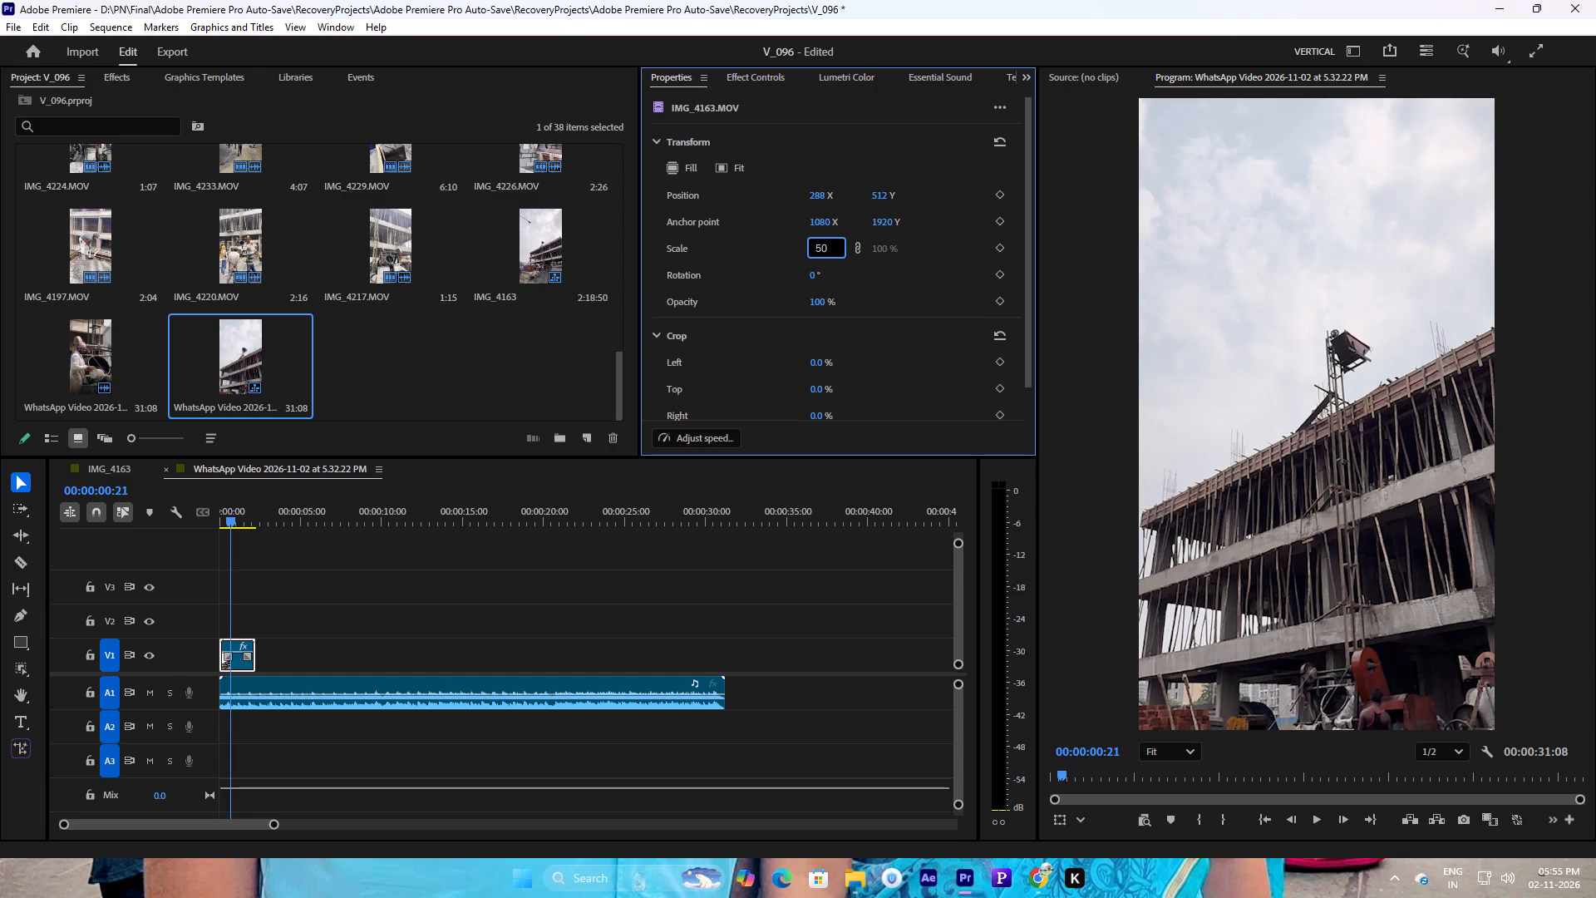
{"action": "key", "text": "BackSpace"}
{"action": "key", "text": "BackSpace"}
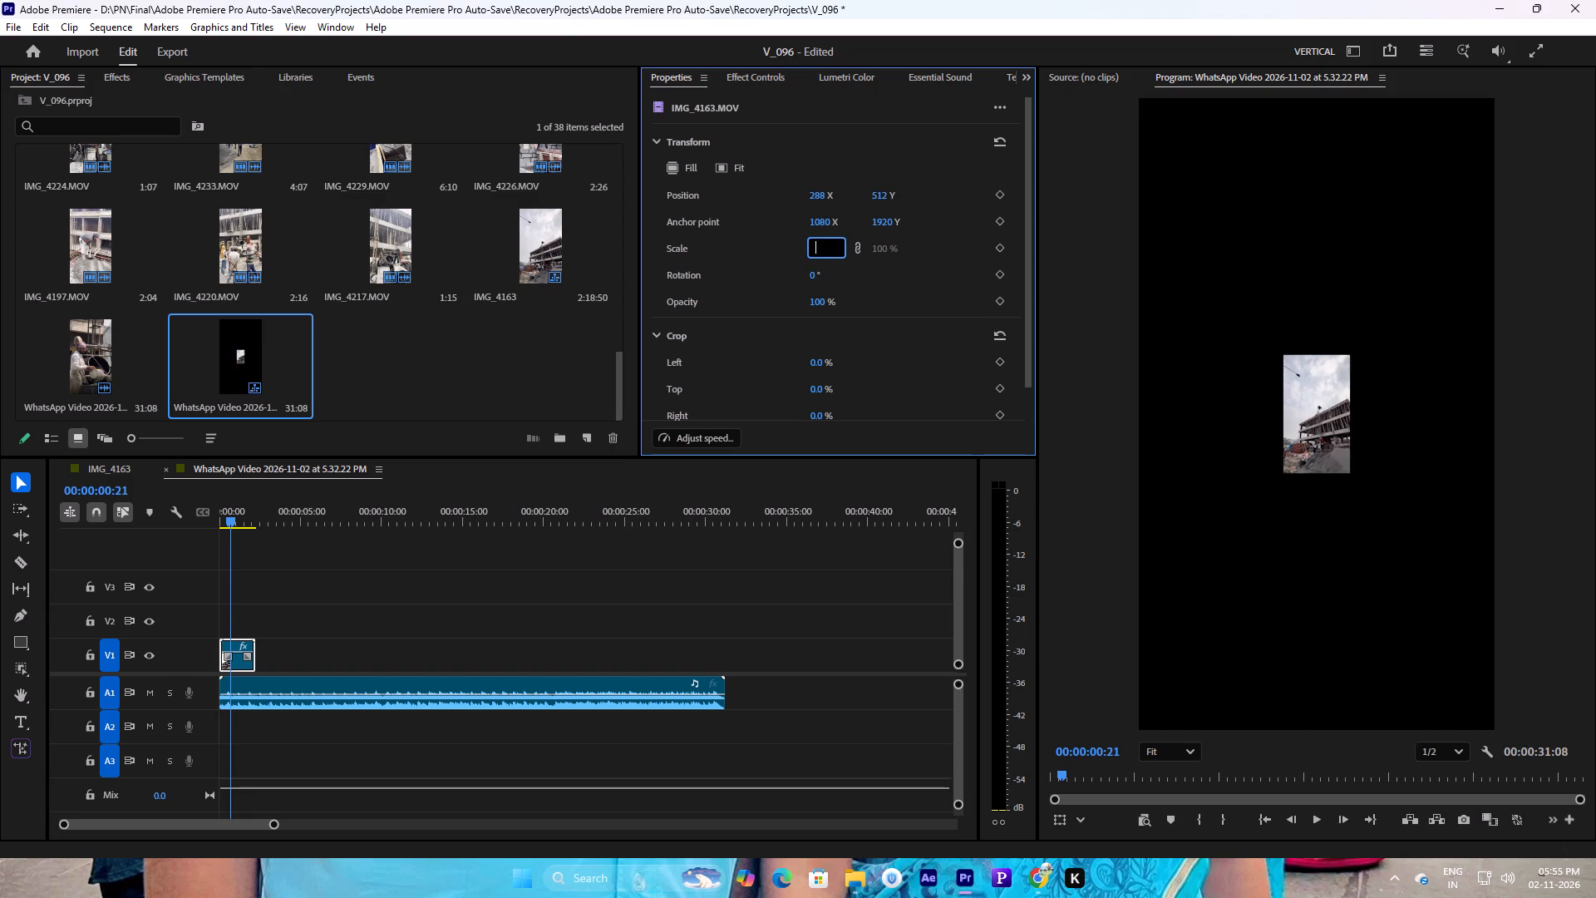
{"action": "type", "text": "40"}
{"action": "key", "text": "BackSpace"}
{"action": "key", "text": "BackSpace"}
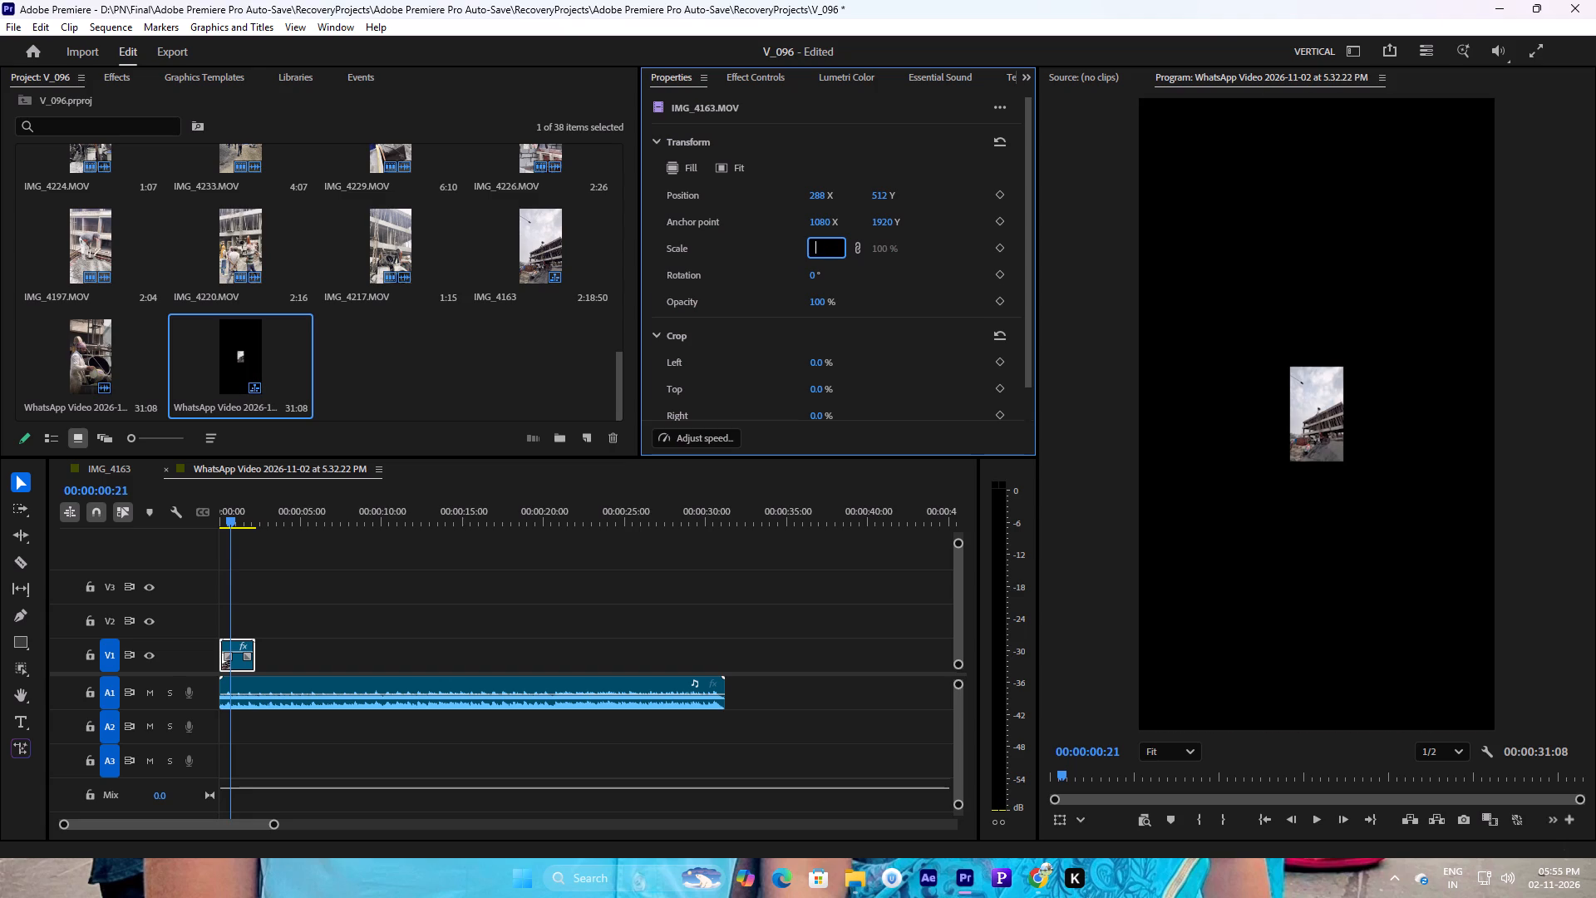
{"action": "type", "text": "30"}
{"action": "key", "text": "BackSpace"}
{"action": "key", "text": "BackSpace"}
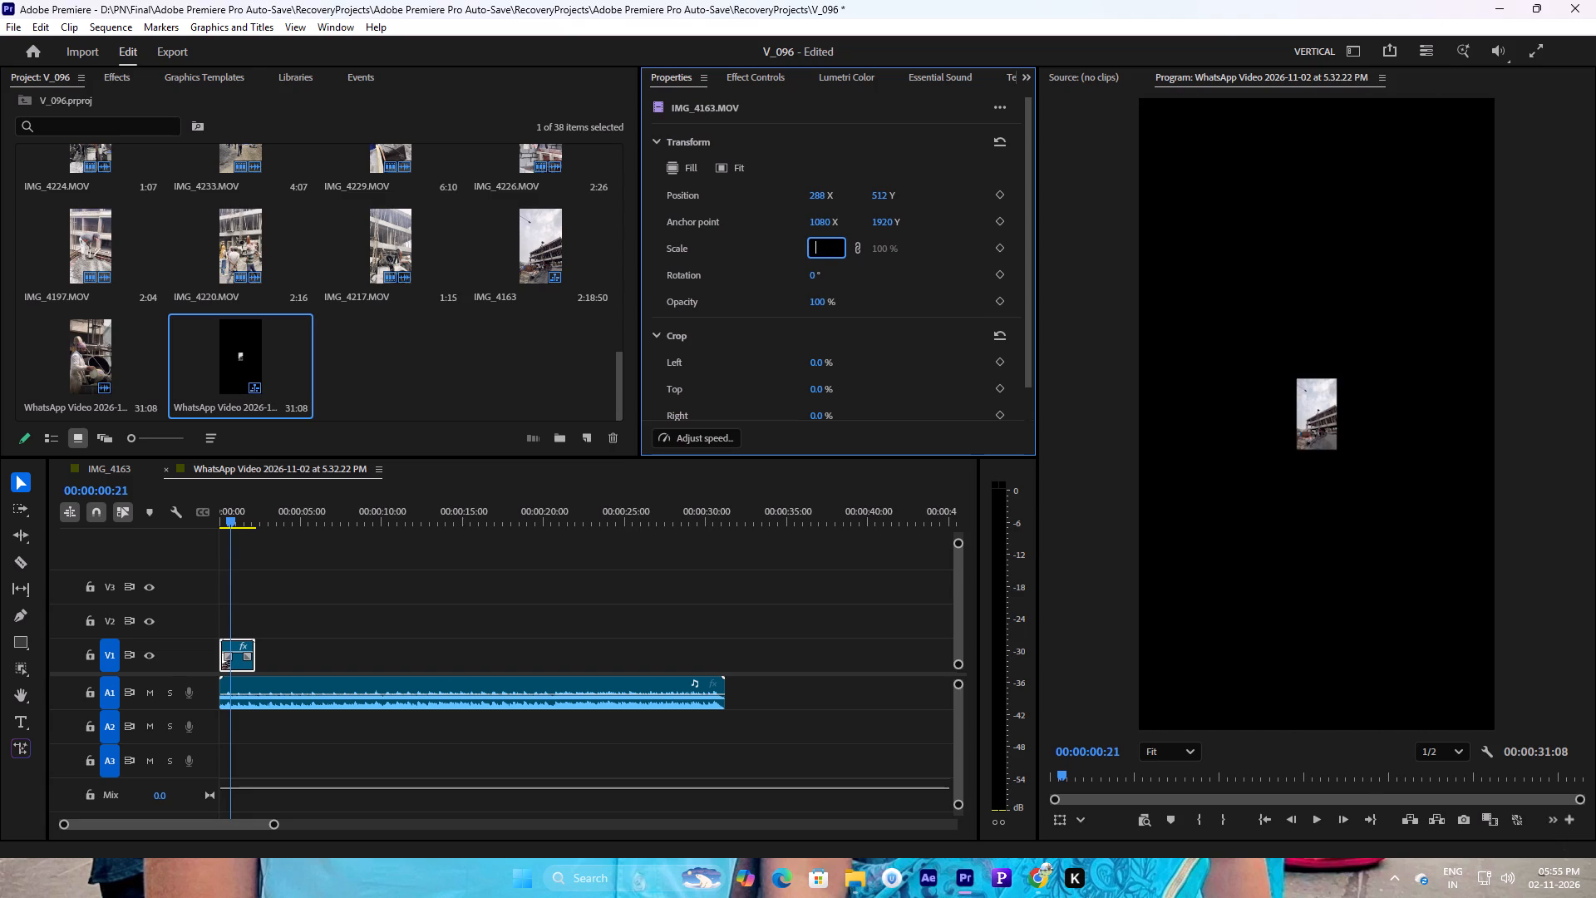
{"action": "type", "text": "20"}
{"action": "key", "text": "BackSpace"}
{"action": "key", "text": "BackSpace"}
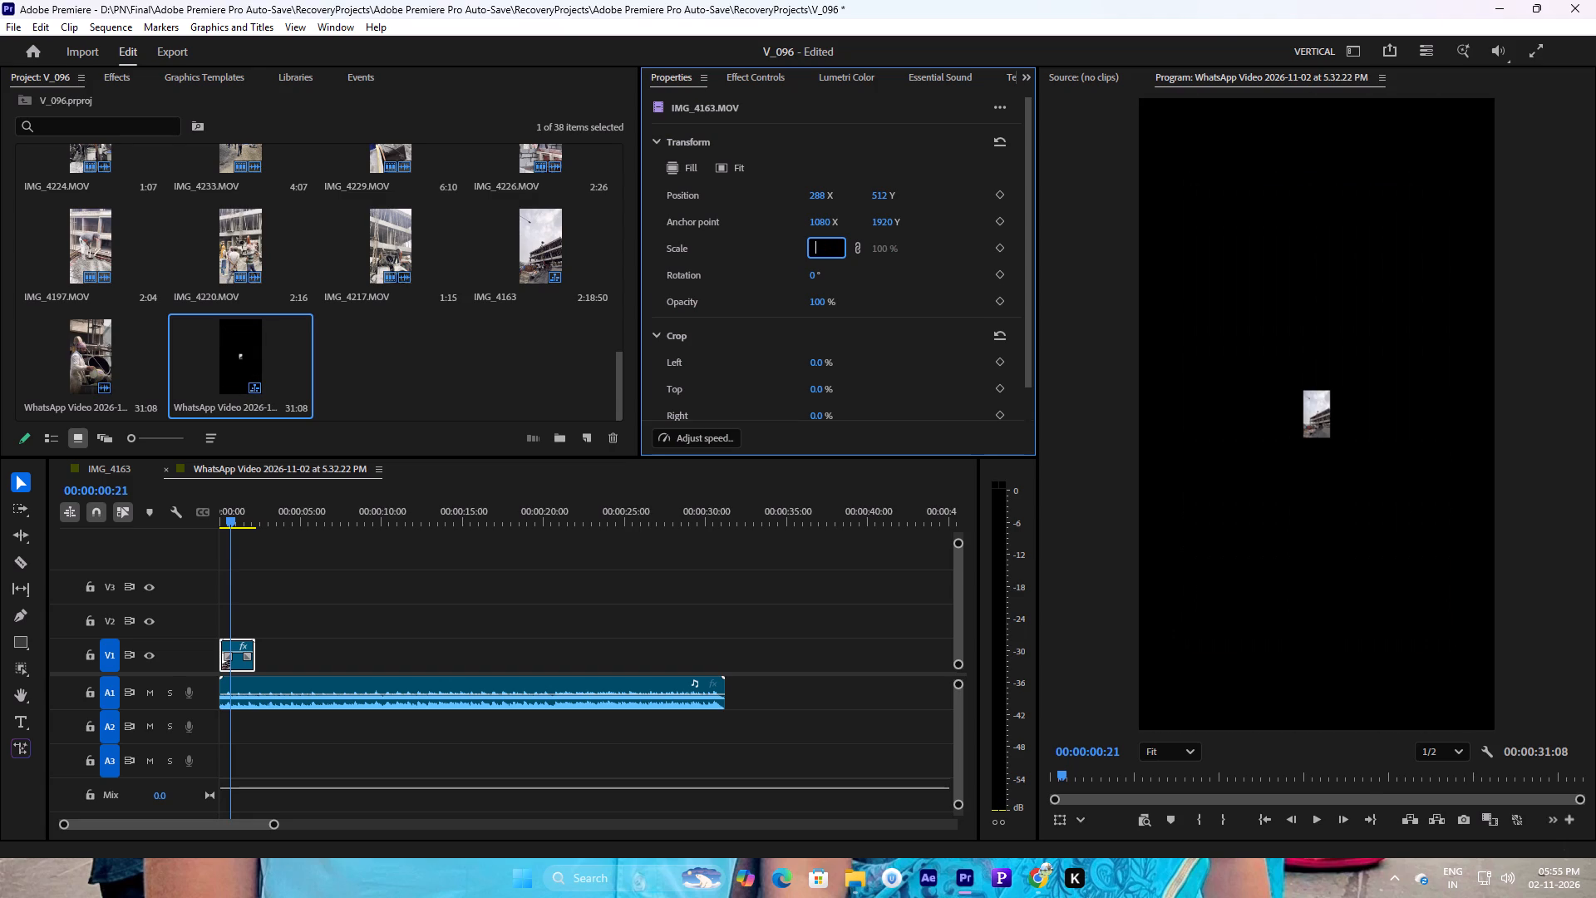
{"action": "type", "text": "30"}
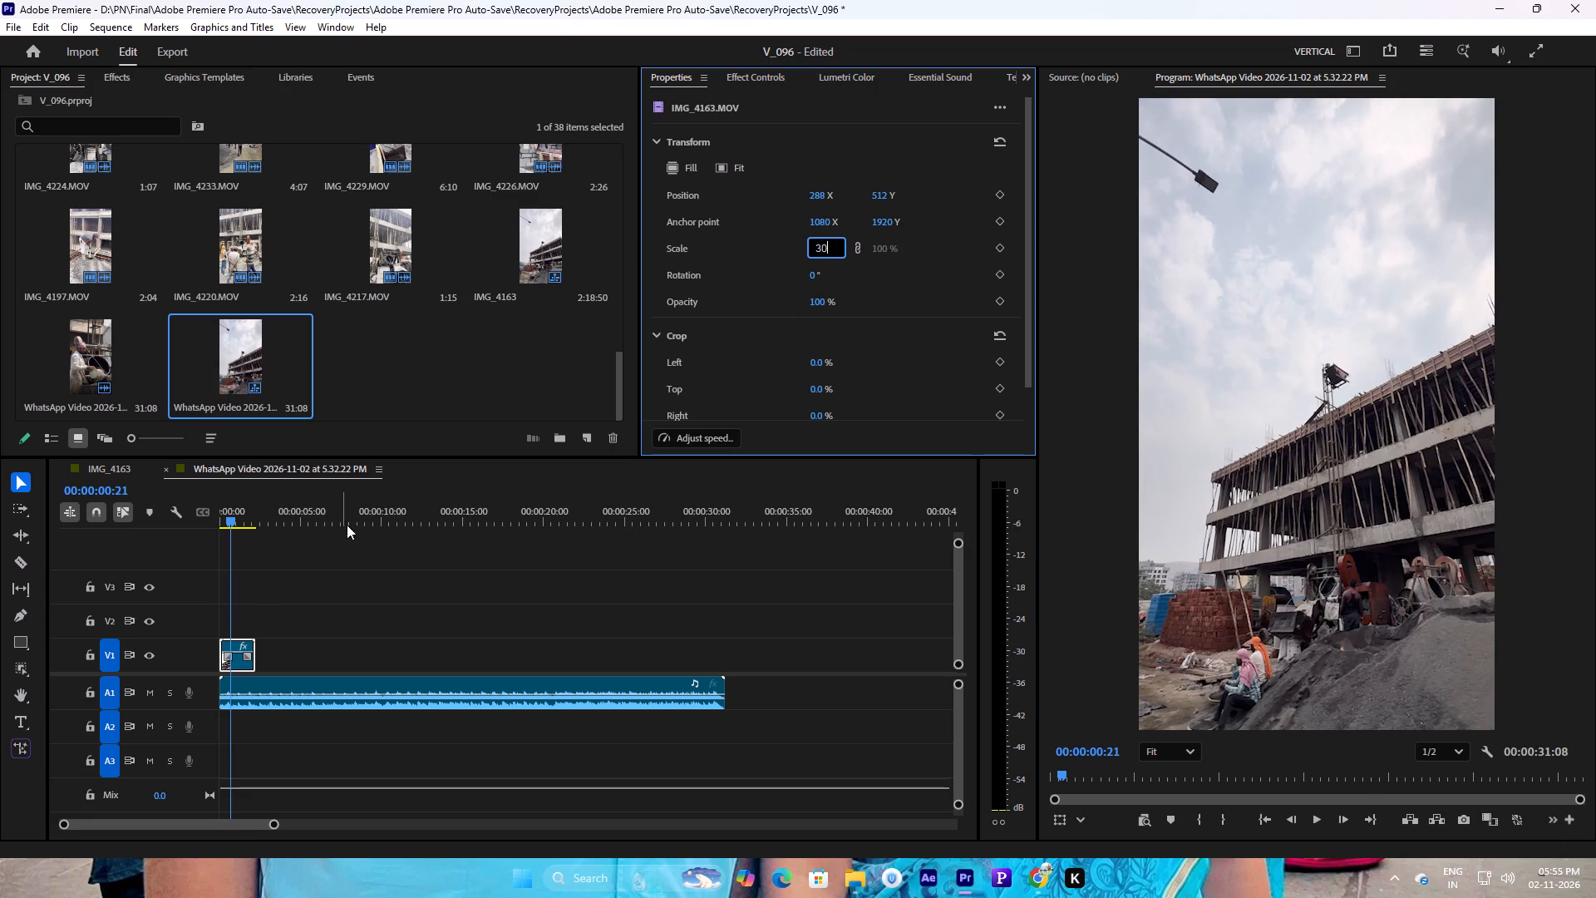
Return the playhead to the start of the WhatsApp Video sequence.
{"action": "left_click_drag", "start_coordinate": [273, 518], "coordinate": [201, 513]}
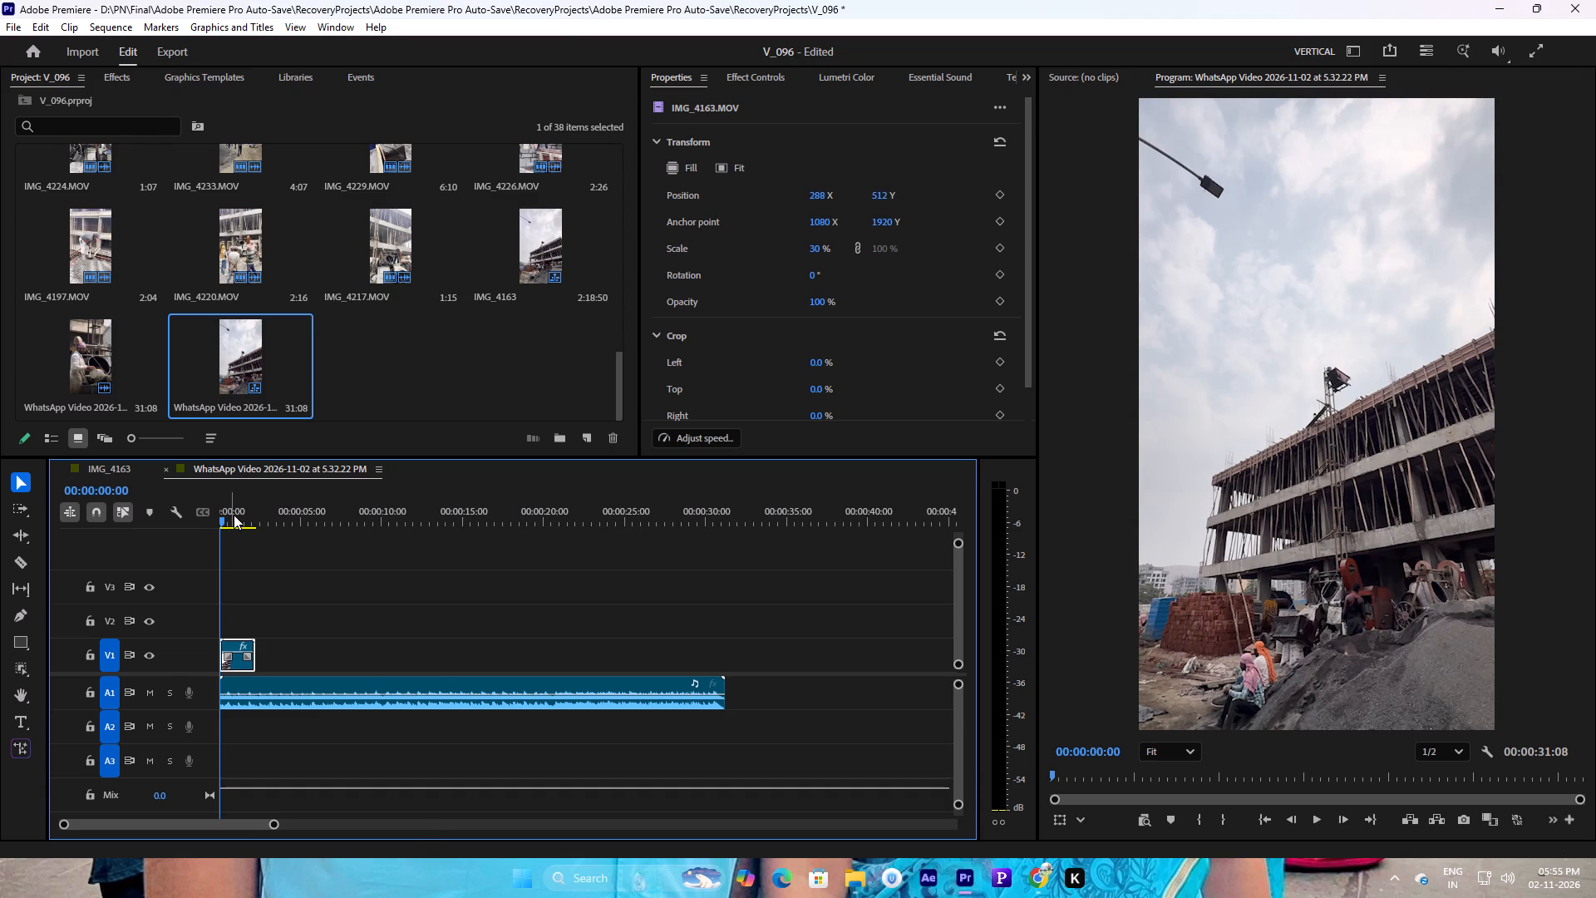
{"action": "left_click_drag", "start_coordinate": [272, 822], "coordinate": [223, 832]}
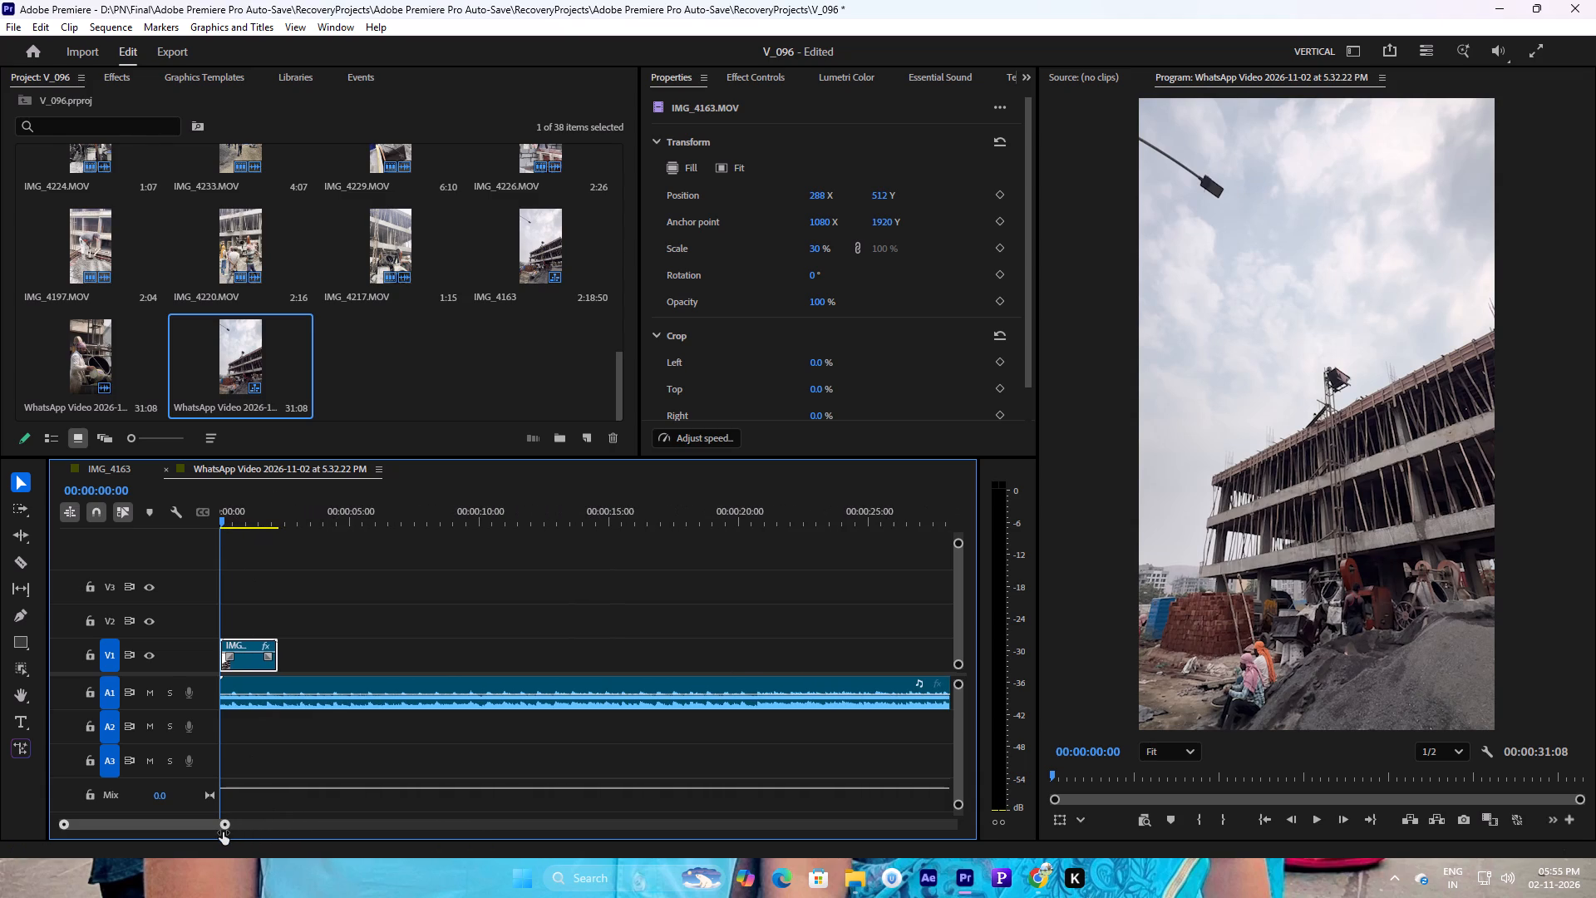
{"action": "left_click_drag", "start_coordinate": [223, 832], "coordinate": [219, 838]}
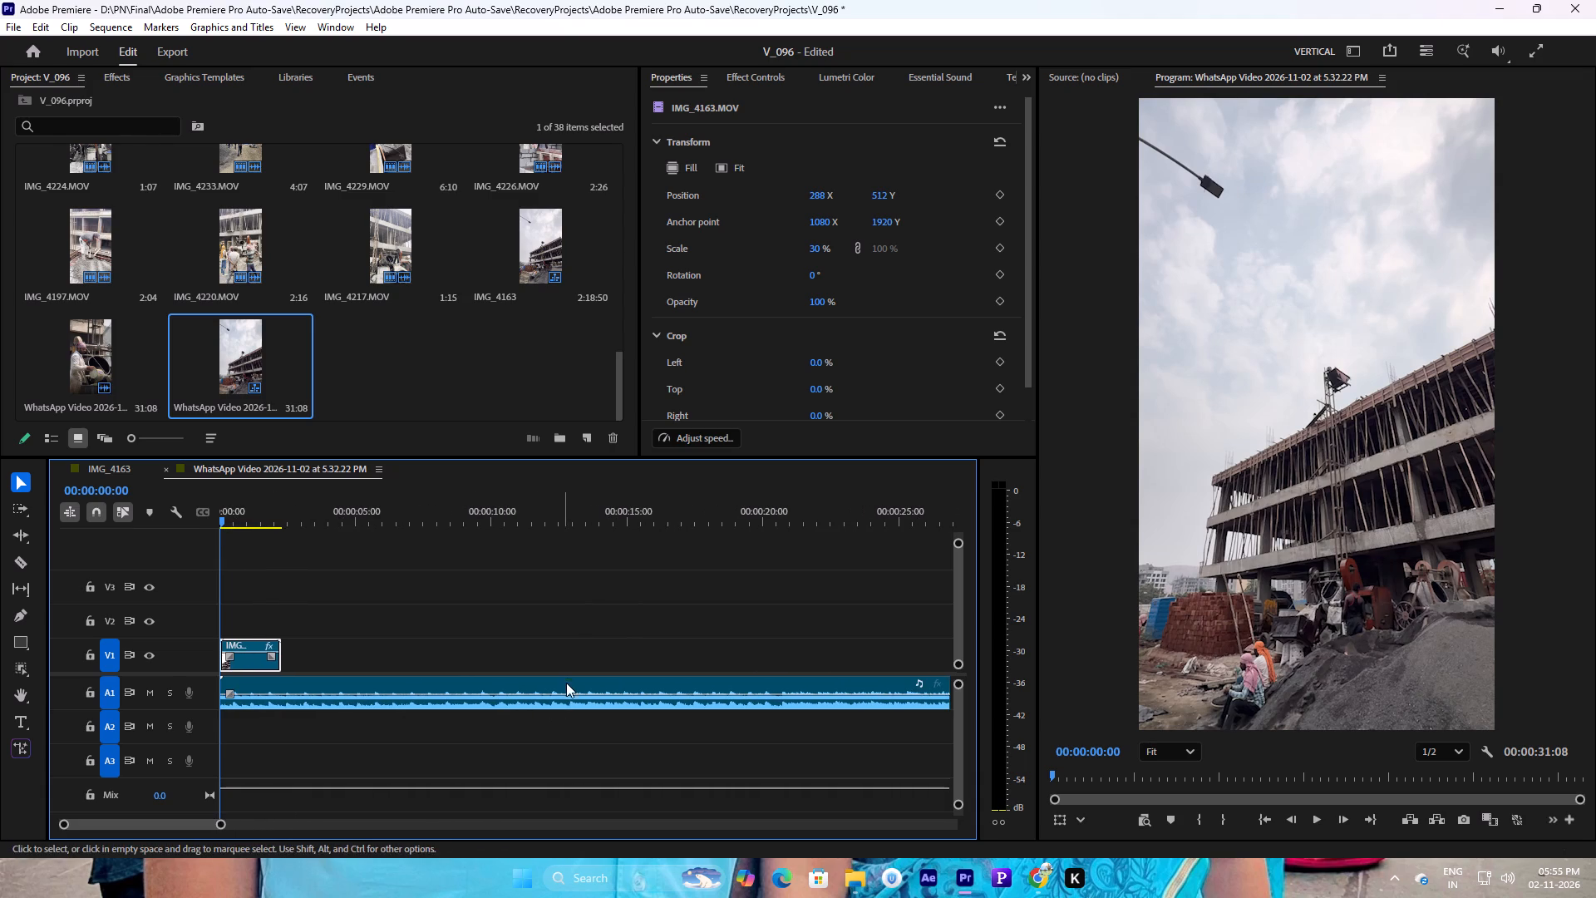
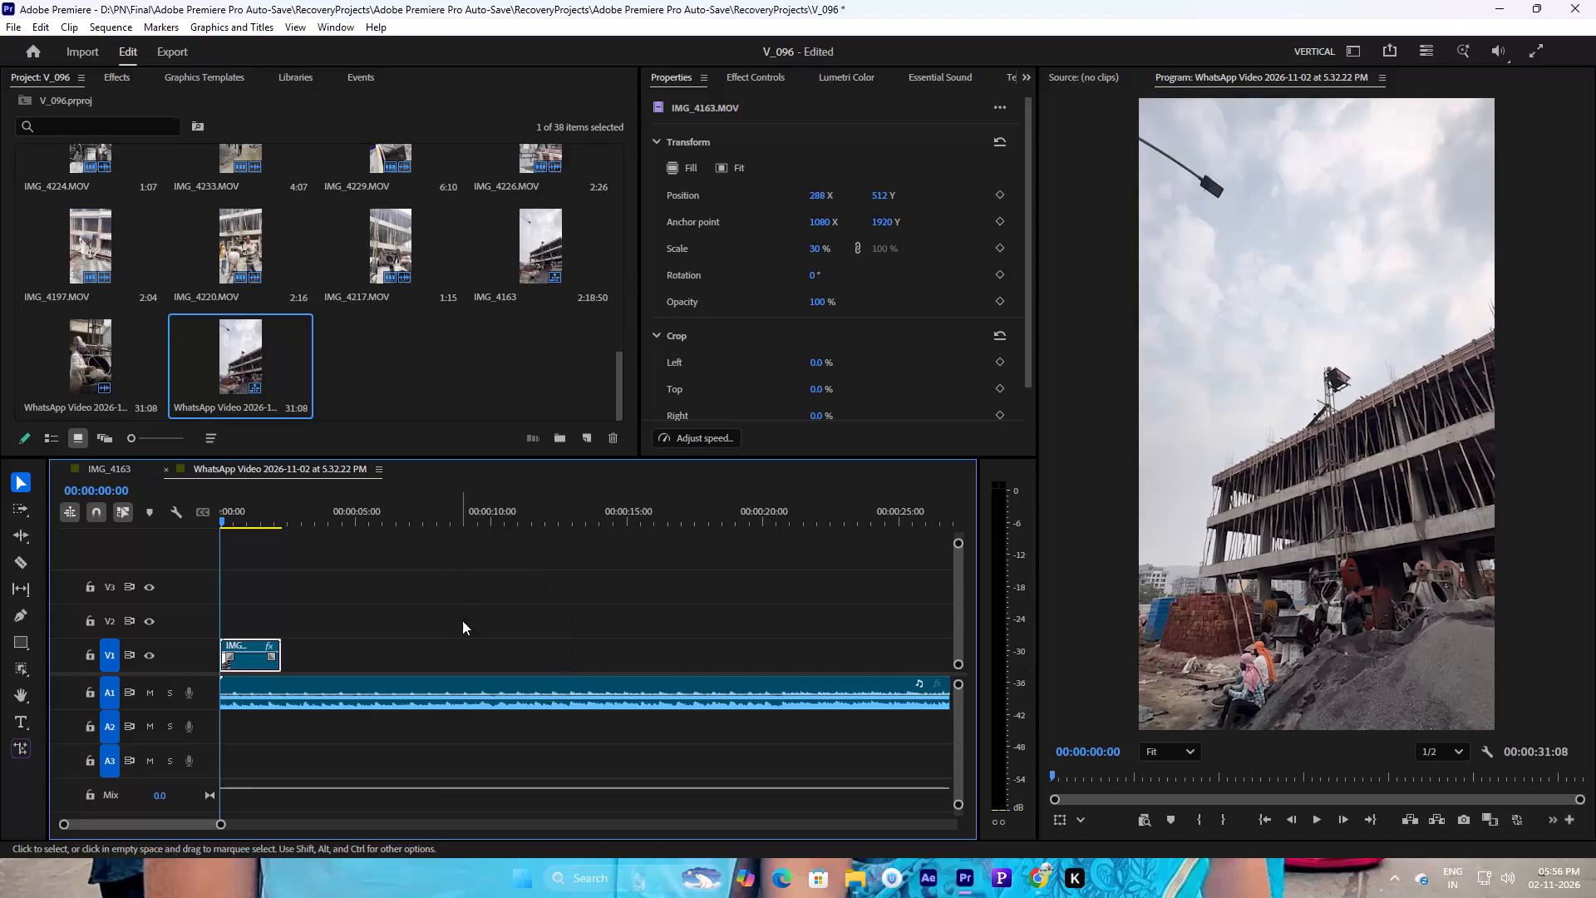
Set the WhatsApp Video sequence's color setup to Direct Rec. 709 (SDR) in the sequence settings.
{"action": "key", "text": "space"}
{"action": "key", "text": "space"}
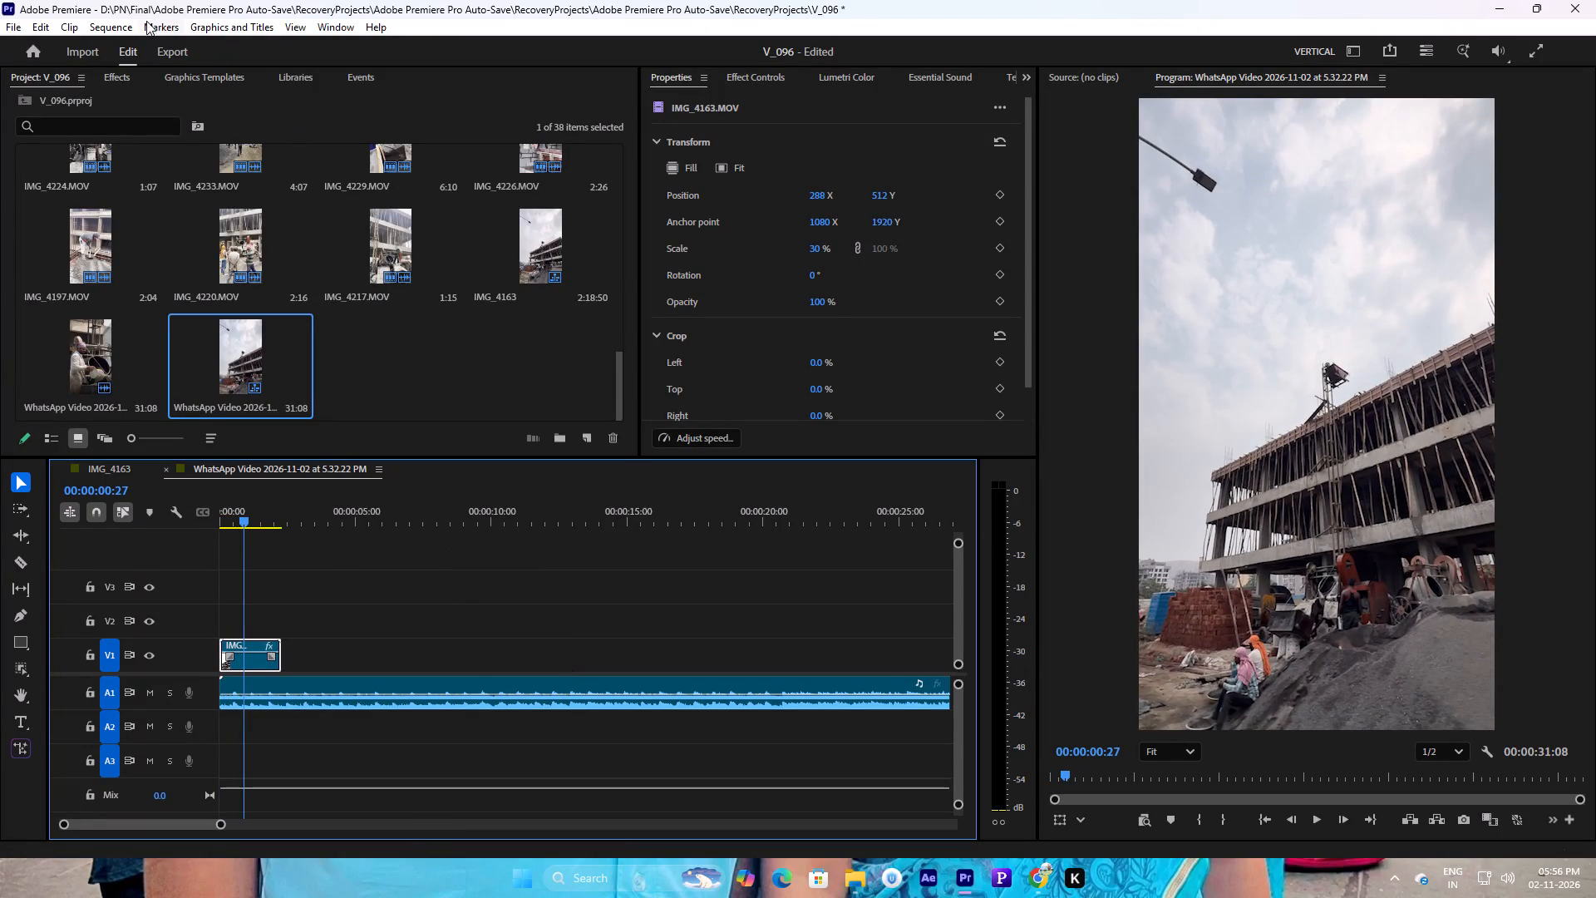
{"action": "left_click", "coordinate": [125, 20]}
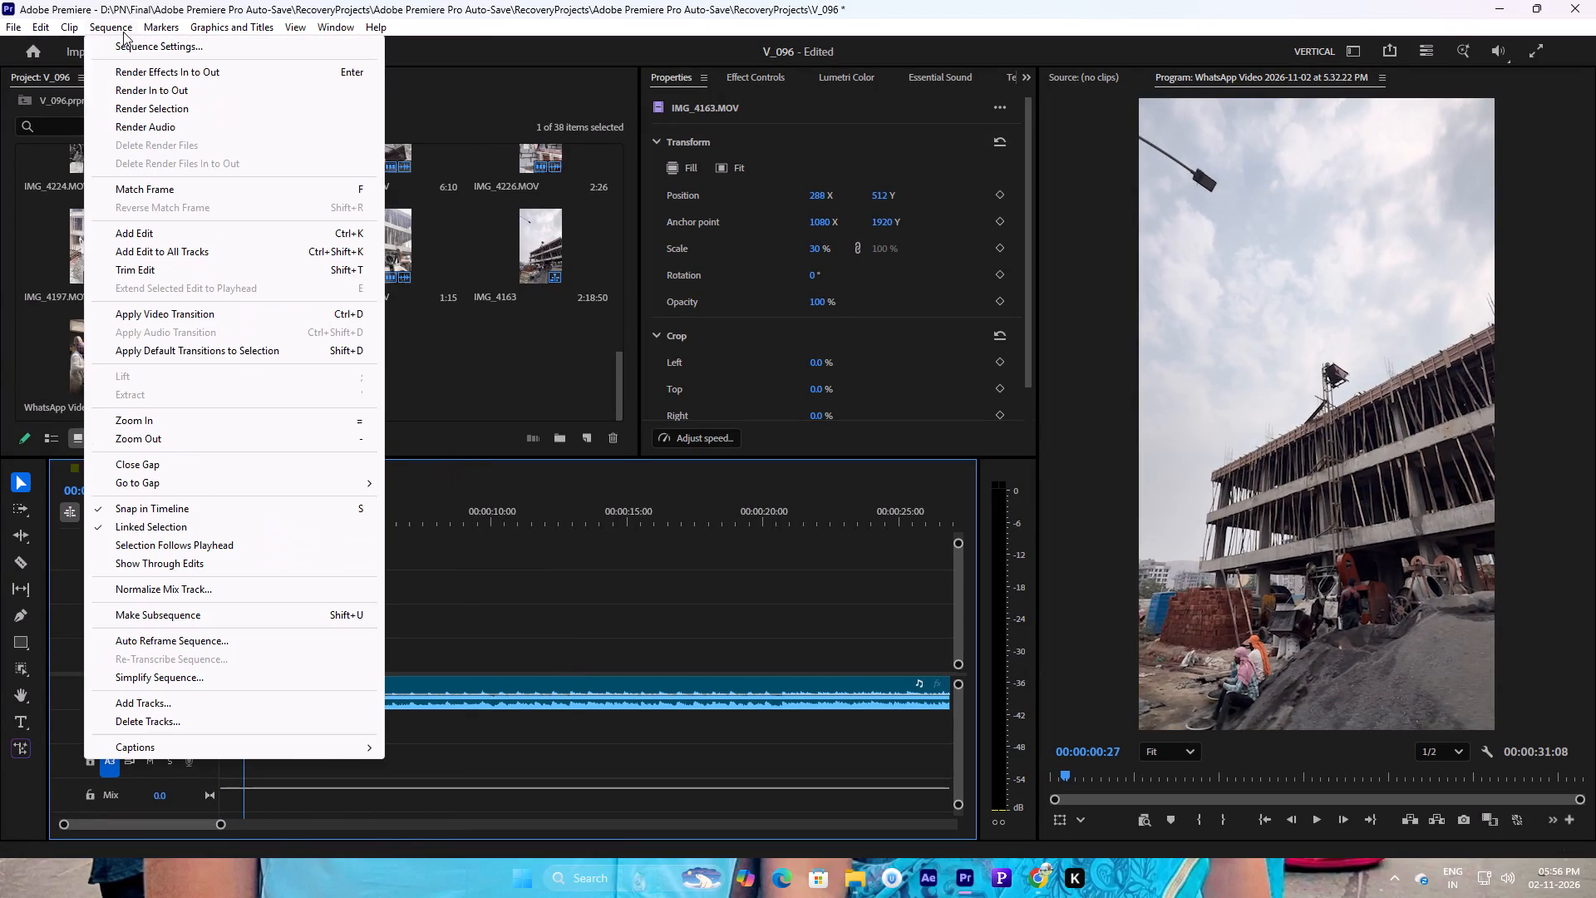
{"action": "left_click", "coordinate": [146, 42]}
{"action": "left_click", "coordinate": [663, 146]}
{"action": "left_click", "coordinate": [667, 172]}
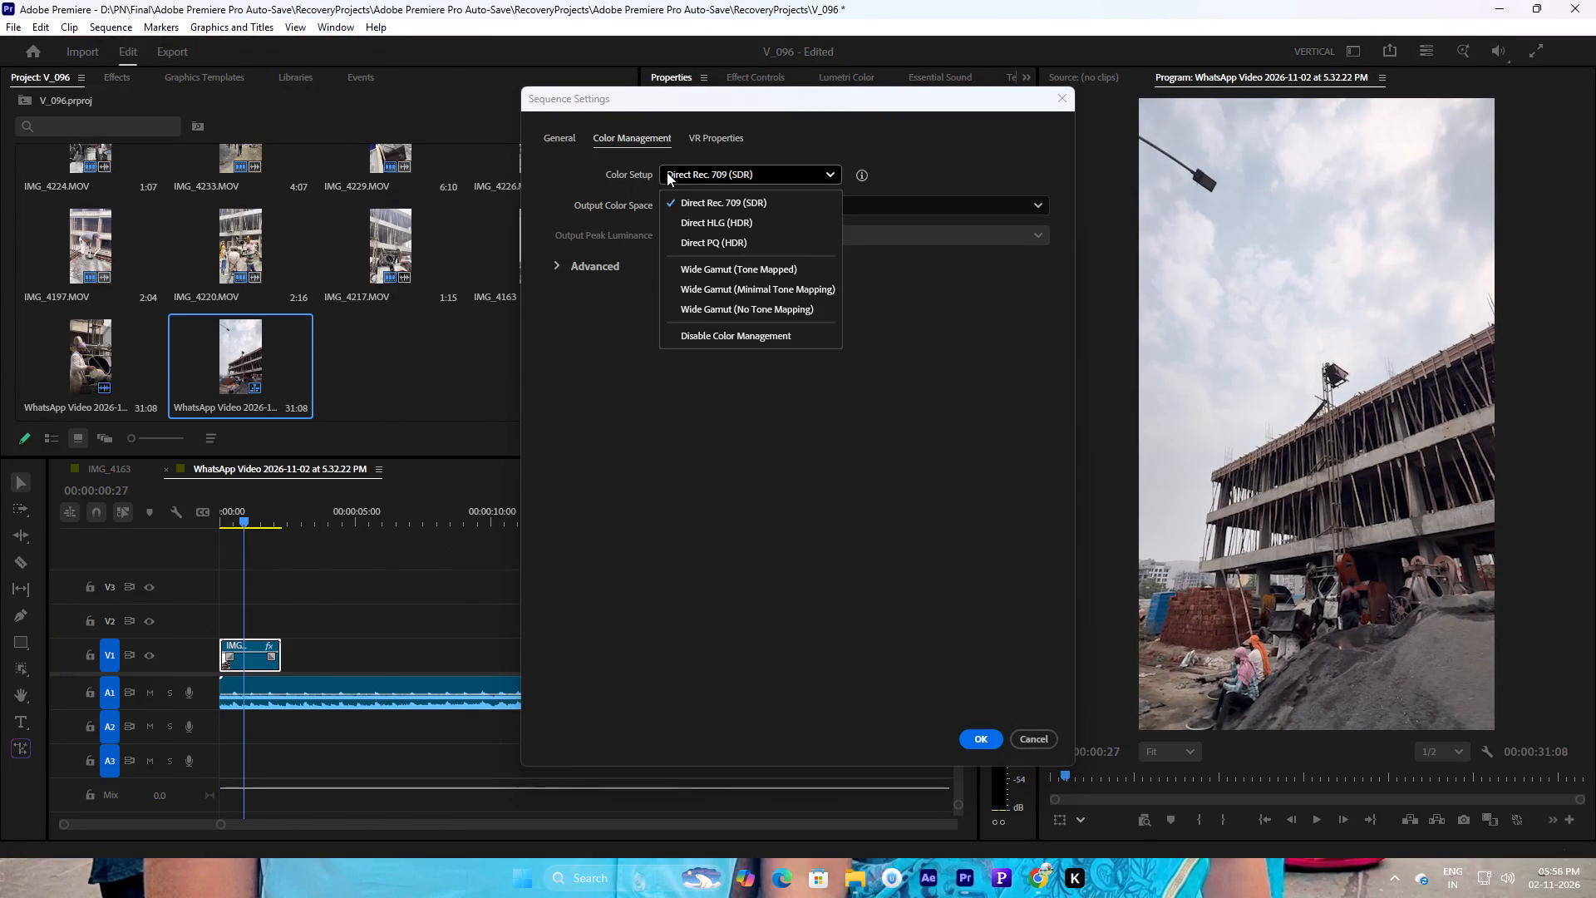
{"action": "left_click", "coordinate": [687, 209]}
{"action": "left_click", "coordinate": [981, 738]}
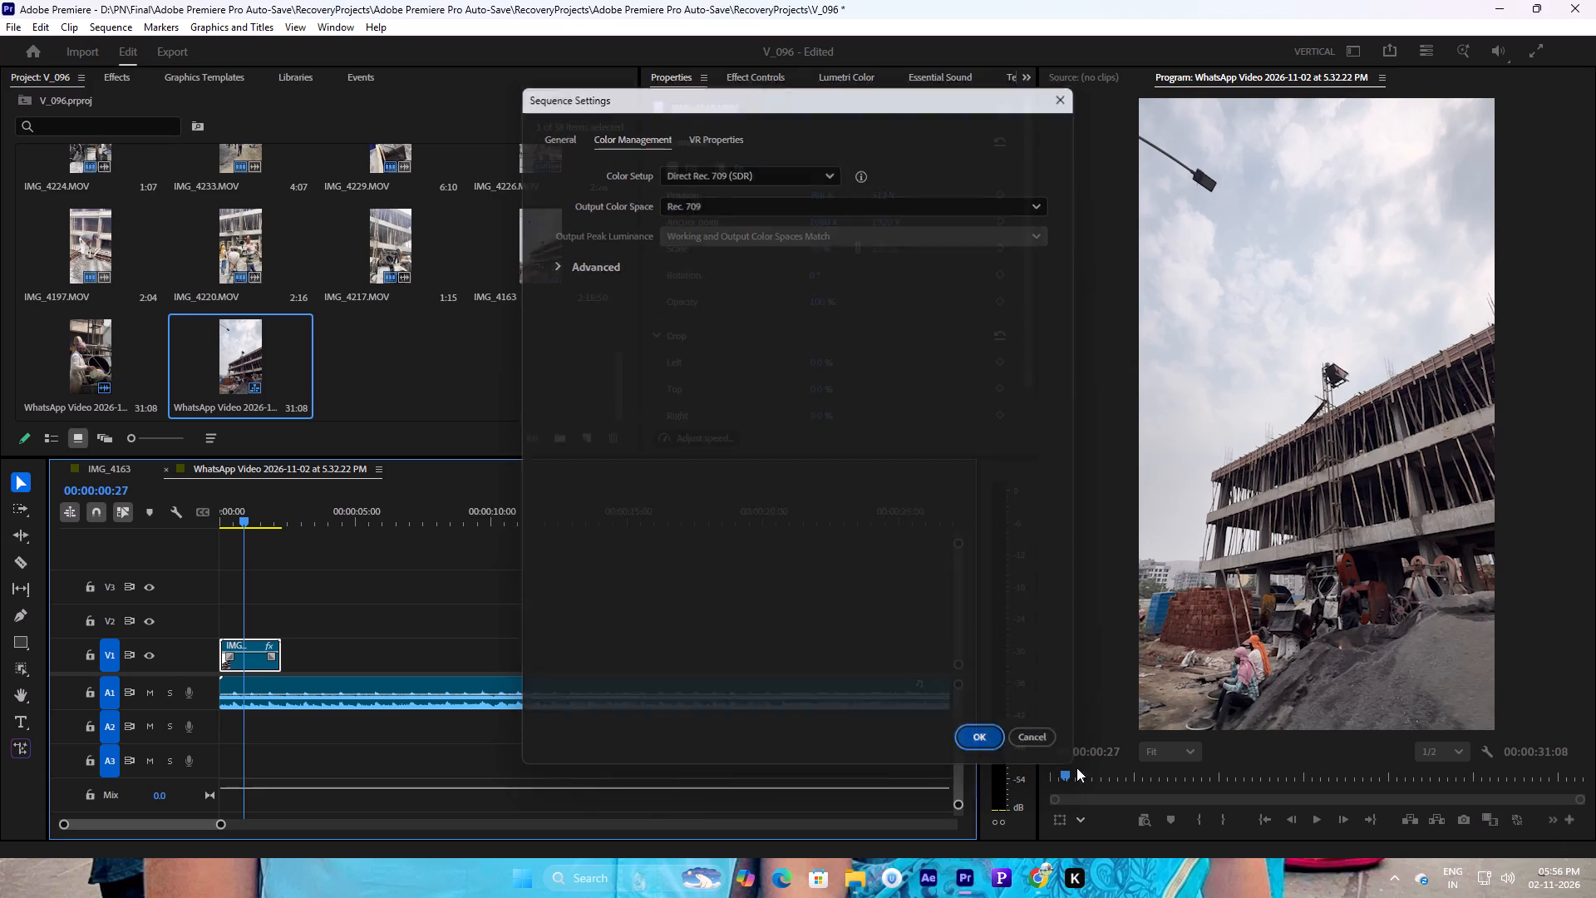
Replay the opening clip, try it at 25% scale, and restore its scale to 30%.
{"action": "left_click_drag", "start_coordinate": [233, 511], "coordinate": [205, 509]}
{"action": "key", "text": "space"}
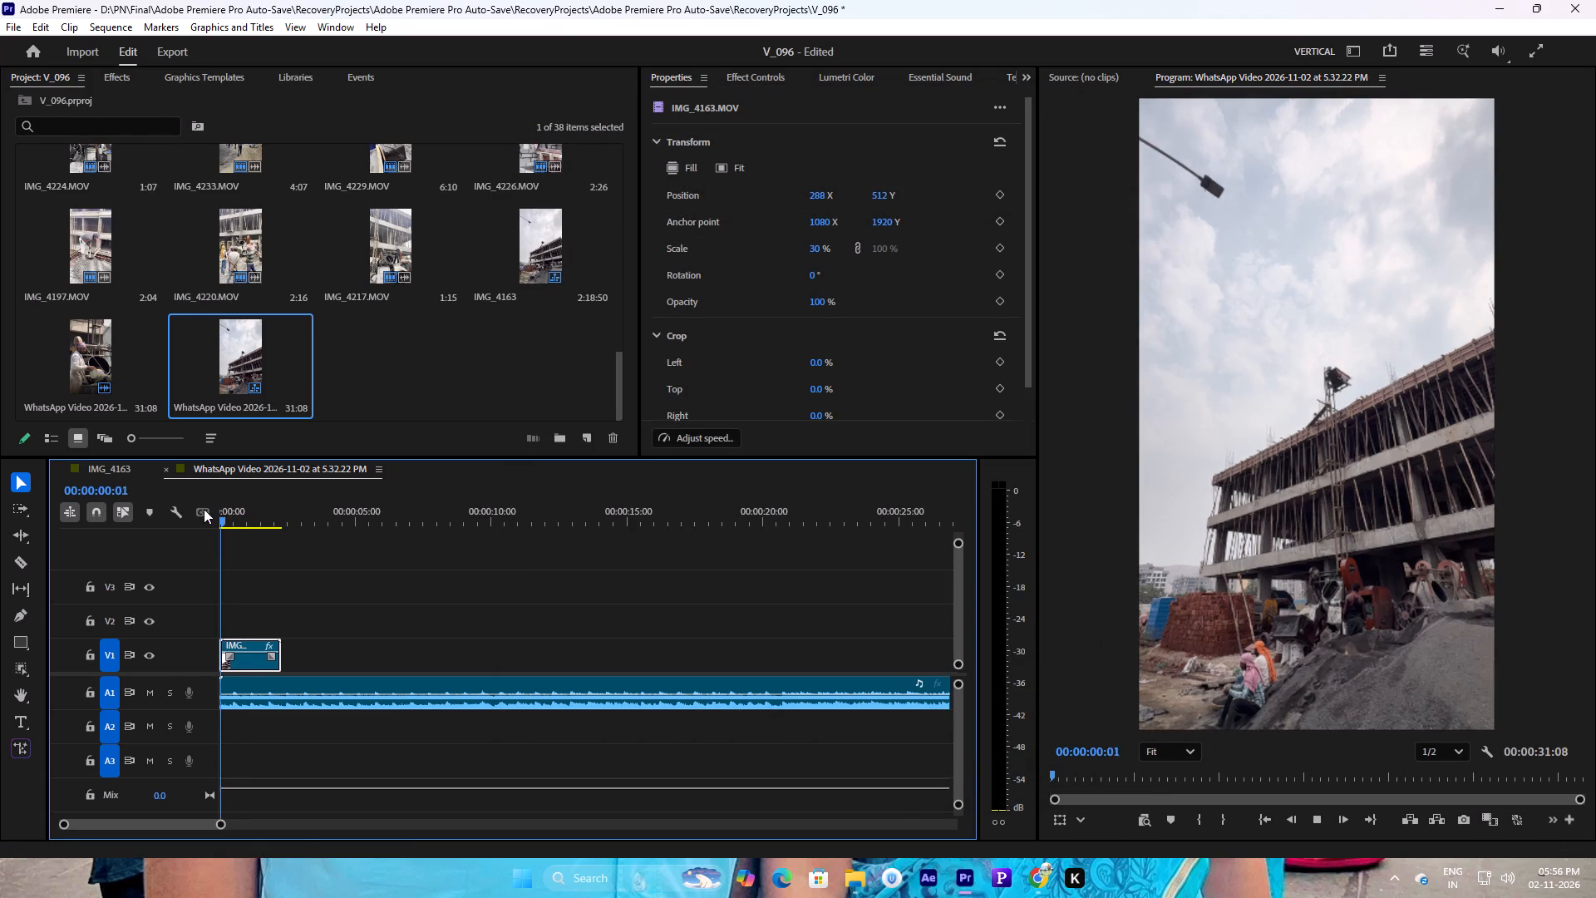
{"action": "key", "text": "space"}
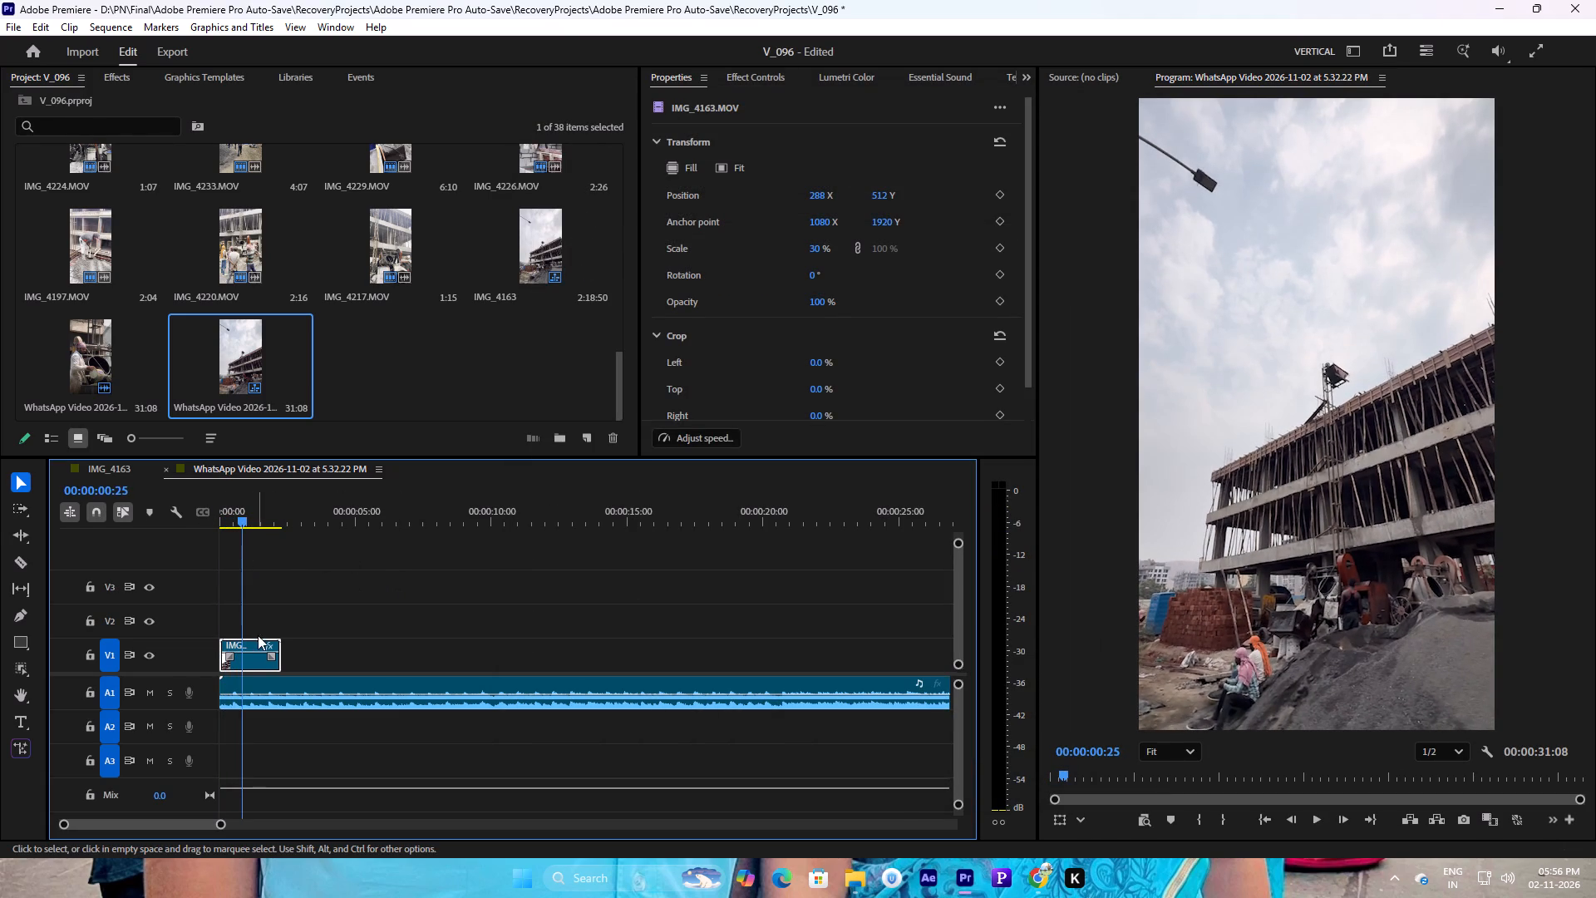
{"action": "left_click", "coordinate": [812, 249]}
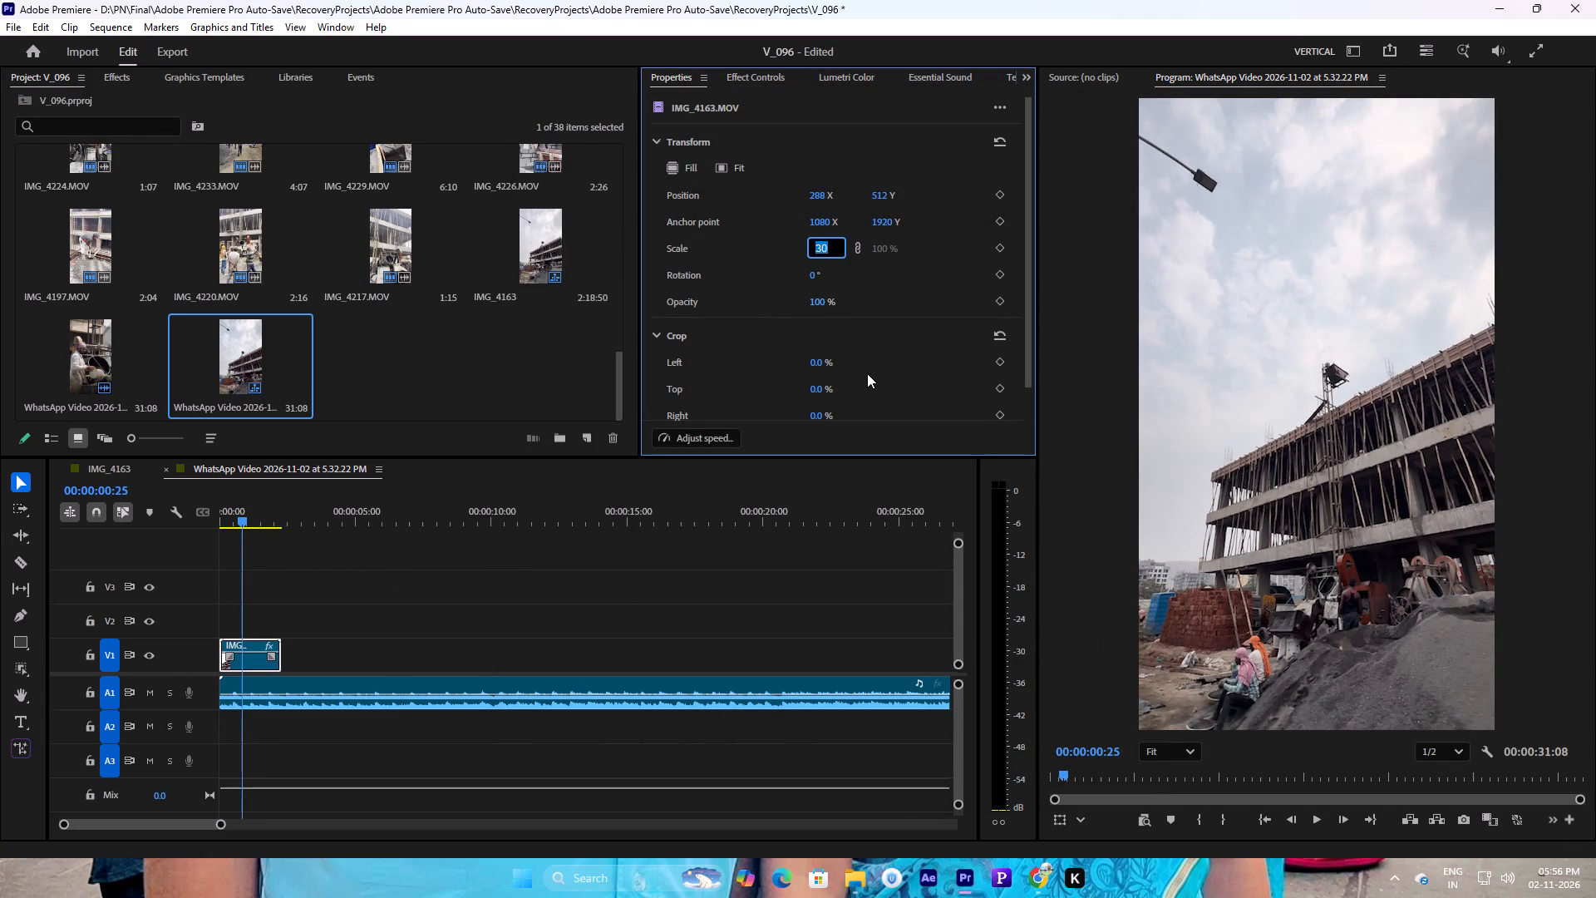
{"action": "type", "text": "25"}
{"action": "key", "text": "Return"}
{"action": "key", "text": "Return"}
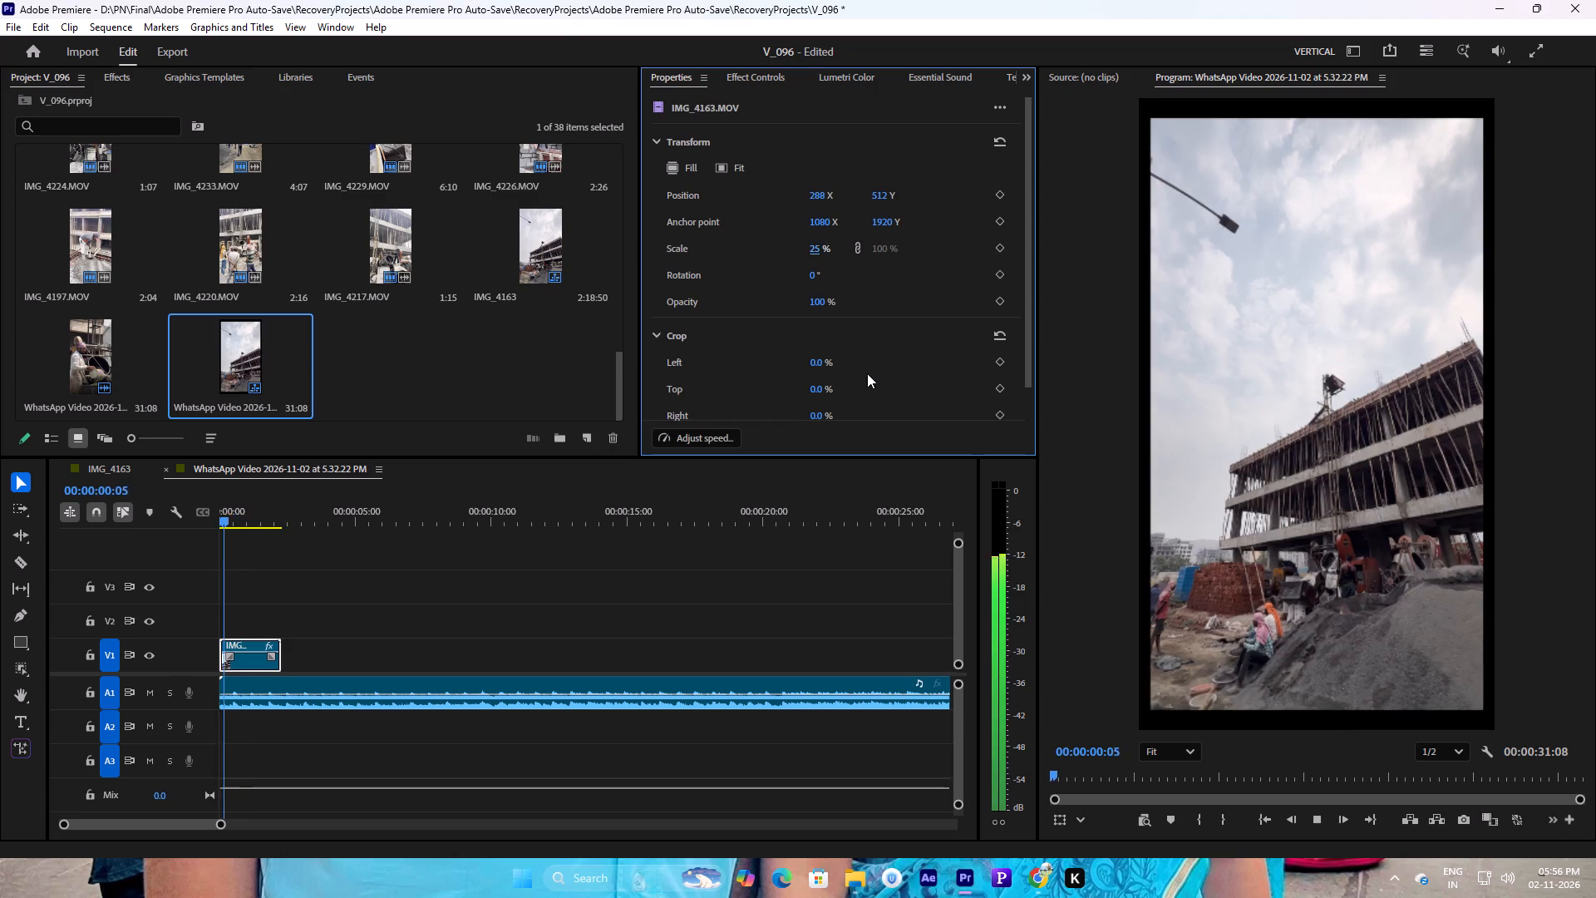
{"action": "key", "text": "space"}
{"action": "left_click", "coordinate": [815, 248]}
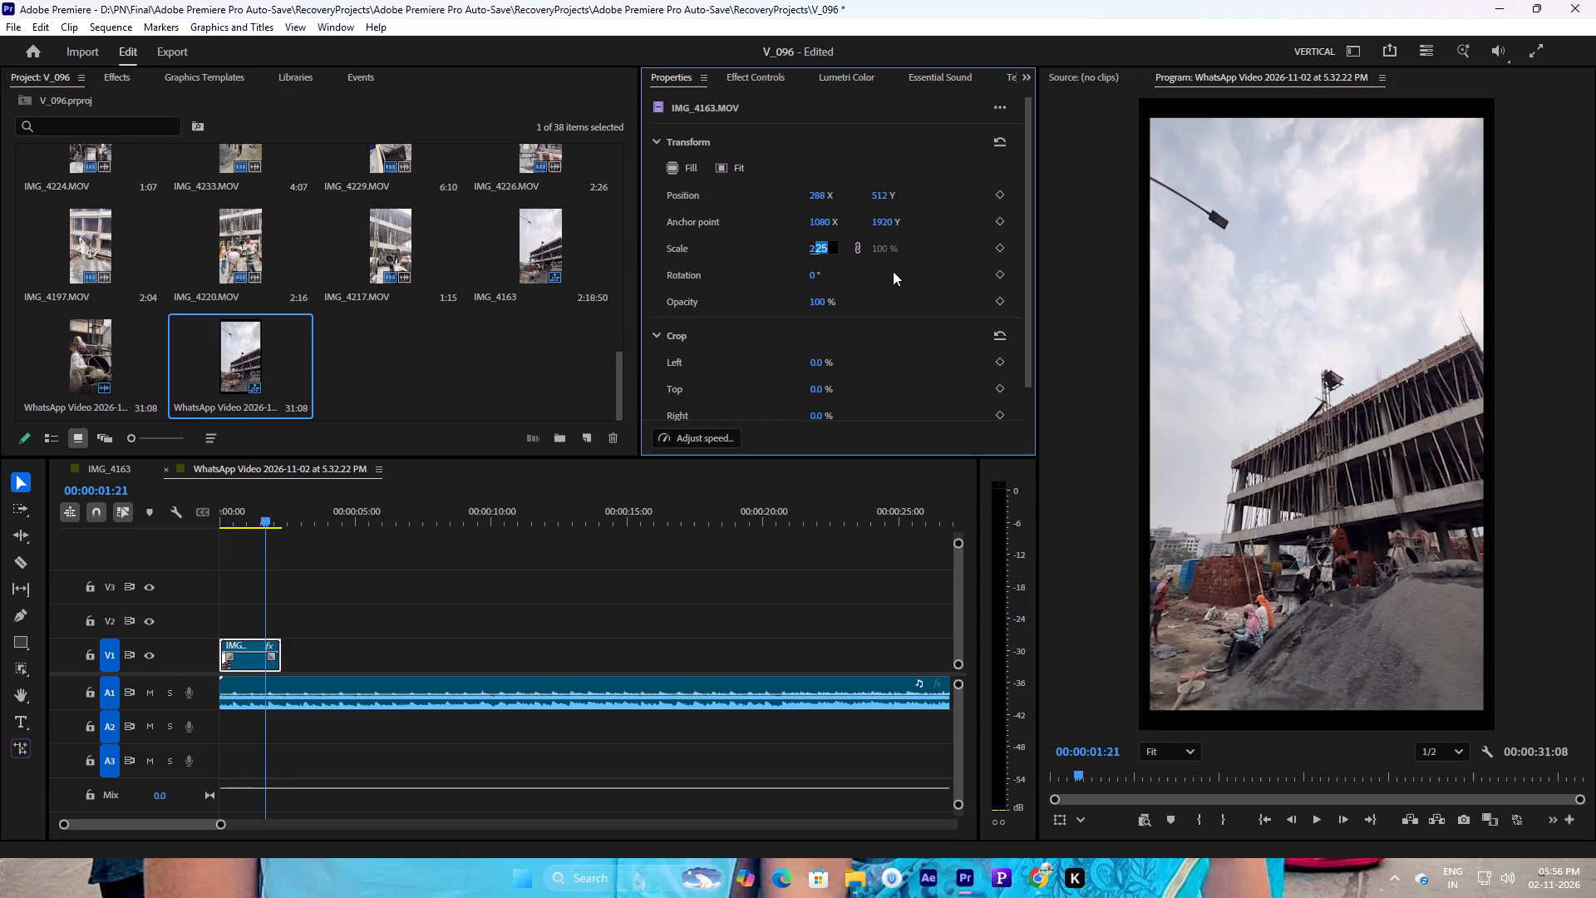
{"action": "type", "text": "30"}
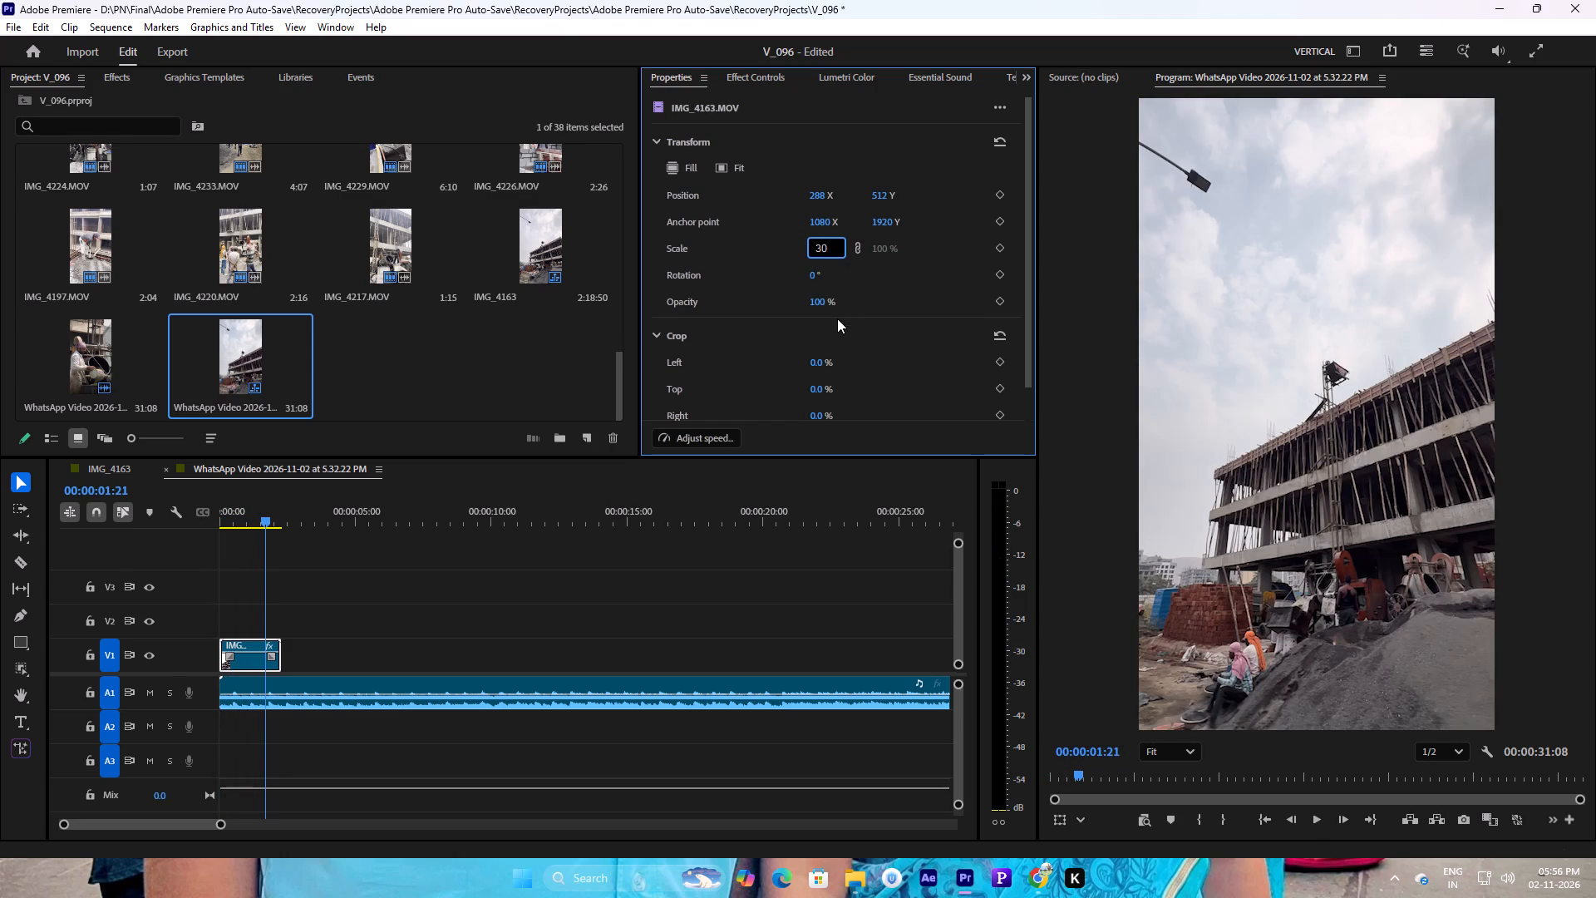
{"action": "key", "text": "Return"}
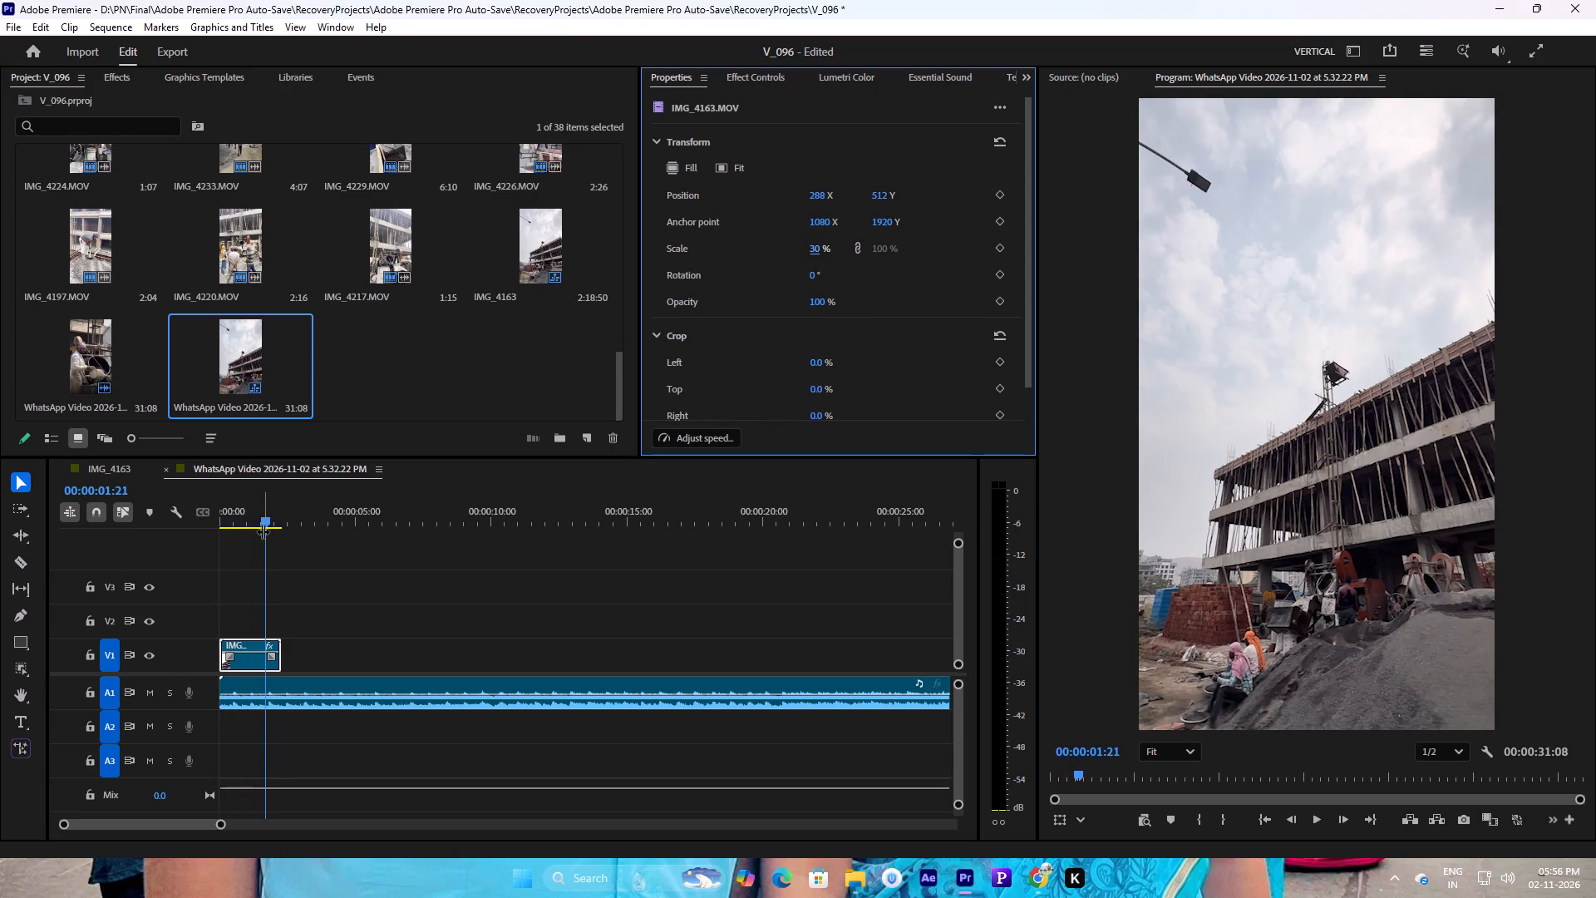
Trim the start of the IMG_4163.MOV clip to 00:00:01:02 and move the remainder back to the sequence start.
{"action": "left_click_drag", "start_coordinate": [257, 528], "coordinate": [204, 524]}
{"action": "left_click_drag", "start_coordinate": [236, 518], "coordinate": [176, 516]}
{"action": "key", "text": "space"}
{"action": "key", "text": "space"}
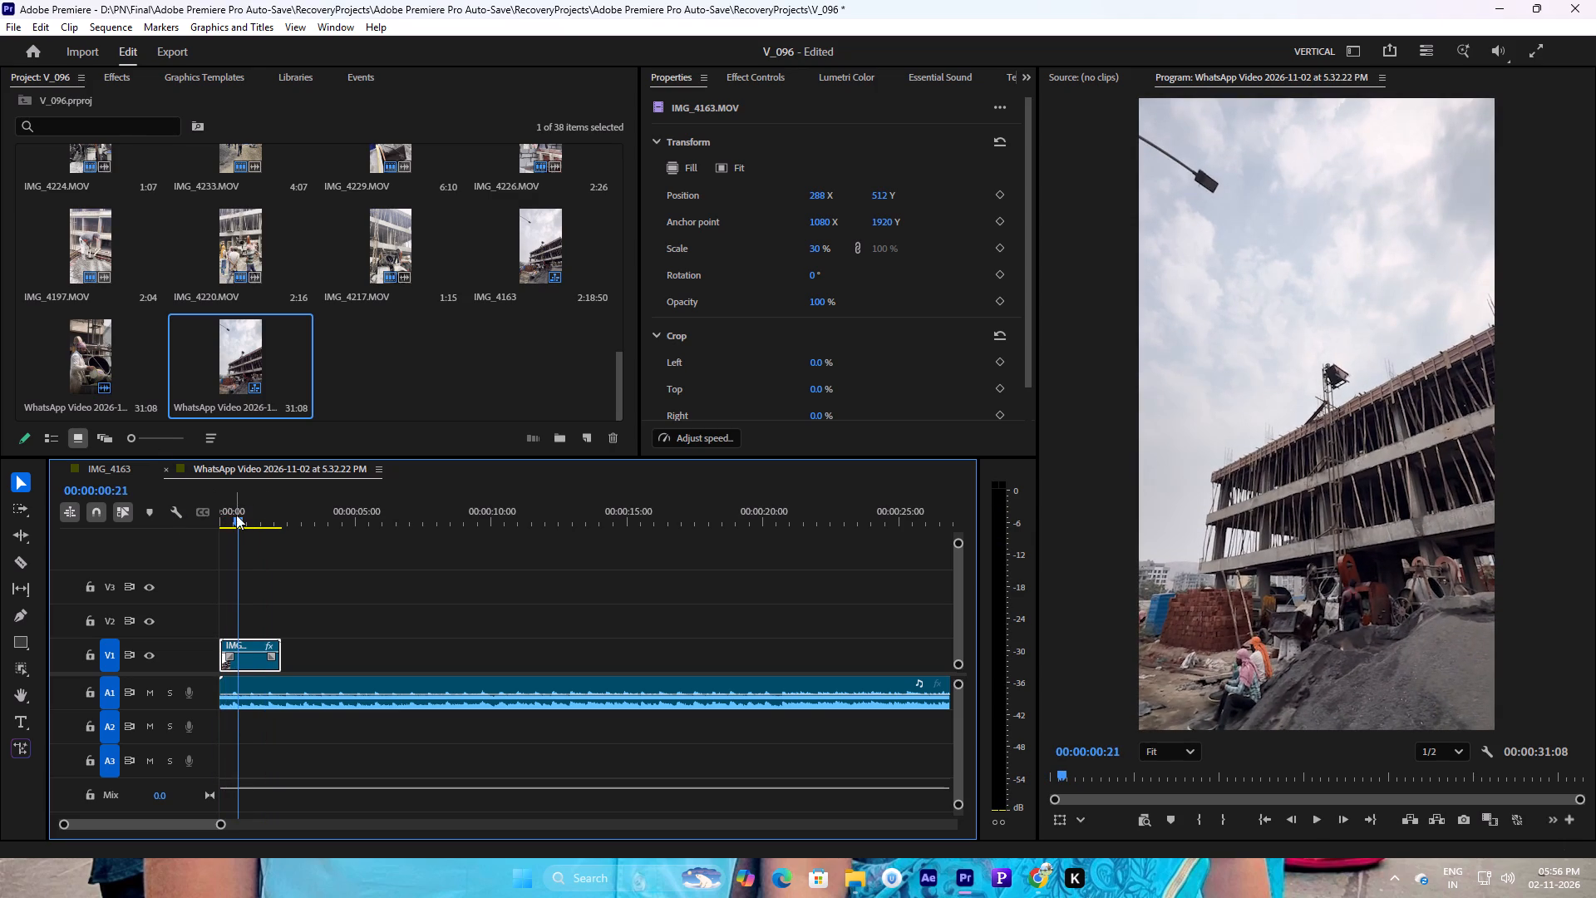
{"action": "left_click_drag", "start_coordinate": [241, 516], "coordinate": [251, 522]}
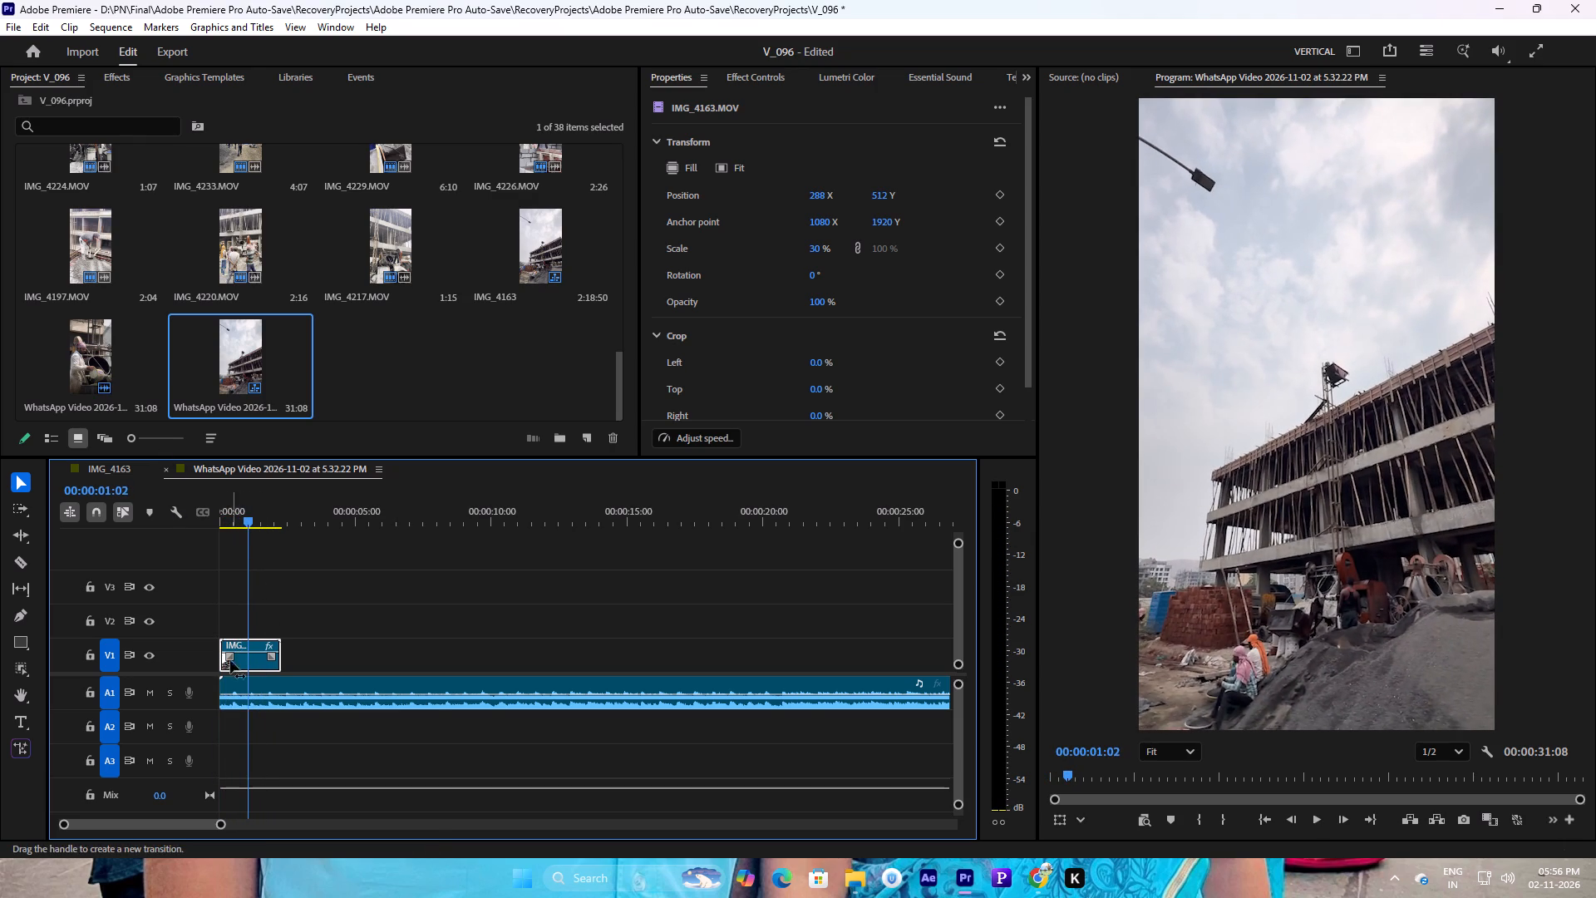
{"action": "left_click_drag", "start_coordinate": [222, 660], "coordinate": [253, 653]}
{"action": "left_click_drag", "start_coordinate": [268, 662], "coordinate": [229, 662]}
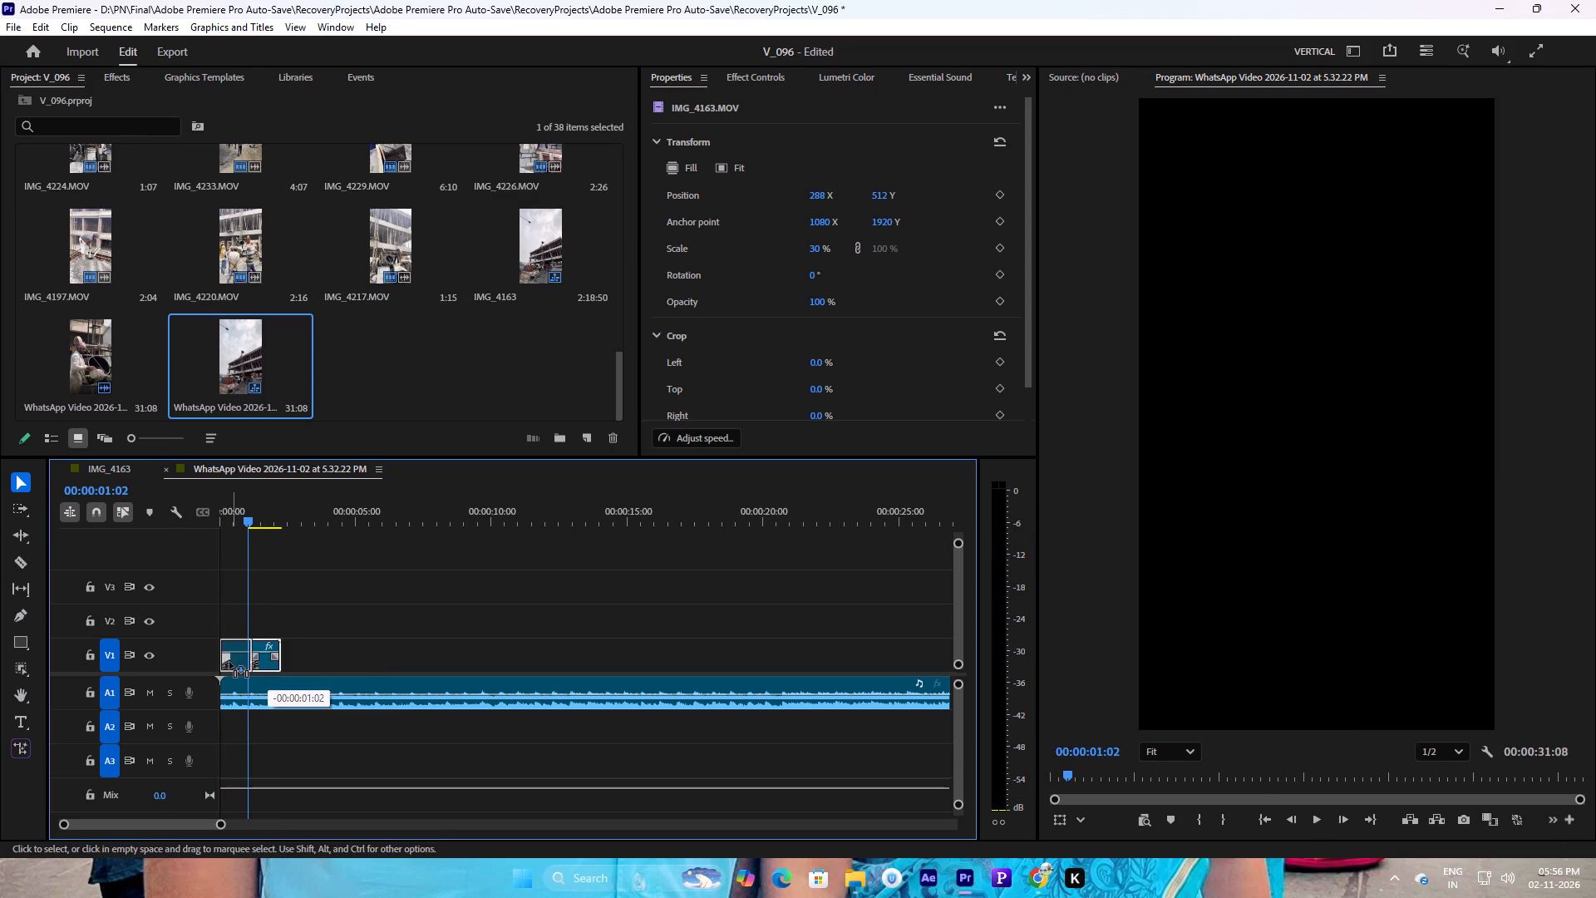
{"action": "left_click_drag", "start_coordinate": [229, 662], "coordinate": [229, 662]}
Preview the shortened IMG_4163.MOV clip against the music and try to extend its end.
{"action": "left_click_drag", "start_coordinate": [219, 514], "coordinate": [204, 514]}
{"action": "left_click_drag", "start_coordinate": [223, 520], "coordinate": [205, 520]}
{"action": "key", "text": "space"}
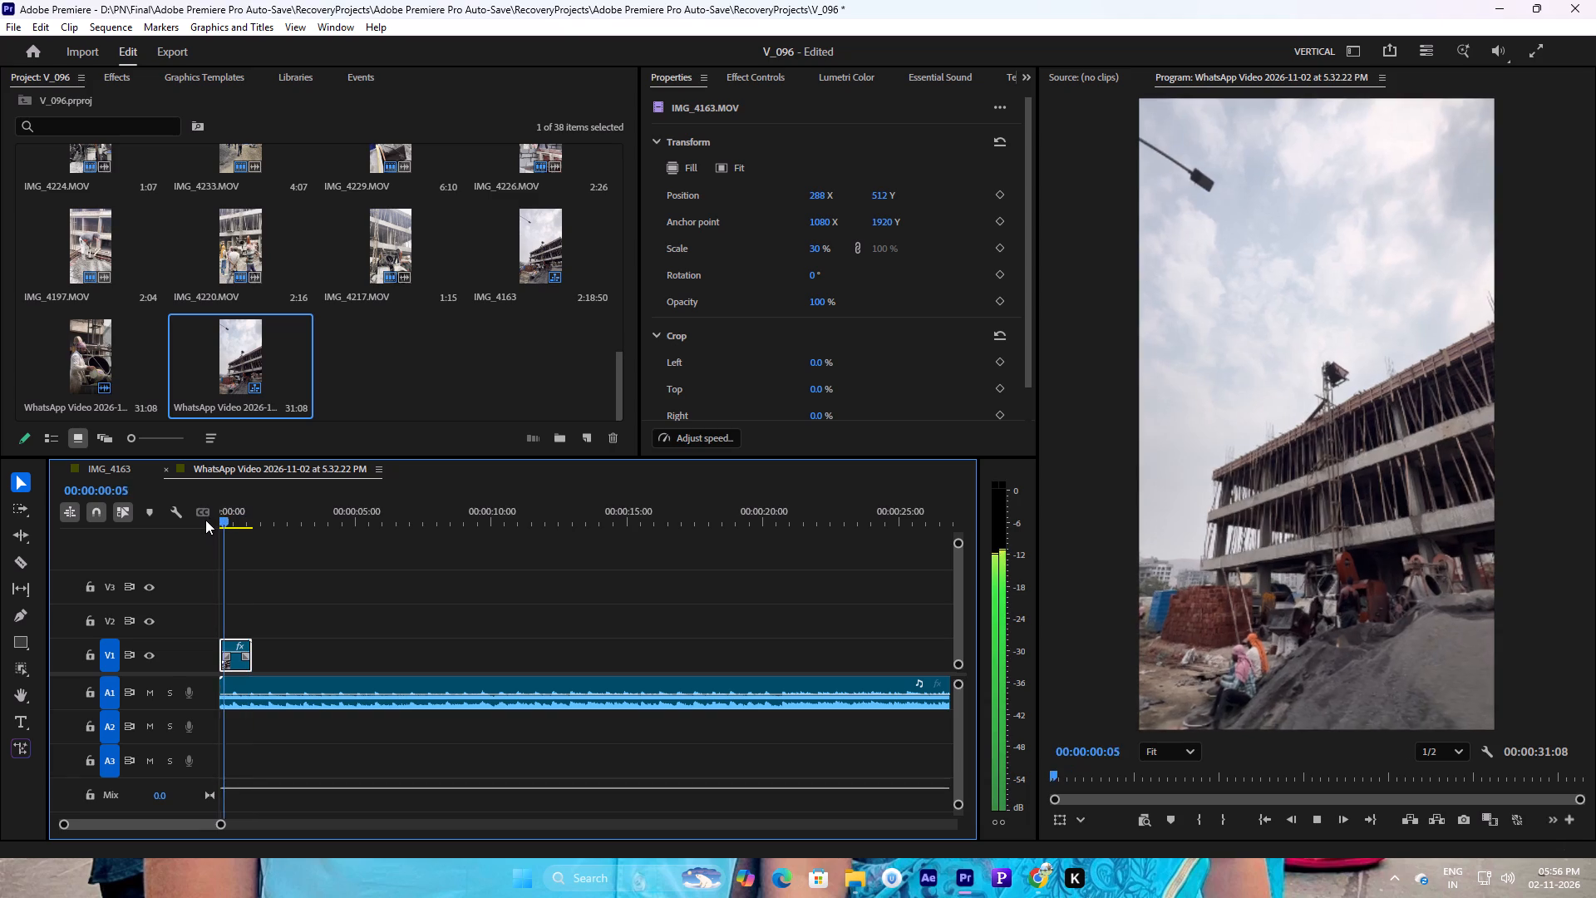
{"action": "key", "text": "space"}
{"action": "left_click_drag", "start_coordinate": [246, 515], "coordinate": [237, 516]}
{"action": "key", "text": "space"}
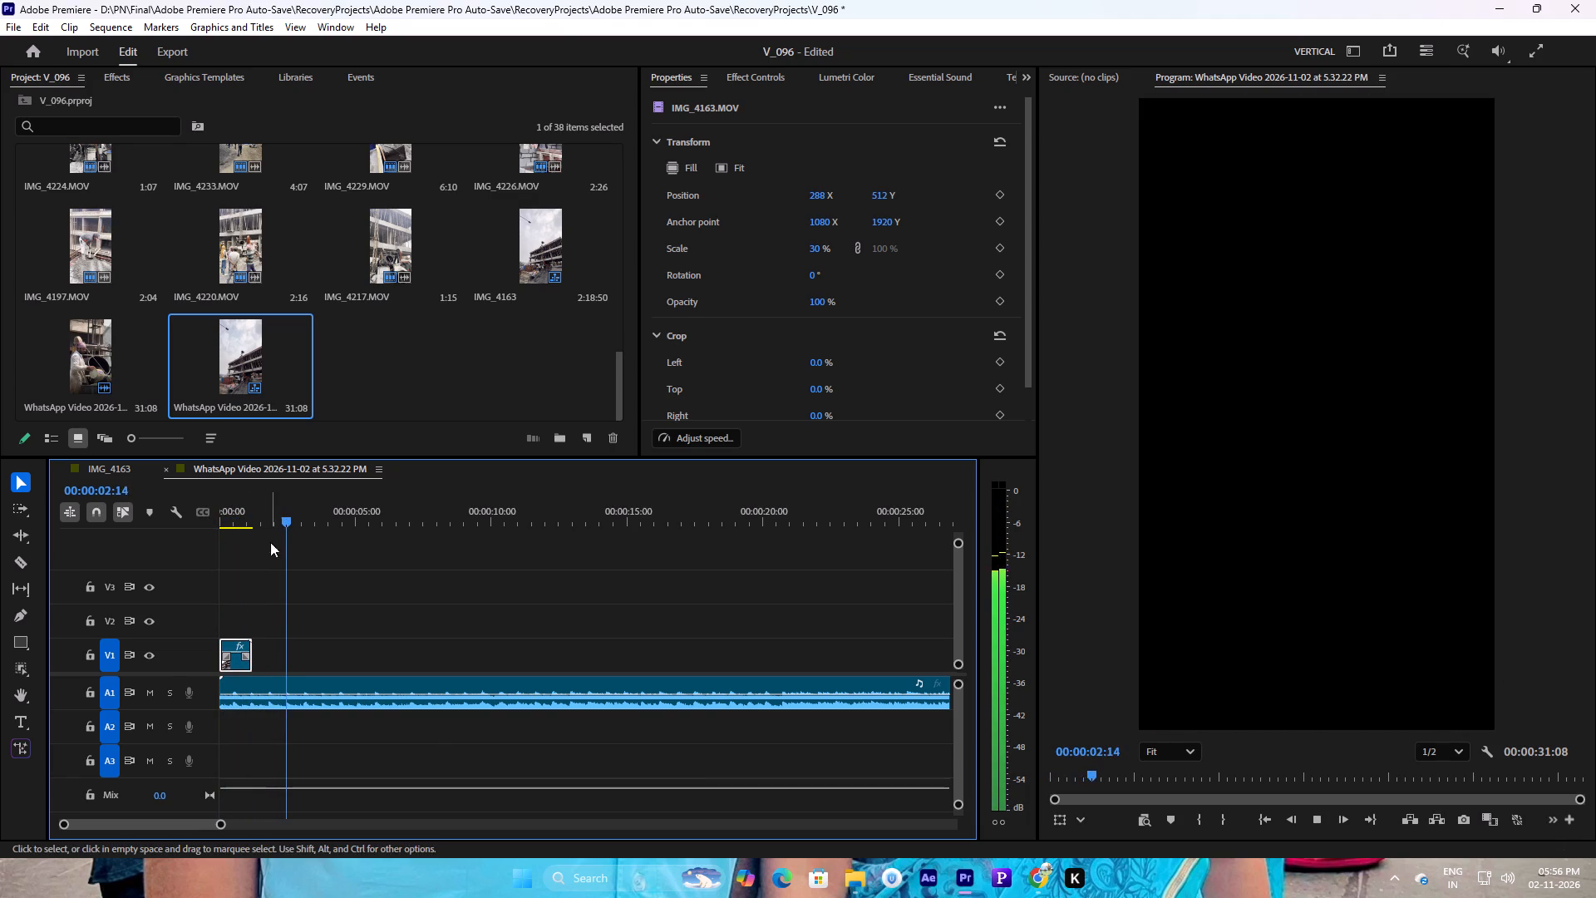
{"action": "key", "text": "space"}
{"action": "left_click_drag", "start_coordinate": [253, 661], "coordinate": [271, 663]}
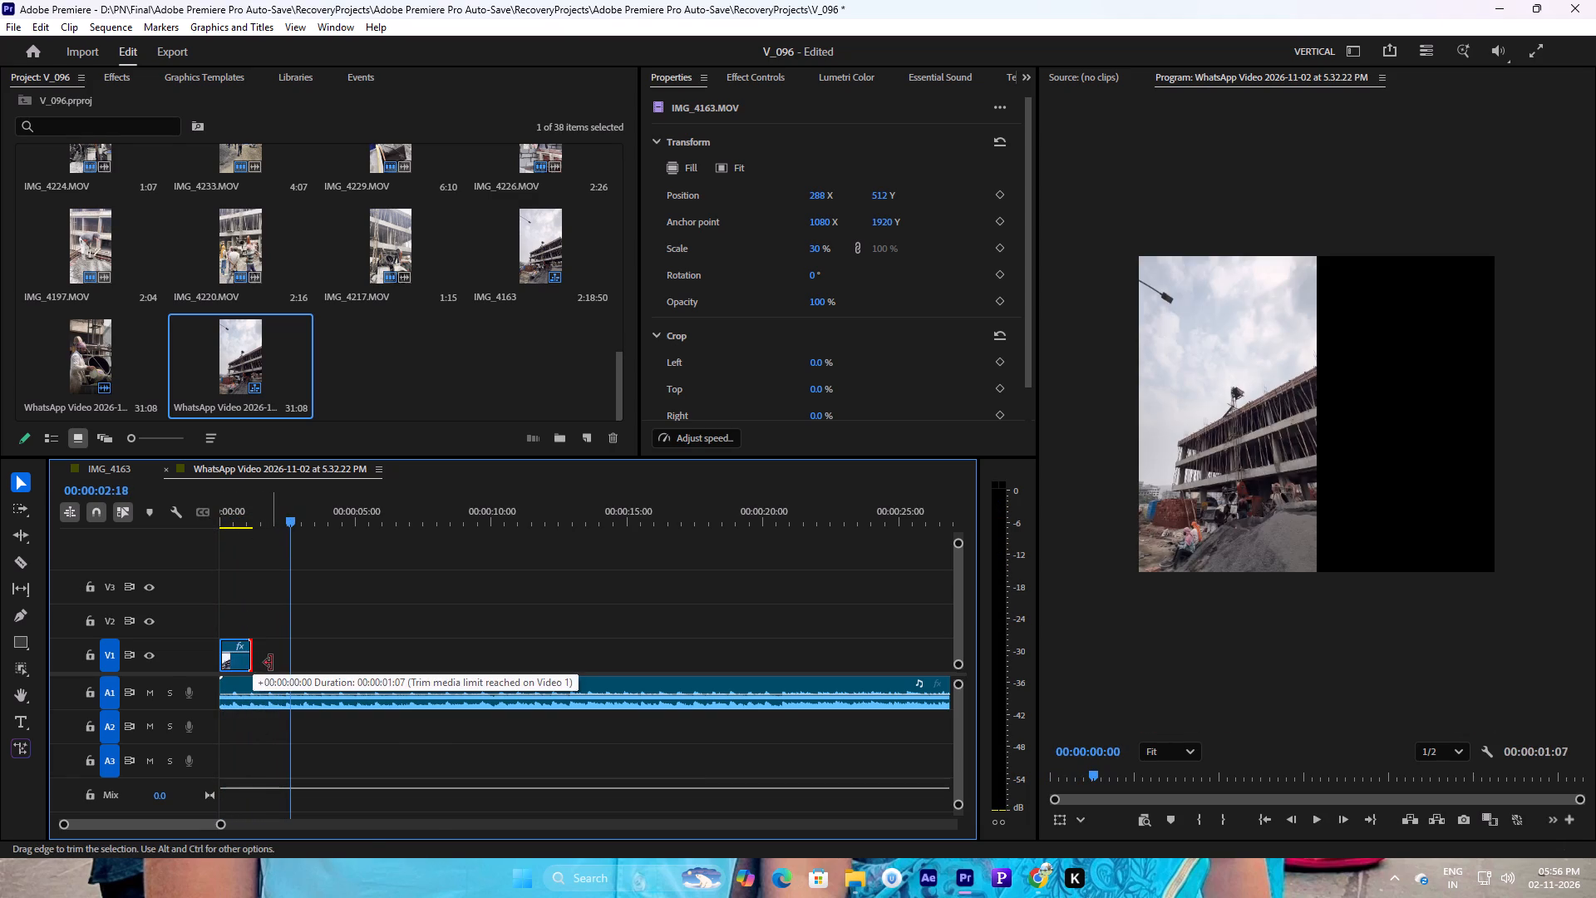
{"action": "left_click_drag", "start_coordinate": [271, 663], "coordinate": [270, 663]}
Replay the opening clip to find the cut point and trim the end of IMG_4163.MOV back to 00:00:00:17.
{"action": "left_click_drag", "start_coordinate": [248, 511], "coordinate": [219, 517]}
{"action": "key", "text": "space"}
{"action": "key", "text": "space"}
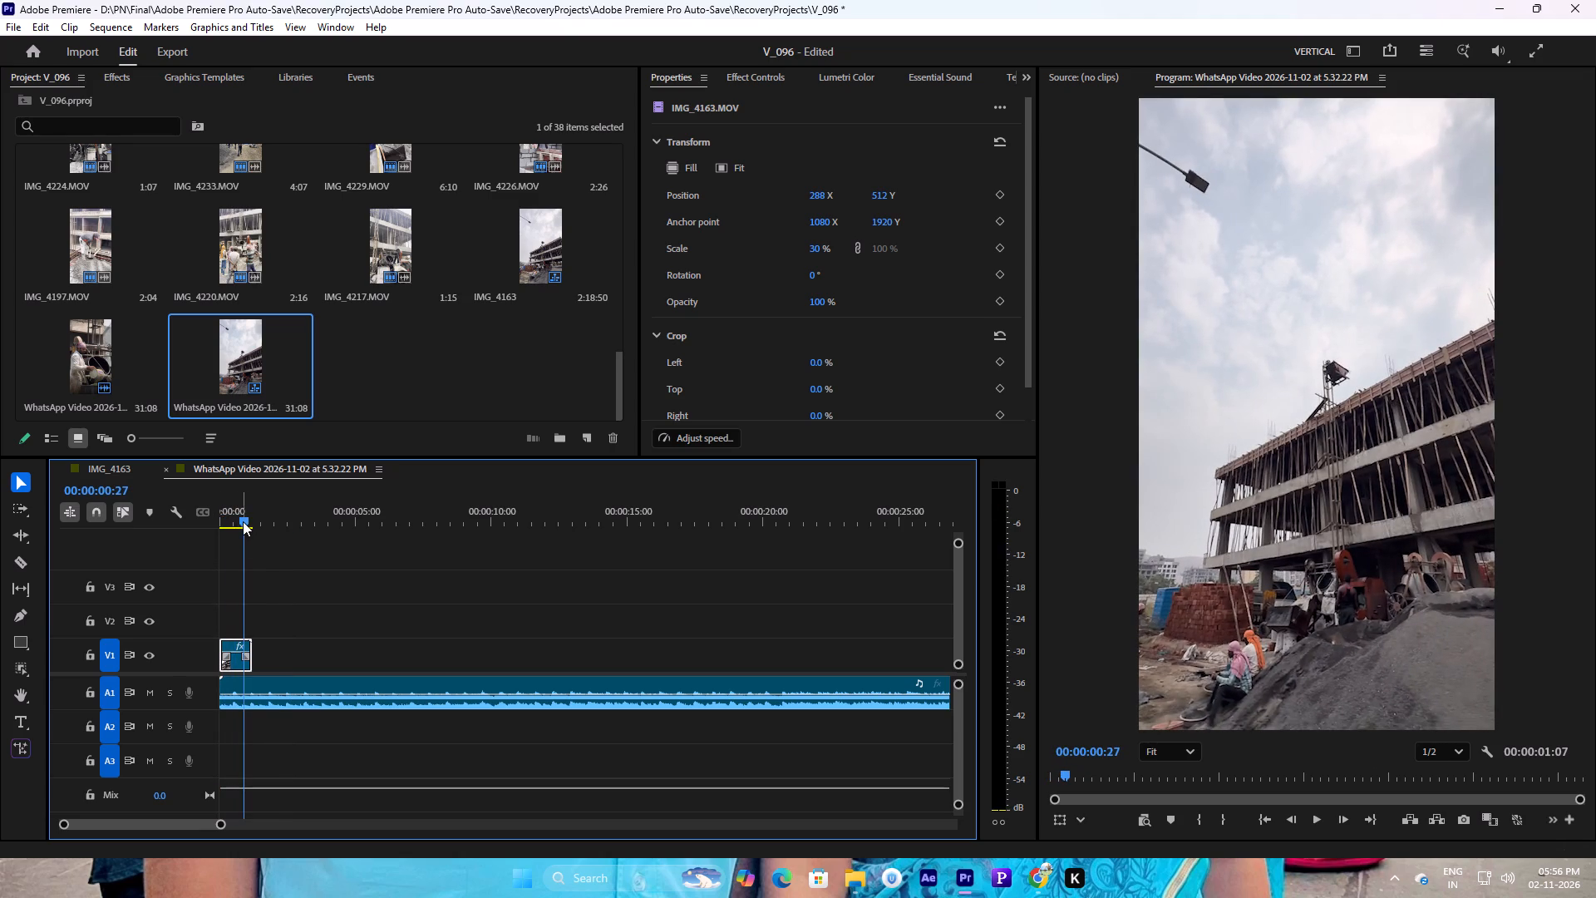
{"action": "left_click_drag", "start_coordinate": [243, 521], "coordinate": [235, 521]}
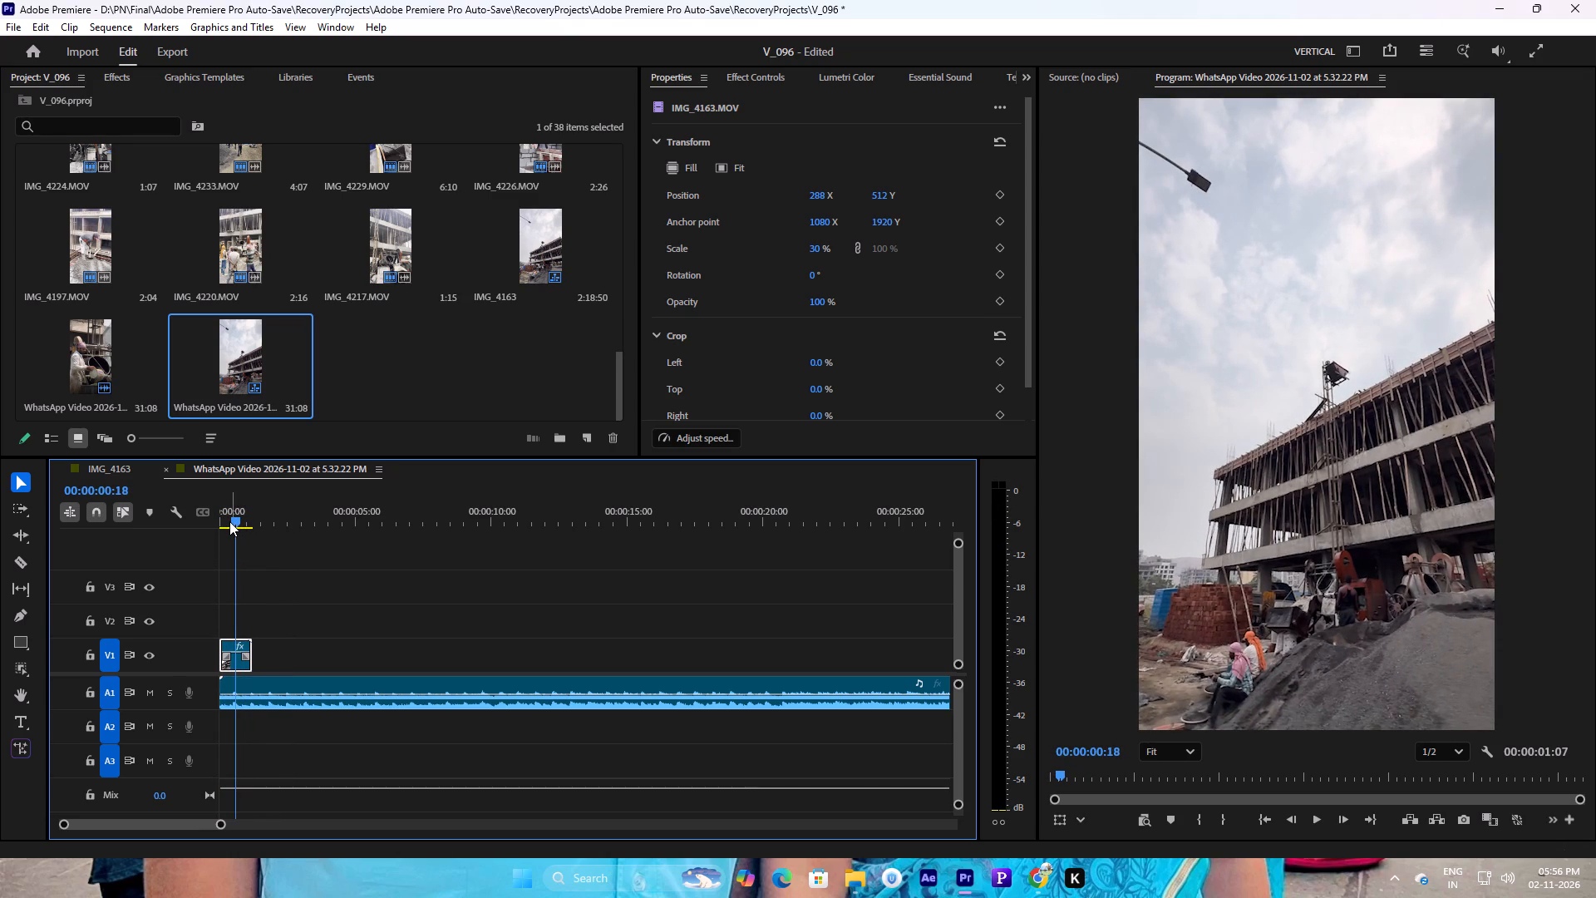
{"action": "right_click_drag", "start_coordinate": [227, 528], "coordinate": [193, 565]}
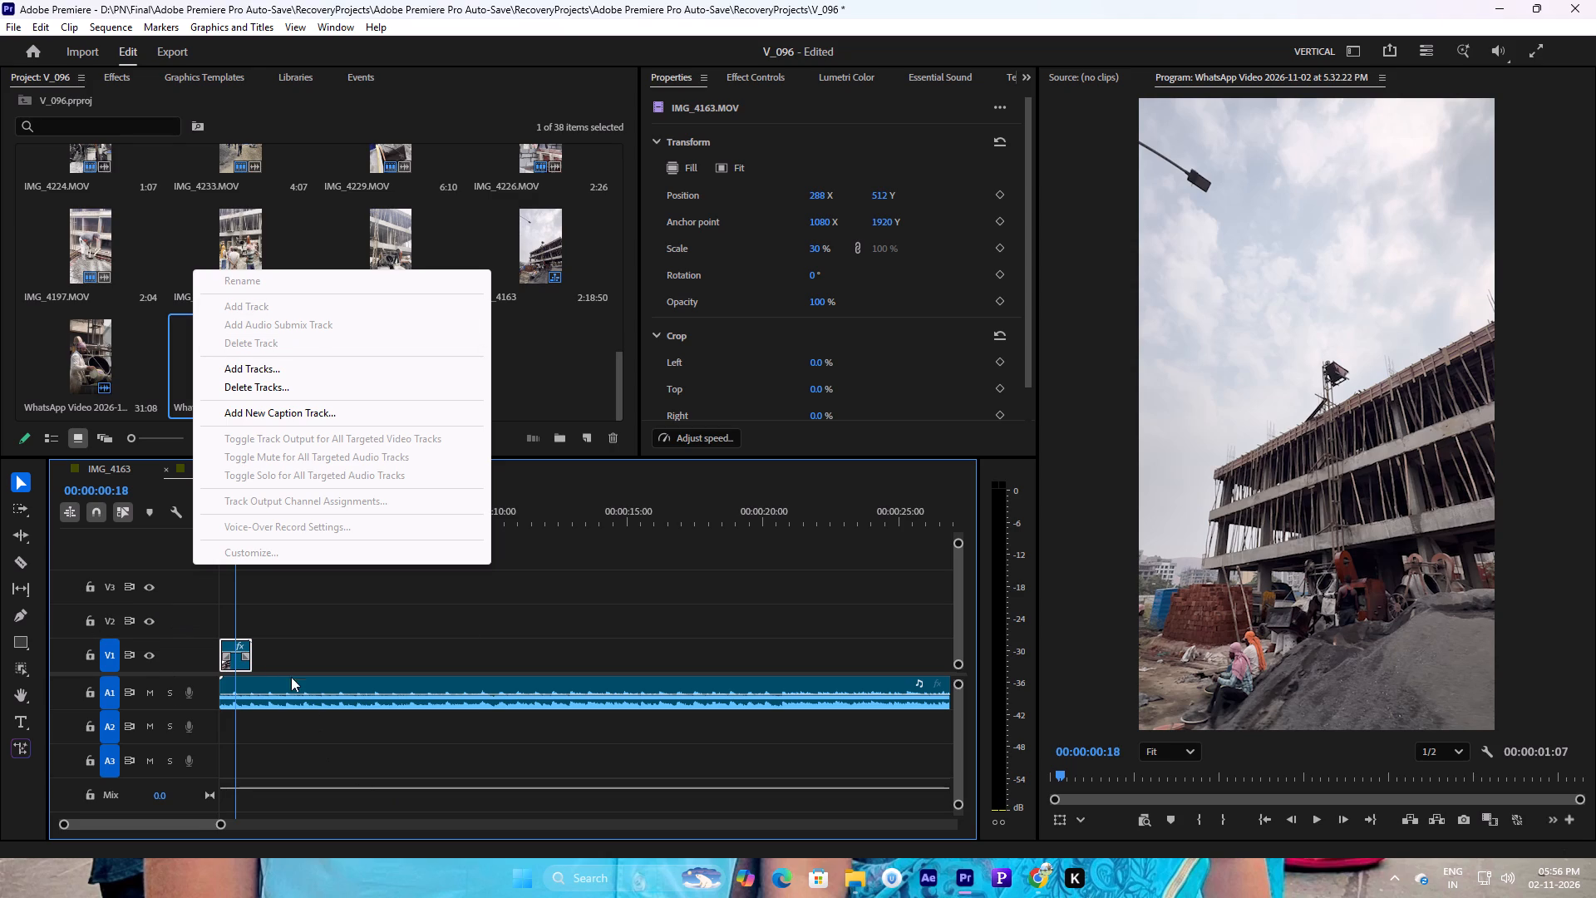
{"action": "left_click", "coordinate": [260, 665]}
{"action": "left_click", "coordinate": [234, 518]}
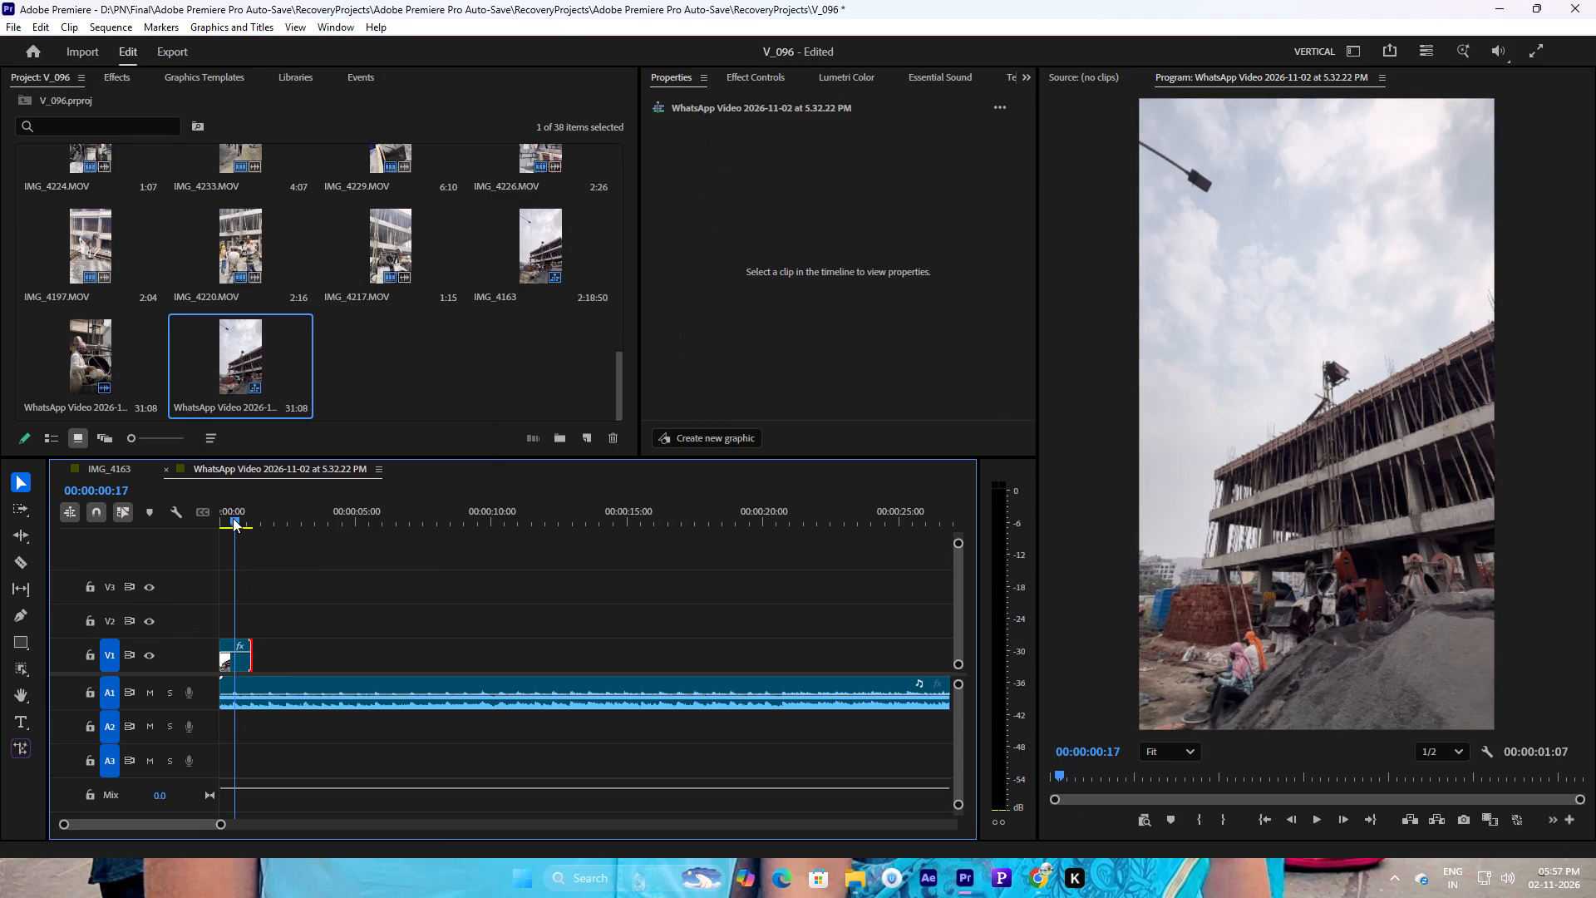
{"action": "left_click_drag", "start_coordinate": [253, 664], "coordinate": [243, 665]}
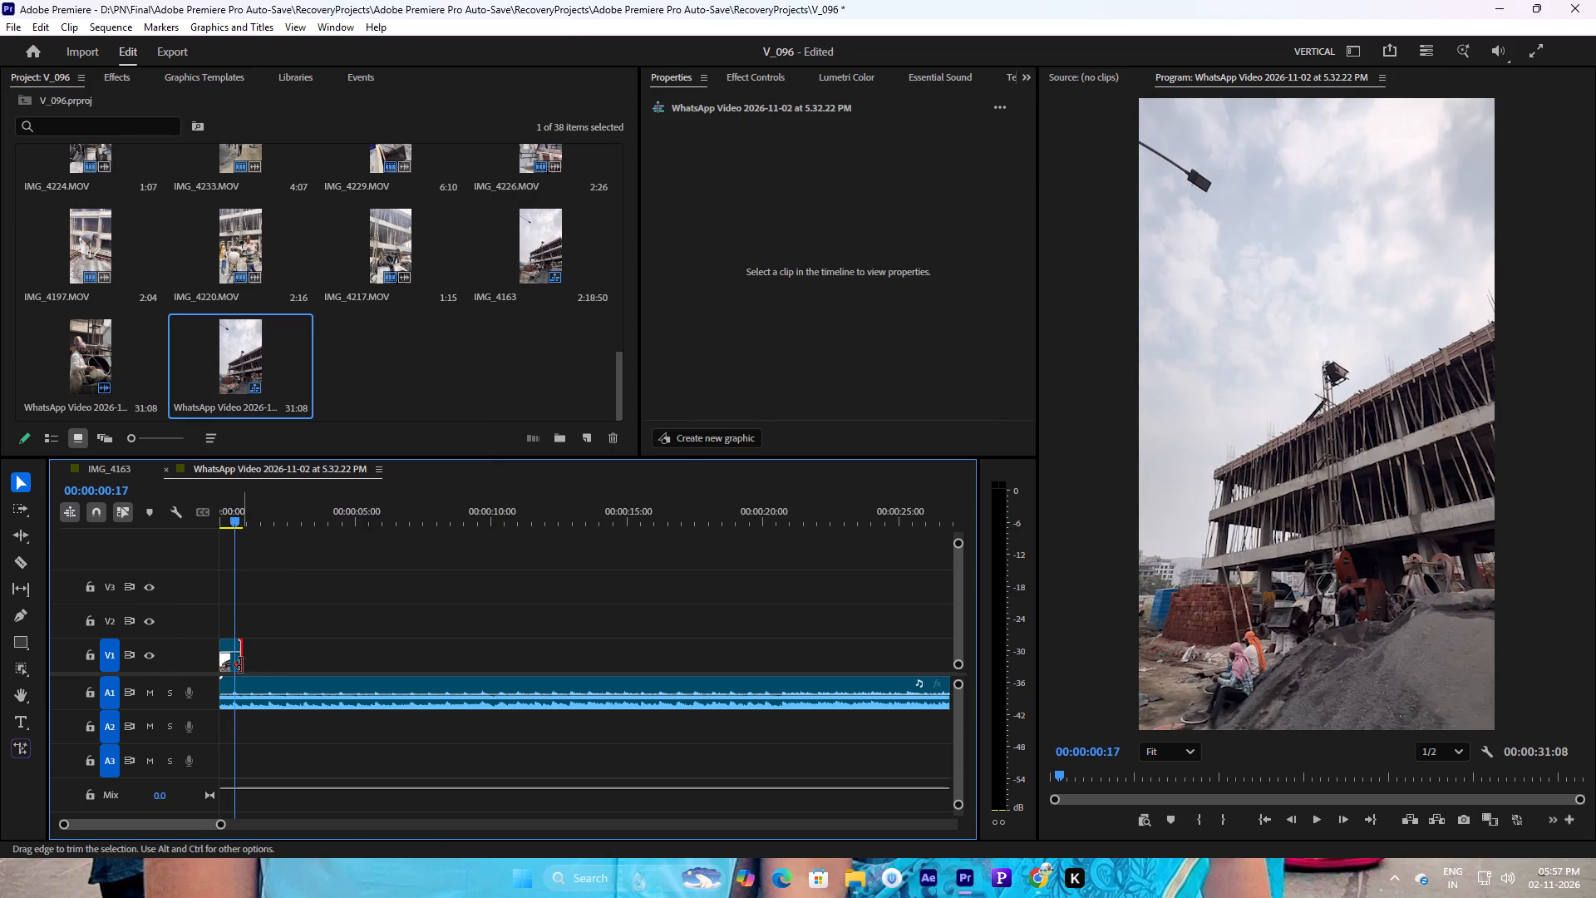
{"action": "left_click", "coordinate": [241, 665]}
Play the sequence from the start to check the trimmed opening clip against the music.
{"action": "left_click_drag", "start_coordinate": [230, 530], "coordinate": [214, 523]}
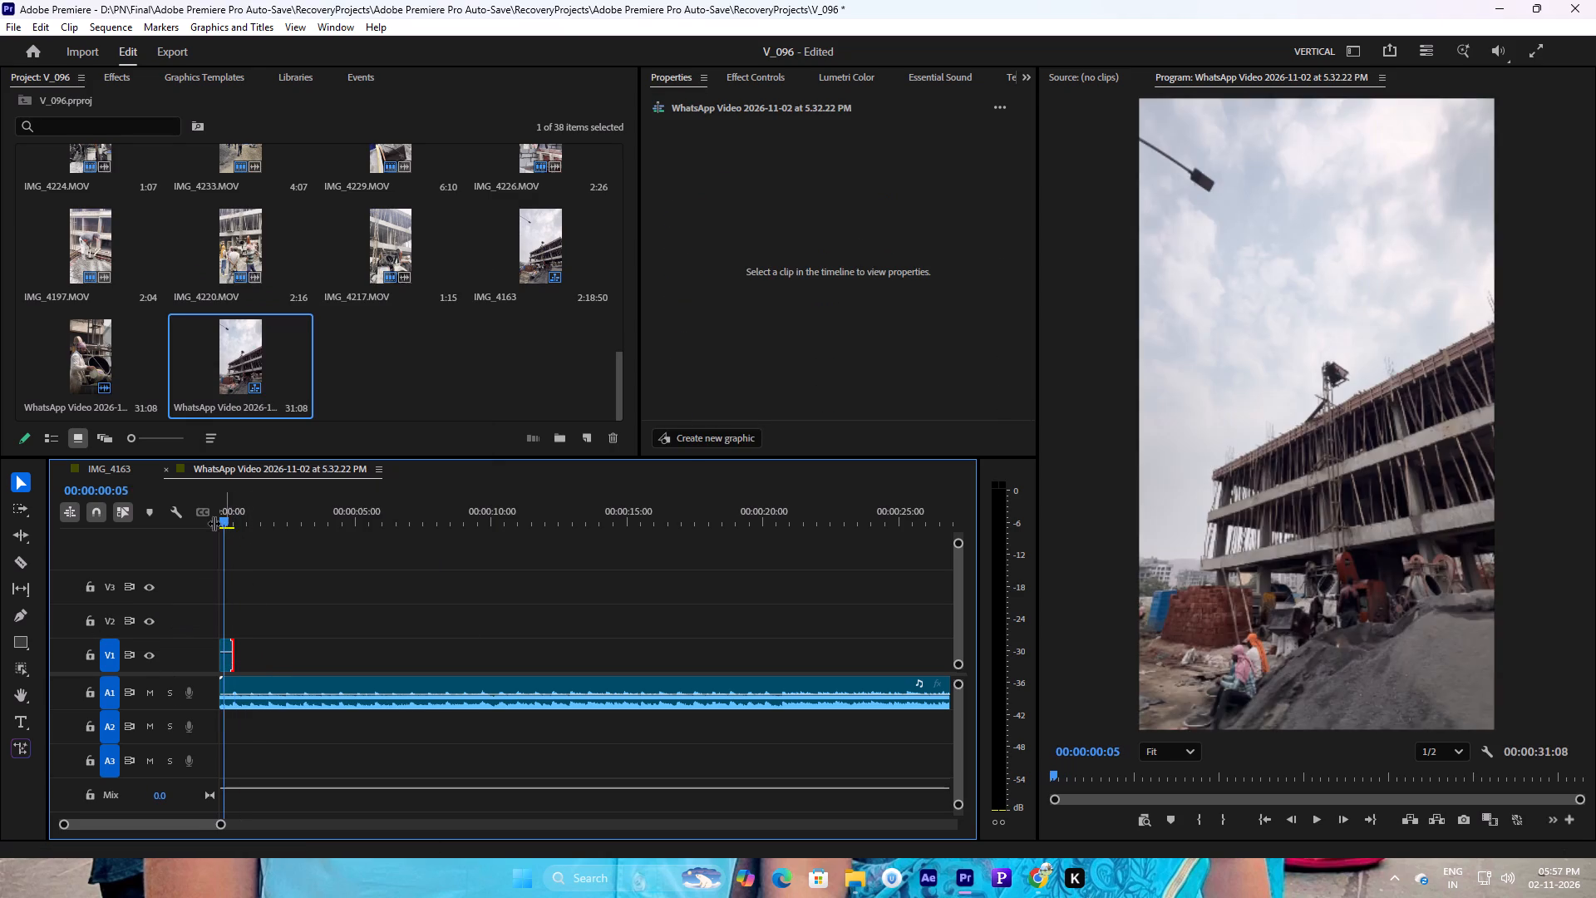
{"action": "left_click_drag", "start_coordinate": [214, 523], "coordinate": [213, 522]}
{"action": "left_click", "coordinate": [1321, 813]}
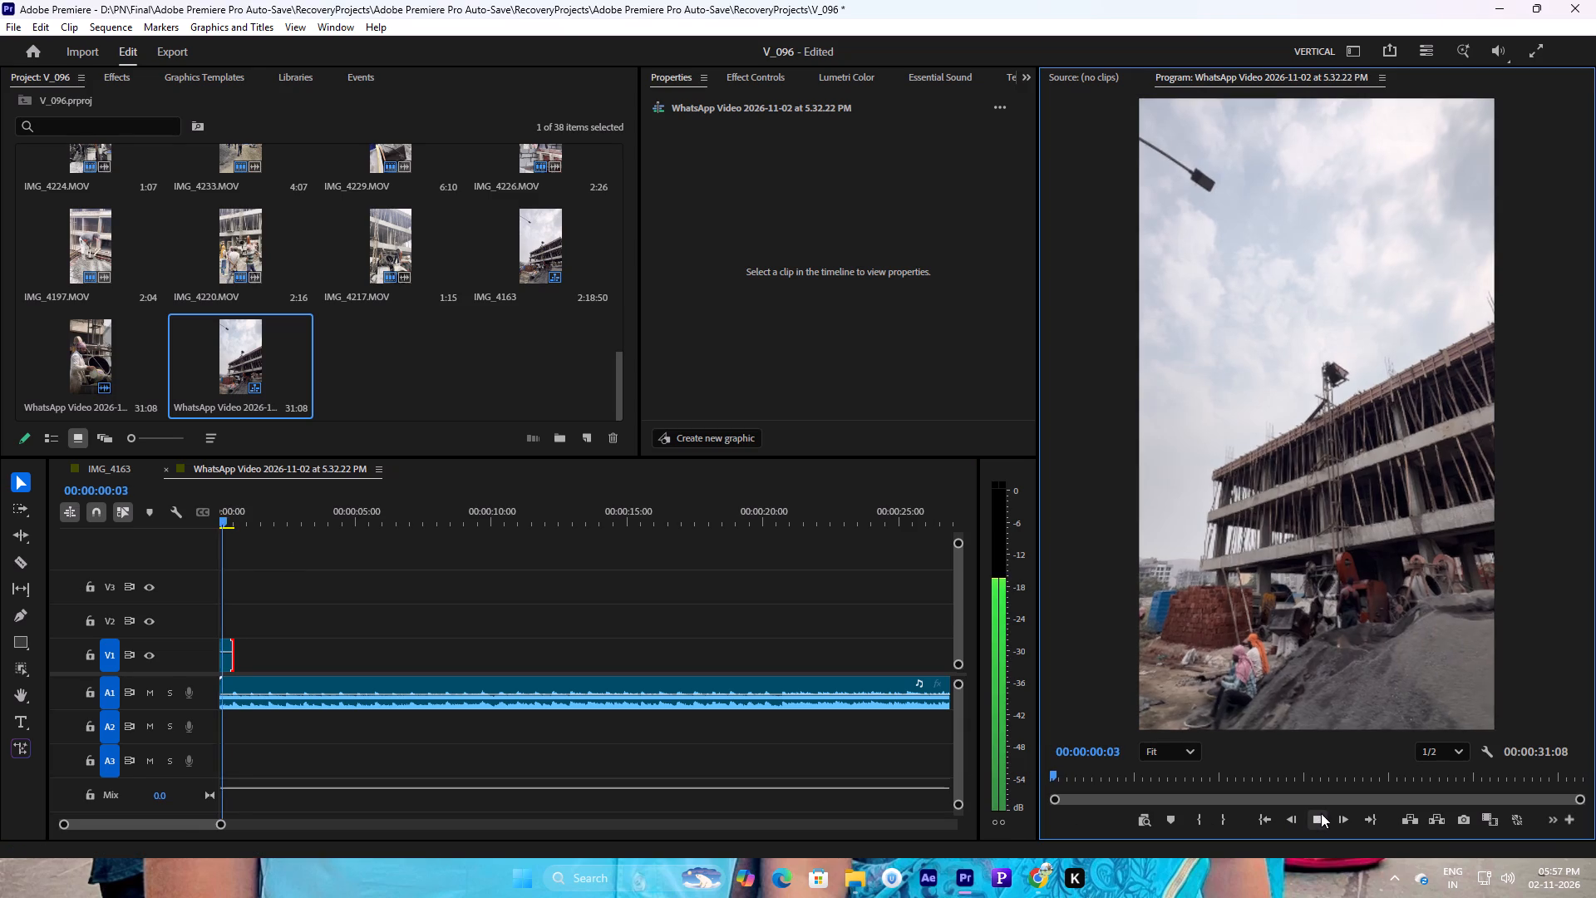
{"action": "left_click", "coordinate": [1318, 813]}
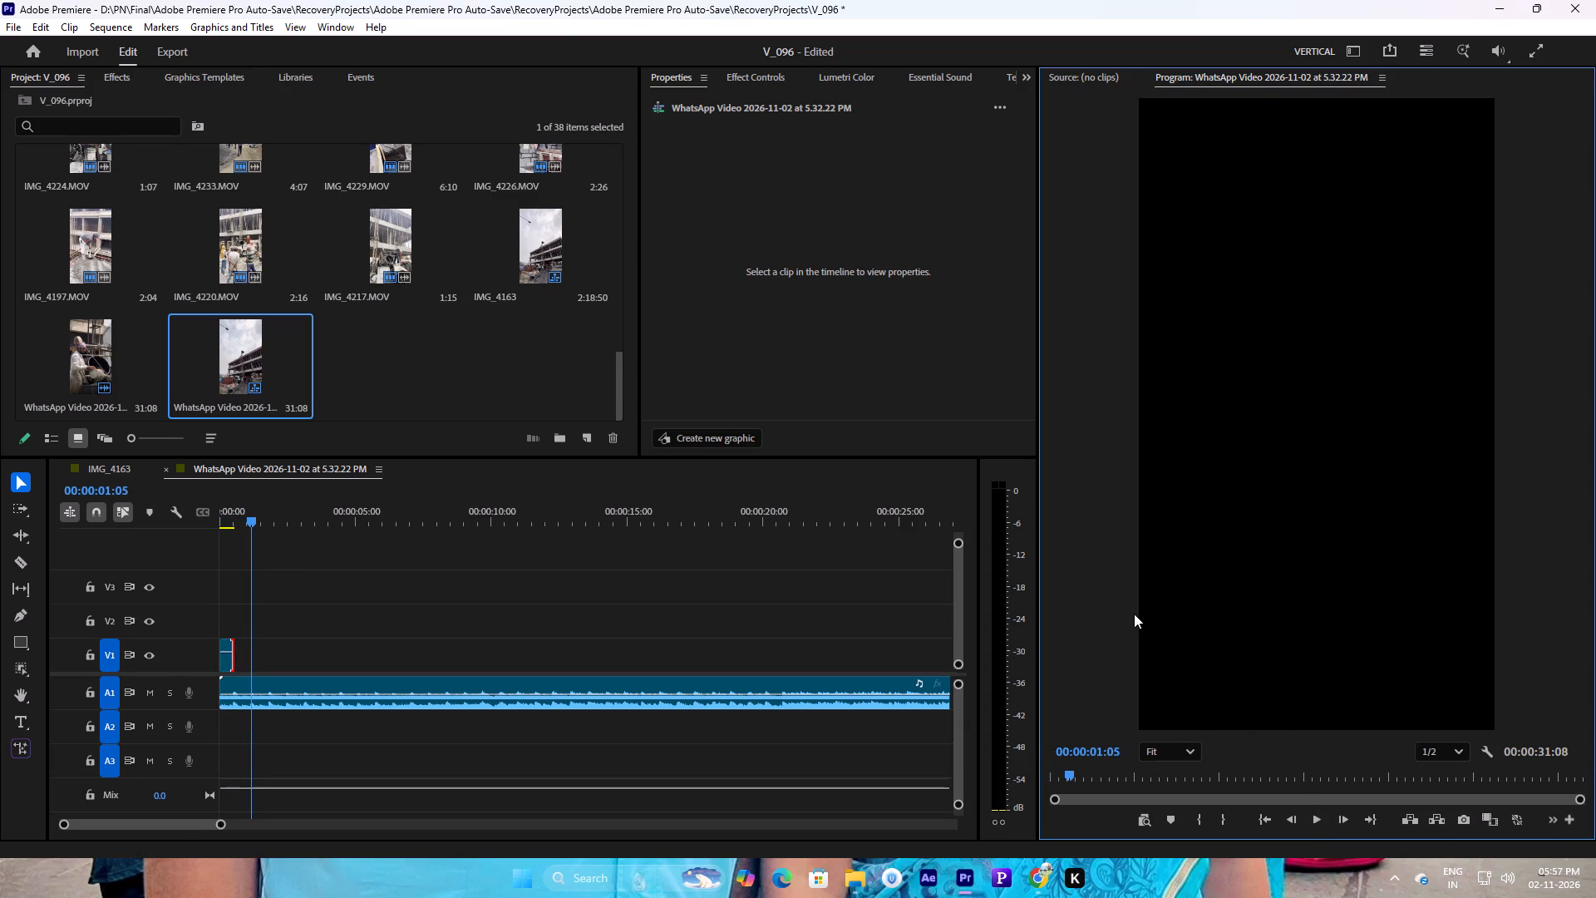
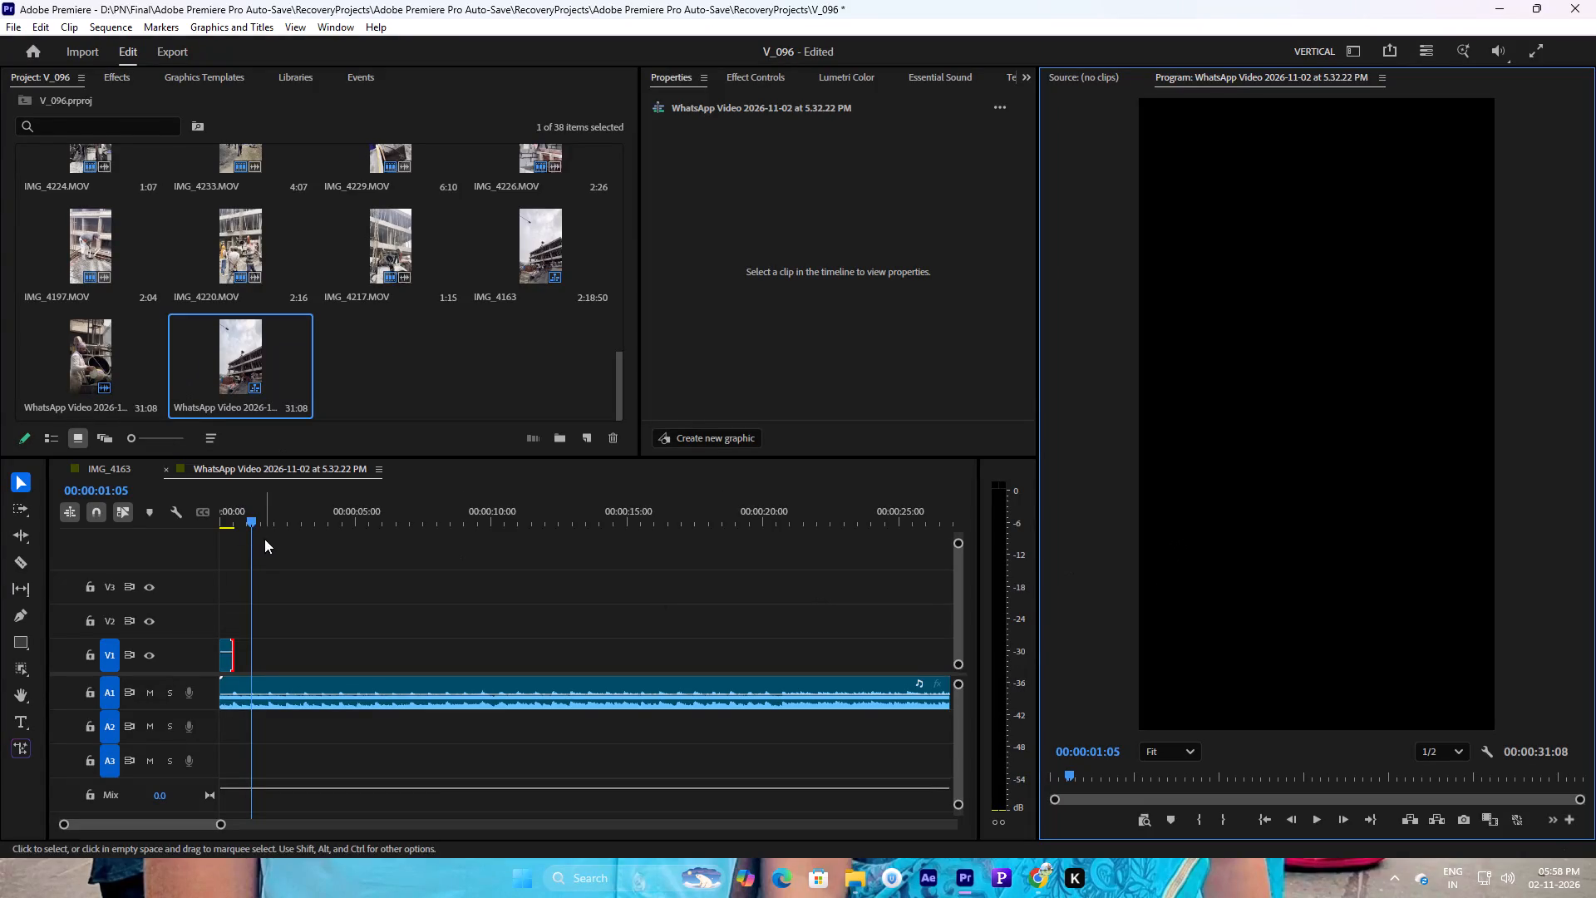
Return to the sequence start and scrub through the clips in the IMG_4163 sequence to choose the next shot.
{"action": "left_click", "coordinate": [273, 570]}
{"action": "left_click_drag", "start_coordinate": [237, 513], "coordinate": [209, 514]}
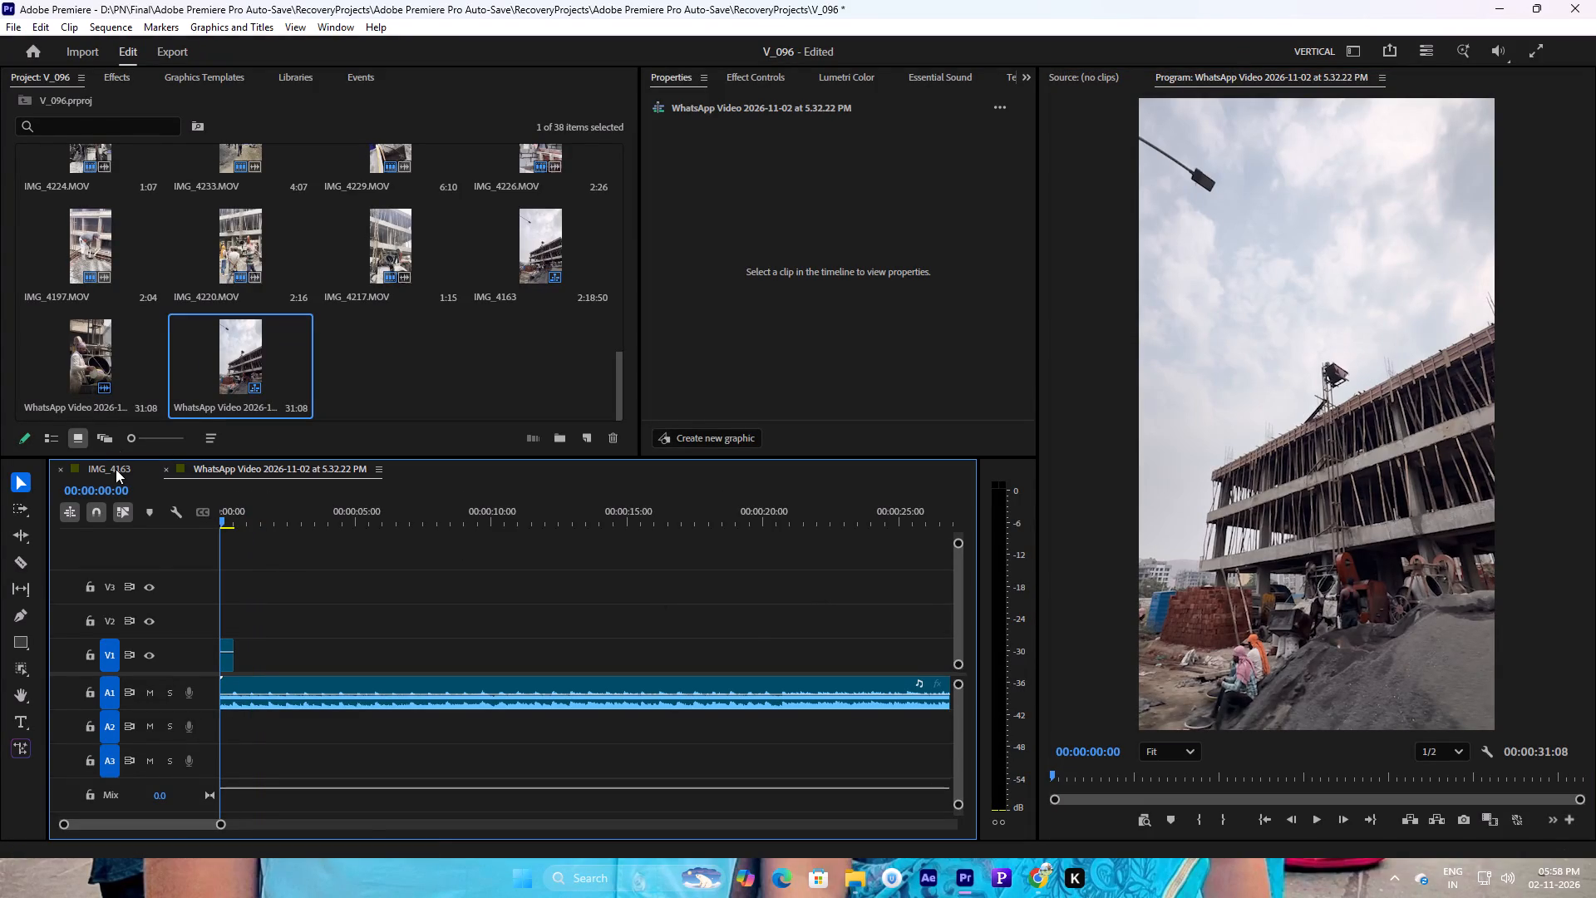
{"action": "left_click", "coordinate": [116, 469]}
{"action": "left_click_drag", "start_coordinate": [234, 513], "coordinate": [250, 514]}
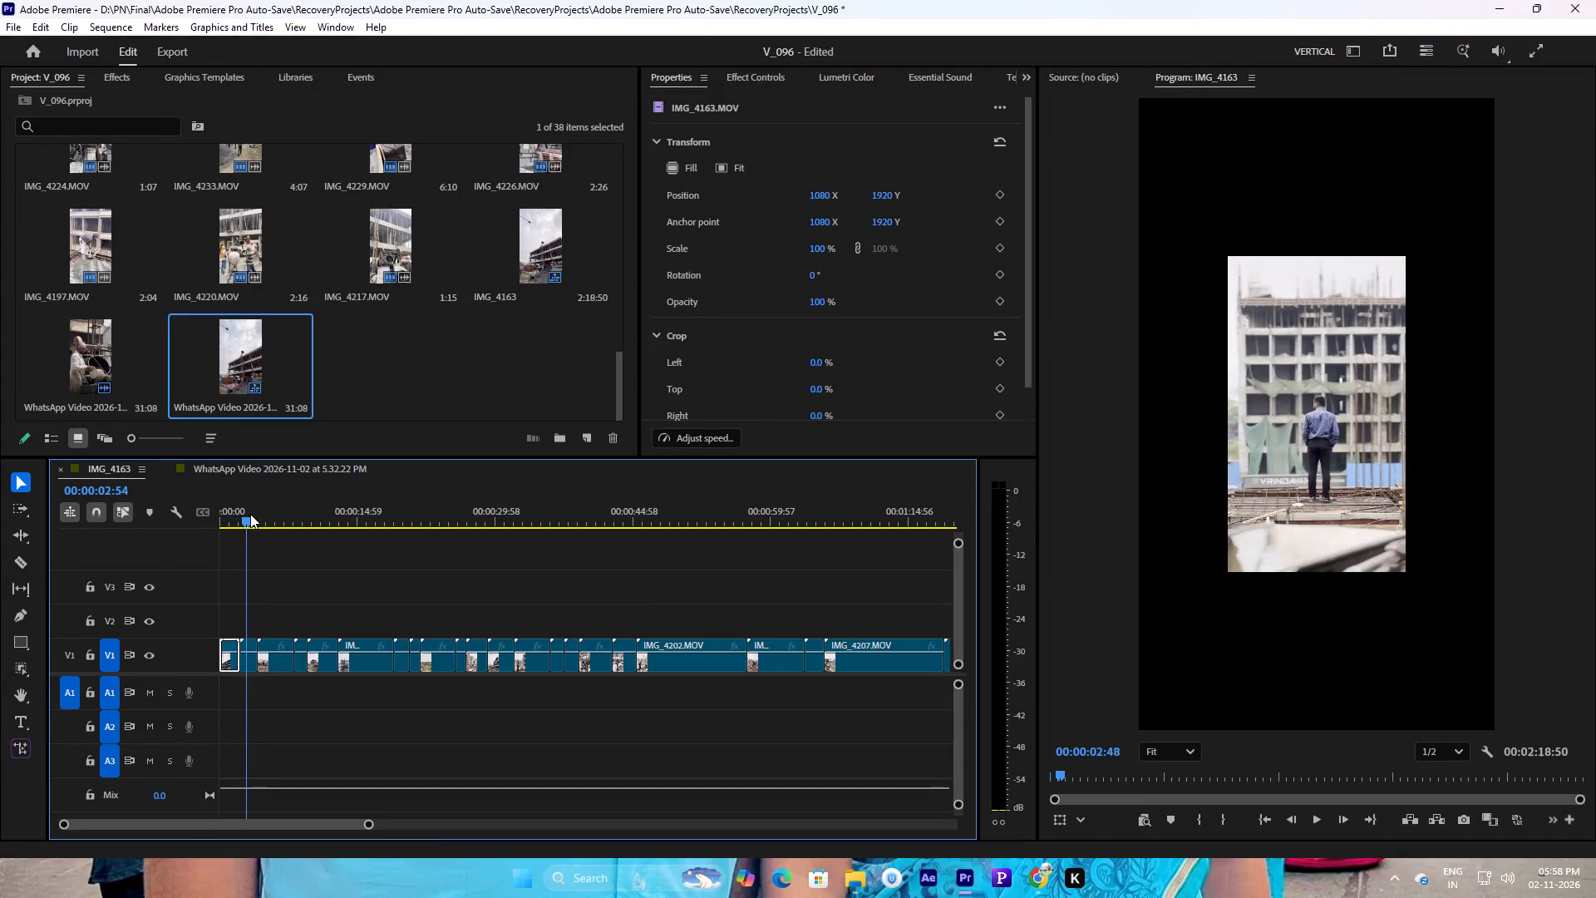
{"action": "left_click_drag", "start_coordinate": [250, 514], "coordinate": [300, 508]}
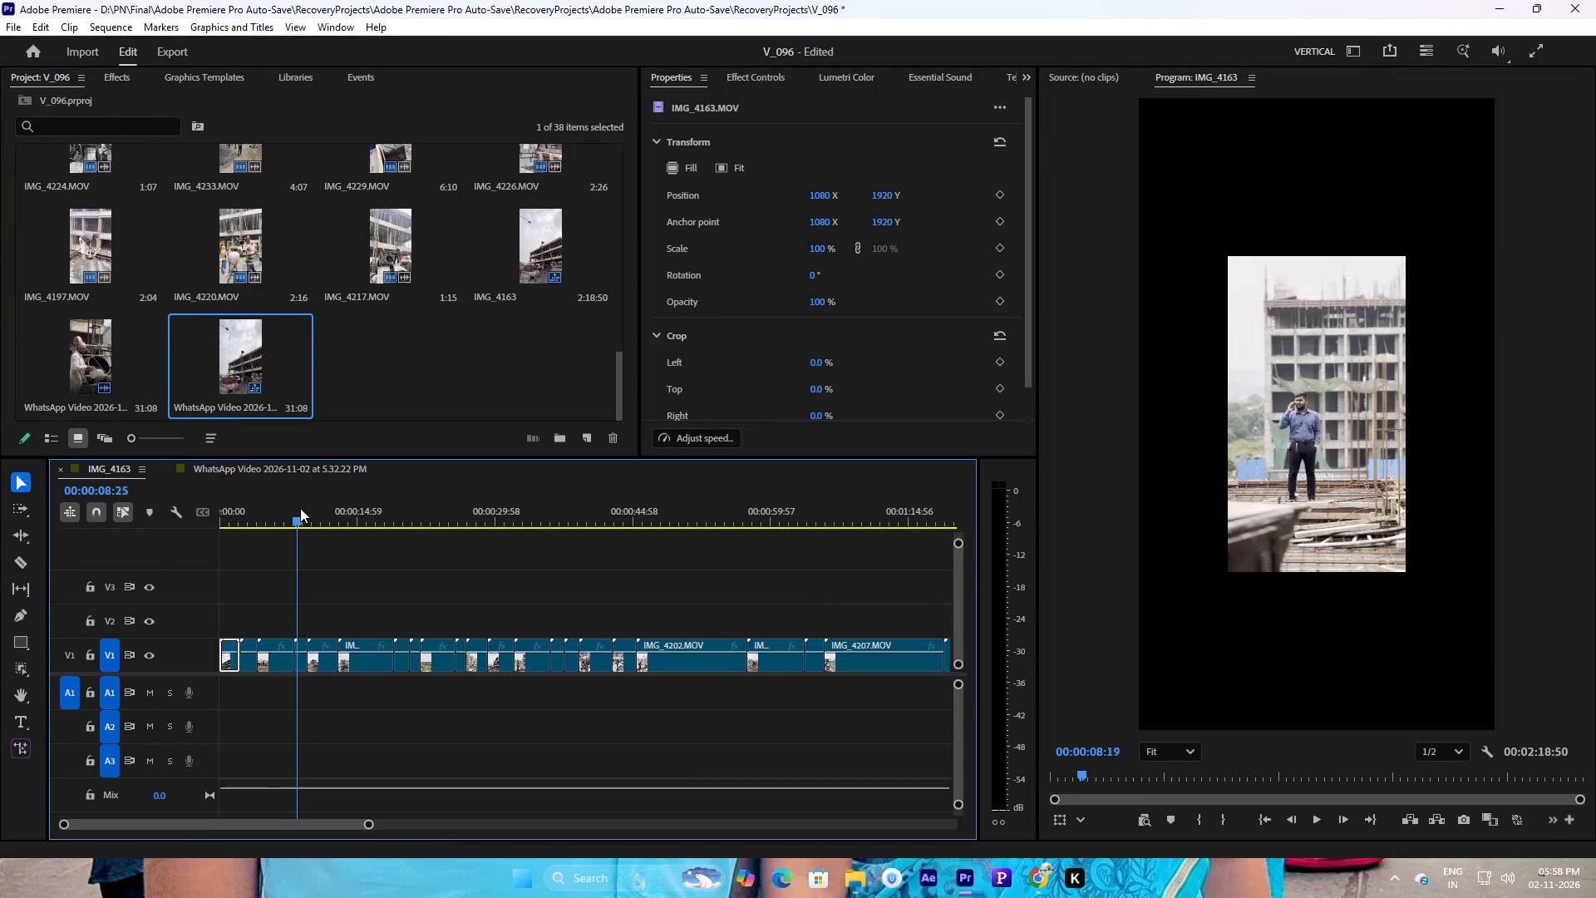
{"action": "left_click_drag", "start_coordinate": [300, 508], "coordinate": [328, 503]}
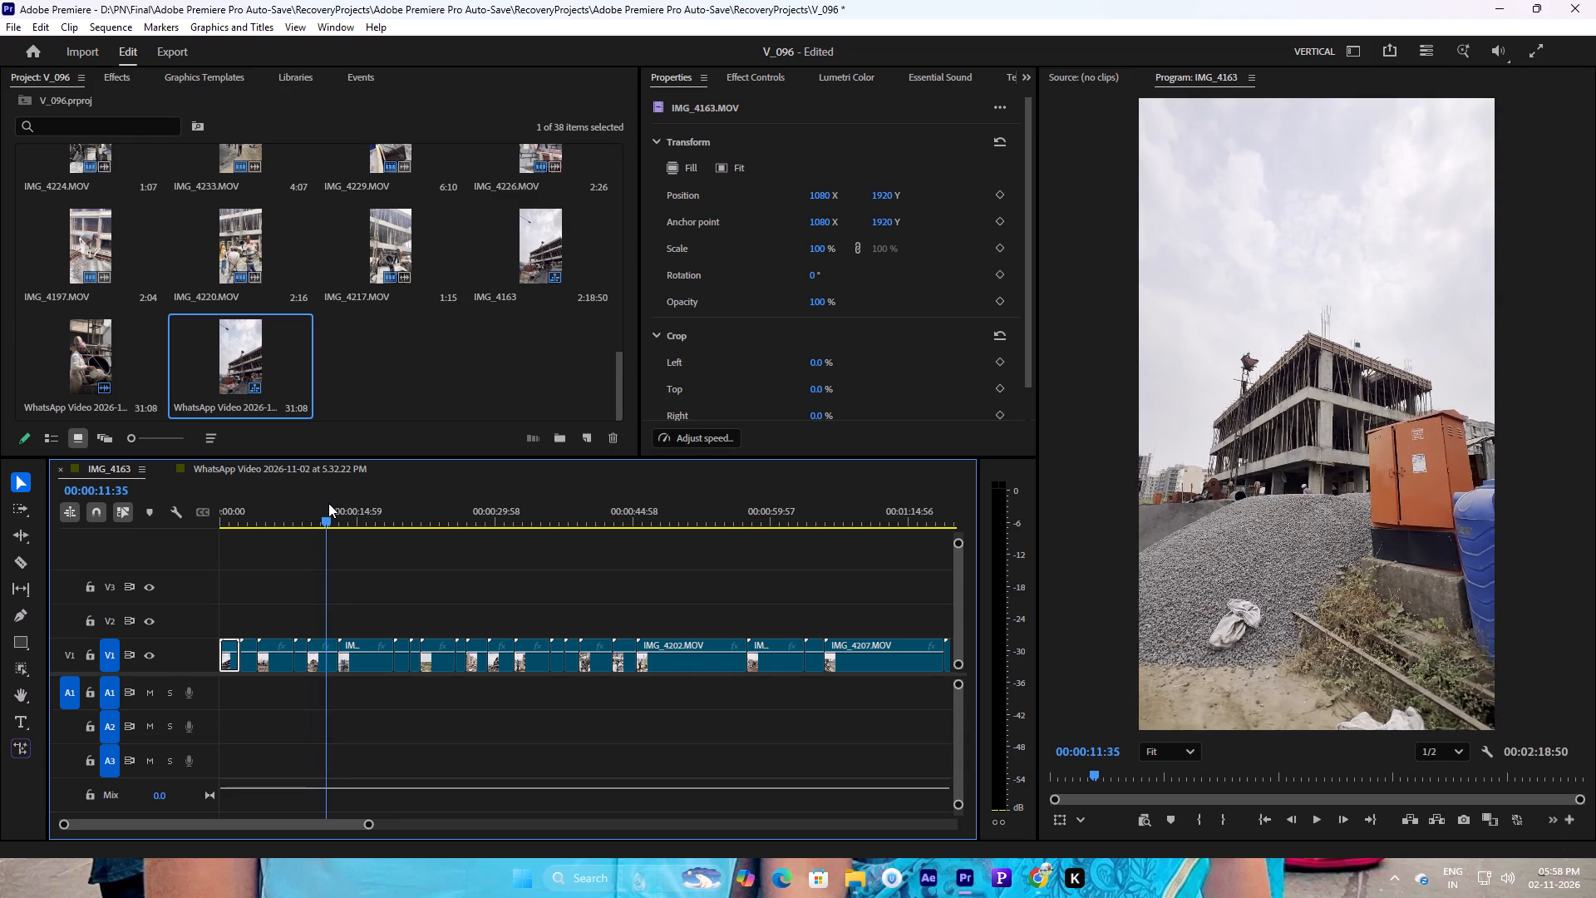
{"action": "left_click_drag", "start_coordinate": [328, 503], "coordinate": [313, 505]}
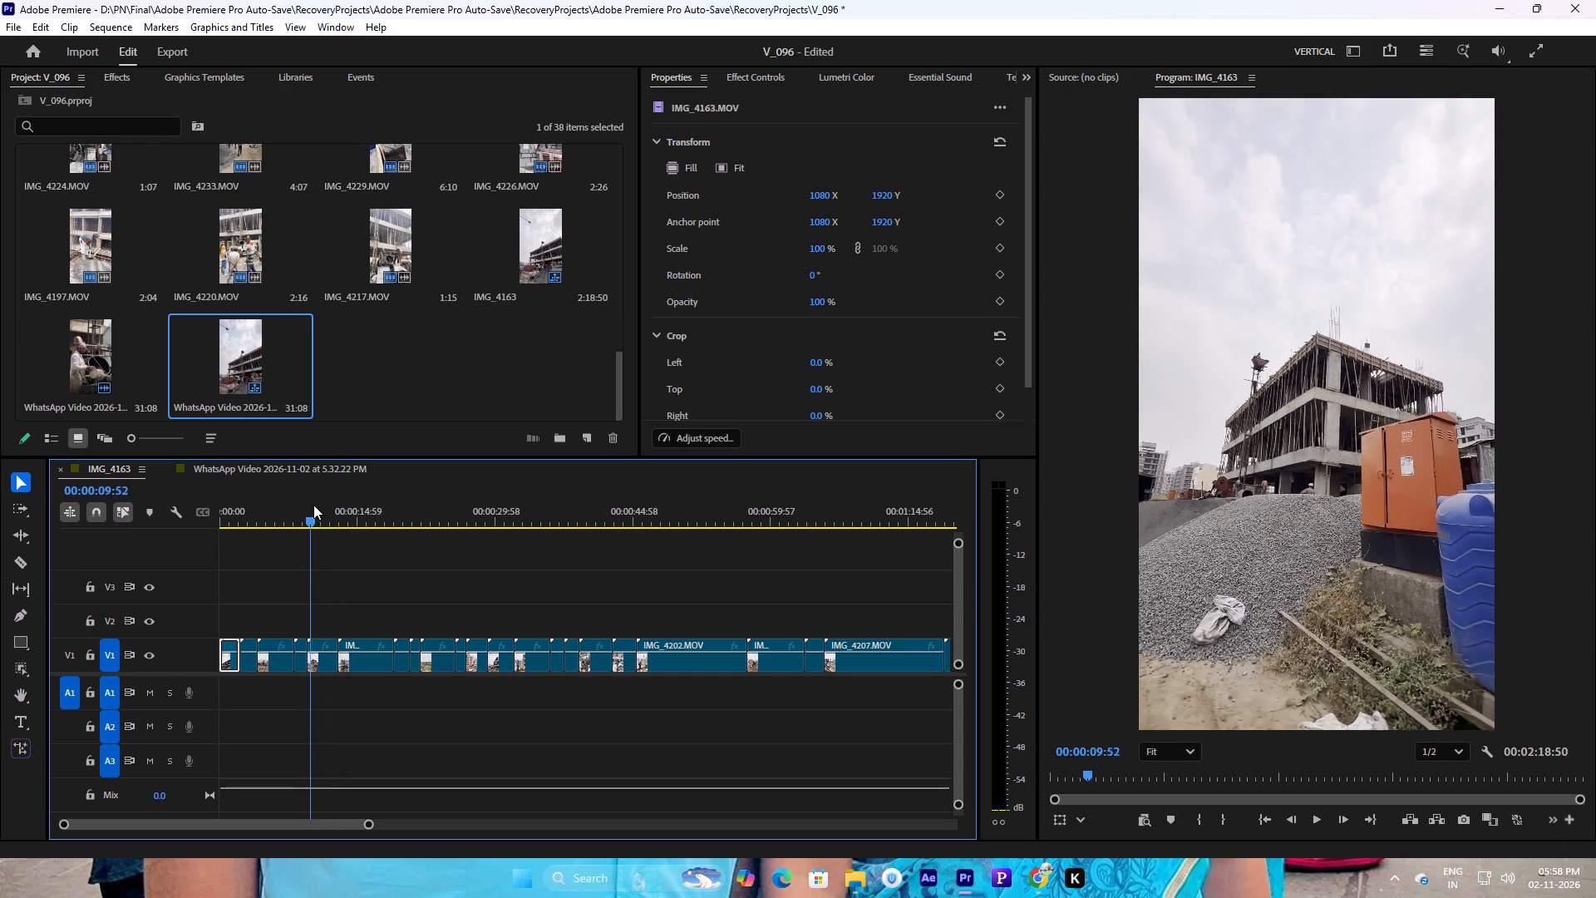
{"action": "left_click_drag", "start_coordinate": [313, 505], "coordinate": [321, 501]}
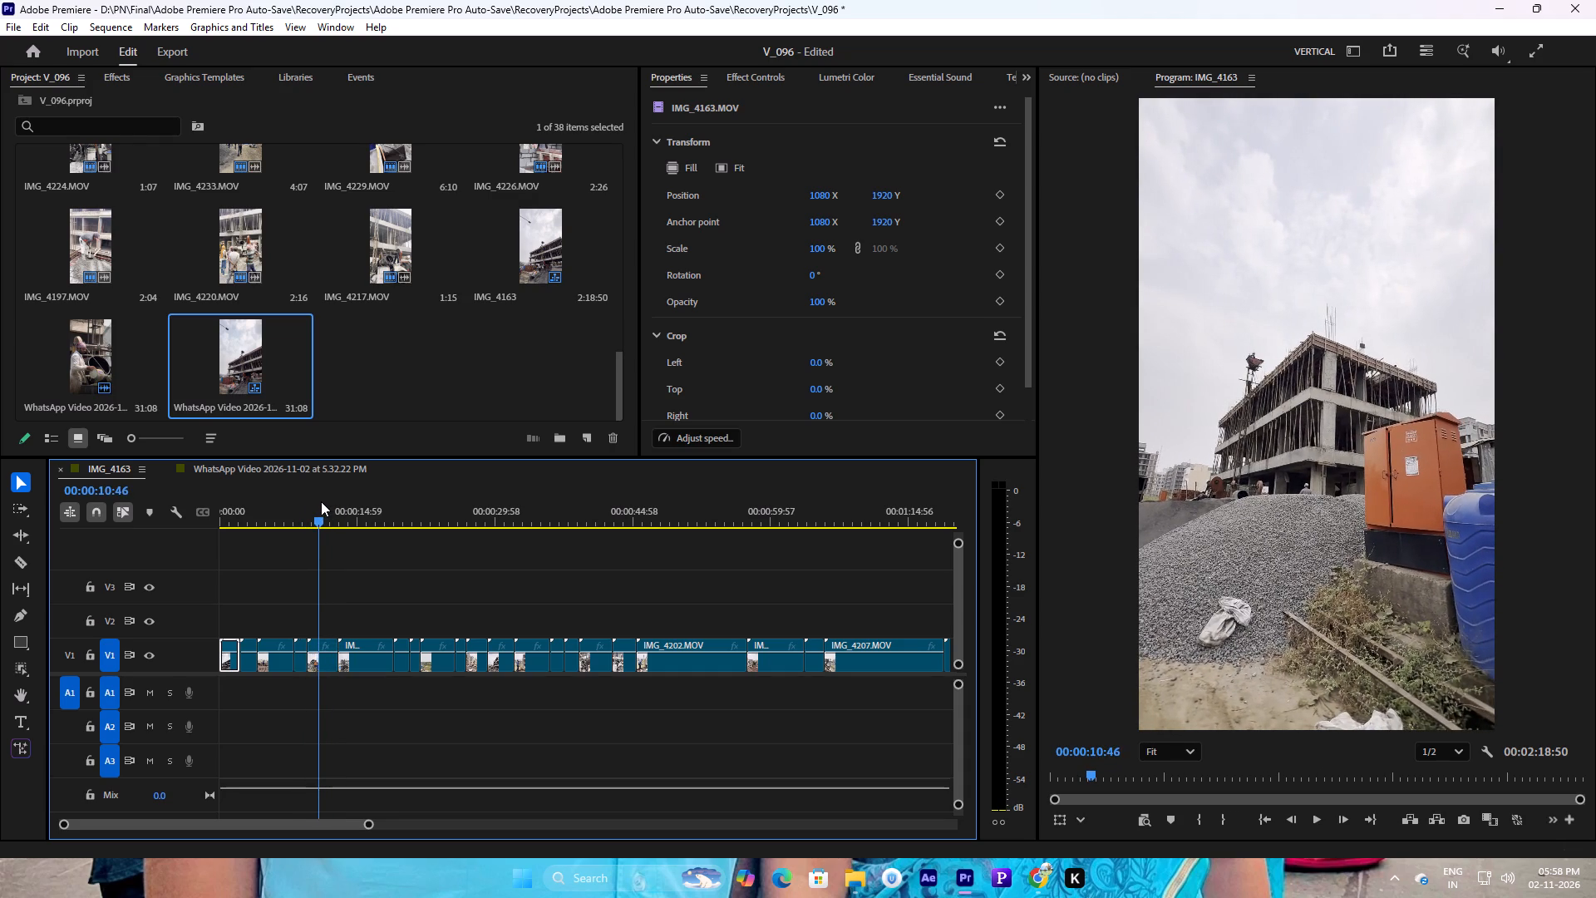
{"action": "left_click_drag", "start_coordinate": [321, 501], "coordinate": [393, 485]}
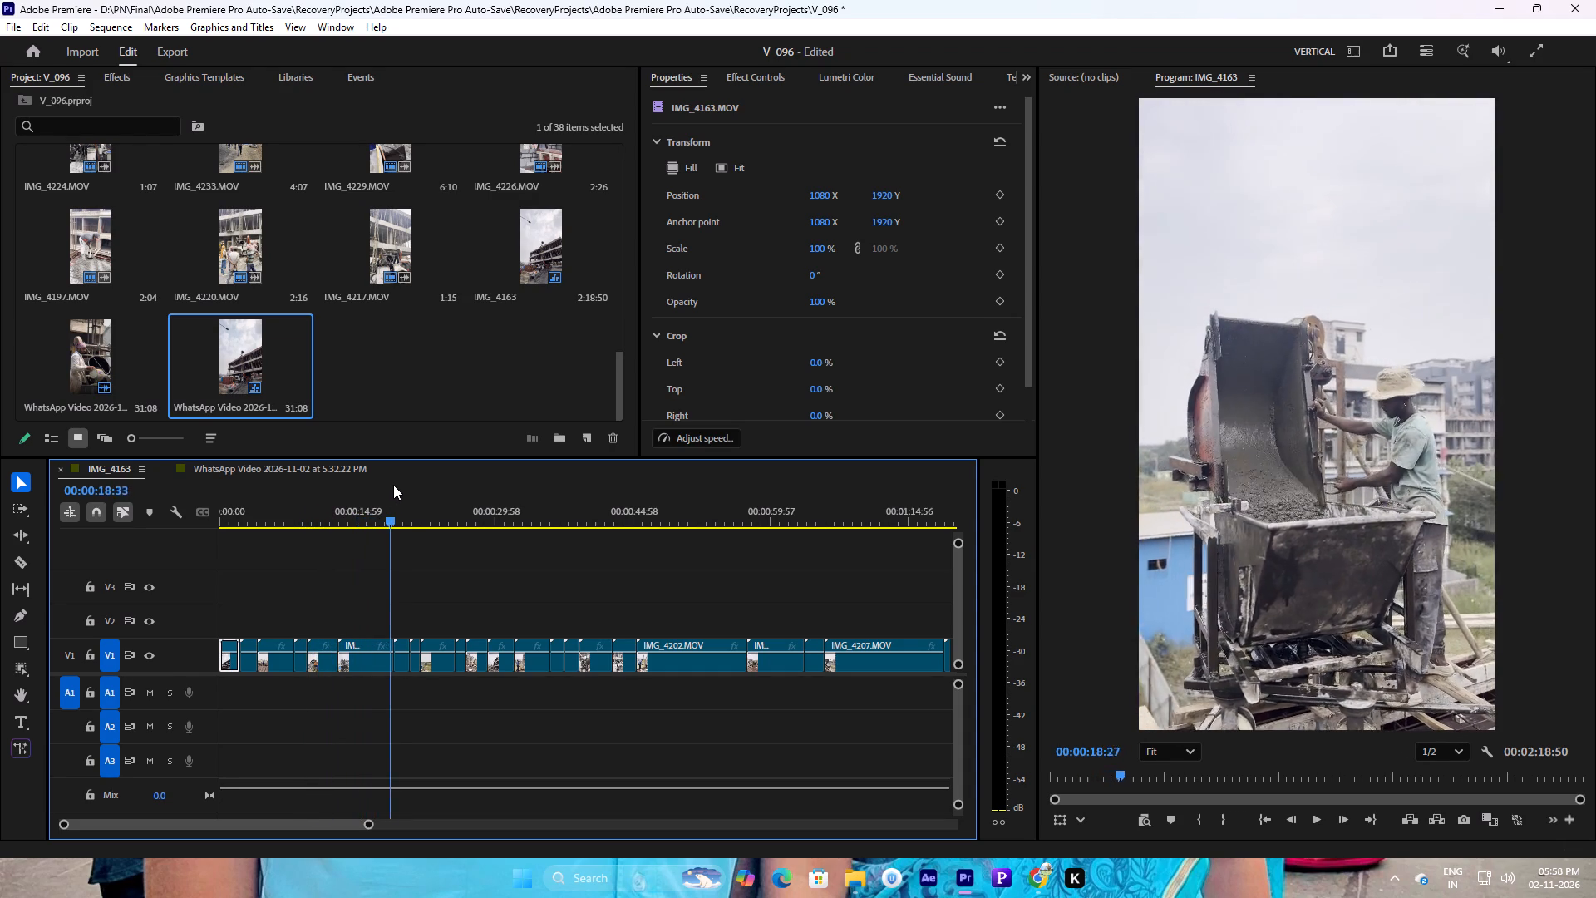
{"action": "left_click_drag", "start_coordinate": [393, 485], "coordinate": [408, 478]}
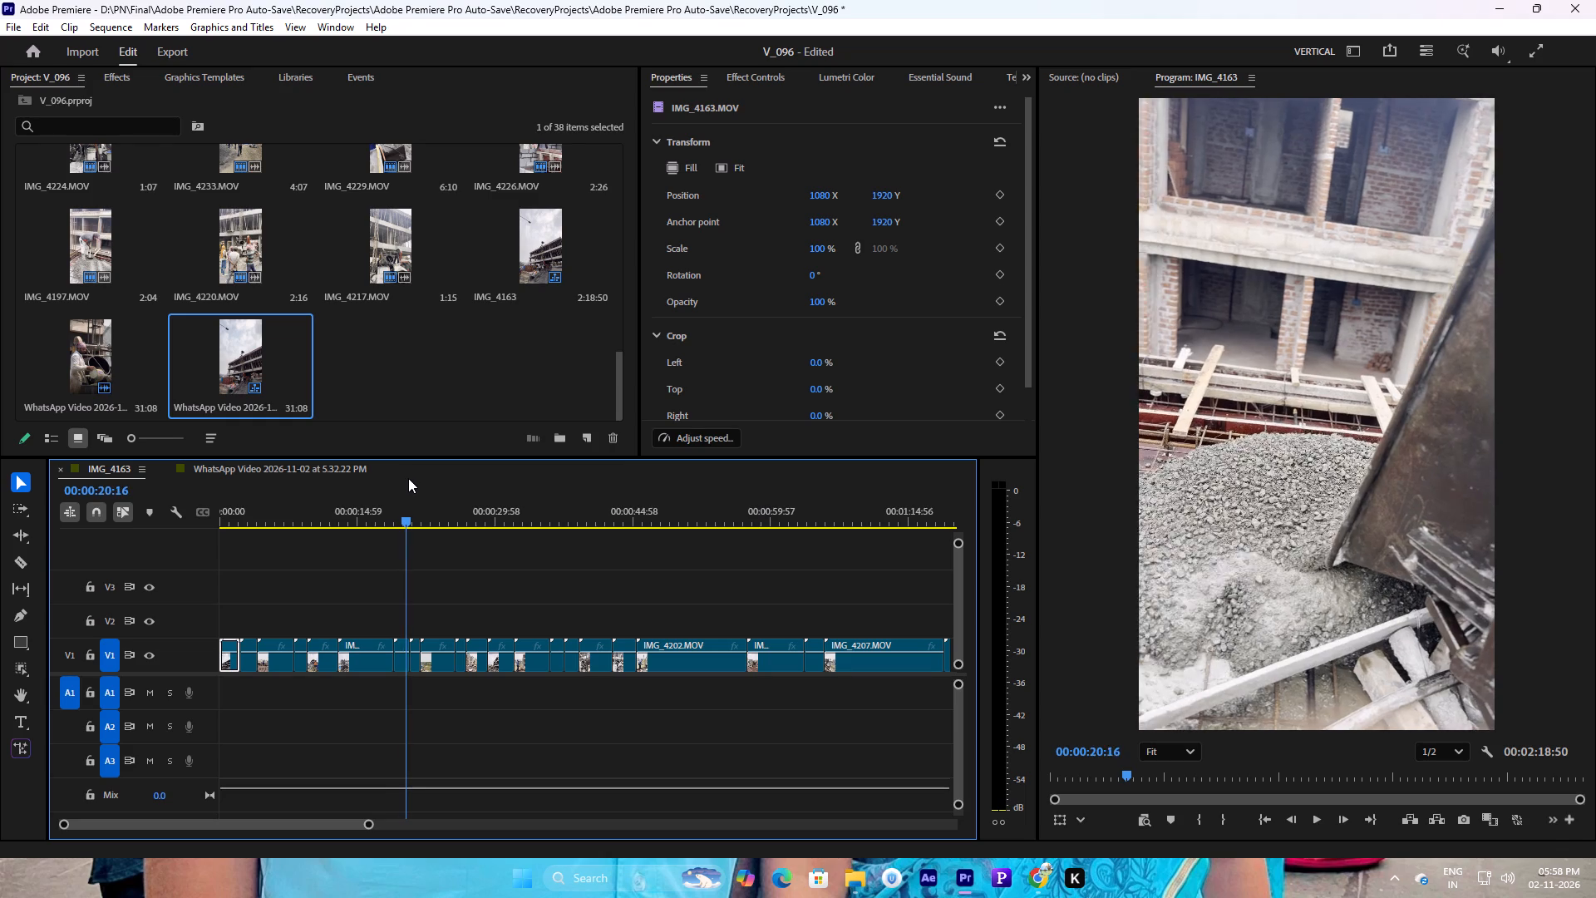
{"action": "left_click_drag", "start_coordinate": [408, 478], "coordinate": [401, 479]}
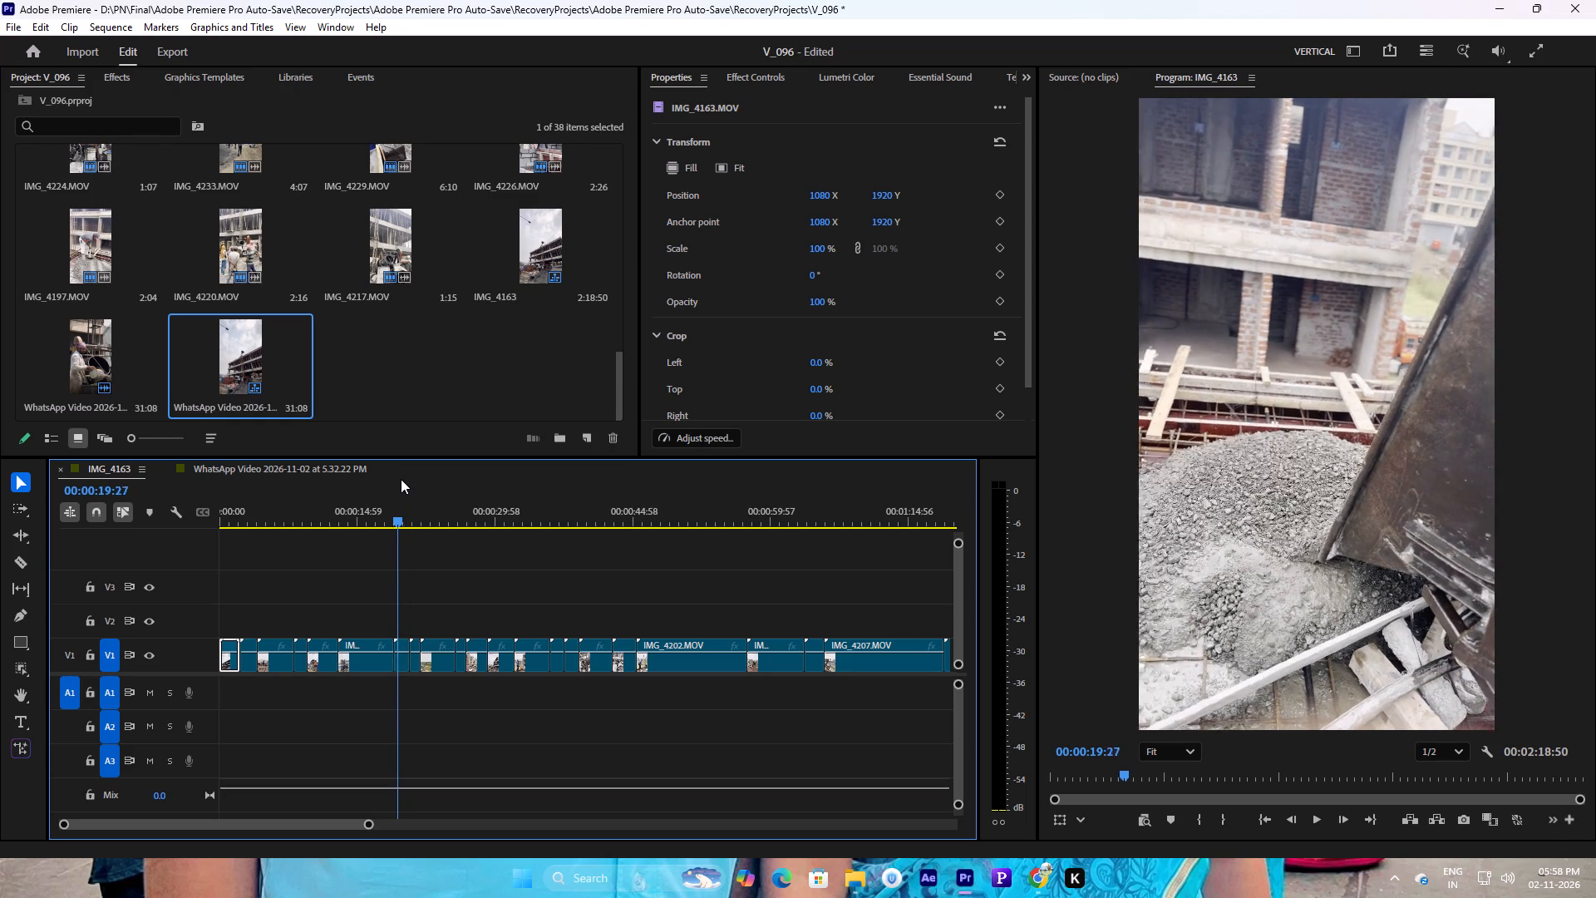
{"action": "left_click_drag", "start_coordinate": [401, 479], "coordinate": [416, 476]}
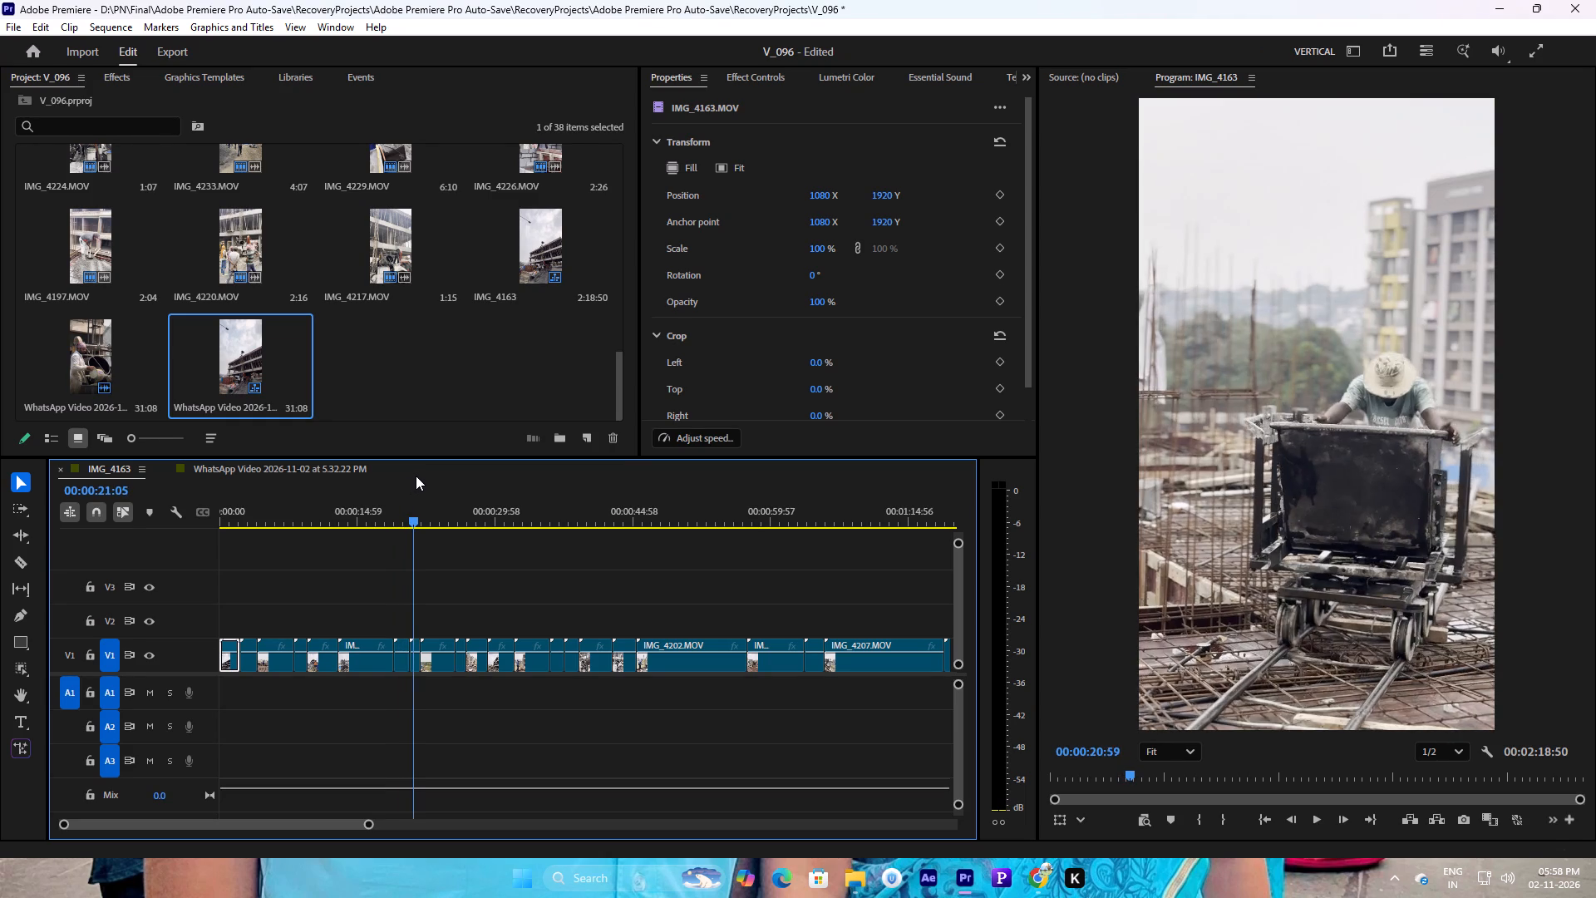
{"action": "left_click_drag", "start_coordinate": [416, 476], "coordinate": [441, 470]}
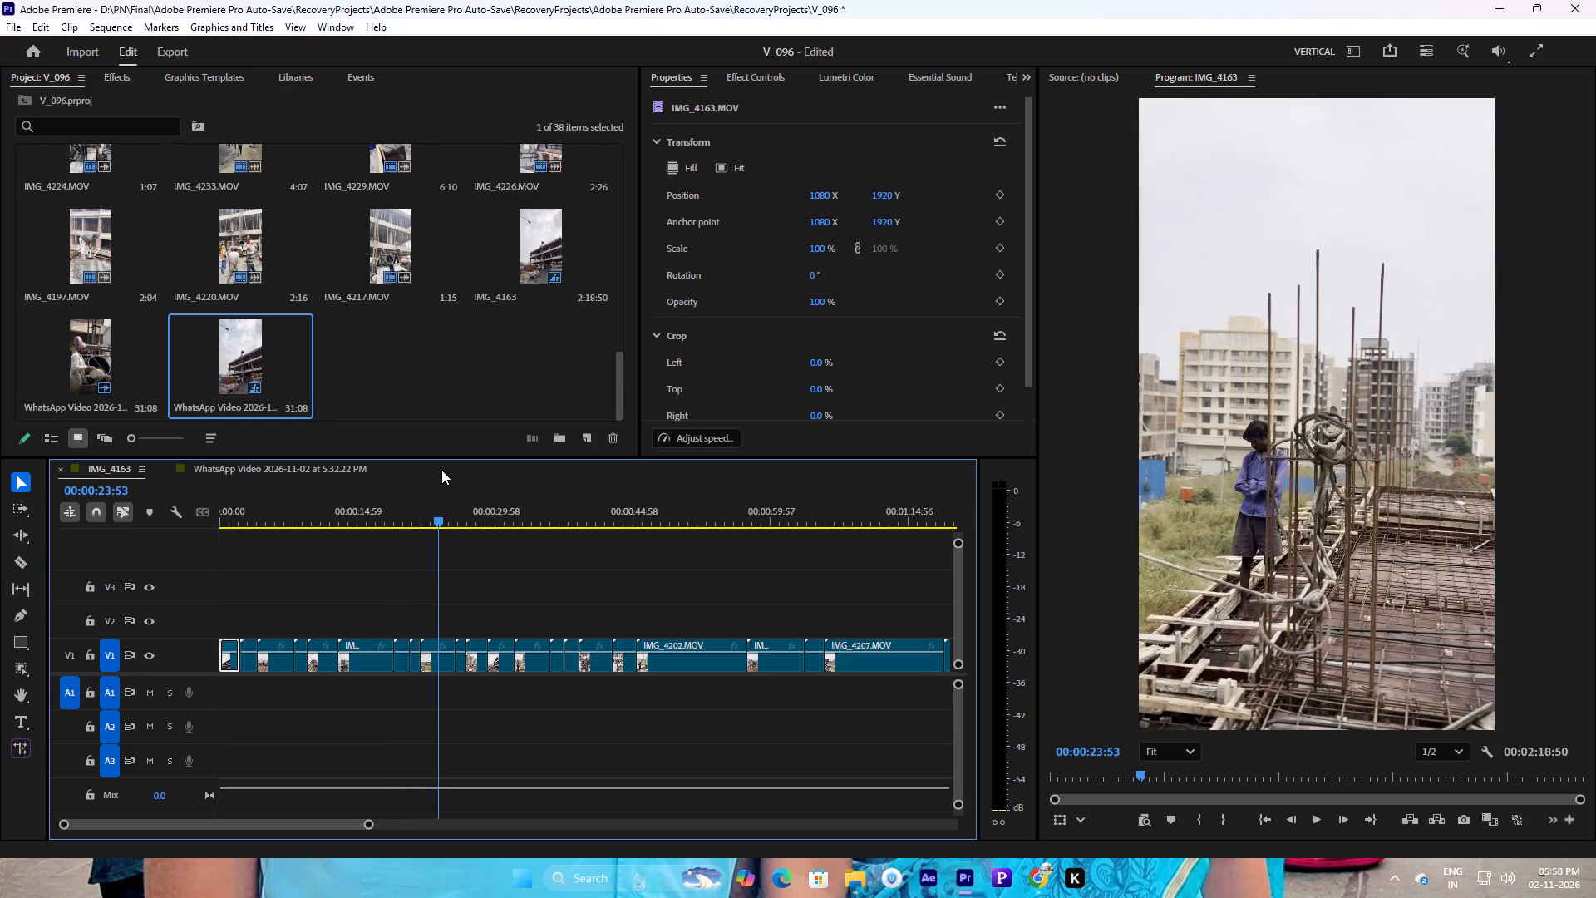
{"action": "left_click_drag", "start_coordinate": [441, 470], "coordinate": [418, 471]}
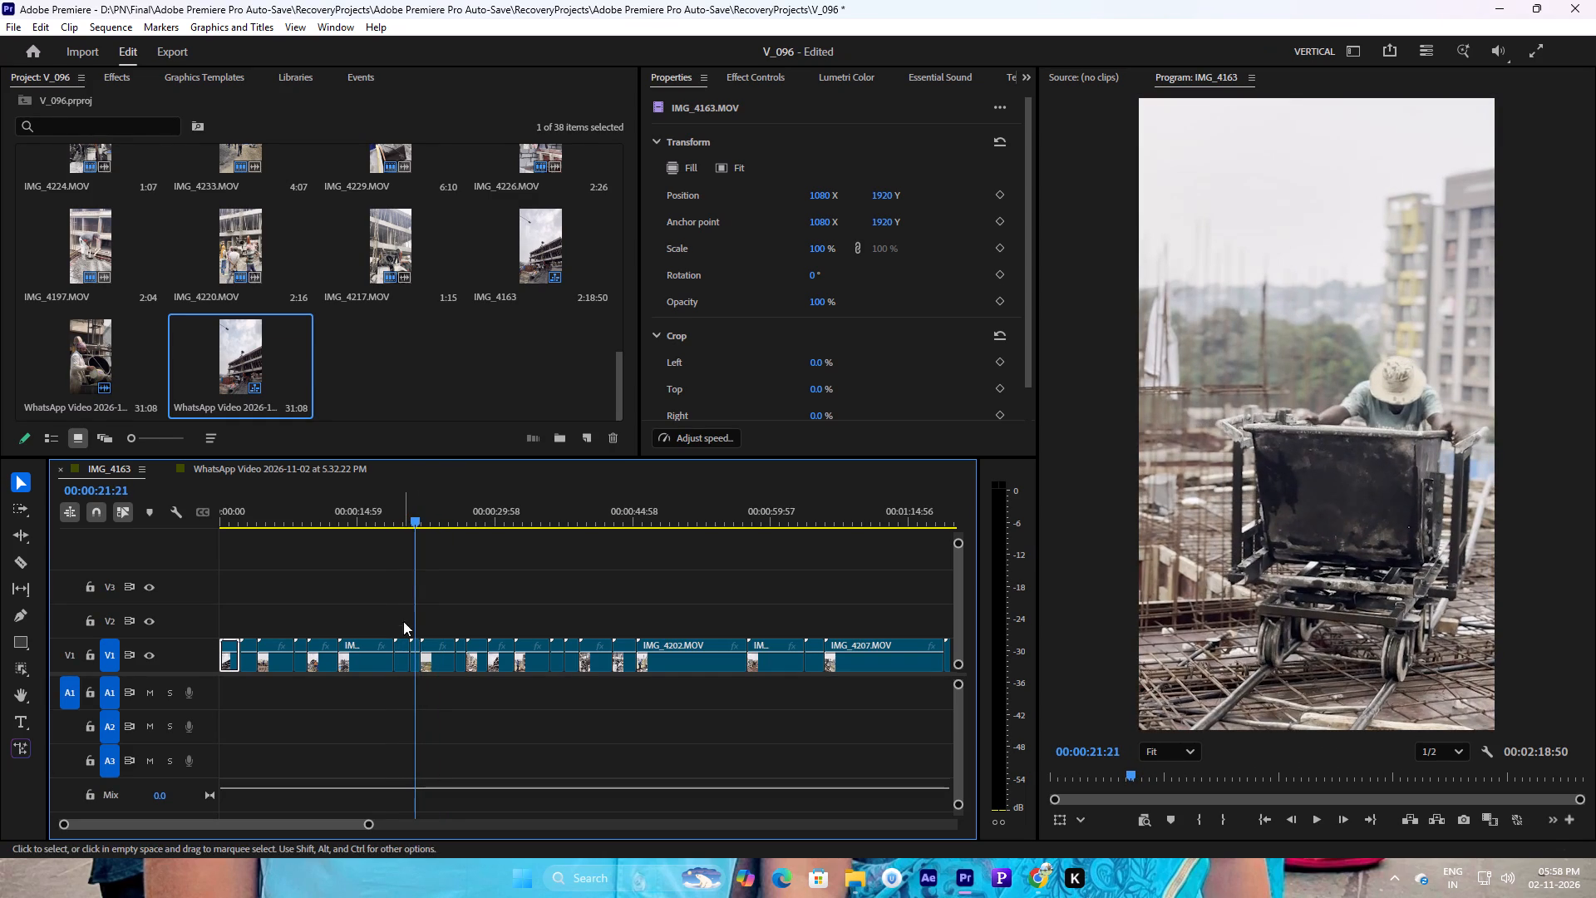
Bring the IMG_4195.MOV cart clip from the IMG_4163 sequence into the WhatsApp Video sequence on V1, directly after the opening clip.
{"action": "left_click_drag", "start_coordinate": [417, 663], "coordinate": [254, 524]}
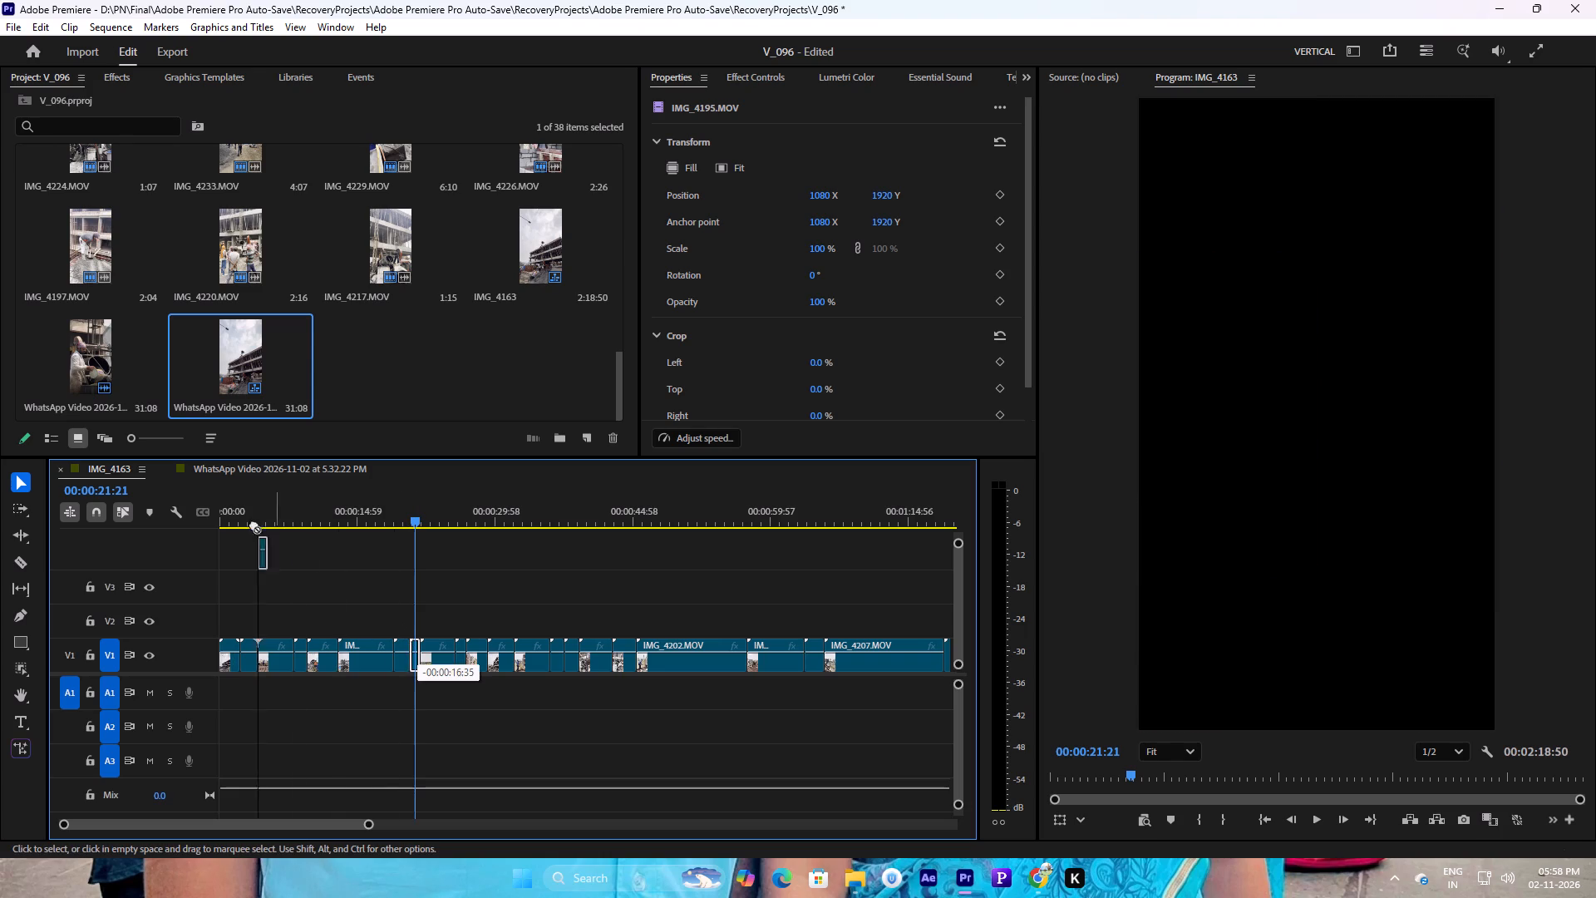
{"action": "left_click_drag", "start_coordinate": [254, 524], "coordinate": [260, 633]}
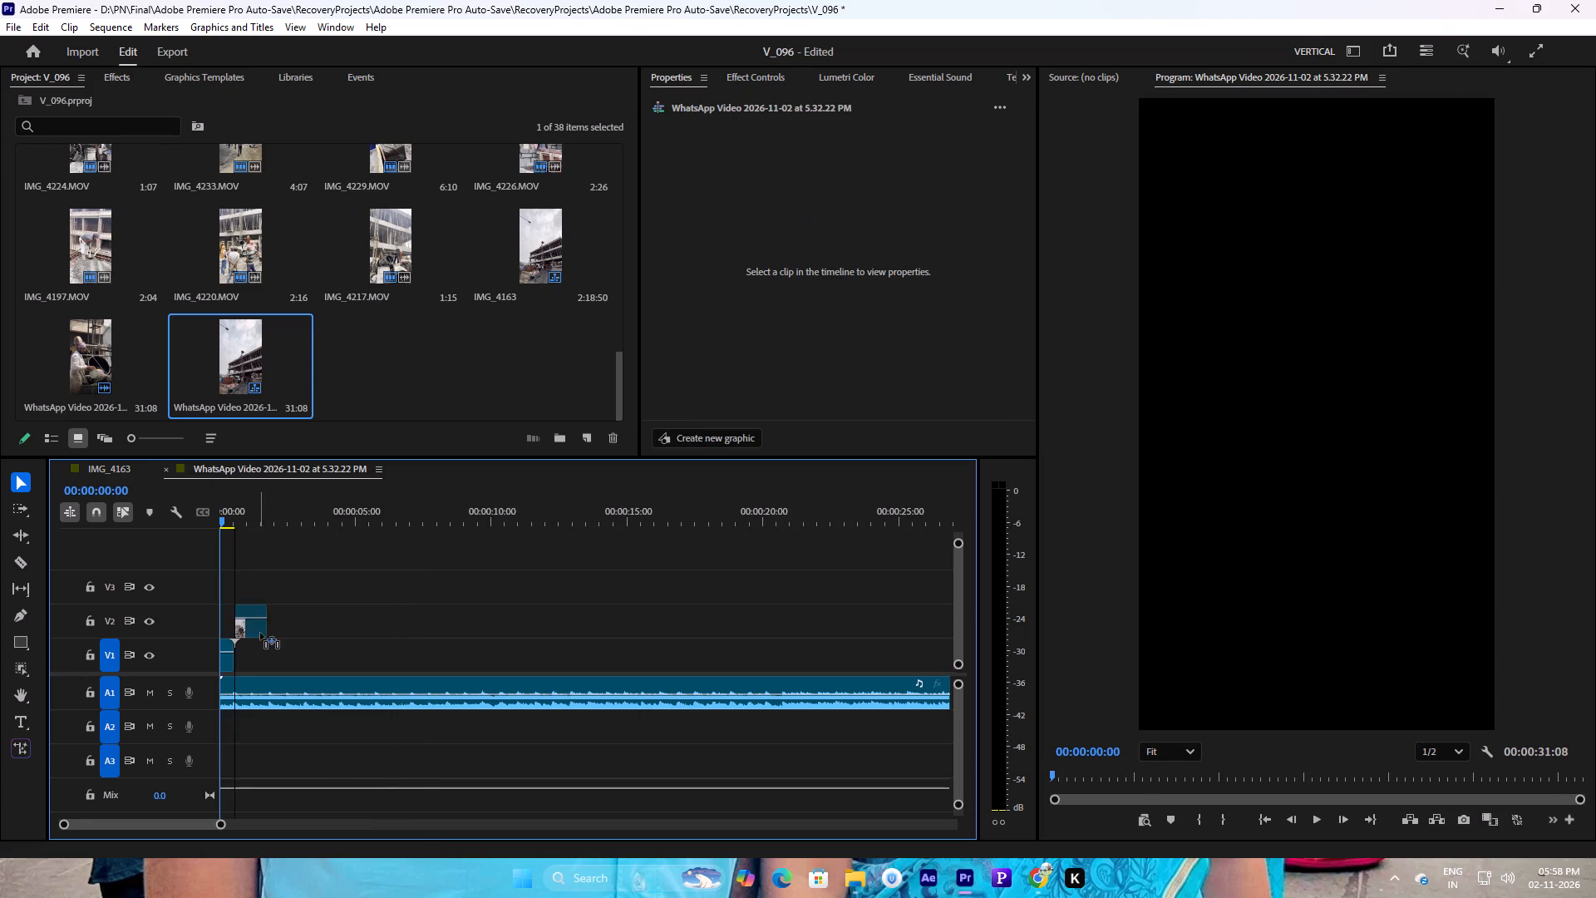
{"action": "left_click_drag", "start_coordinate": [260, 633], "coordinate": [264, 659]}
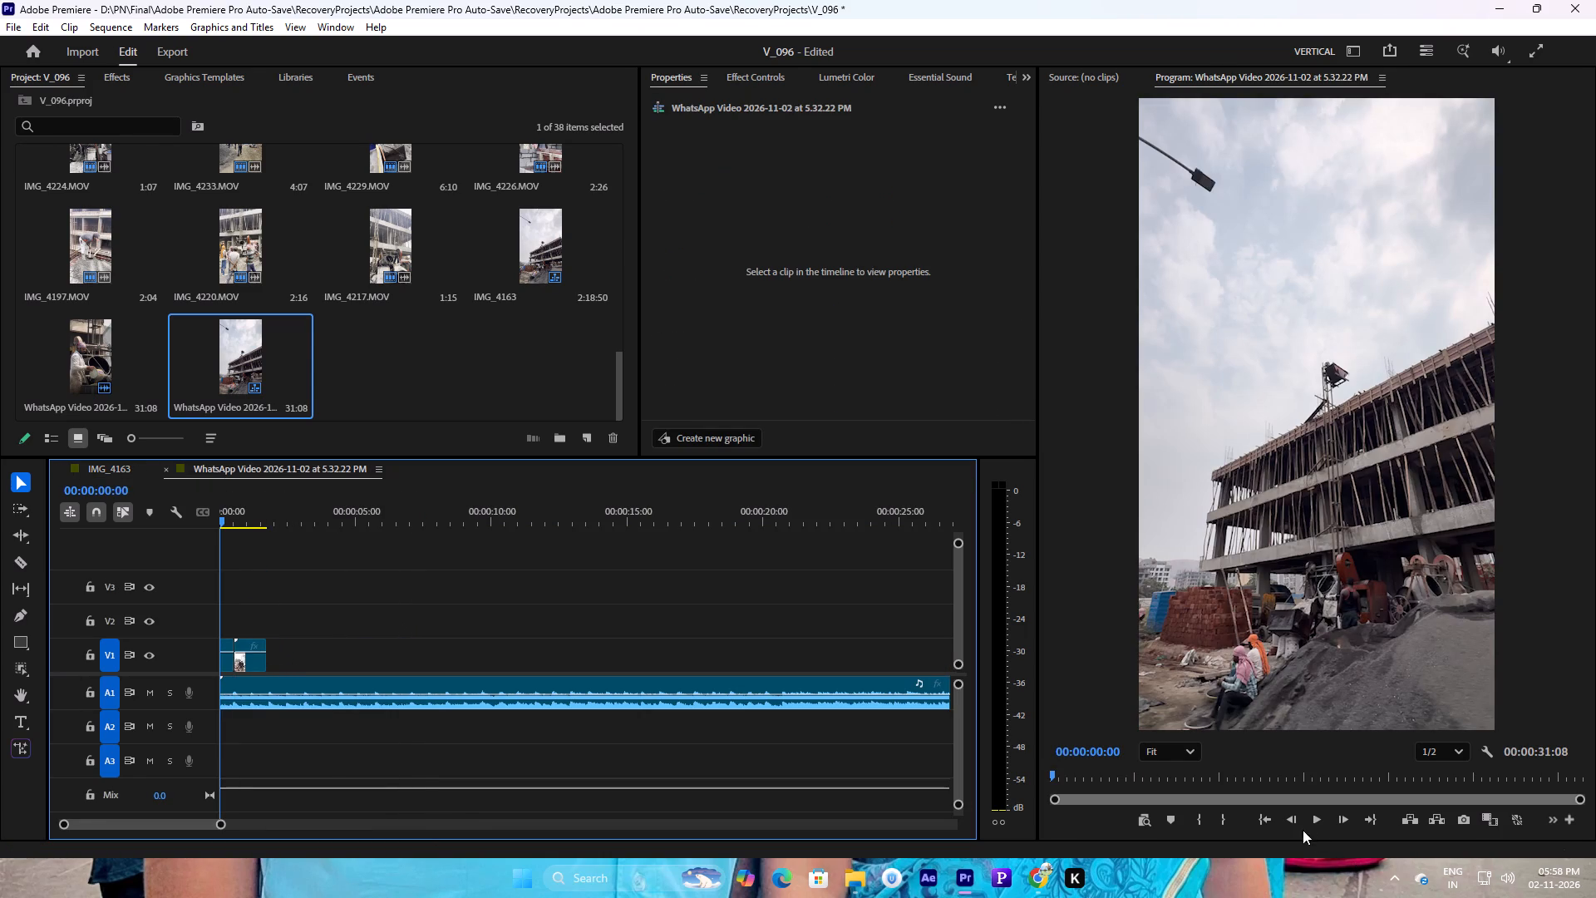
Play the WhatsApp Video sequence from the start to check the added clip against the music.
{"action": "left_click", "coordinate": [1318, 825]}
{"action": "left_click", "coordinate": [1319, 817]}
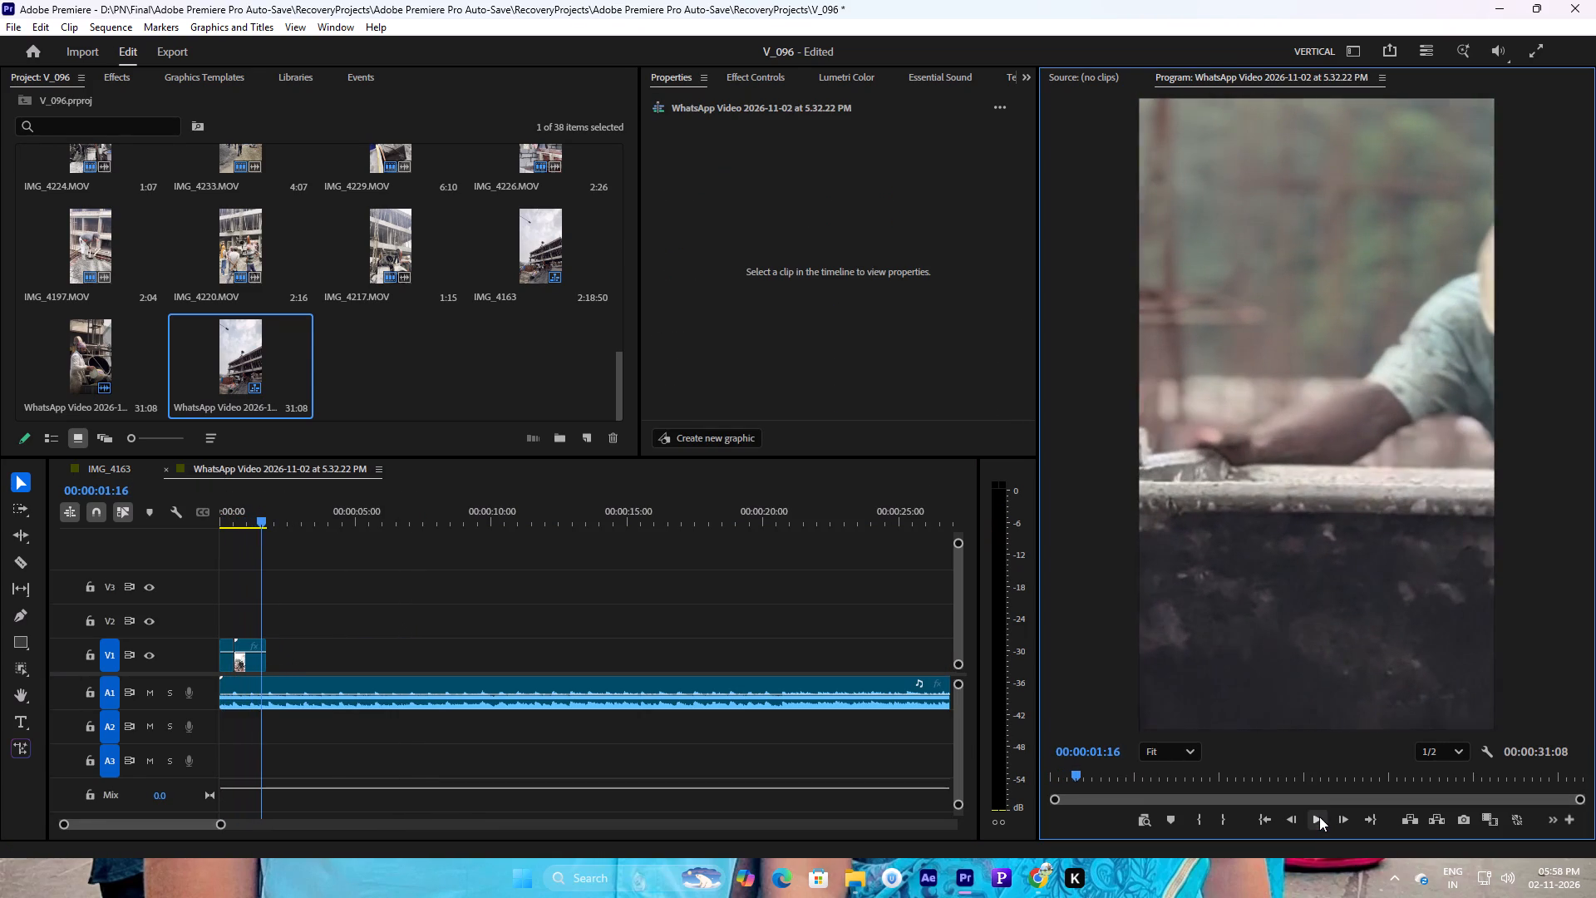
{"action": "left_click", "coordinate": [1319, 817]}
{"action": "left_click", "coordinate": [1319, 817]}
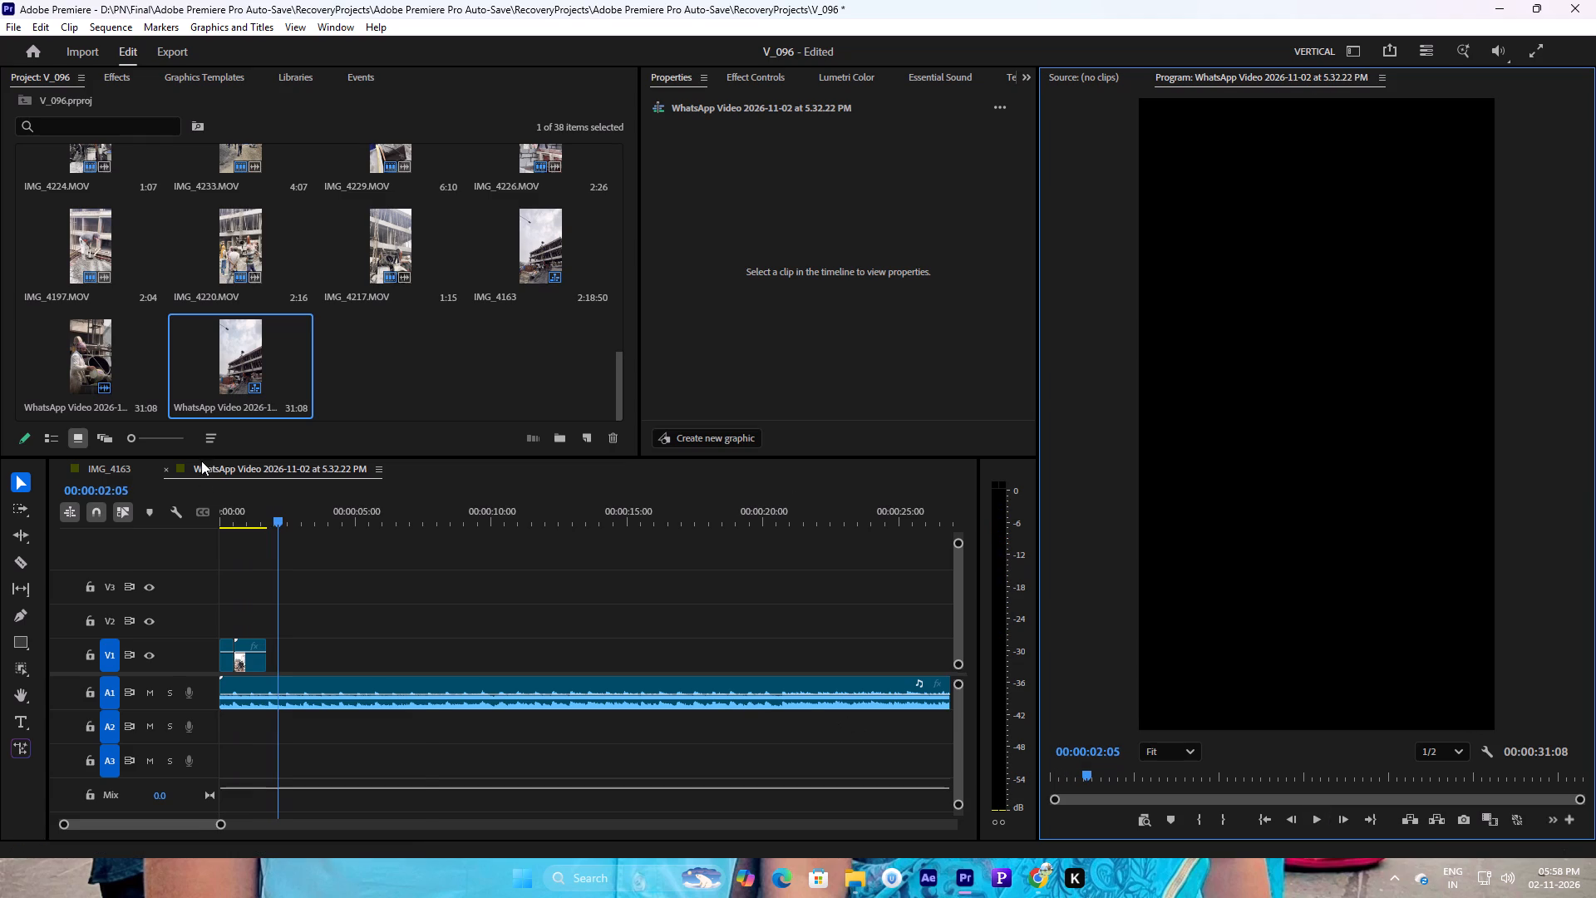
Set the scale of the IMG_4195.MOV clip to 27% so the whole shot fits the vertical frame.
{"action": "left_click", "coordinate": [254, 526]}
{"action": "left_click", "coordinate": [257, 669]}
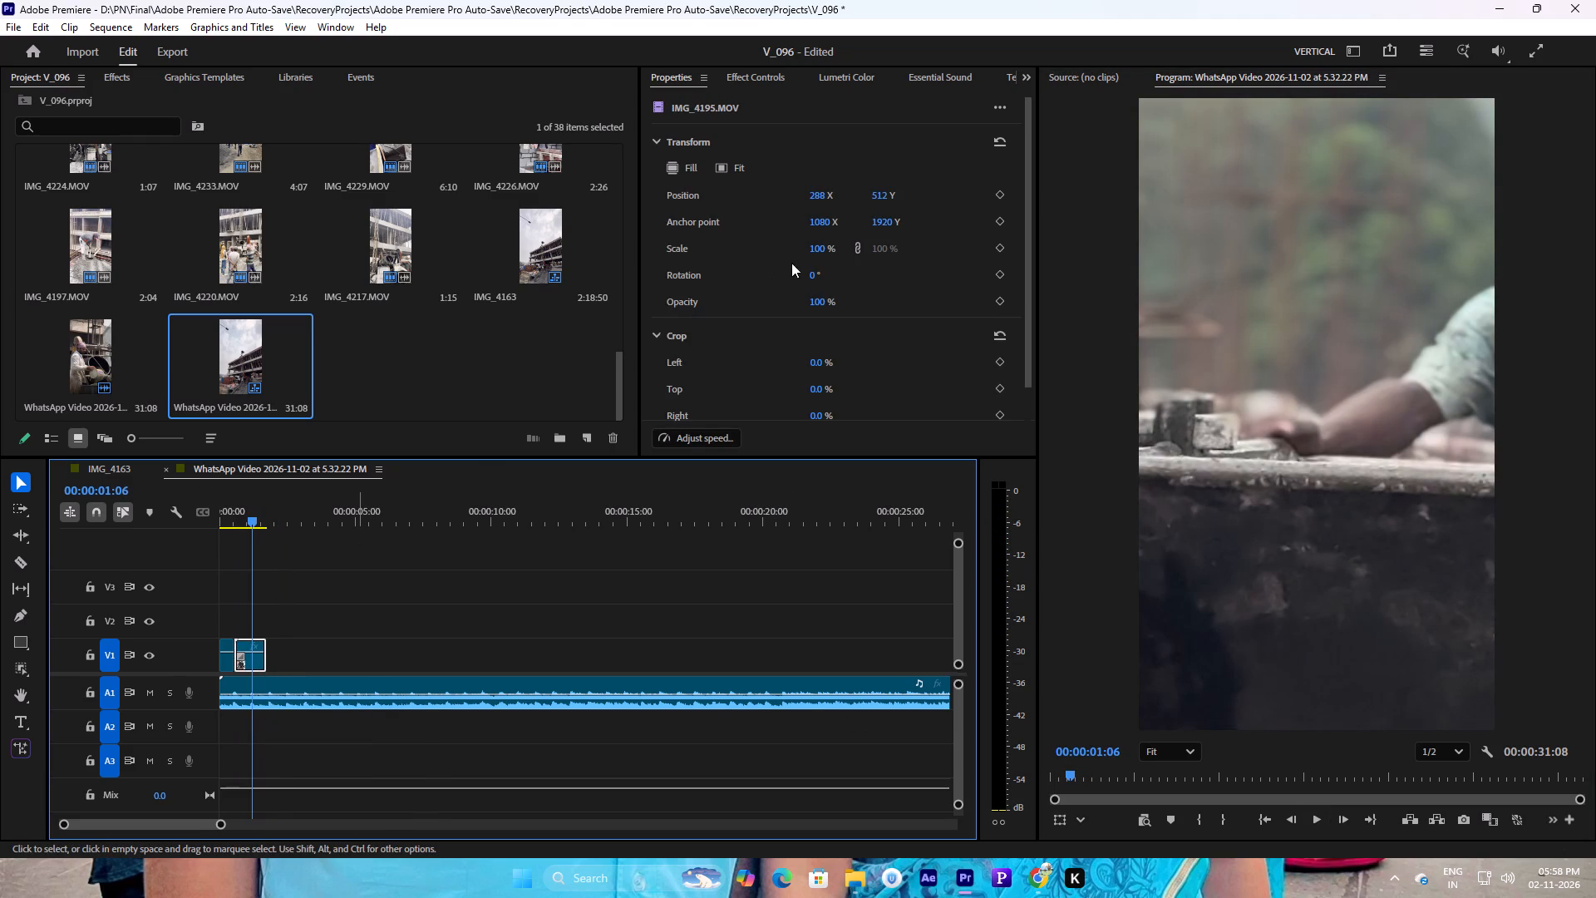
{"action": "left_click", "coordinate": [822, 249]}
{"action": "type", "text": "30"}
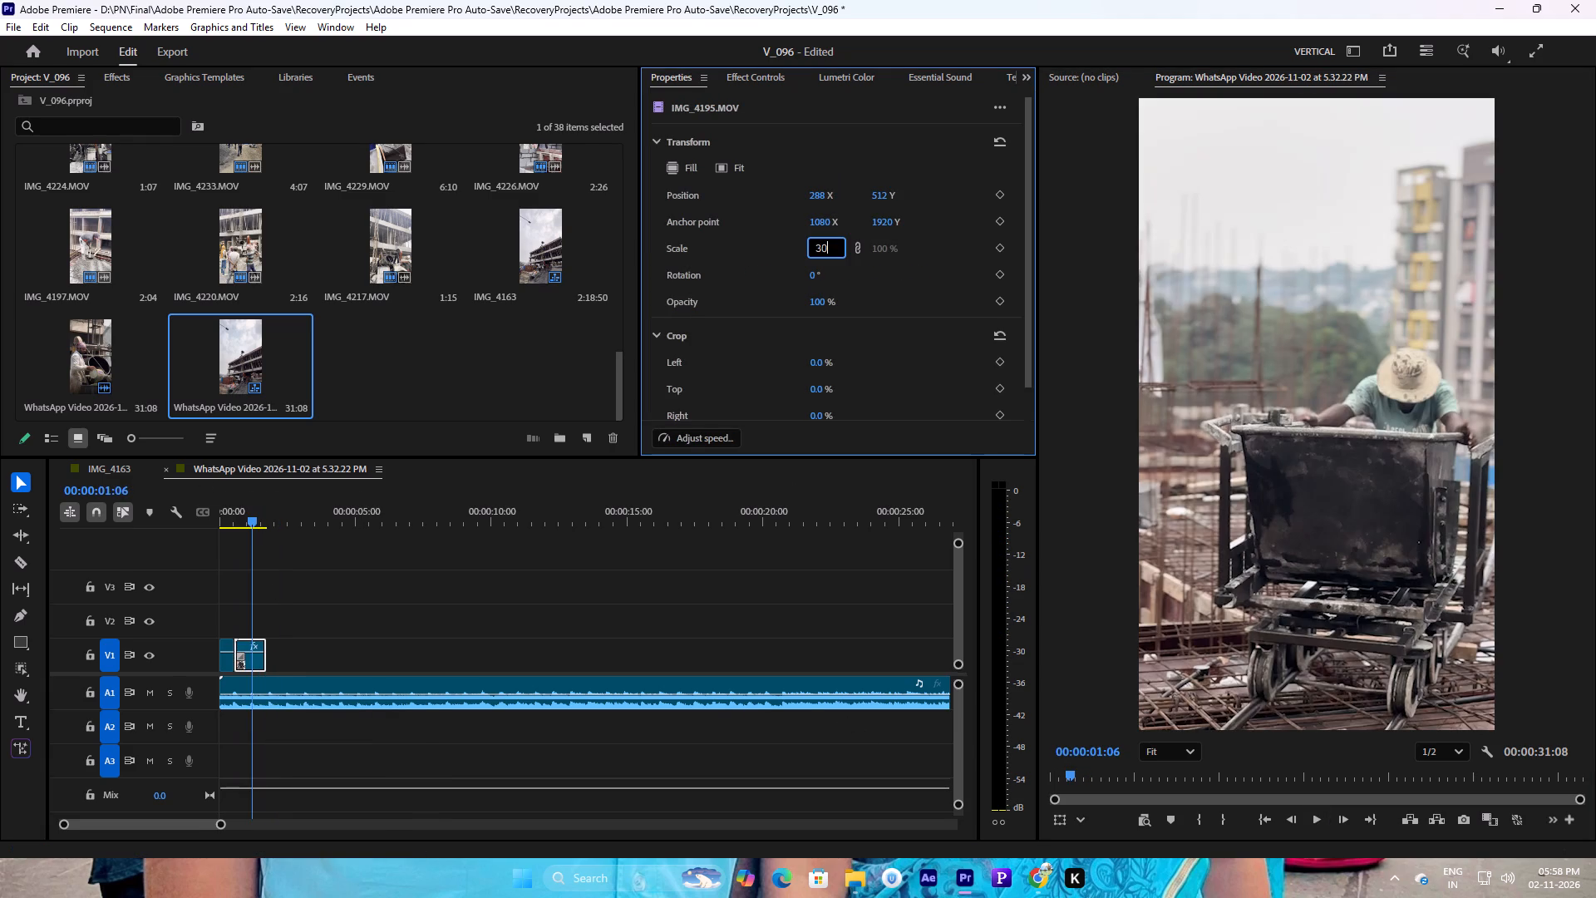
{"action": "key", "text": "Return"}
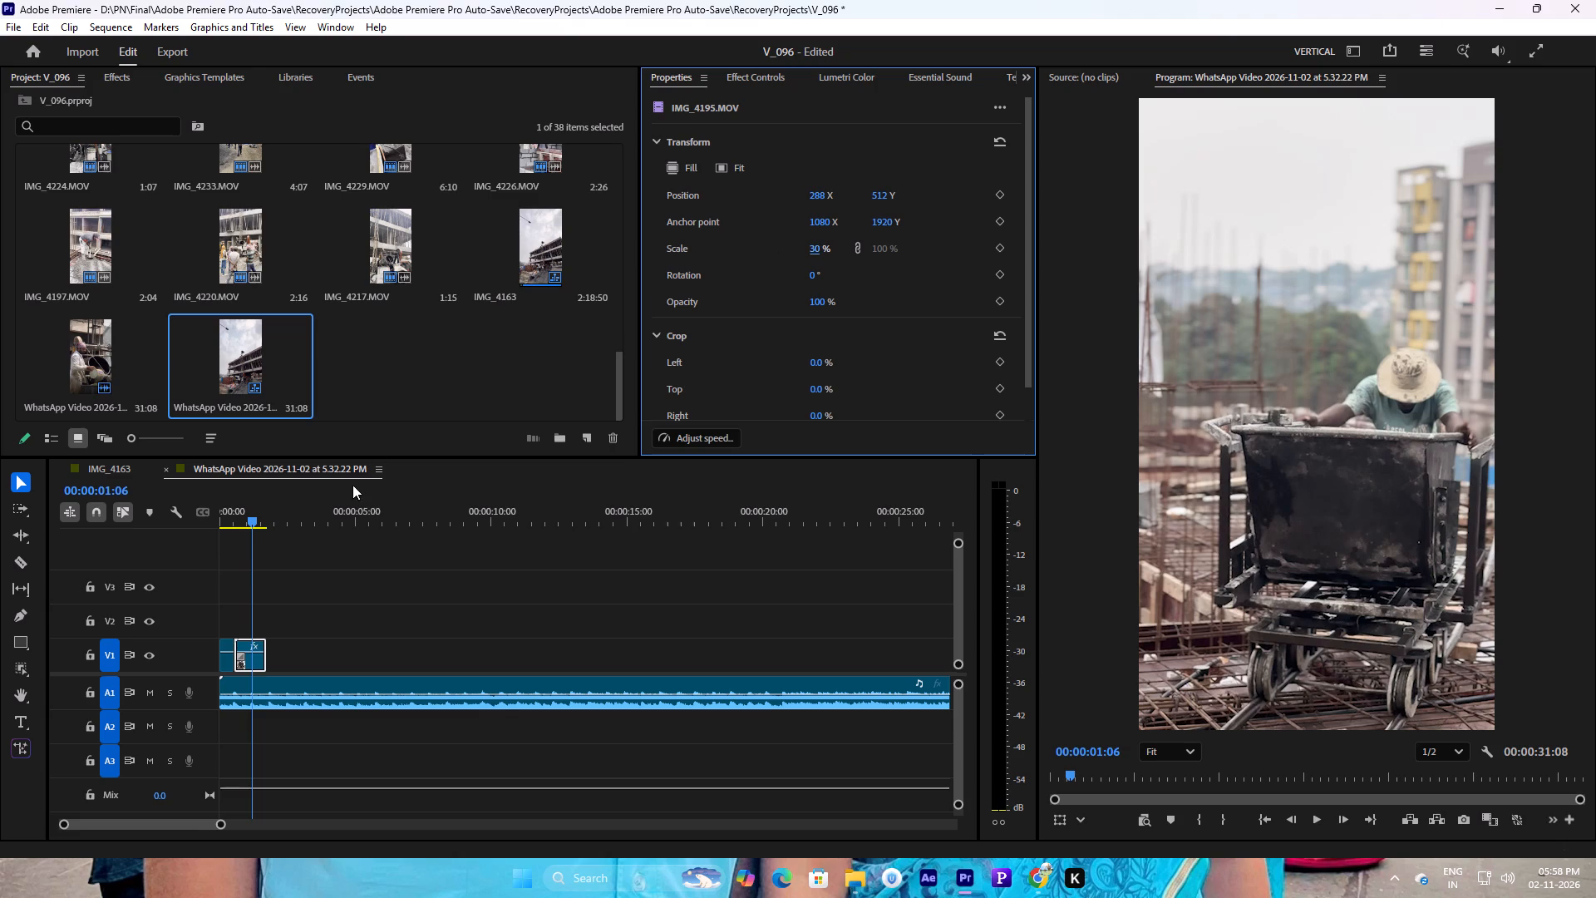
{"action": "left_click", "coordinate": [821, 251]}
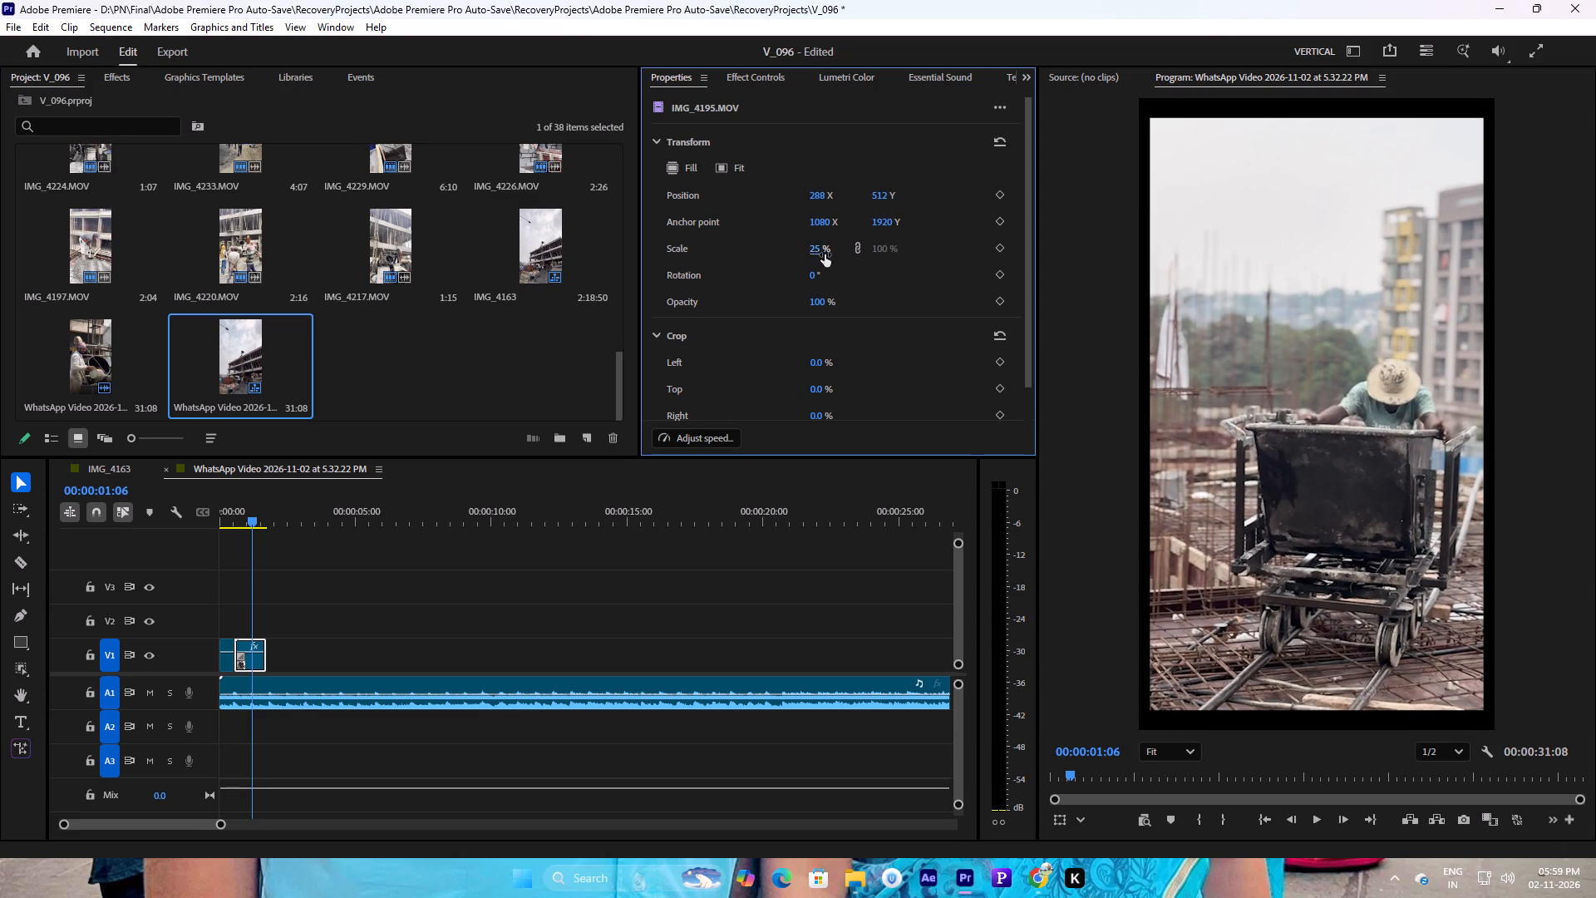
{"action": "left_click", "coordinate": [820, 246]}
{"action": "type", "text": "20"}
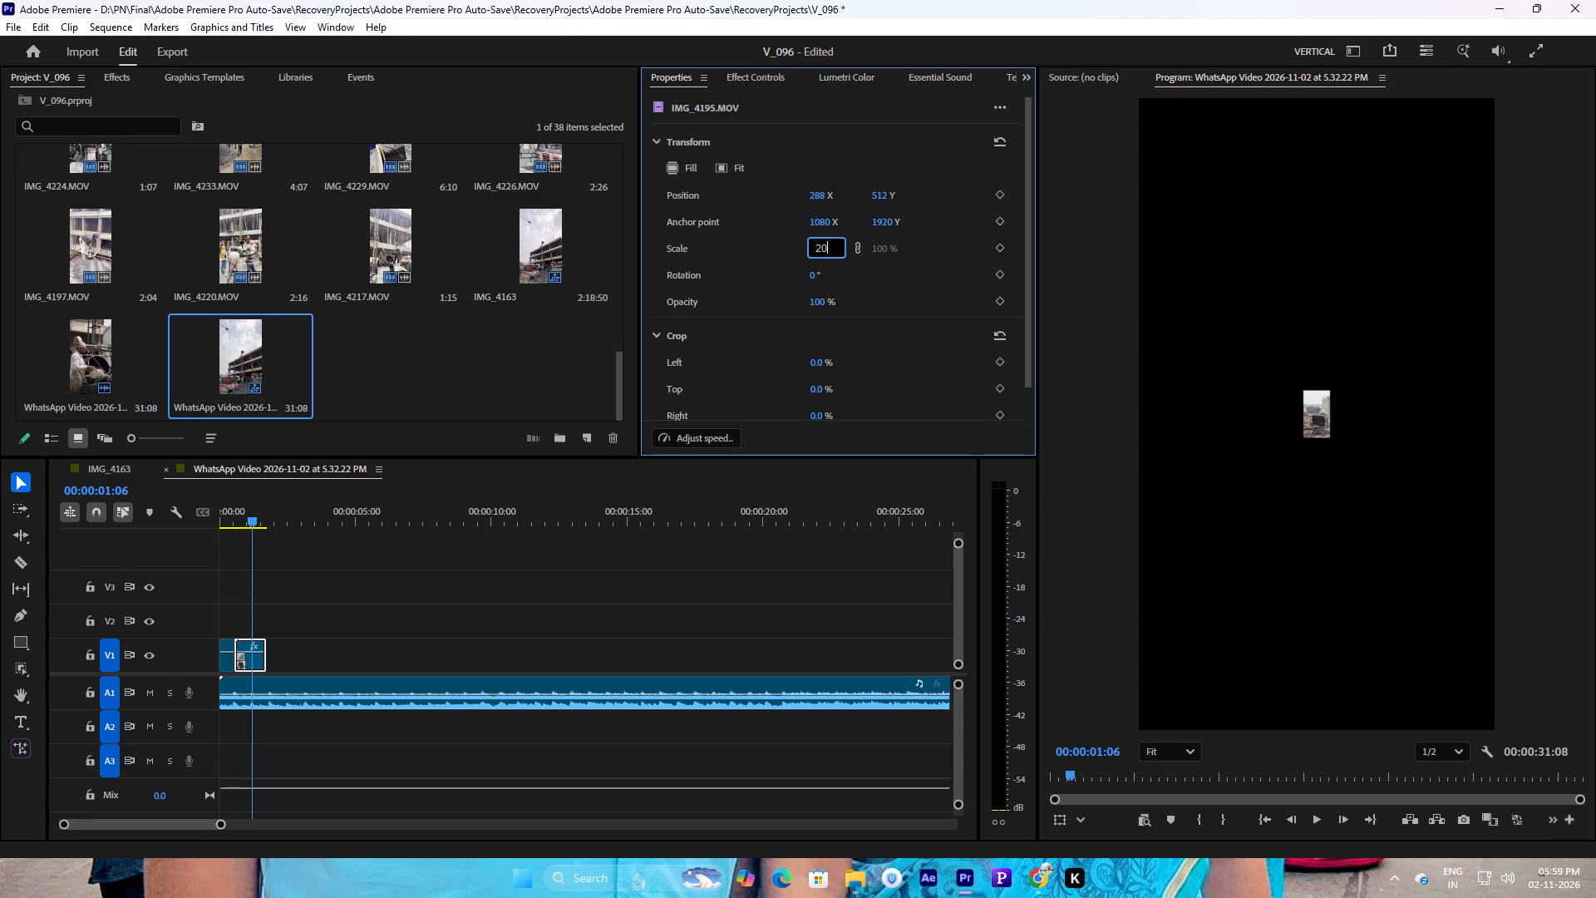
{"action": "key", "text": "BackSpace"}
{"action": "key", "text": "8"}
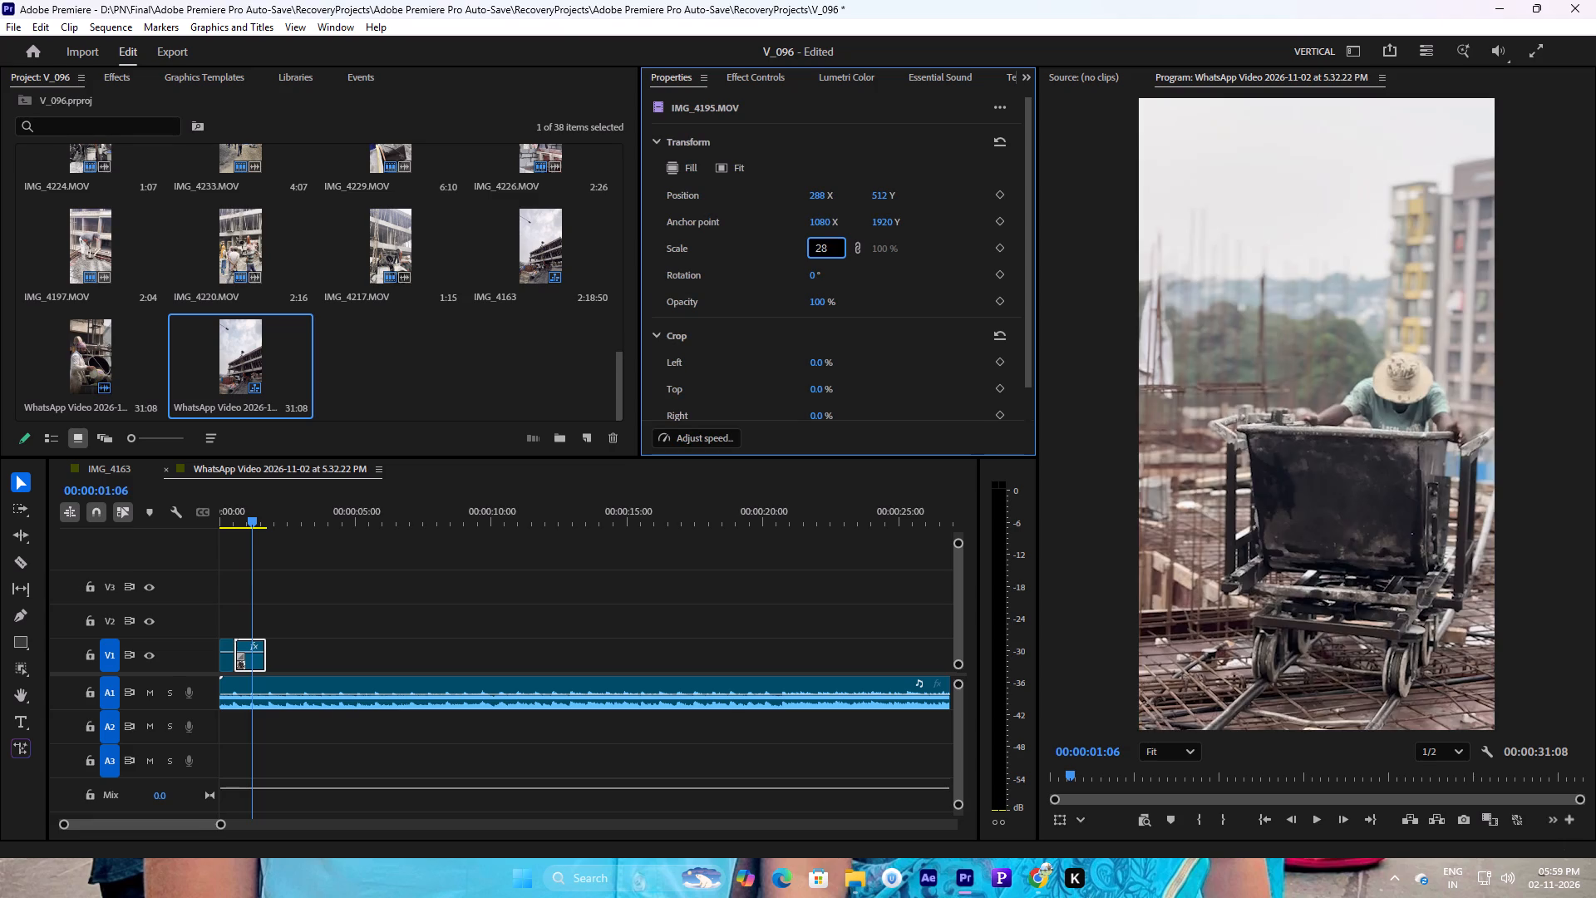
{"action": "key", "text": "BackSpace"}
{"action": "key", "text": "7"}
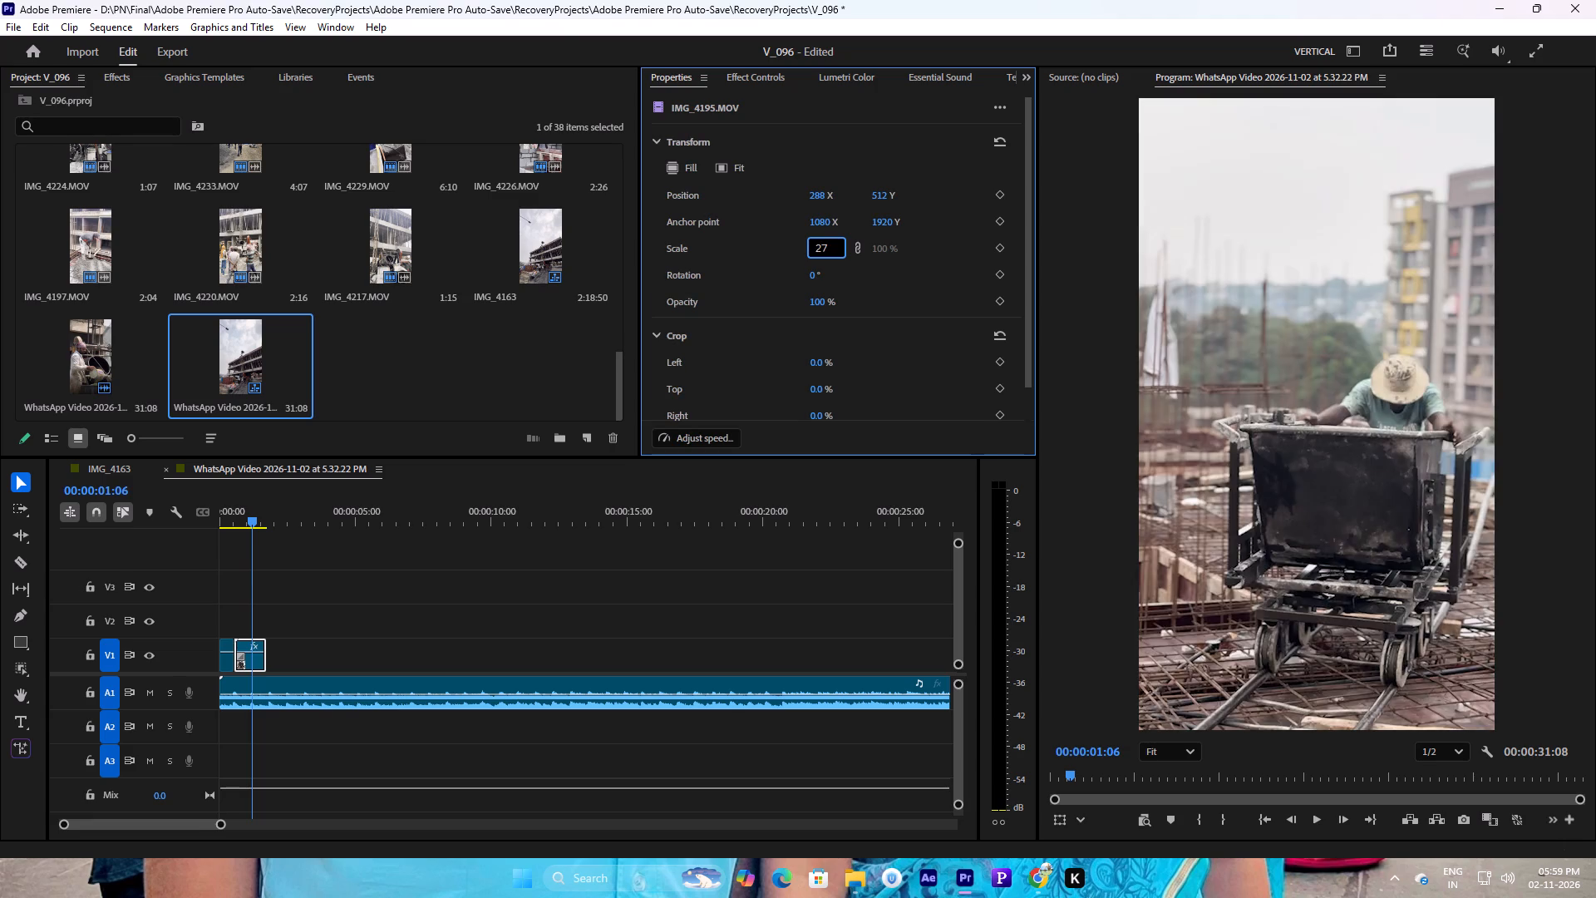
{"action": "key", "text": "BackSpace"}
{"action": "key", "text": "6"}
{"action": "key", "text": "BackSpace"}
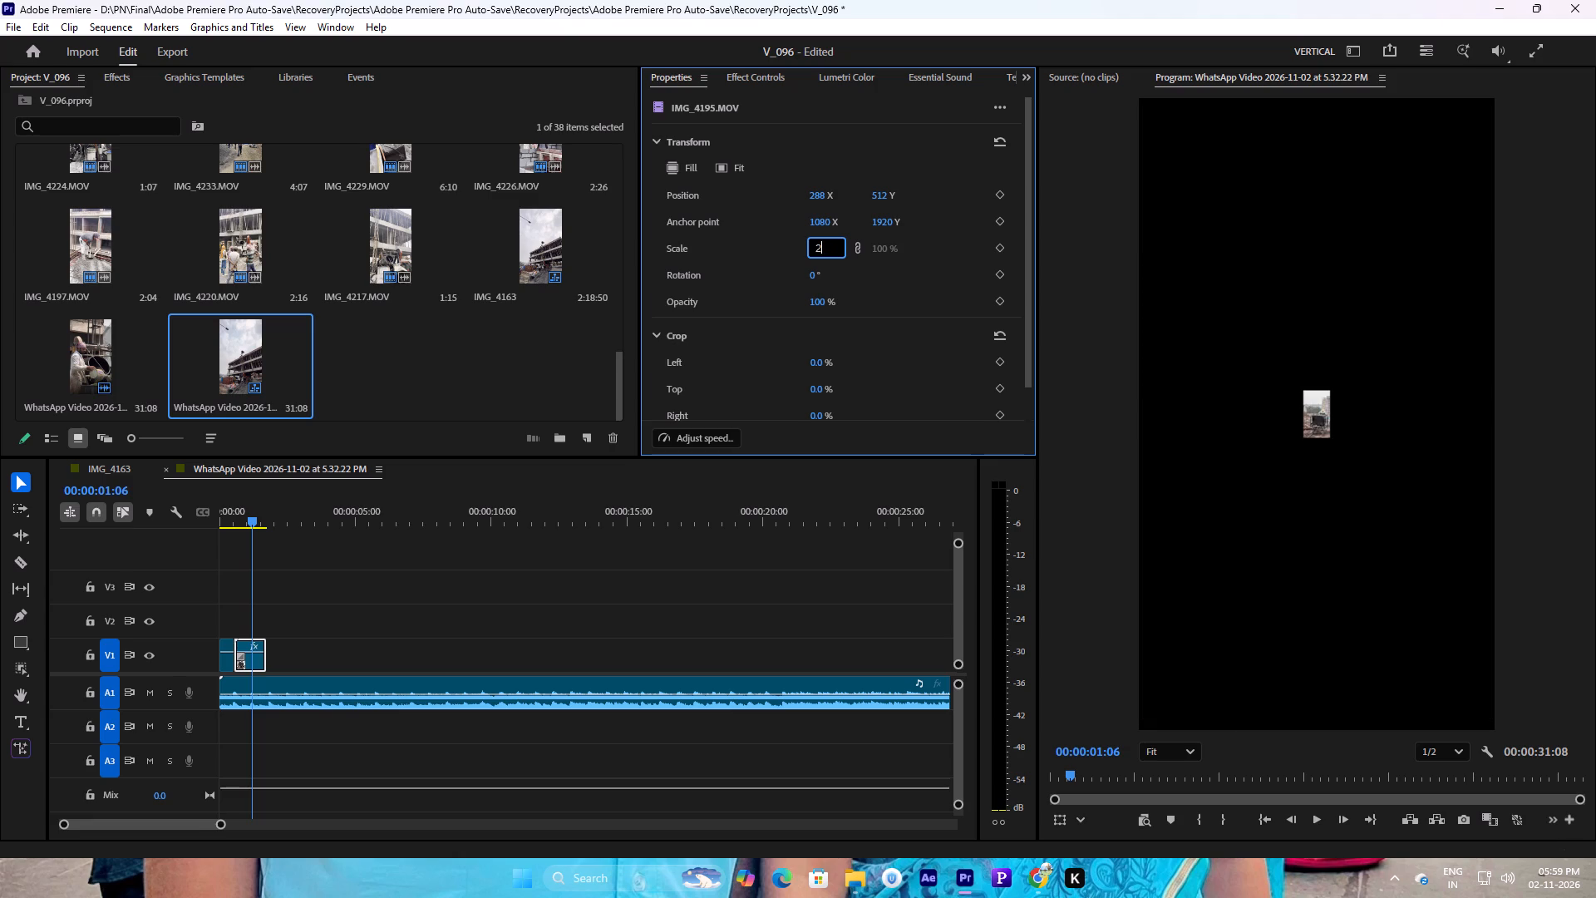
{"action": "key", "text": "7"}
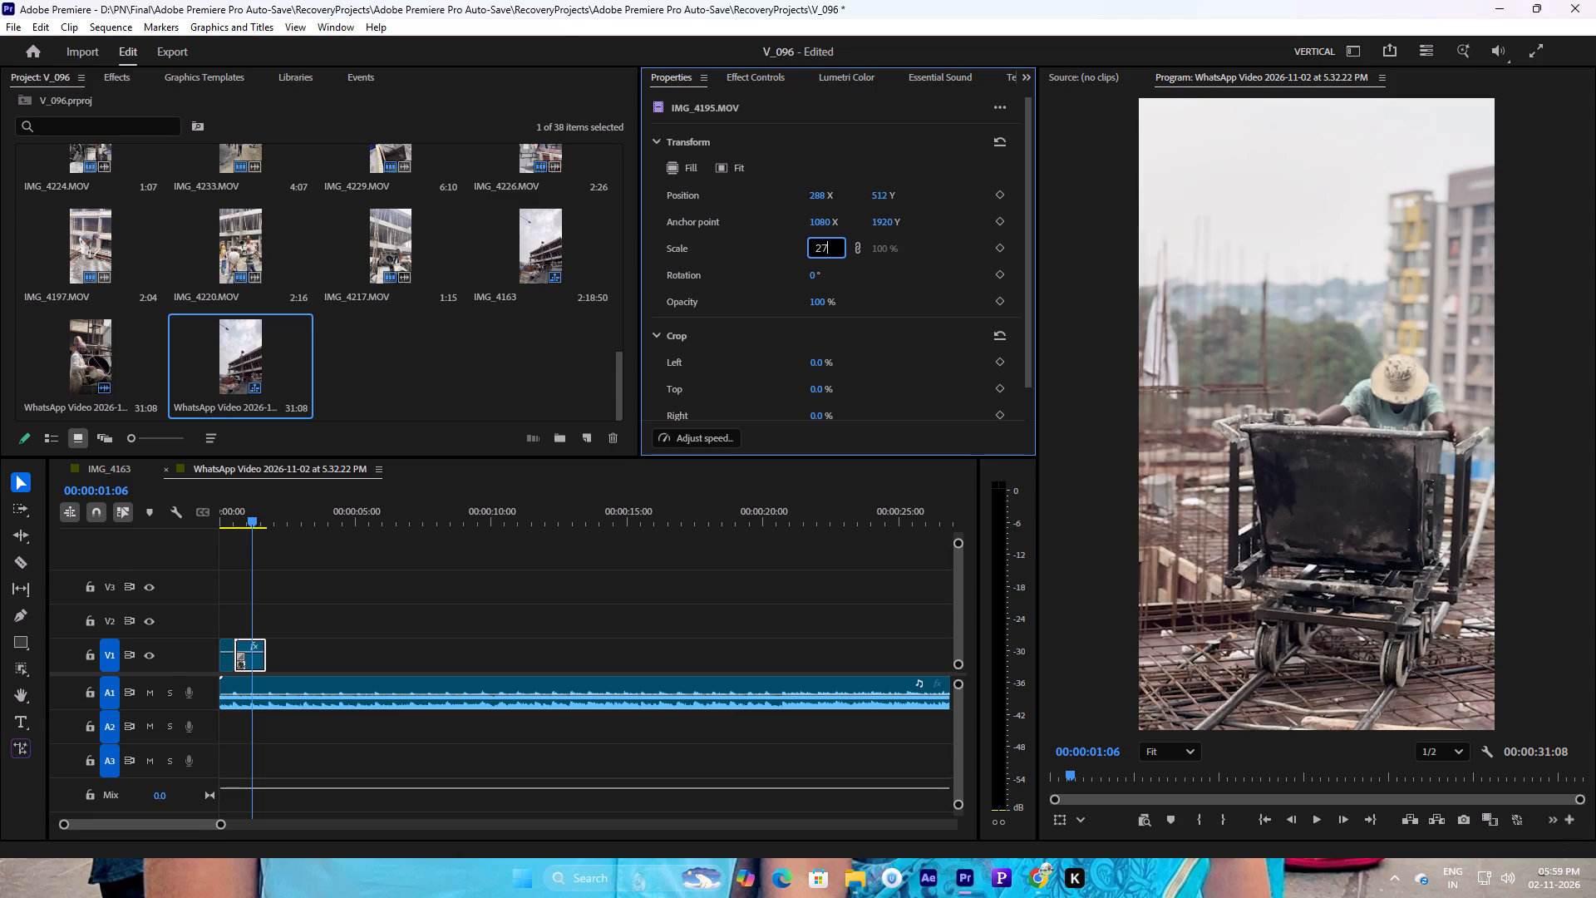
{"action": "key", "text": "Return"}
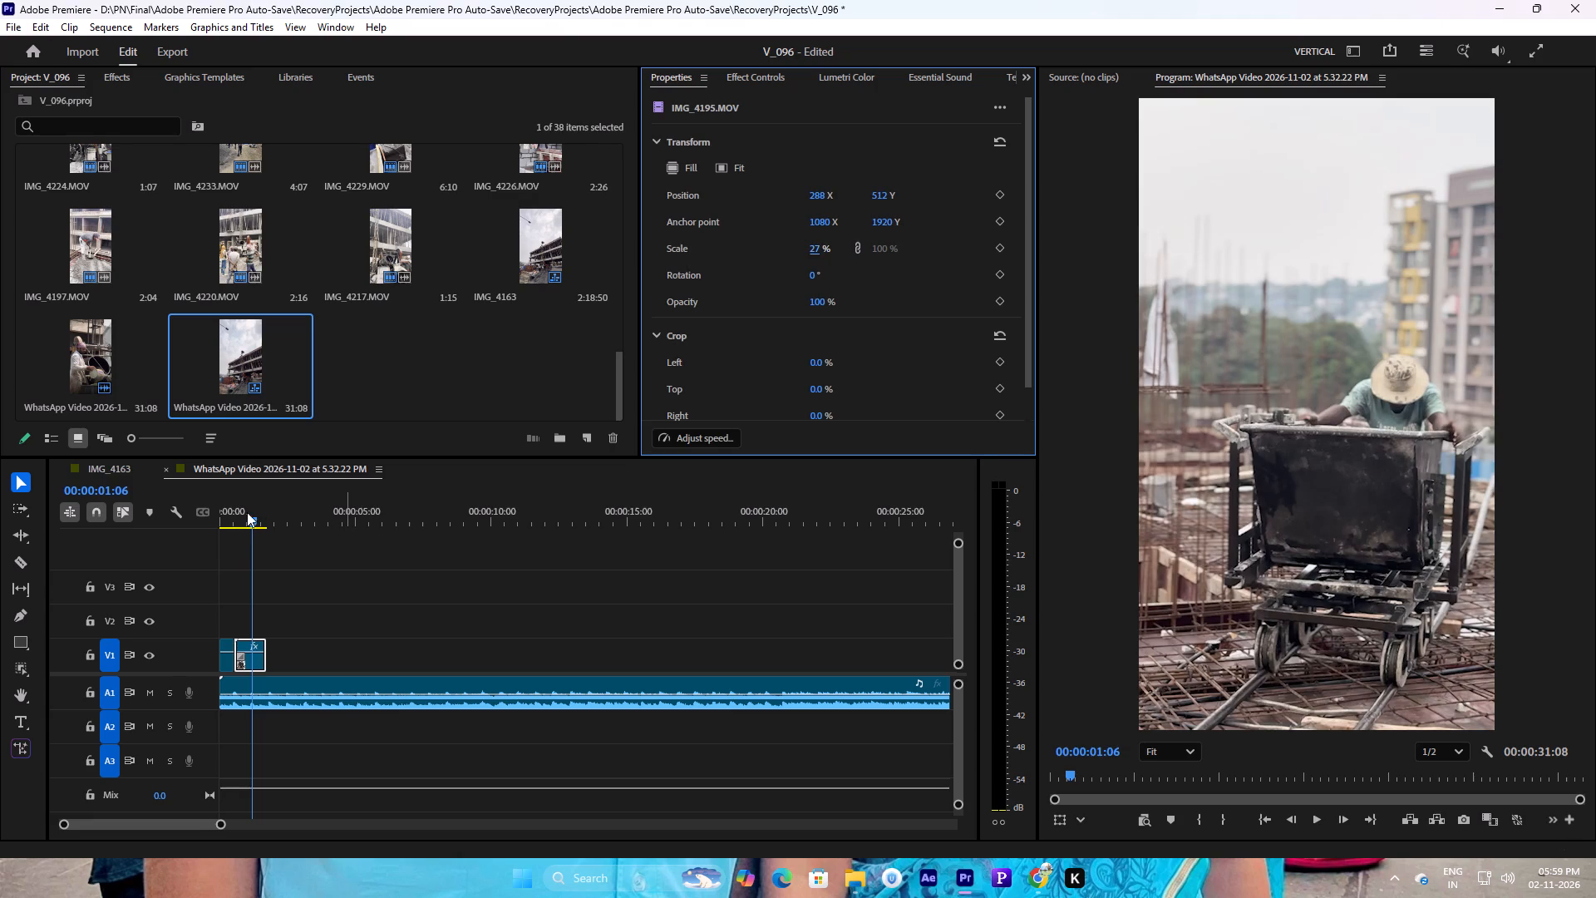
Scrub through the rescaled IMG_4195.MOV clip and play the sequence from the start to check the cut against the music.
{"action": "left_click_drag", "start_coordinate": [242, 517], "coordinate": [257, 519]}
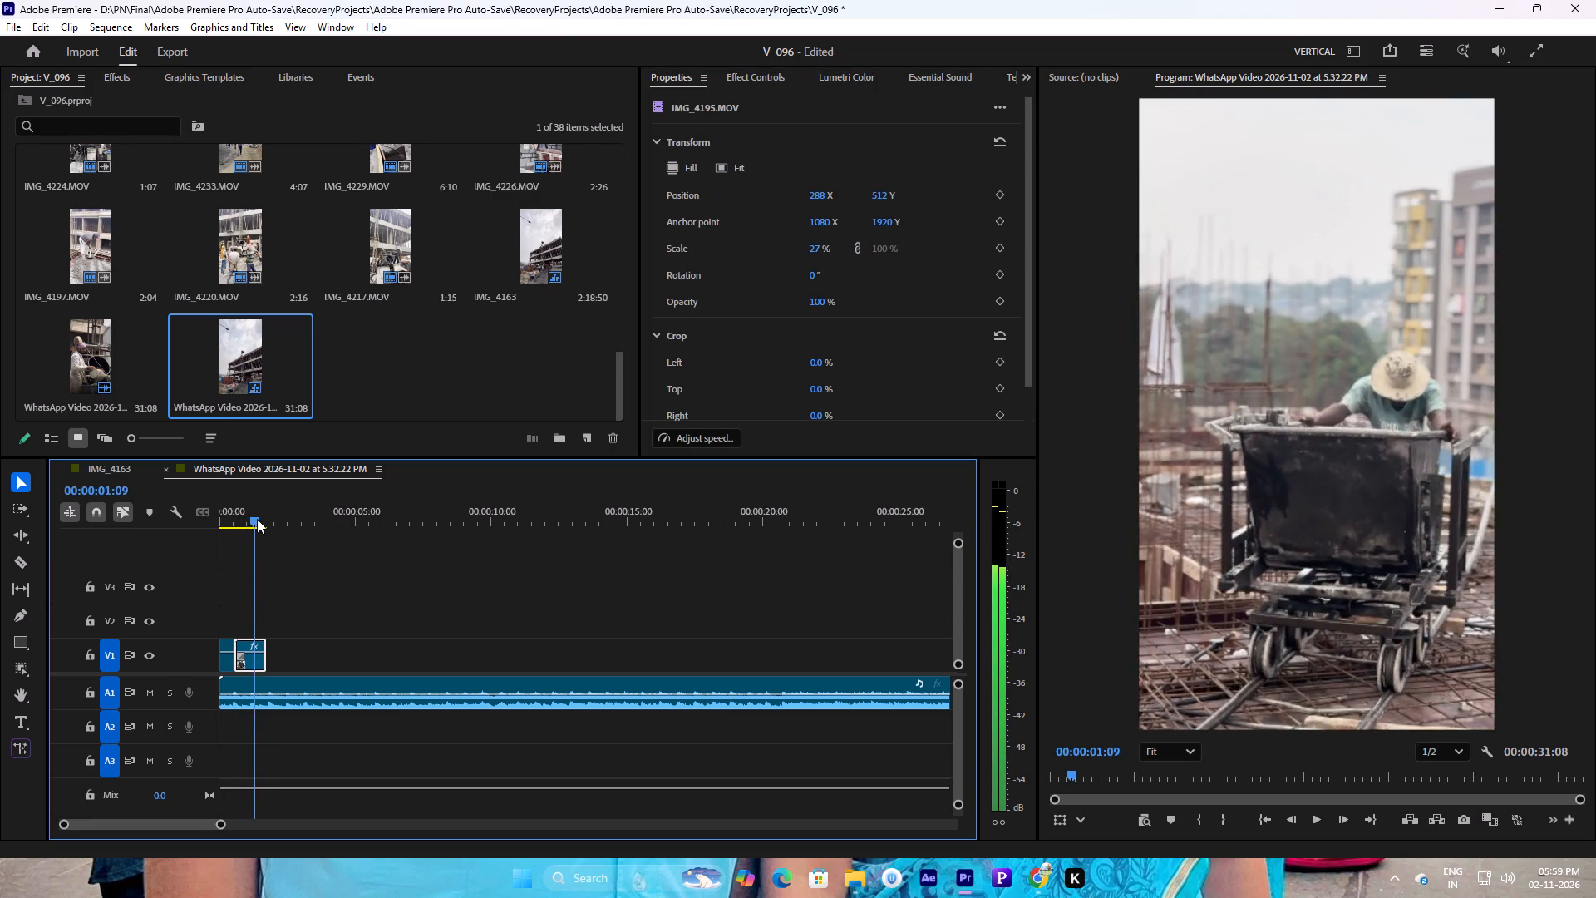
{"action": "left_click_drag", "start_coordinate": [257, 519], "coordinate": [264, 521]}
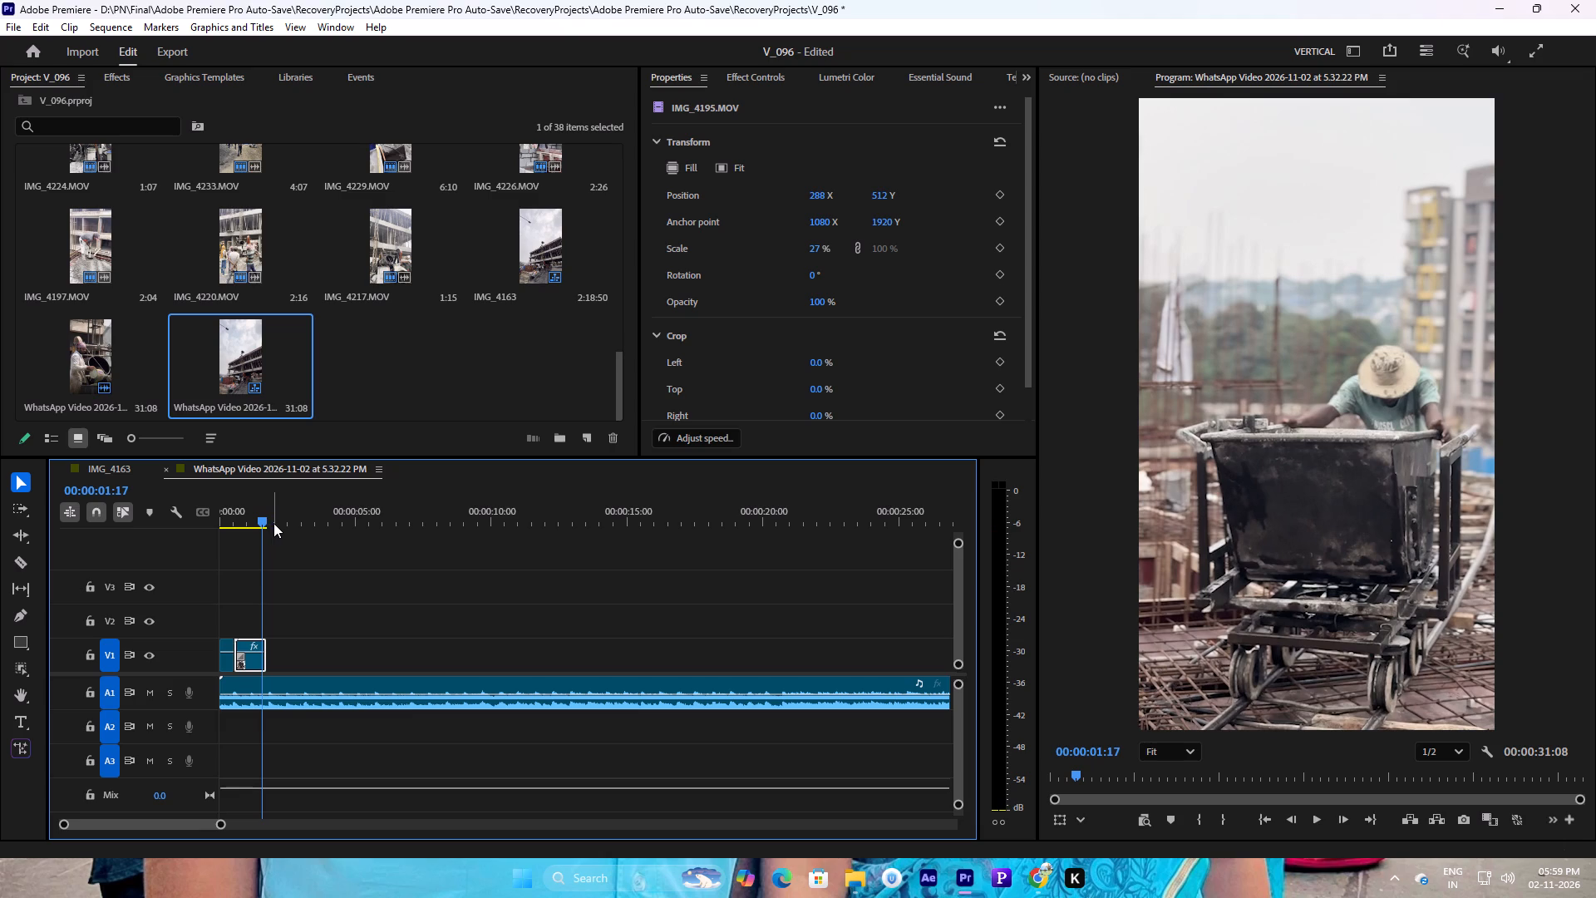
{"action": "left_click", "coordinate": [265, 522]}
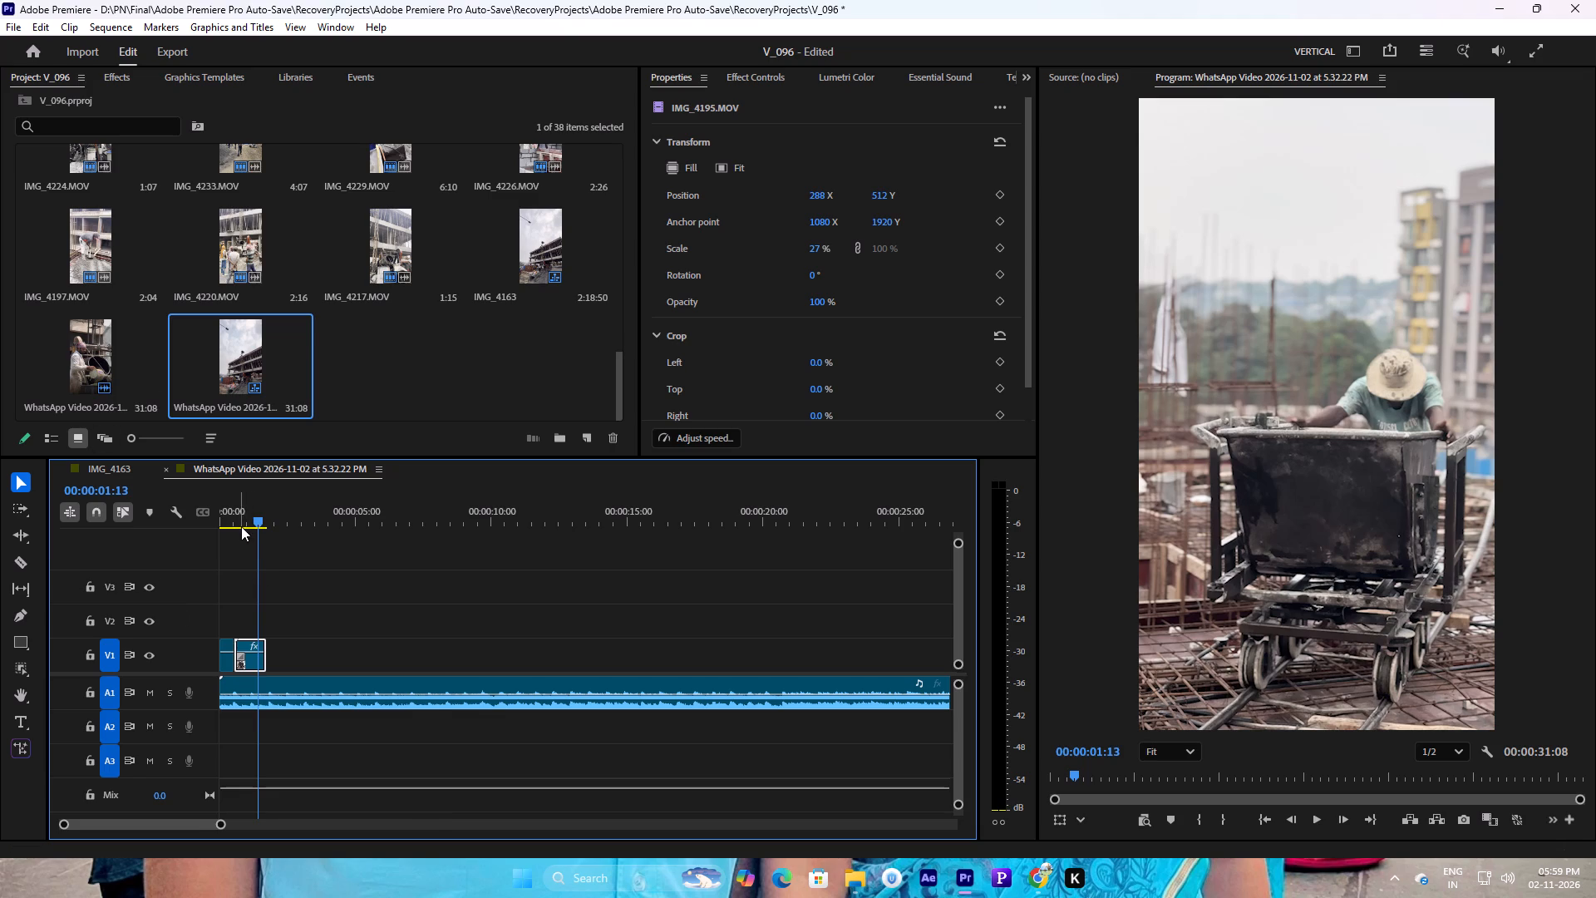
{"action": "left_click", "coordinate": [249, 519]}
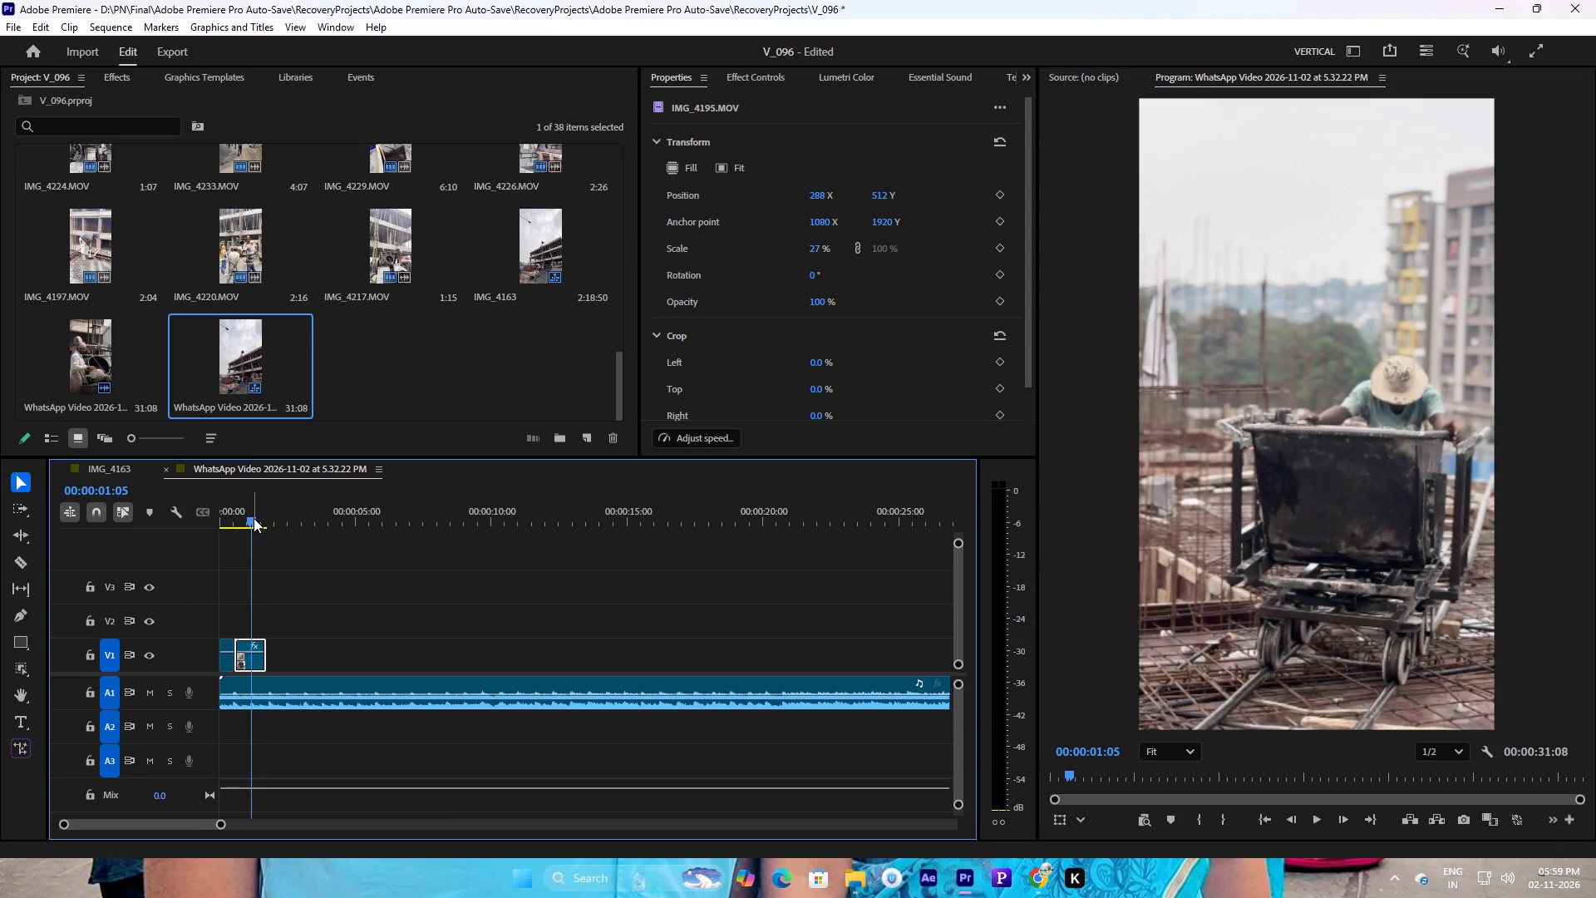
{"action": "left_click_drag", "start_coordinate": [253, 518], "coordinate": [241, 519]}
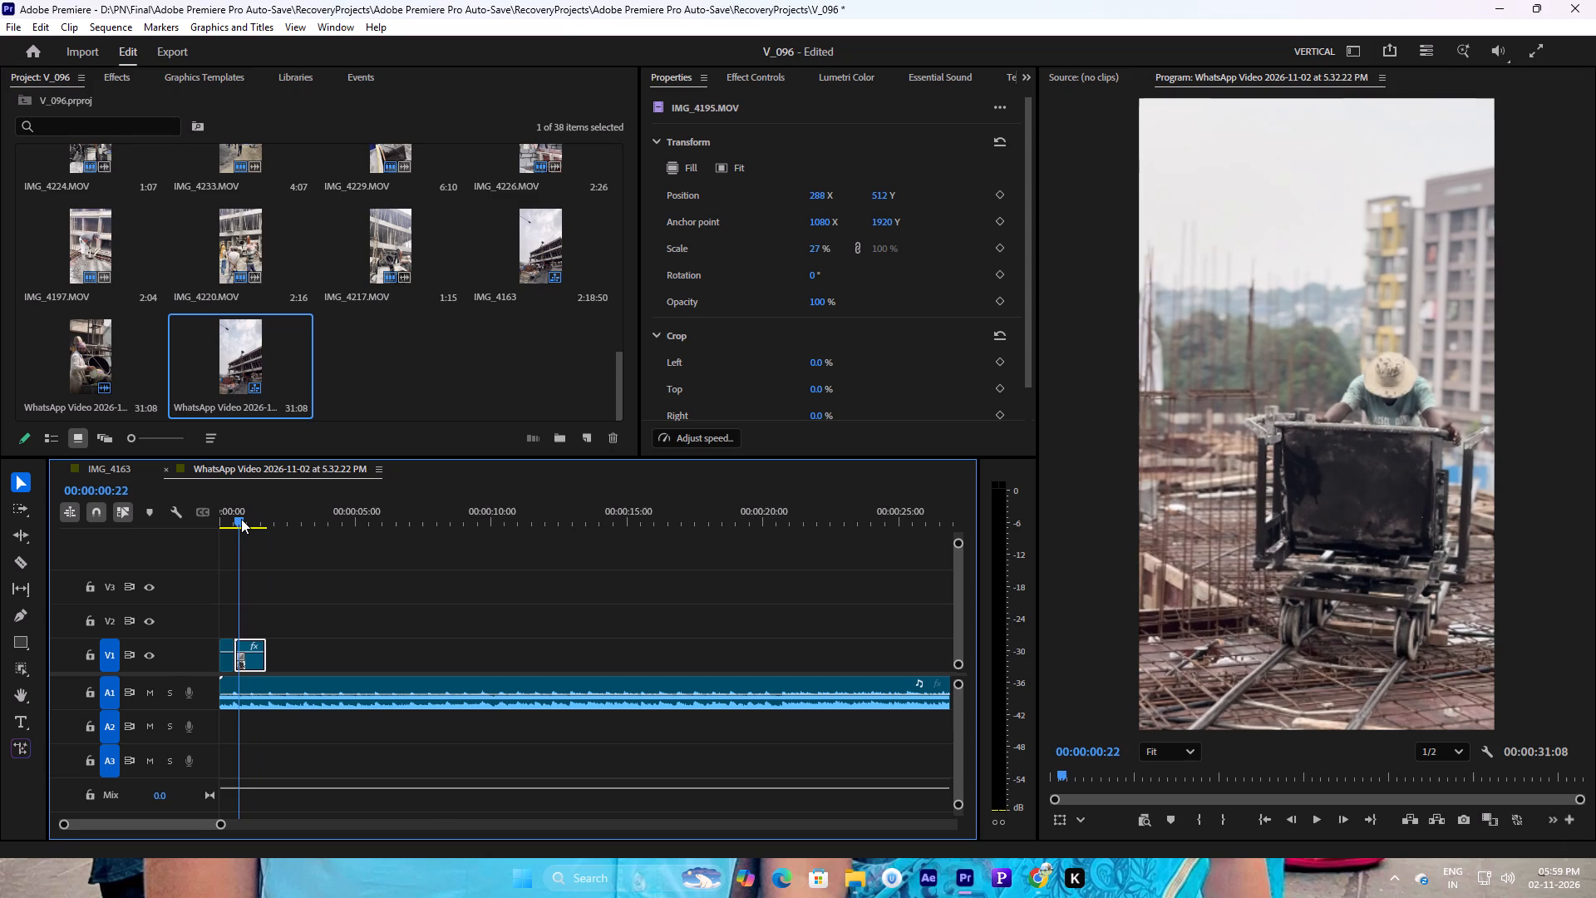
{"action": "left_click_drag", "start_coordinate": [233, 517], "coordinate": [209, 519]}
{"action": "left_click", "coordinate": [1318, 817]}
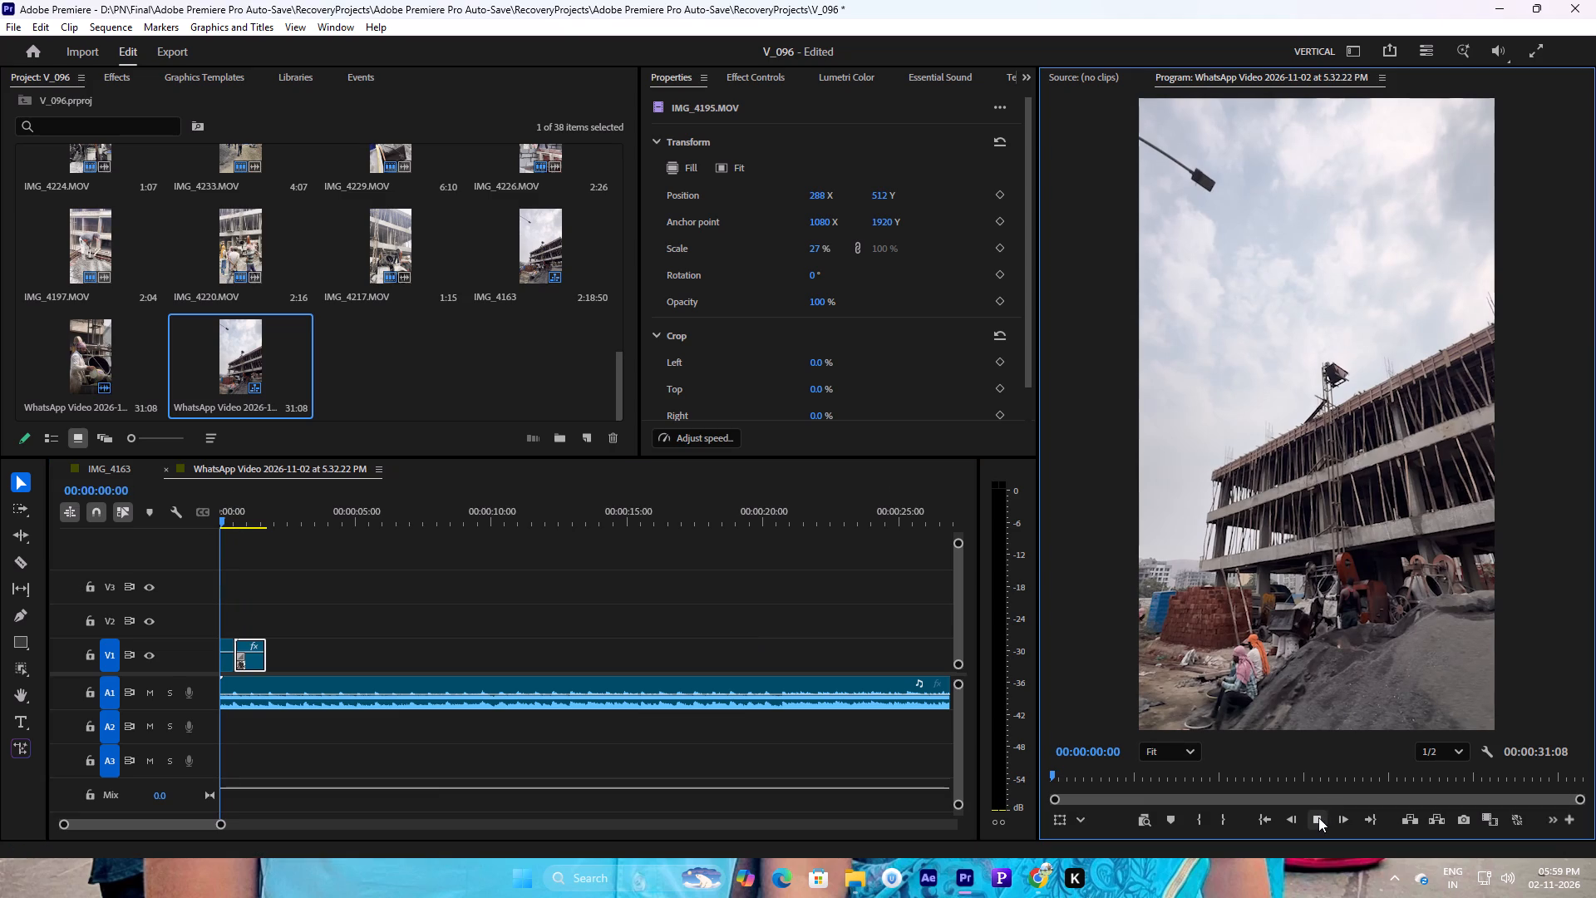
{"action": "left_click", "coordinate": [1318, 817]}
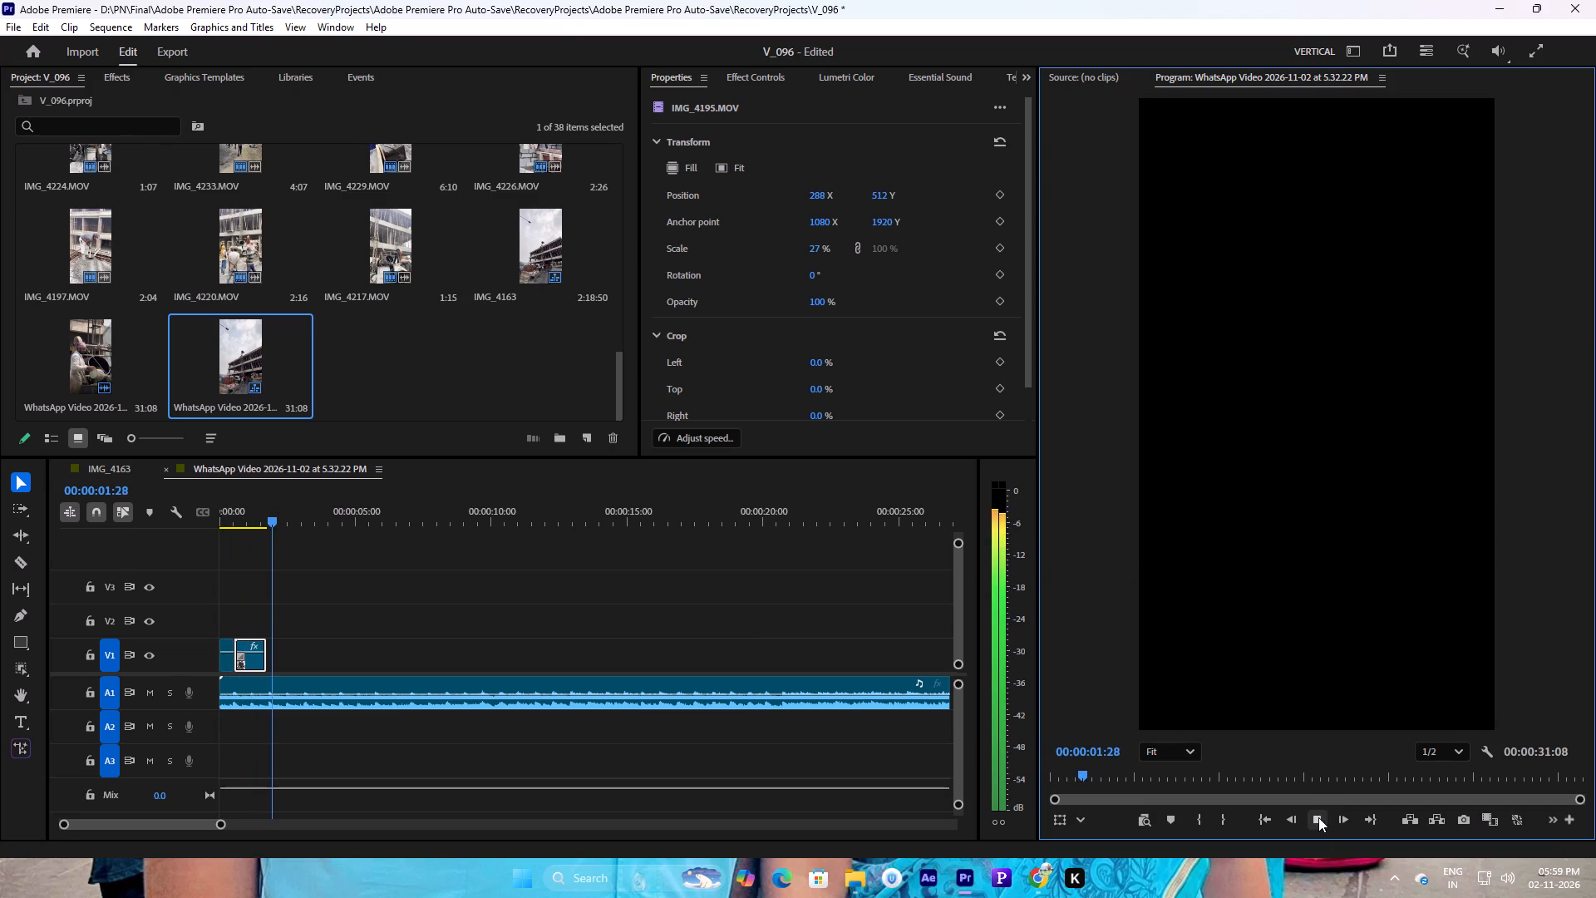
Slow the IMG_4195.MOV cart clip to 60.9% speed with Optical flow time interpolation.
{"action": "right_click", "coordinate": [254, 659]}
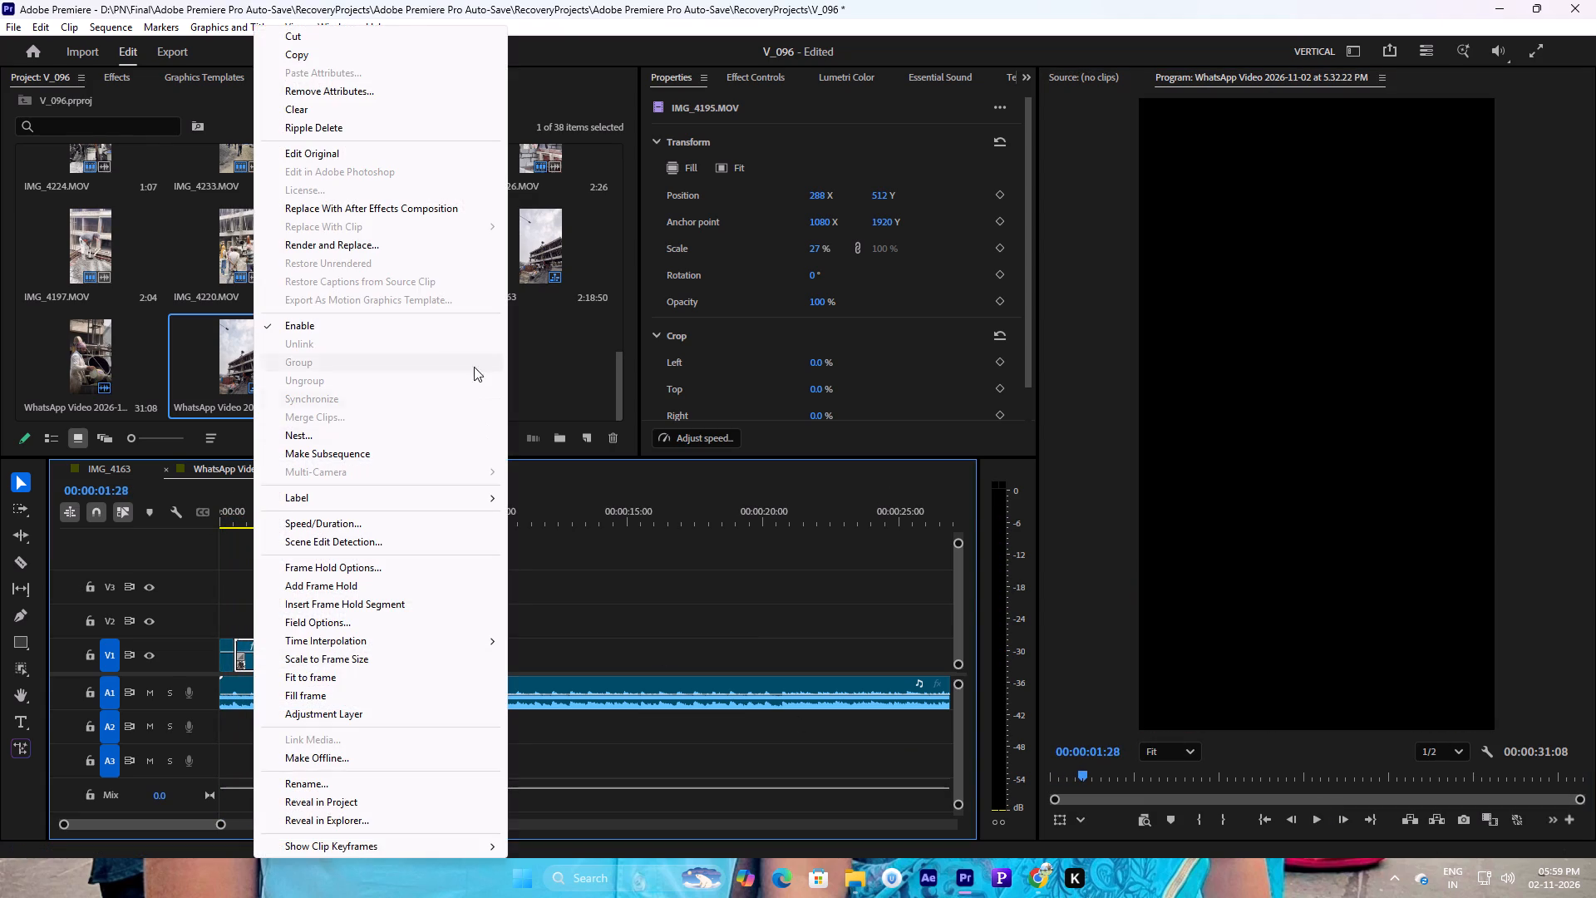
{"action": "left_click", "coordinate": [377, 518]}
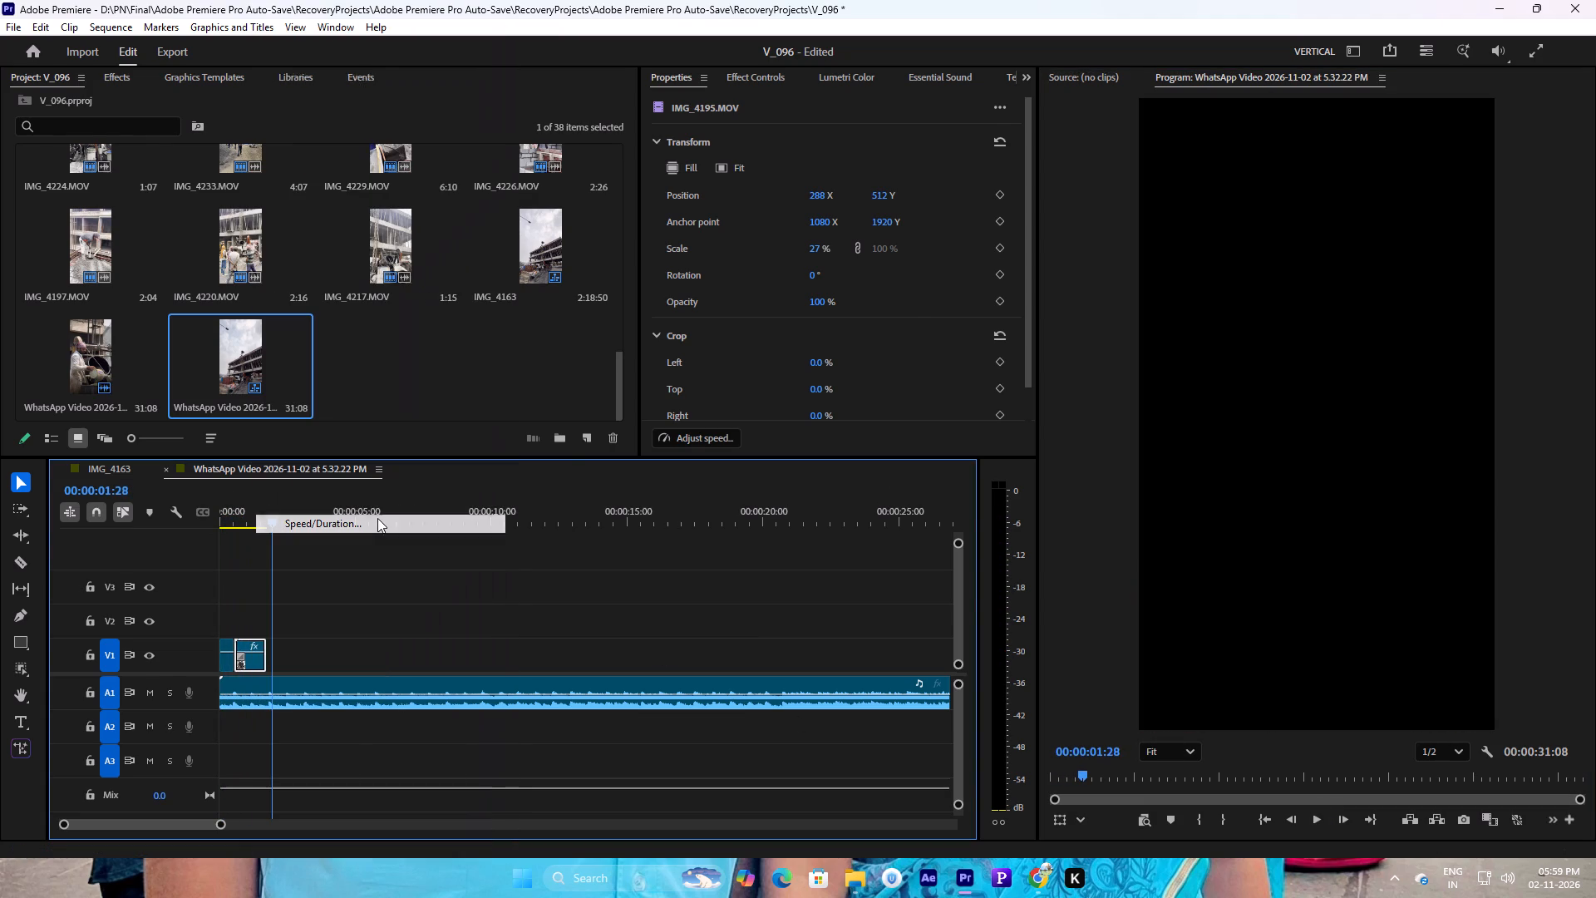
{"action": "left_click", "coordinate": [707, 353]}
{"action": "left_click_drag", "start_coordinate": [749, 363], "coordinate": [500, 424]}
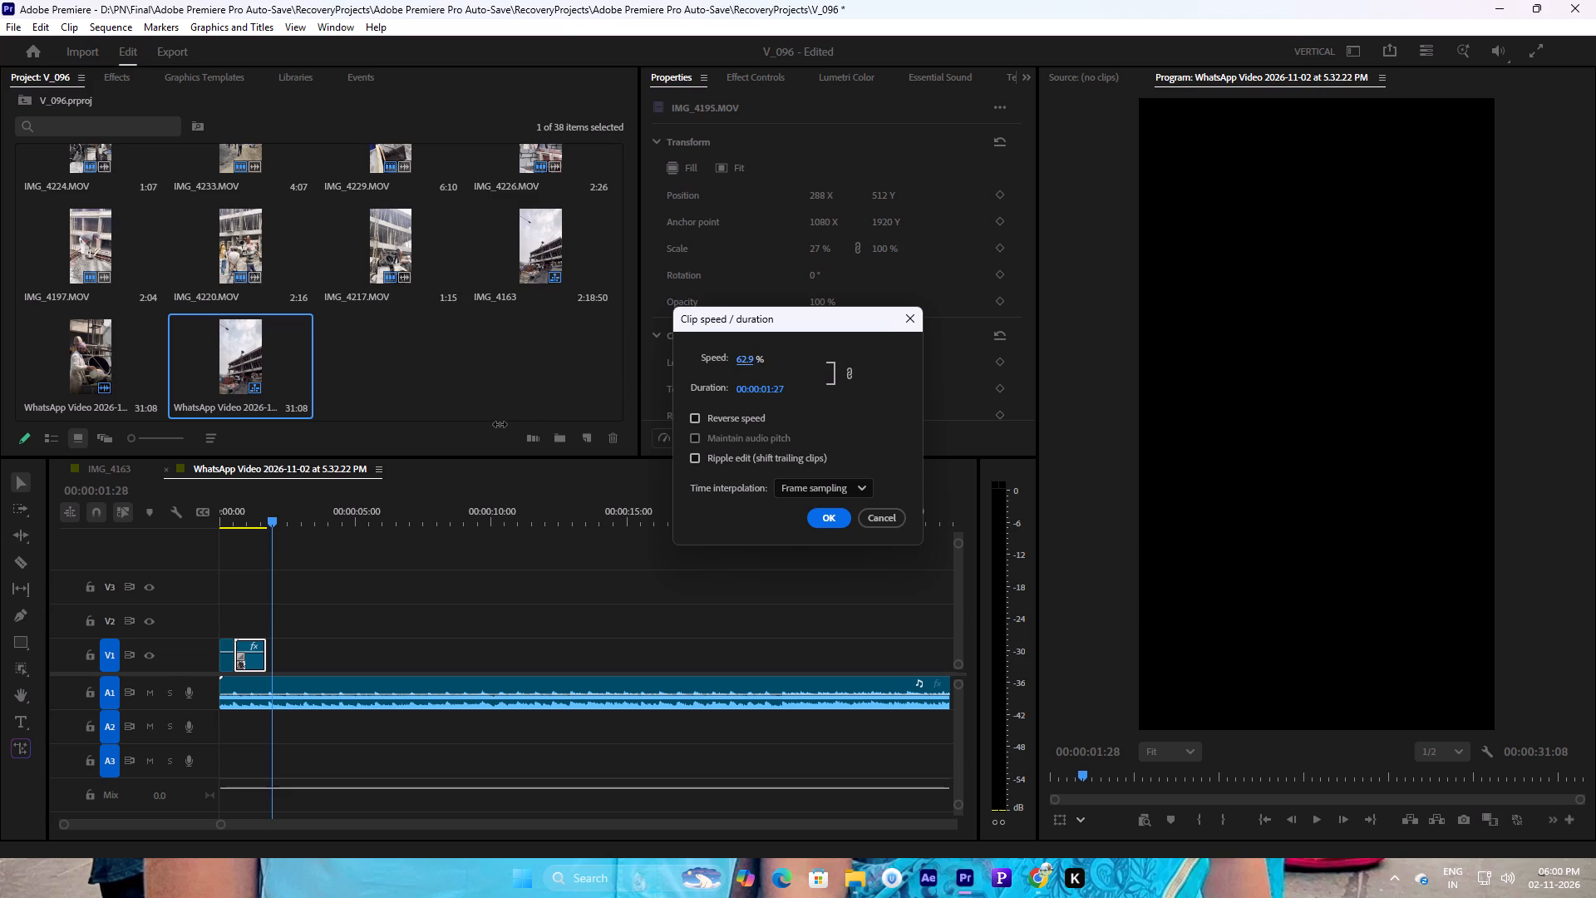
{"action": "left_click_drag", "start_coordinate": [500, 424], "coordinate": [486, 426]}
{"action": "left_click", "coordinate": [845, 489]}
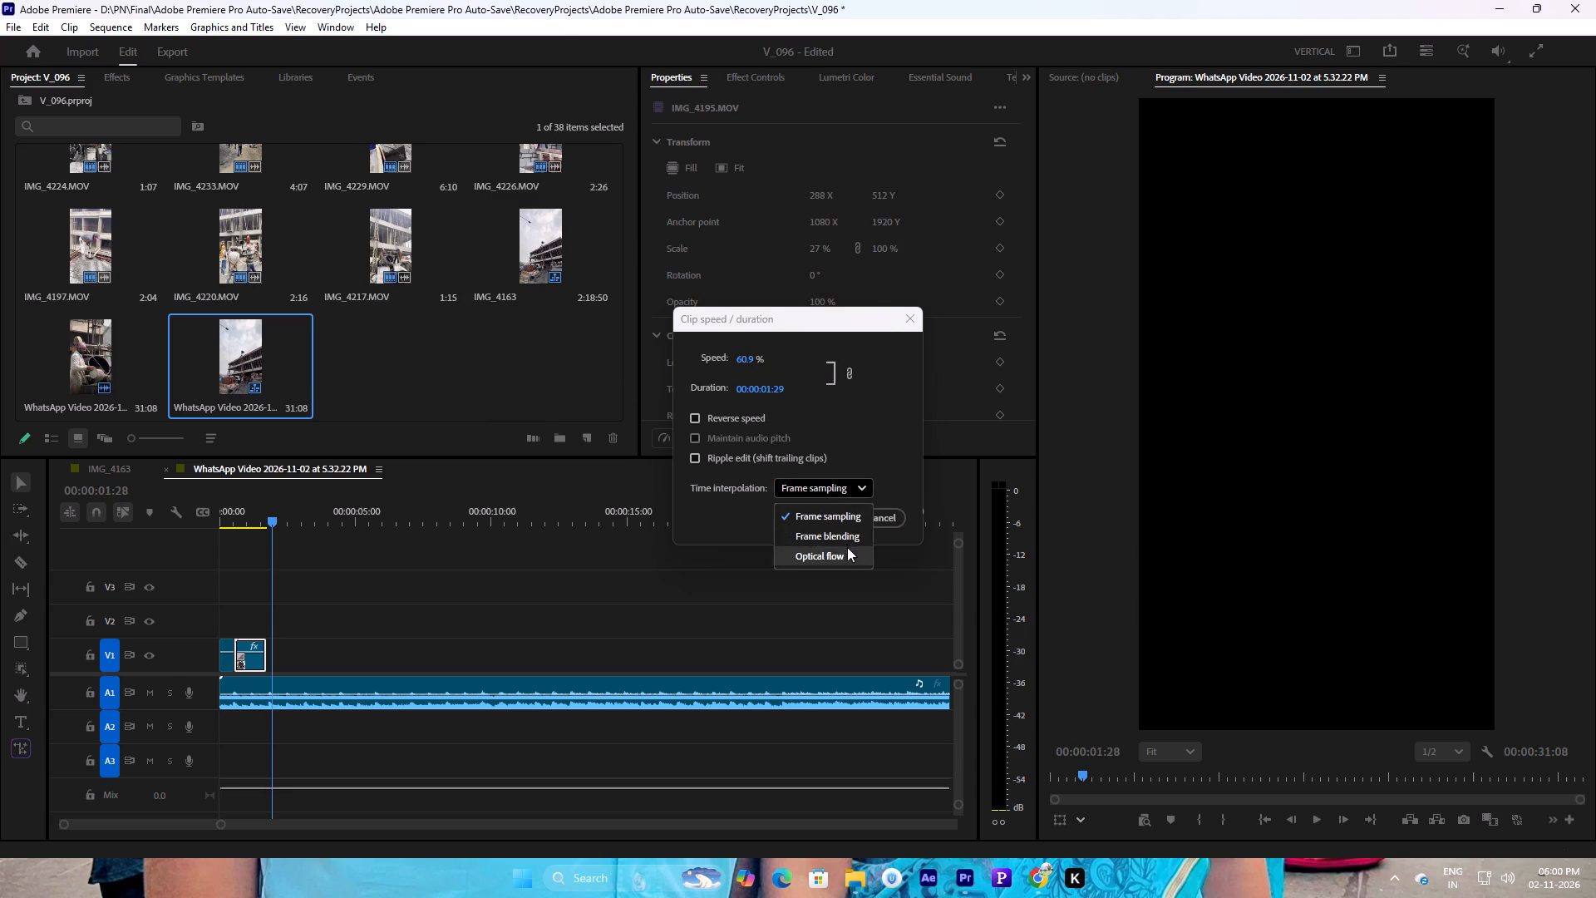
{"action": "left_click", "coordinate": [847, 547]}
{"action": "left_click", "coordinate": [824, 518]}
Play the slowed cart clip from near its start to check the motion against the music.
{"action": "left_click_drag", "start_coordinate": [254, 503], "coordinate": [246, 505]}
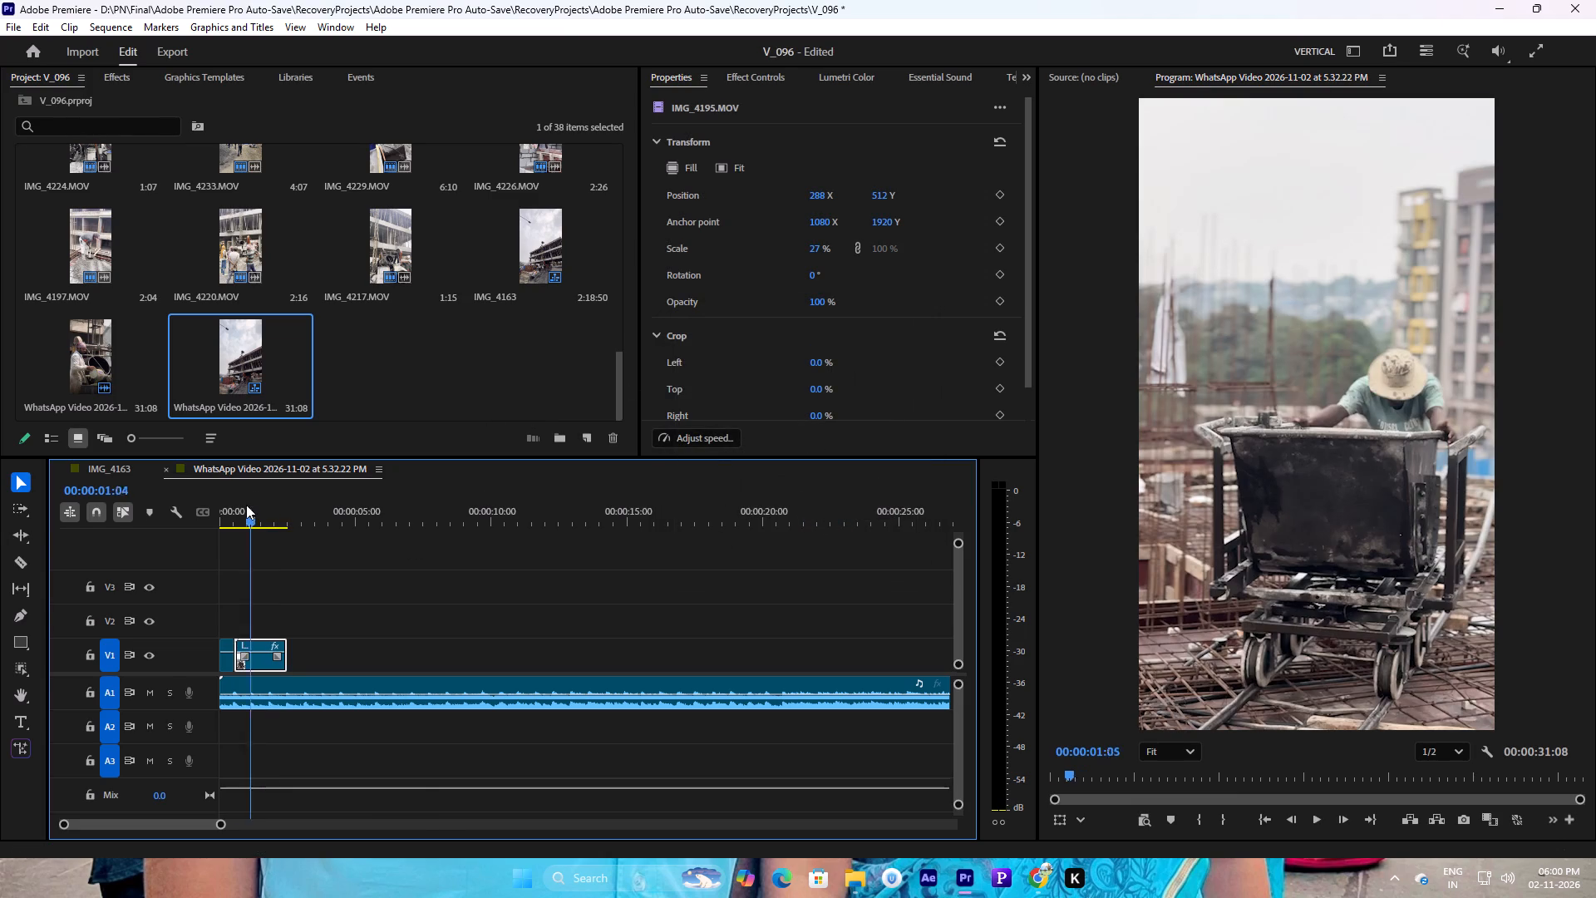
{"action": "left_click_drag", "start_coordinate": [246, 505], "coordinate": [236, 507]}
{"action": "left_click", "coordinate": [1323, 819]}
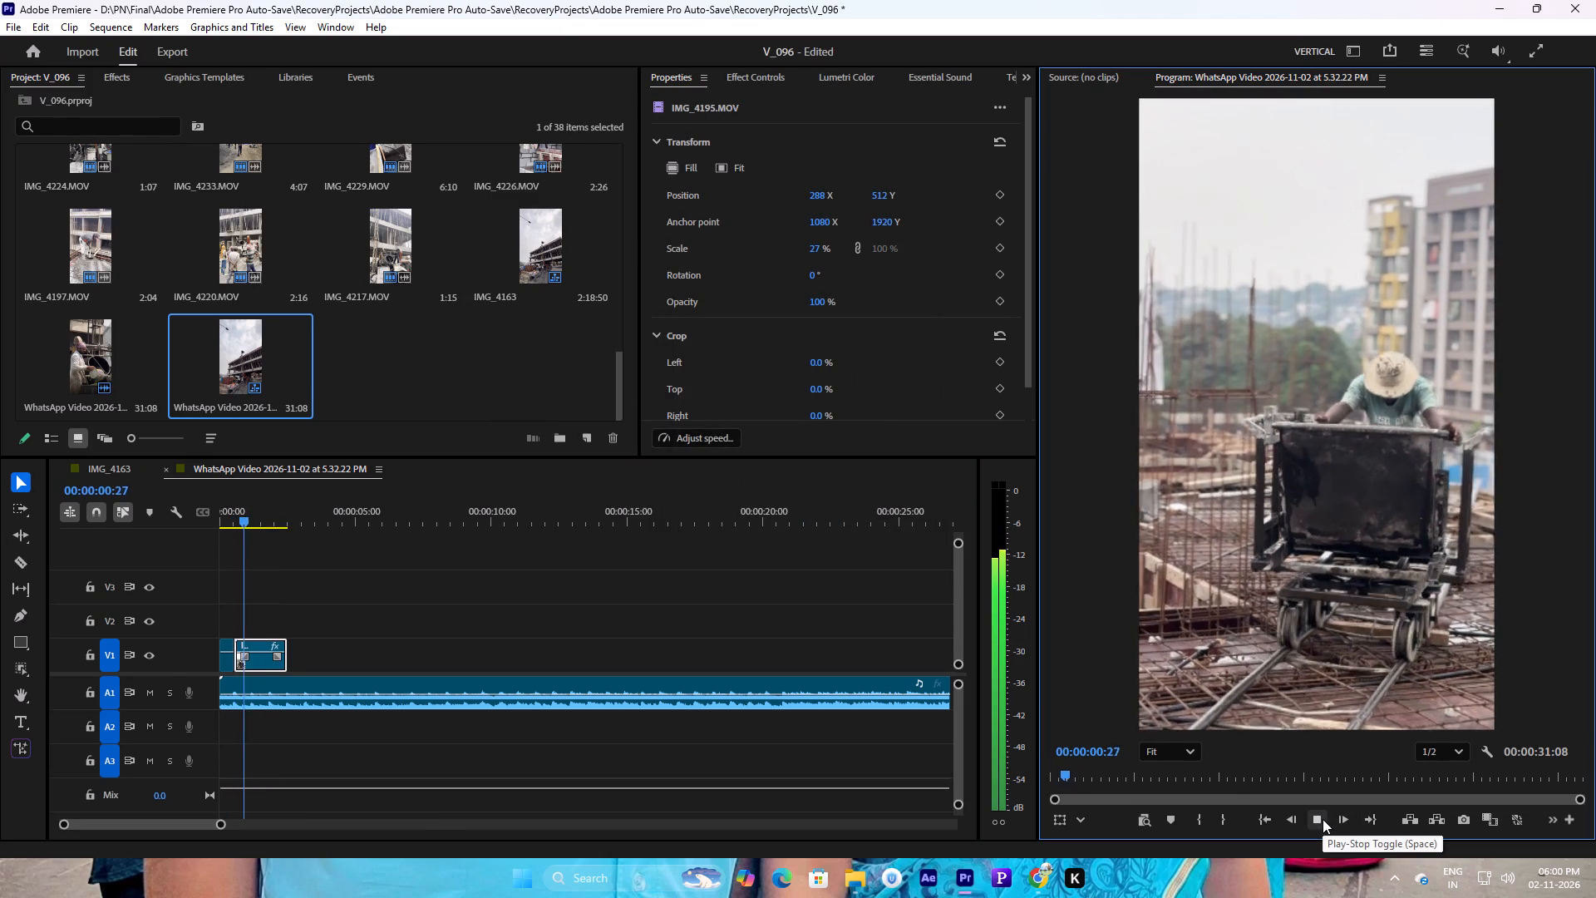
{"action": "left_click", "coordinate": [1323, 819]}
{"action": "left_click", "coordinate": [1318, 819]}
{"action": "left_click", "coordinate": [1318, 819]}
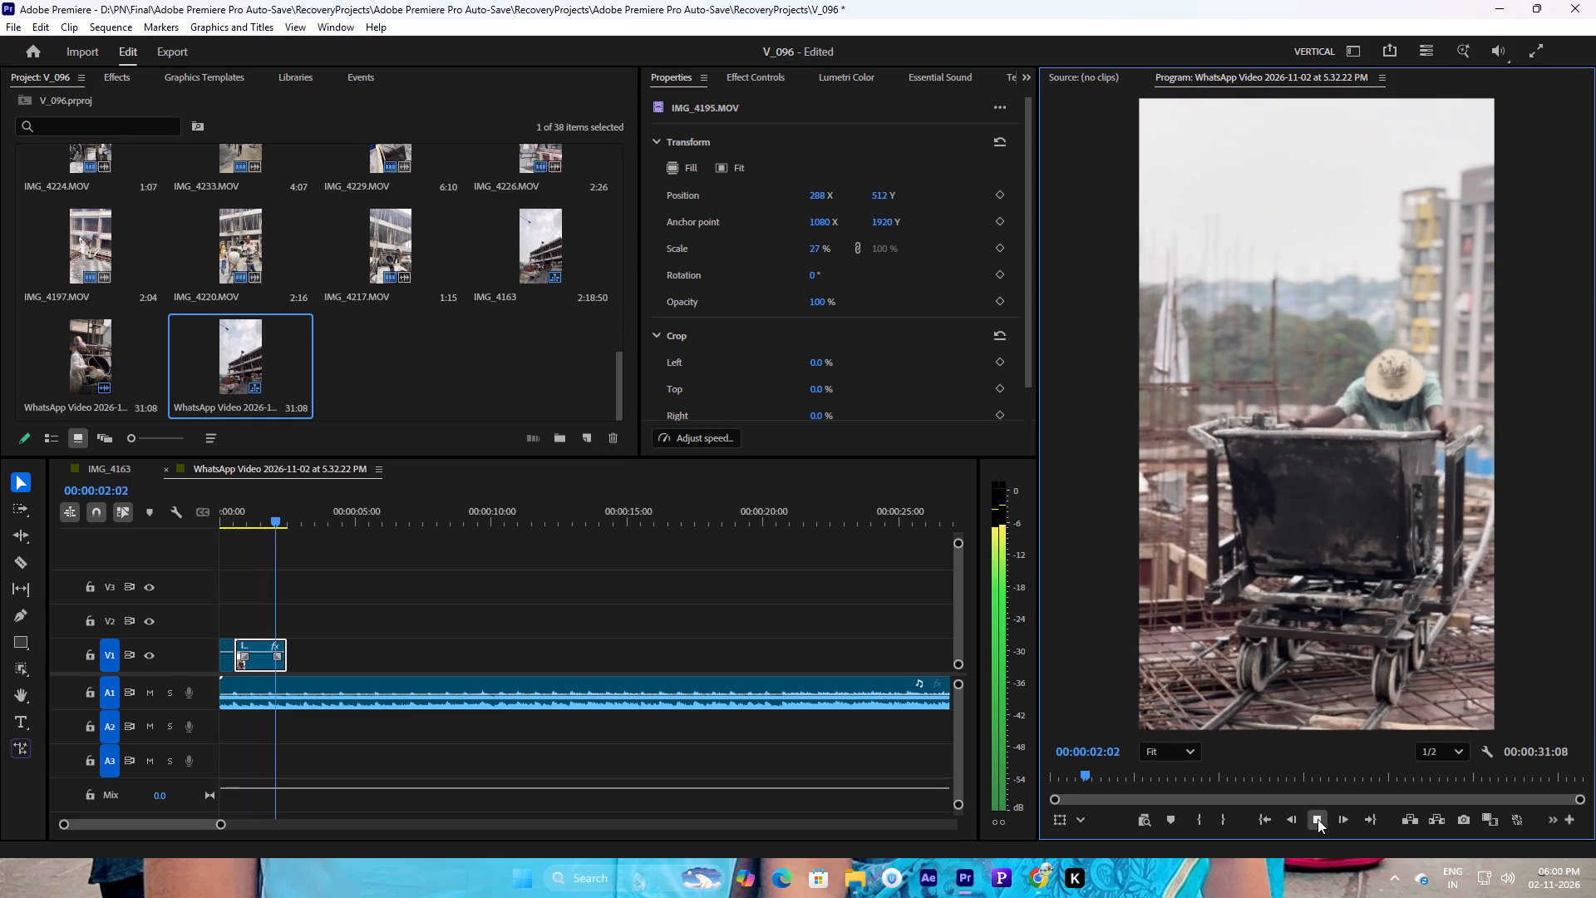
Trim the end of the IMG_4195.MOV clip on V1 back to the beat at about 00:00:01:26.
{"action": "left_click_drag", "start_coordinate": [278, 518], "coordinate": [271, 519]}
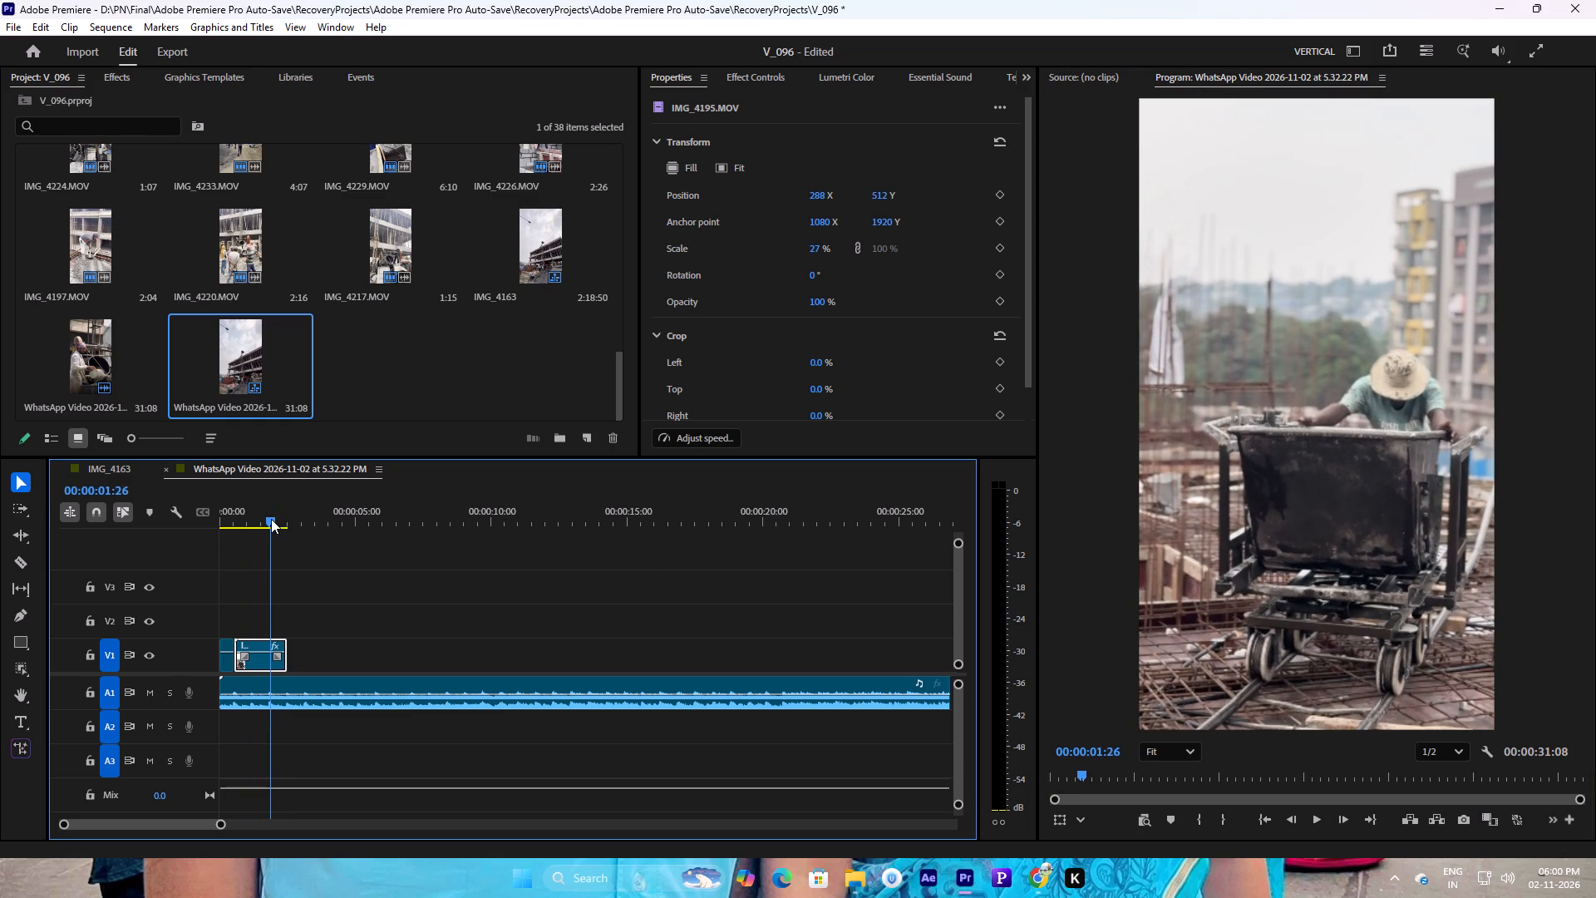
{"action": "left_click_drag", "start_coordinate": [271, 519], "coordinate": [270, 519]}
{"action": "left_click_drag", "start_coordinate": [221, 829], "coordinate": [158, 837]}
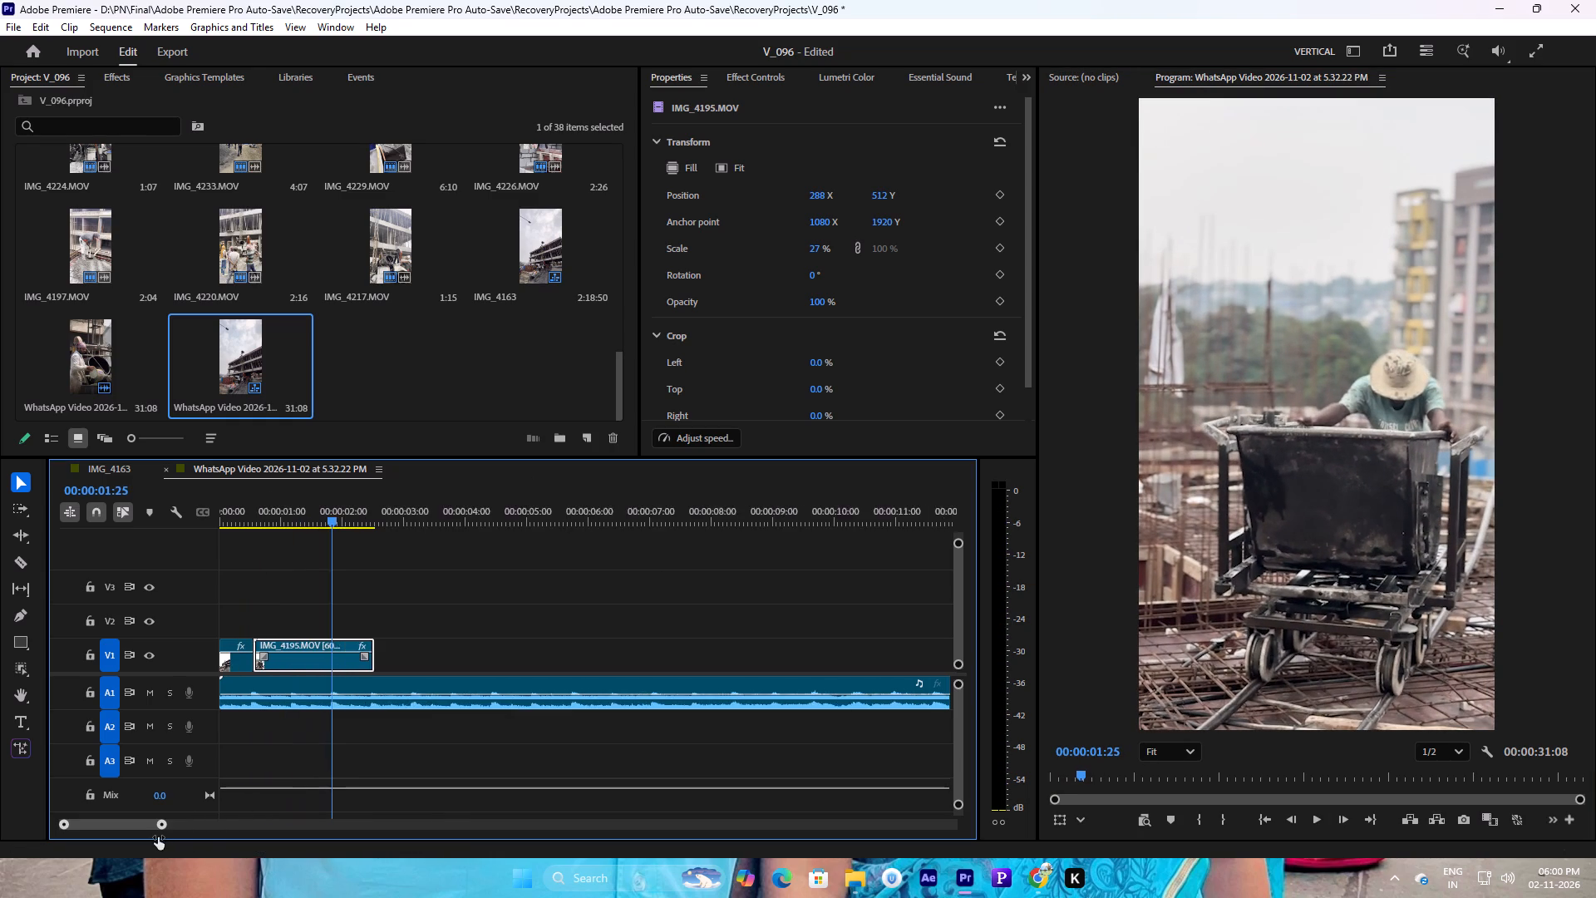
{"action": "left_click_drag", "start_coordinate": [158, 837], "coordinate": [148, 841]}
{"action": "left_click", "coordinate": [366, 524]}
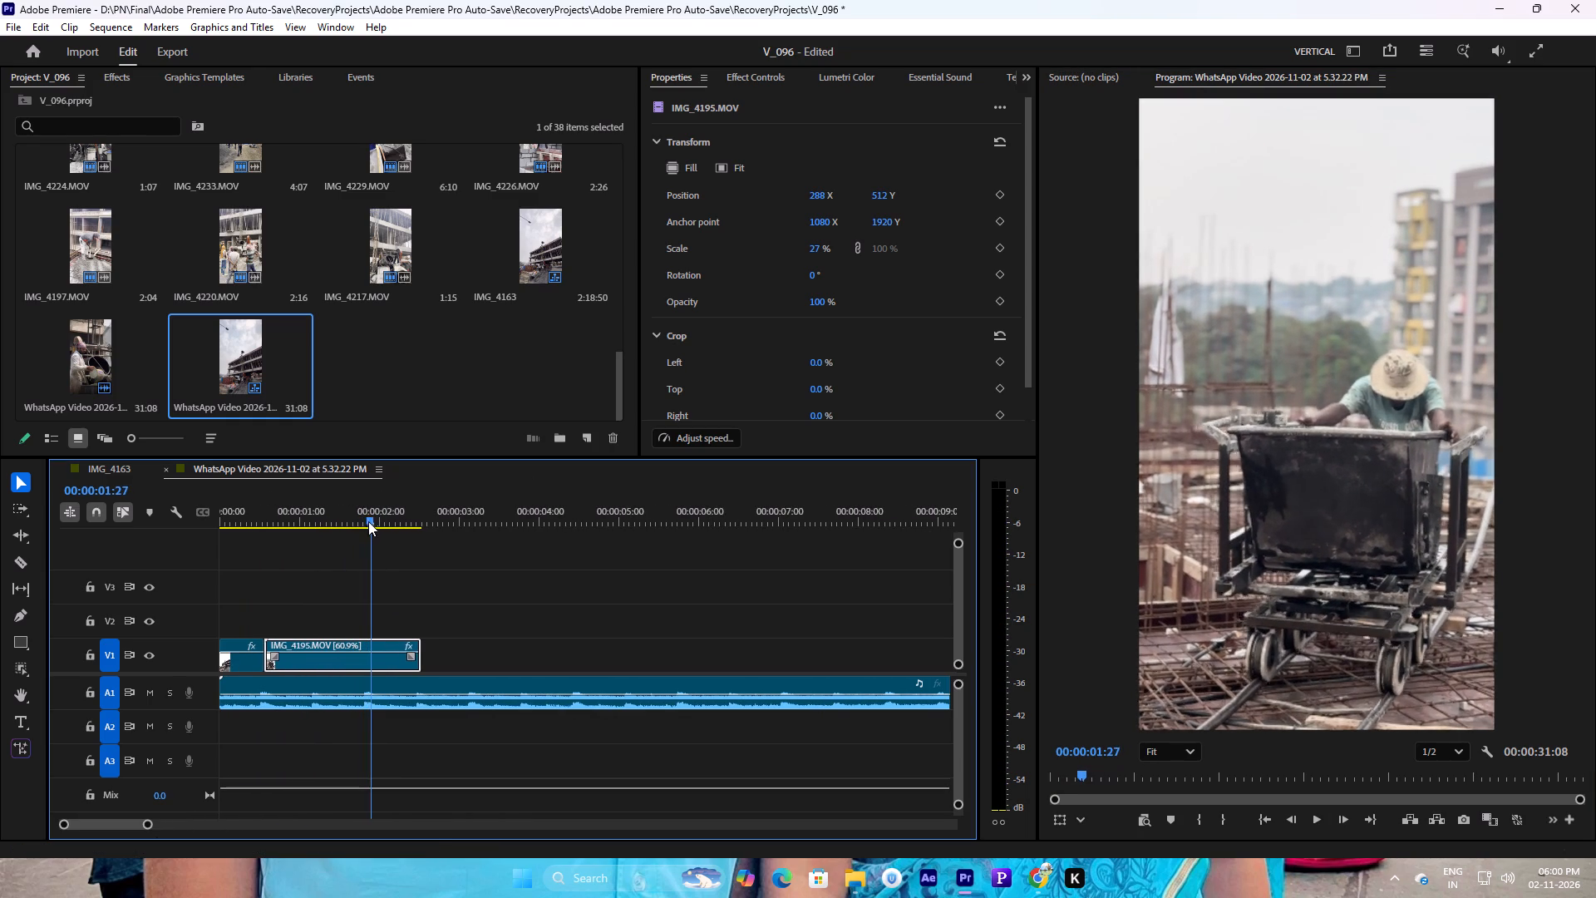
{"action": "left_click_drag", "start_coordinate": [420, 657], "coordinate": [418, 657]}
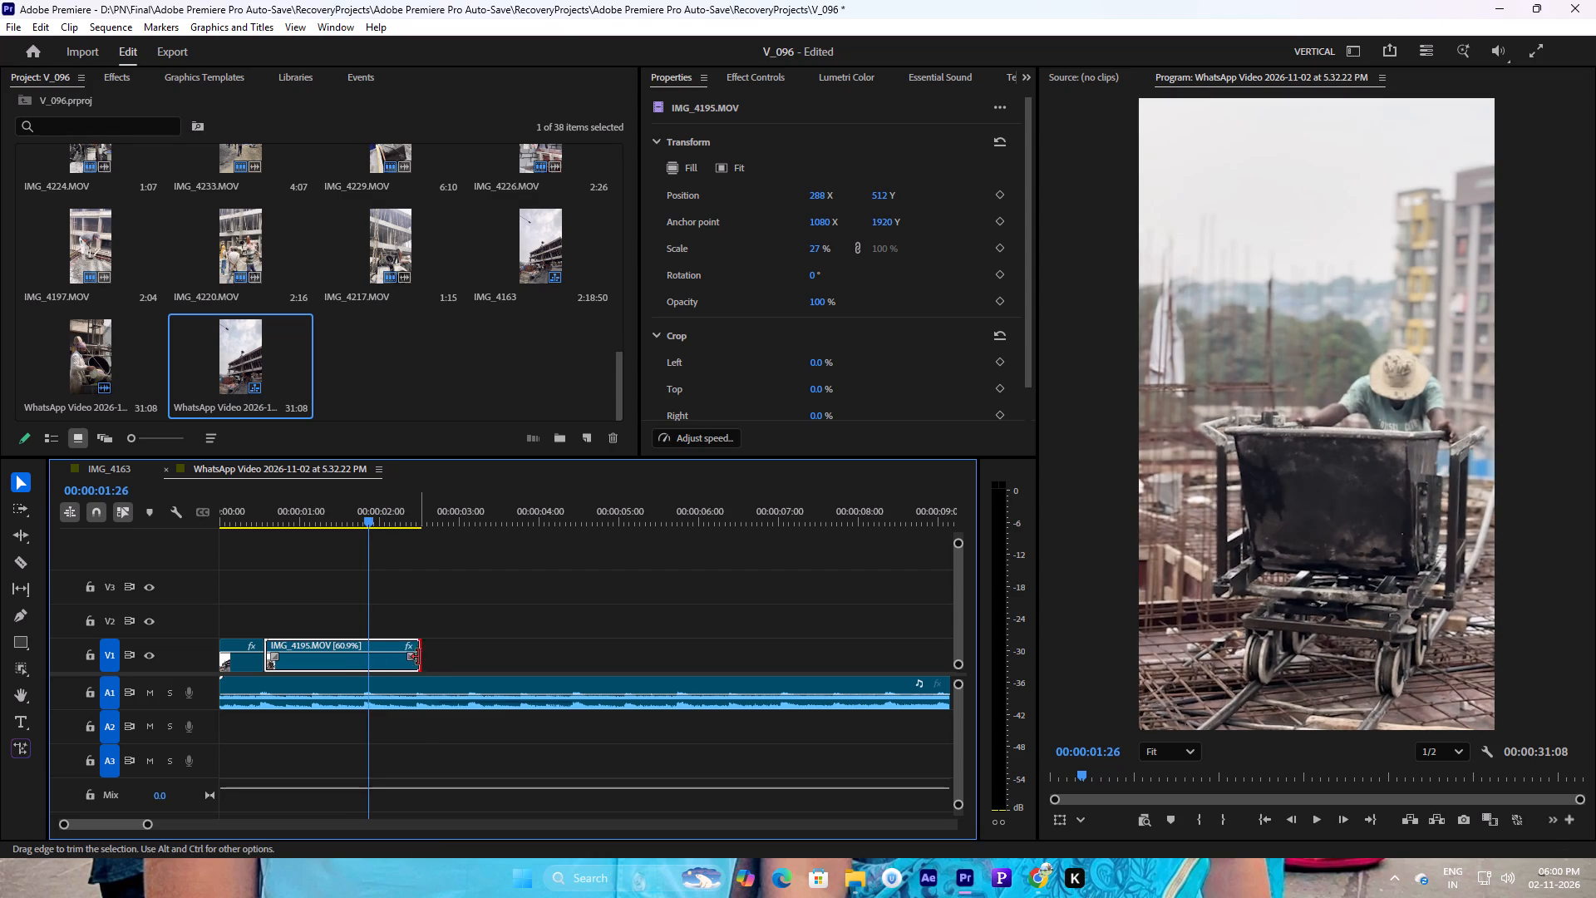
{"action": "left_click_drag", "start_coordinate": [418, 657], "coordinate": [372, 663]}
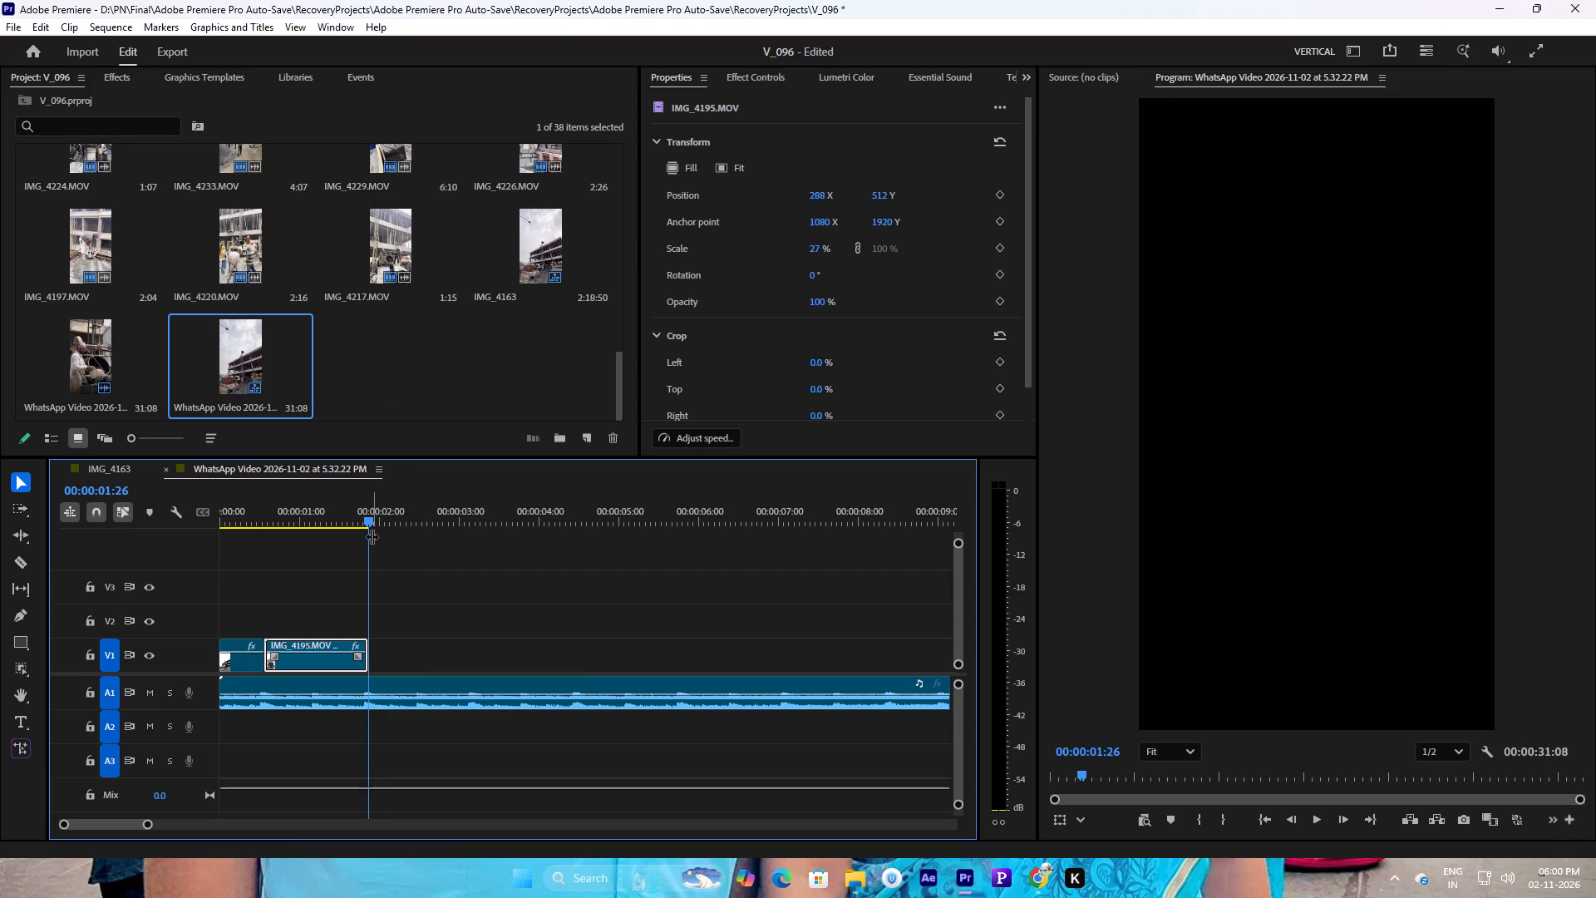
Play the WhatsApp Video sequence from the start to check the trimmed cart clip against the music.
{"action": "left_click_drag", "start_coordinate": [368, 522], "coordinate": [190, 550]}
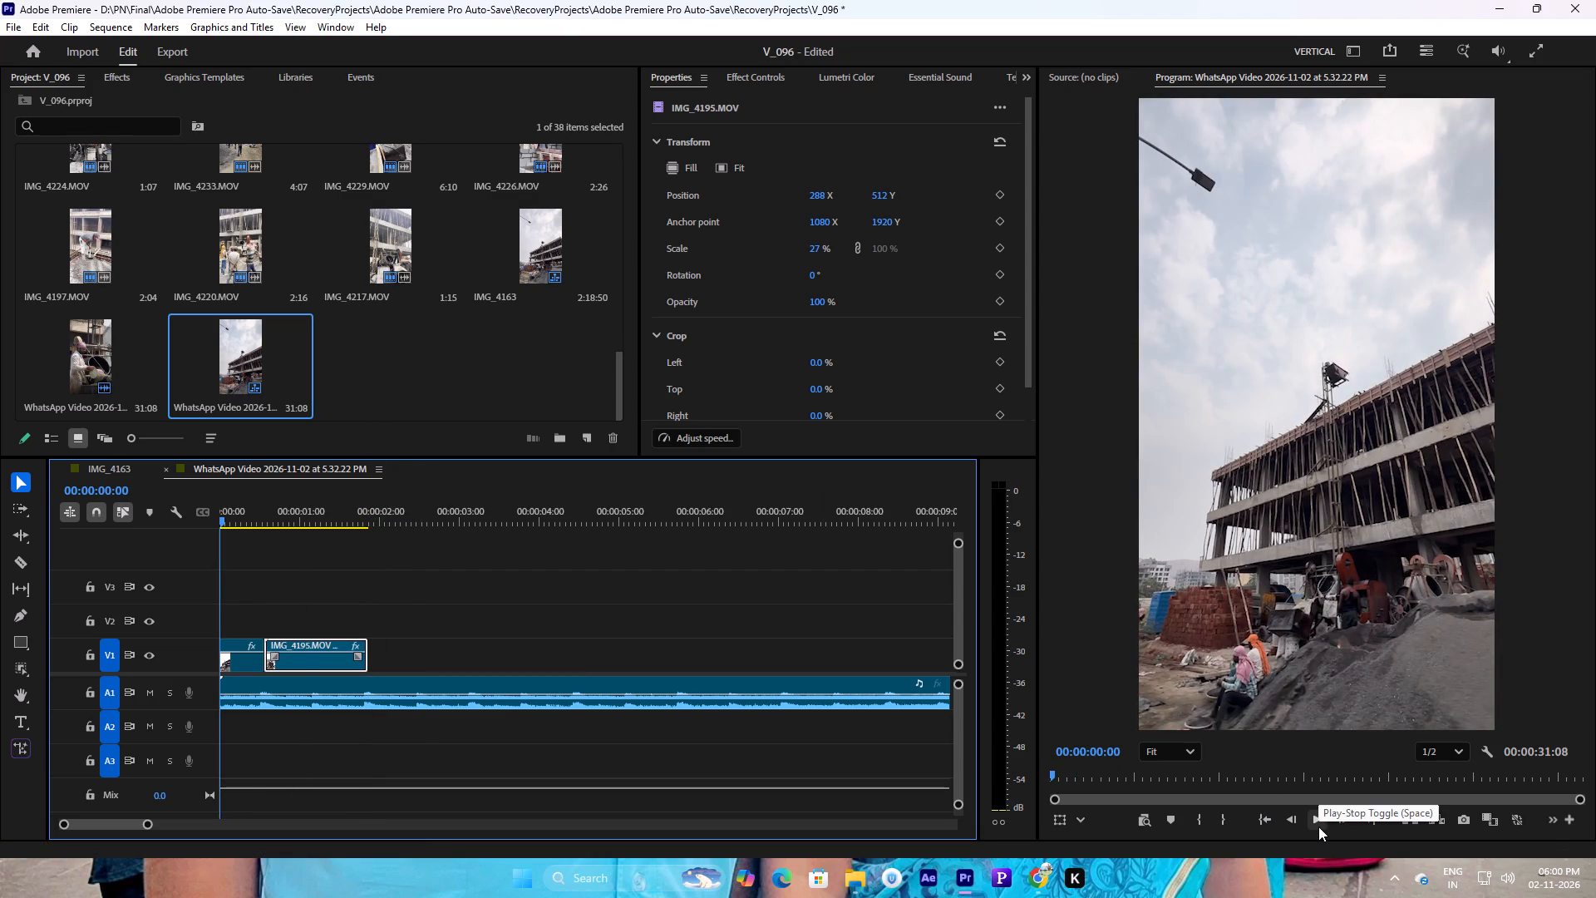
{"action": "left_click", "coordinate": [1318, 826]}
{"action": "left_click", "coordinate": [1320, 822]}
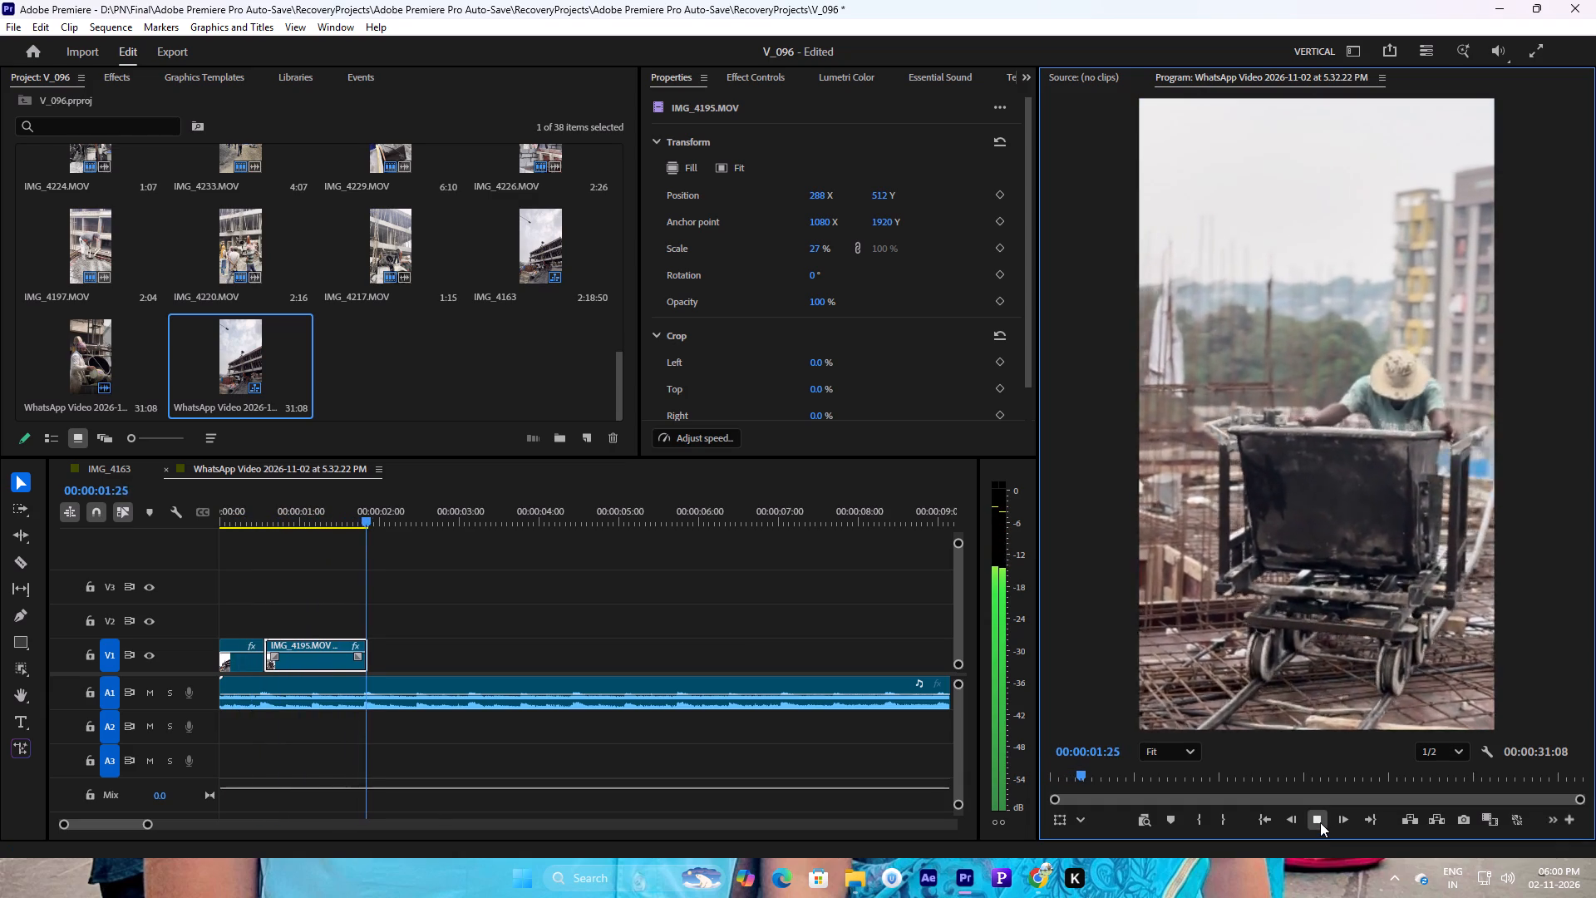
{"action": "left_click_drag", "start_coordinate": [147, 823], "coordinate": [167, 823]}
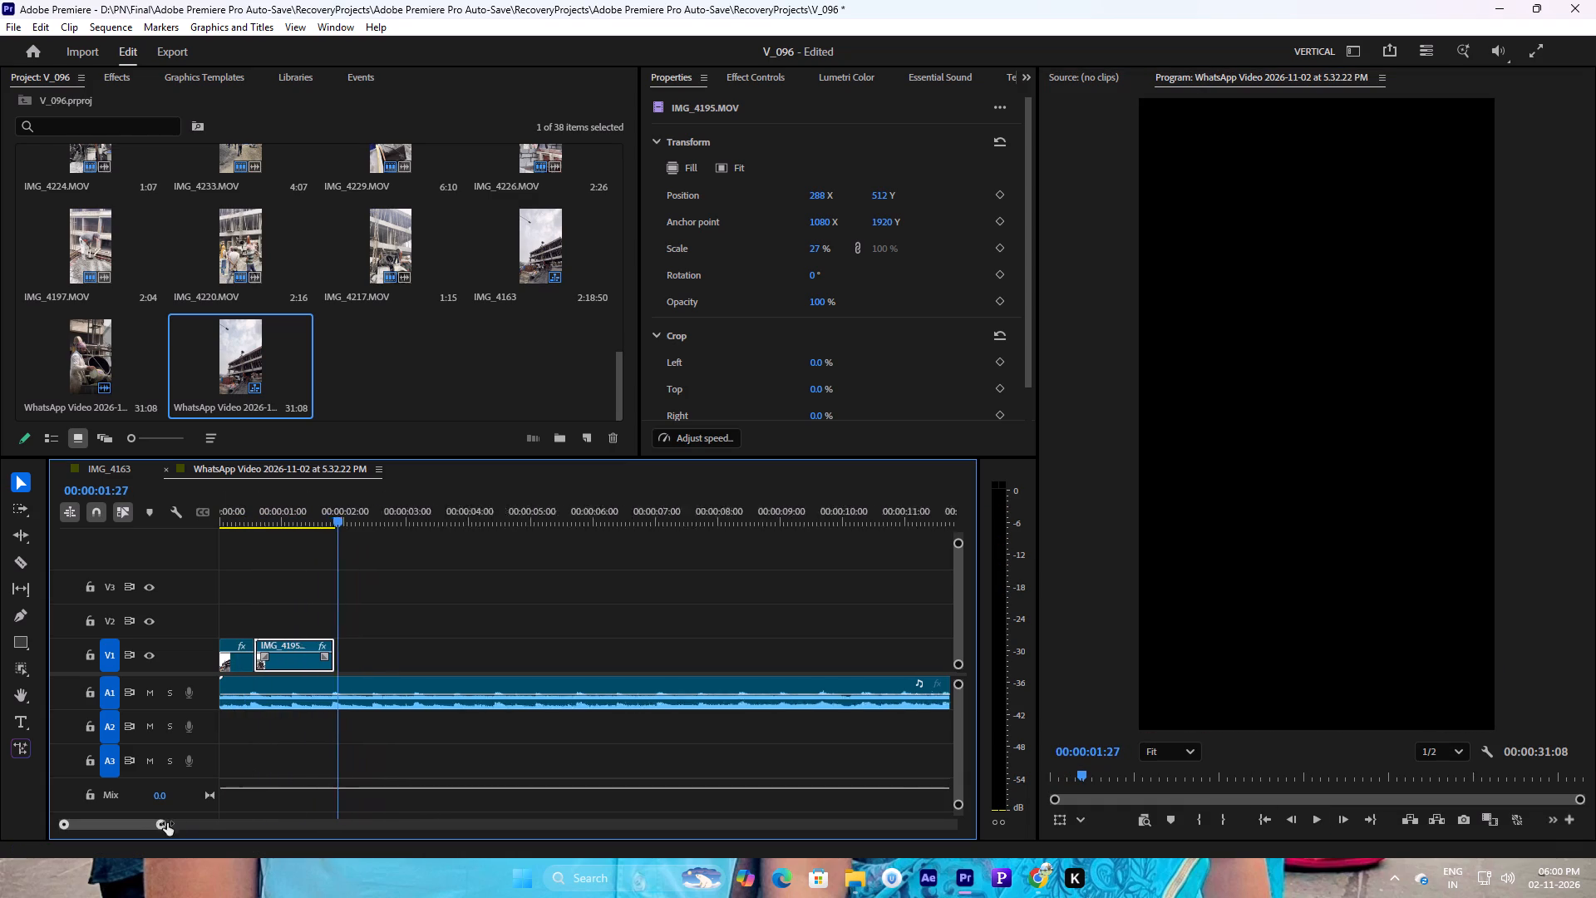
{"action": "left_click_drag", "start_coordinate": [167, 823], "coordinate": [204, 802]}
{"action": "left_click_drag", "start_coordinate": [281, 524], "coordinate": [214, 526]}
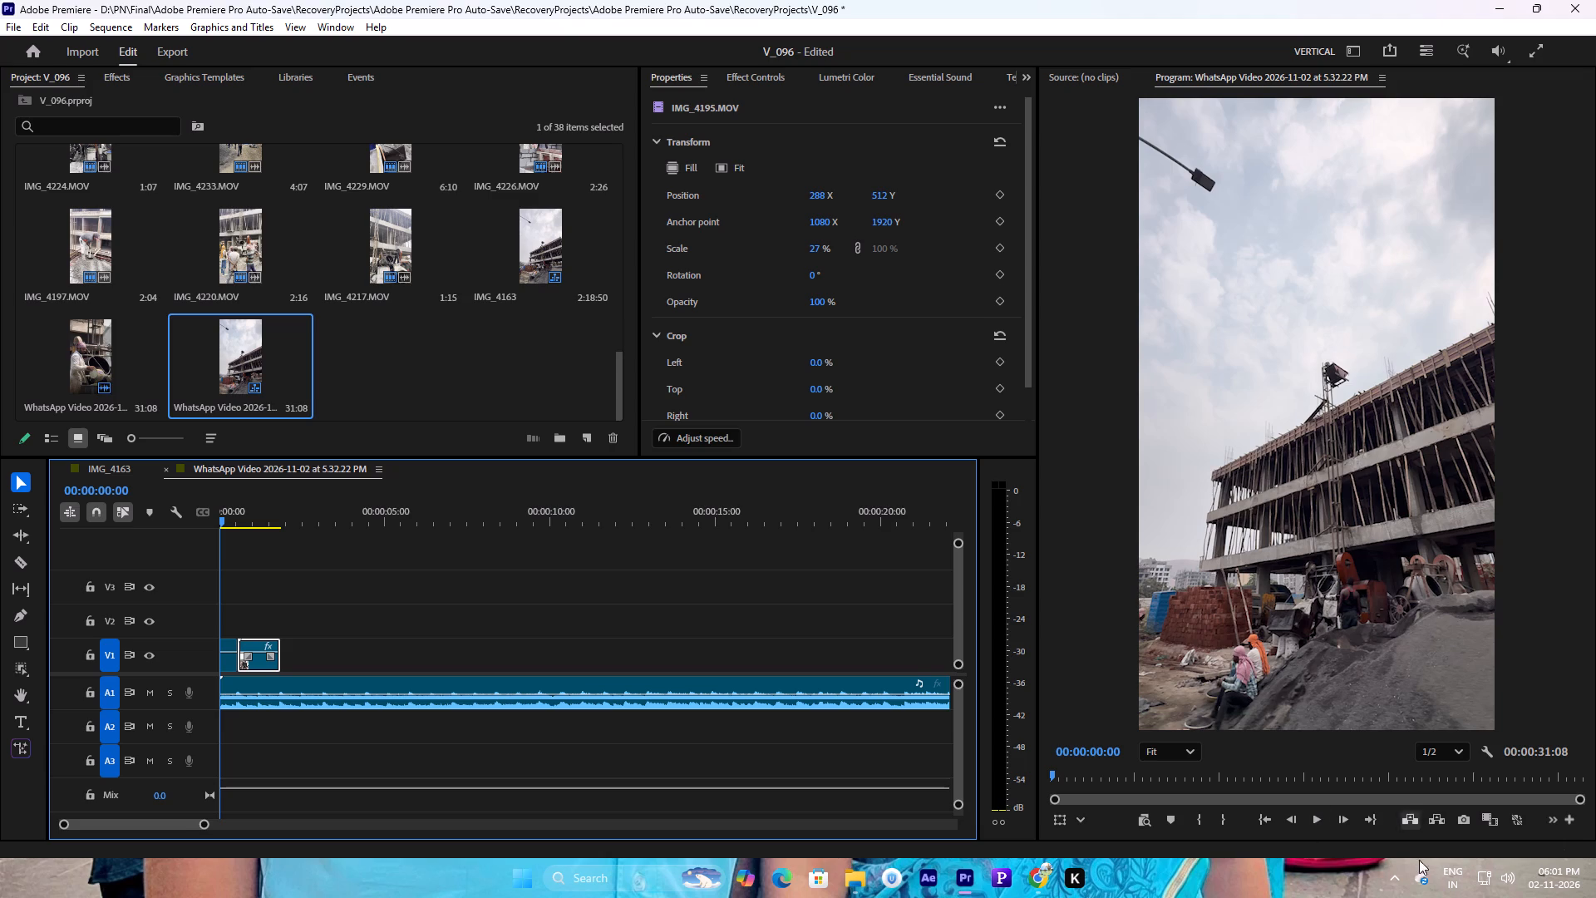
{"action": "left_click", "coordinate": [1314, 812]}
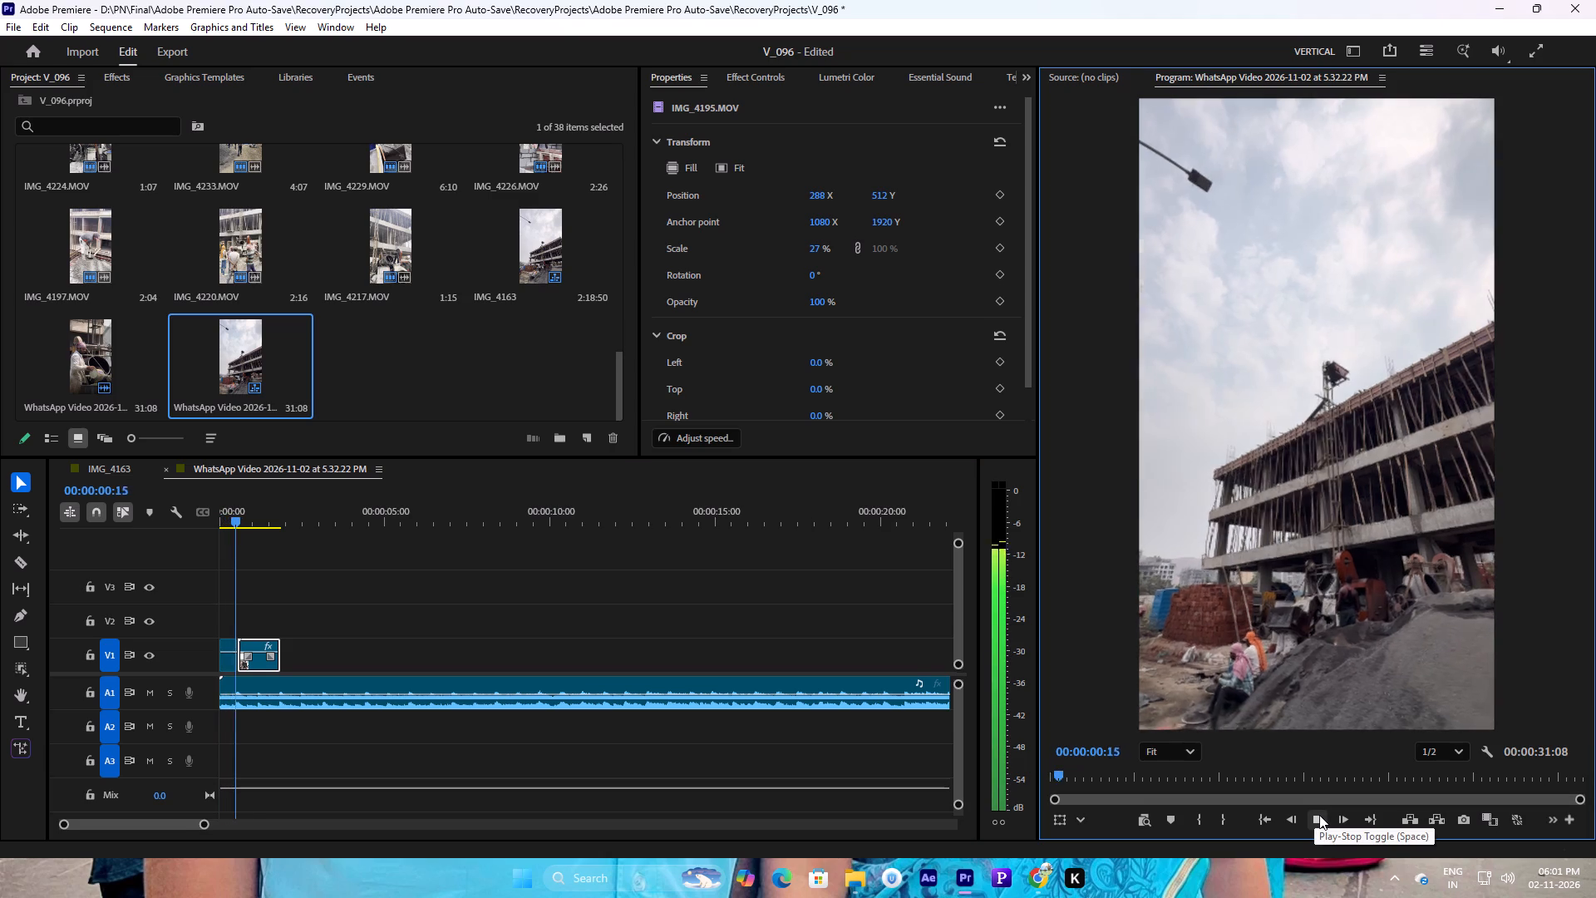
{"action": "left_click", "coordinate": [1319, 815]}
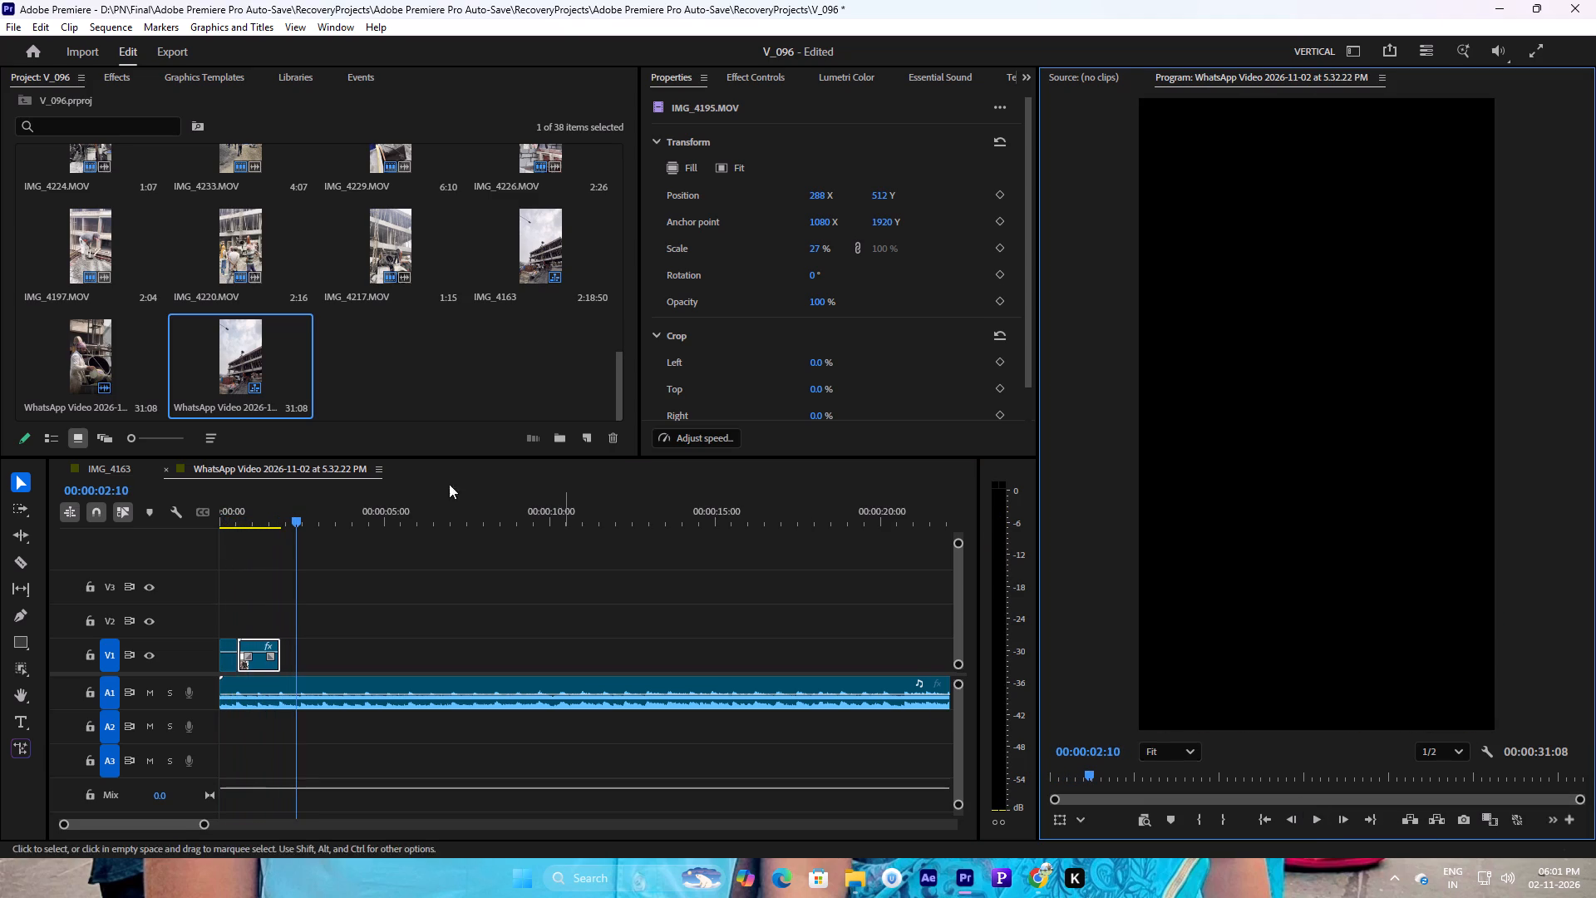
Bring the IMG_4190.MOV clip of workers on the rebar deck from the IMG_4163 sequence into the WhatsApp Video sequence on V1, directly after the cart clip.
{"action": "left_click", "coordinate": [96, 469]}
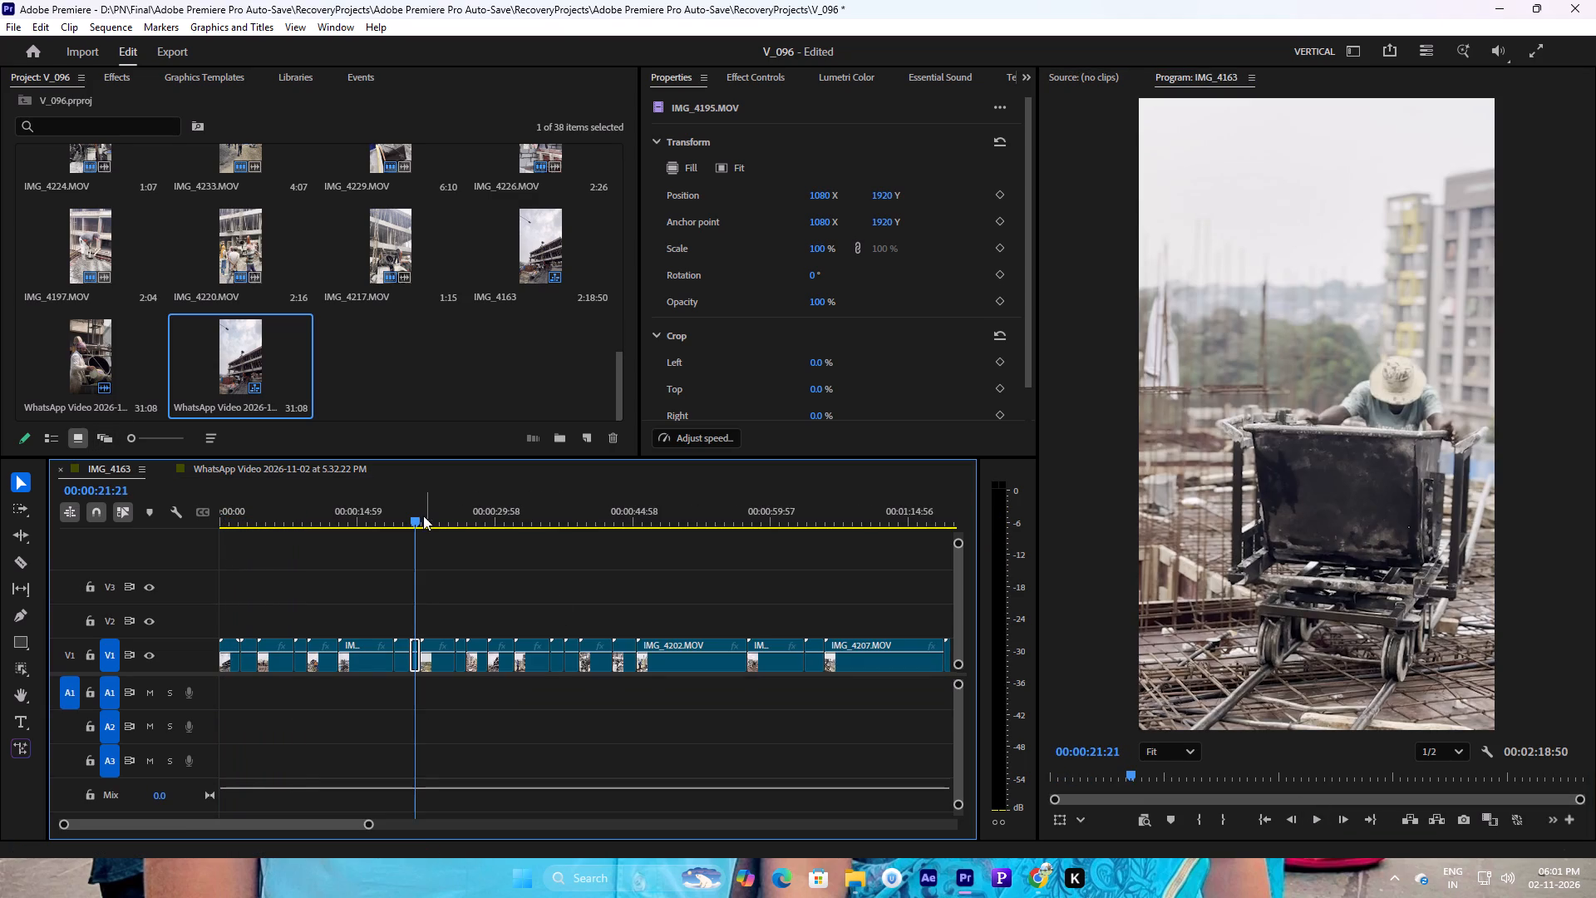
{"action": "left_click_drag", "start_coordinate": [411, 520], "coordinate": [373, 524]}
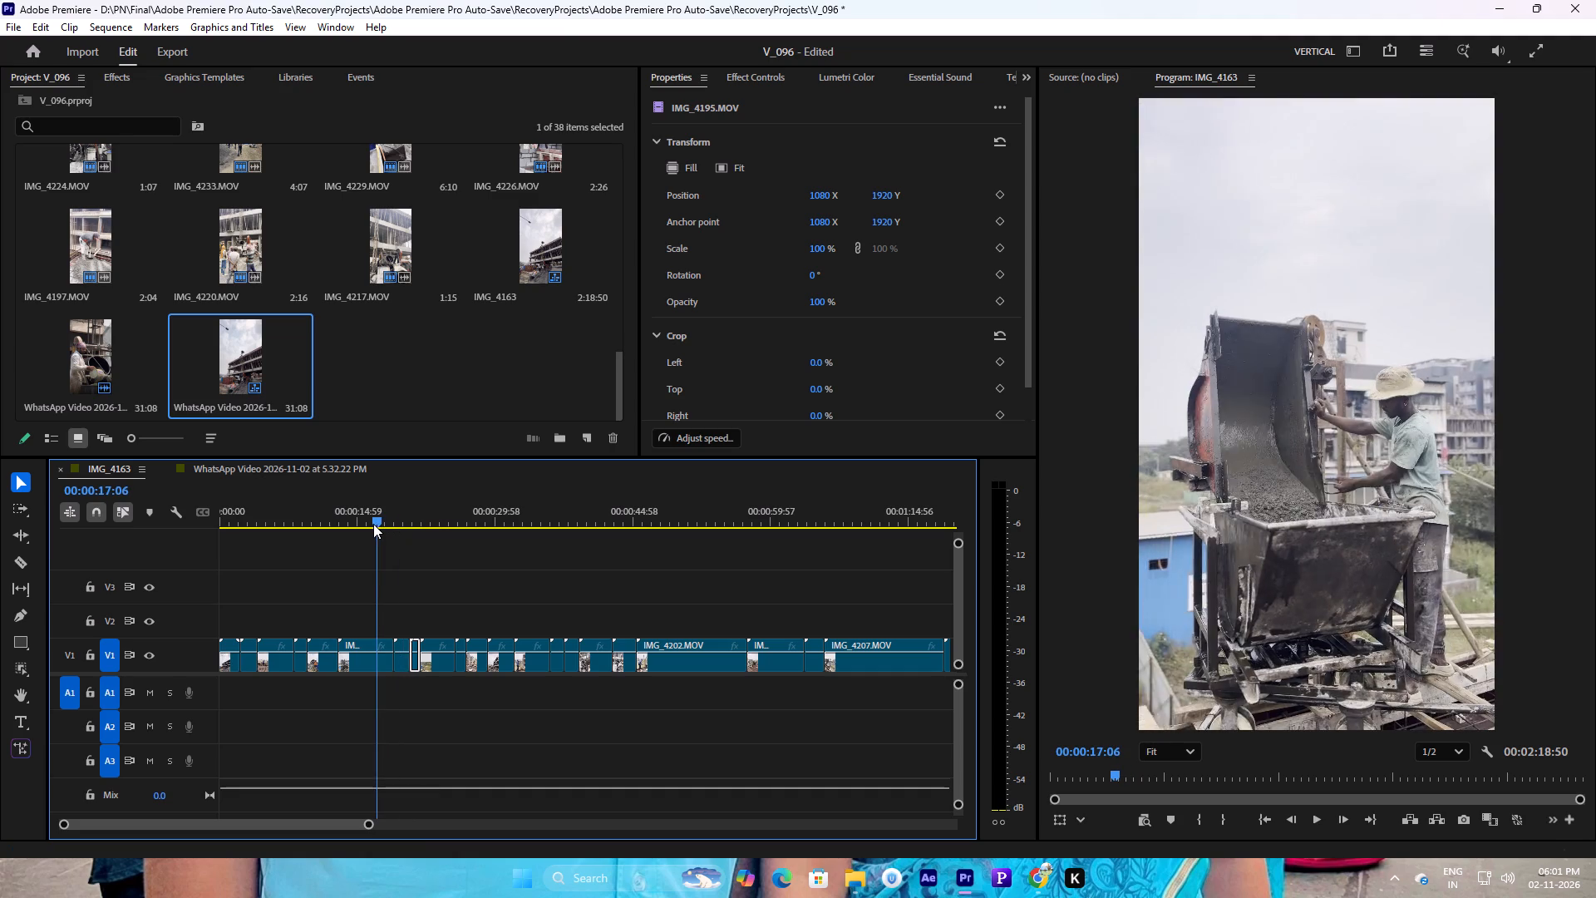
{"action": "left_click_drag", "start_coordinate": [373, 524], "coordinate": [457, 514]}
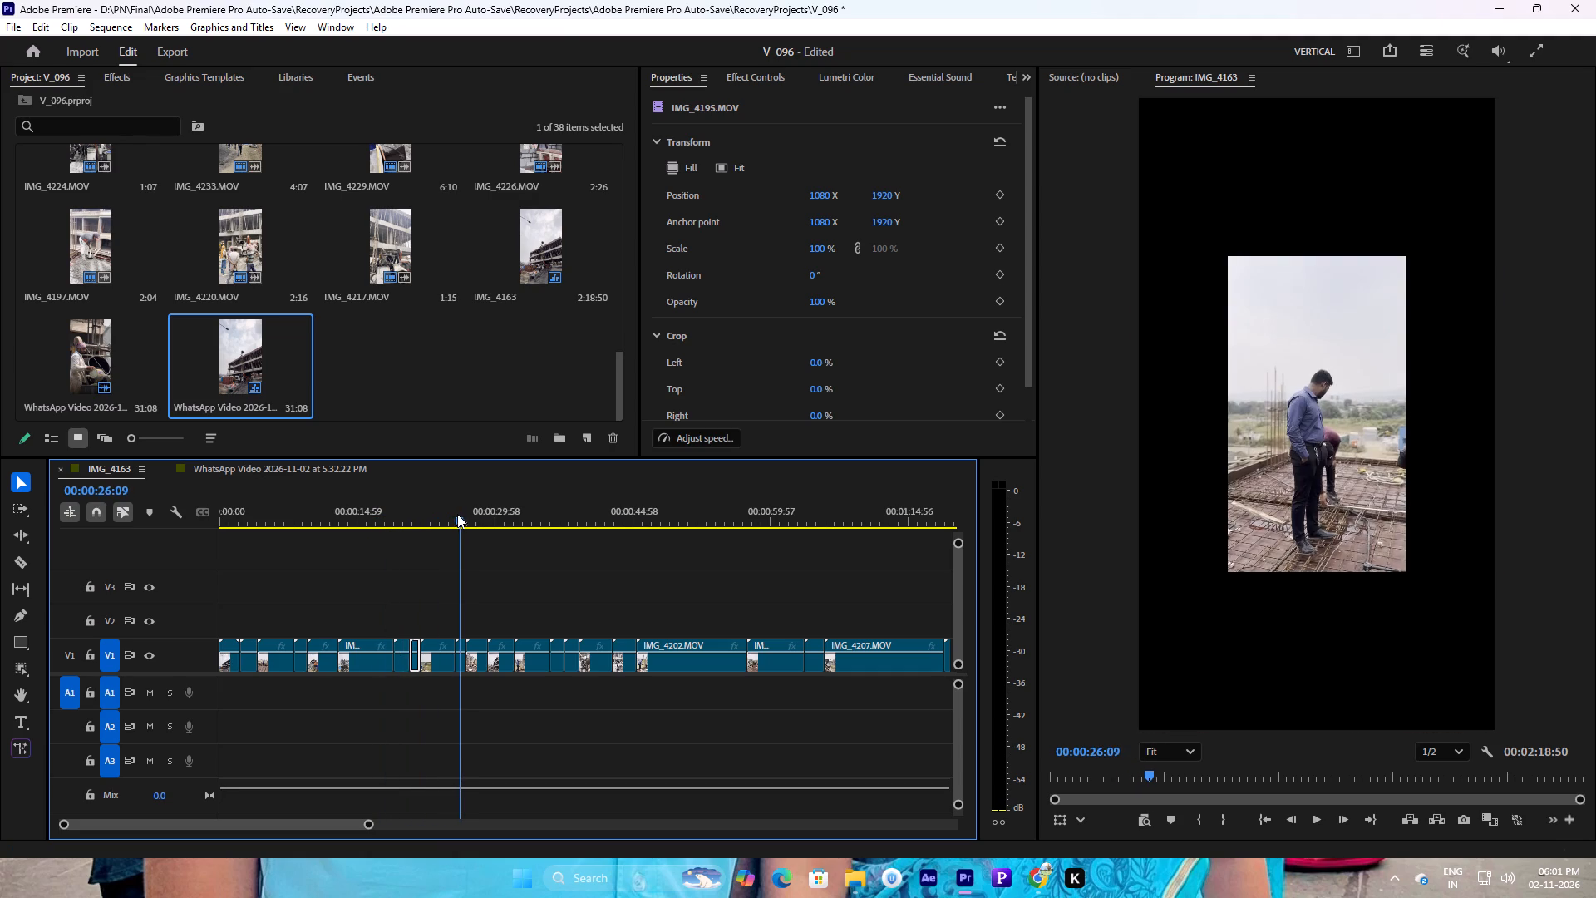
{"action": "left_click_drag", "start_coordinate": [457, 514], "coordinate": [471, 510]}
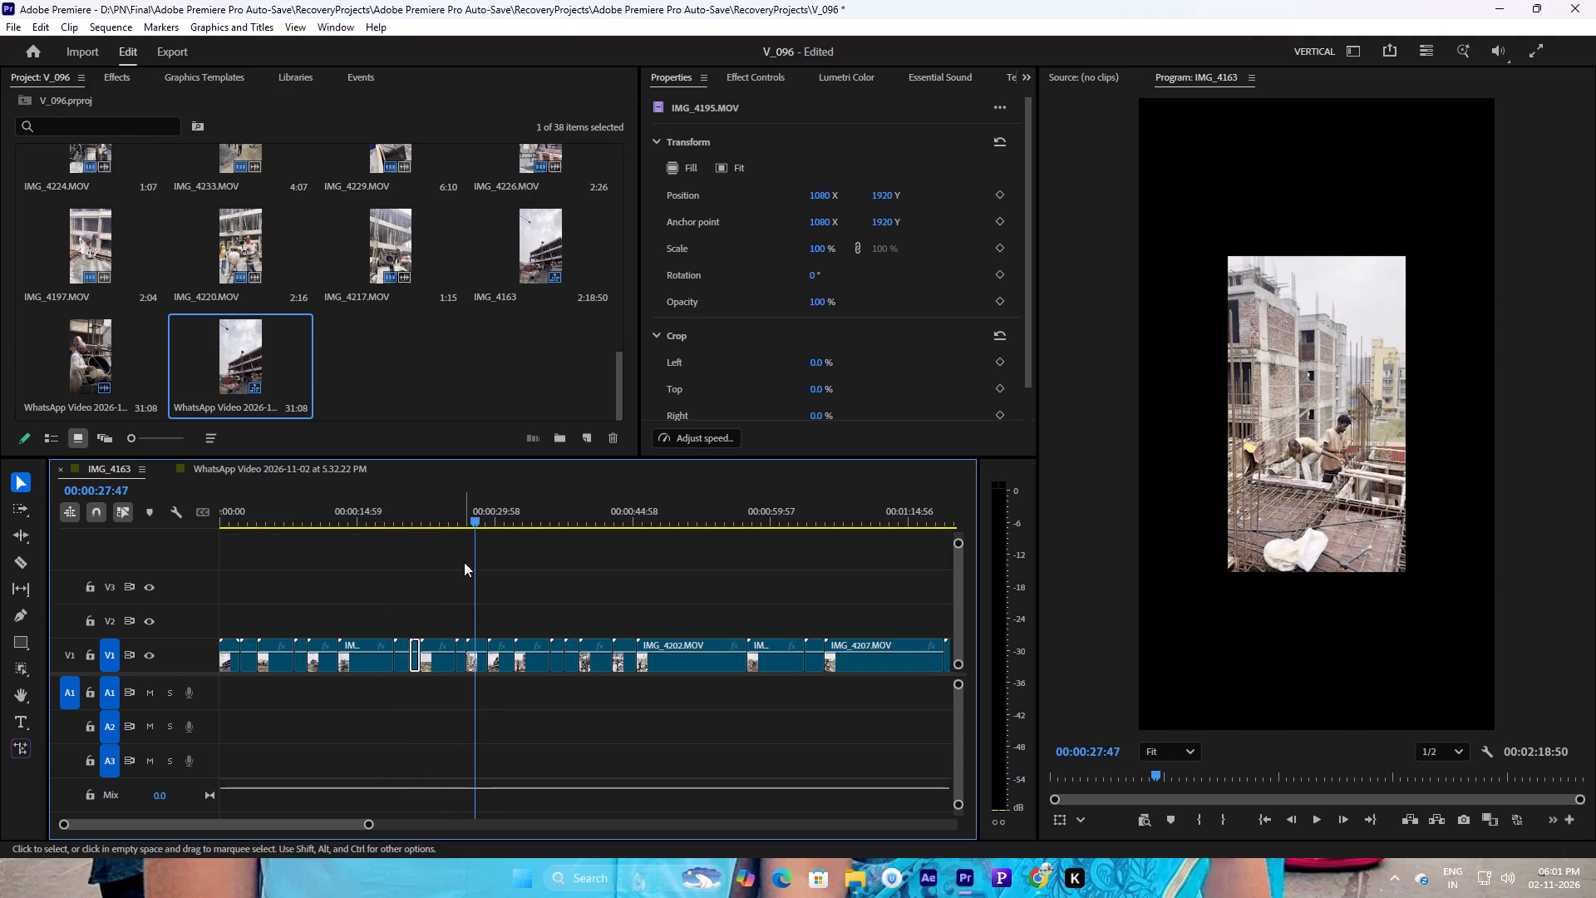
{"action": "left_click_drag", "start_coordinate": [477, 658], "coordinate": [217, 473]}
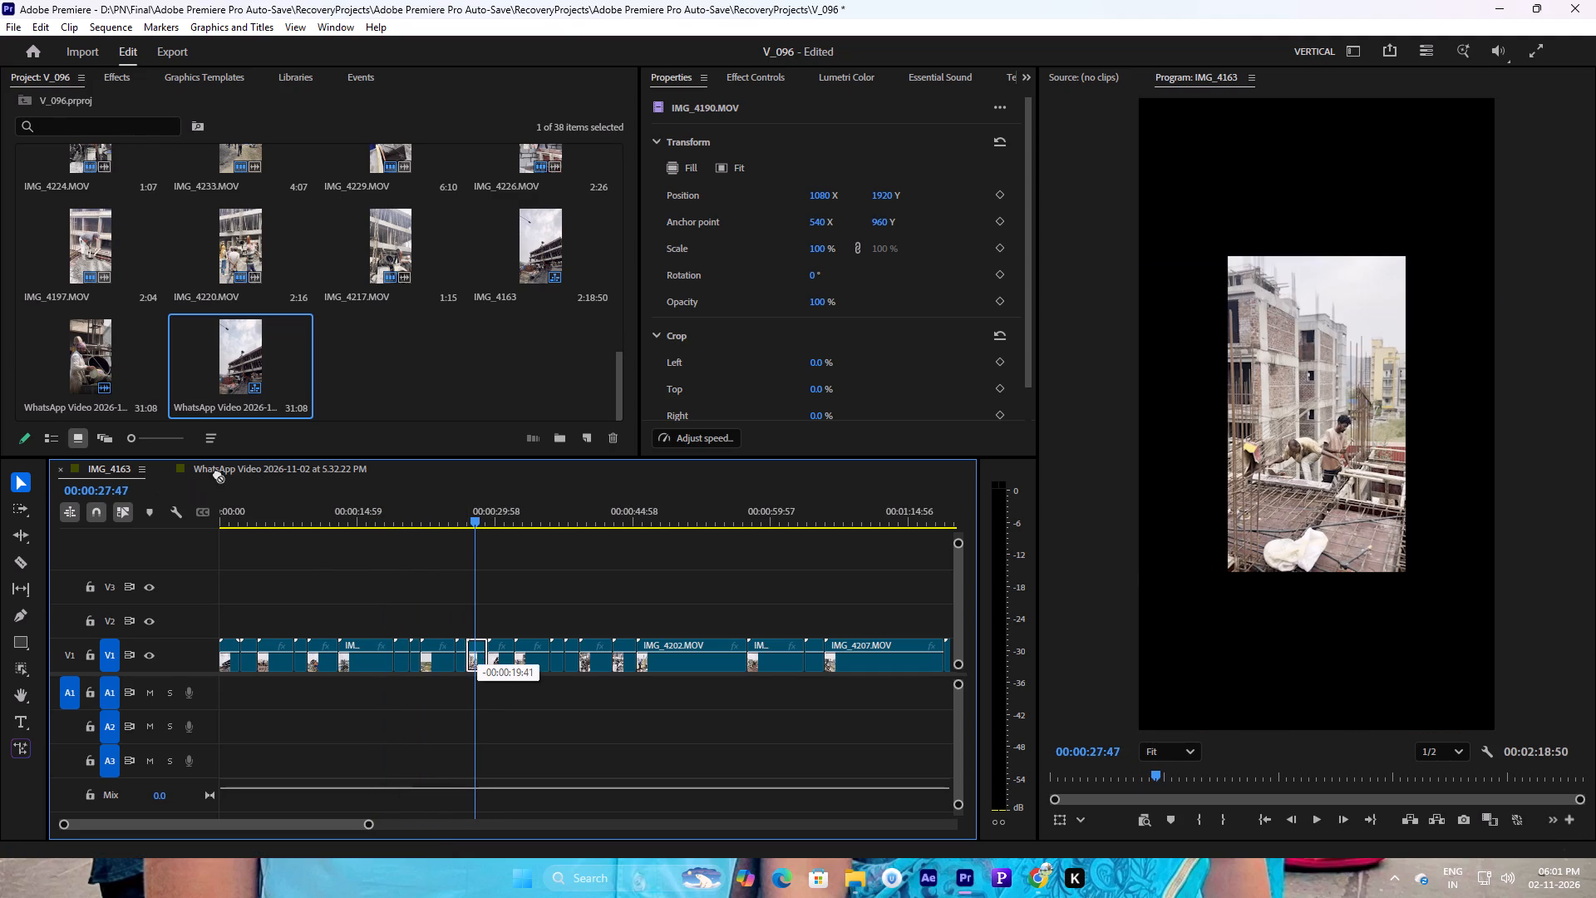
{"action": "left_click_drag", "start_coordinate": [217, 473], "coordinate": [321, 659]}
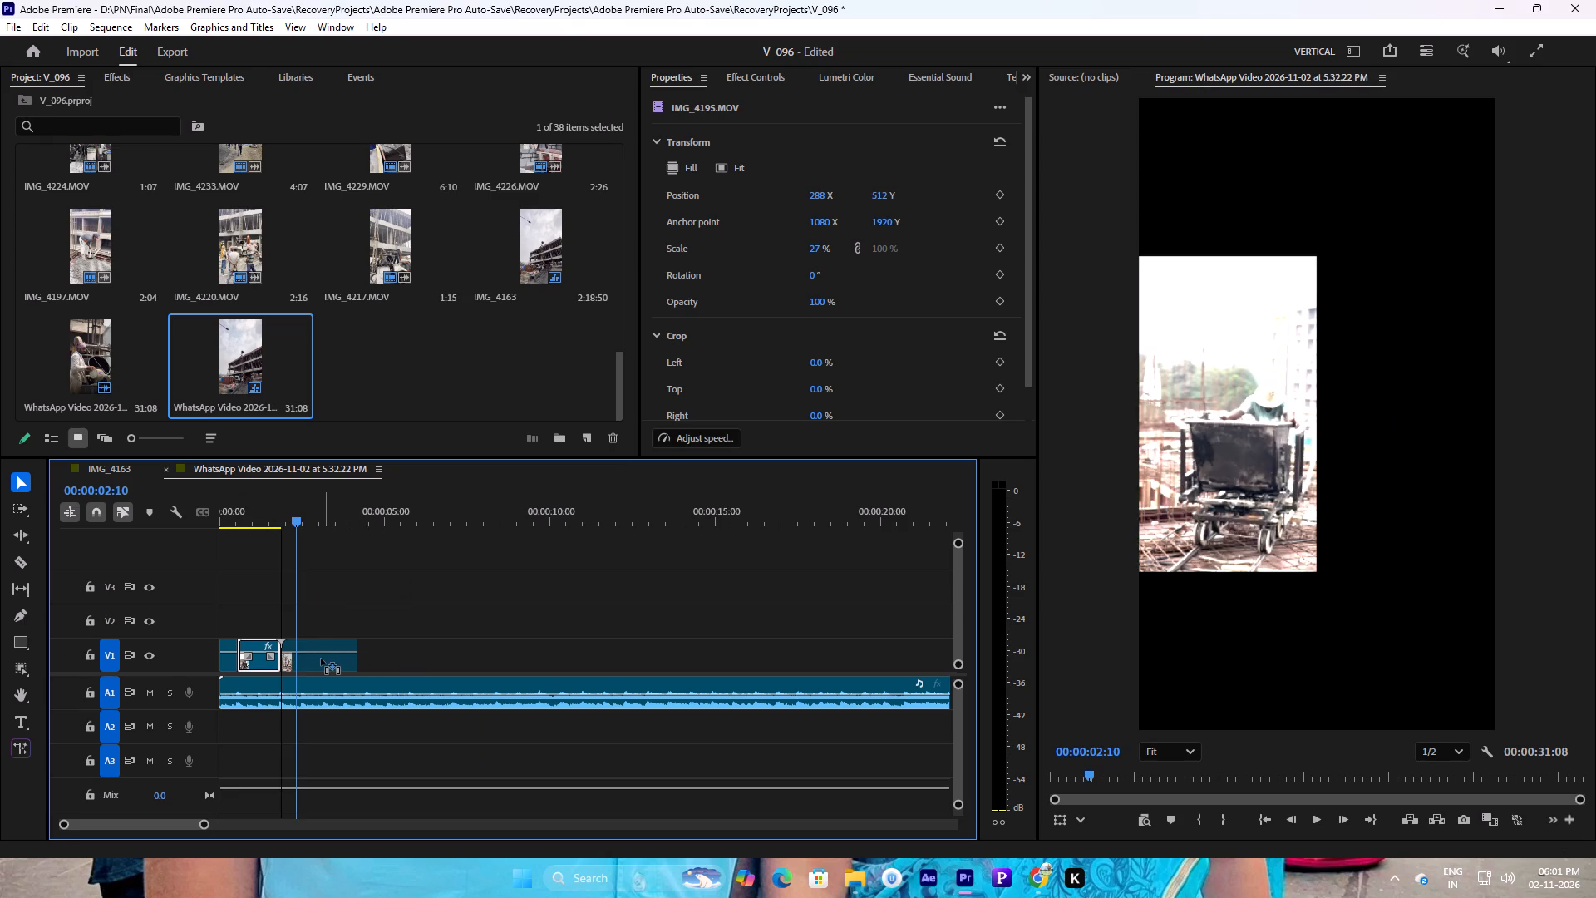
{"action": "left_click_drag", "start_coordinate": [321, 659], "coordinate": [320, 659]}
Scrub the WhatsApp Video sequence from the start into the newly added clip to review the cuts.
{"action": "left_click_drag", "start_coordinate": [297, 521], "coordinate": [277, 525]}
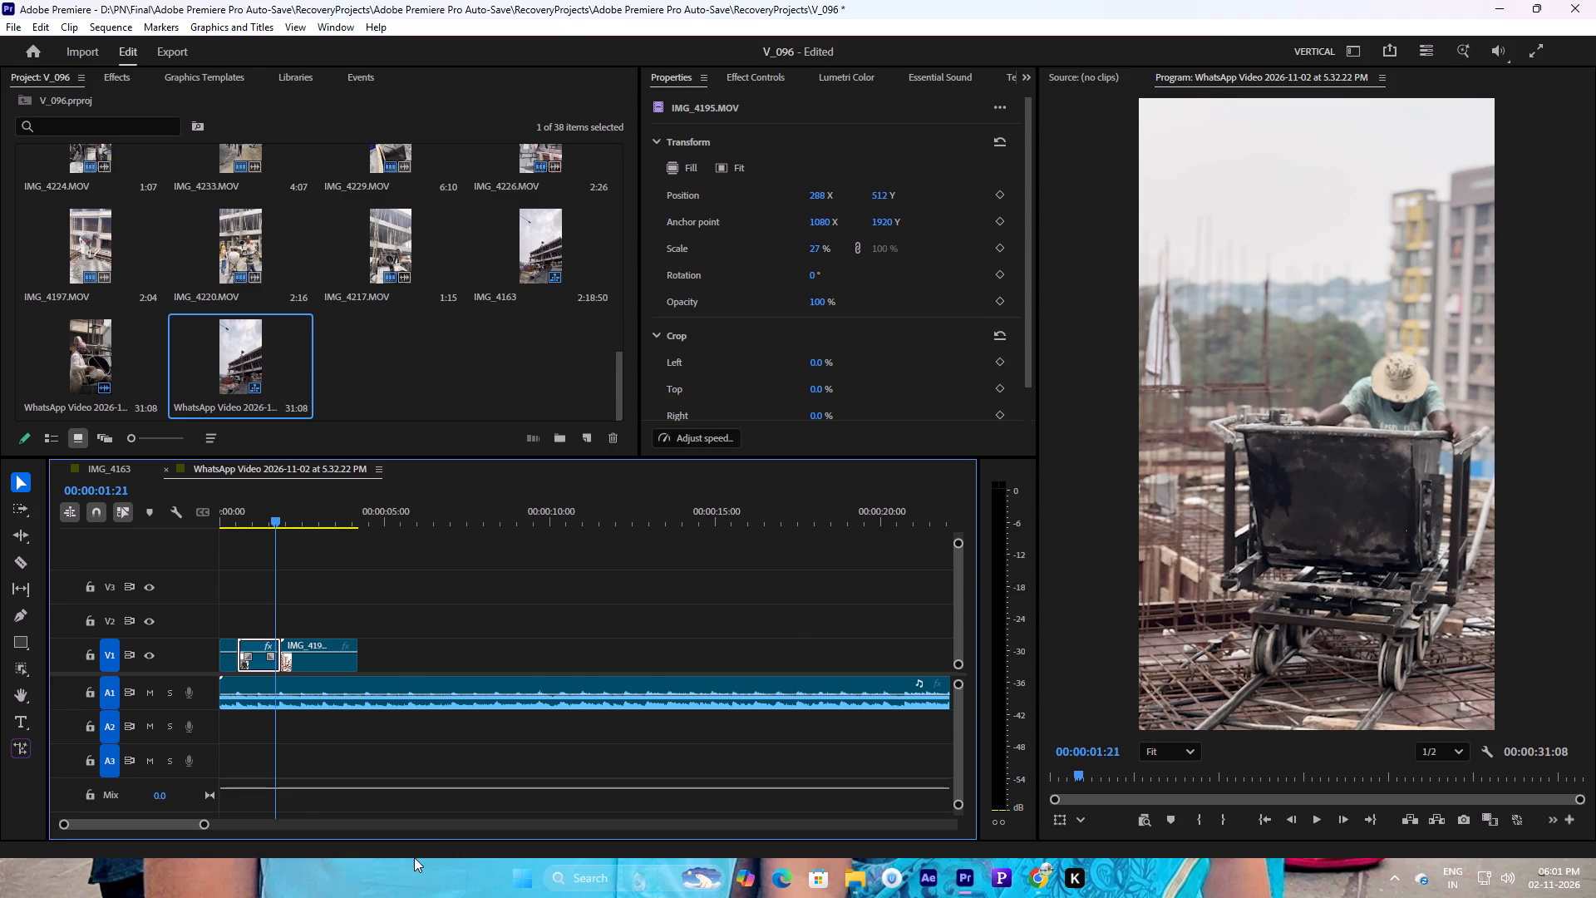
{"action": "left_click", "coordinate": [203, 821]}
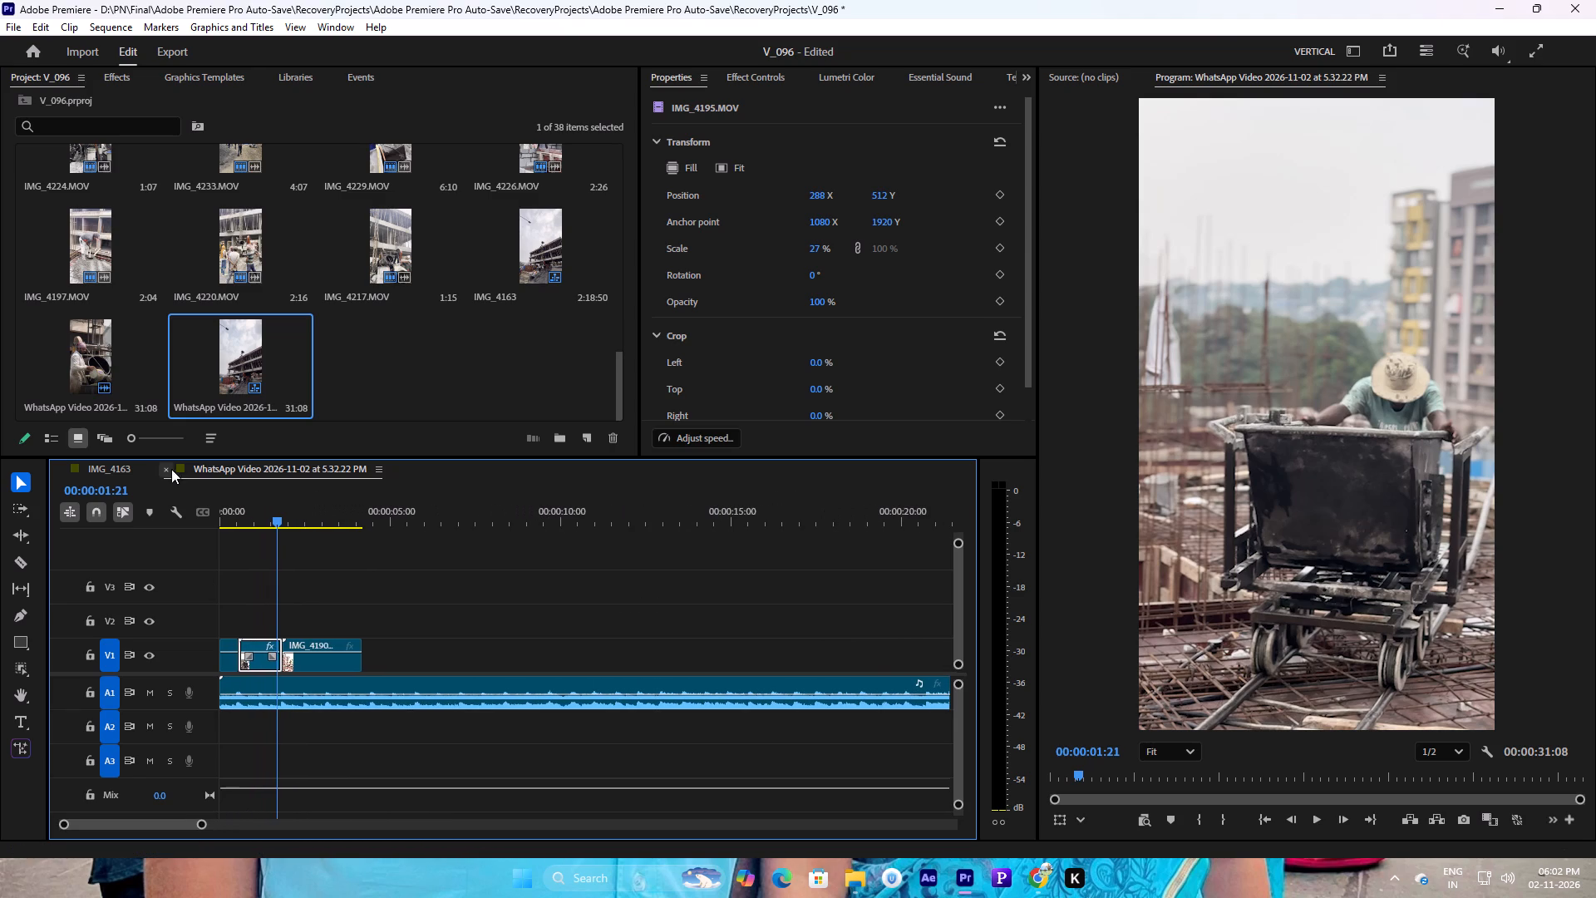
{"action": "left_click_drag", "start_coordinate": [240, 518], "coordinate": [185, 529]}
{"action": "left_click_drag", "start_coordinate": [257, 513], "coordinate": [279, 511]}
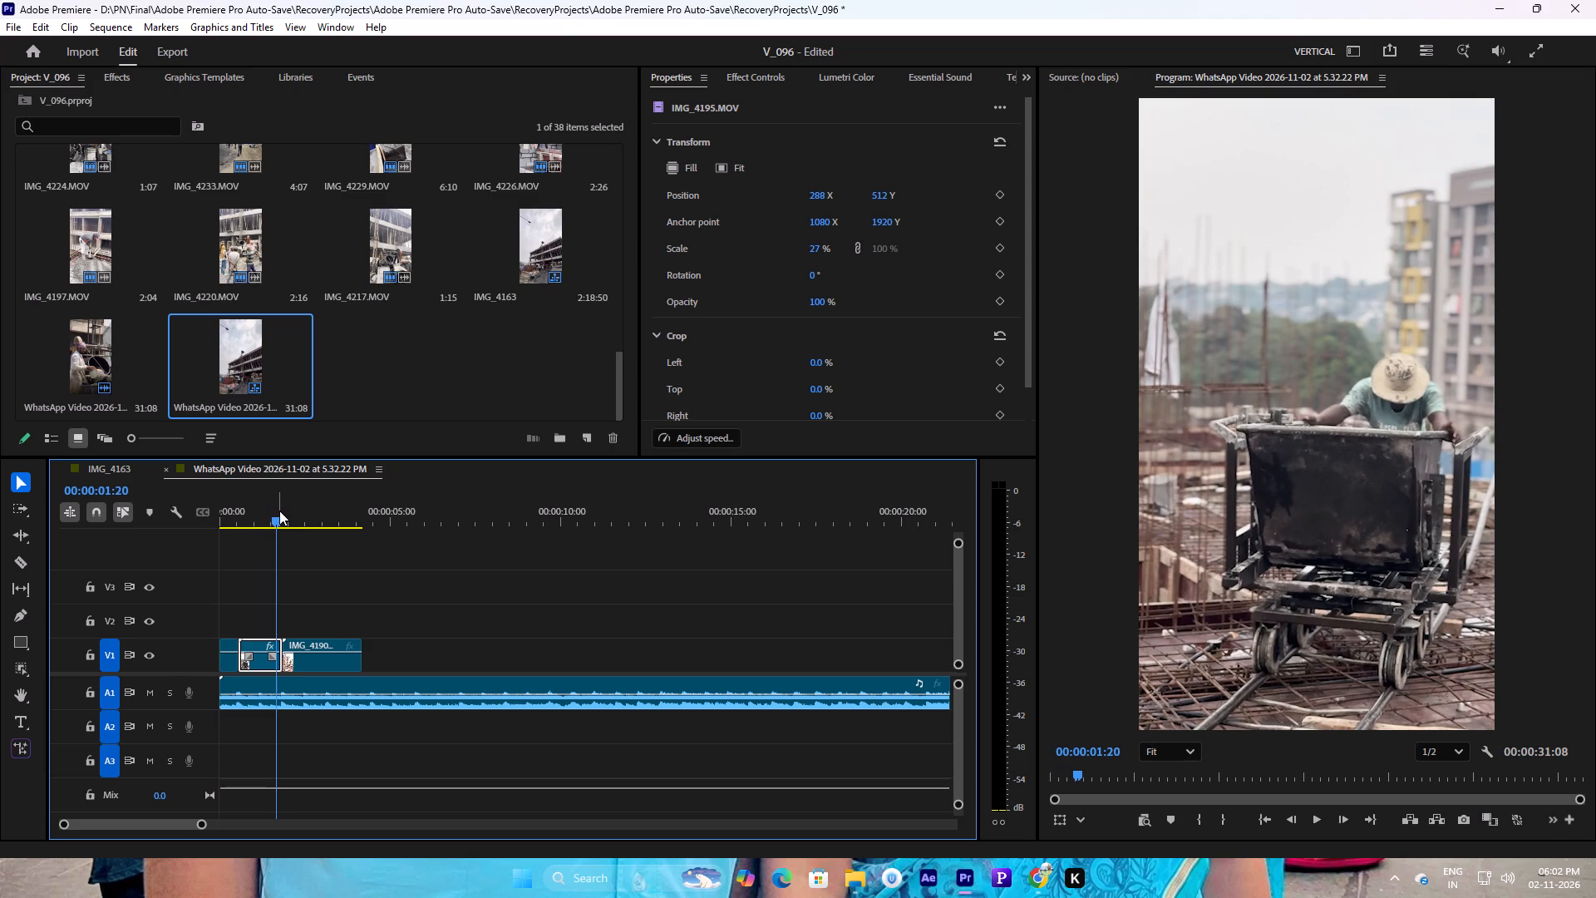
{"action": "left_click_drag", "start_coordinate": [202, 822], "coordinate": [208, 822]}
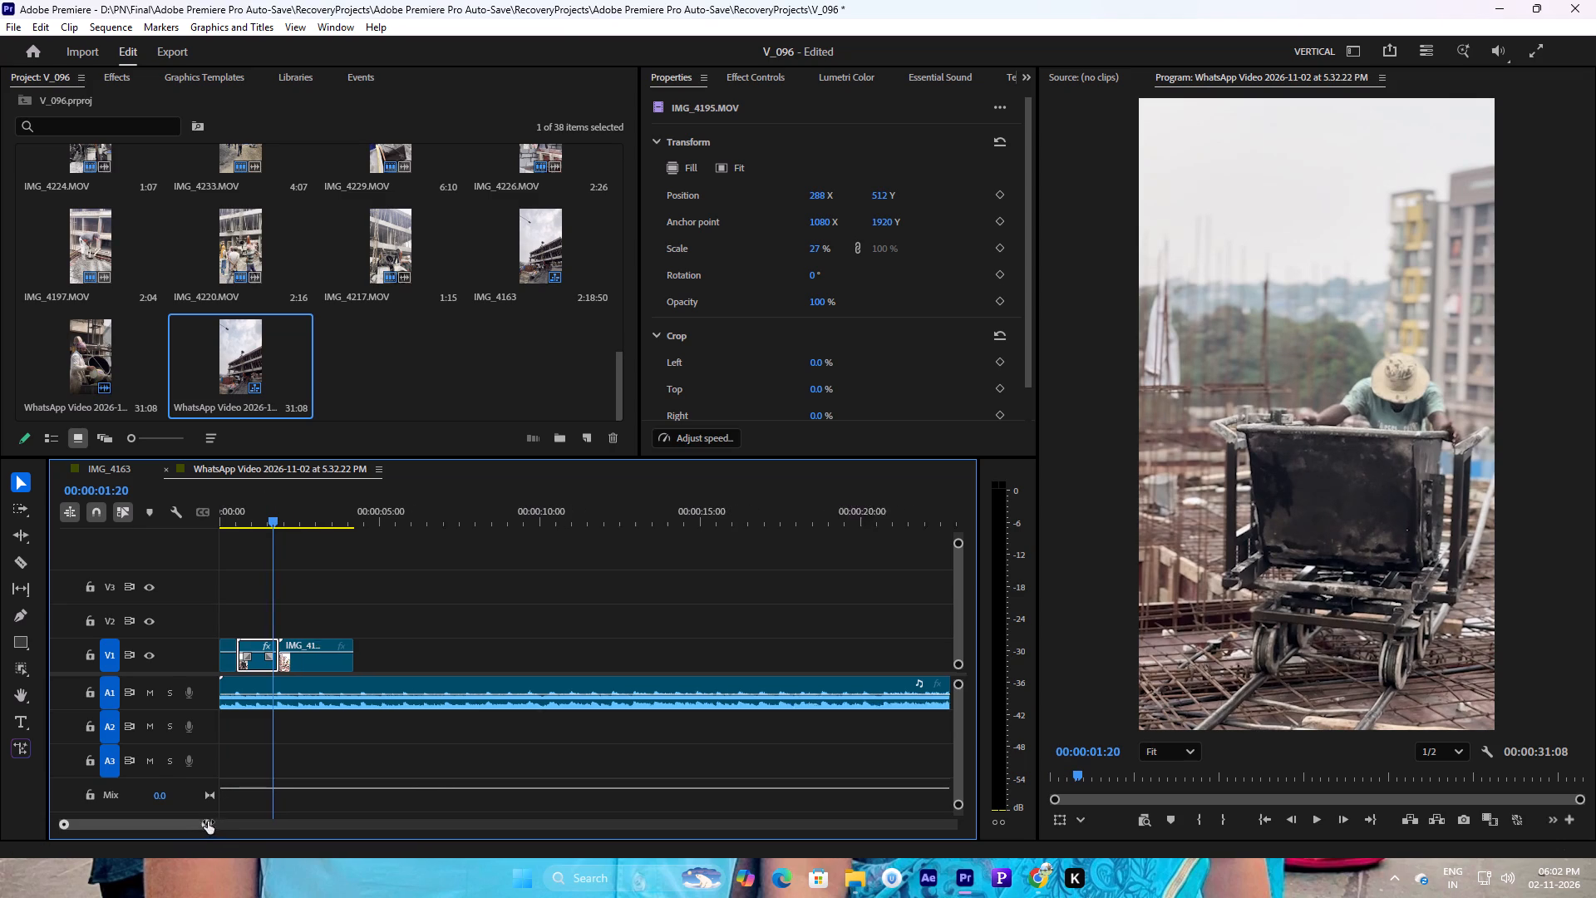
{"action": "left_click_drag", "start_coordinate": [208, 822], "coordinate": [222, 818]}
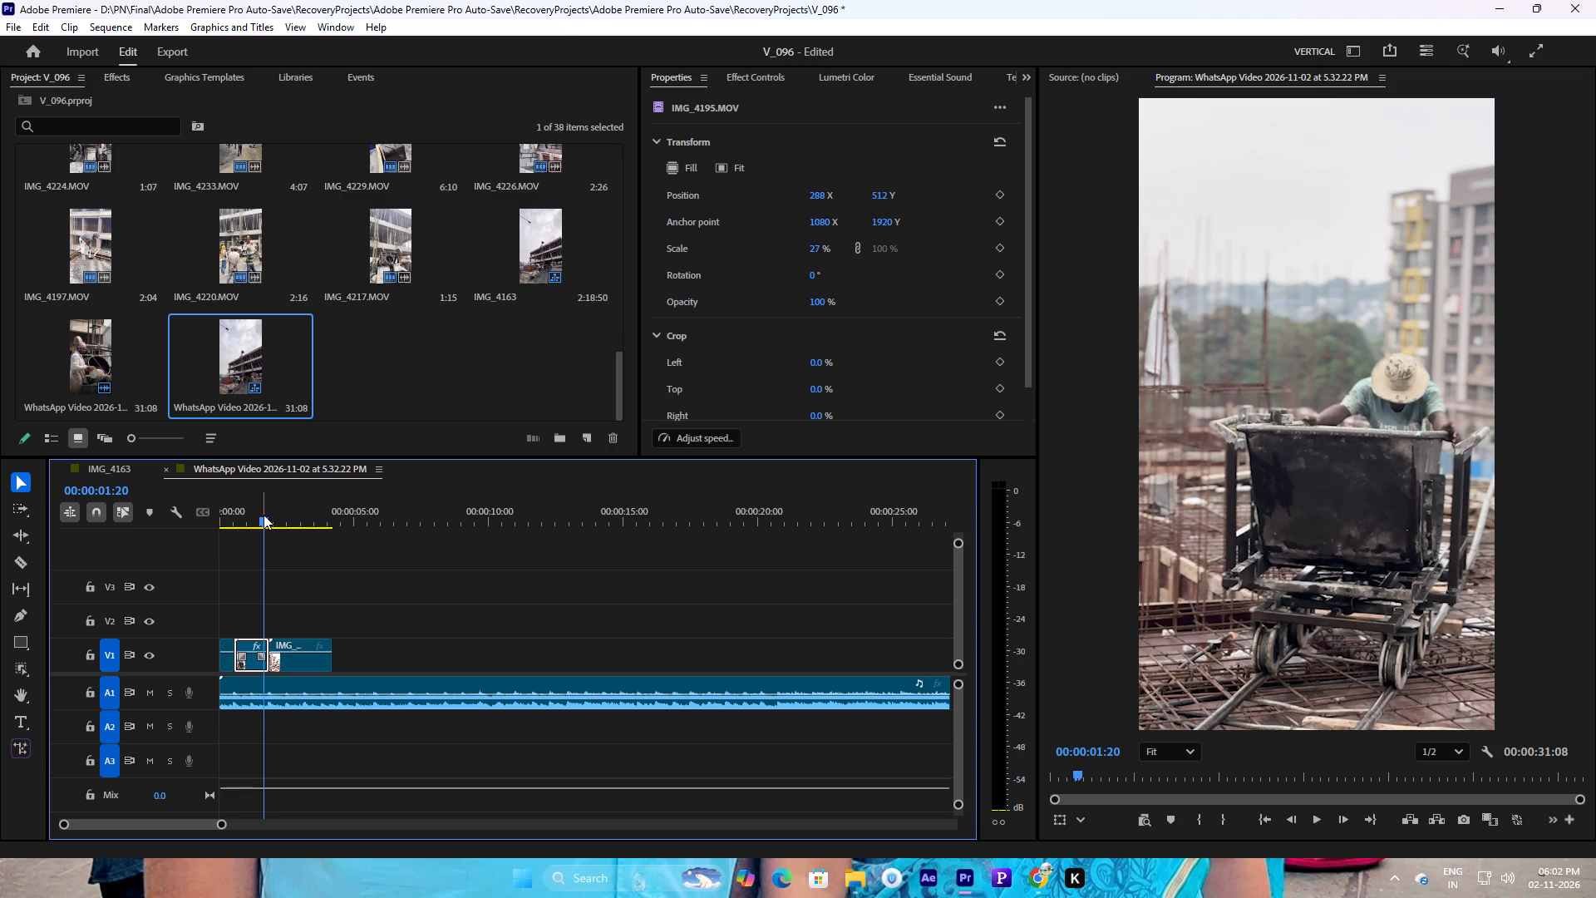
{"action": "left_click_drag", "start_coordinate": [261, 521], "coordinate": [216, 523]}
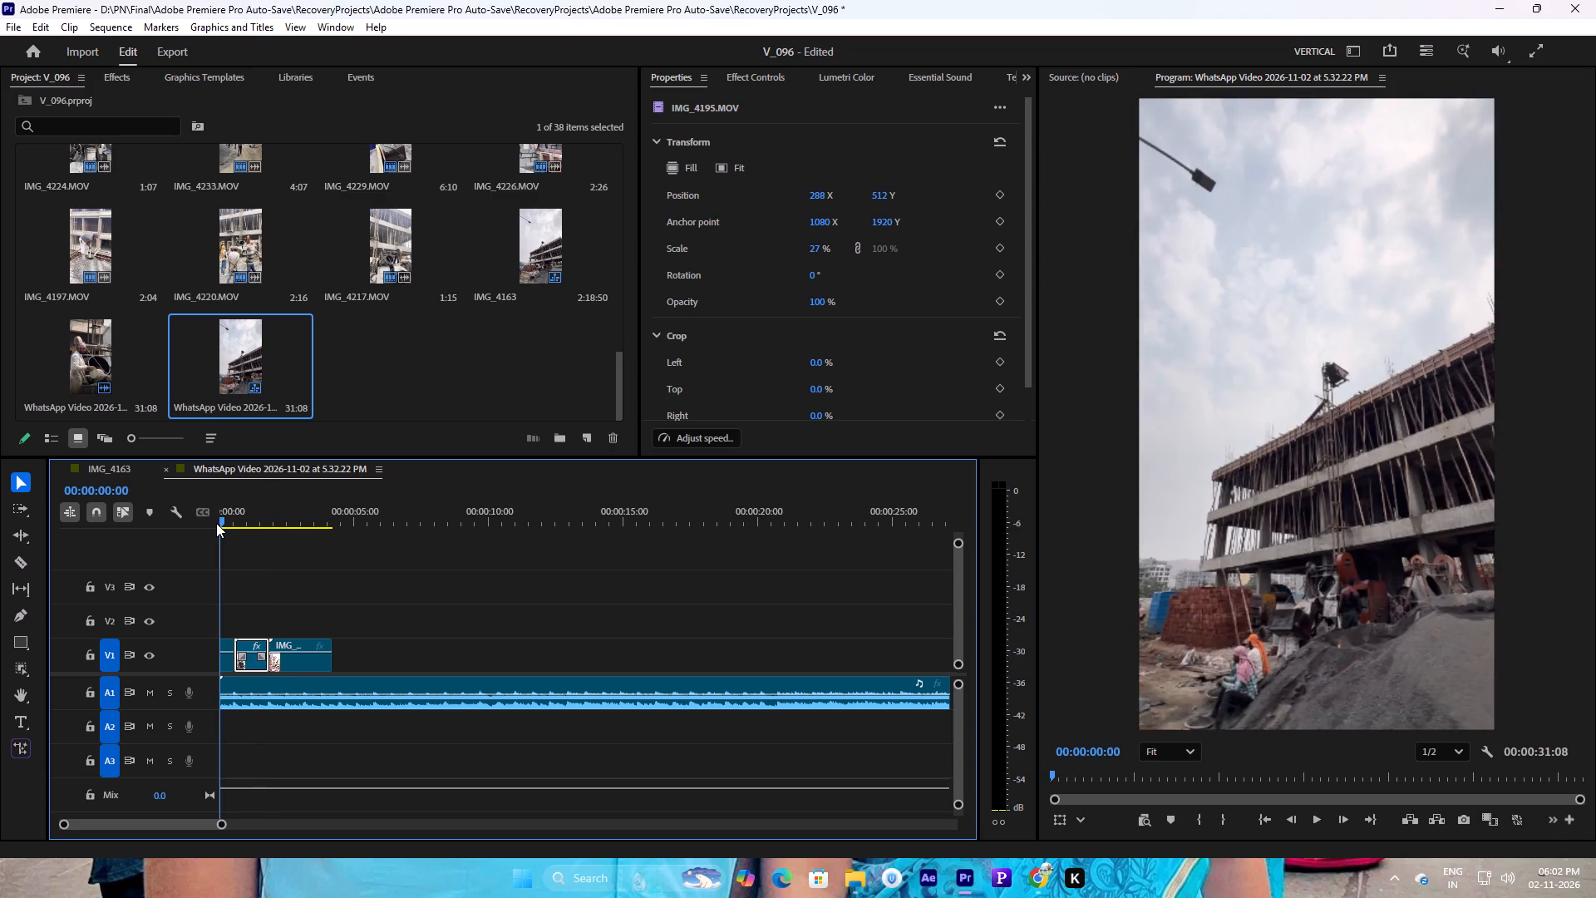
{"action": "left_click_drag", "start_coordinate": [216, 523], "coordinate": [246, 520]}
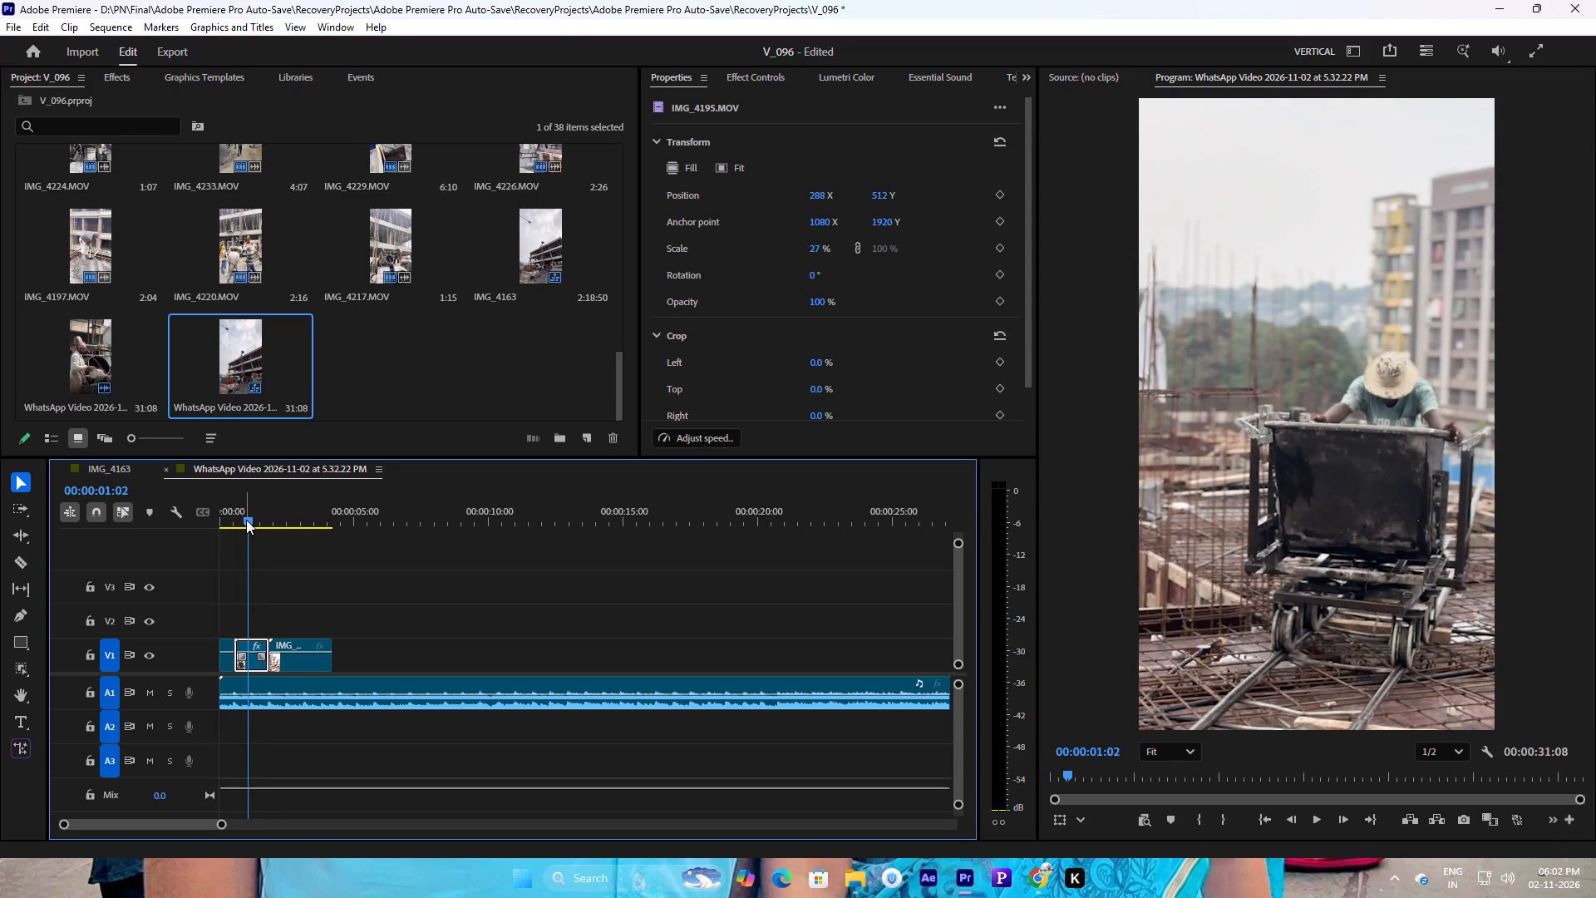
{"action": "left_click_drag", "start_coordinate": [246, 520], "coordinate": [273, 514]}
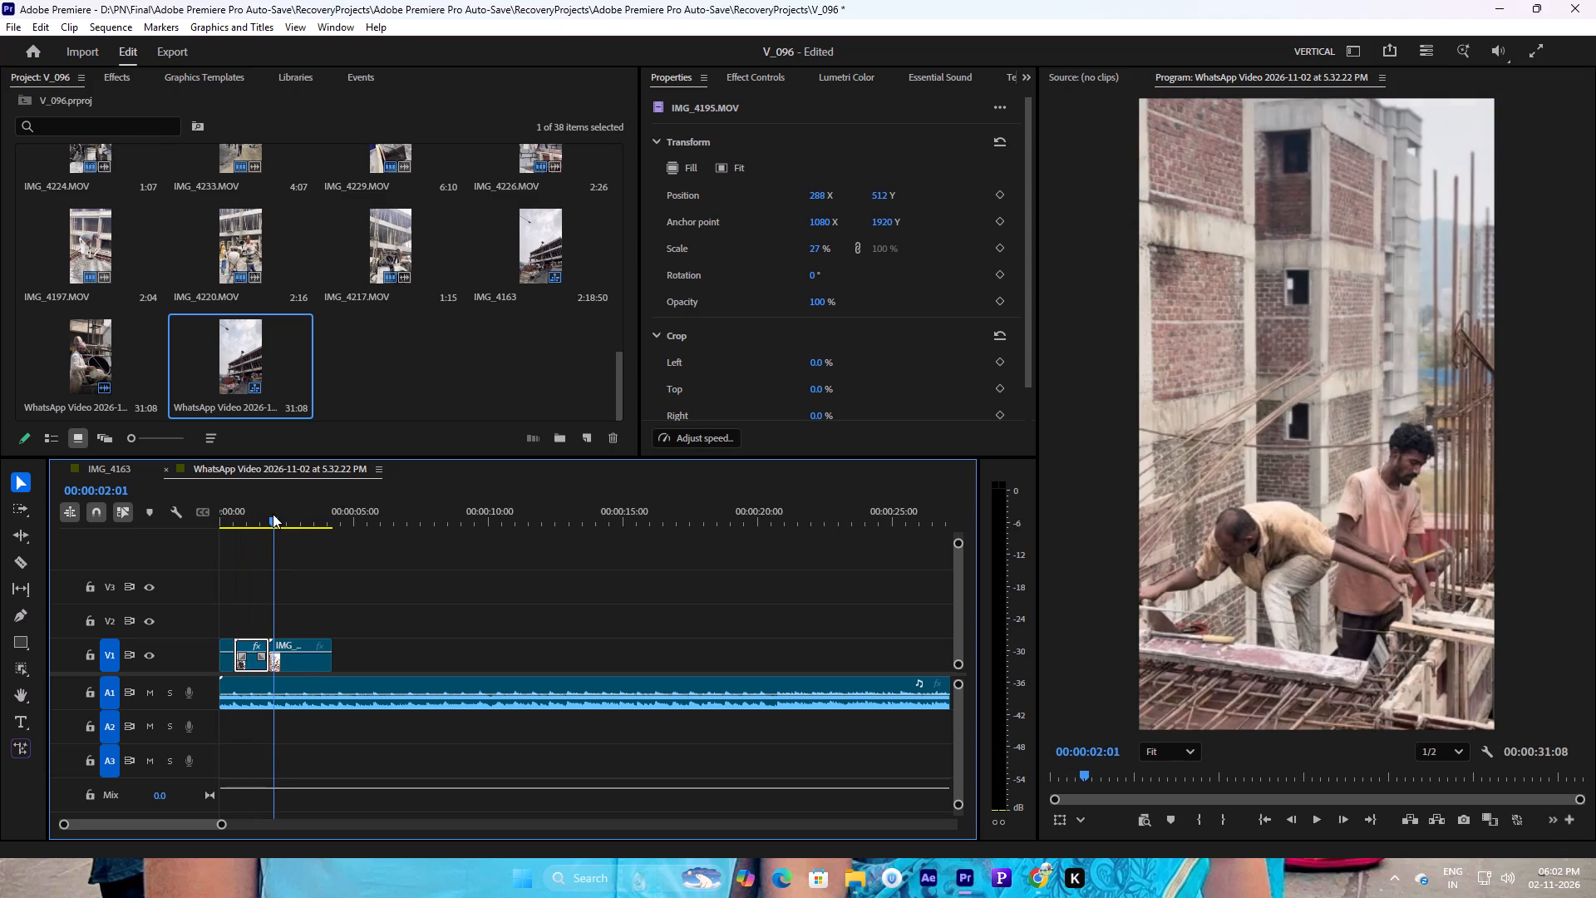
Set the scale of the IMG_4190.MOV rebar-deck clip on V1 to 55%.
{"action": "left_click", "coordinate": [296, 662]}
{"action": "left_click", "coordinate": [826, 250]}
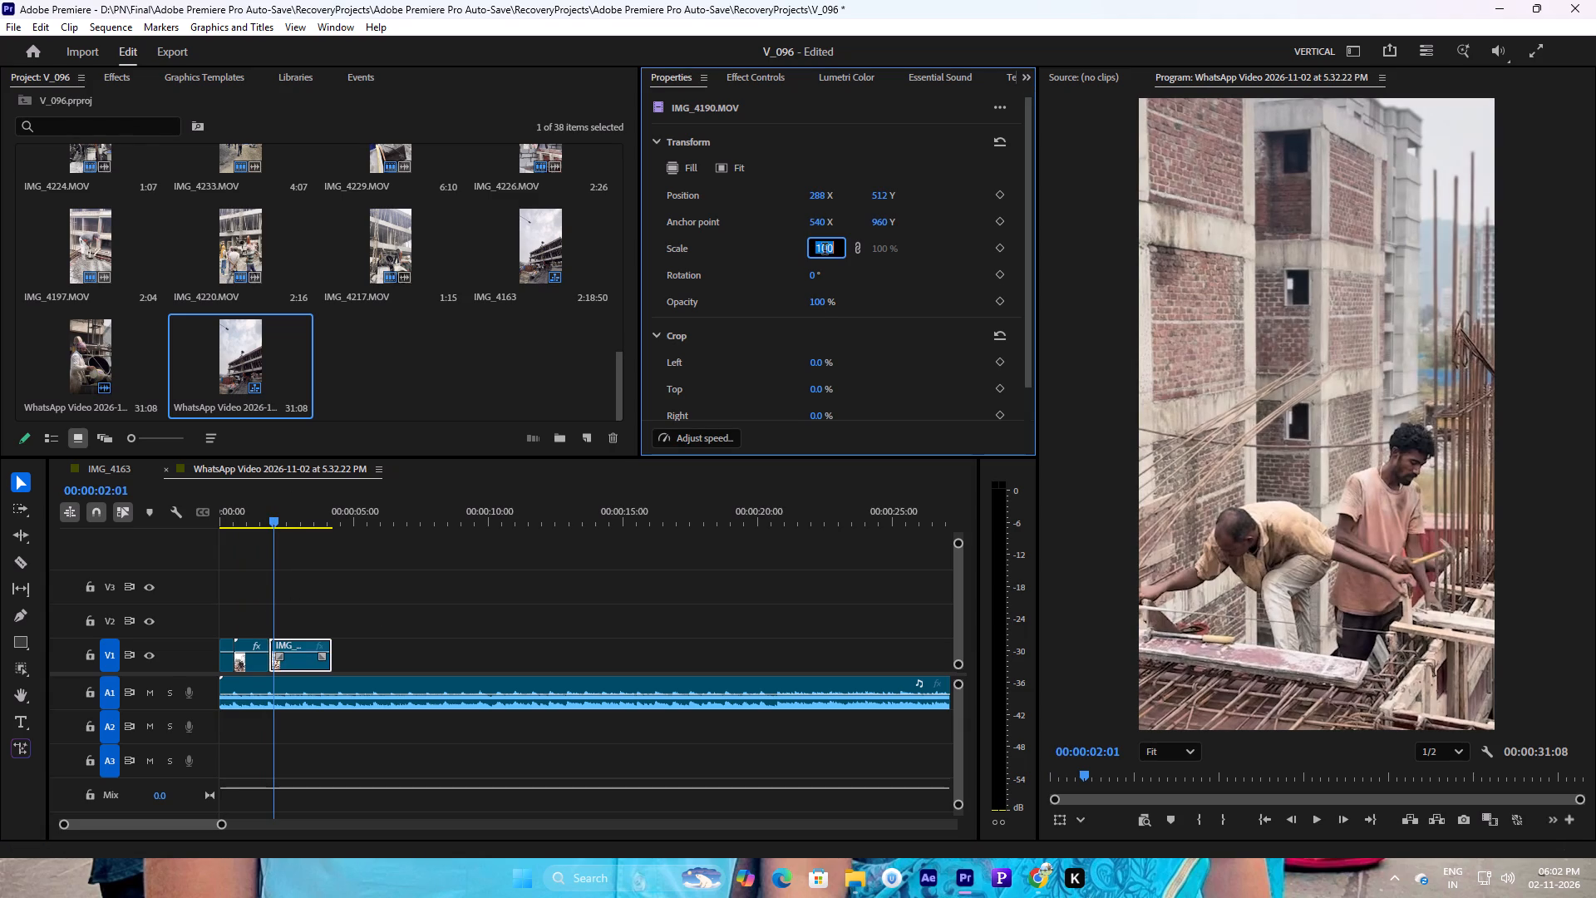
{"action": "type", "text": "50"}
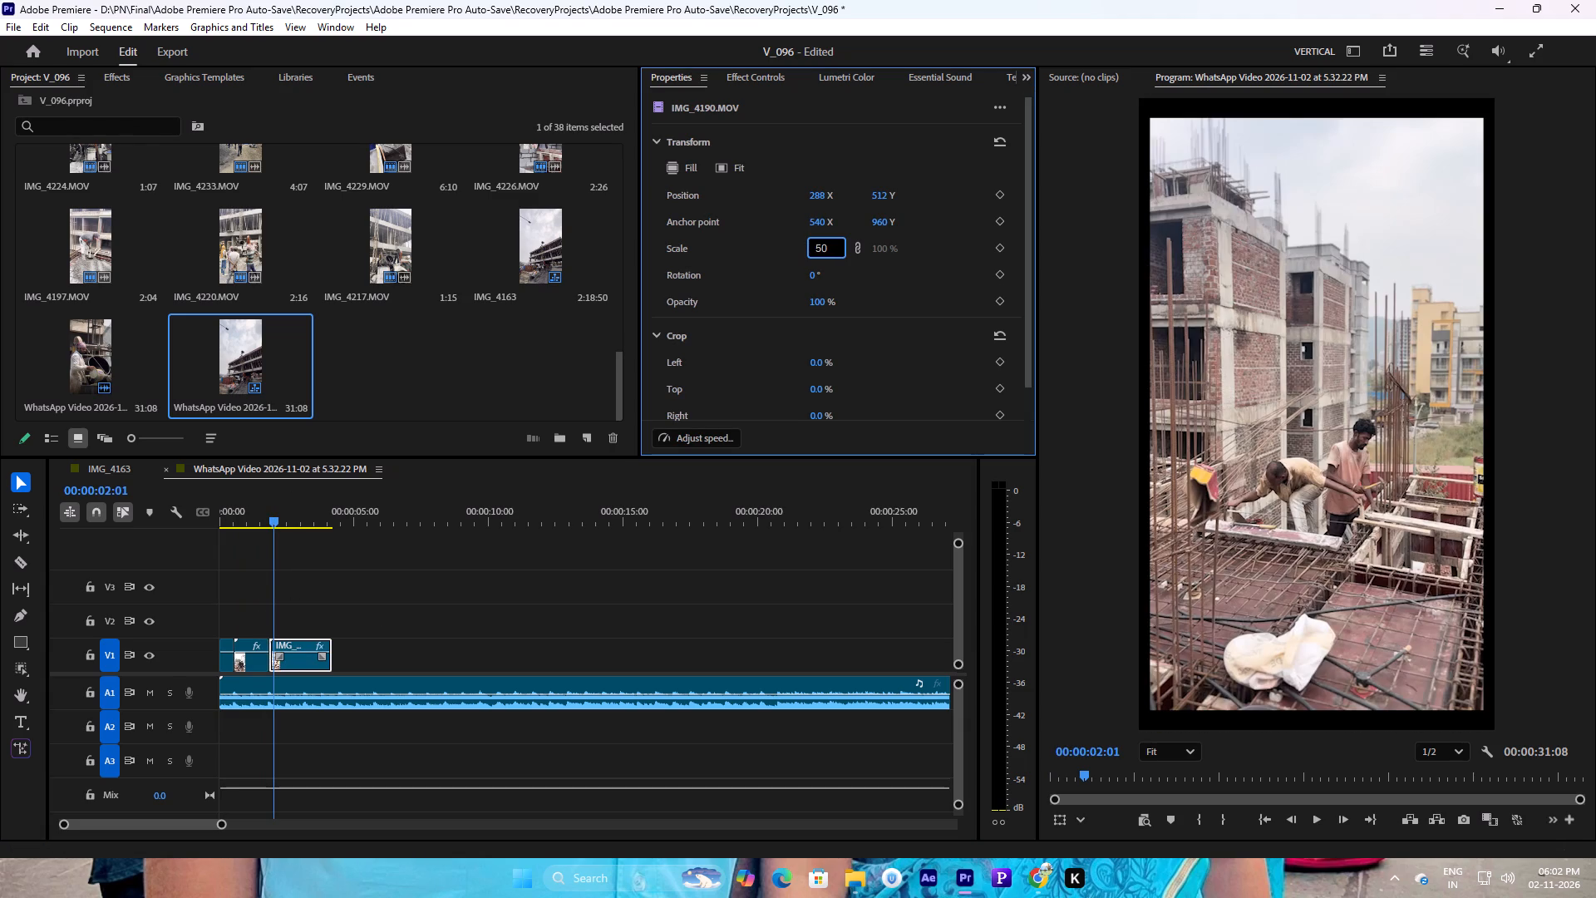
{"action": "key", "text": "BackSpace"}
{"action": "key", "text": "BackSpace"}
{"action": "type", "text": "60"}
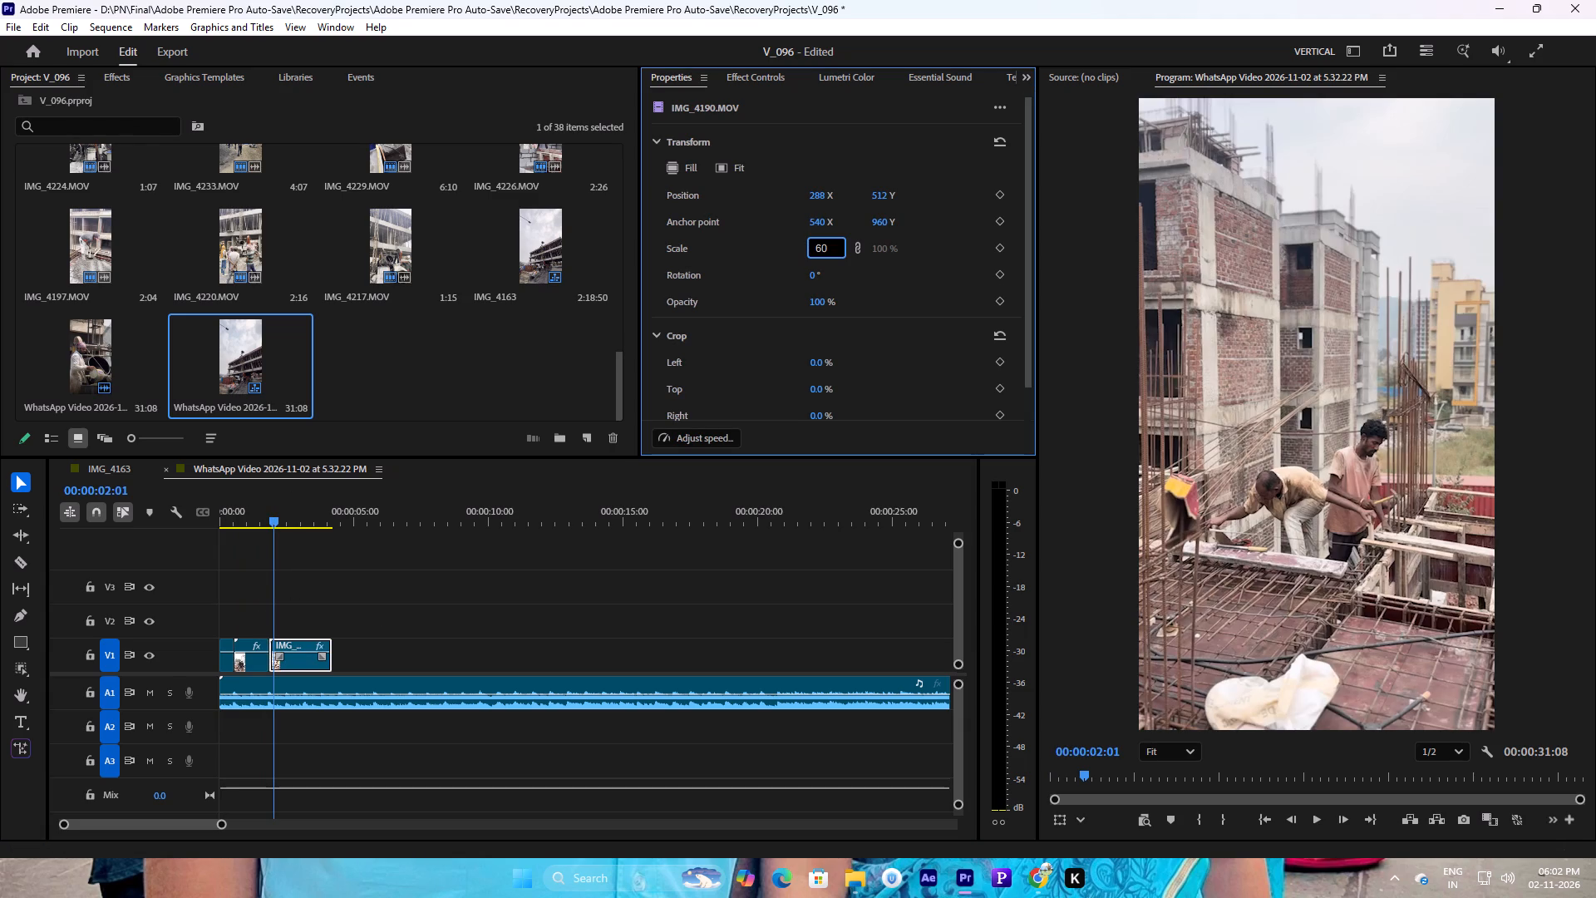
{"action": "key", "text": "BackSpace"}
{"action": "key", "text": "BackSpace"}
{"action": "type", "text": "55"}
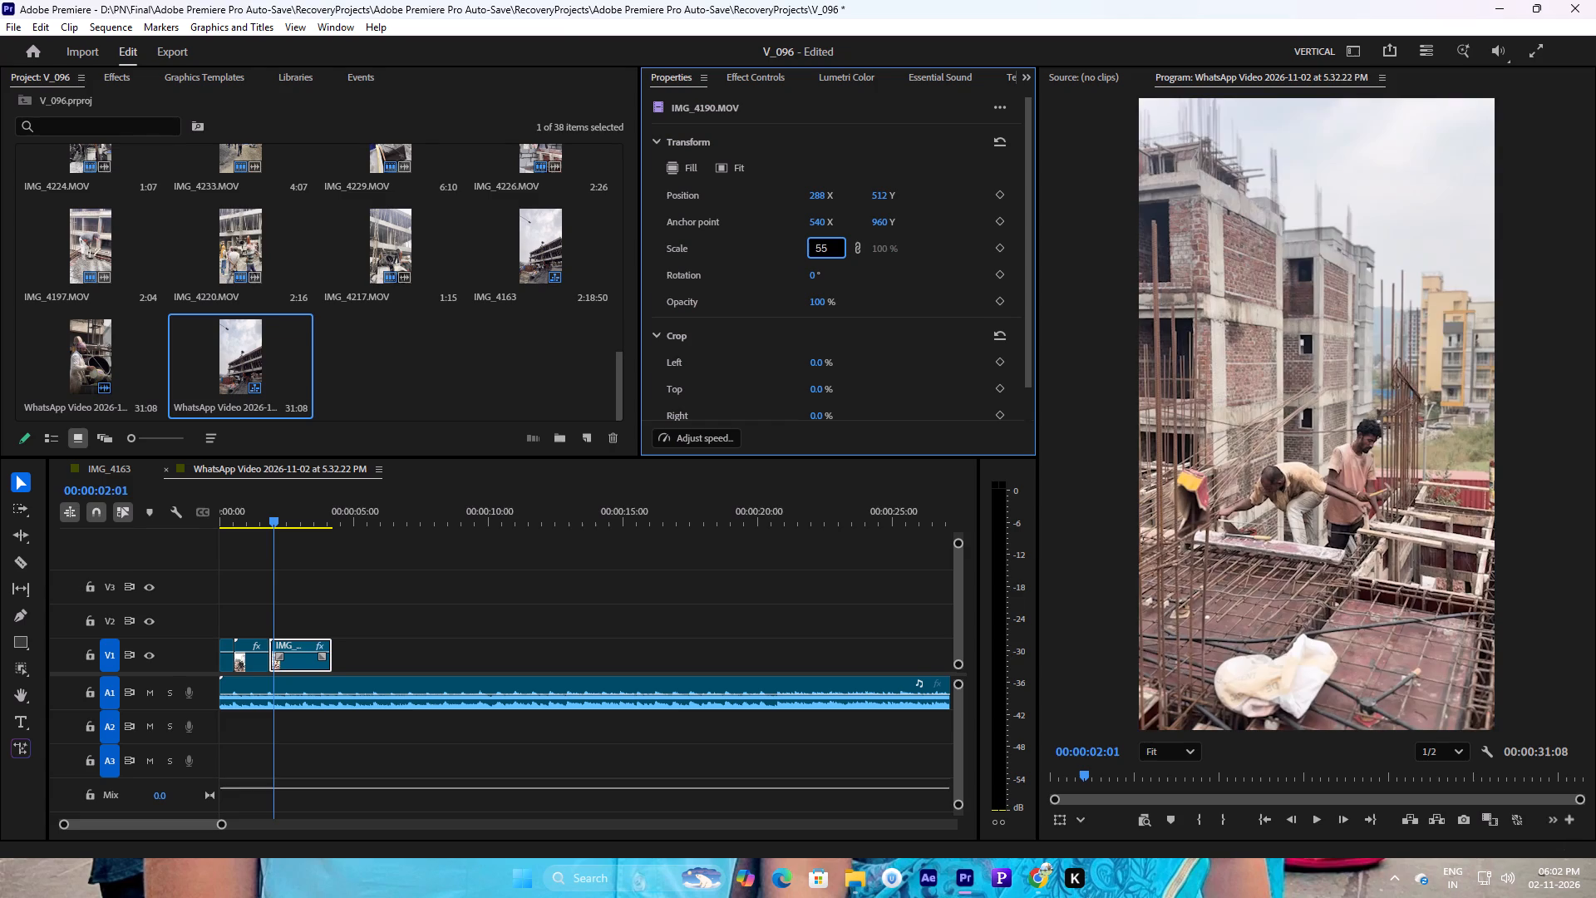
{"action": "key", "text": "Return"}
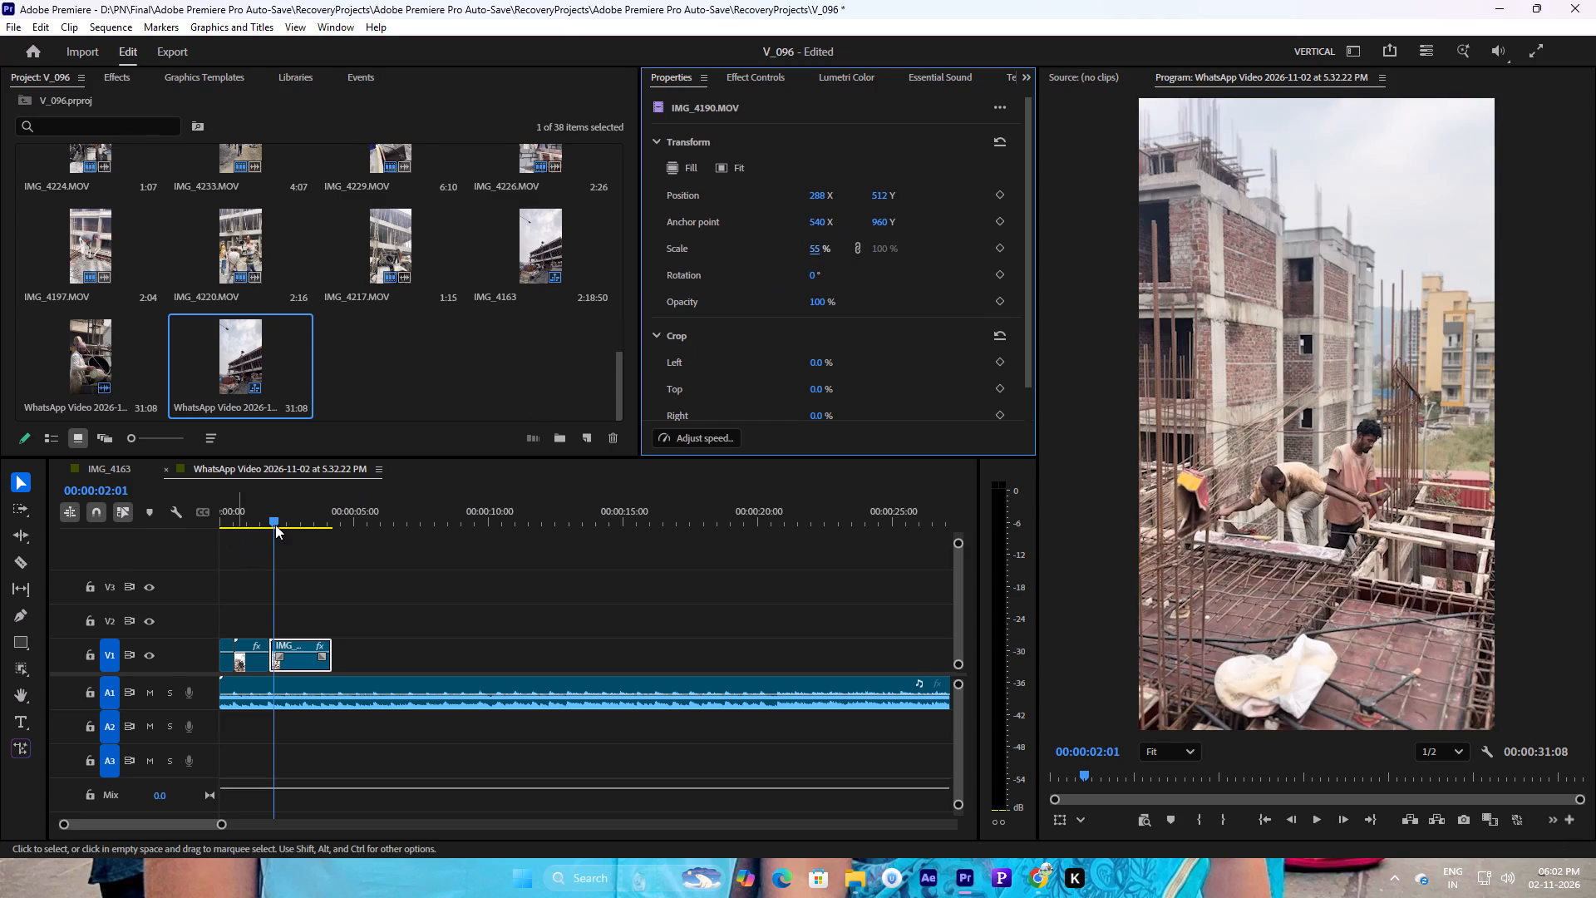
Trim about 19 frames off the start of the IMG_4190.MOV clip on V1 and move it back against the cart clip.
{"action": "left_click_drag", "start_coordinate": [273, 520], "coordinate": [297, 514]}
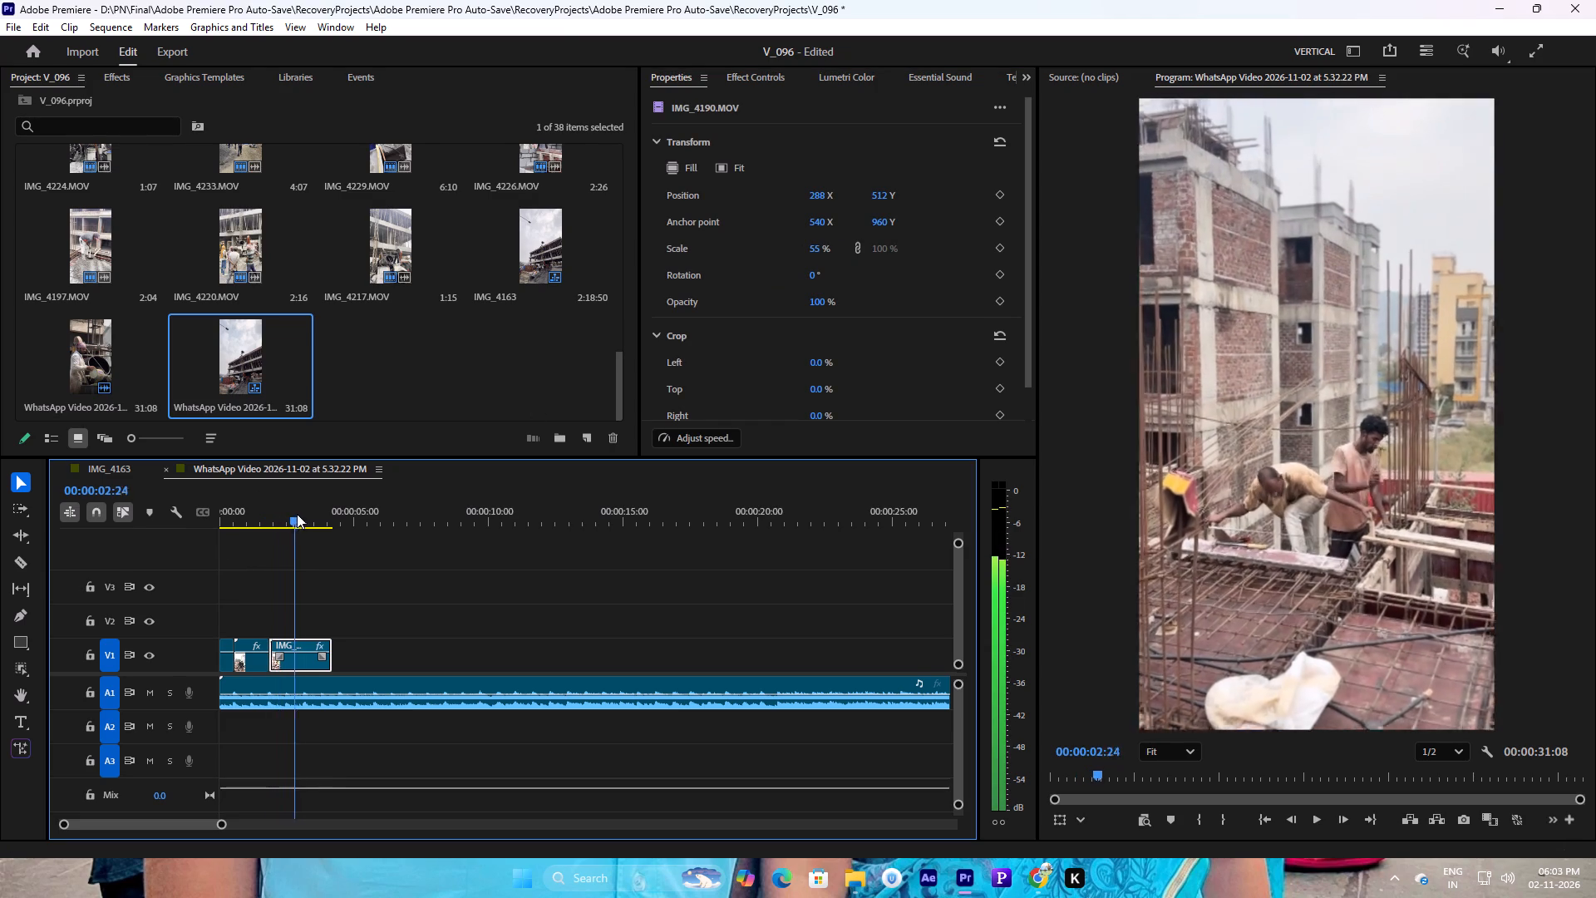
{"action": "left_click_drag", "start_coordinate": [297, 514], "coordinate": [308, 511]}
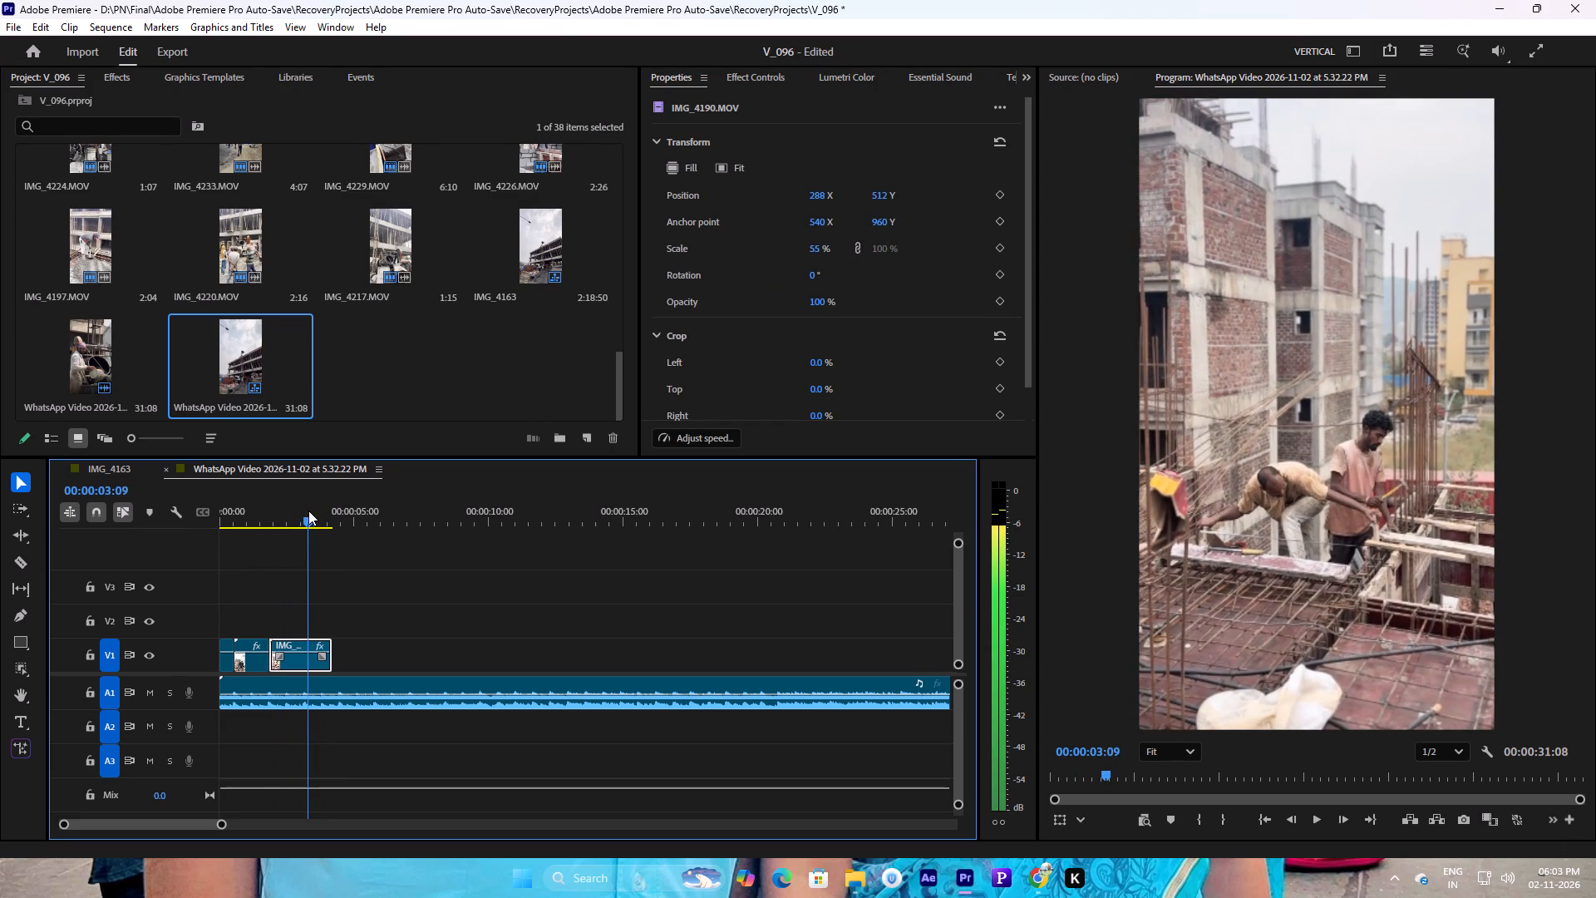
{"action": "left_click_drag", "start_coordinate": [308, 511], "coordinate": [298, 513]}
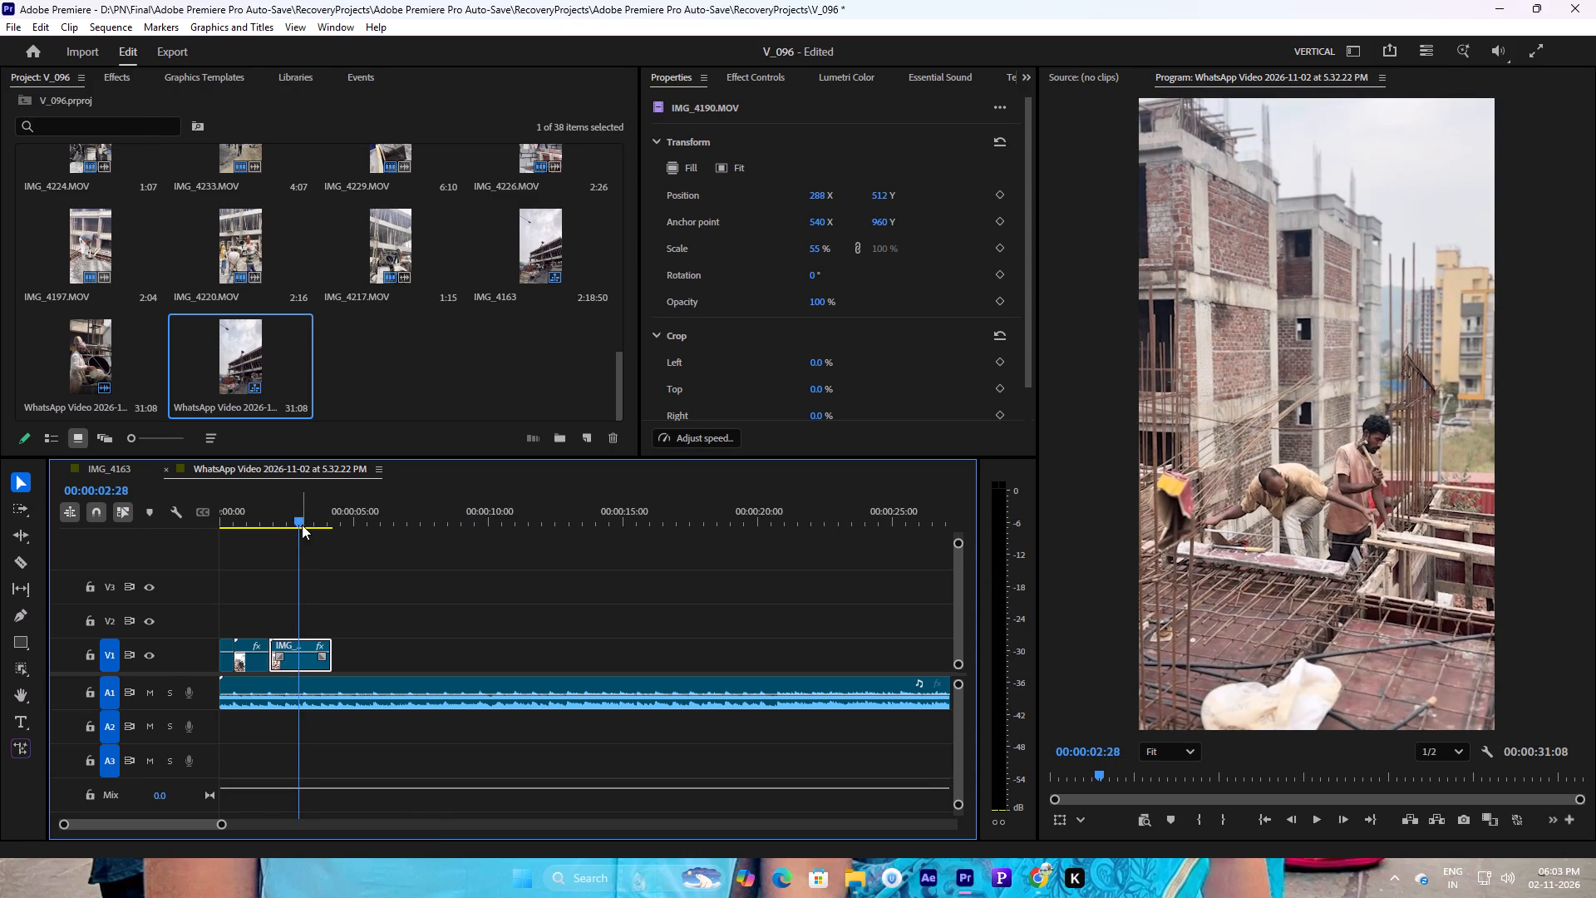
{"action": "left_click", "coordinate": [298, 522]}
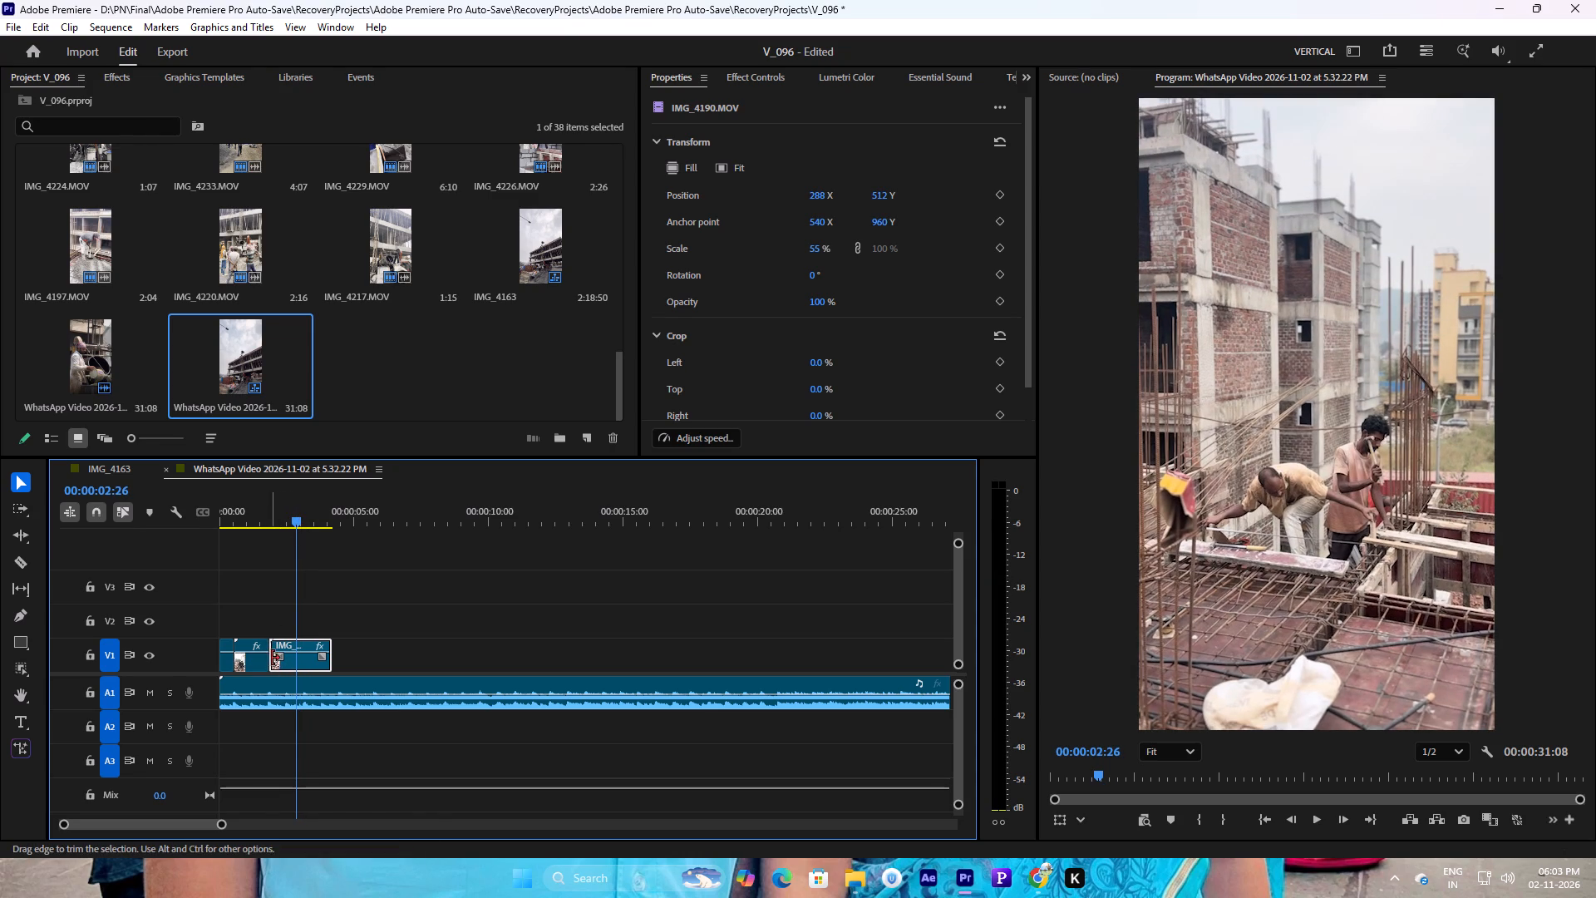
{"action": "left_click_drag", "start_coordinate": [274, 658], "coordinate": [287, 655]}
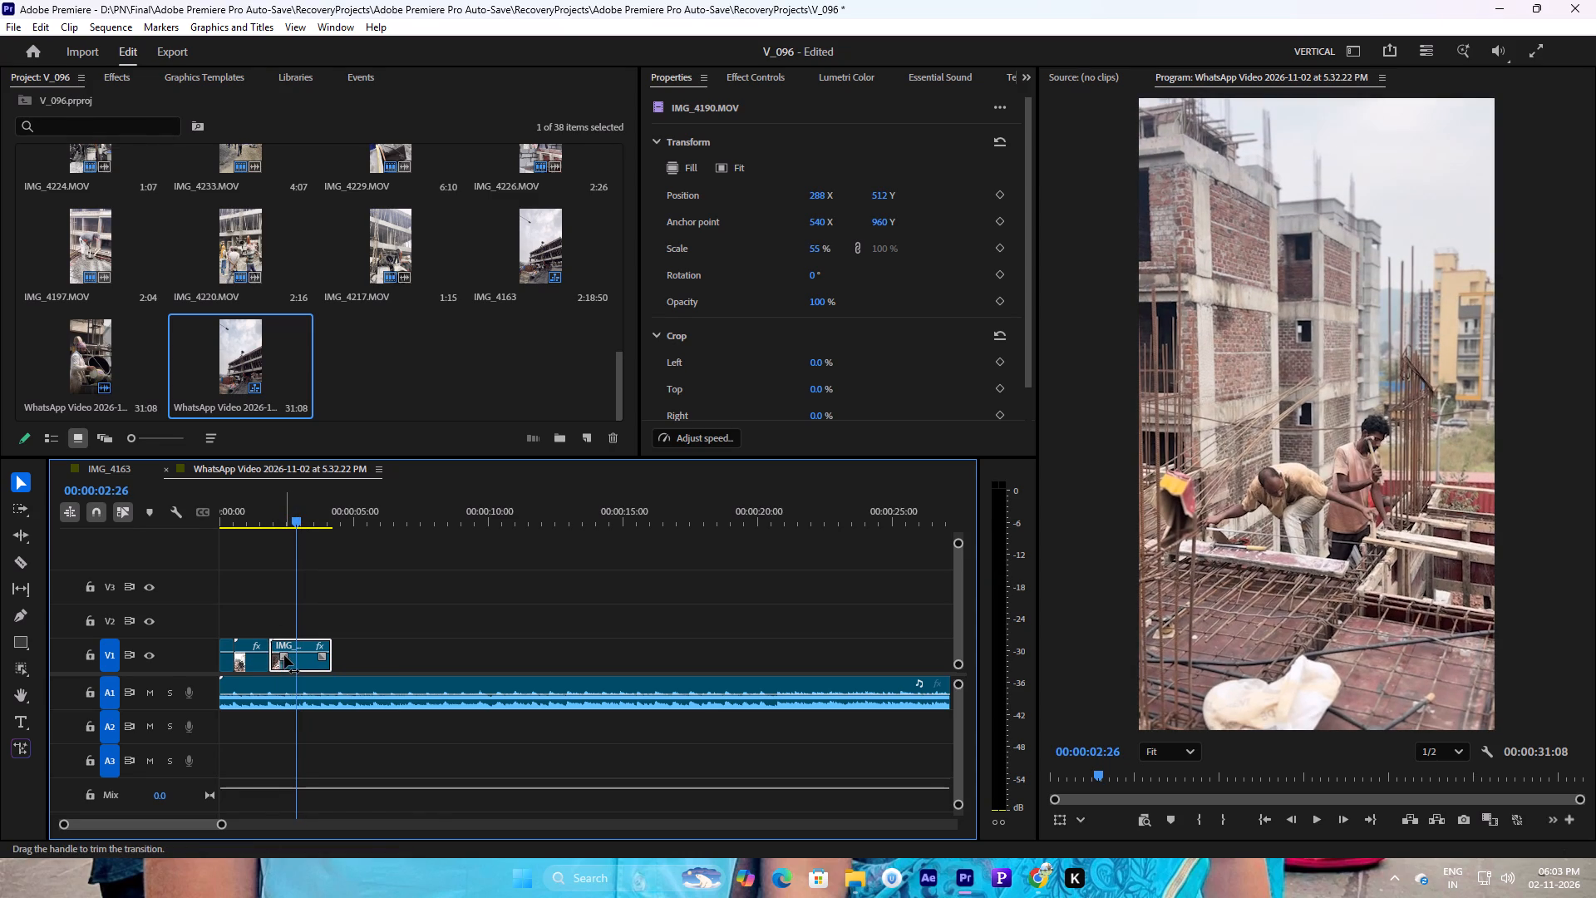
{"action": "key", "text": "ctrl+z"}
{"action": "left_click_drag", "start_coordinate": [272, 662], "coordinate": [275, 662]}
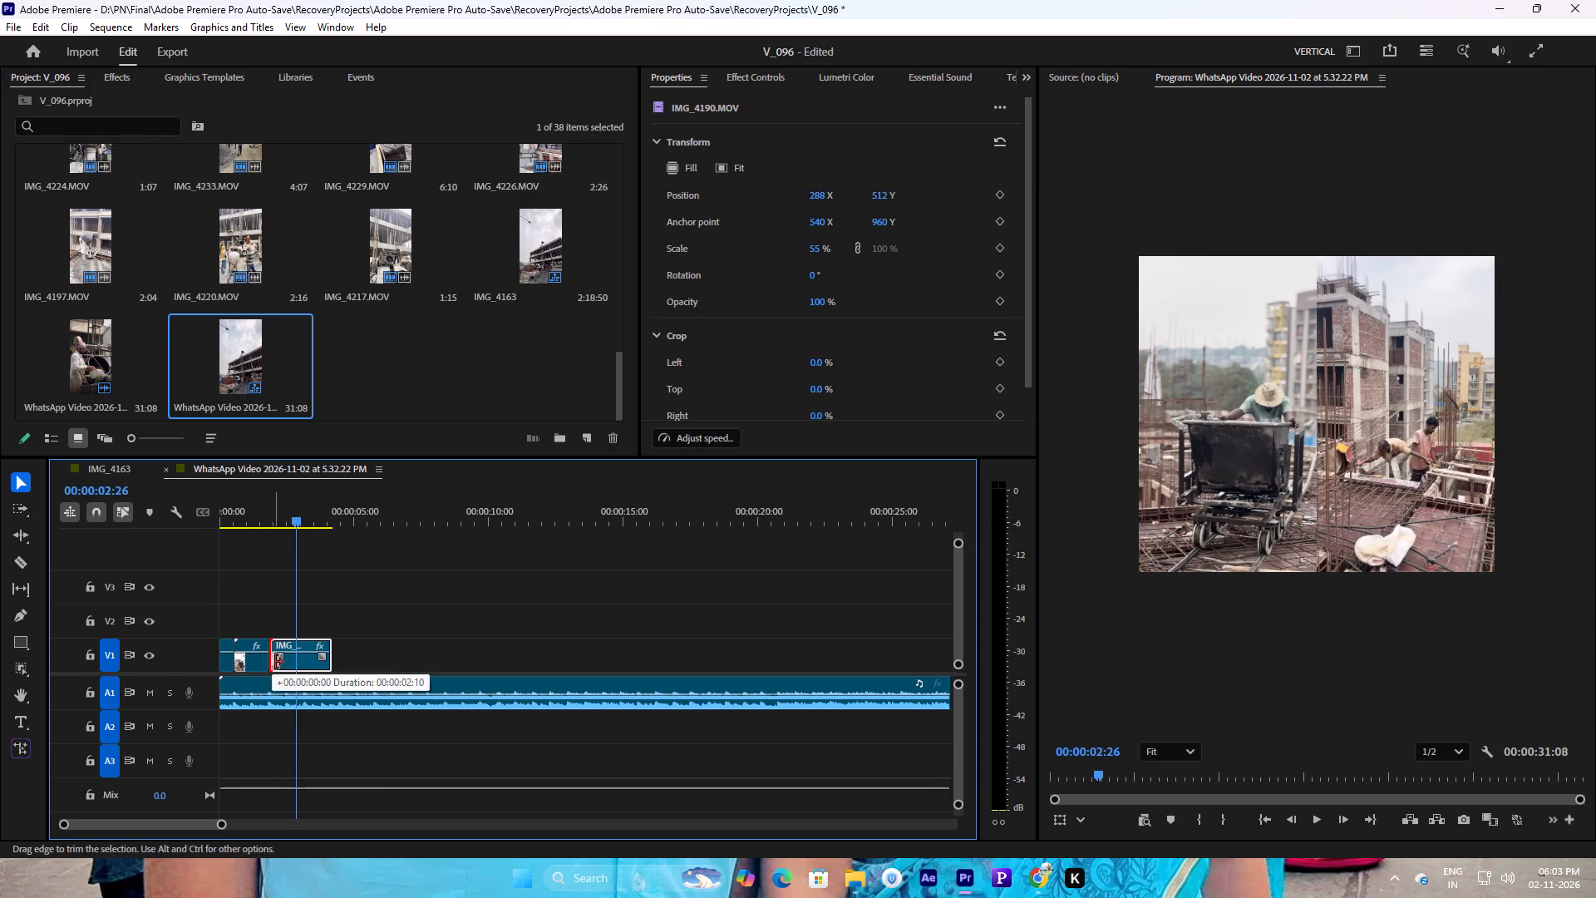
{"action": "left_click_drag", "start_coordinate": [275, 662], "coordinate": [288, 661]}
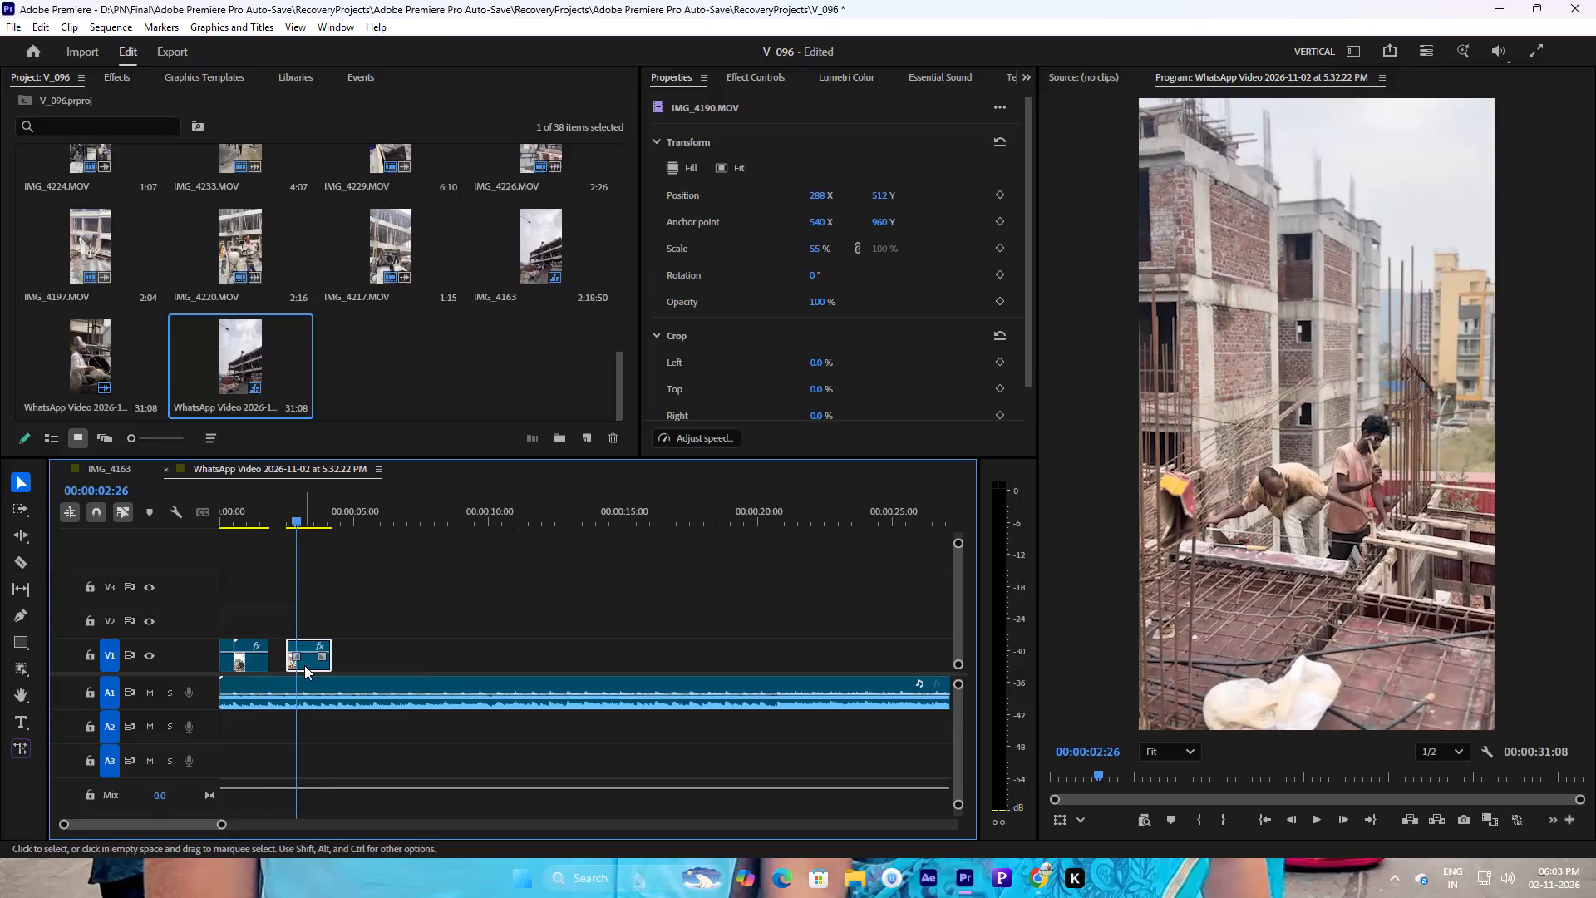
{"action": "left_click_drag", "start_coordinate": [304, 665], "coordinate": [292, 665]}
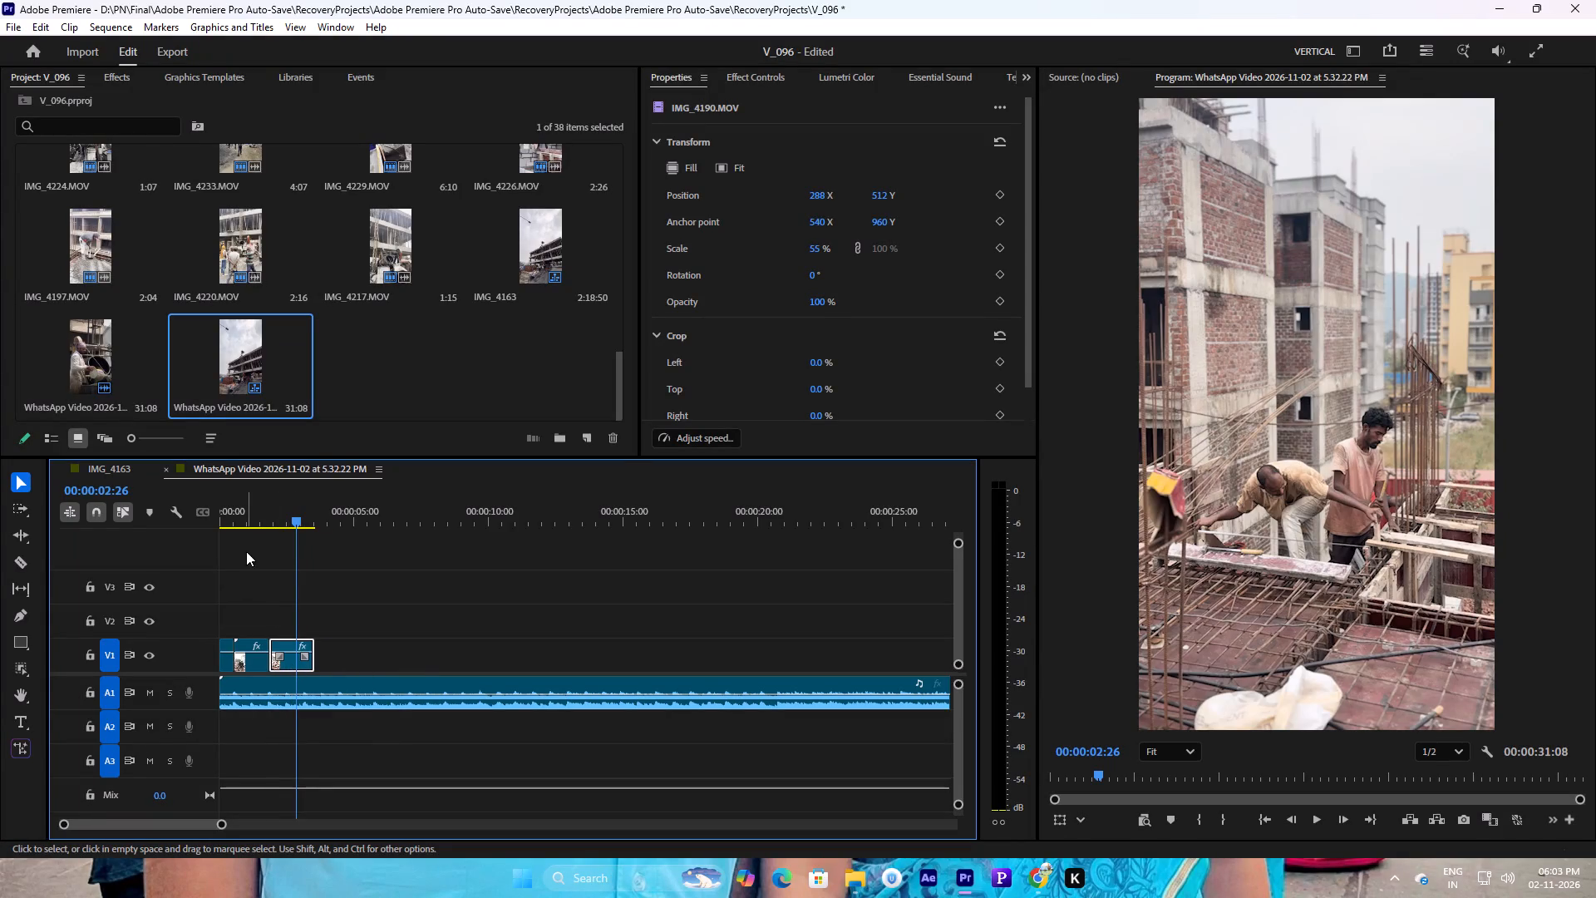
Play the IMG_4190.MOV clip against the music and trim its end back to the beat at 00:00:02:26.
{"action": "left_click", "coordinate": [262, 516]}
{"action": "left_click", "coordinate": [1315, 821]}
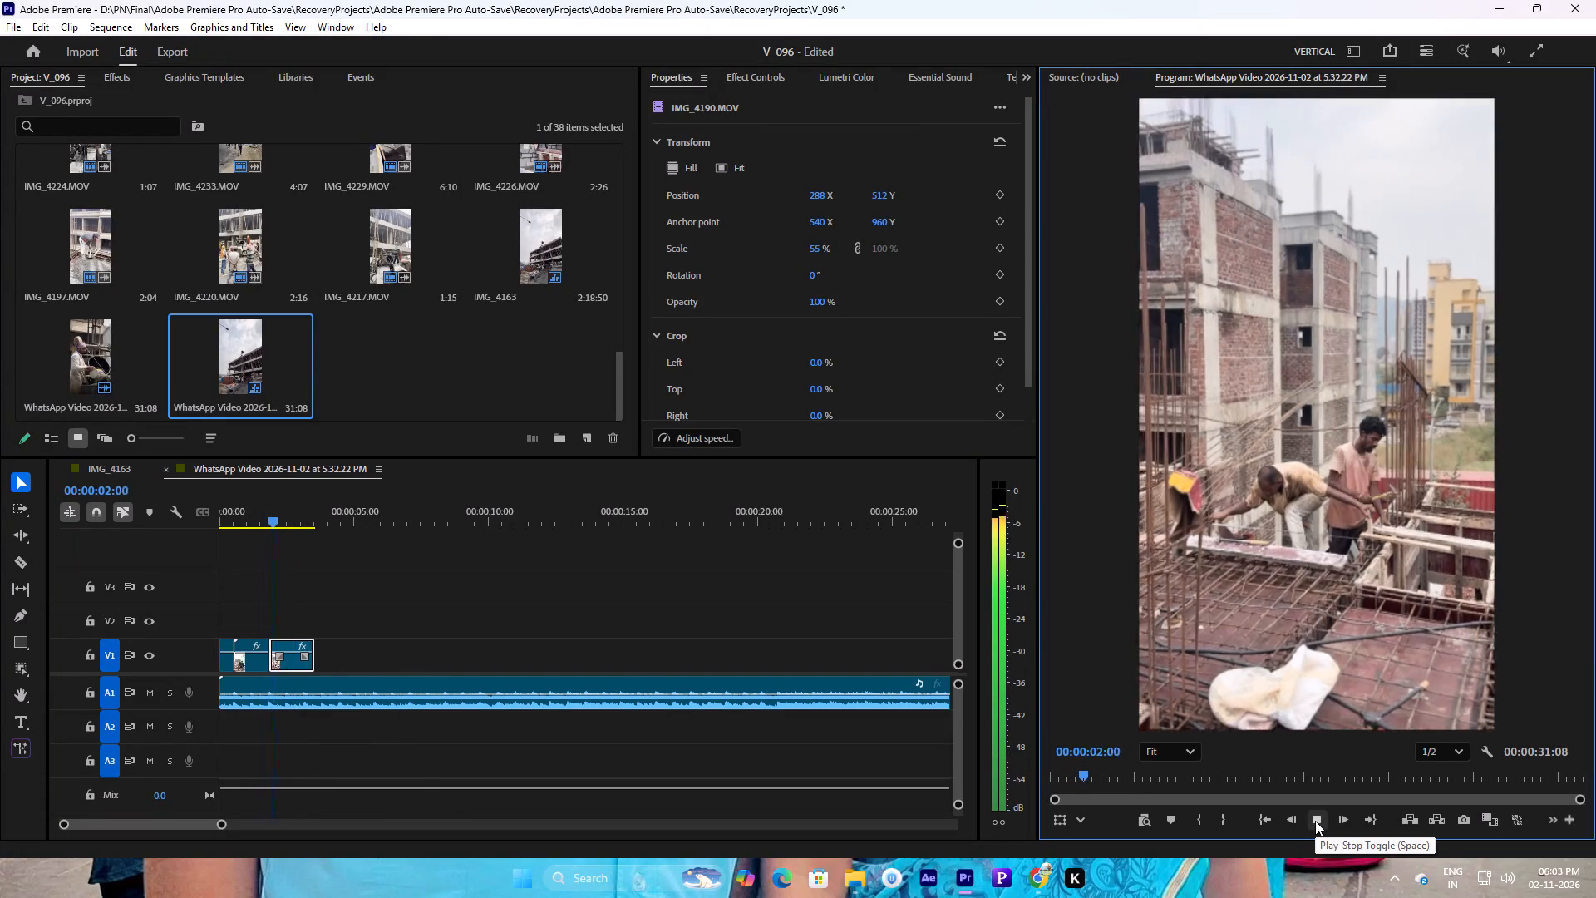
{"action": "left_click", "coordinate": [1315, 821]}
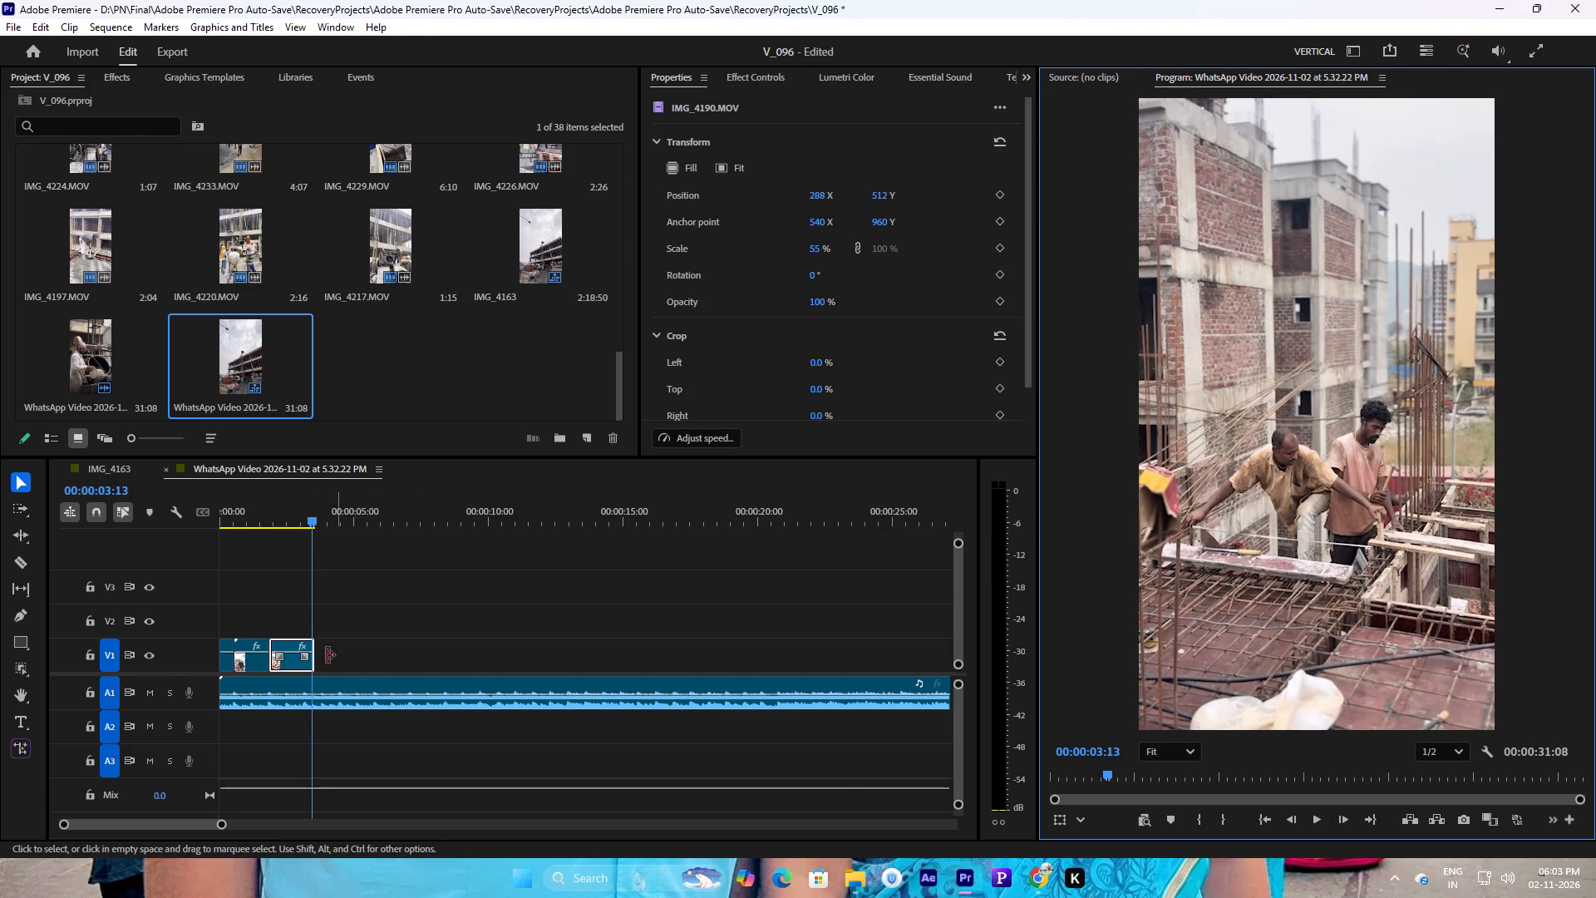
{"action": "left_click_drag", "start_coordinate": [307, 515], "coordinate": [301, 522]}
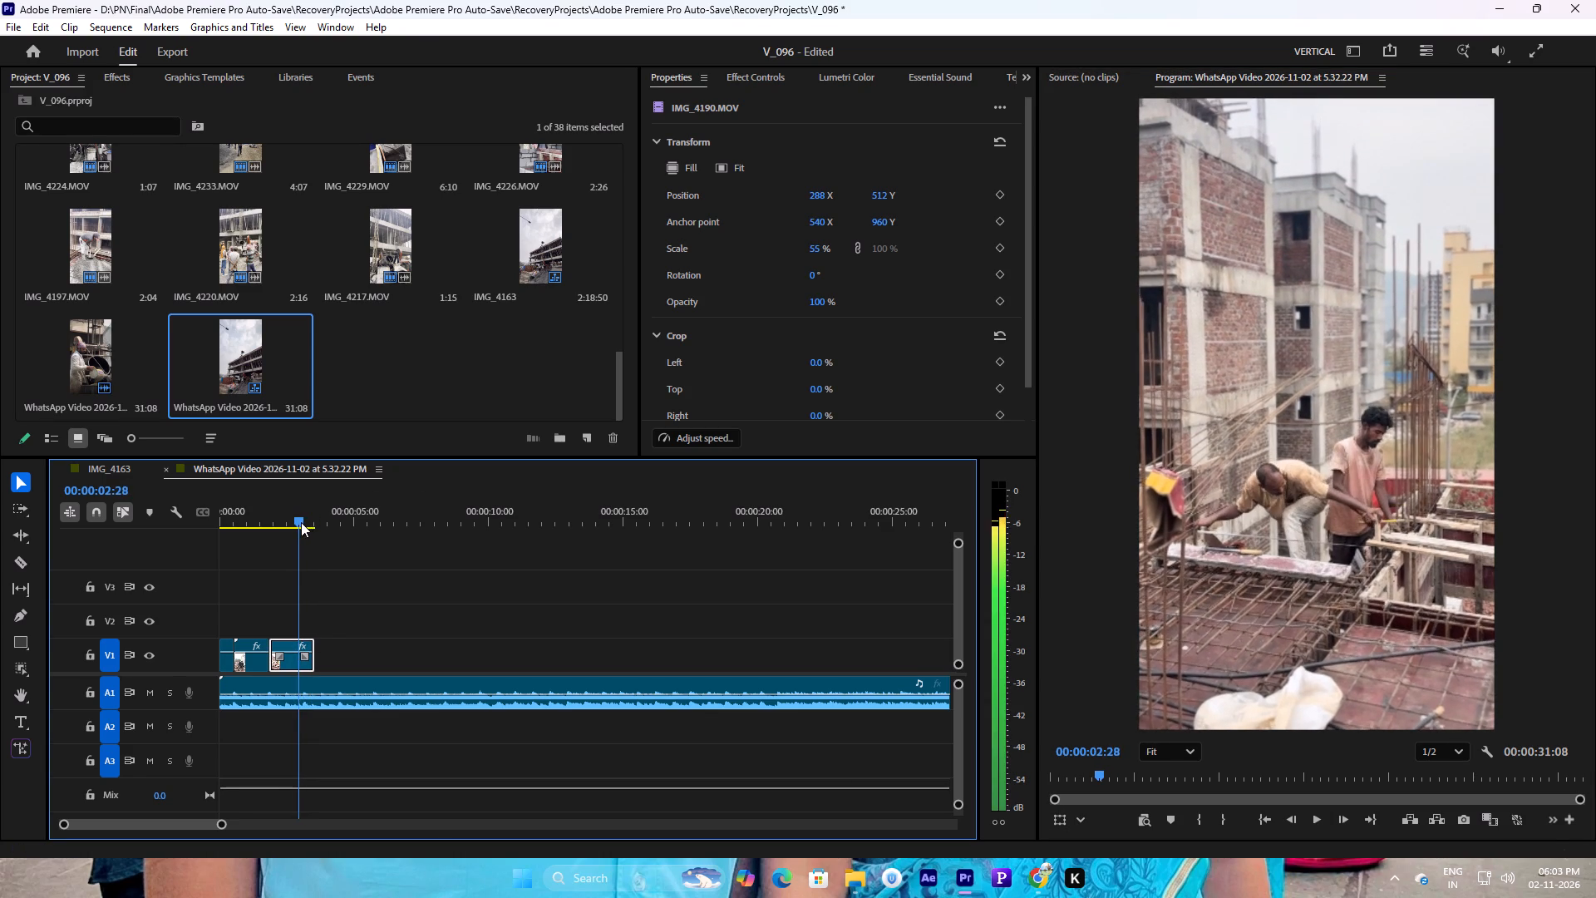
{"action": "left_click_drag", "start_coordinate": [301, 522], "coordinate": [299, 522]}
{"action": "left_click_drag", "start_coordinate": [314, 665], "coordinate": [307, 667]}
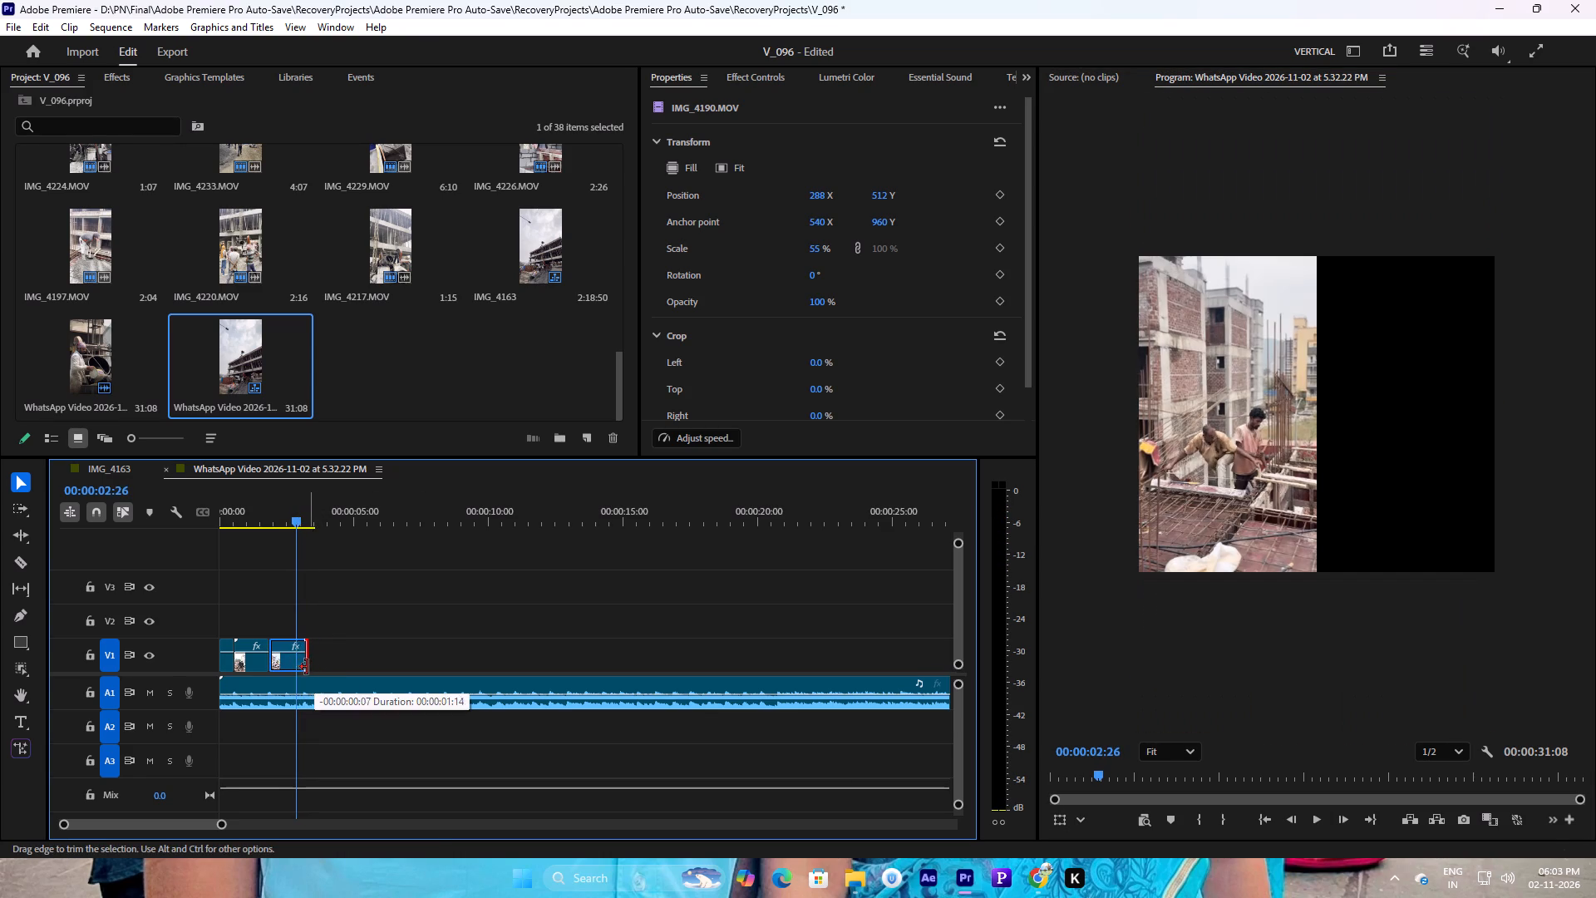
{"action": "left_click_drag", "start_coordinate": [307, 667], "coordinate": [301, 668]}
Slow the IMG_4190.MOV clip to 59.7% speed with Optical flow time interpolation.
{"action": "right_click", "coordinate": [284, 665]}
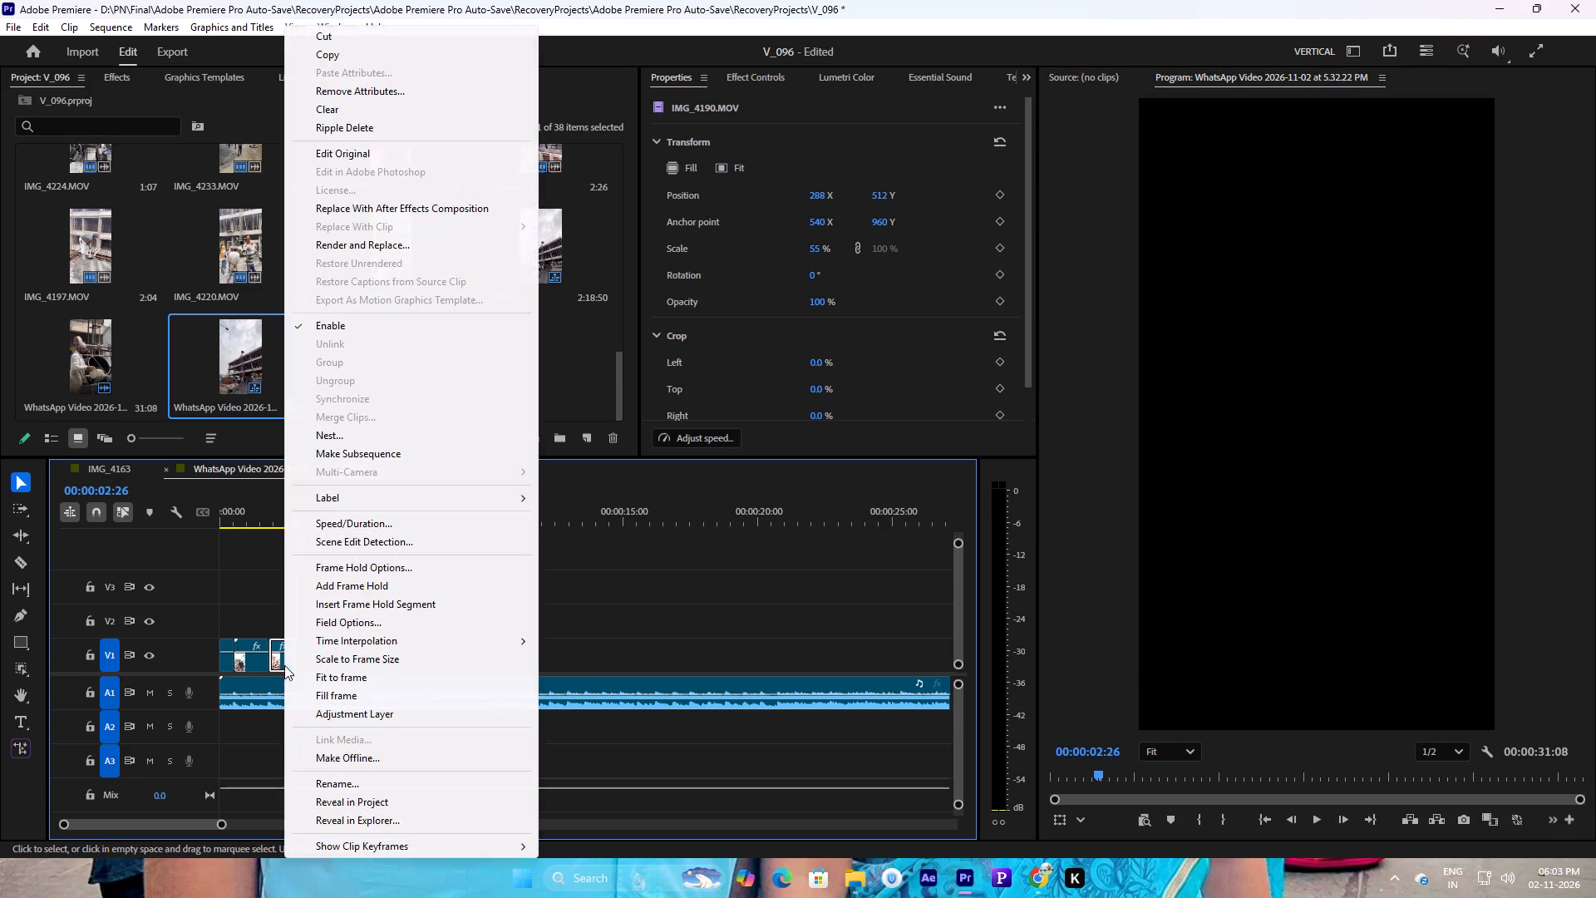
{"action": "left_click", "coordinate": [380, 522]}
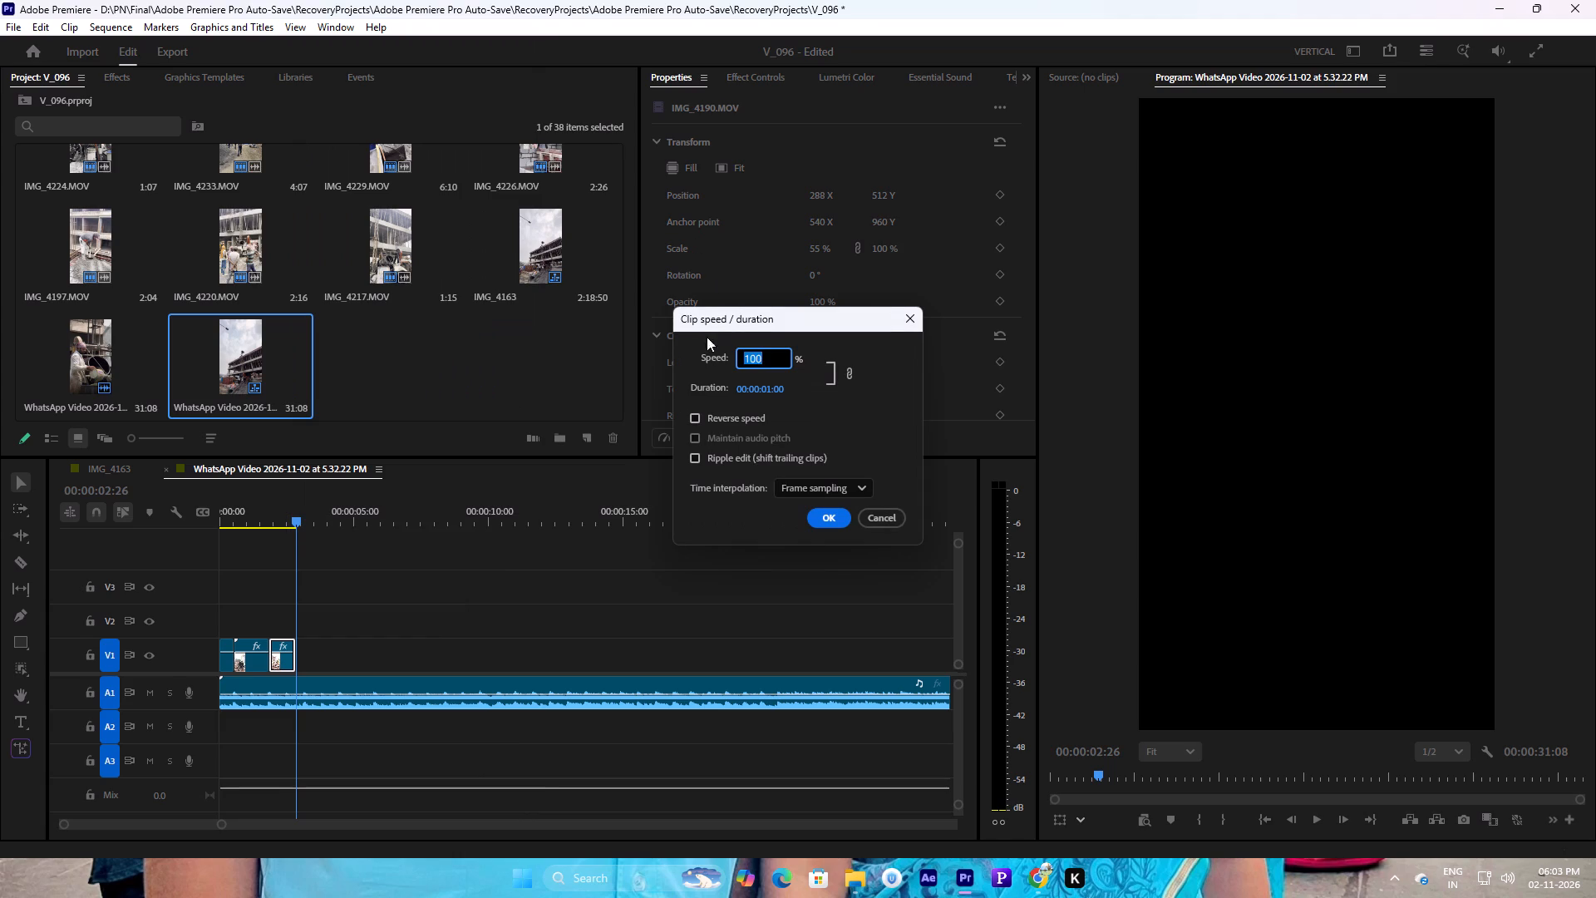
{"action": "left_click", "coordinate": [712, 354]}
{"action": "left_click_drag", "start_coordinate": [745, 358], "coordinate": [485, 392]}
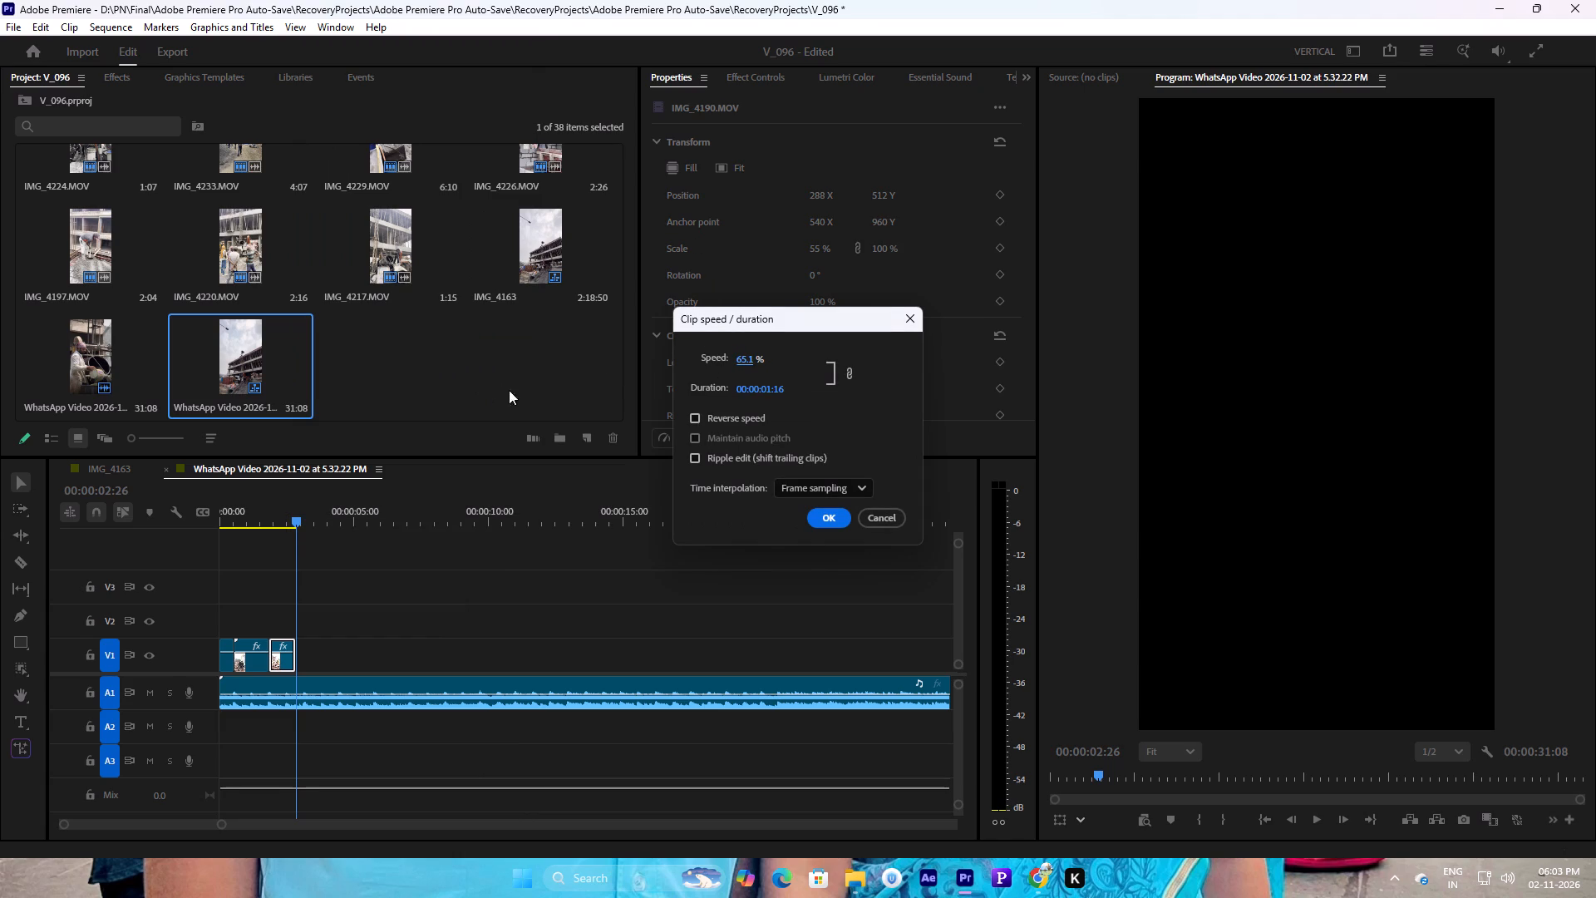
{"action": "left_click", "coordinate": [730, 363]}
{"action": "left_click_drag", "start_coordinate": [744, 361], "coordinate": [722, 364]}
{"action": "left_click_drag", "start_coordinate": [722, 364], "coordinate": [702, 368]}
{"action": "left_click", "coordinate": [754, 359]}
{"action": "left_click", "coordinate": [796, 494]}
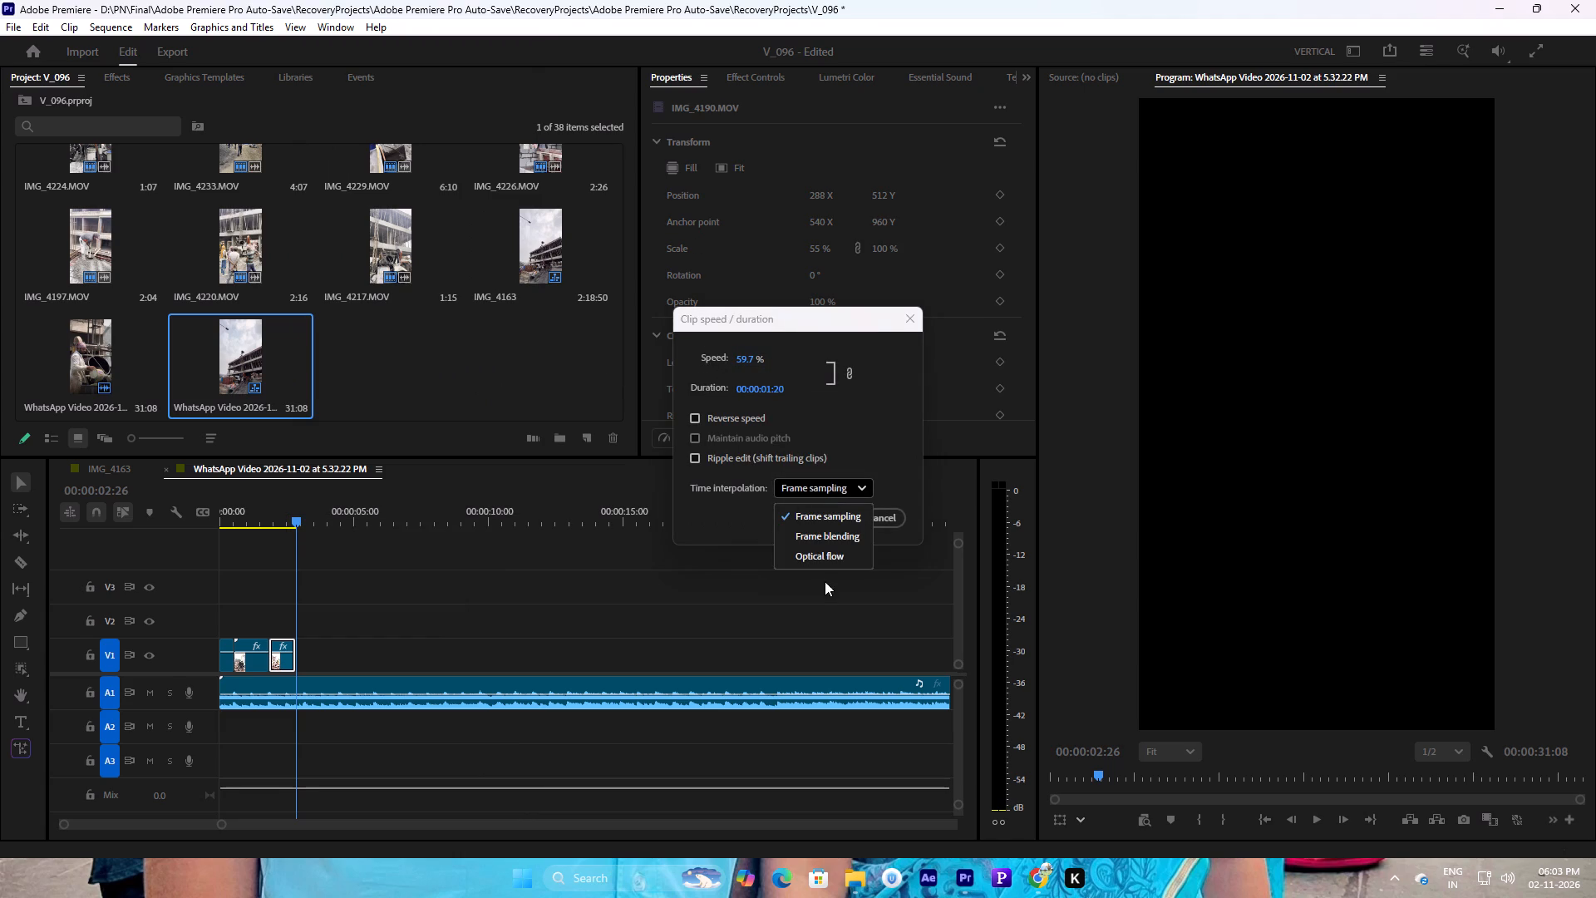
{"action": "left_click", "coordinate": [816, 560]}
{"action": "left_click", "coordinate": [830, 516]}
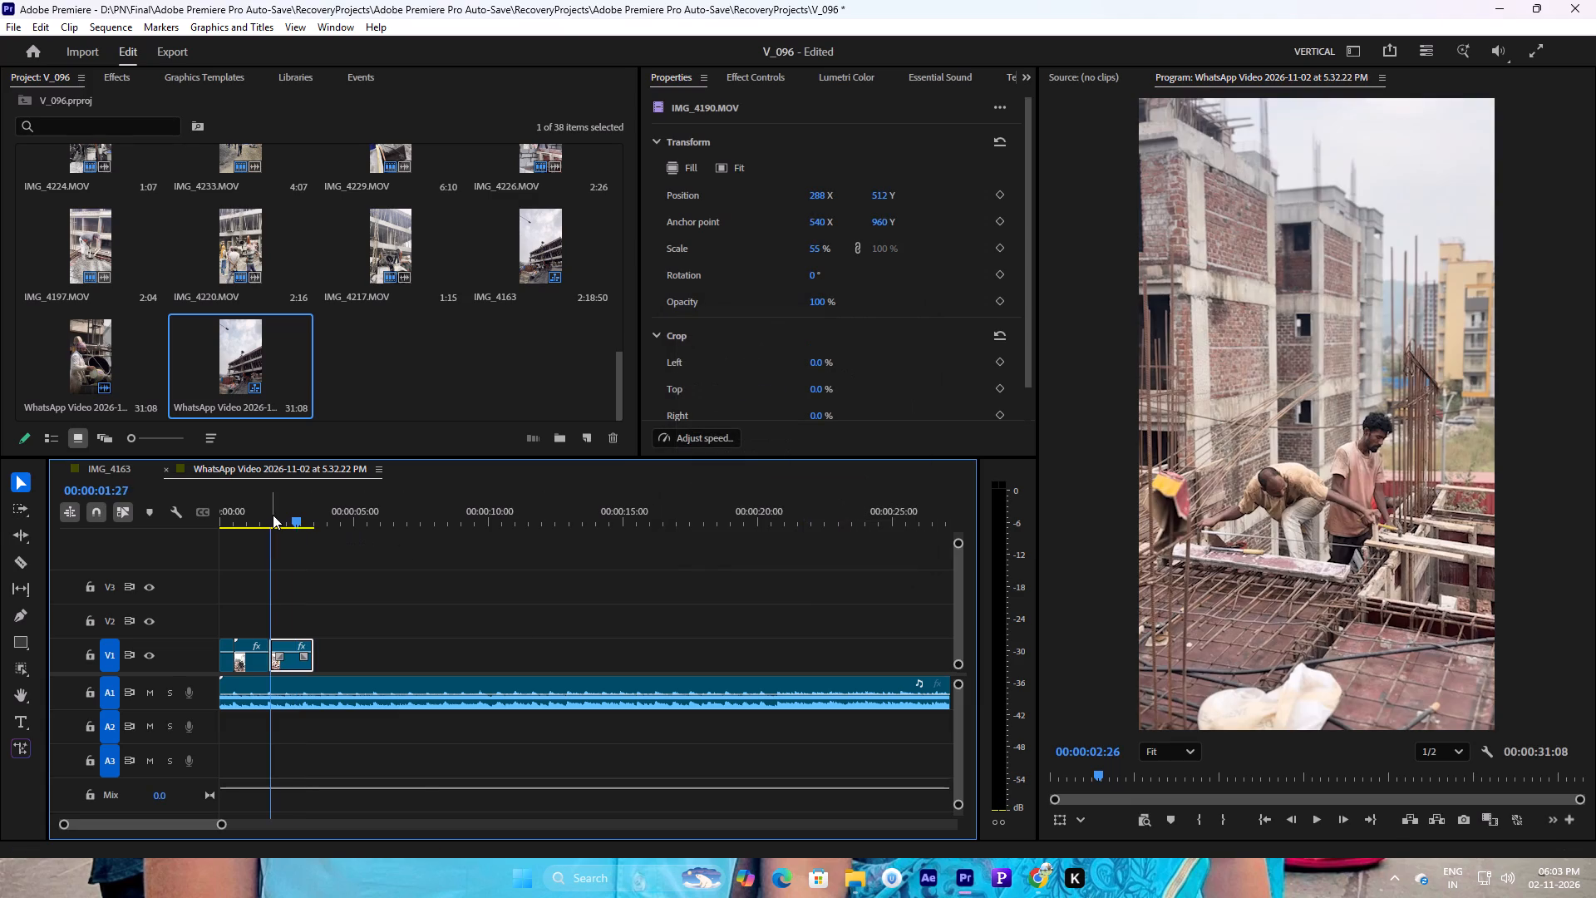
Play the slowed IMG_4190.MOV clip and reduce its speed further so it ends at about 00:00:04:00.
{"action": "left_click", "coordinate": [273, 515]}
{"action": "left_click", "coordinate": [1318, 816]}
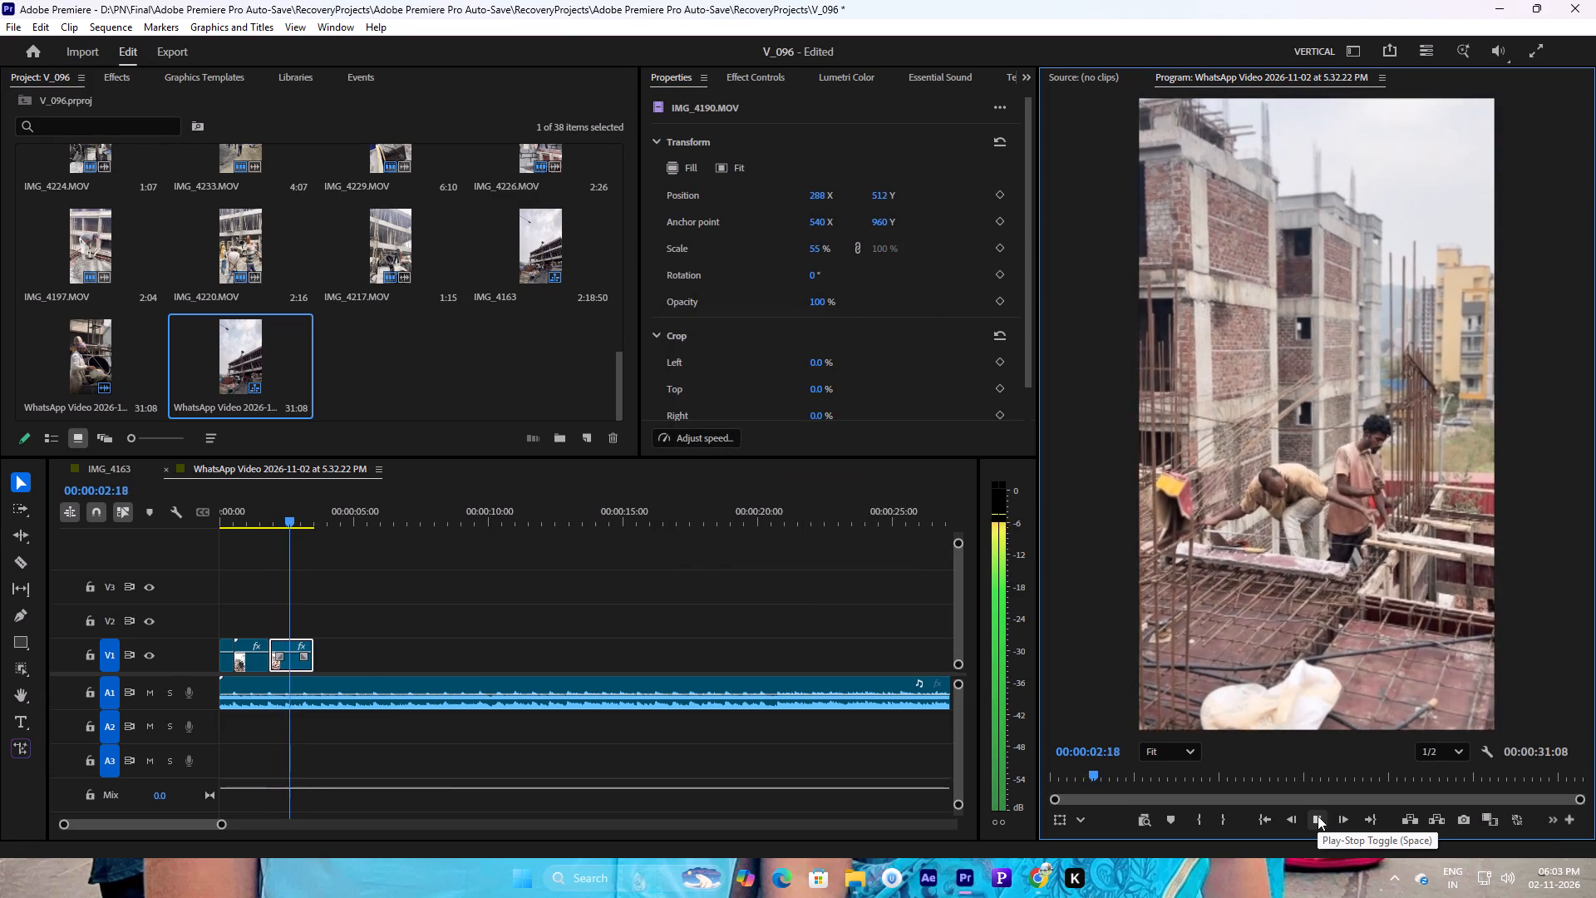
{"action": "left_click", "coordinate": [1318, 816]}
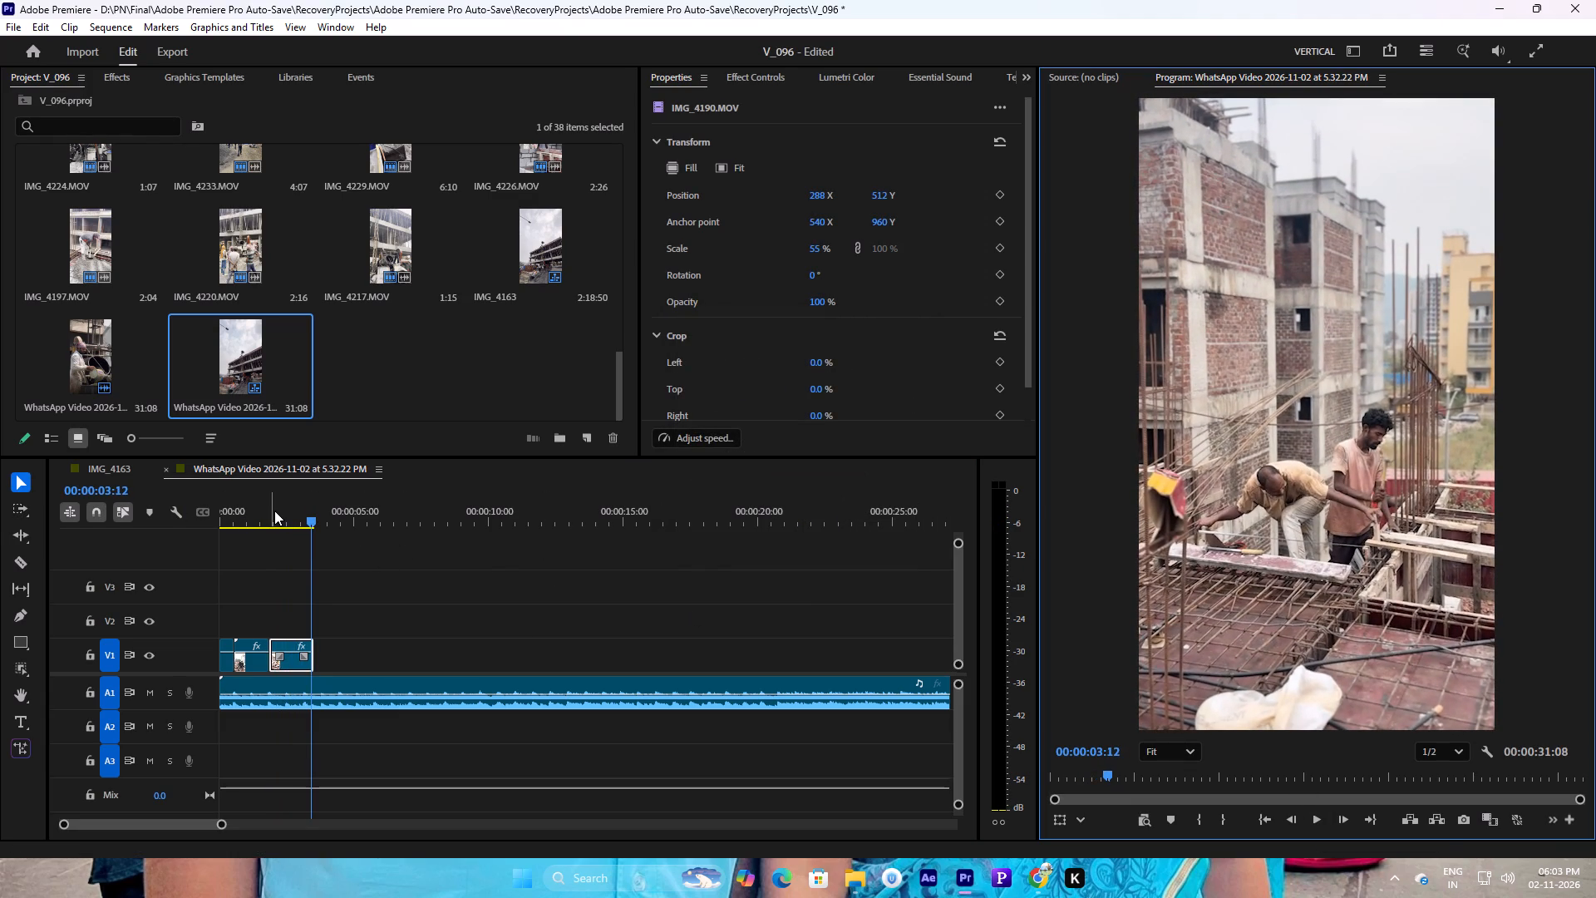
{"action": "left_click", "coordinate": [274, 511]}
{"action": "right_click", "coordinate": [285, 667]}
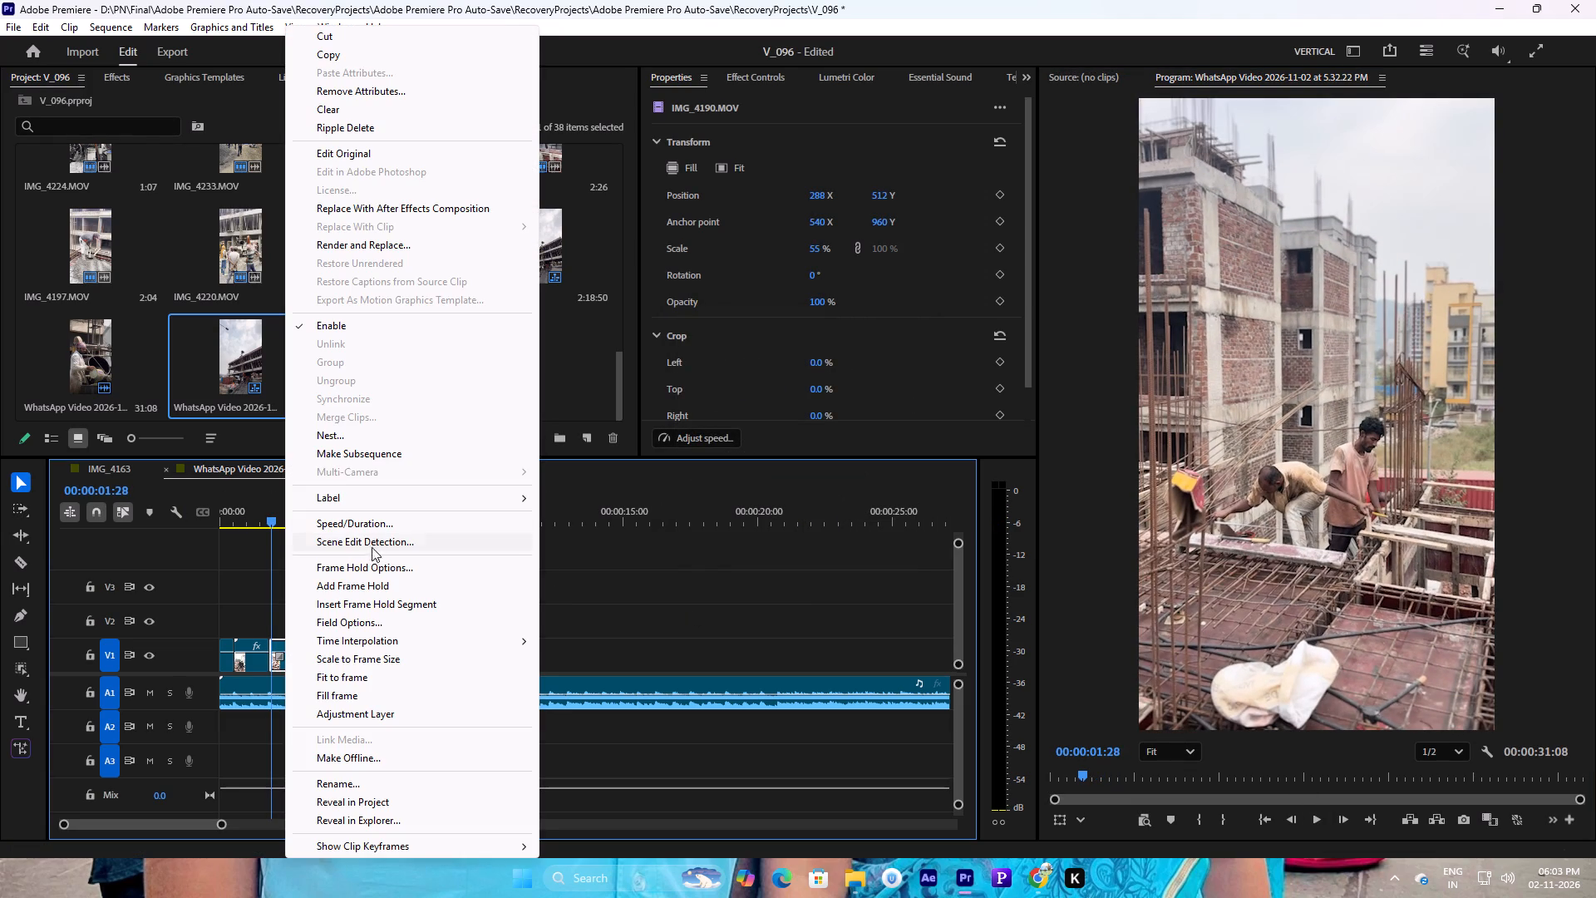
{"action": "left_click", "coordinate": [375, 525]}
{"action": "left_click", "coordinate": [718, 357]}
{"action": "left_click_drag", "start_coordinate": [752, 359], "coordinate": [719, 365]}
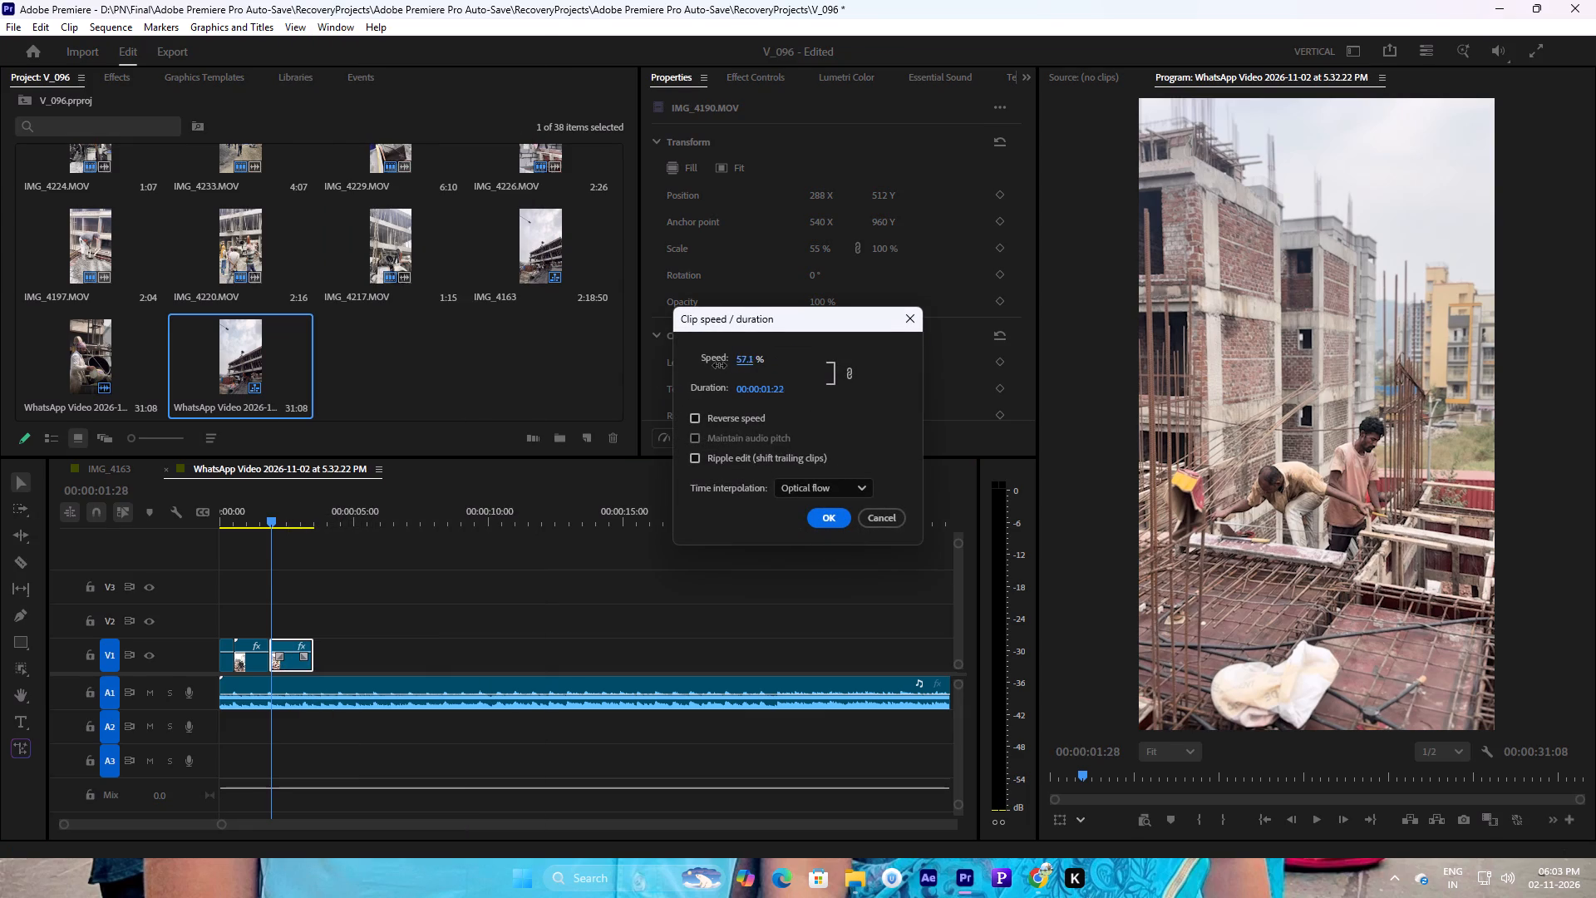
{"action": "left_click_drag", "start_coordinate": [719, 365], "coordinate": [652, 379]}
{"action": "left_click", "coordinate": [833, 516]}
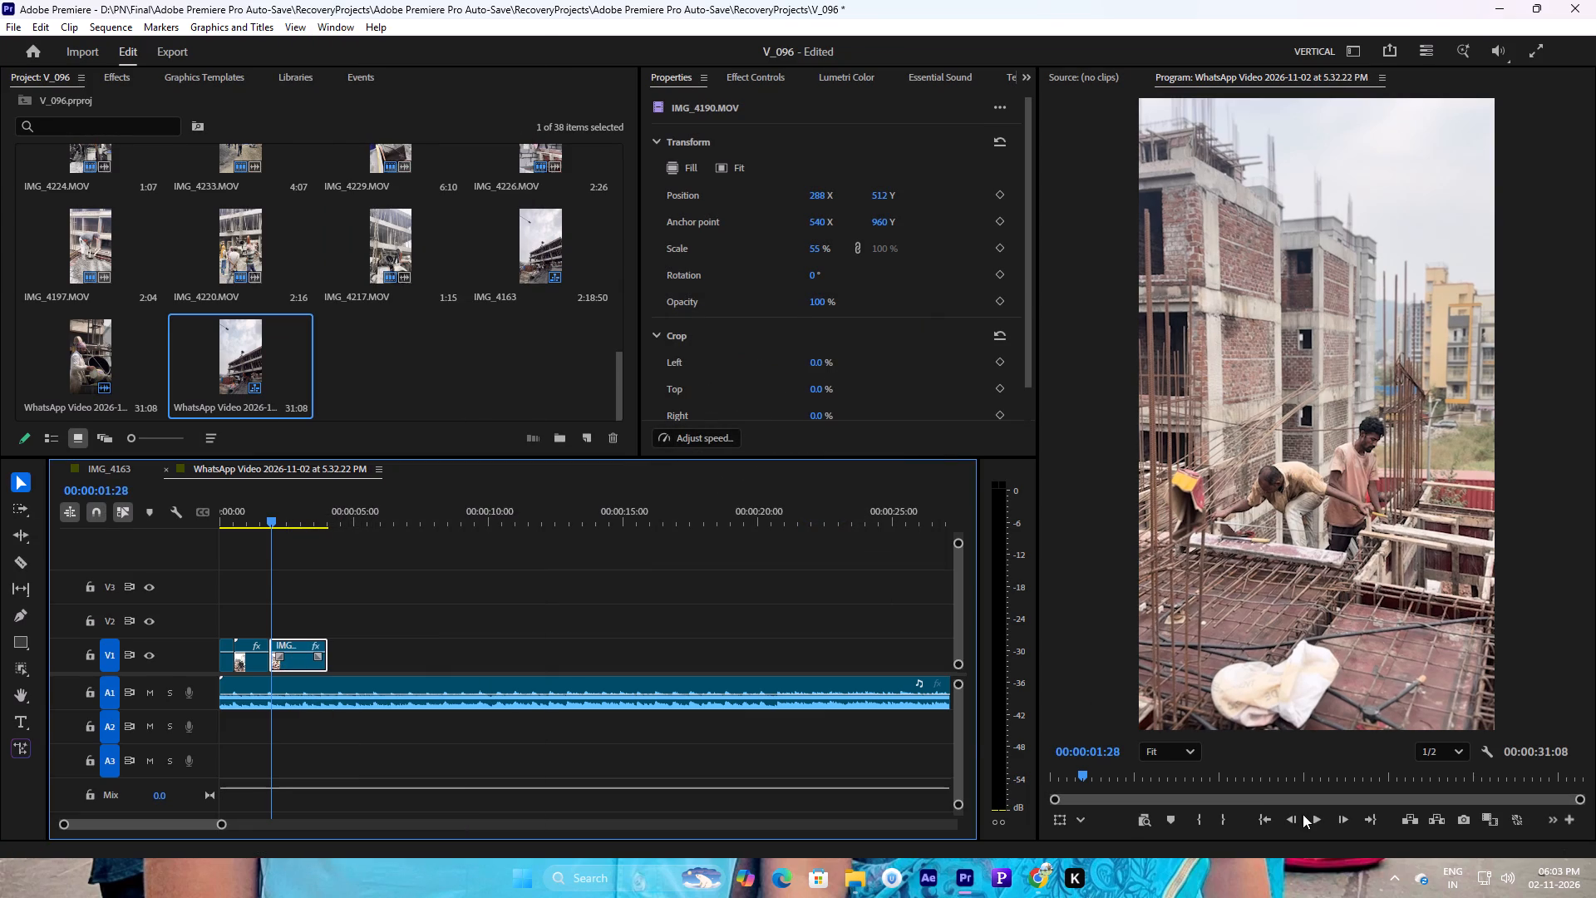
Check the cart and rebar-deck clips against the music and trim the end of IMG_4190.MOV to 00:00:03:05.
{"action": "left_click", "coordinate": [245, 513]}
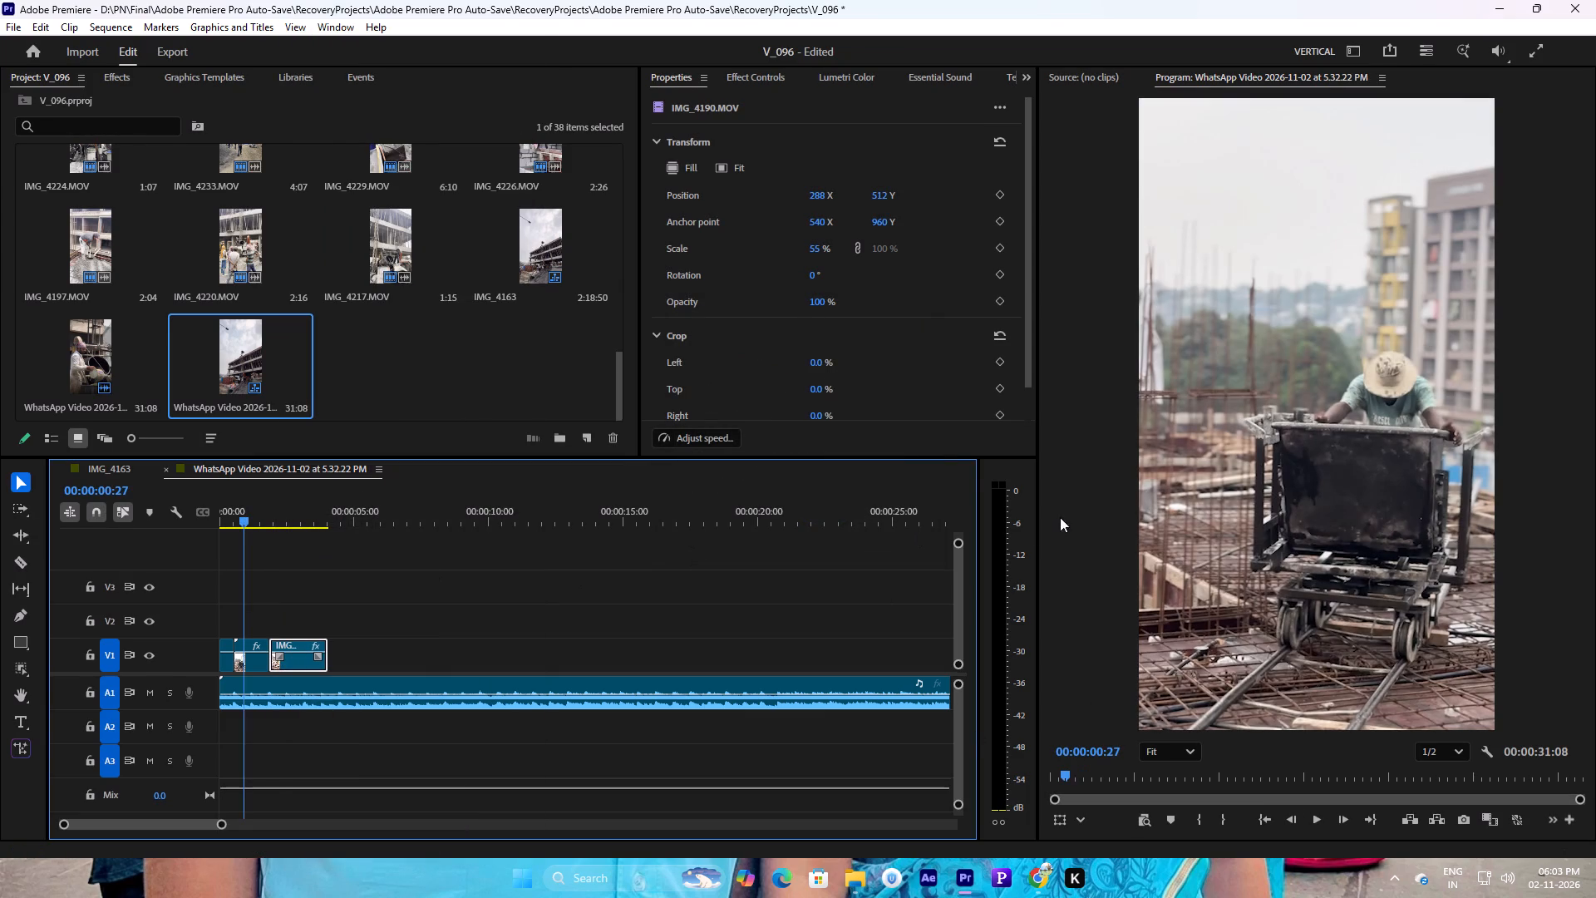
{"action": "left_click", "coordinate": [1311, 821]}
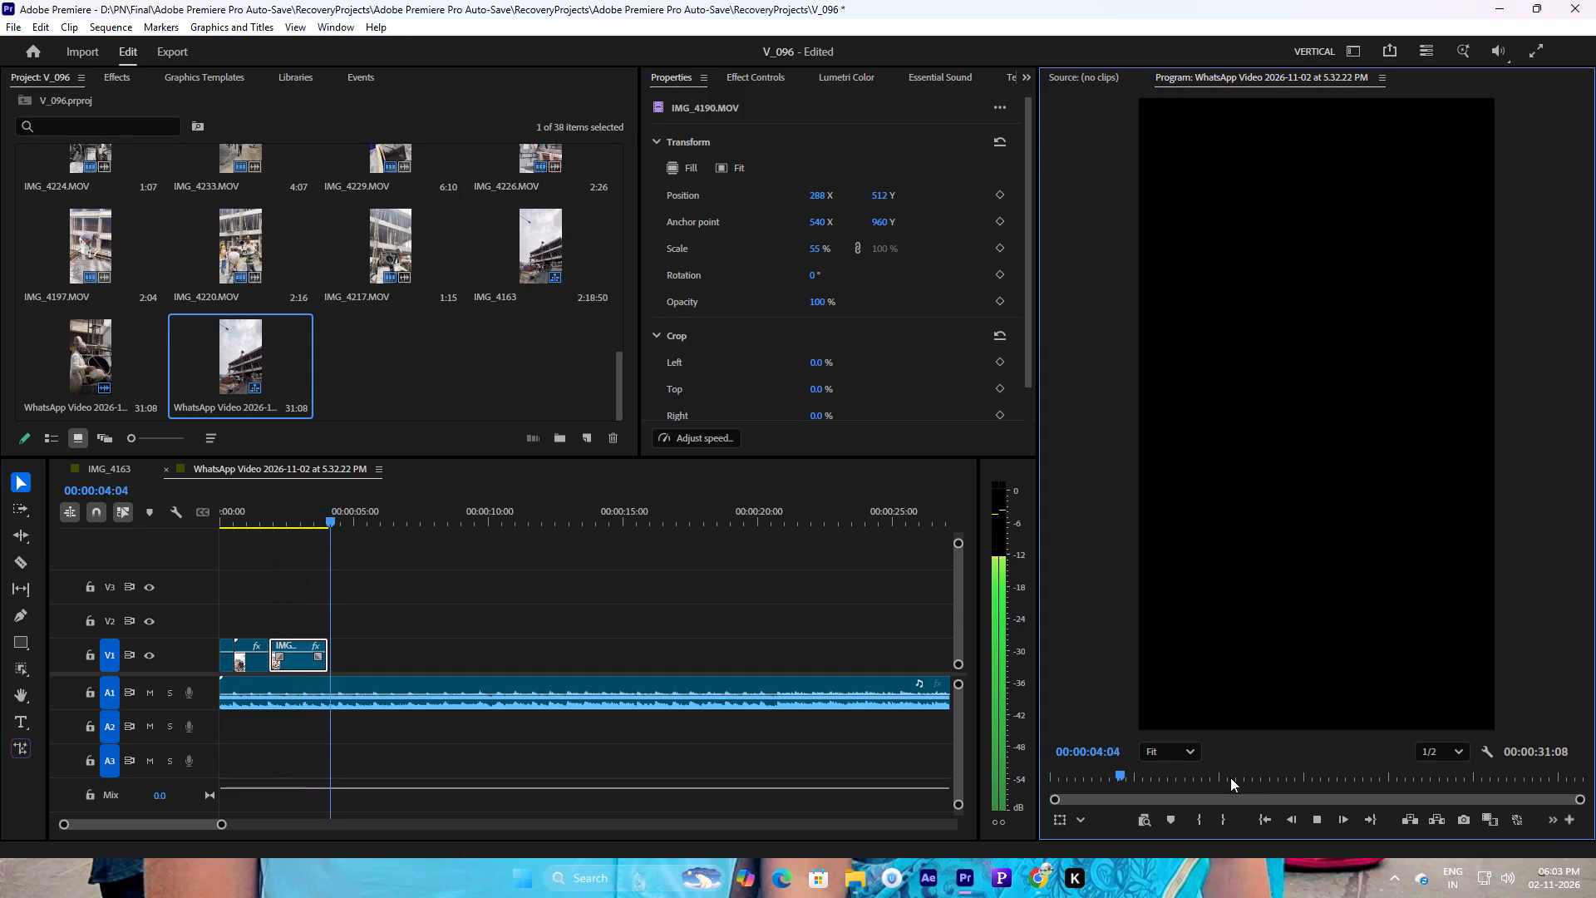
{"action": "left_click_drag", "start_coordinate": [304, 510], "coordinate": [273, 512]}
{"action": "left_click", "coordinate": [1323, 815]}
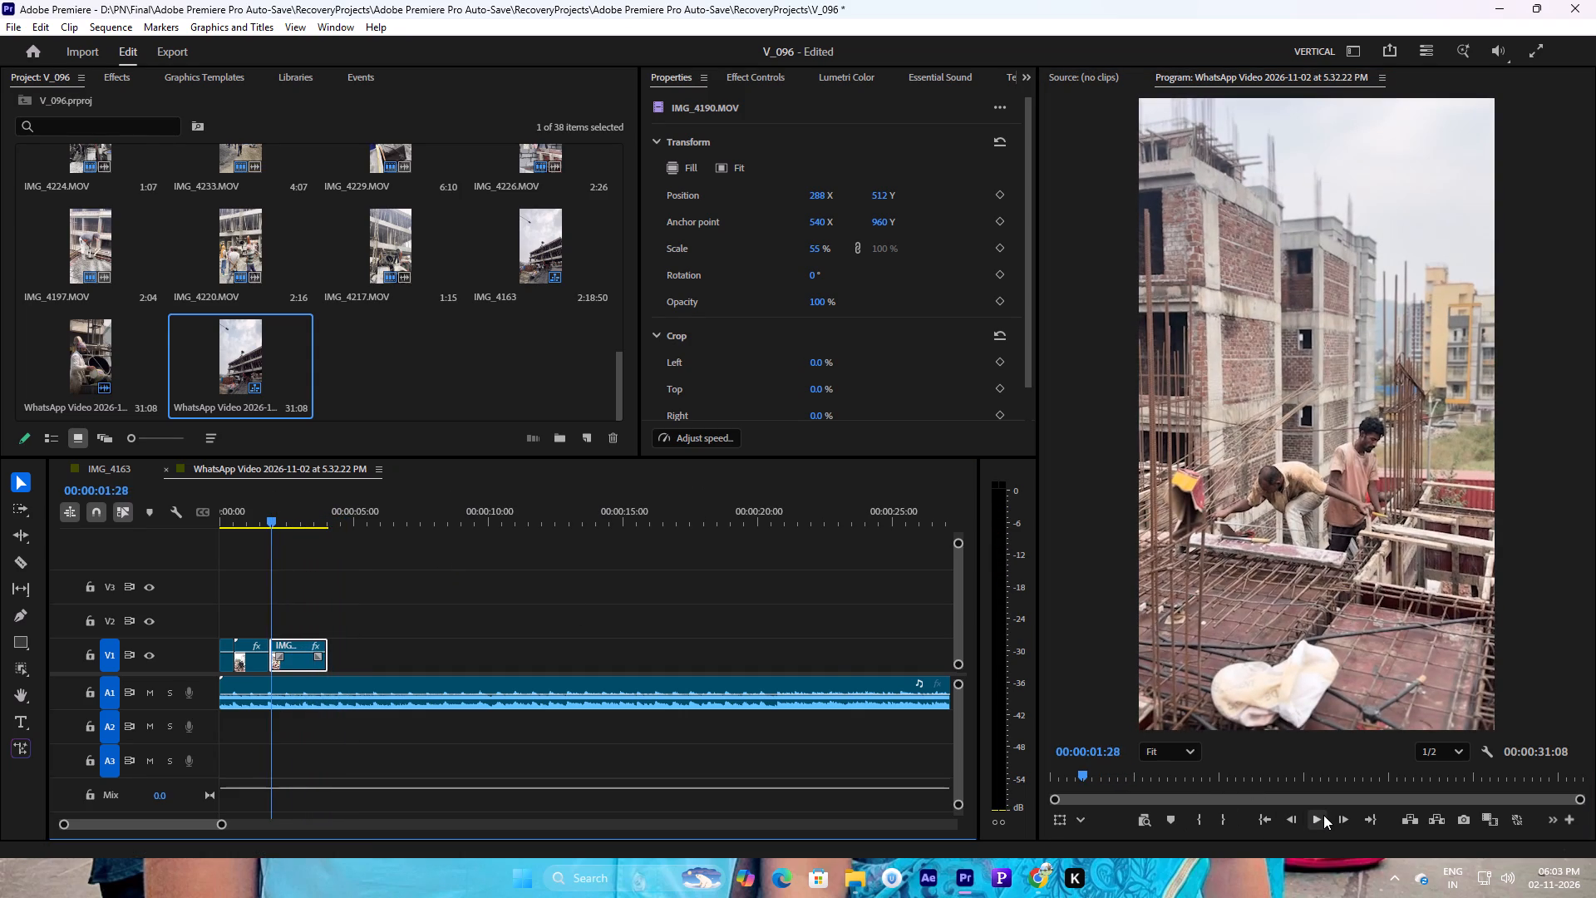
{"action": "left_click", "coordinate": [1323, 815]}
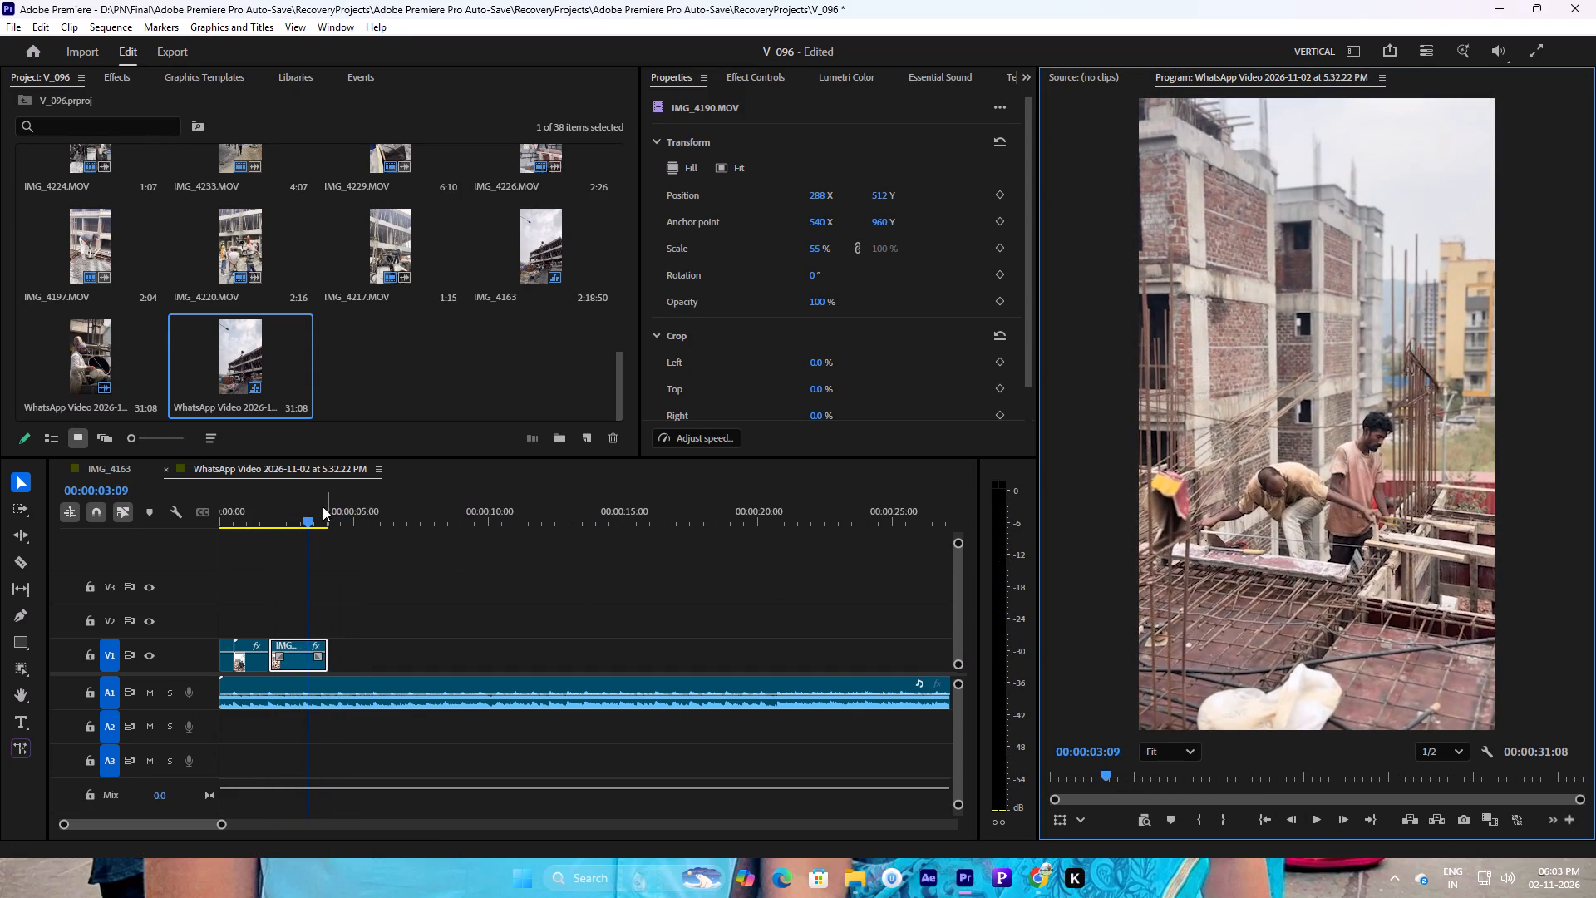
{"action": "left_click", "coordinate": [303, 514]}
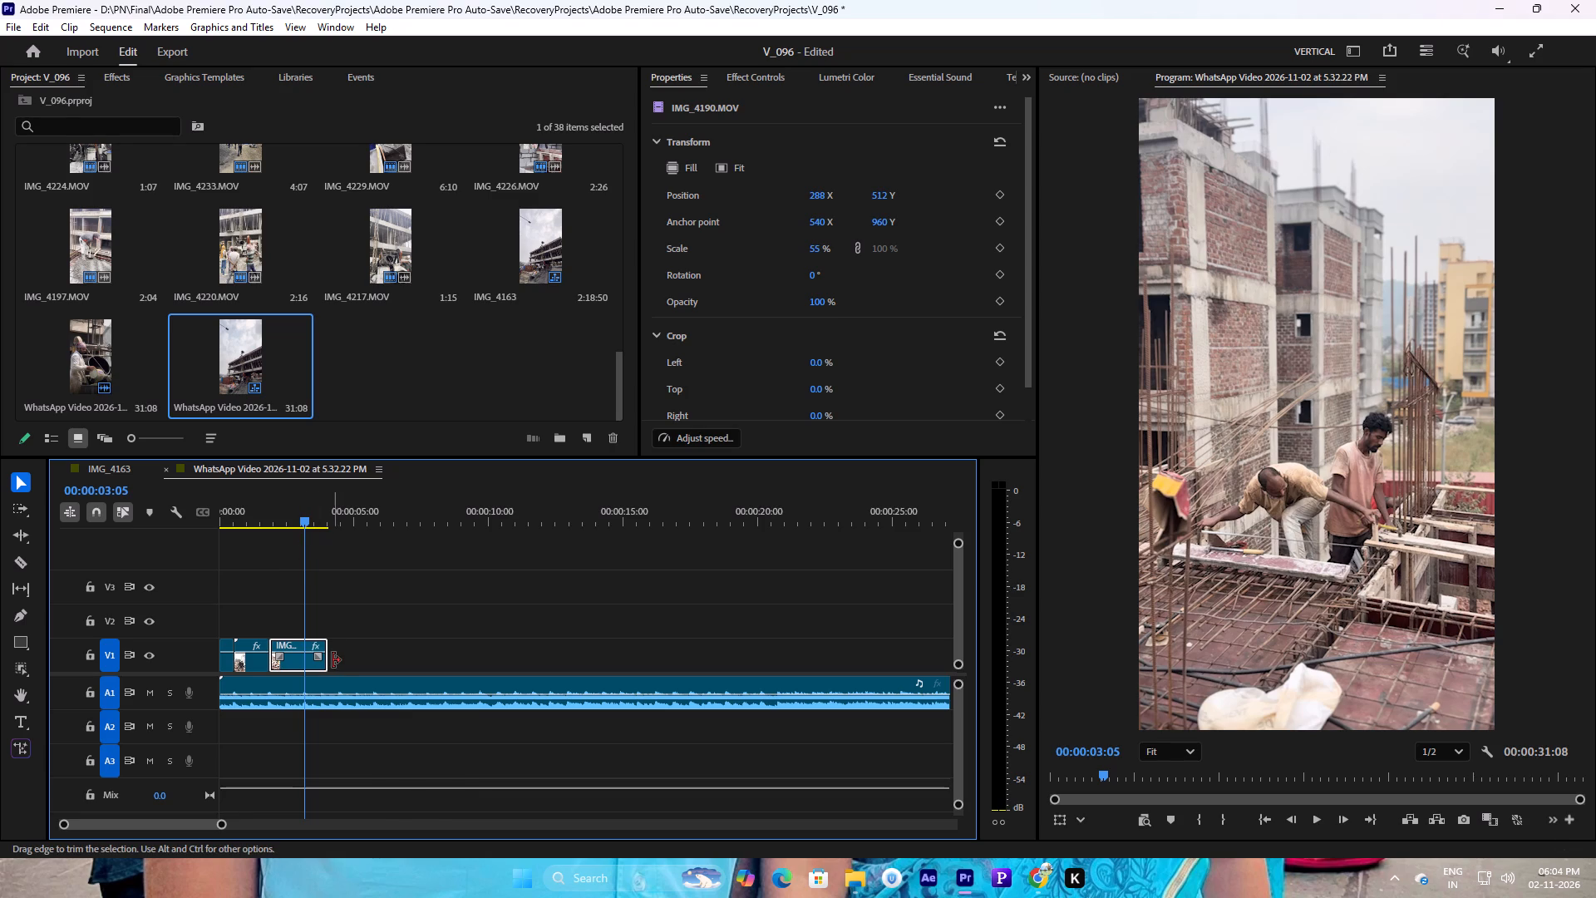
{"action": "left_click_drag", "start_coordinate": [332, 660], "coordinate": [311, 660]}
Play the sequence from the start to check the trimmed IMG_4190.MOV clip against the music.
{"action": "left_click_drag", "start_coordinate": [242, 524], "coordinate": [191, 523]}
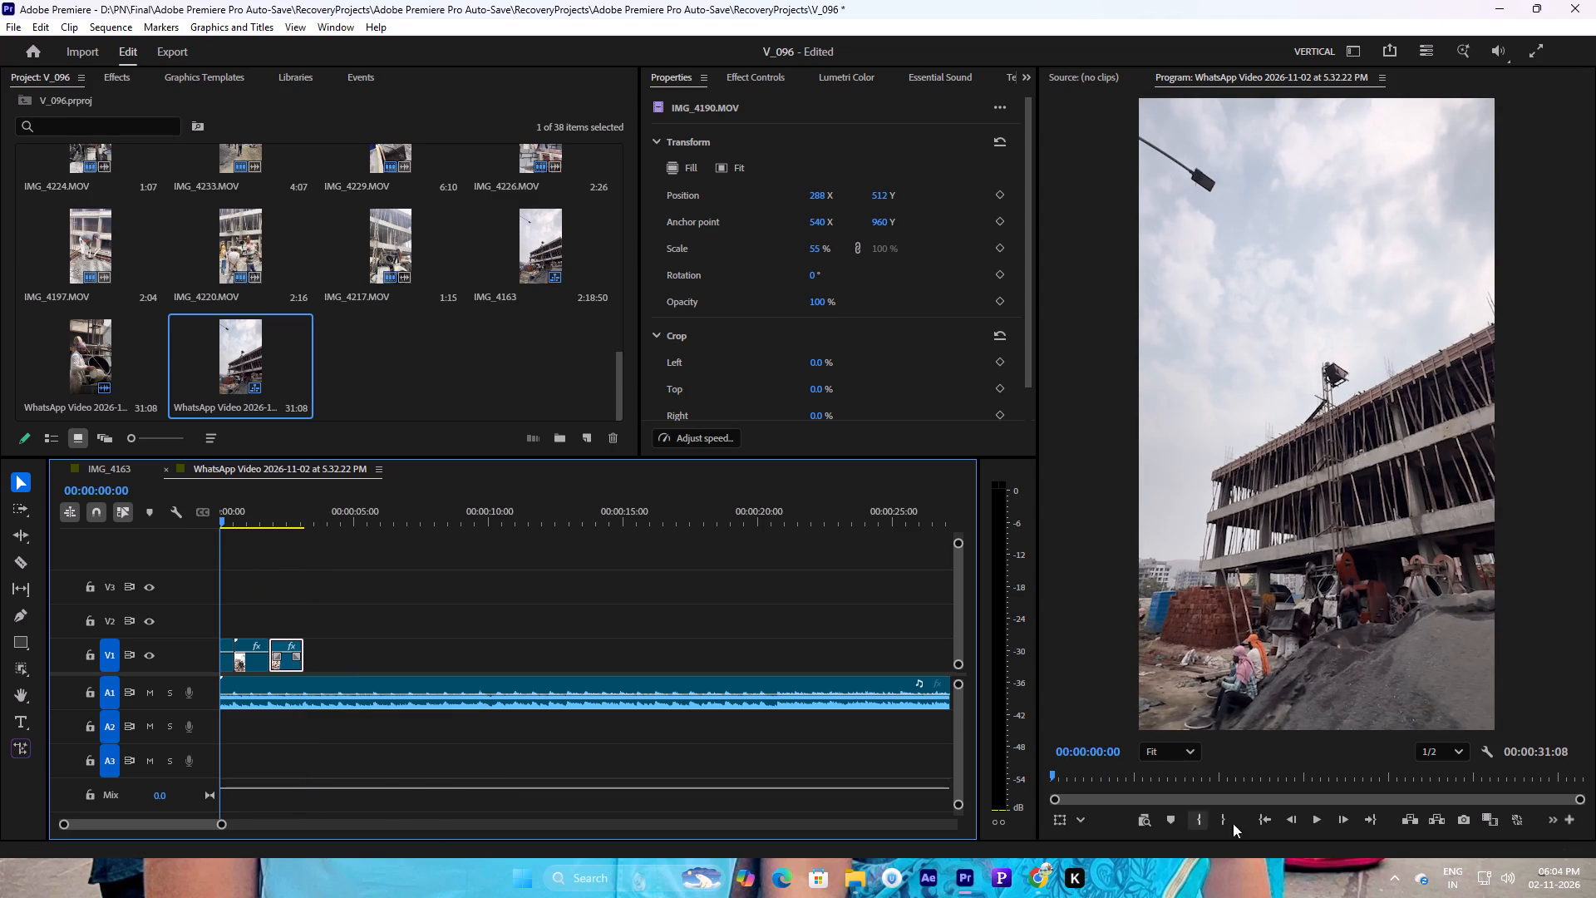
{"action": "left_click", "coordinate": [1316, 819]}
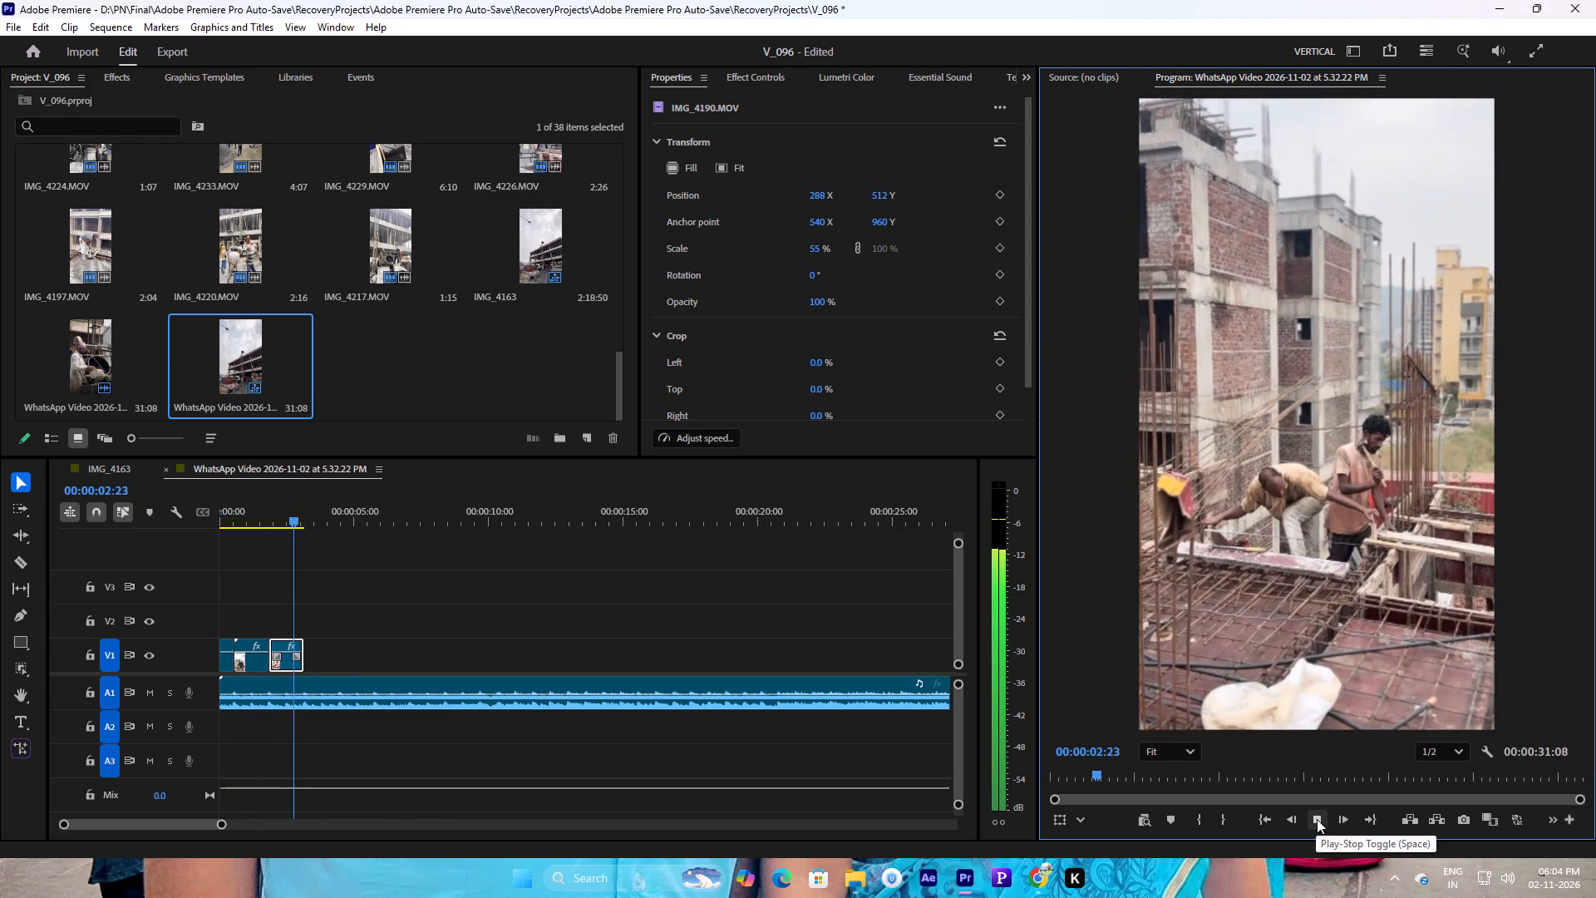
{"action": "left_click", "coordinate": [1317, 819]}
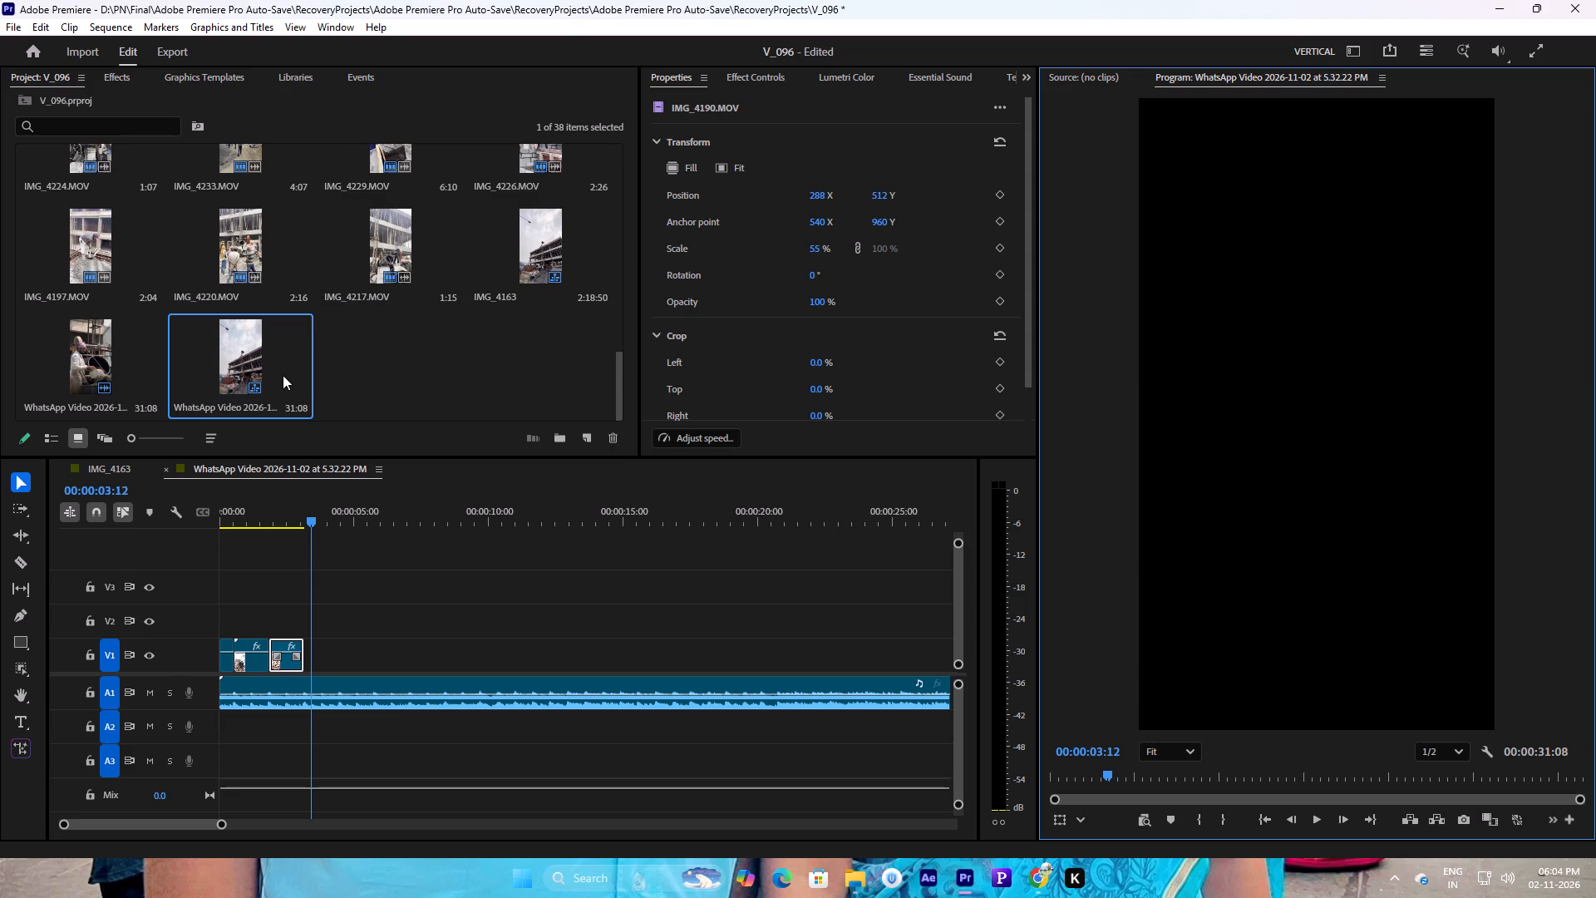
Look through the IMG_4163 sequence for the cement-mixer shot IMG_4215.MOV and add it to V1 of the WhatsApp sequence directly after IMG_4190.MOV.
{"action": "left_click", "coordinate": [126, 466]}
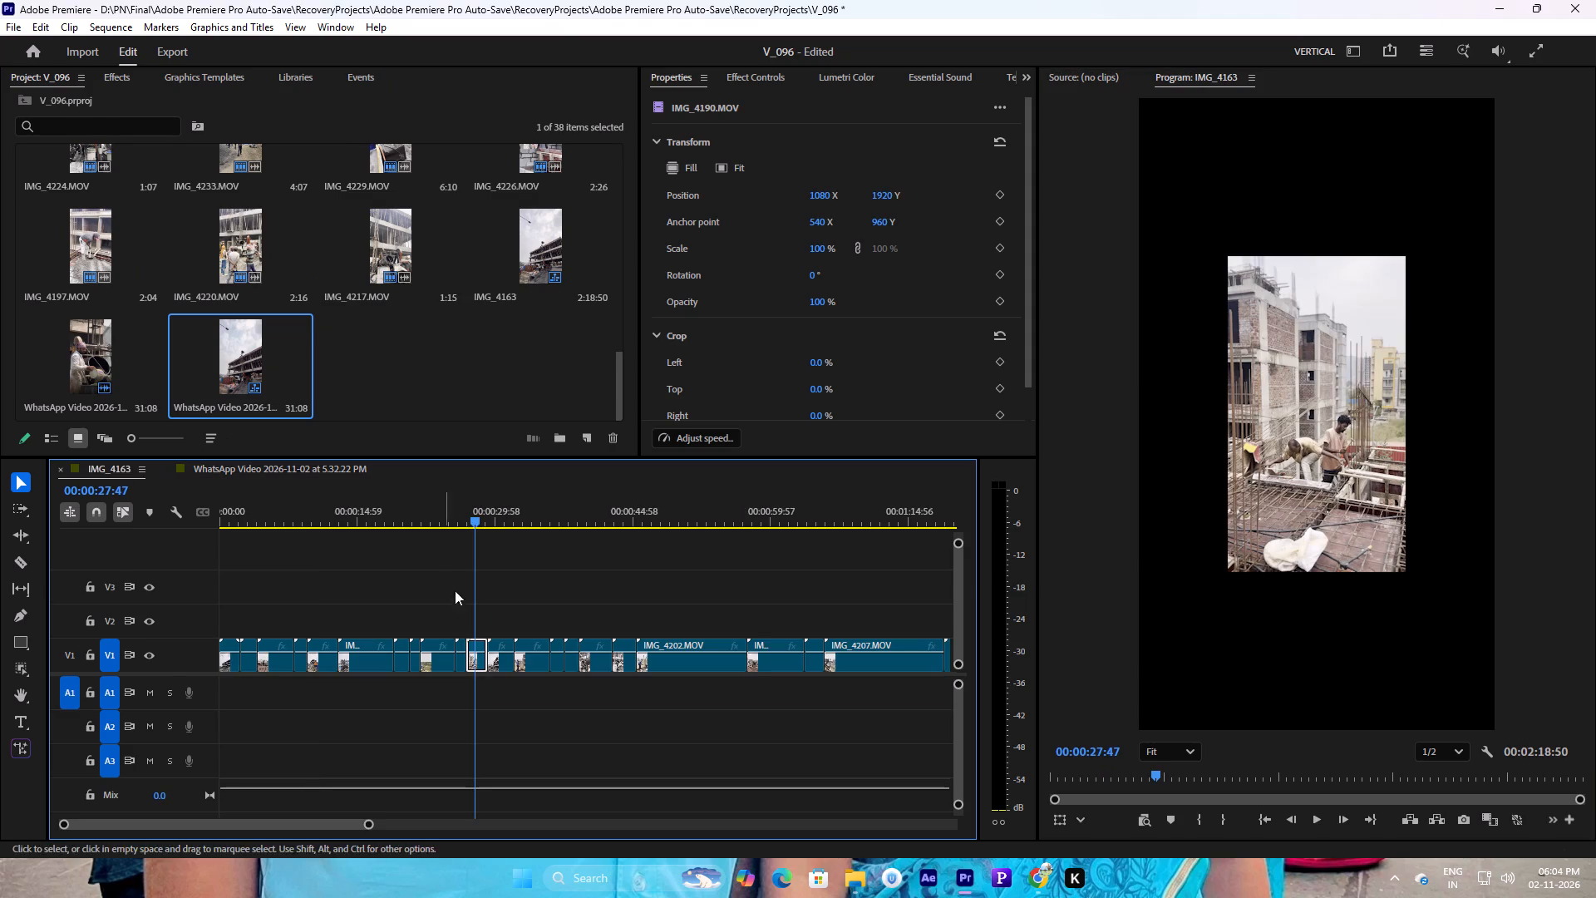
{"action": "left_click_drag", "start_coordinate": [470, 521], "coordinate": [485, 523]}
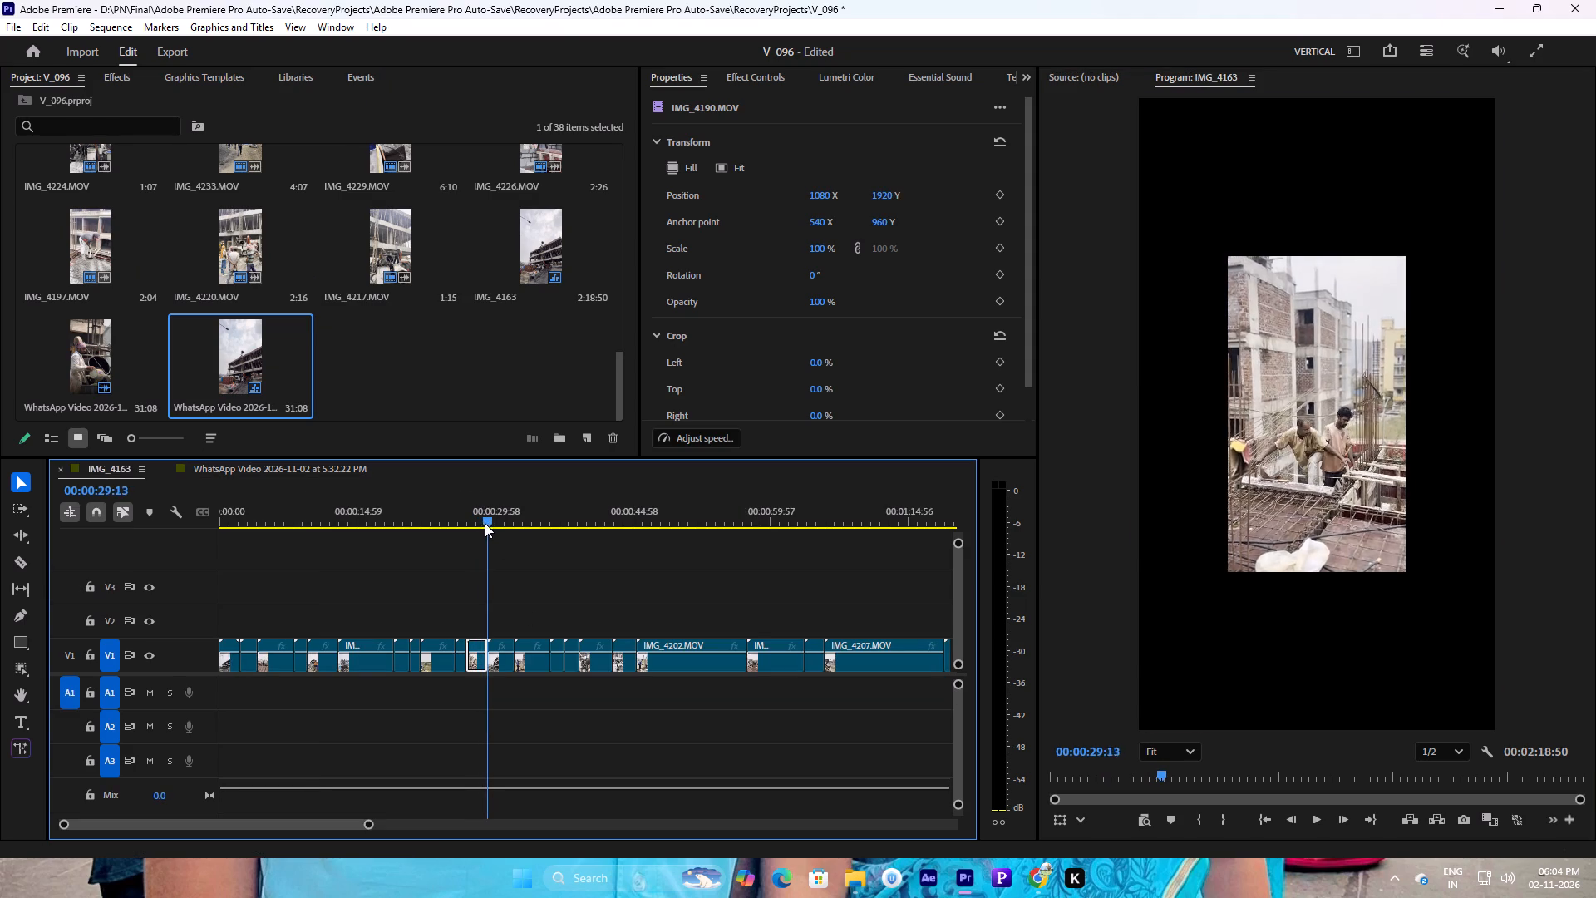
{"action": "left_click_drag", "start_coordinate": [485, 523], "coordinate": [523, 518]}
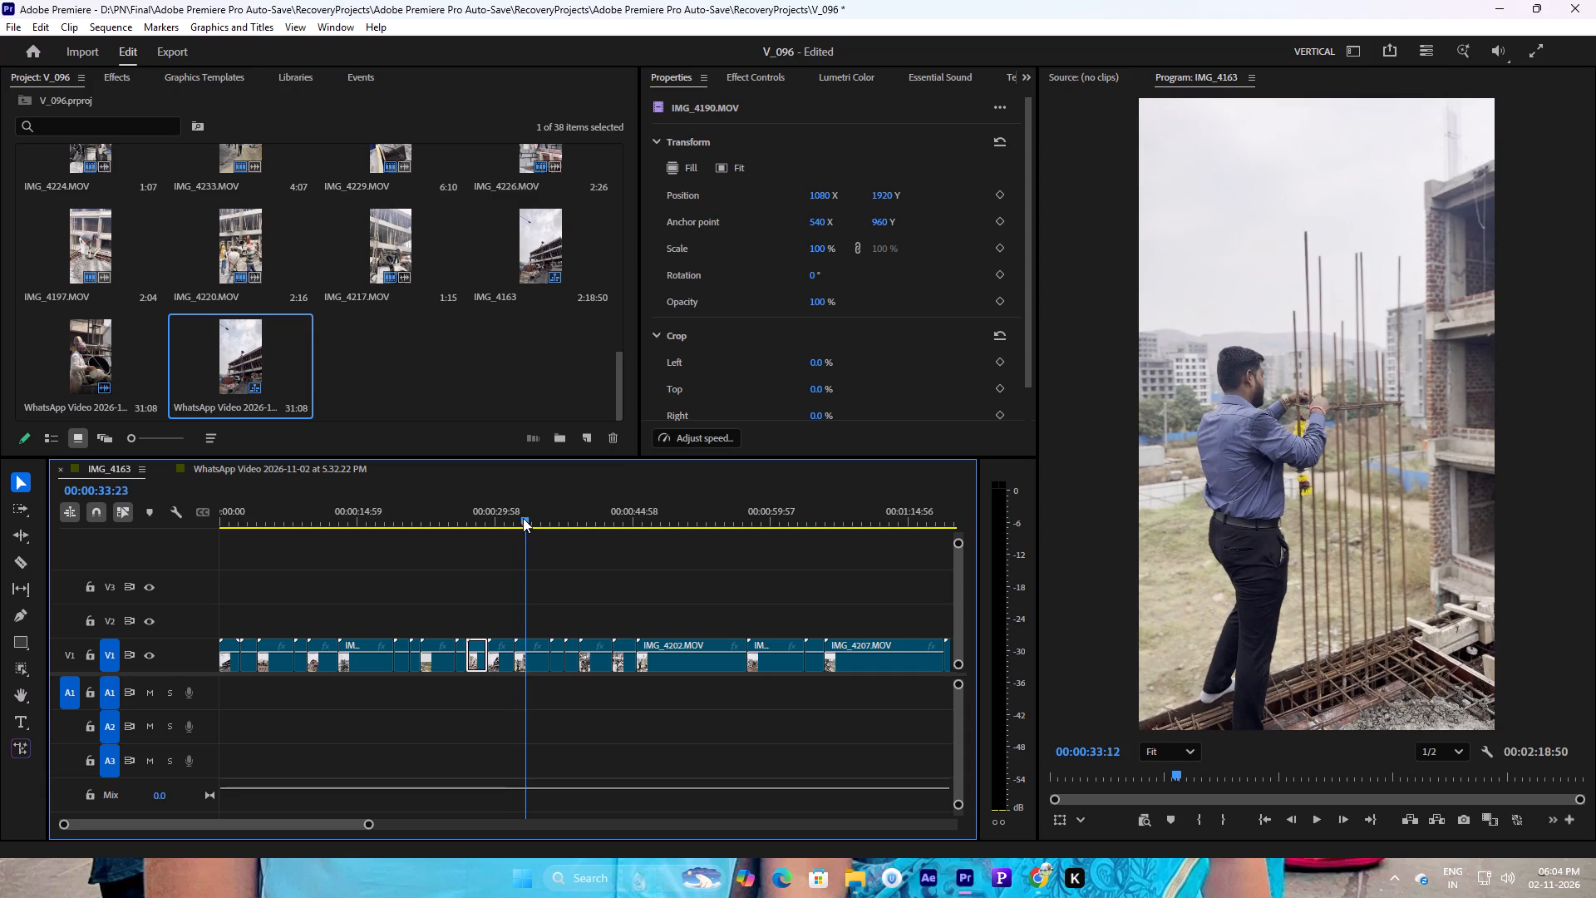
{"action": "left_click_drag", "start_coordinate": [523, 518], "coordinate": [565, 509]}
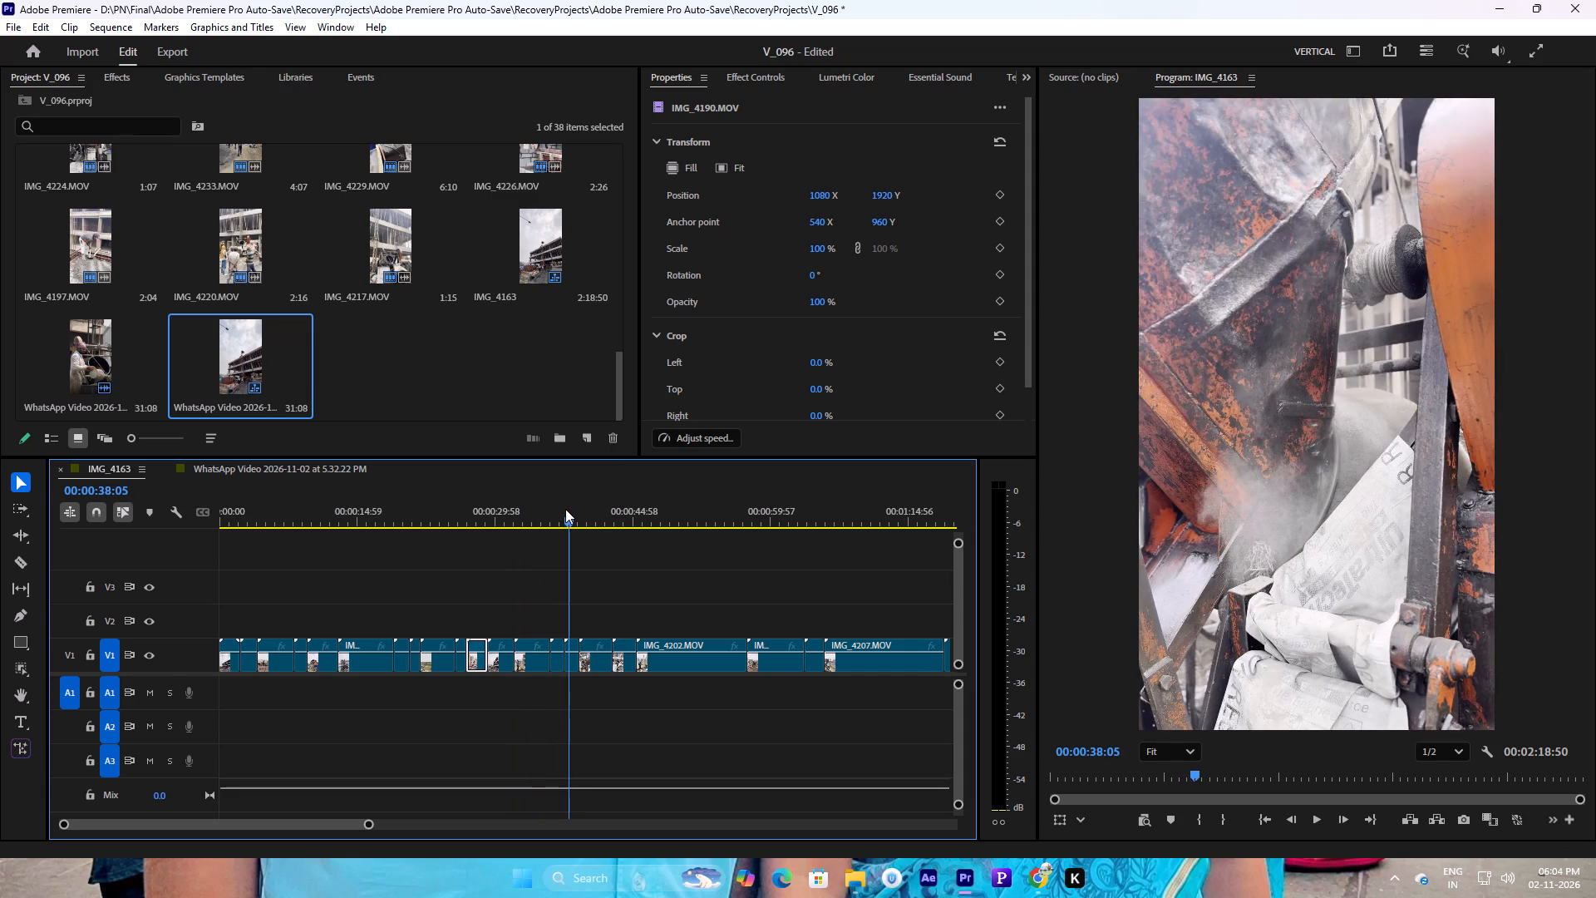
{"action": "left_click_drag", "start_coordinate": [565, 509], "coordinate": [608, 498]}
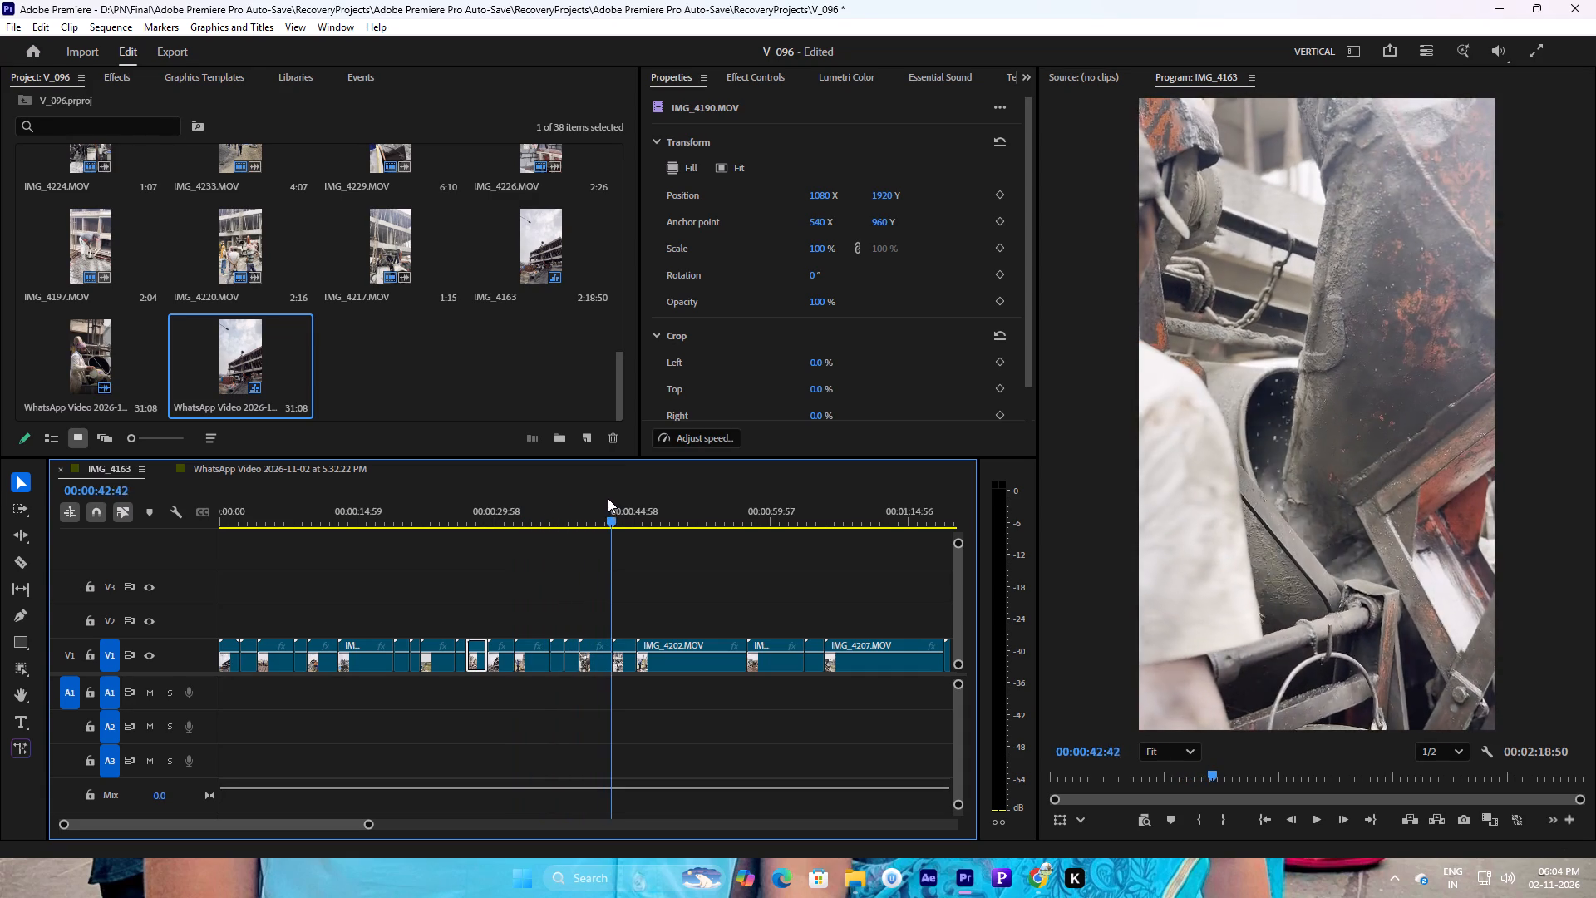
{"action": "left_click_drag", "start_coordinate": [608, 498], "coordinate": [653, 489]}
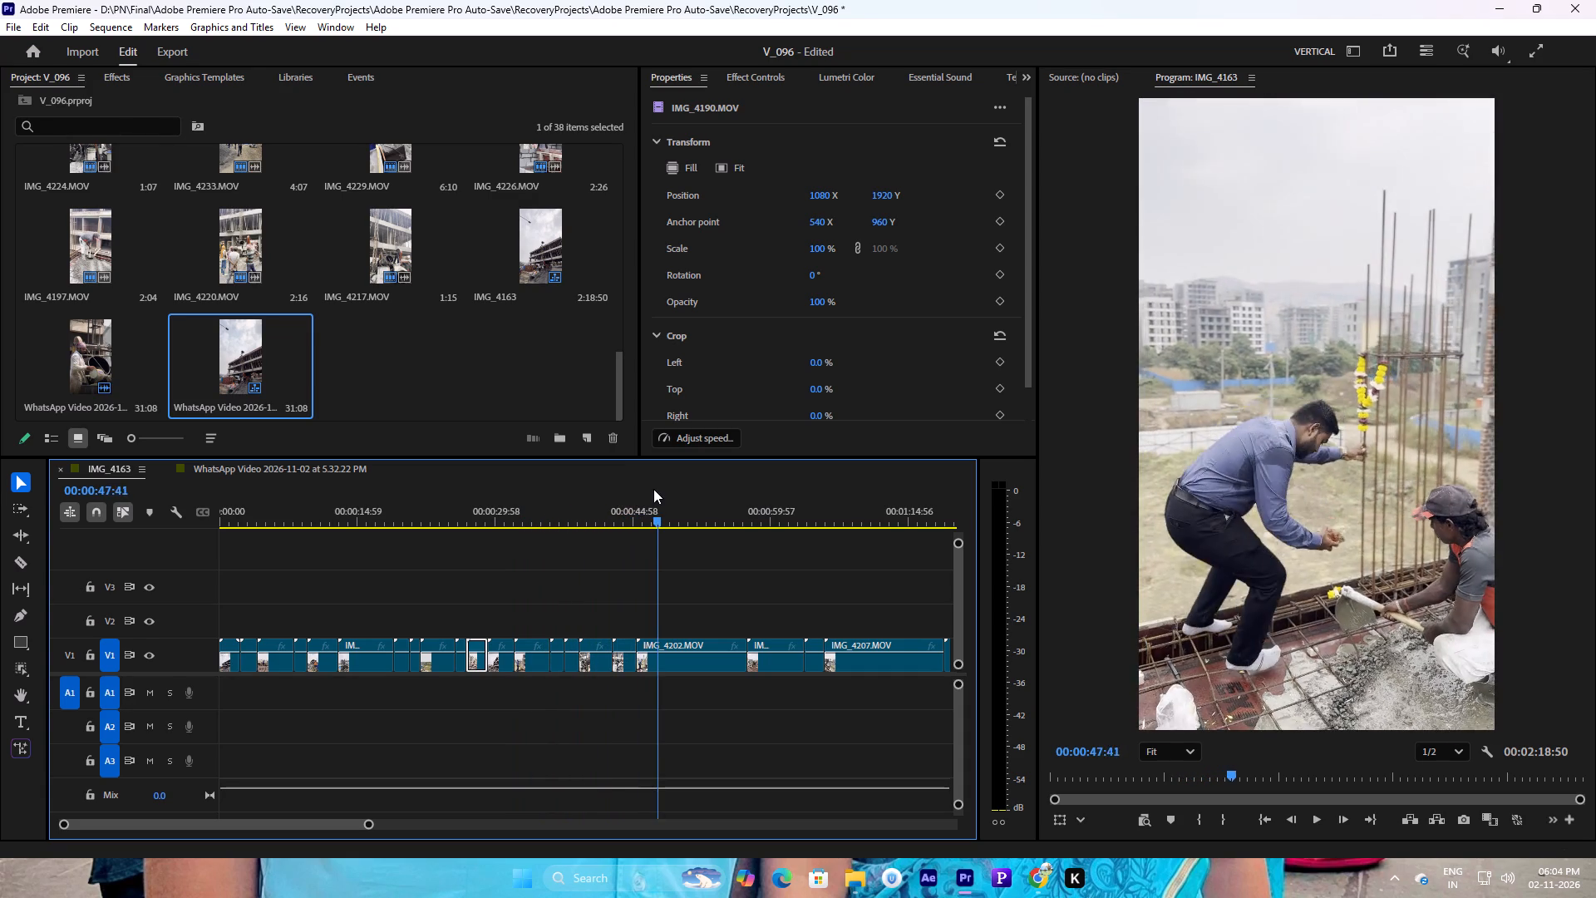
{"action": "left_click_drag", "start_coordinate": [653, 489], "coordinate": [608, 486]}
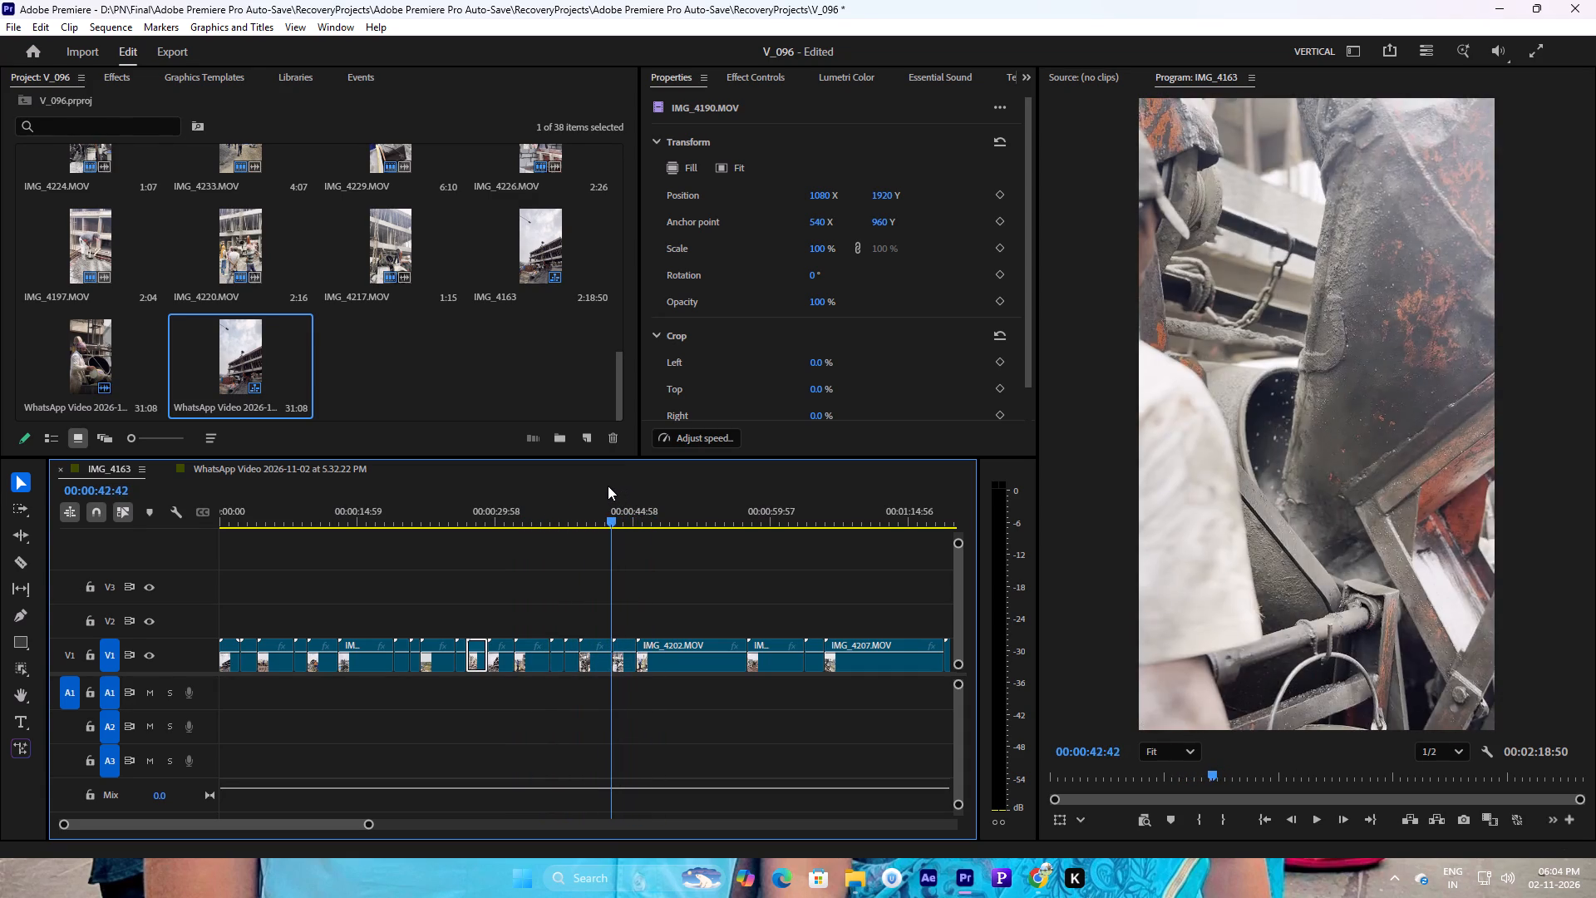
{"action": "left_click_drag", "start_coordinate": [608, 486], "coordinate": [613, 481]}
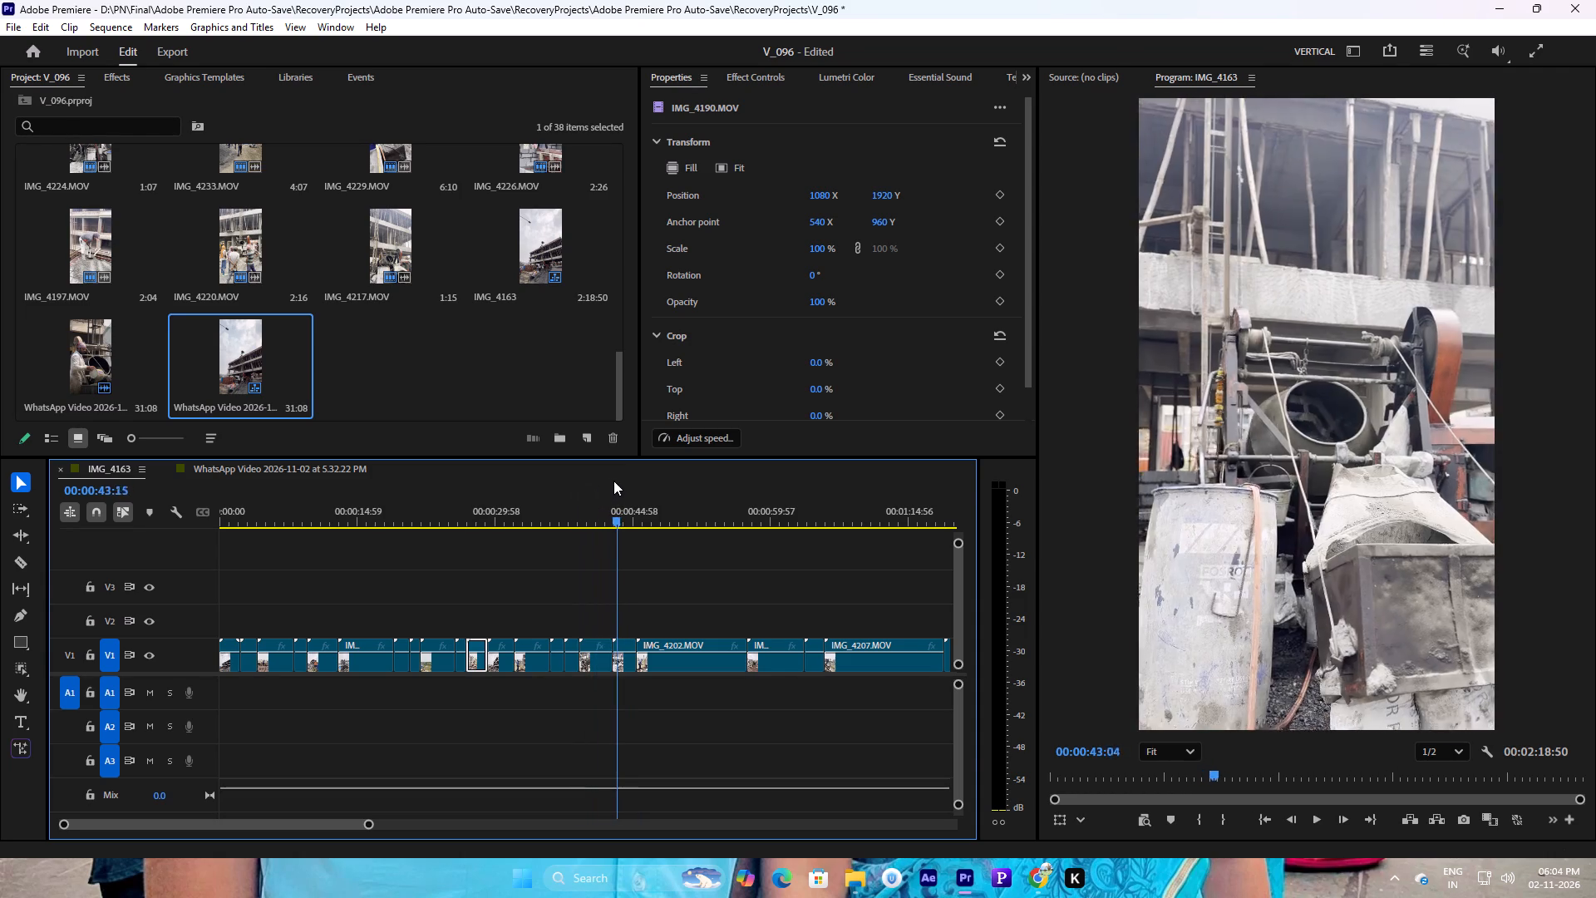
{"action": "left_click_drag", "start_coordinate": [613, 481], "coordinate": [623, 478]}
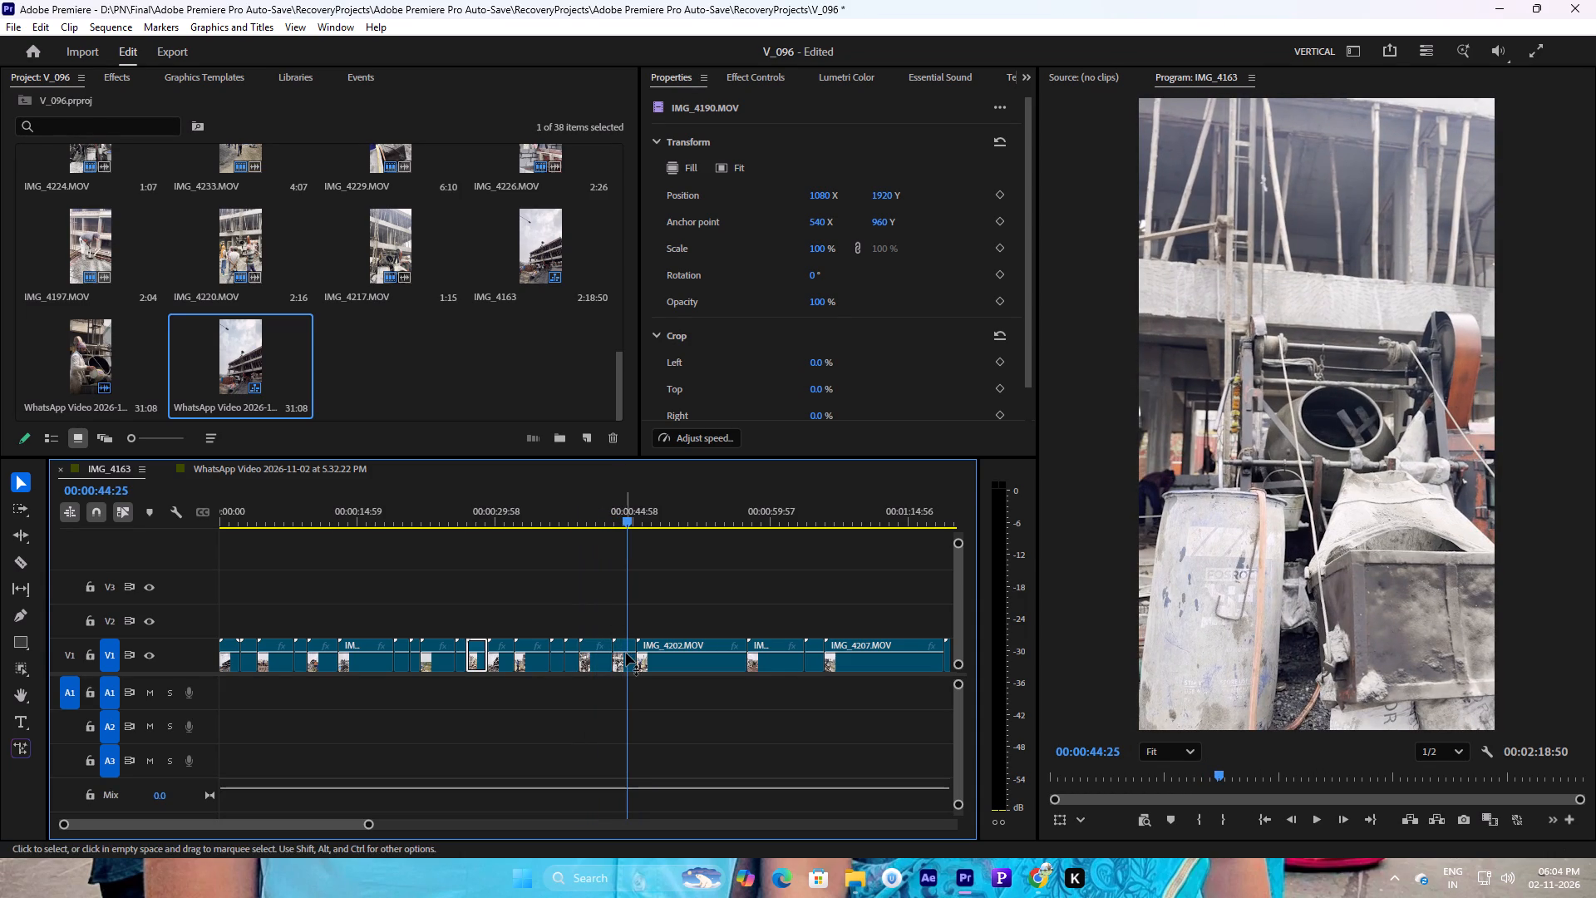
{"action": "left_click_drag", "start_coordinate": [626, 653], "coordinate": [617, 582]}
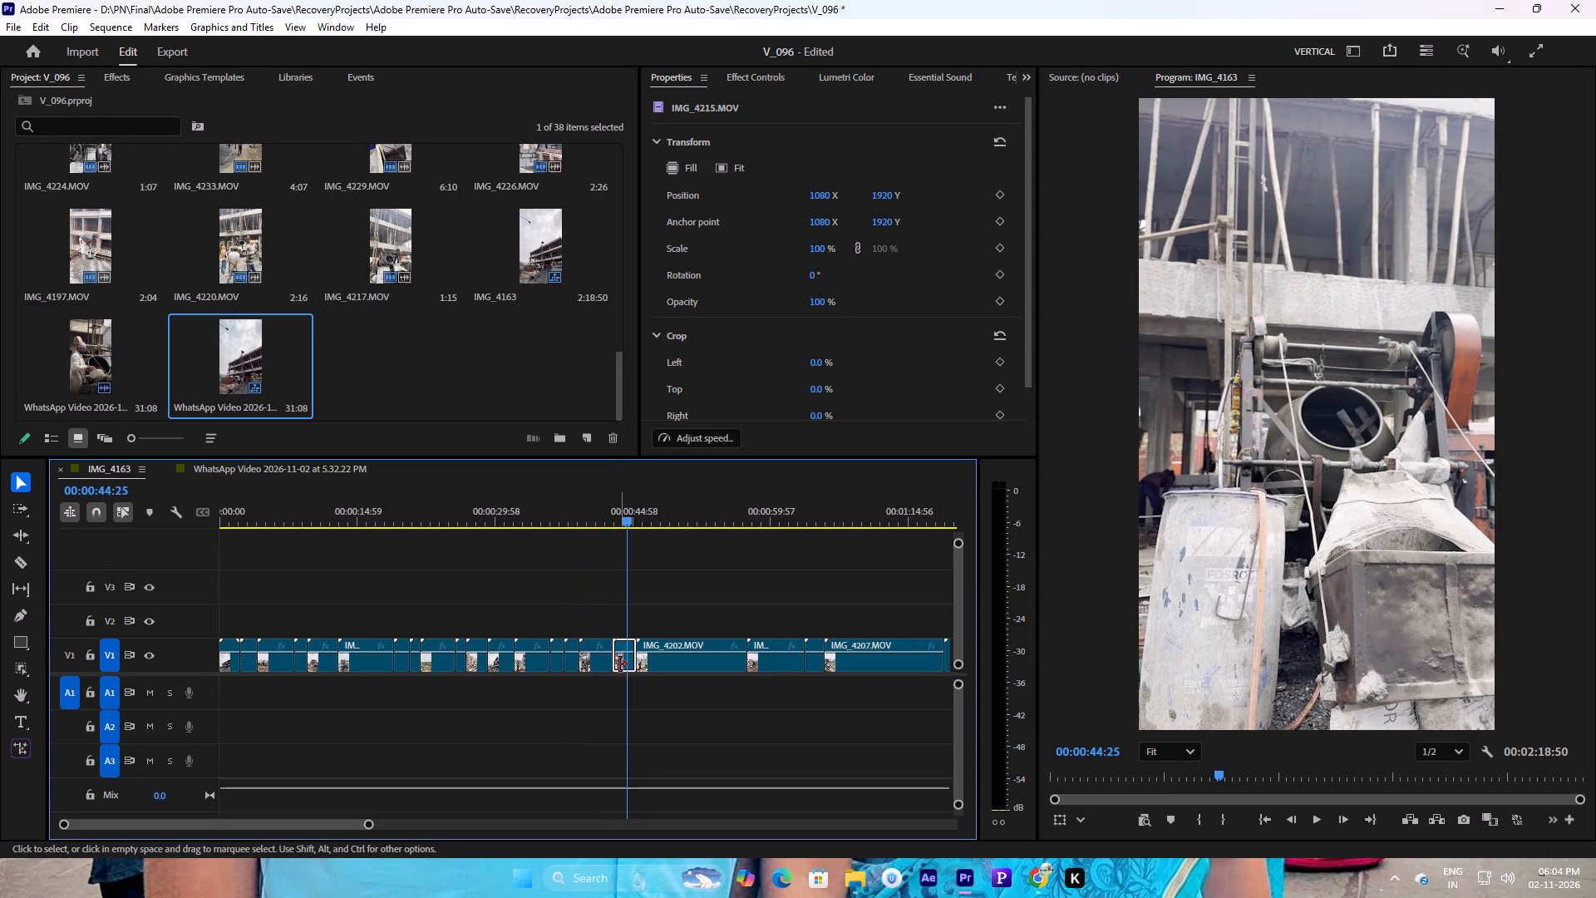
{"action": "left_click_drag", "start_coordinate": [624, 661], "coordinate": [226, 458]}
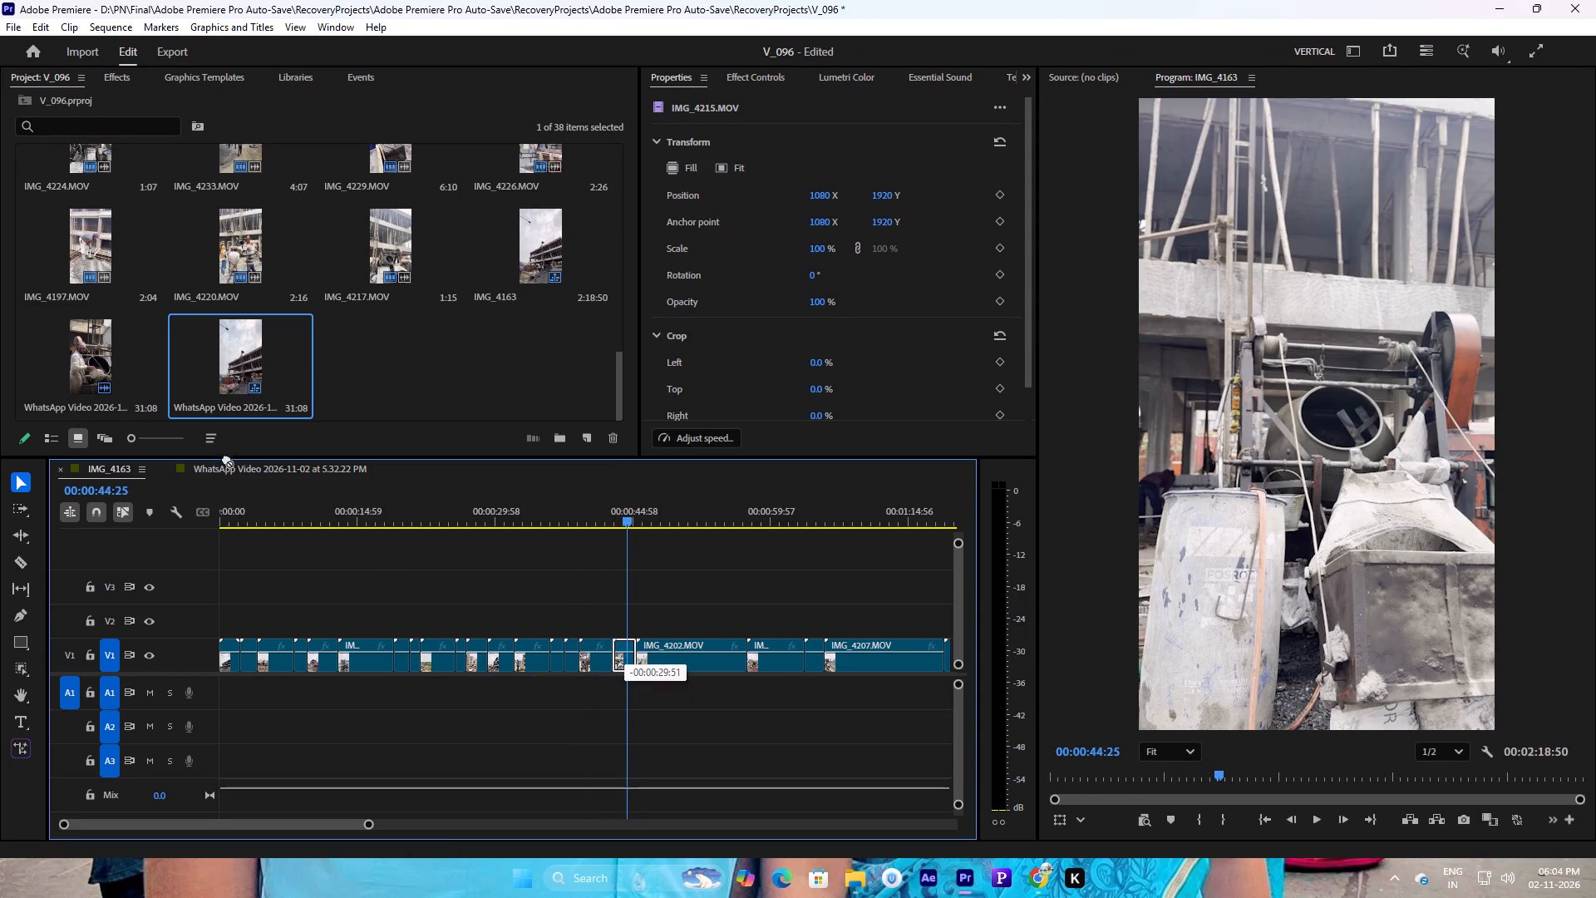
{"action": "left_click_drag", "start_coordinate": [226, 458], "coordinate": [337, 651]}
Play the added IMG_4215.MOV clip and set its scale to 27%.
{"action": "left_click", "coordinate": [298, 519]}
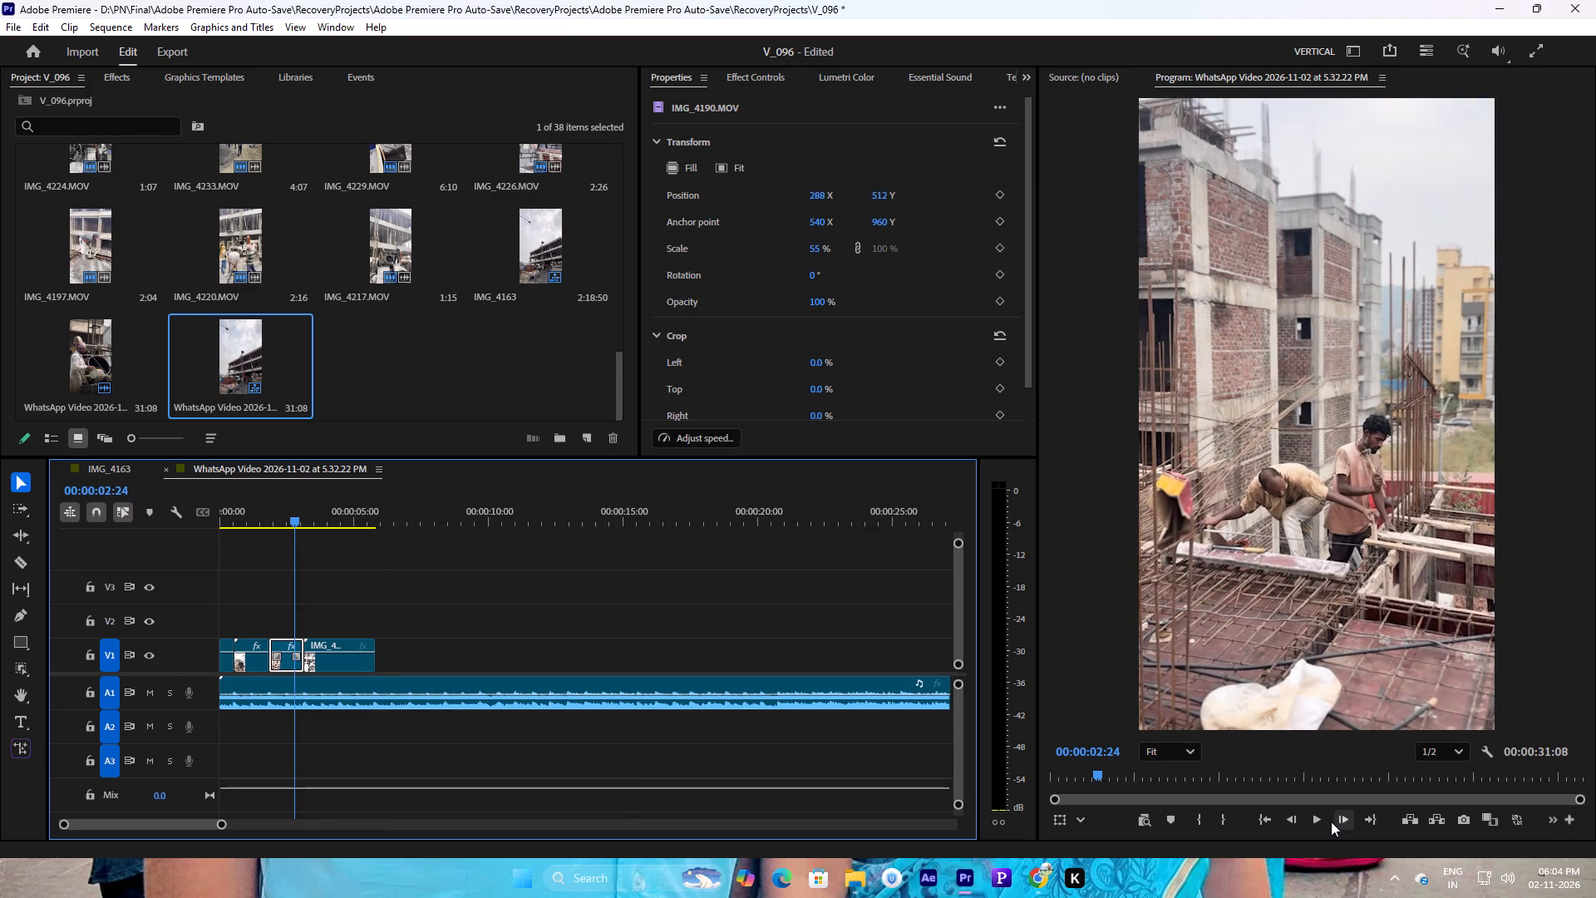
{"action": "left_click", "coordinate": [1317, 818]}
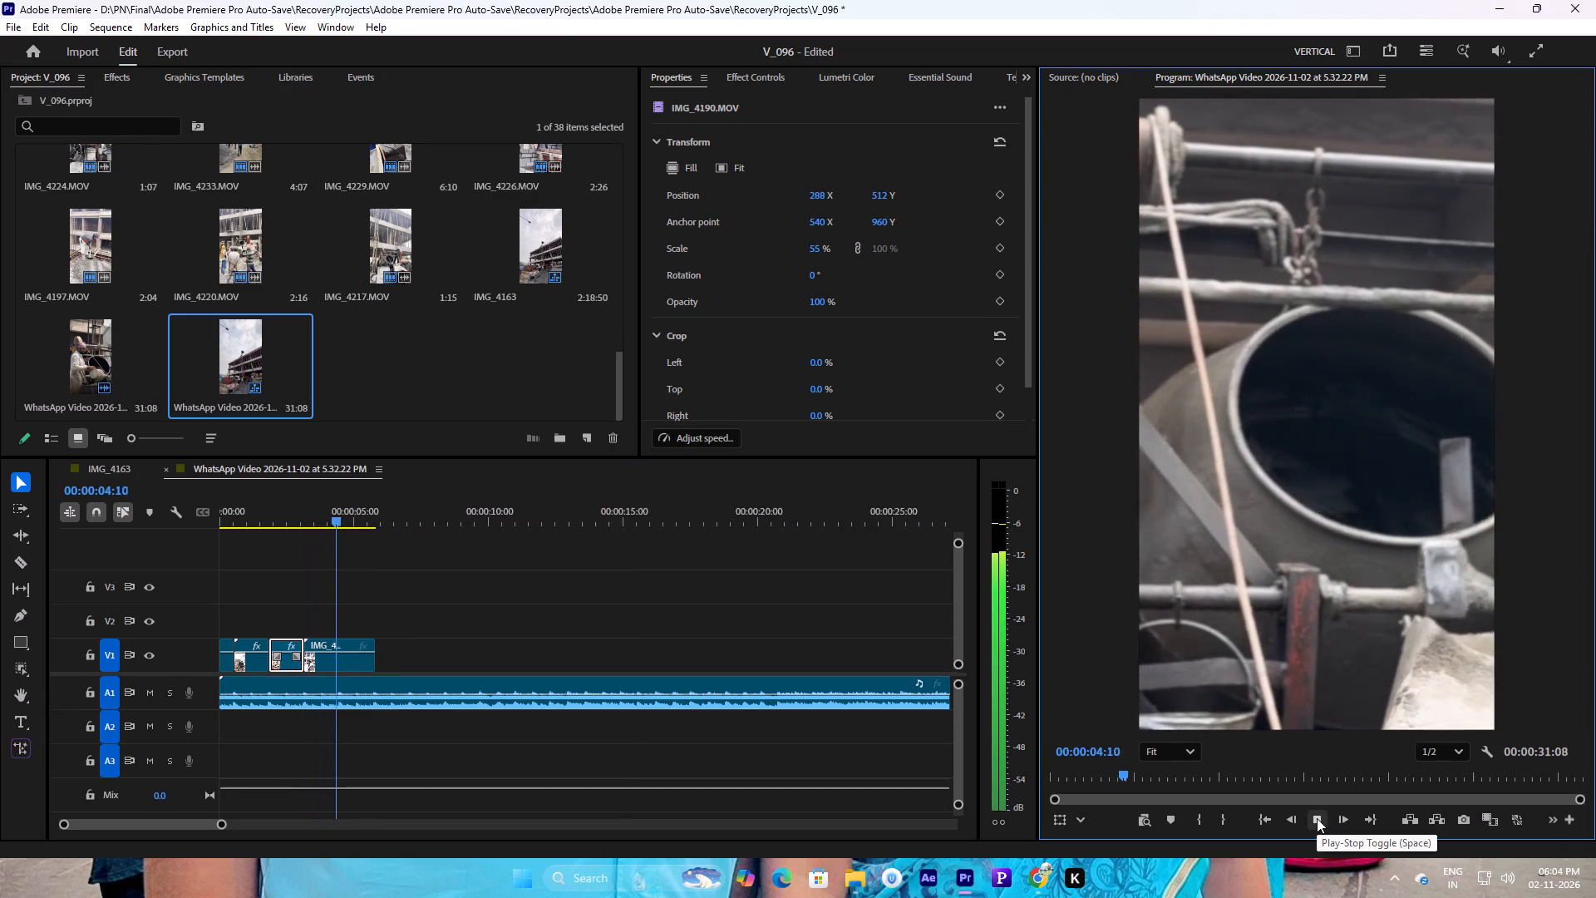
{"action": "left_click", "coordinate": [1317, 818]}
{"action": "left_click", "coordinate": [342, 659]}
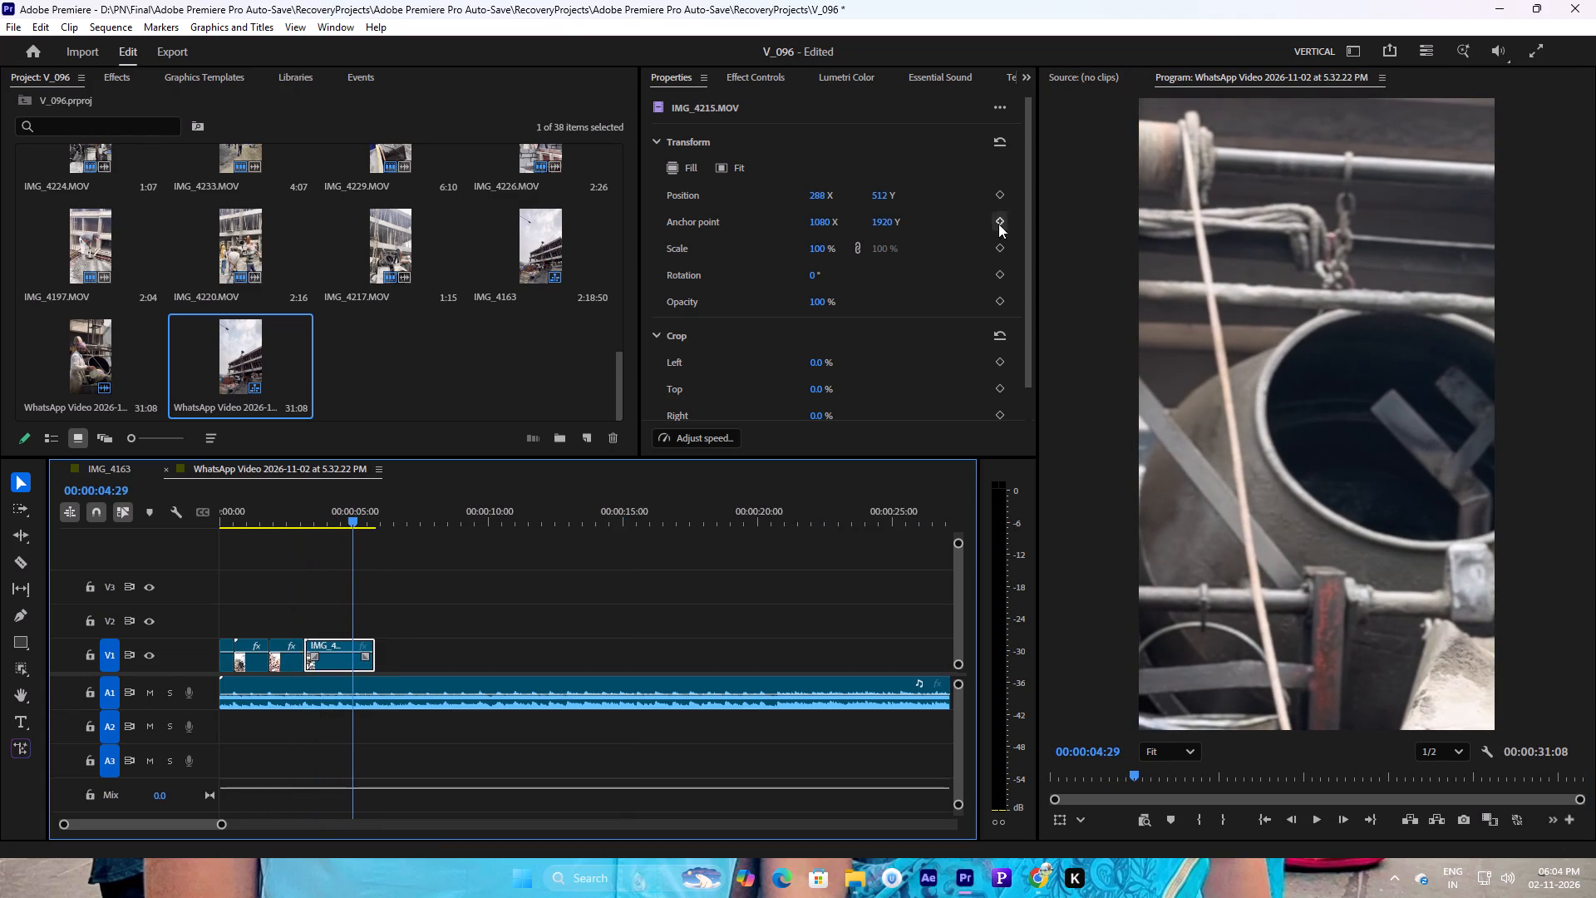
{"action": "left_click", "coordinate": [824, 244]}
{"action": "type", "text": "256"}
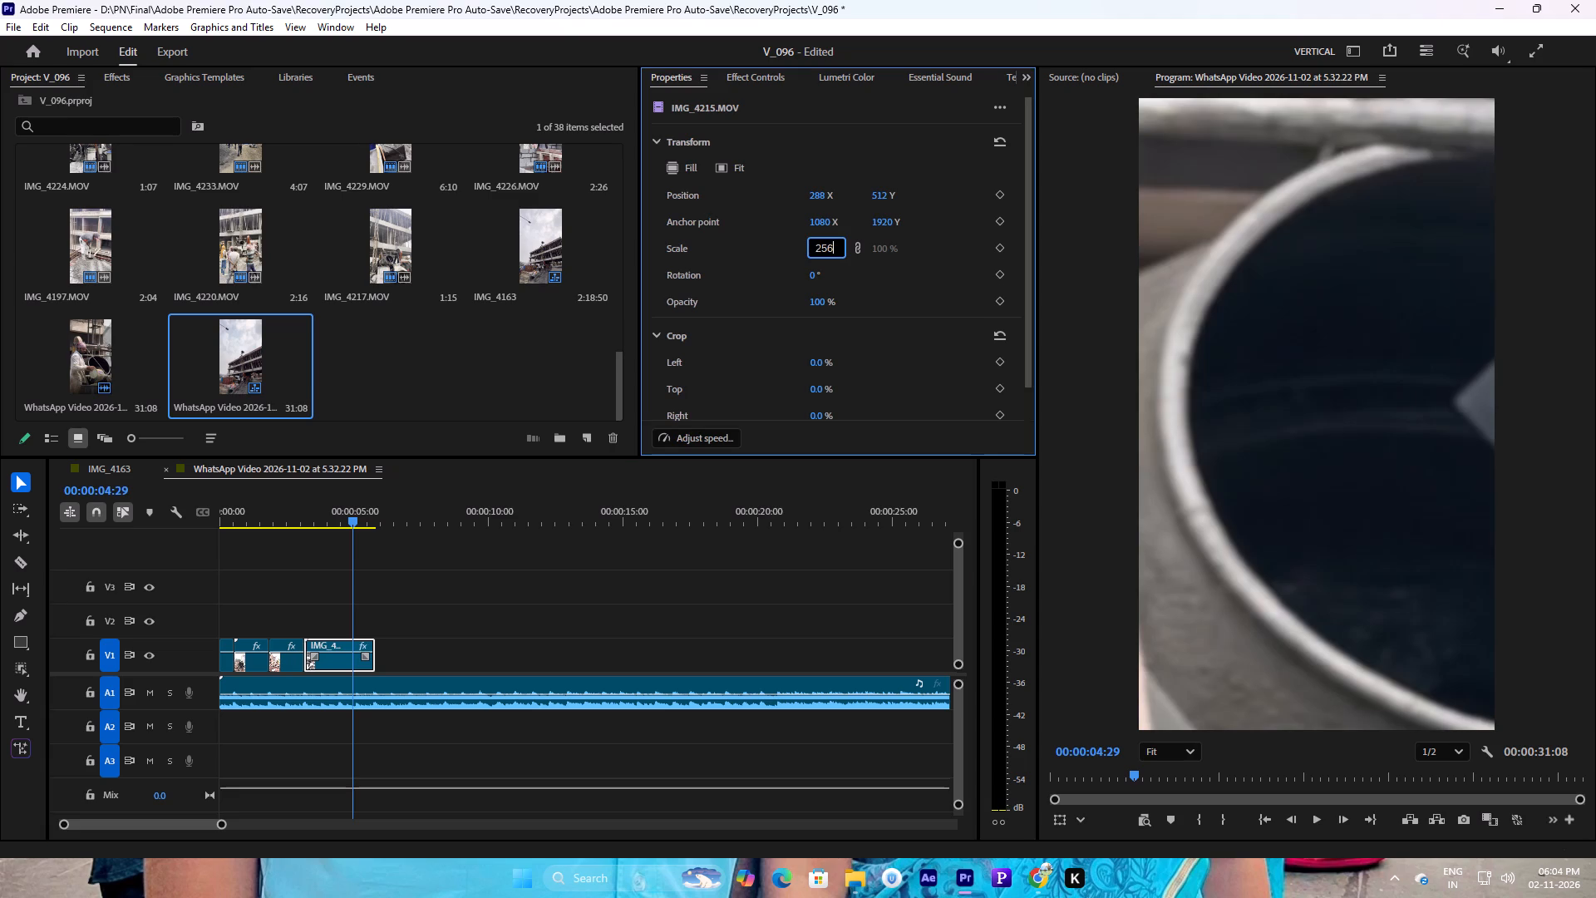
{"action": "key", "text": "BackSpace"}
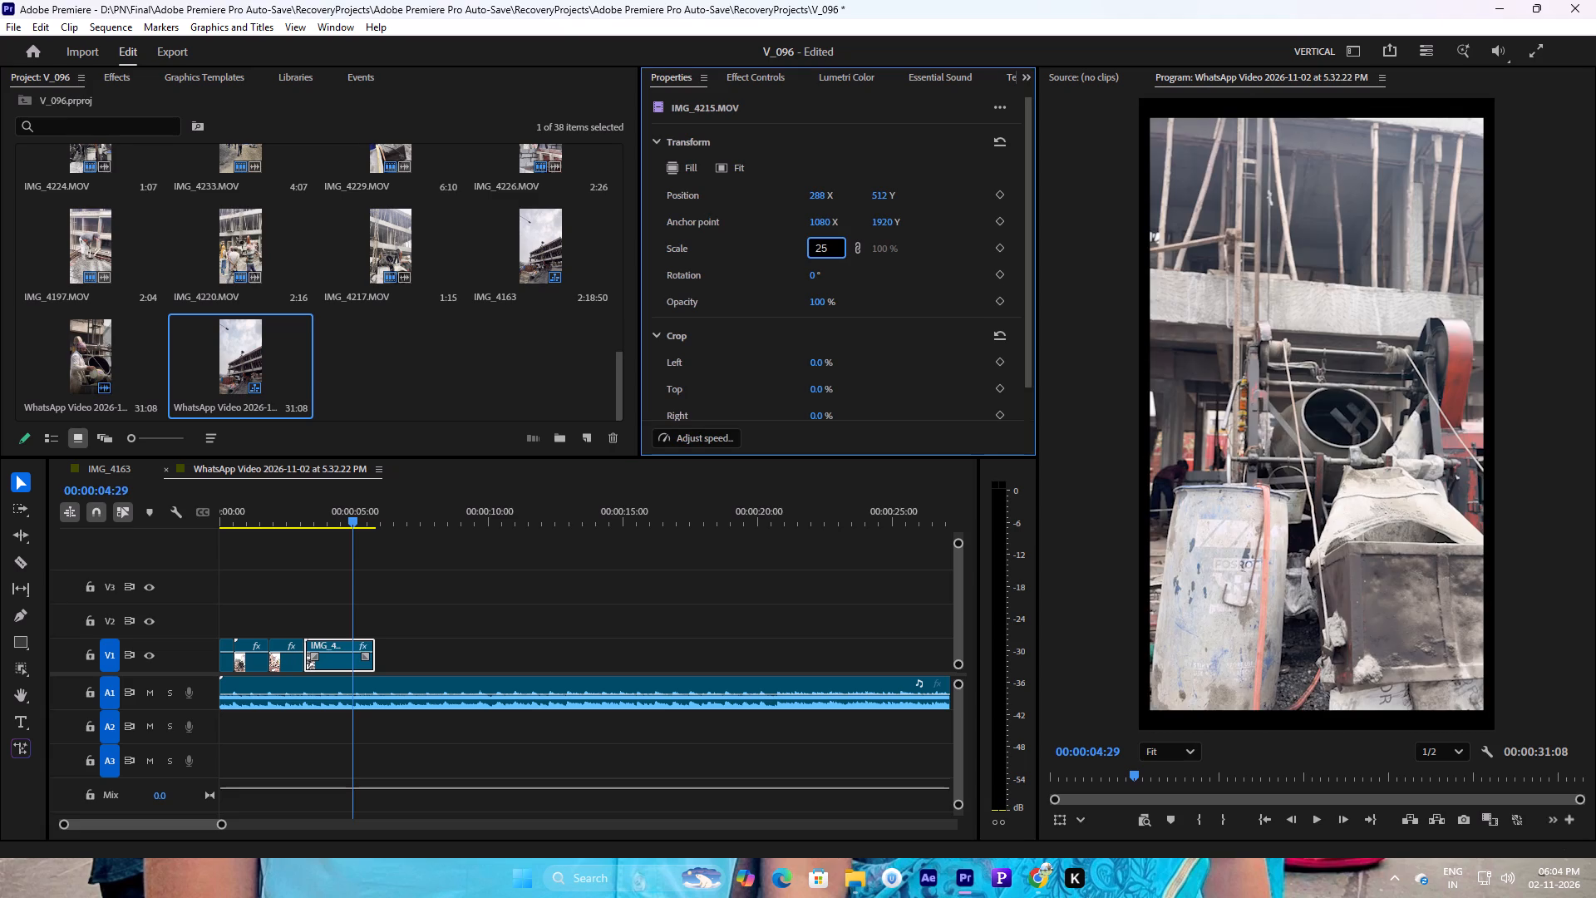
{"action": "key", "text": "BackSpace"}
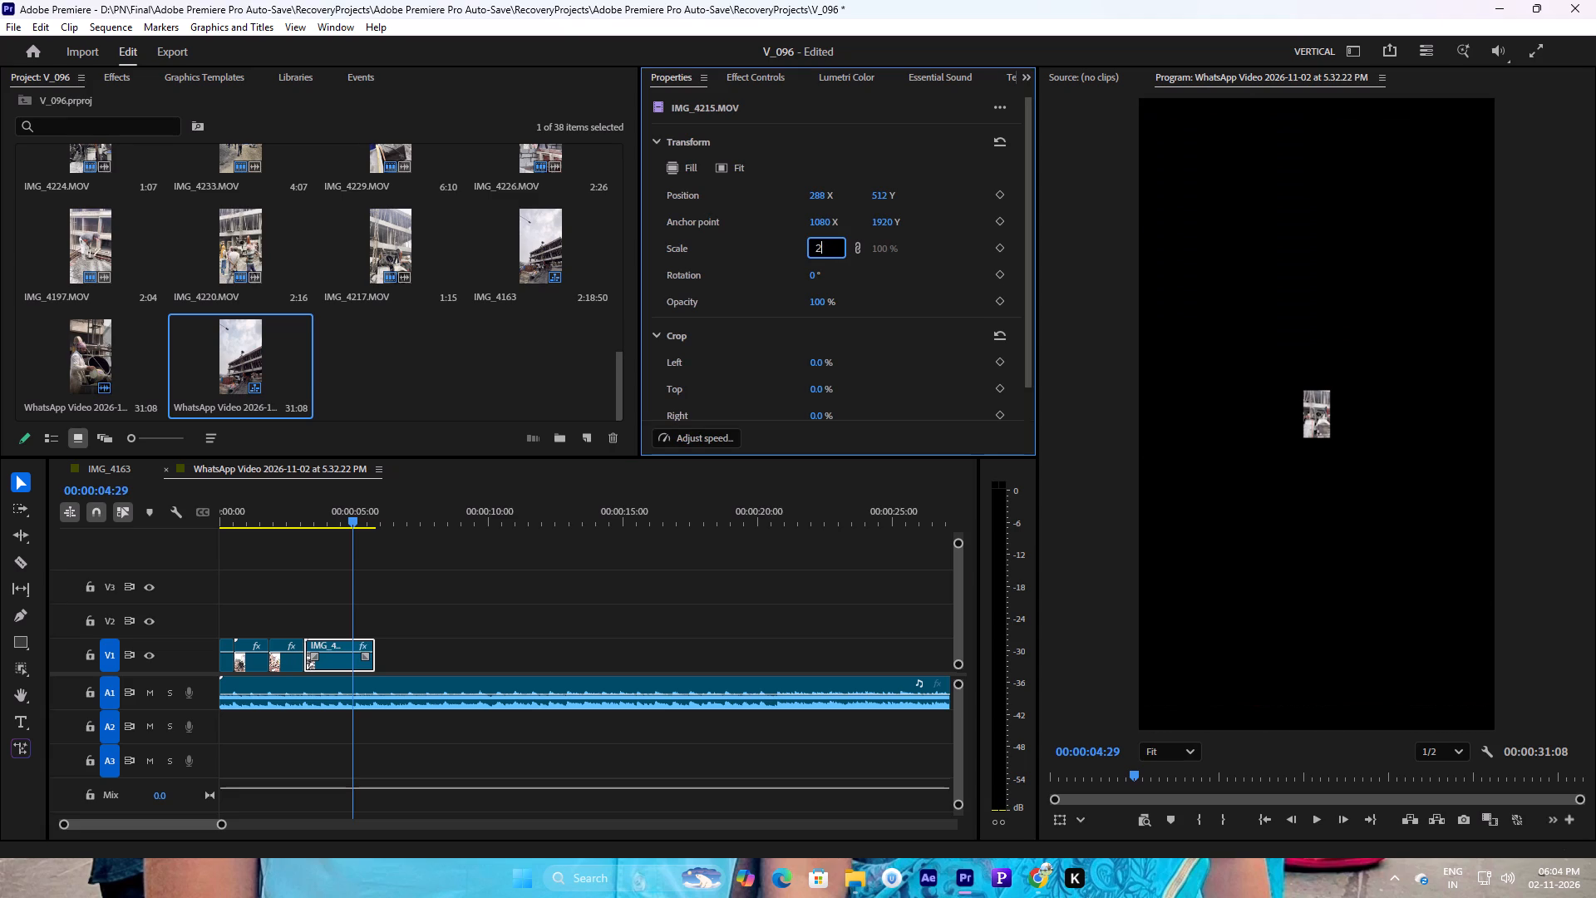
{"action": "key", "text": "7"}
{"action": "key", "text": "Return"}
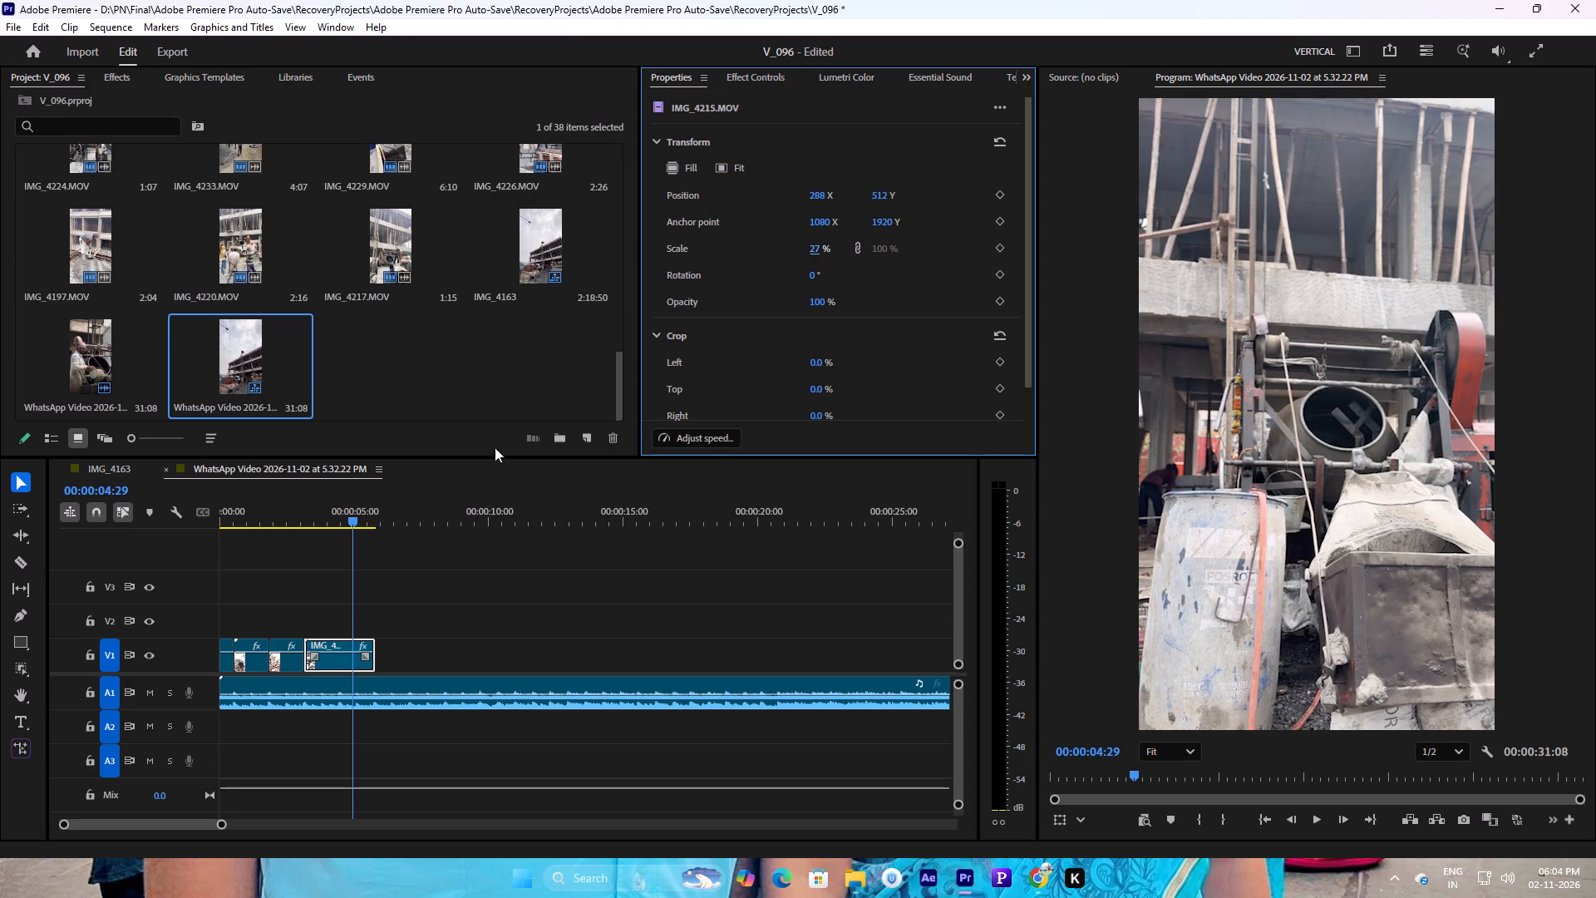
Play IMG_4215.MOV against the music, trim its start to leave a 00:00:01:18 duration, and close the gap after IMG_4190.MOV.
{"action": "left_click", "coordinate": [296, 515]}
{"action": "left_click", "coordinate": [1313, 814]}
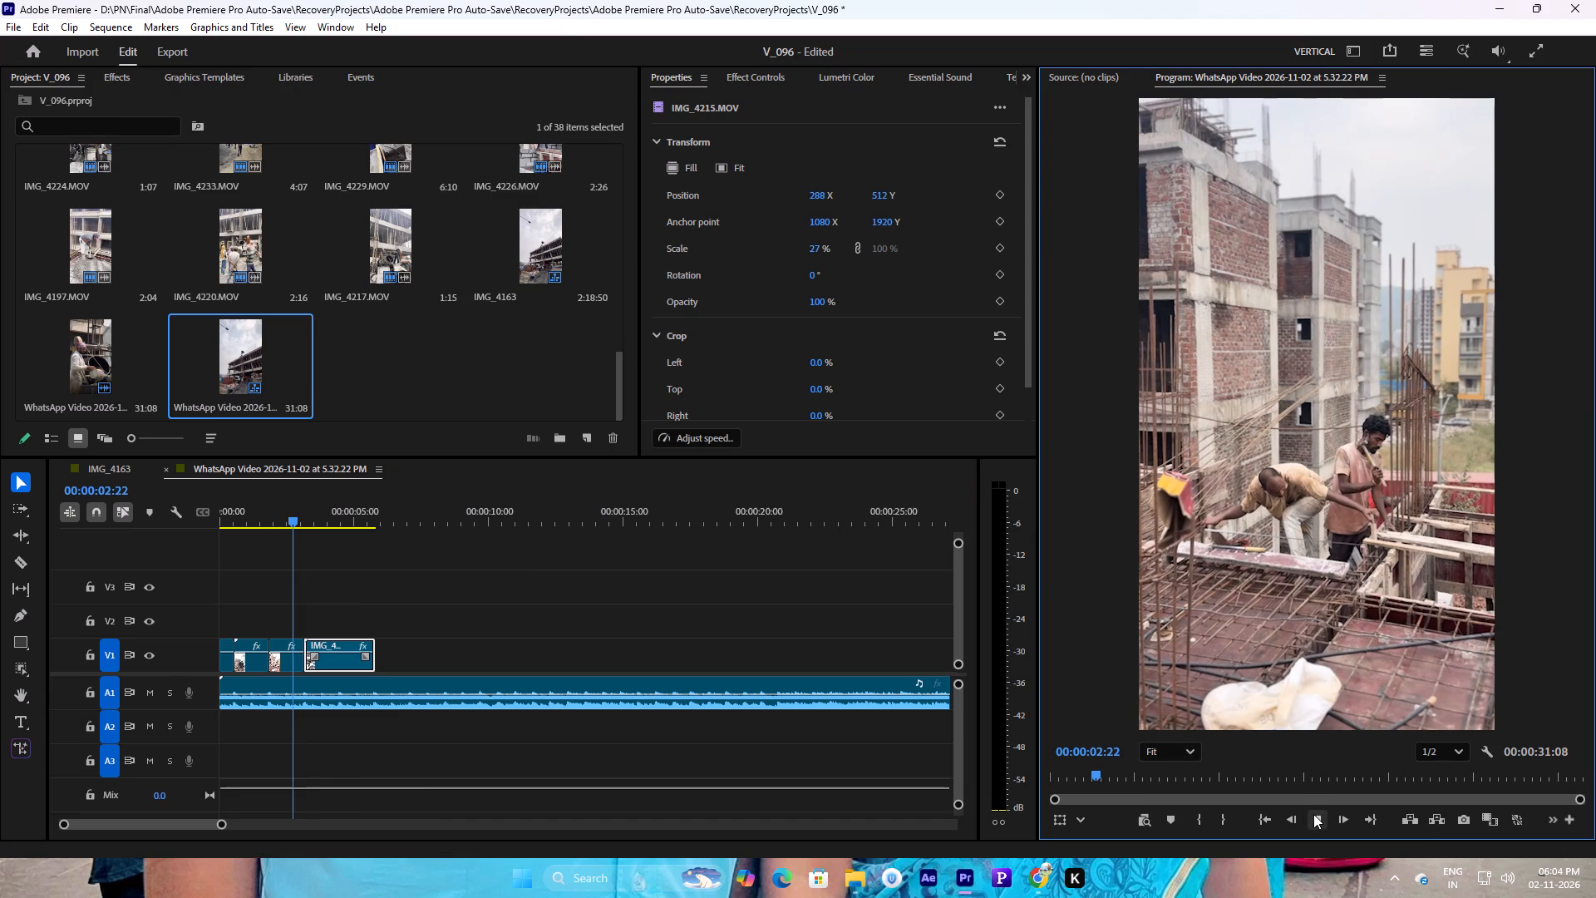
{"action": "left_click", "coordinate": [1313, 814]}
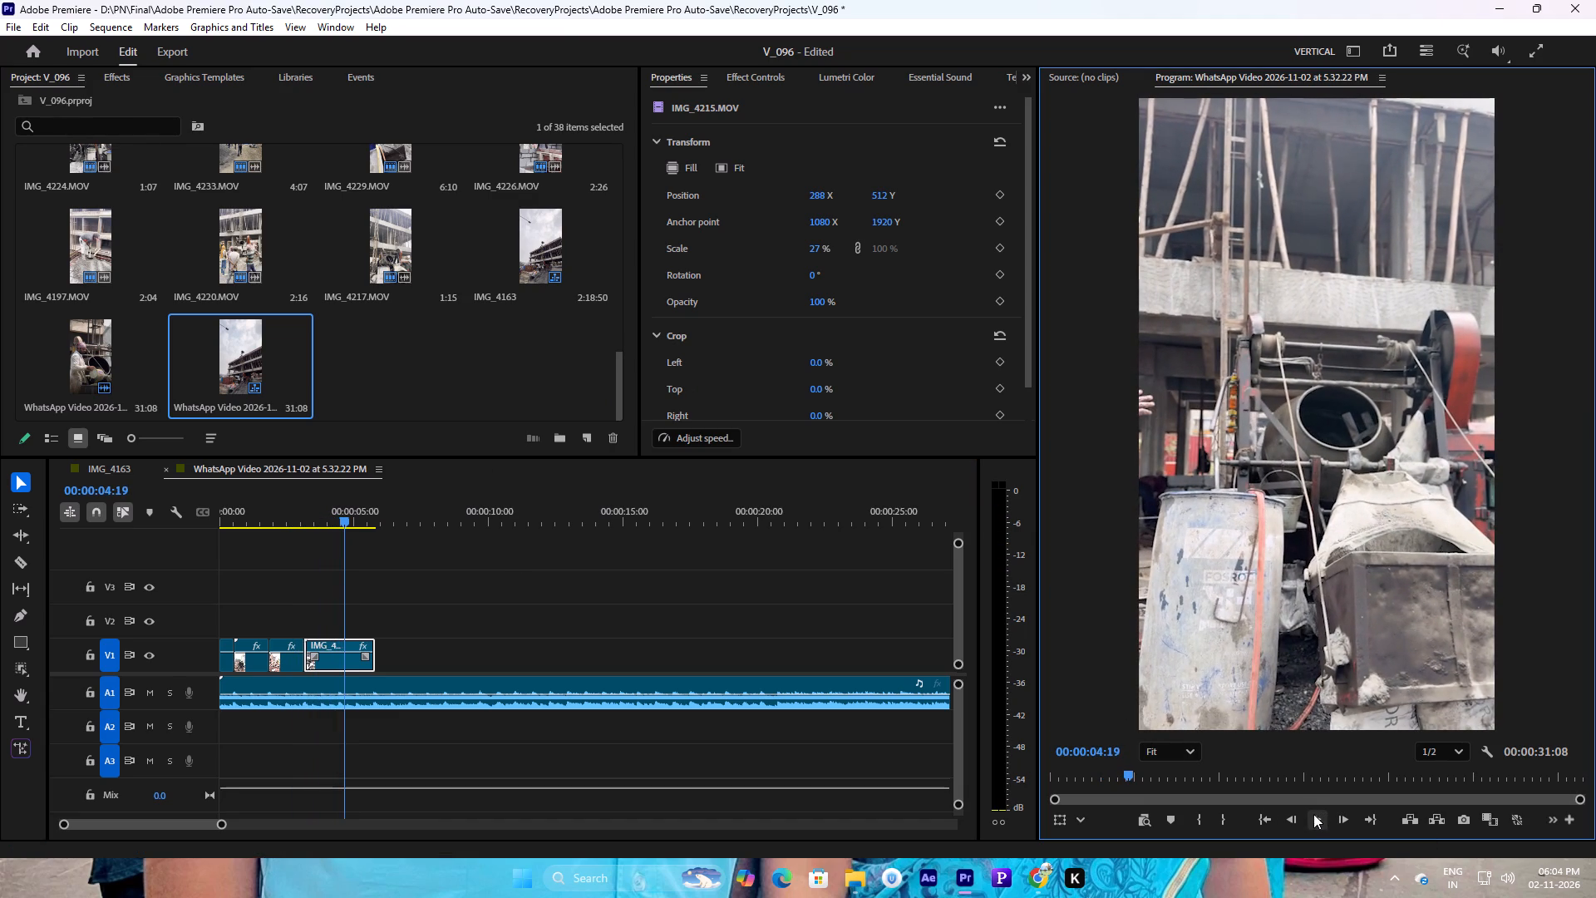
{"action": "left_click", "coordinate": [344, 516]}
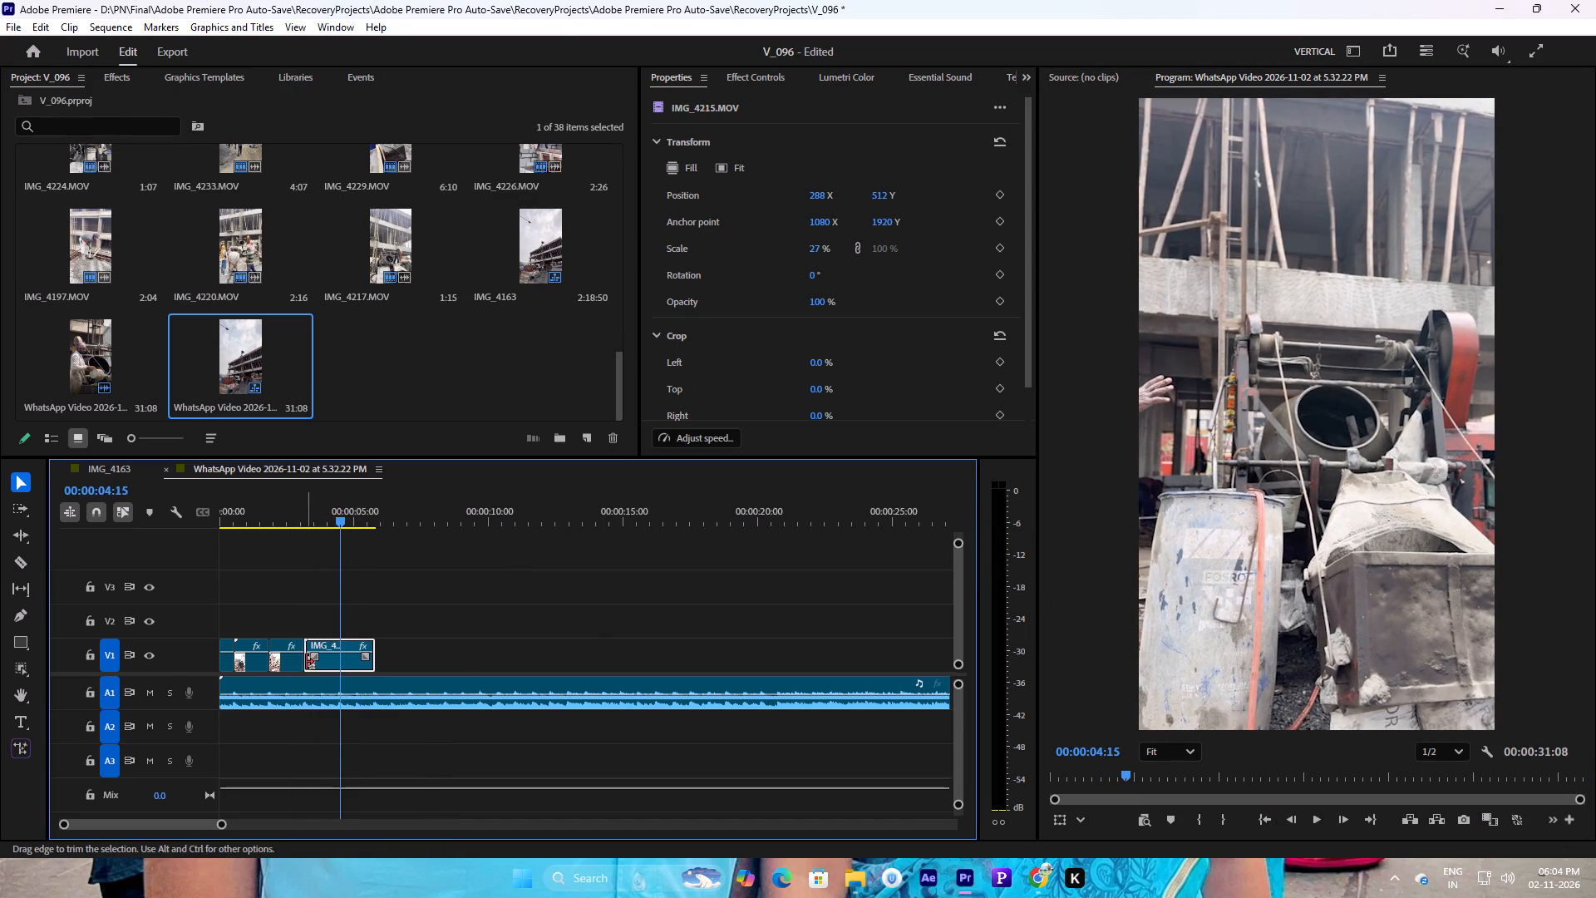
{"action": "left_click_drag", "start_coordinate": [306, 662], "coordinate": [335, 659]}
{"action": "left_click_drag", "start_coordinate": [356, 662], "coordinate": [331, 667]}
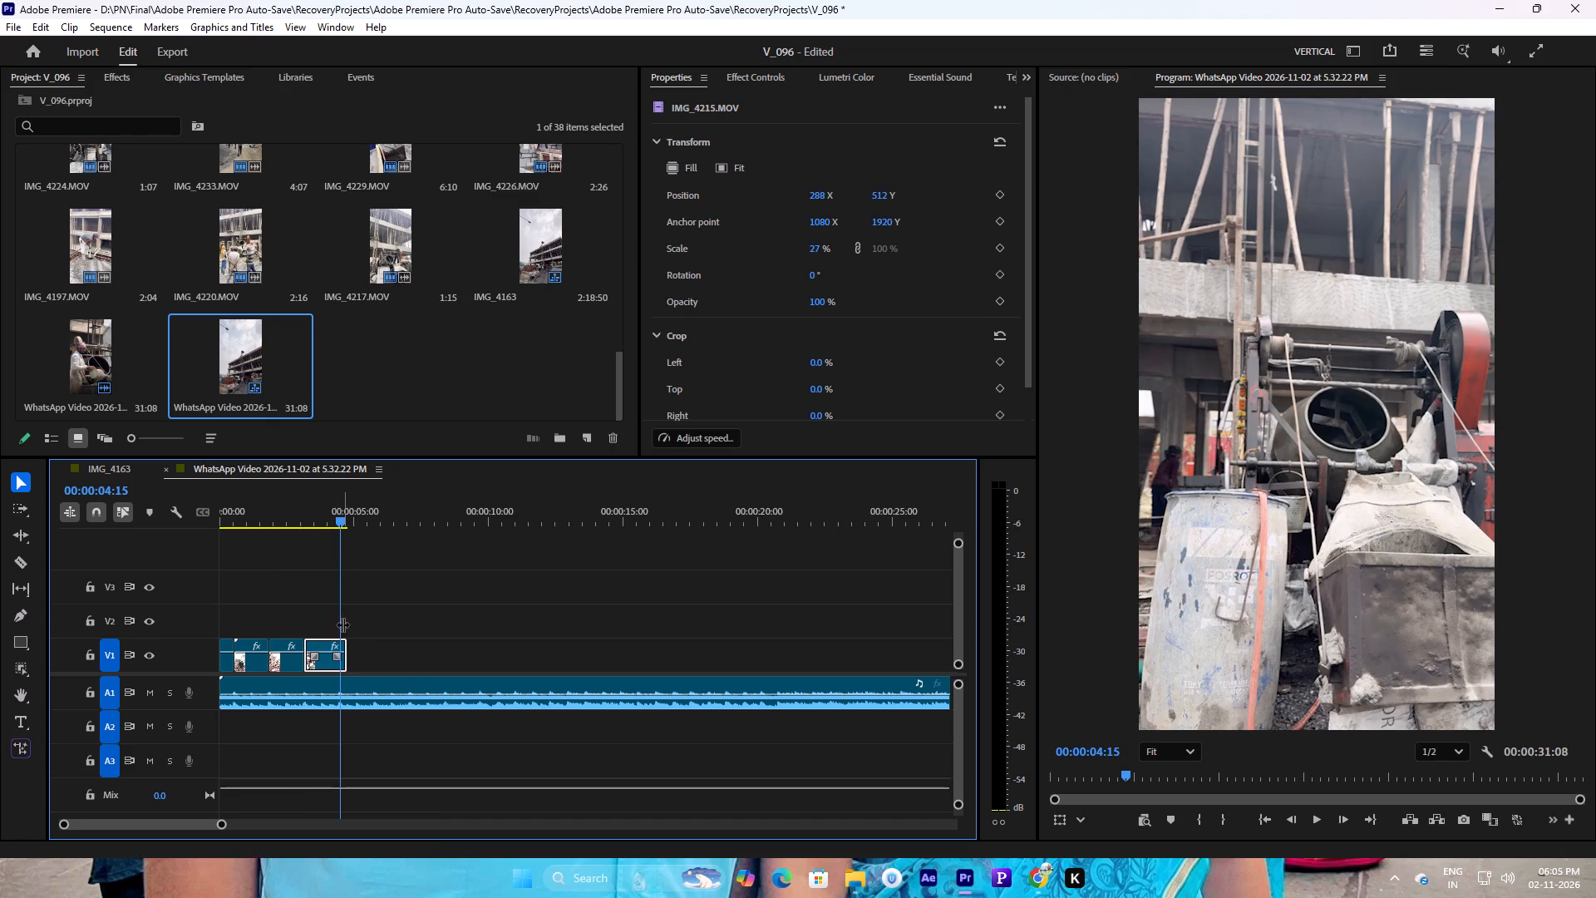
Slow the IMG_4215.MOV clip to 57.6% speed with Optical flow time interpolation.
{"action": "left_click", "coordinate": [329, 514]}
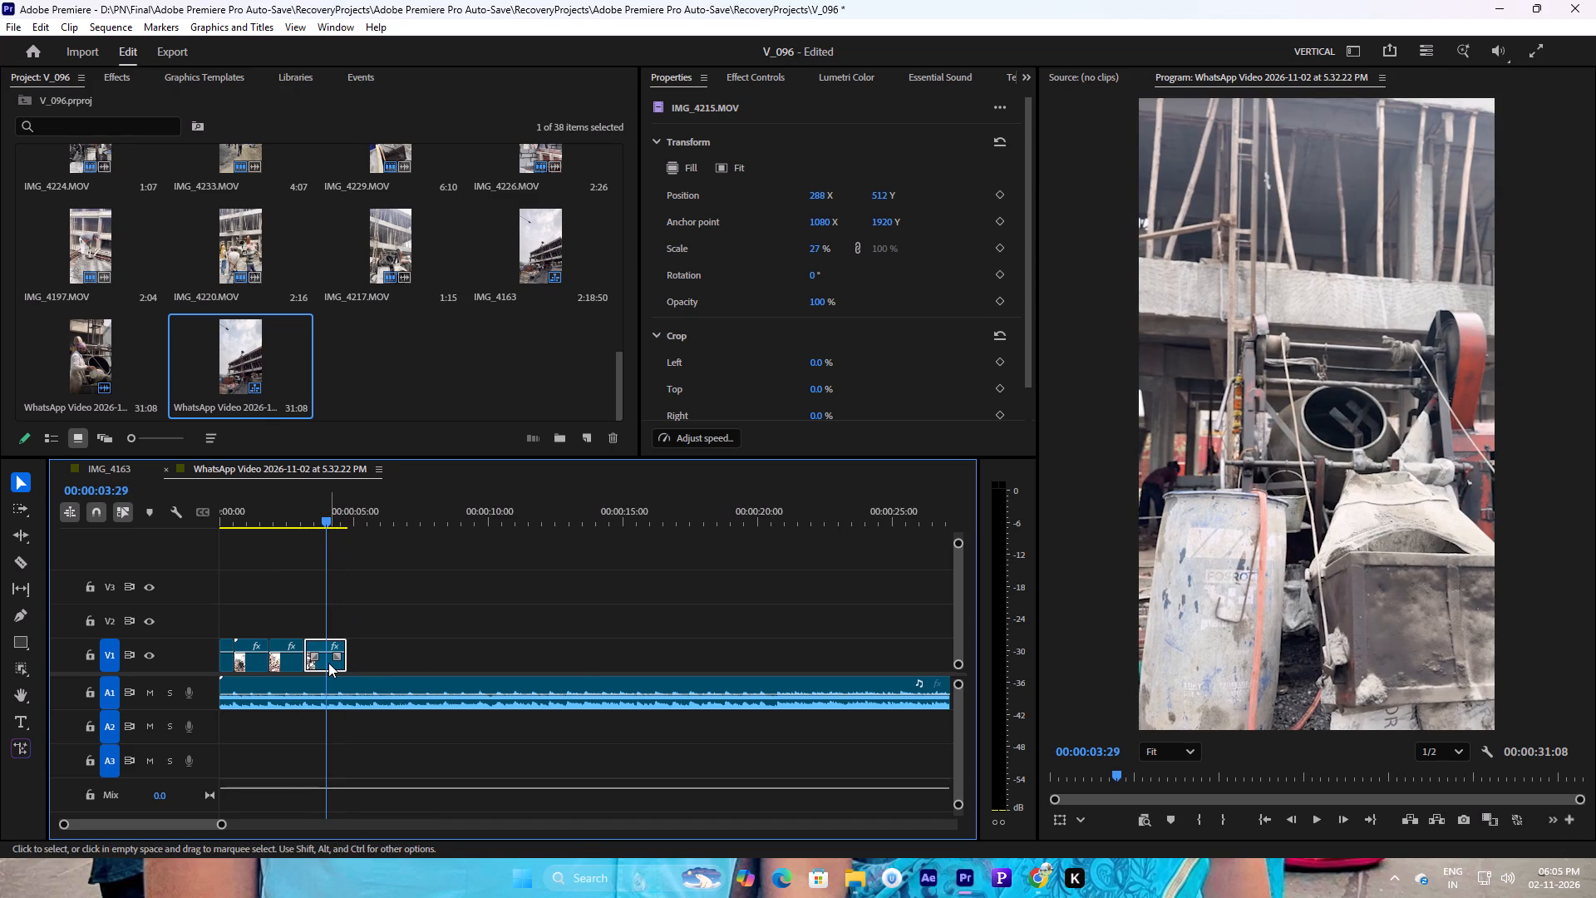
{"action": "right_click", "coordinate": [328, 663]}
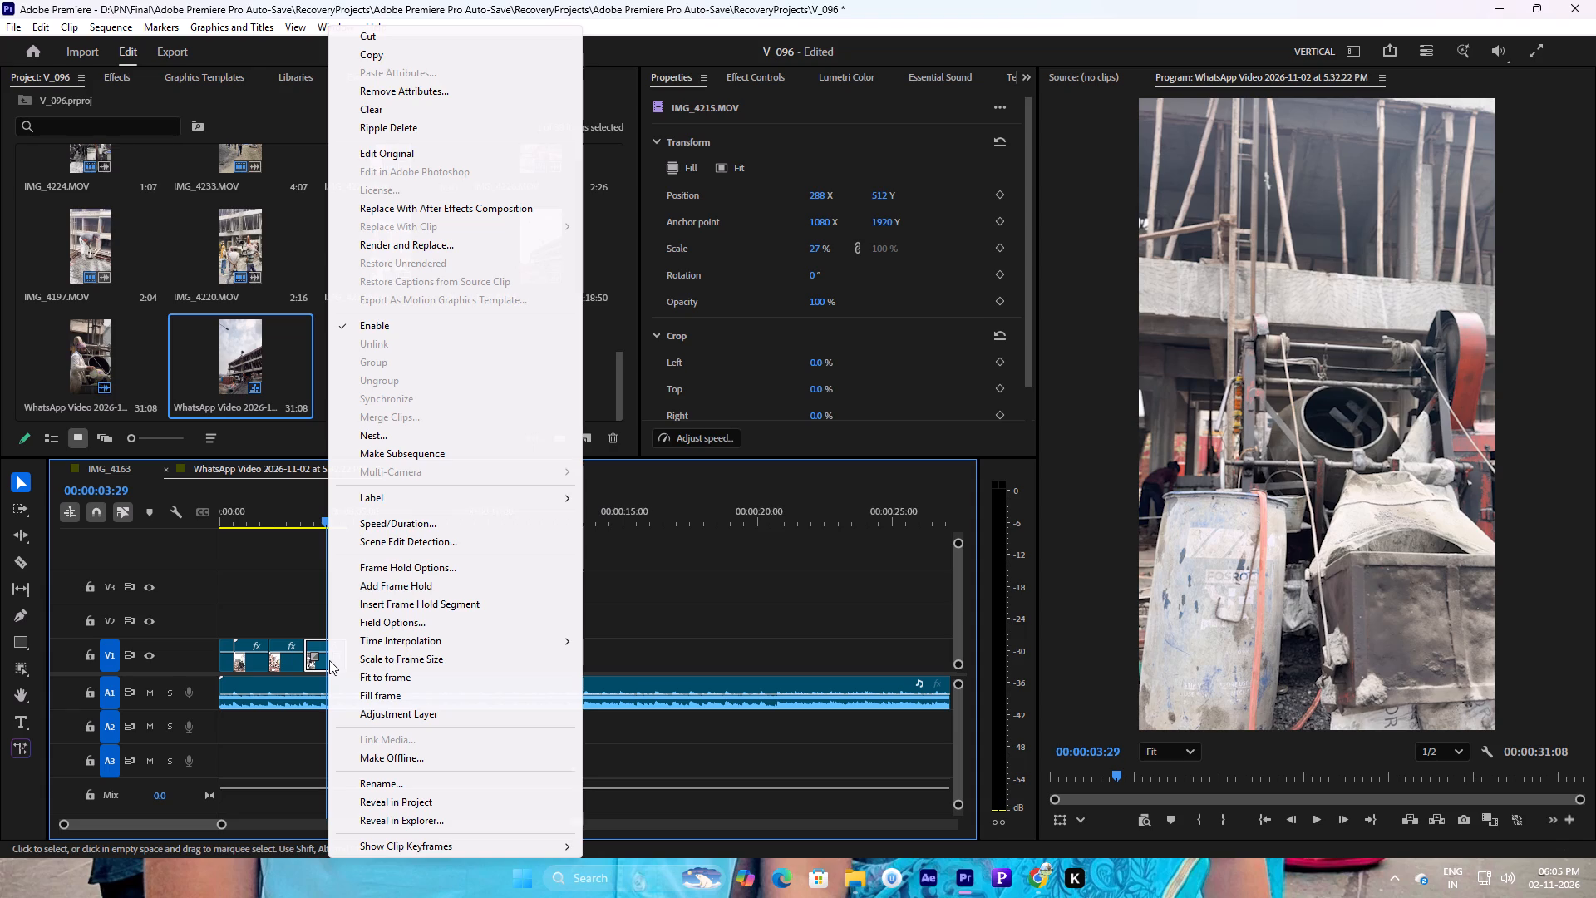
{"action": "left_click", "coordinate": [429, 518]}
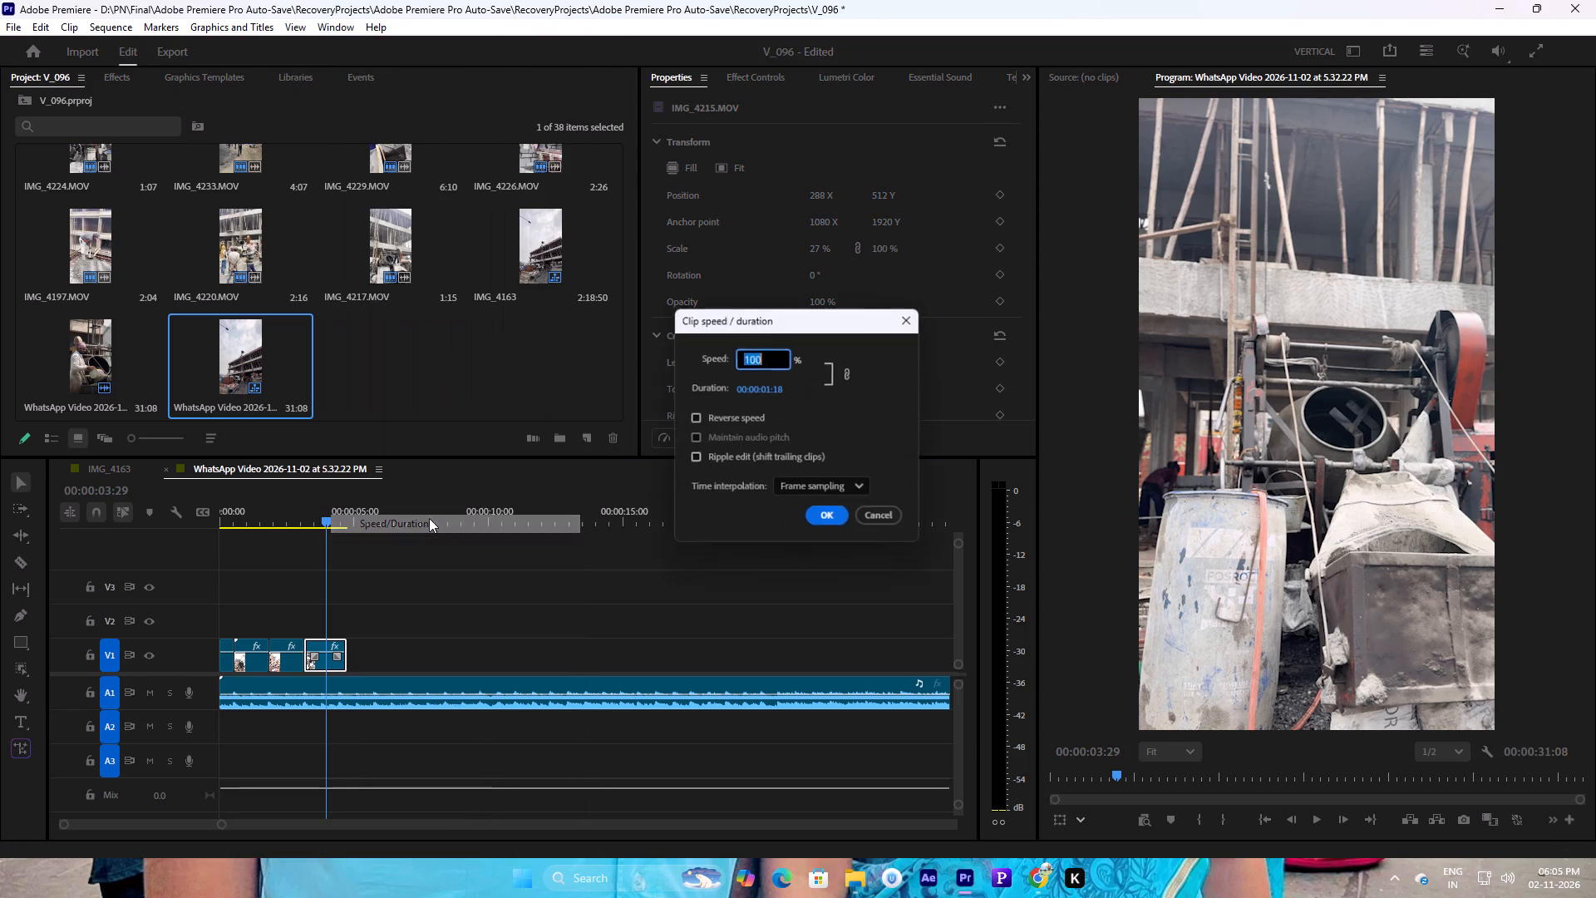
{"action": "left_click", "coordinate": [724, 355]}
{"action": "left_click_drag", "start_coordinate": [750, 363], "coordinate": [534, 372]}
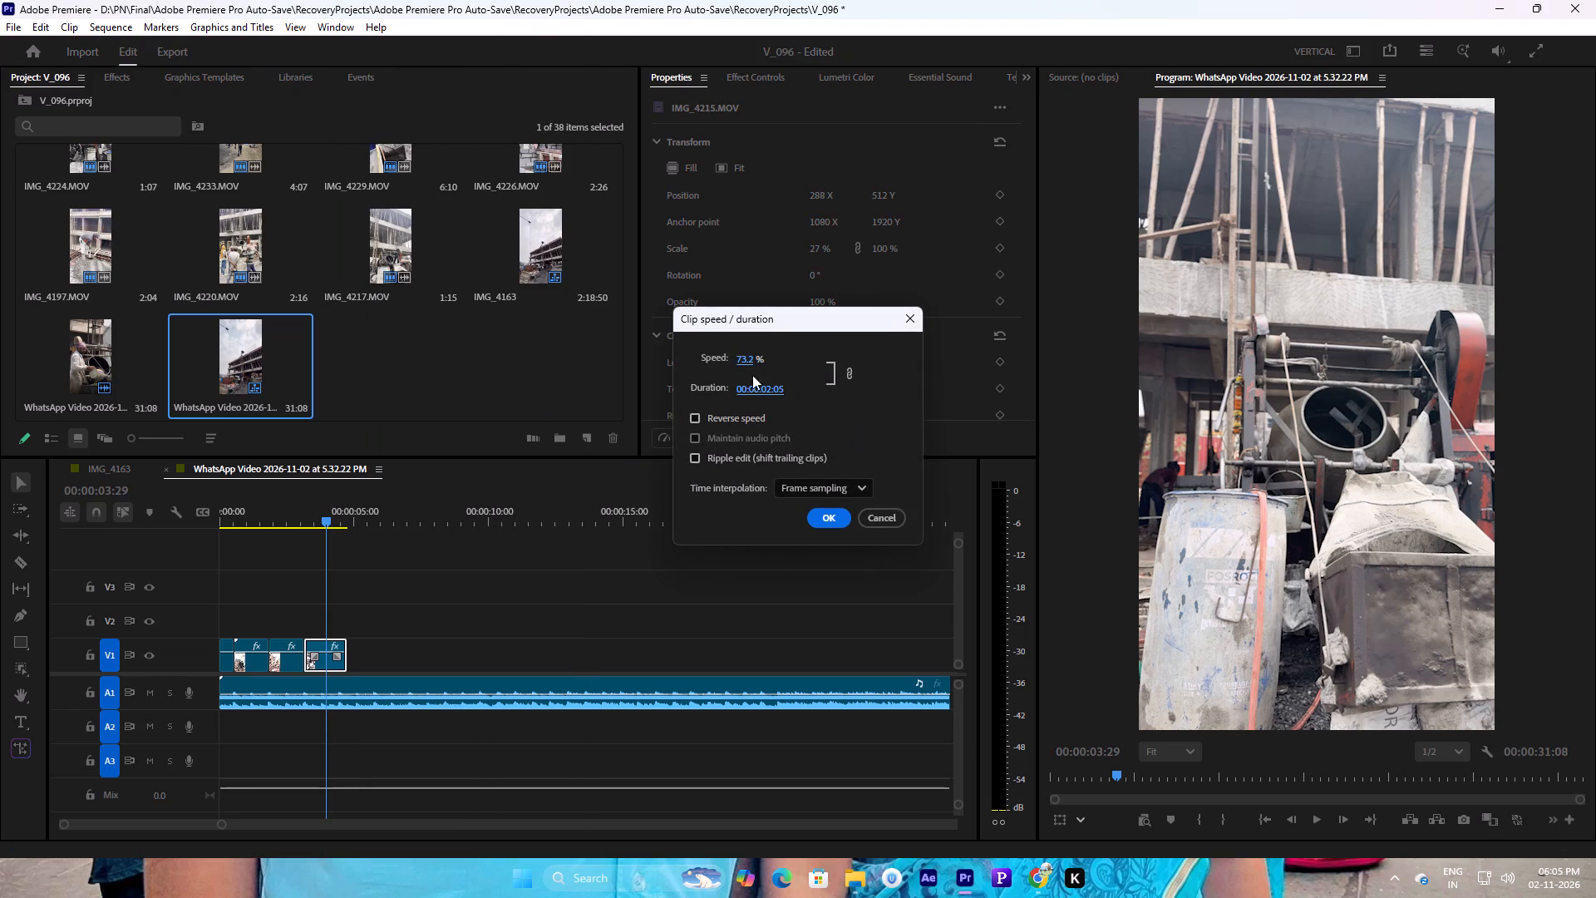
{"action": "left_click_drag", "start_coordinate": [747, 355], "coordinate": [650, 359]}
{"action": "left_click_drag", "start_coordinate": [742, 366], "coordinate": [717, 365]}
{"action": "left_click_drag", "start_coordinate": [717, 365], "coordinate": [707, 363]}
{"action": "left_click", "coordinate": [815, 498]}
{"action": "left_click", "coordinate": [815, 491]}
{"action": "left_click", "coordinate": [822, 546]}
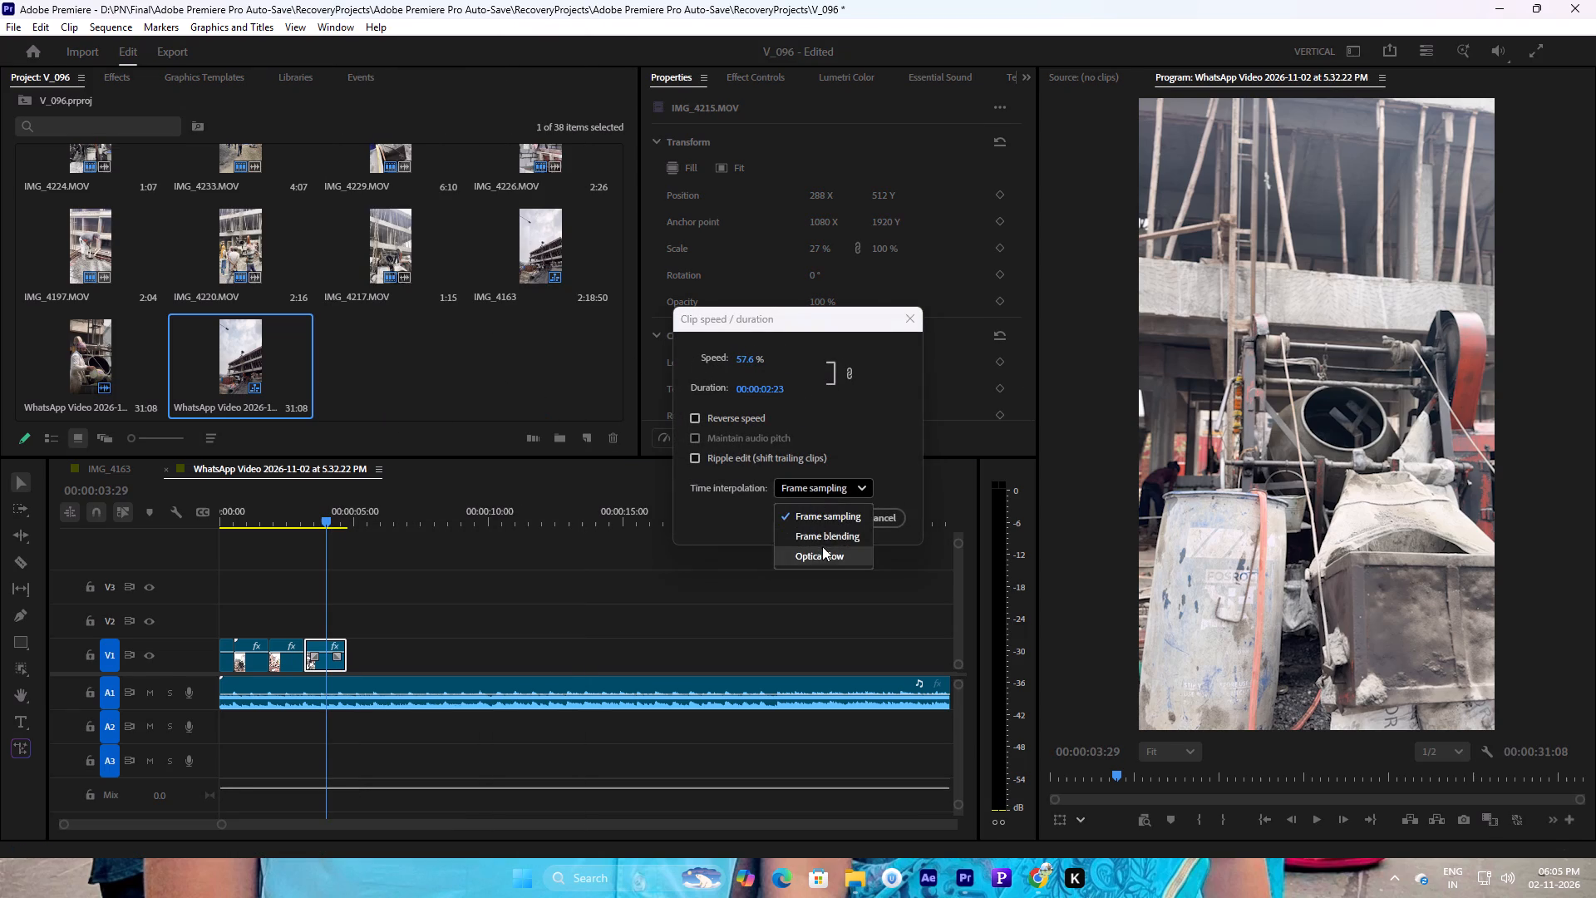
{"action": "left_click", "coordinate": [812, 490]}
{"action": "left_click", "coordinate": [820, 555]}
{"action": "left_click", "coordinate": [821, 512]}
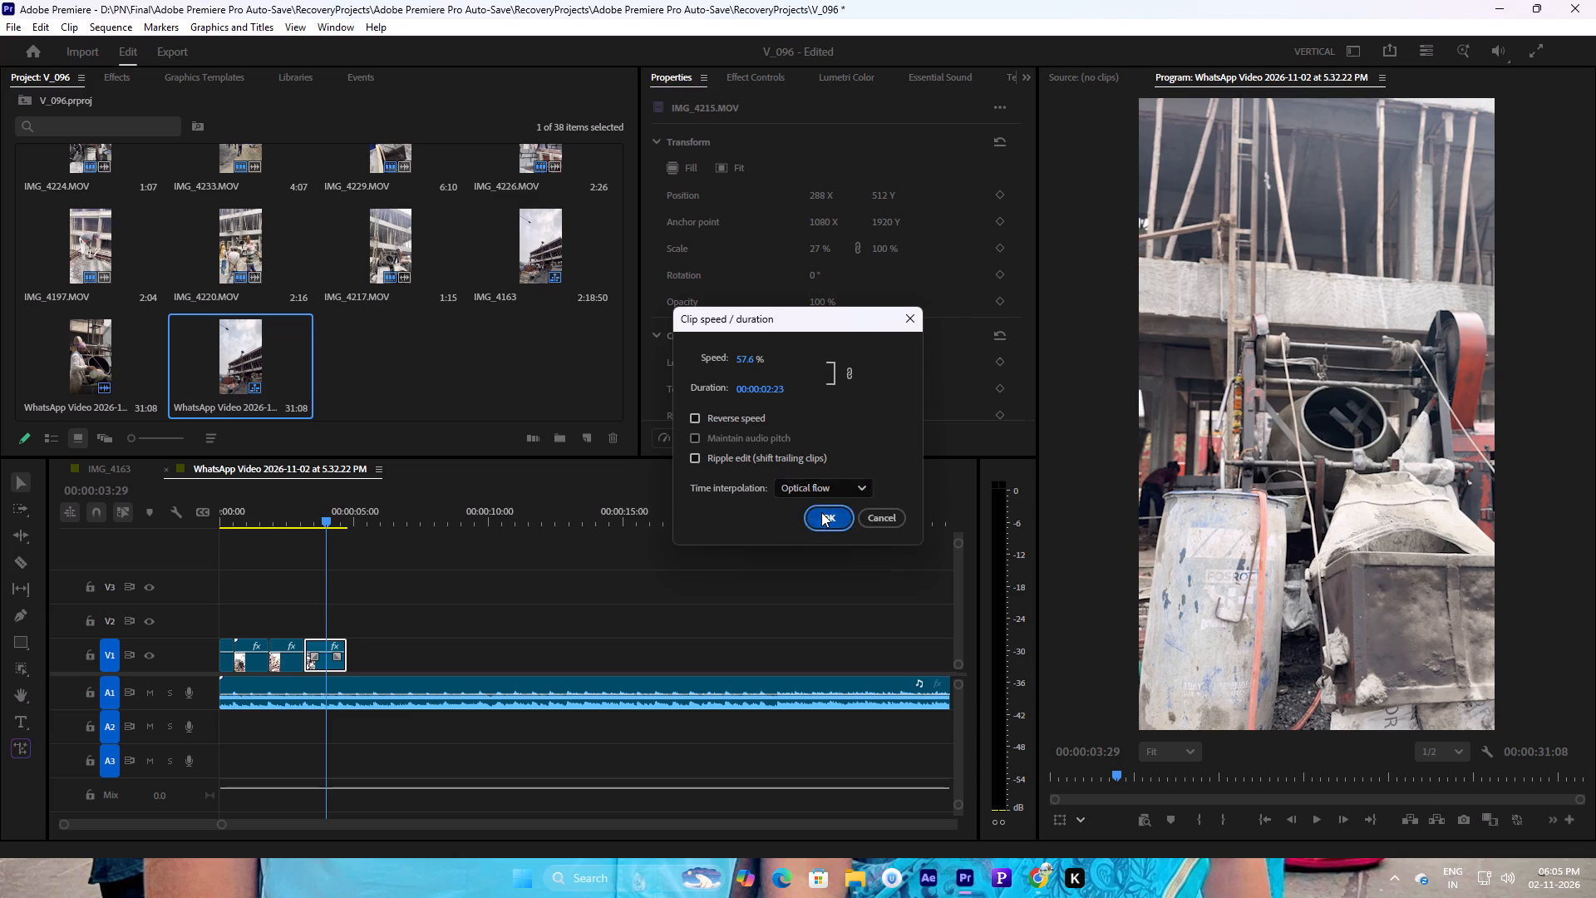
Play the slowed IMG_4215.MOV against the music, trim its end to 00:00:04:14, and play back the cut from IMG_4190.MOV.
{"action": "left_click", "coordinate": [304, 514]}
{"action": "key", "text": "space"}
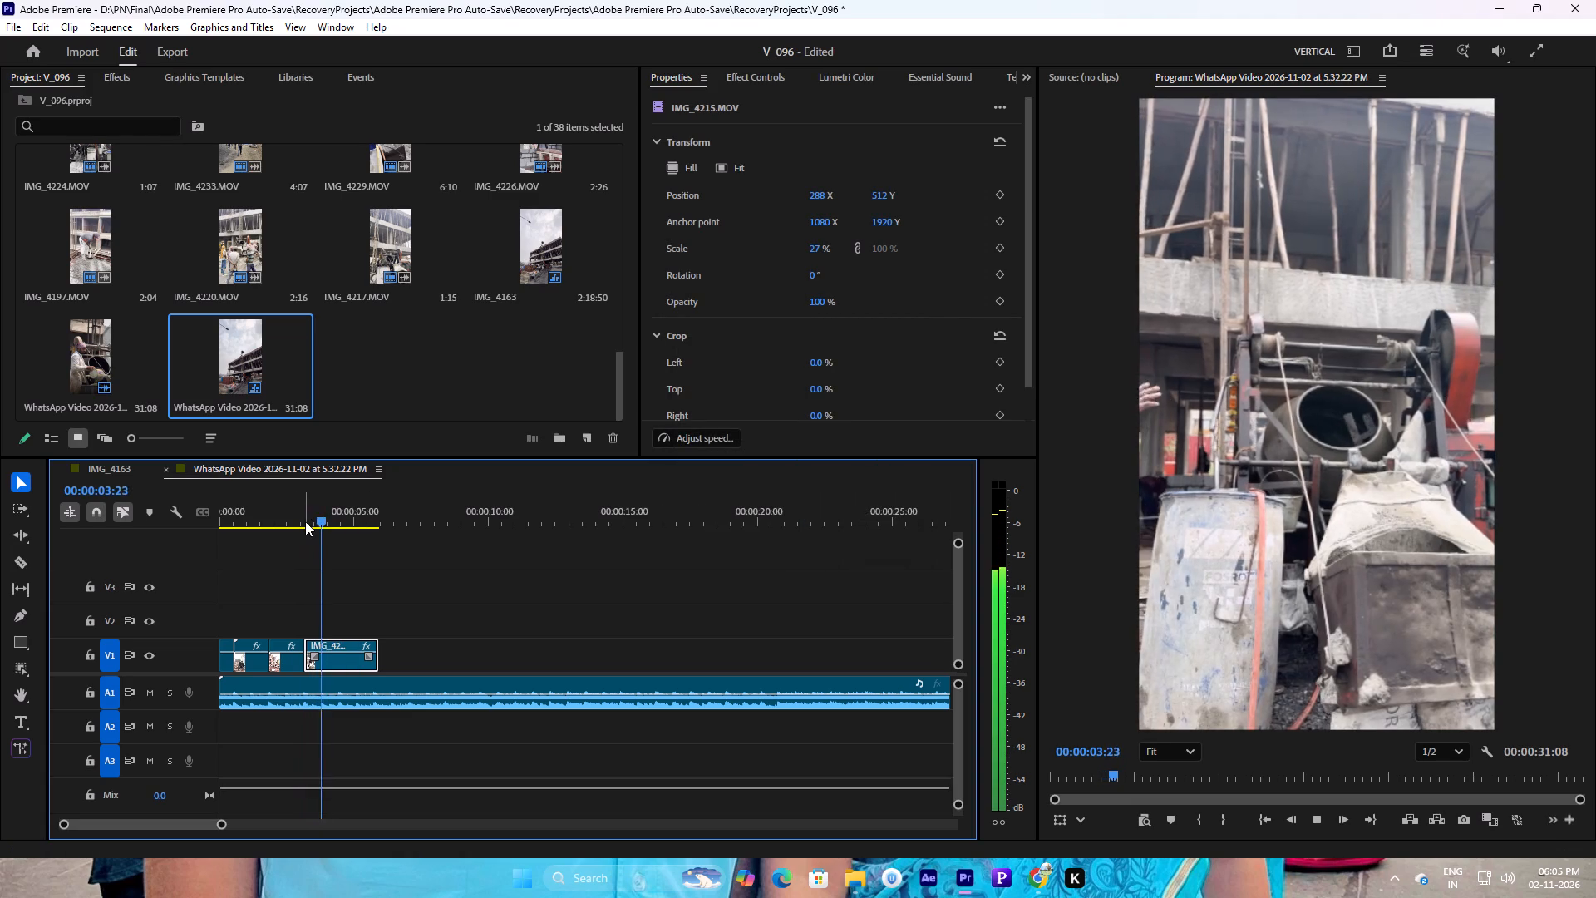
{"action": "key", "text": "space"}
{"action": "left_click", "coordinate": [343, 523]}
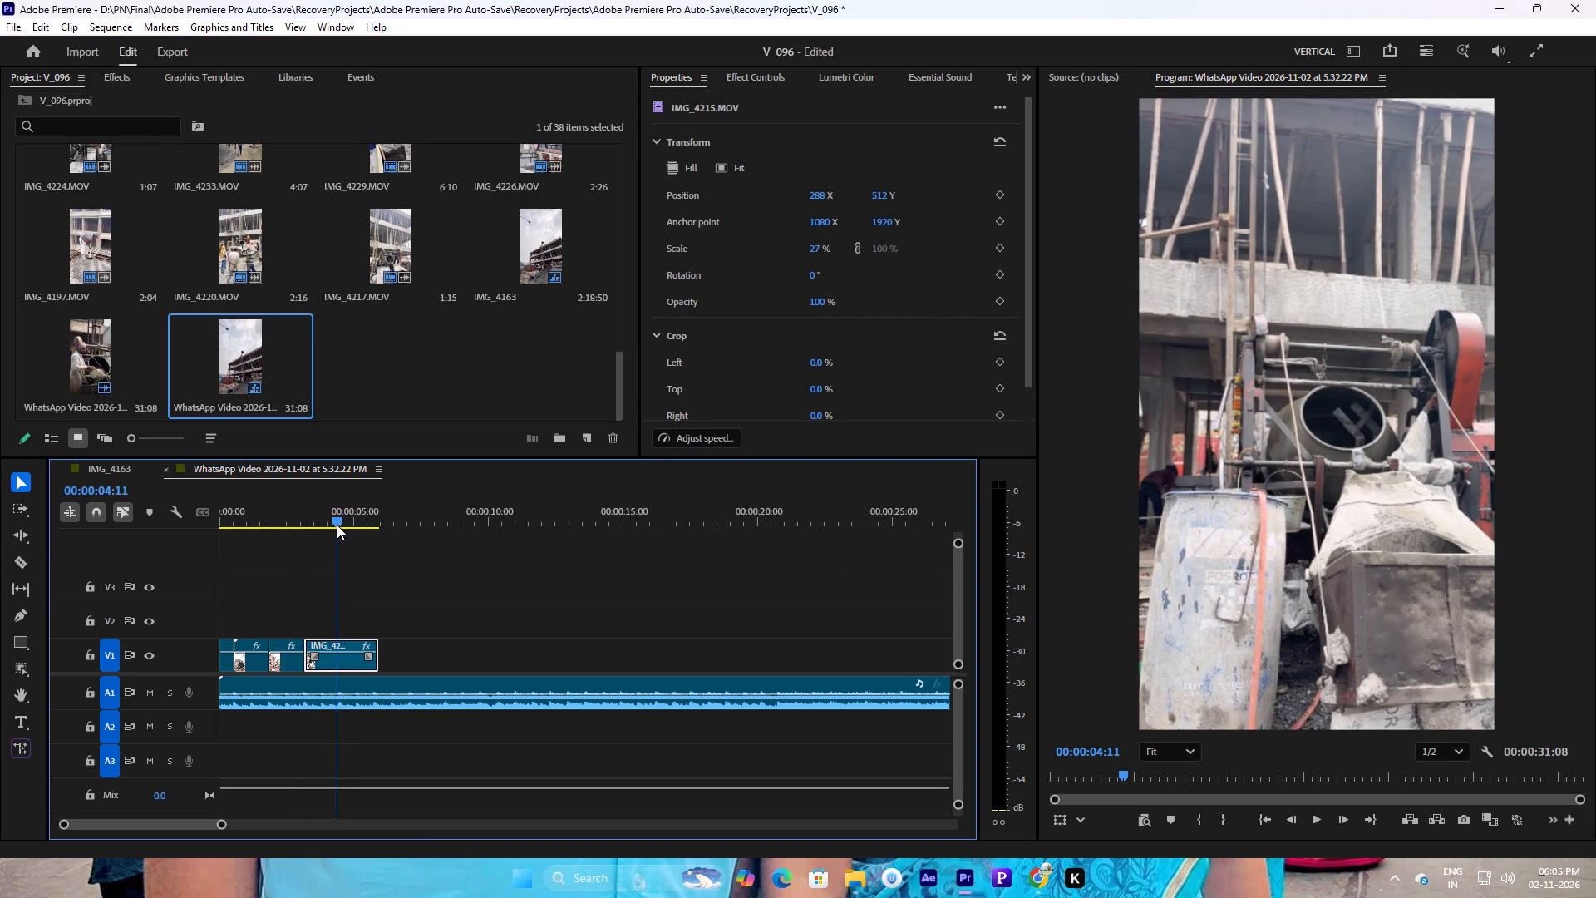
{"action": "left_click_drag", "start_coordinate": [382, 654], "coordinate": [350, 658]}
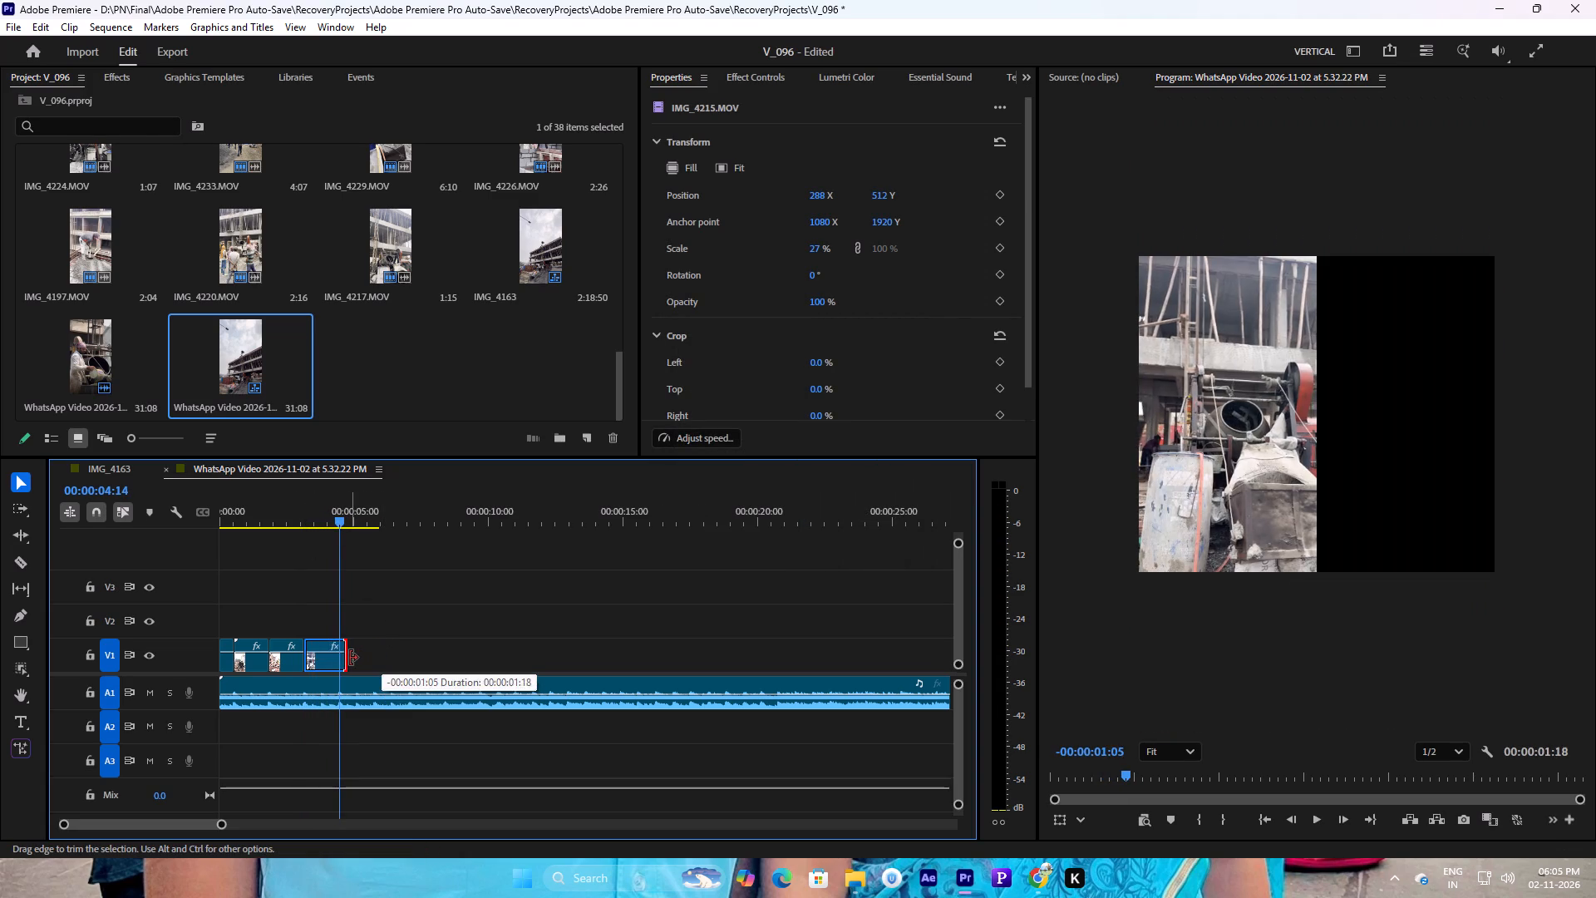
{"action": "left_click_drag", "start_coordinate": [350, 658], "coordinate": [346, 658]}
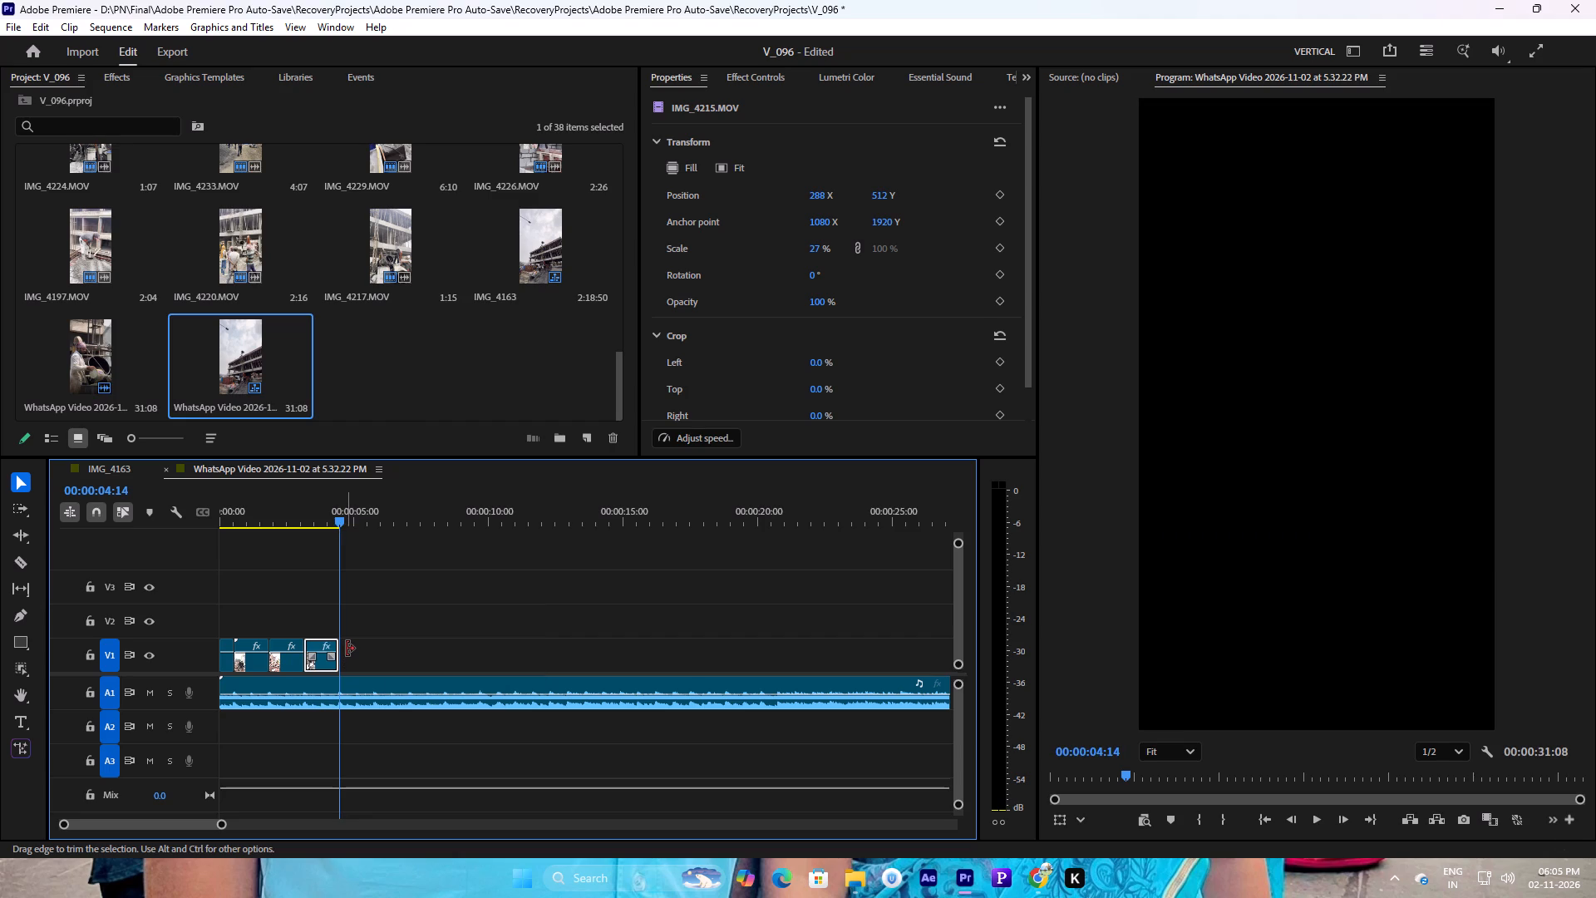
{"action": "left_click", "coordinate": [295, 516]}
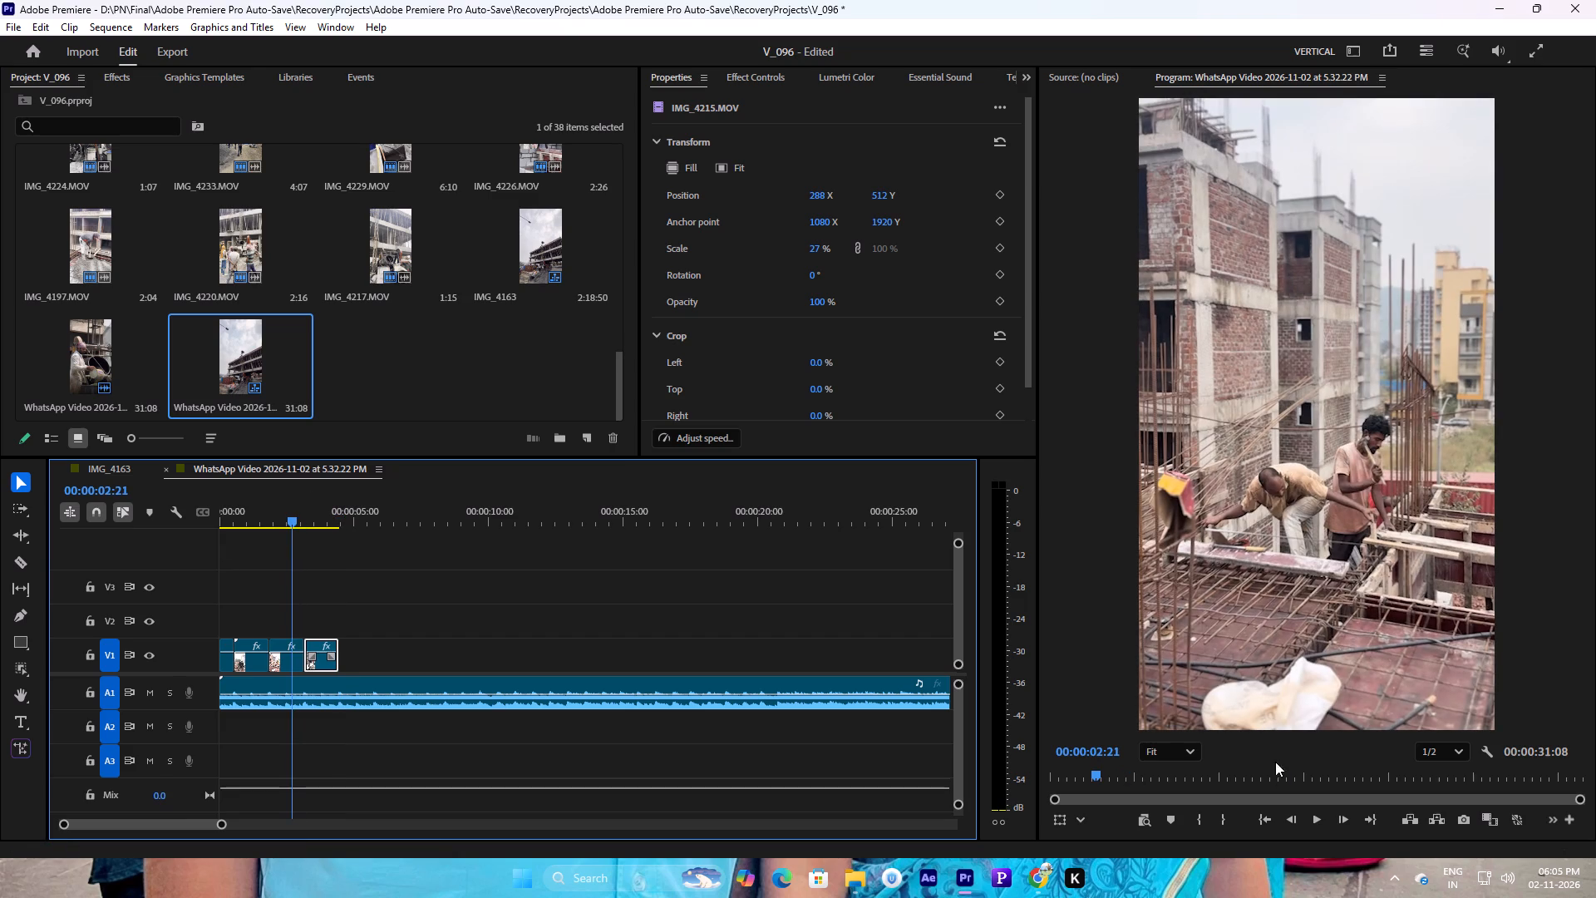
{"action": "left_click", "coordinate": [1308, 817]}
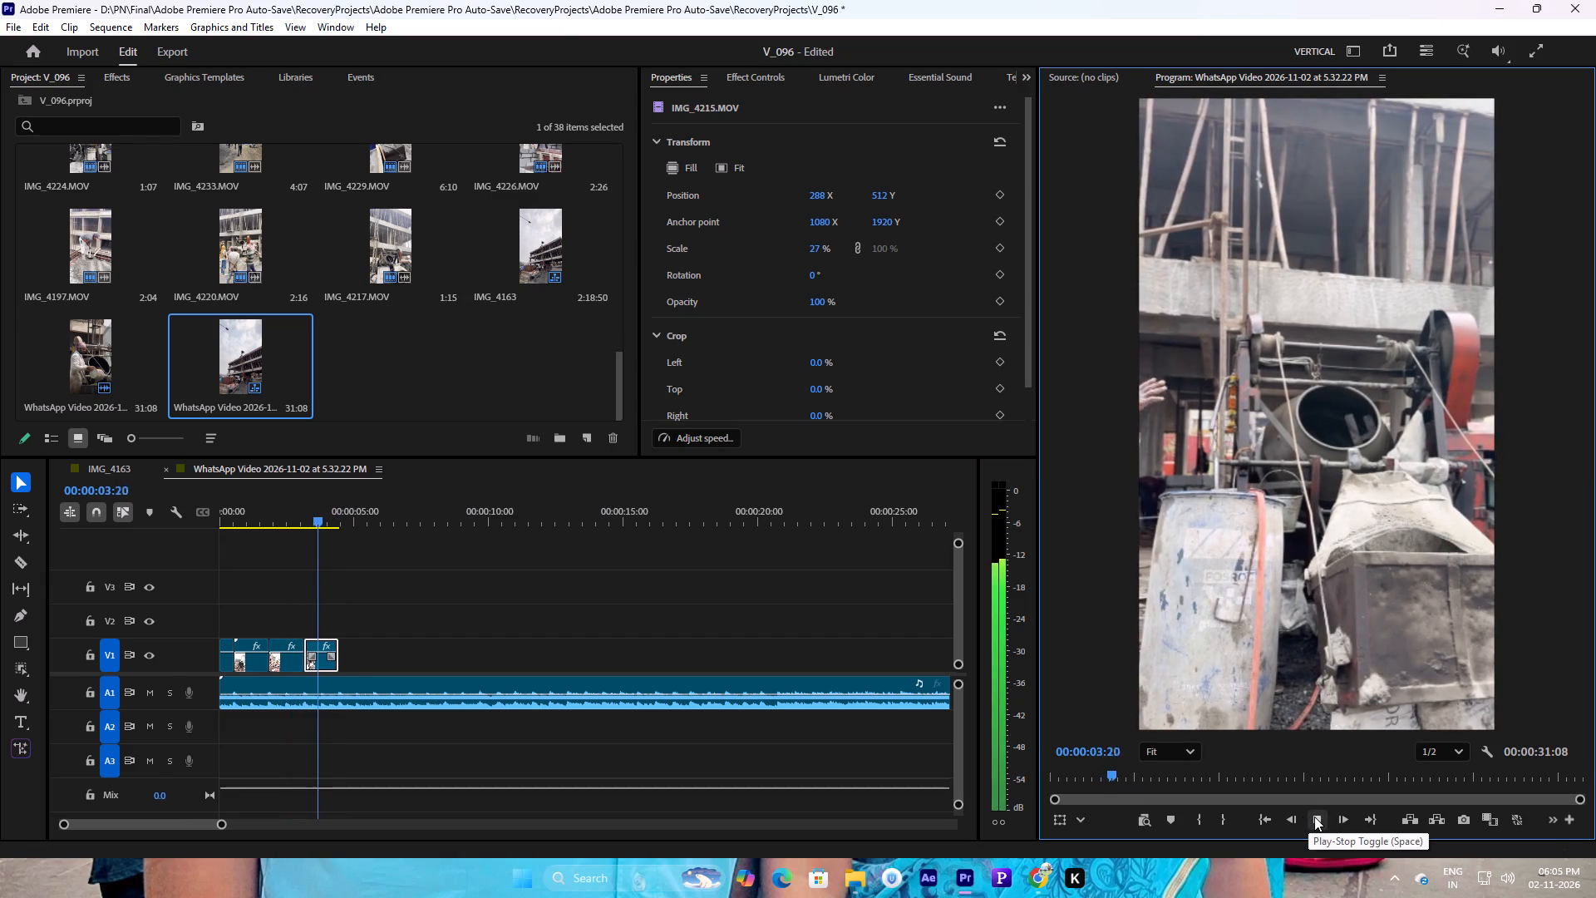
{"action": "left_click", "coordinate": [1314, 817]}
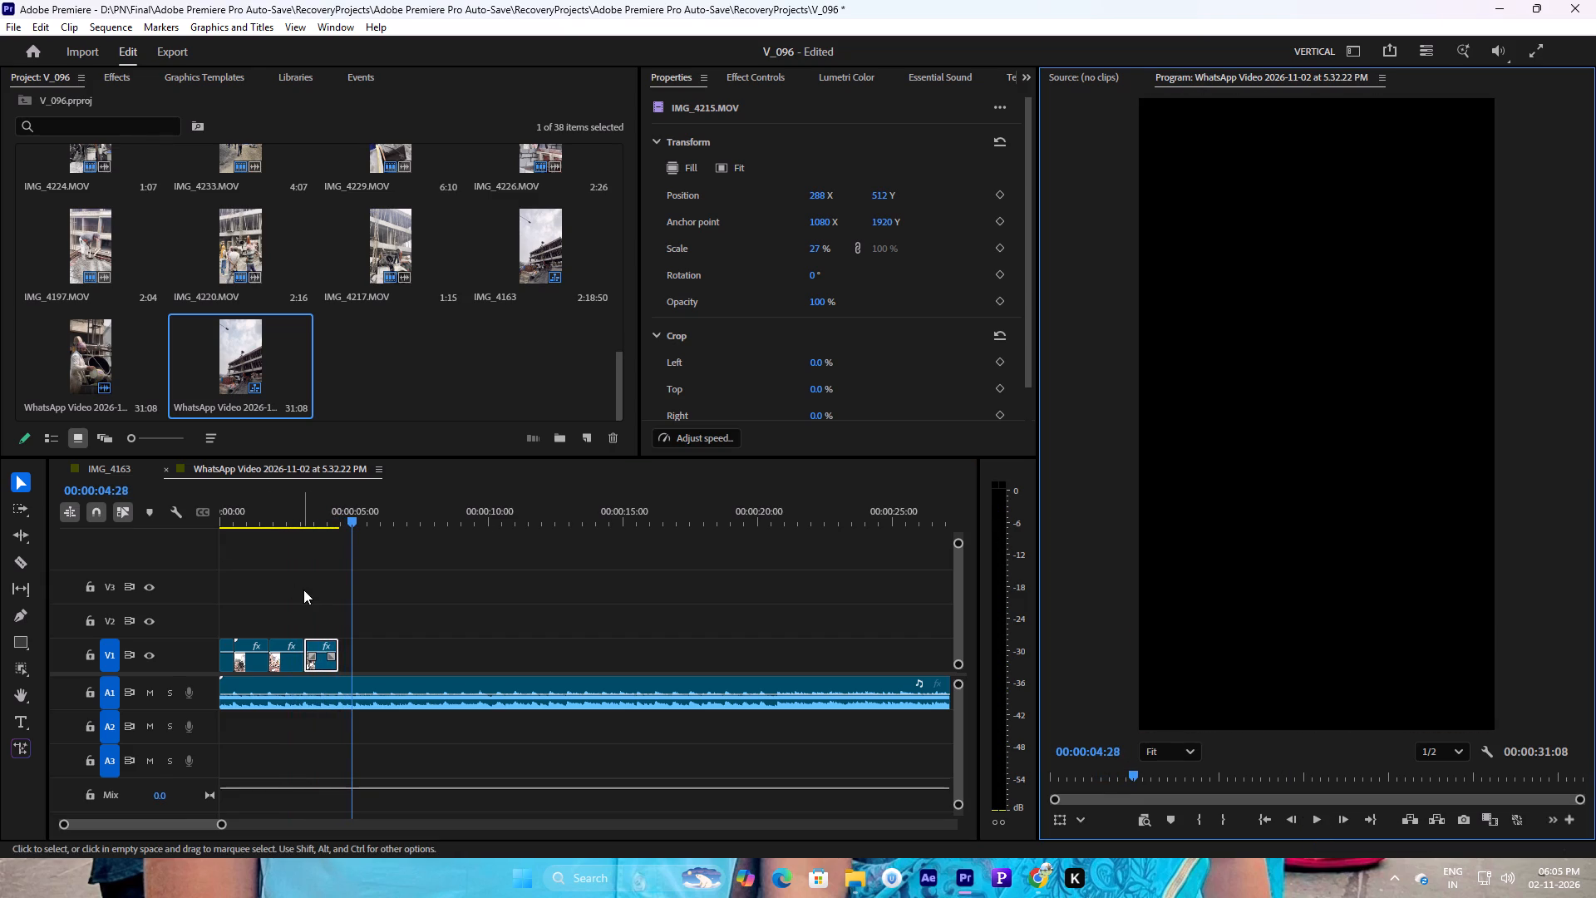
{"action": "left_click", "coordinate": [303, 590]}
{"action": "left_click_drag", "start_coordinate": [351, 516], "coordinate": [341, 517]}
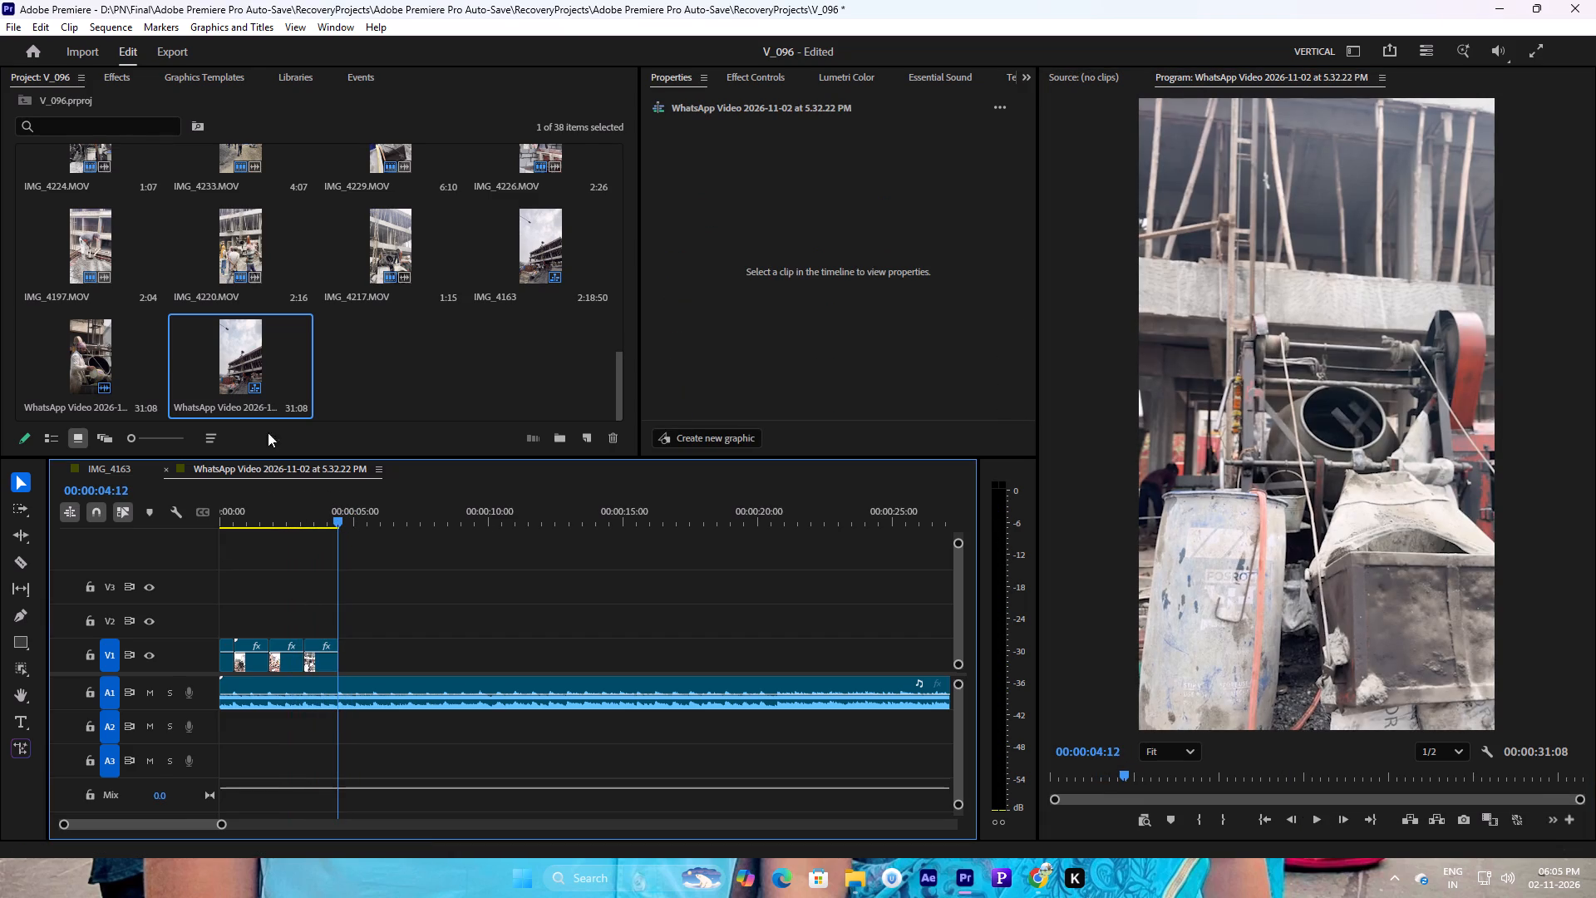
Look through the IMG_4163 sequence for the water-bucket shot IMG_4231.MOV and add it to V1 of the WhatsApp sequence directly after IMG_4215.MOV.
{"action": "left_click", "coordinate": [336, 392]}
{"action": "left_click", "coordinate": [112, 476]}
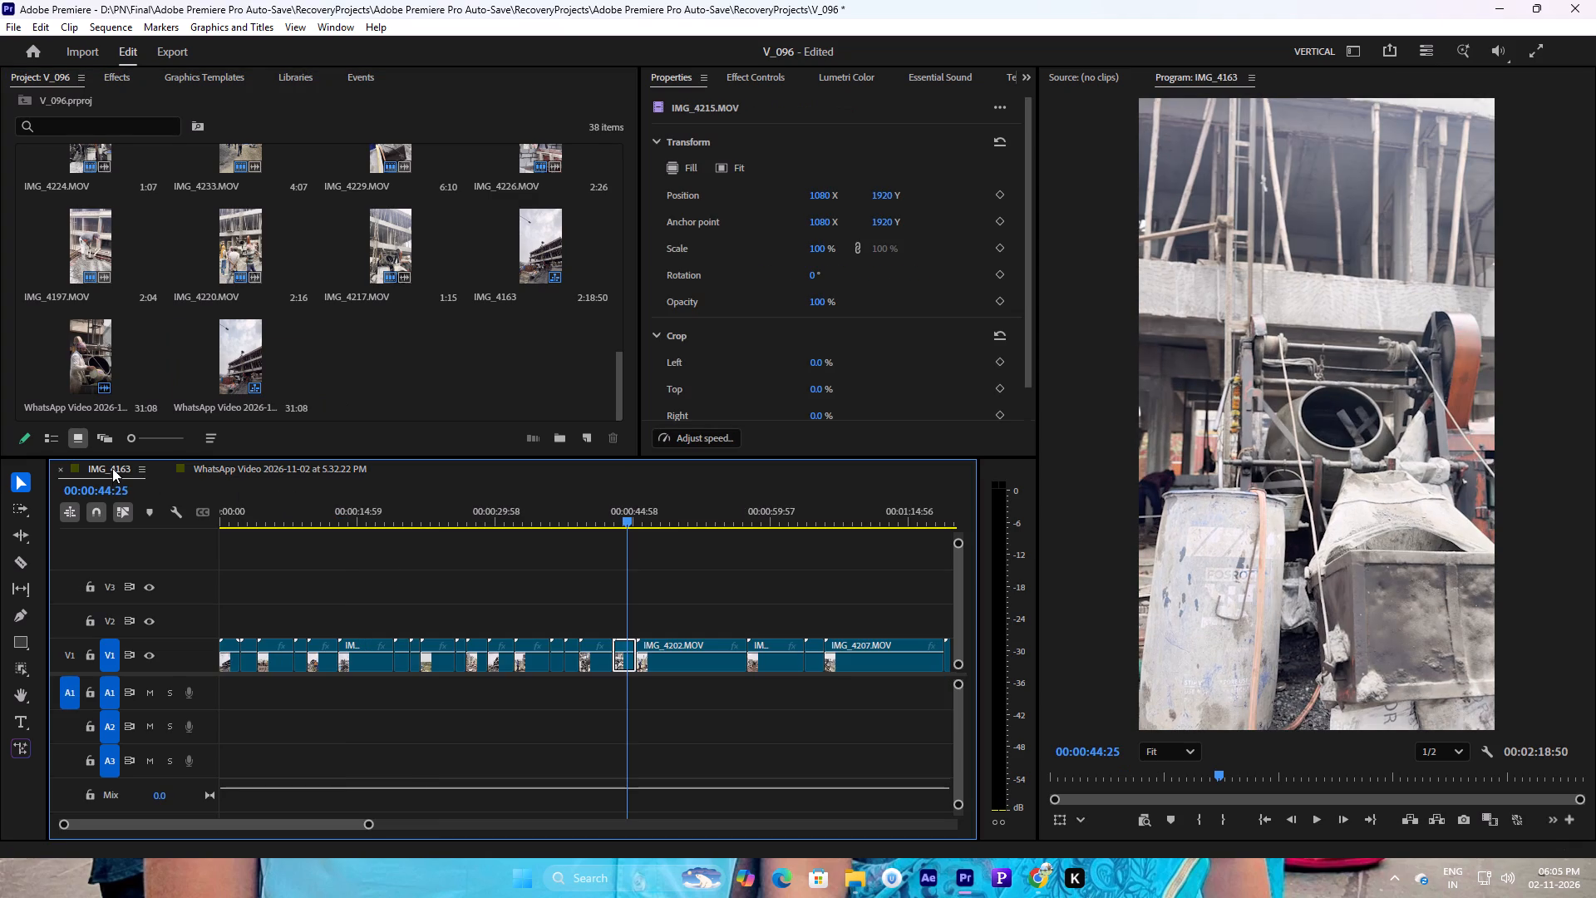
{"action": "left_click_drag", "start_coordinate": [372, 824], "coordinate": [520, 795]}
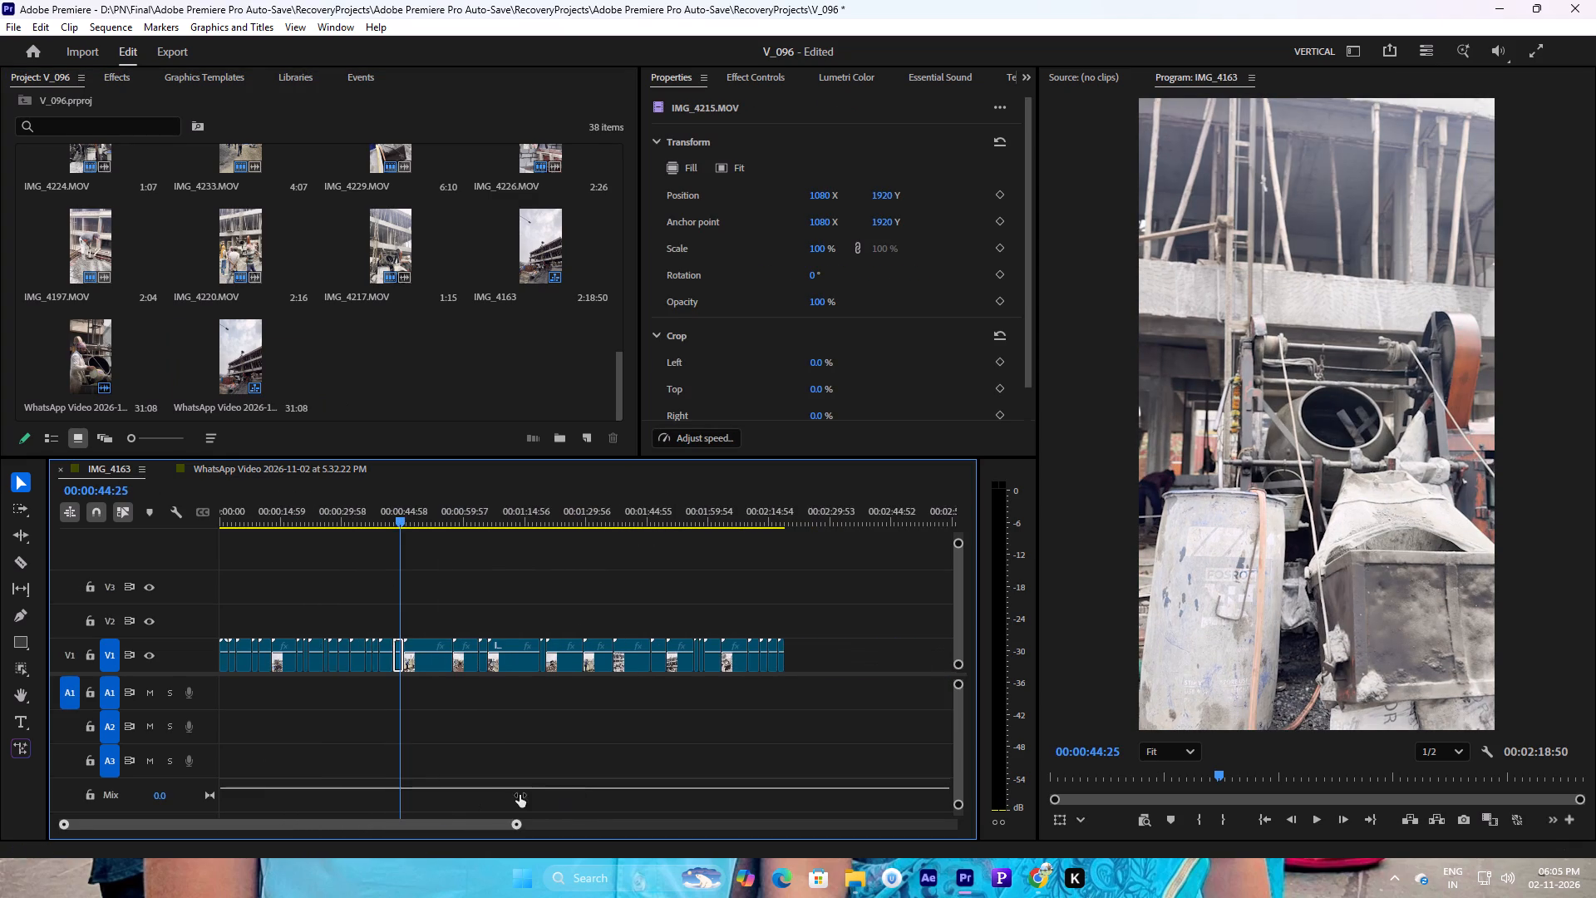
{"action": "left_click_drag", "start_coordinate": [520, 795], "coordinate": [522, 792]}
{"action": "left_click_drag", "start_coordinate": [398, 519], "coordinate": [430, 518]}
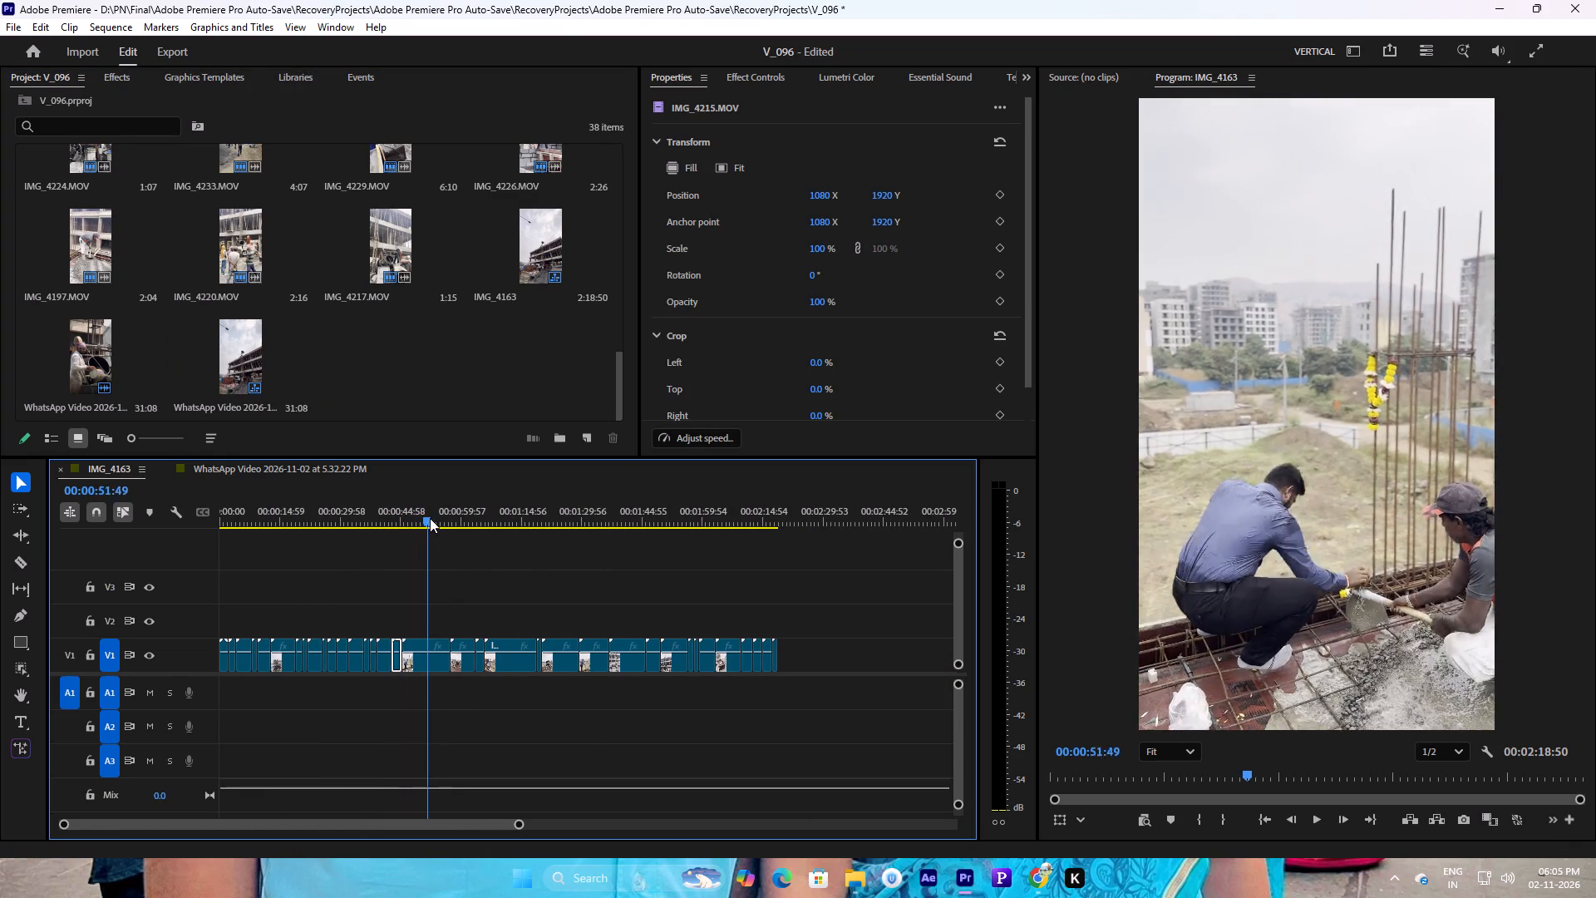
{"action": "left_click_drag", "start_coordinate": [430, 518], "coordinate": [455, 513]}
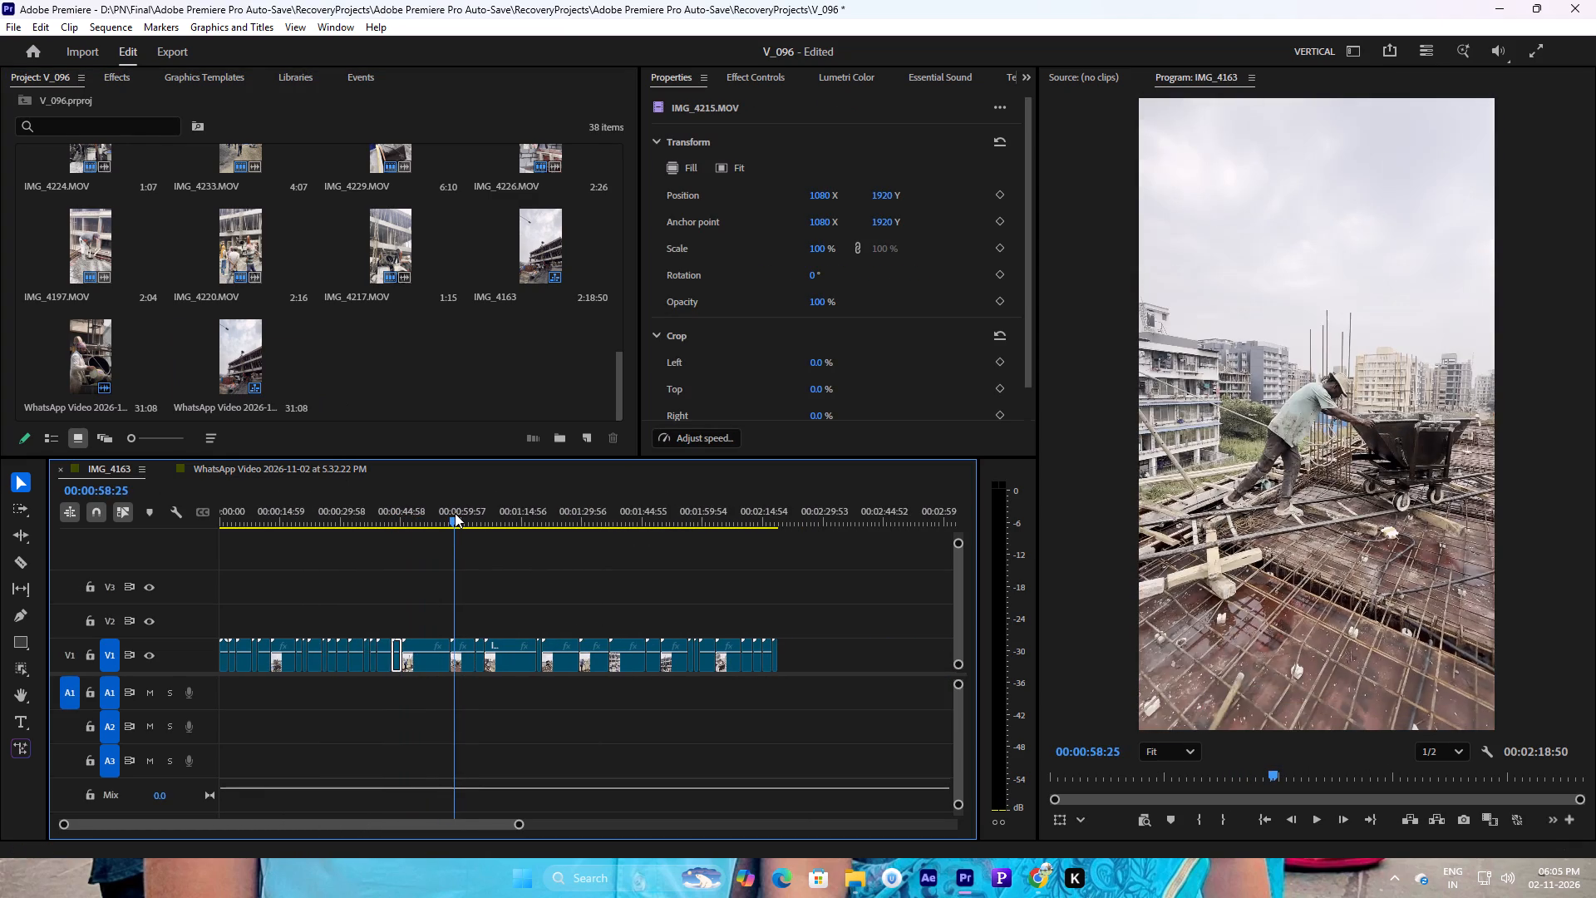
{"action": "left_click_drag", "start_coordinate": [455, 513], "coordinate": [476, 508]}
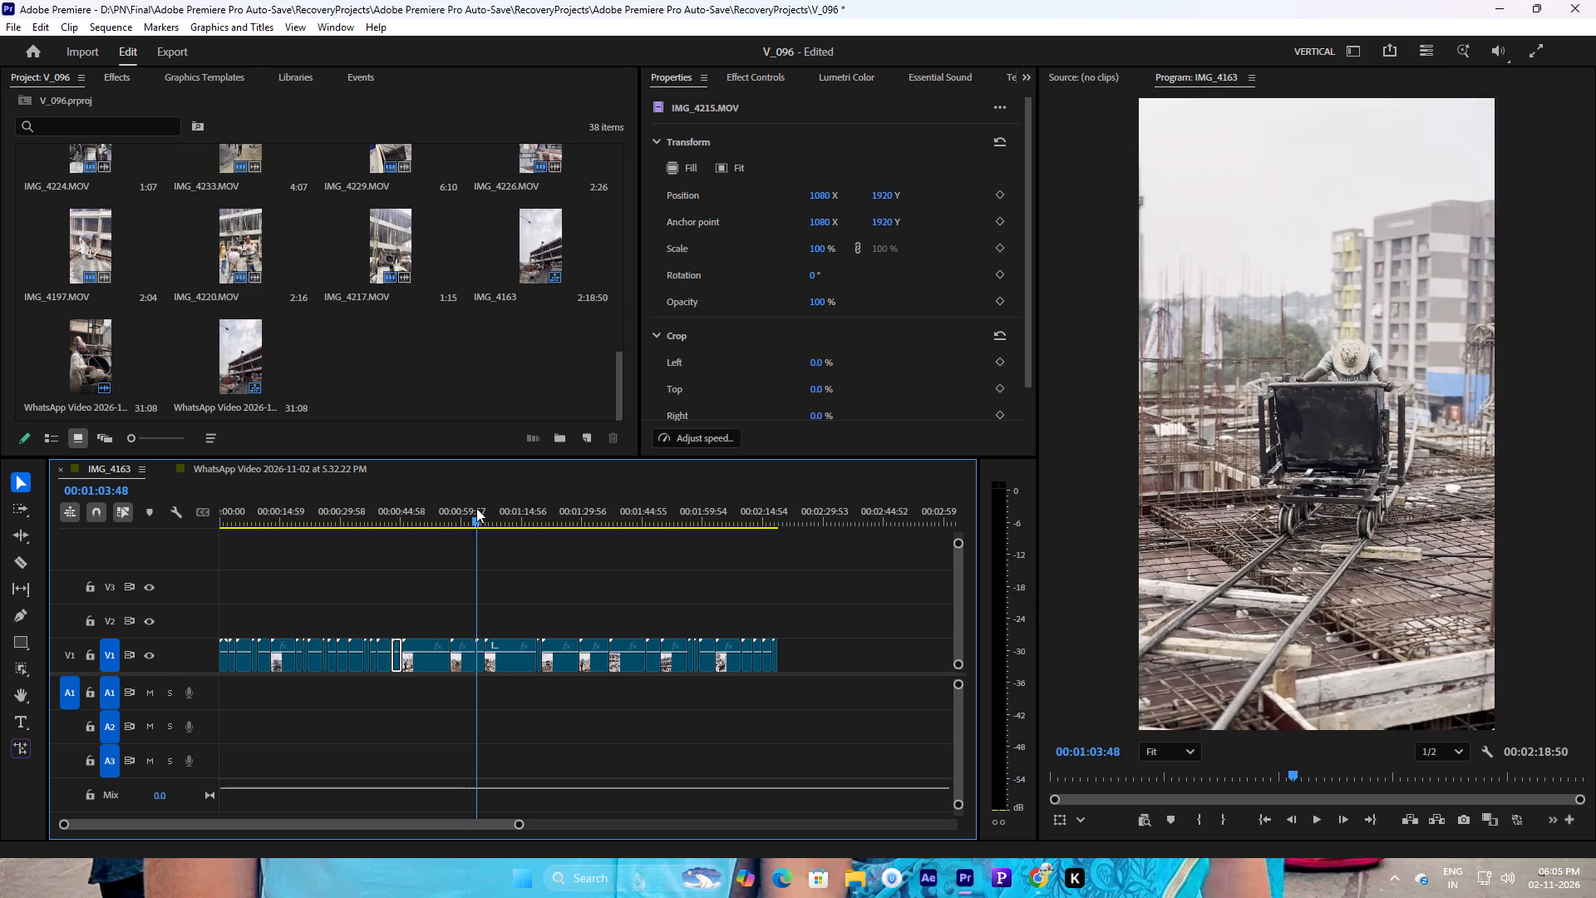
{"action": "left_click_drag", "start_coordinate": [476, 508], "coordinate": [482, 511]}
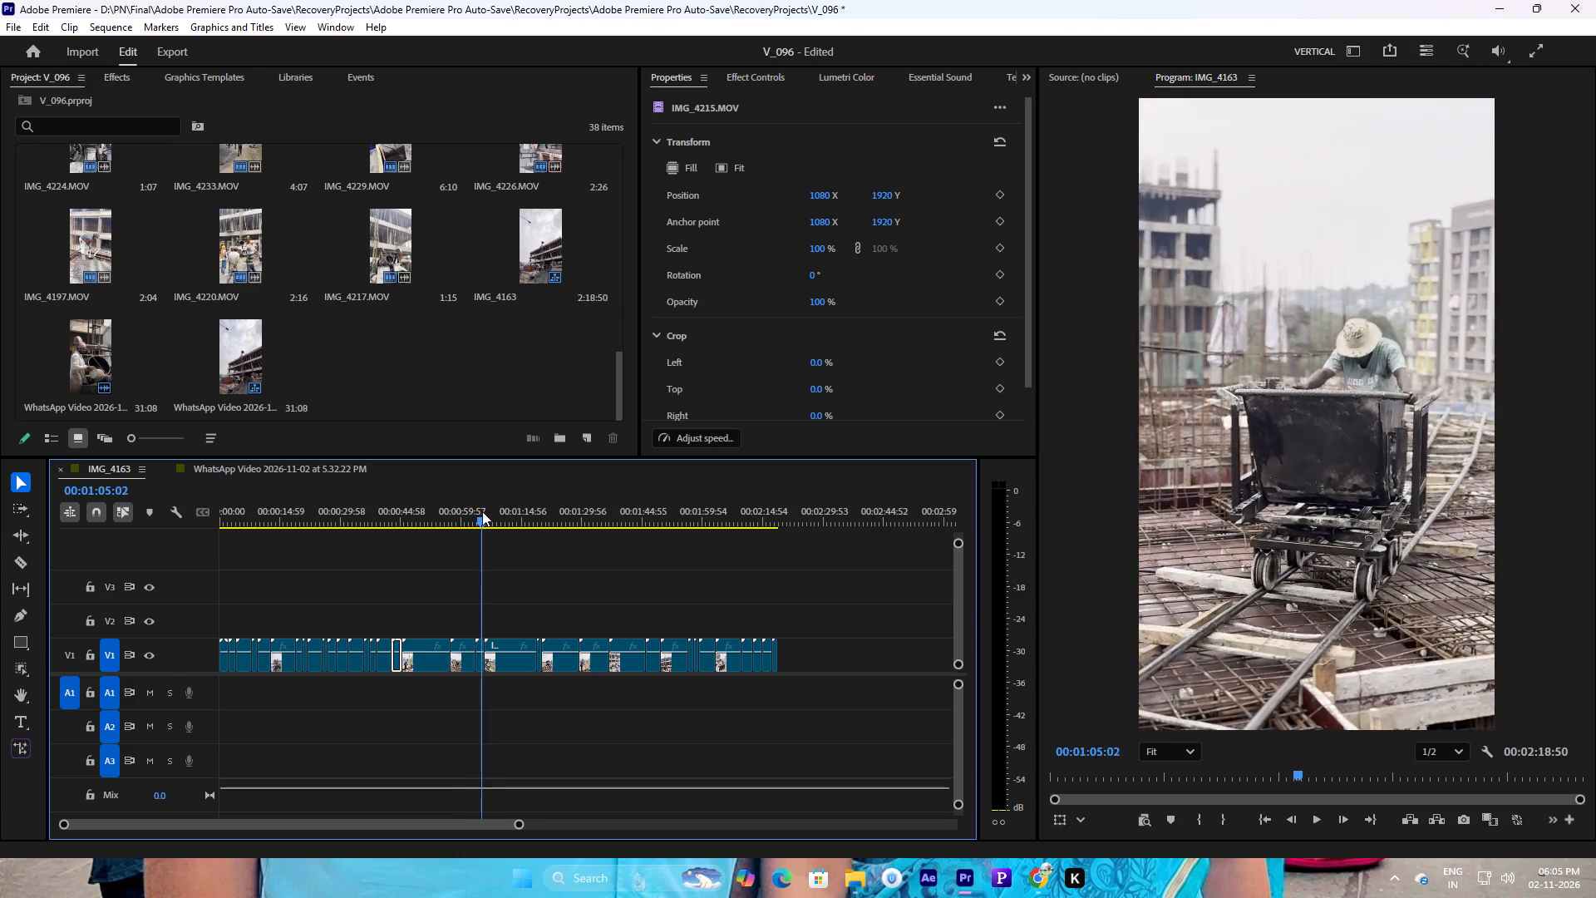
{"action": "left_click_drag", "start_coordinate": [482, 511], "coordinate": [507, 527]}
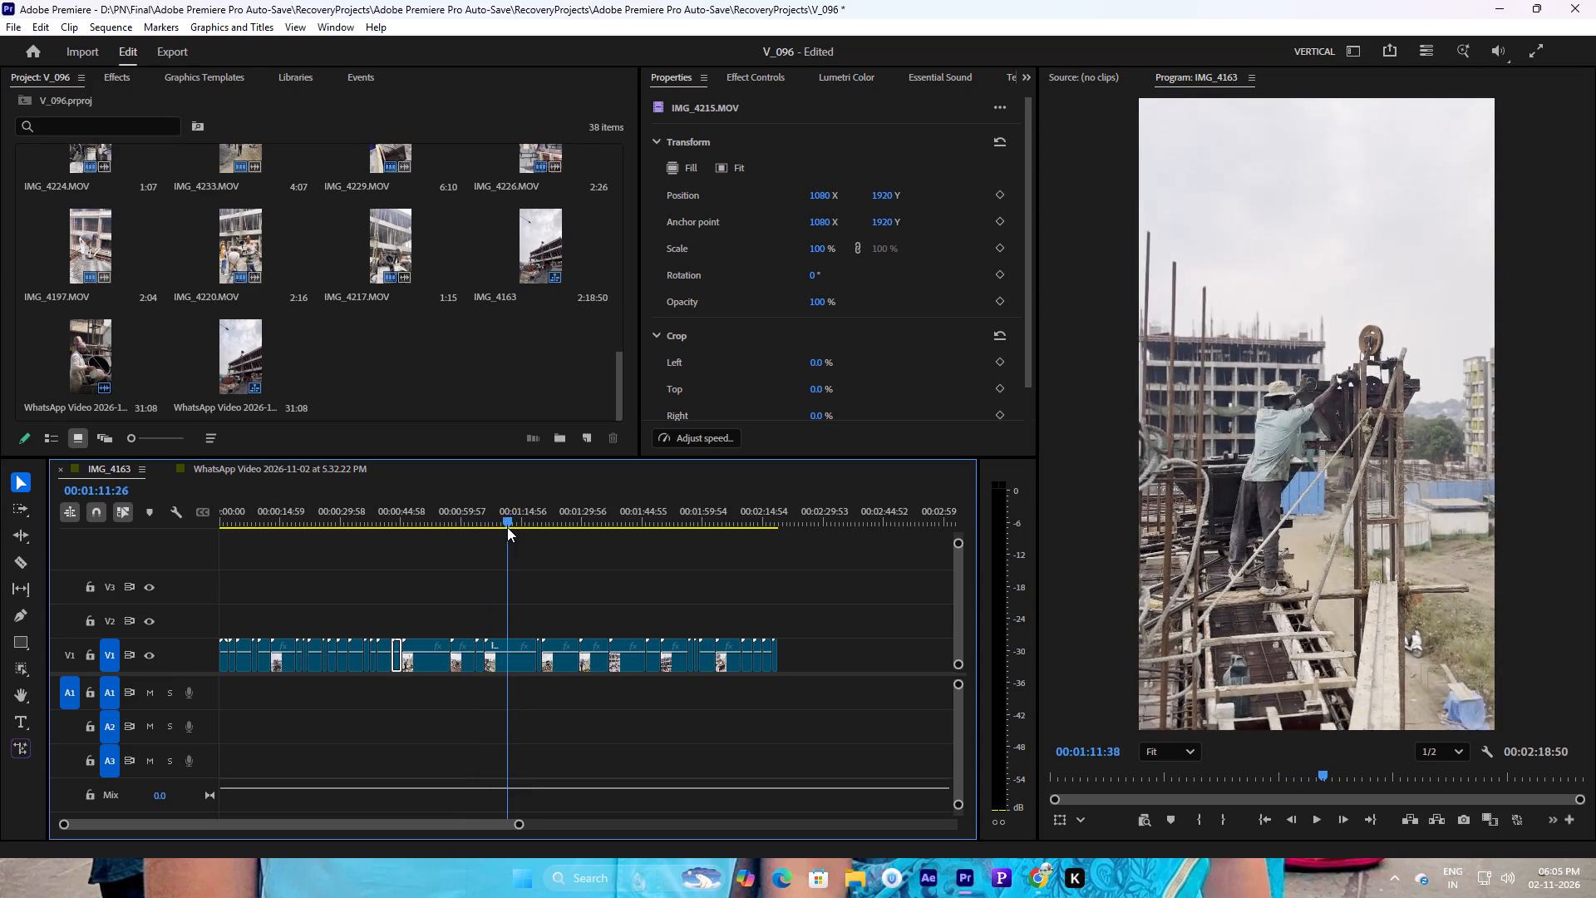
{"action": "left_click_drag", "start_coordinate": [507, 527], "coordinate": [540, 536]}
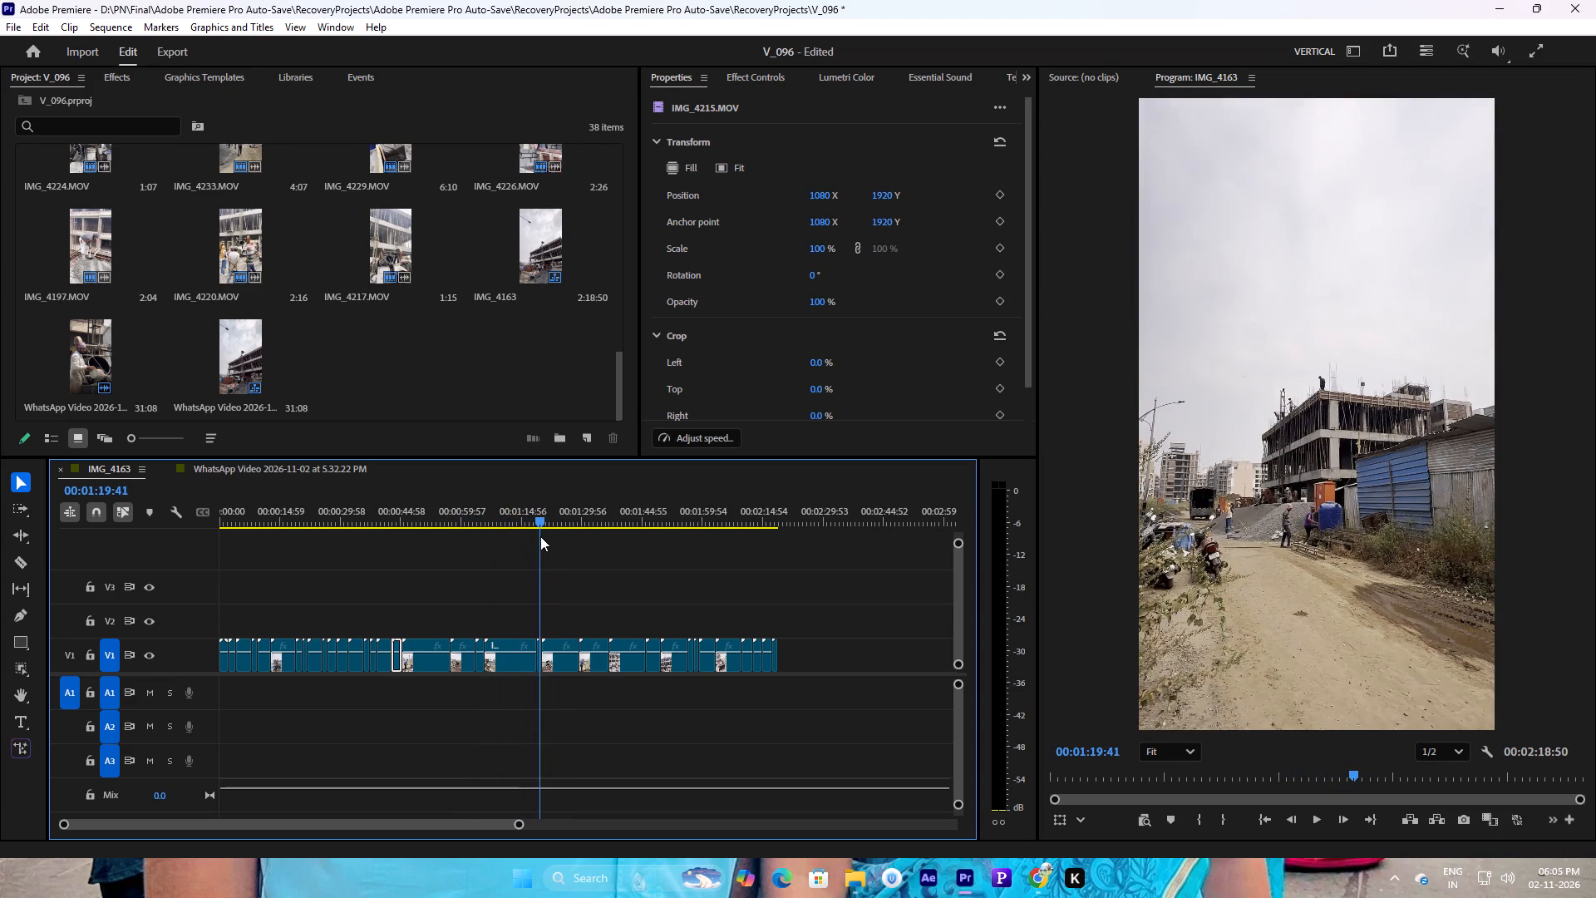
{"action": "left_click_drag", "start_coordinate": [540, 536], "coordinate": [570, 530]}
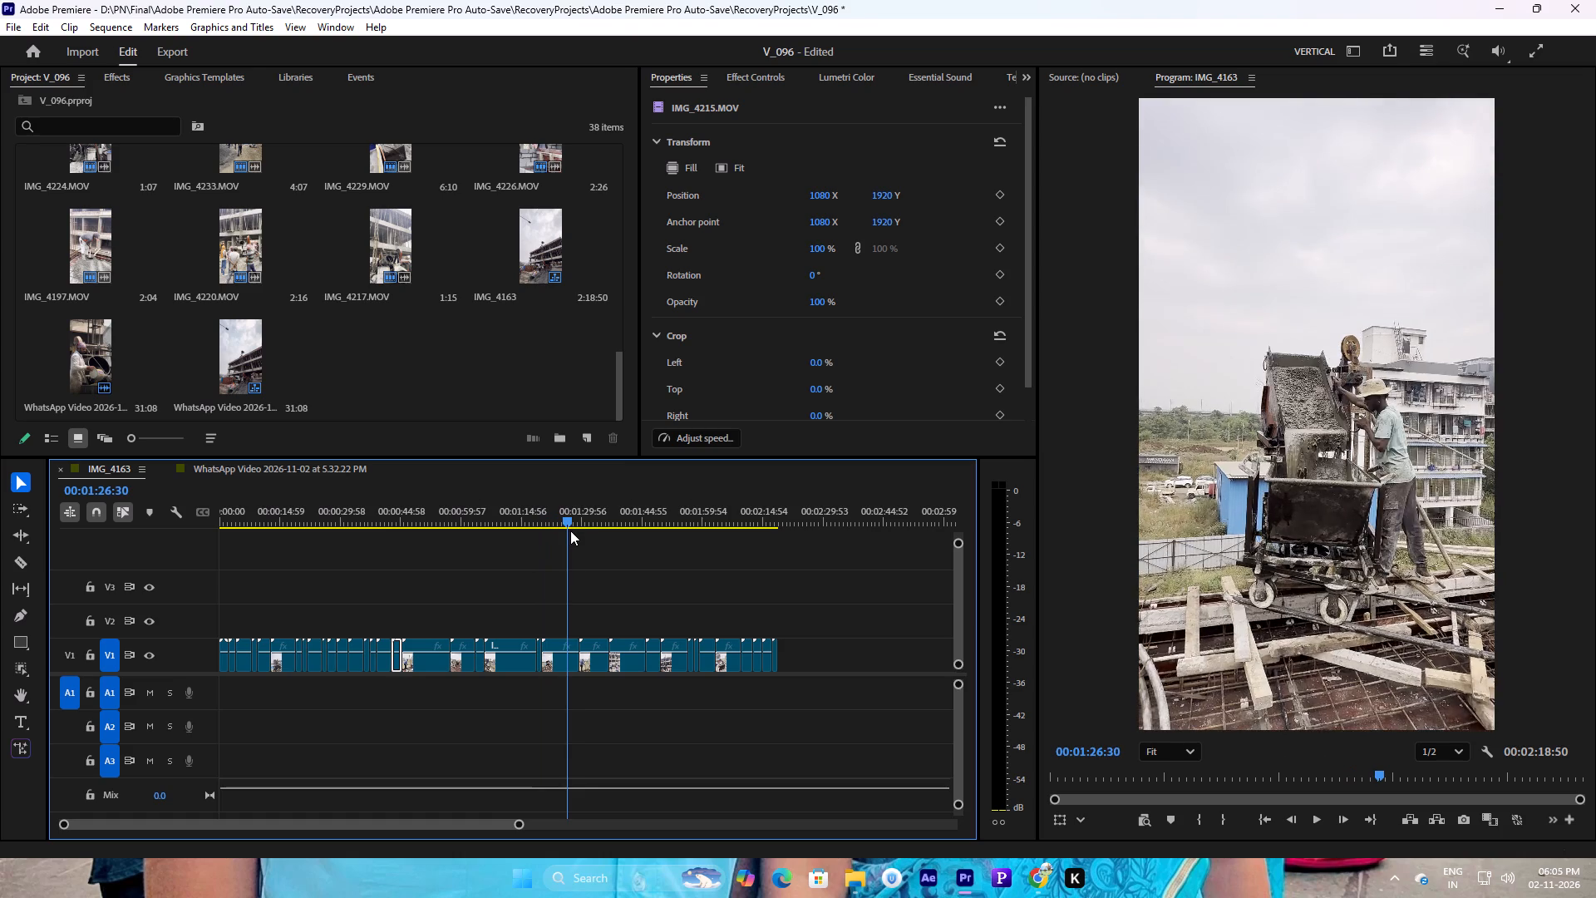
{"action": "left_click_drag", "start_coordinate": [570, 530], "coordinate": [596, 525]}
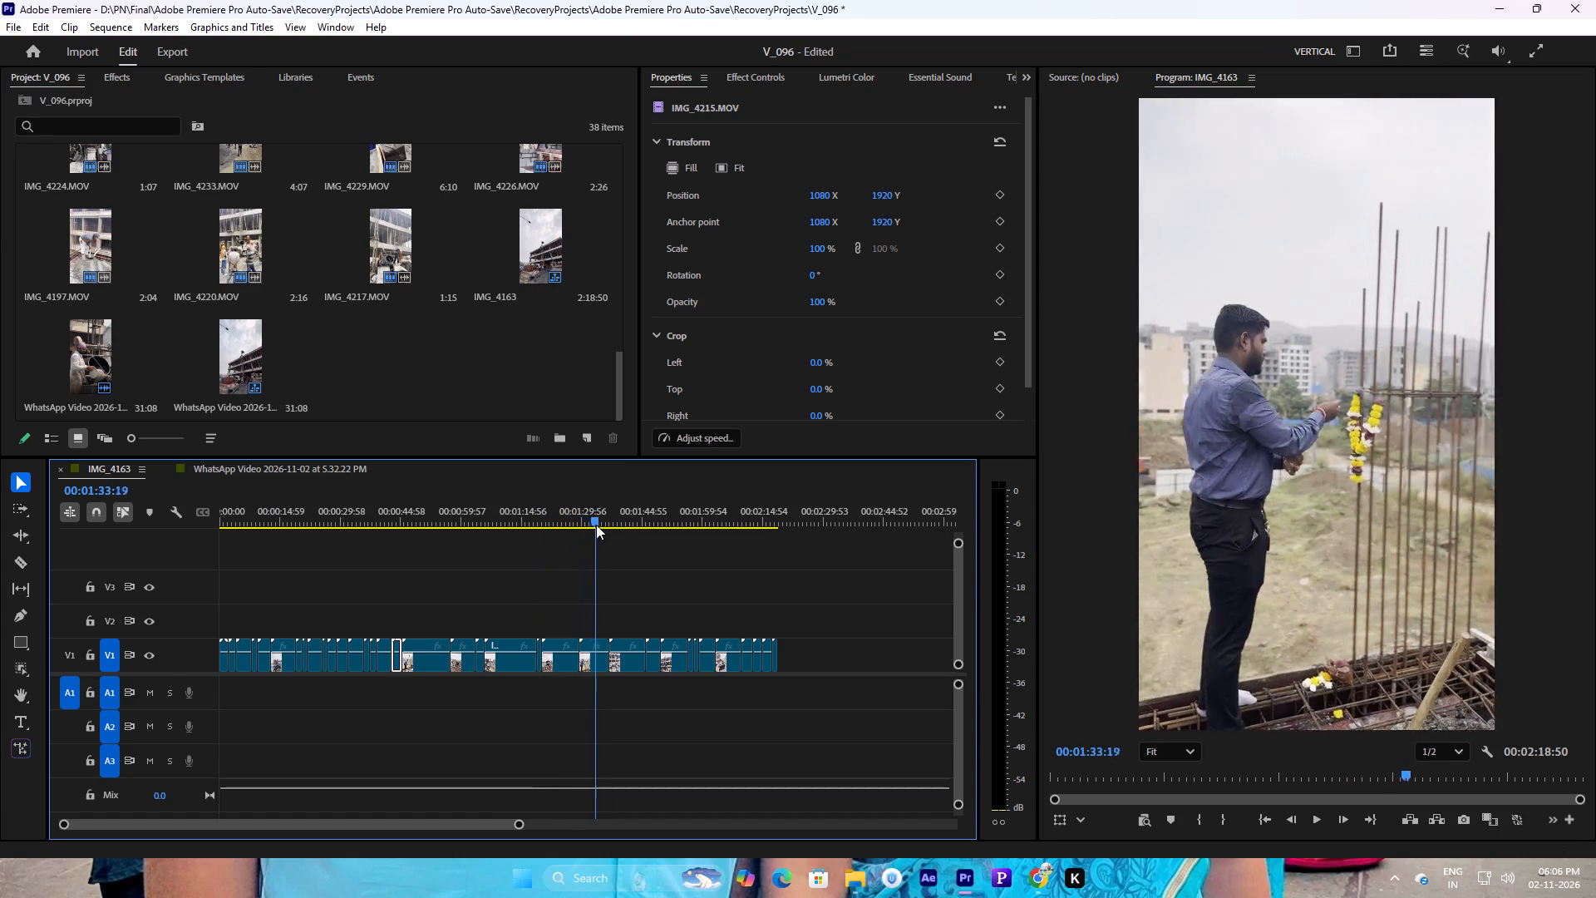
{"action": "left_click_drag", "start_coordinate": [596, 525], "coordinate": [560, 525]}
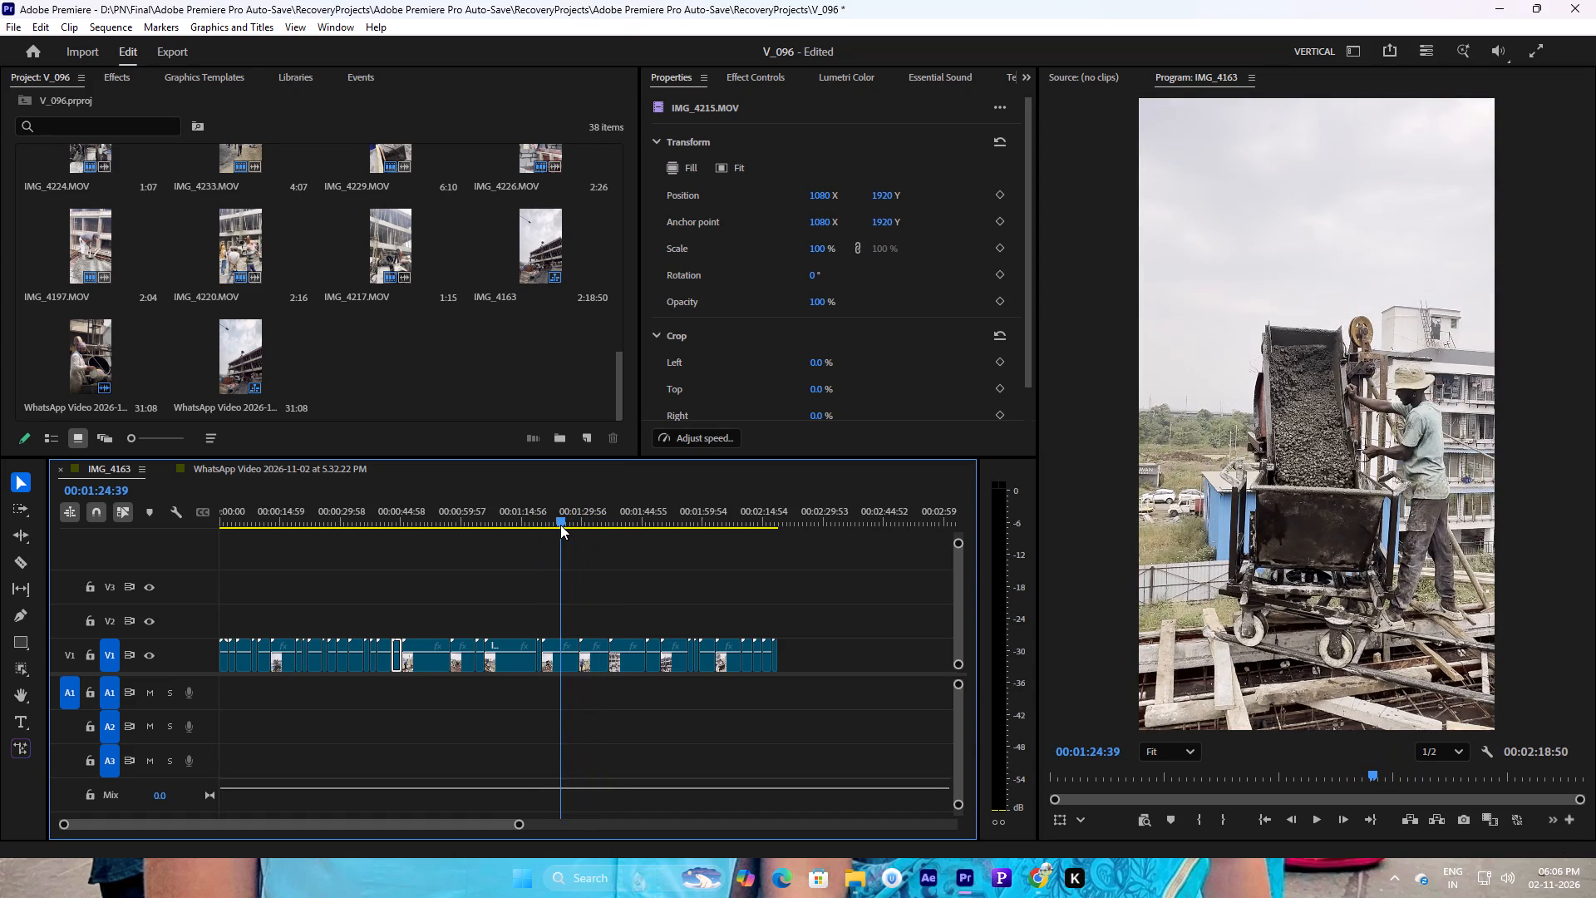
{"action": "left_click_drag", "start_coordinate": [560, 525], "coordinate": [568, 525]}
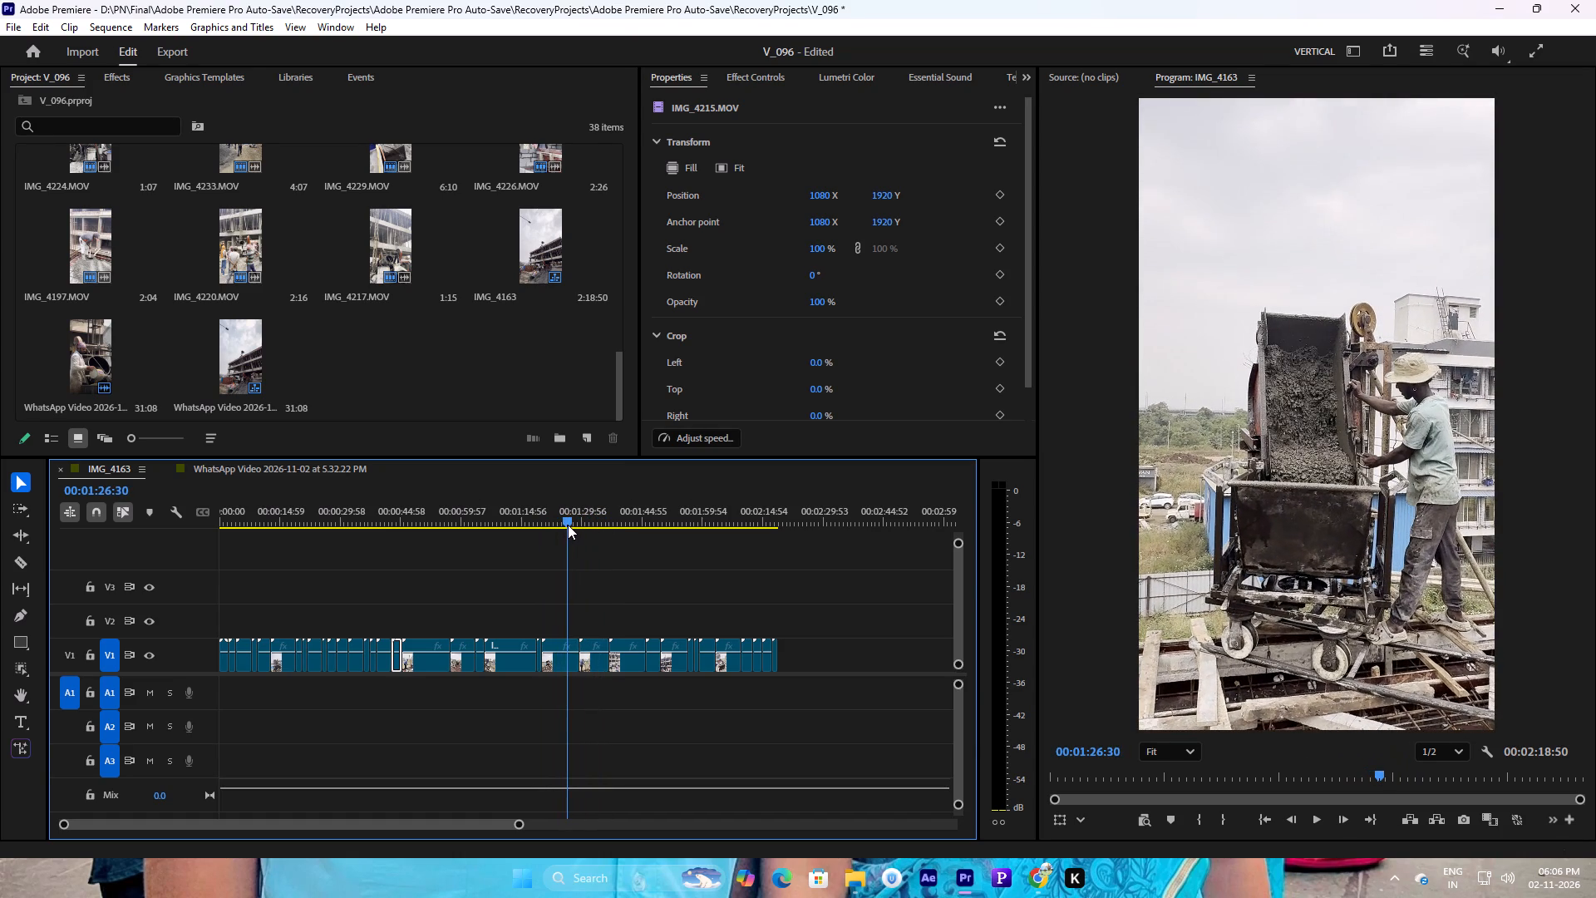
{"action": "left_click_drag", "start_coordinate": [568, 525], "coordinate": [638, 515]}
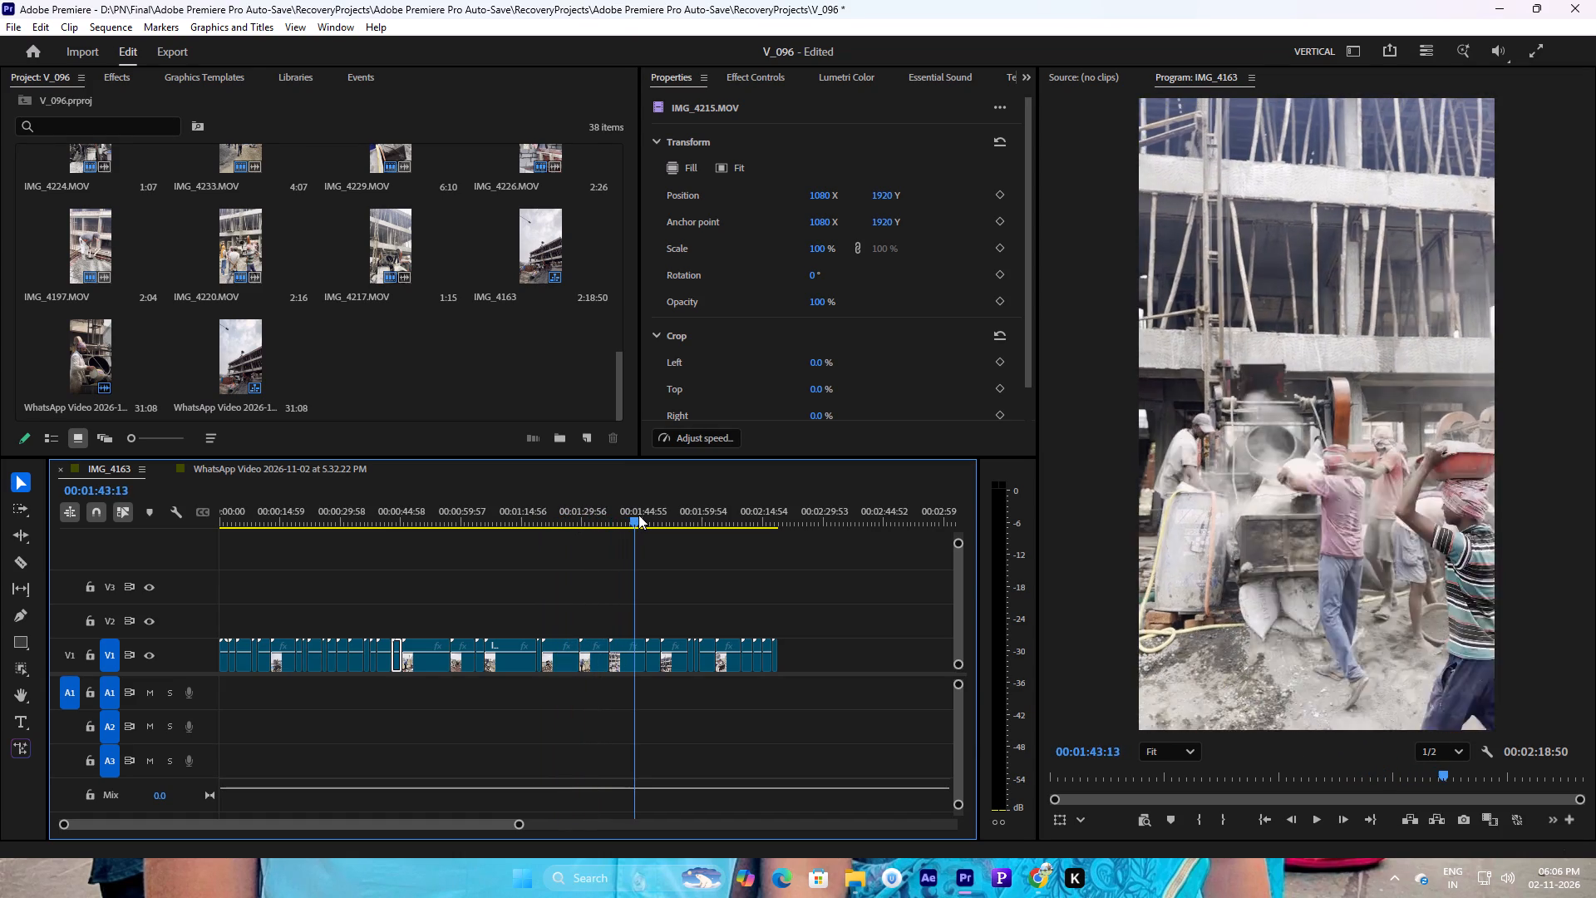
{"action": "left_click_drag", "start_coordinate": [638, 515], "coordinate": [661, 511]}
{"action": "left_click", "coordinate": [656, 663]}
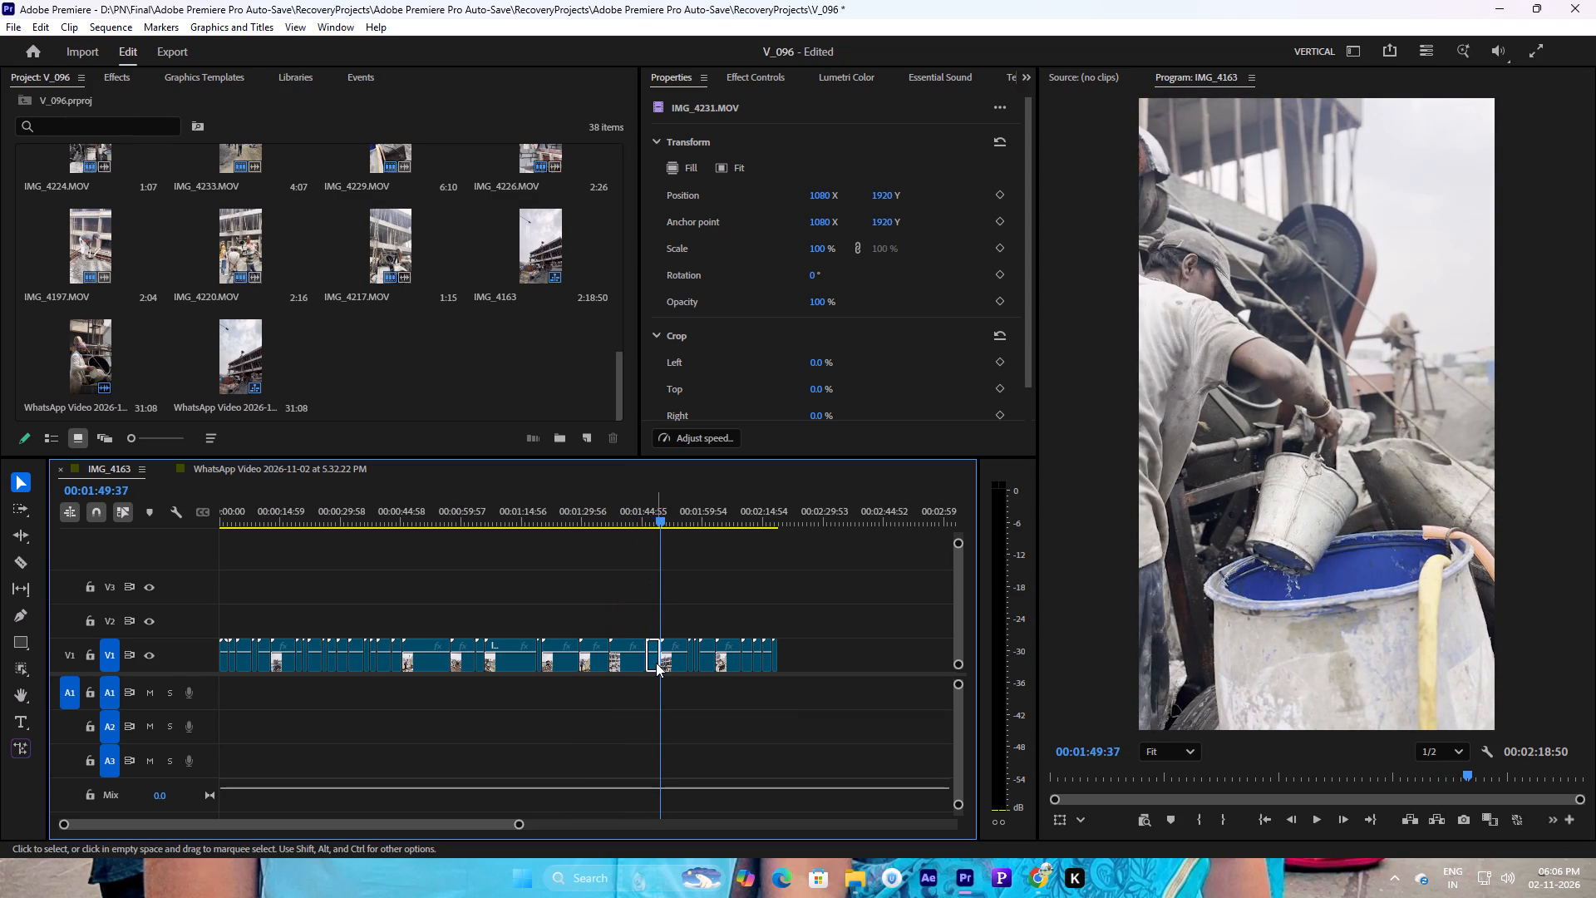
{"action": "left_click_drag", "start_coordinate": [653, 660], "coordinate": [303, 467]}
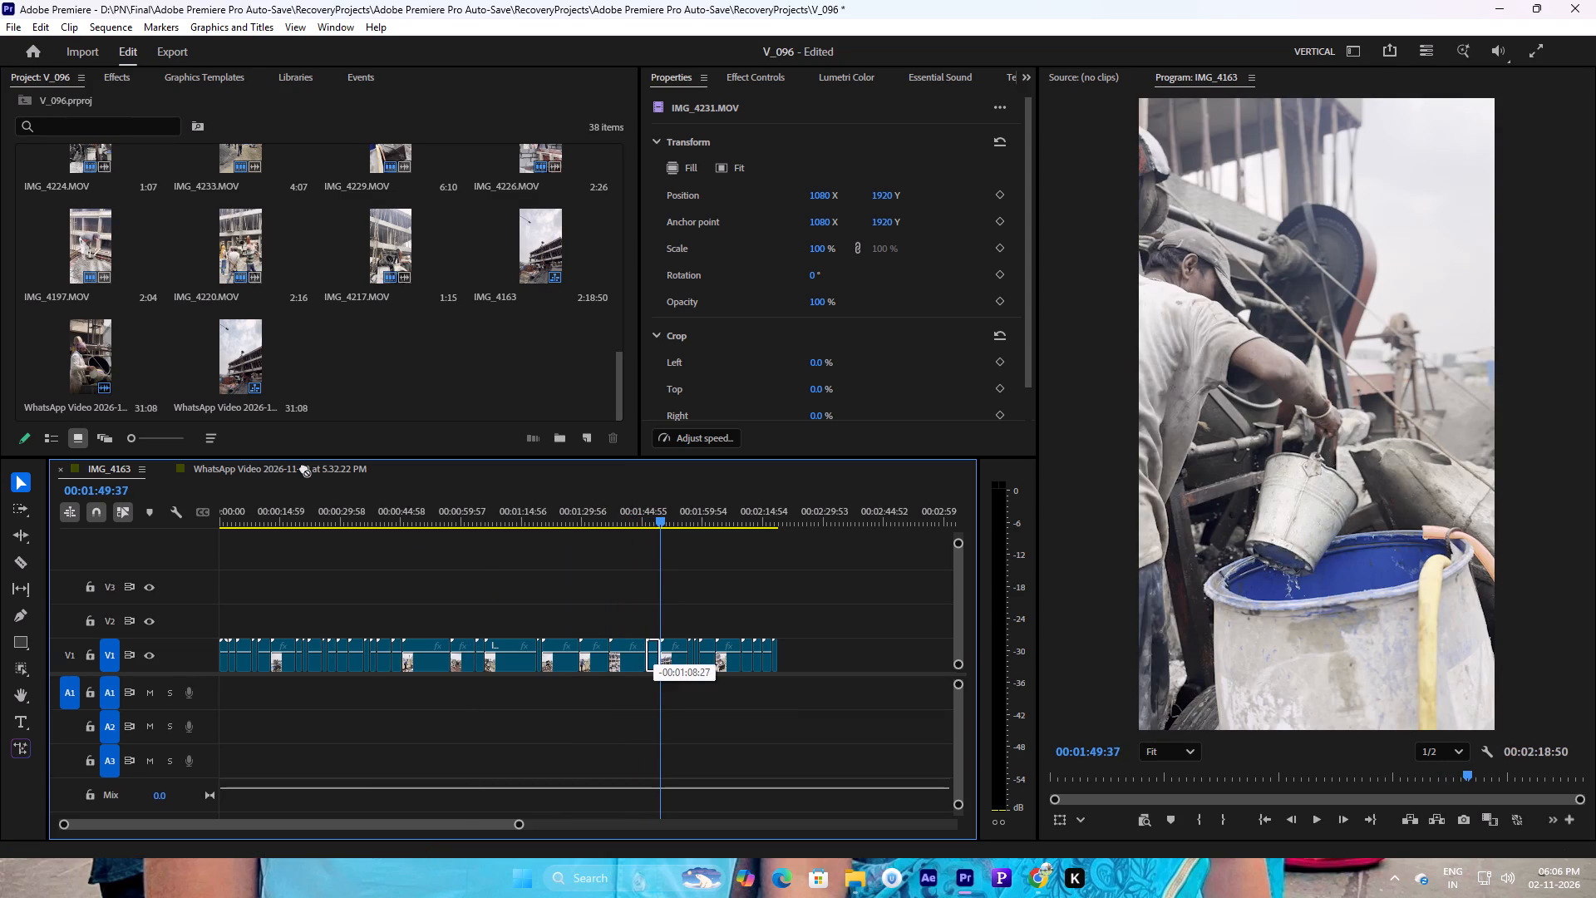
{"action": "left_click_drag", "start_coordinate": [303, 467], "coordinate": [393, 653]}
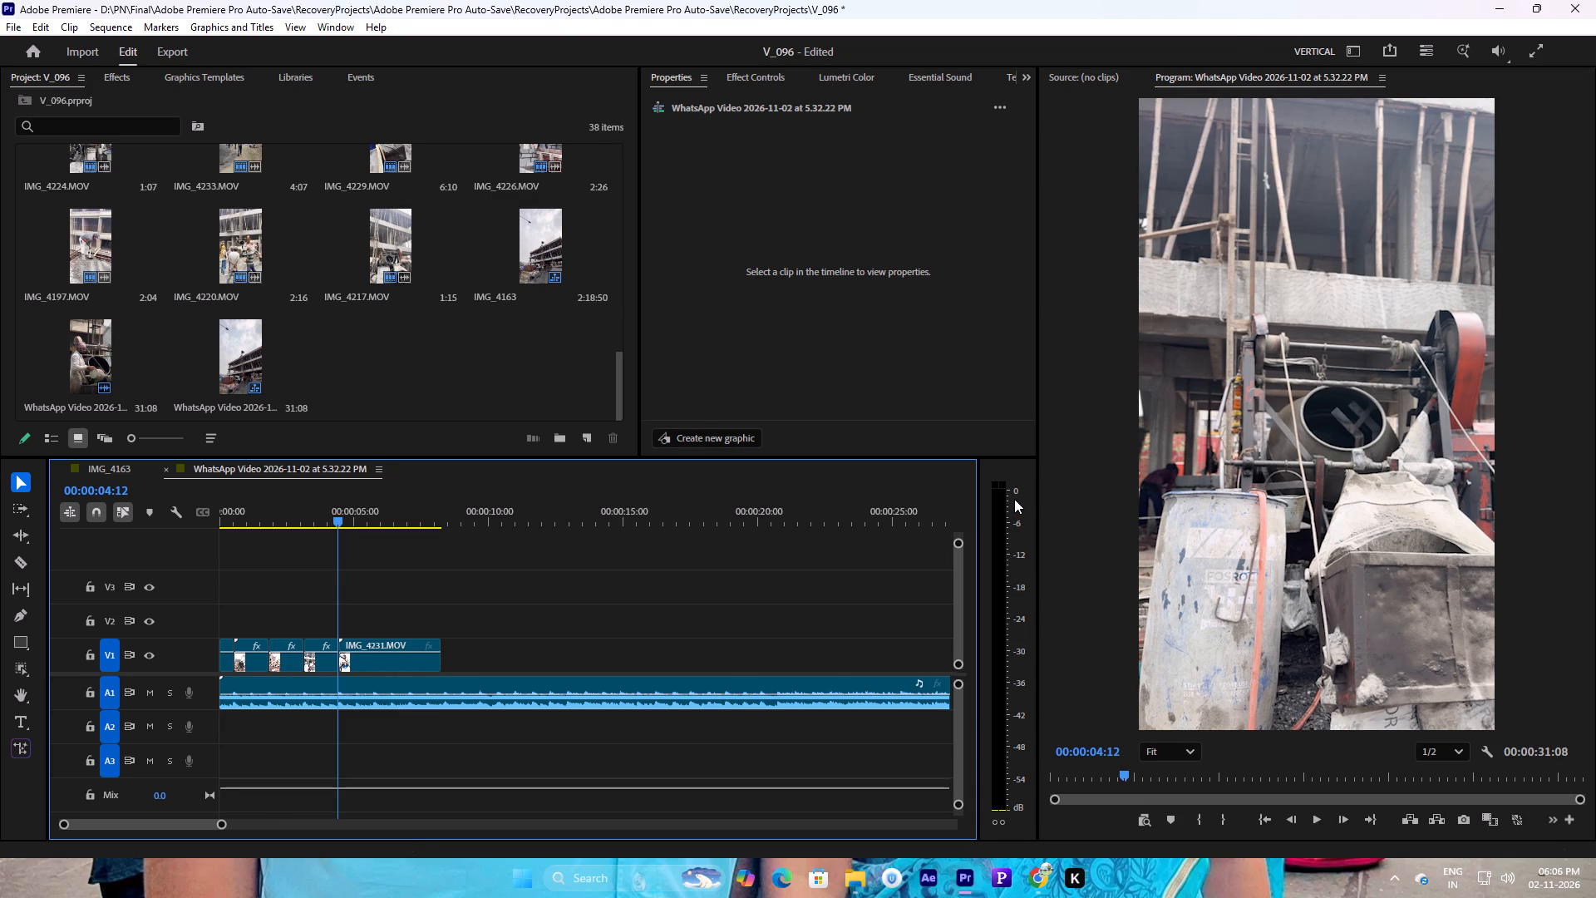
{"action": "right_click", "coordinate": [757, 649]}
Play the added IMG_4231.MOV clip and set its scale to 27%.
{"action": "left_click", "coordinate": [323, 515]}
{"action": "key", "text": "space"}
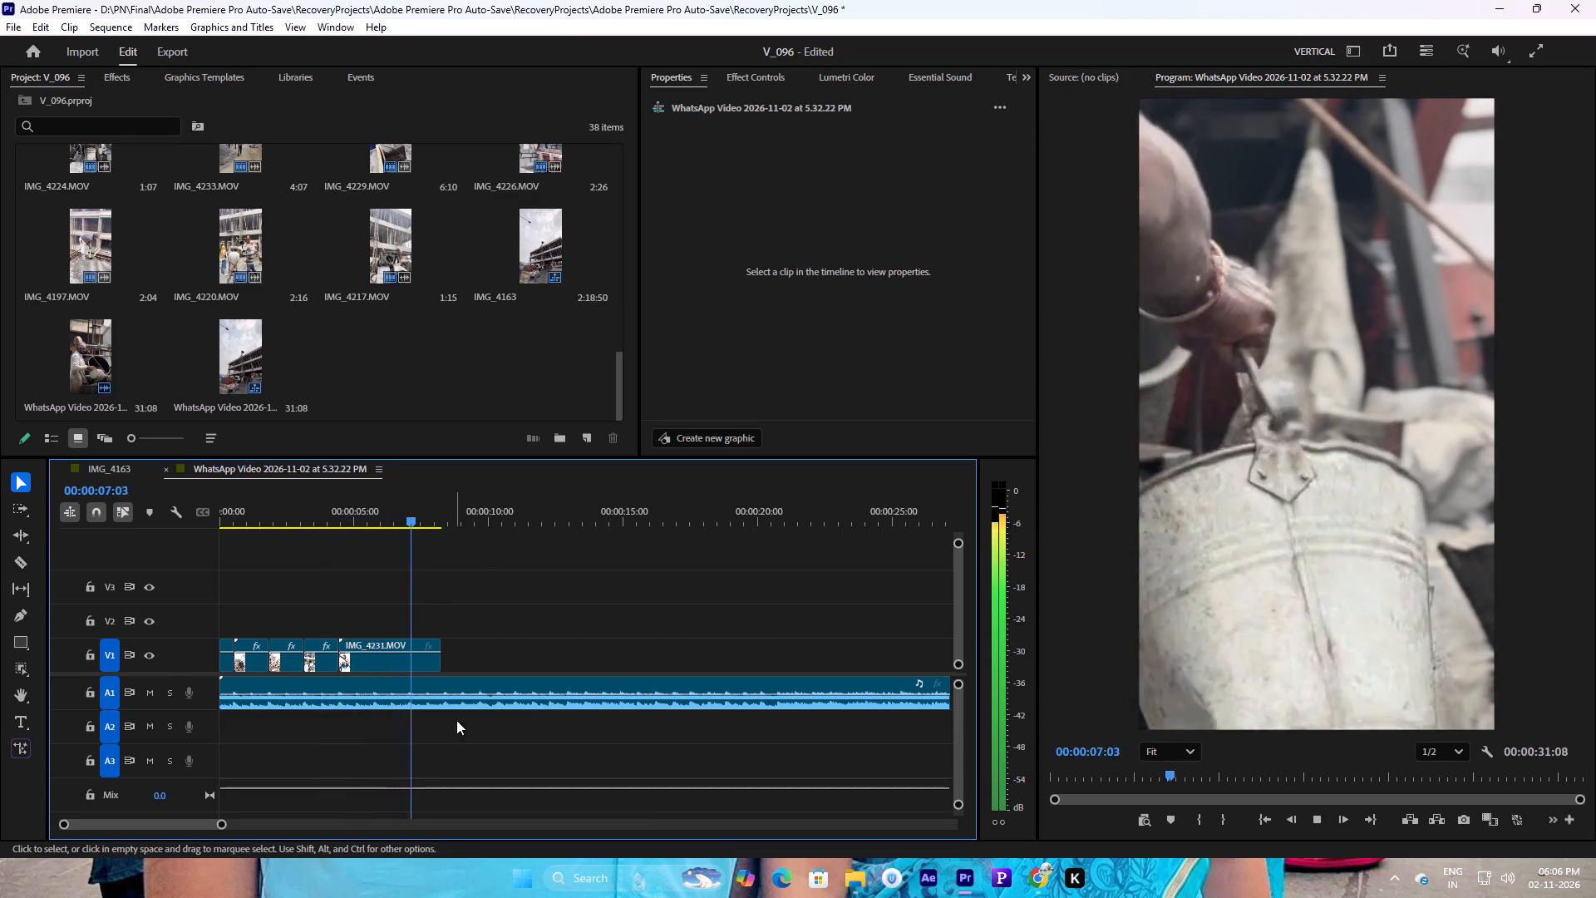
{"action": "left_click_drag", "start_coordinate": [225, 824], "coordinate": [275, 823]}
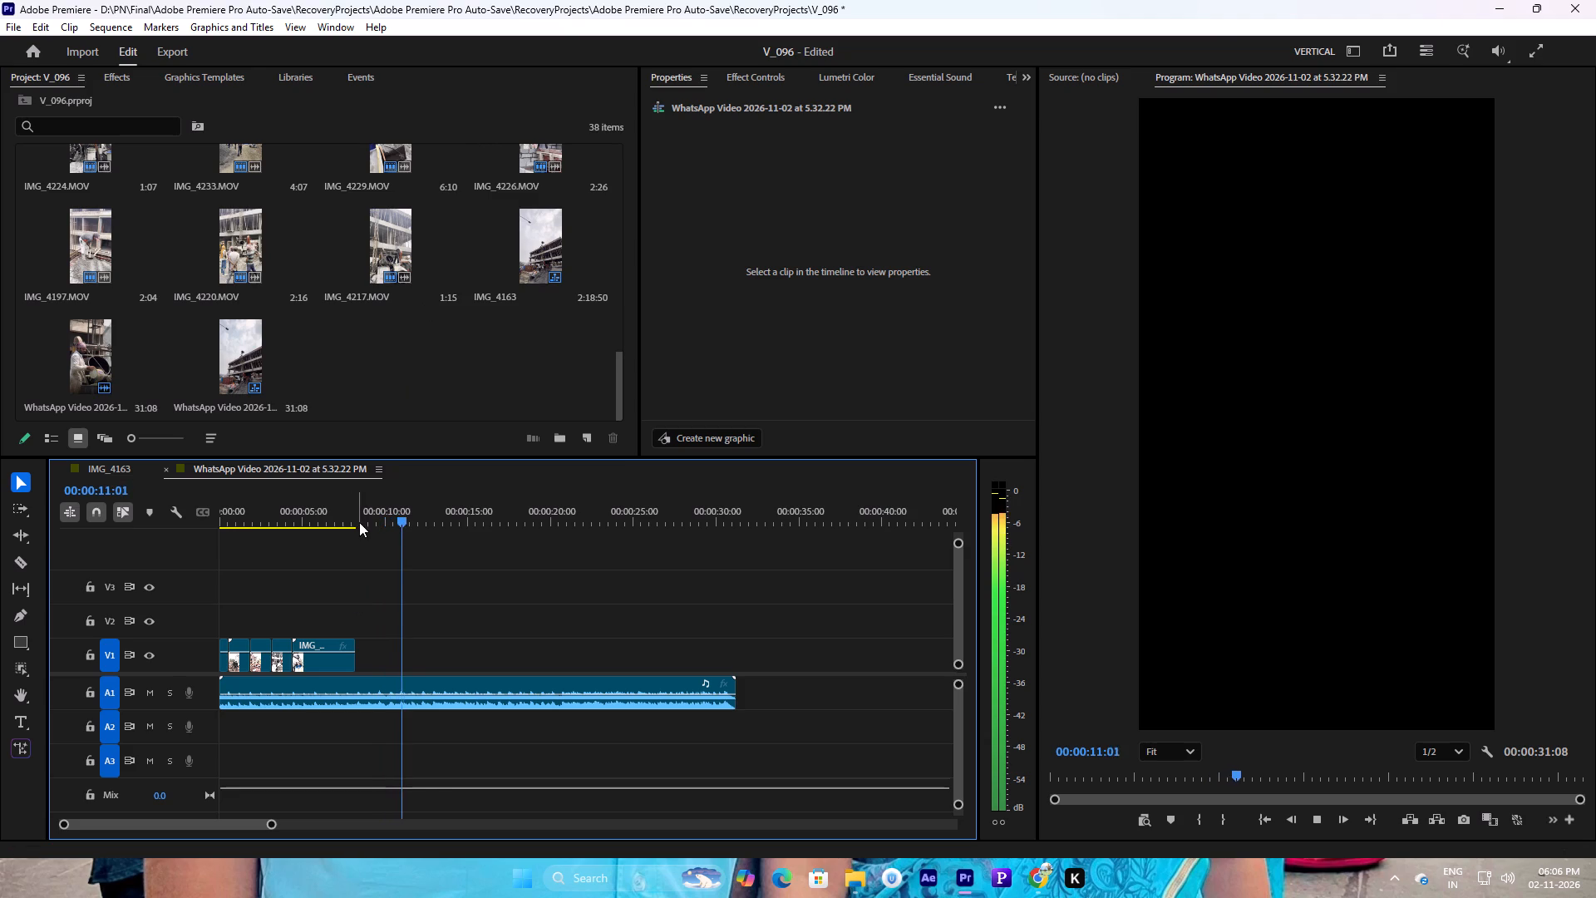
{"action": "left_click_drag", "start_coordinate": [364, 511], "coordinate": [308, 526]}
{"action": "left_click", "coordinate": [326, 665]}
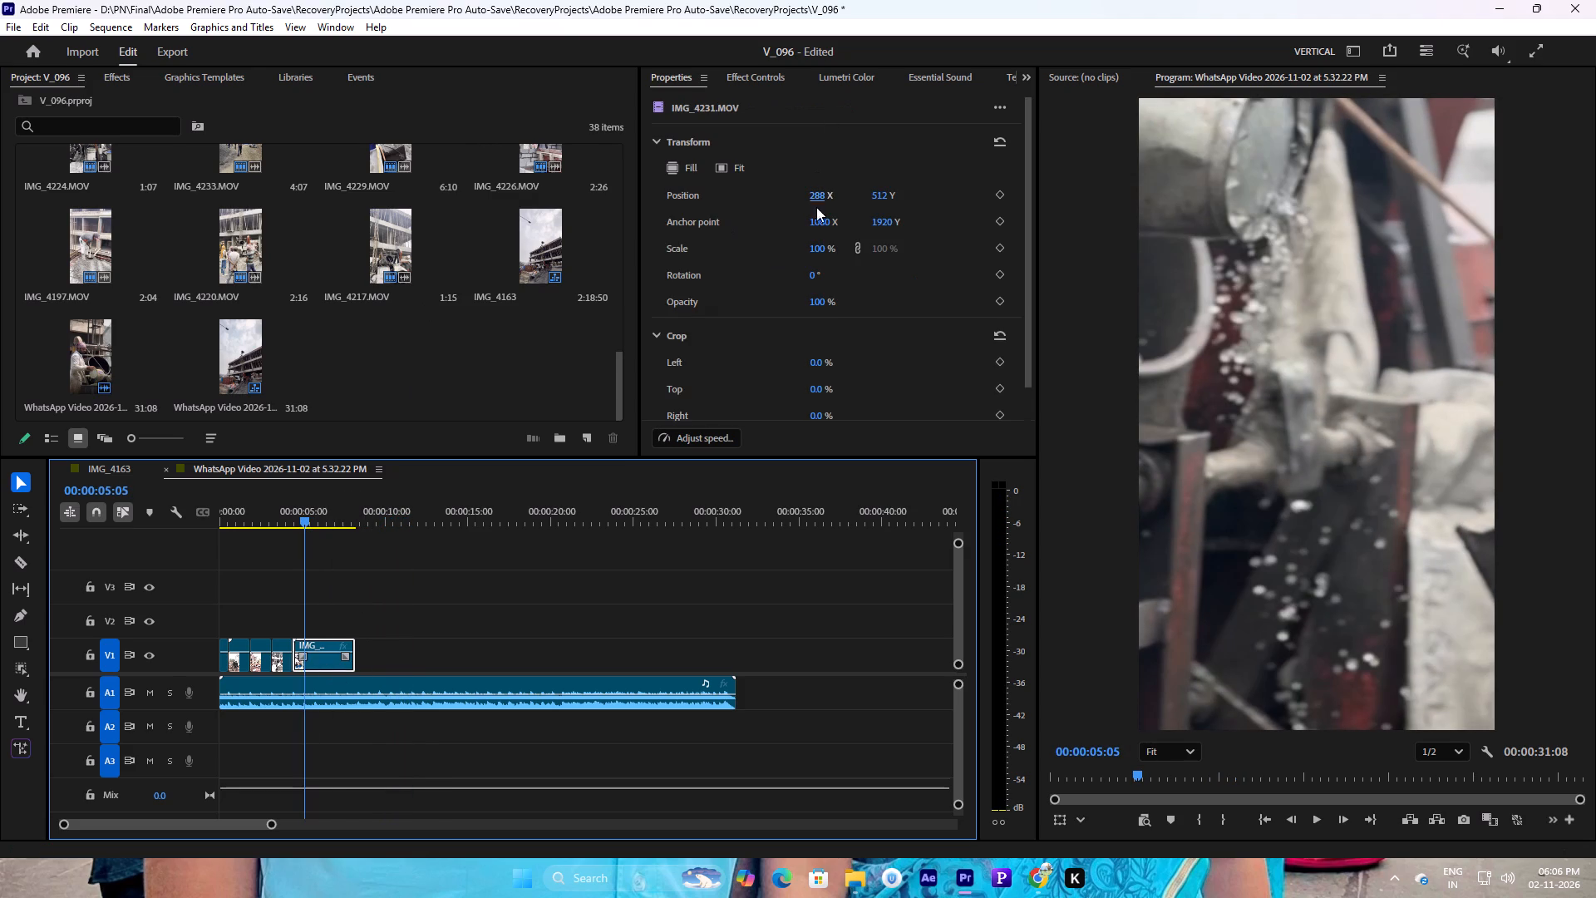
{"action": "left_click", "coordinate": [819, 247]}
{"action": "type", "text": "27"}
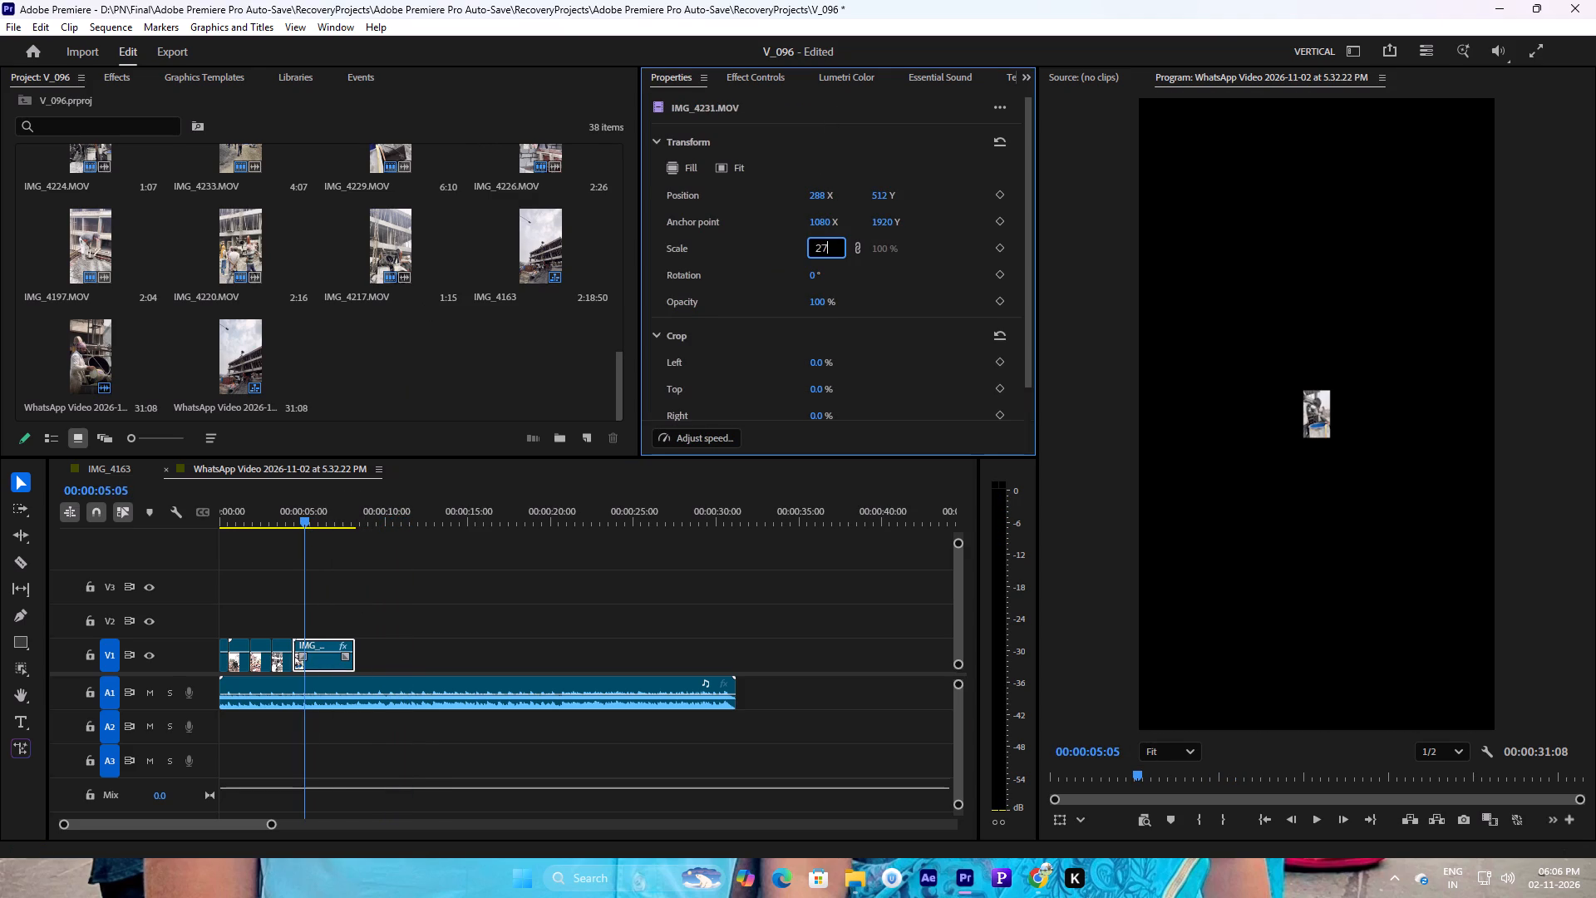
{"action": "key", "text": "Return"}
Play IMG_4231.MOV against the music and trim its end to 00:00:06:11.
{"action": "key", "text": "space"}
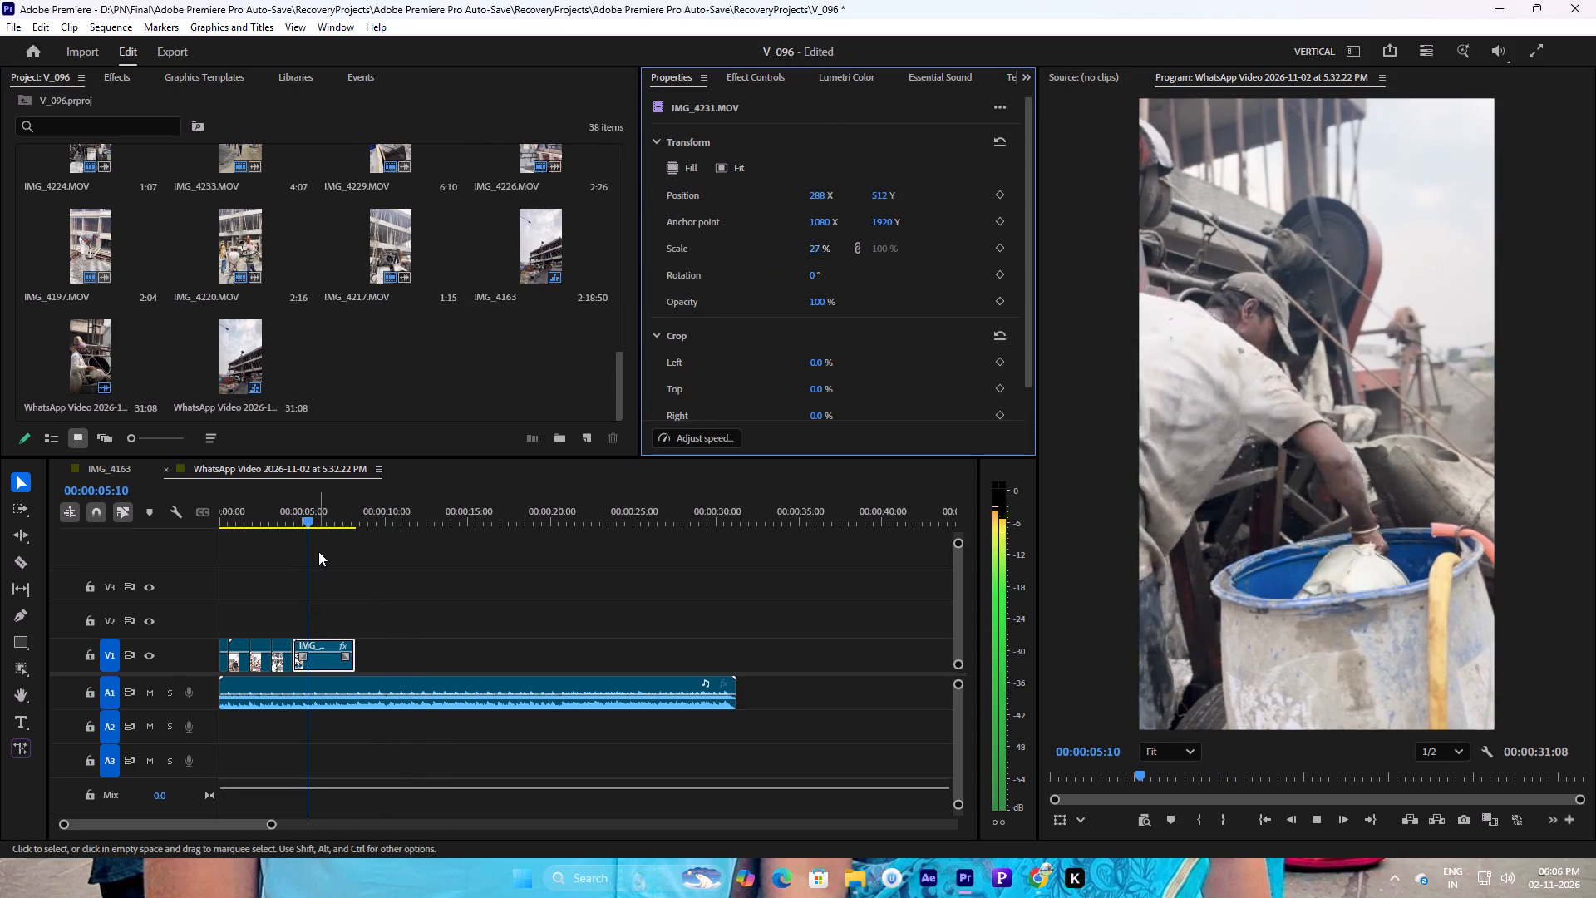
{"action": "key", "text": "space"}
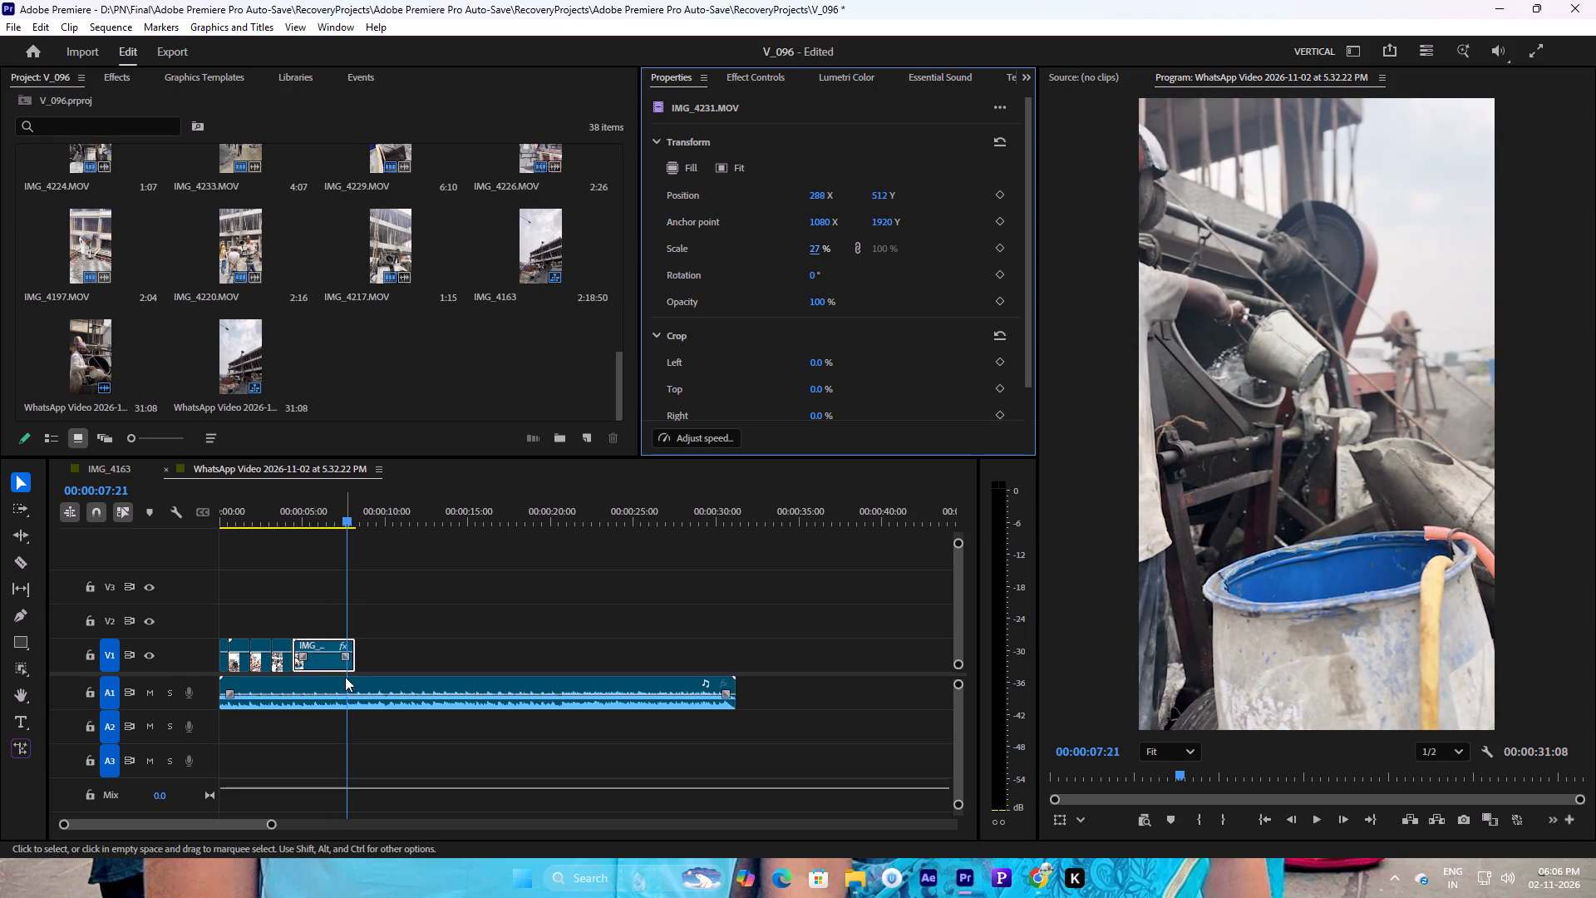
{"action": "left_click_drag", "start_coordinate": [317, 516], "coordinate": [297, 521]}
{"action": "key", "text": "space"}
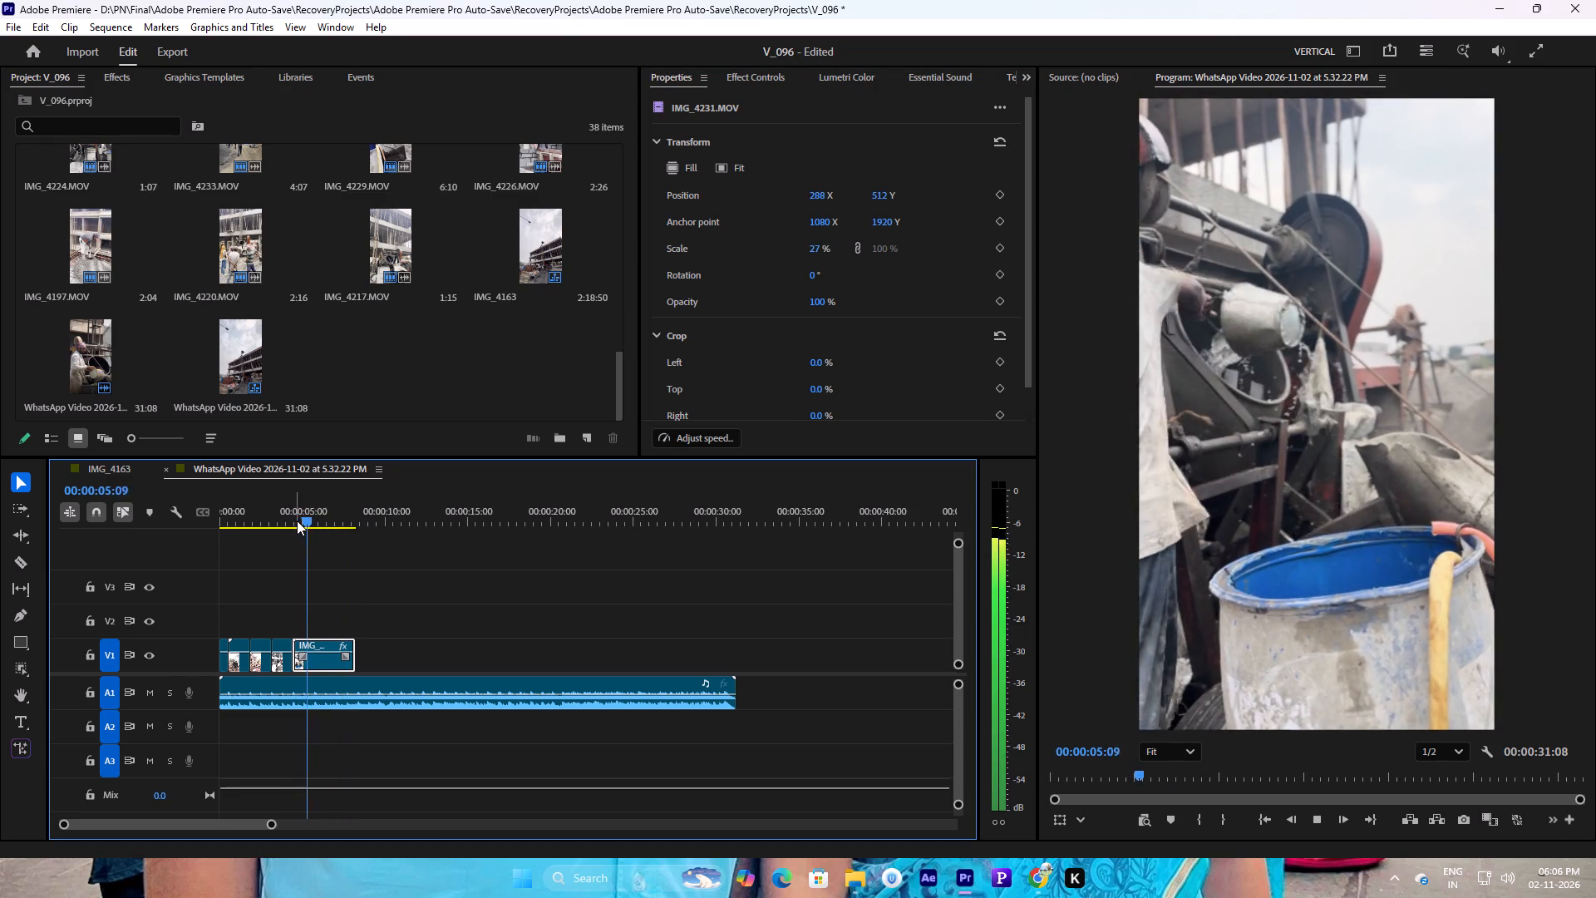
{"action": "key", "text": "space"}
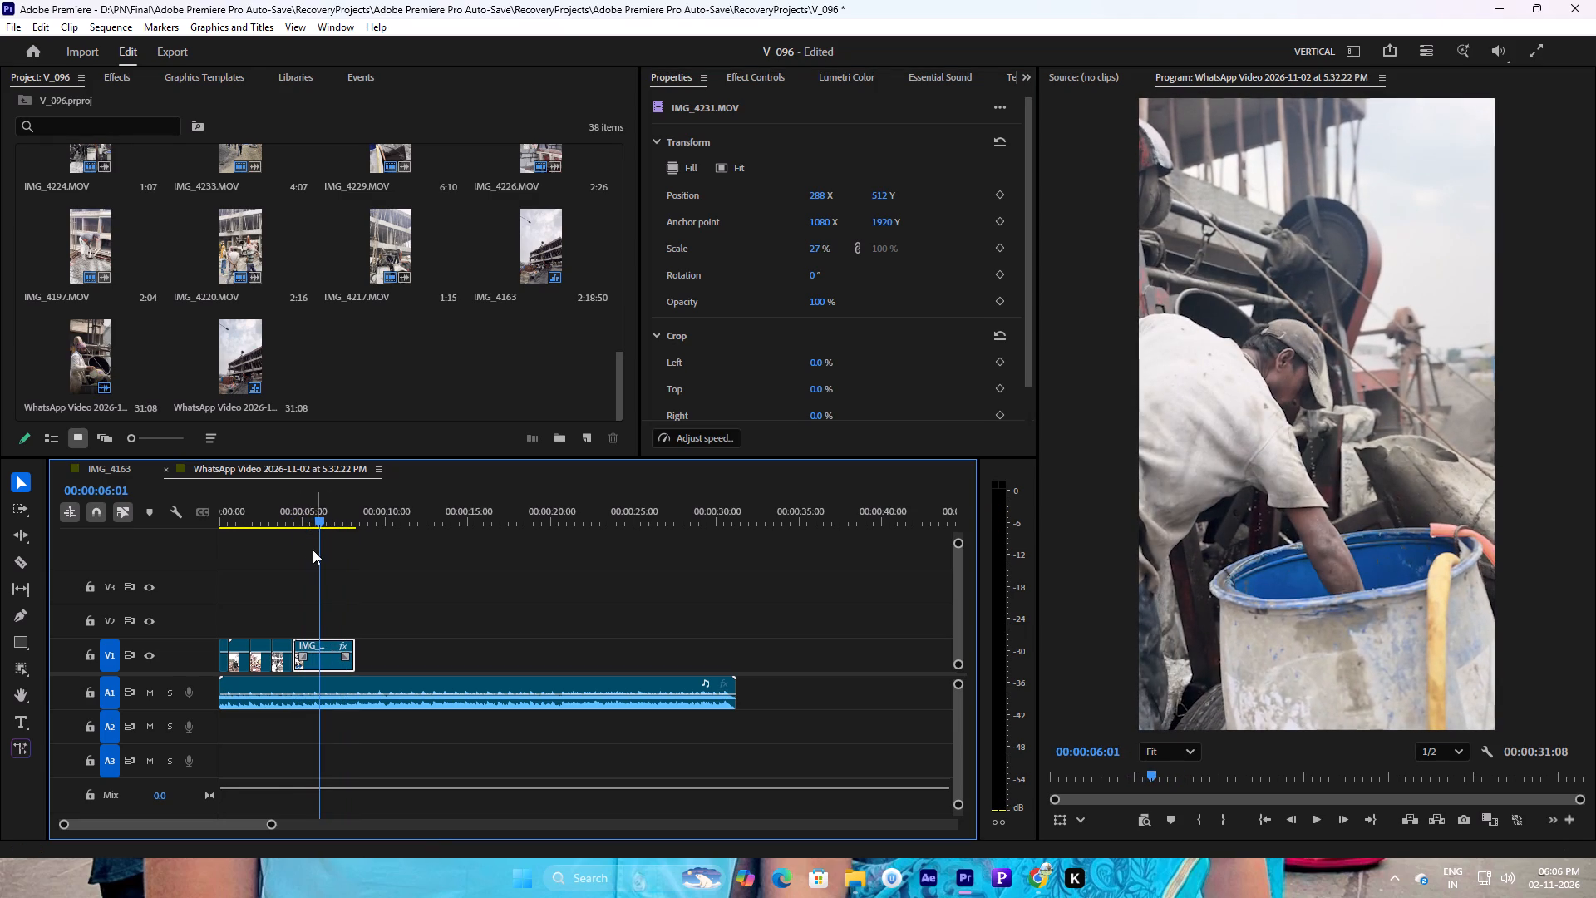
{"action": "key", "text": "space"}
{"action": "key", "text": "space"}
{"action": "left_click_drag", "start_coordinate": [357, 665], "coordinate": [329, 662]}
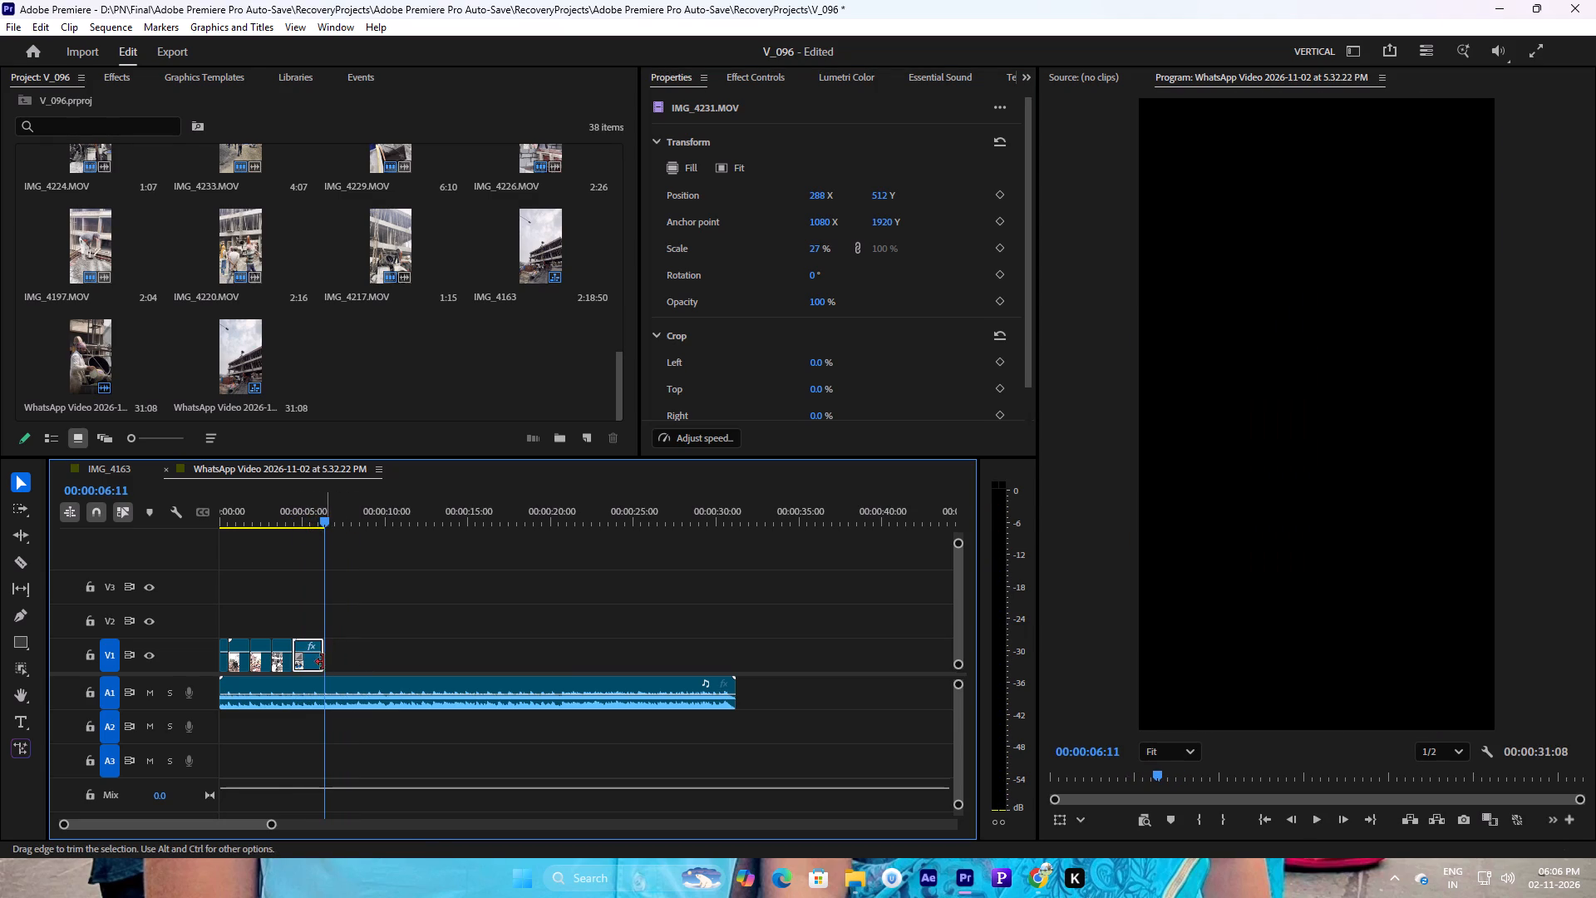
Slow IMG_4231.MOV on V1 to 44.8% speed with optical flow time interpolation and play it against the music.
{"action": "right_click", "coordinate": [309, 660]}
{"action": "left_click", "coordinate": [418, 524]}
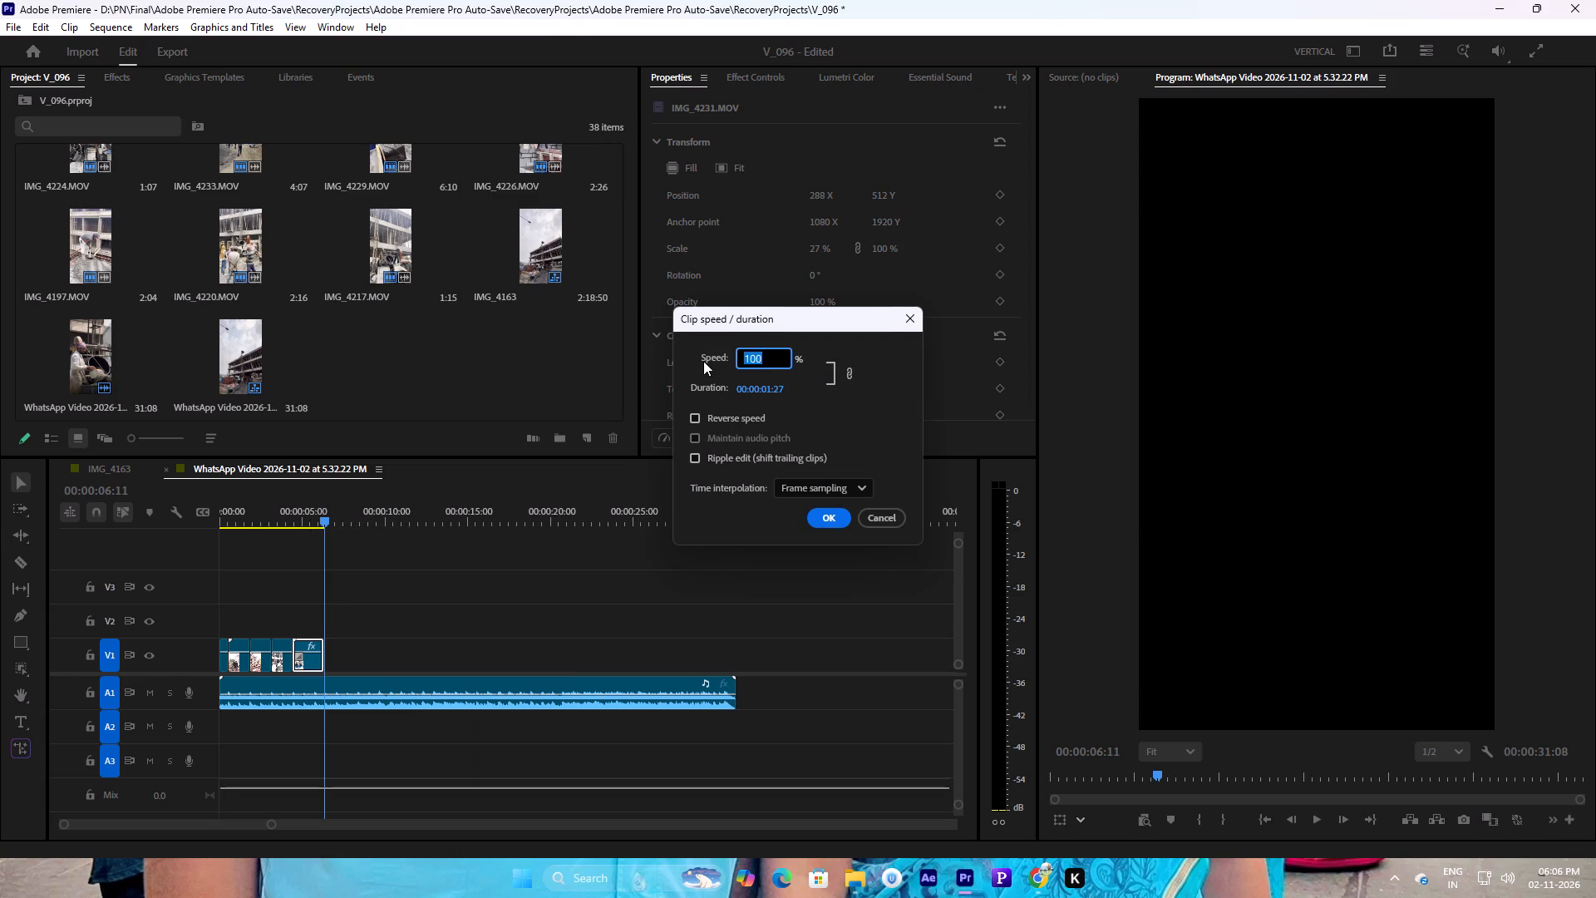
{"action": "left_click", "coordinate": [703, 361]}
{"action": "left_click_drag", "start_coordinate": [751, 365], "coordinate": [141, 384]}
{"action": "left_click_drag", "start_coordinate": [743, 366], "coordinate": [782, 363]}
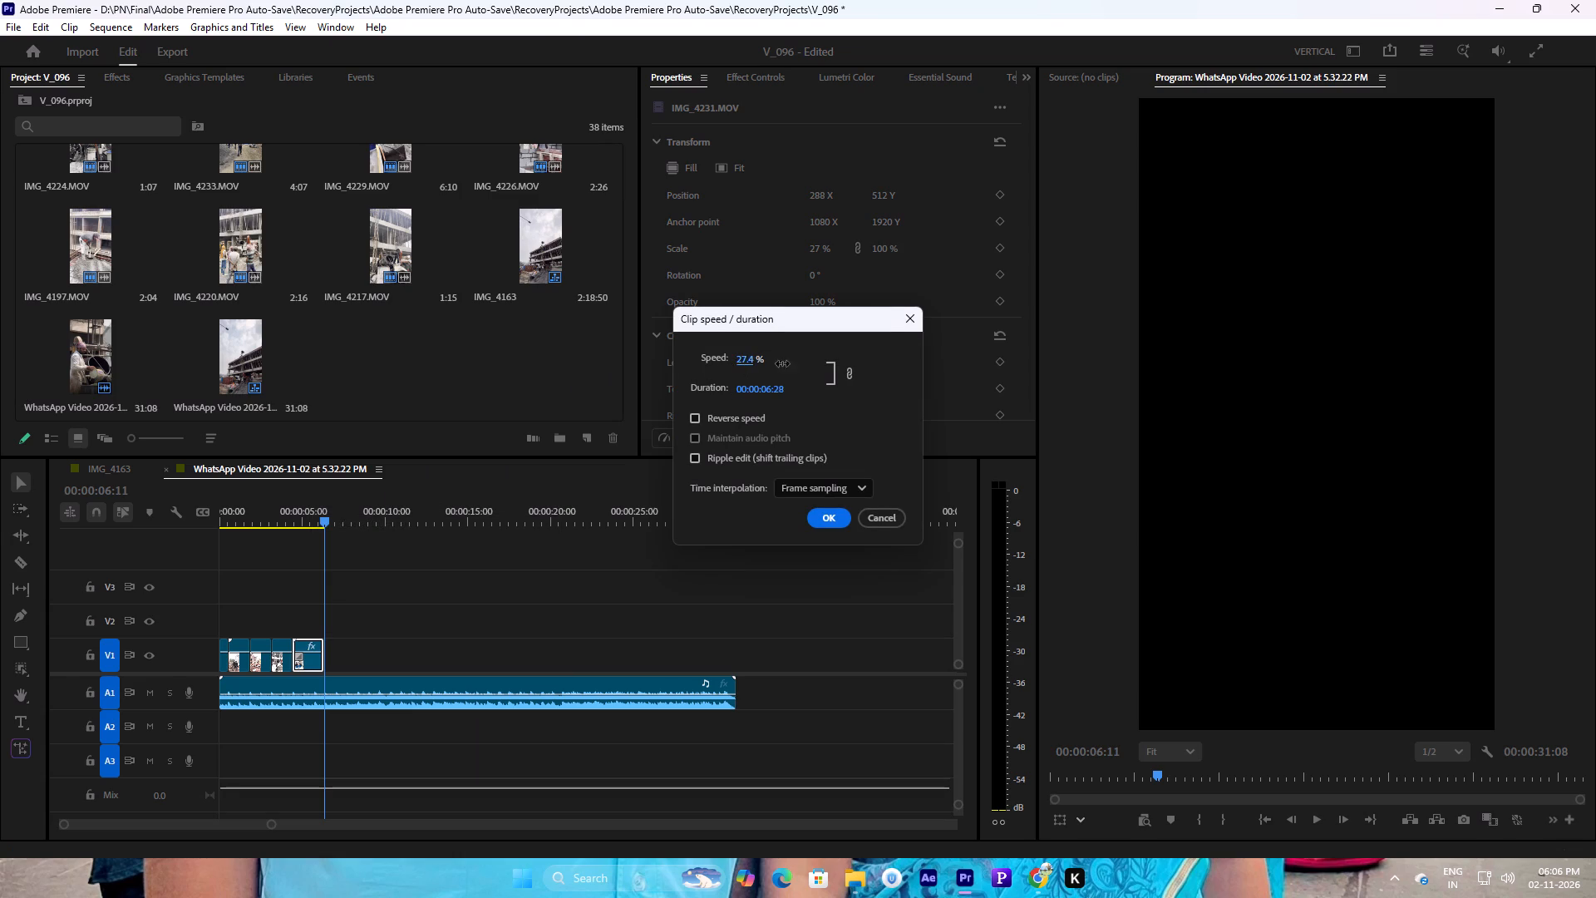
{"action": "left_click_drag", "start_coordinate": [782, 363], "coordinate": [861, 377]}
{"action": "left_click_drag", "start_coordinate": [756, 364], "coordinate": [796, 357]}
{"action": "left_click_drag", "start_coordinate": [796, 357], "coordinate": [811, 354]}
{"action": "left_click", "coordinate": [820, 491]}
{"action": "left_click", "coordinate": [828, 554]}
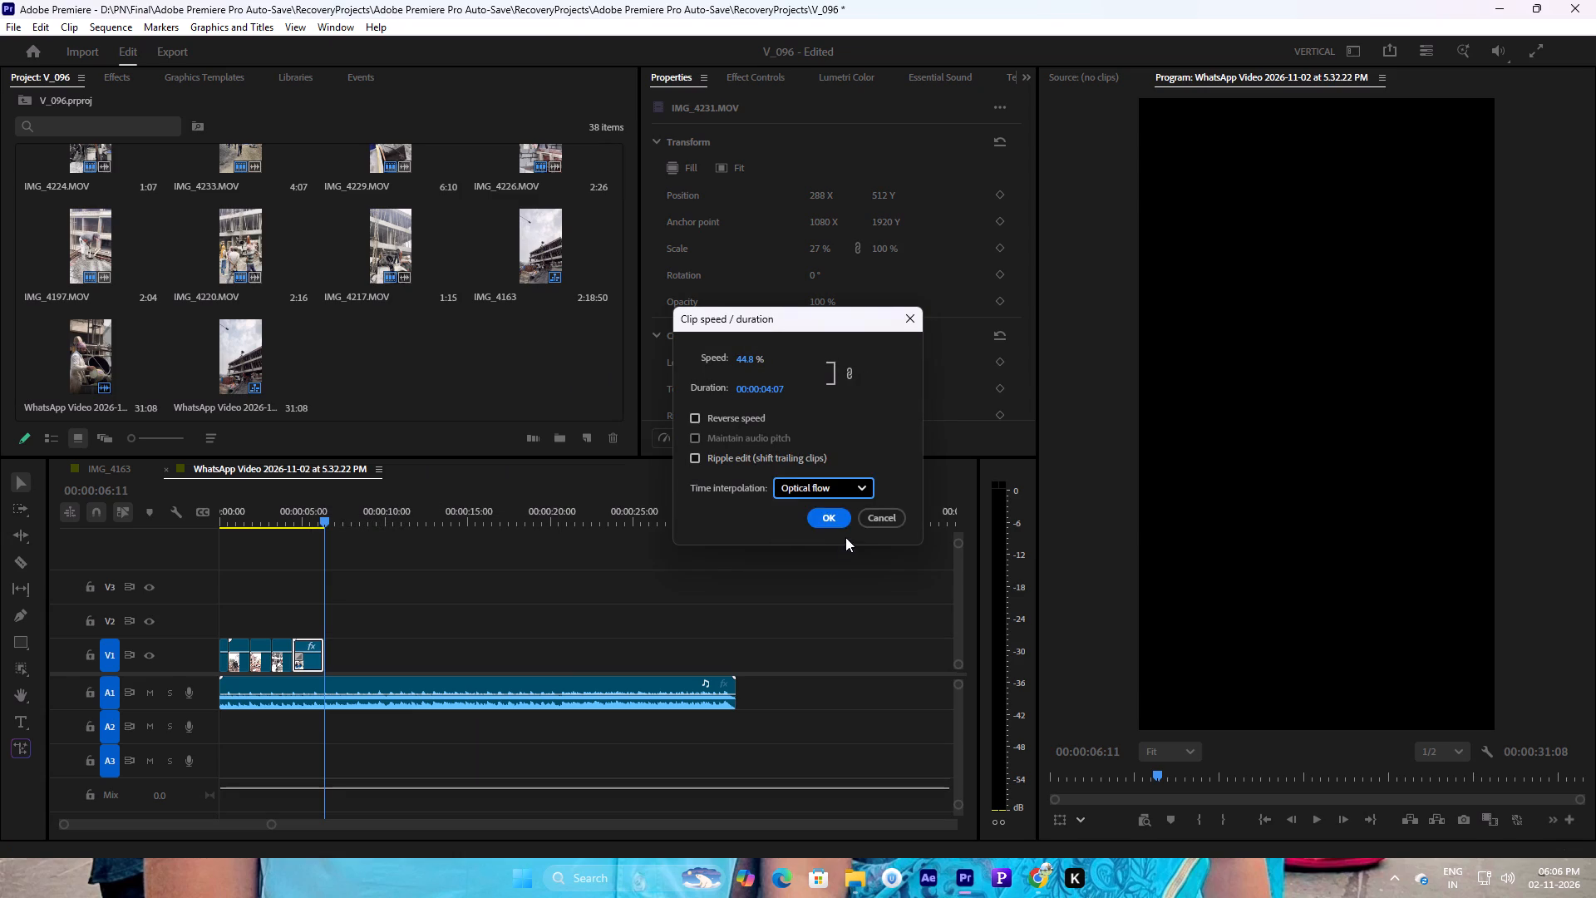
{"action": "left_click", "coordinate": [838, 512]}
{"action": "left_click", "coordinate": [280, 515]}
{"action": "key", "text": "space"}
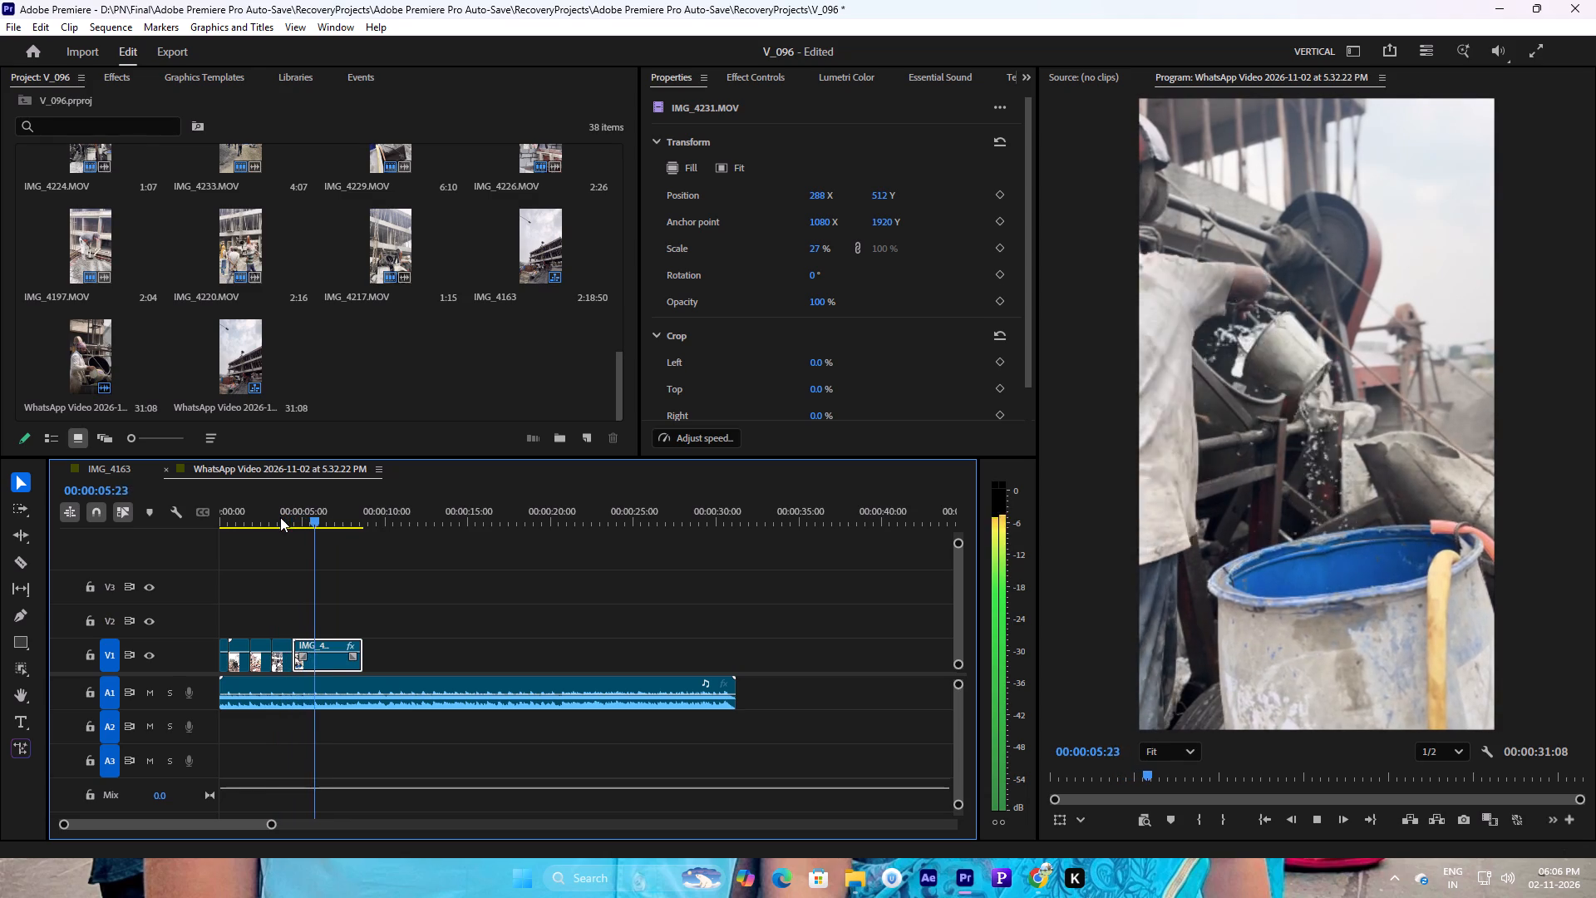
{"action": "key", "text": "space"}
Change the speed of IMG_4231.MOV to 65%, play it against the music and park the playhead at 00:00:05:23.
{"action": "right_click", "coordinate": [314, 657]}
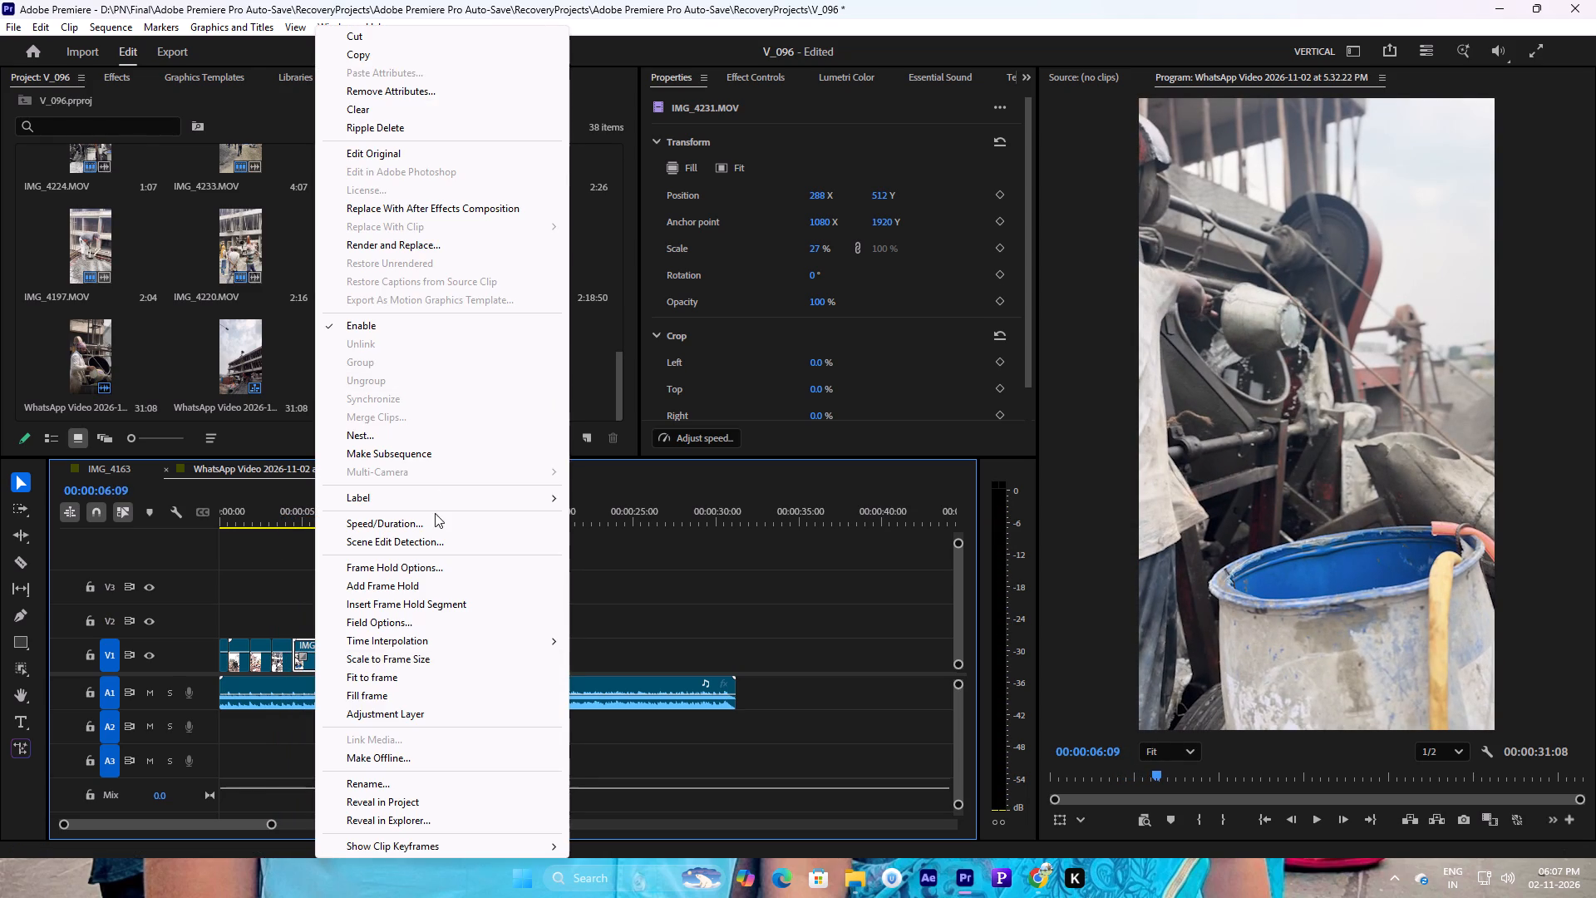
{"action": "left_click", "coordinate": [446, 521]}
{"action": "left_click", "coordinate": [719, 352]}
{"action": "left_click_drag", "start_coordinate": [753, 360], "coordinate": [983, 342]}
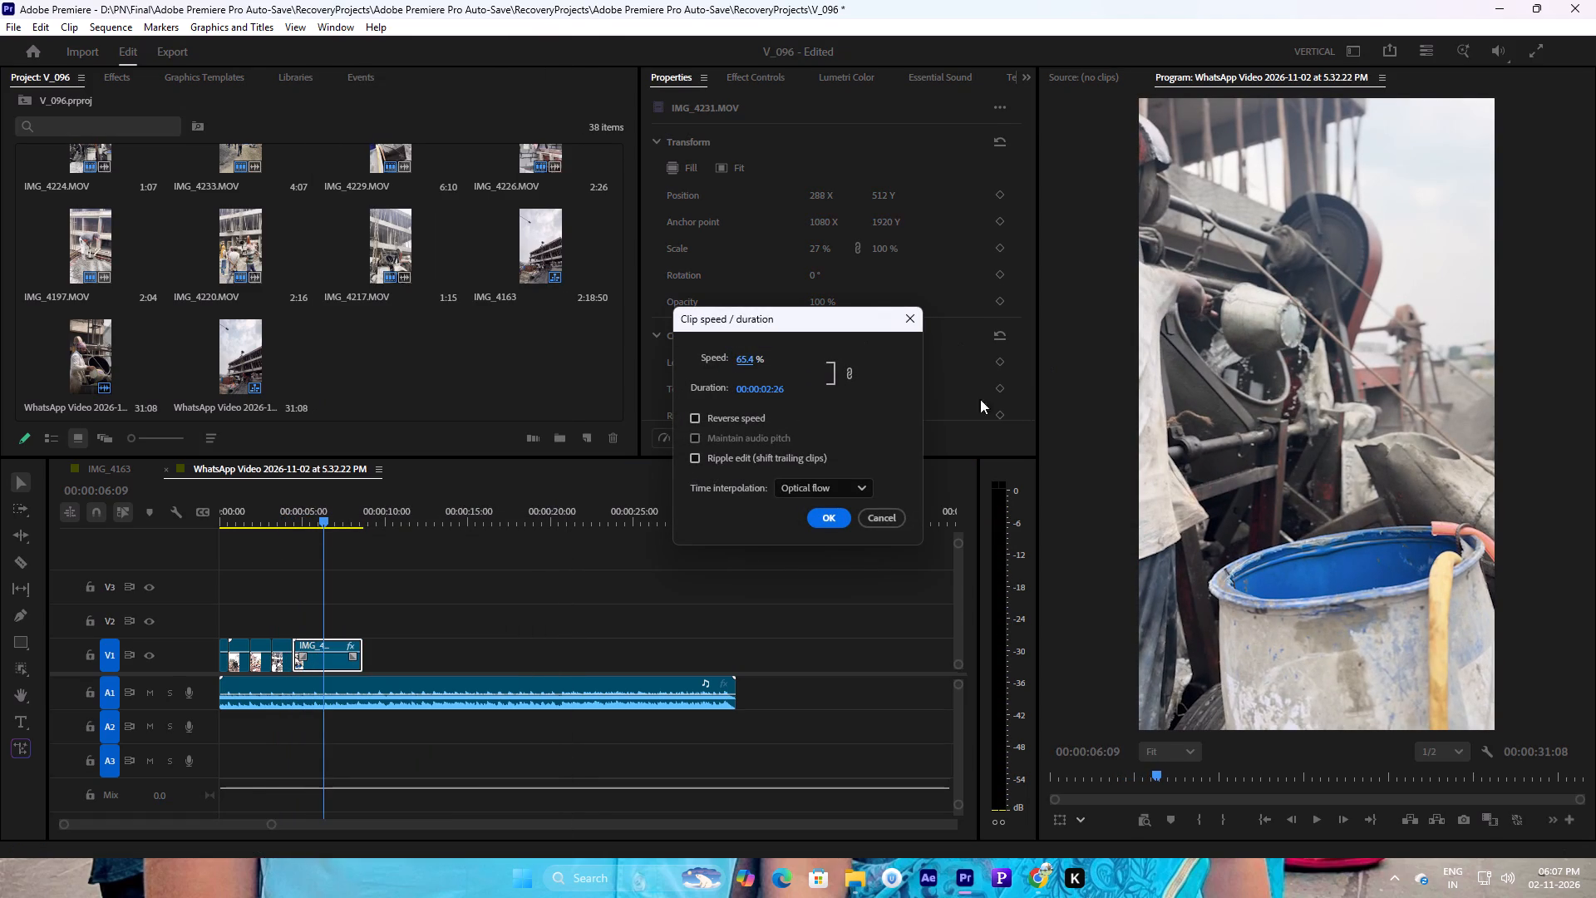
{"action": "left_click_drag", "start_coordinate": [749, 357], "coordinate": [672, 360]}
{"action": "left_click", "coordinate": [827, 527]}
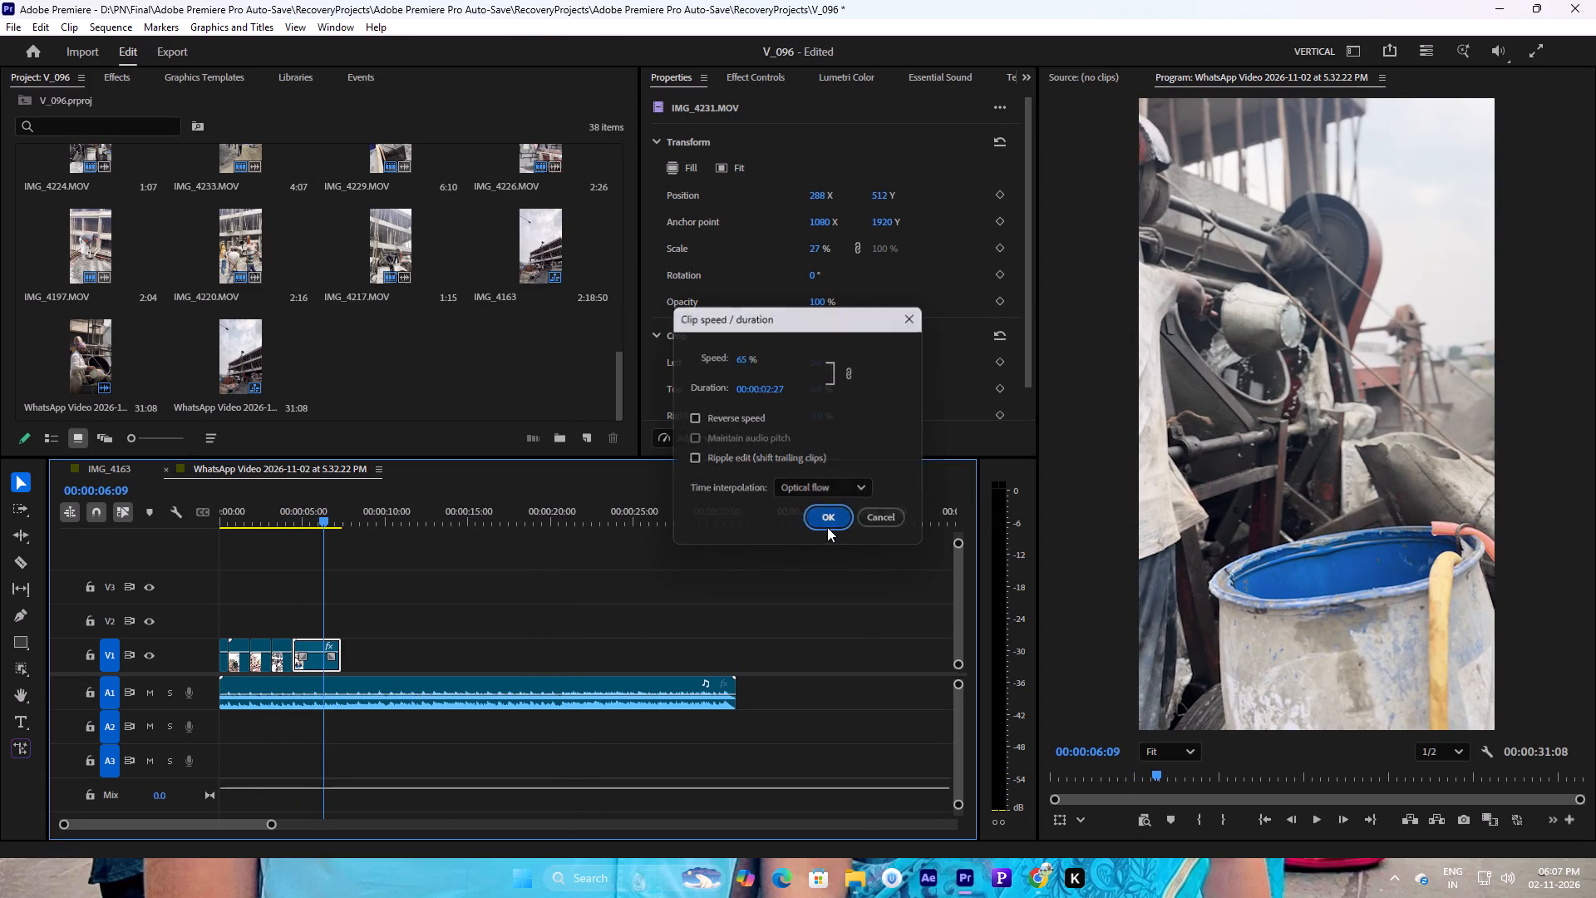
{"action": "left_click", "coordinate": [287, 519]}
{"action": "key", "text": "space"}
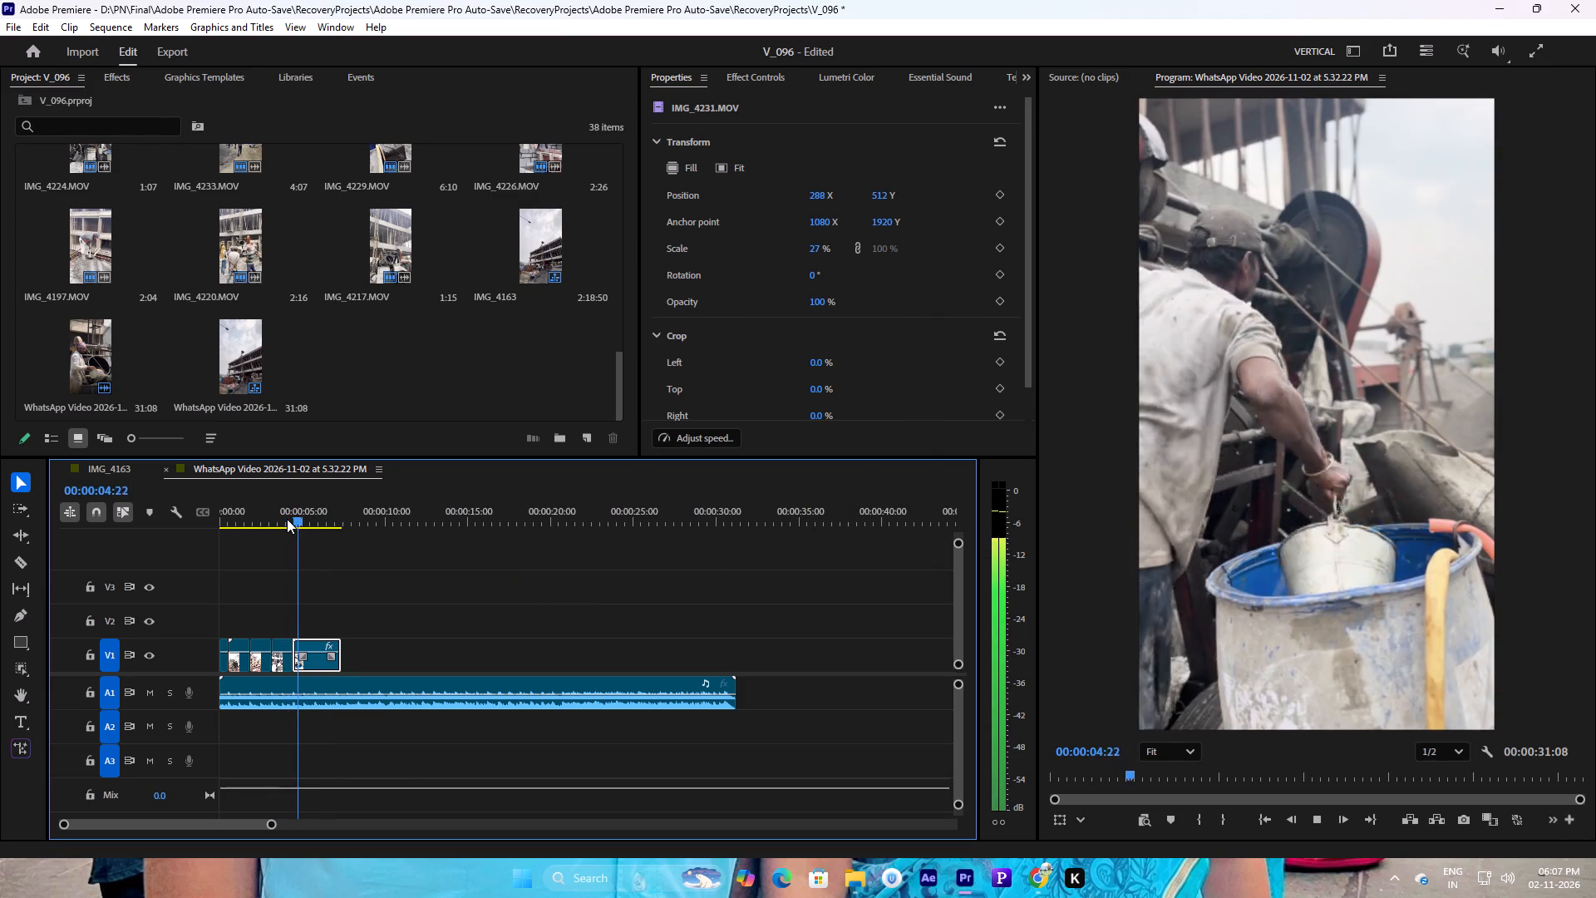
{"action": "key", "text": "space"}
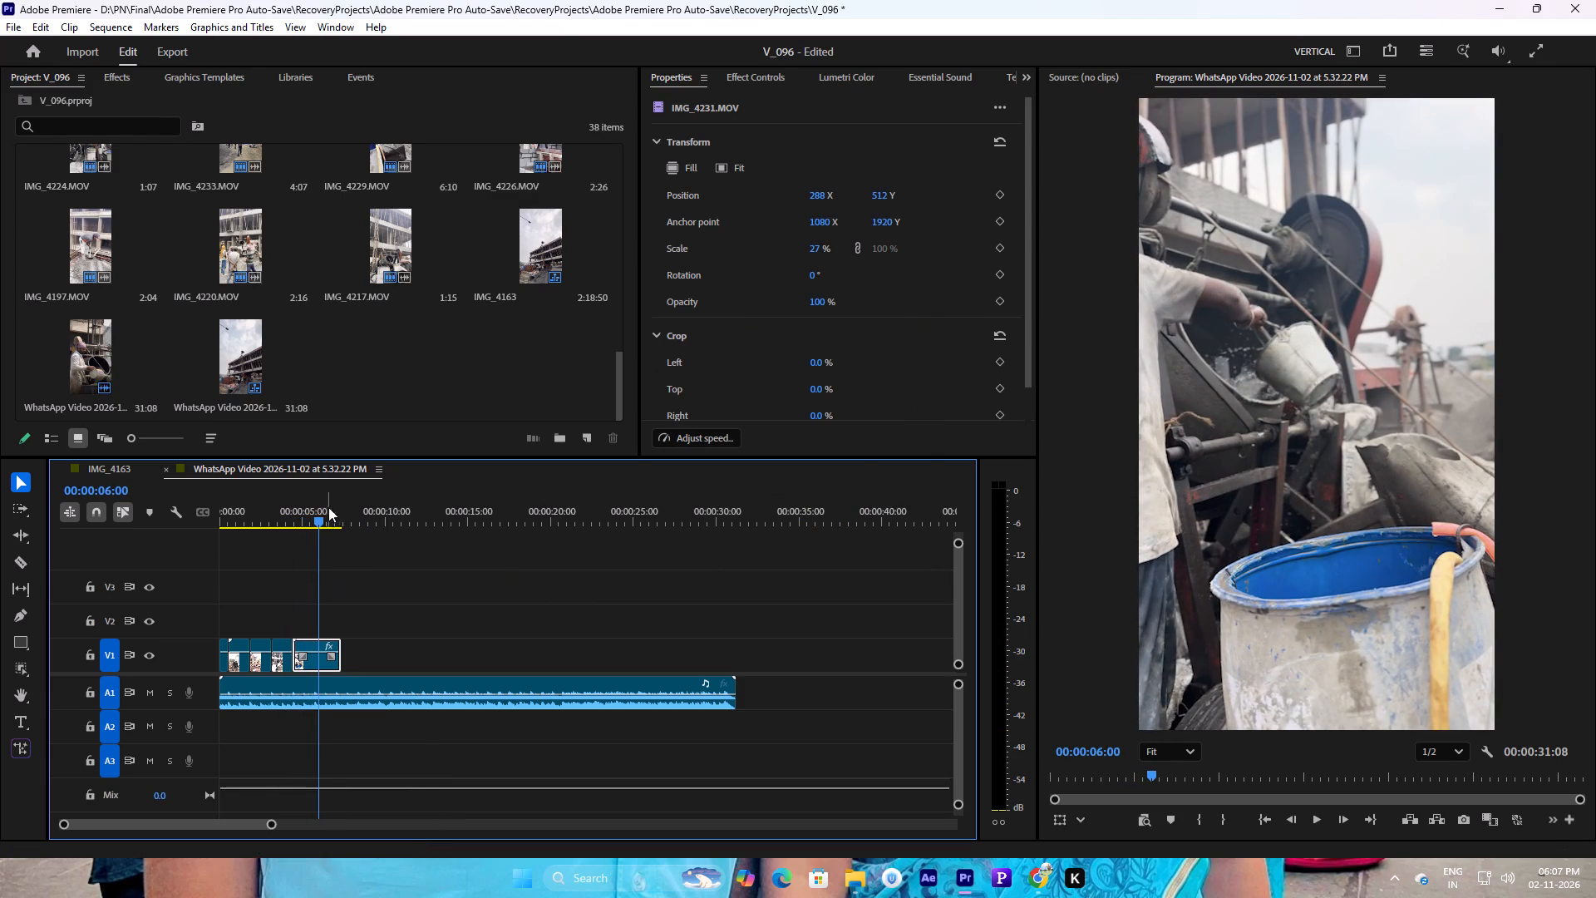
{"action": "left_click", "coordinate": [323, 521]}
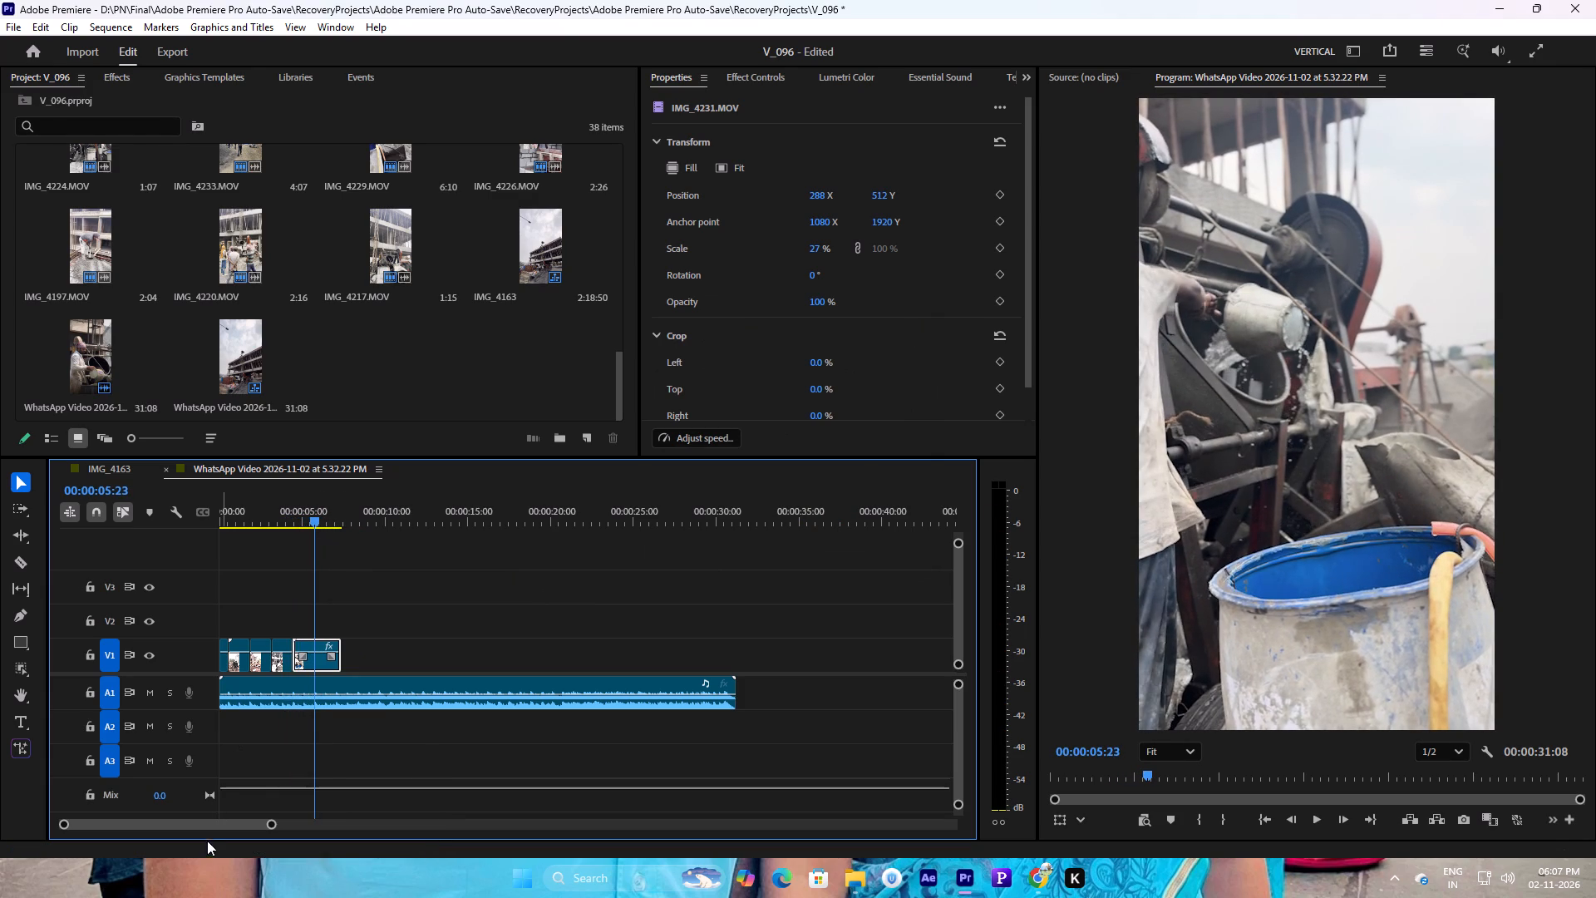
Trim the end of IMG_4231.MOV on V1 to the playhead at 00:00:05:23 and play it against the music.
{"action": "left_click_drag", "start_coordinate": [268, 824], "coordinate": [199, 812]}
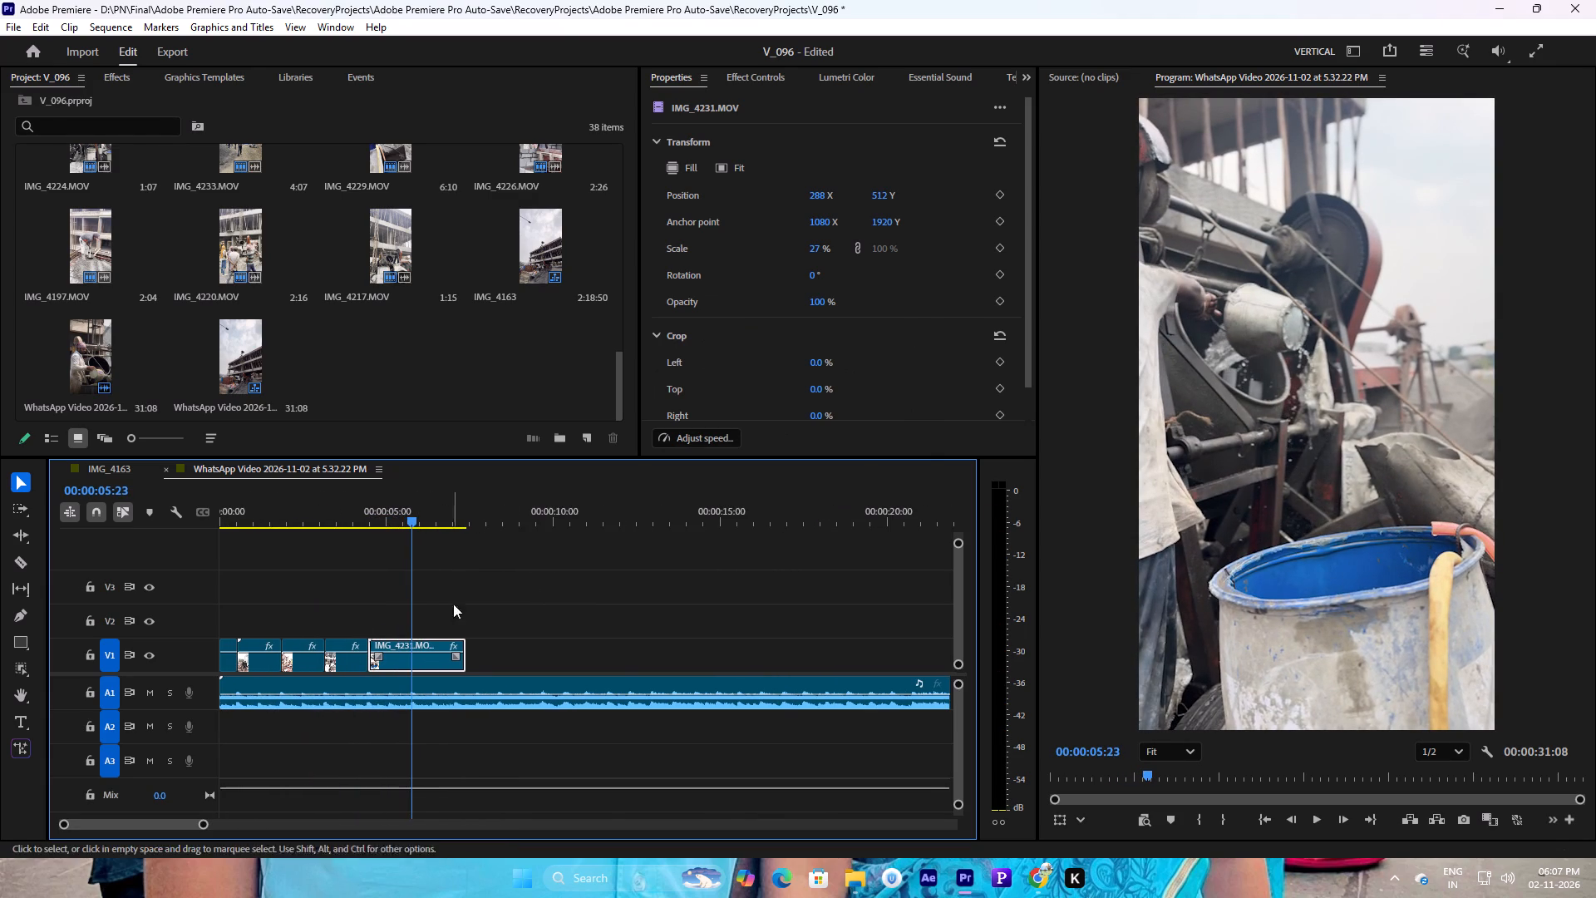
{"action": "left_click_drag", "start_coordinate": [469, 665], "coordinate": [419, 667]}
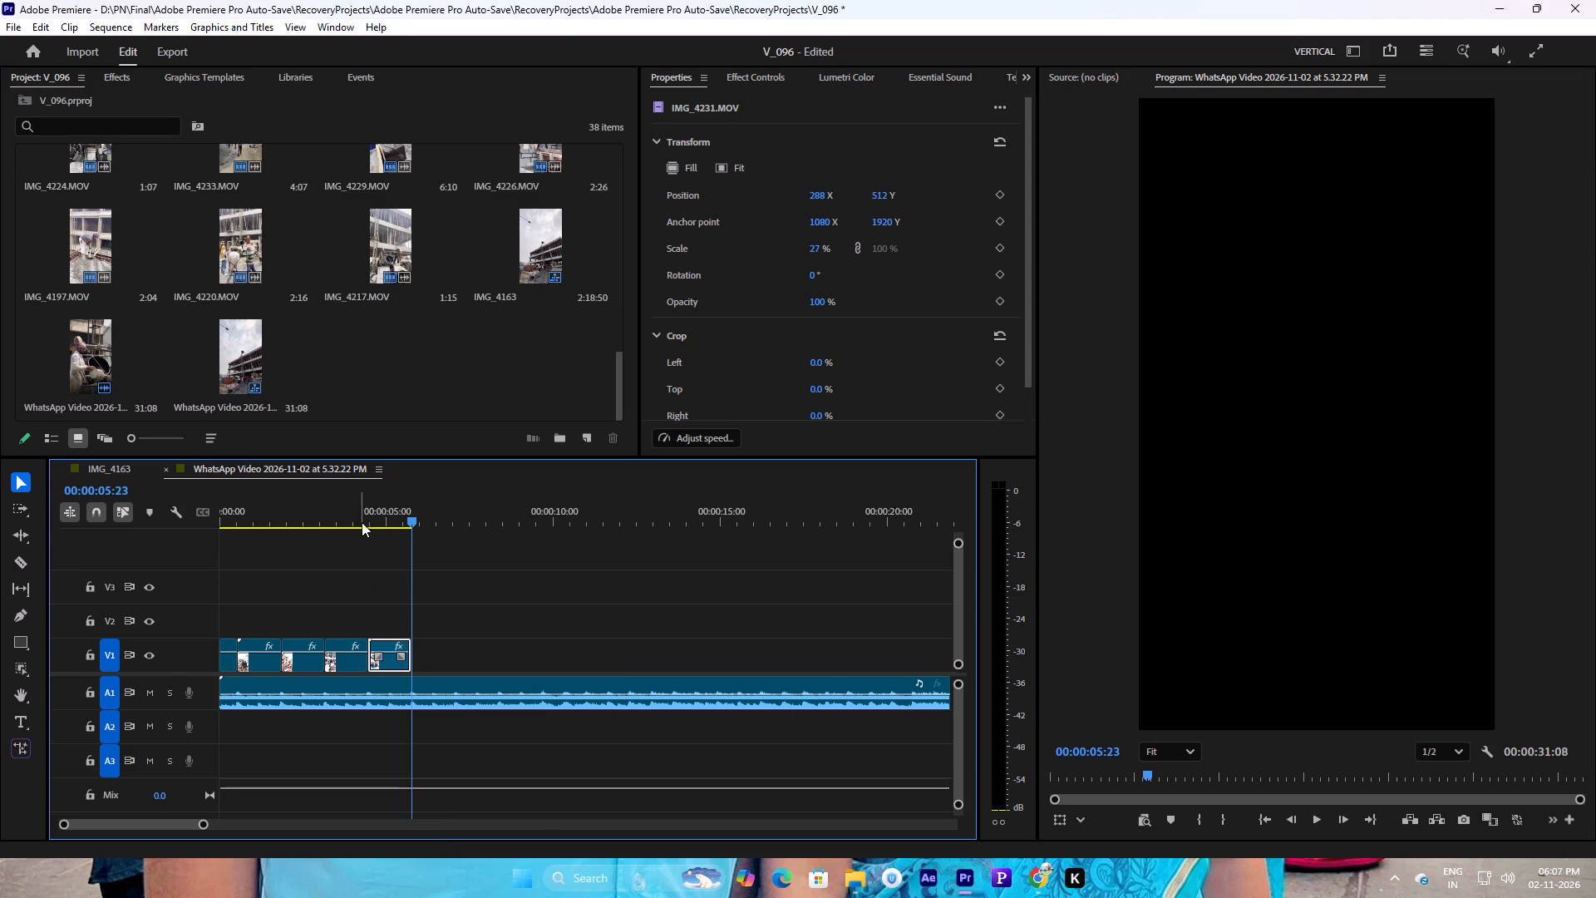
{"action": "left_click", "coordinate": [353, 513]}
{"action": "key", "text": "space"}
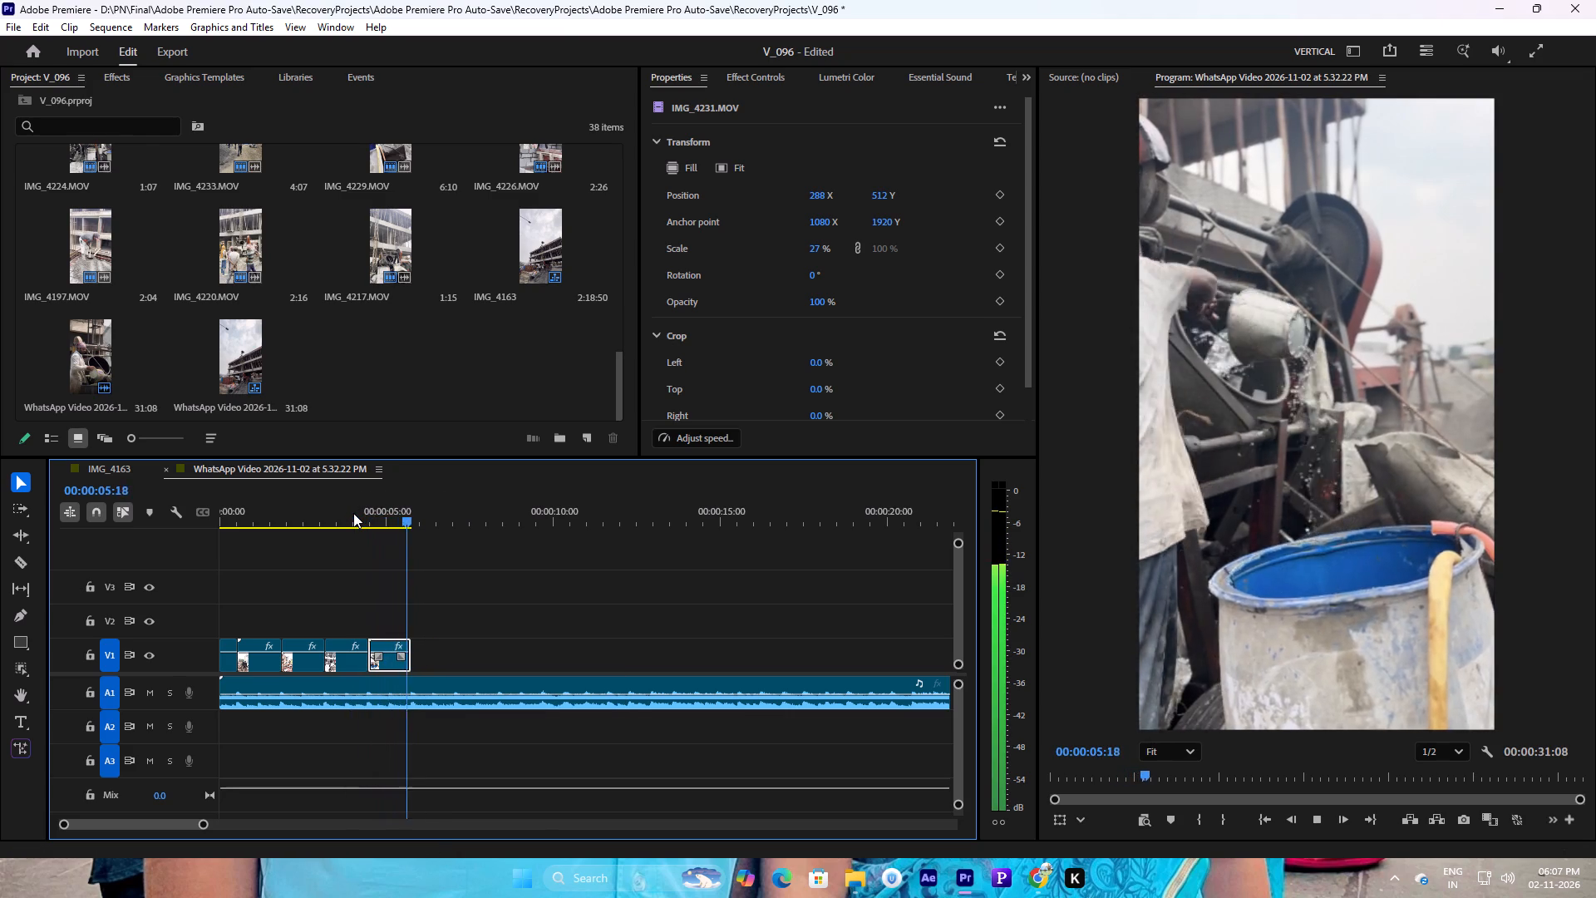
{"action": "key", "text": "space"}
Find IMG_4209.MOV around 00:01:56:51 in the IMG_4163 sequence, add it after IMG_4231.MOV on V1 of the WhatsApp sequence and play it.
{"action": "left_click", "coordinate": [126, 470]}
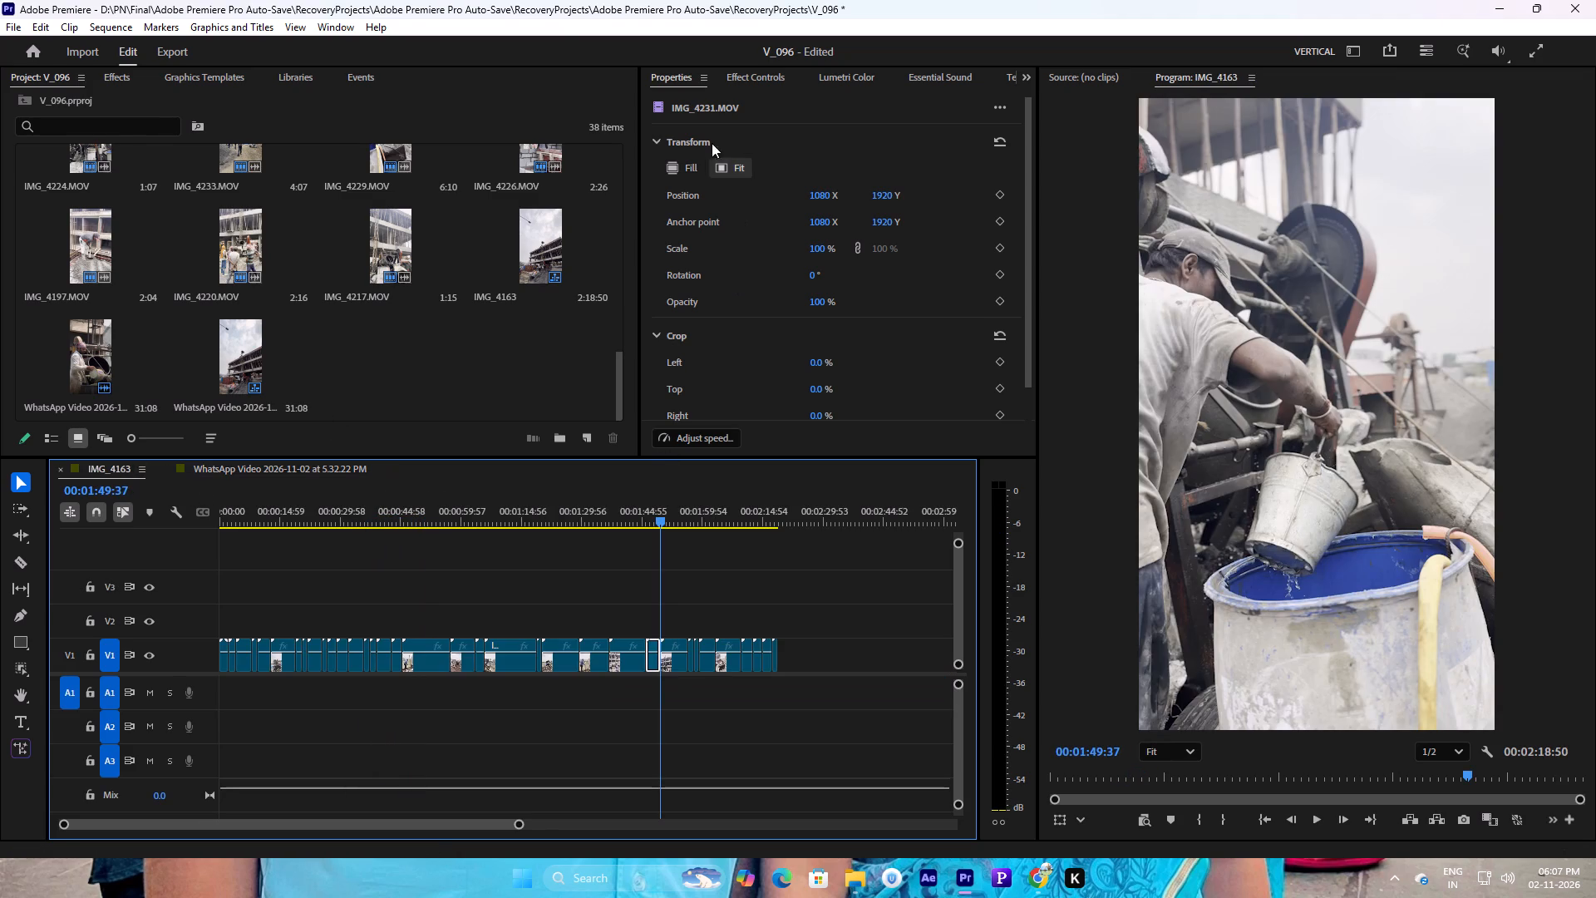
{"action": "left_click_drag", "start_coordinate": [662, 519], "coordinate": [673, 521]}
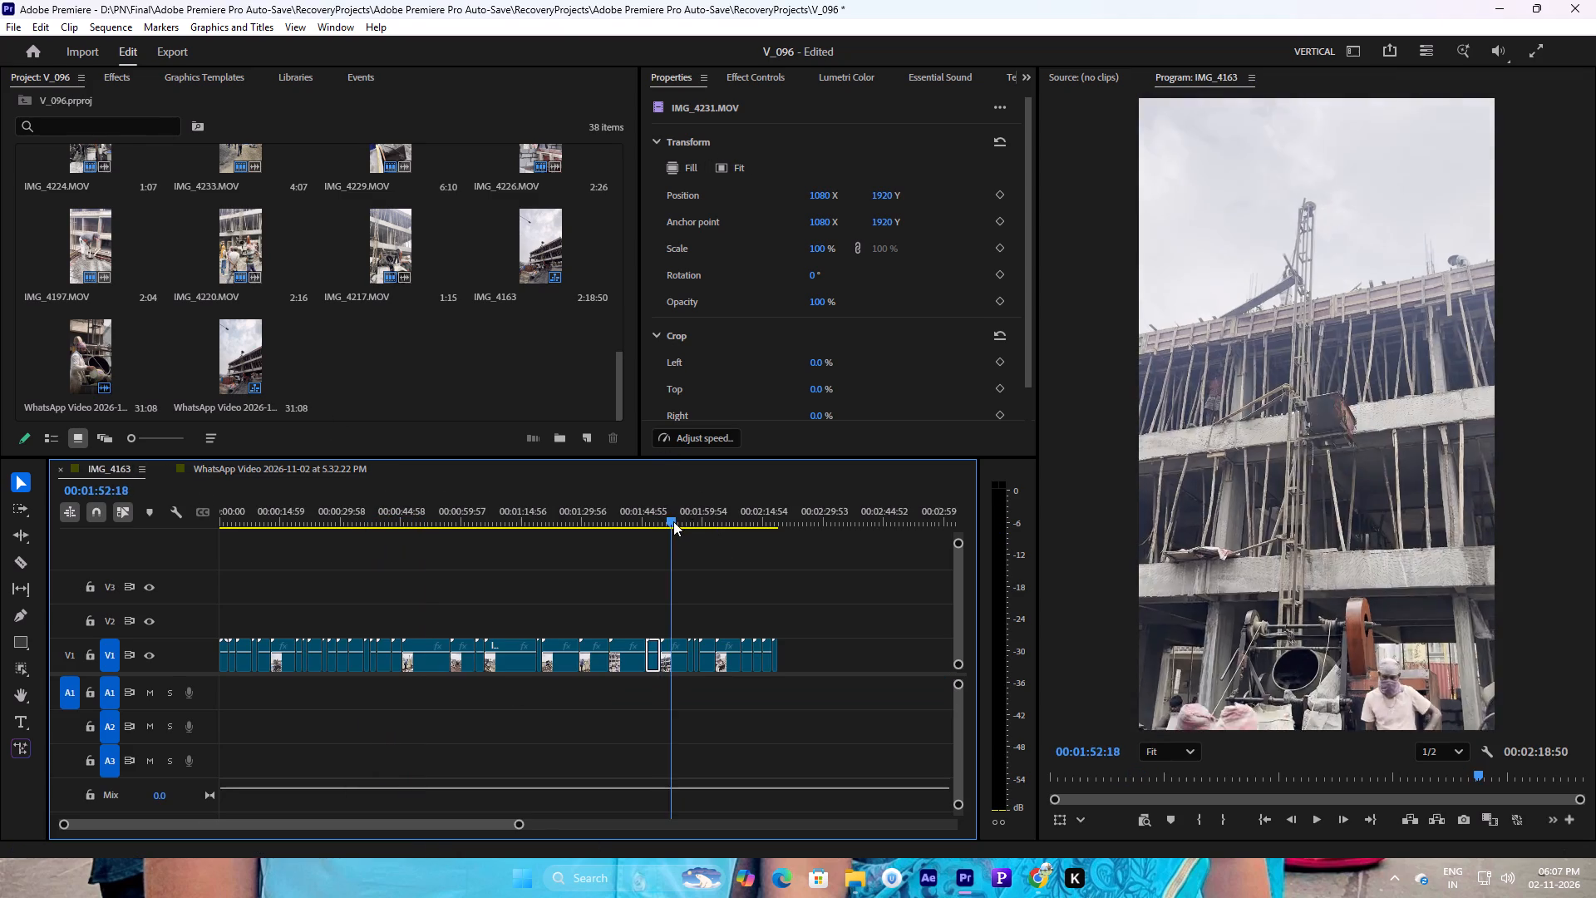
{"action": "left_click_drag", "start_coordinate": [673, 521], "coordinate": [695, 517]}
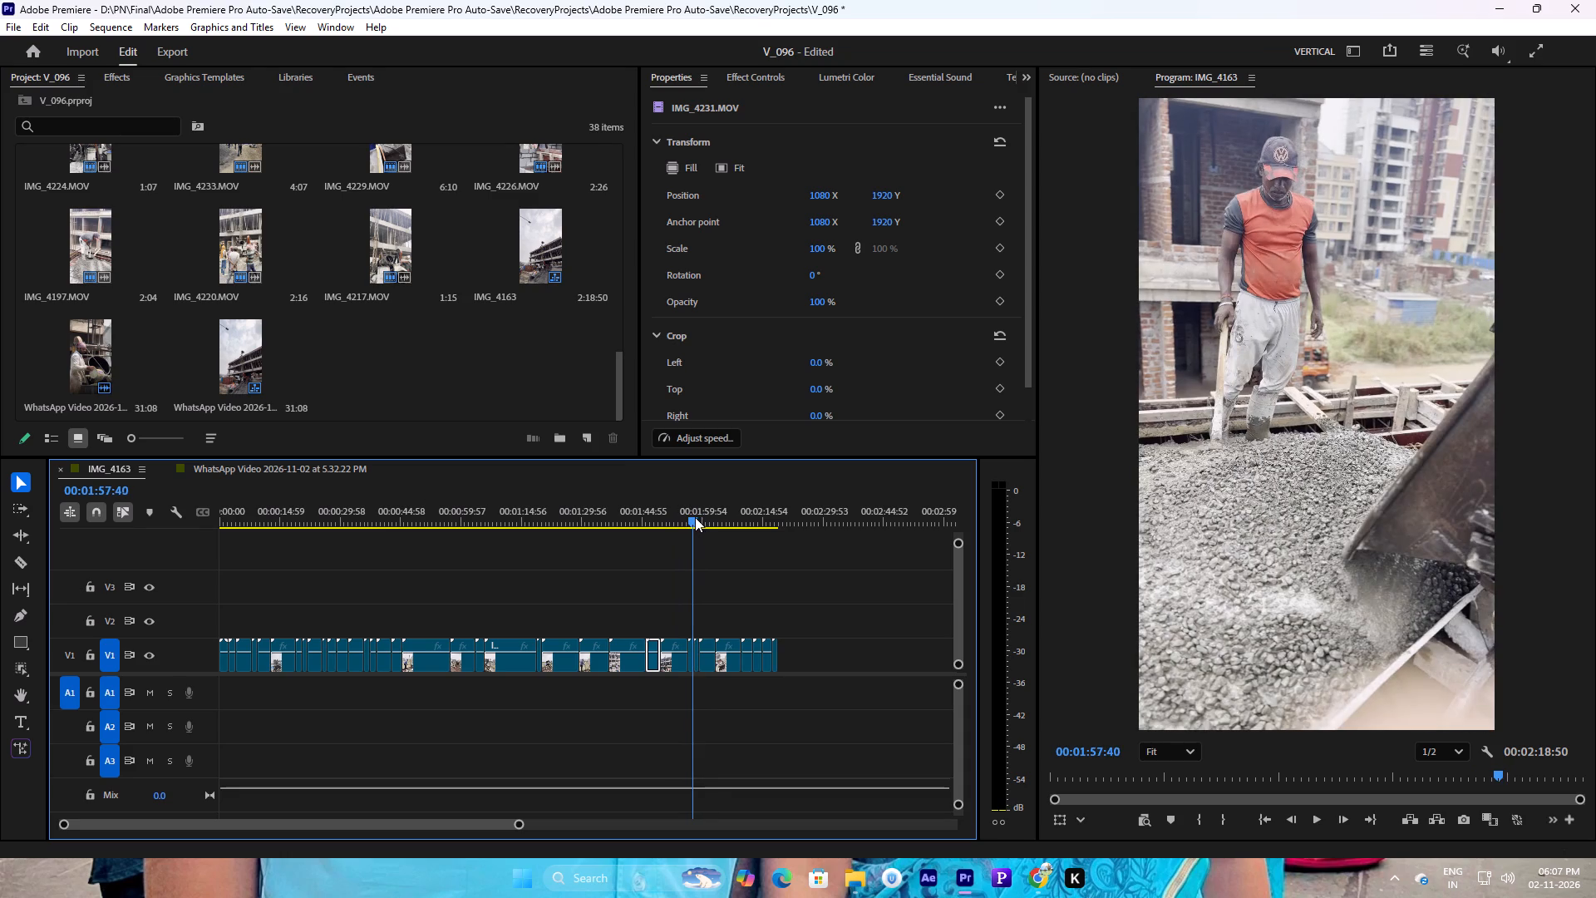
{"action": "left_click_drag", "start_coordinate": [695, 517], "coordinate": [694, 517]}
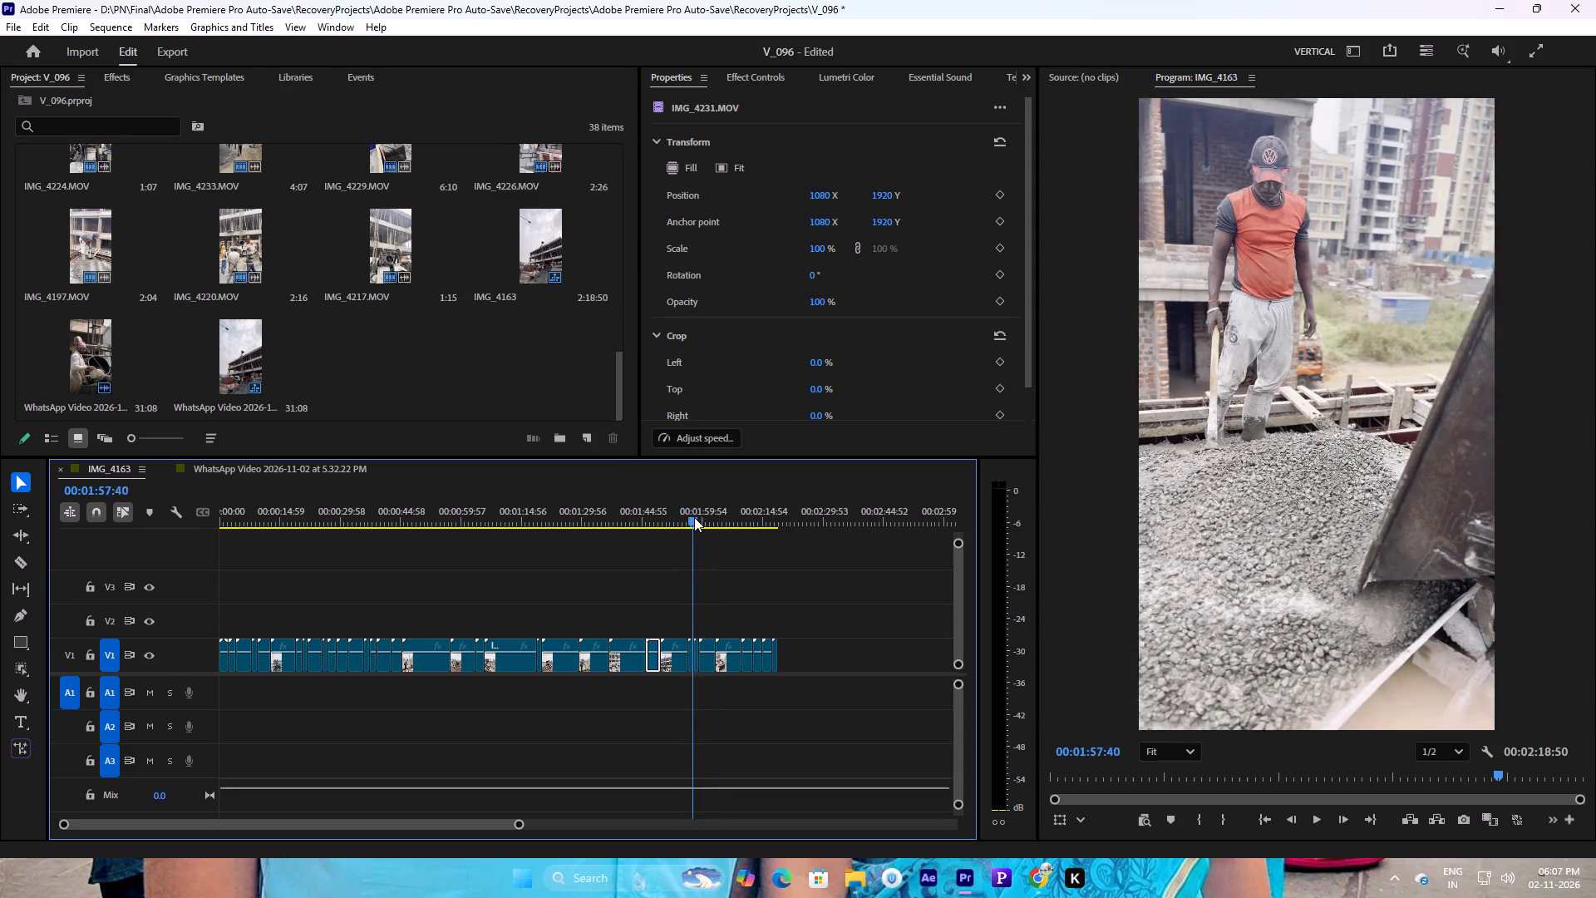
{"action": "left_click_drag", "start_coordinate": [694, 517], "coordinate": [692, 517]}
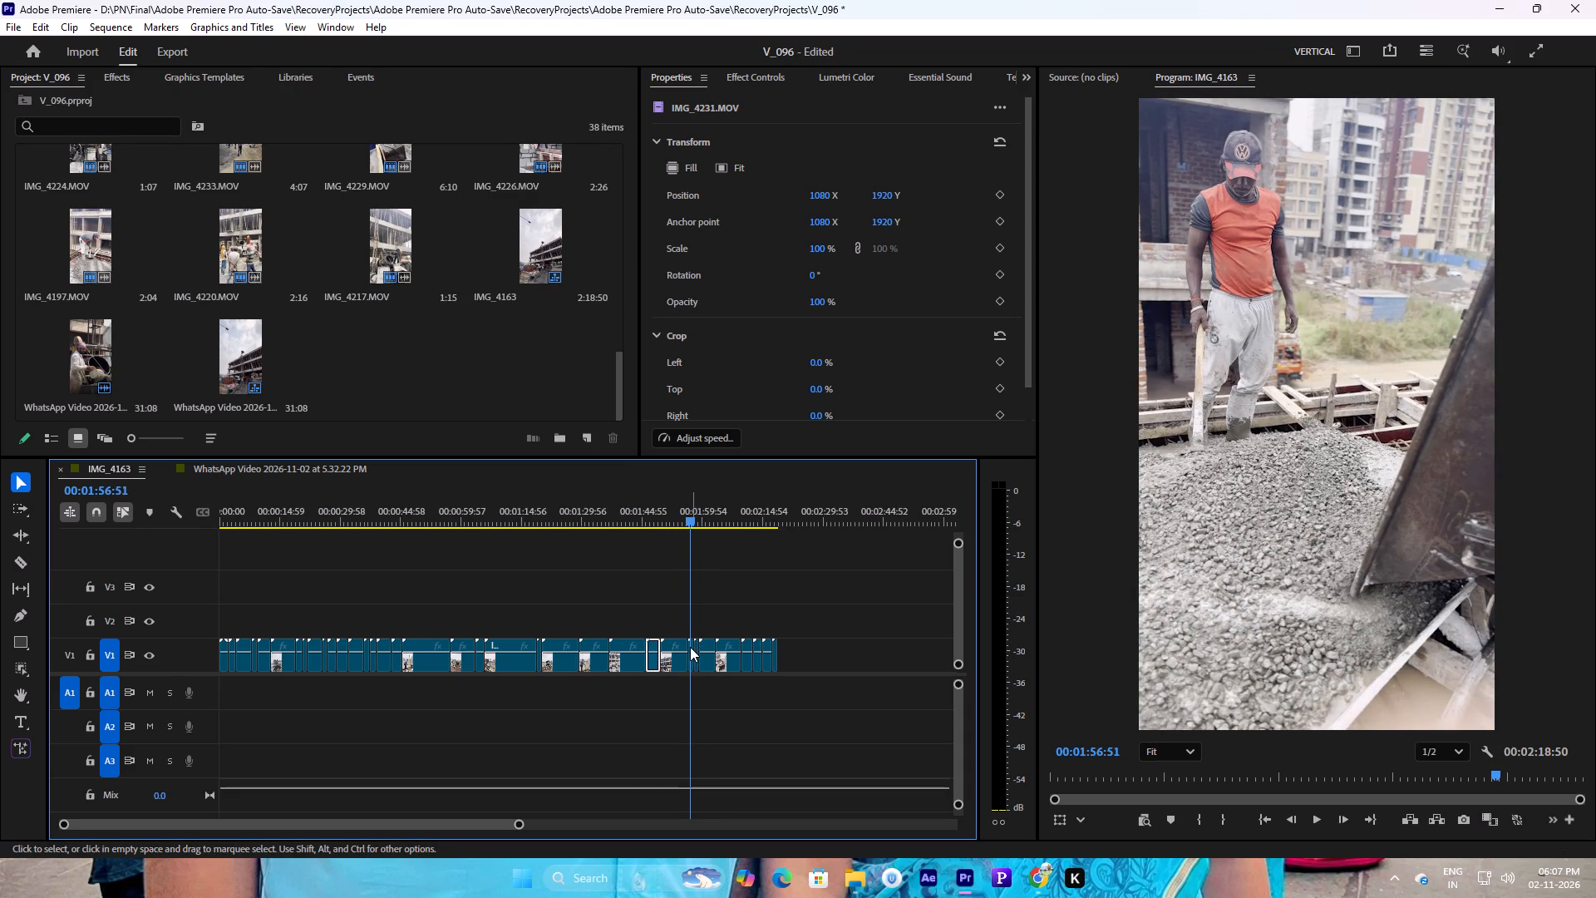
{"action": "left_click_drag", "start_coordinate": [690, 647], "coordinate": [243, 465]}
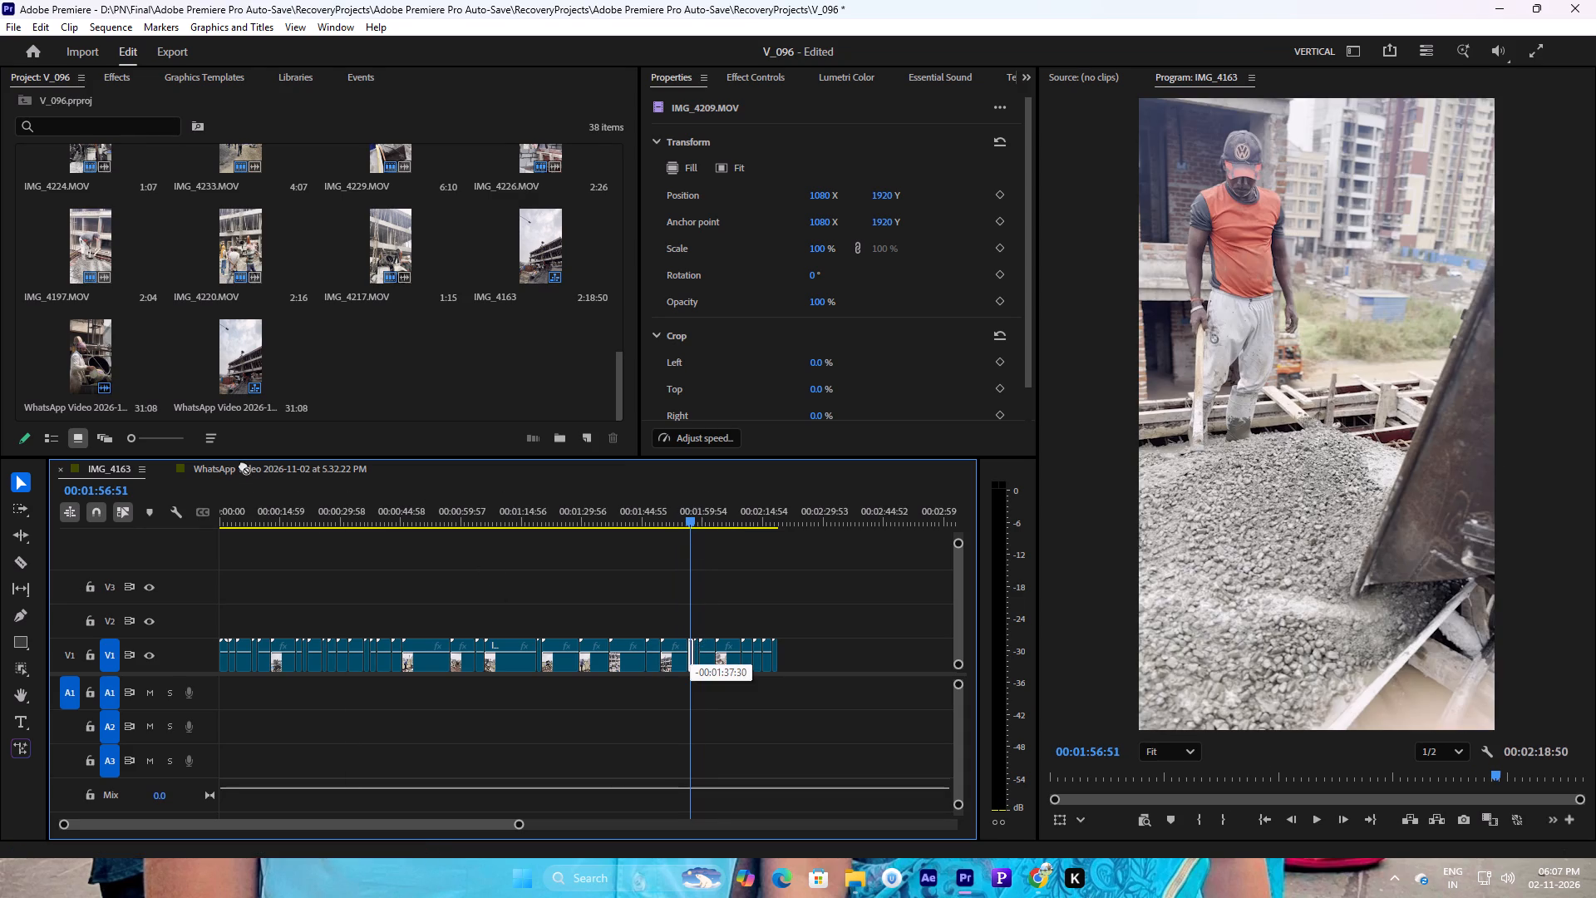
{"action": "left_click_drag", "start_coordinate": [243, 465], "coordinate": [422, 662]}
{"action": "left_click", "coordinate": [410, 512]}
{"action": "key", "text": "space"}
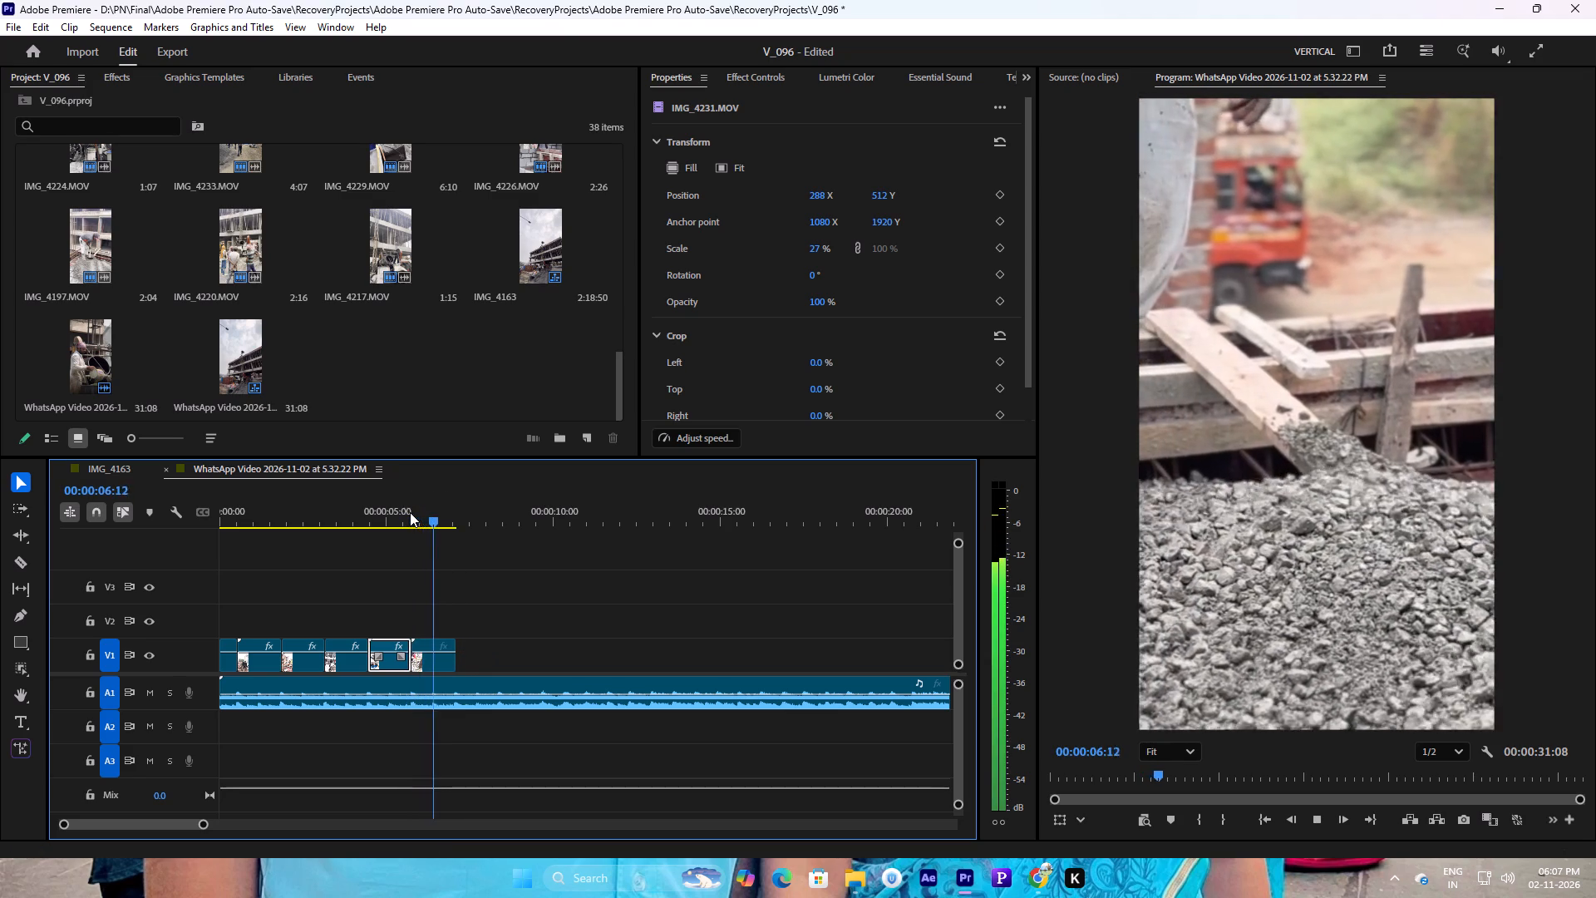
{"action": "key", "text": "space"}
Set the scale of the added IMG_4209.MOV clip to 27% and play it against the music.
{"action": "left_click", "coordinate": [424, 654]}
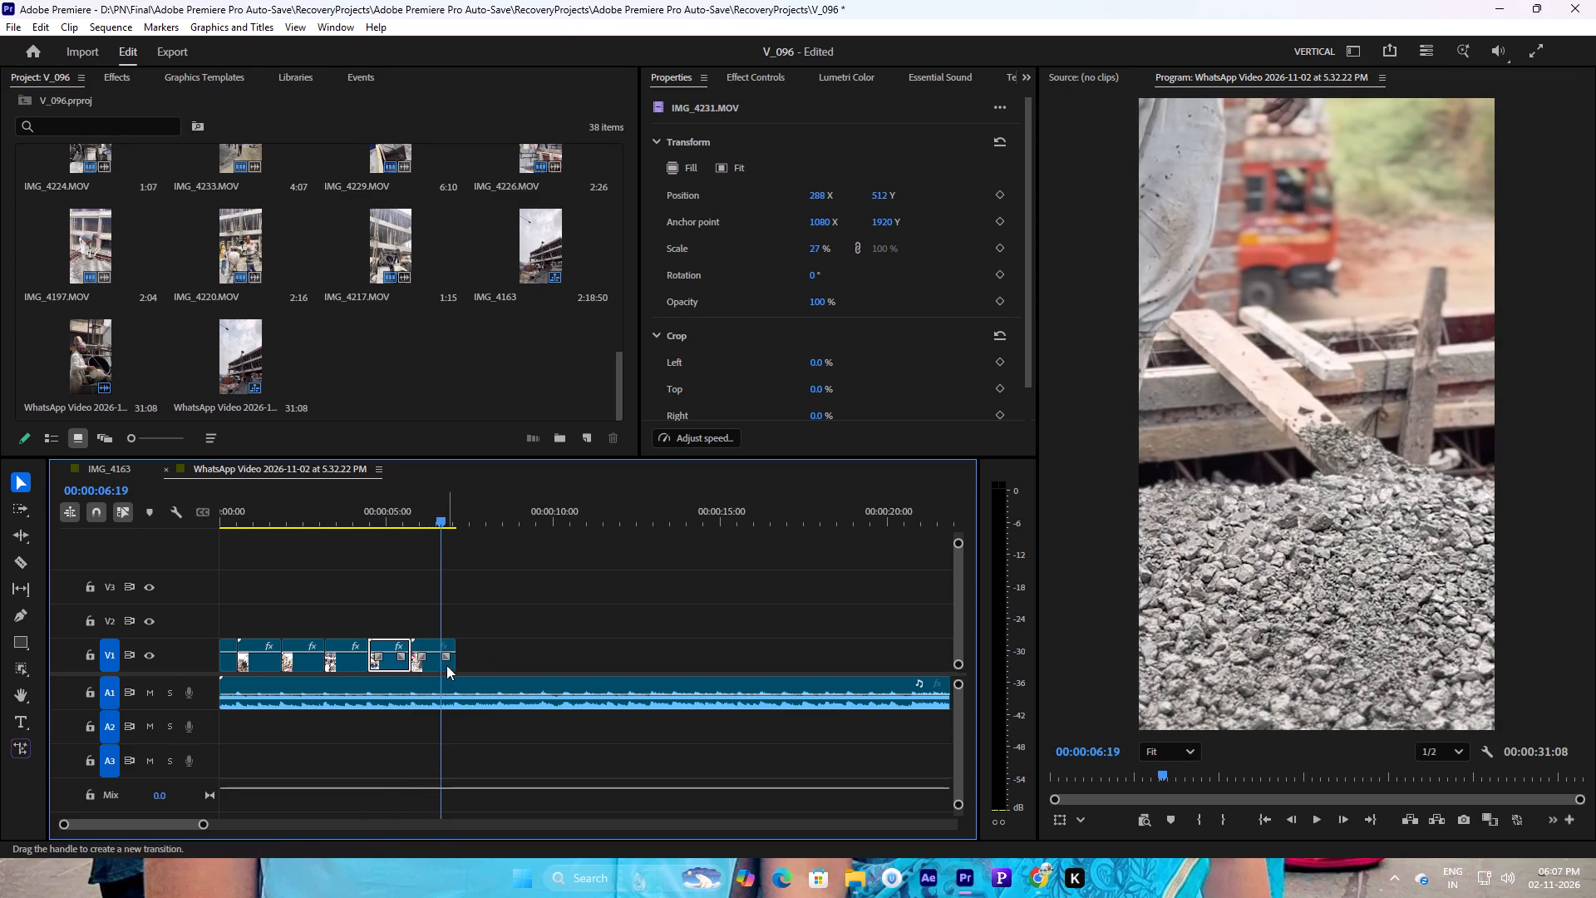
{"action": "left_click", "coordinate": [446, 665]}
{"action": "left_click", "coordinate": [818, 244]}
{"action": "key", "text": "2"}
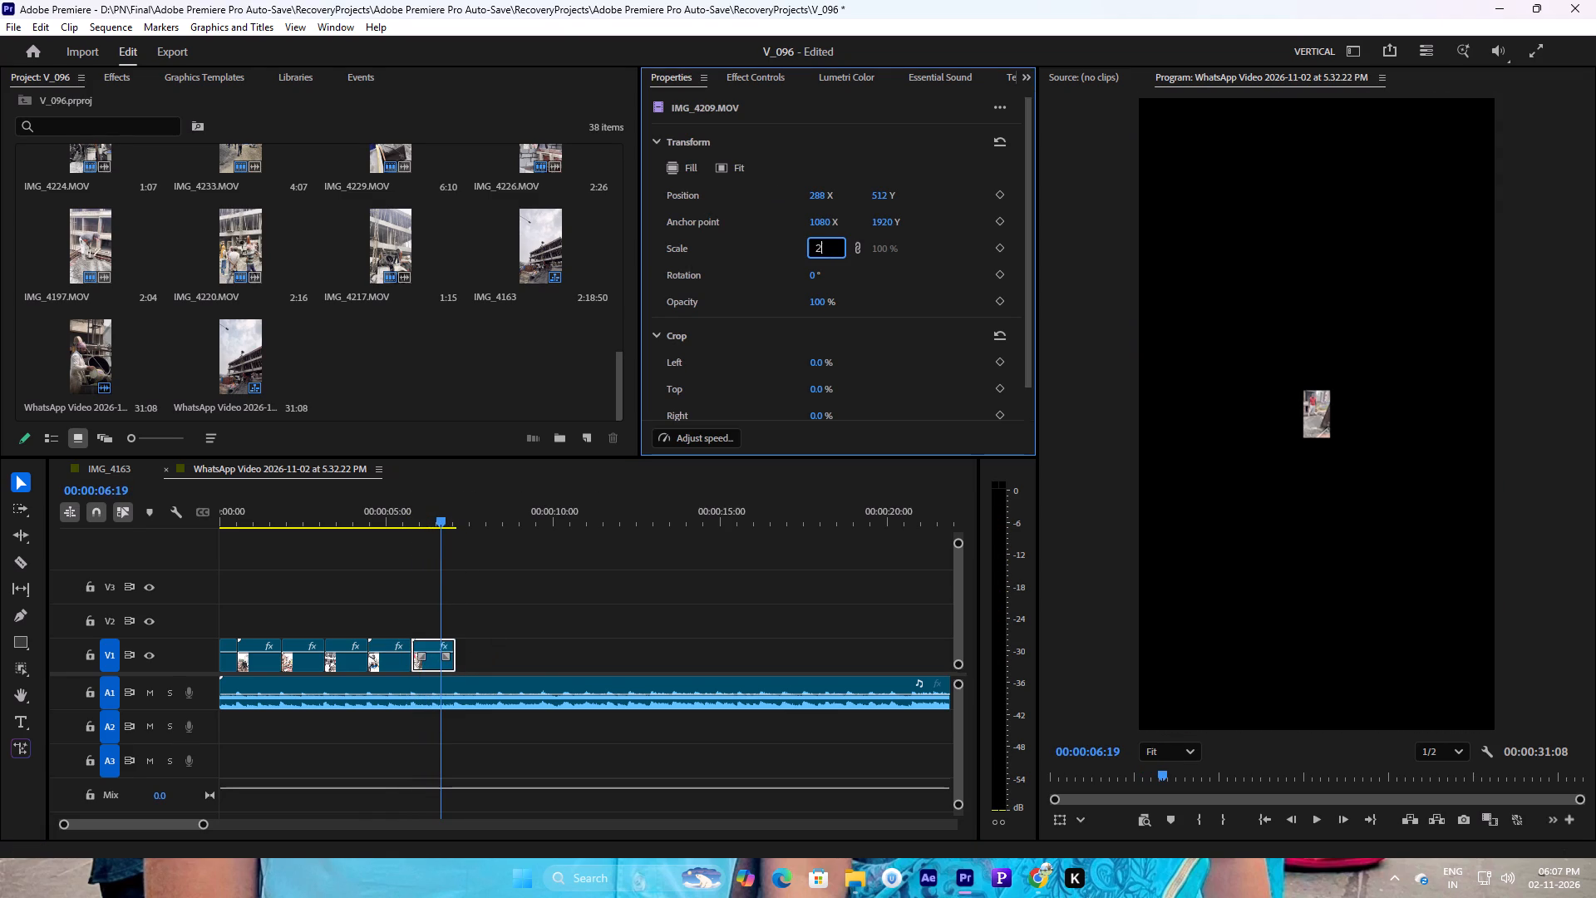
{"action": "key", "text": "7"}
{"action": "key", "text": "Return"}
{"action": "left_click", "coordinate": [406, 516]}
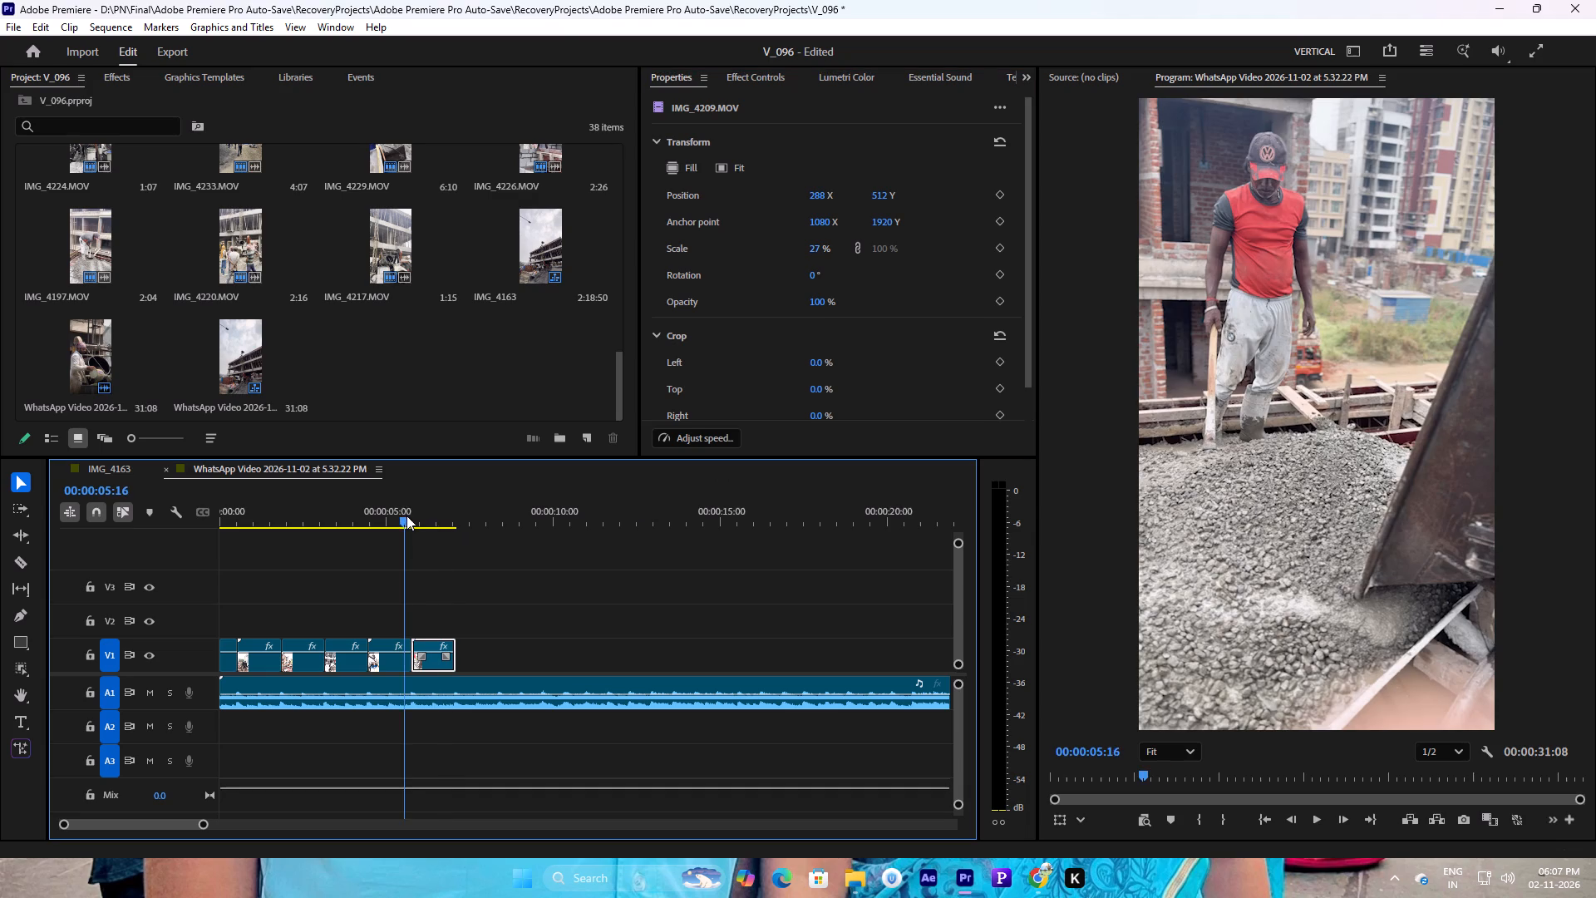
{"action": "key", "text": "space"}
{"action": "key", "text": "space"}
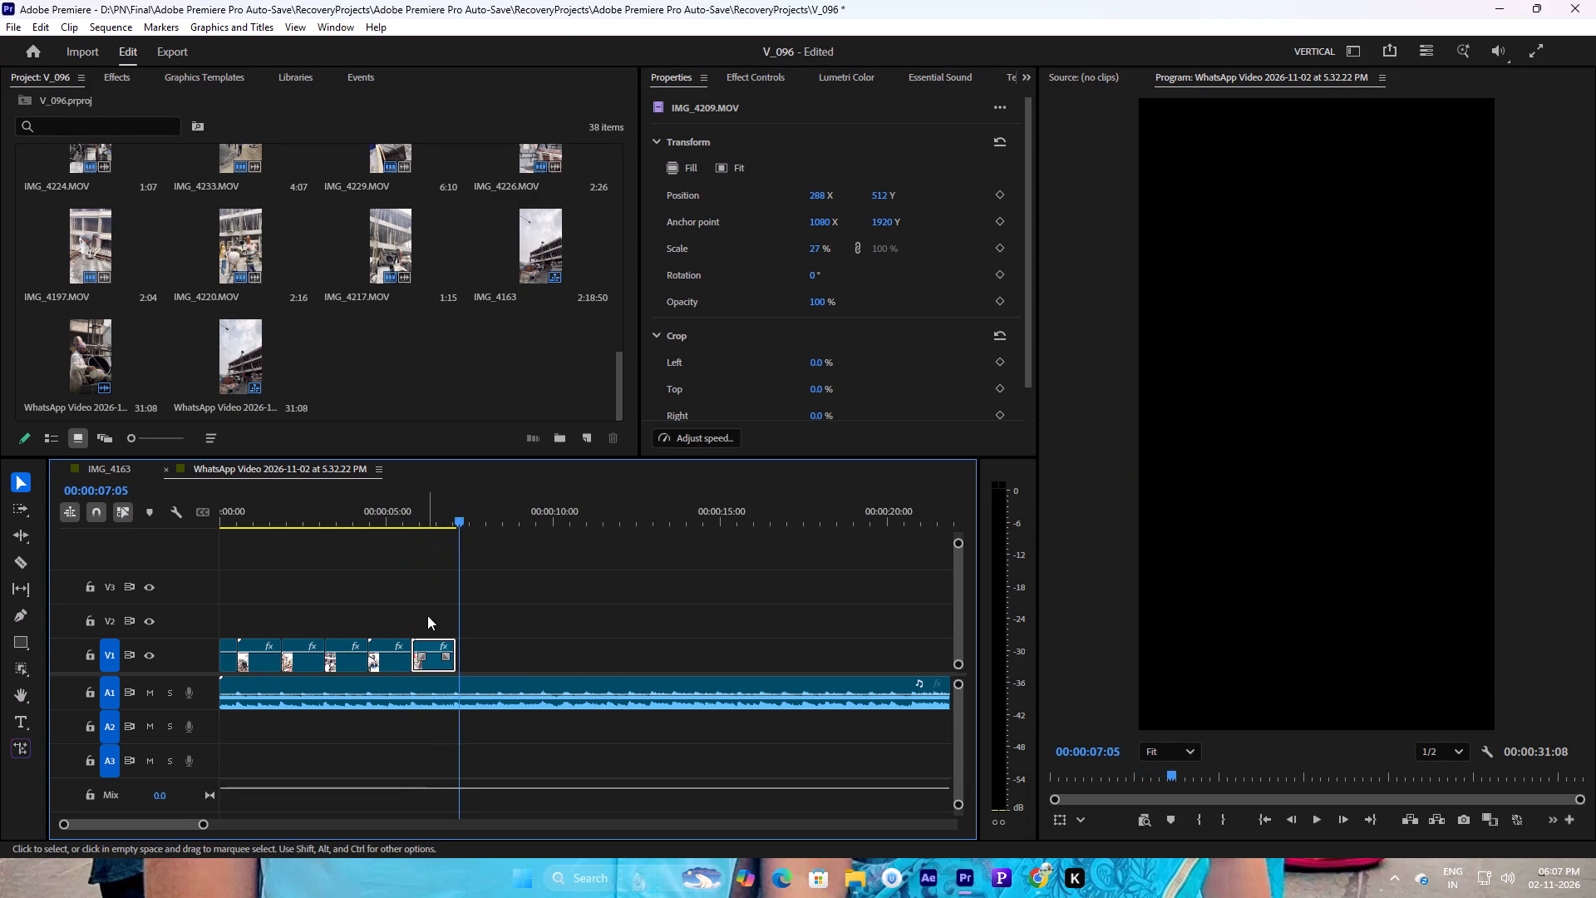
Slow IMG_4209.MOV on V1 to 69.1% speed with optical flow time interpolation.
{"action": "right_click", "coordinate": [436, 659]}
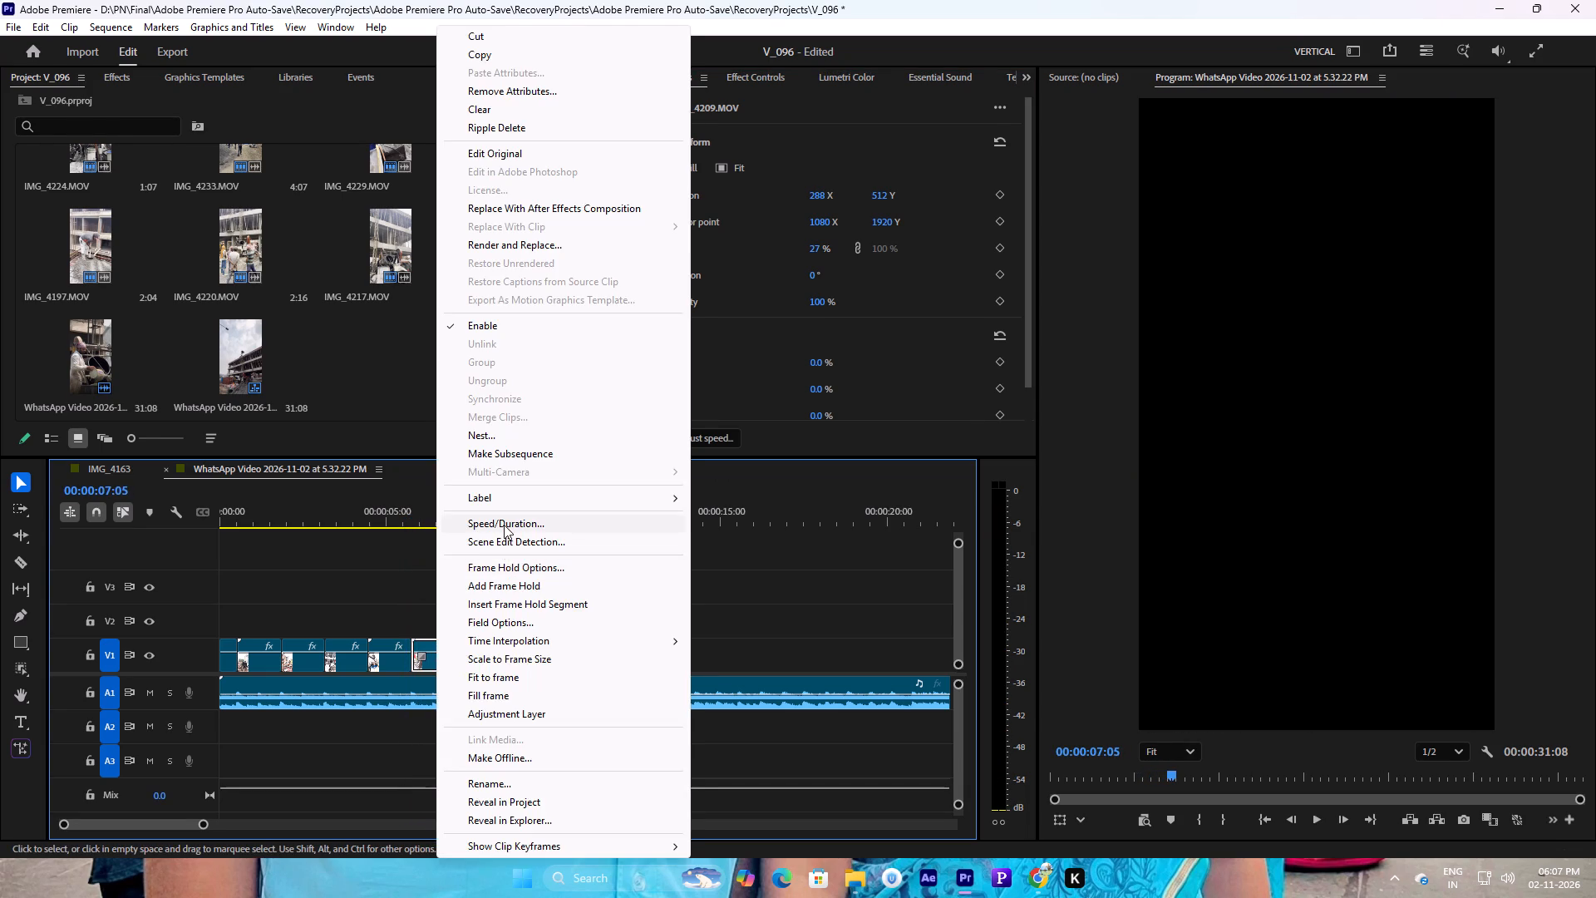
{"action": "left_click", "coordinate": [504, 525]}
{"action": "left_click", "coordinate": [707, 362]}
{"action": "left_click_drag", "start_coordinate": [748, 364], "coordinate": [0, 363]}
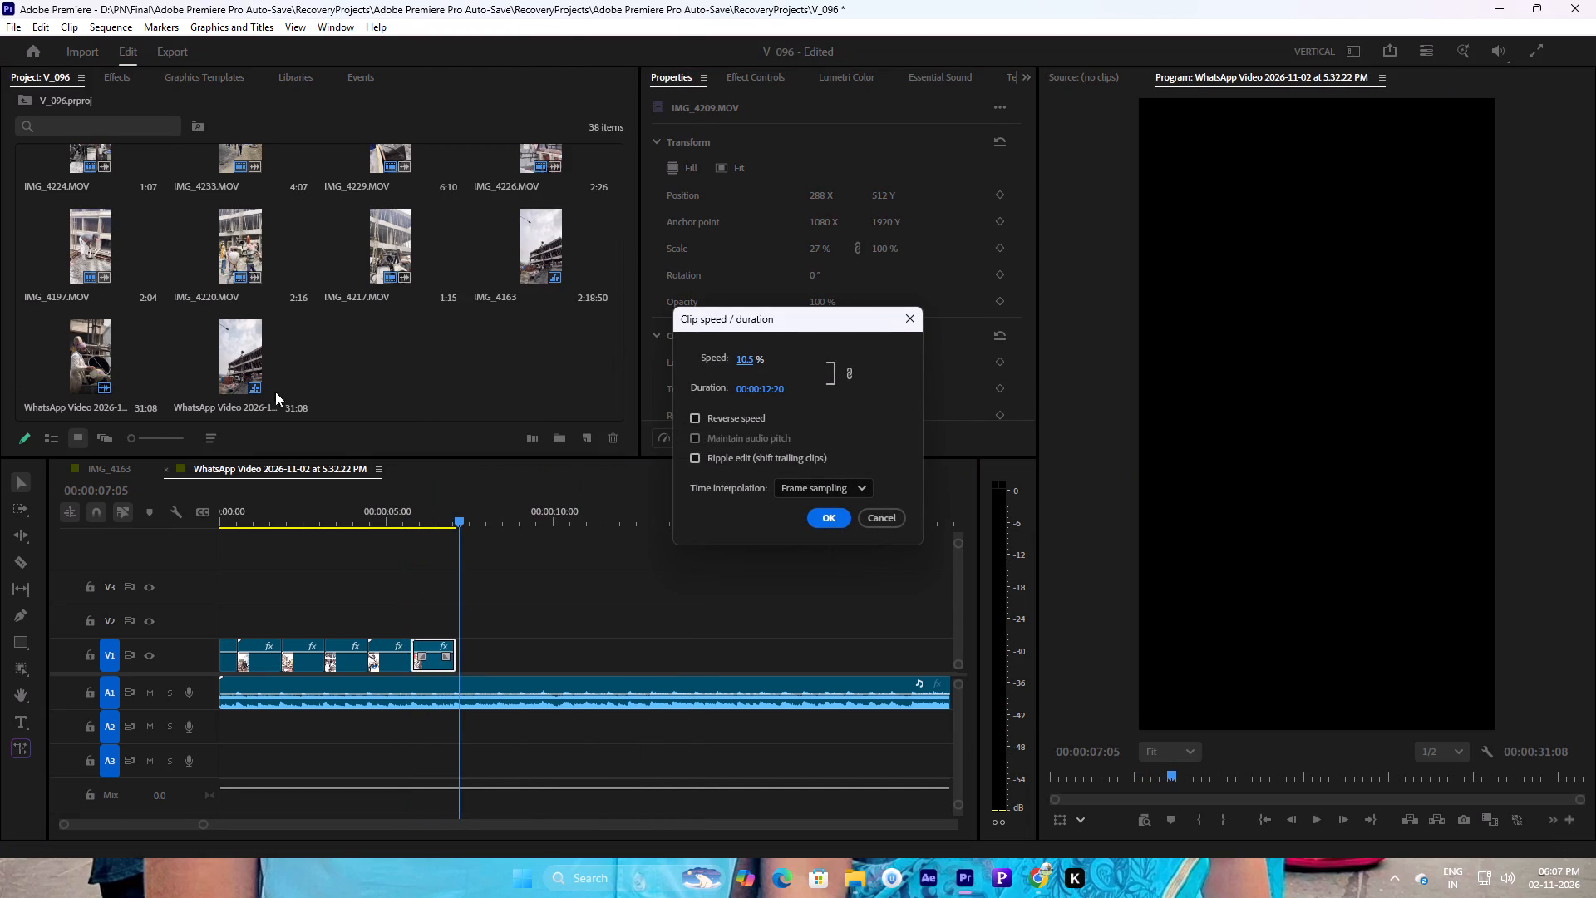
{"action": "left_click_drag", "start_coordinate": [730, 358], "coordinate": [1074, 339]}
{"action": "left_click_drag", "start_coordinate": [748, 359], "coordinate": [1293, 243]}
{"action": "left_click_drag", "start_coordinate": [752, 359], "coordinate": [720, 375]}
{"action": "left_click_drag", "start_coordinate": [720, 375], "coordinate": [692, 380]}
{"action": "left_click_drag", "start_coordinate": [748, 357], "coordinate": [663, 366]}
{"action": "left_click", "coordinate": [861, 490]}
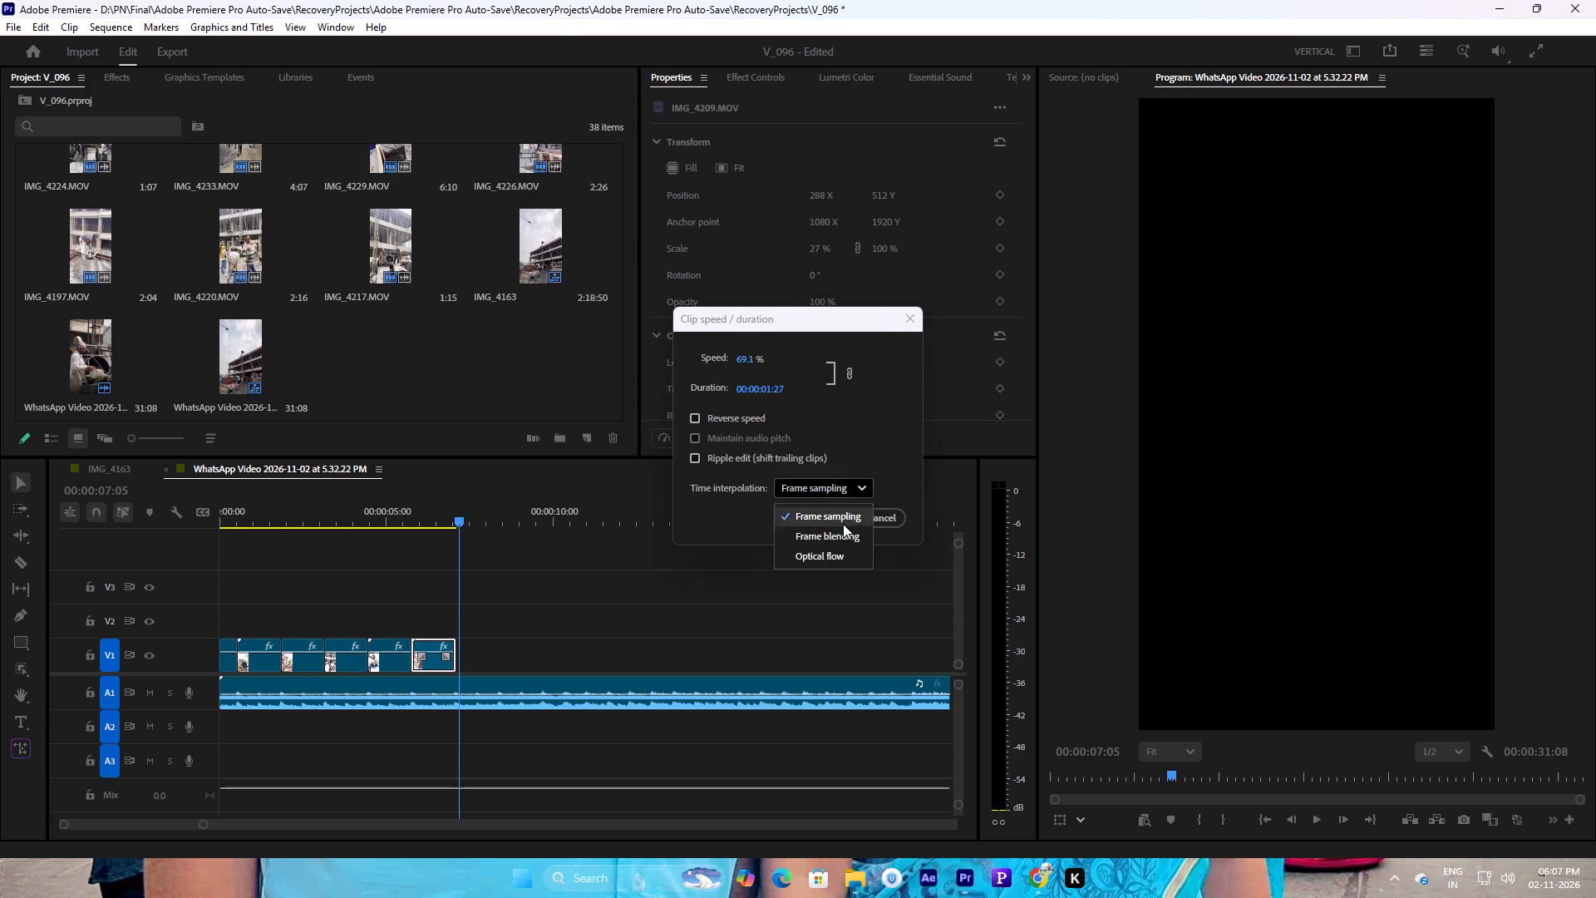
{"action": "left_click", "coordinate": [825, 558]}
{"action": "left_click", "coordinate": [823, 525]}
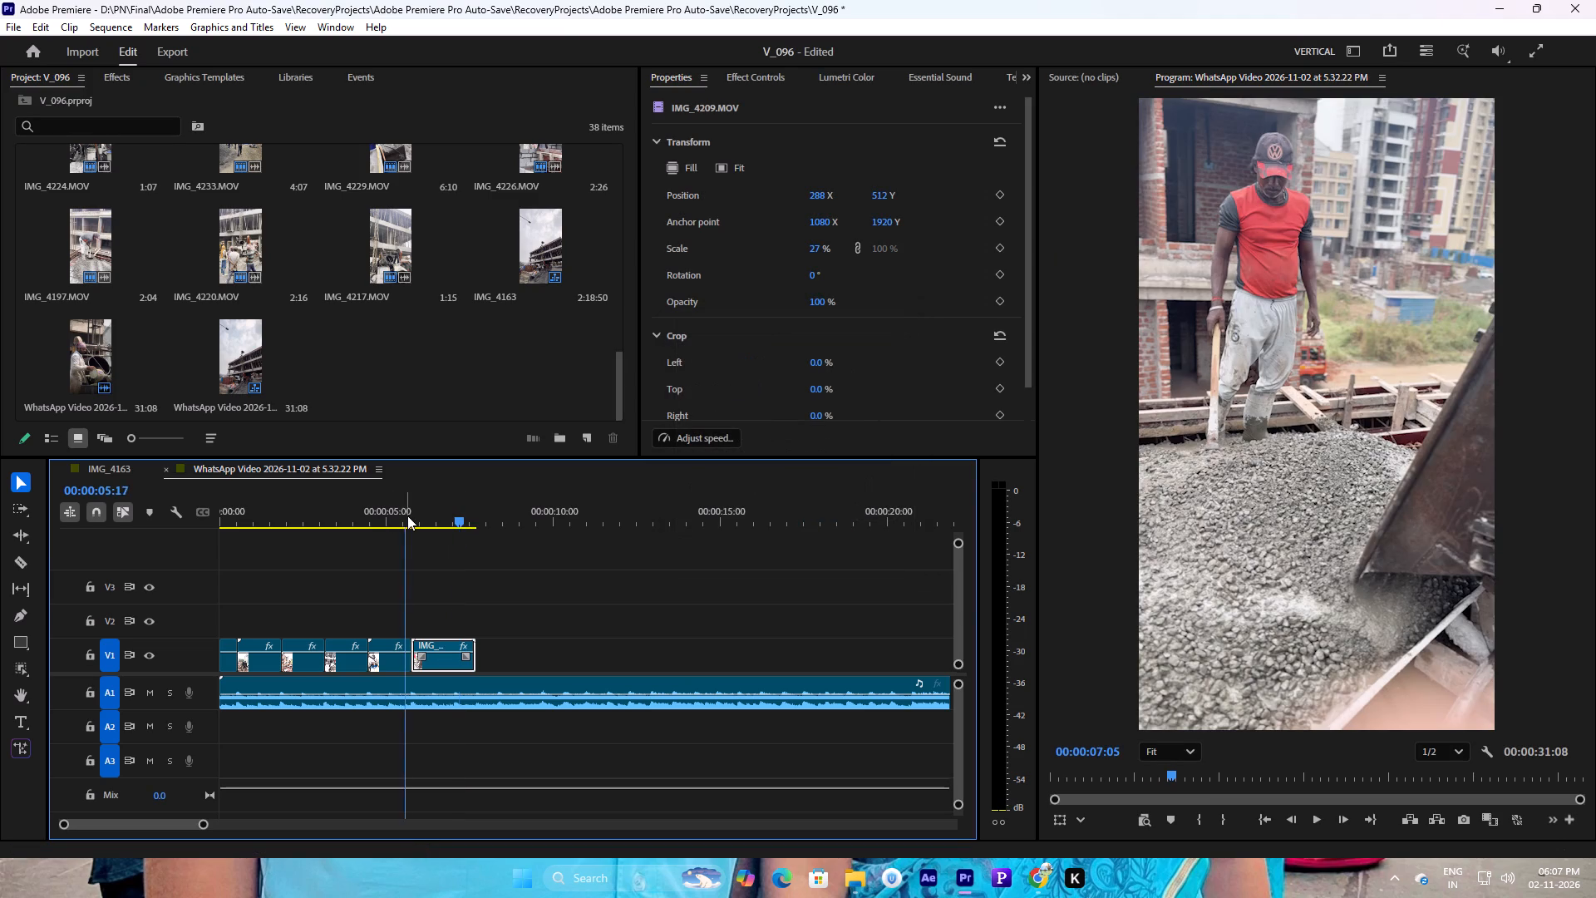
Play the slowed IMG_4209.MOV from just before its start and trim its end to 00:00:07:02.
{"action": "left_click", "coordinate": [407, 516]}
{"action": "key", "text": "space"}
{"action": "key", "text": "space"}
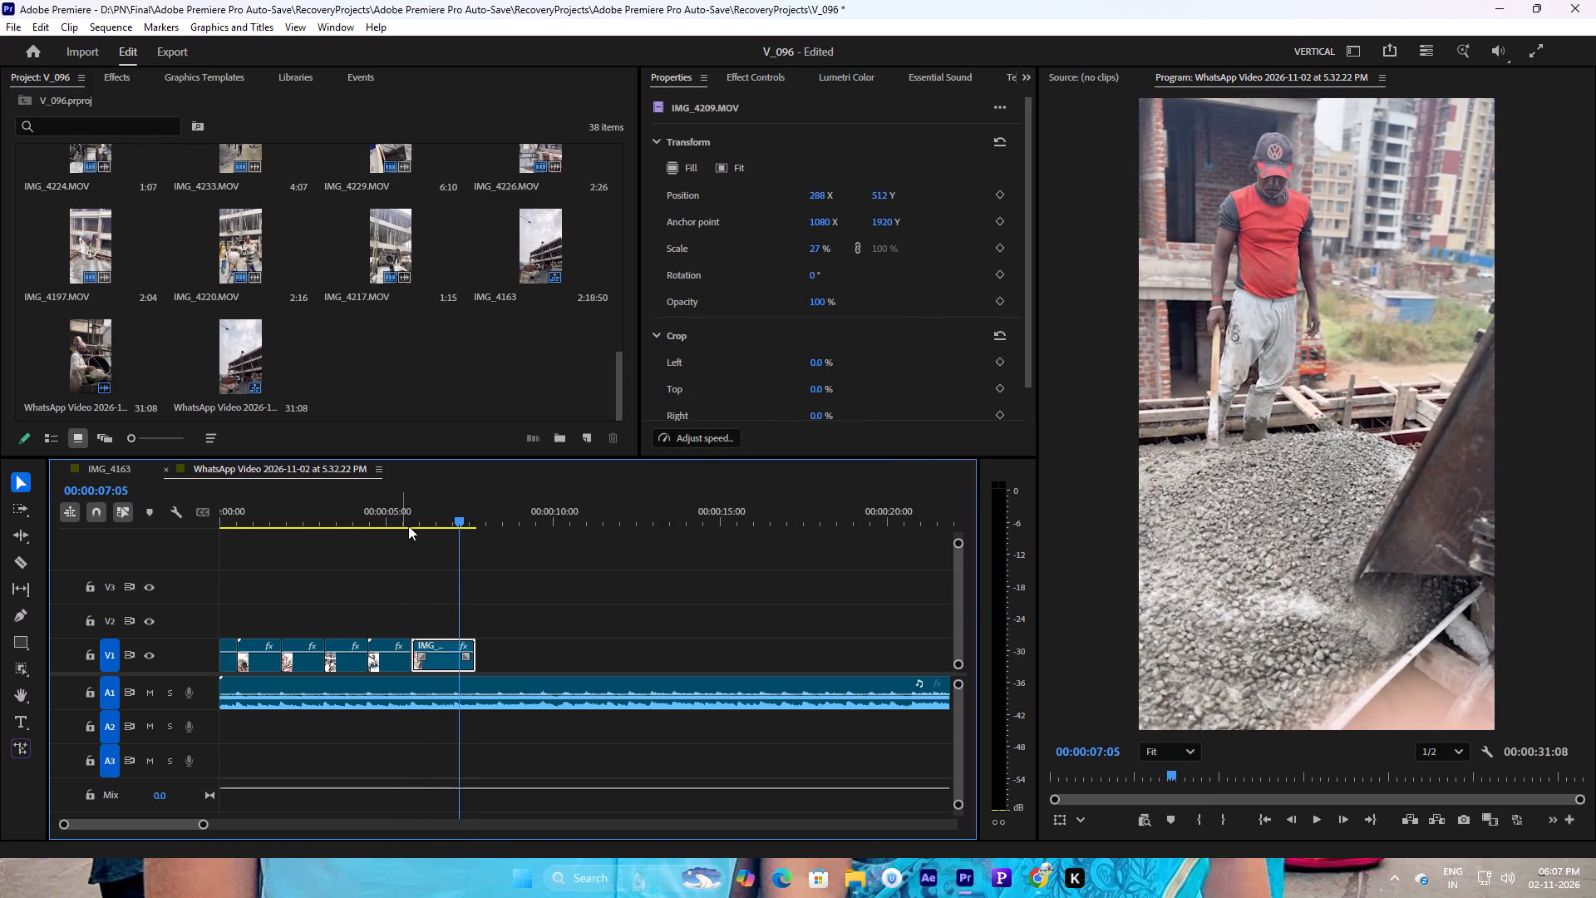
{"action": "left_click", "coordinate": [459, 517]}
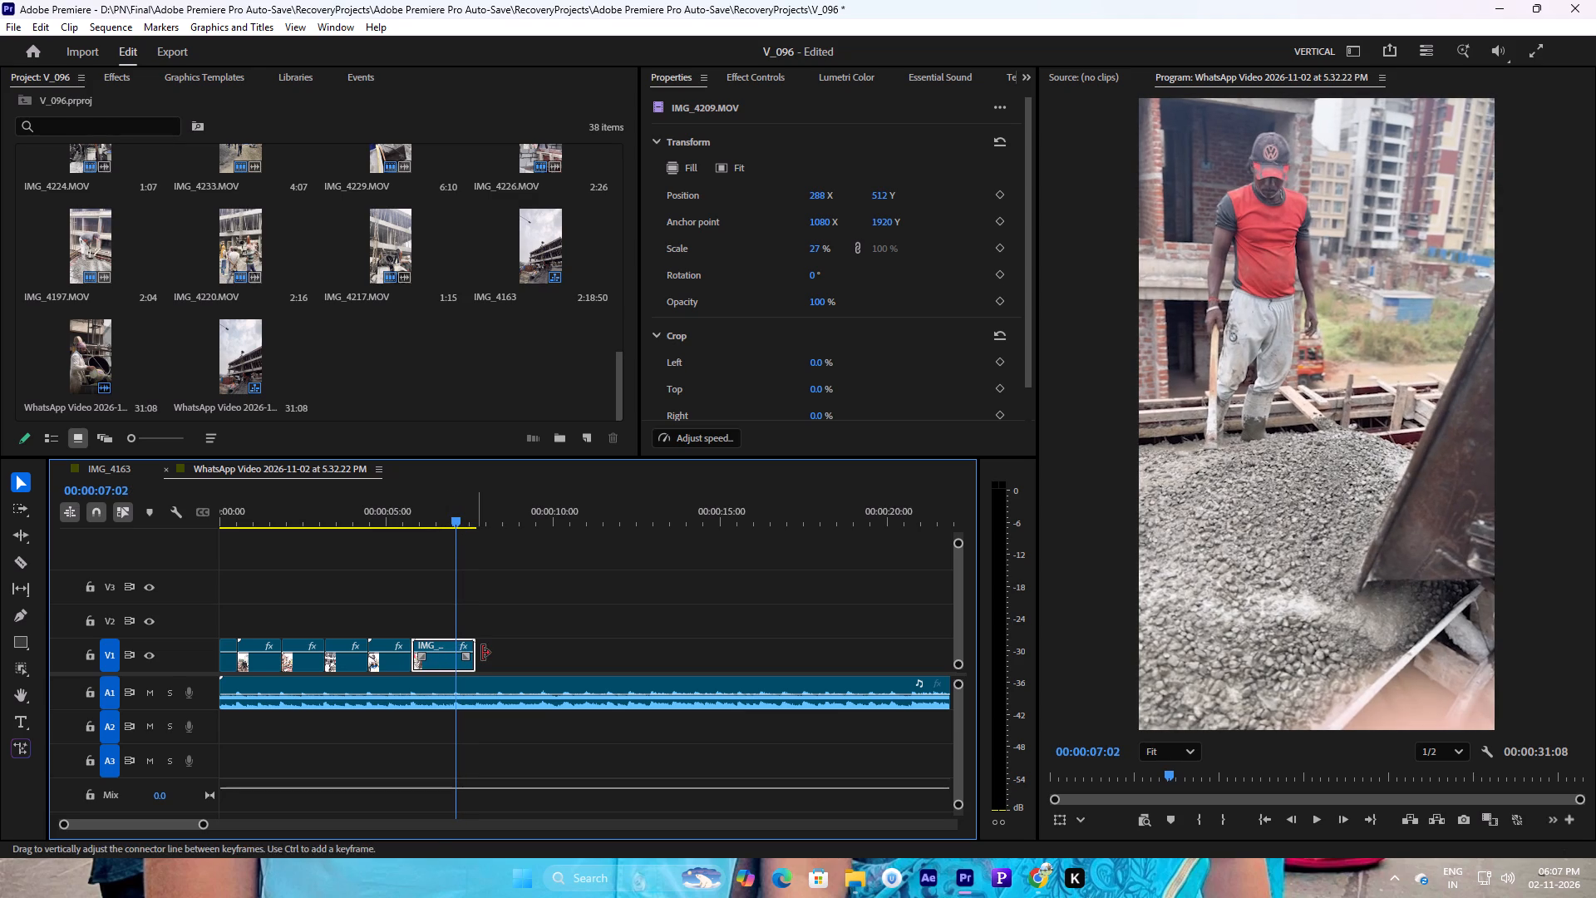
{"action": "left_click_drag", "start_coordinate": [480, 655], "coordinate": [463, 655]}
{"action": "left_click", "coordinate": [451, 601]}
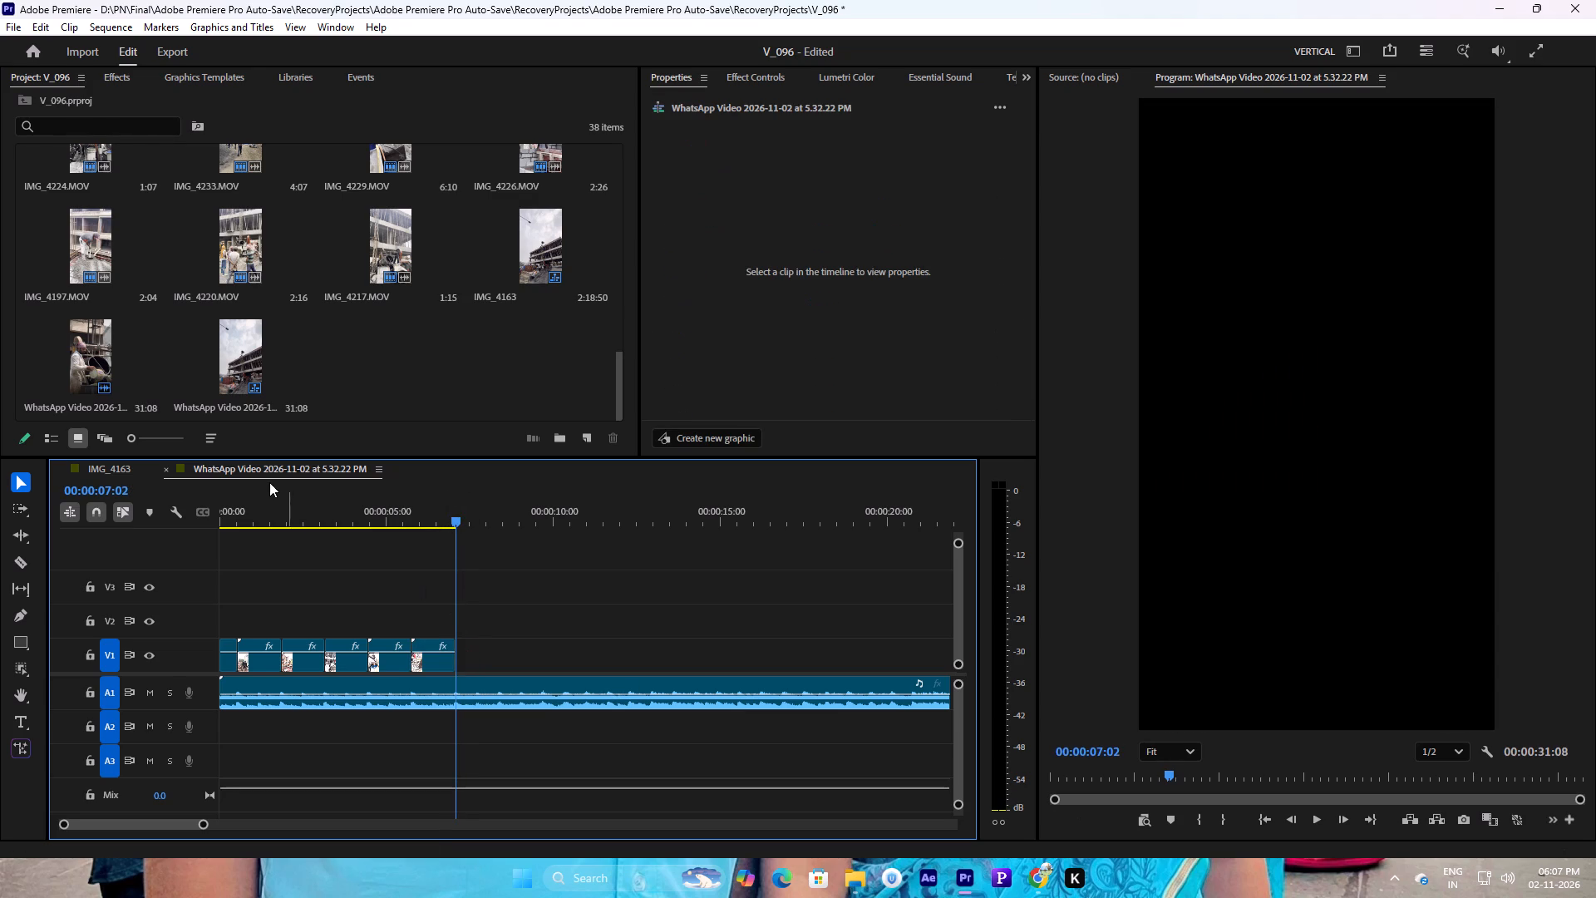
Look through the IMG_4163 sequence for the blue-shirted man shot IMG_4169.MOV and add it to V1 of the WhatsApp sequence directly after IMG_4209.MOV.
{"action": "left_click", "coordinate": [106, 467]}
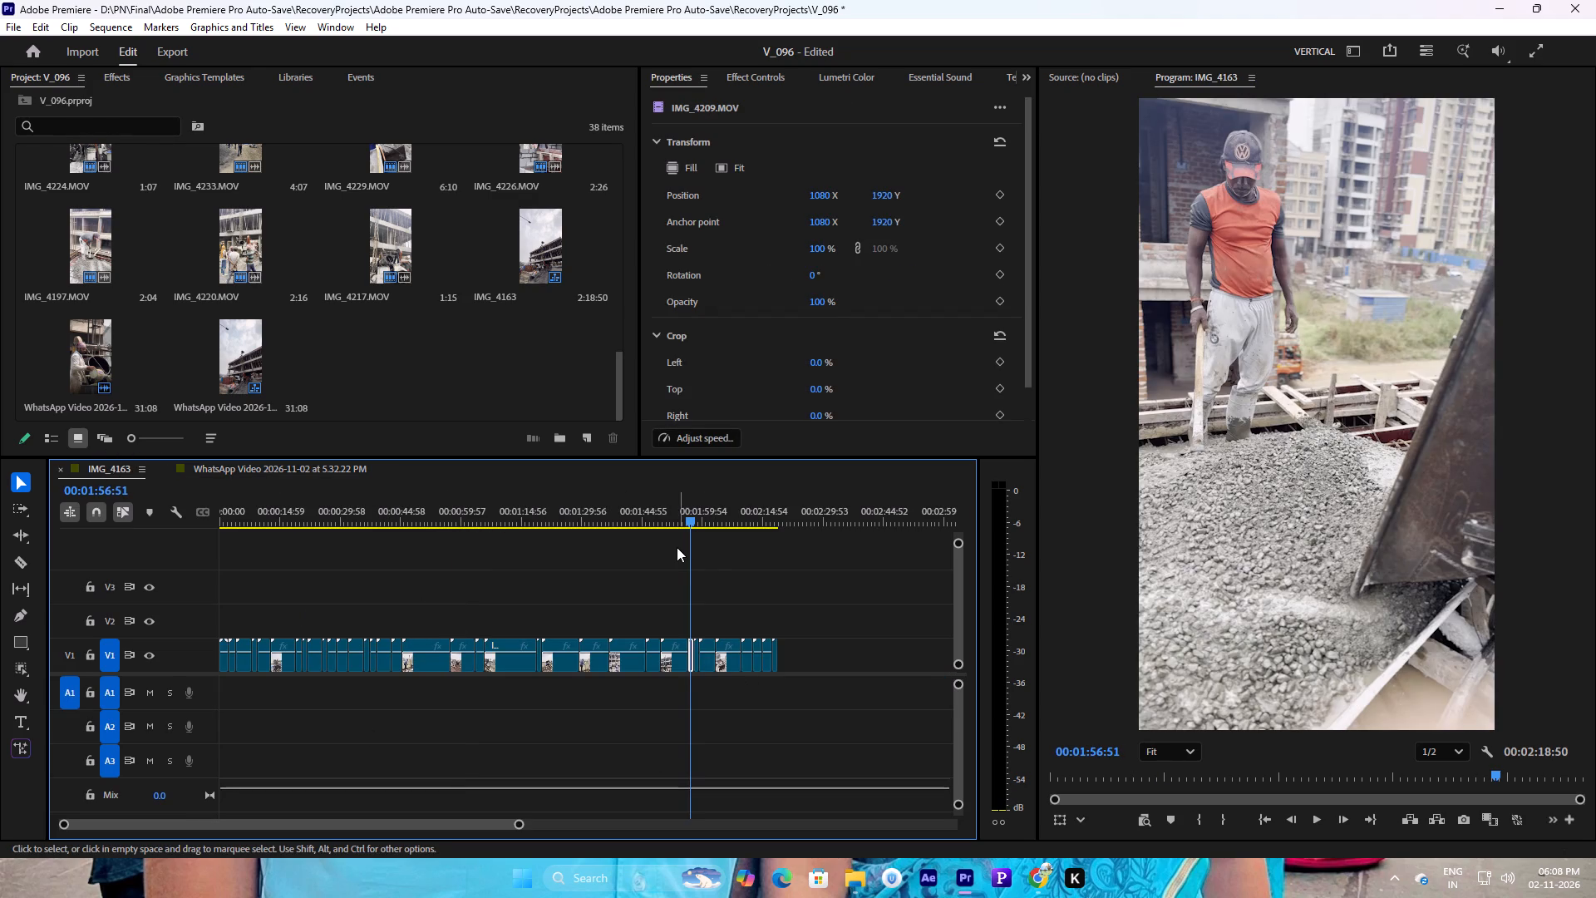
{"action": "left_click_drag", "start_coordinate": [692, 519], "coordinate": [703, 518]}
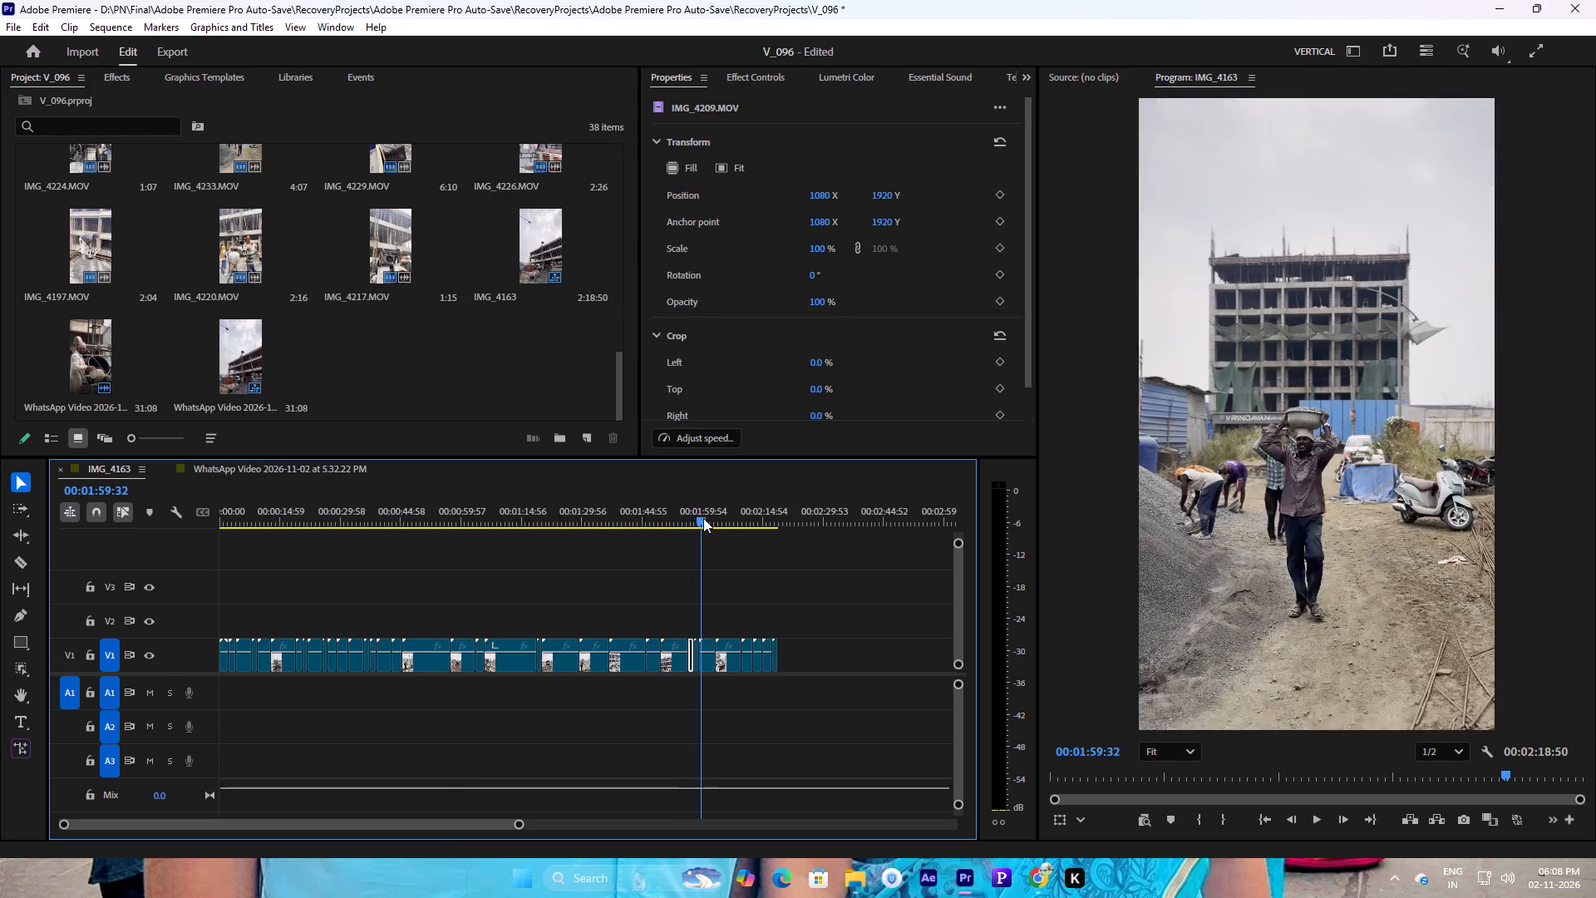
{"action": "left_click_drag", "start_coordinate": [703, 518], "coordinate": [727, 512]}
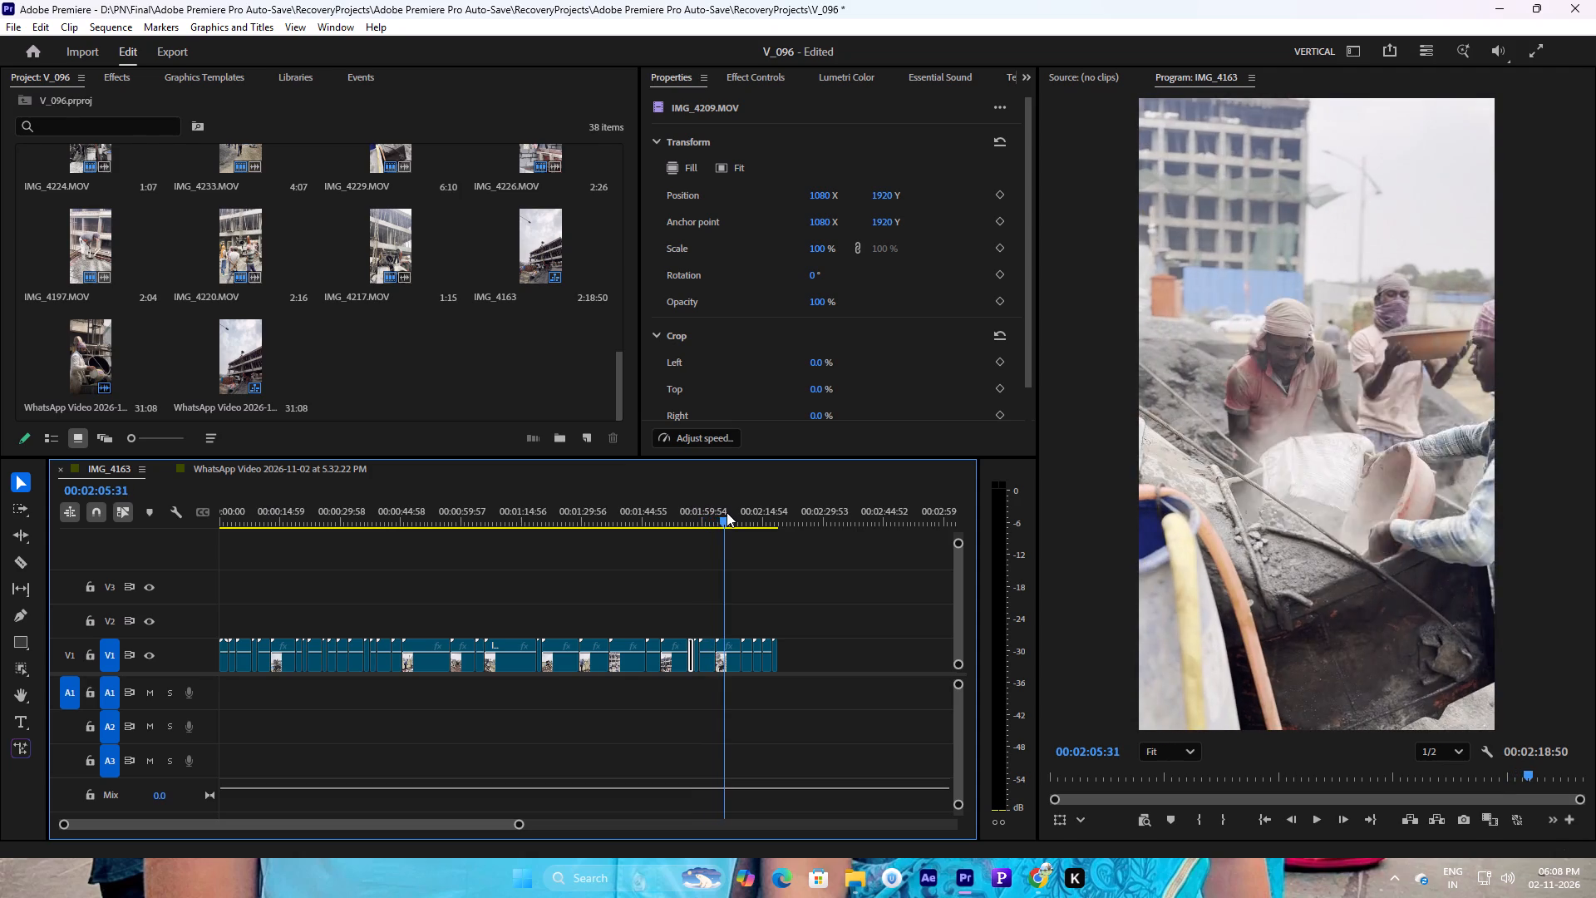
{"action": "left_click_drag", "start_coordinate": [727, 512], "coordinate": [728, 511]}
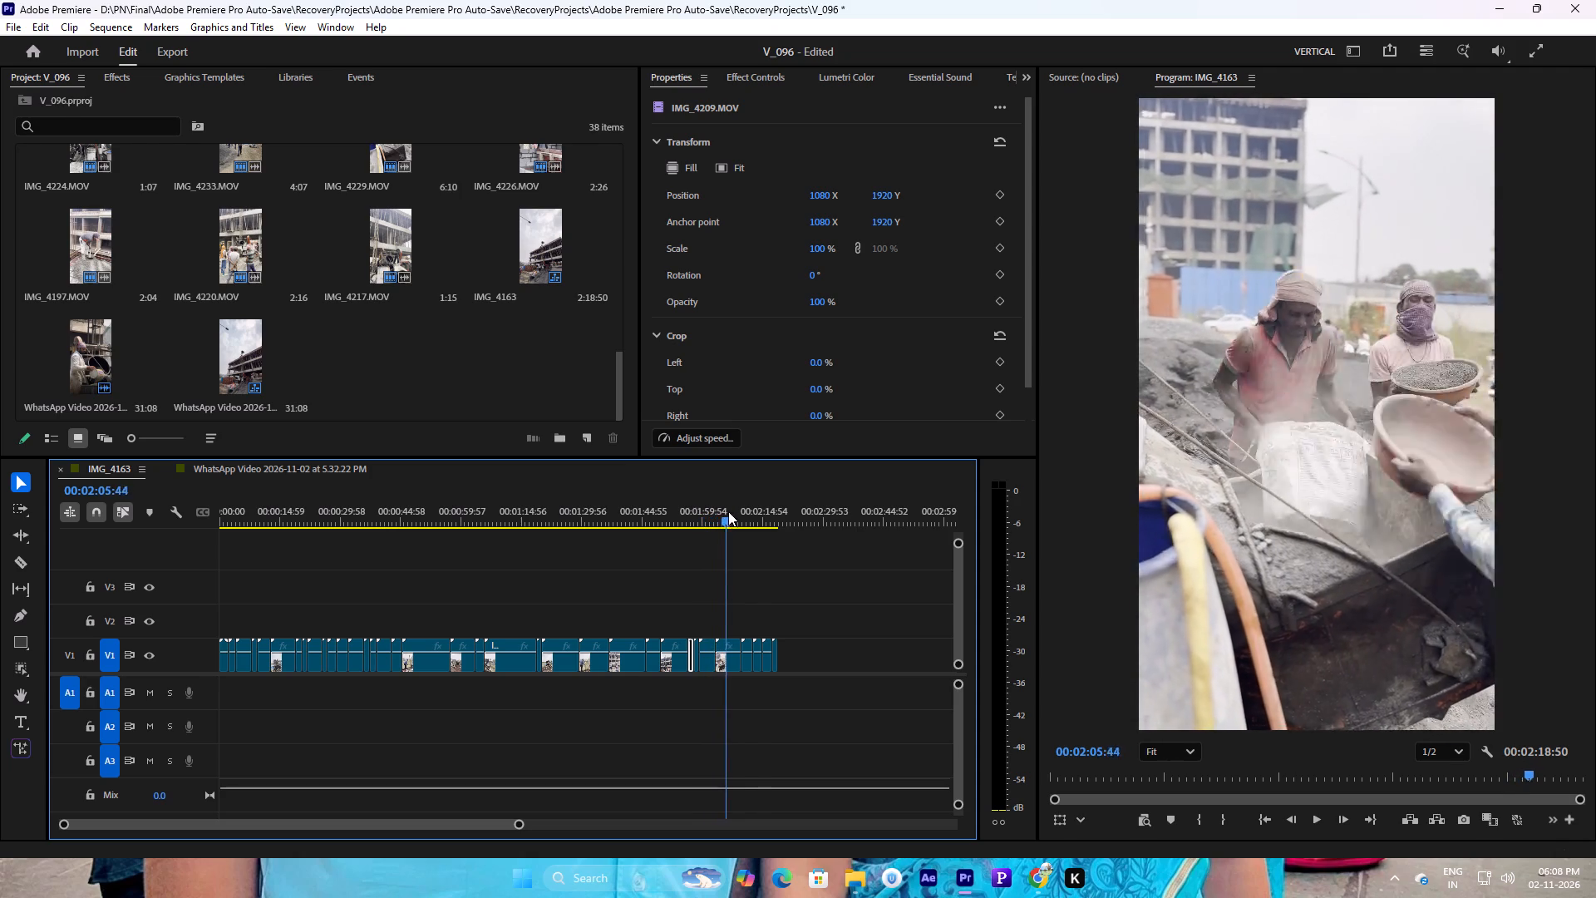
{"action": "left_click_drag", "start_coordinate": [728, 511], "coordinate": [766, 501]}
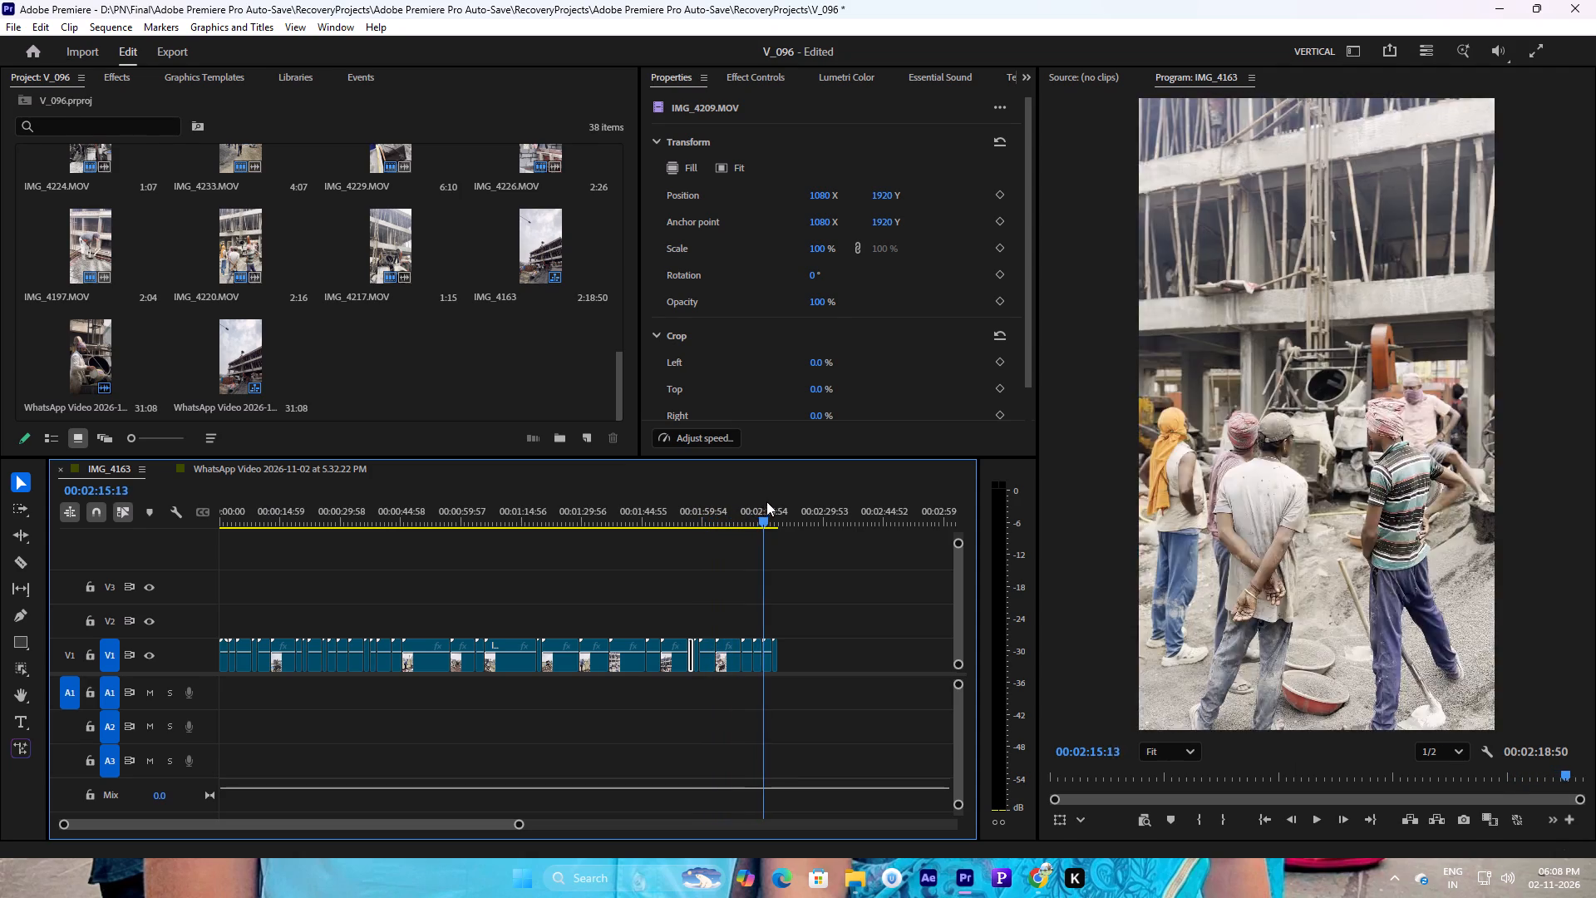
{"action": "left_click_drag", "start_coordinate": [766, 501], "coordinate": [771, 502]}
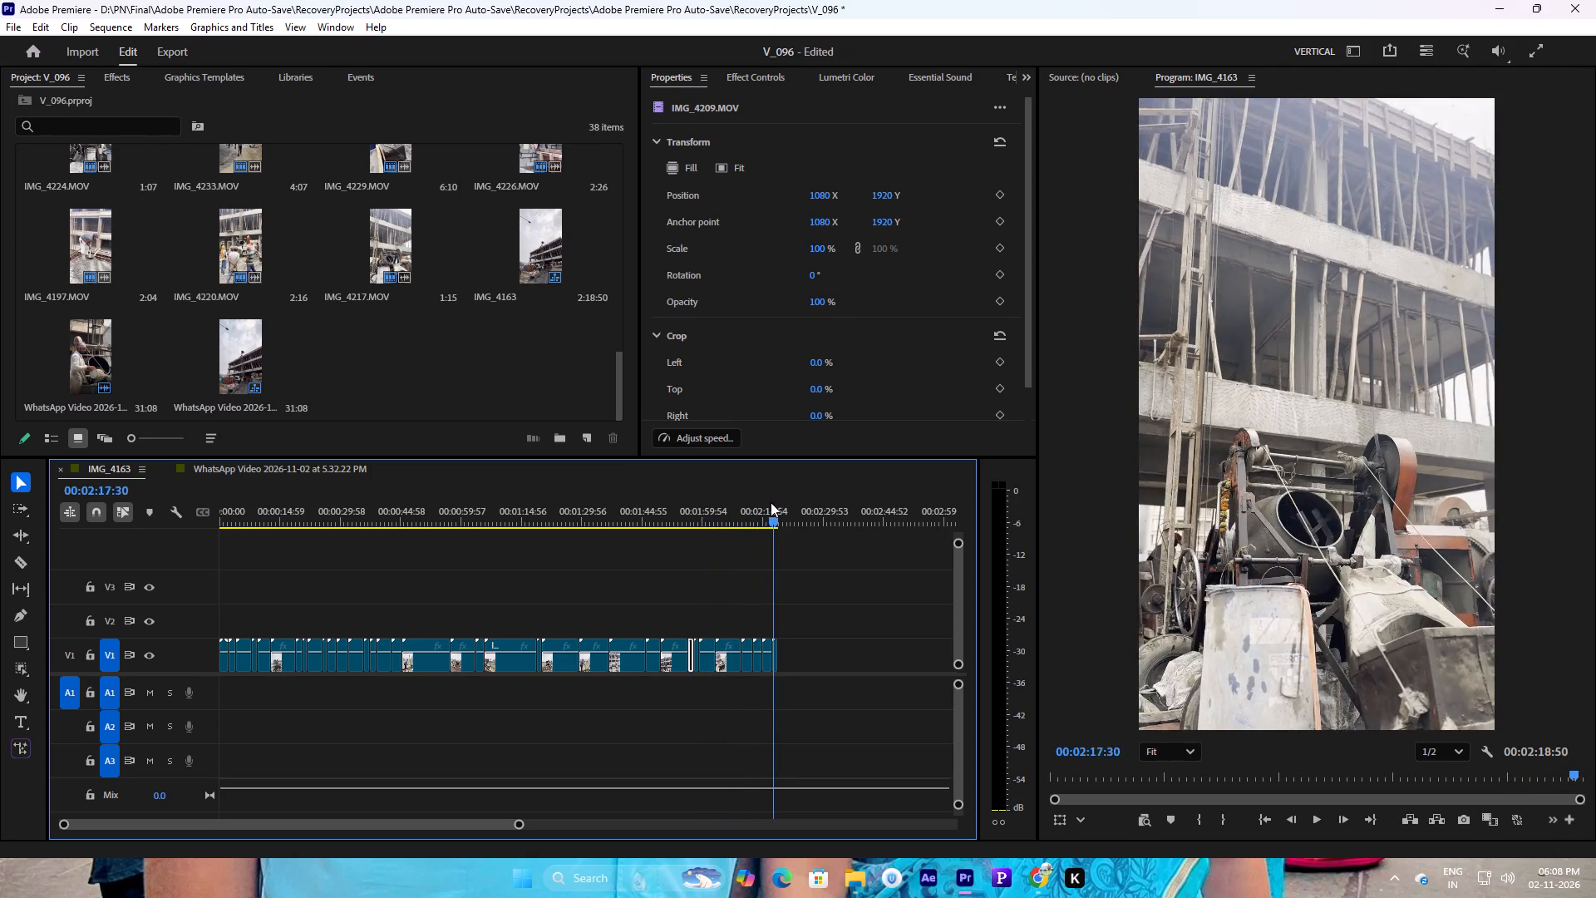
{"action": "left_click_drag", "start_coordinate": [771, 502], "coordinate": [369, 582]}
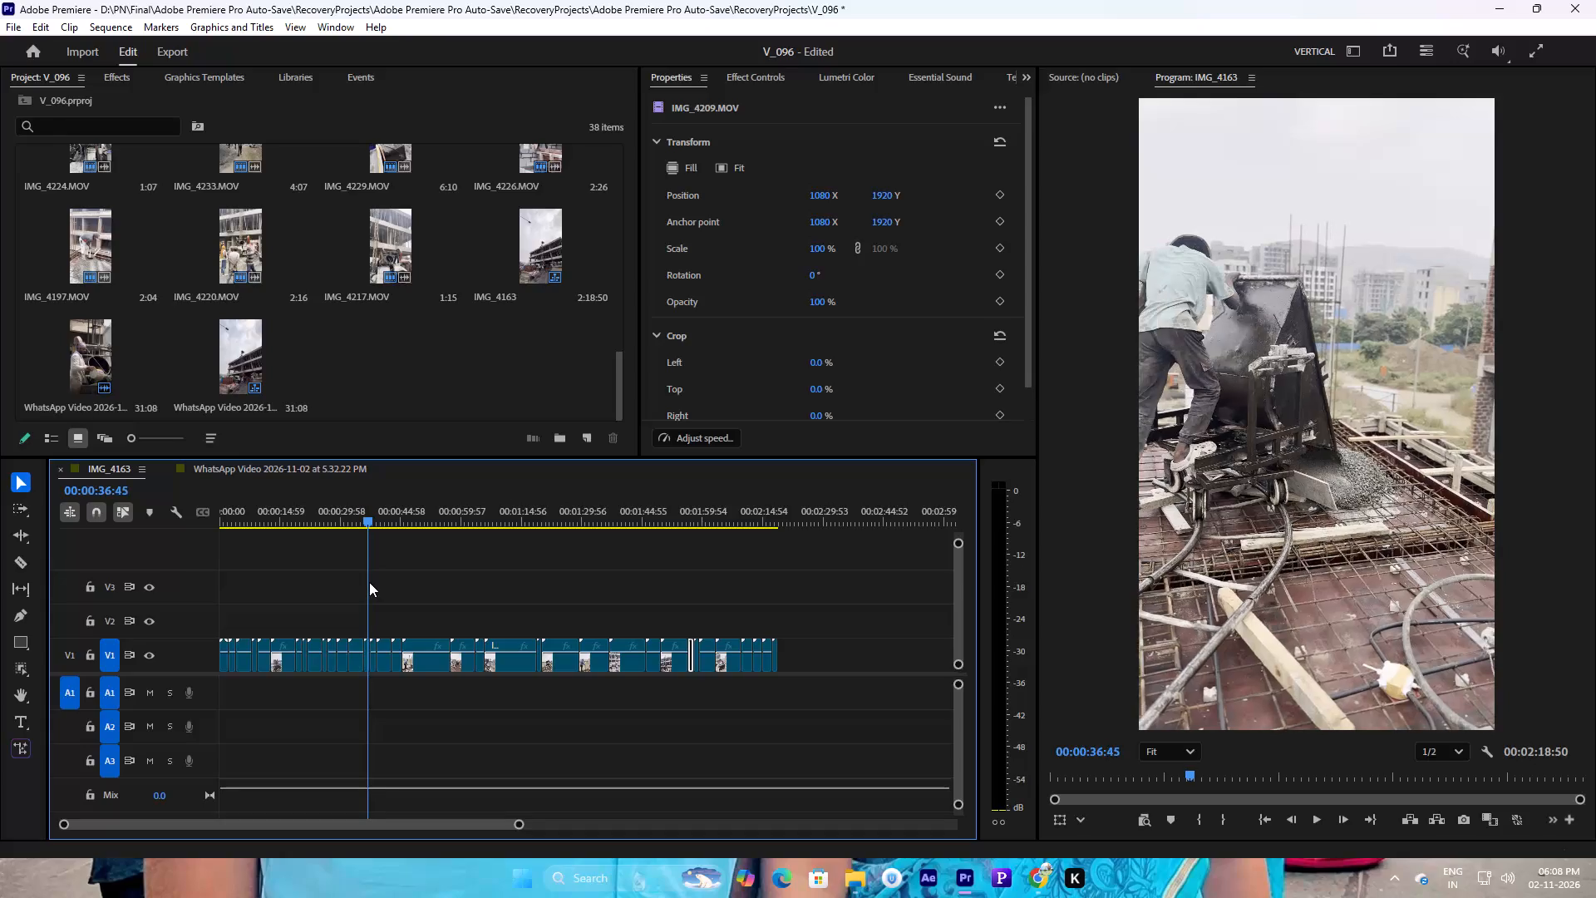
{"action": "left_click_drag", "start_coordinate": [369, 582], "coordinate": [367, 582]}
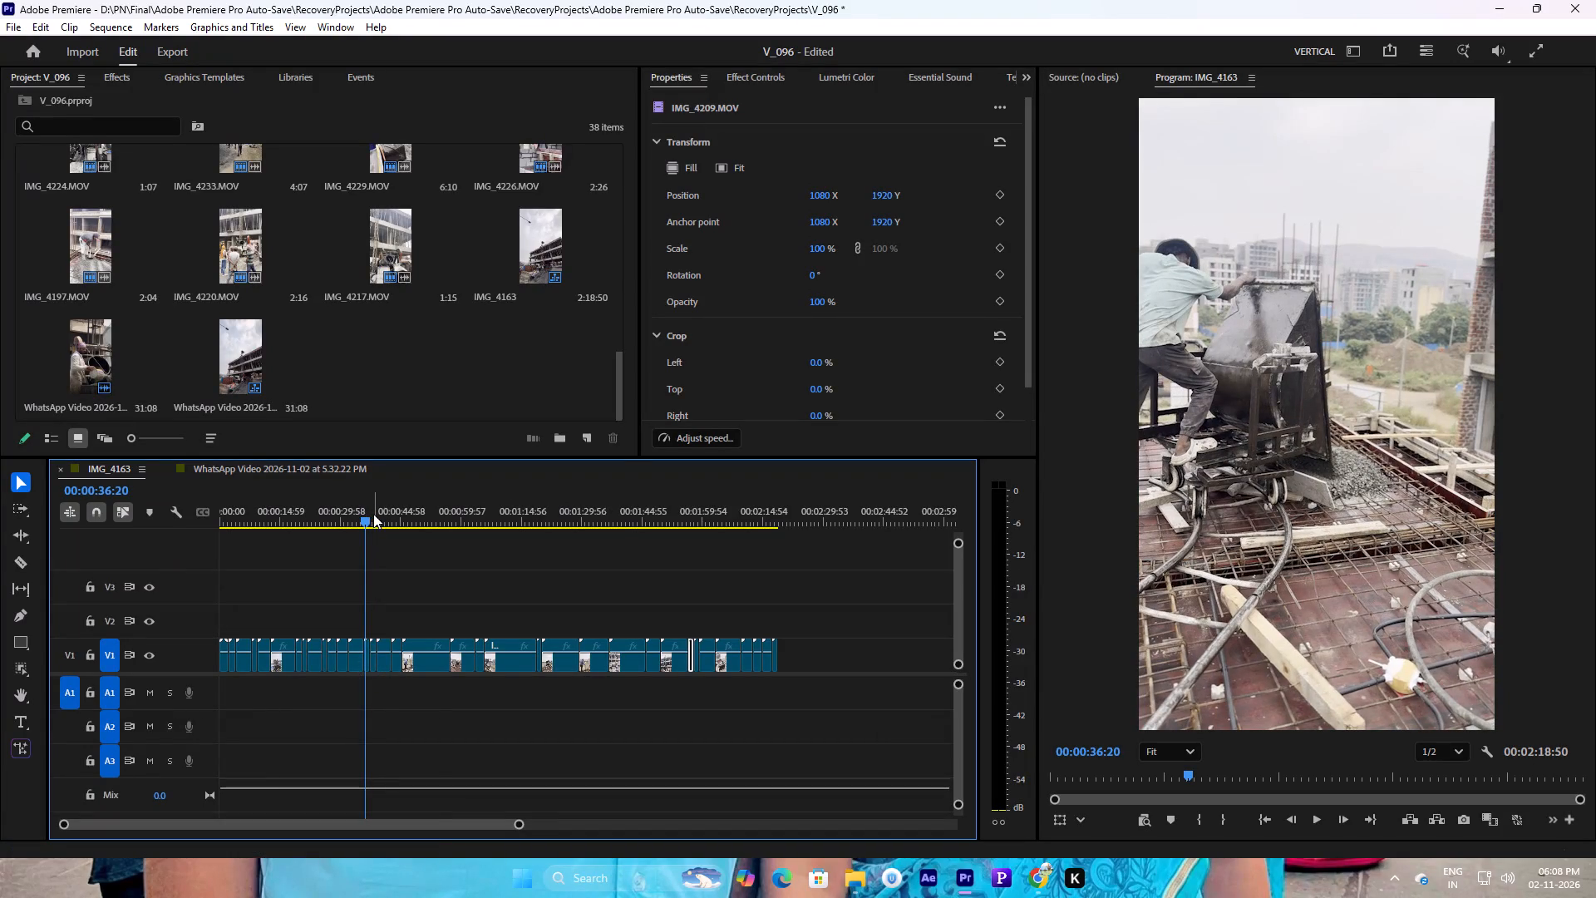
{"action": "left_click_drag", "start_coordinate": [365, 513], "coordinate": [339, 519]}
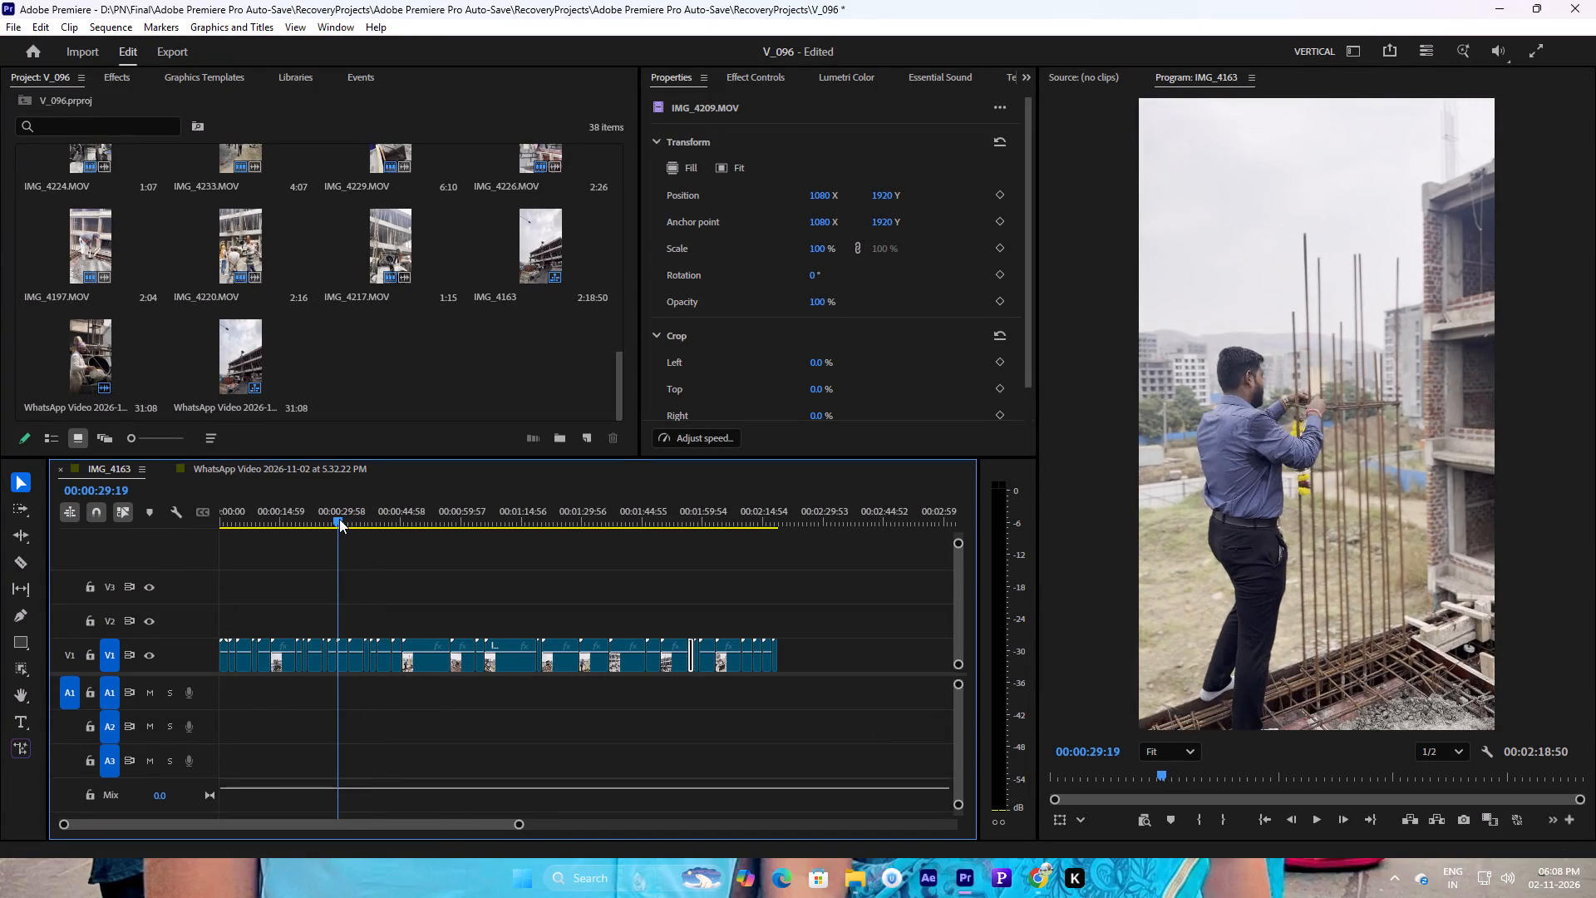
{"action": "left_click_drag", "start_coordinate": [339, 519], "coordinate": [299, 516]}
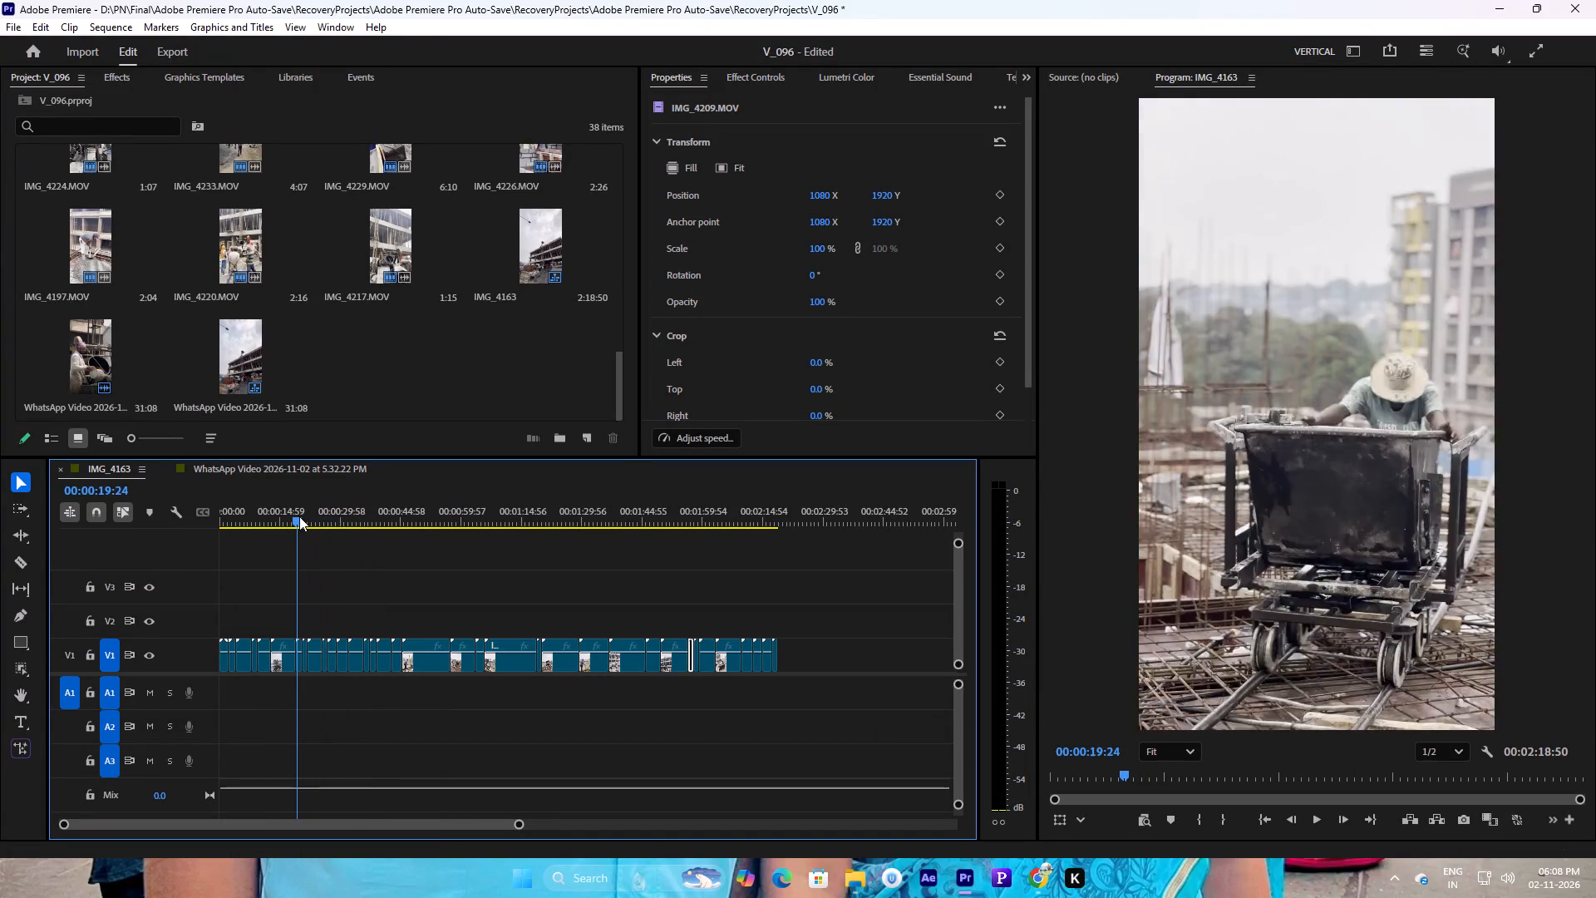
{"action": "left_click_drag", "start_coordinate": [299, 516], "coordinate": [323, 511]}
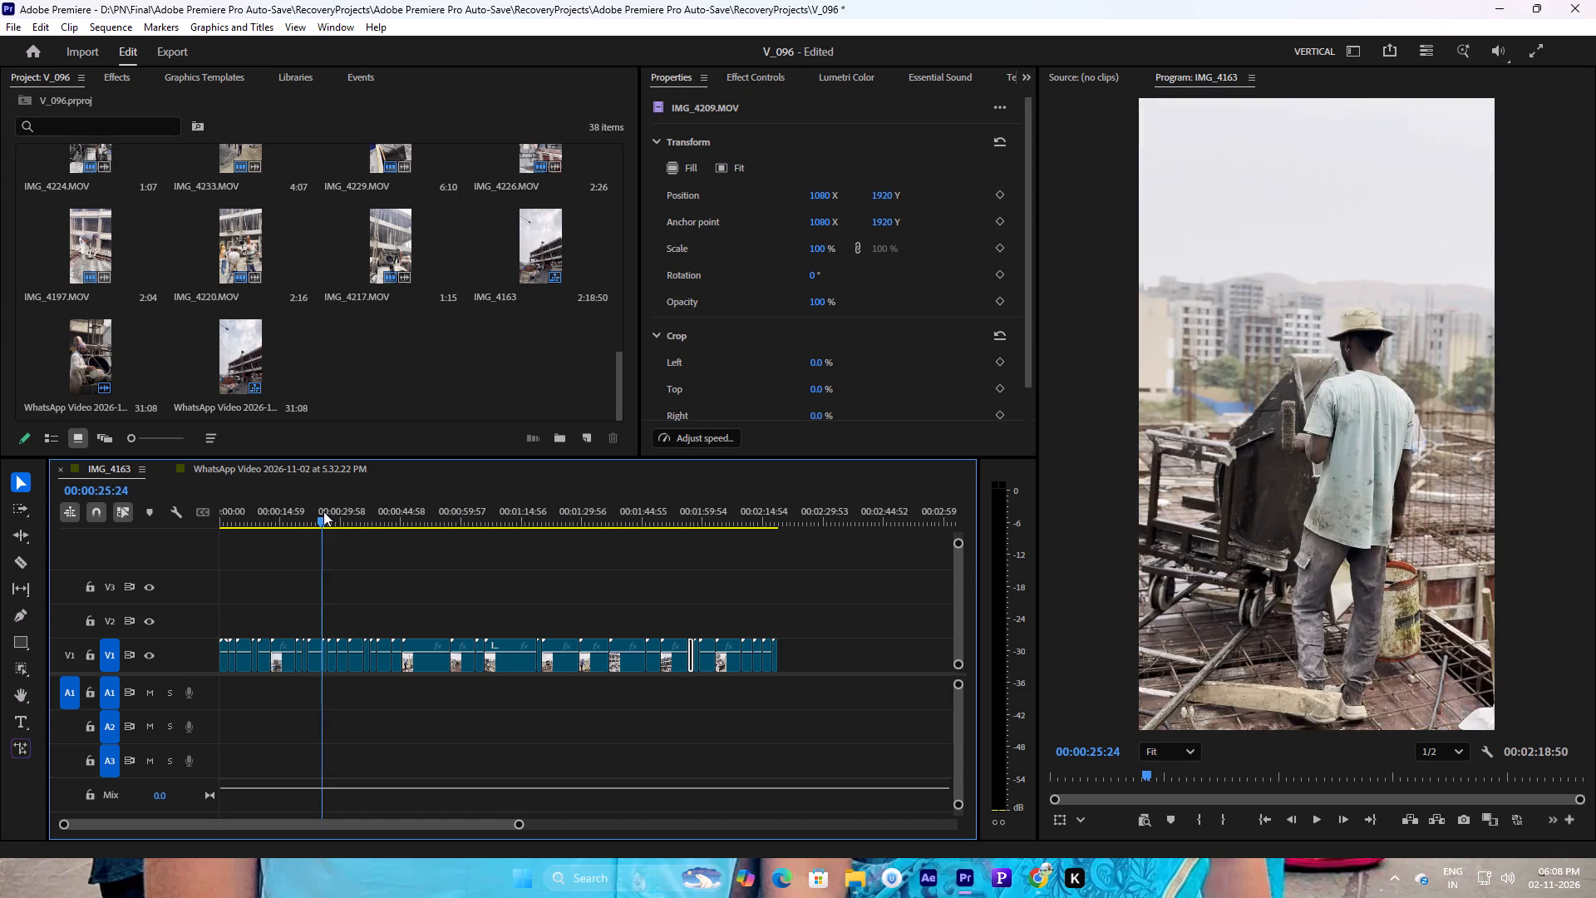
{"action": "left_click_drag", "start_coordinate": [323, 511], "coordinate": [328, 510]}
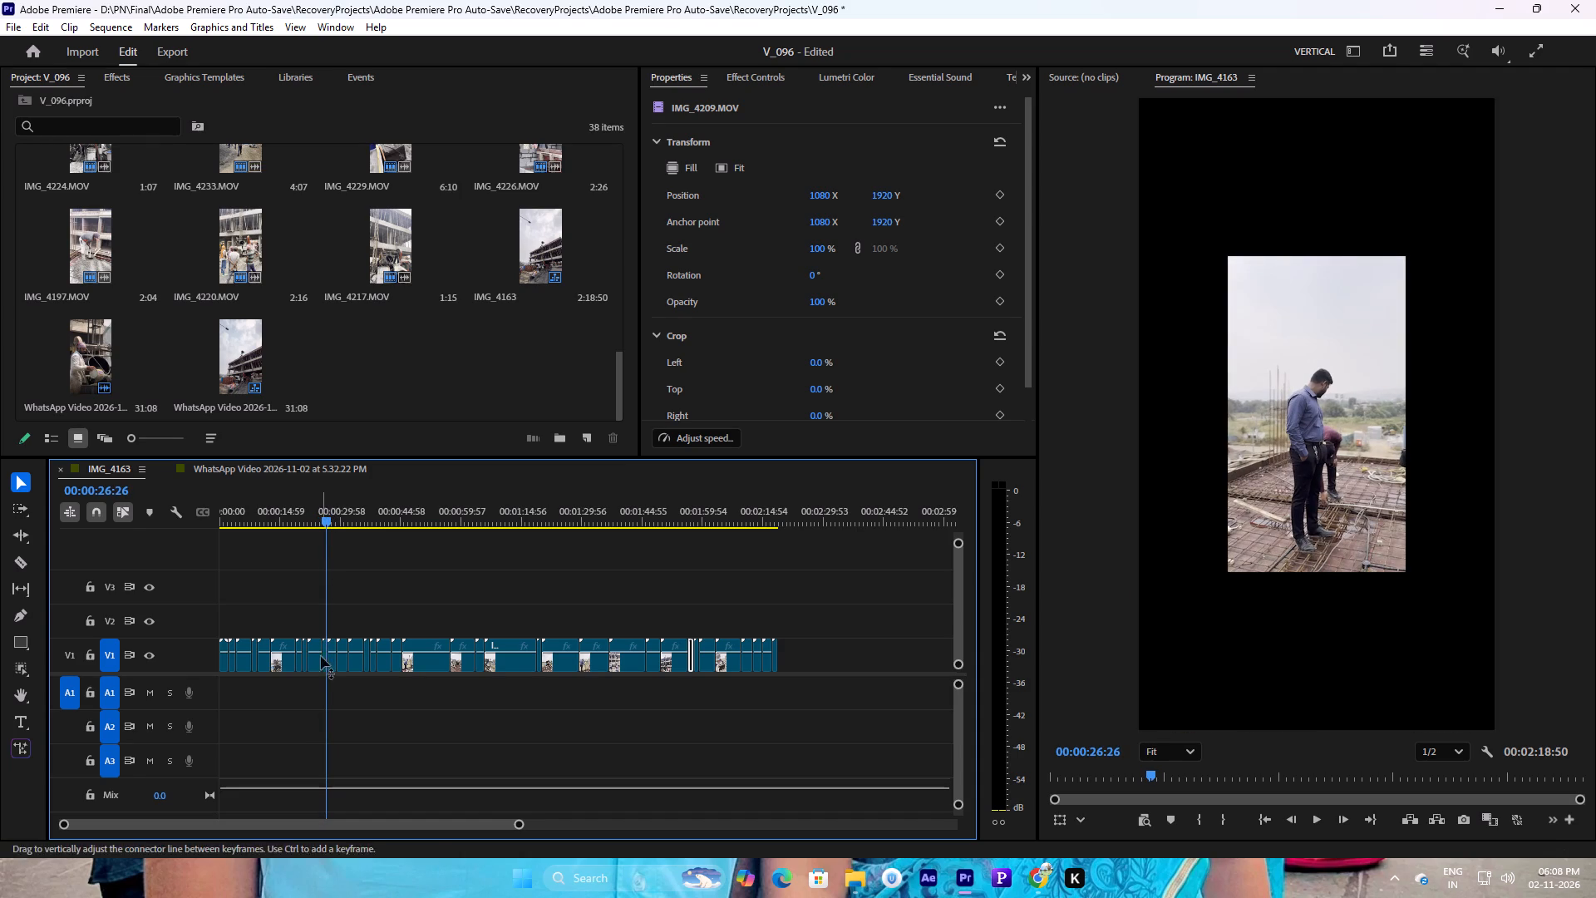
{"action": "left_click_drag", "start_coordinate": [522, 822], "coordinate": [392, 819]}
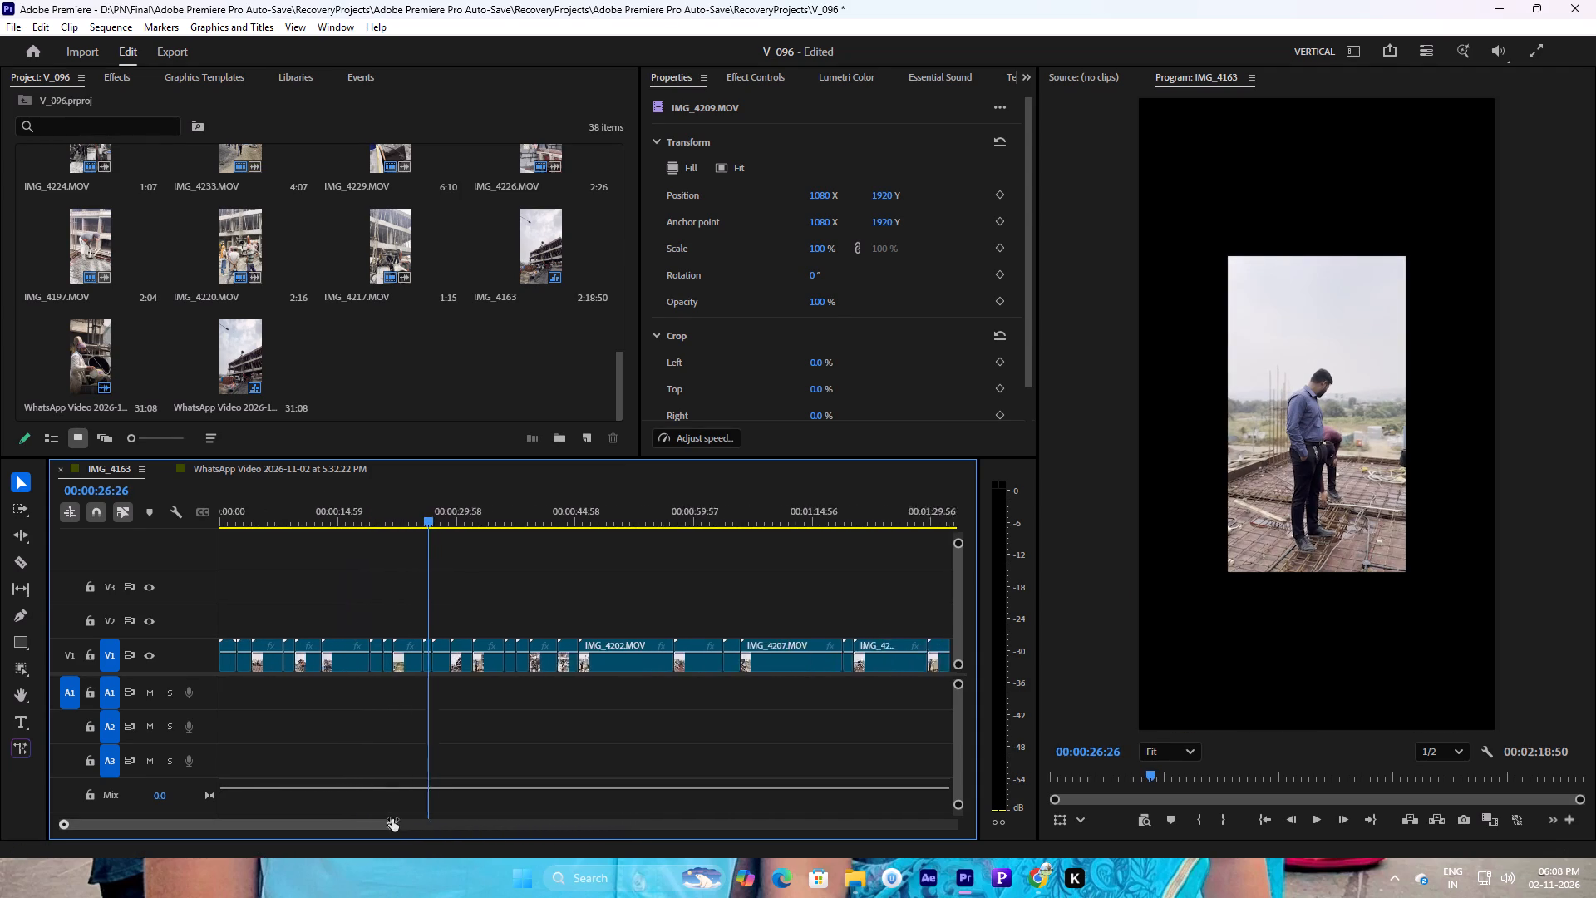
{"action": "left_click_drag", "start_coordinate": [392, 819], "coordinate": [368, 816]}
{"action": "left_click_drag", "start_coordinate": [470, 649], "coordinate": [382, 630]}
{"action": "left_click_drag", "start_coordinate": [468, 658], "coordinate": [431, 625]}
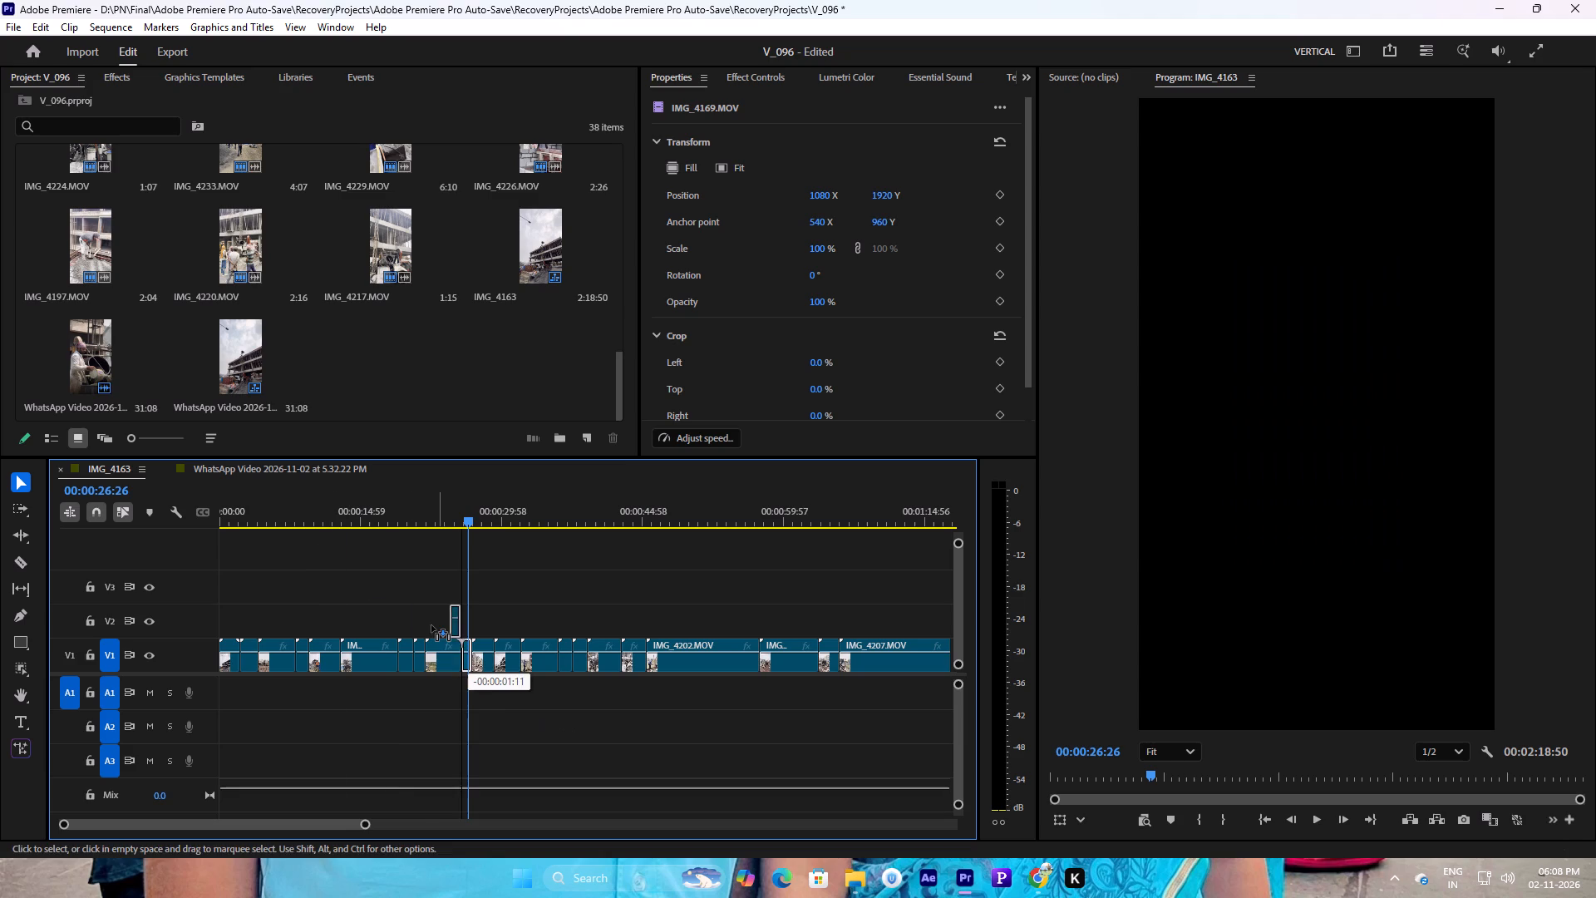
{"action": "left_click_drag", "start_coordinate": [431, 625], "coordinate": [249, 466]}
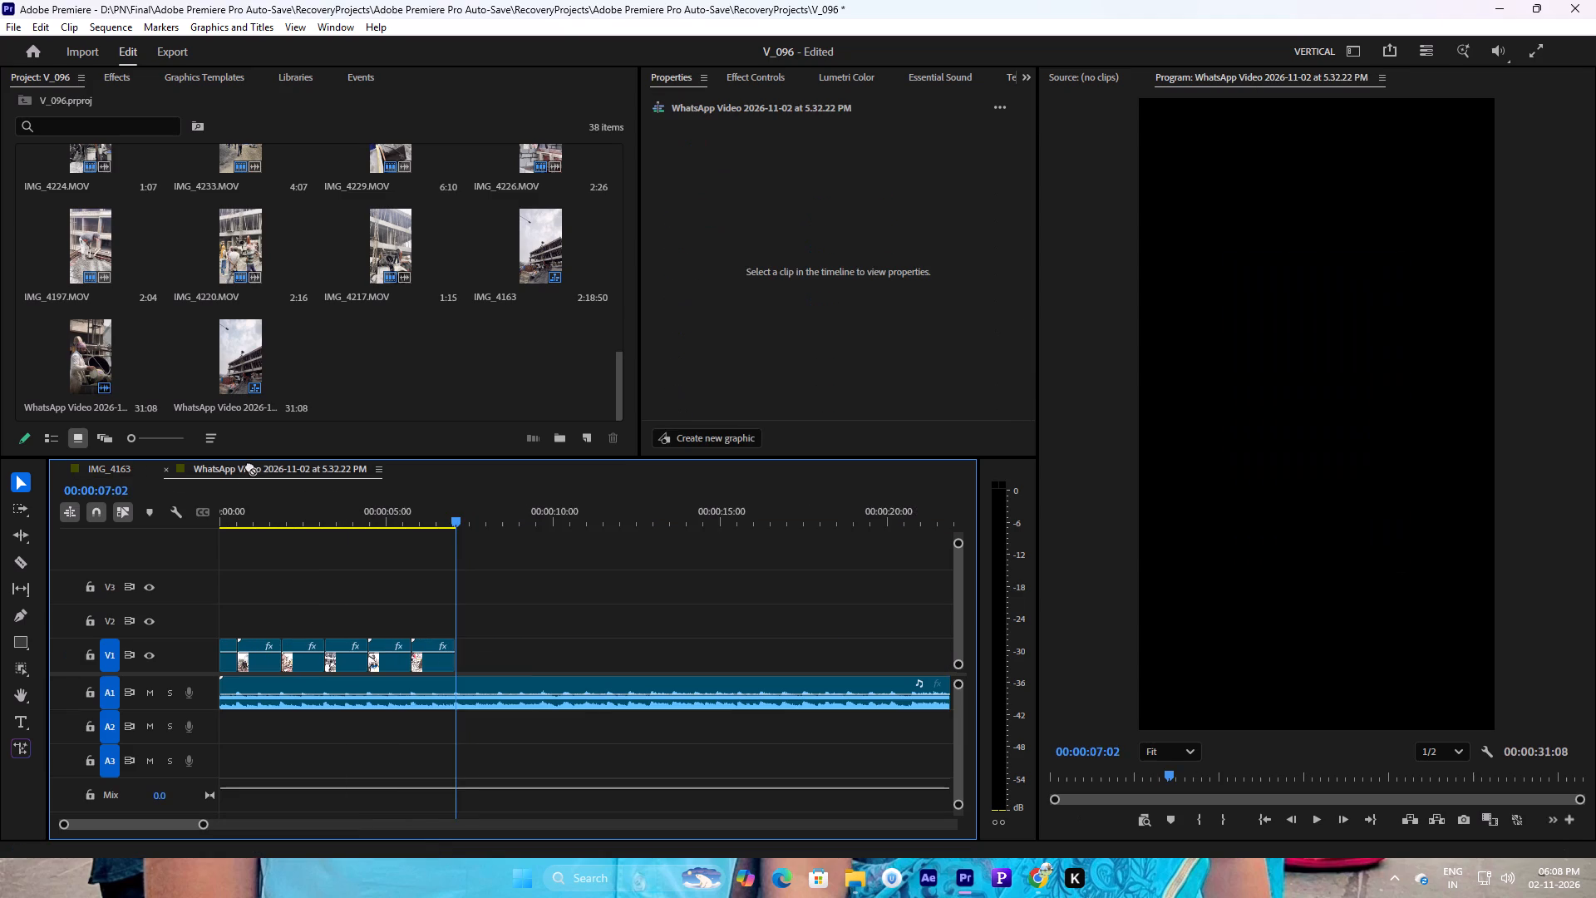
{"action": "left_click_drag", "start_coordinate": [249, 466], "coordinate": [484, 677]}
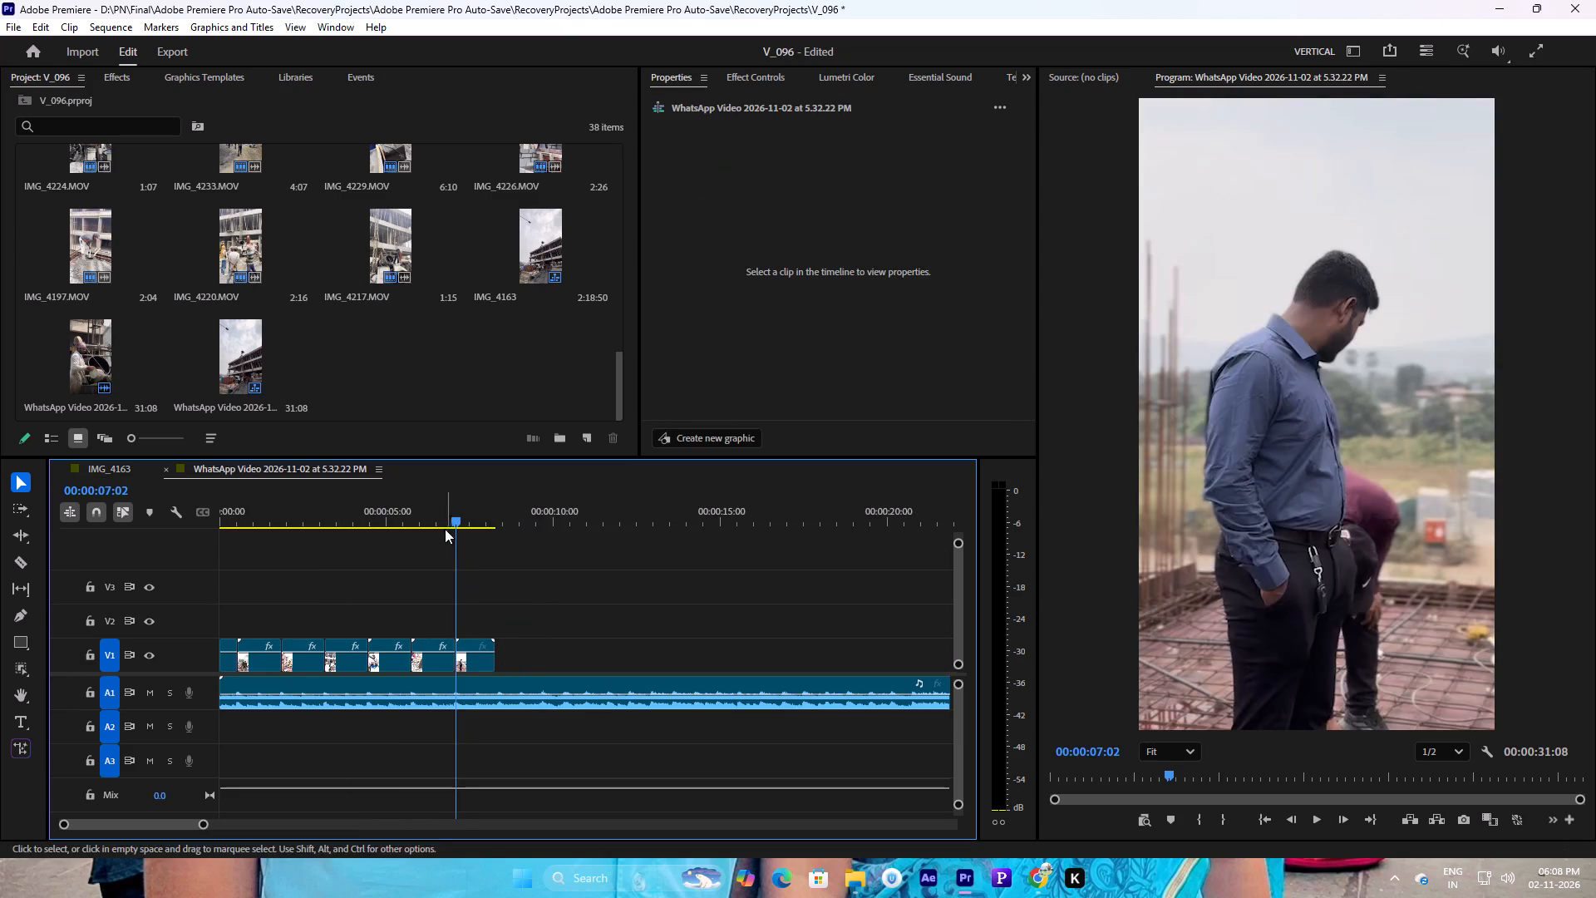
Play the newly added IMG_4169.MOV at the end of V1 and set its scale to 55%.
{"action": "left_click", "coordinate": [441, 509]}
{"action": "key", "text": "space"}
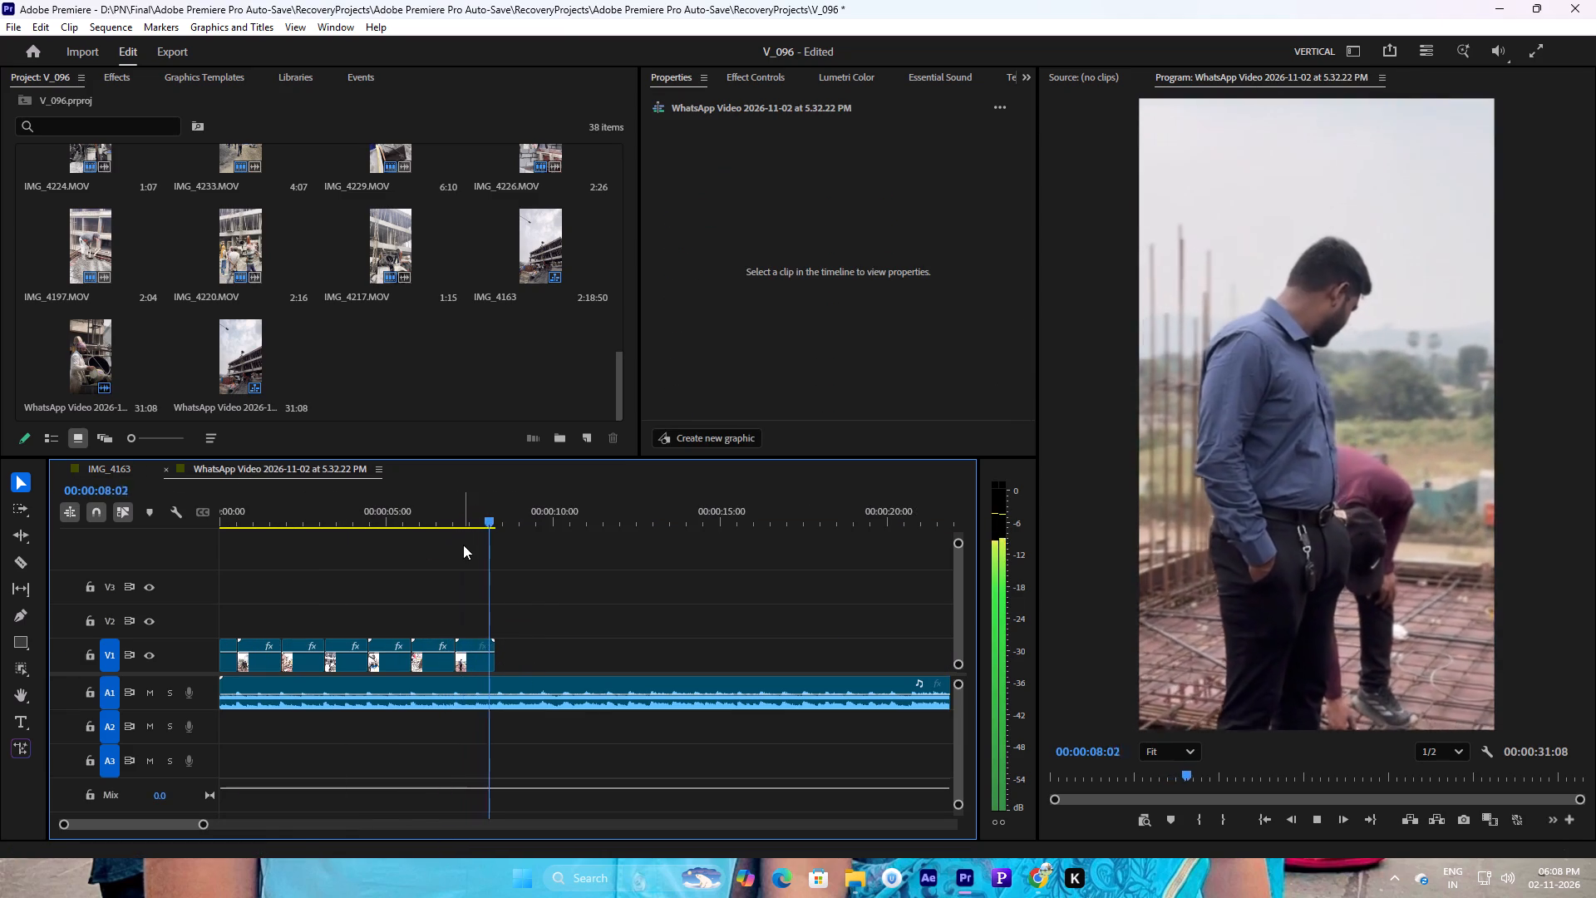
{"action": "key", "text": "space"}
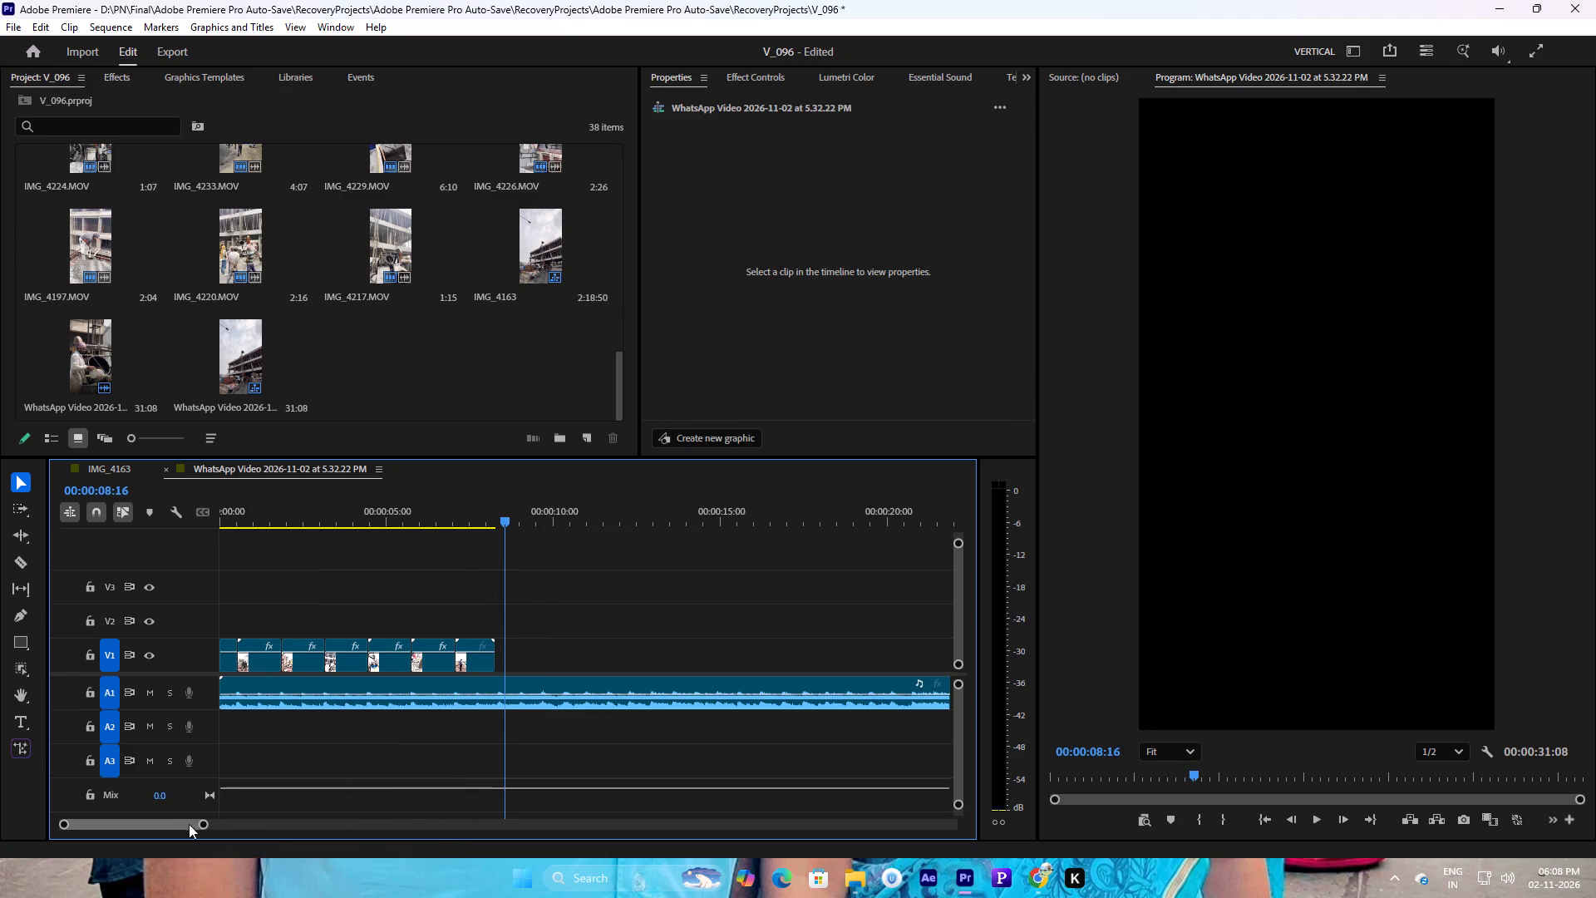
{"action": "left_click_drag", "start_coordinate": [200, 822], "coordinate": [328, 795]}
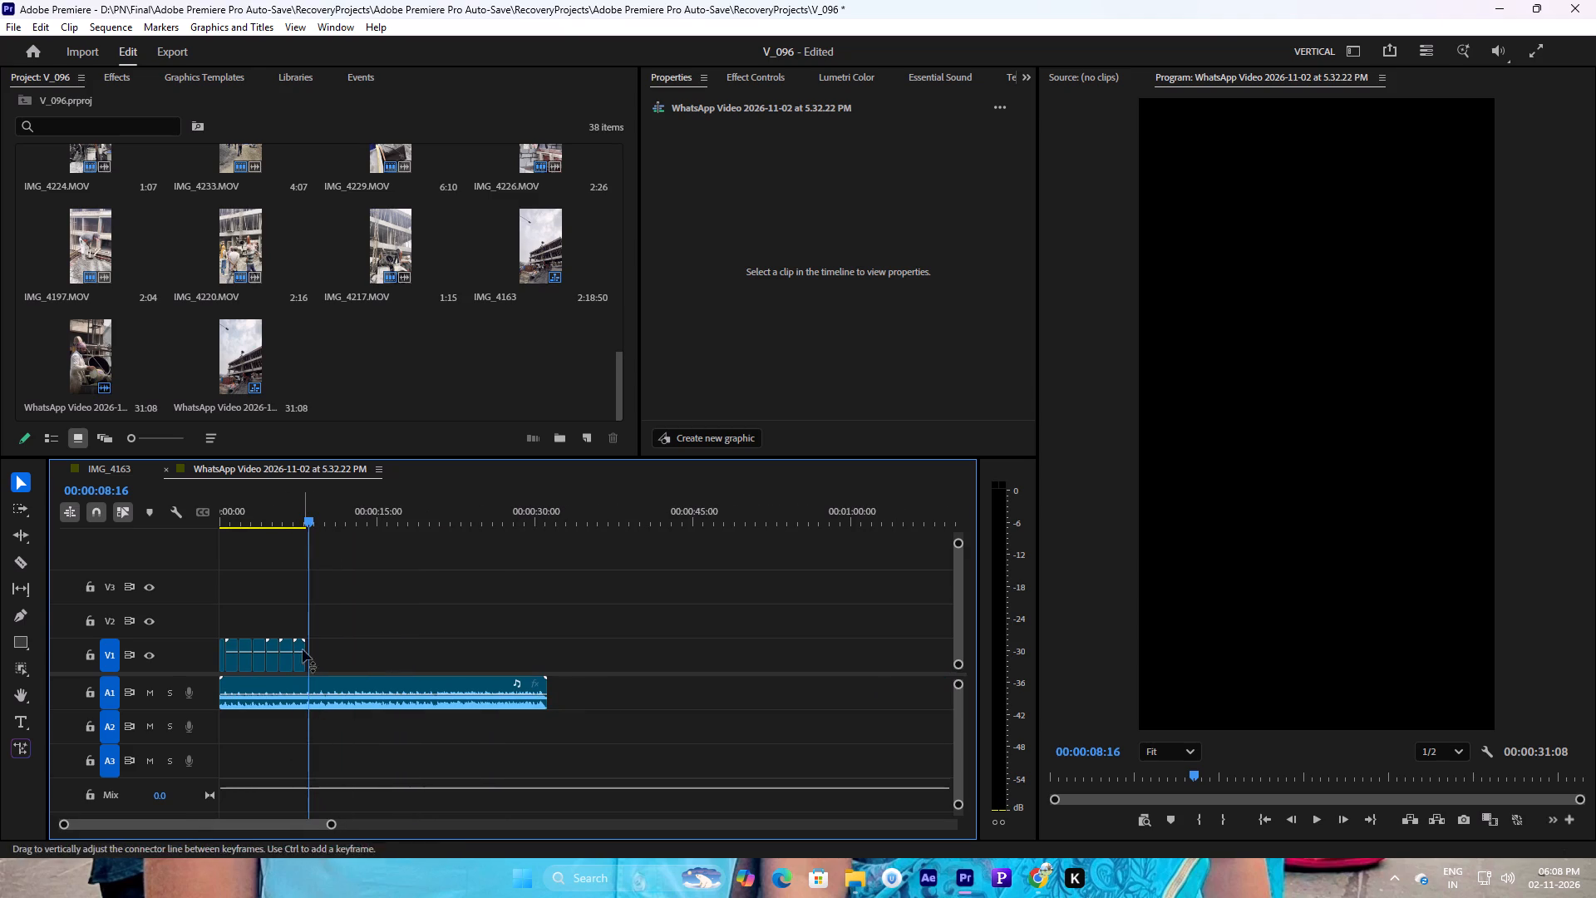
{"action": "left_click", "coordinate": [303, 647]}
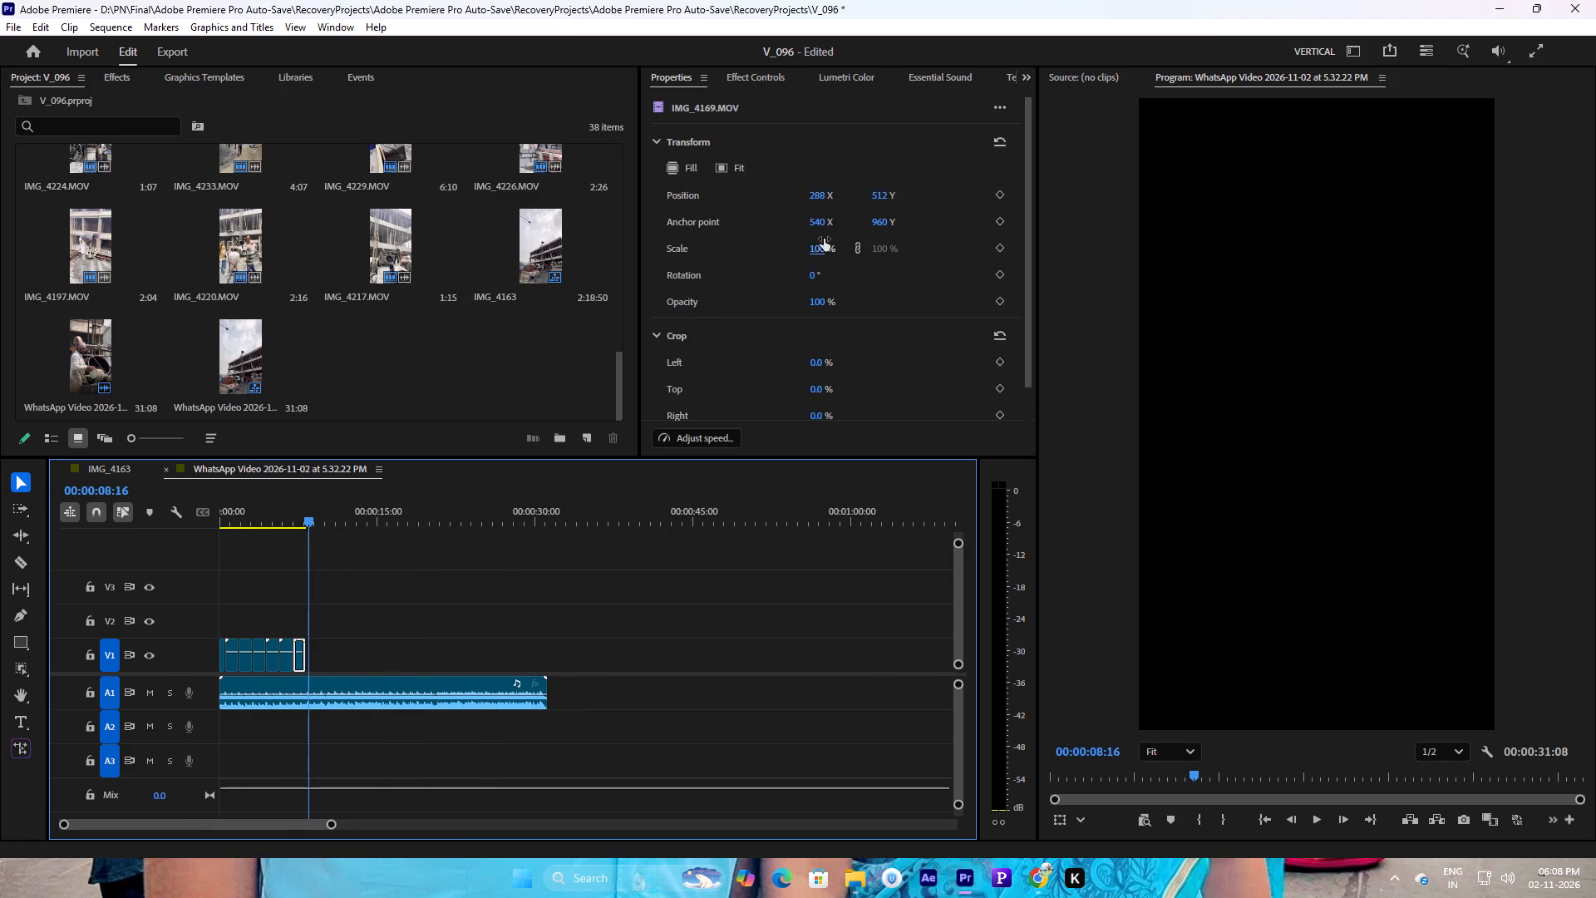
{"action": "left_click", "coordinate": [816, 250]}
{"action": "type", "text": "27"}
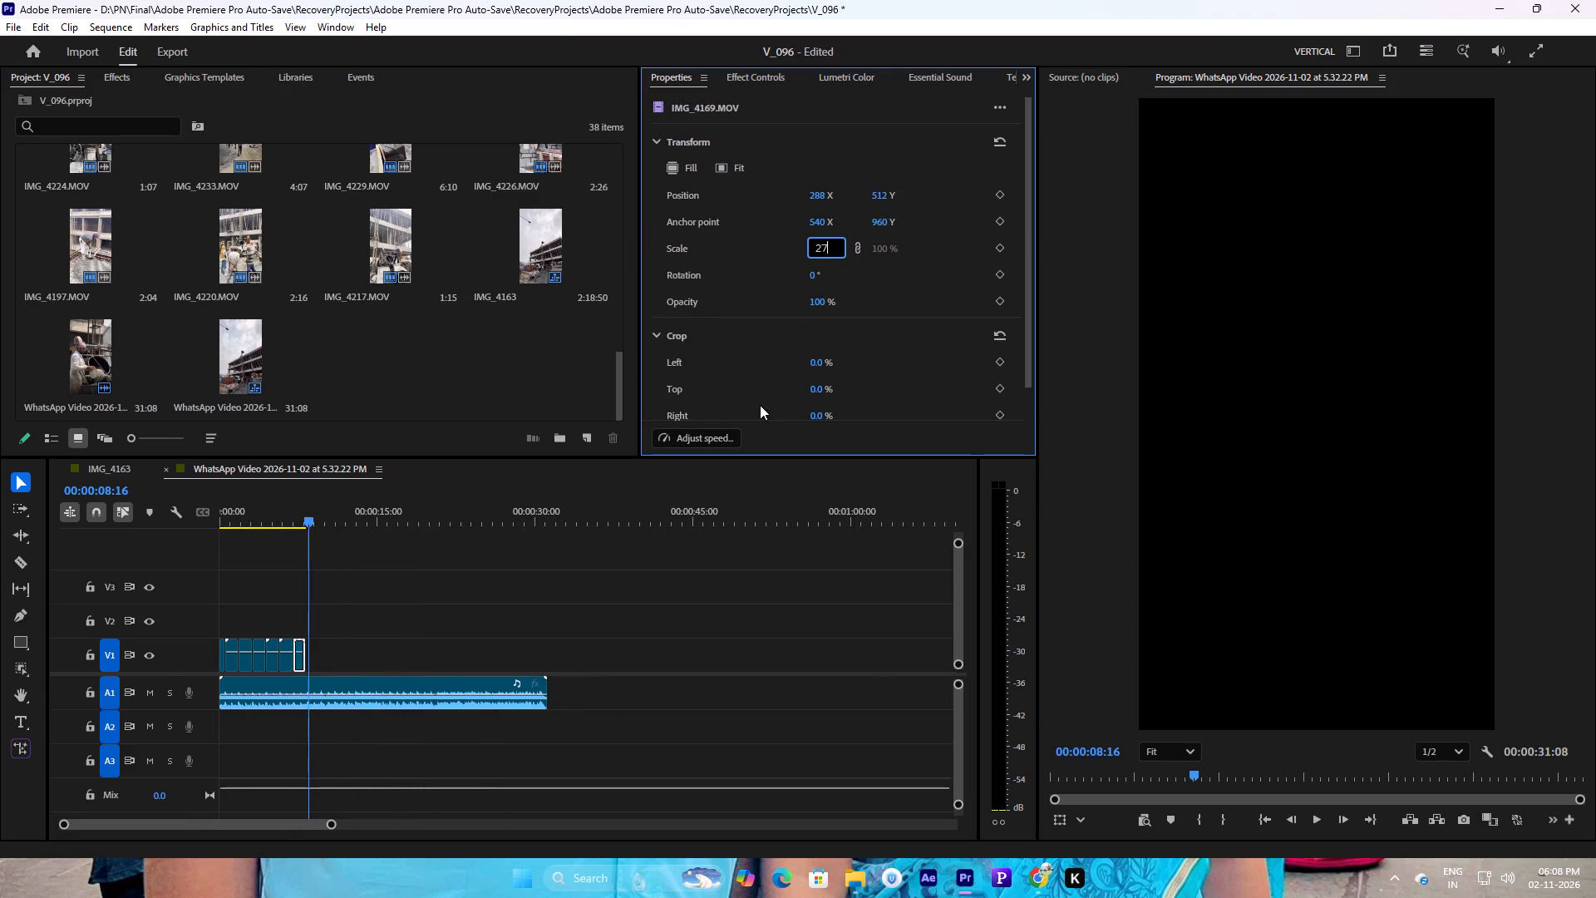
{"action": "left_click_drag", "start_coordinate": [310, 521], "coordinate": [302, 522]}
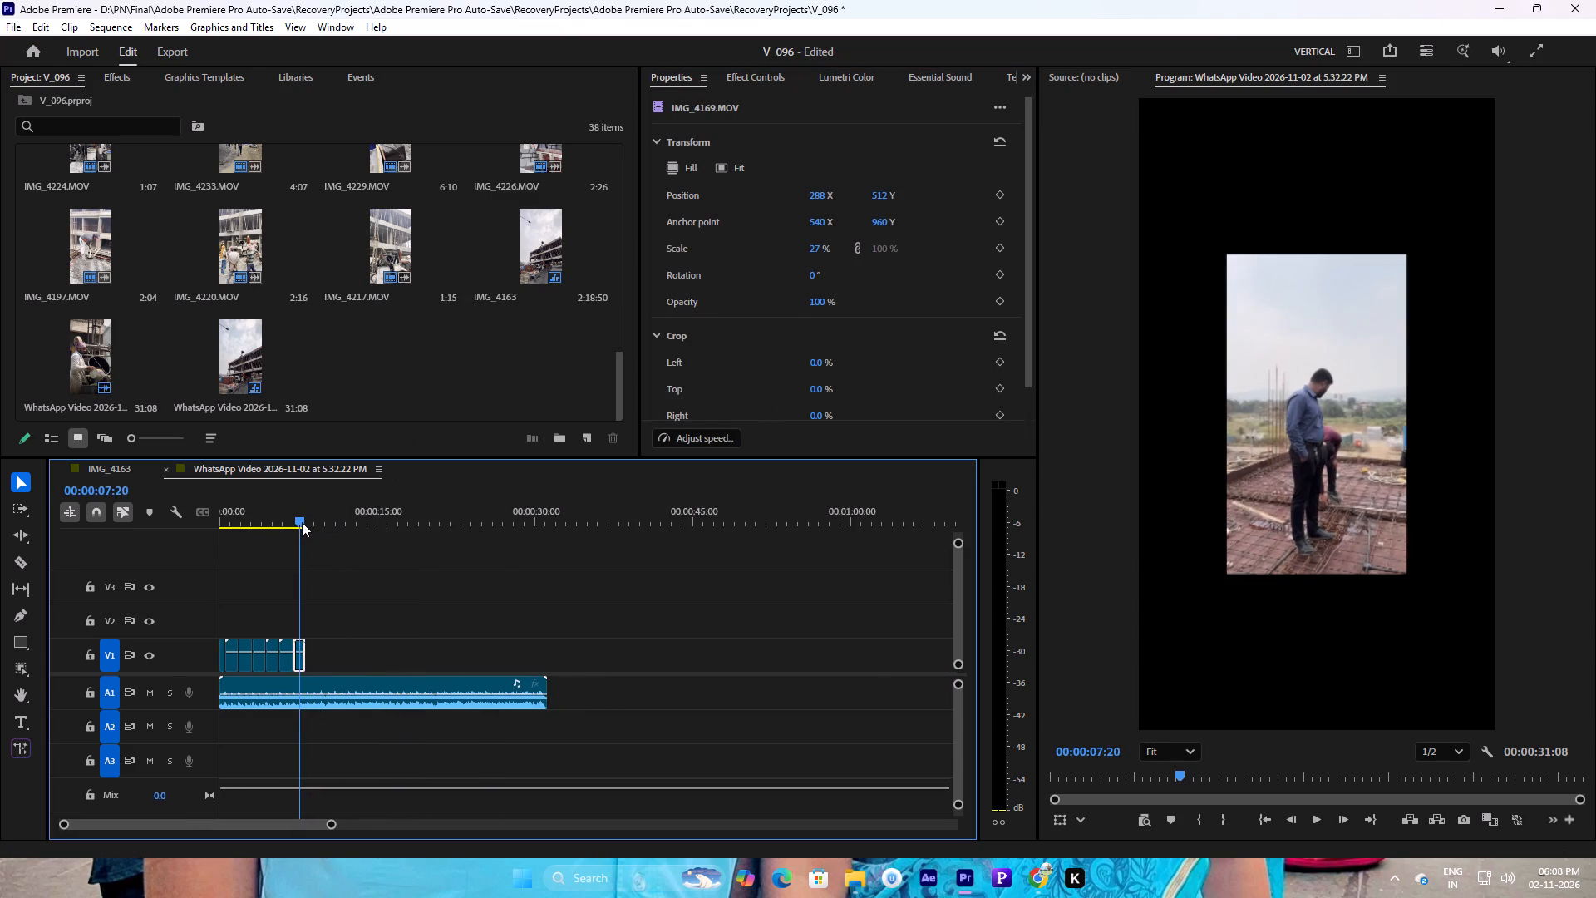
{"action": "left_click_drag", "start_coordinate": [302, 522], "coordinate": [300, 523]}
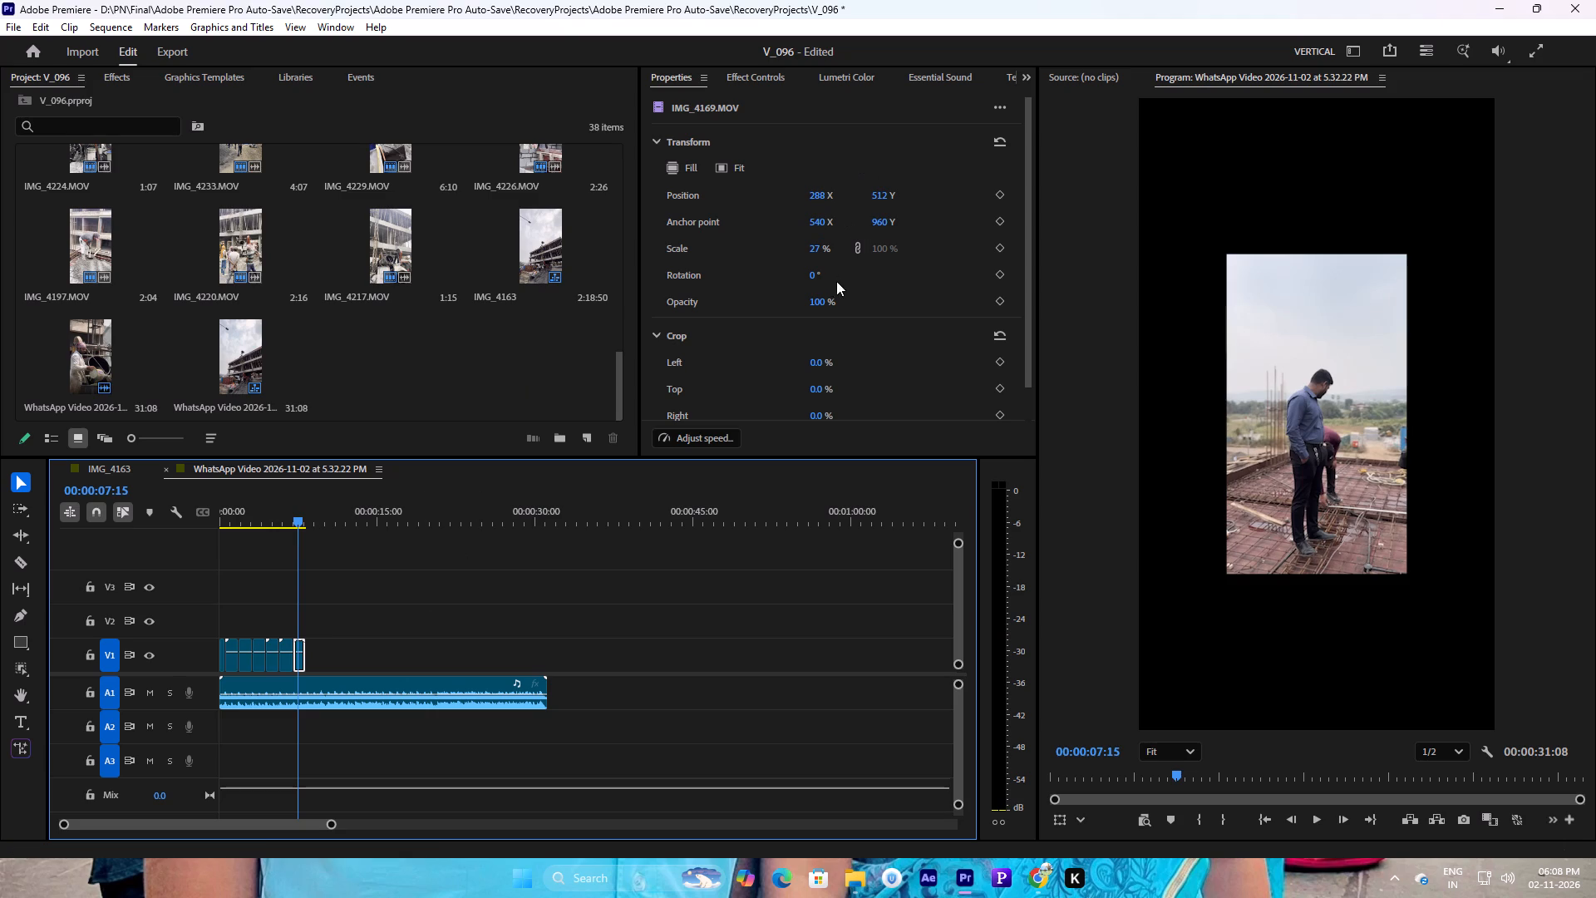
{"action": "left_click", "coordinate": [814, 249]}
{"action": "type", "text": "50"}
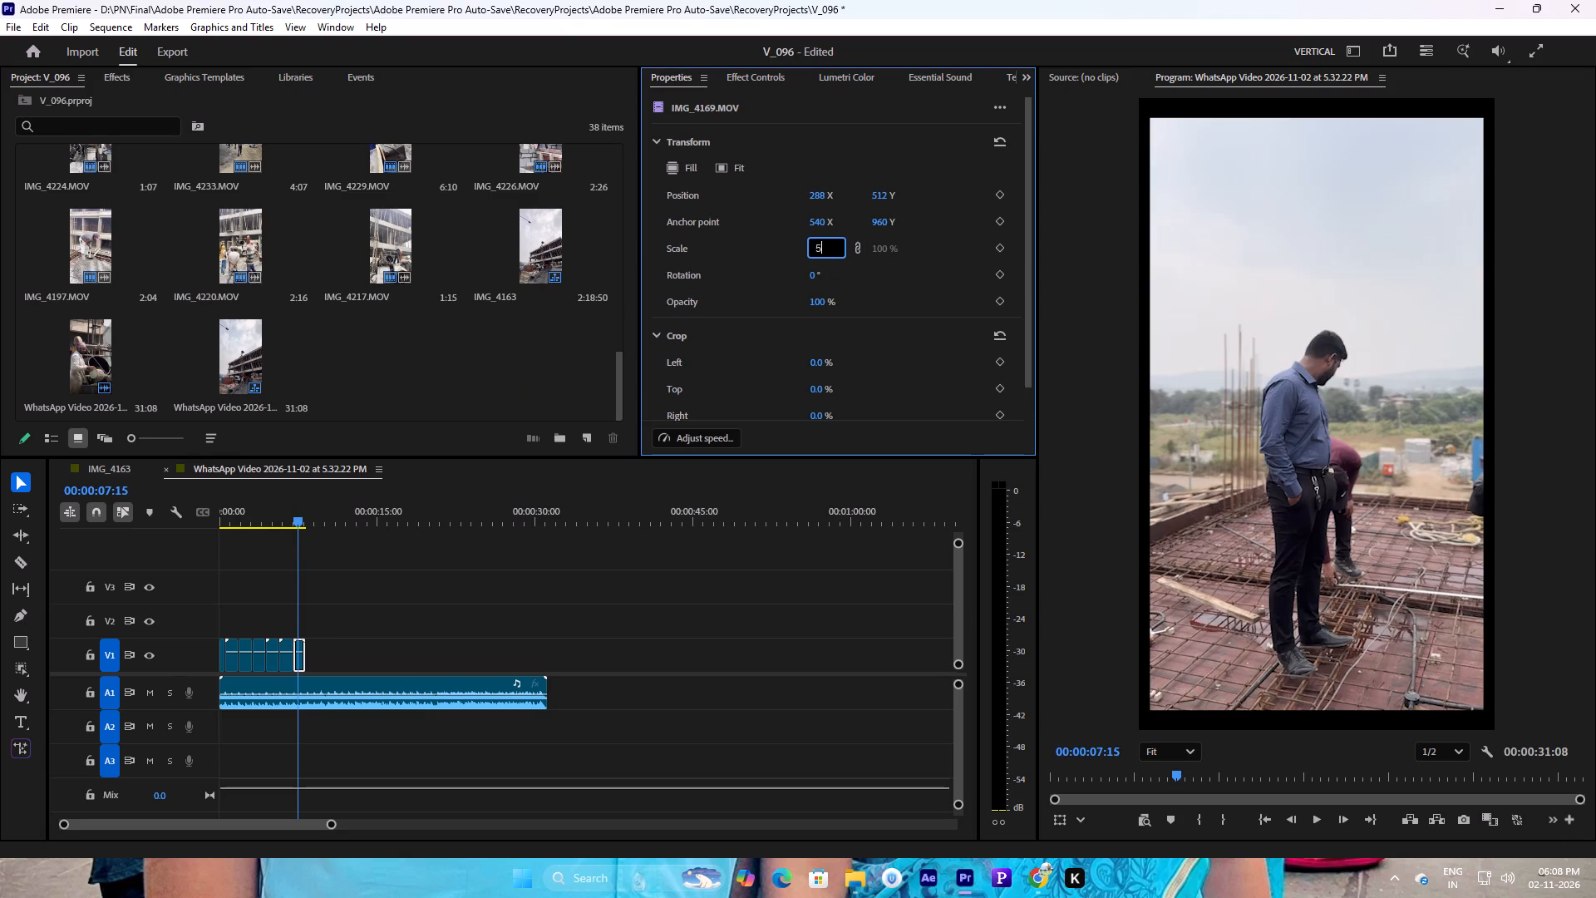
{"action": "key", "text": "BackSpace"}
{"action": "key", "text": "3"}
{"action": "key", "text": "BackSpace"}
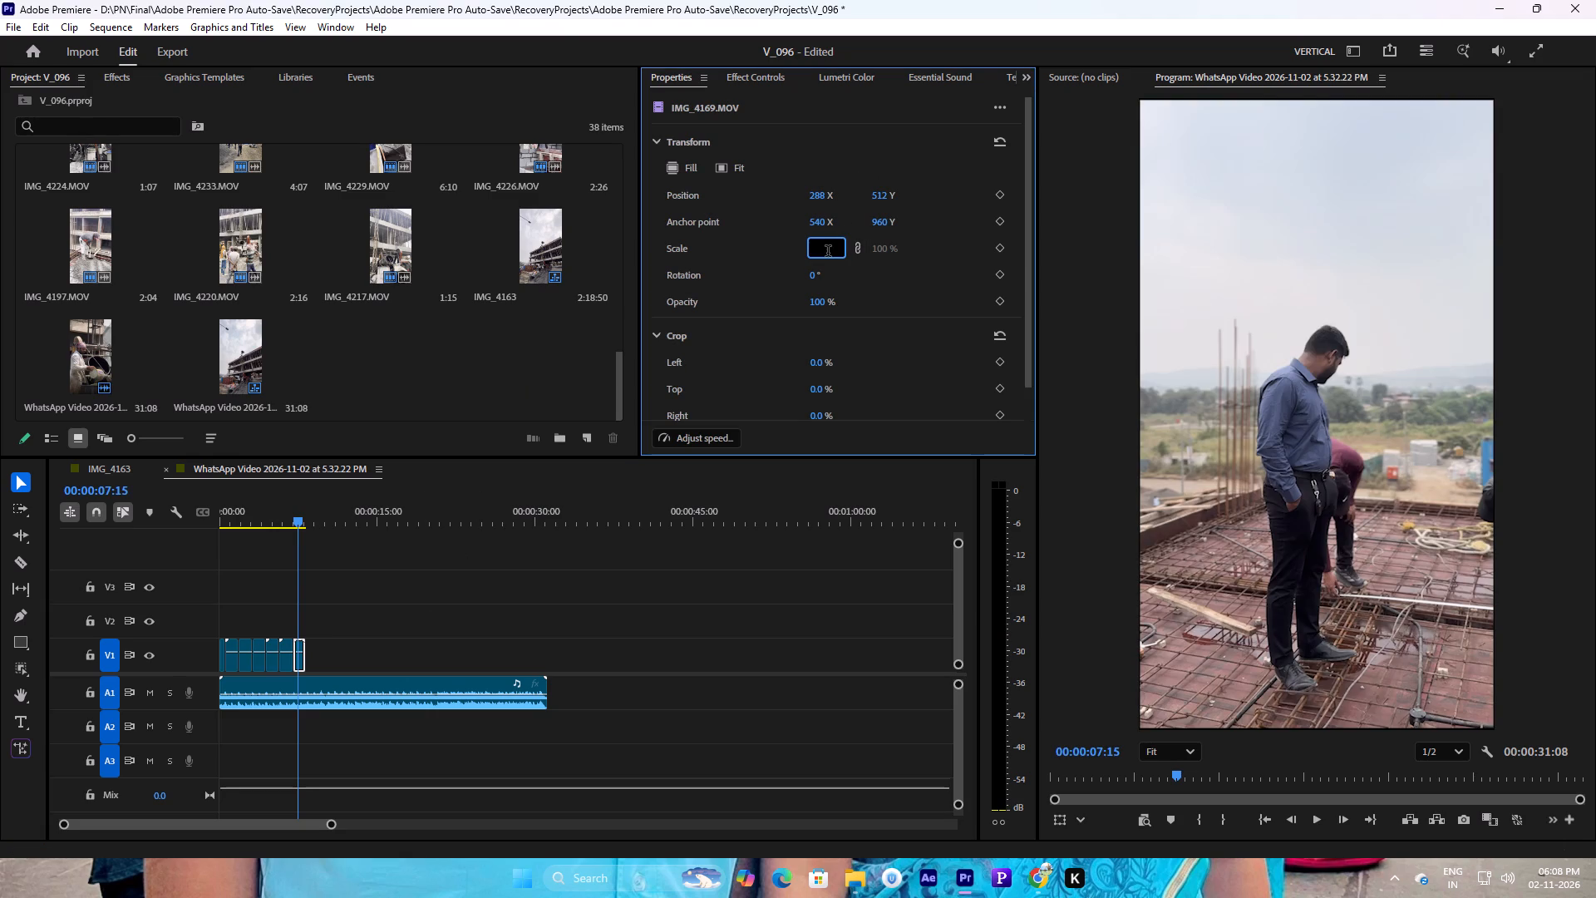
{"action": "key", "text": "5"}
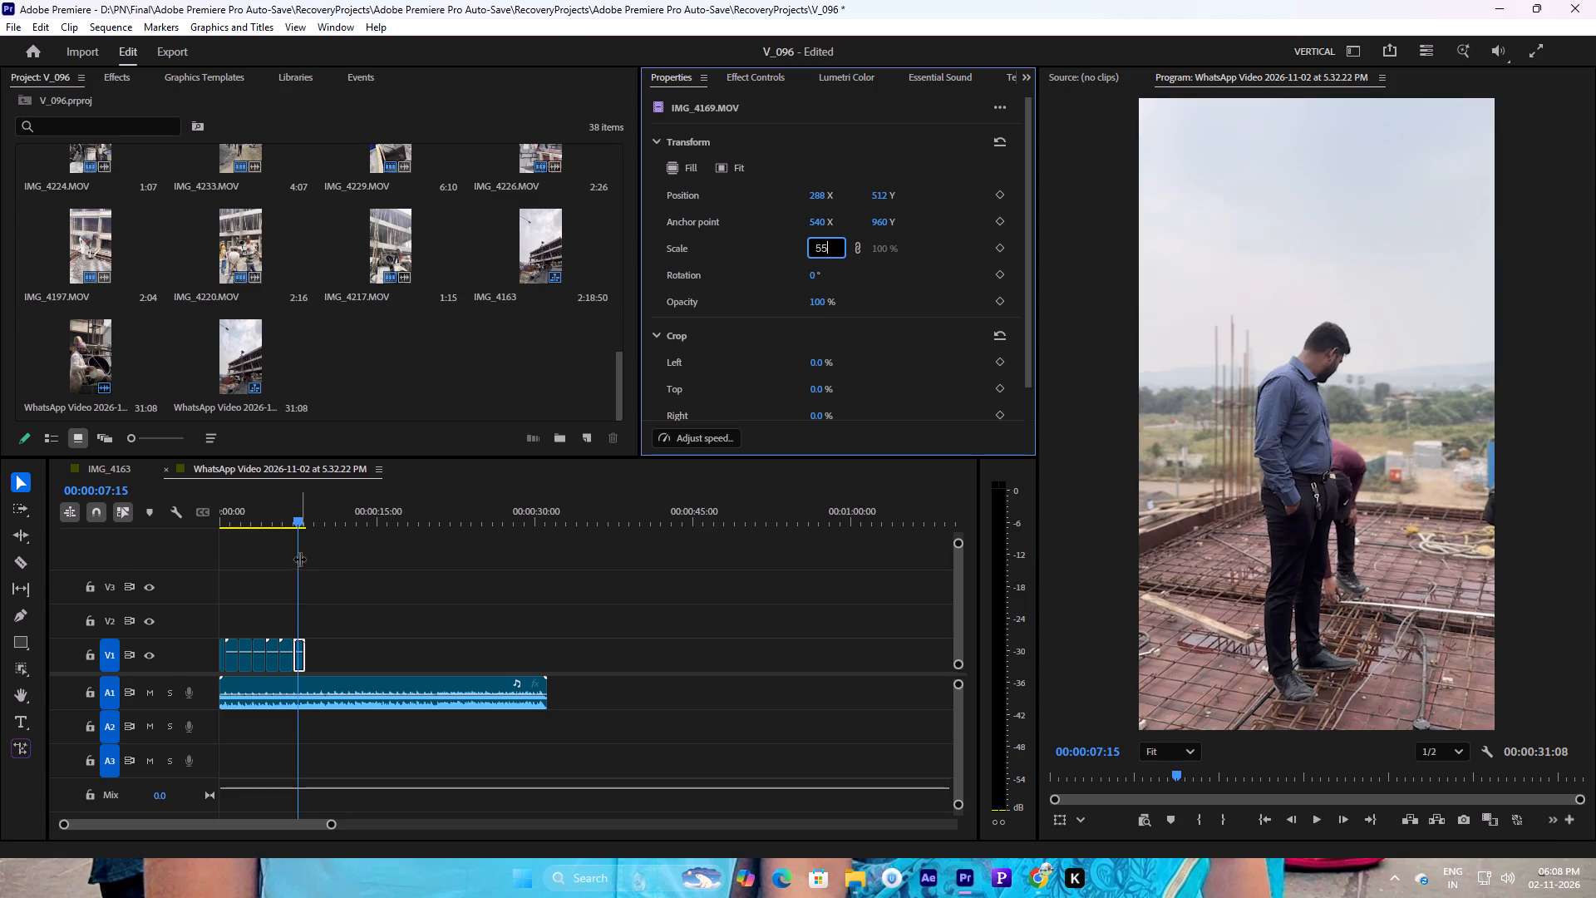
{"action": "left_click", "coordinate": [281, 555]}
Play the rescaled IMG_4169.MOV against the music to check its framing and pace.
{"action": "key", "text": "space"}
{"action": "left_click", "coordinate": [295, 516]}
{"action": "key", "text": "space"}
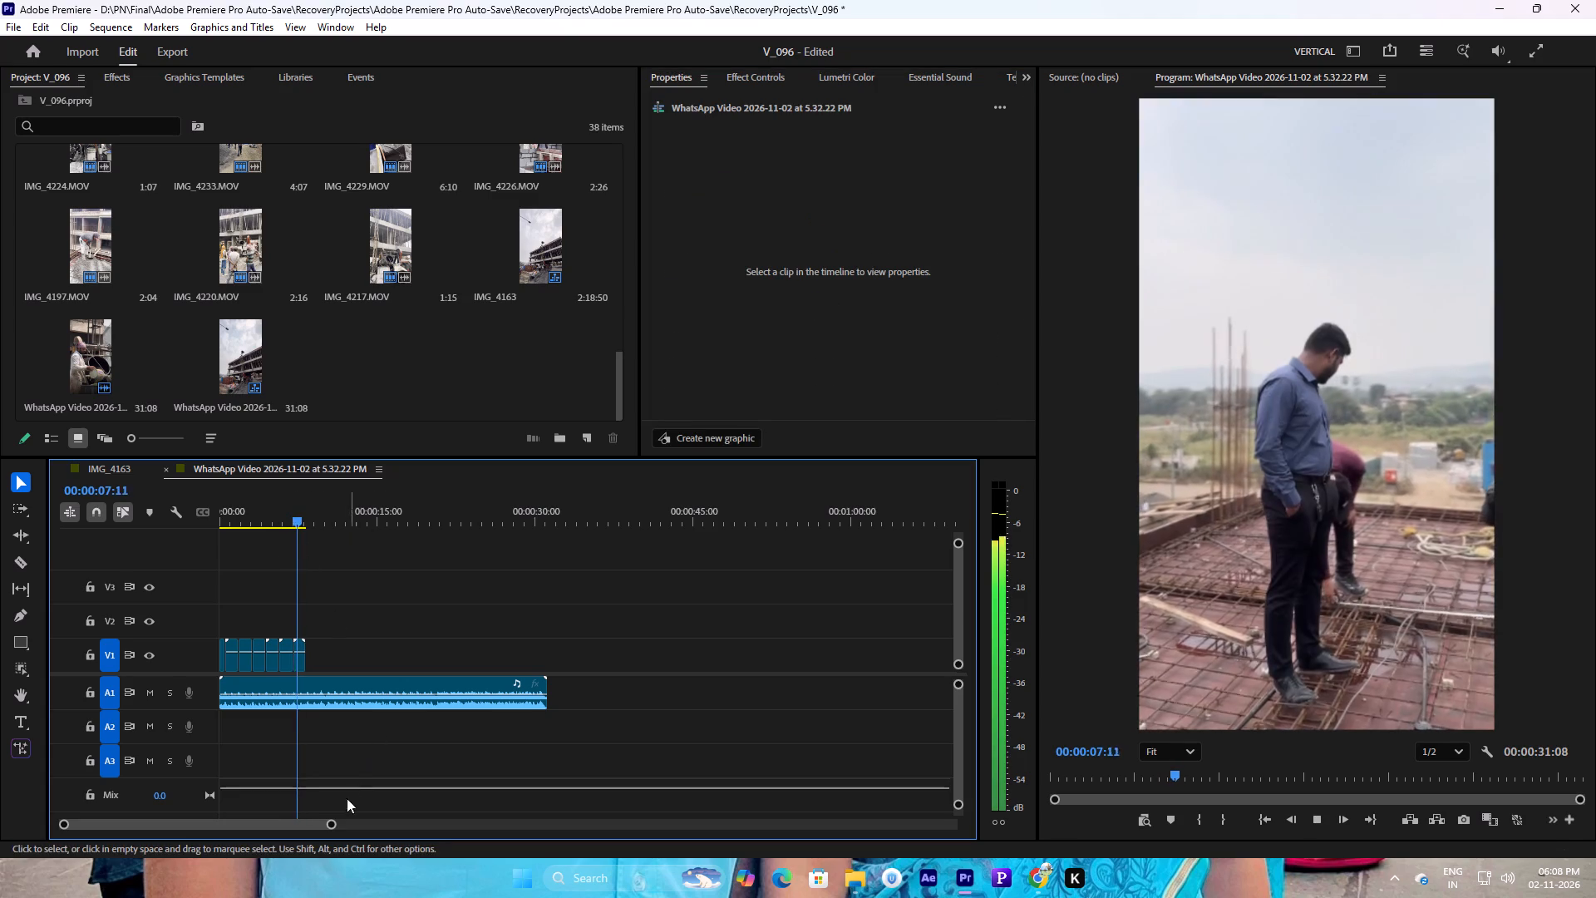
{"action": "left_click_drag", "start_coordinate": [329, 822], "coordinate": [240, 812]}
{"action": "key", "text": "space"}
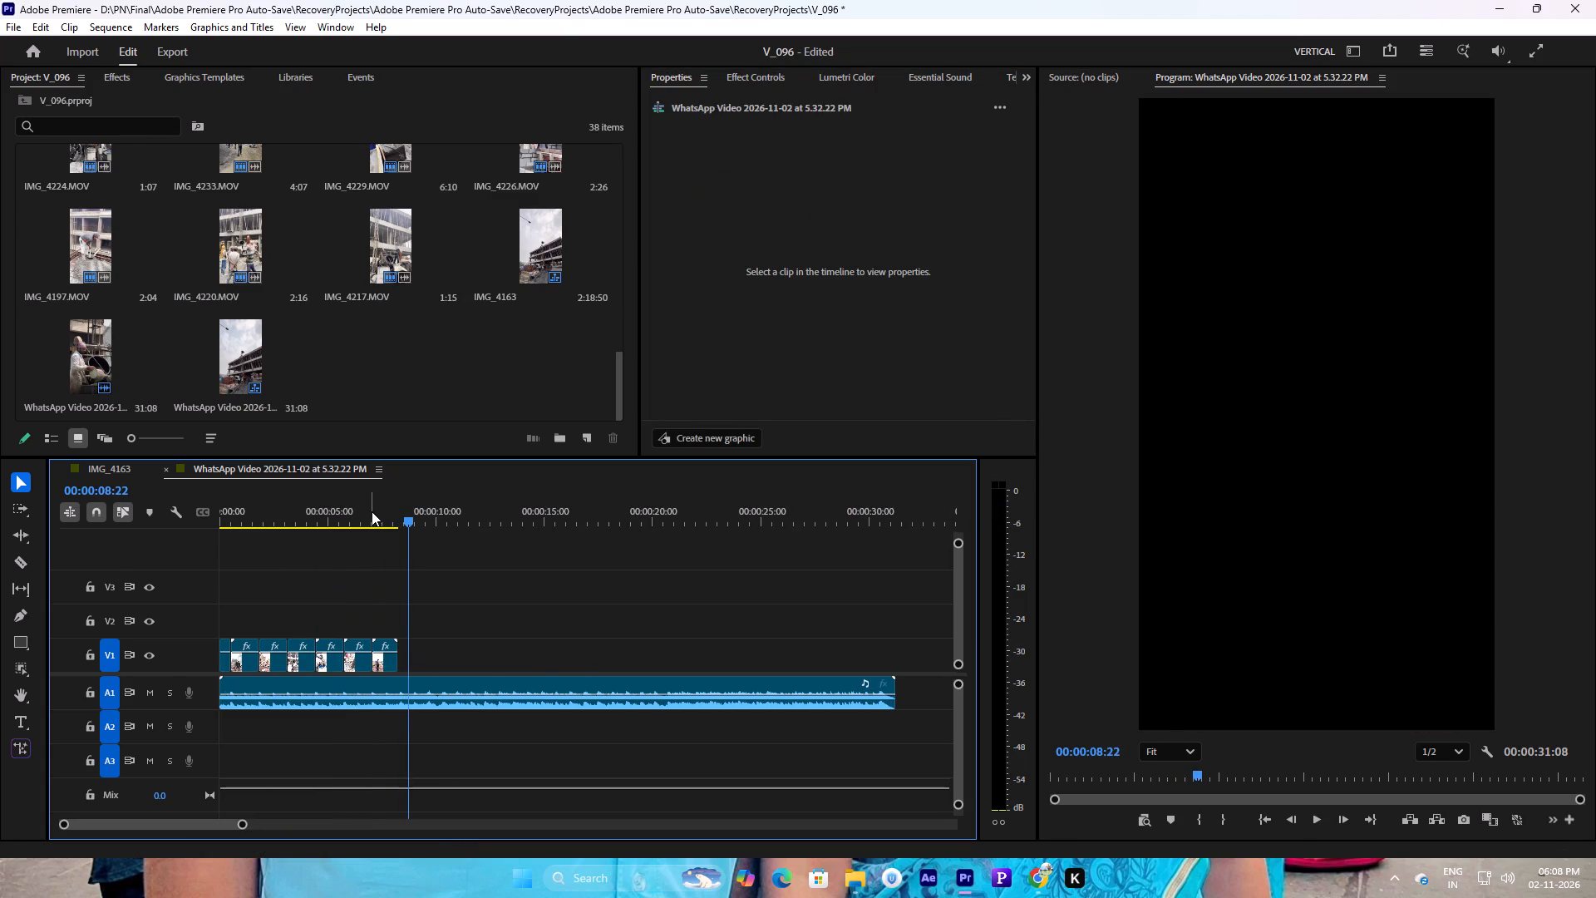
{"action": "left_click", "coordinate": [372, 511]}
{"action": "key", "text": "space"}
{"action": "key", "text": "space"}
Set the speed of IMG_4169.MOV to 60.7% with optical flow time interpolation.
{"action": "left_click", "coordinate": [388, 669]}
{"action": "right_click", "coordinate": [390, 665]}
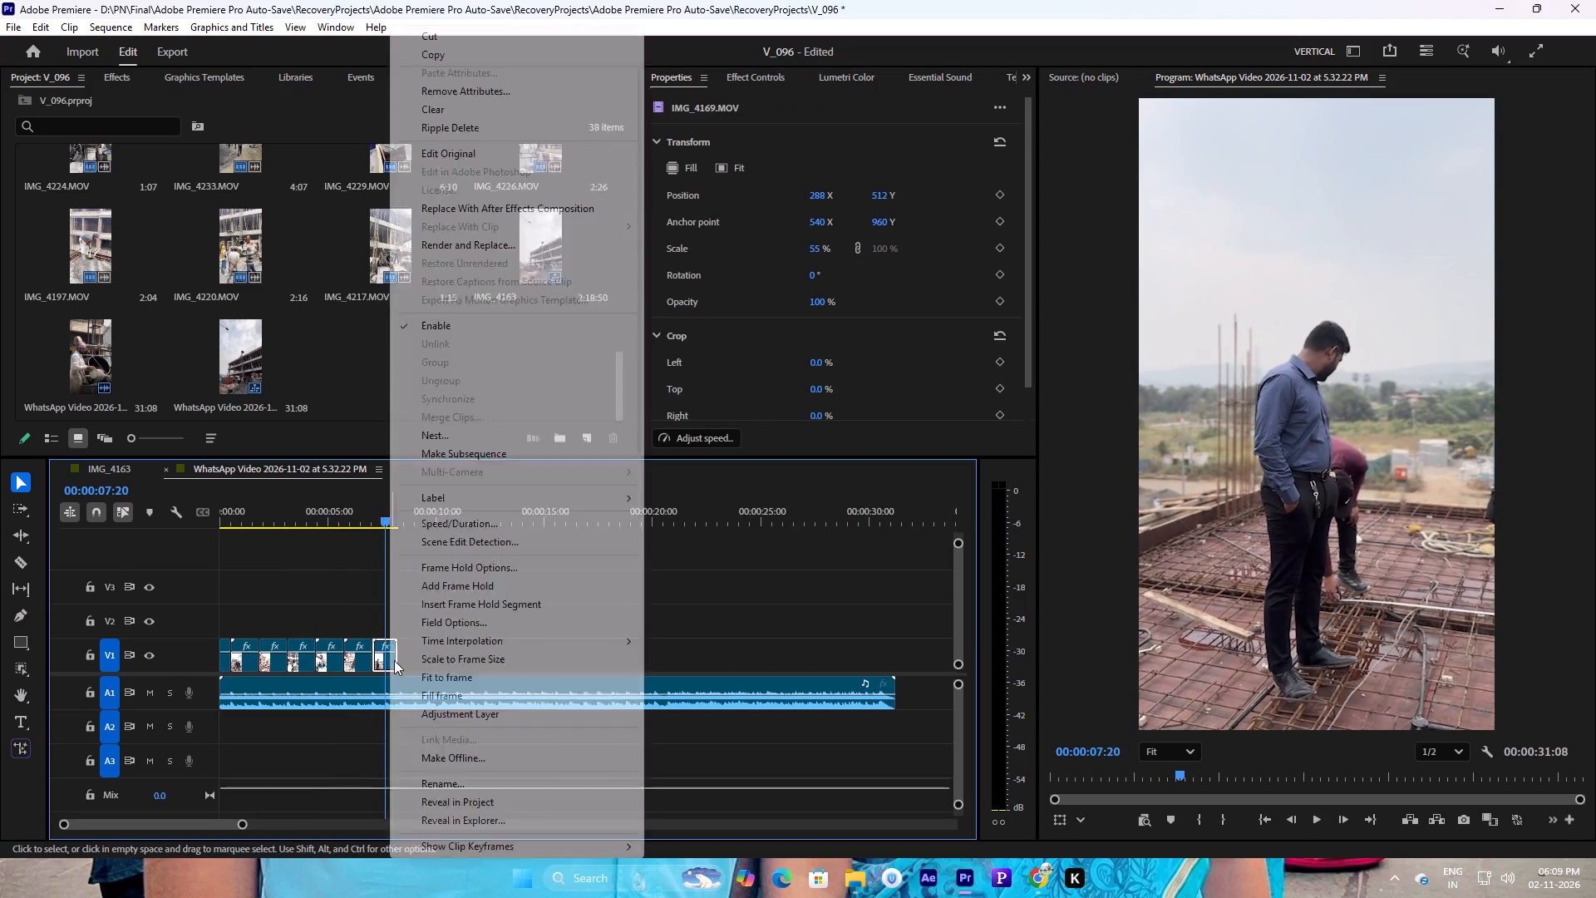
{"action": "left_click", "coordinate": [502, 524]}
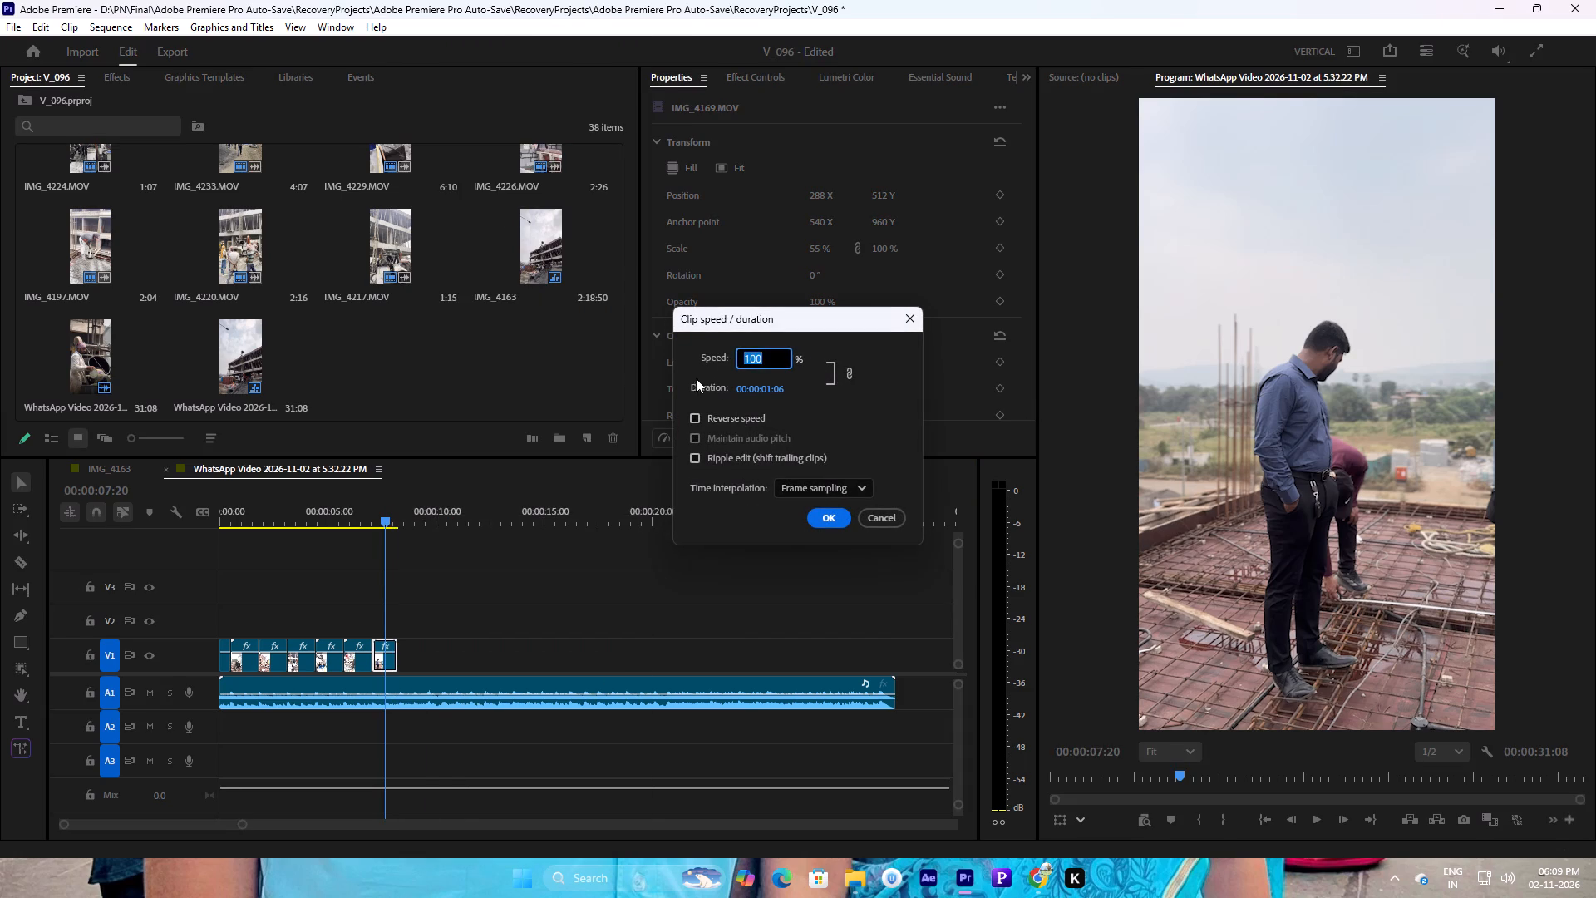
{"action": "left_click", "coordinate": [715, 368]}
{"action": "left_click_drag", "start_coordinate": [752, 365], "coordinate": [422, 362]}
{"action": "left_click", "coordinate": [830, 486]}
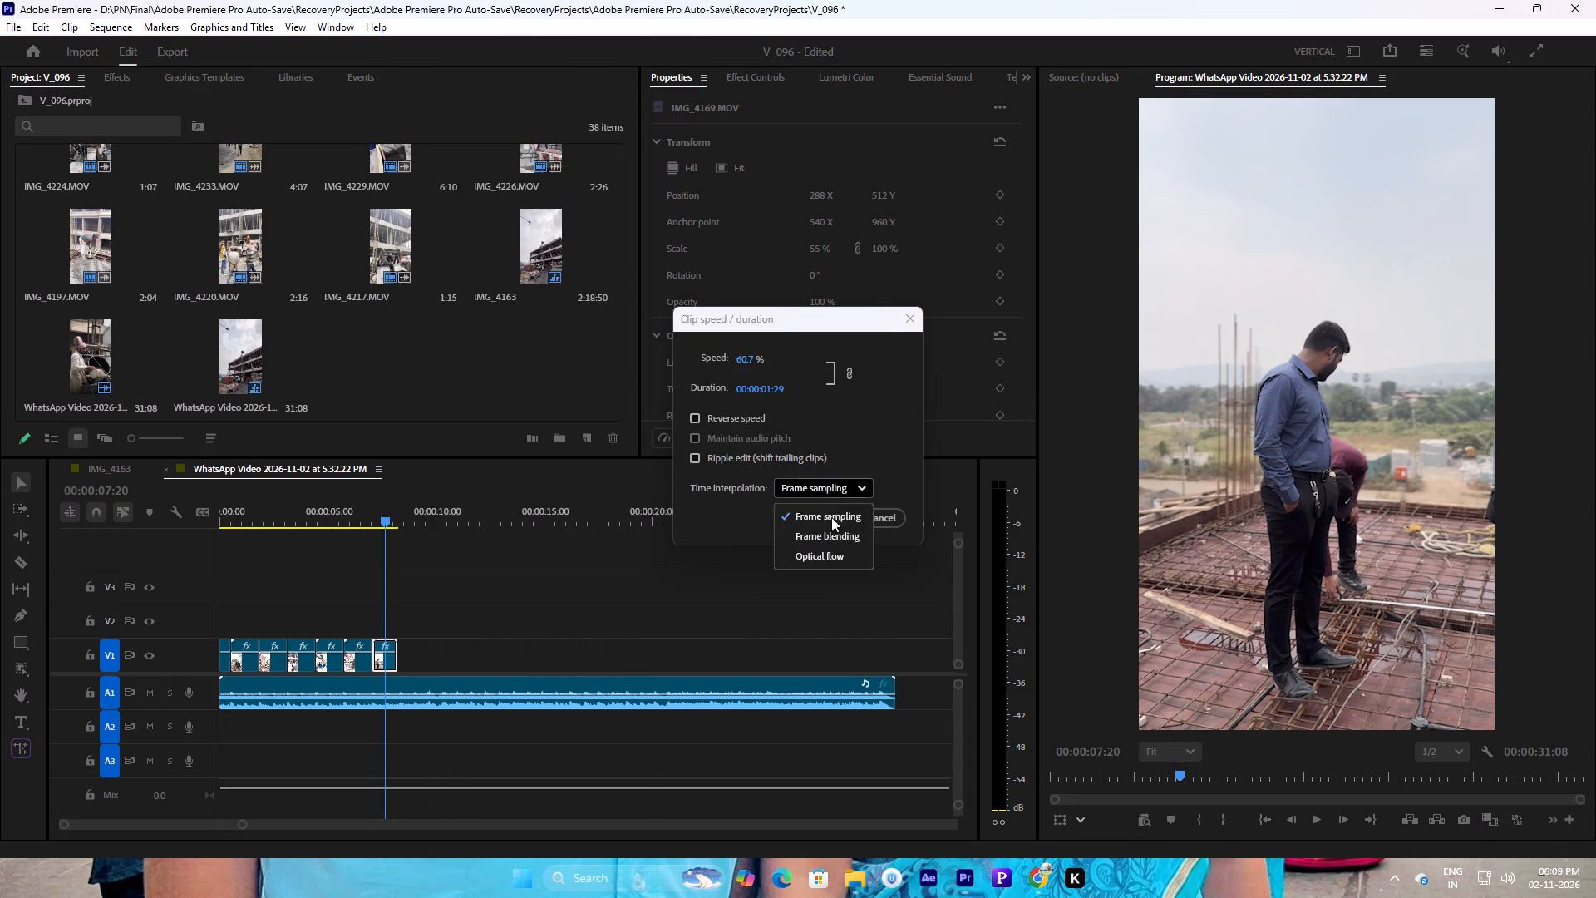
{"action": "left_click", "coordinate": [838, 555]}
{"action": "left_click", "coordinate": [823, 517]}
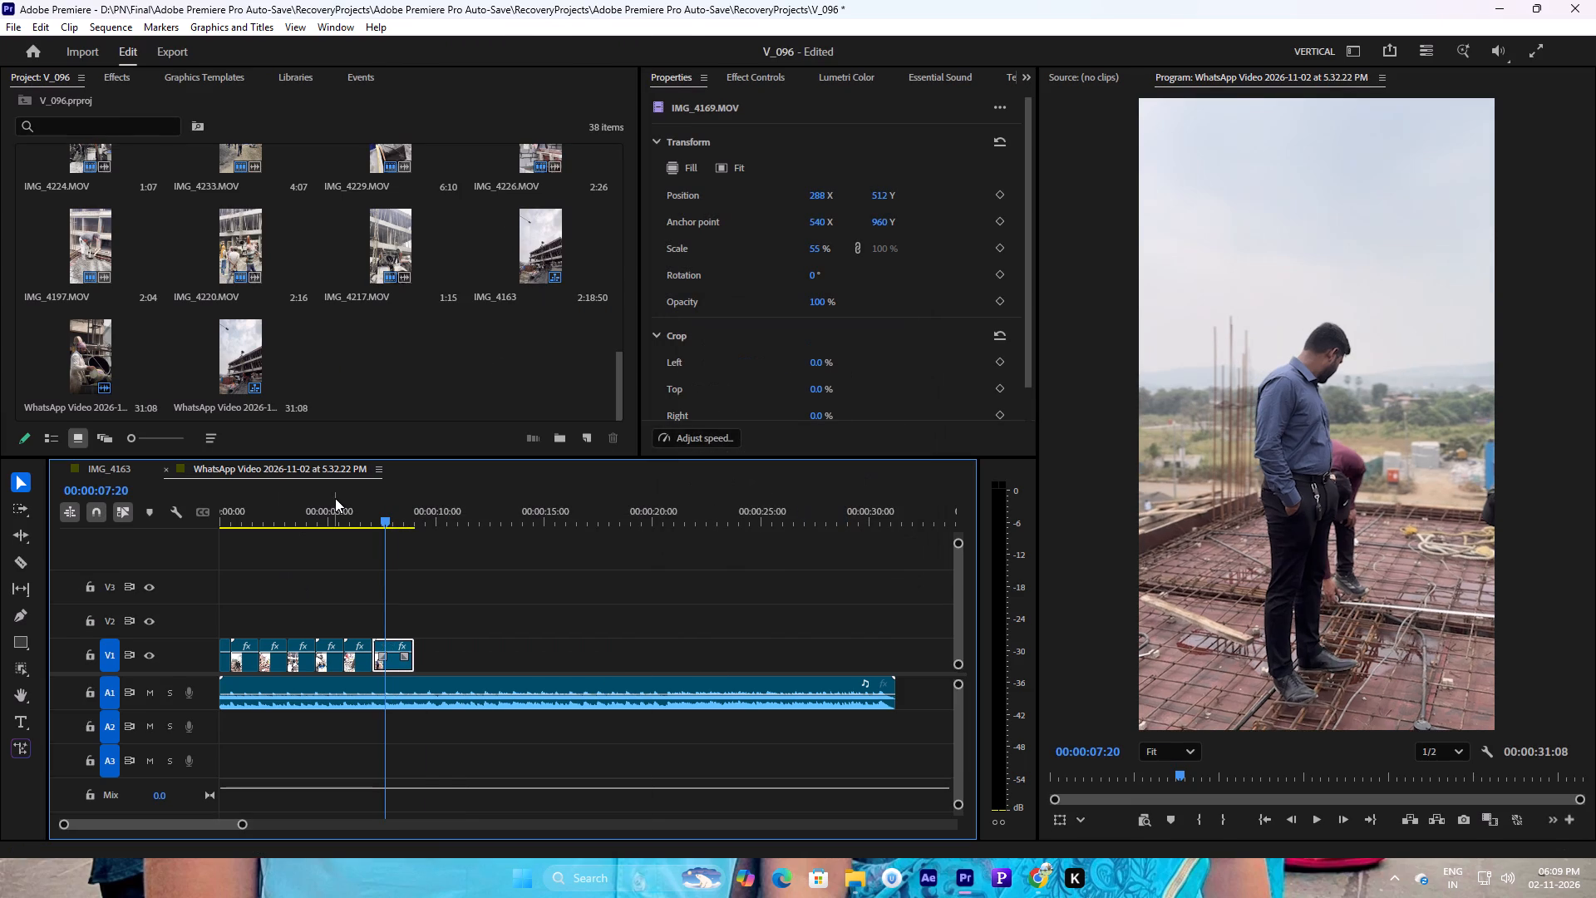
Play the slowed IMG_4169.MOV from just before its start and trim its end to 00:00:08:12.
{"action": "left_click", "coordinate": [367, 519]}
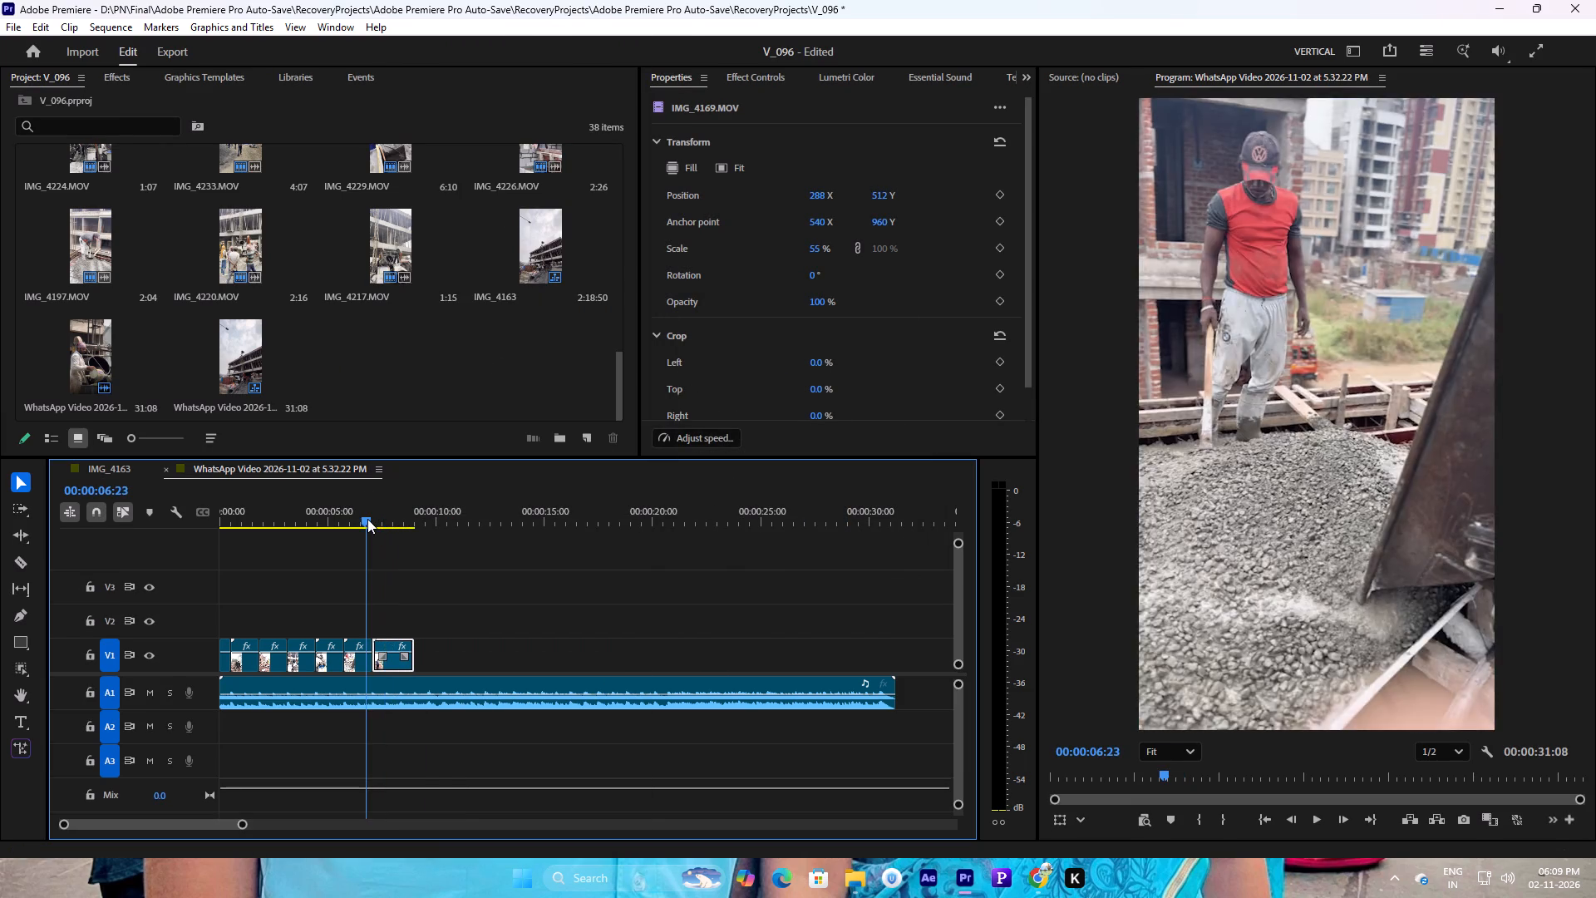
{"action": "key", "text": "space"}
{"action": "key", "text": "space"}
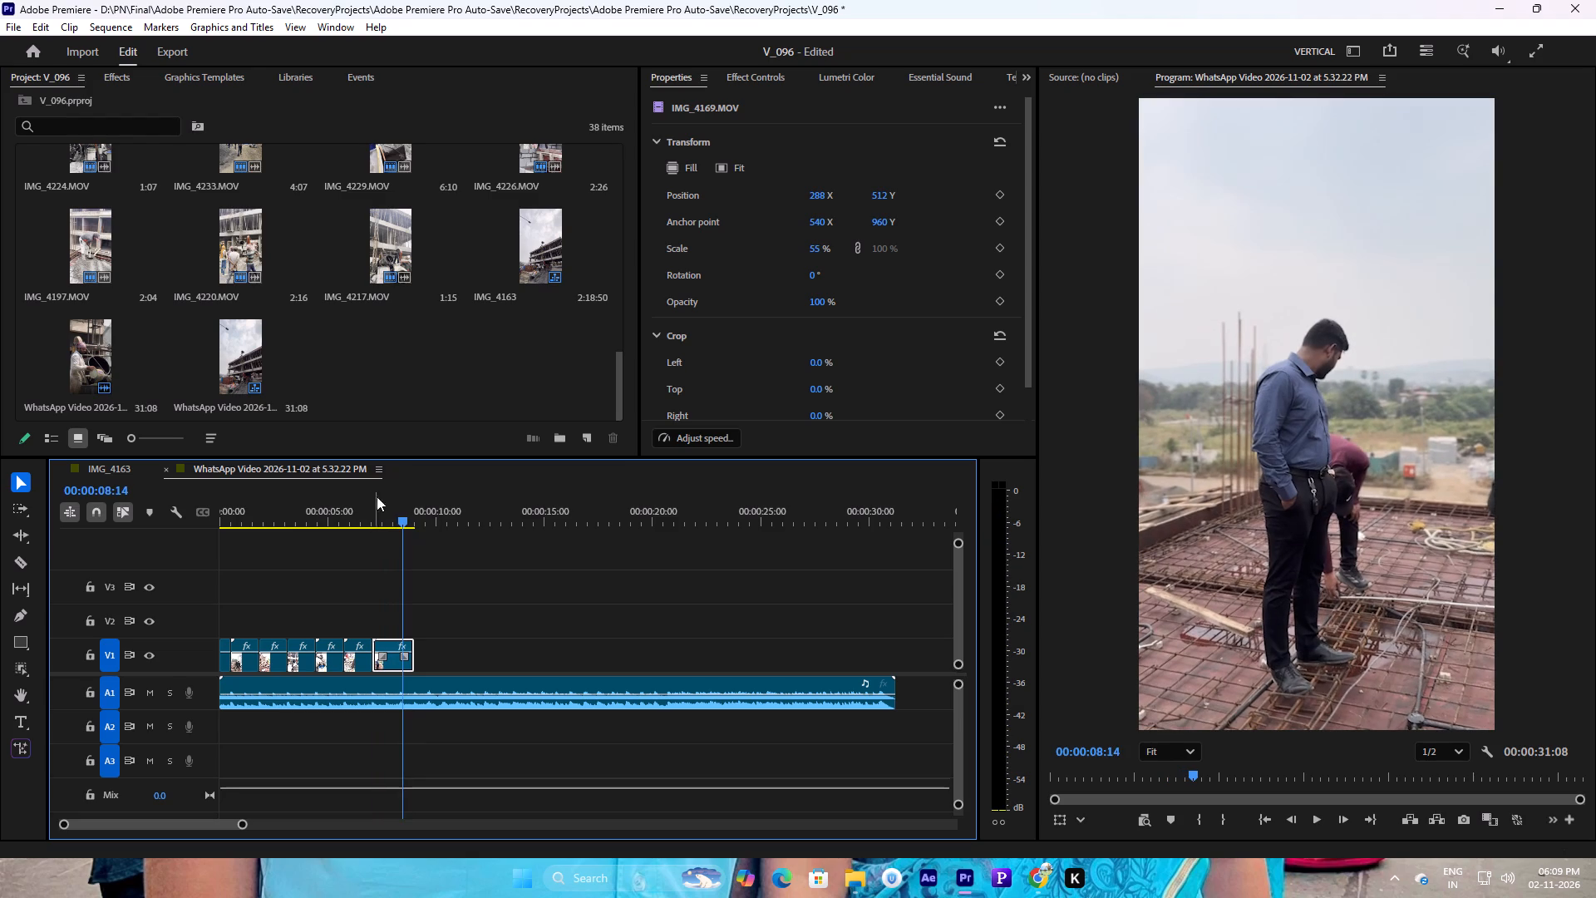
{"action": "left_click", "coordinate": [403, 520]}
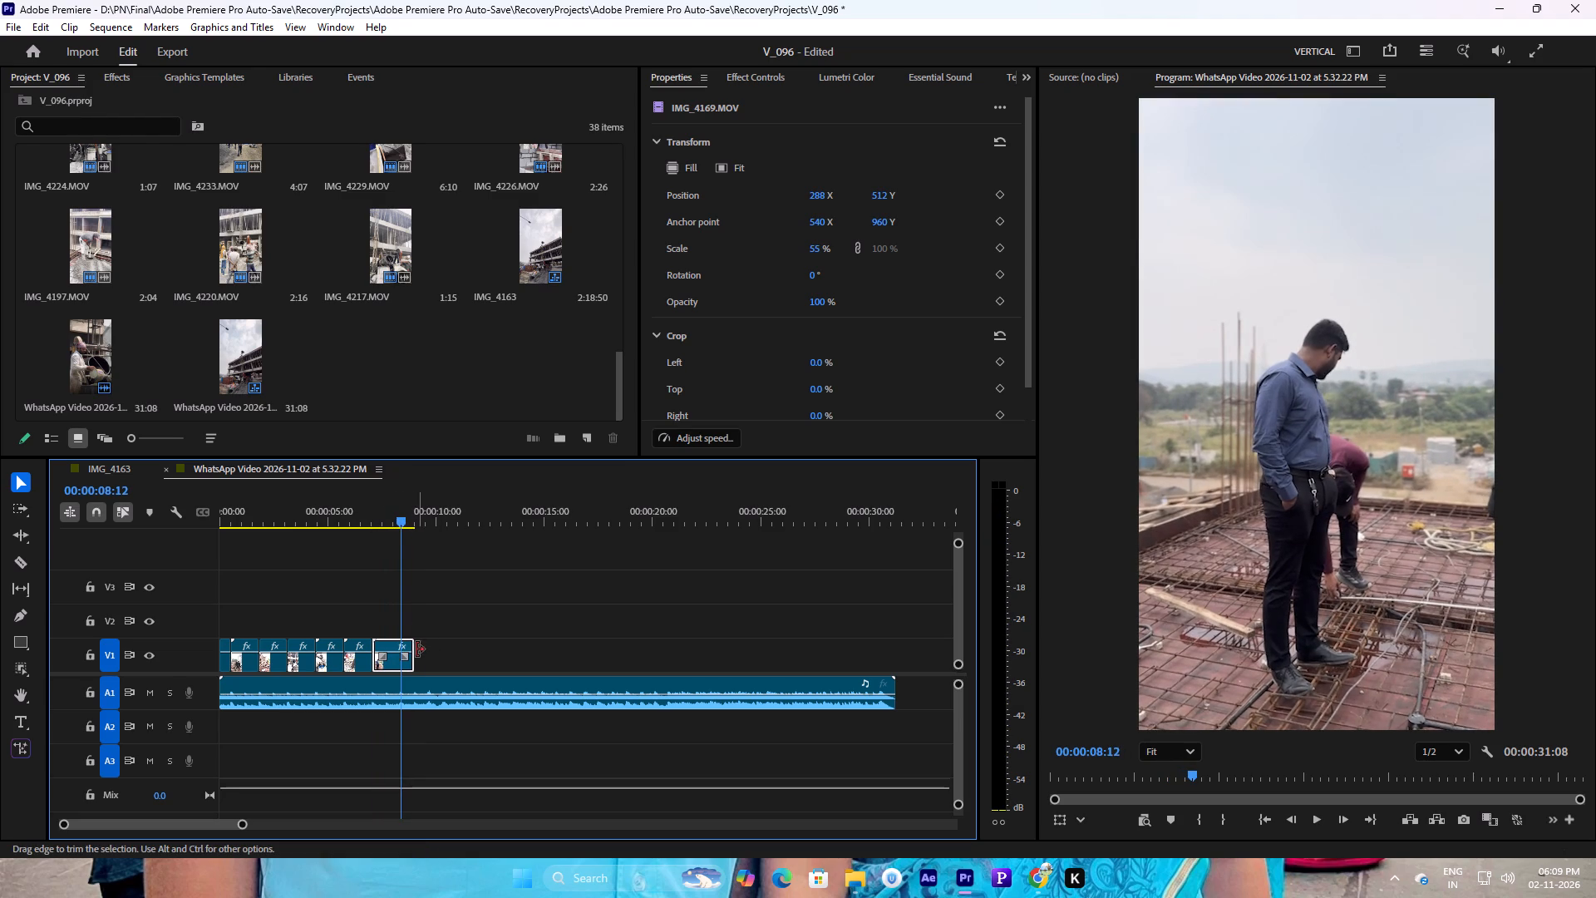
{"action": "left_click_drag", "start_coordinate": [416, 649], "coordinate": [398, 653]}
{"action": "left_click", "coordinate": [353, 510]}
{"action": "key", "text": "space"}
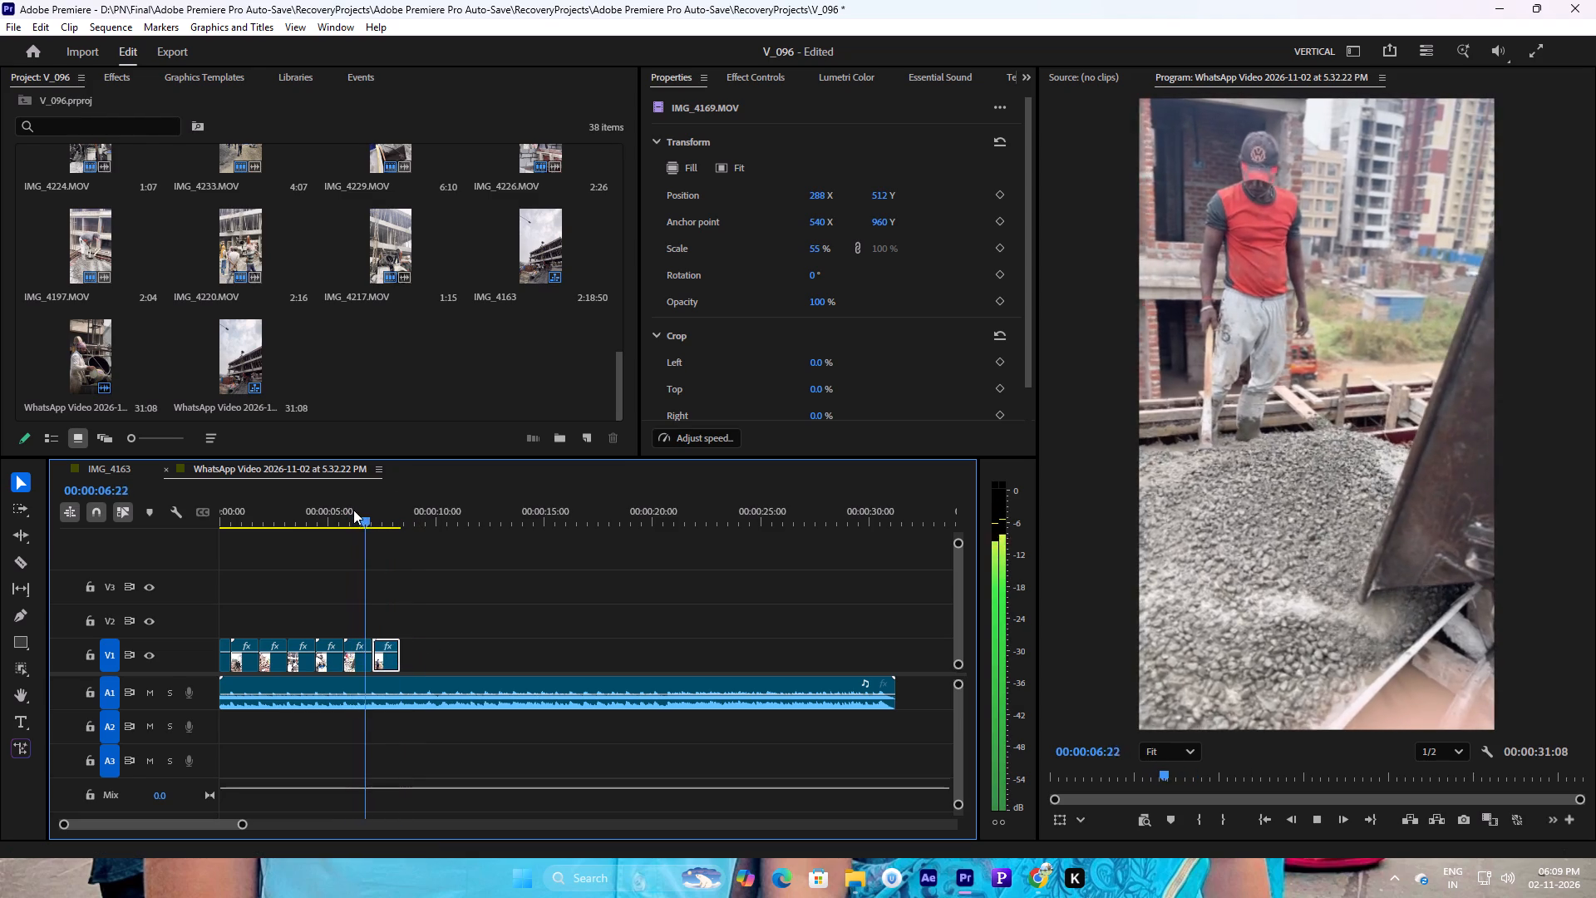
{"action": "key", "text": "space"}
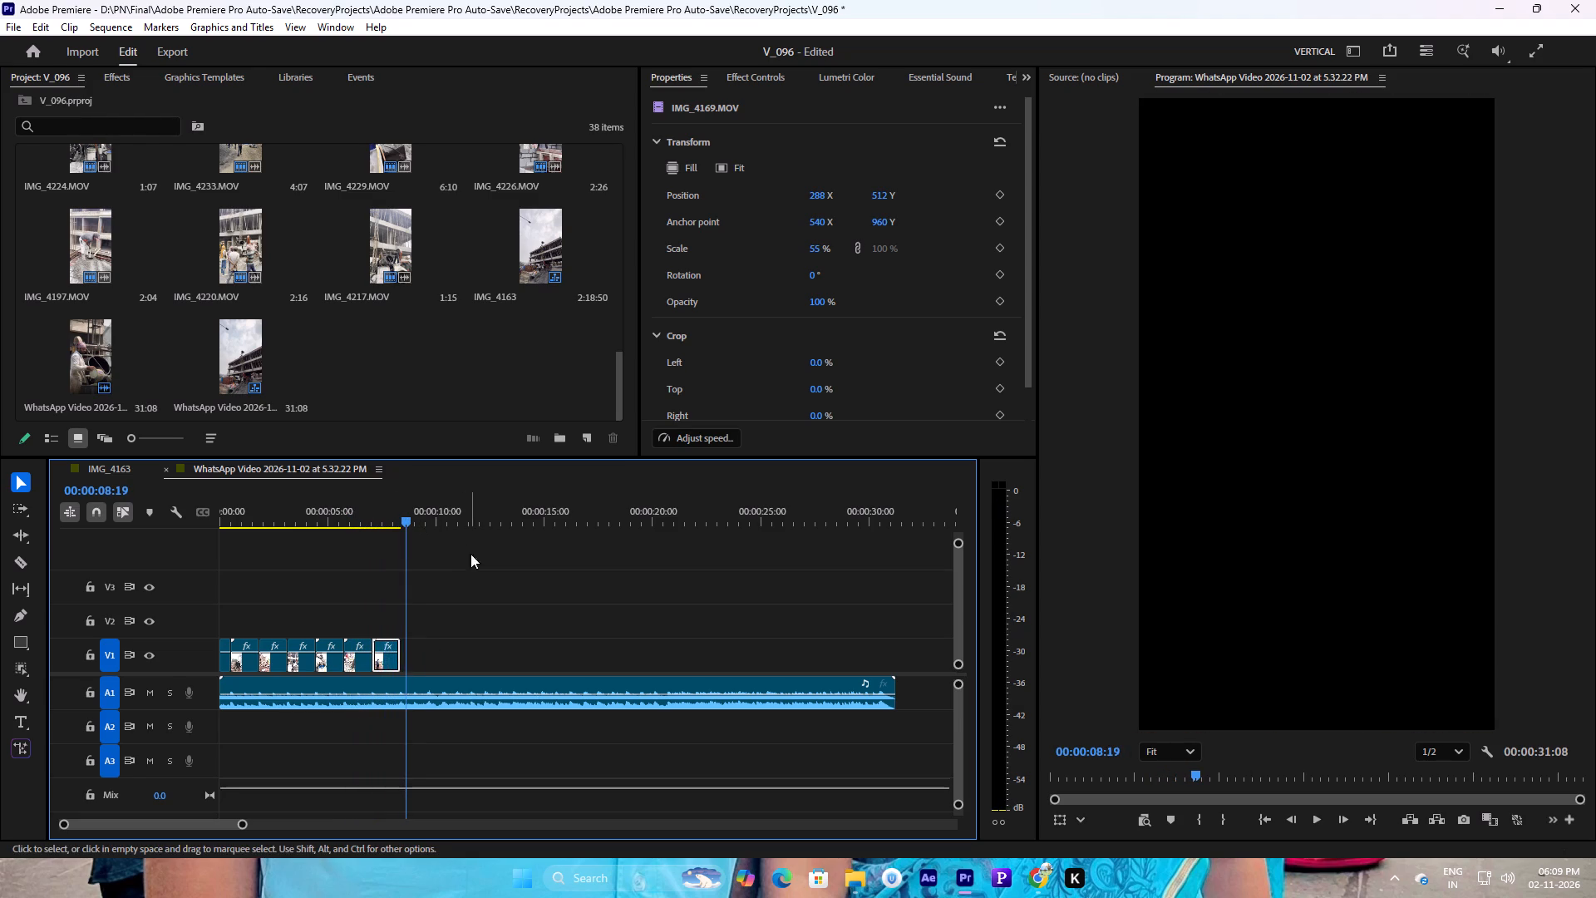
Listen repeatedly to the music following the end of IMG_4169.MOV to find the next beat.
{"action": "left_click", "coordinate": [470, 575]}
{"action": "key", "text": "space"}
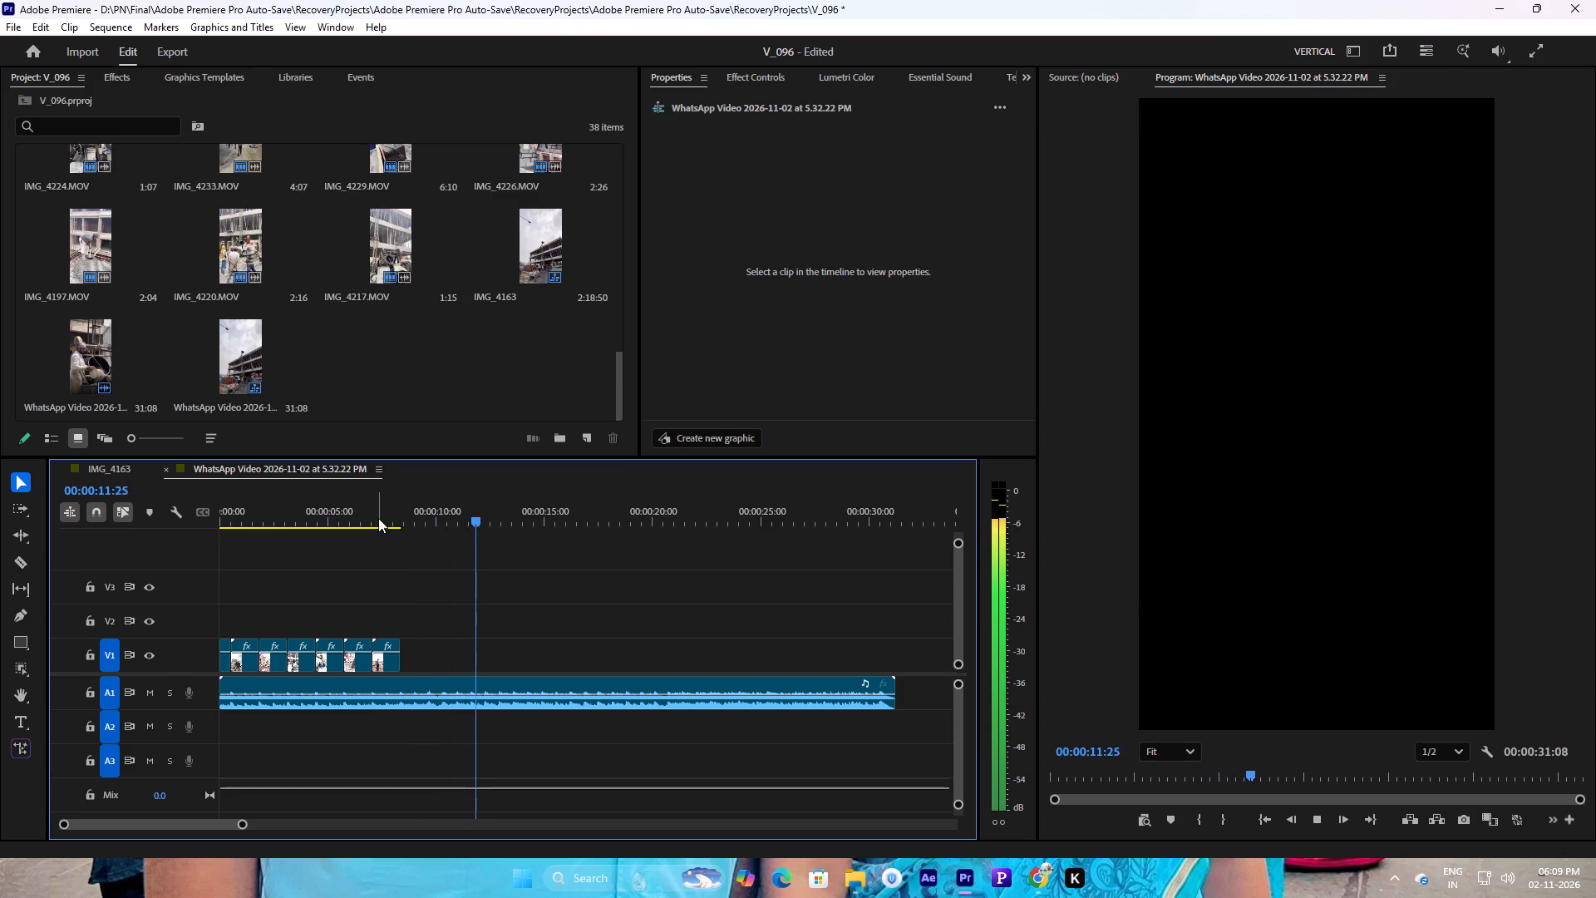
{"action": "key", "text": "space"}
{"action": "left_click_drag", "start_coordinate": [416, 516], "coordinate": [401, 520]}
{"action": "key", "text": "space"}
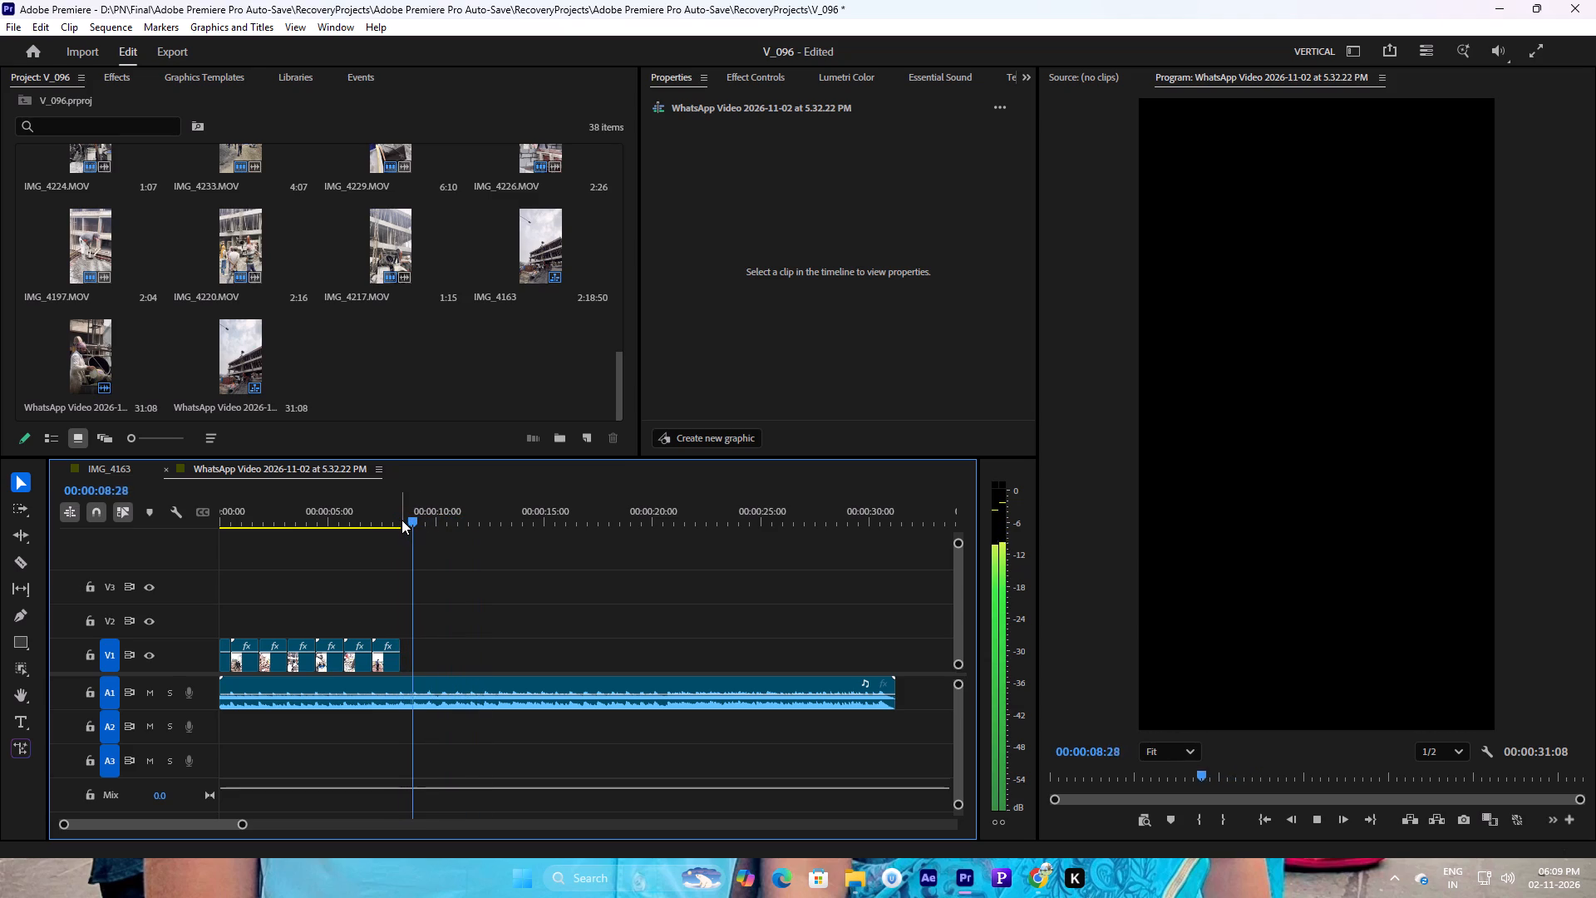
{"action": "left_click", "coordinate": [406, 520]}
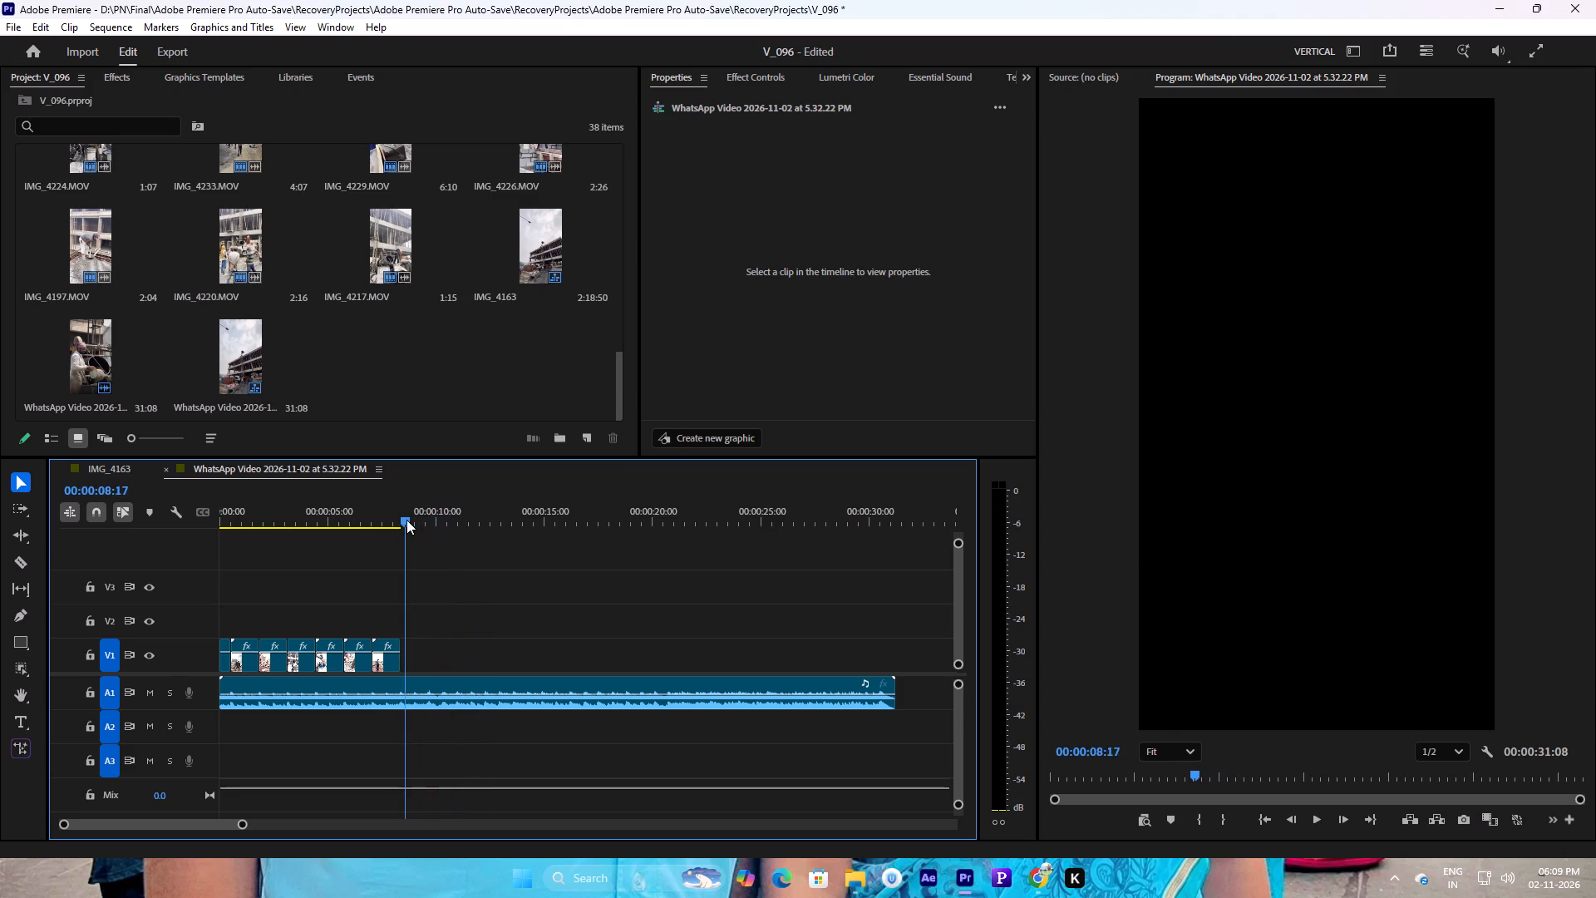
{"action": "key", "text": "space"}
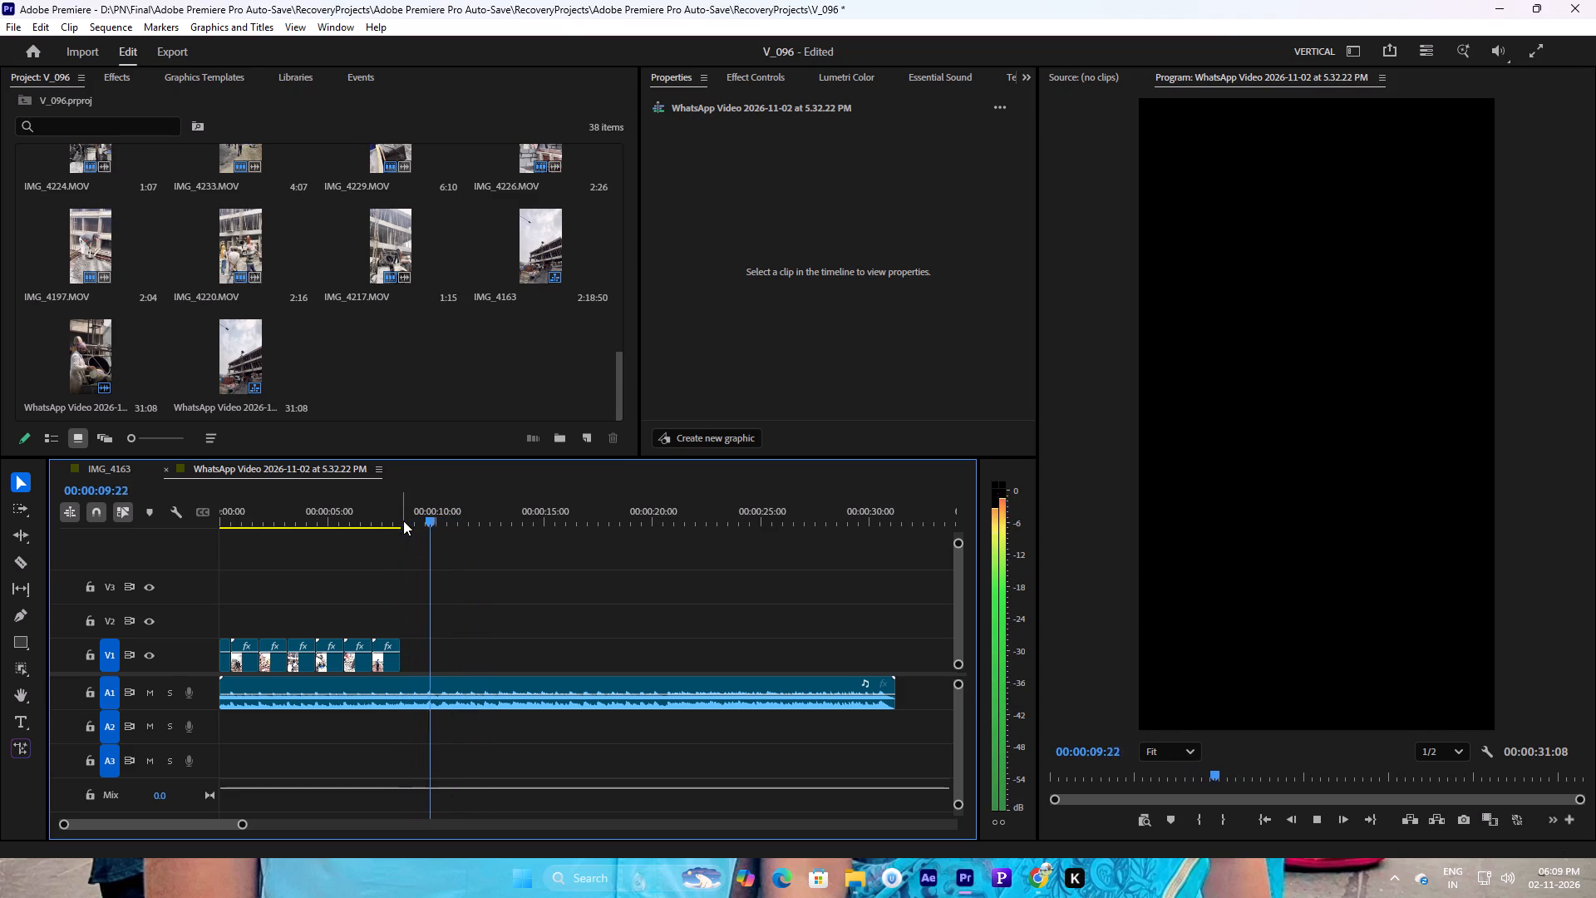
{"action": "left_click", "coordinate": [403, 521]}
{"action": "key", "text": "space"}
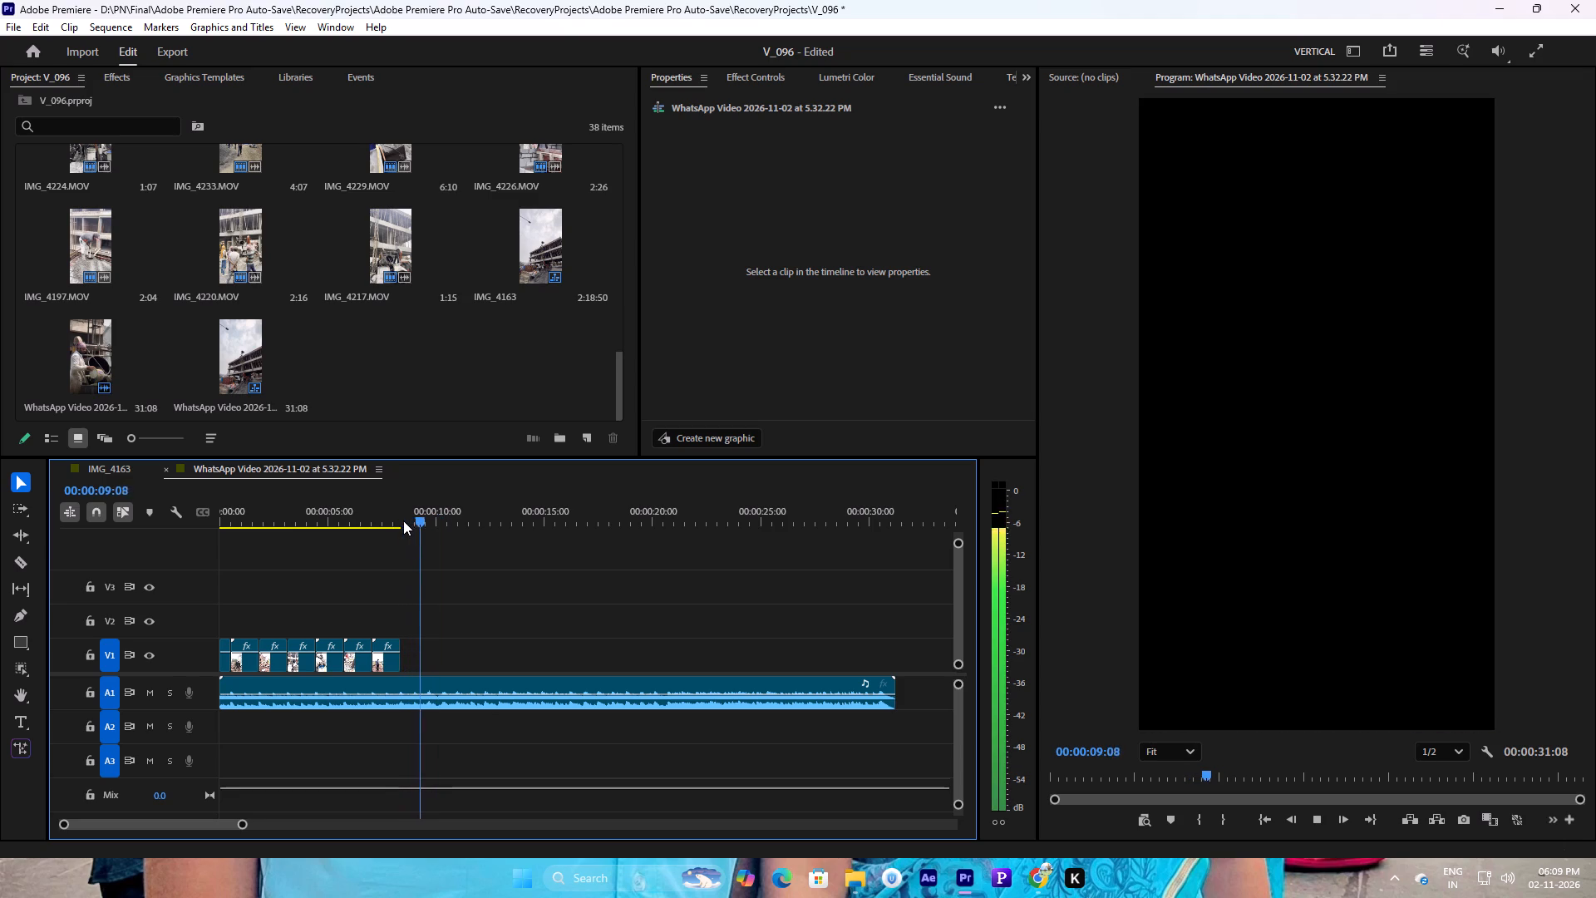
{"action": "left_click", "coordinate": [403, 521]}
{"action": "key", "text": "space"}
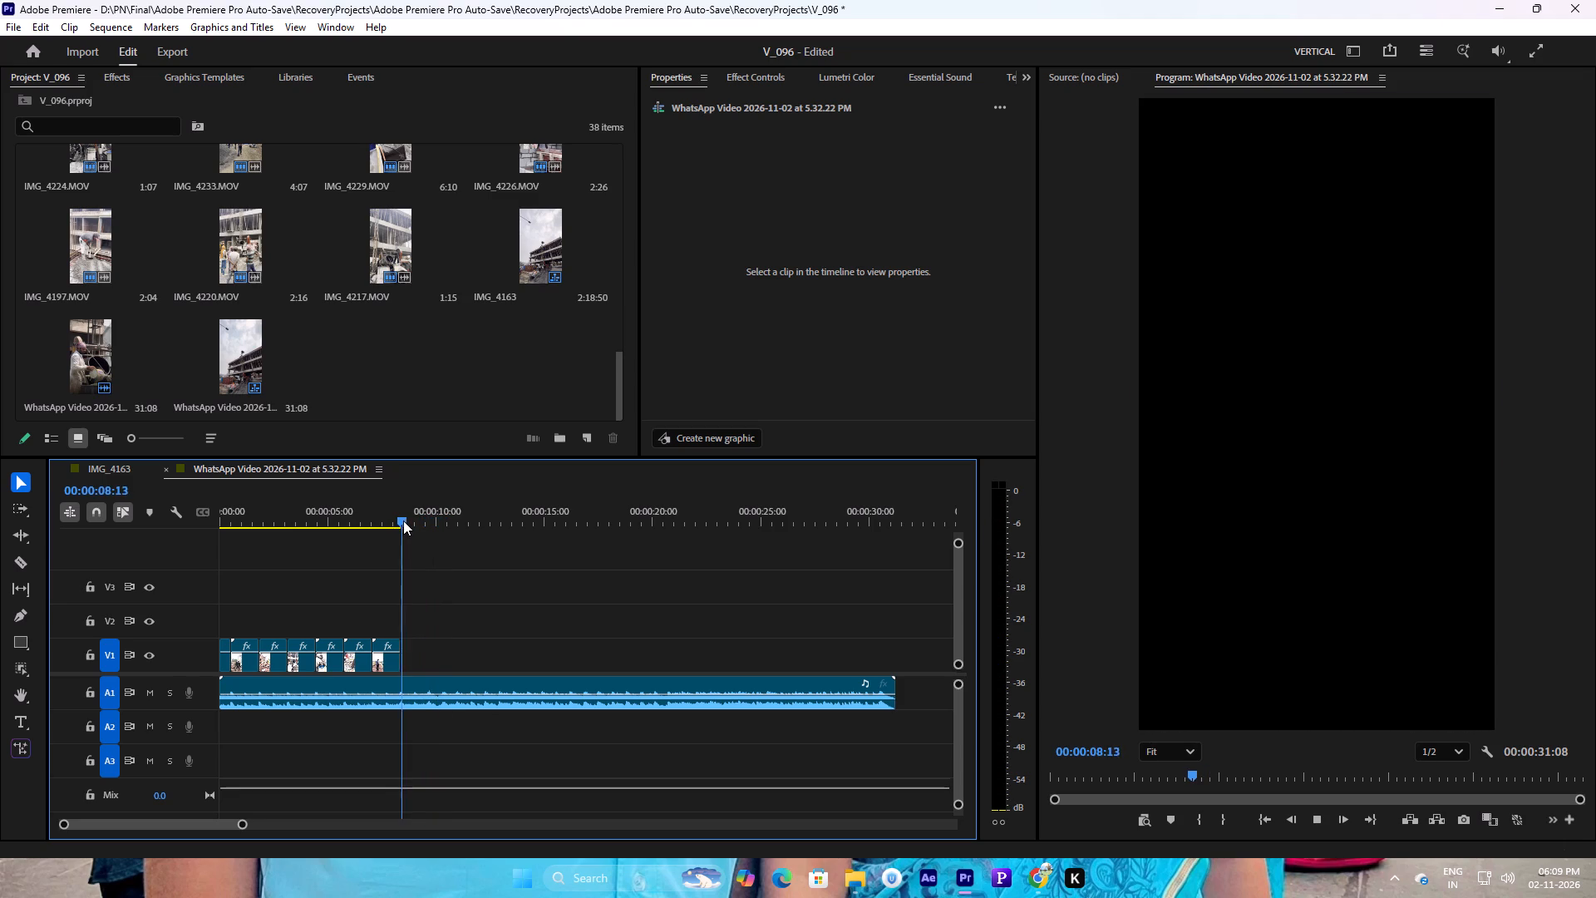
{"action": "key", "text": "space"}
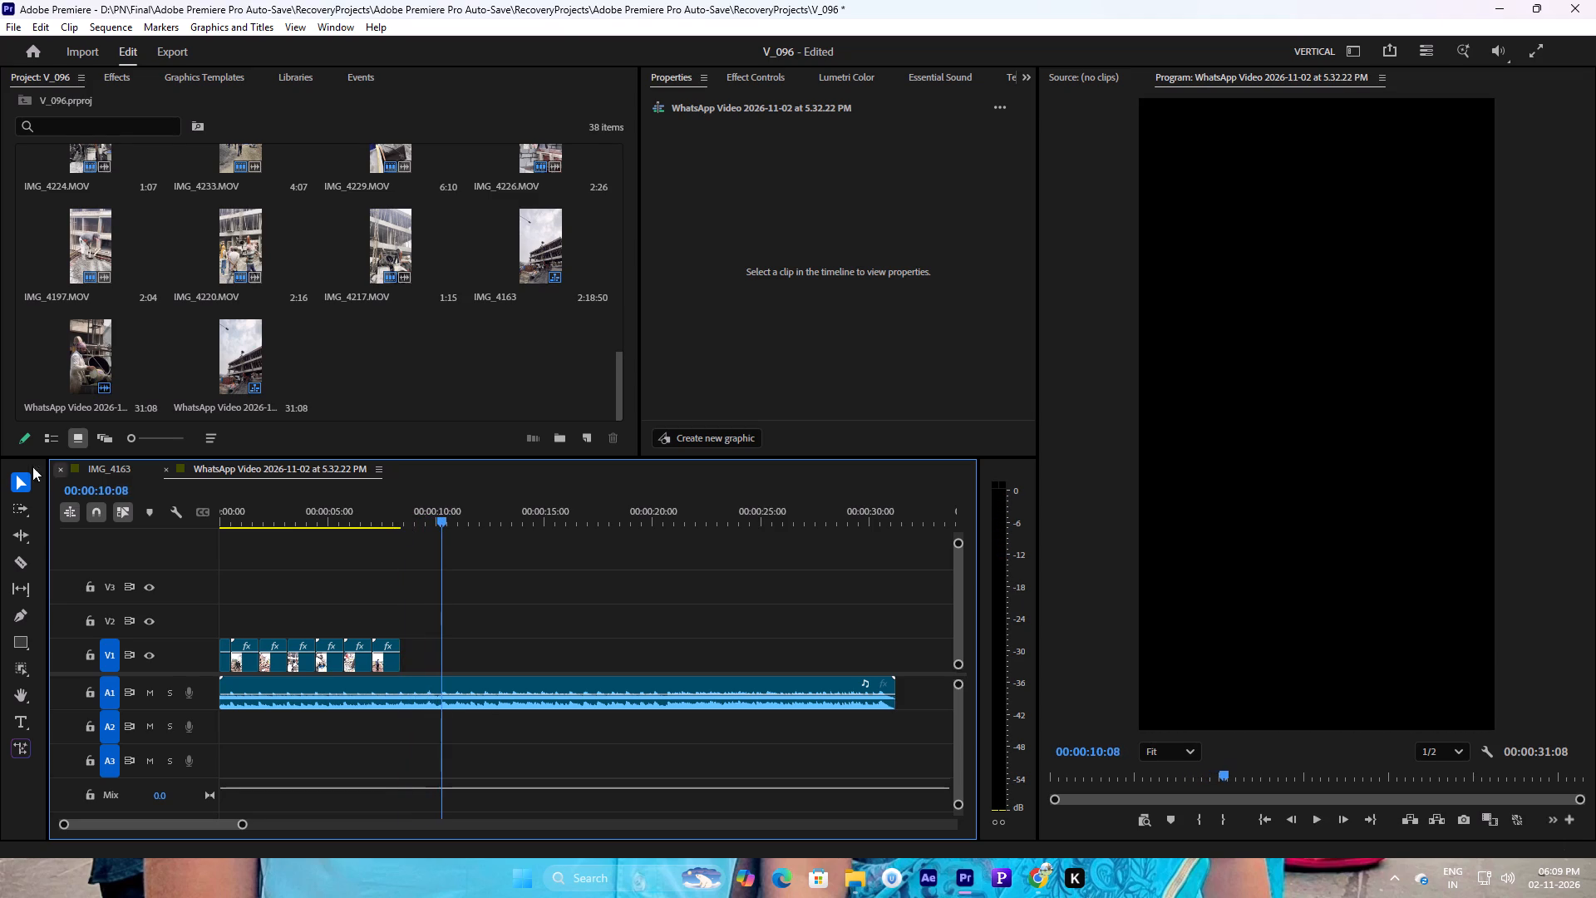
Skim the IMG_4163 sequence for the next shot and place its building clip IMG_4164.MOV on V1 directly after IMG_4169.MOV in the WhatsApp sequence.
{"action": "left_click", "coordinate": [78, 466]}
{"action": "left_click_drag", "start_coordinate": [472, 517], "coordinate": [451, 518]}
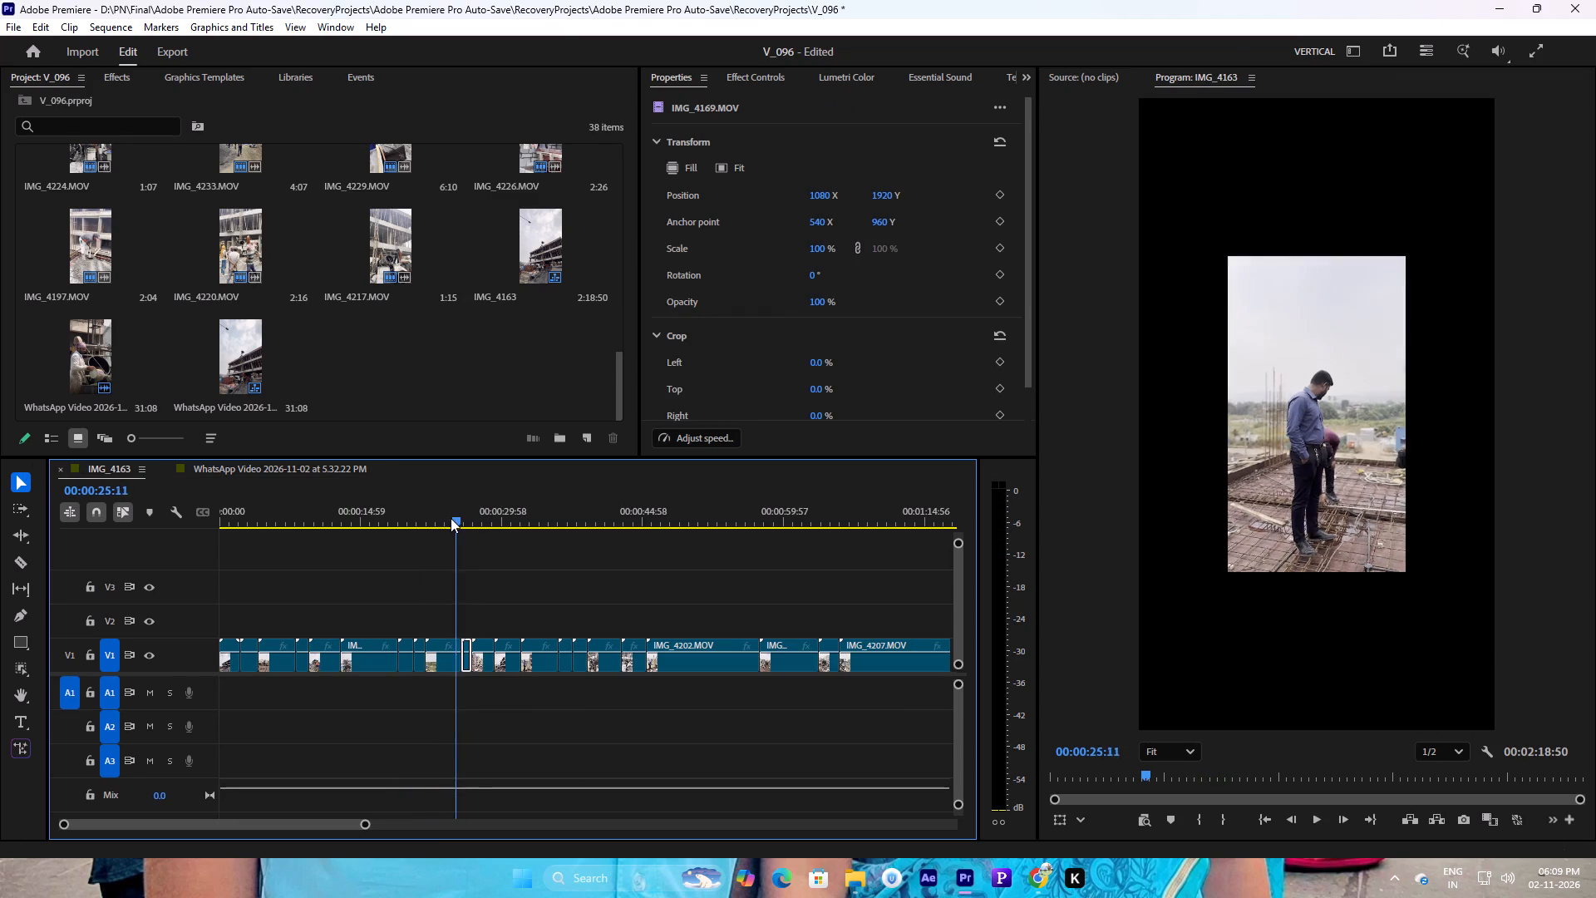
{"action": "left_click_drag", "start_coordinate": [451, 518], "coordinate": [372, 505]}
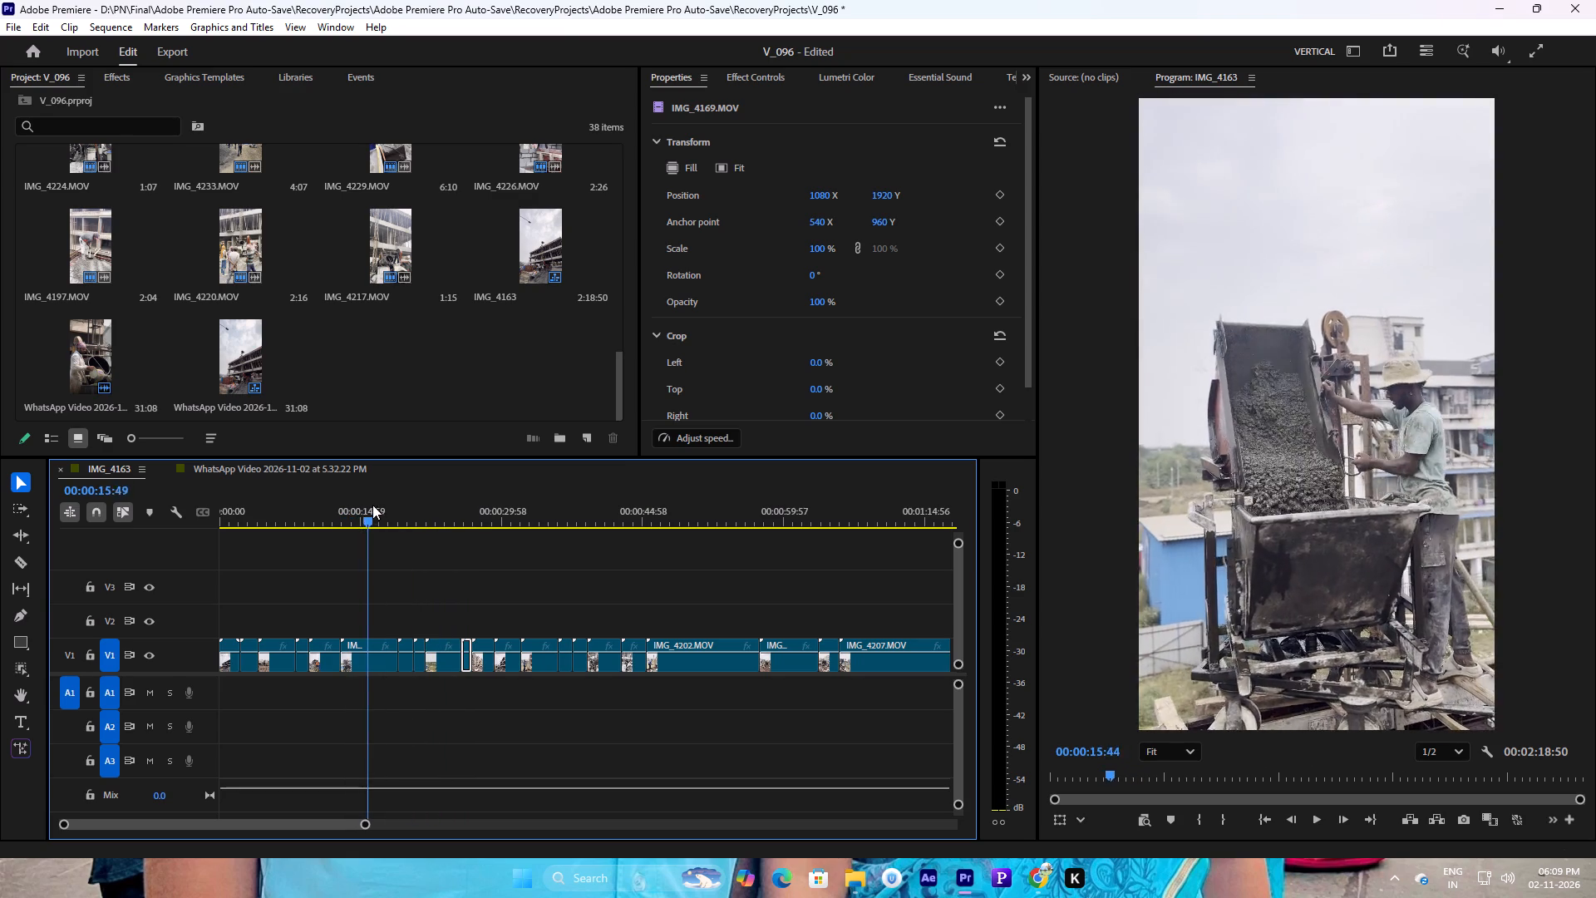
{"action": "left_click_drag", "start_coordinate": [372, 505], "coordinate": [445, 523]}
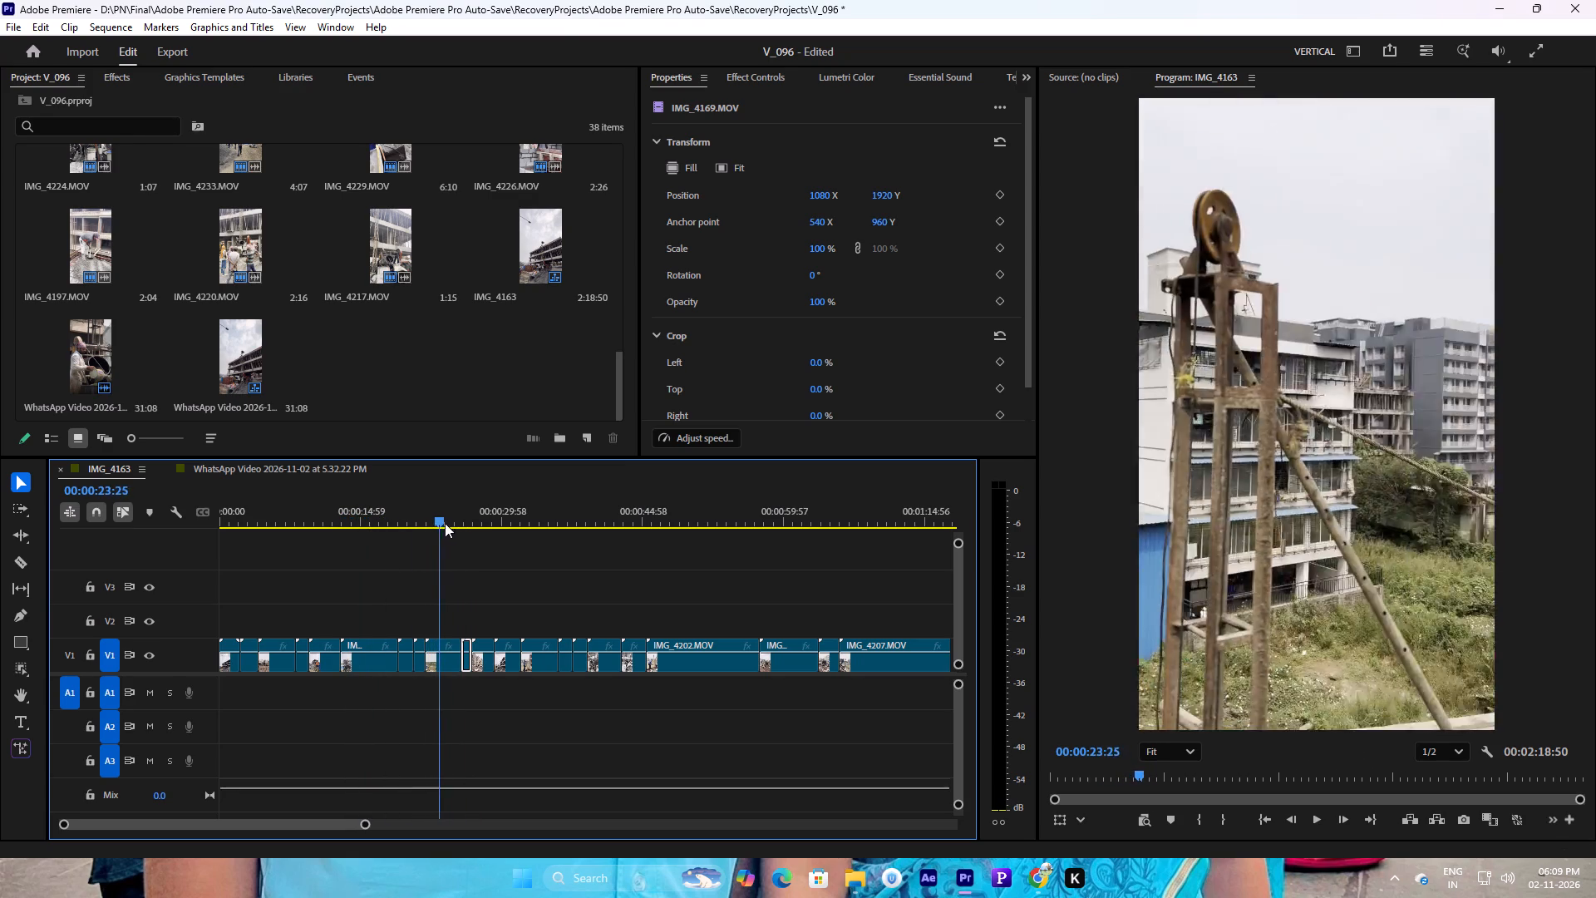
{"action": "left_click_drag", "start_coordinate": [445, 523], "coordinate": [229, 506]}
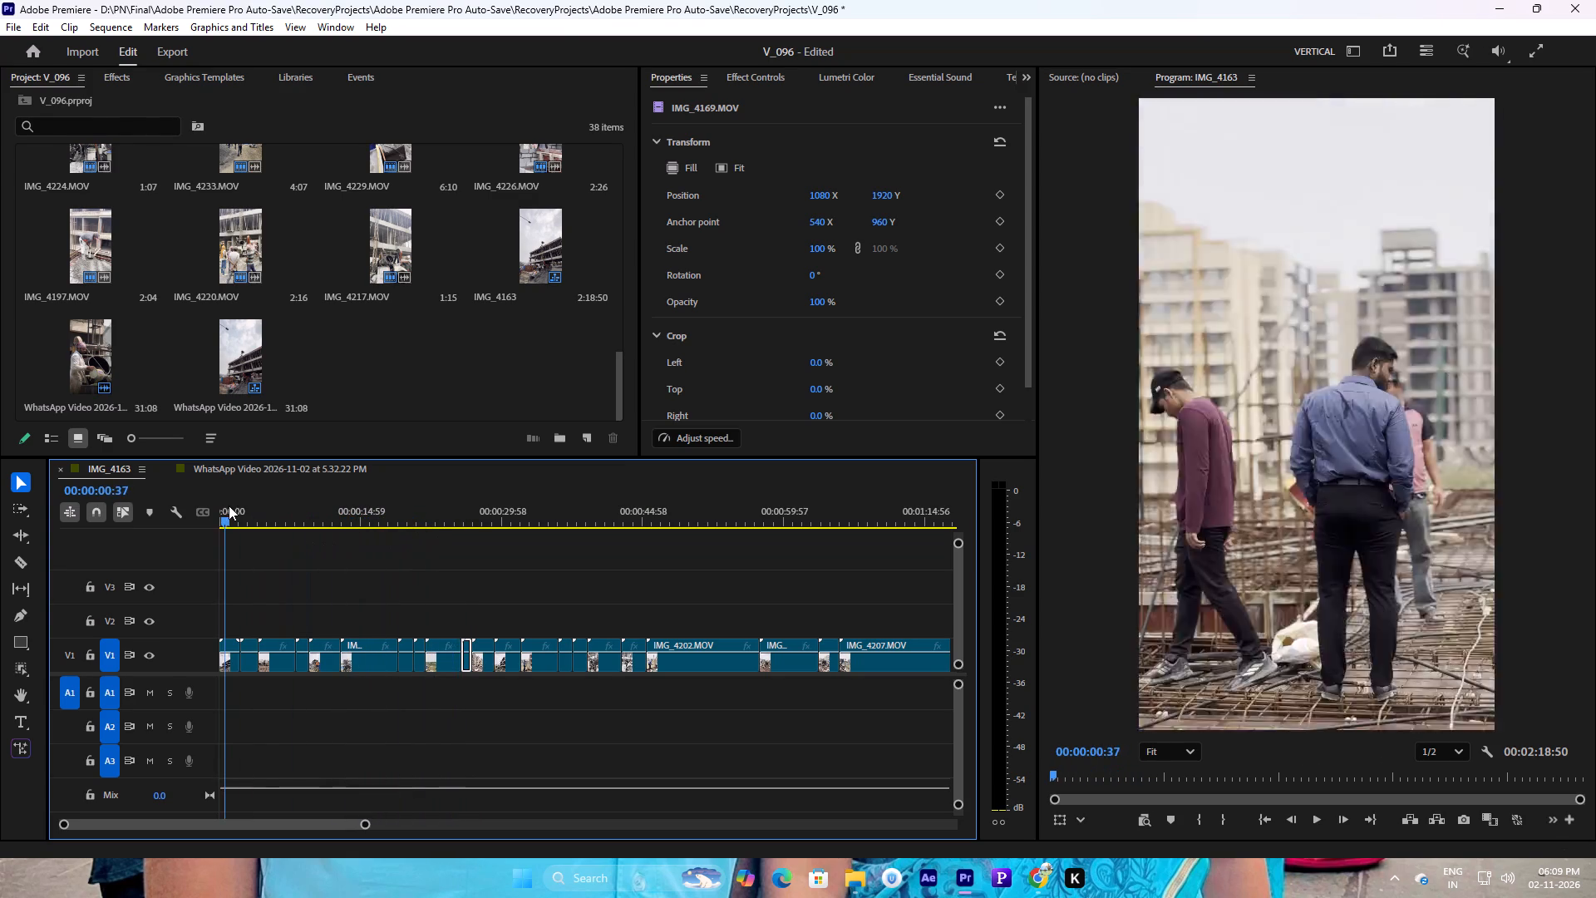
{"action": "left_click_drag", "start_coordinate": [229, 506], "coordinate": [315, 488]}
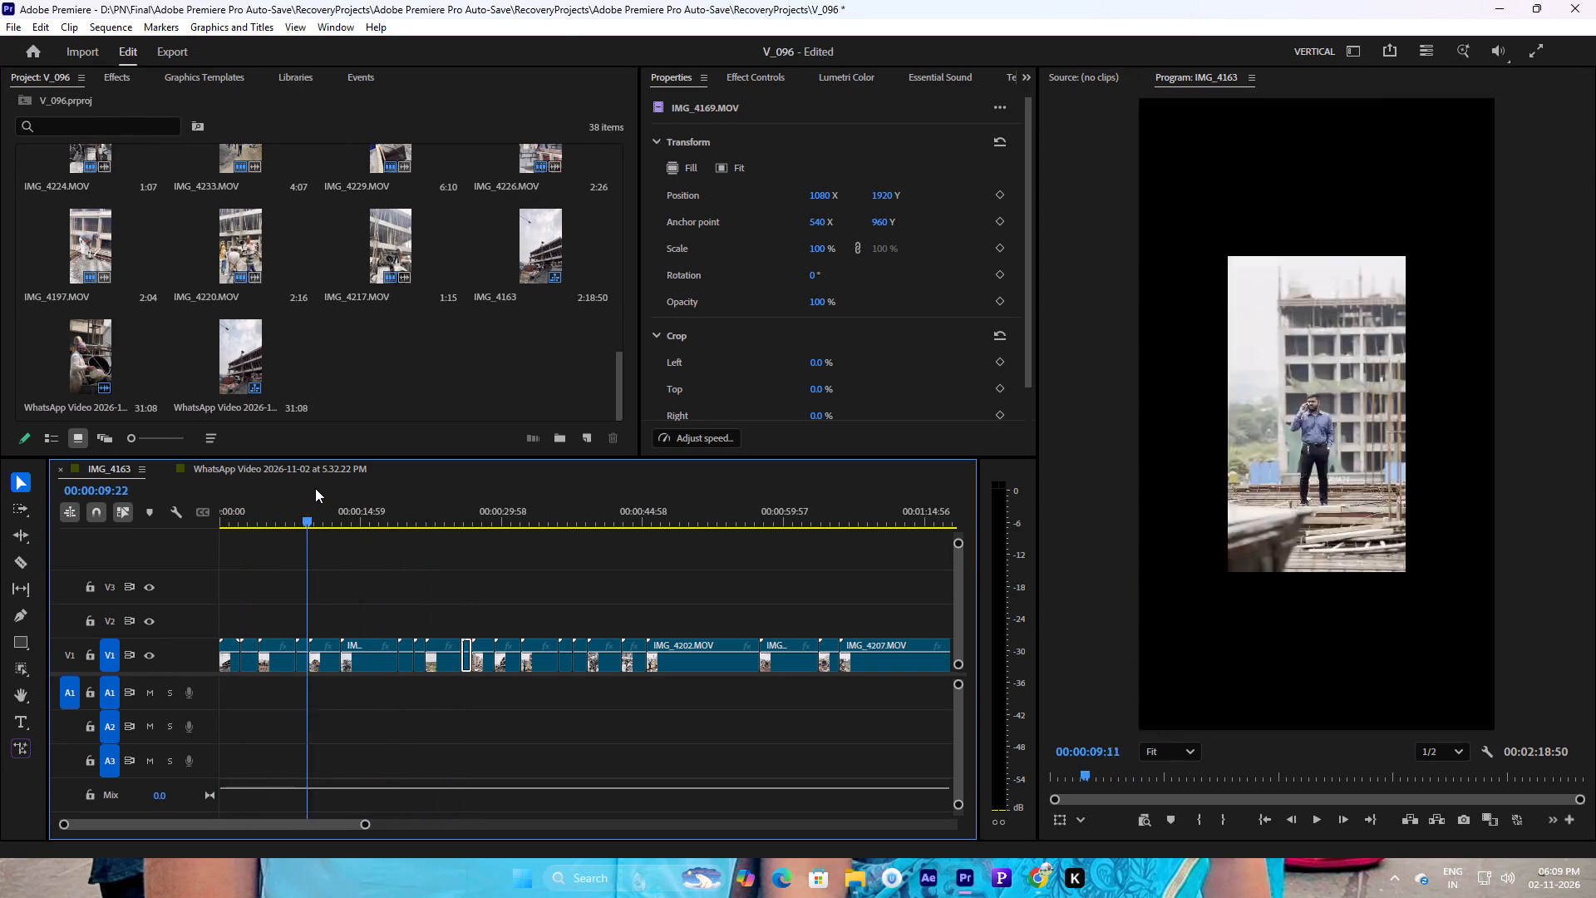
{"action": "left_click_drag", "start_coordinate": [315, 488], "coordinate": [412, 504]}
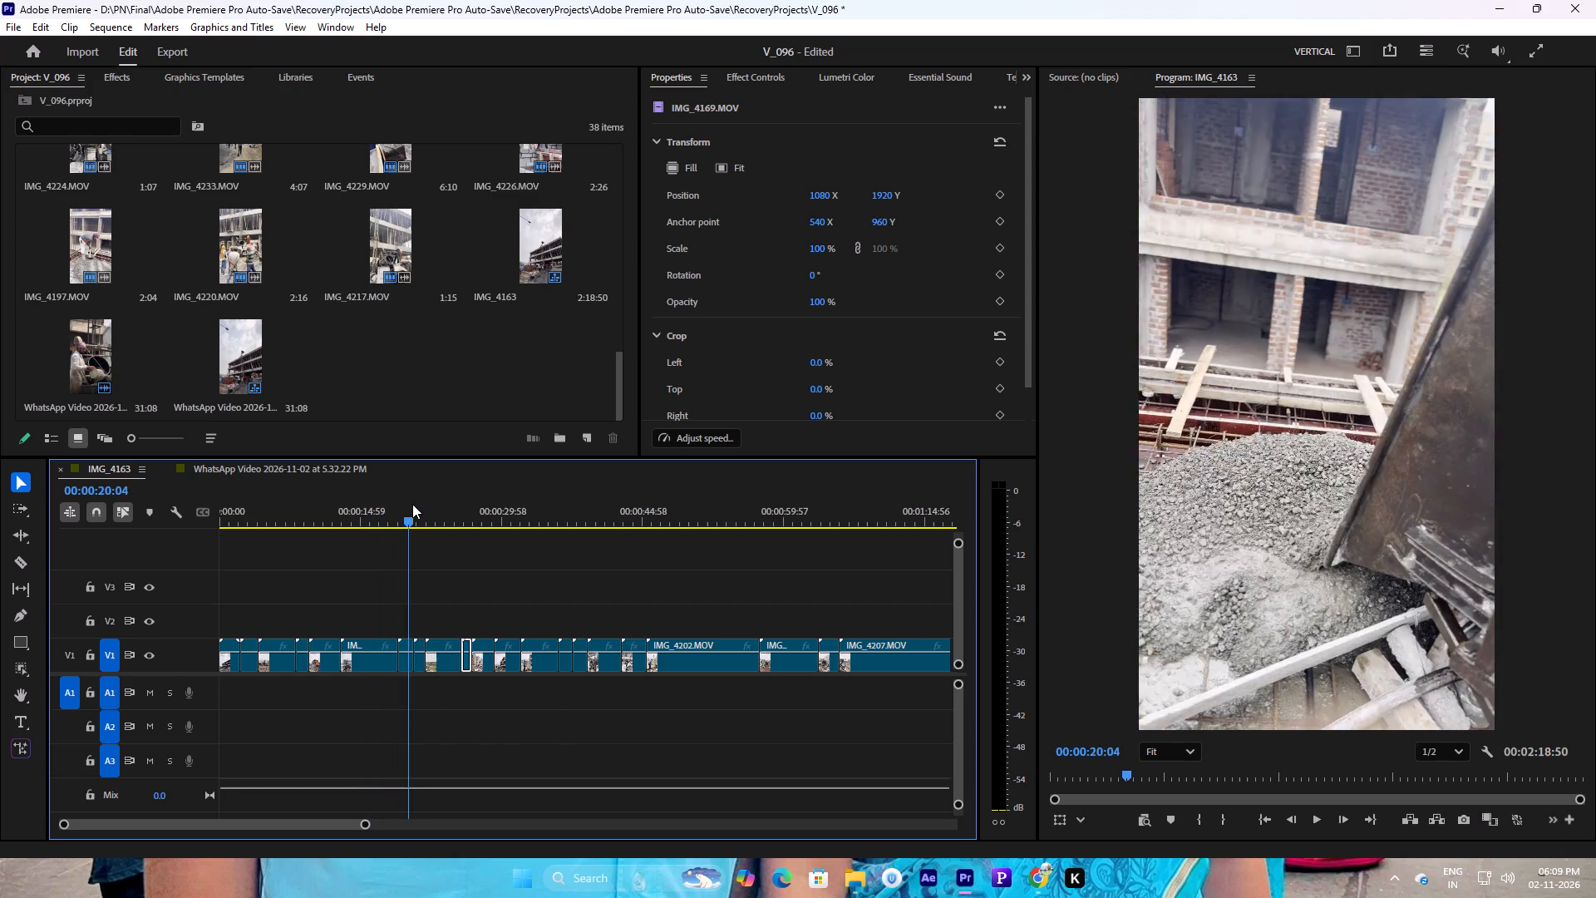
{"action": "left_click_drag", "start_coordinate": [412, 504], "coordinate": [231, 576]}
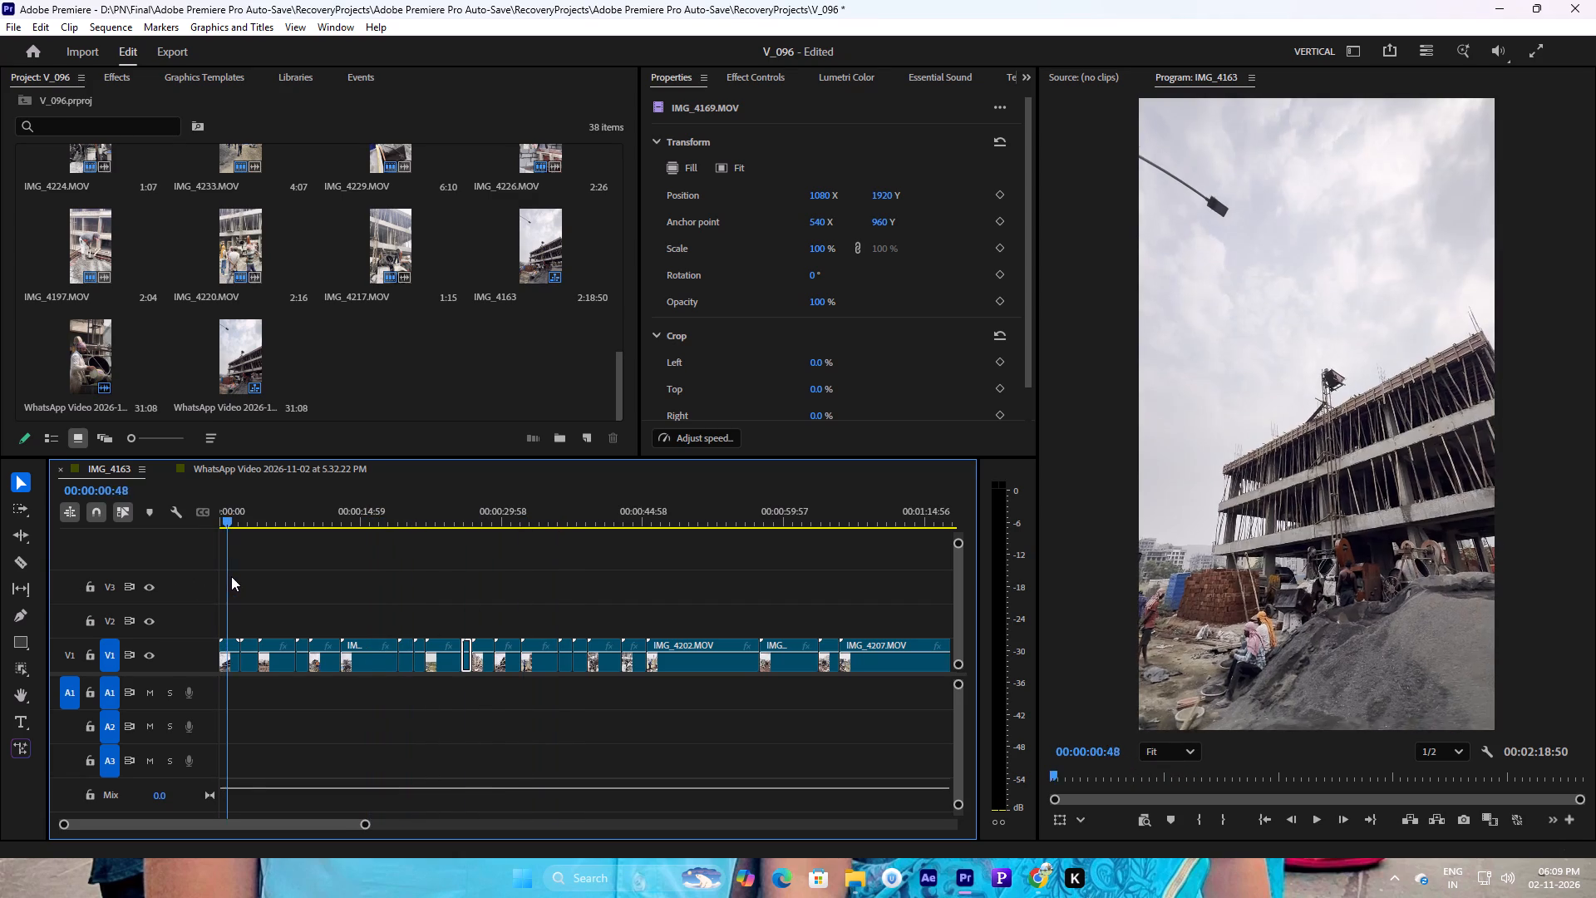
{"action": "left_click_drag", "start_coordinate": [231, 576], "coordinate": [388, 597]}
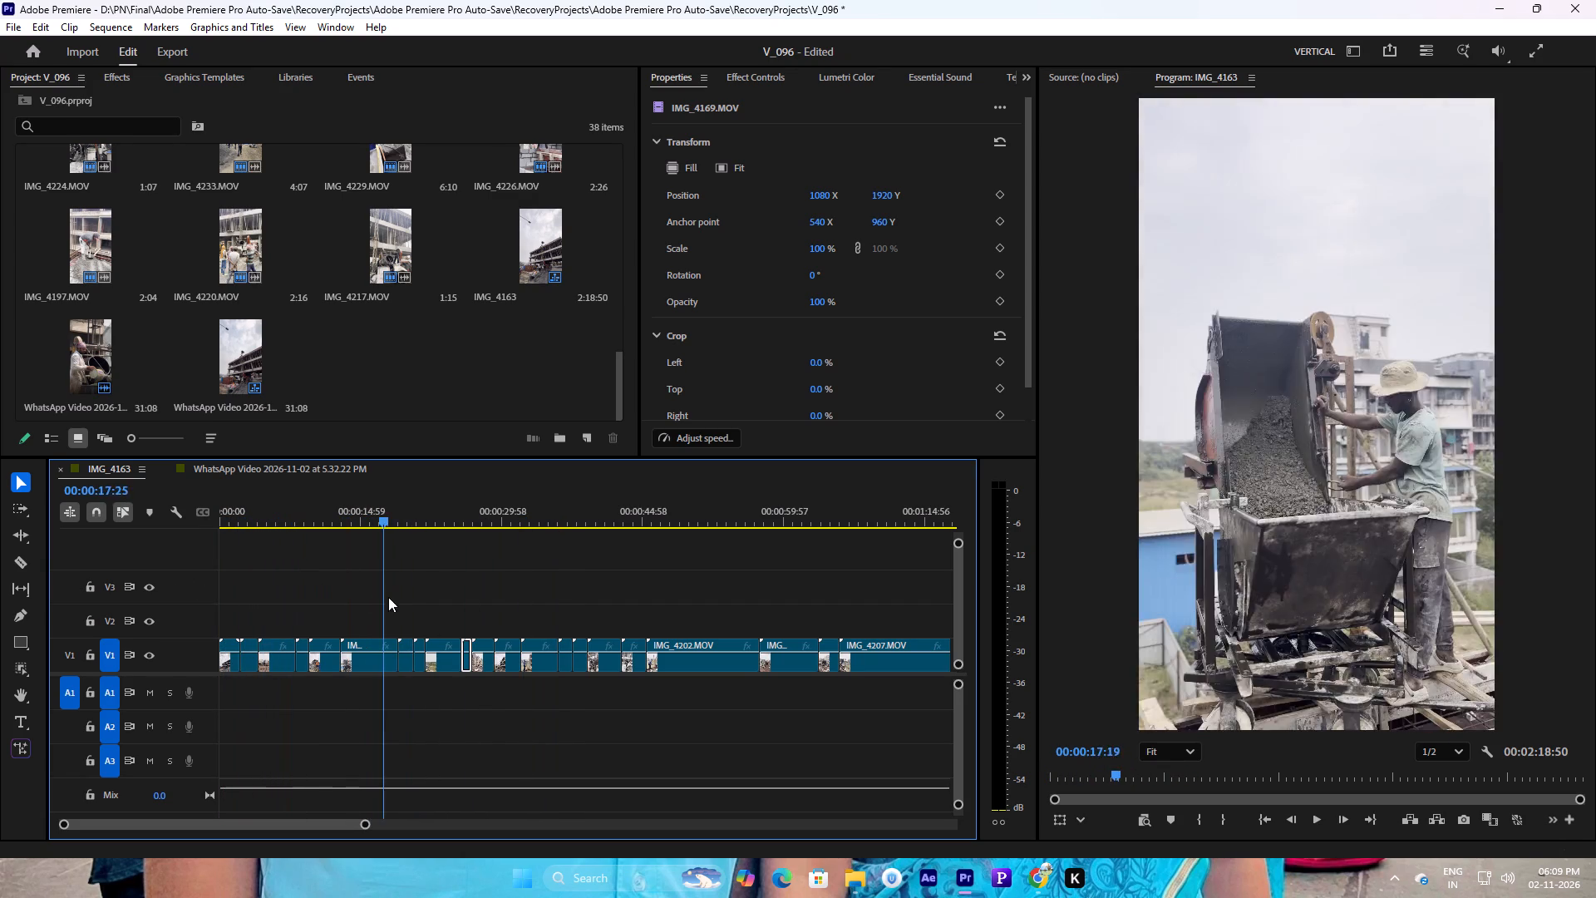
{"action": "left_click_drag", "start_coordinate": [388, 597], "coordinate": [317, 605]}
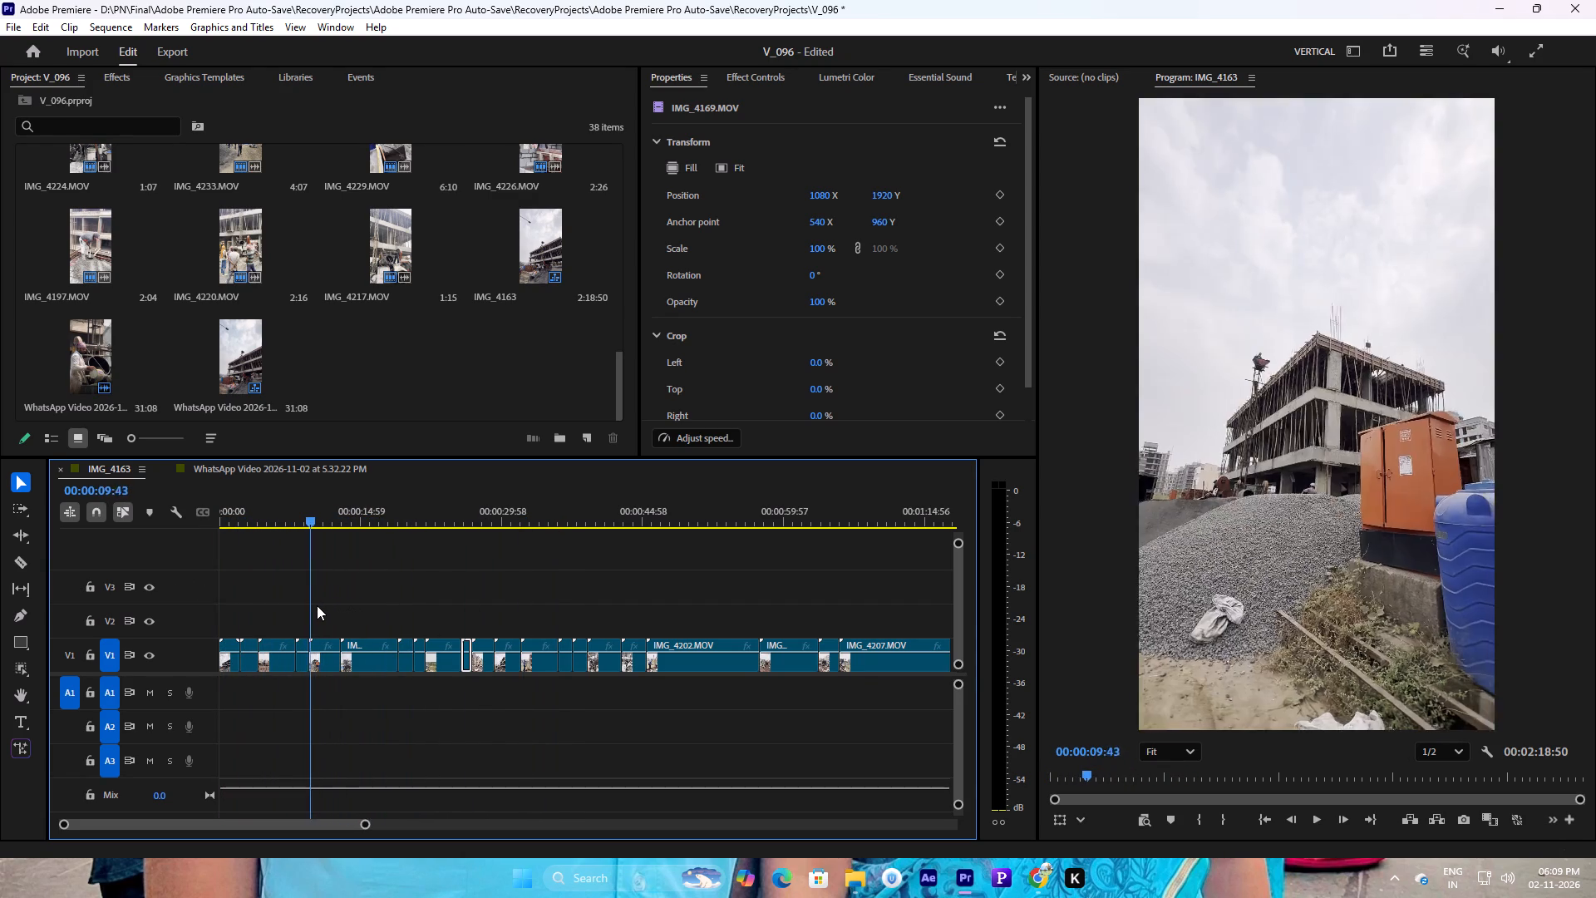
{"action": "left_click_drag", "start_coordinate": [317, 605], "coordinate": [326, 605]}
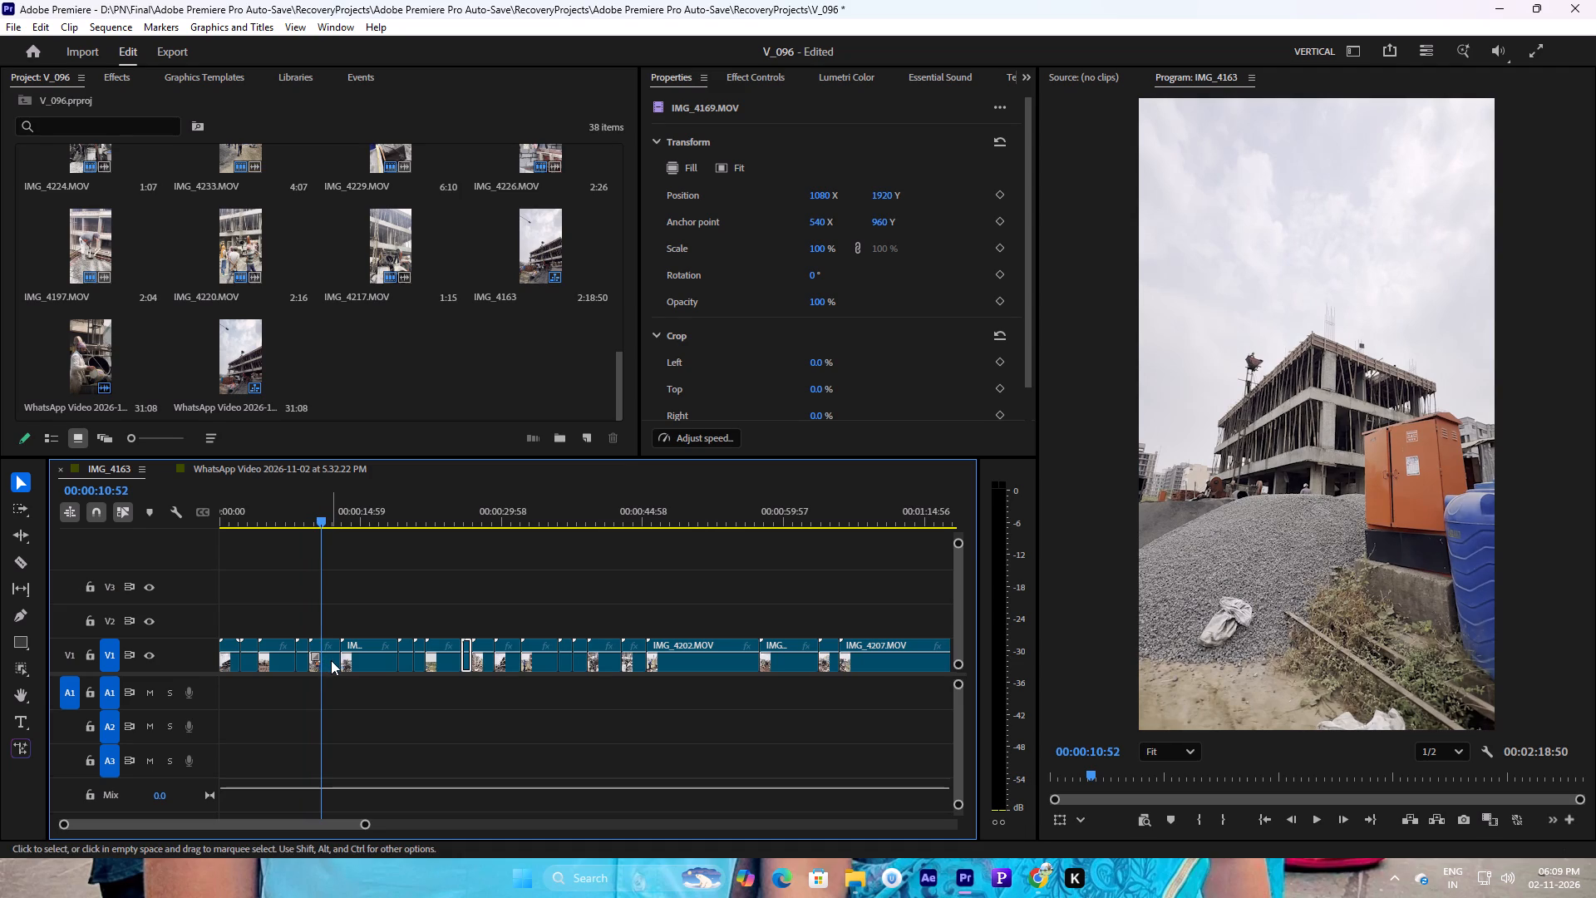
{"action": "left_click_drag", "start_coordinate": [331, 660], "coordinate": [387, 574]}
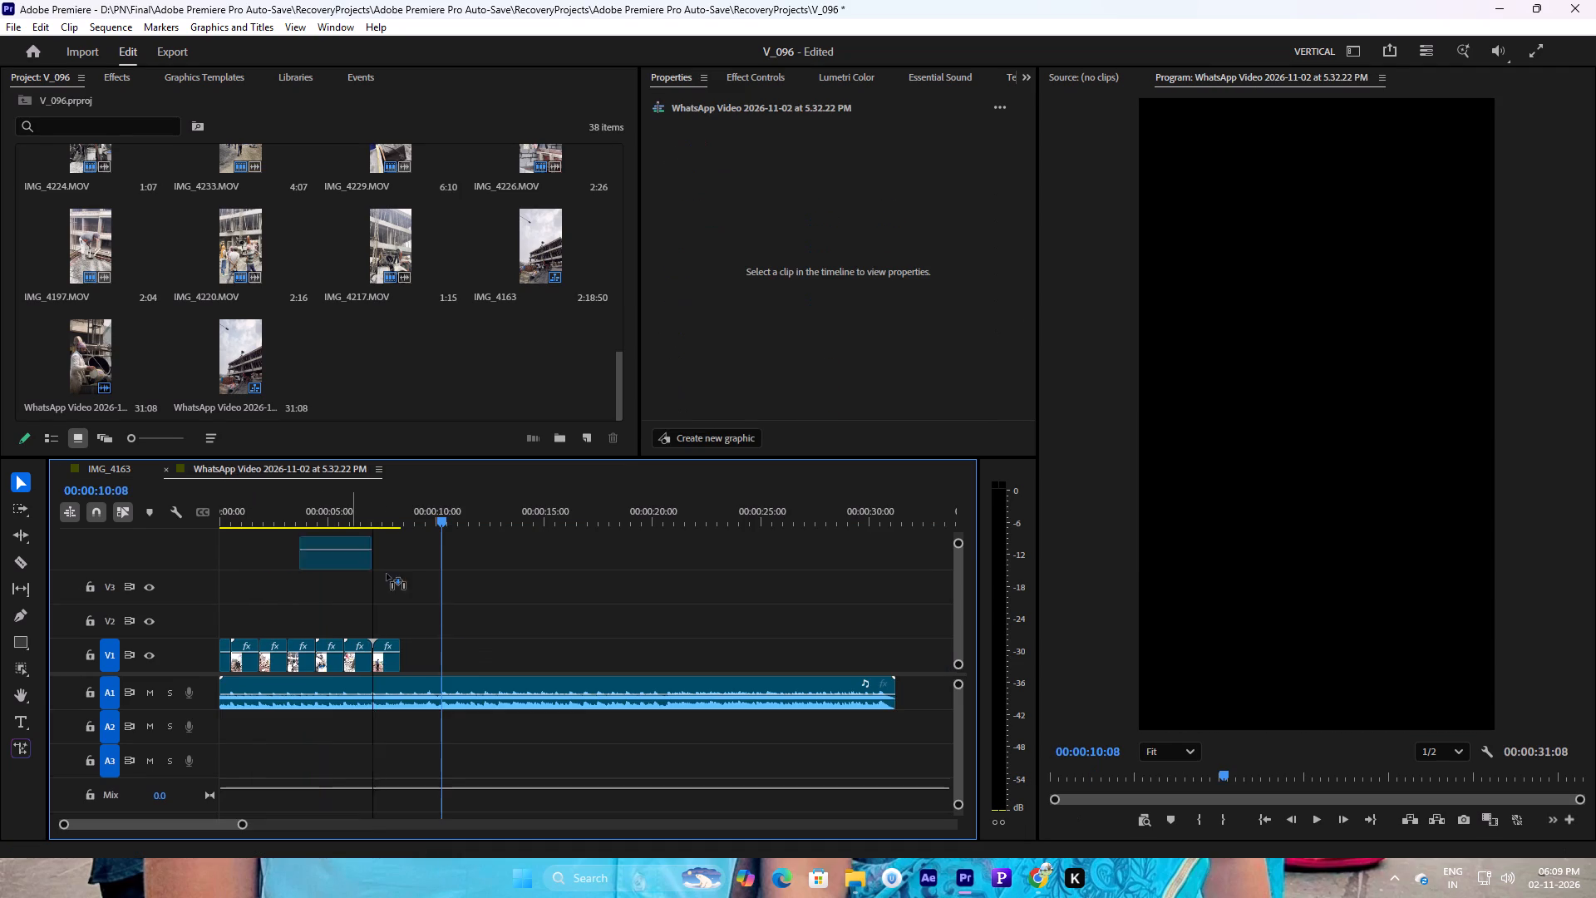
{"action": "left_click_drag", "start_coordinate": [387, 574], "coordinate": [452, 659]}
Play the newly placed IMG_4164.MOV against the music from just before its start to check its framing.
{"action": "left_click", "coordinate": [395, 510]}
{"action": "key", "text": "space"}
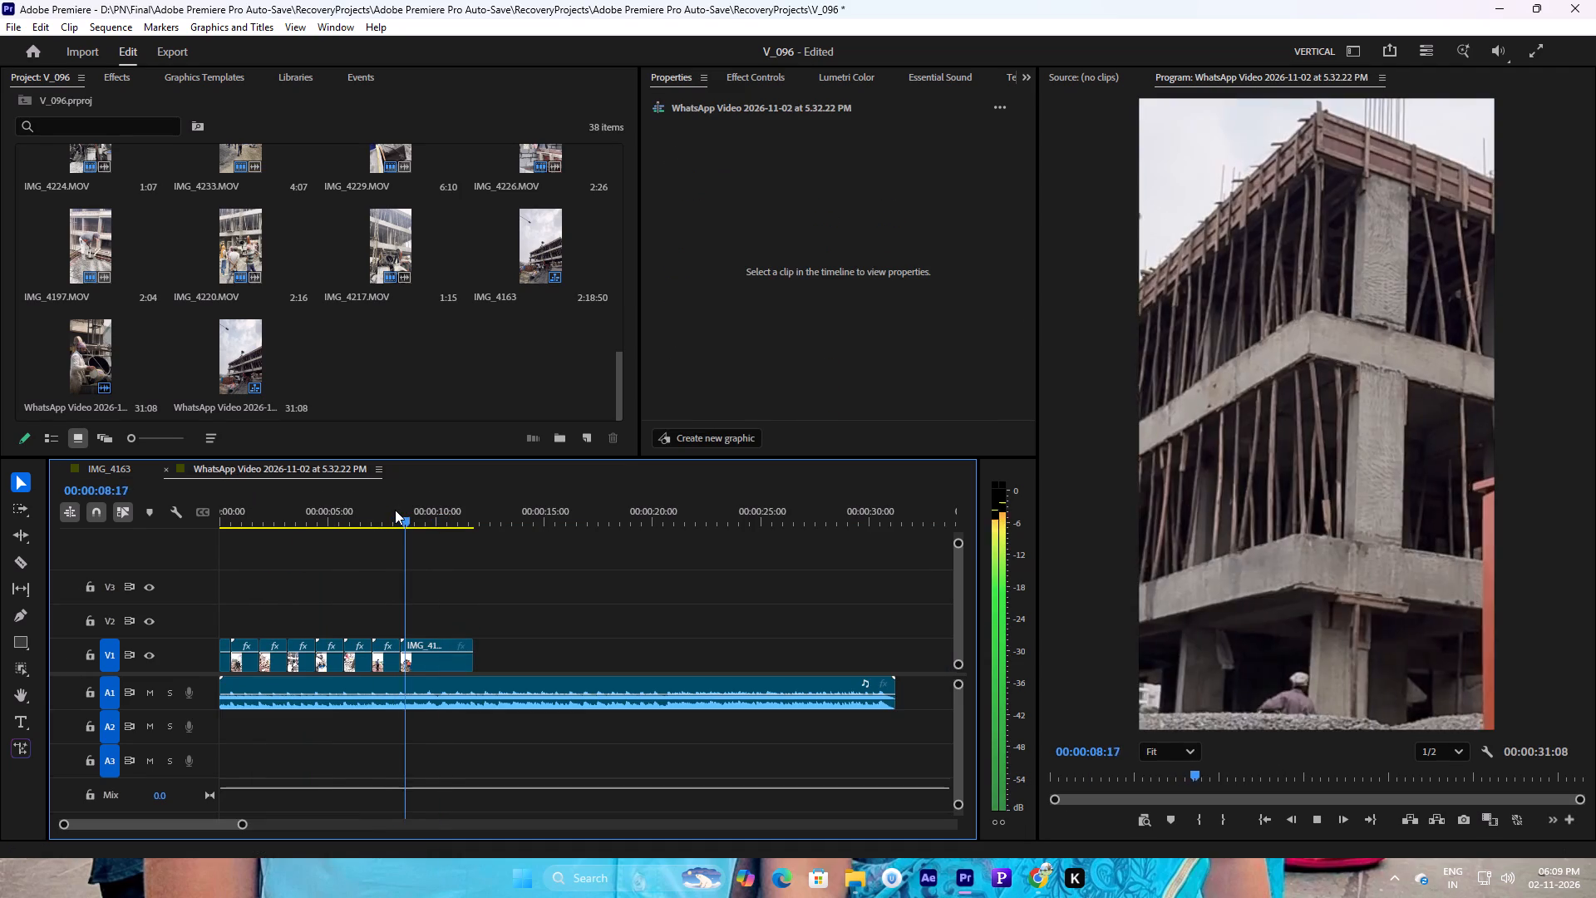
{"action": "key", "text": "space"}
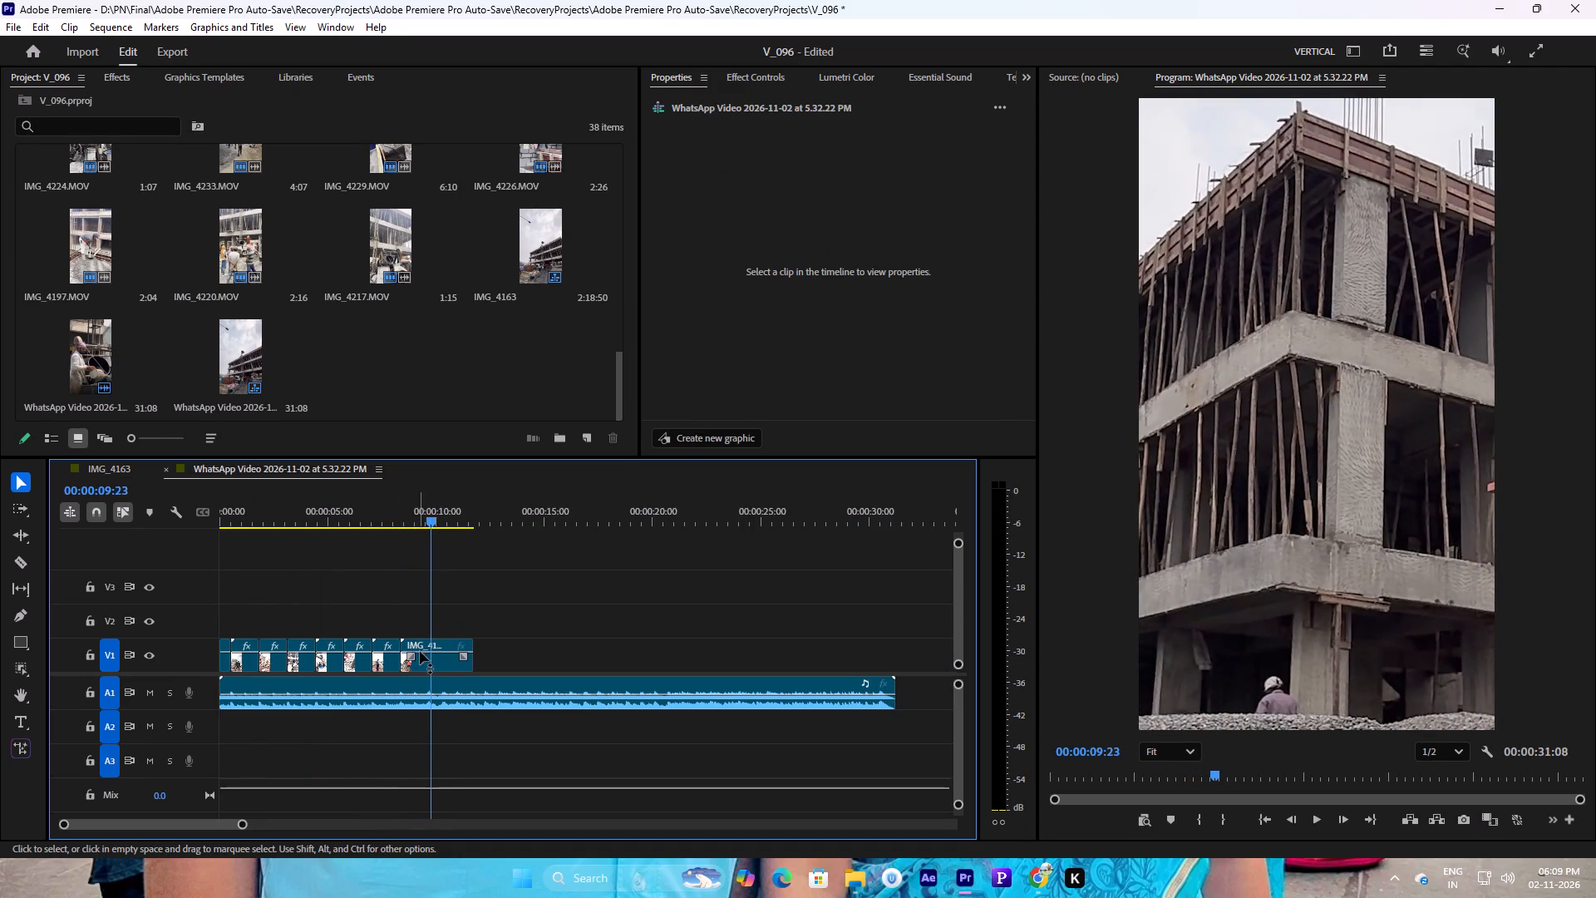
Set the scale of IMG_4164.MOV to 27%.
{"action": "left_click", "coordinate": [431, 664]}
{"action": "right_click", "coordinate": [431, 664]}
{"action": "left_click", "coordinate": [431, 664]}
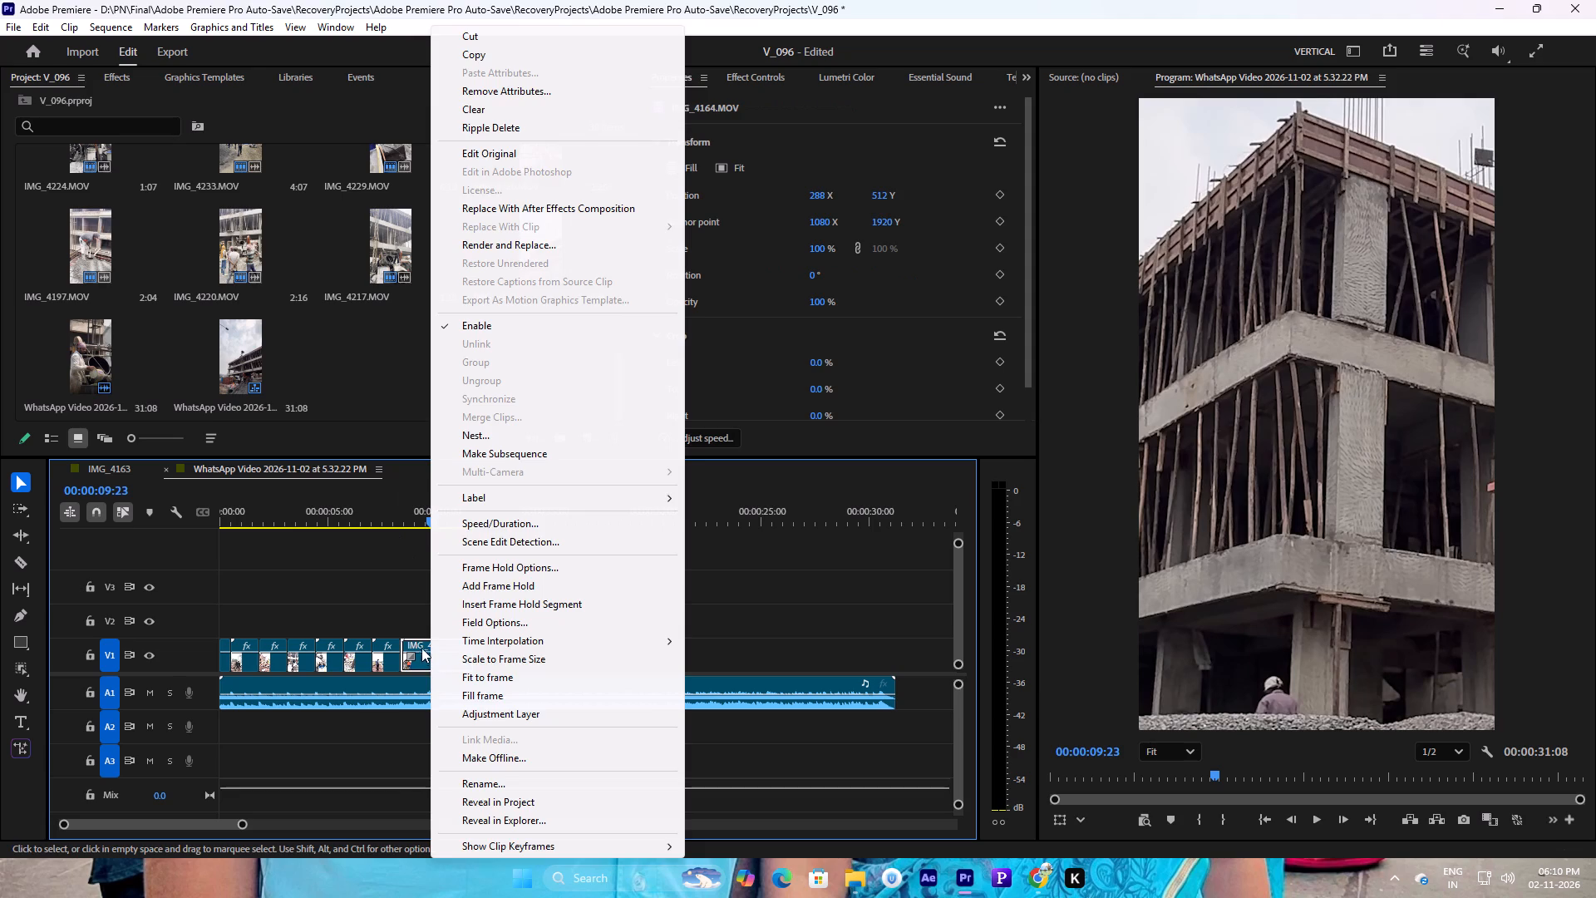
{"action": "left_click", "coordinate": [426, 582]}
{"action": "left_click", "coordinate": [441, 654]}
{"action": "left_click", "coordinate": [824, 249]}
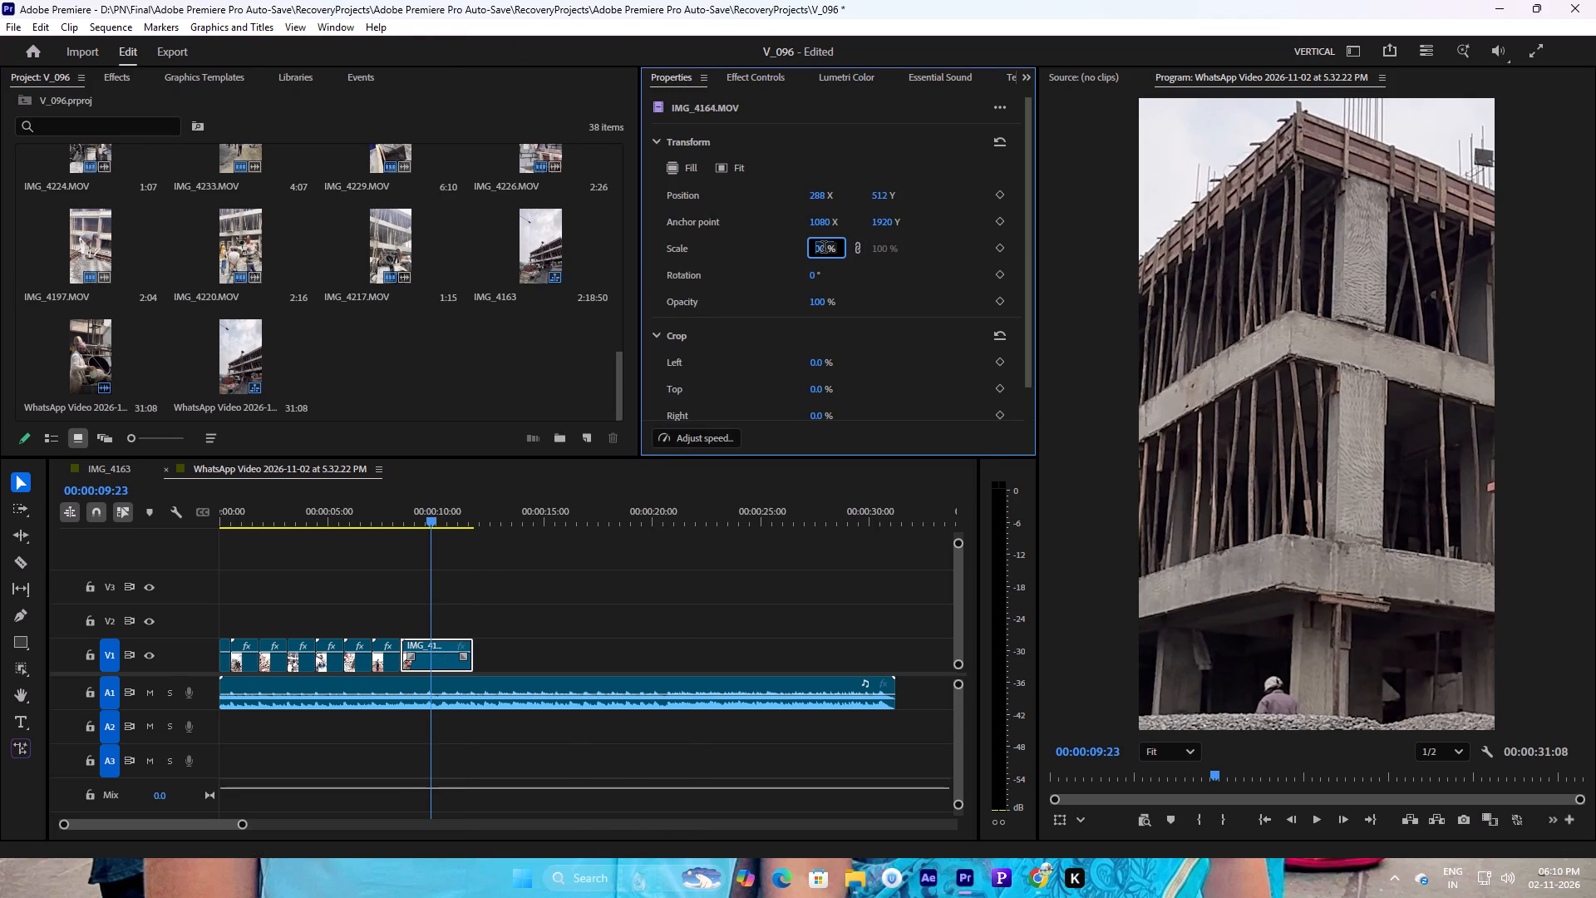
{"action": "type", "text": "27"}
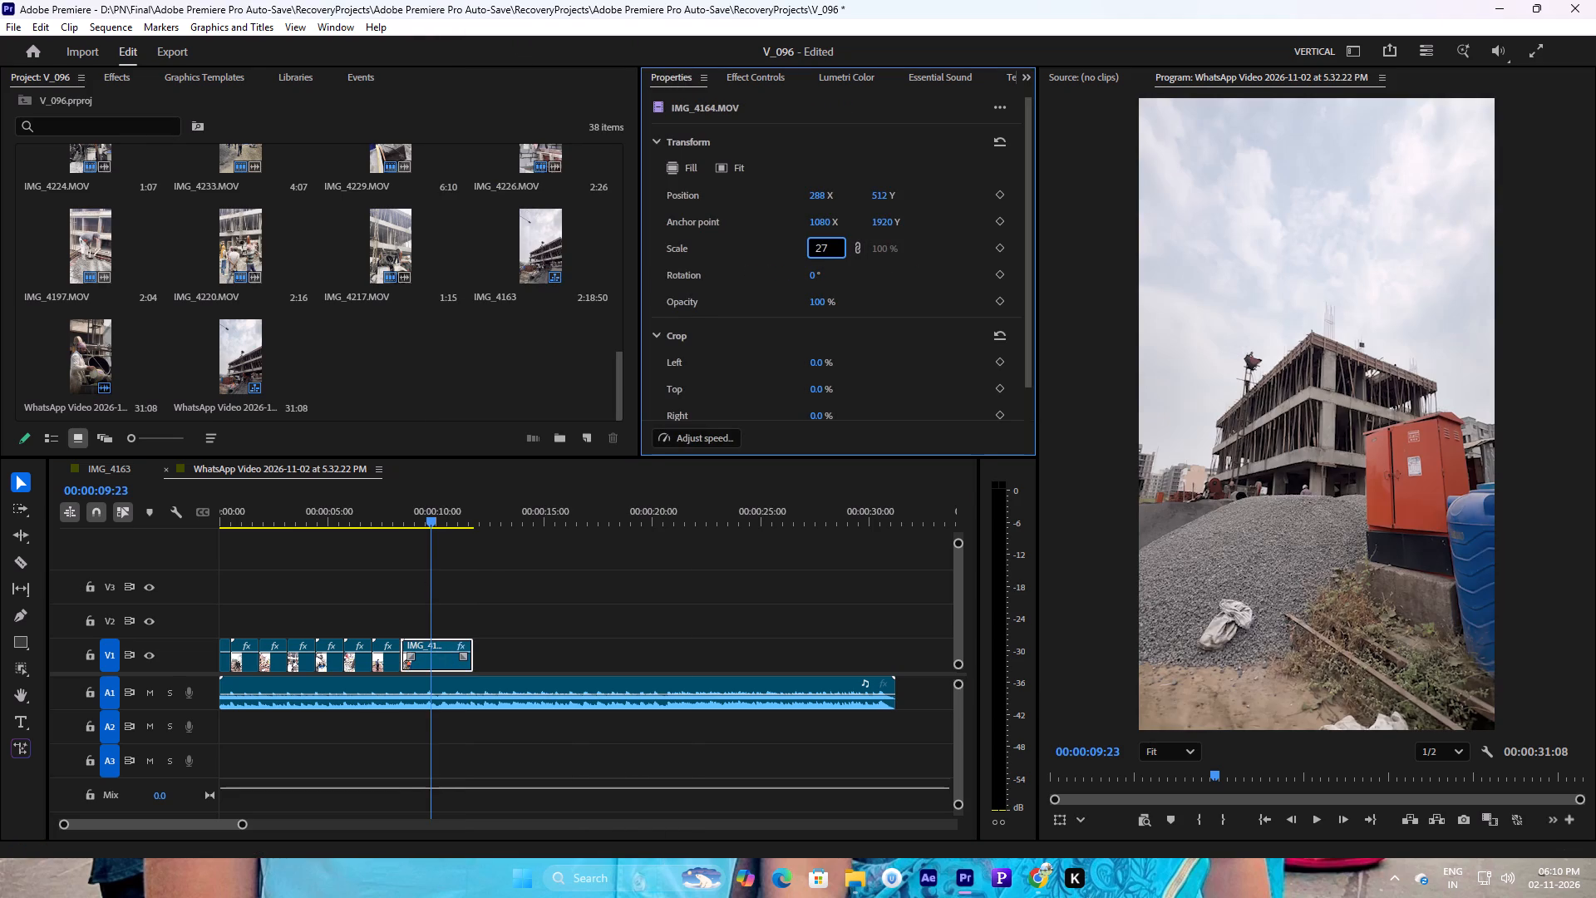
{"action": "key", "text": "backslash"}
{"action": "key", "text": "6"}
{"action": "key", "text": "BackSpace"}
{"action": "key", "text": "BackSpace"}
{"action": "key", "text": "BackSpace"}
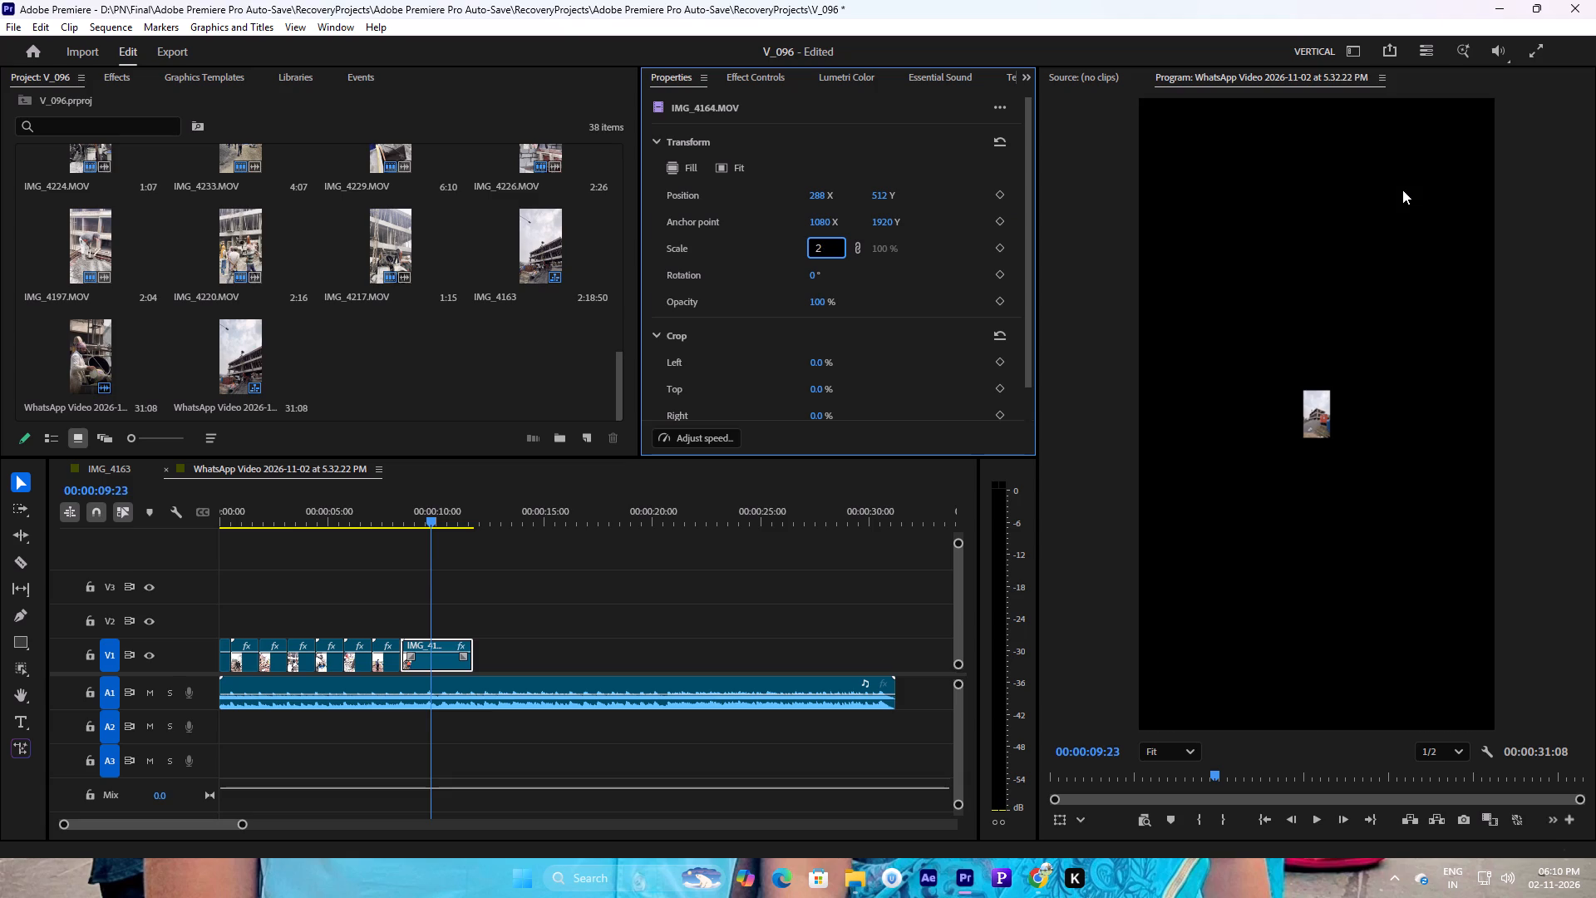
{"action": "key", "text": "6"}
{"action": "key", "text": "BackSpace"}
{"action": "key", "text": "7"}
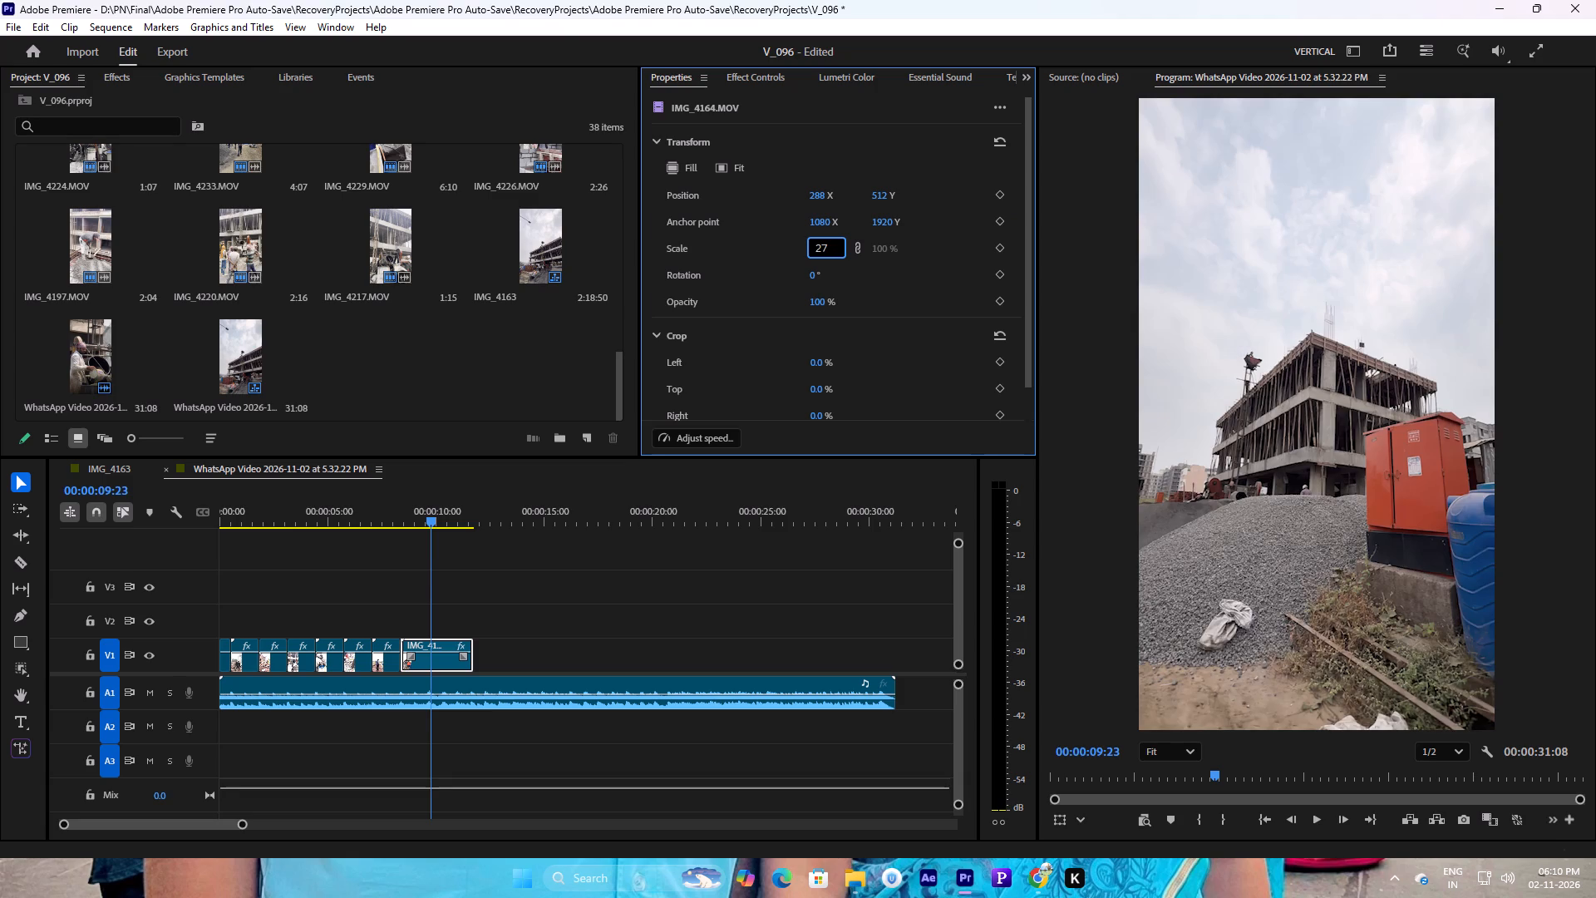
Play the rescaled IMG_4164.MOV against the music to find the beat and trim its end to 00:00:09:23.
{"action": "left_click", "coordinate": [396, 503]}
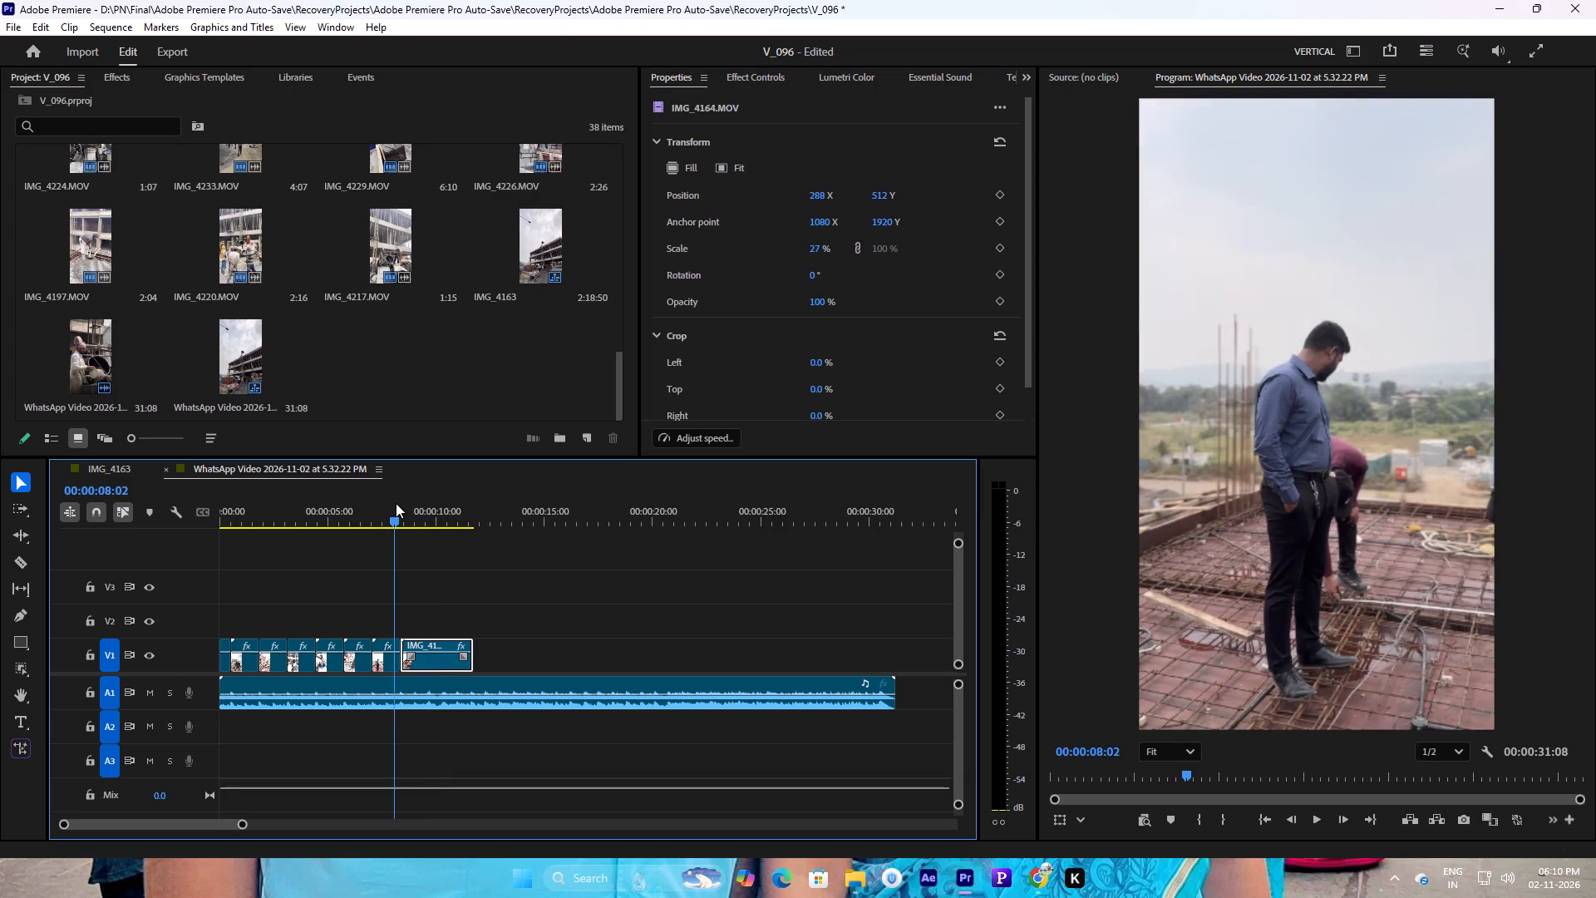
{"action": "left_click", "coordinate": [1319, 828]}
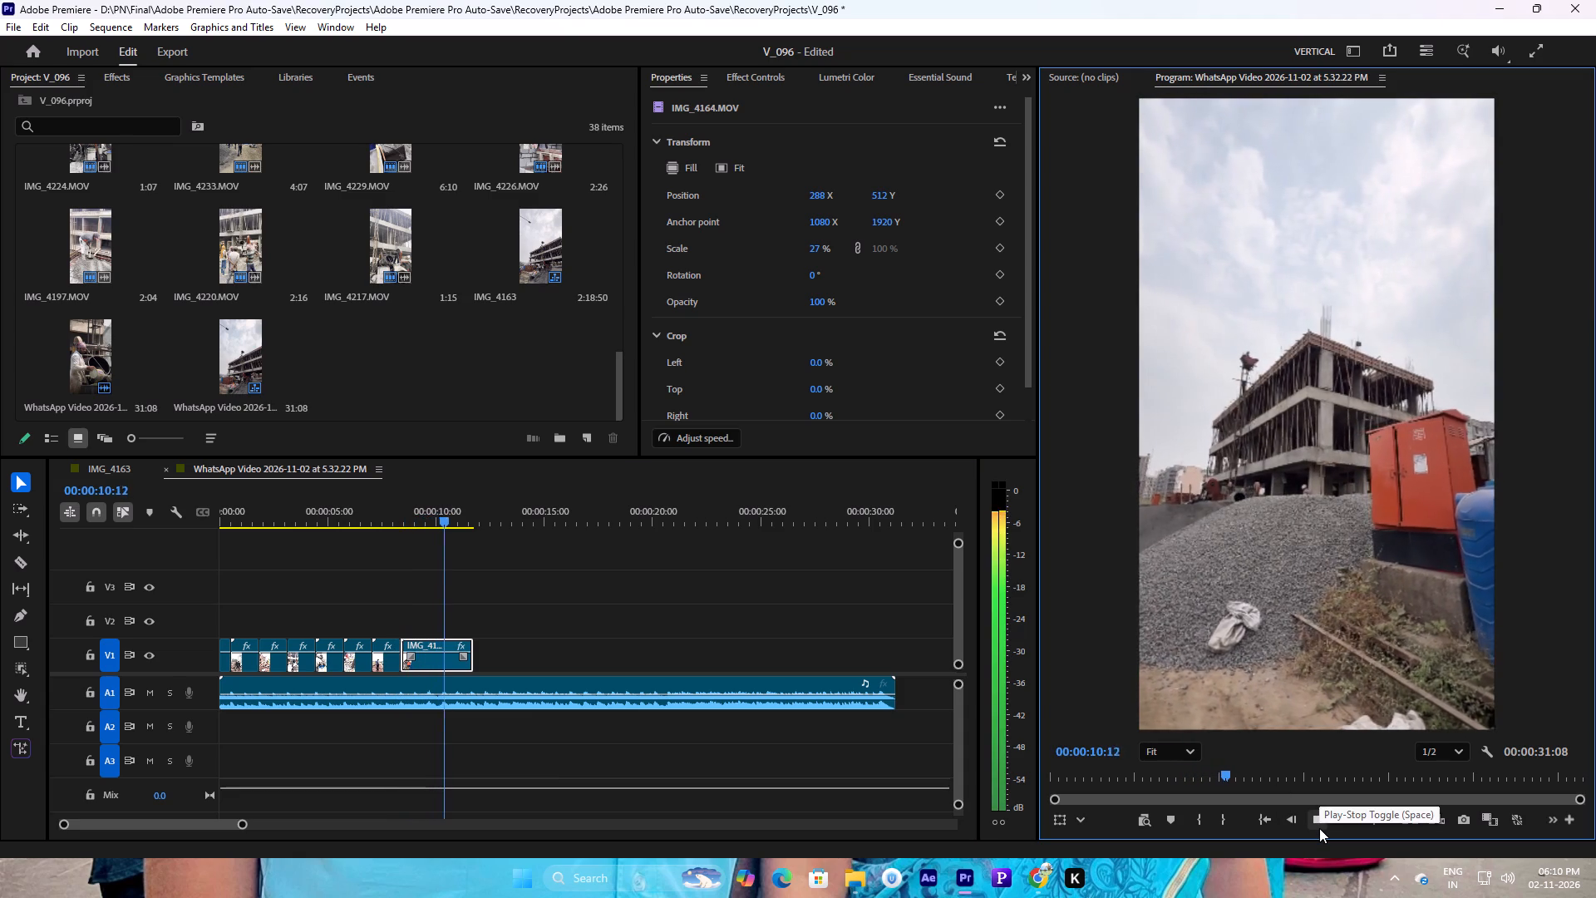
{"action": "left_click", "coordinate": [1319, 828]}
{"action": "left_click_drag", "start_coordinate": [396, 516], "coordinate": [403, 516]}
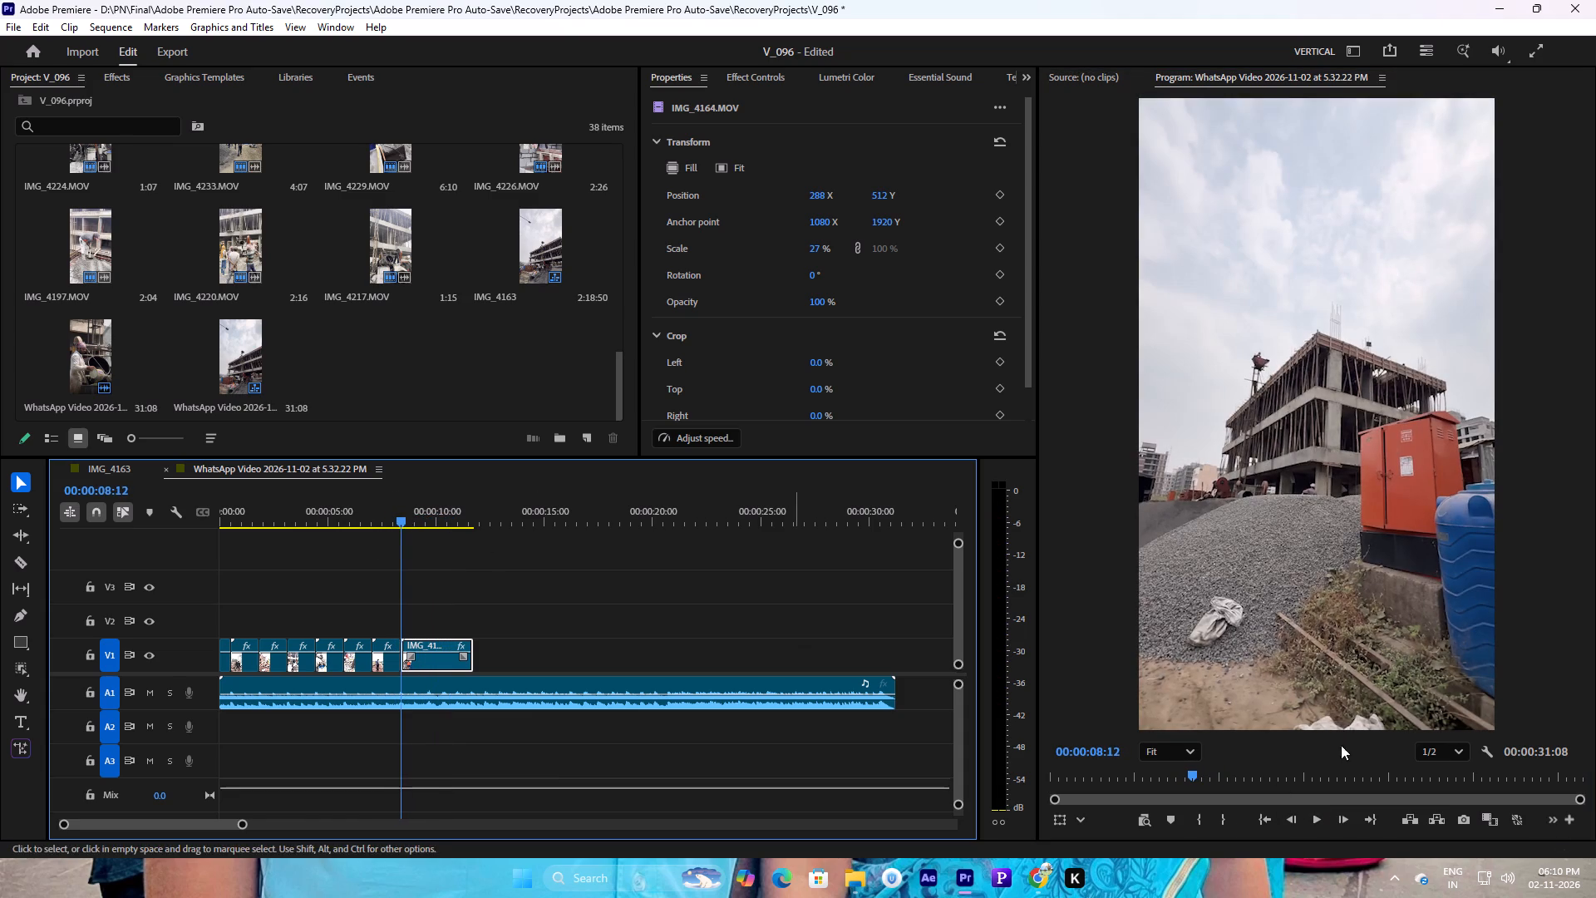
{"action": "left_click", "coordinate": [1319, 818]}
{"action": "left_click", "coordinate": [1319, 818]}
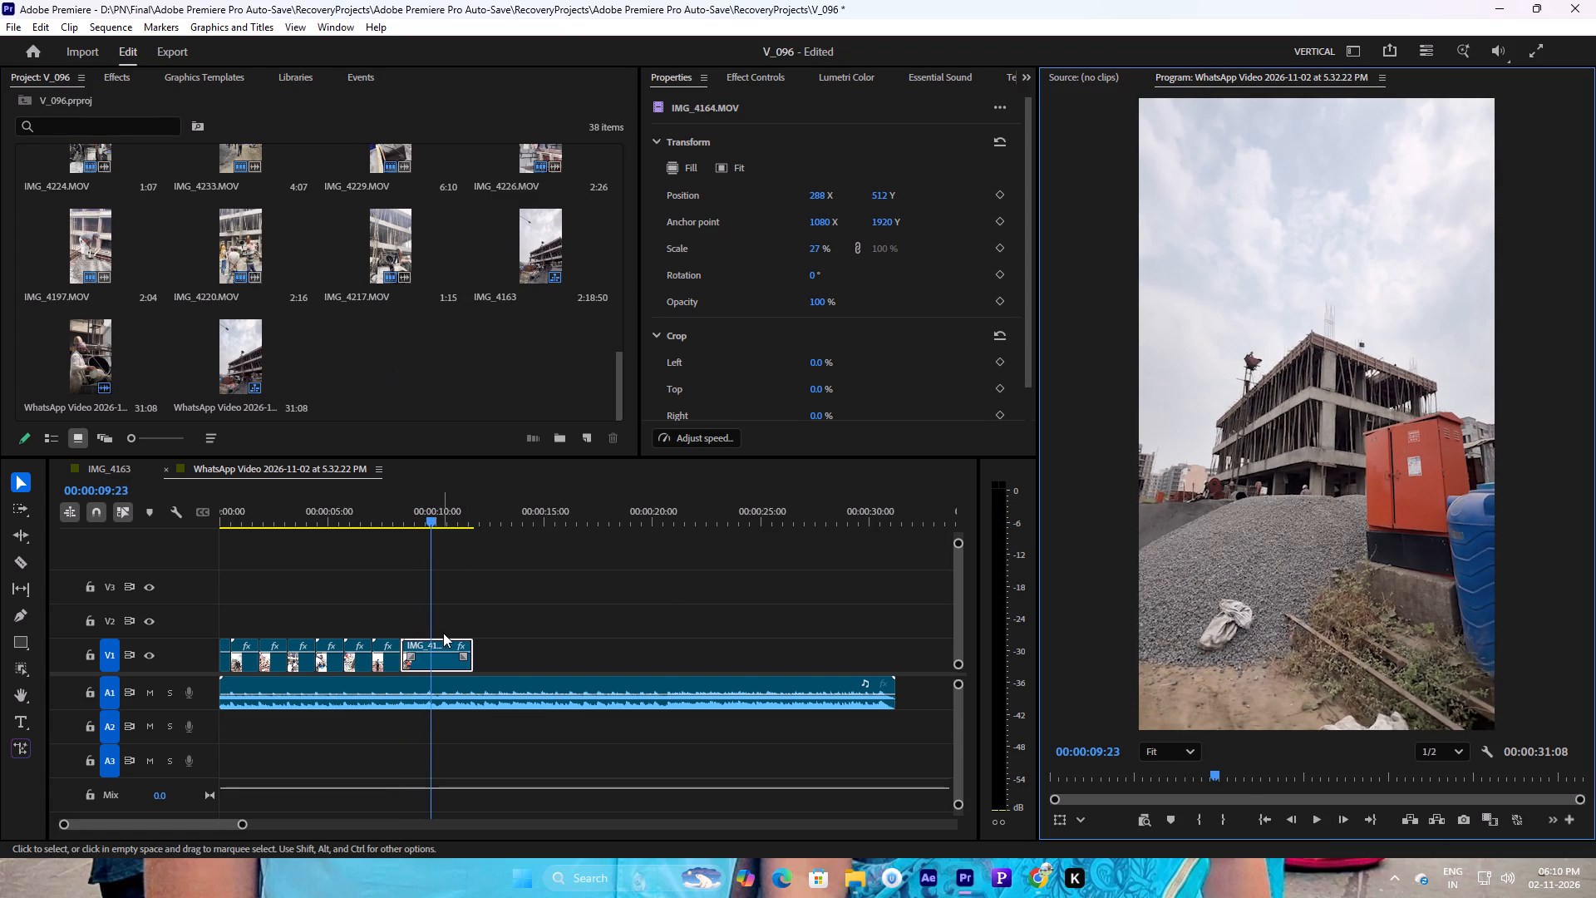
{"action": "left_click_drag", "start_coordinate": [475, 664], "coordinate": [436, 668]}
Set the speed of IMG_4164.MOV to 64.1% with optical flow time interpolation.
{"action": "right_click", "coordinate": [414, 664]}
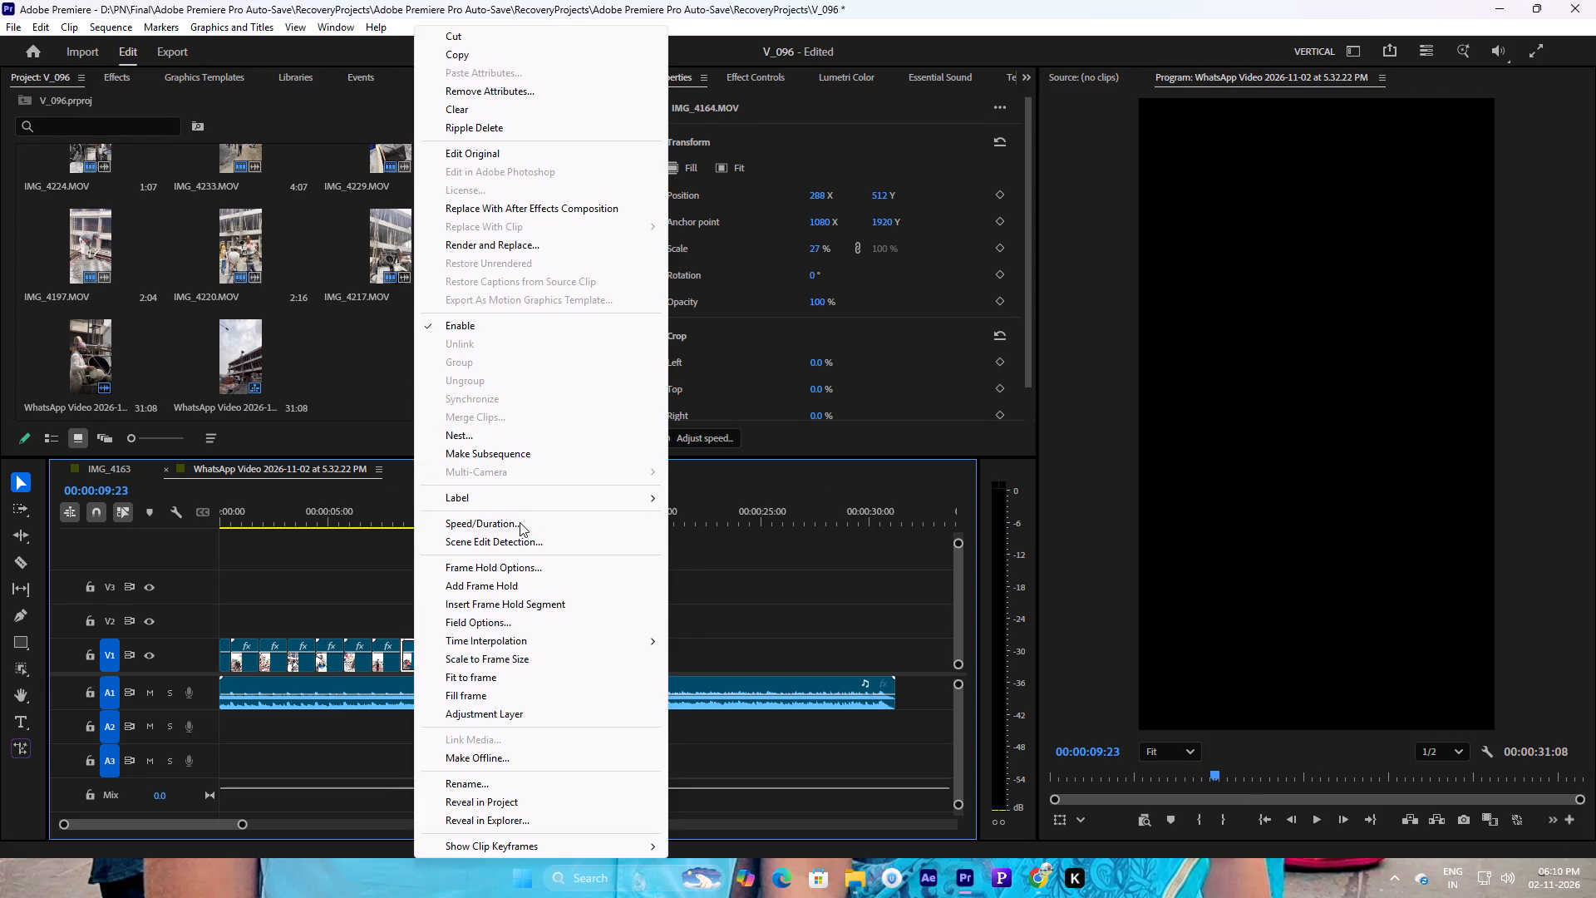
{"action": "left_click", "coordinate": [520, 522]}
{"action": "left_click", "coordinate": [723, 358]}
{"action": "left_click_drag", "start_coordinate": [758, 359], "coordinate": [502, 366]}
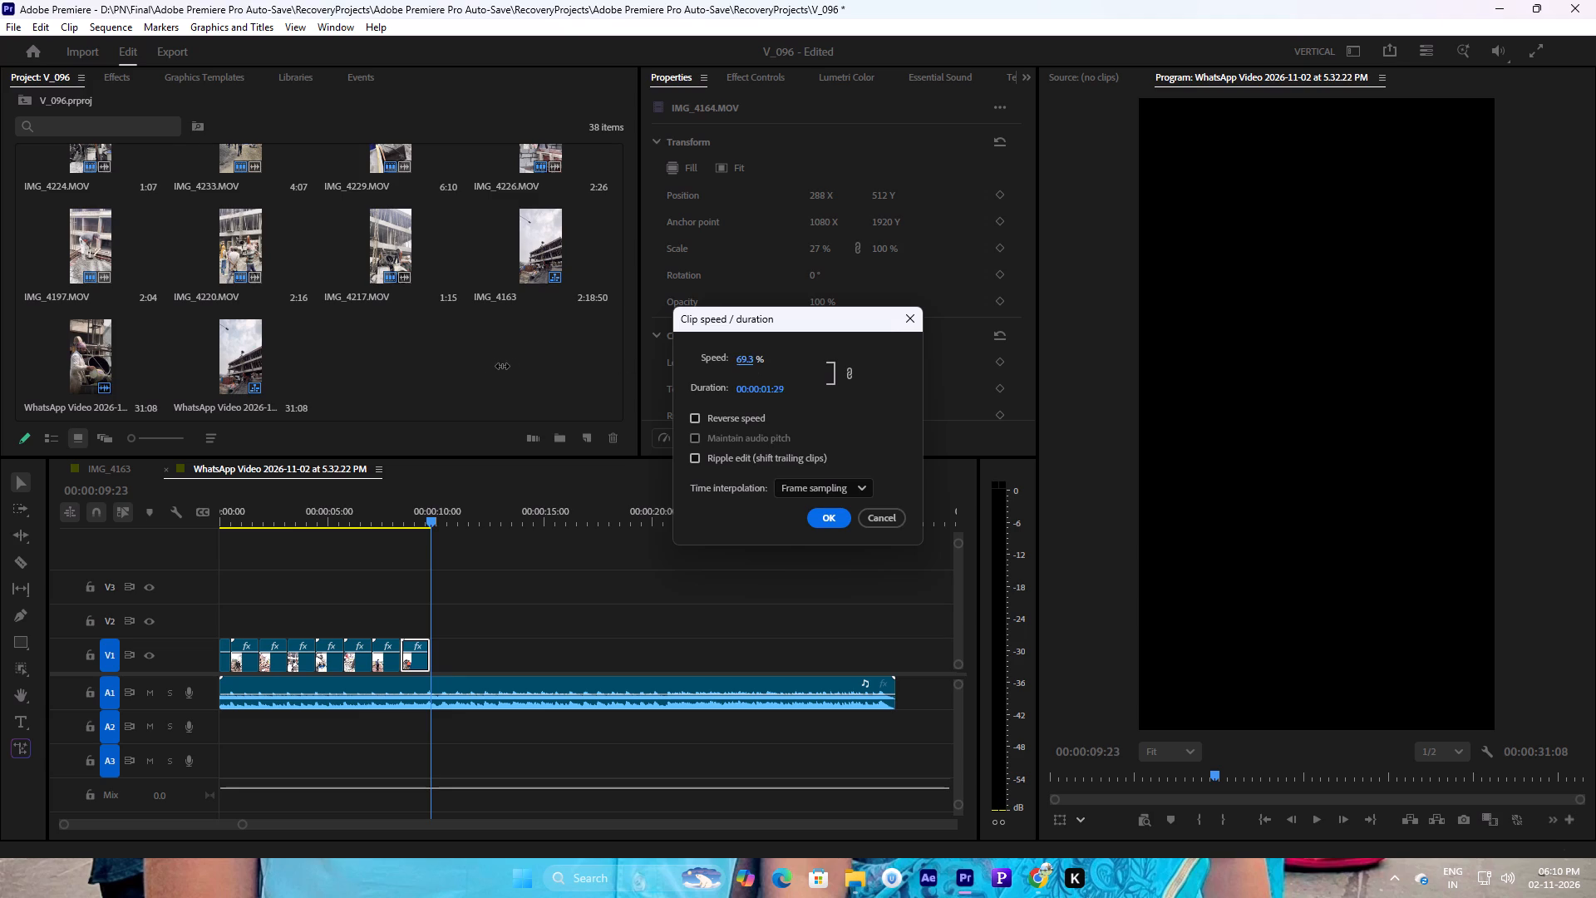
{"action": "left_click_drag", "start_coordinate": [502, 366], "coordinate": [470, 372]}
{"action": "left_click_drag", "start_coordinate": [796, 499], "coordinate": [796, 491]}
{"action": "left_click", "coordinate": [796, 485]}
{"action": "left_click", "coordinate": [834, 559]}
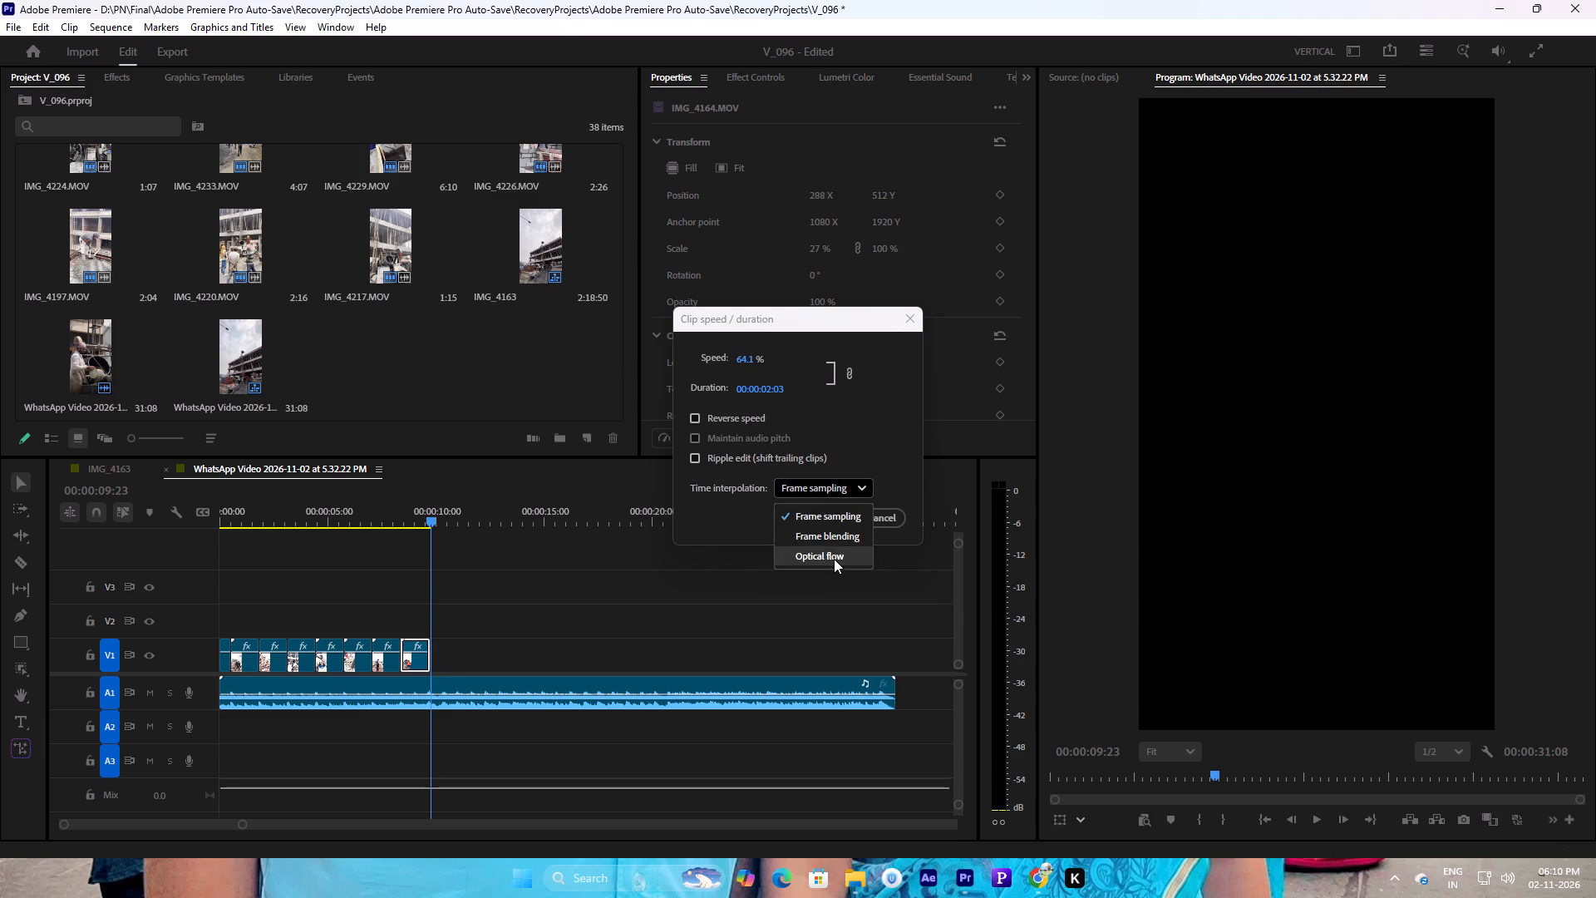
{"action": "left_click", "coordinate": [823, 516]}
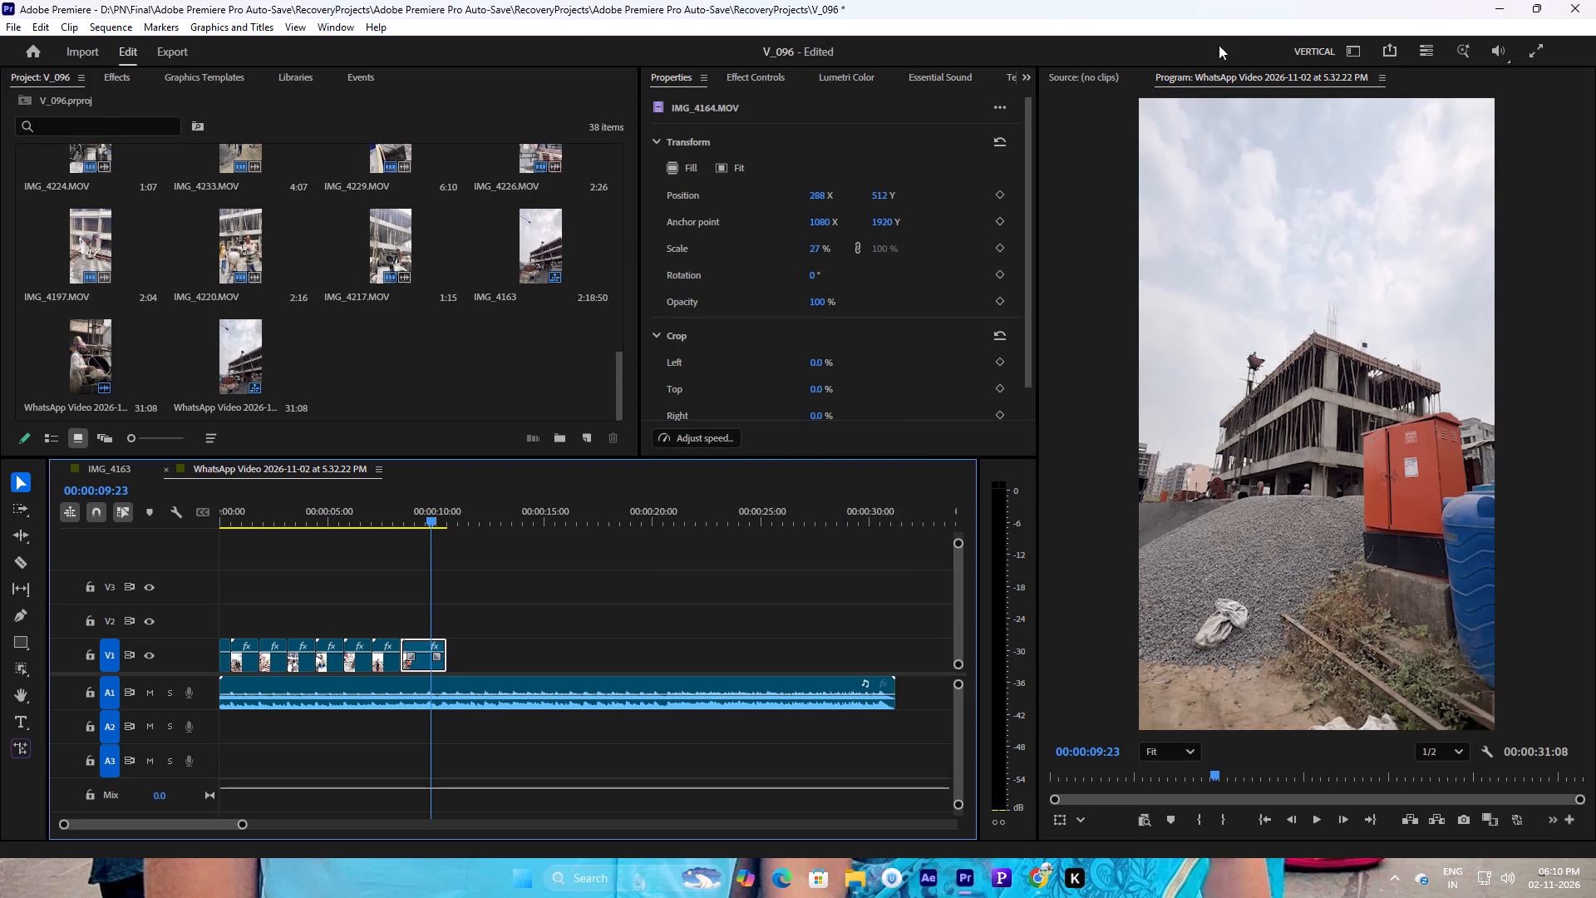
Play the retimed IMG_4164.MOV against the music to find the beat and trim its end to 00:00:09:21.
{"action": "left_click_drag", "start_coordinate": [411, 526], "coordinate": [404, 526]}
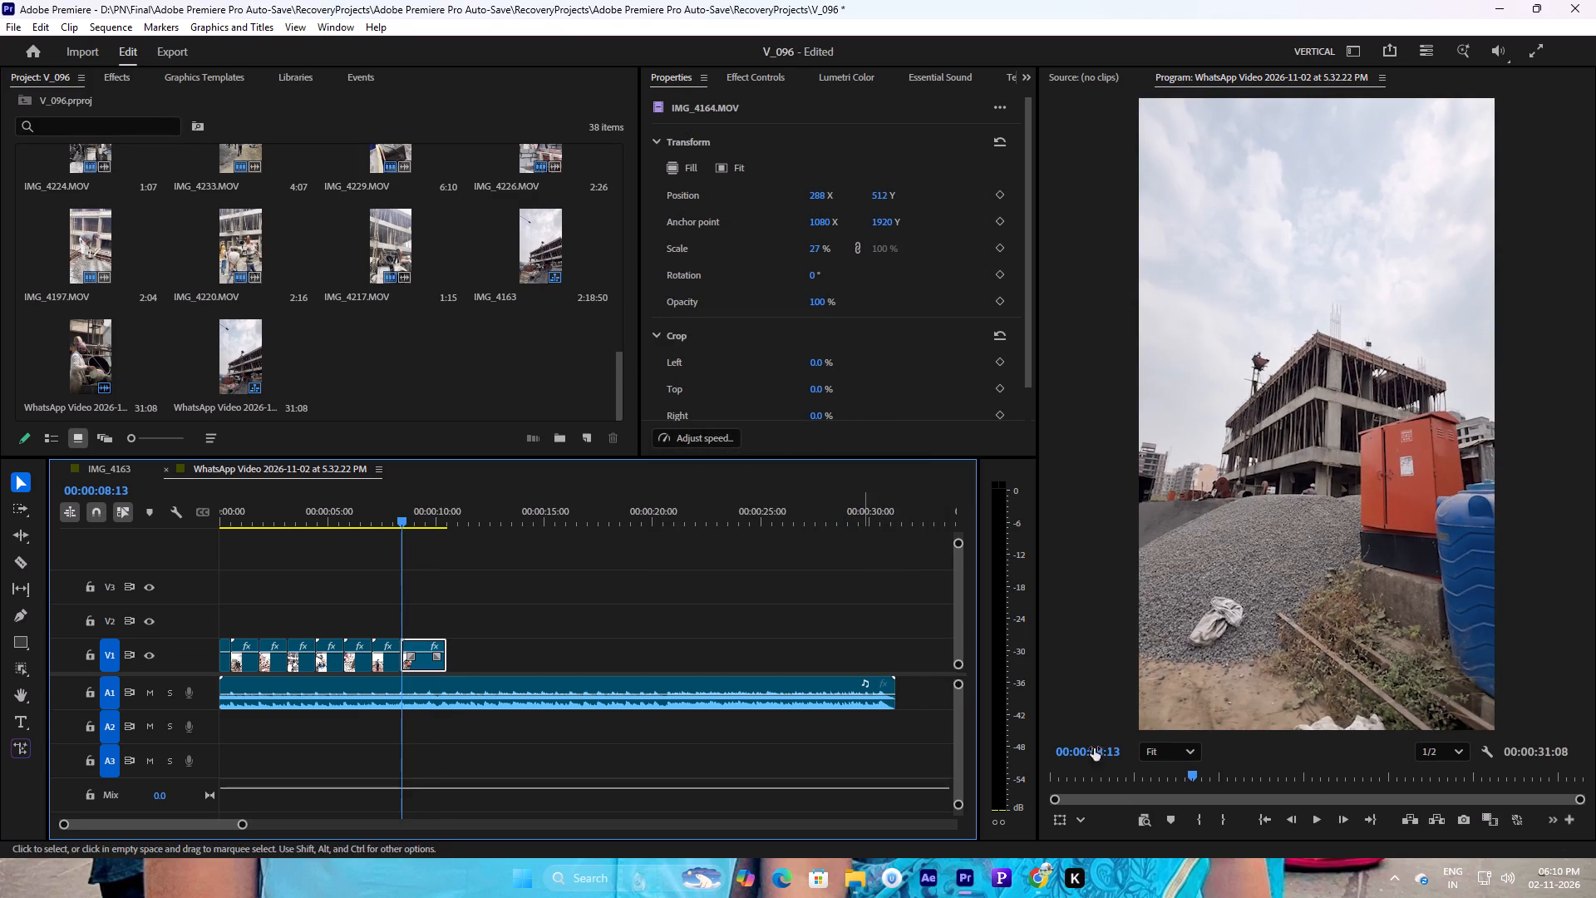
{"action": "left_click", "coordinate": [1324, 814]}
{"action": "left_click", "coordinate": [1324, 814]}
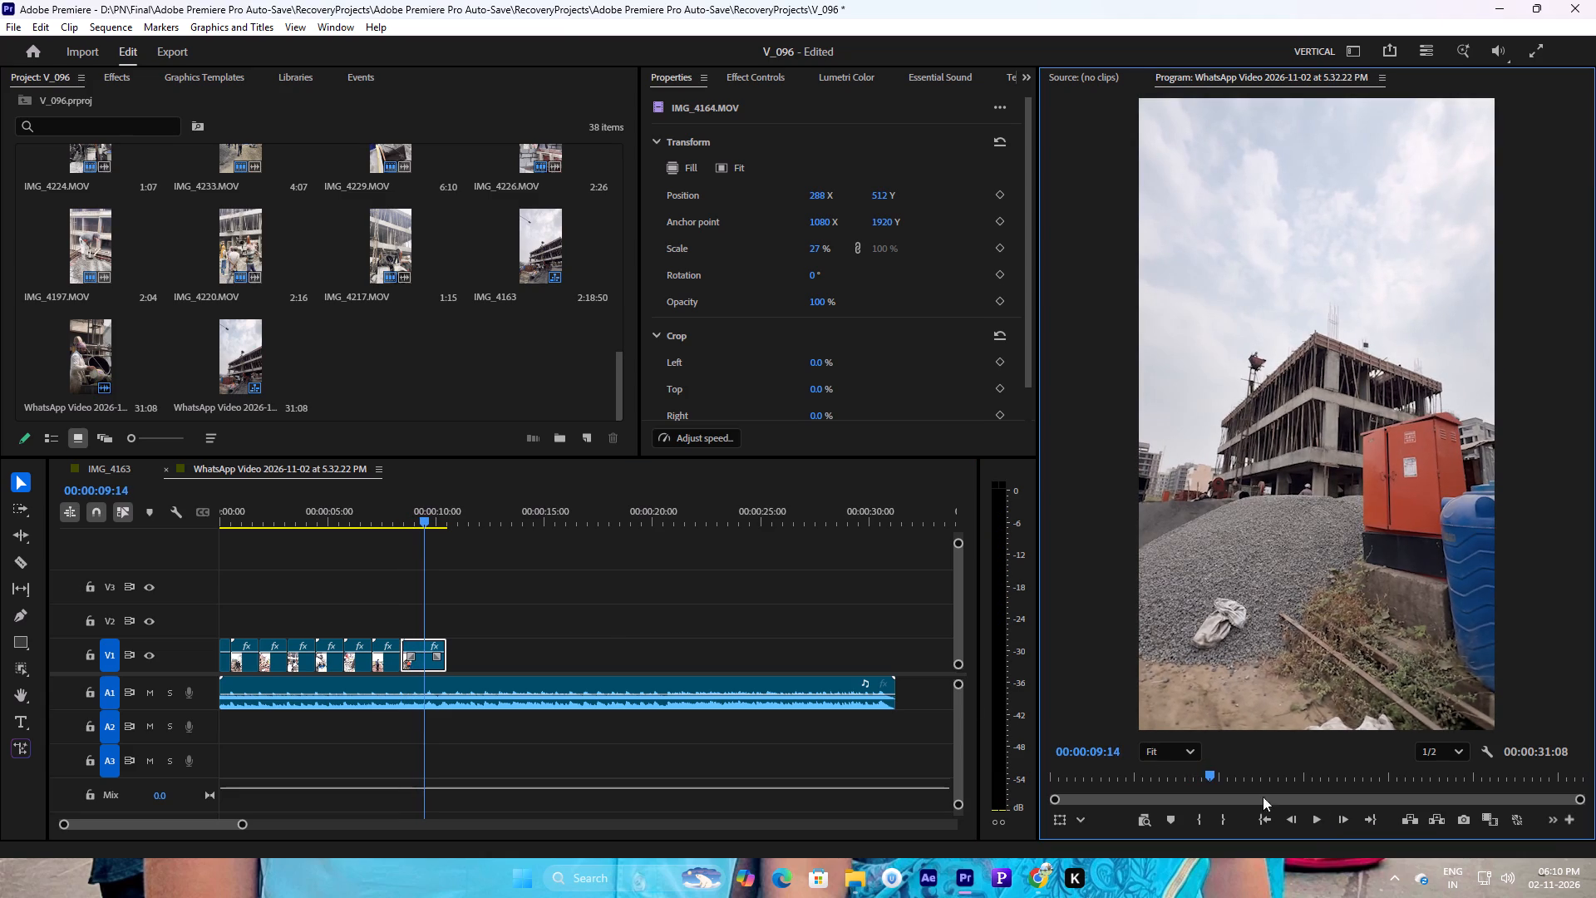
{"action": "left_click", "coordinate": [397, 523]}
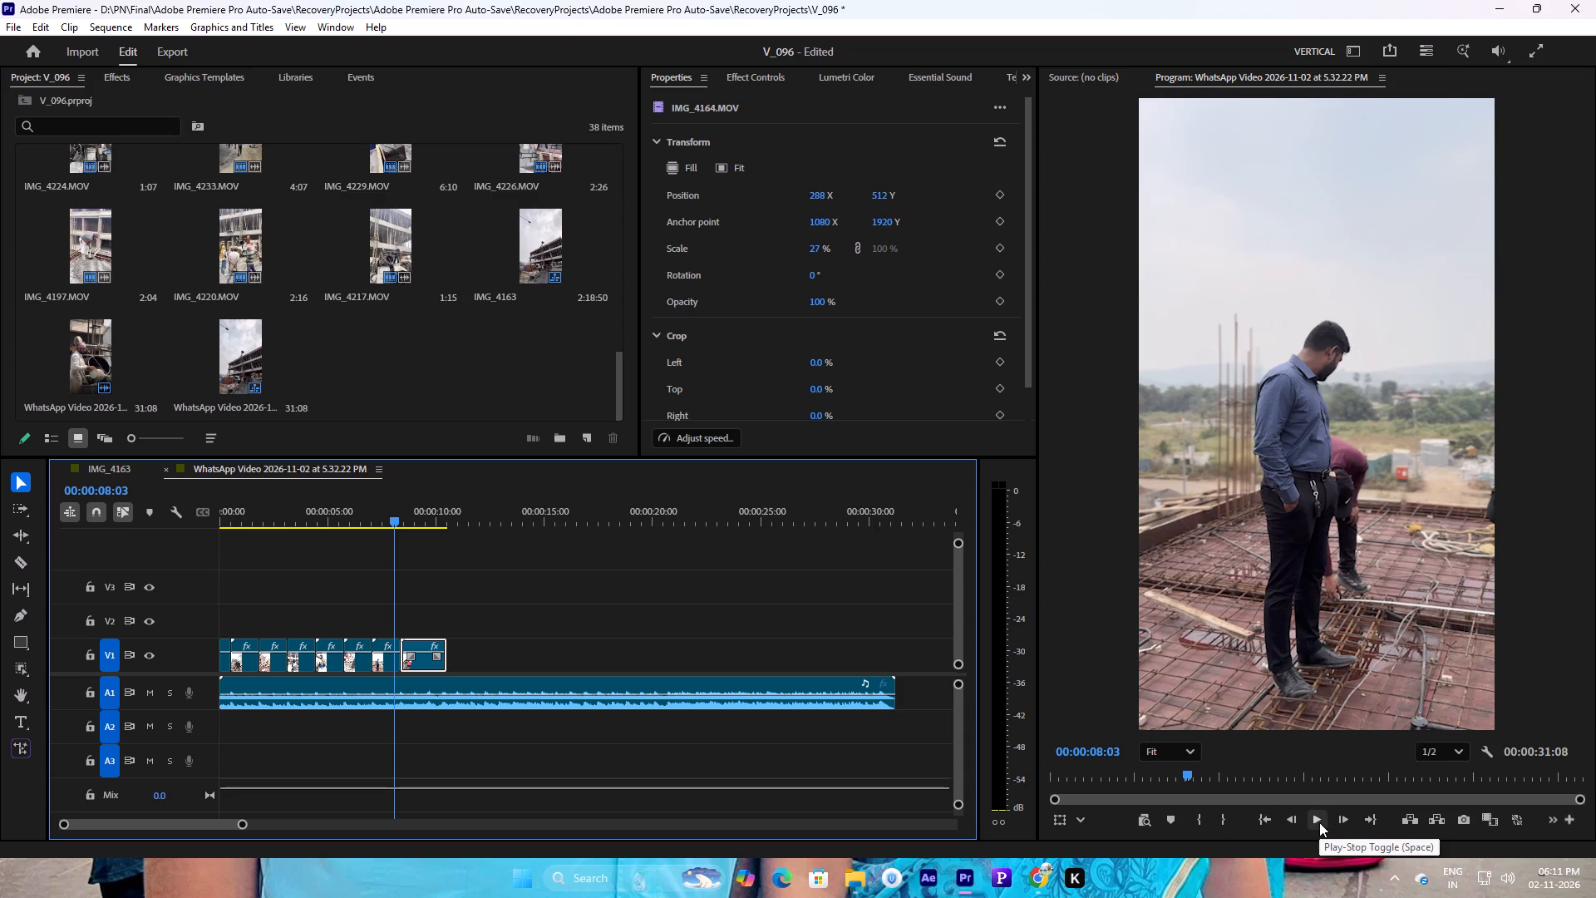
{"action": "left_click", "coordinate": [397, 518]}
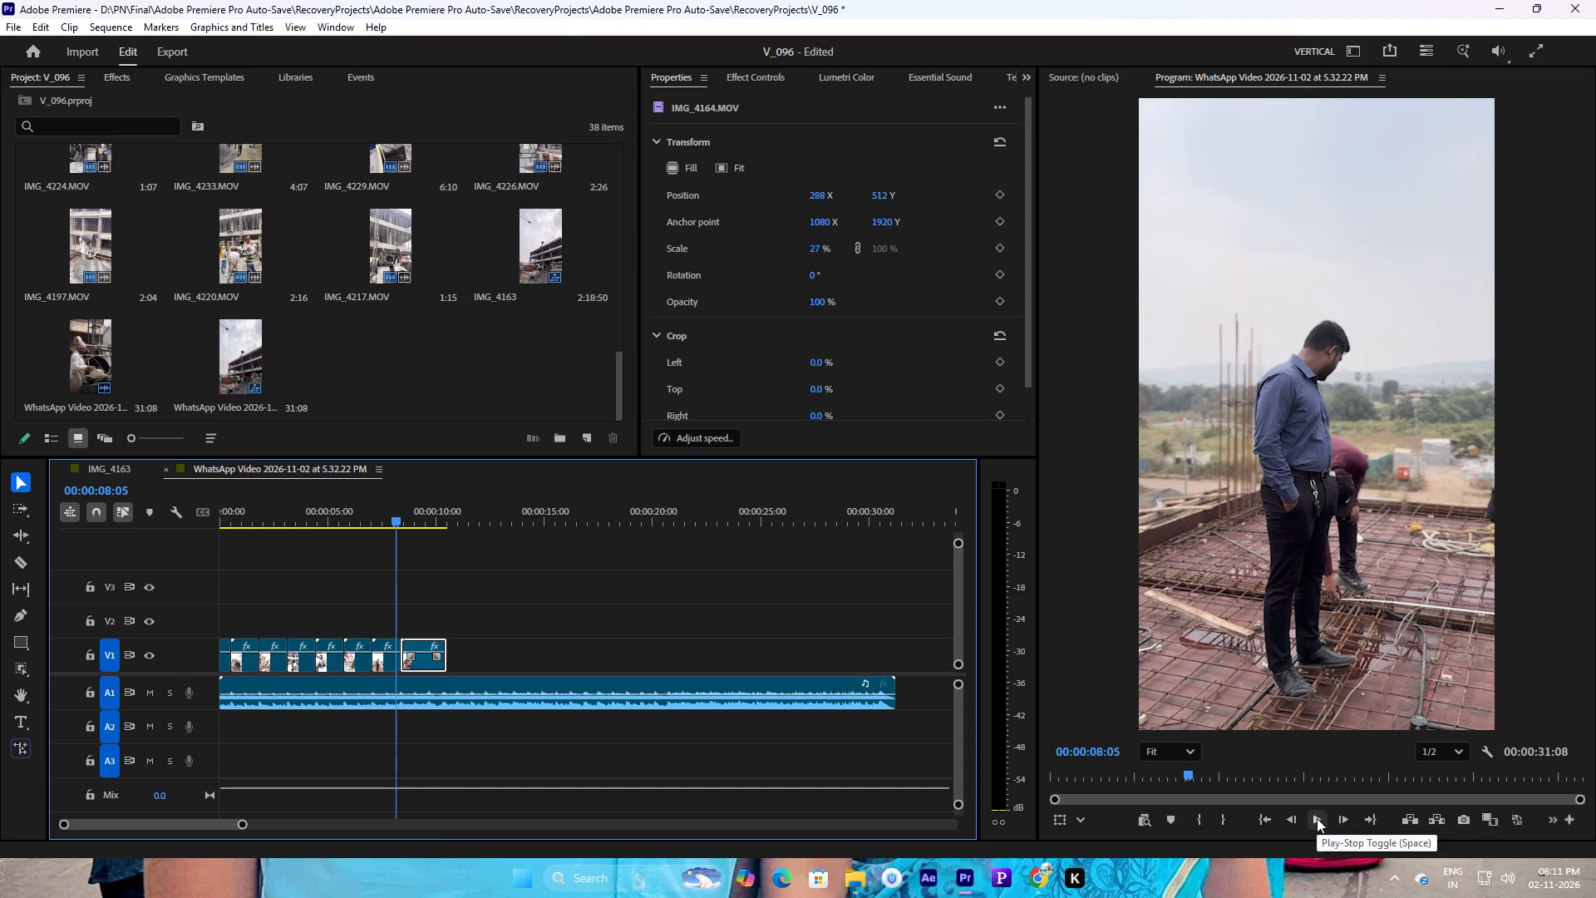
{"action": "left_click", "coordinate": [396, 519]}
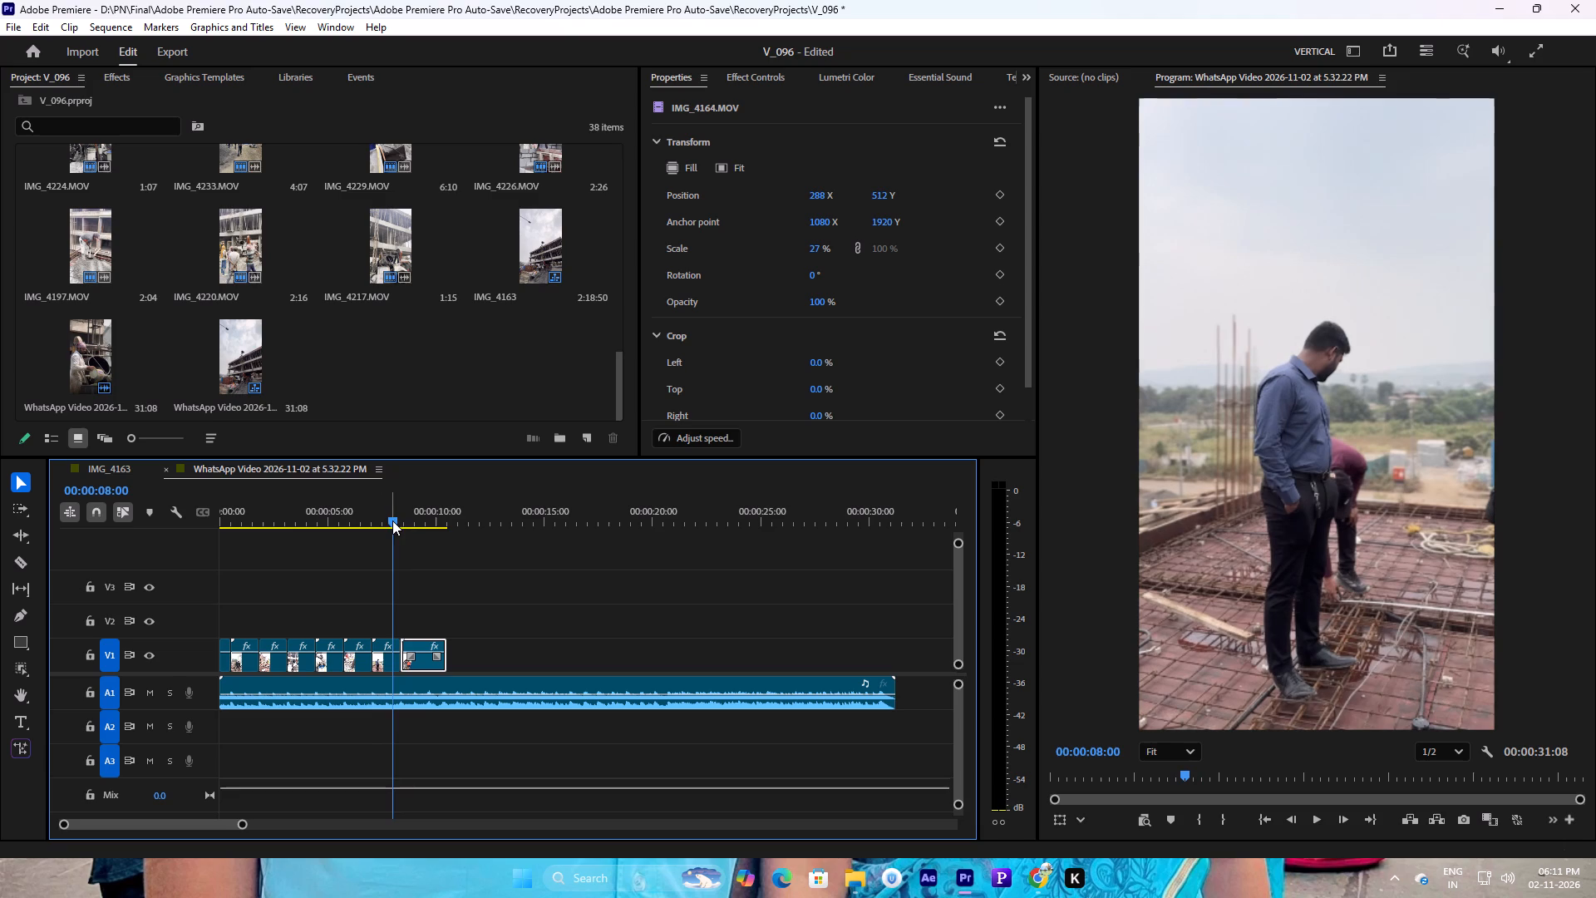
{"action": "key", "text": "space"}
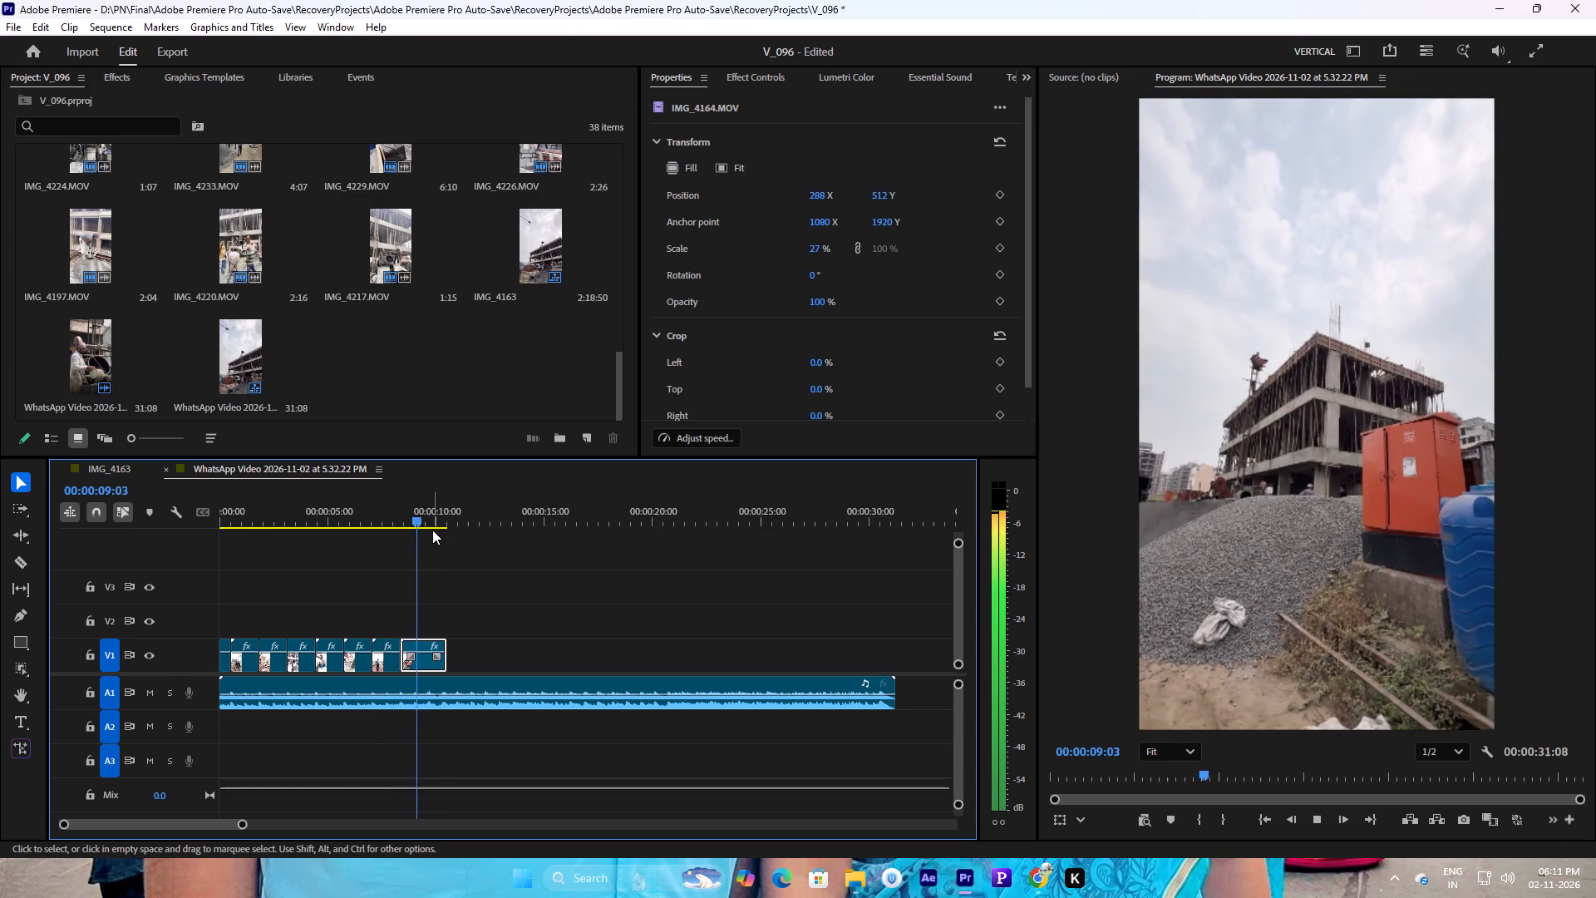
{"action": "key", "text": "space"}
{"action": "left_click", "coordinate": [437, 515]}
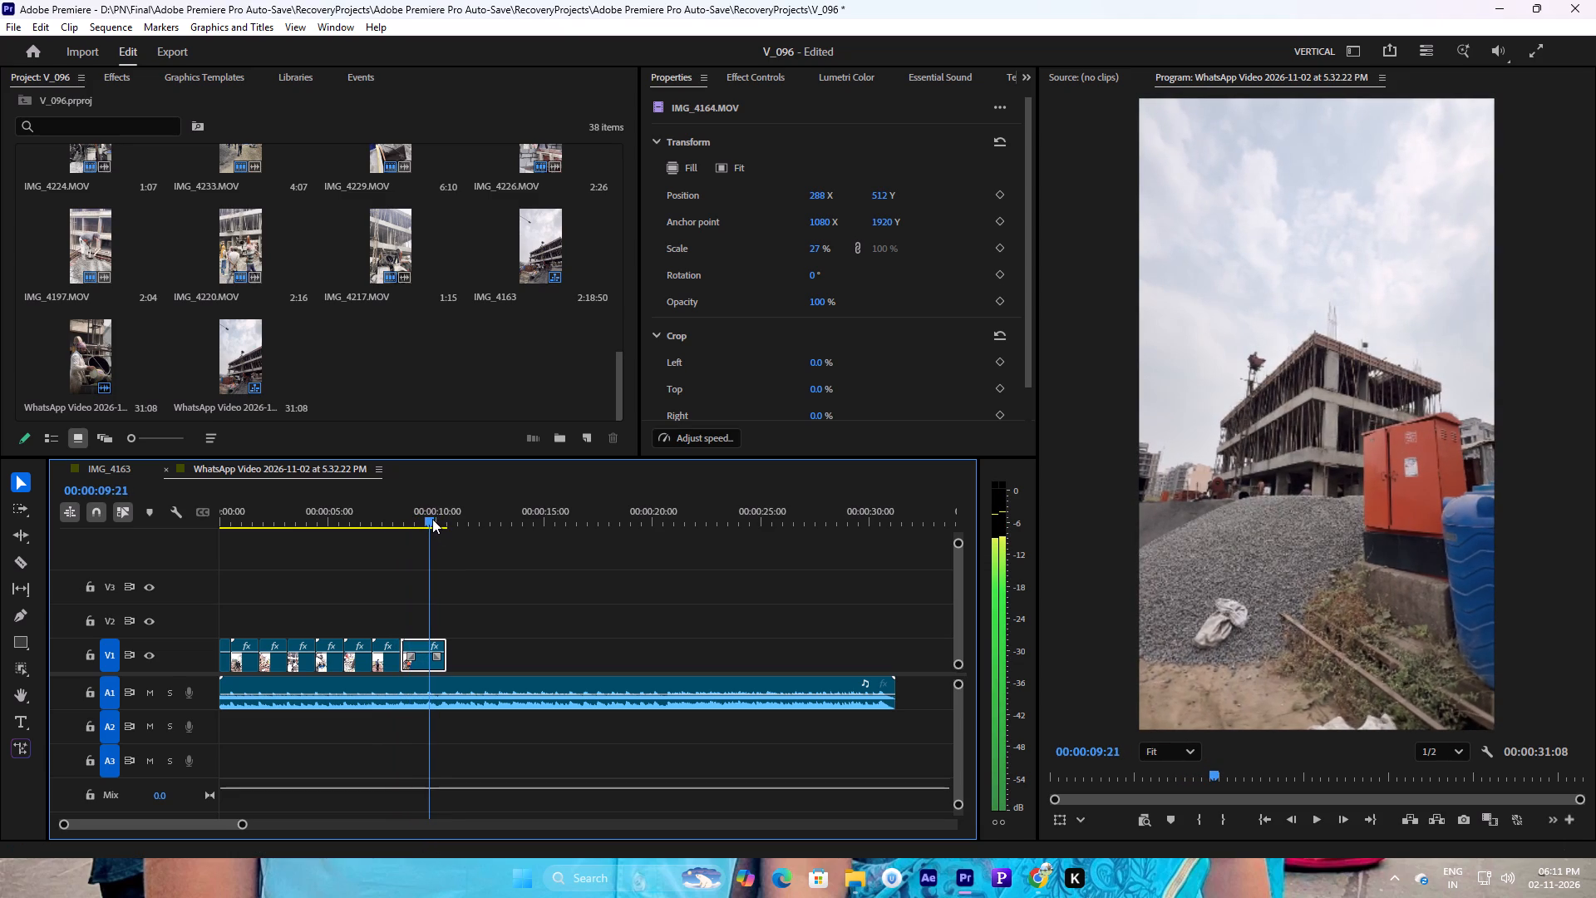
{"action": "left_click_drag", "start_coordinate": [448, 650], "coordinate": [436, 653]}
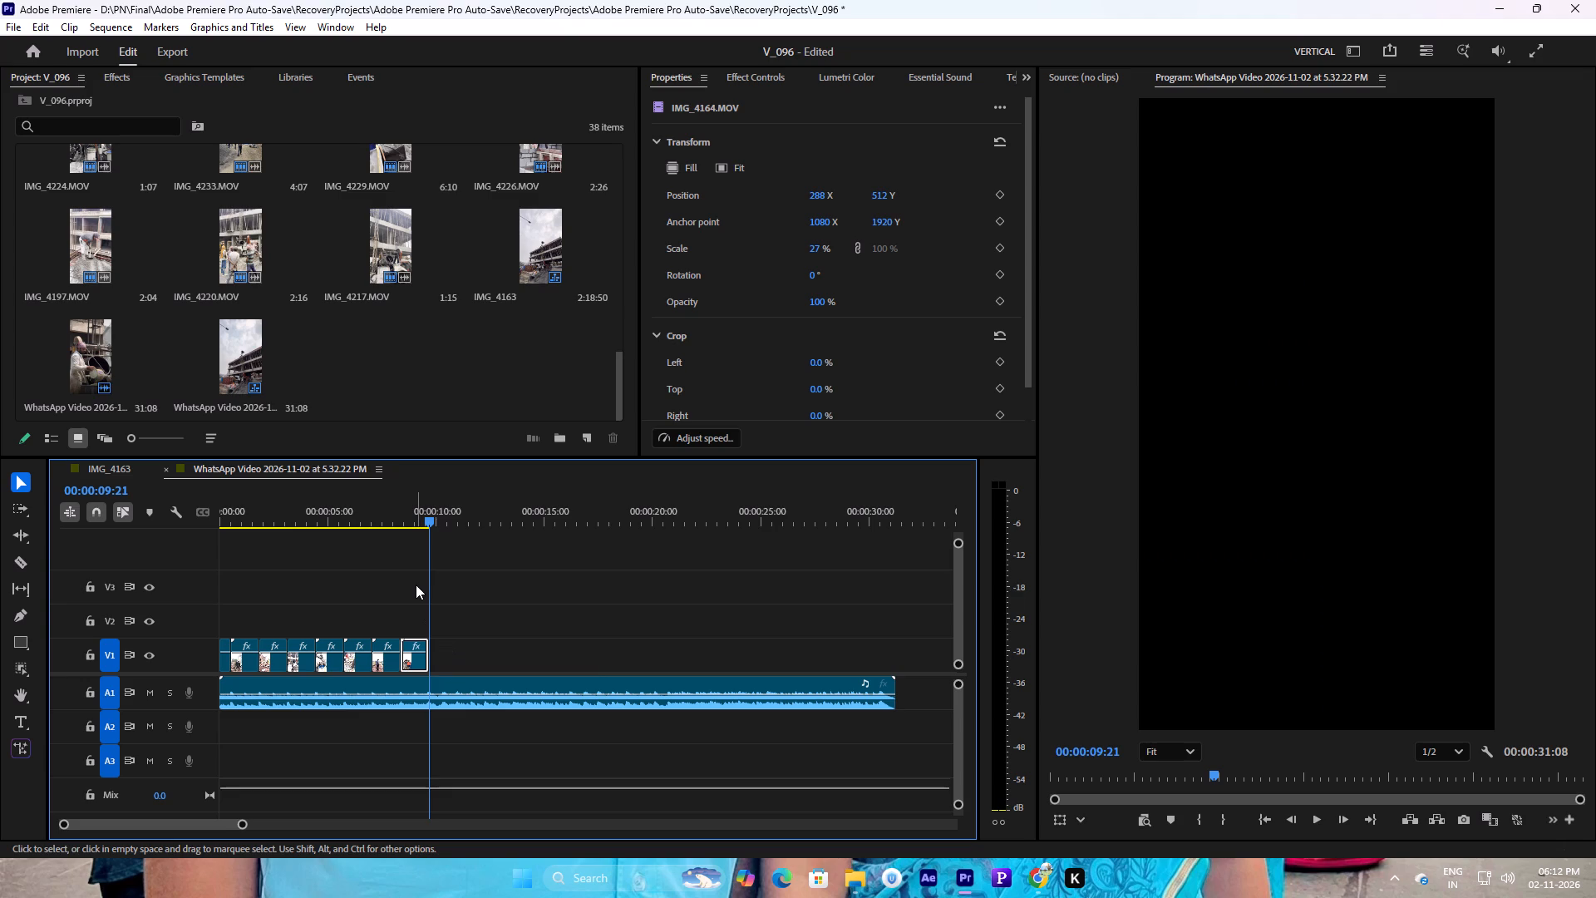
Play the music across IMG_4164.MOV and around its trimmed end to check the cut against the beat.
{"action": "left_click_drag", "start_coordinate": [246, 822], "coordinate": [223, 825]}
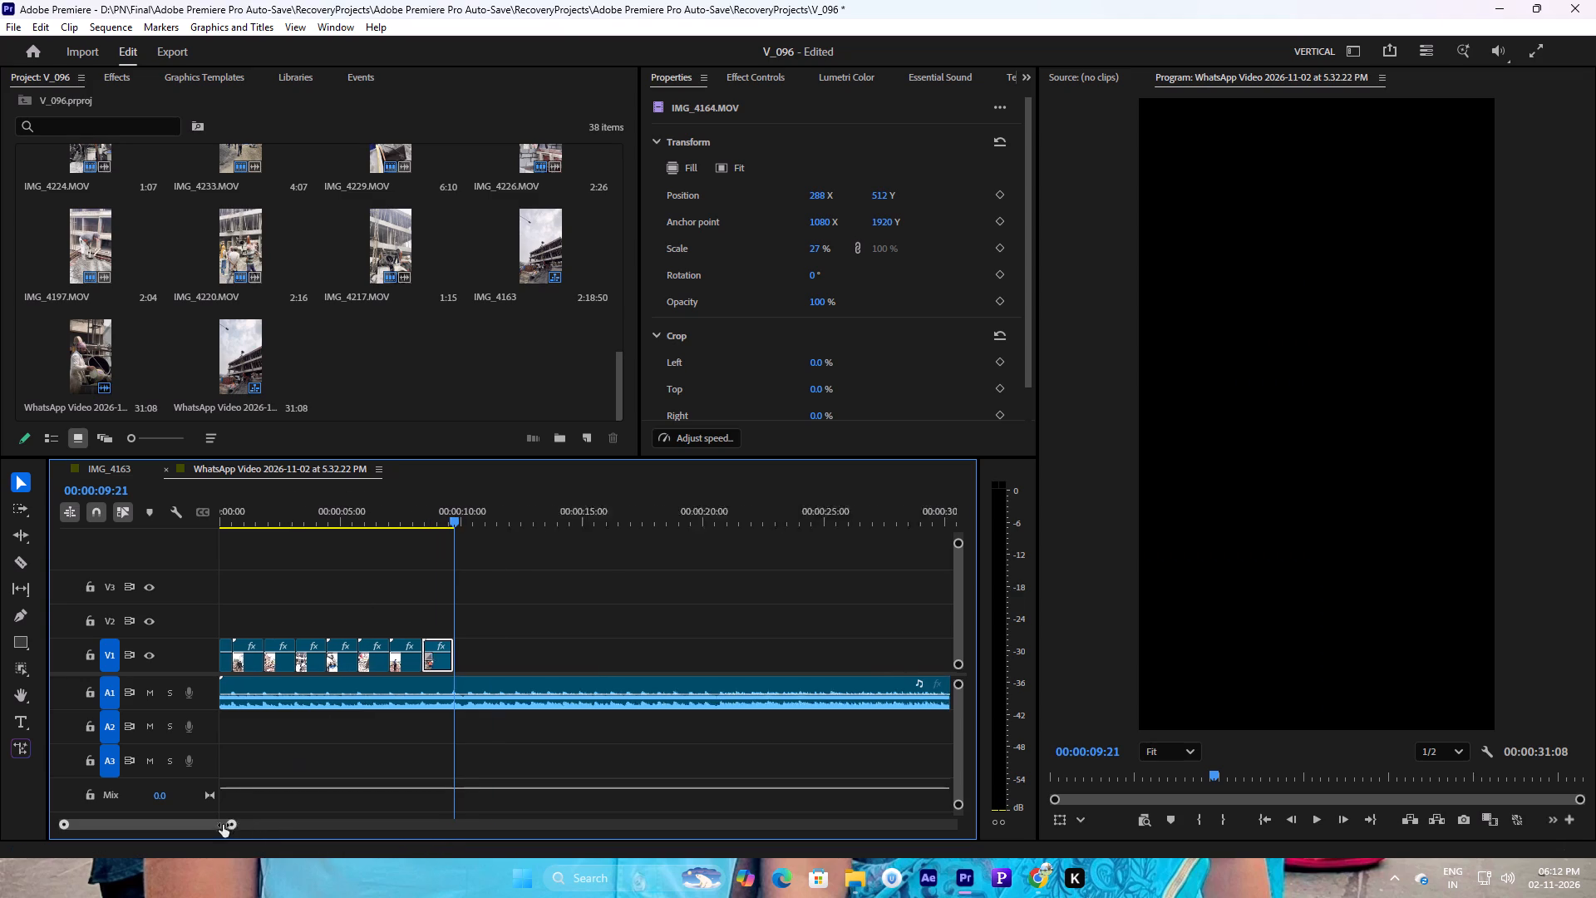
{"action": "left_click_drag", "start_coordinate": [223, 825], "coordinate": [157, 829]}
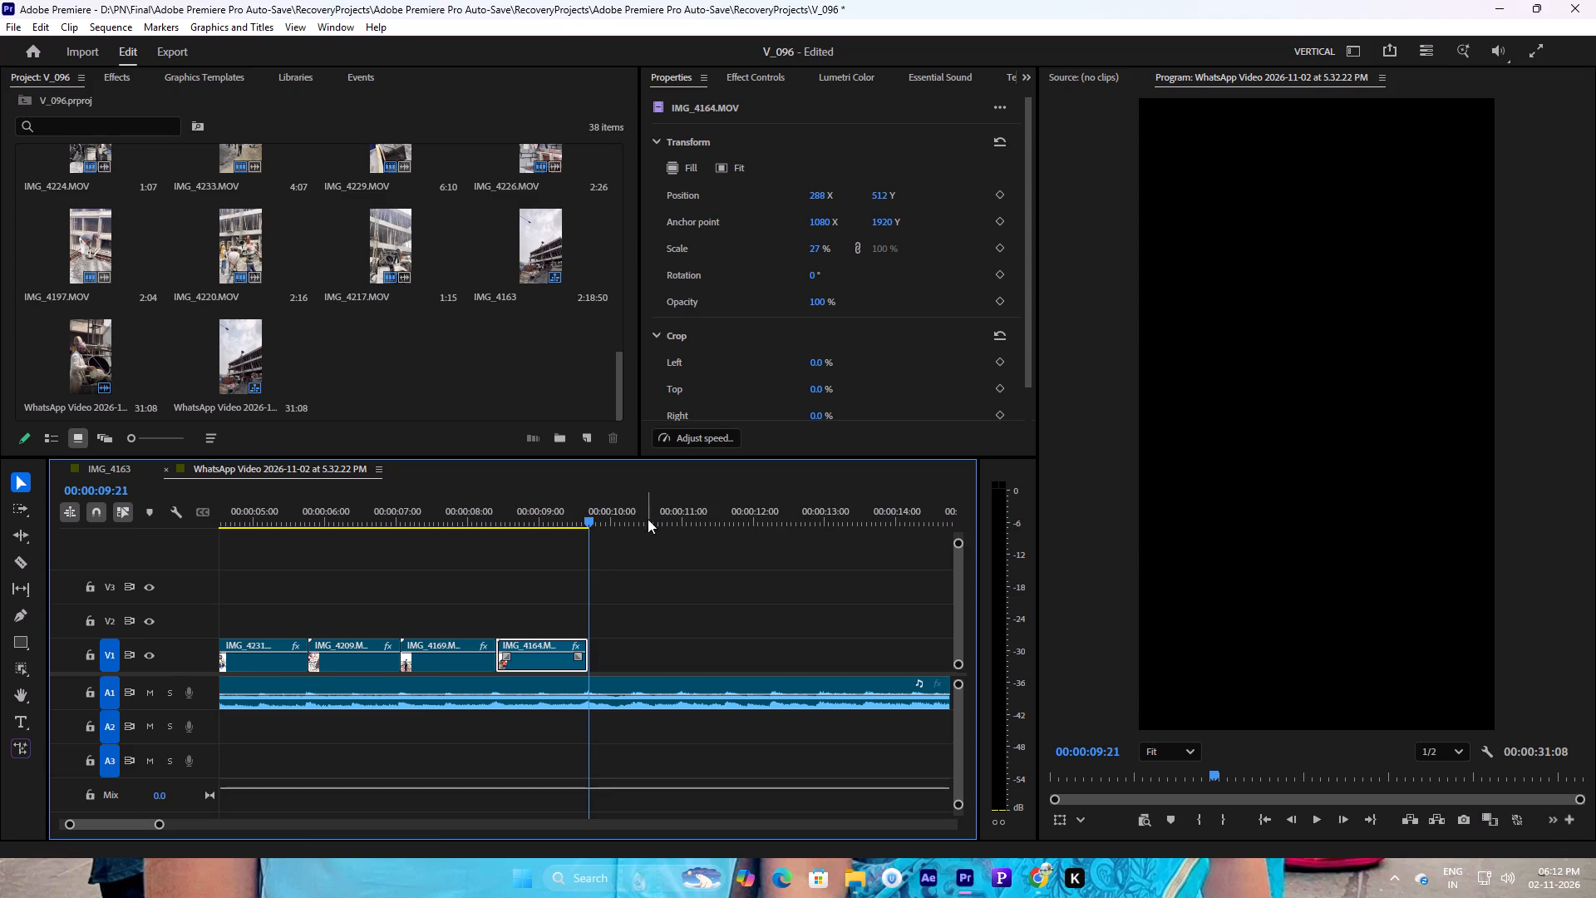
{"action": "left_click", "coordinate": [539, 579]}
{"action": "left_click", "coordinate": [477, 506]}
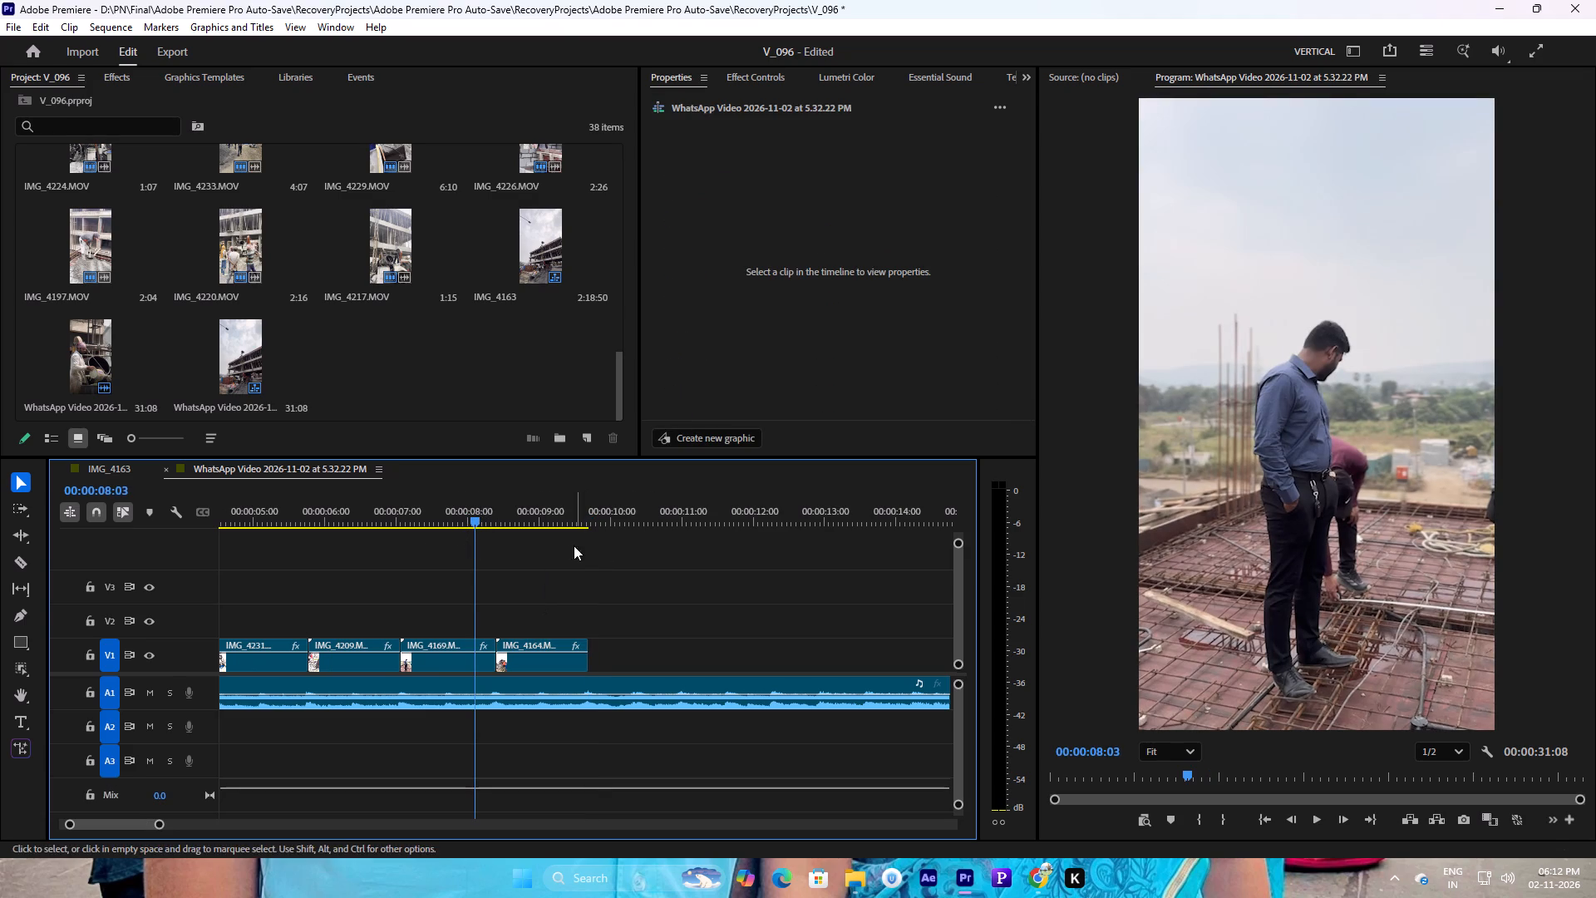
{"action": "key", "text": "space"}
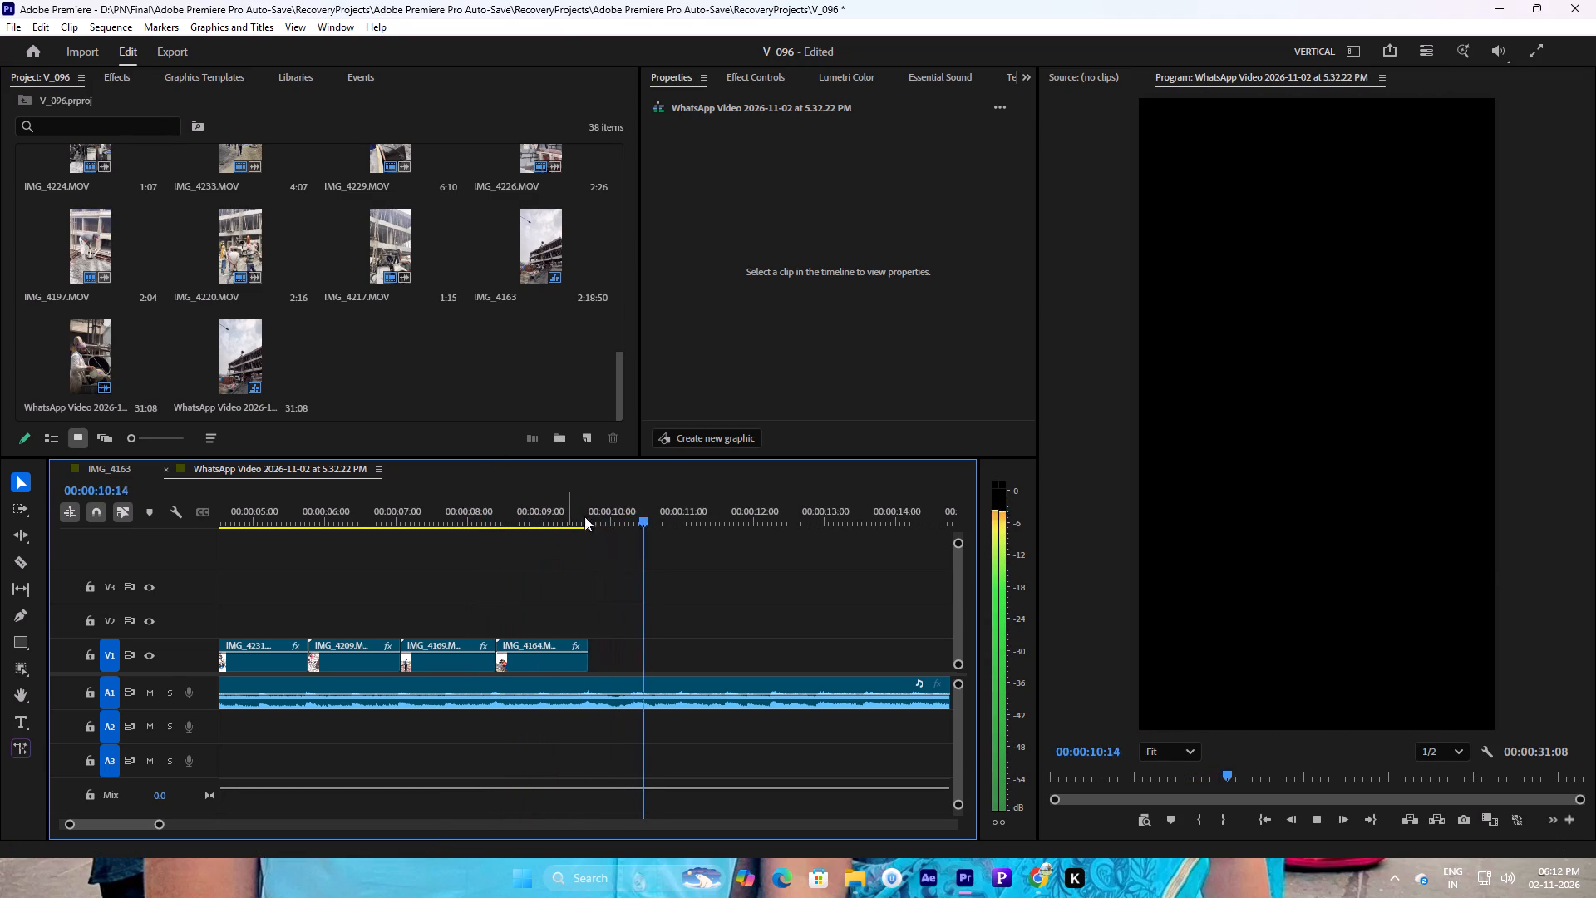
{"action": "key", "text": "space"}
{"action": "left_click_drag", "start_coordinate": [622, 503], "coordinate": [589, 508]}
{"action": "key", "text": "space"}
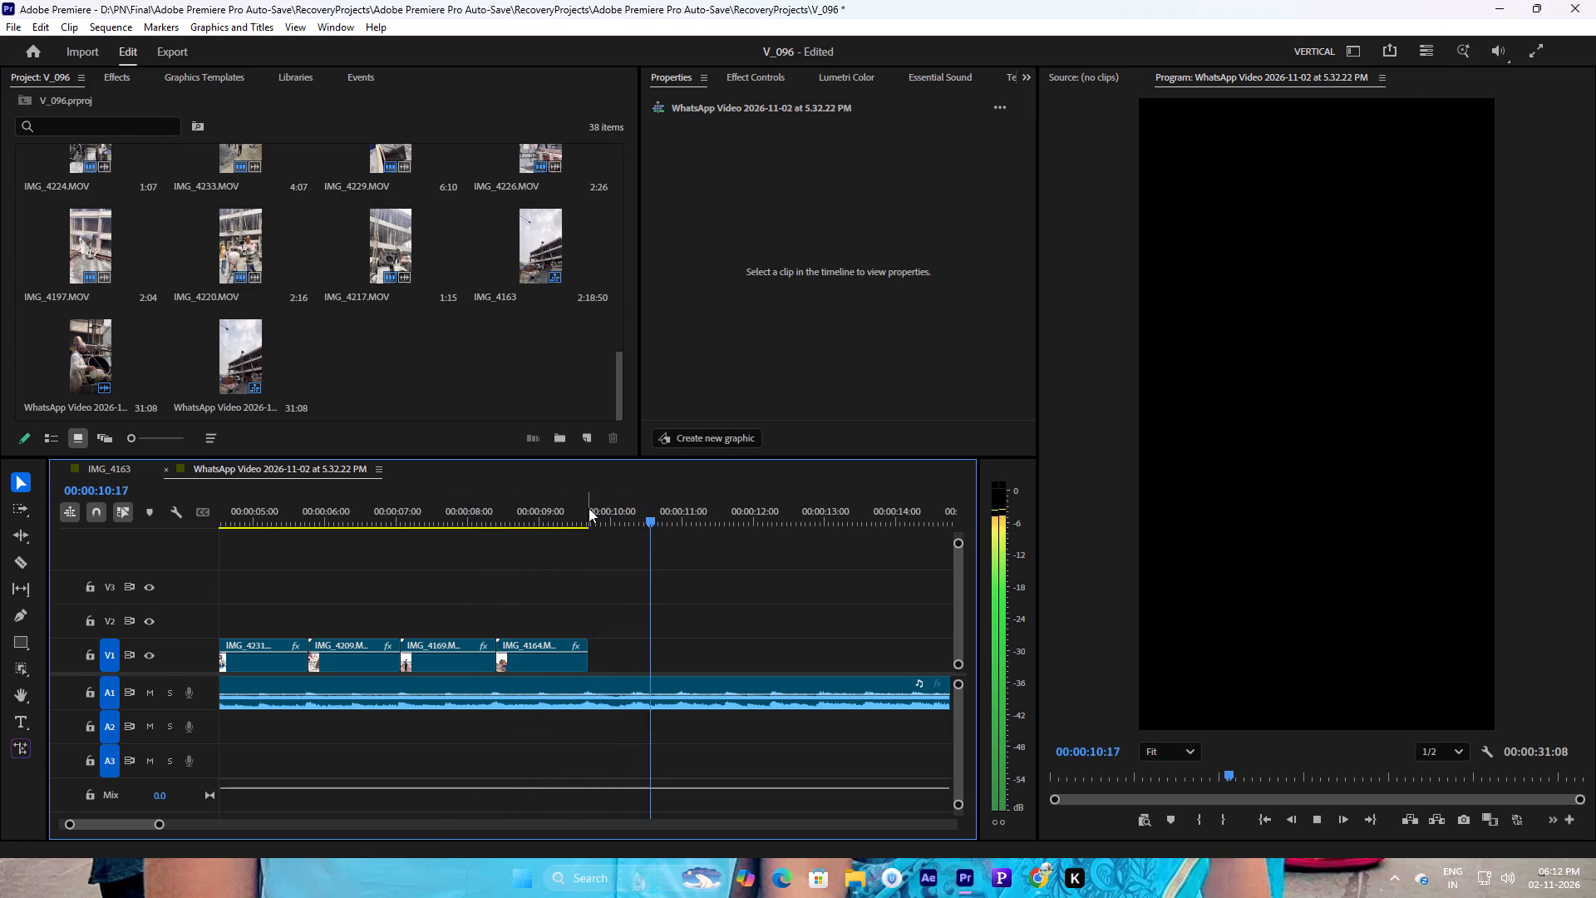
{"action": "key", "text": "space"}
{"action": "left_click", "coordinate": [592, 506]}
{"action": "key", "text": "space"}
{"action": "key", "text": "space"}
{"action": "left_click_drag", "start_coordinate": [604, 509], "coordinate": [592, 511]}
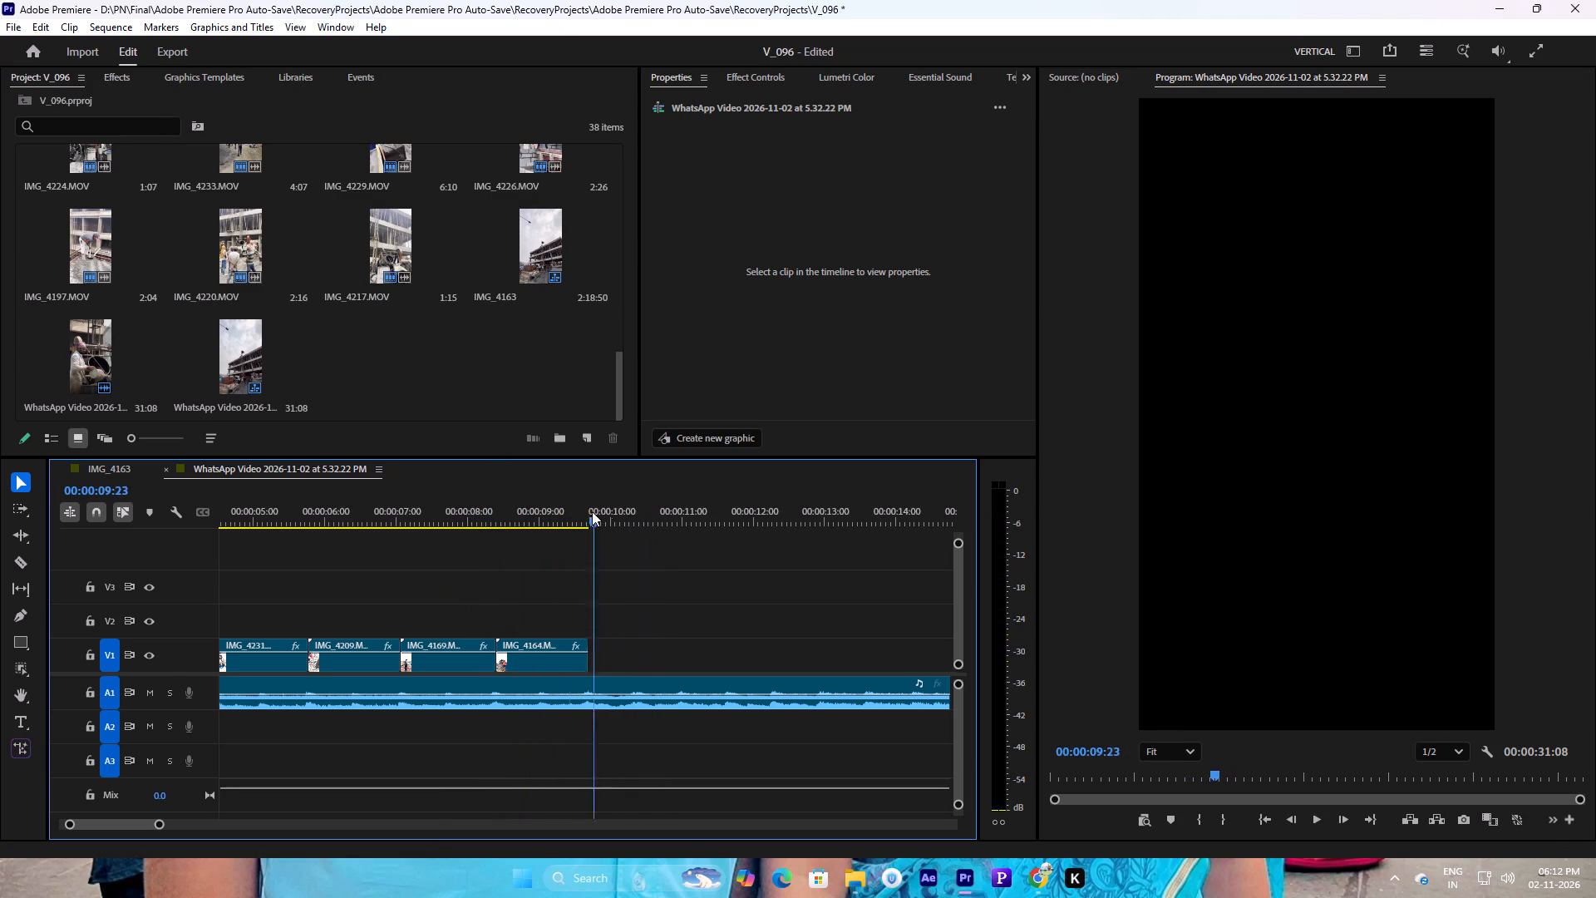
{"action": "left_click_drag", "start_coordinate": [592, 511], "coordinate": [495, 521]}
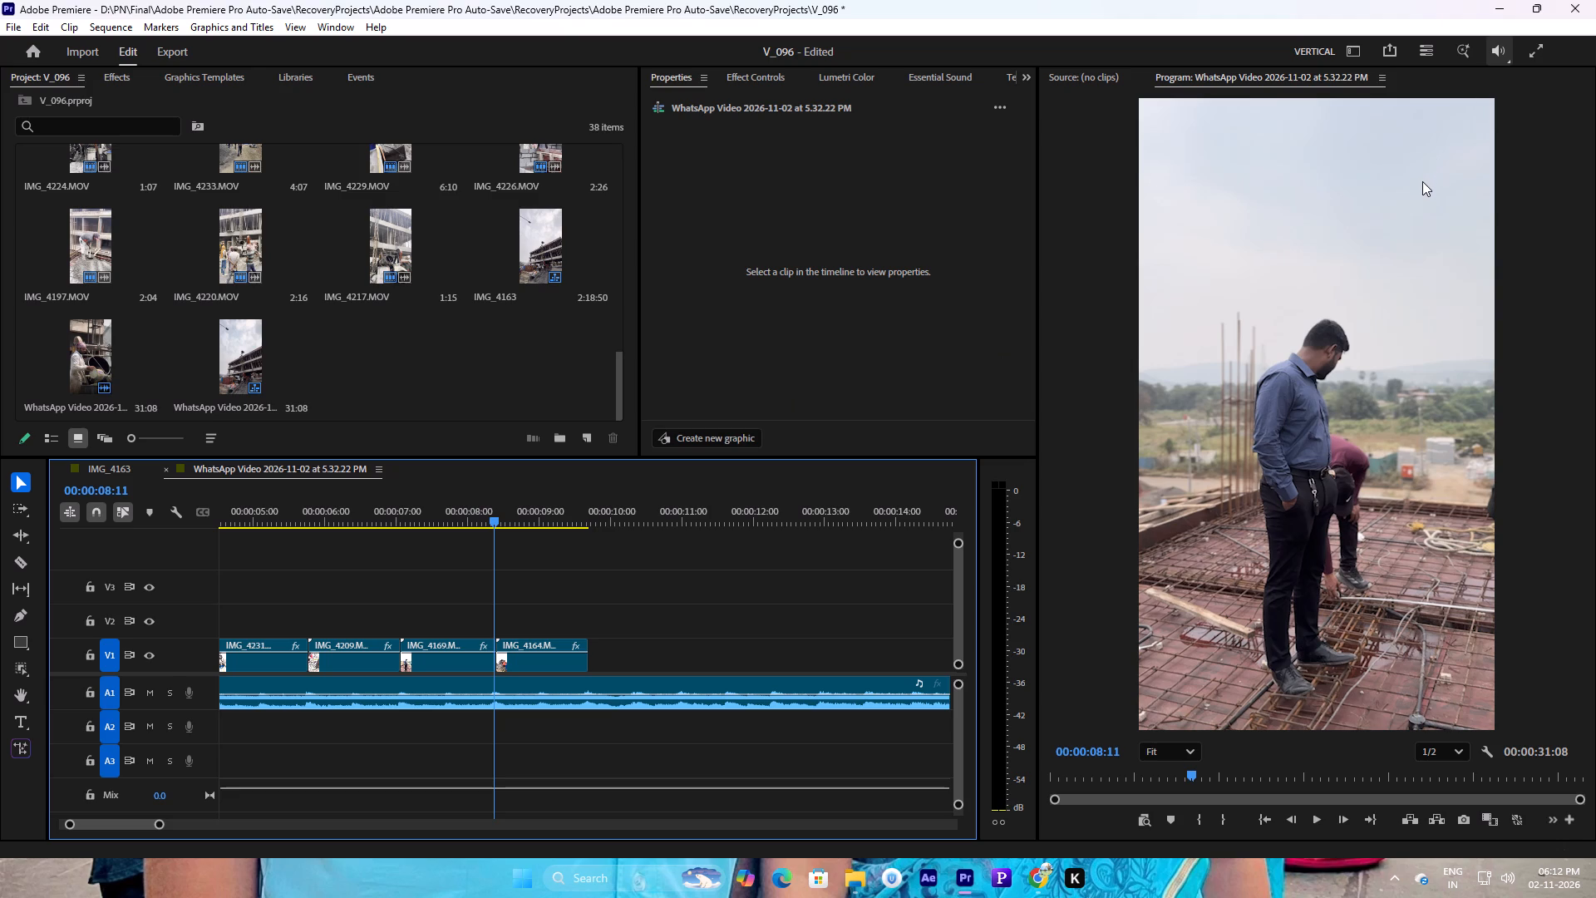
{"action": "key", "text": "space"}
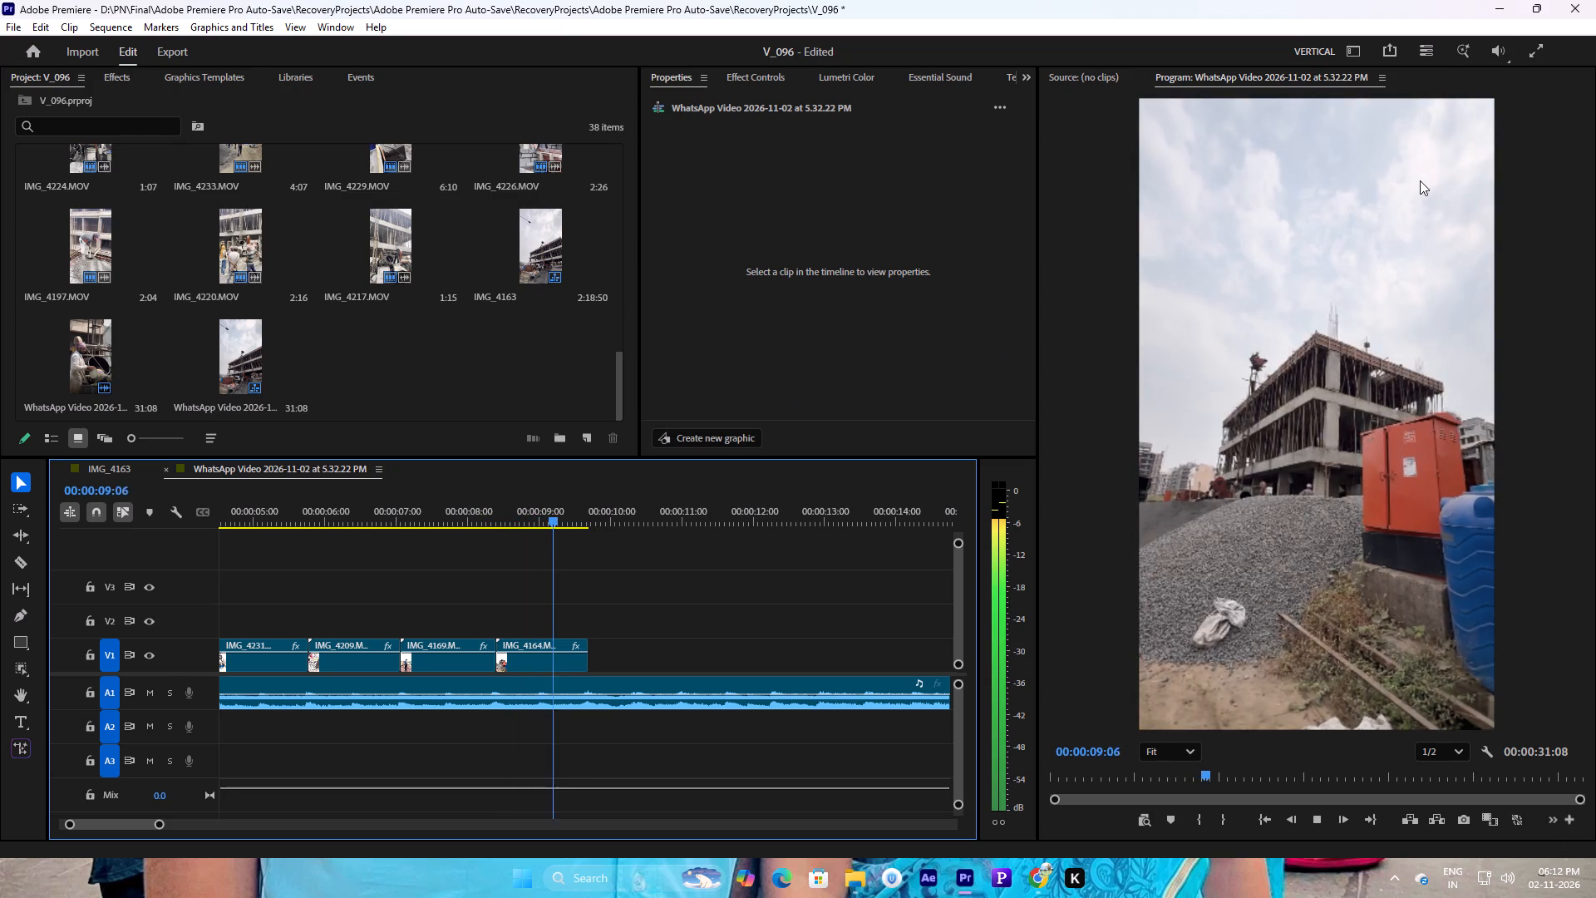
{"action": "key", "text": "space"}
Keyframe the scale of IMG_4164.MOV from 27% at its start, 00:00:08:13, down to 0% at 00:00:09:20.
{"action": "left_click_drag", "start_coordinate": [508, 515], "coordinate": [483, 521]}
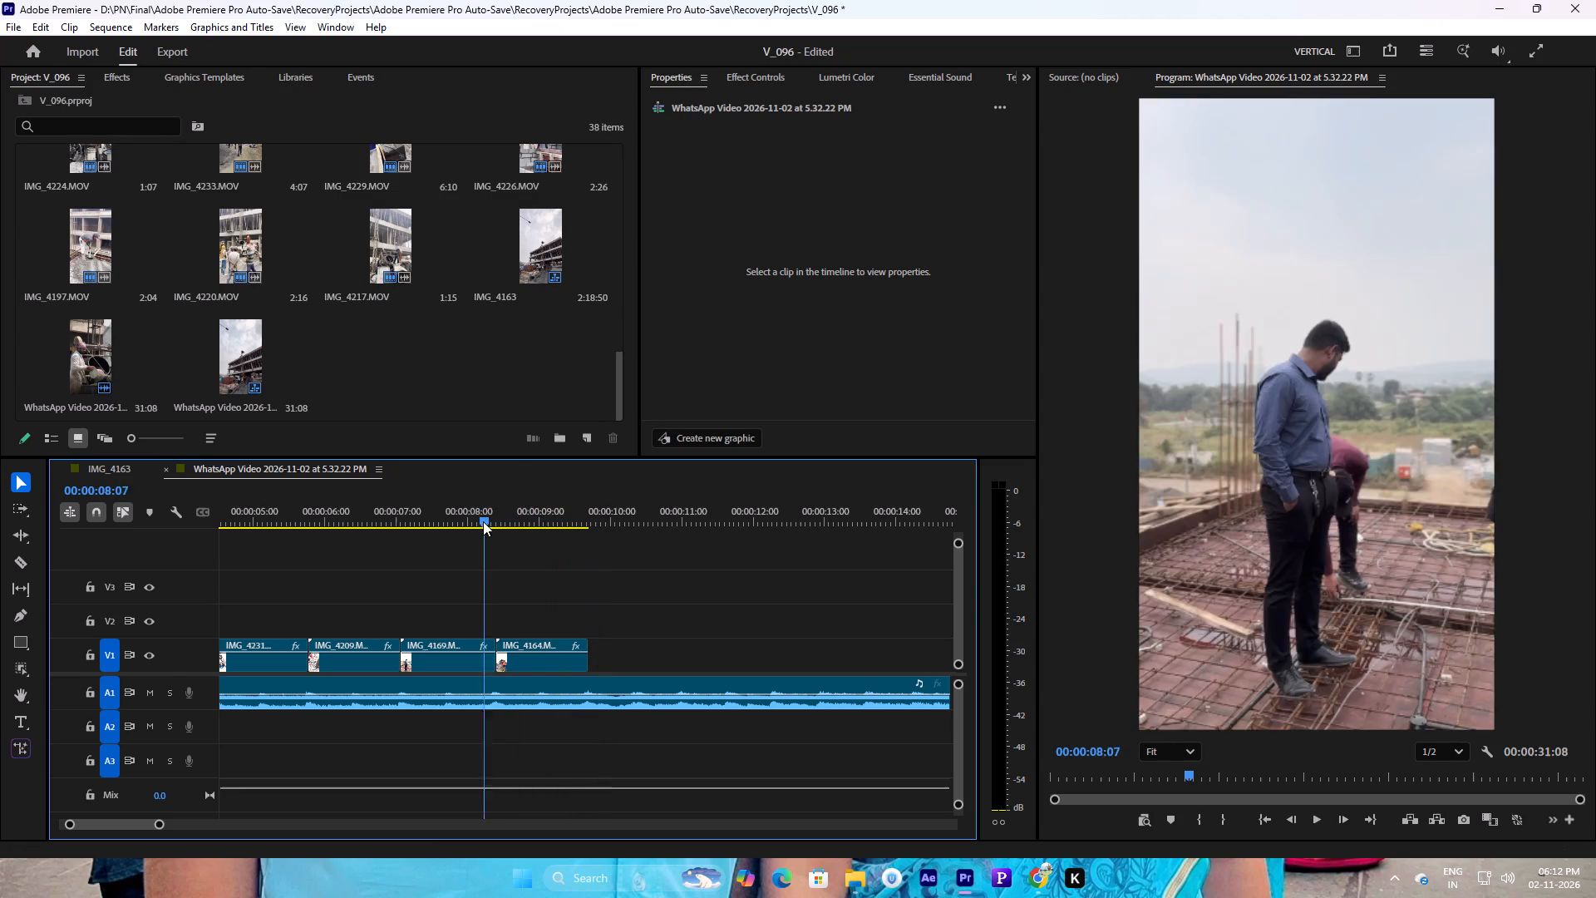
{"action": "left_click_drag", "start_coordinate": [483, 521], "coordinate": [500, 525]}
{"action": "left_click", "coordinate": [532, 672]}
{"action": "left_click", "coordinate": [496, 523]}
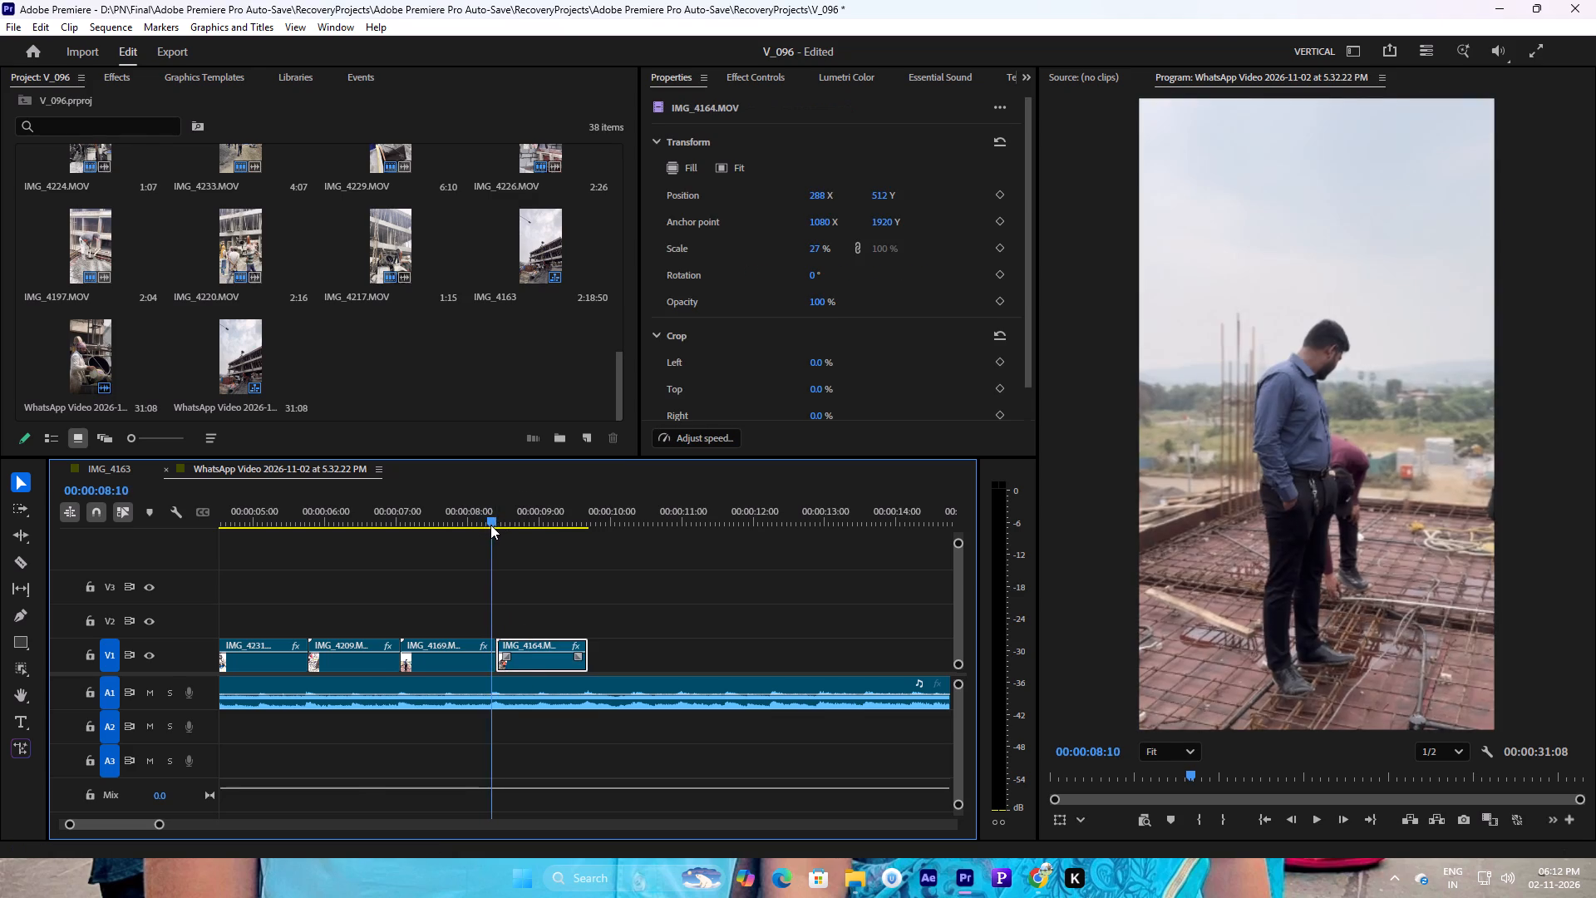
{"action": "left_click", "coordinate": [997, 240]}
{"action": "left_click_drag", "start_coordinate": [497, 521], "coordinate": [505, 520]}
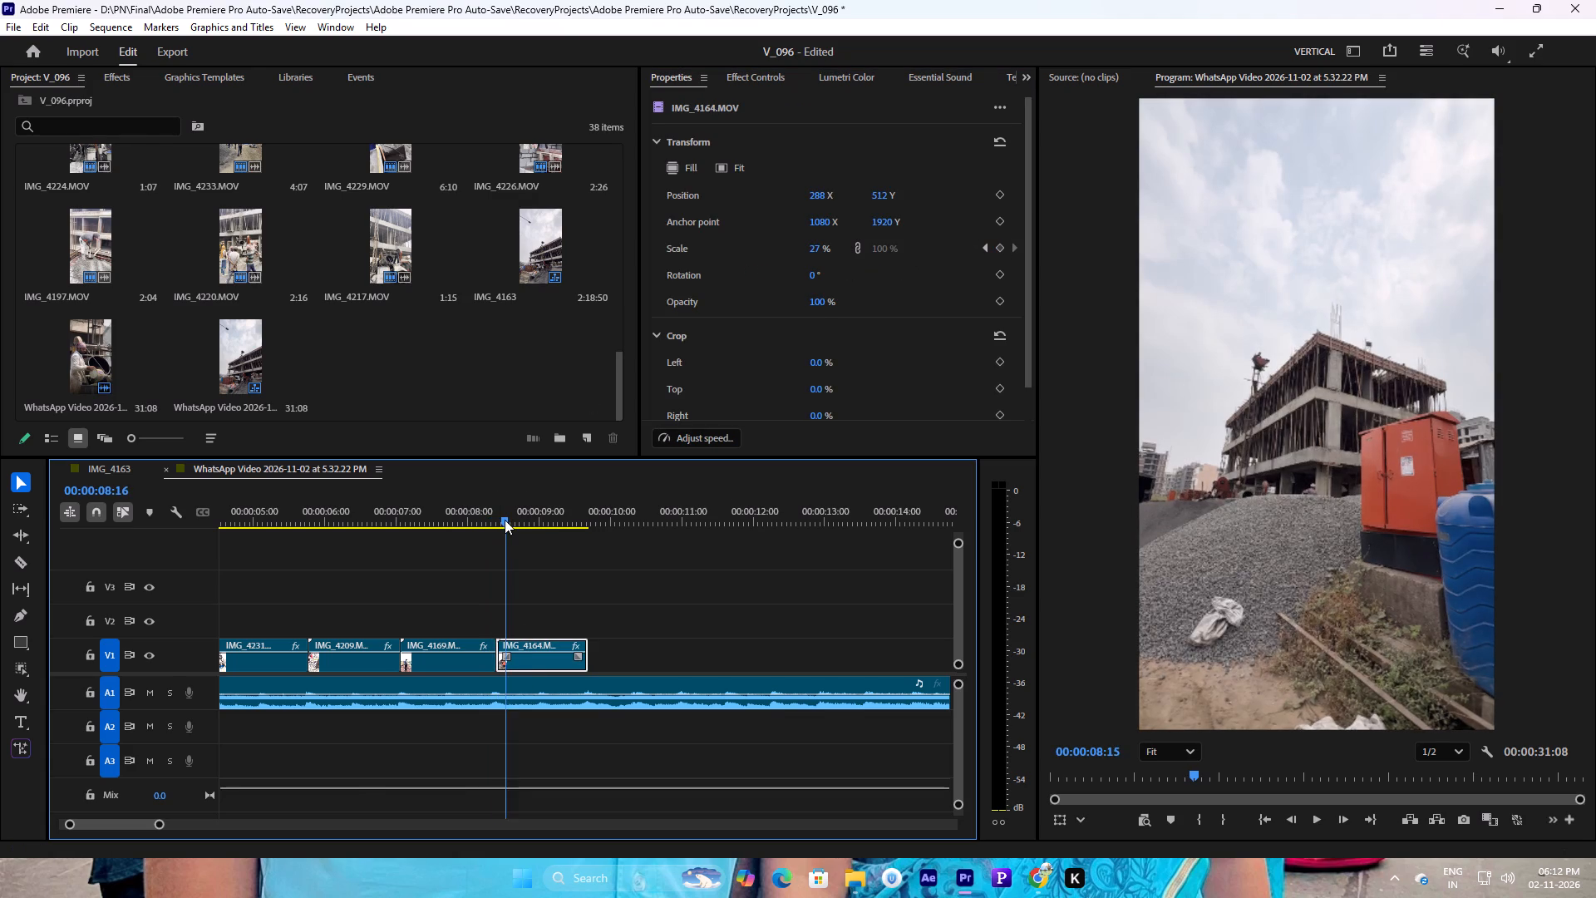
{"action": "left_click_drag", "start_coordinate": [505, 520], "coordinate": [513, 517]}
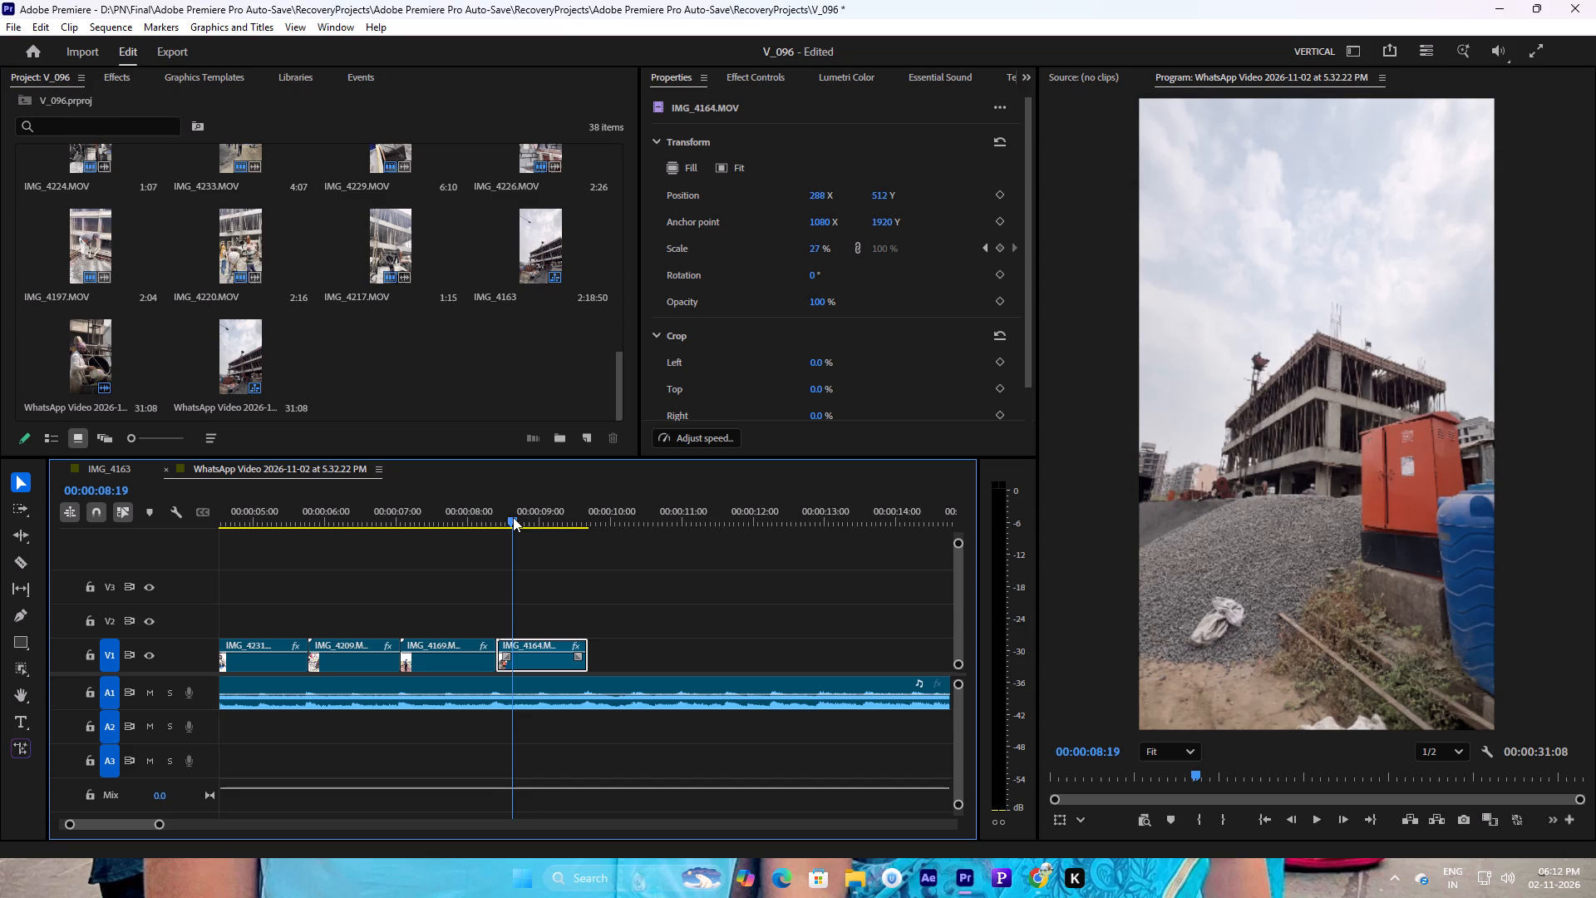
{"action": "left_click_drag", "start_coordinate": [513, 517], "coordinate": [587, 501]}
{"action": "left_click_drag", "start_coordinate": [821, 249], "coordinate": [797, 254]}
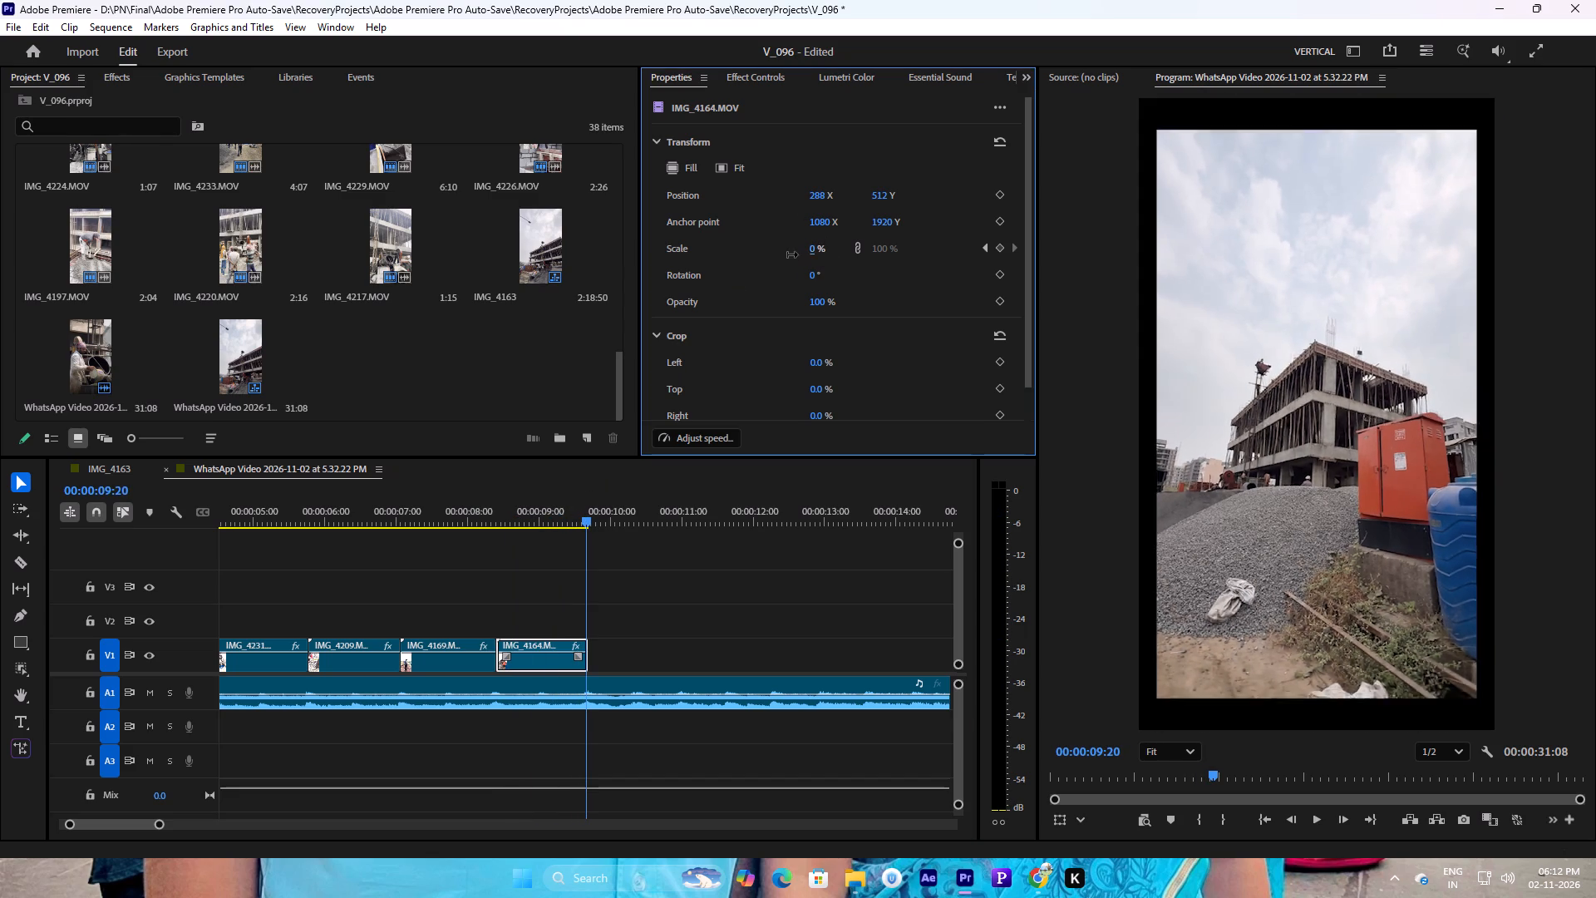
{"action": "left_click_drag", "start_coordinate": [797, 254], "coordinate": [746, 265]}
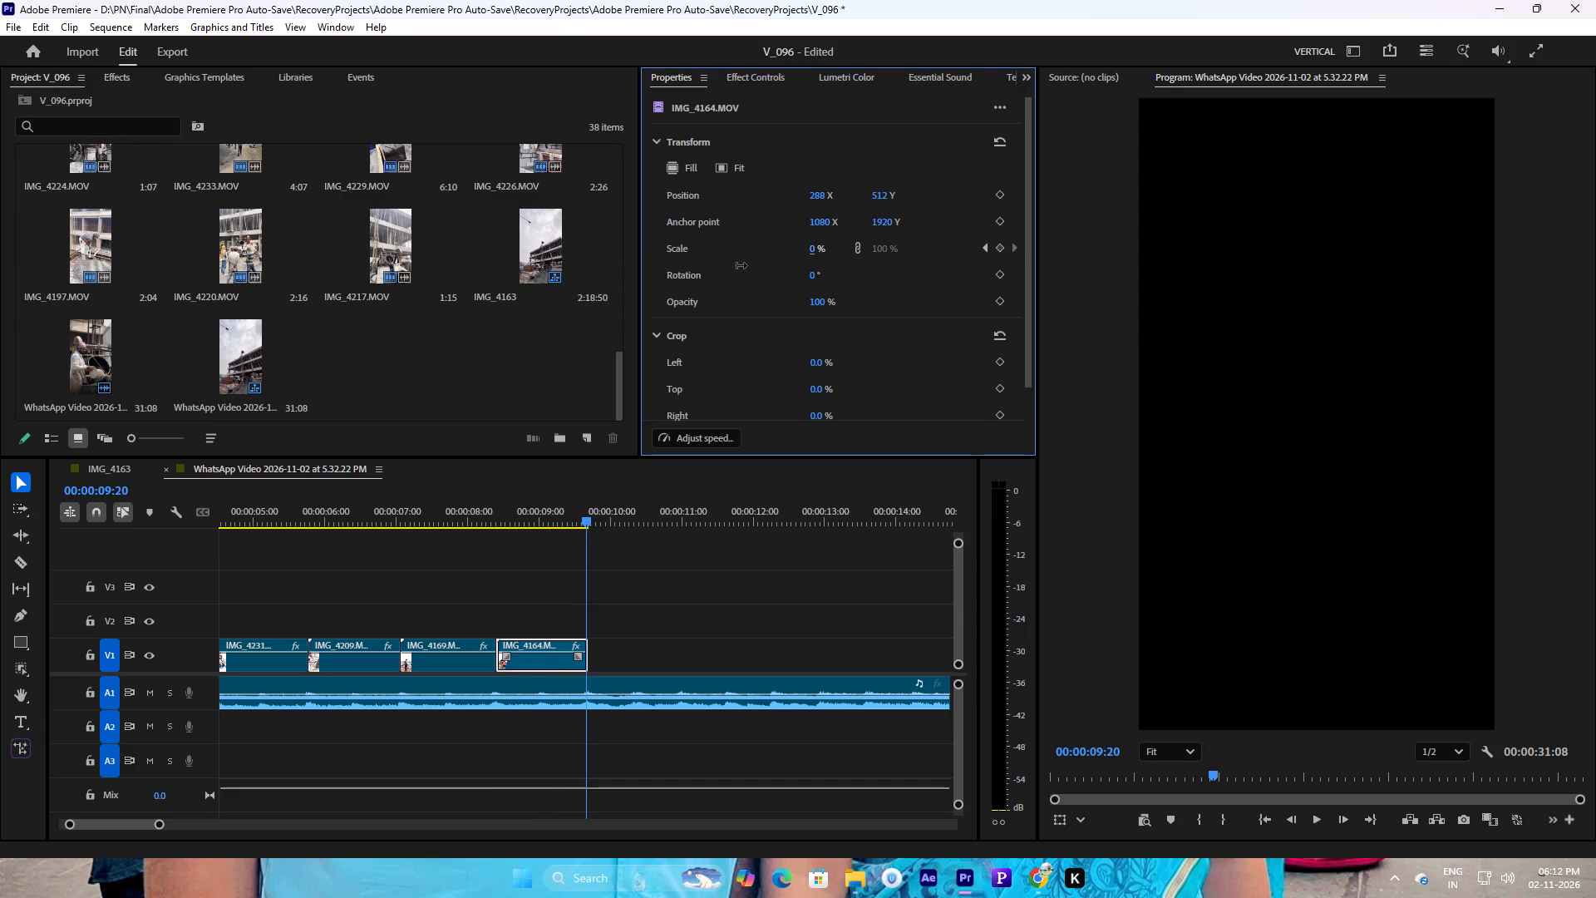
{"action": "left_click_drag", "start_coordinate": [746, 265], "coordinate": [750, 264]}
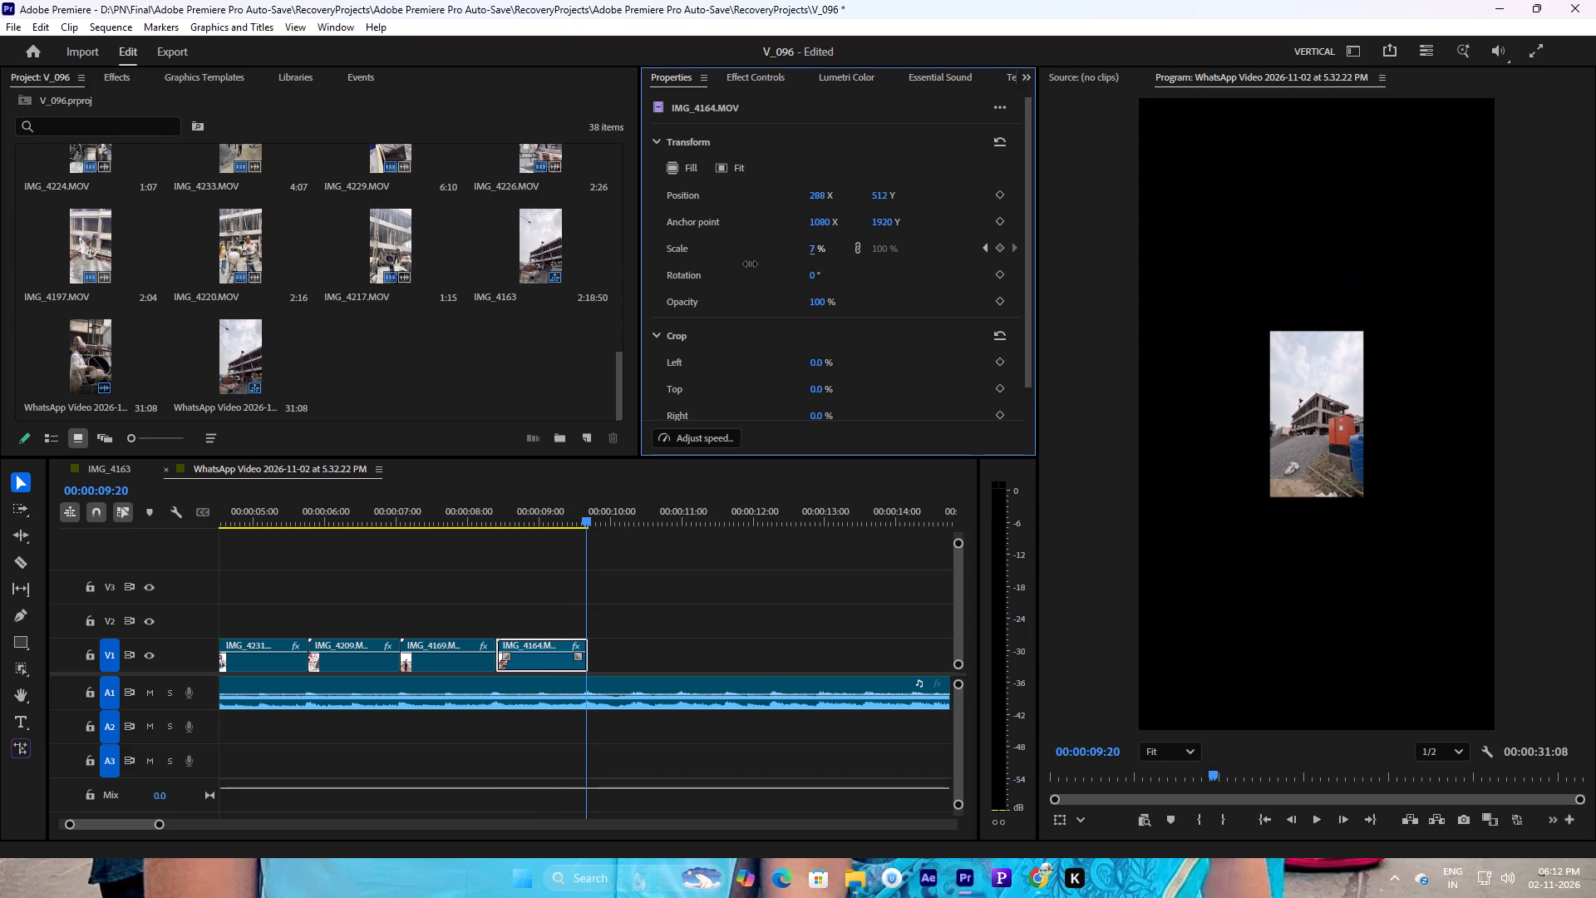
{"action": "left_click_drag", "start_coordinate": [750, 264], "coordinate": [745, 264]}
Play the scale-down animation of IMG_4164.MOV against the music to check its motion.
{"action": "left_click", "coordinate": [495, 516]}
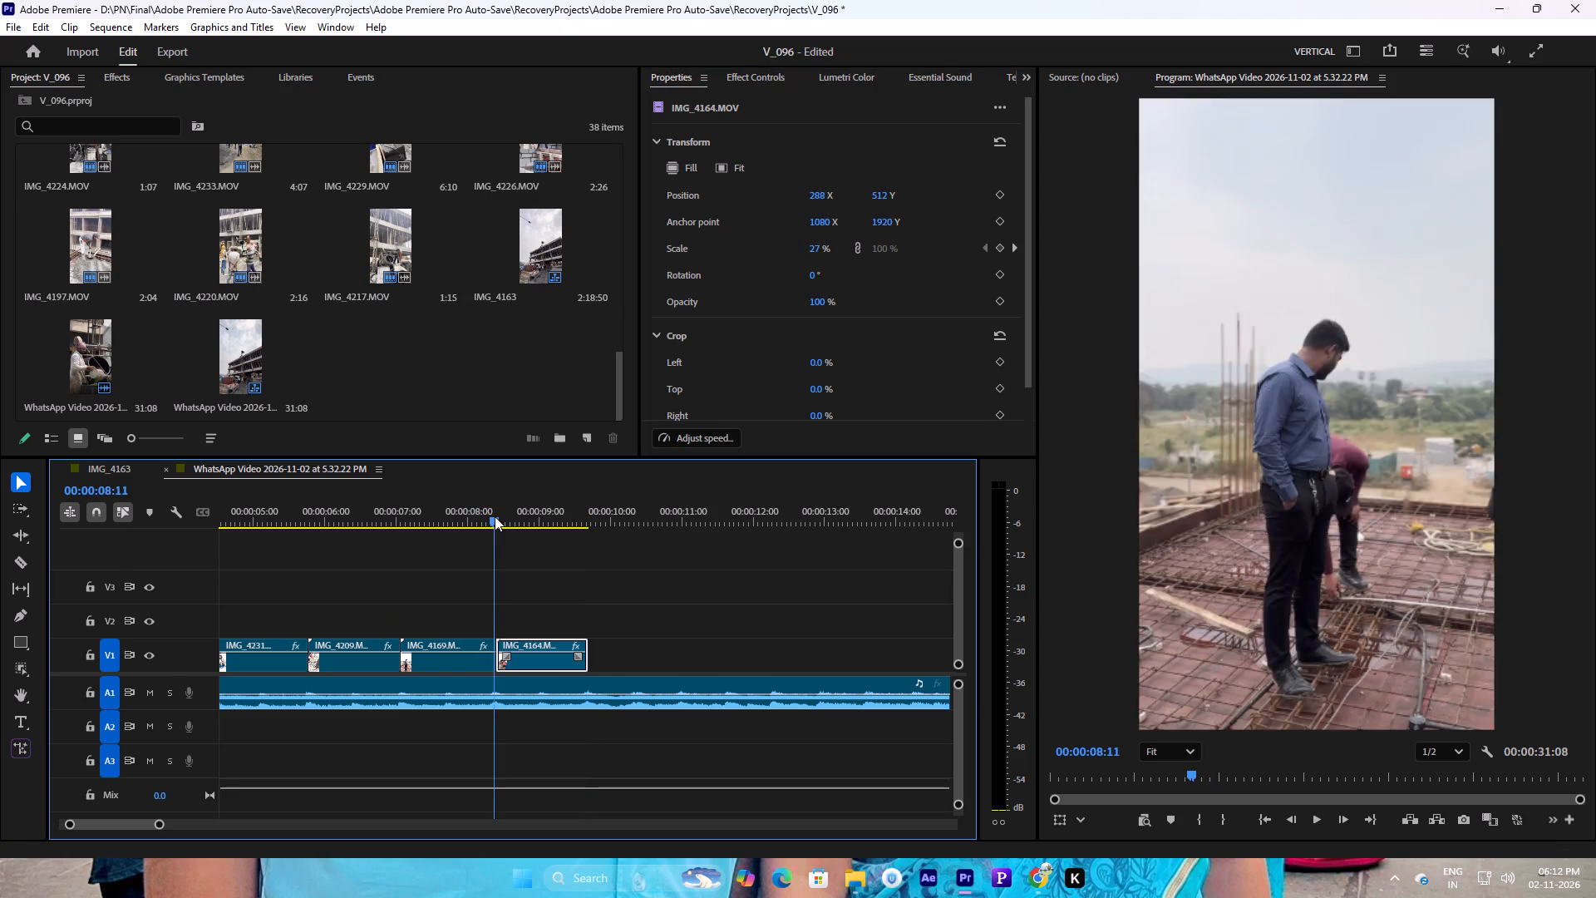
{"action": "key", "text": "space"}
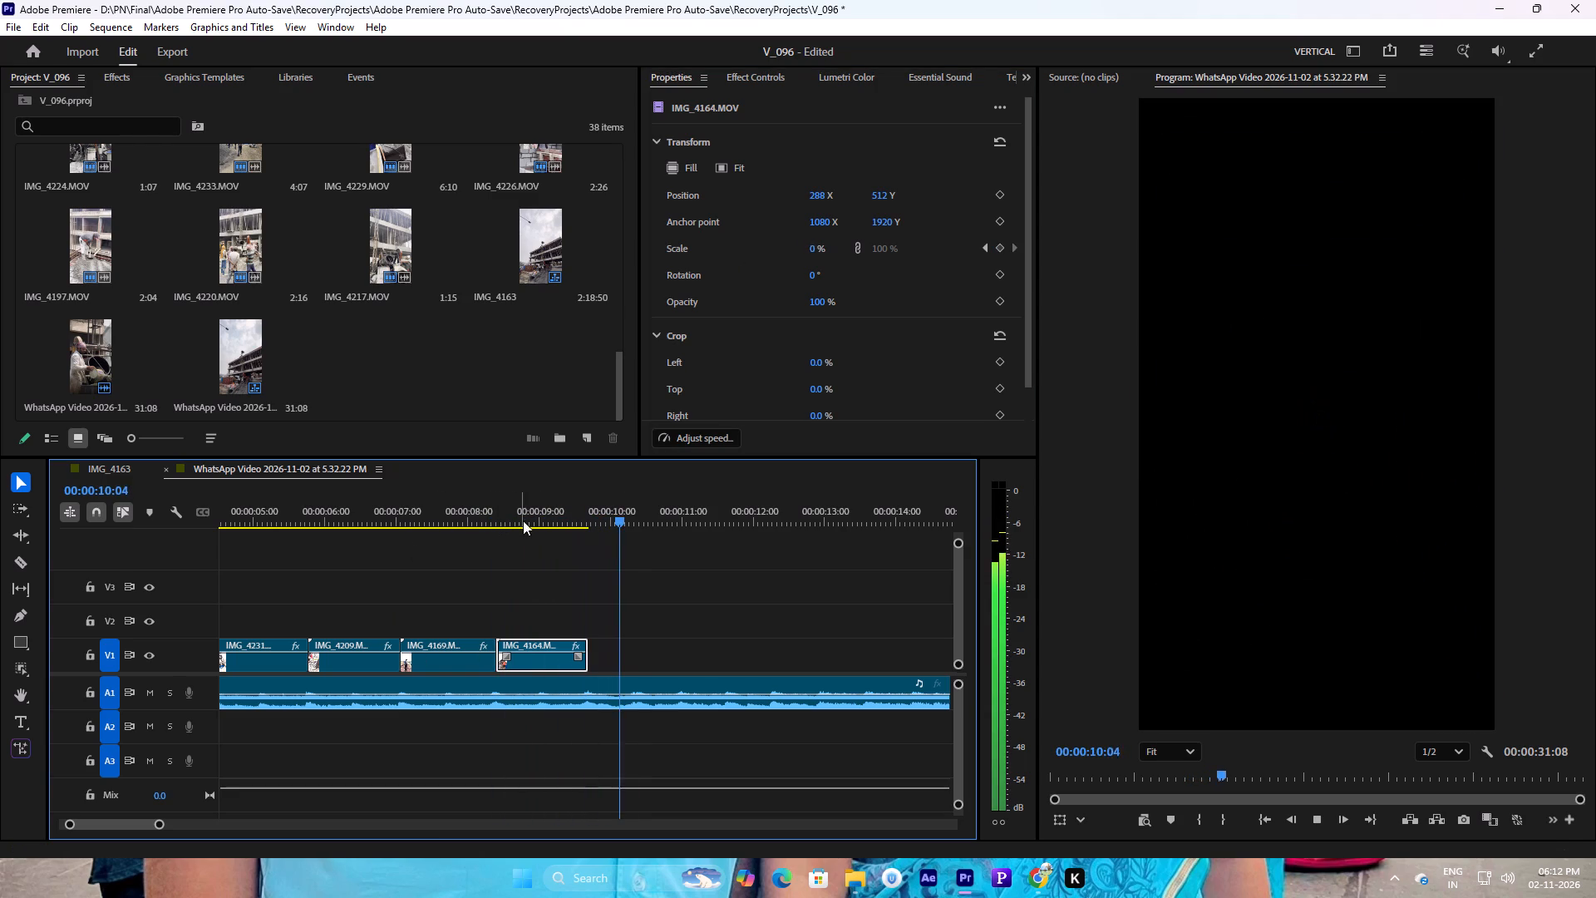
{"action": "key", "text": "space"}
{"action": "left_click_drag", "start_coordinate": [567, 515], "coordinate": [514, 515]}
{"action": "key", "text": "space"}
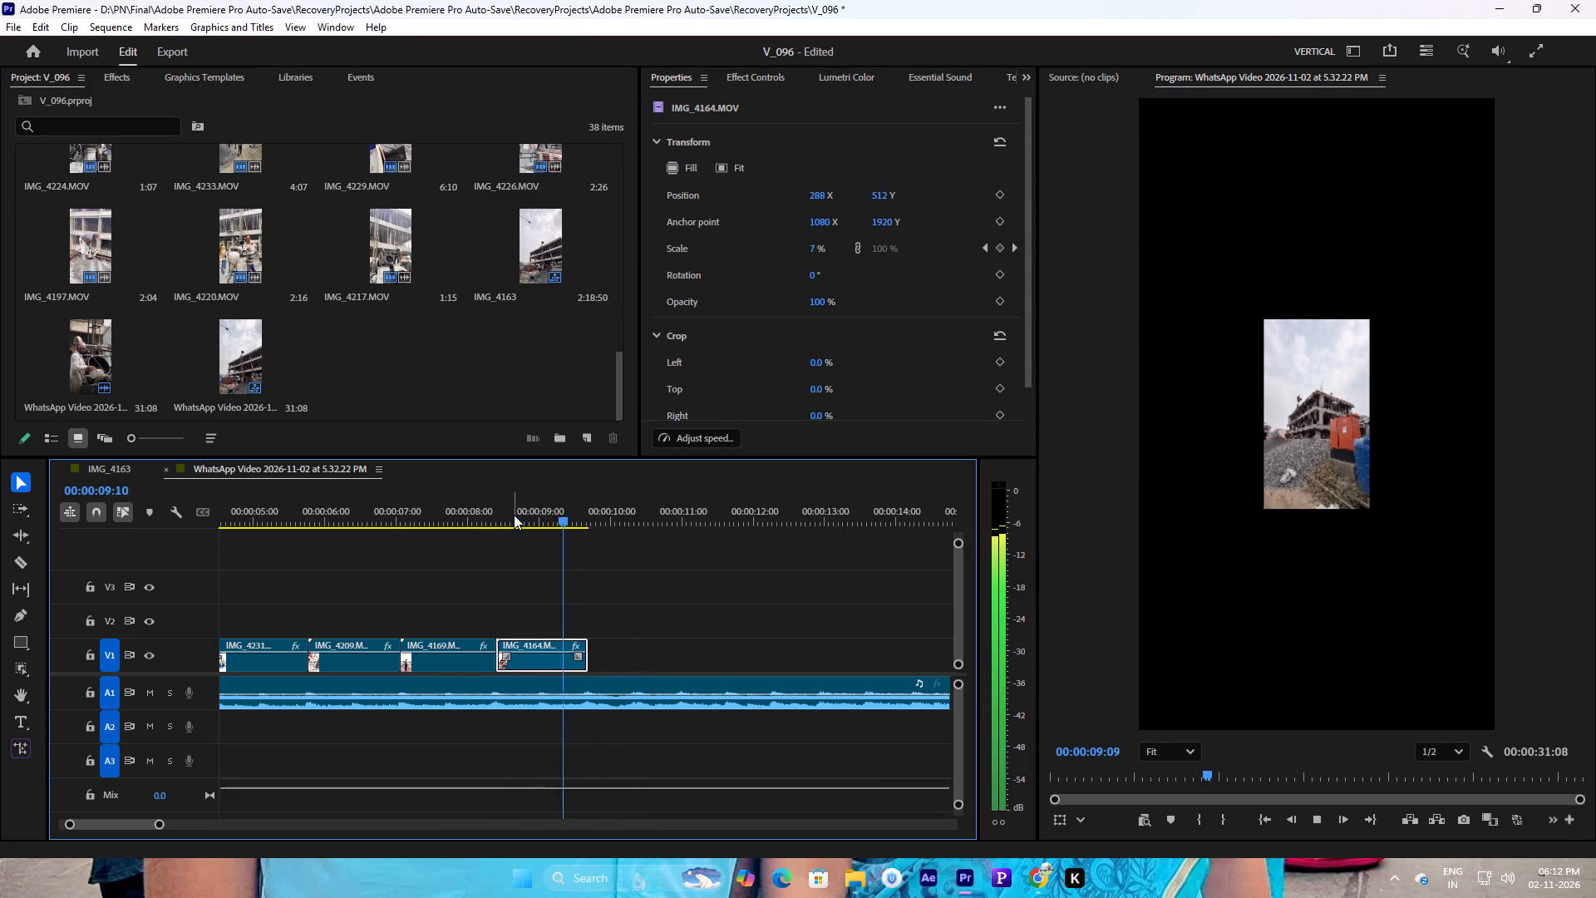
{"action": "left_click_drag", "start_coordinate": [524, 497], "coordinate": [531, 505]}
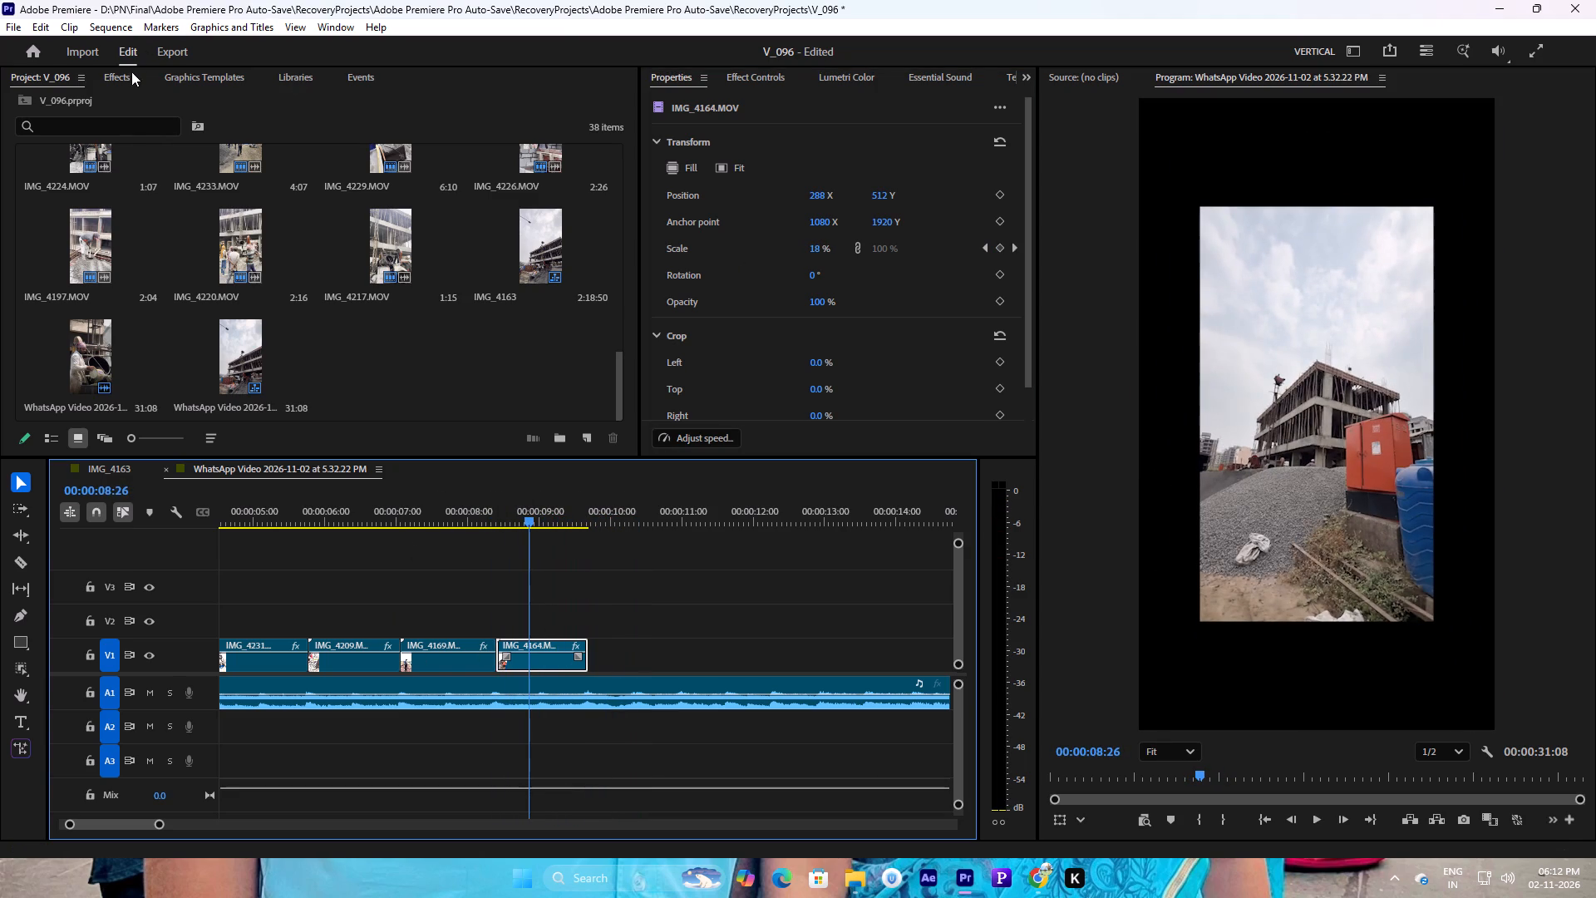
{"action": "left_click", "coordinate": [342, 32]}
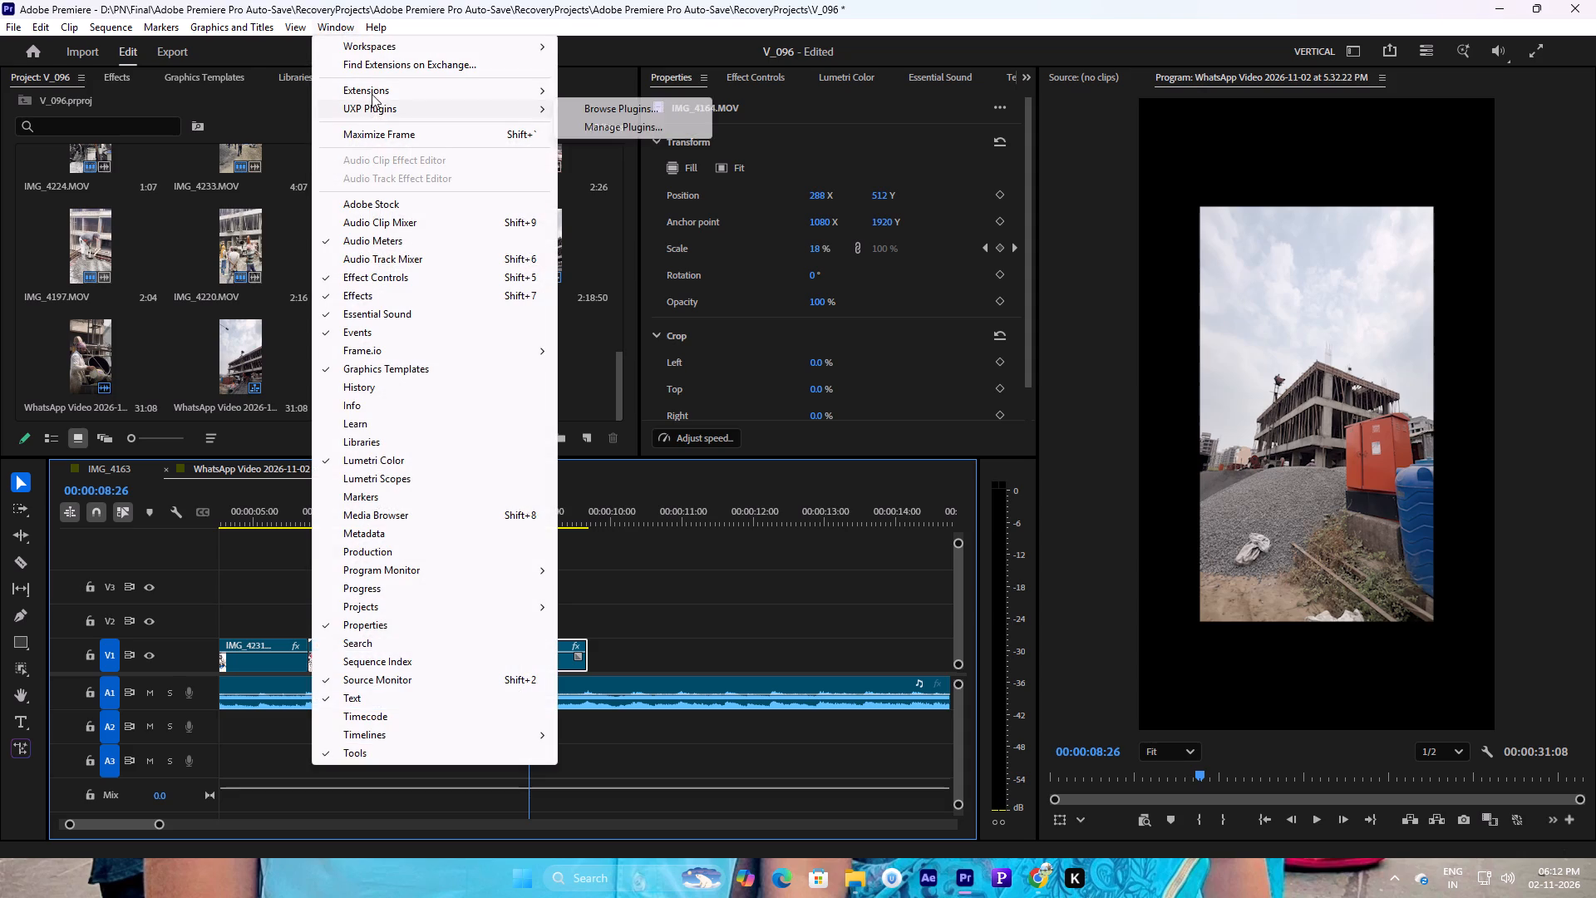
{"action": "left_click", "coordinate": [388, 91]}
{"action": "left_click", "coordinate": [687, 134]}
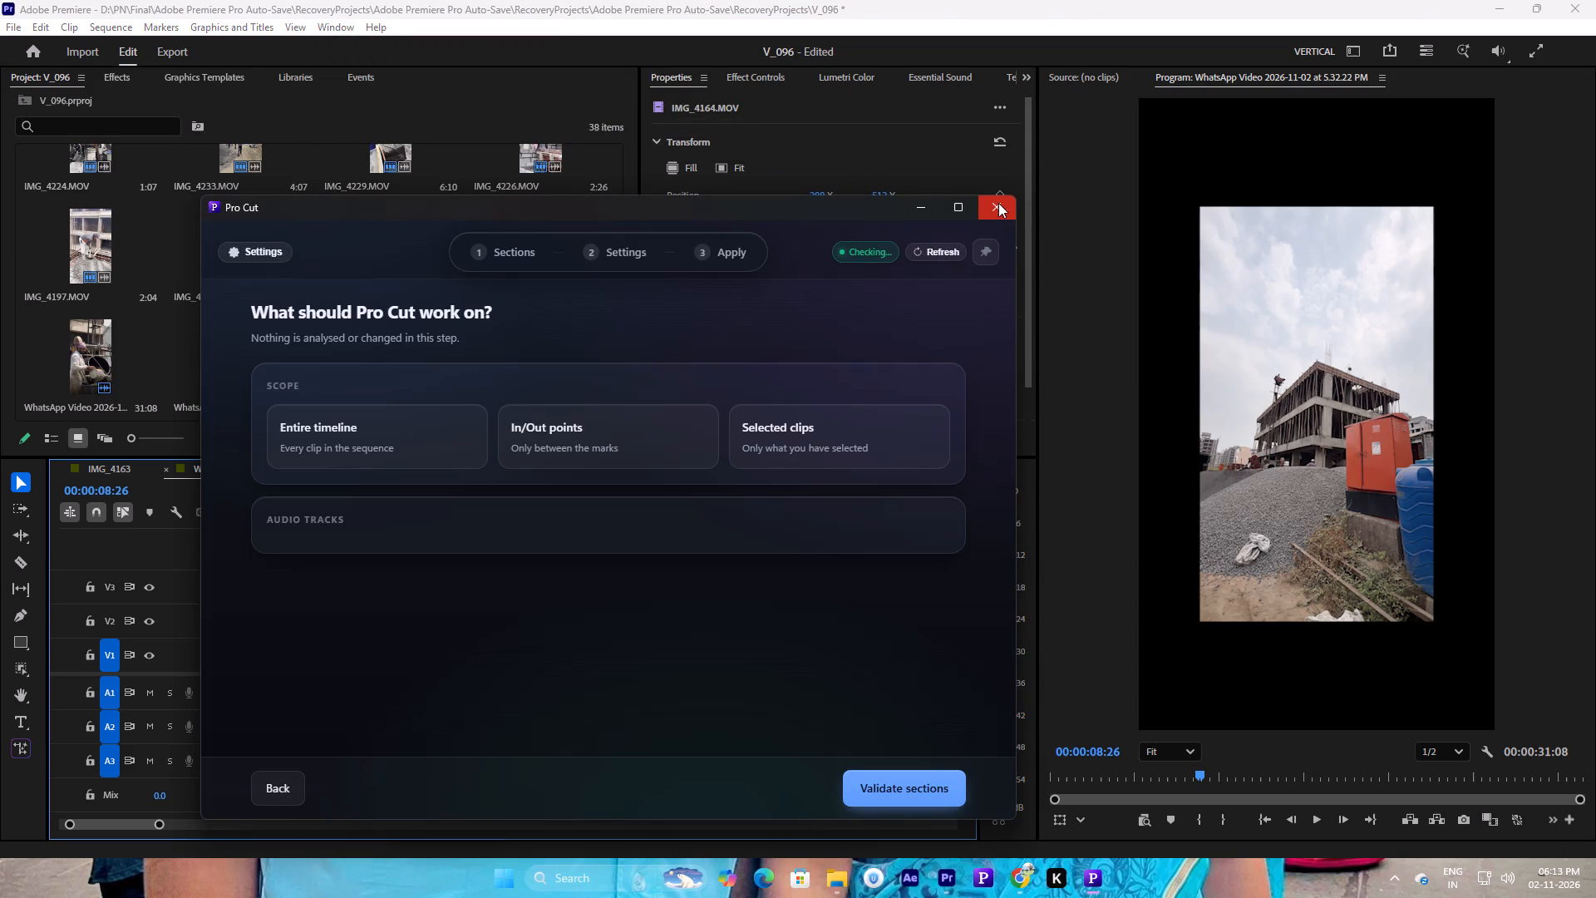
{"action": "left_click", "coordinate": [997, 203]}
Open the Pro FX extension and apply its Smooth Ease curve preset at the playhead to the scale keyframes of IMG_4164.MOV.
{"action": "left_click", "coordinate": [332, 27]}
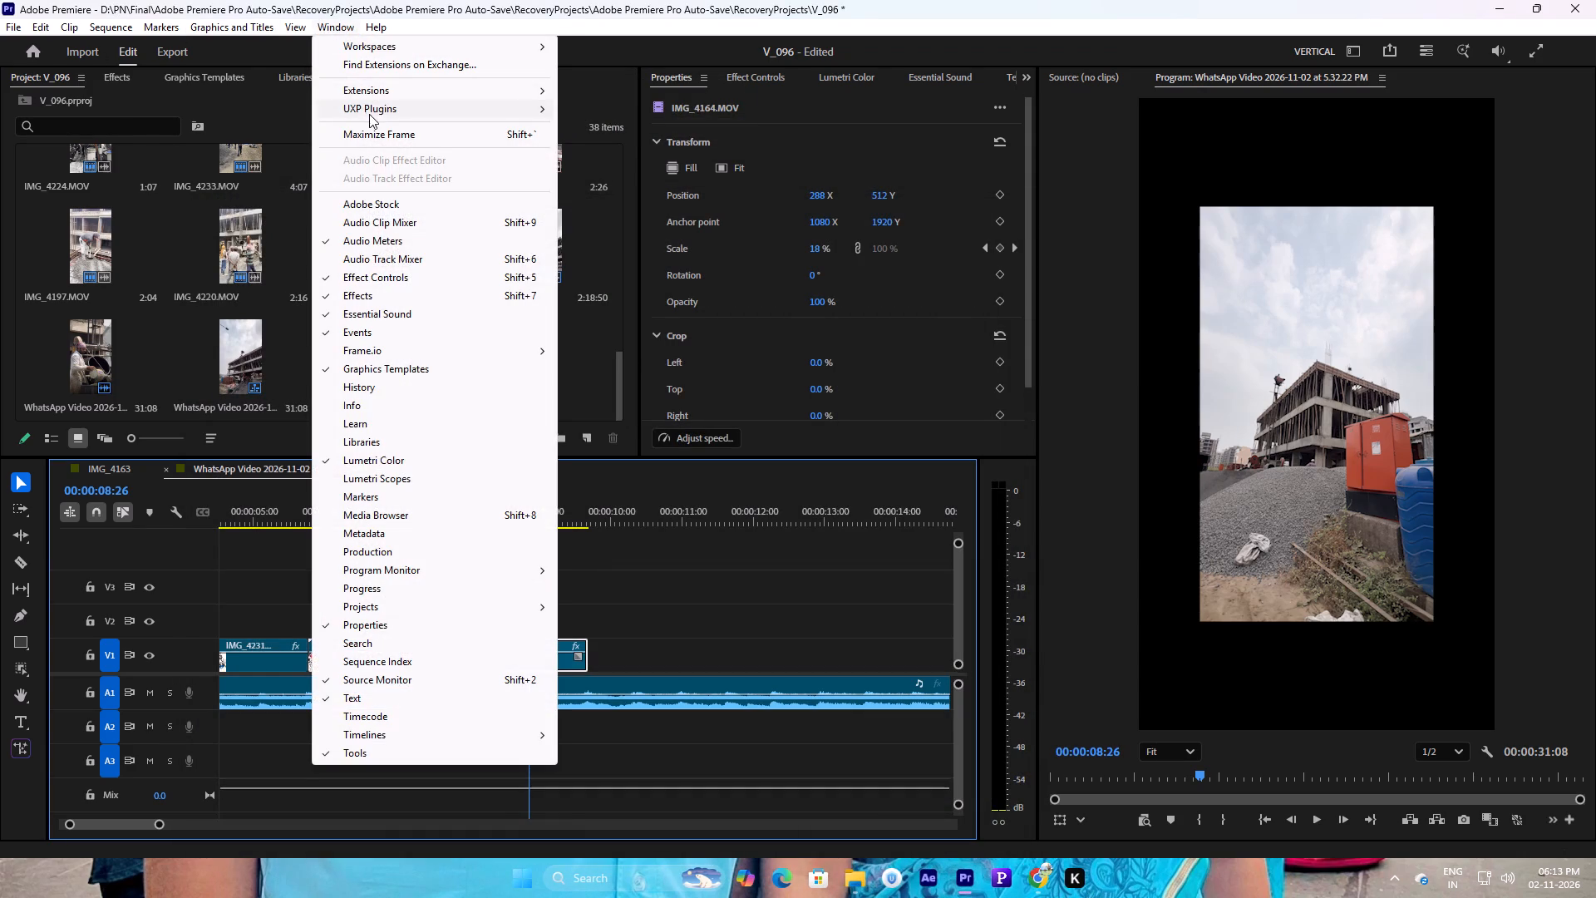
{"action": "left_click", "coordinate": [374, 96]}
{"action": "left_click", "coordinate": [677, 151]}
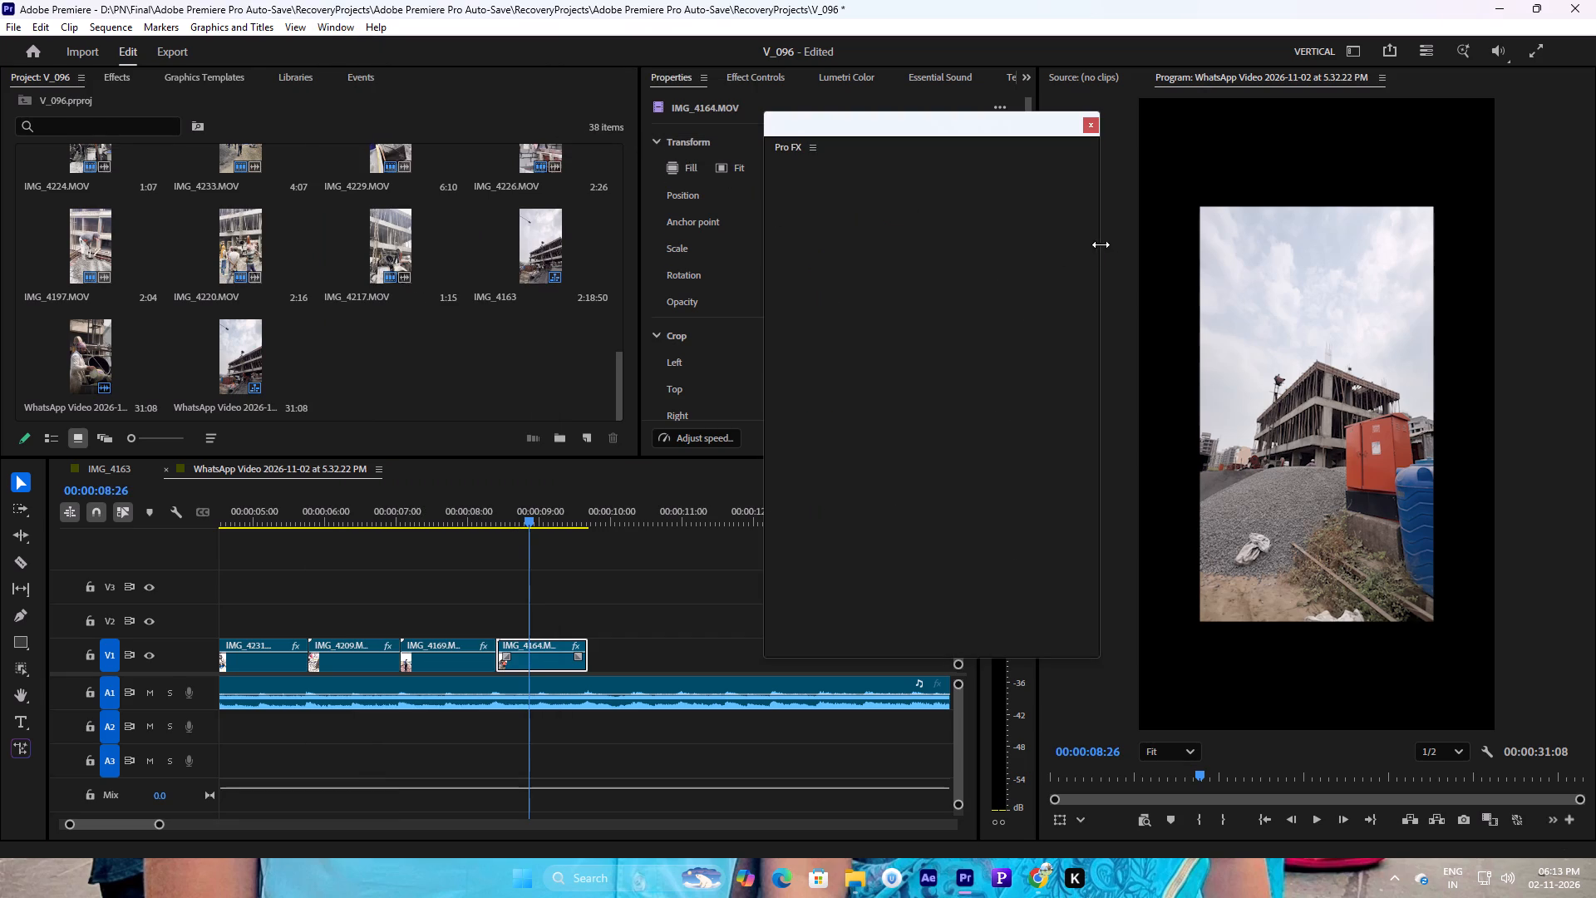
{"action": "left_click_drag", "start_coordinate": [1101, 244], "coordinate": [1183, 228]}
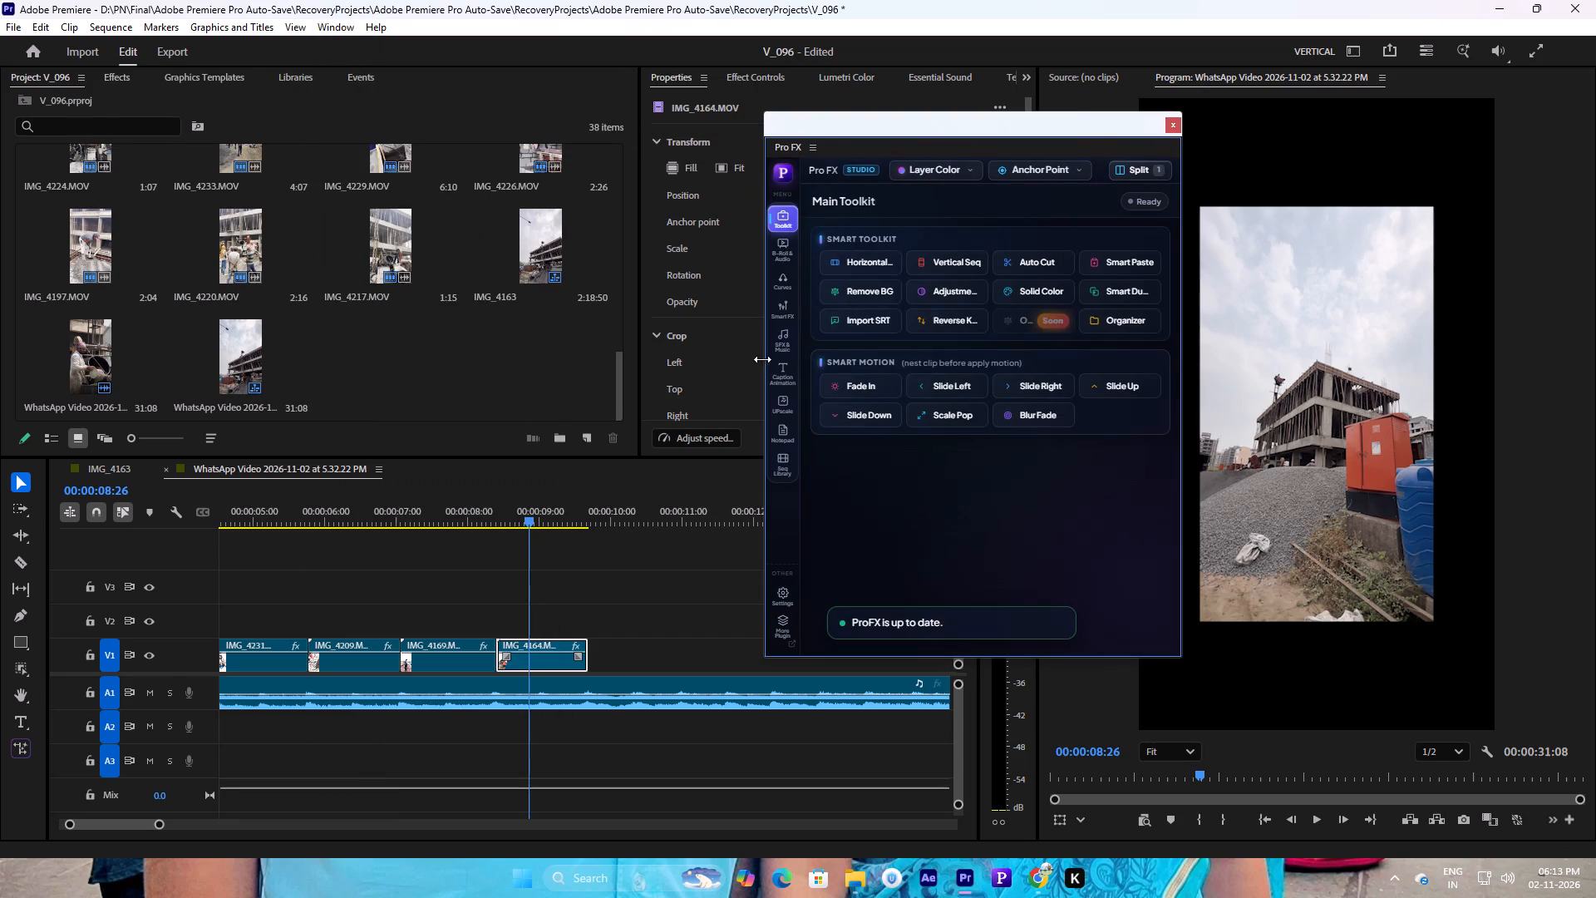
{"action": "left_click", "coordinate": [786, 293]}
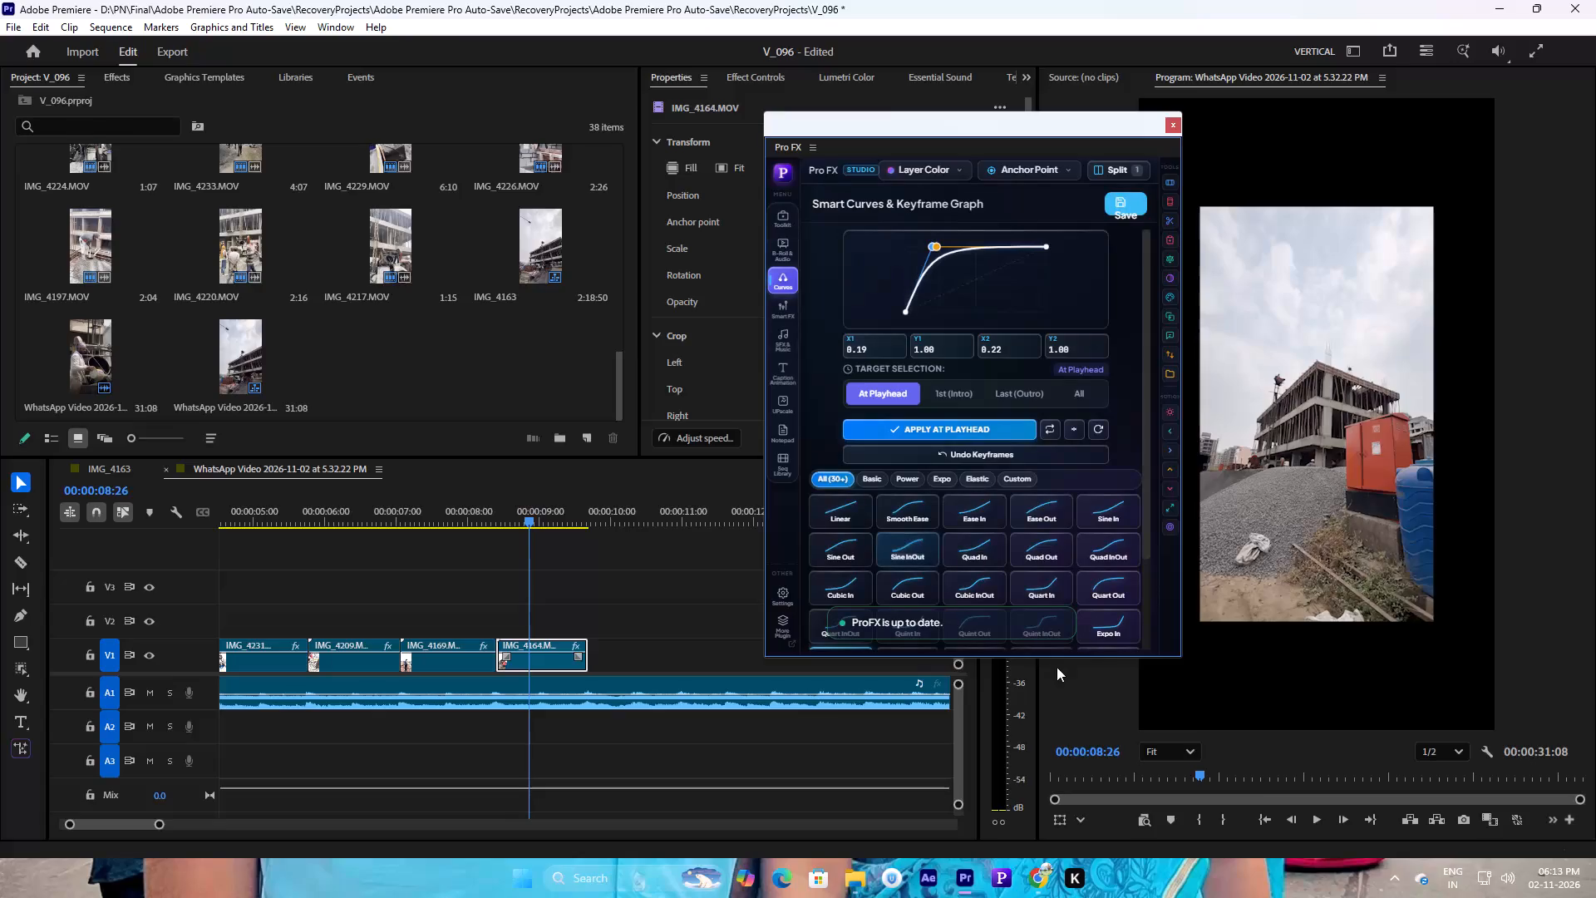
{"action": "left_click", "coordinate": [917, 509]}
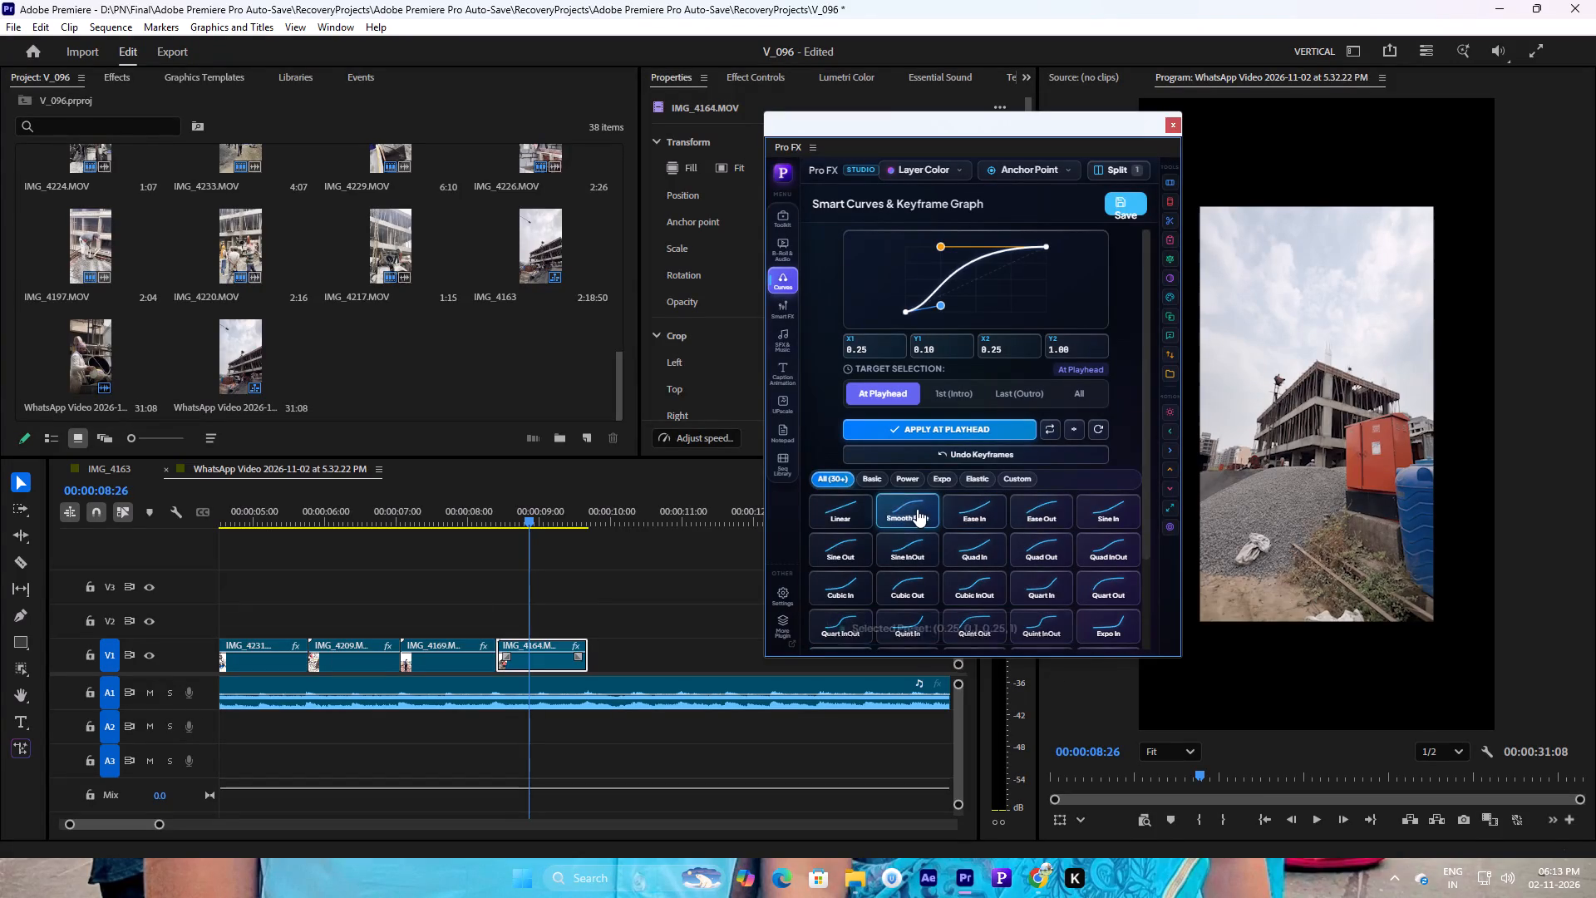
{"action": "left_click", "coordinate": [907, 427]}
Play IMG_4164.MOV from its start at 00:00:08:13 against the music to check the eased scale-down.
{"action": "left_click", "coordinate": [515, 511]}
{"action": "left_click_drag", "start_coordinate": [515, 511], "coordinate": [500, 511]}
{"action": "left_click_drag", "start_coordinate": [505, 519], "coordinate": [490, 519]}
{"action": "left_click_drag", "start_coordinate": [512, 523], "coordinate": [485, 524]}
{"action": "key", "text": "space"}
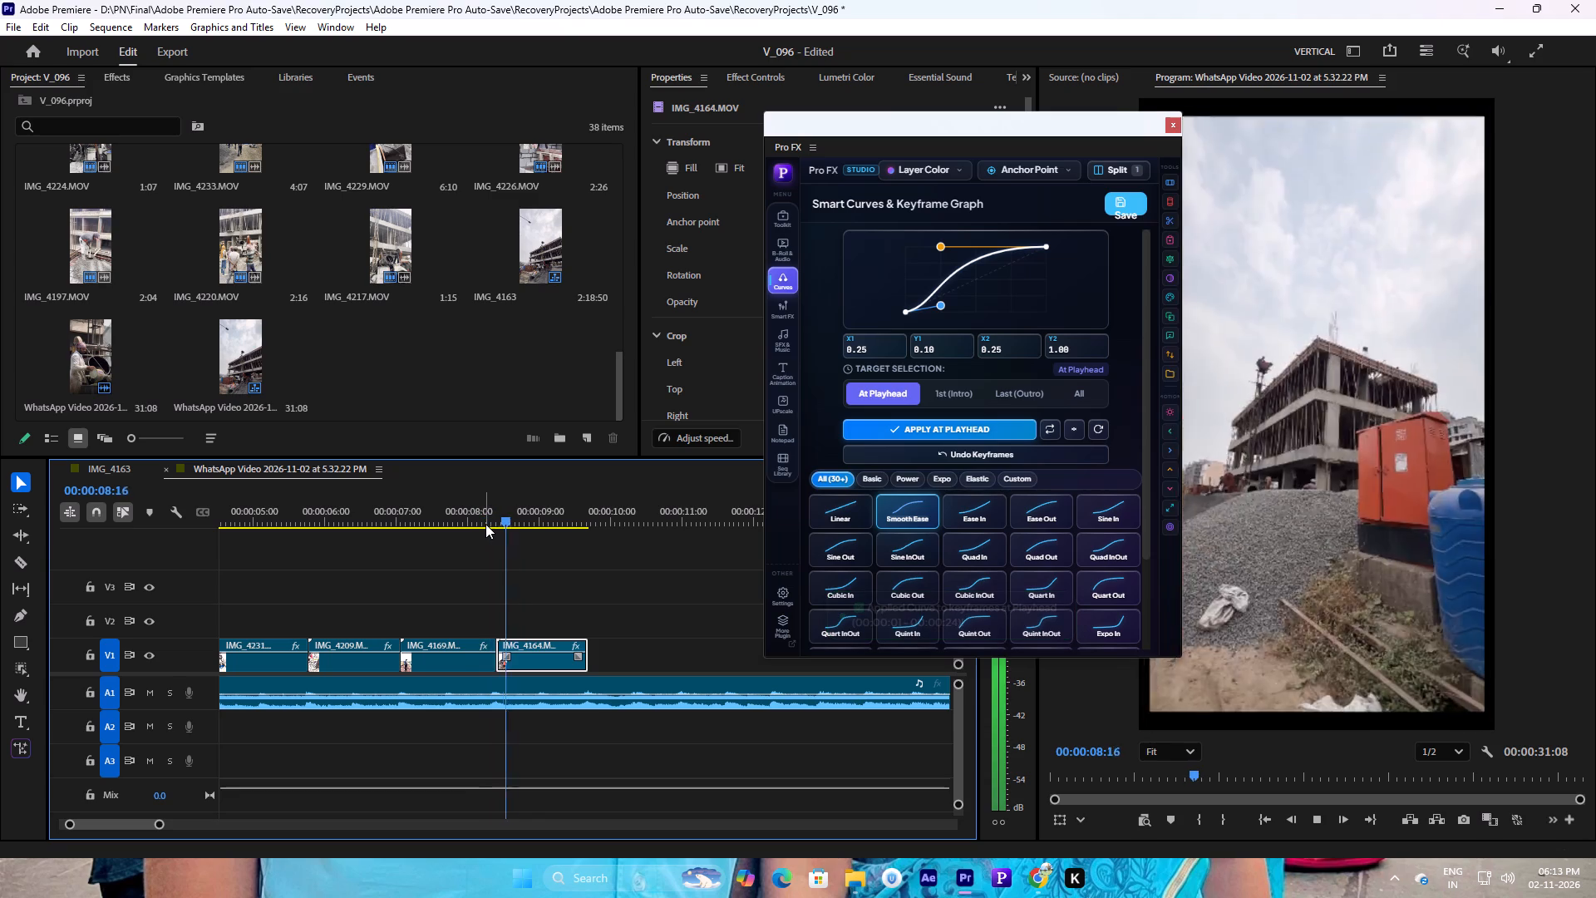
{"action": "left_click", "coordinate": [508, 513]}
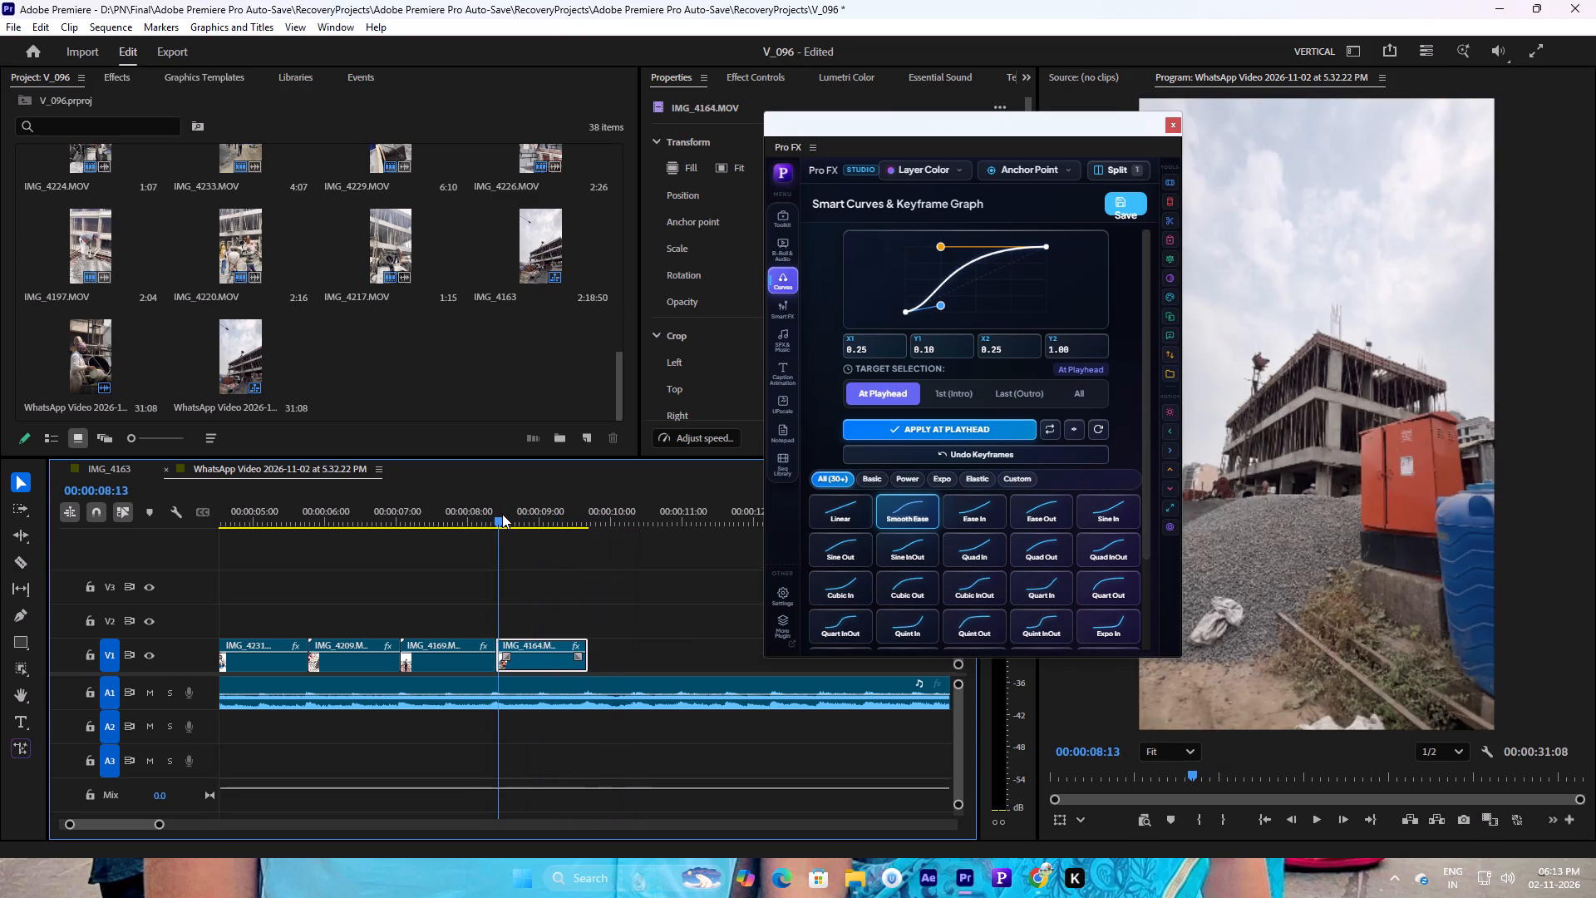
{"action": "key", "text": "space"}
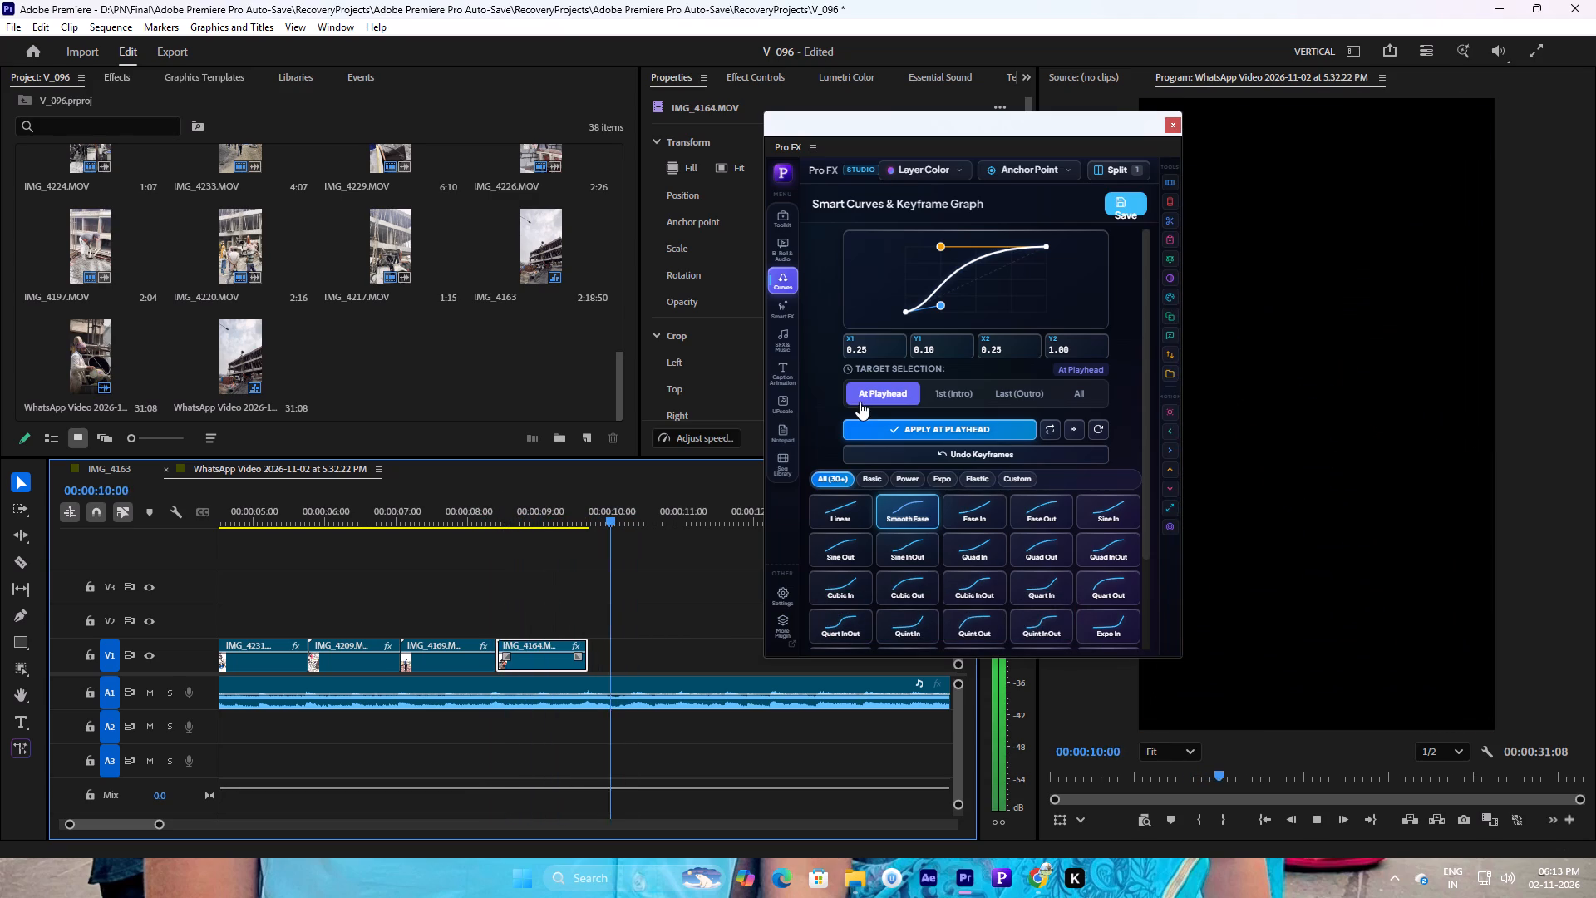
{"action": "key", "text": "space"}
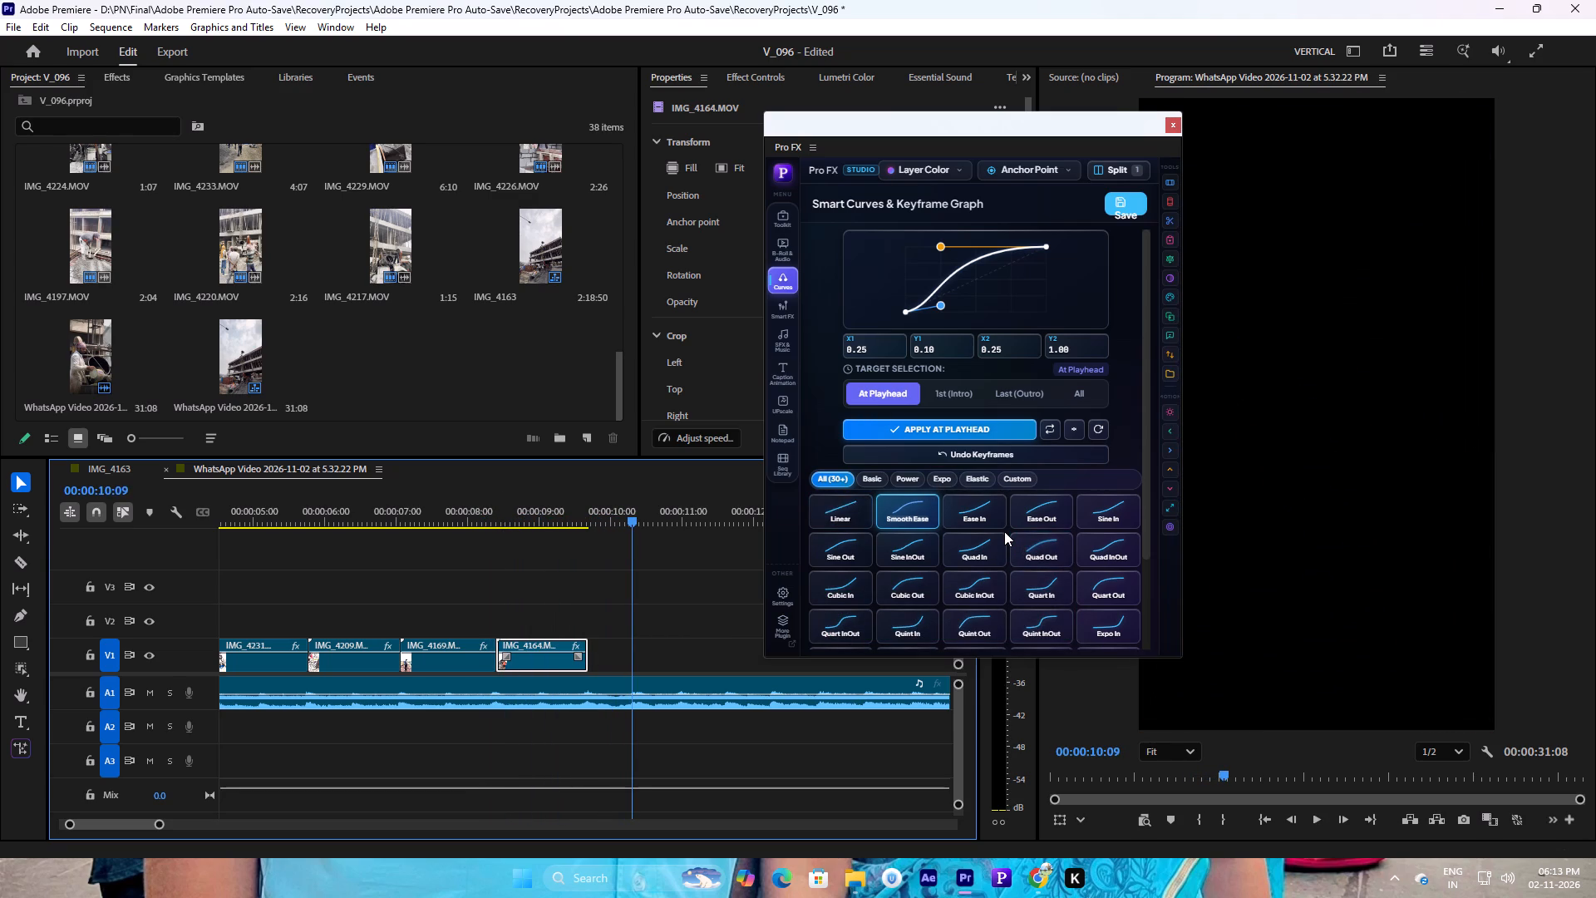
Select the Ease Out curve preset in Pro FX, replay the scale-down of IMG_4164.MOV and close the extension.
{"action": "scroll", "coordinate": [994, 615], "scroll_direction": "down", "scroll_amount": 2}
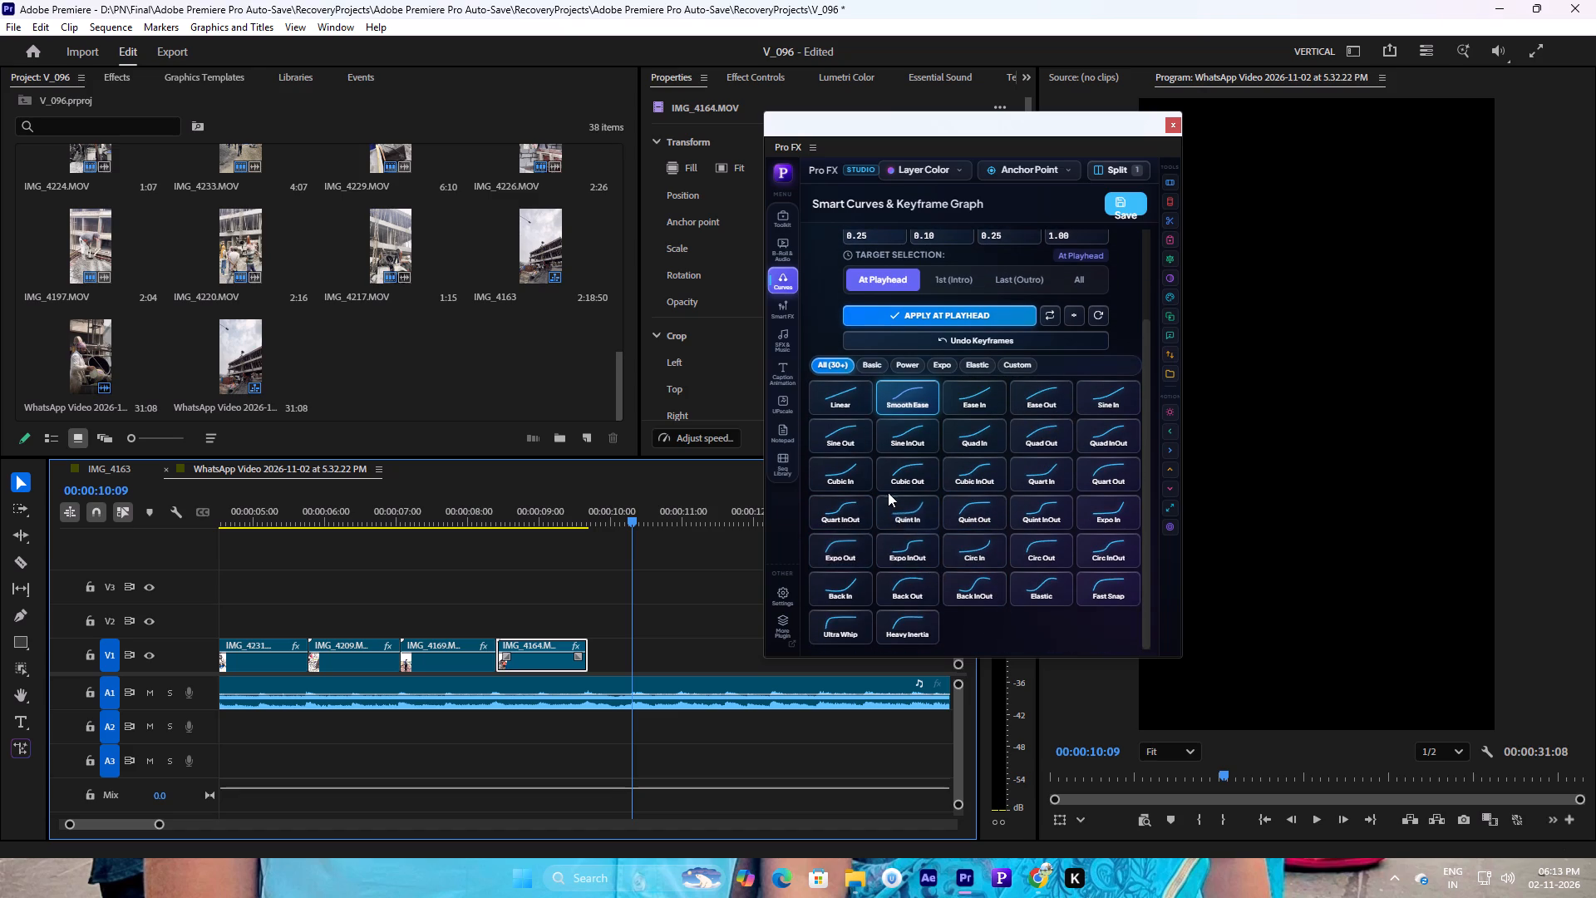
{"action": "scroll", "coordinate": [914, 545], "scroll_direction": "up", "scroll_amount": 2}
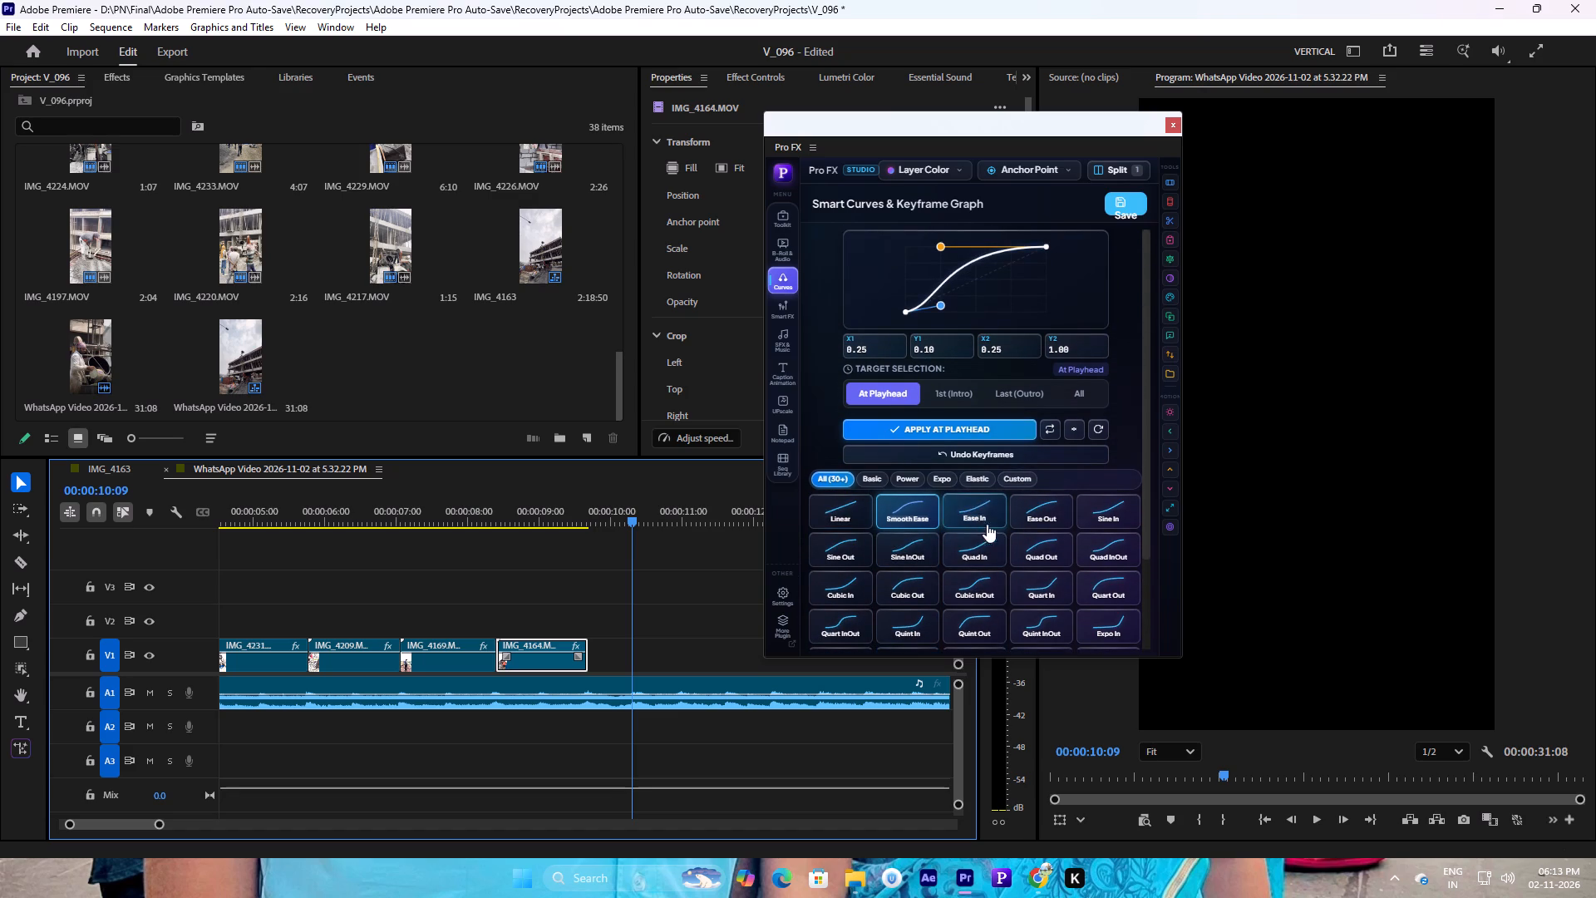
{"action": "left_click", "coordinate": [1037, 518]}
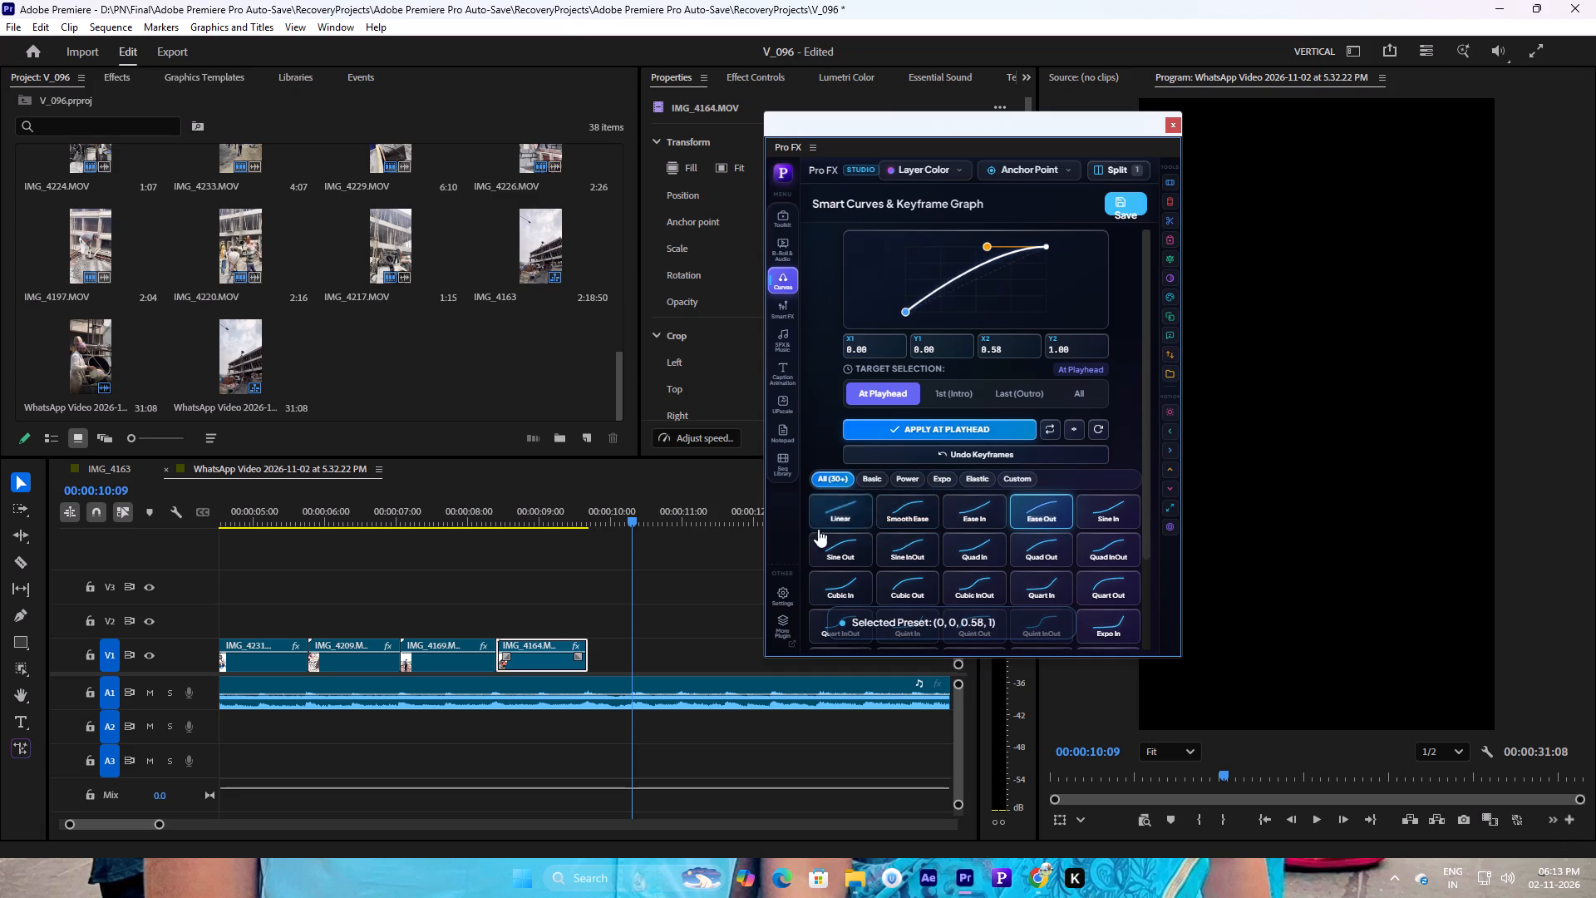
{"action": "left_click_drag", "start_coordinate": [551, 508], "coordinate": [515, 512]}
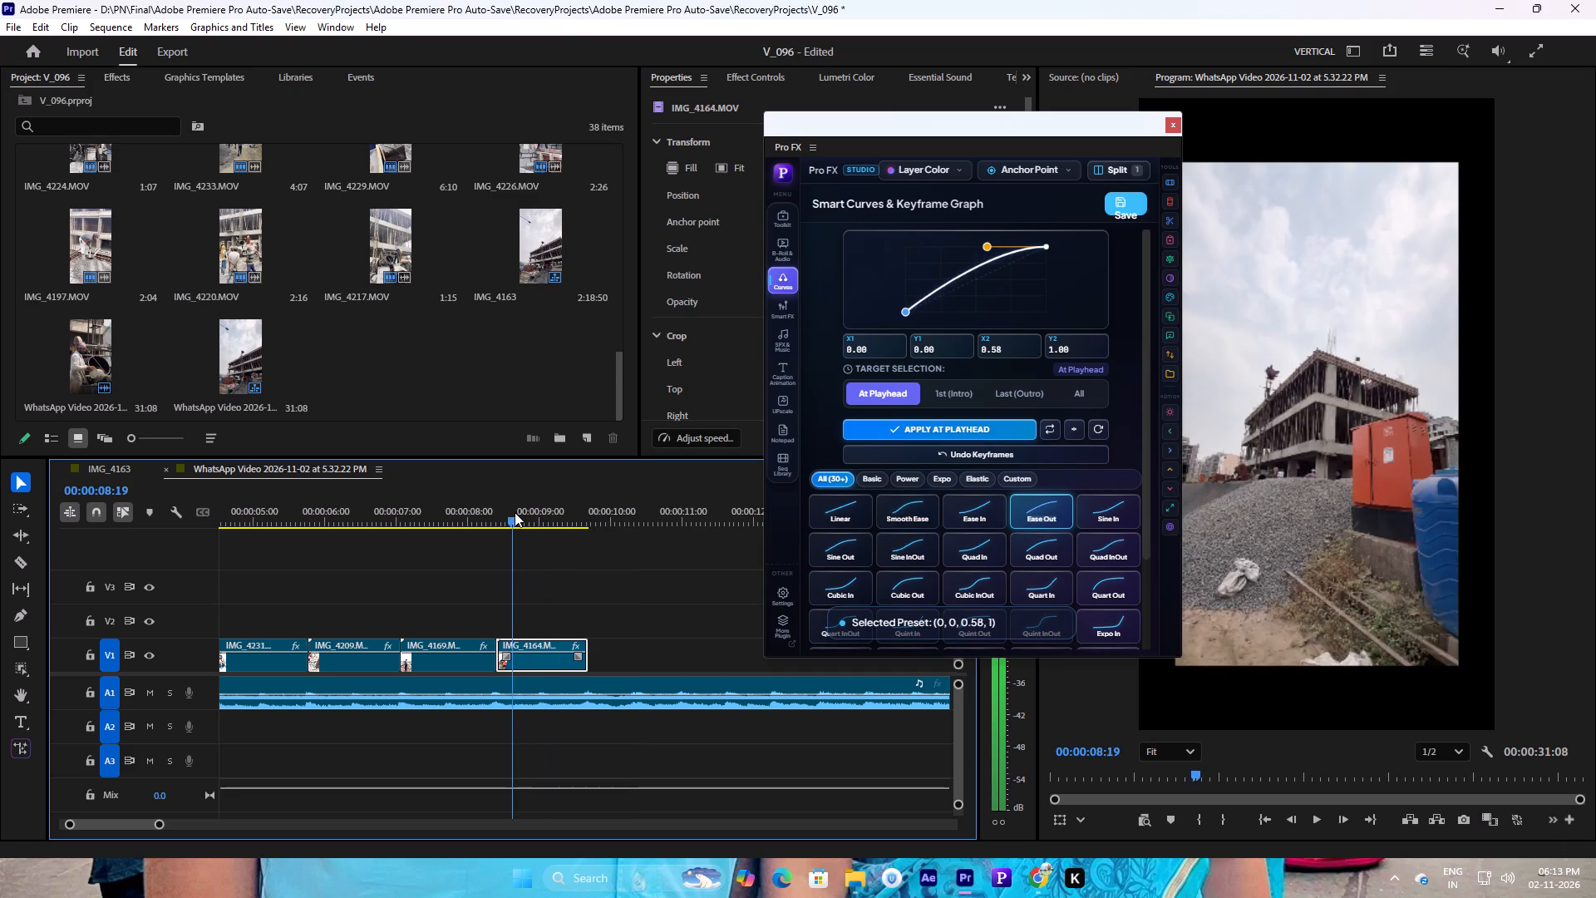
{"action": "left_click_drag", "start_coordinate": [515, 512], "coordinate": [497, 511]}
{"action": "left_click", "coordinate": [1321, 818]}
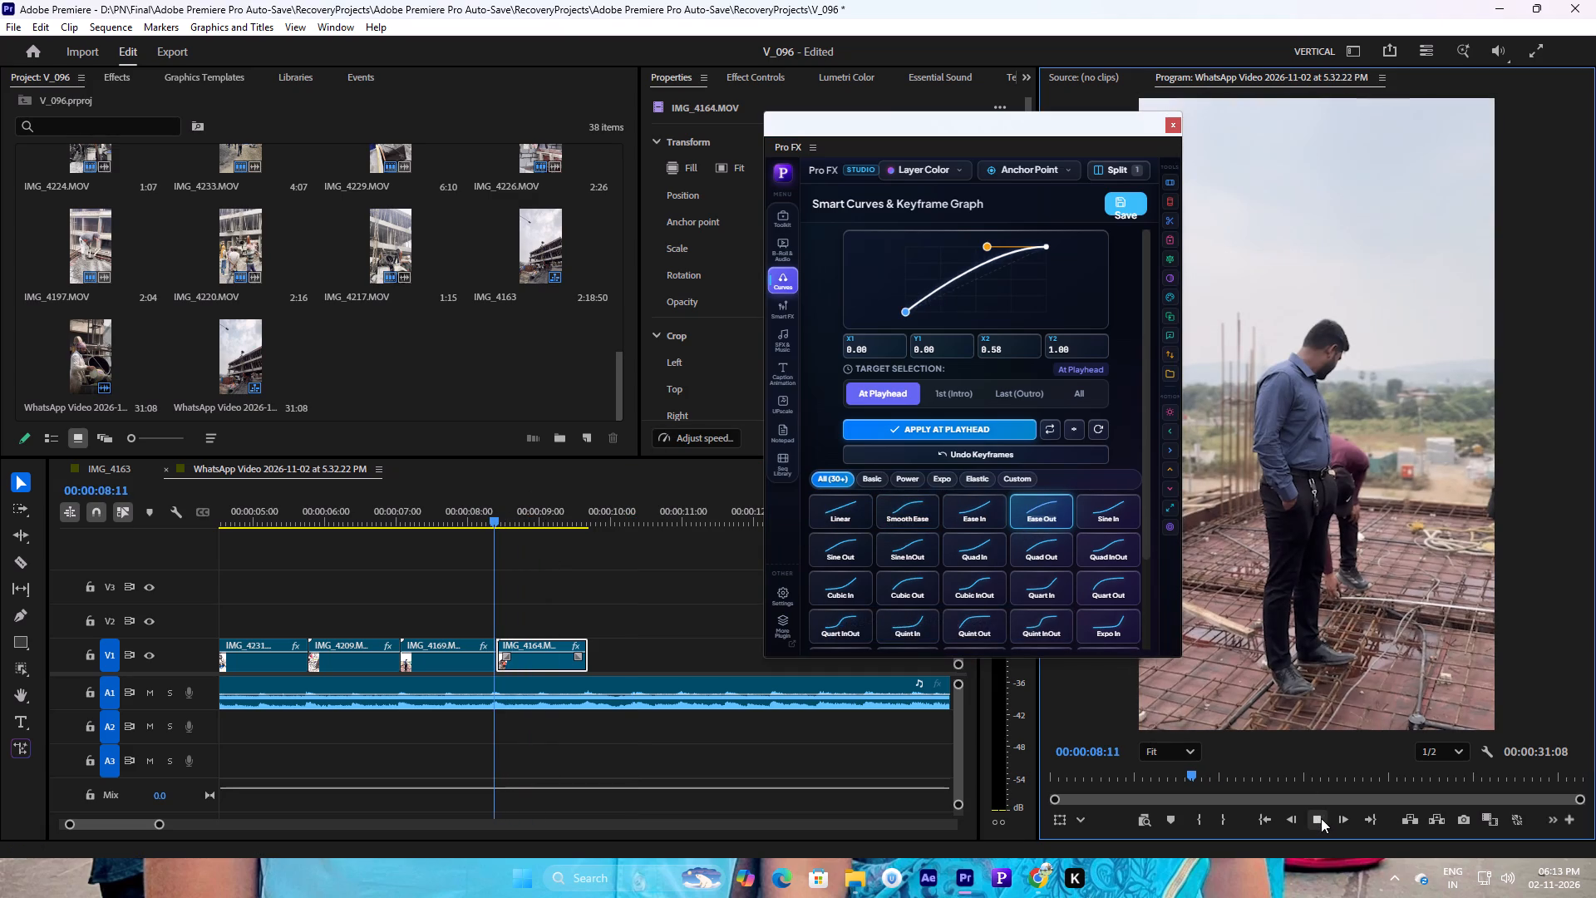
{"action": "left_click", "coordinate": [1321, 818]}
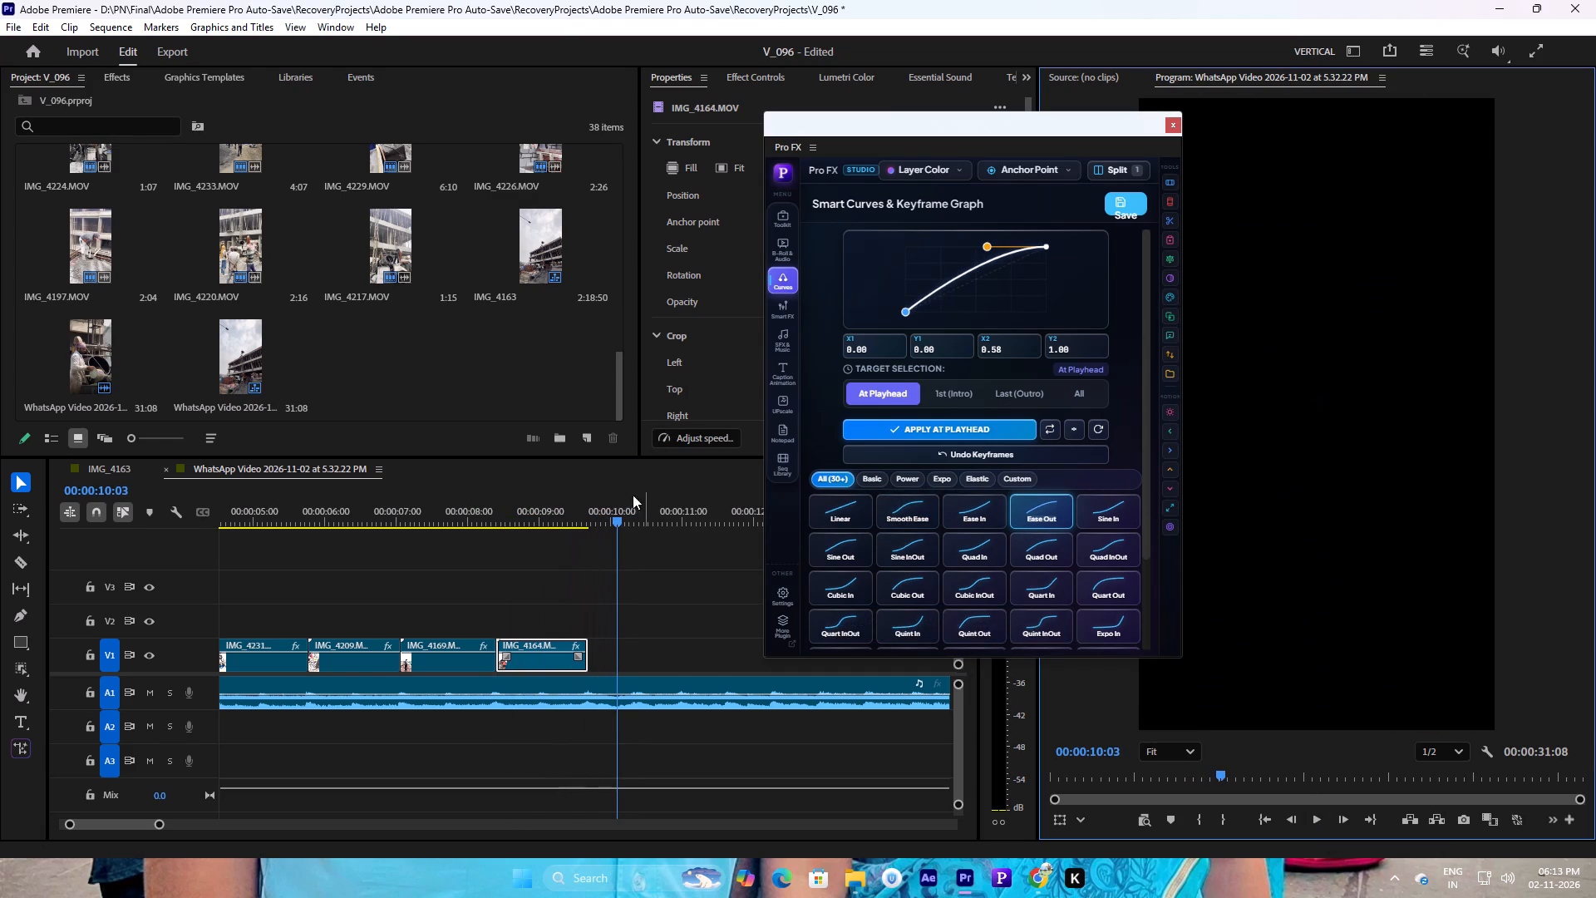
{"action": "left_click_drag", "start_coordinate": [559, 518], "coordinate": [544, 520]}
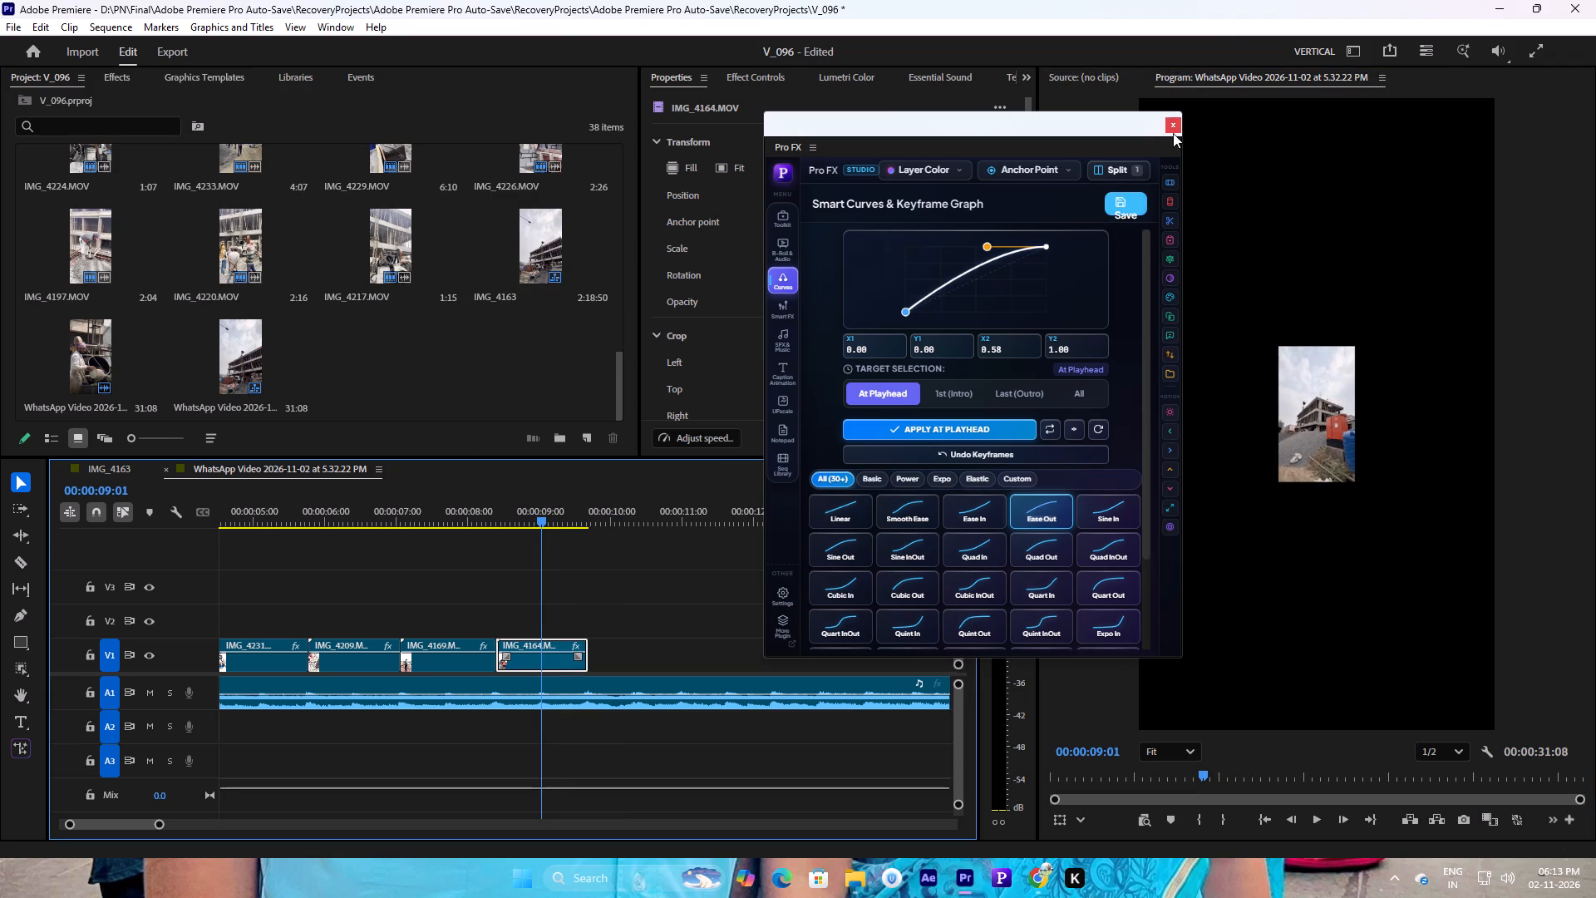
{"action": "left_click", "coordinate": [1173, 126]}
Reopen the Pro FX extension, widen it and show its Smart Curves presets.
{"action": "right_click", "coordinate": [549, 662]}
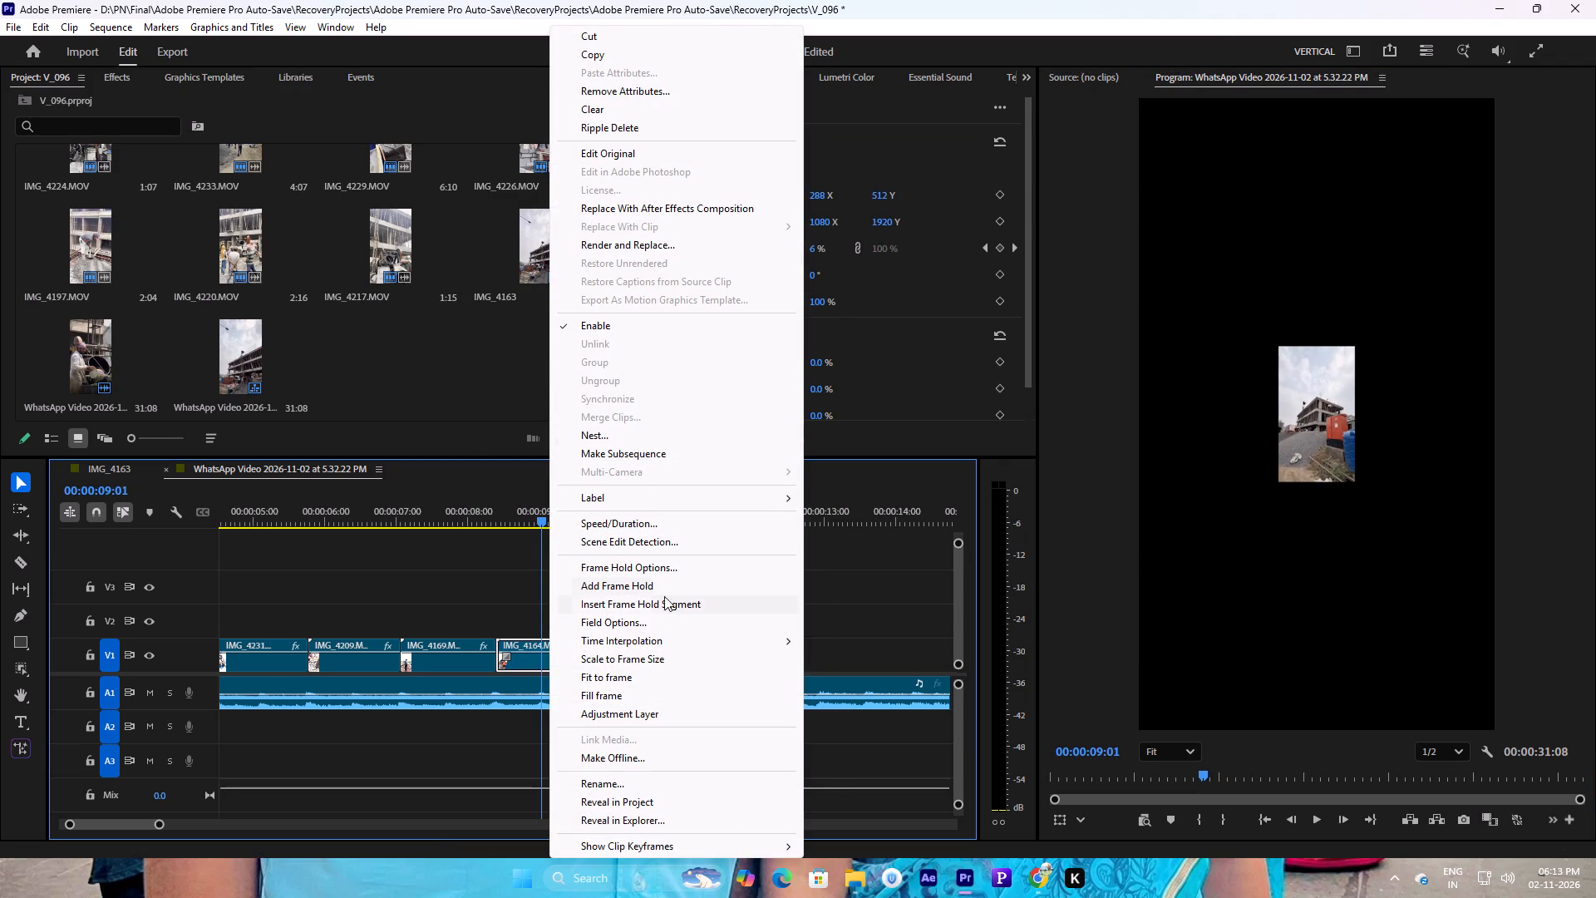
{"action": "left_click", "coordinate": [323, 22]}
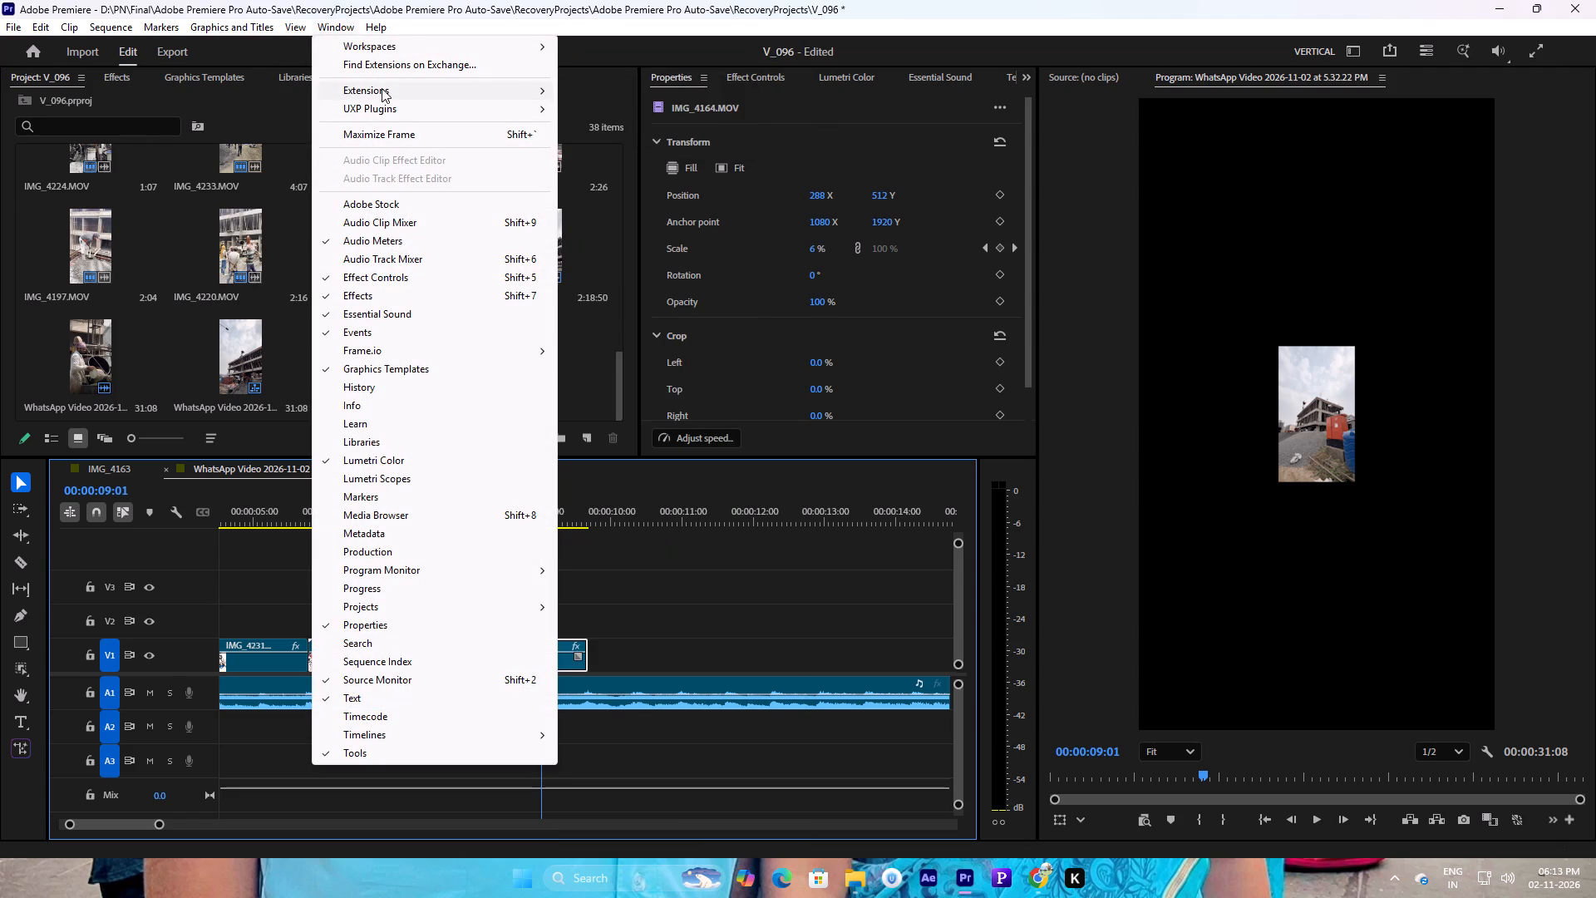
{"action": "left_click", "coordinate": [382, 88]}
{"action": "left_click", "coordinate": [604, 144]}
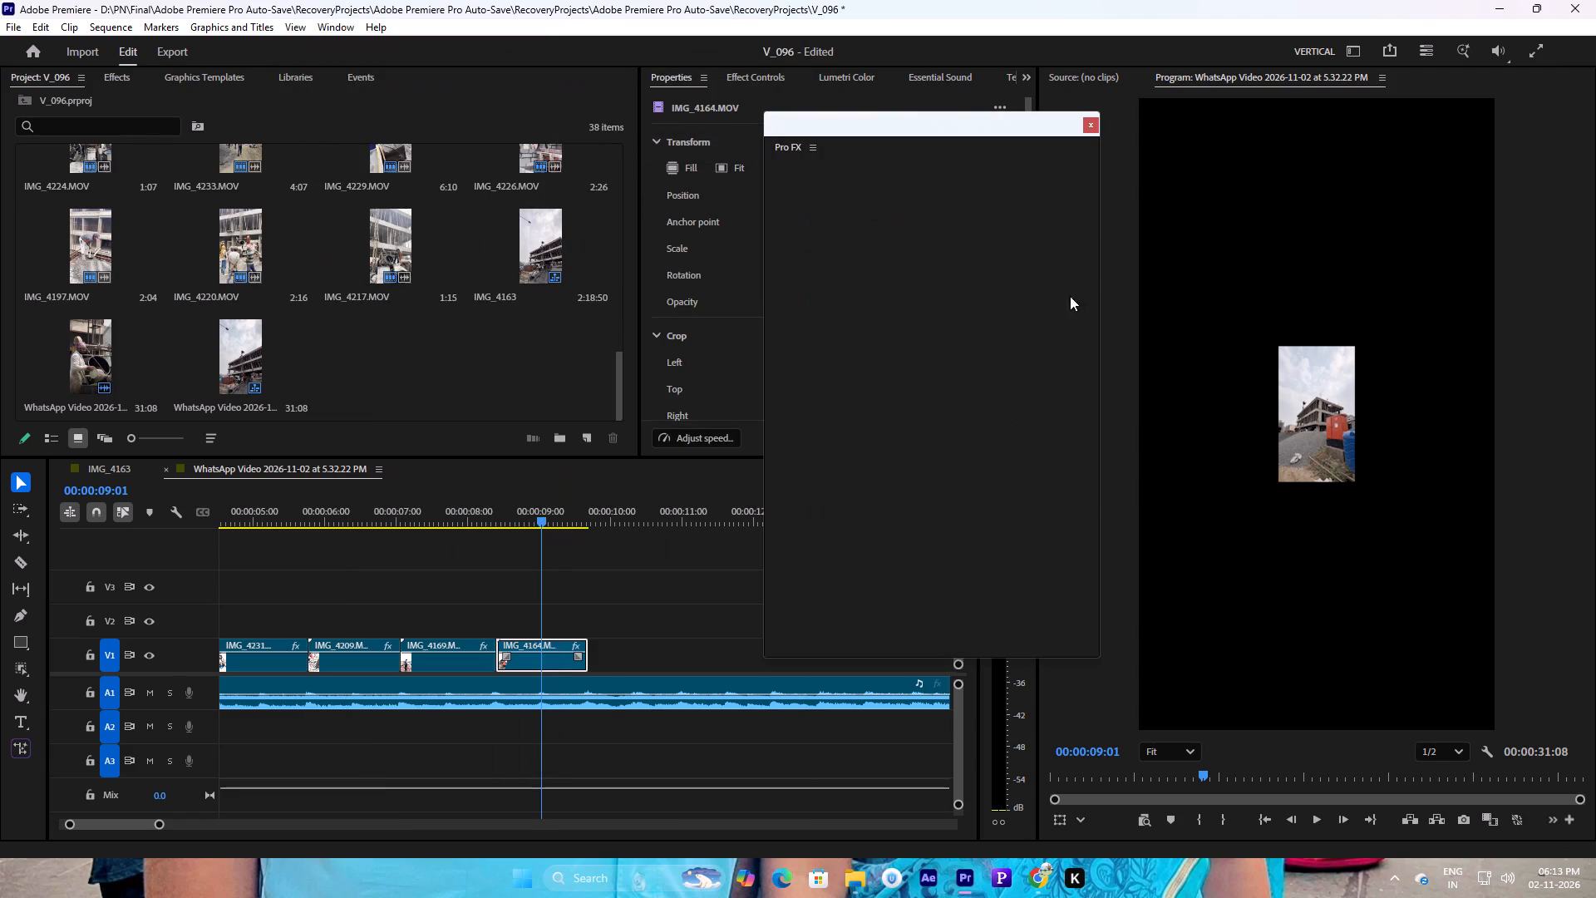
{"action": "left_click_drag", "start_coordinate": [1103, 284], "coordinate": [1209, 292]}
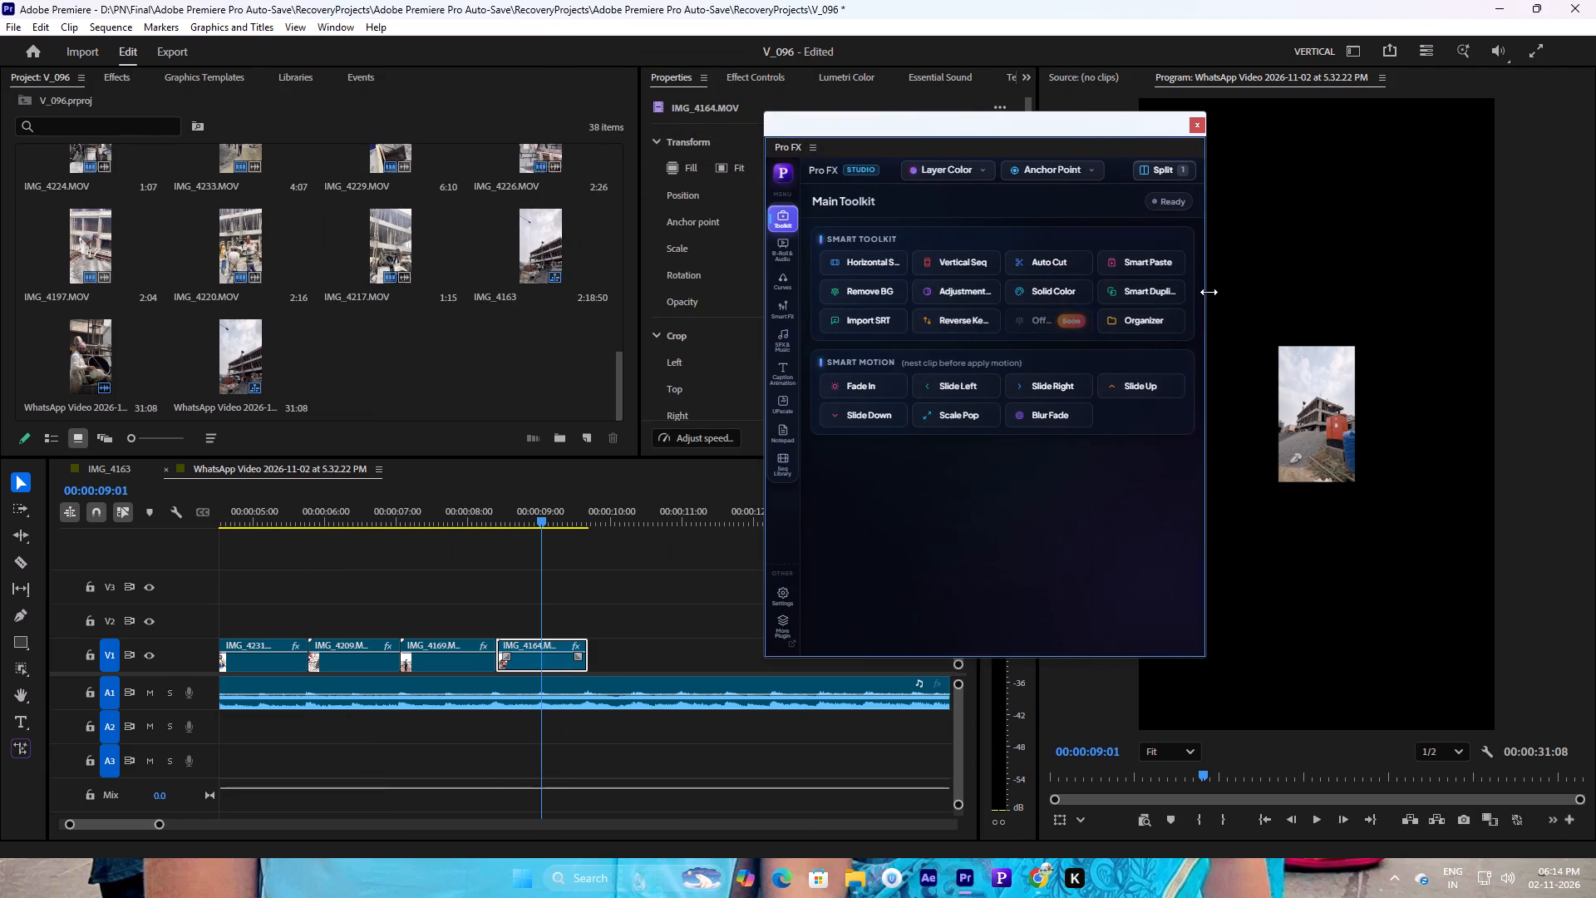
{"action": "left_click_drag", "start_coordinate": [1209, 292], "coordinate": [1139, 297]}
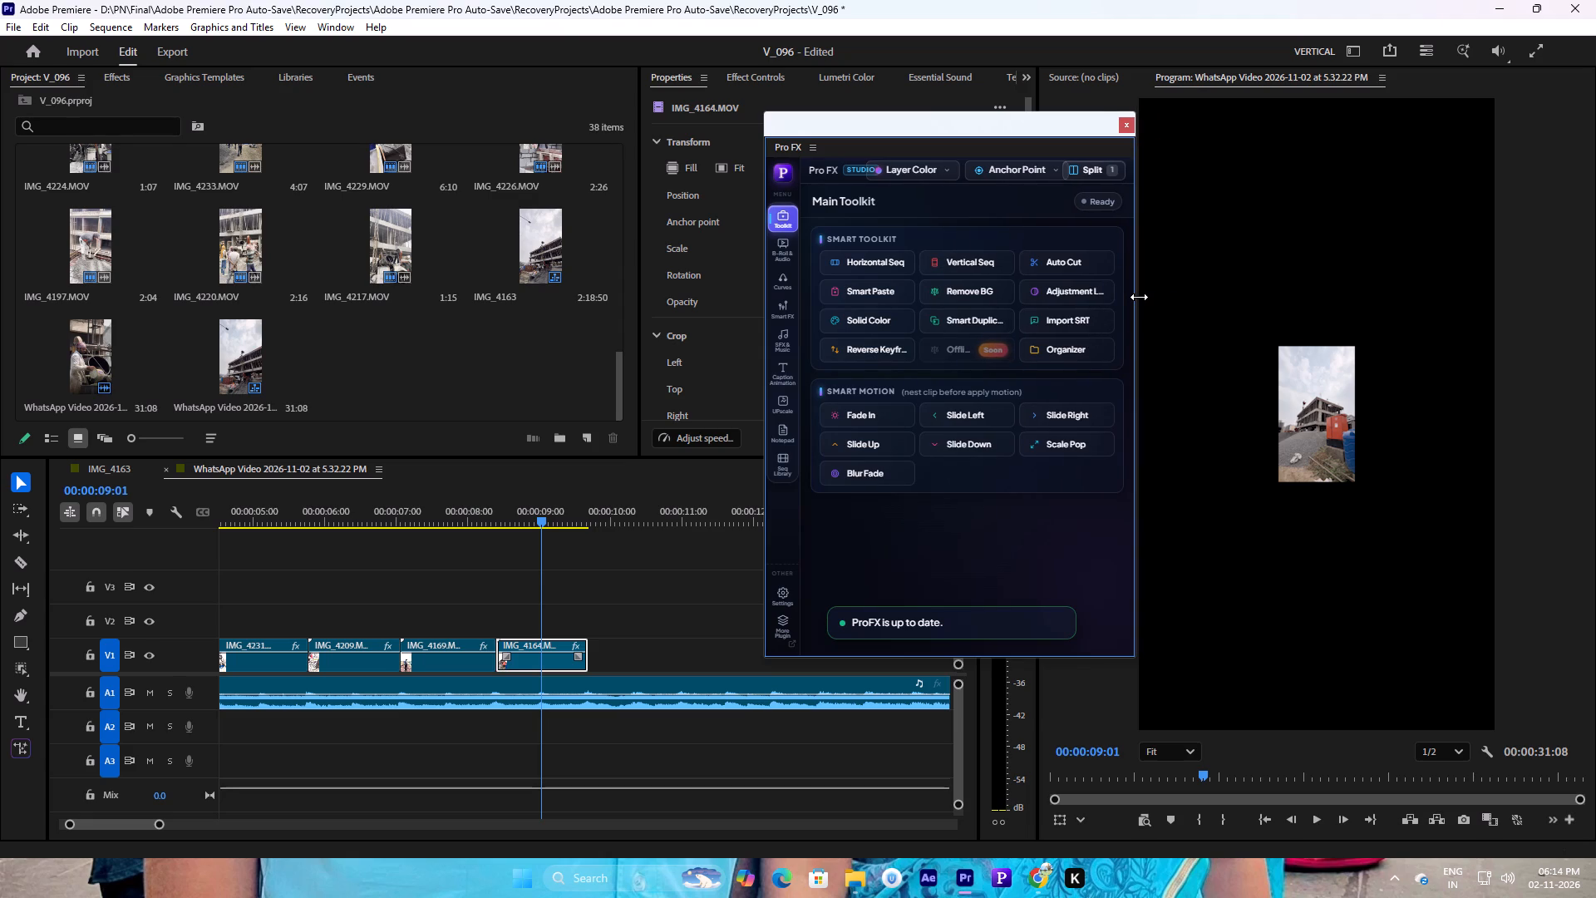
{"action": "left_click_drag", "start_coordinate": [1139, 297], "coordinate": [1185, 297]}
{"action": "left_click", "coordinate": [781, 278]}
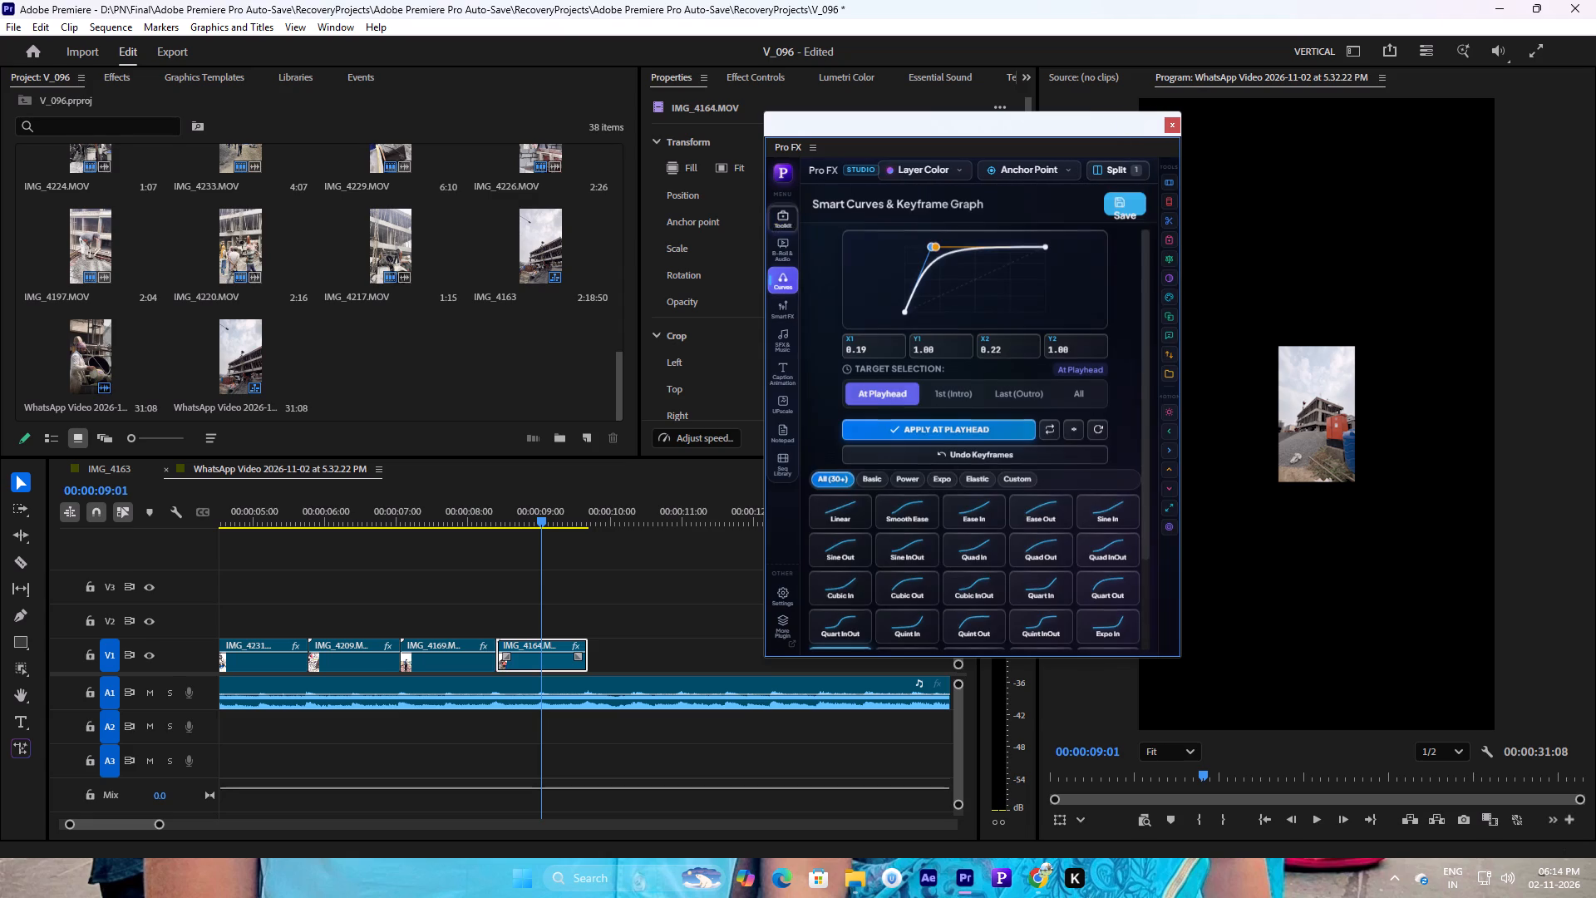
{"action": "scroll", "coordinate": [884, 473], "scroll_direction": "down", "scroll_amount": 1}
Undo the Smooth Ease curve and the scale keyframing of IMG_4164.MOV.
{"action": "left_click", "coordinate": [541, 524]}
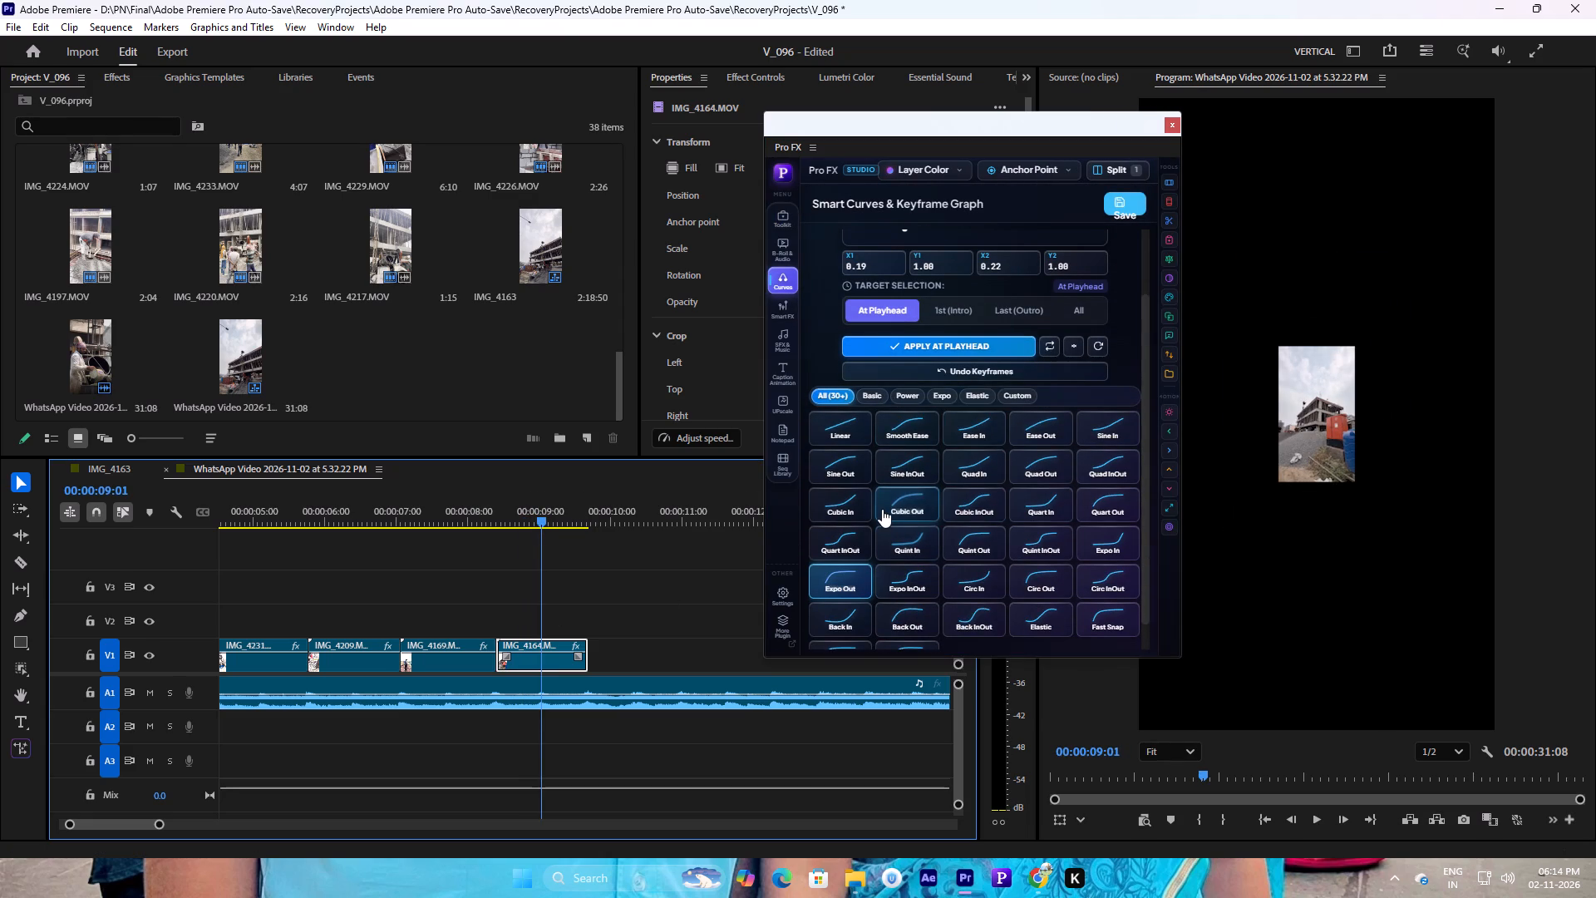
{"action": "key", "text": "ctrl+z"}
{"action": "key", "text": "ctrl+z"}
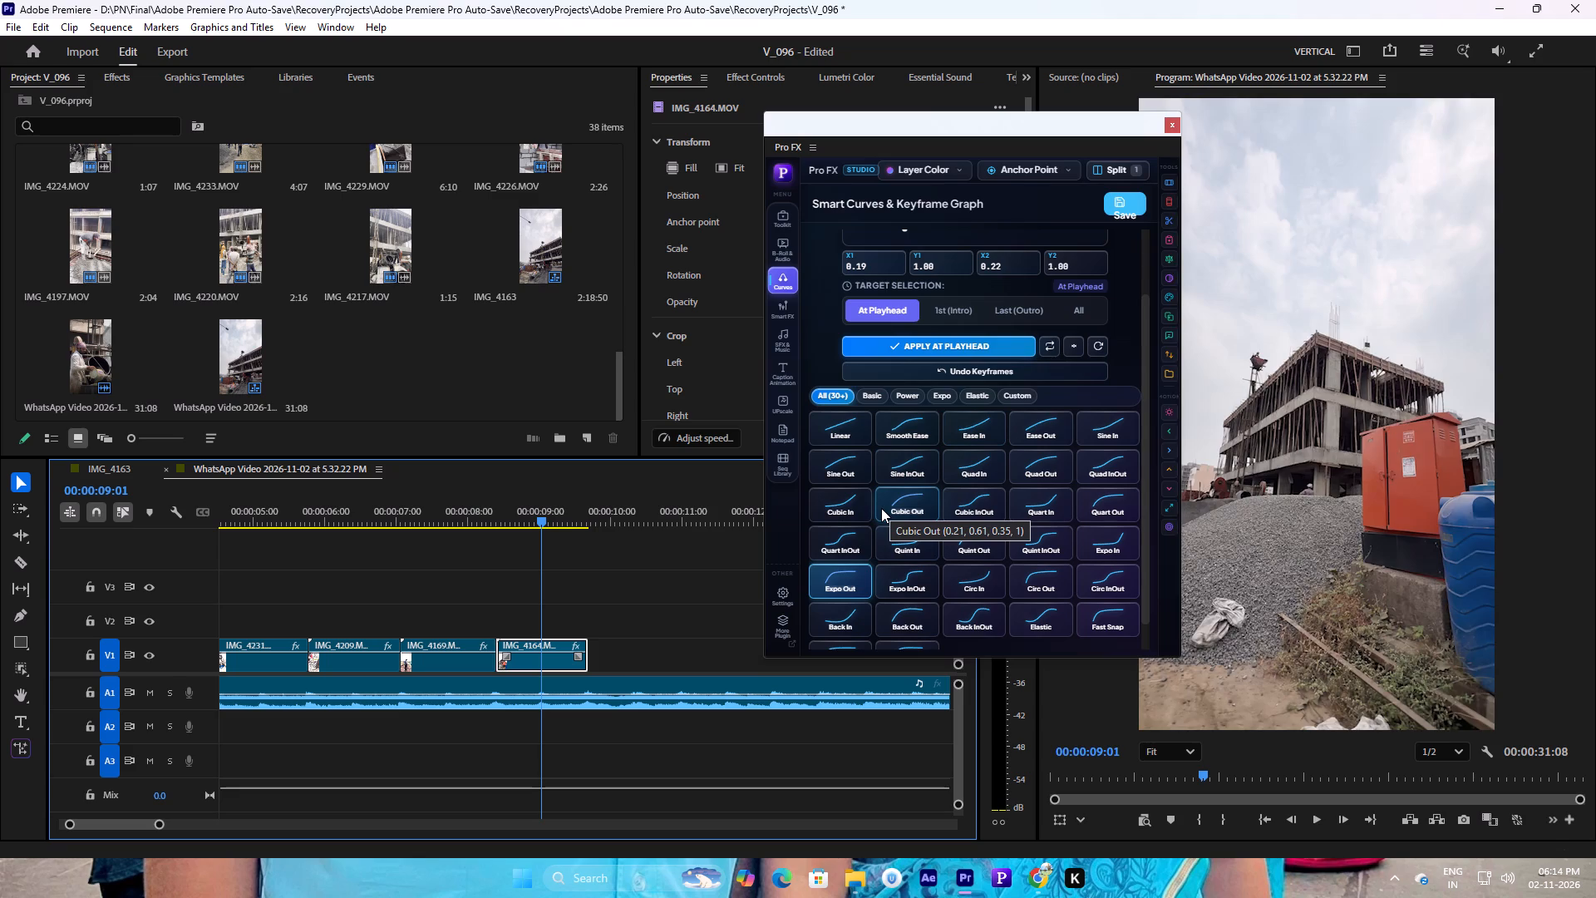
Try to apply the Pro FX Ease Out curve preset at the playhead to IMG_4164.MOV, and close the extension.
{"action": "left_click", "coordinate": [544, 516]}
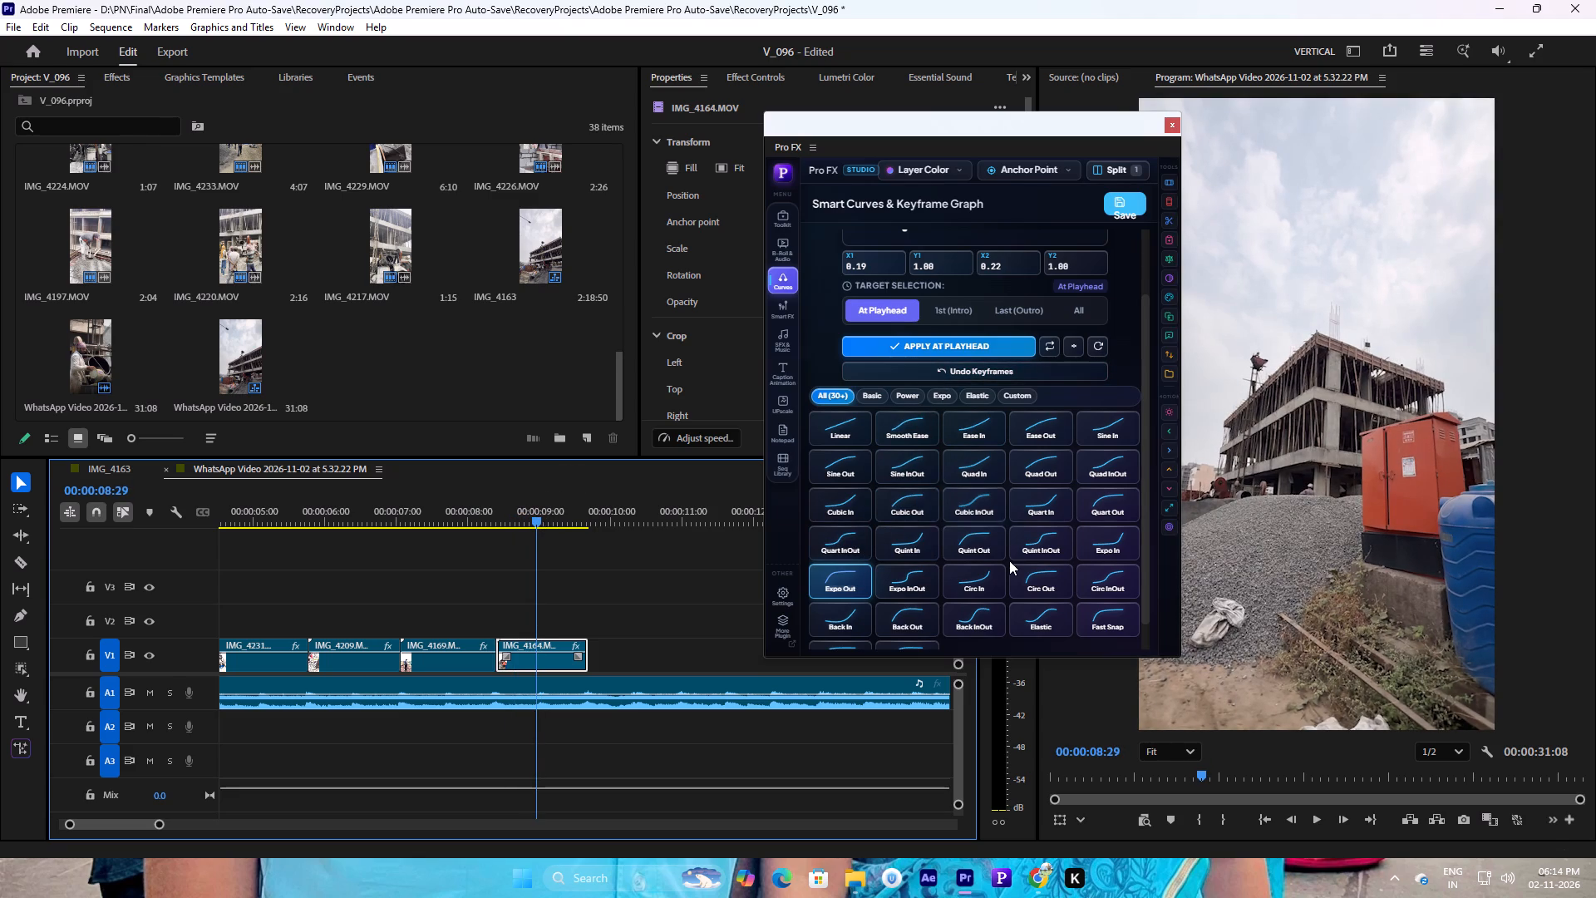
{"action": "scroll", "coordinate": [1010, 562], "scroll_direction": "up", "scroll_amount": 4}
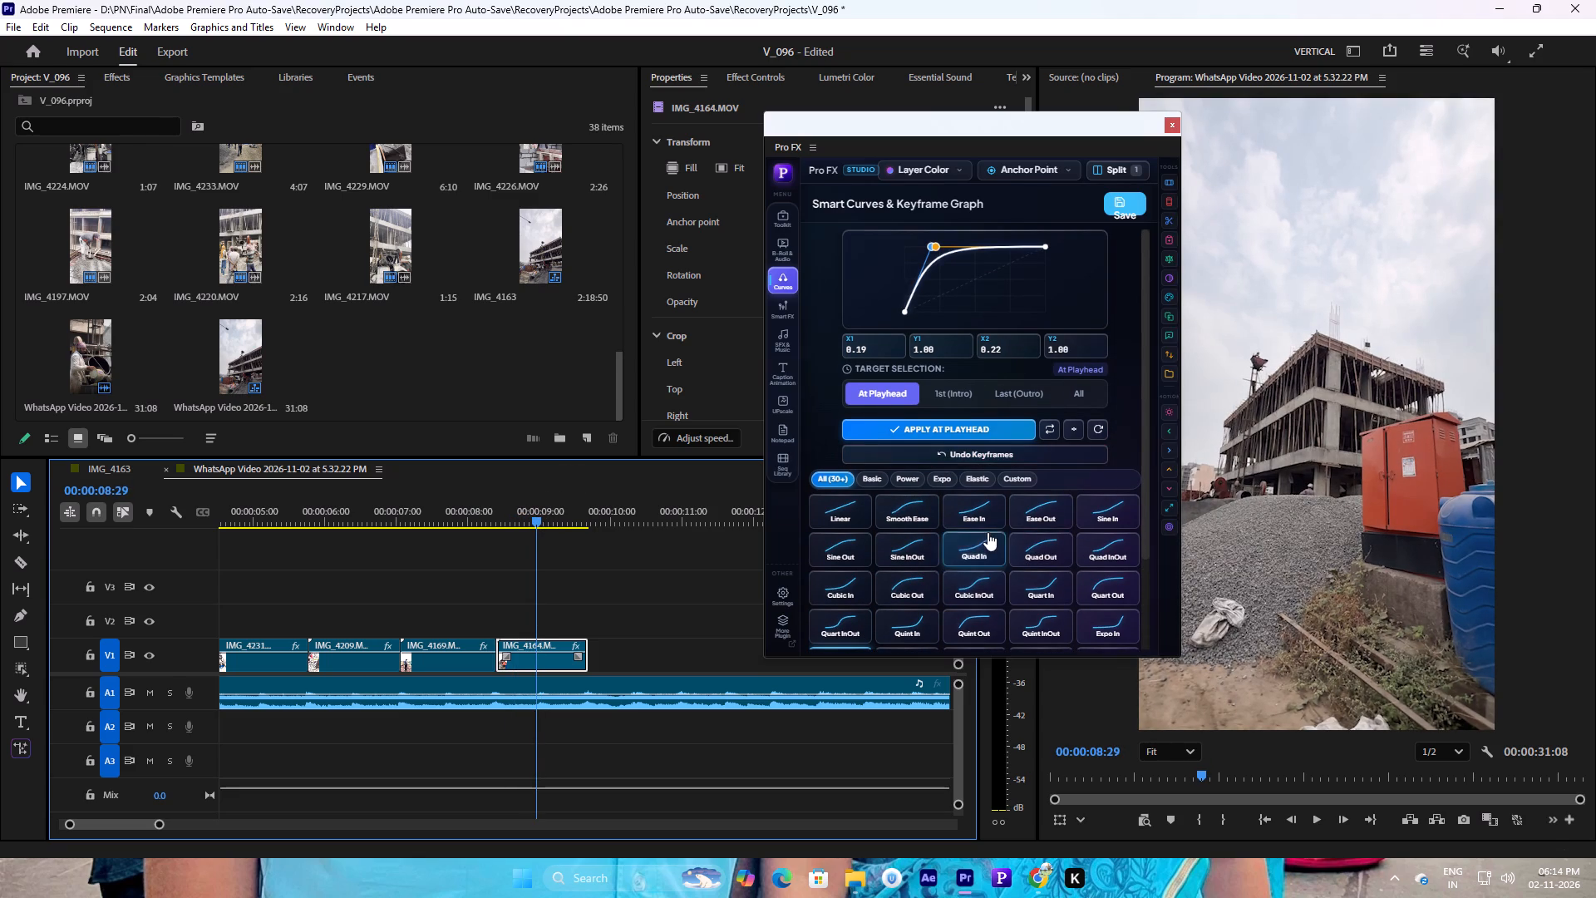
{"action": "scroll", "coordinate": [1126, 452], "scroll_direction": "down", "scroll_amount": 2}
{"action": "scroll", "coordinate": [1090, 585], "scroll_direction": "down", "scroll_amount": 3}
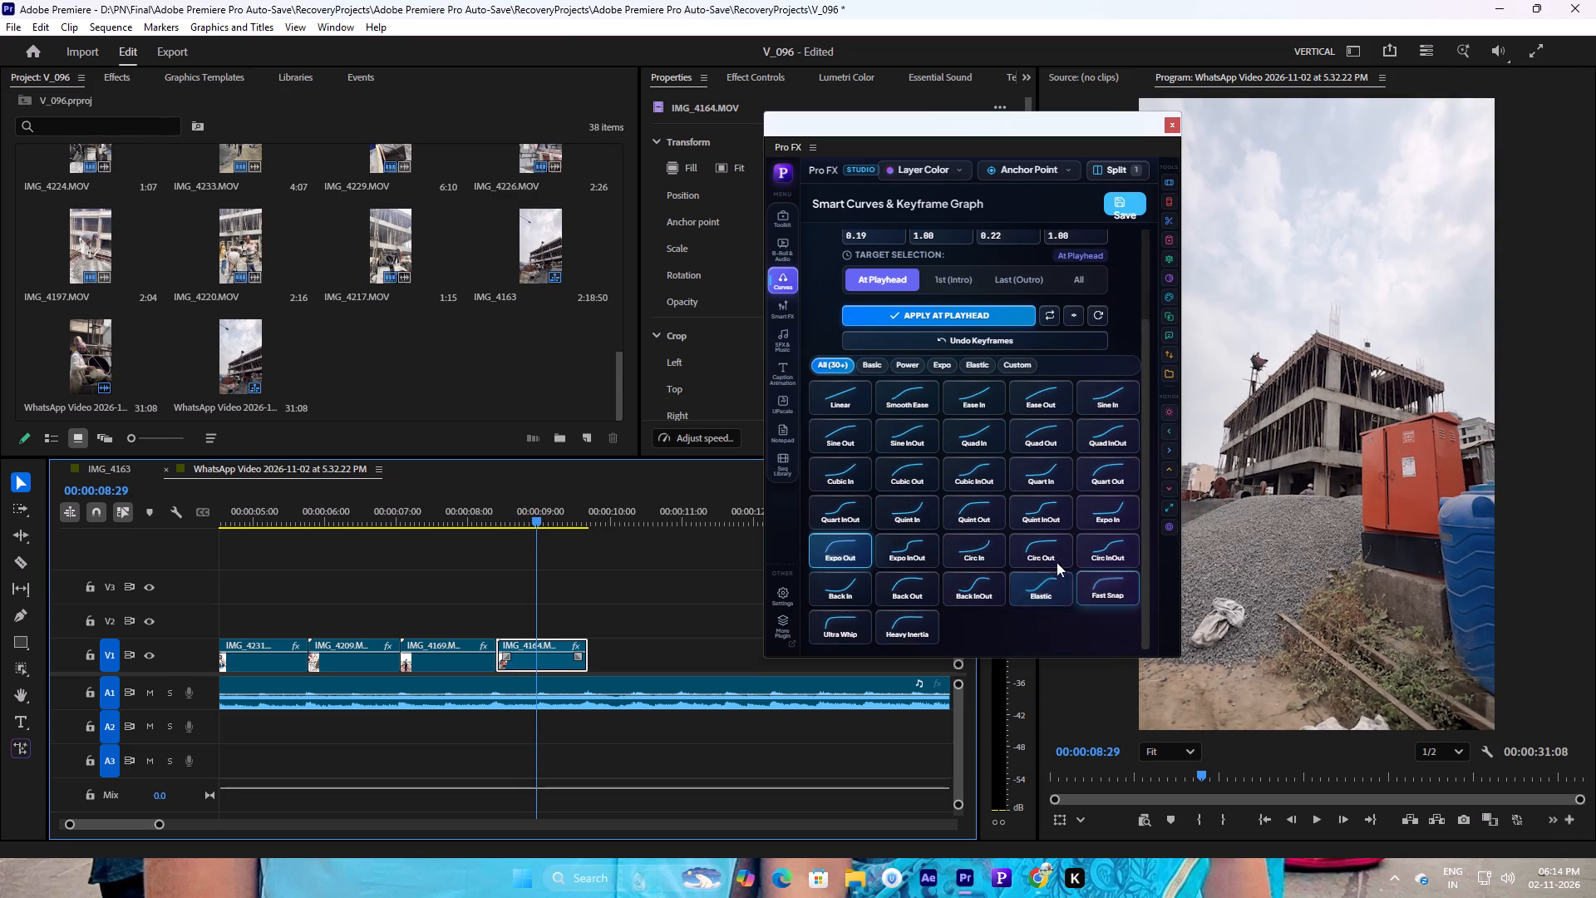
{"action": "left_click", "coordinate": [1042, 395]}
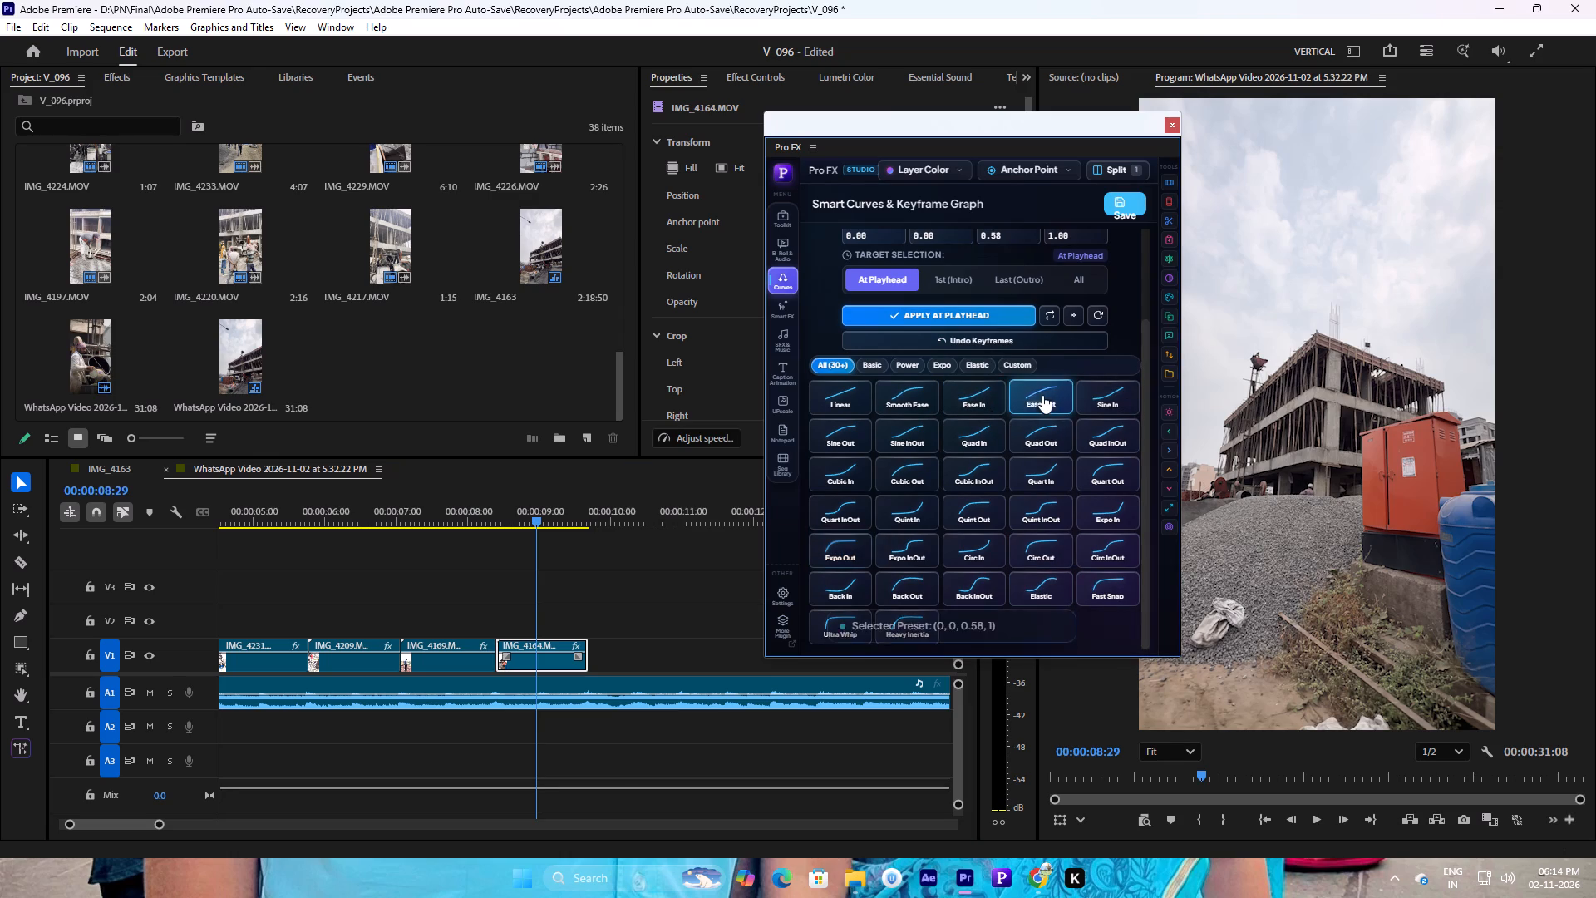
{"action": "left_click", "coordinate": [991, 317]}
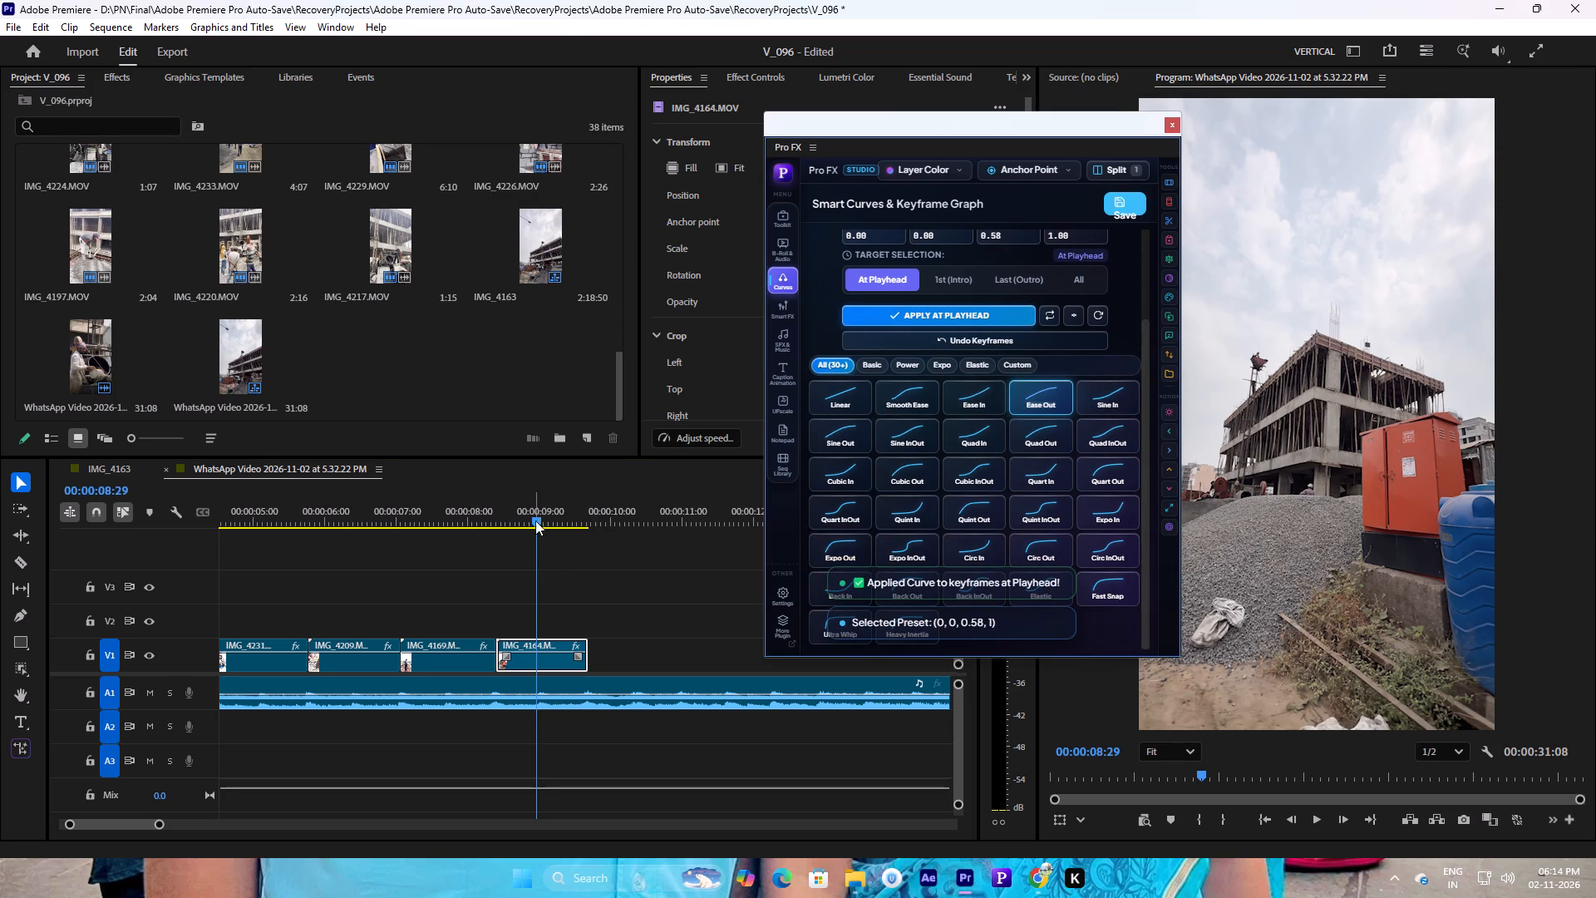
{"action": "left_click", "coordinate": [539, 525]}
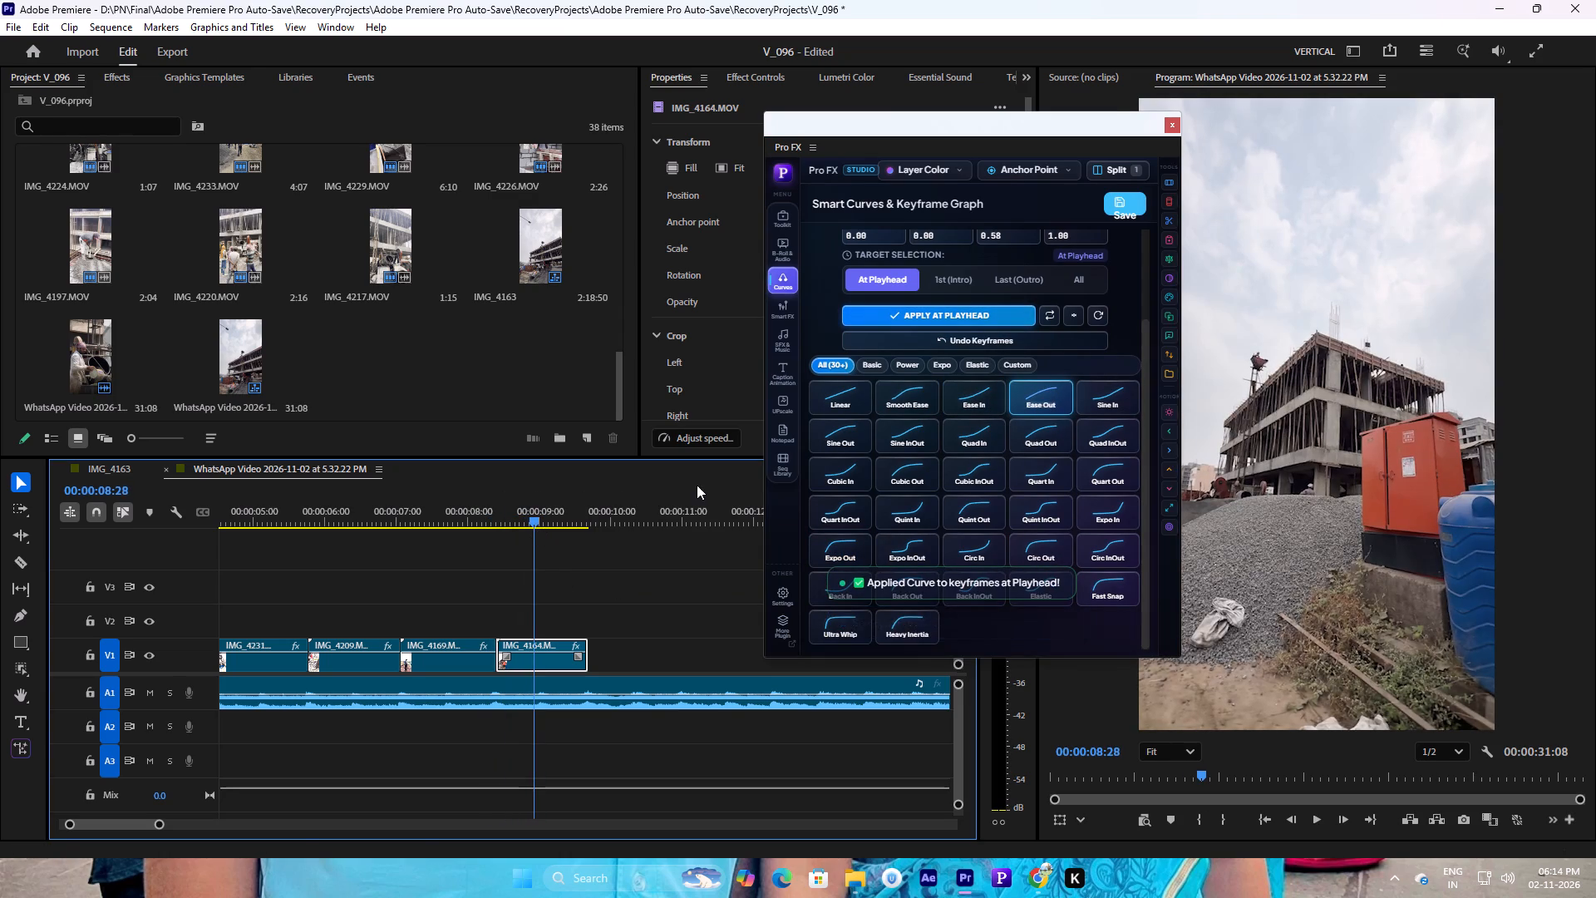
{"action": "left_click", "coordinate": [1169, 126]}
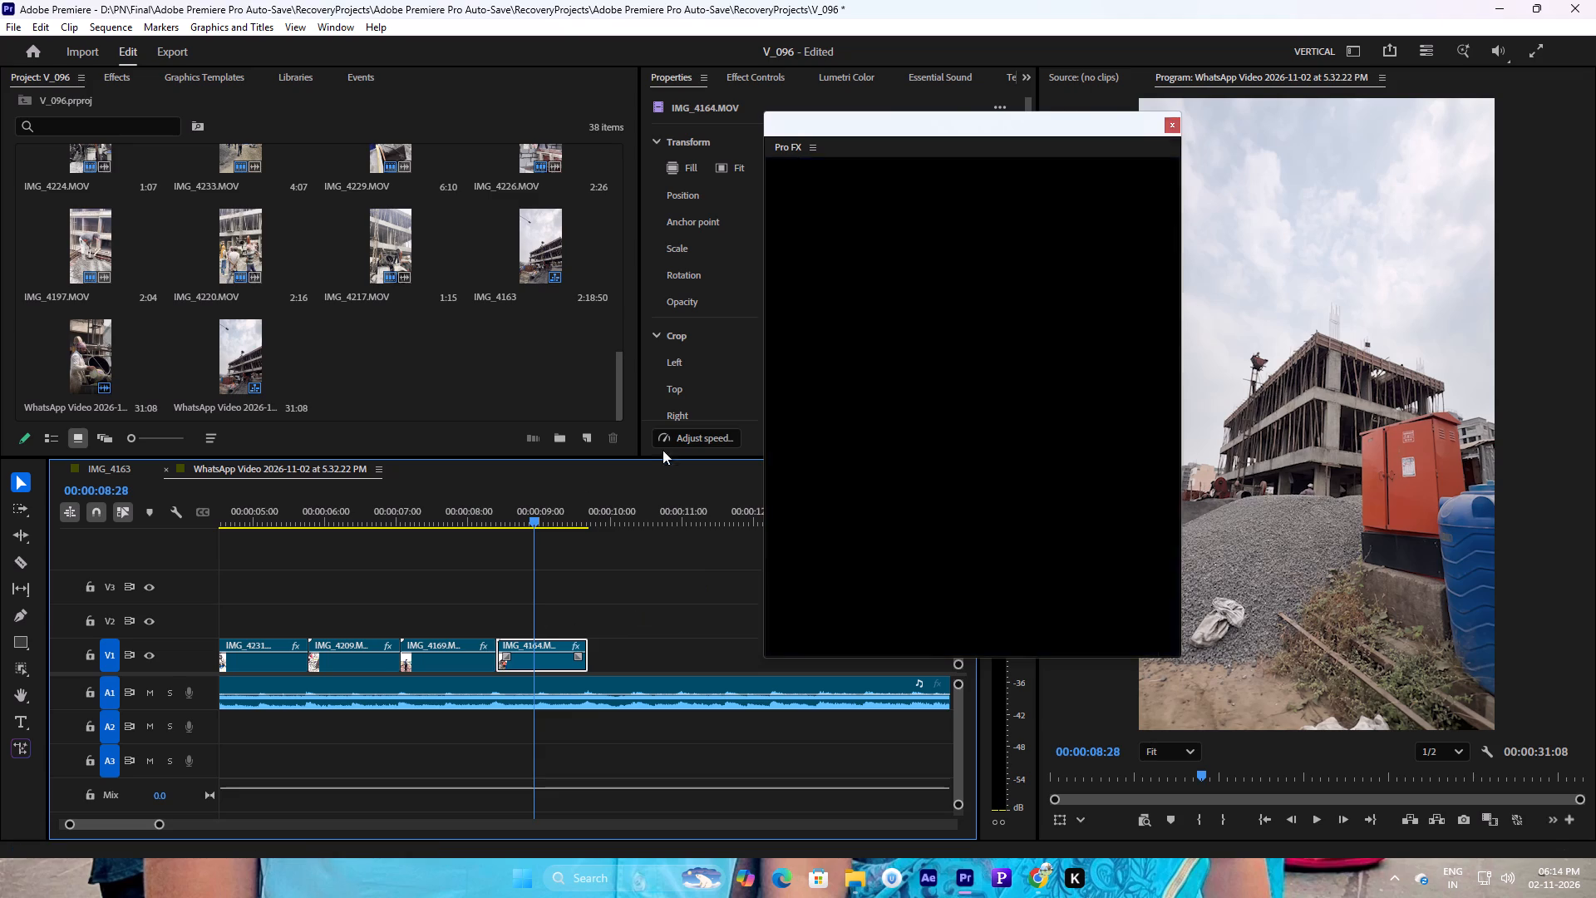
Keyframe the scale of IMG_4164.MOV again from 27% at 00:00:08:13 down to 0% at 00:00:09:20.
{"action": "left_click_drag", "start_coordinate": [534, 523], "coordinate": [500, 529]}
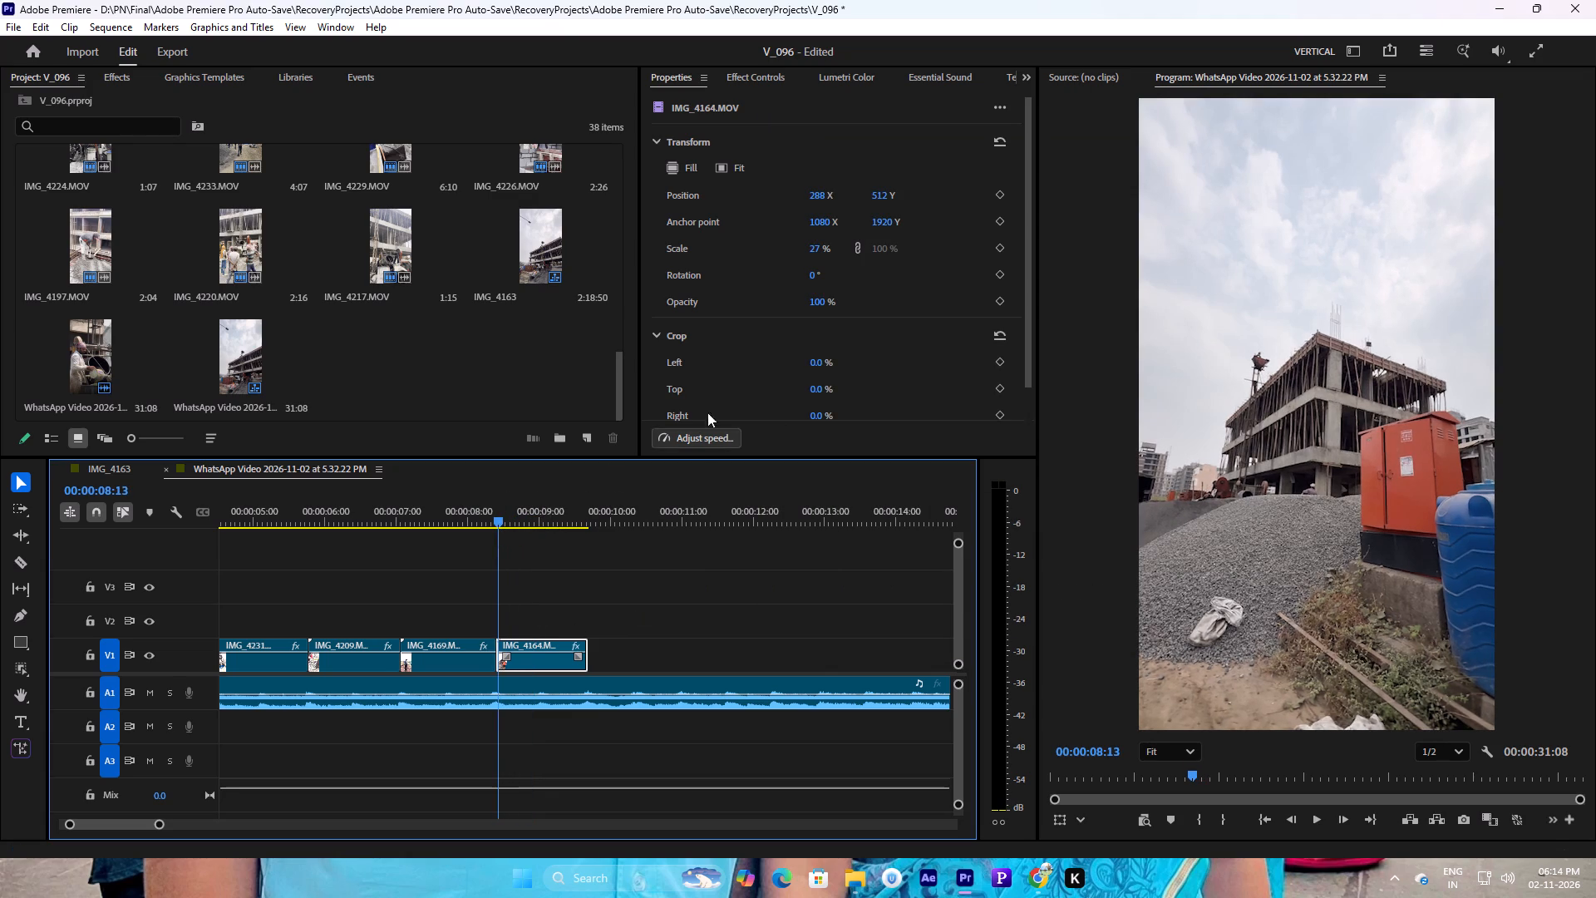
{"action": "left_click", "coordinate": [1003, 246]}
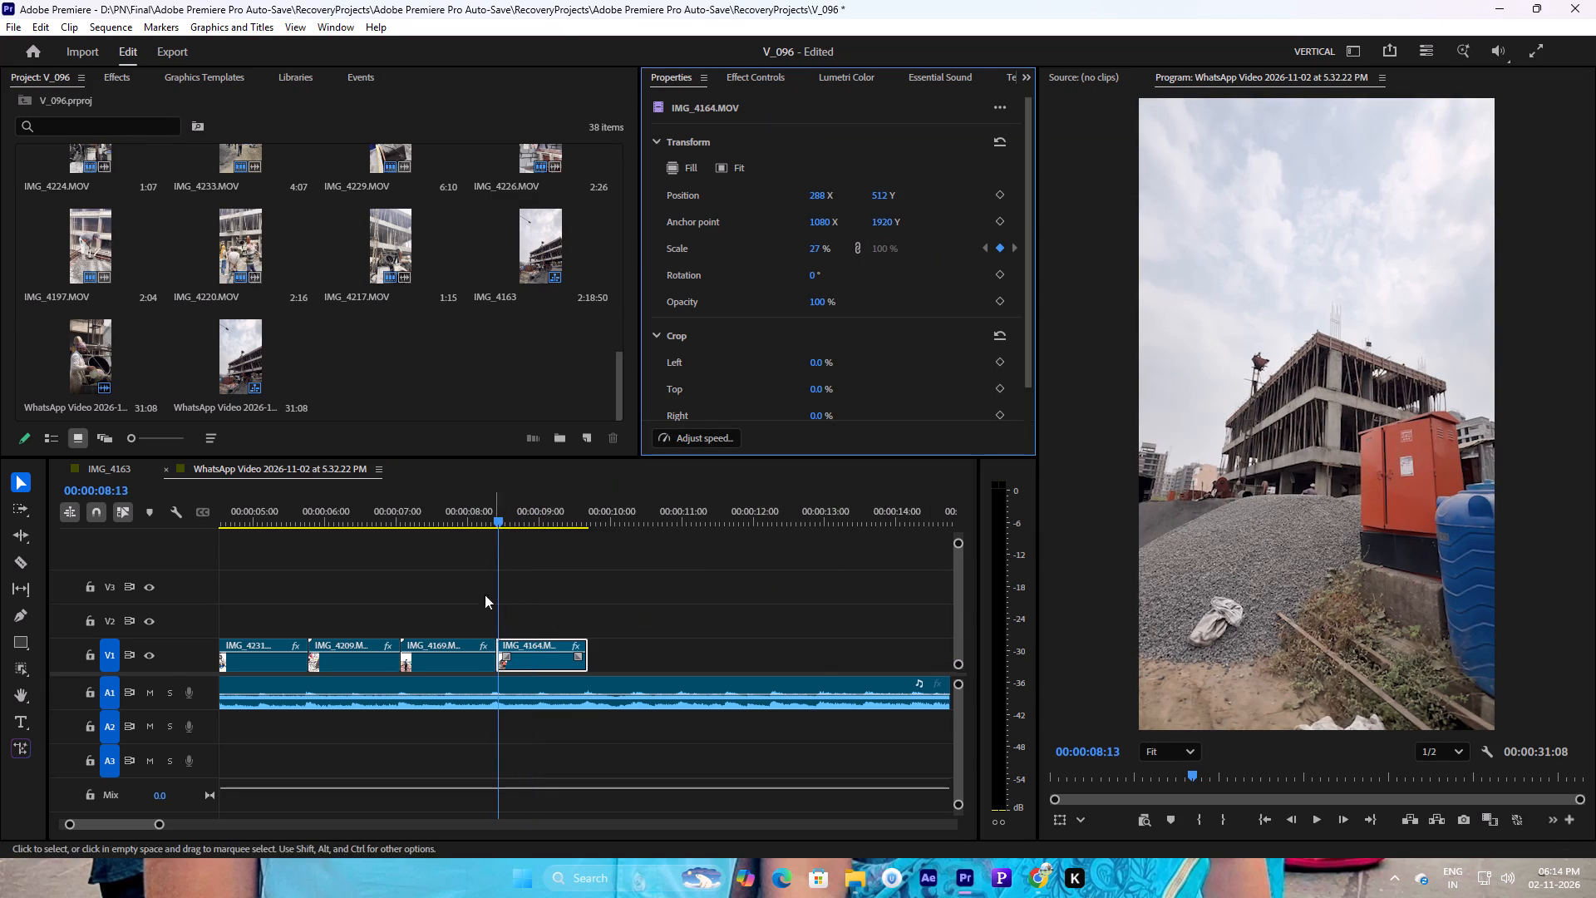
{"action": "left_click_drag", "start_coordinate": [500, 517], "coordinate": [589, 501]}
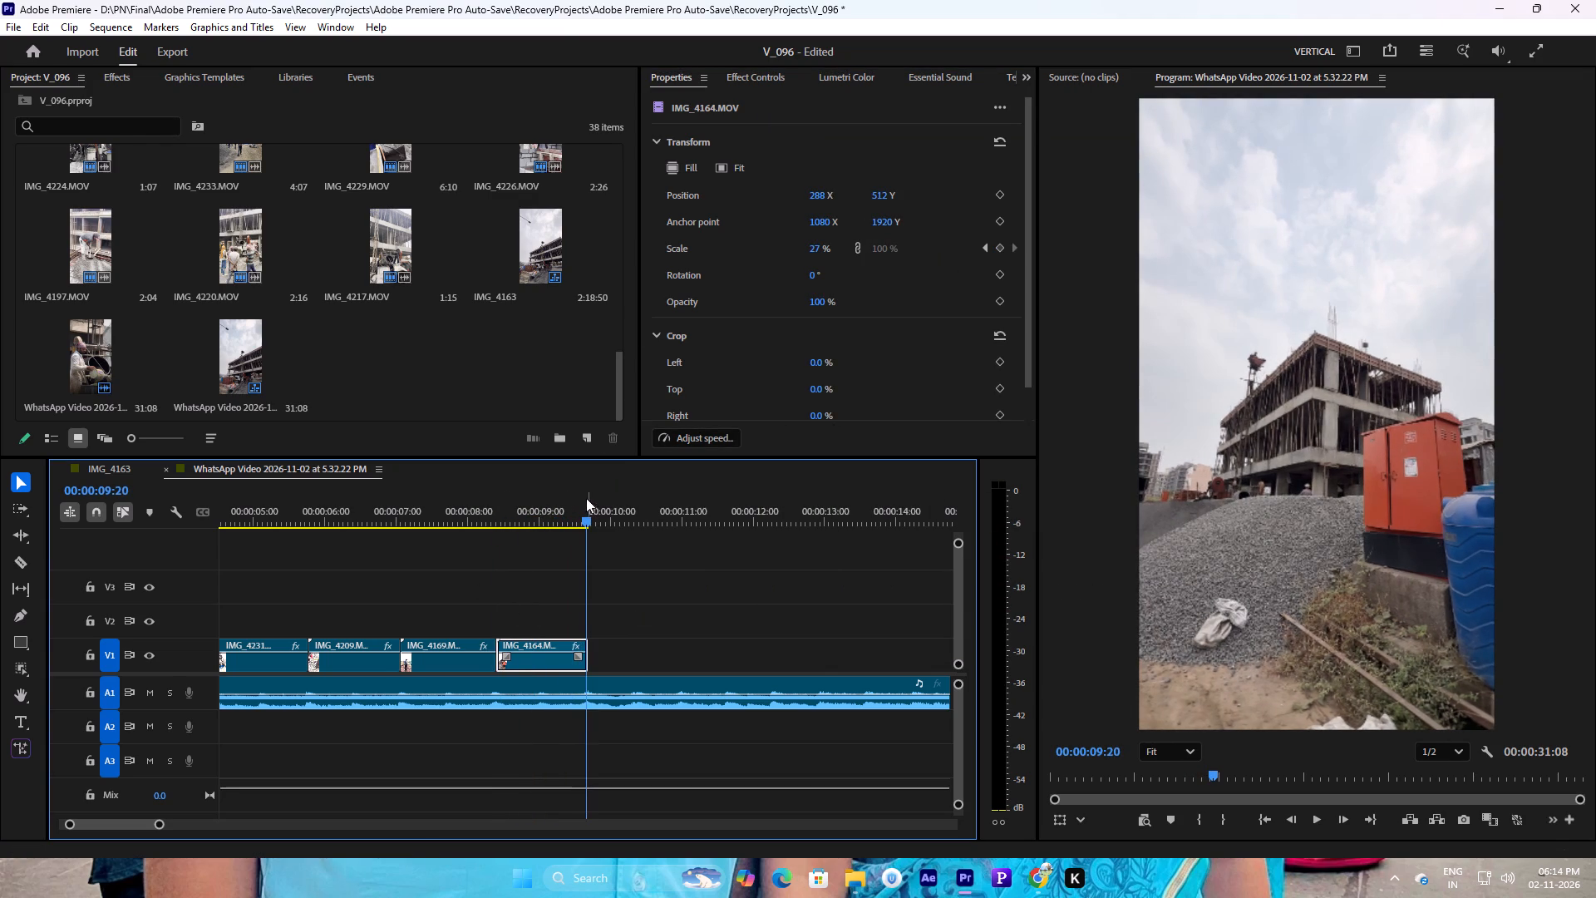
{"action": "left_click_drag", "start_coordinate": [819, 251], "coordinate": [796, 257]}
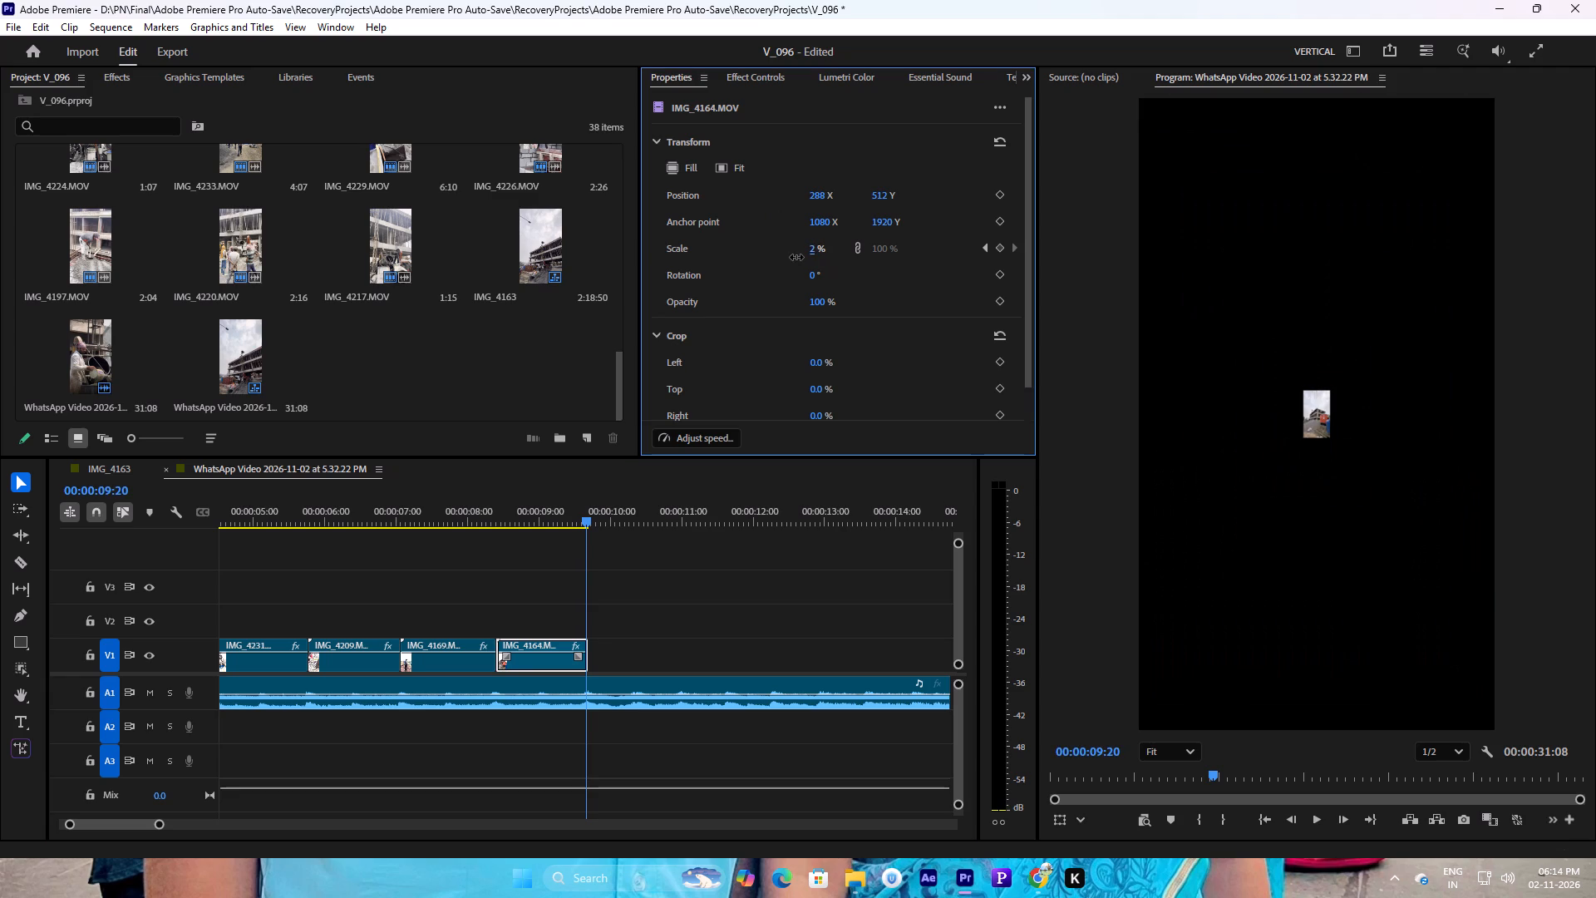
{"action": "left_click_drag", "start_coordinate": [796, 257], "coordinate": [794, 257]}
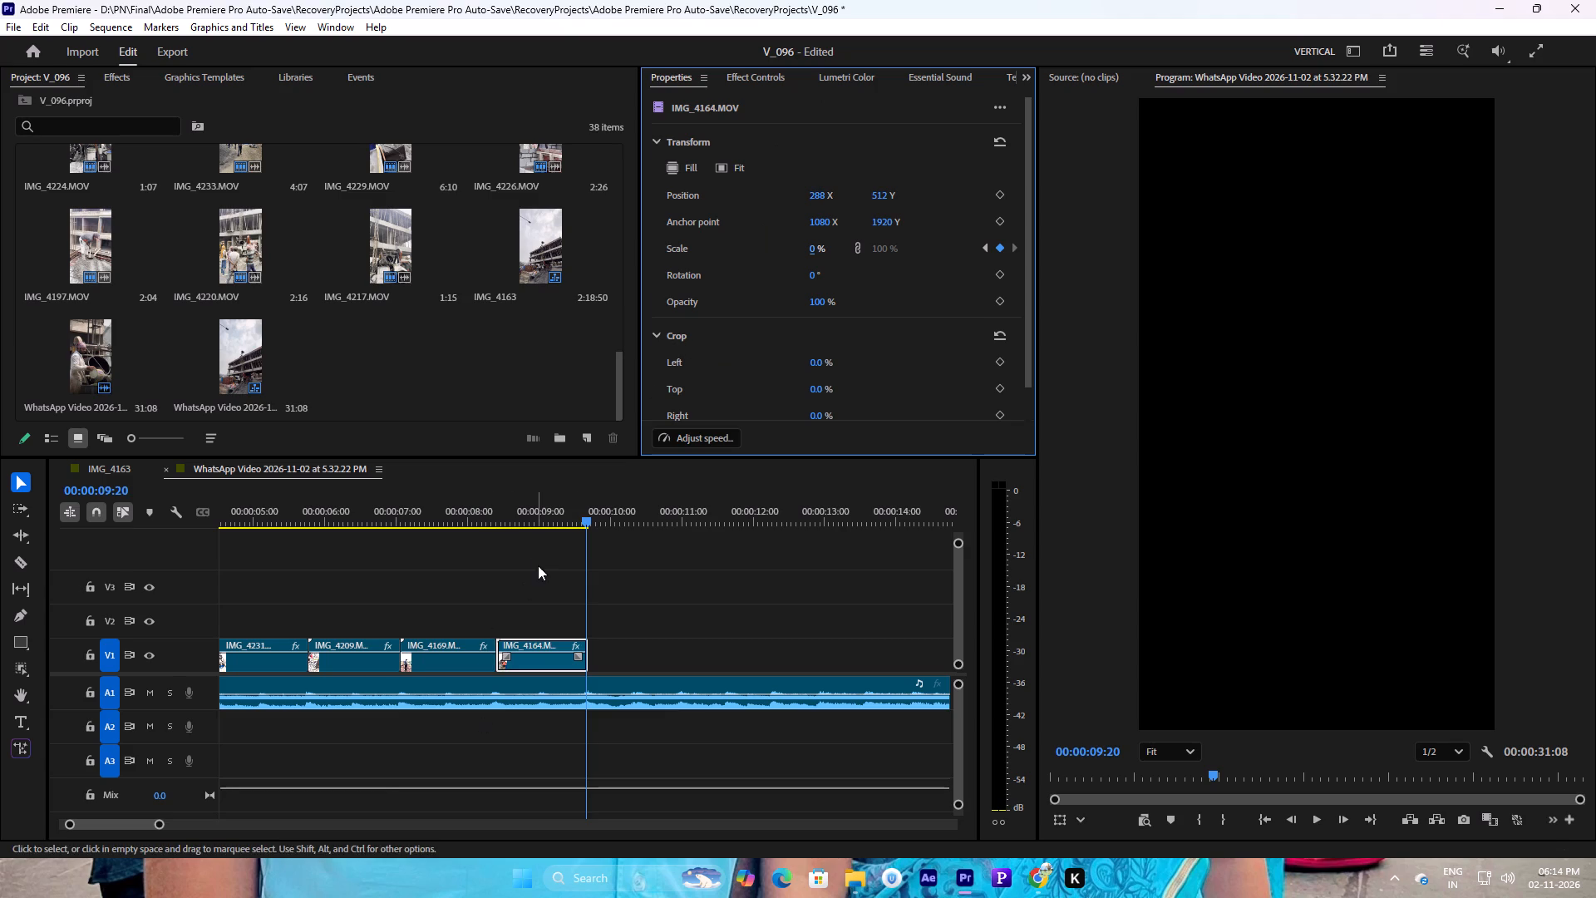
Play the new scale-down animation of IMG_4164.MOV from its start and return to 00:00:08:28 within the clip.
{"action": "left_click_drag", "start_coordinate": [530, 520], "coordinate": [499, 527]}
{"action": "left_click", "coordinate": [1315, 825]}
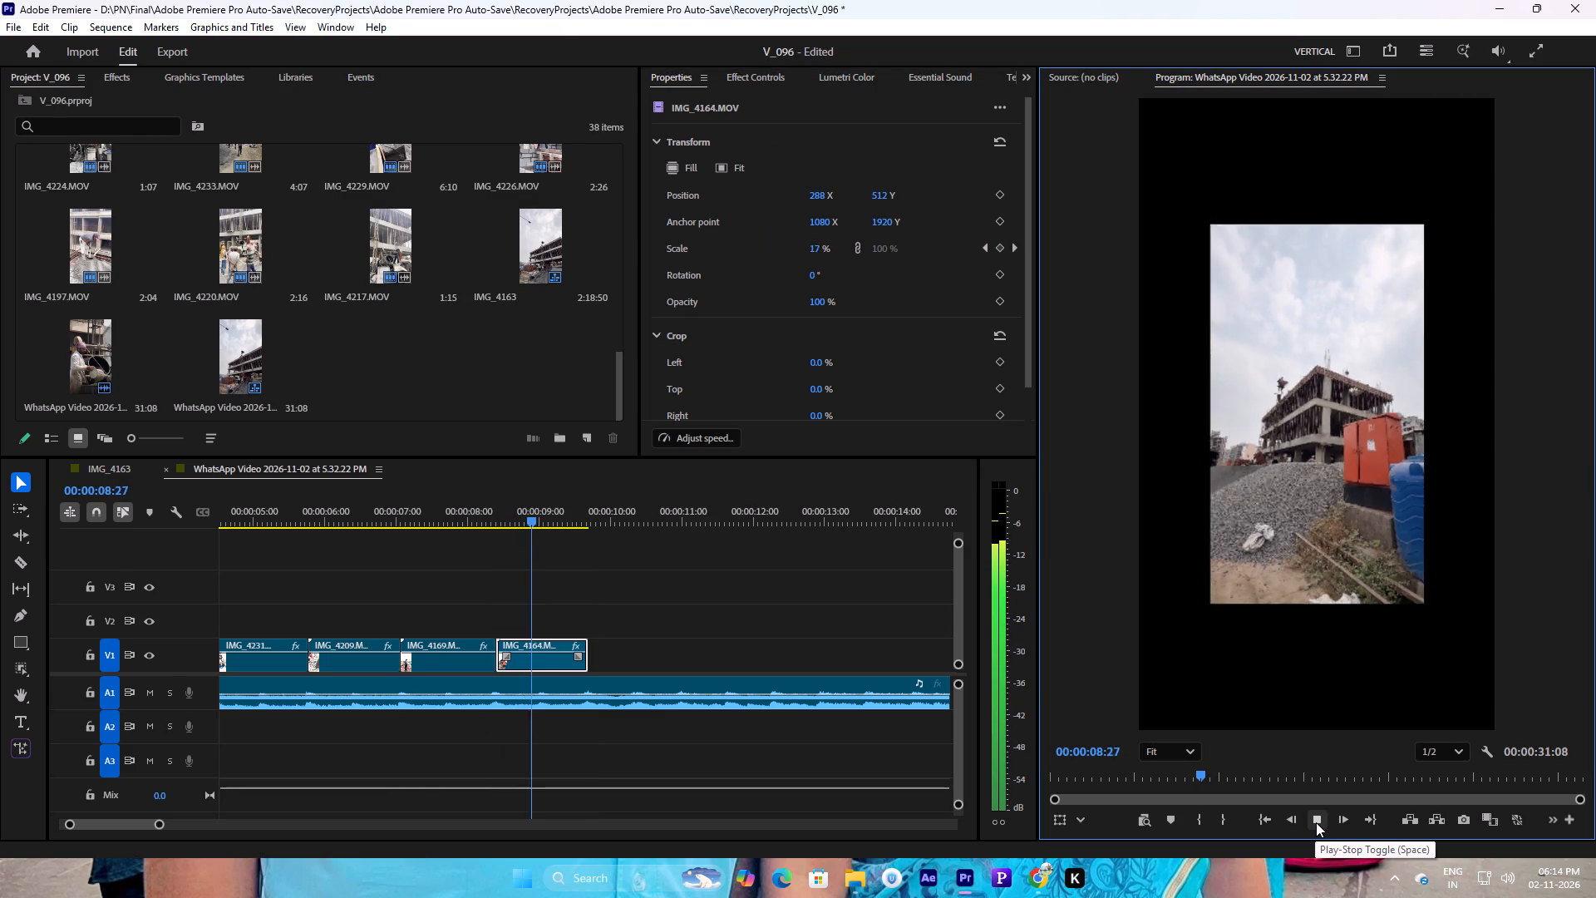
{"action": "left_click", "coordinate": [1316, 822]}
{"action": "left_click_drag", "start_coordinate": [564, 519], "coordinate": [536, 525]}
Apply the Pro FX Ease Out curve preset at the playhead to IMG_4164.MOV's scale keyframes, and close the extension.
{"action": "left_click", "coordinate": [323, 22]}
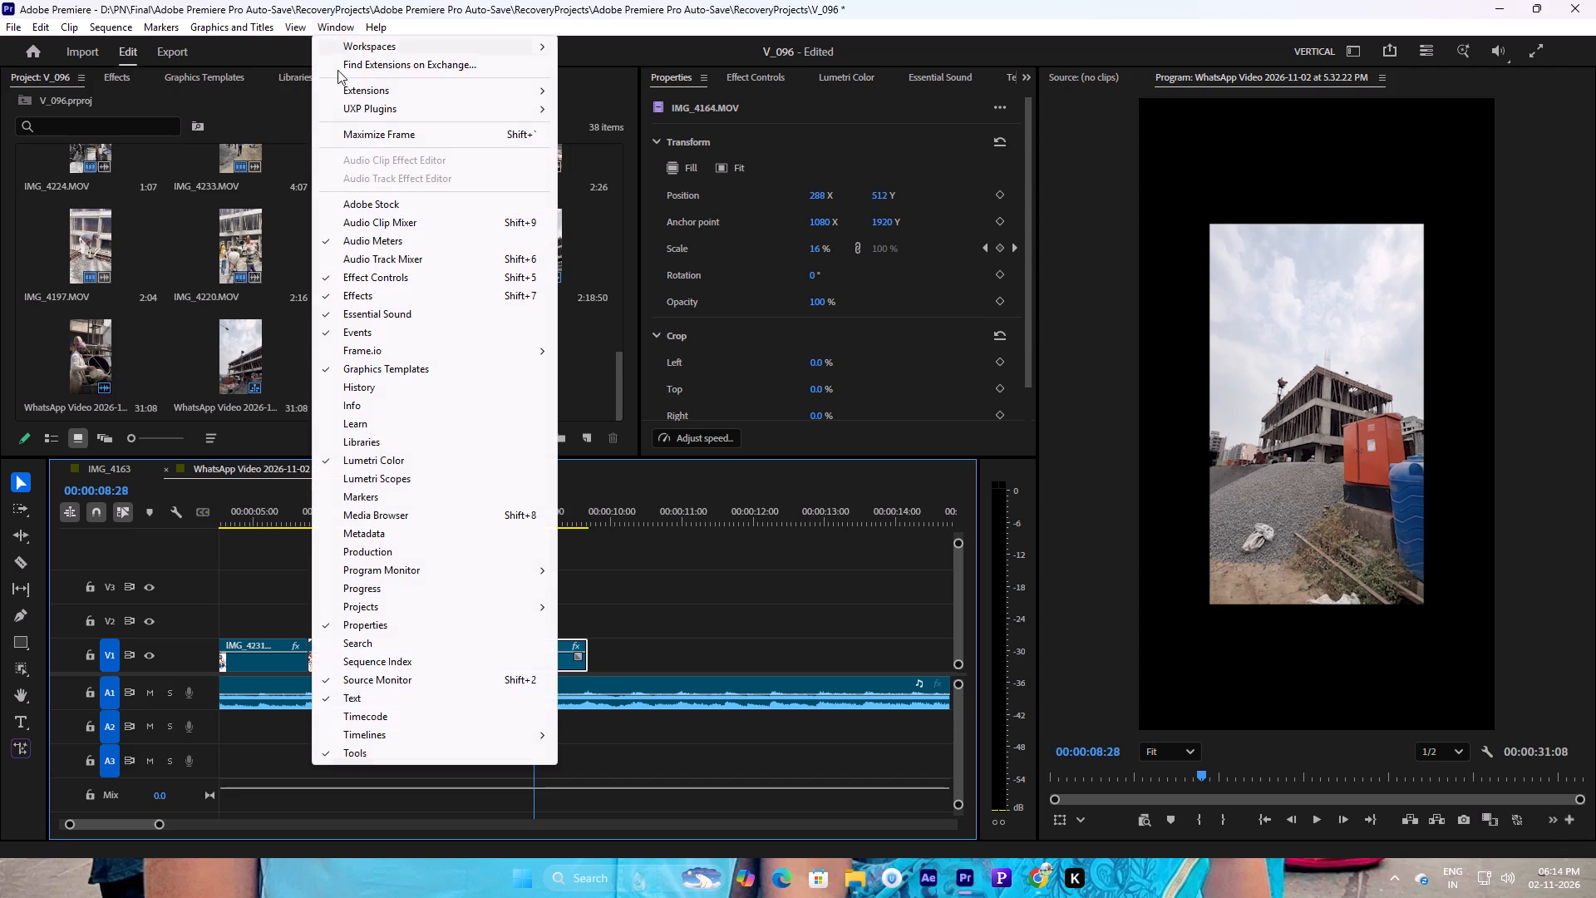
{"action": "left_click", "coordinate": [608, 141]}
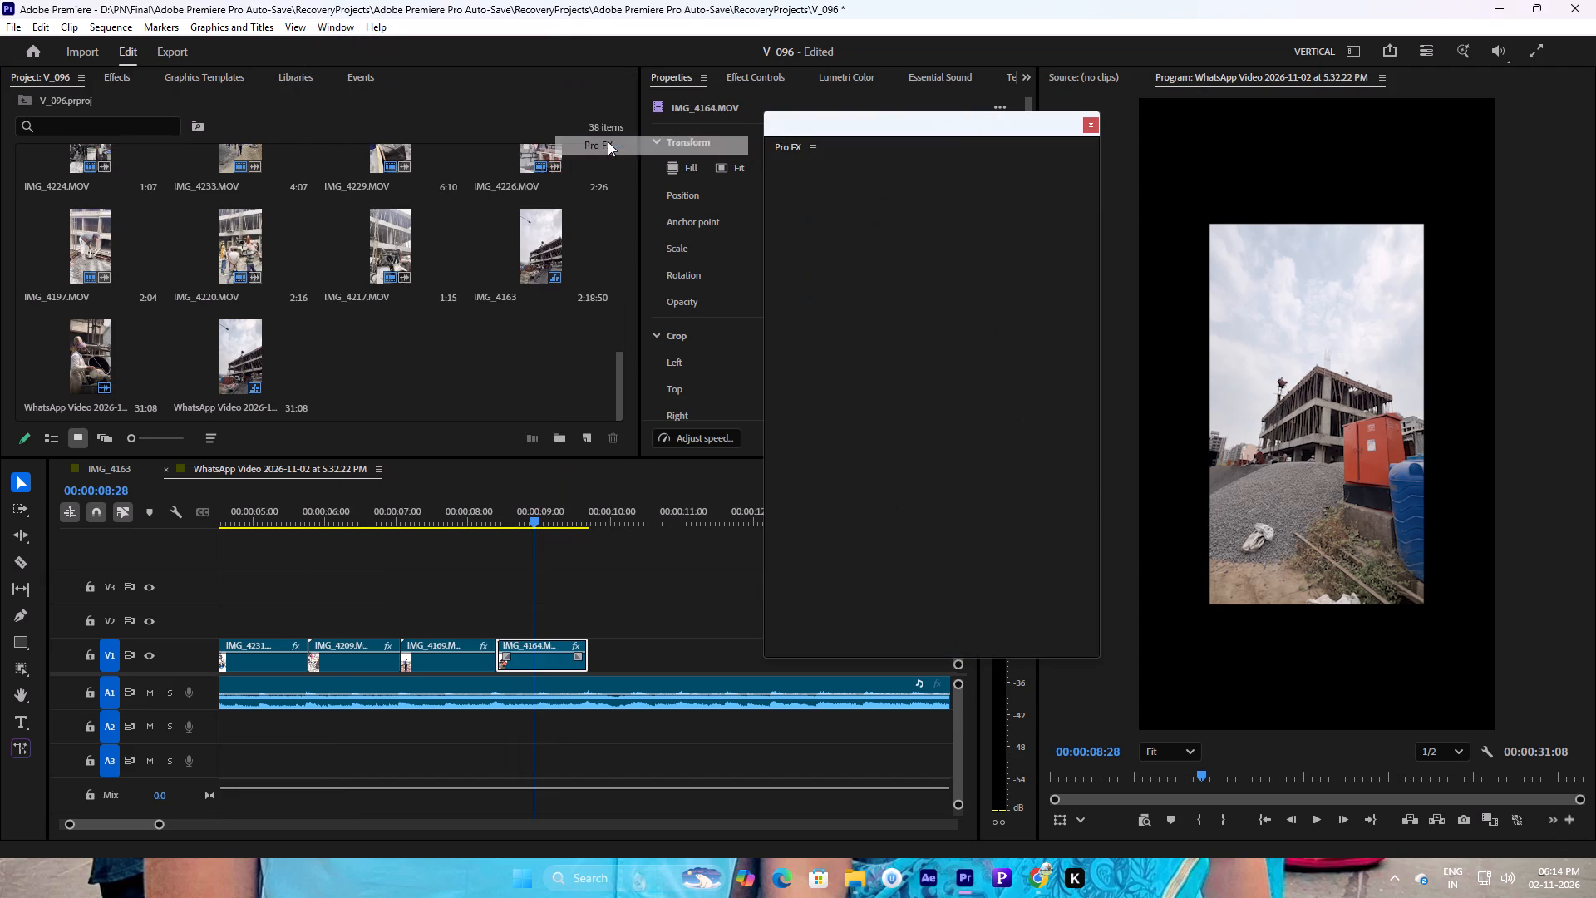
{"action": "left_click_drag", "start_coordinate": [1102, 226], "coordinate": [1170, 220]}
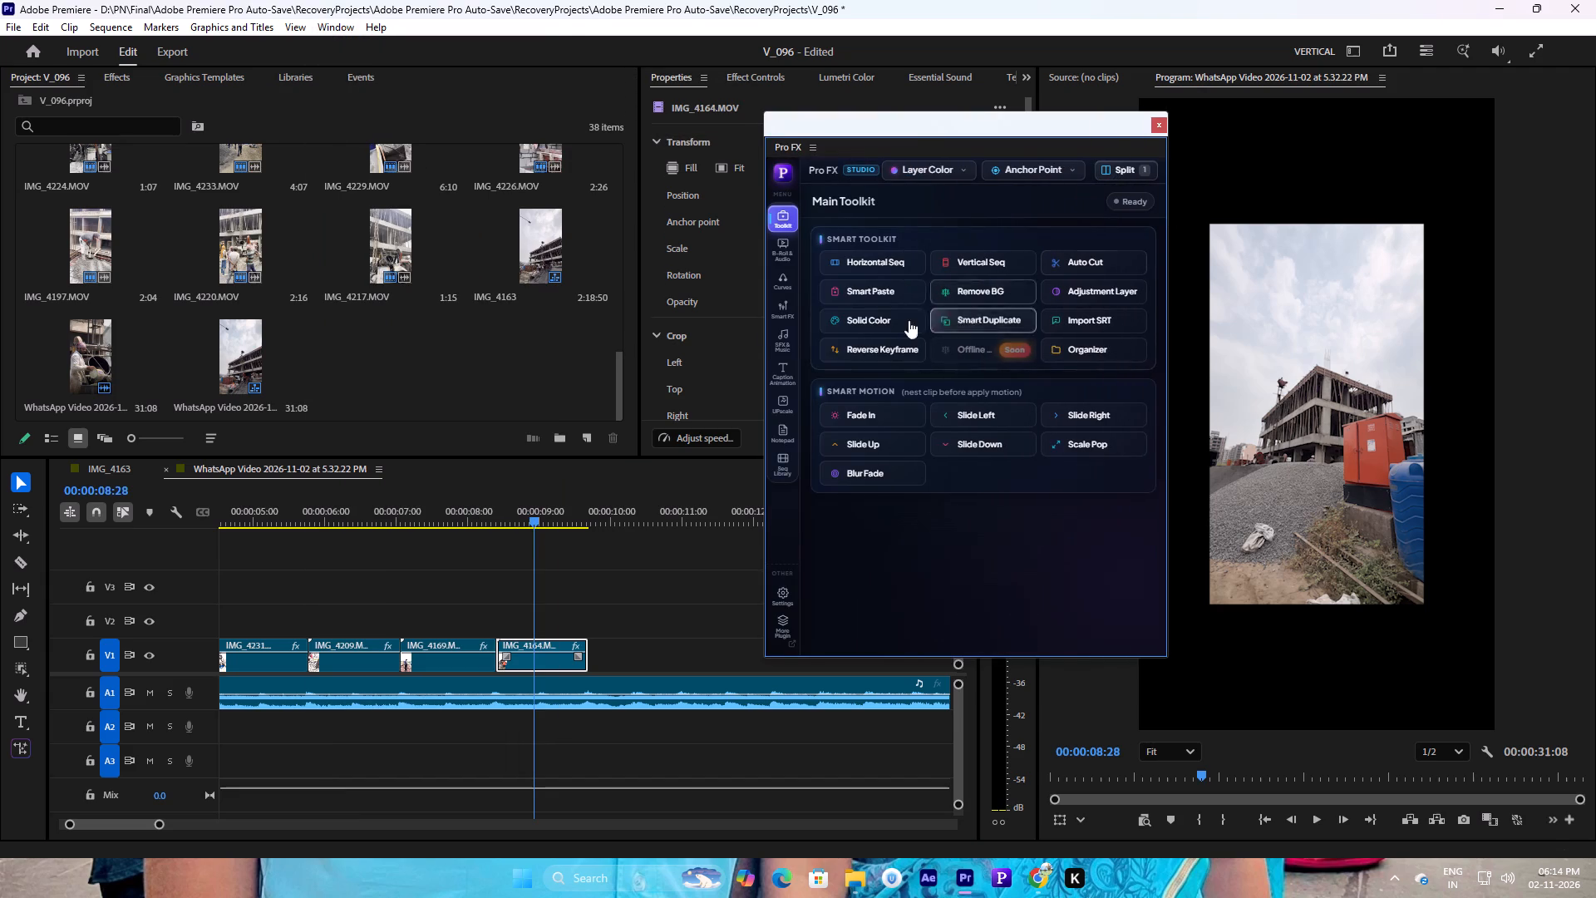
{"action": "left_click", "coordinate": [788, 302]}
{"action": "left_click", "coordinate": [788, 288]}
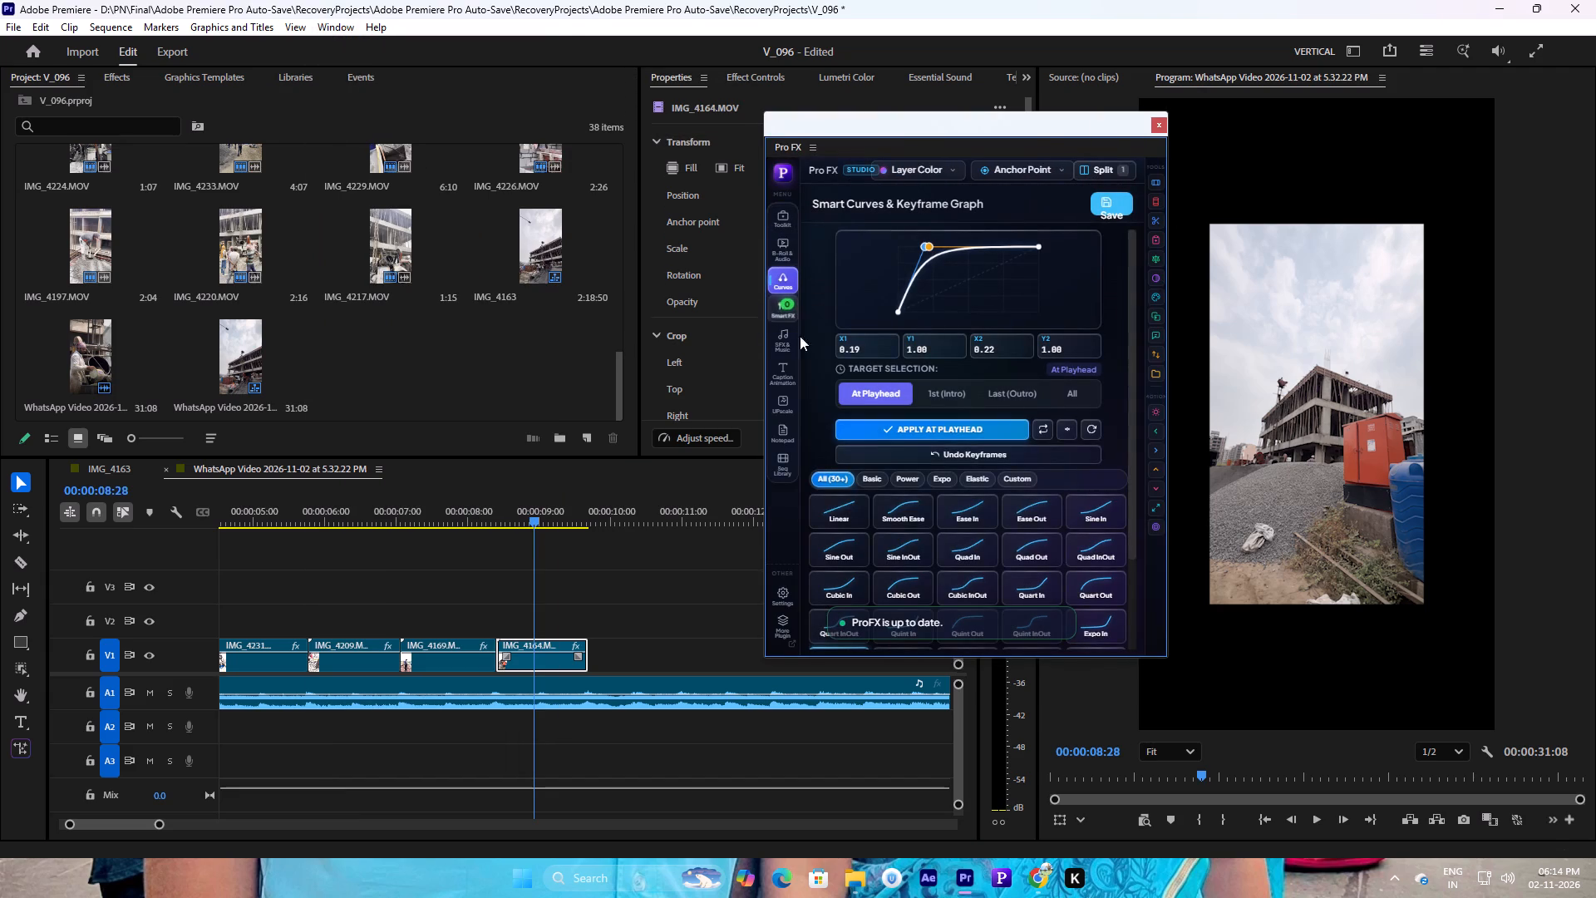
{"action": "left_click", "coordinate": [1030, 516]}
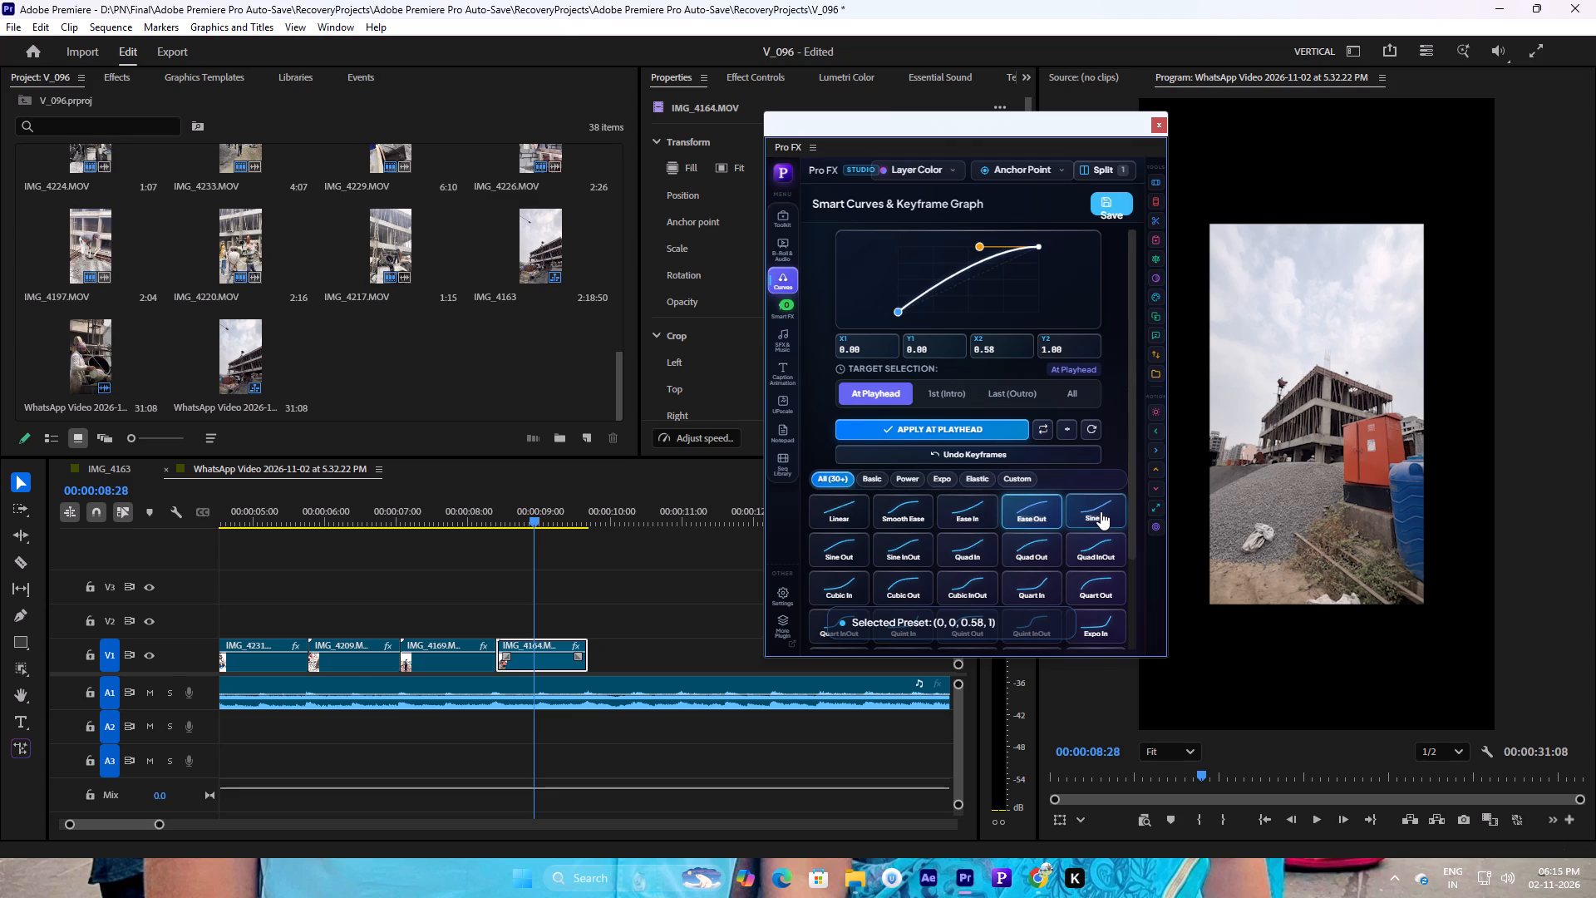
{"action": "scroll", "coordinate": [1053, 556], "scroll_direction": "down", "scroll_amount": 2}
{"action": "scroll", "coordinate": [1050, 567], "scroll_direction": "up", "scroll_amount": 2}
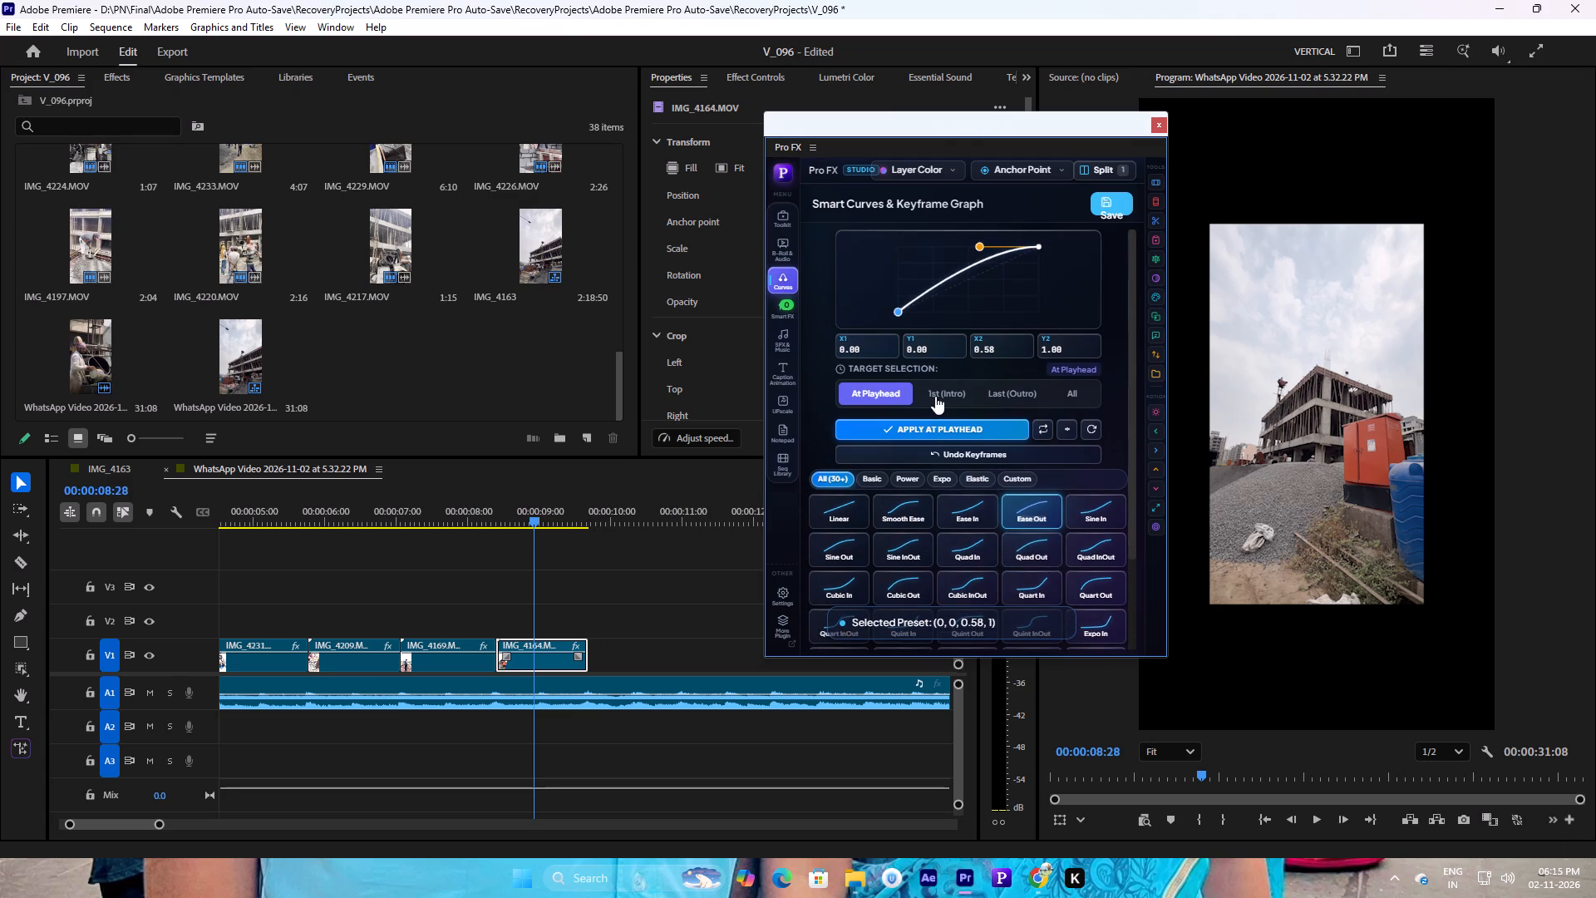
{"action": "scroll", "coordinate": [1050, 579], "scroll_direction": "down", "scroll_amount": 2}
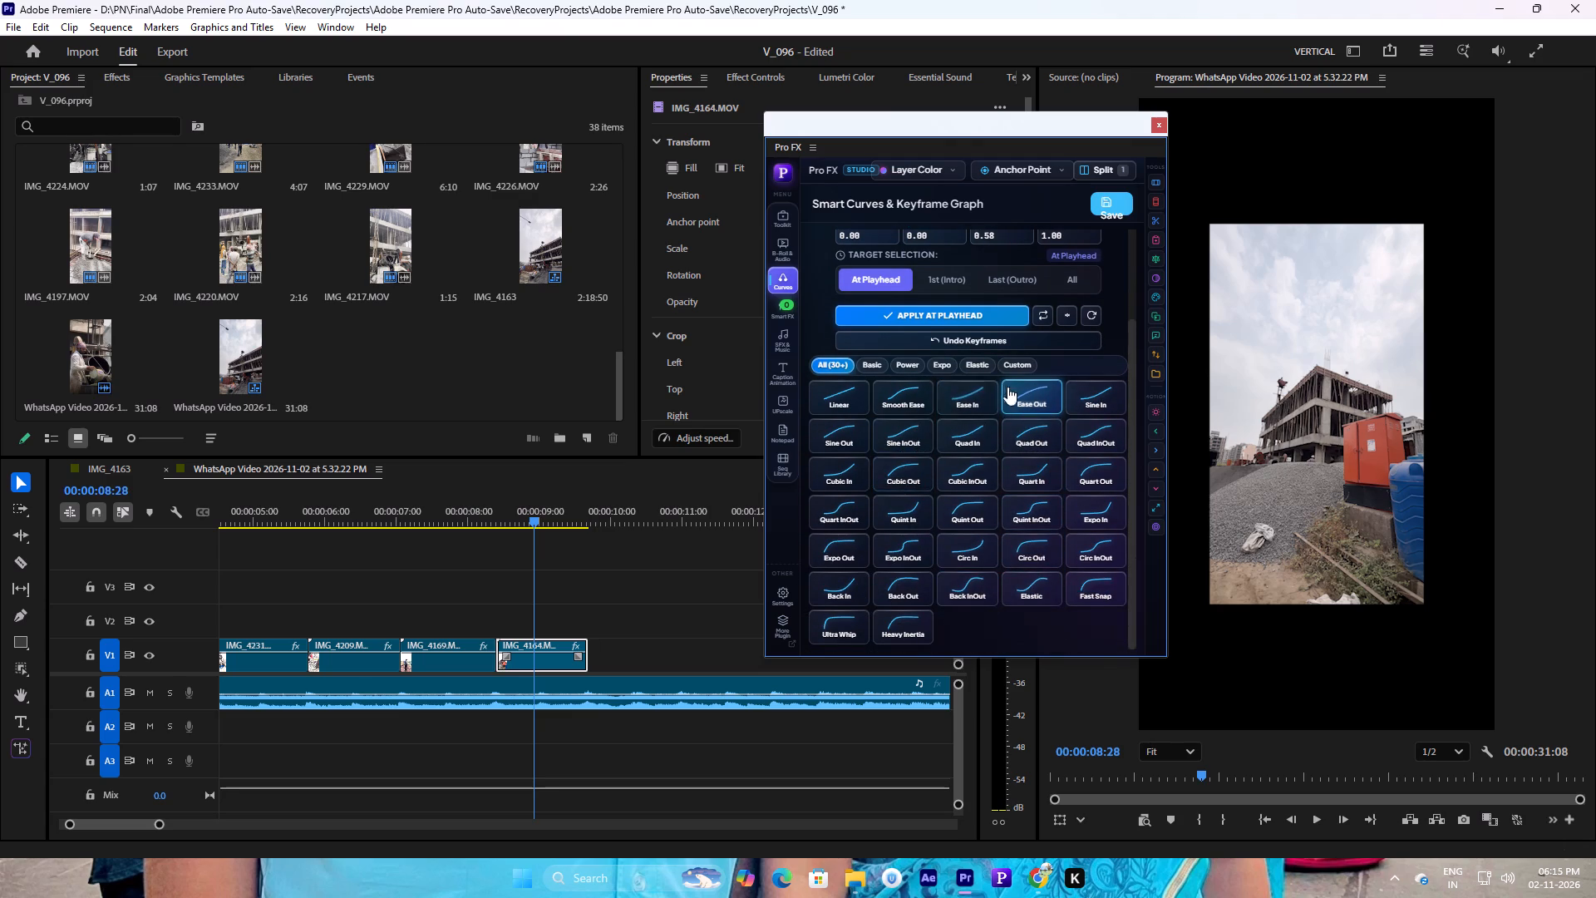
{"action": "left_click", "coordinate": [919, 313]}
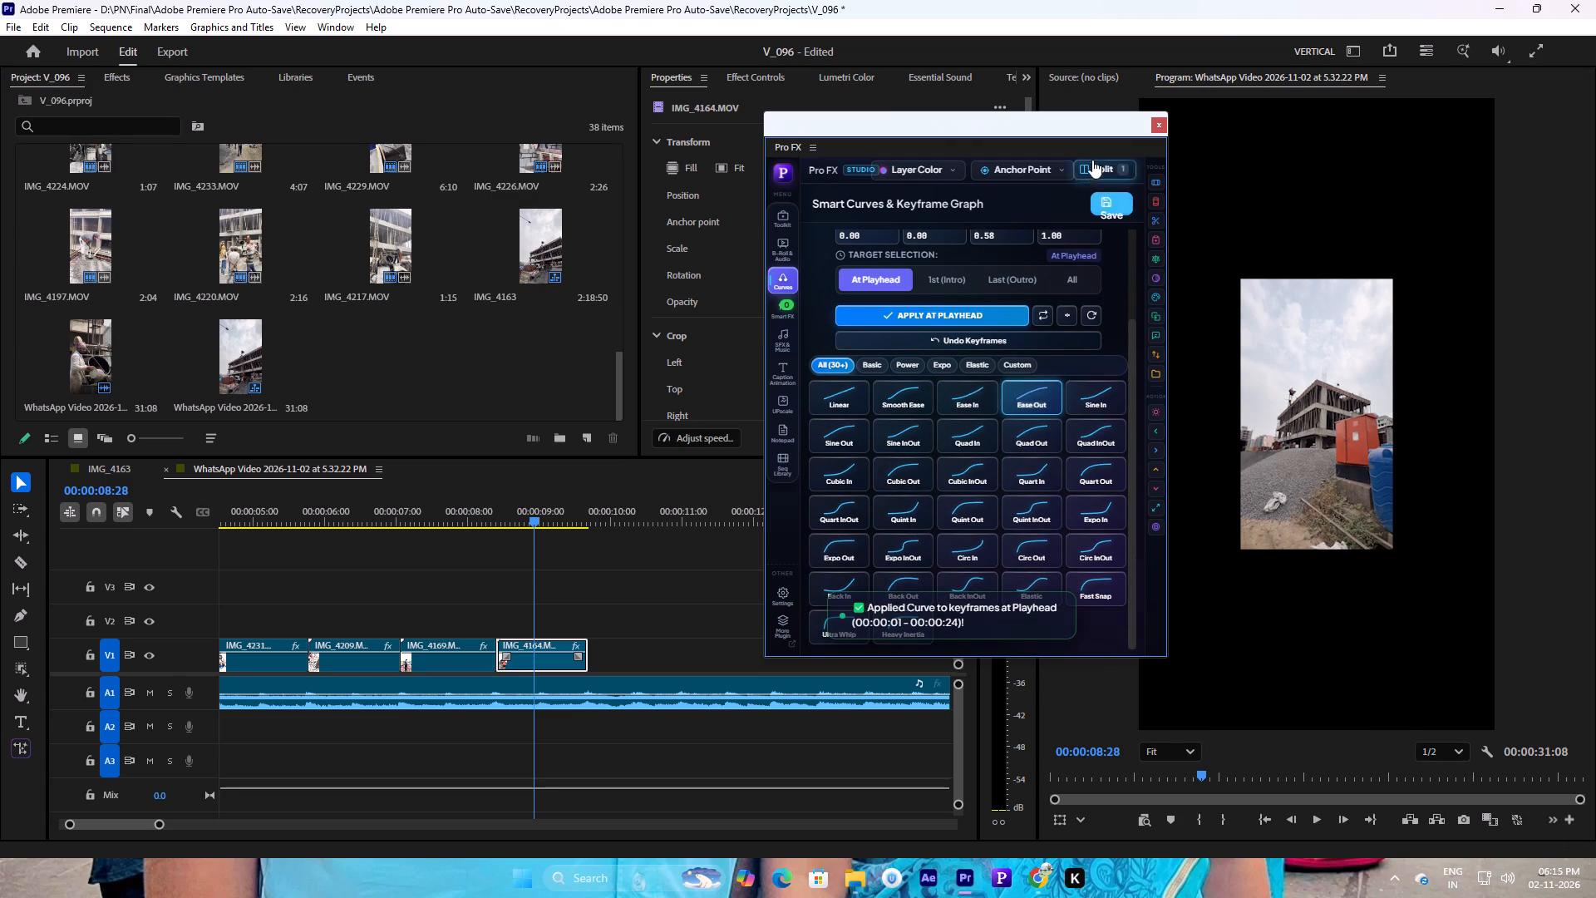
{"action": "left_click", "coordinate": [1159, 121]}
Play the eased scale-down animation of IMG_4164.MOV from around its start to past its end.
{"action": "left_click", "coordinate": [515, 516]}
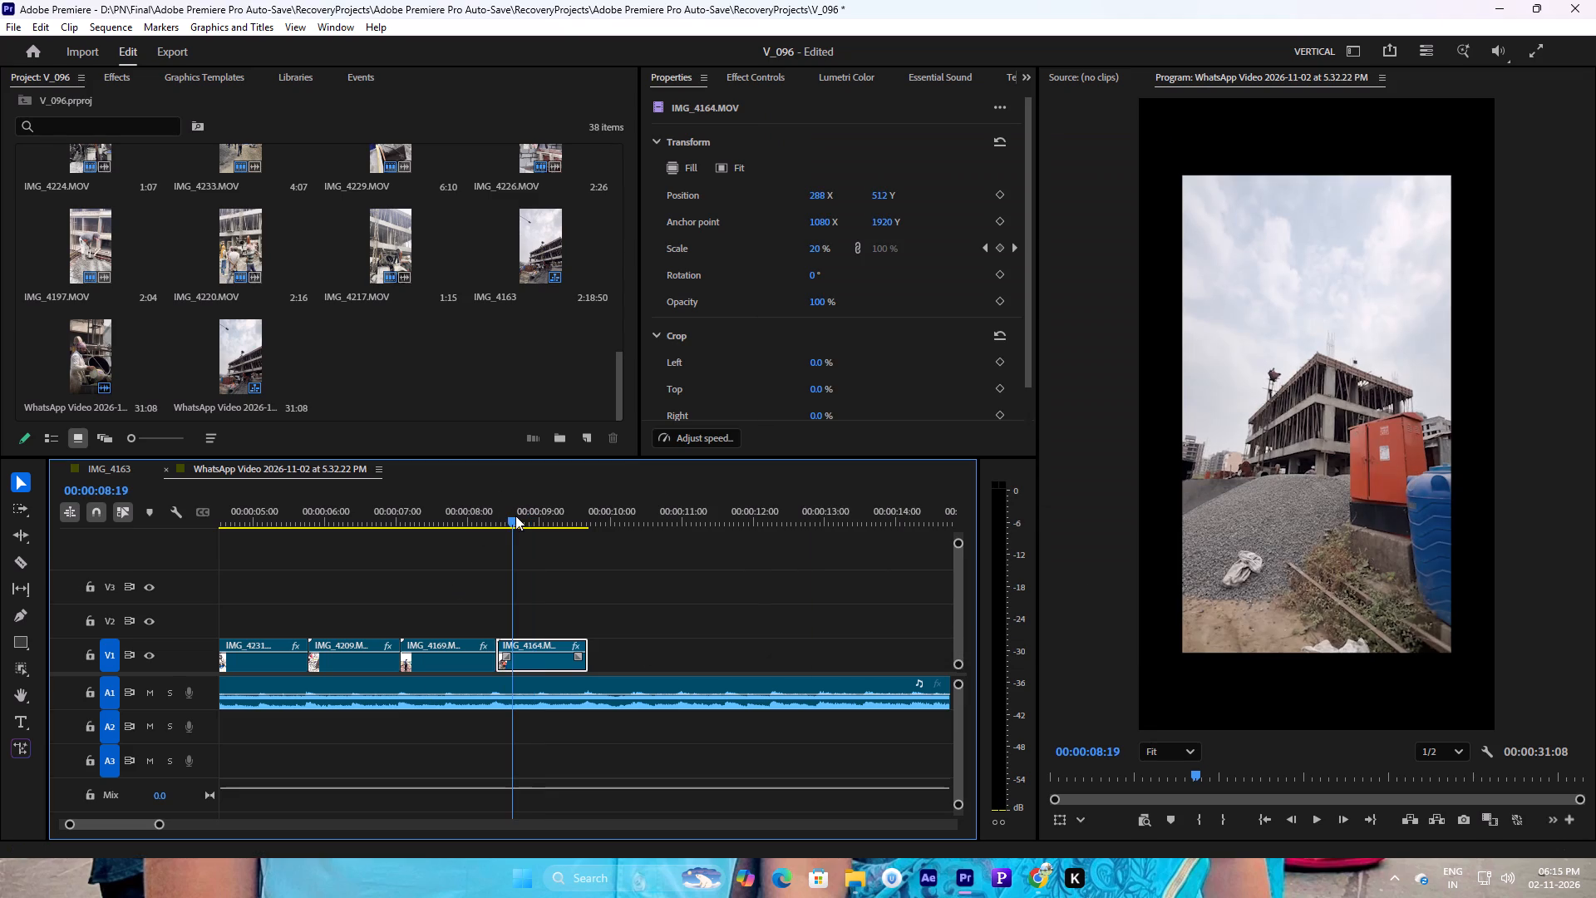
{"action": "left_click_drag", "start_coordinate": [515, 516], "coordinate": [497, 520]}
{"action": "left_click_drag", "start_coordinate": [497, 520], "coordinate": [488, 522]}
{"action": "left_click_drag", "start_coordinate": [510, 522], "coordinate": [484, 524]}
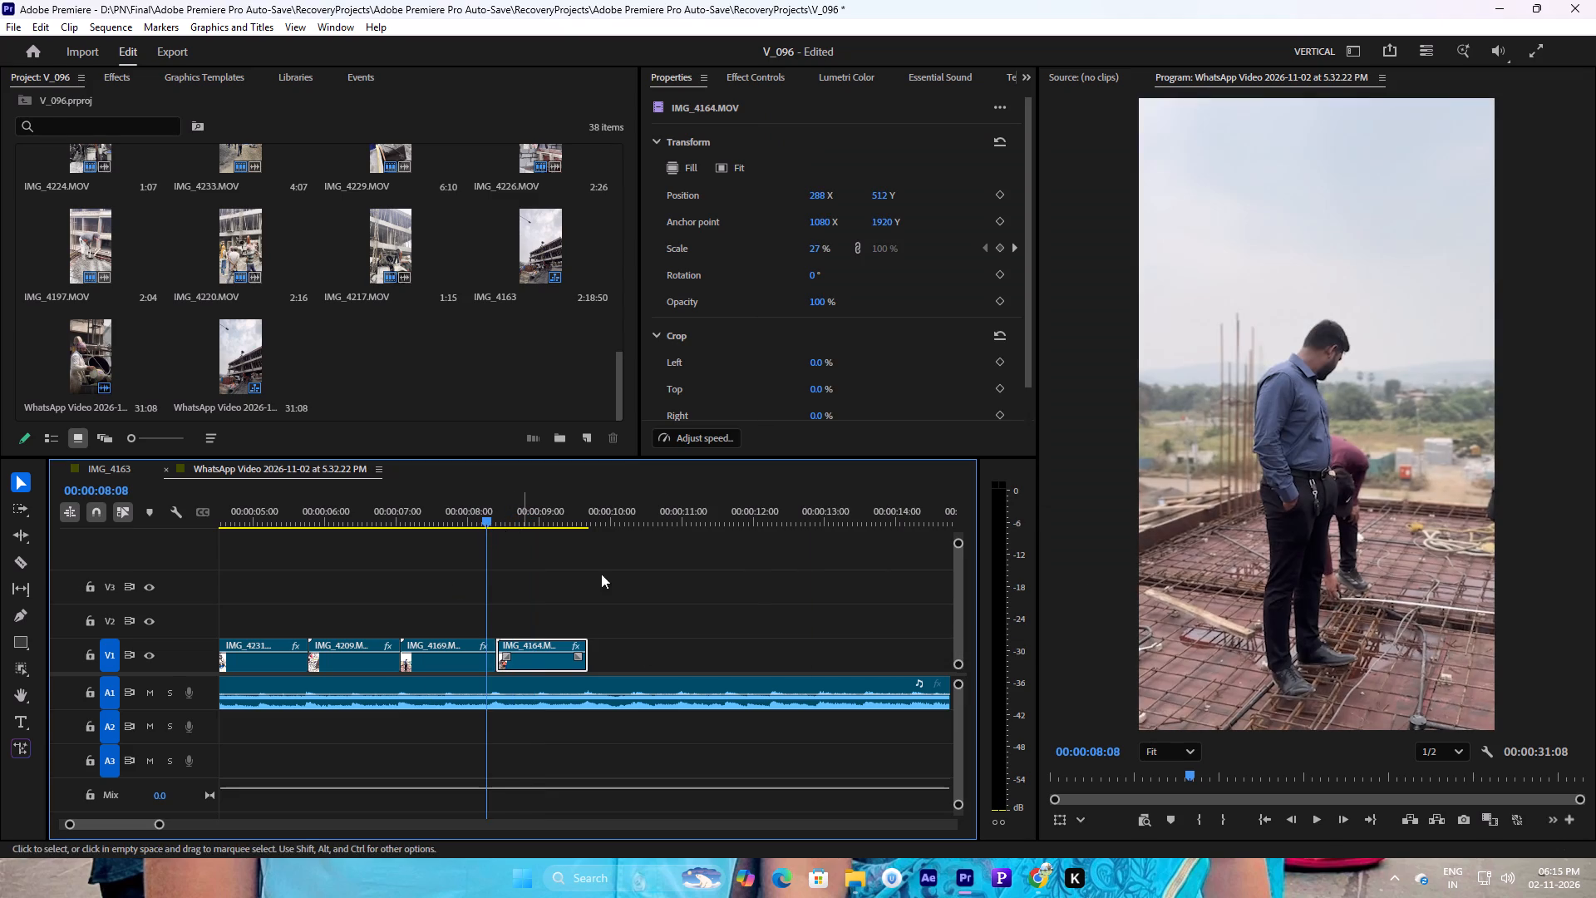
{"action": "left_click", "coordinate": [1323, 828]}
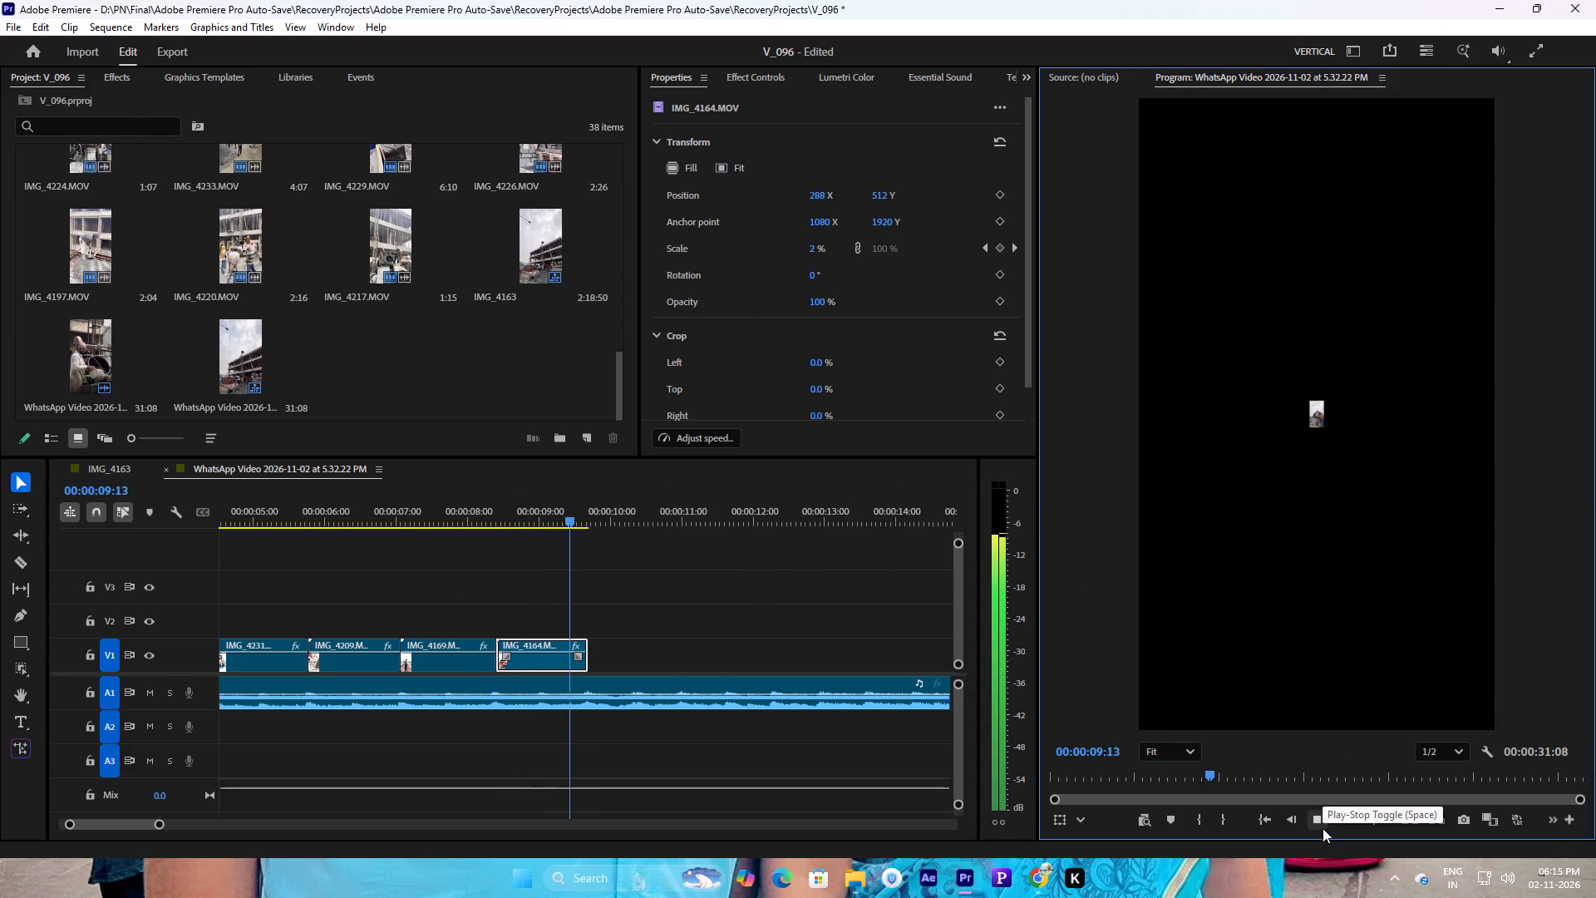
{"action": "left_click", "coordinate": [1323, 828]}
{"action": "left_click", "coordinate": [497, 513]}
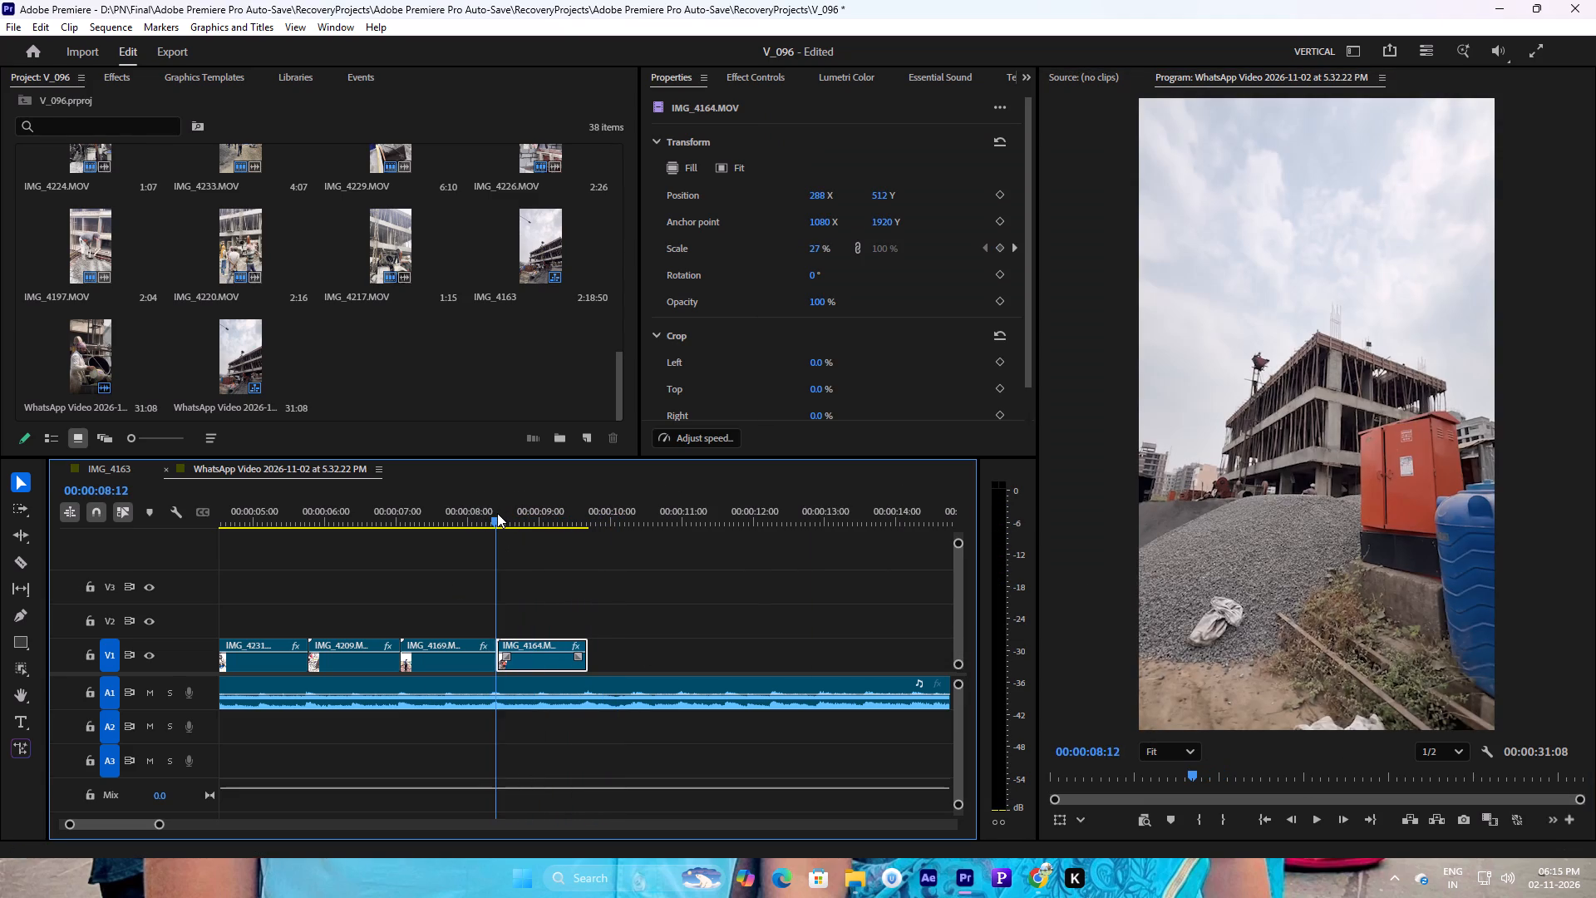
{"action": "left_click", "coordinate": [1318, 818]}
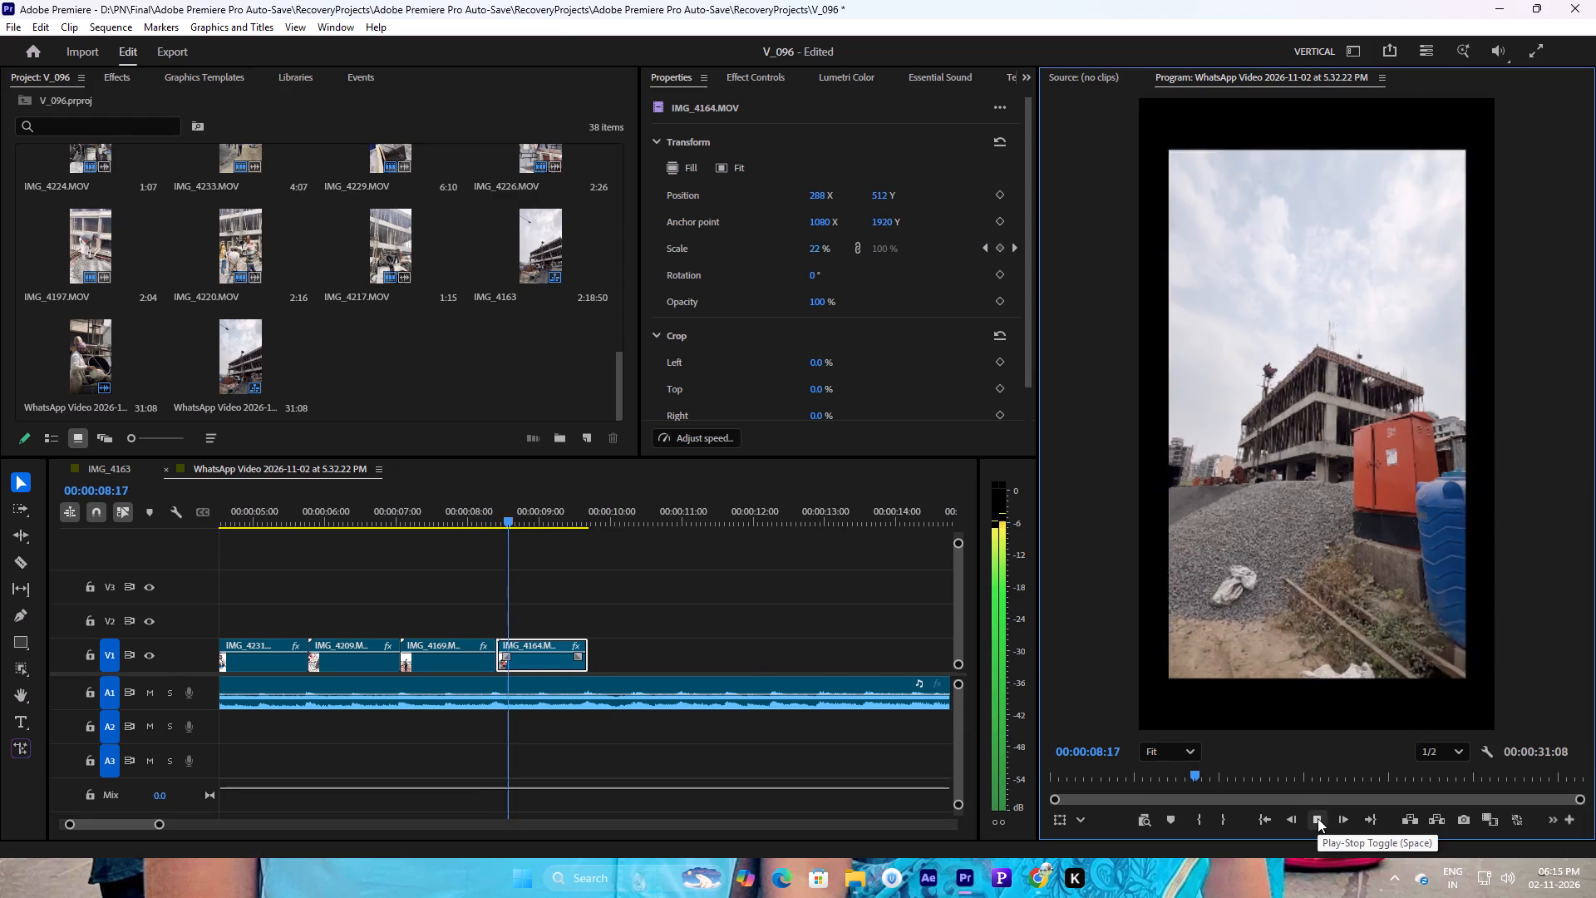
{"action": "left_click", "coordinate": [1318, 818]}
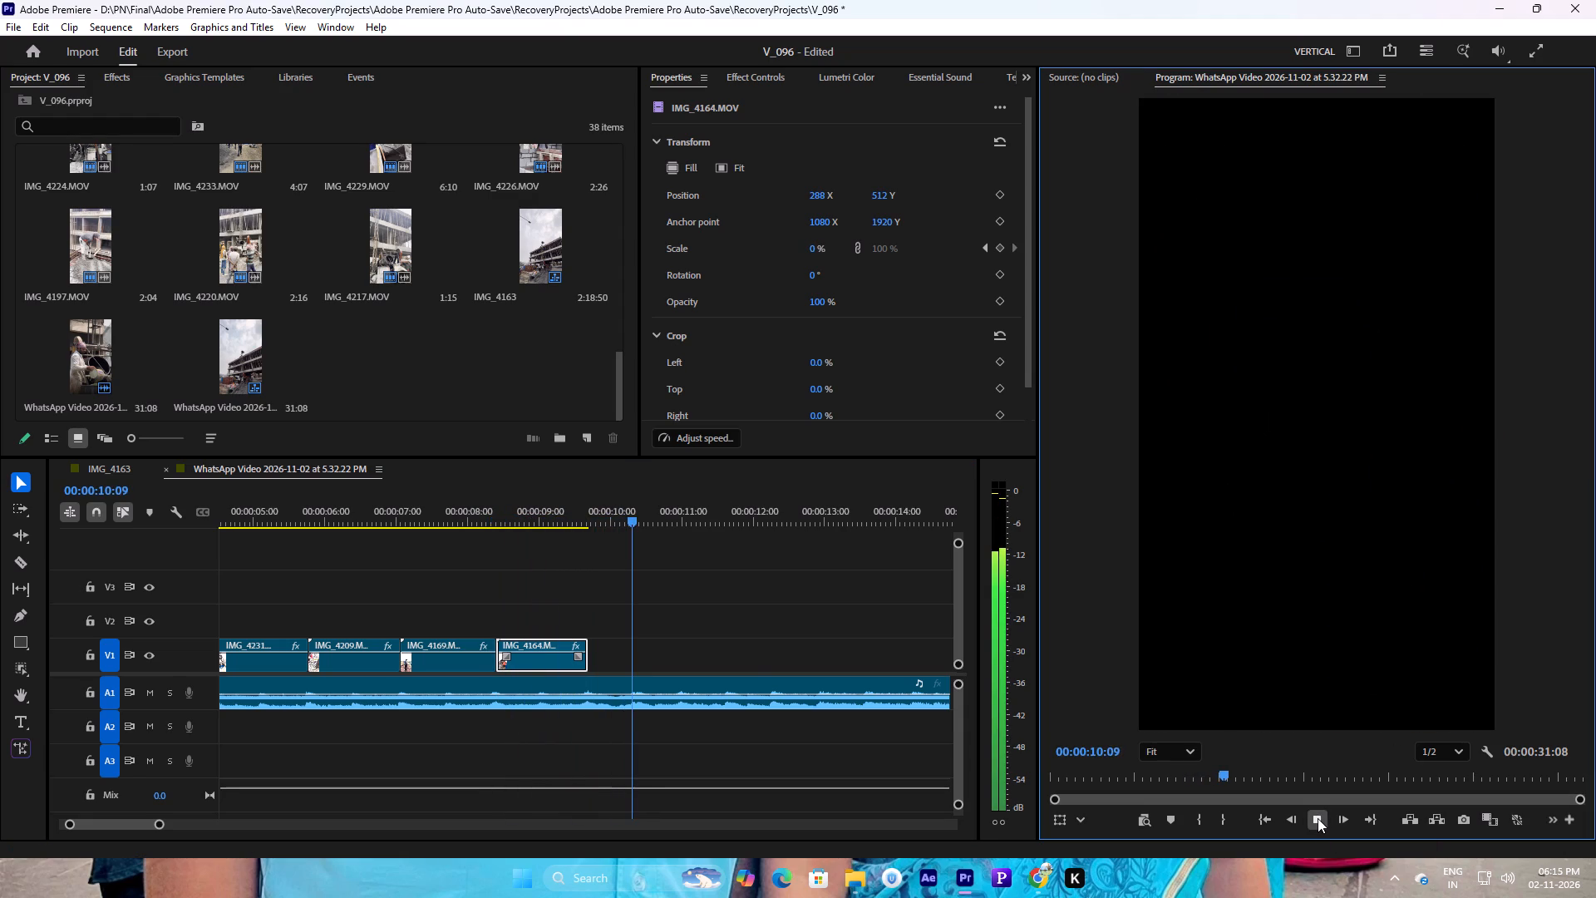
{"action": "left_click", "coordinate": [1318, 818]}
{"action": "left_click", "coordinate": [1318, 818]}
Listen to the music after the end of IMG_4164.MOV and return the playhead to 00:00:09:21.
{"action": "left_click_drag", "start_coordinate": [655, 523], "coordinate": [643, 523]}
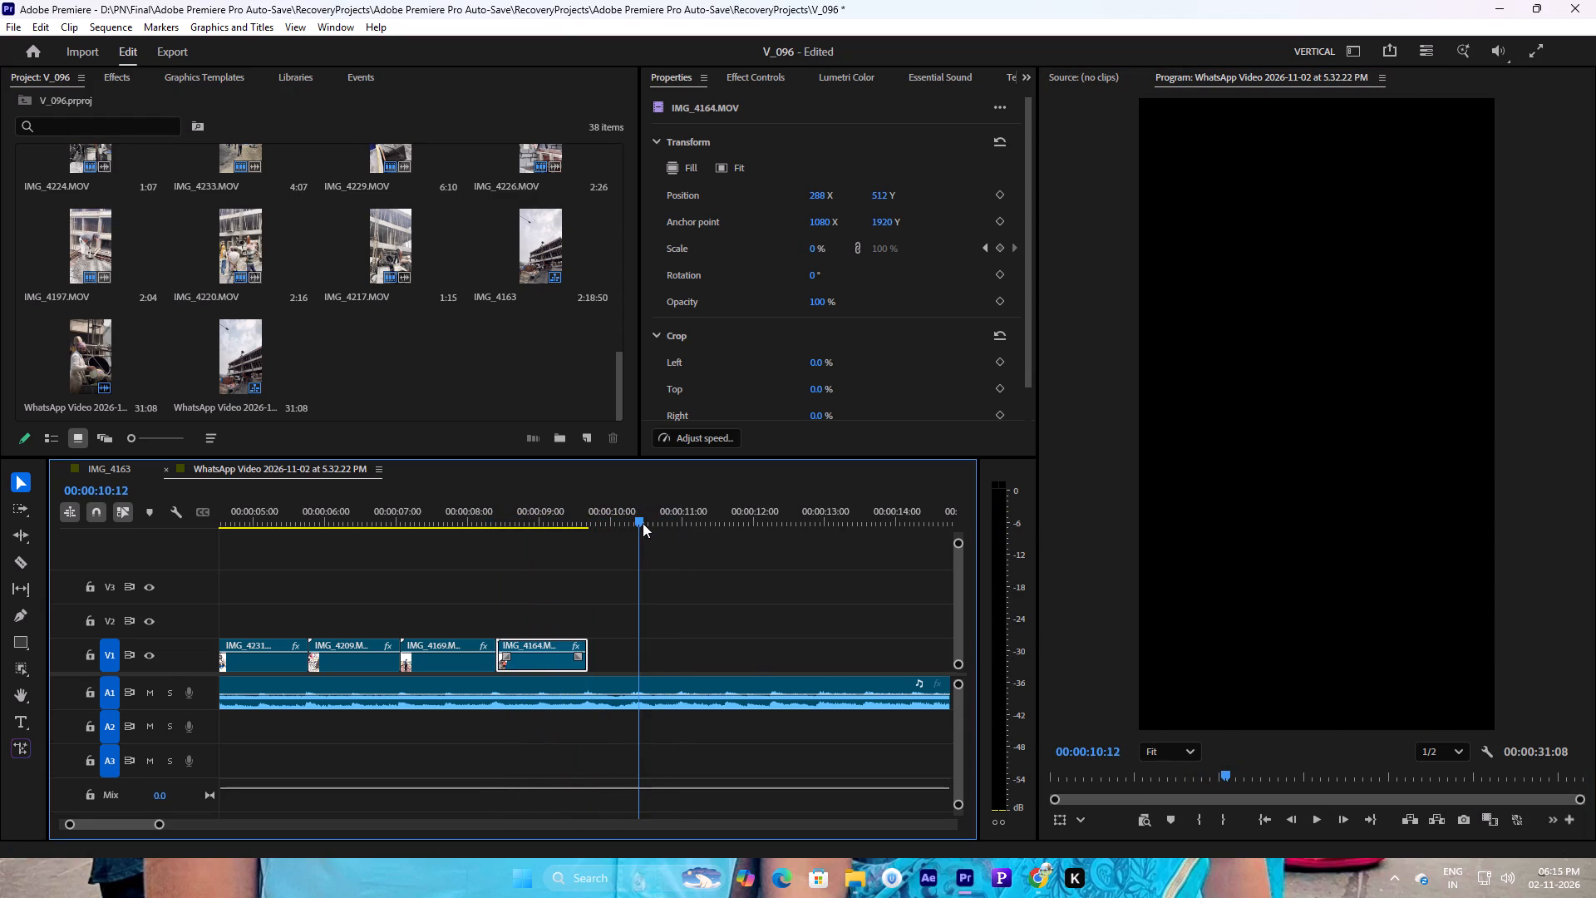
{"action": "left_click_drag", "start_coordinate": [643, 523], "coordinate": [592, 530]}
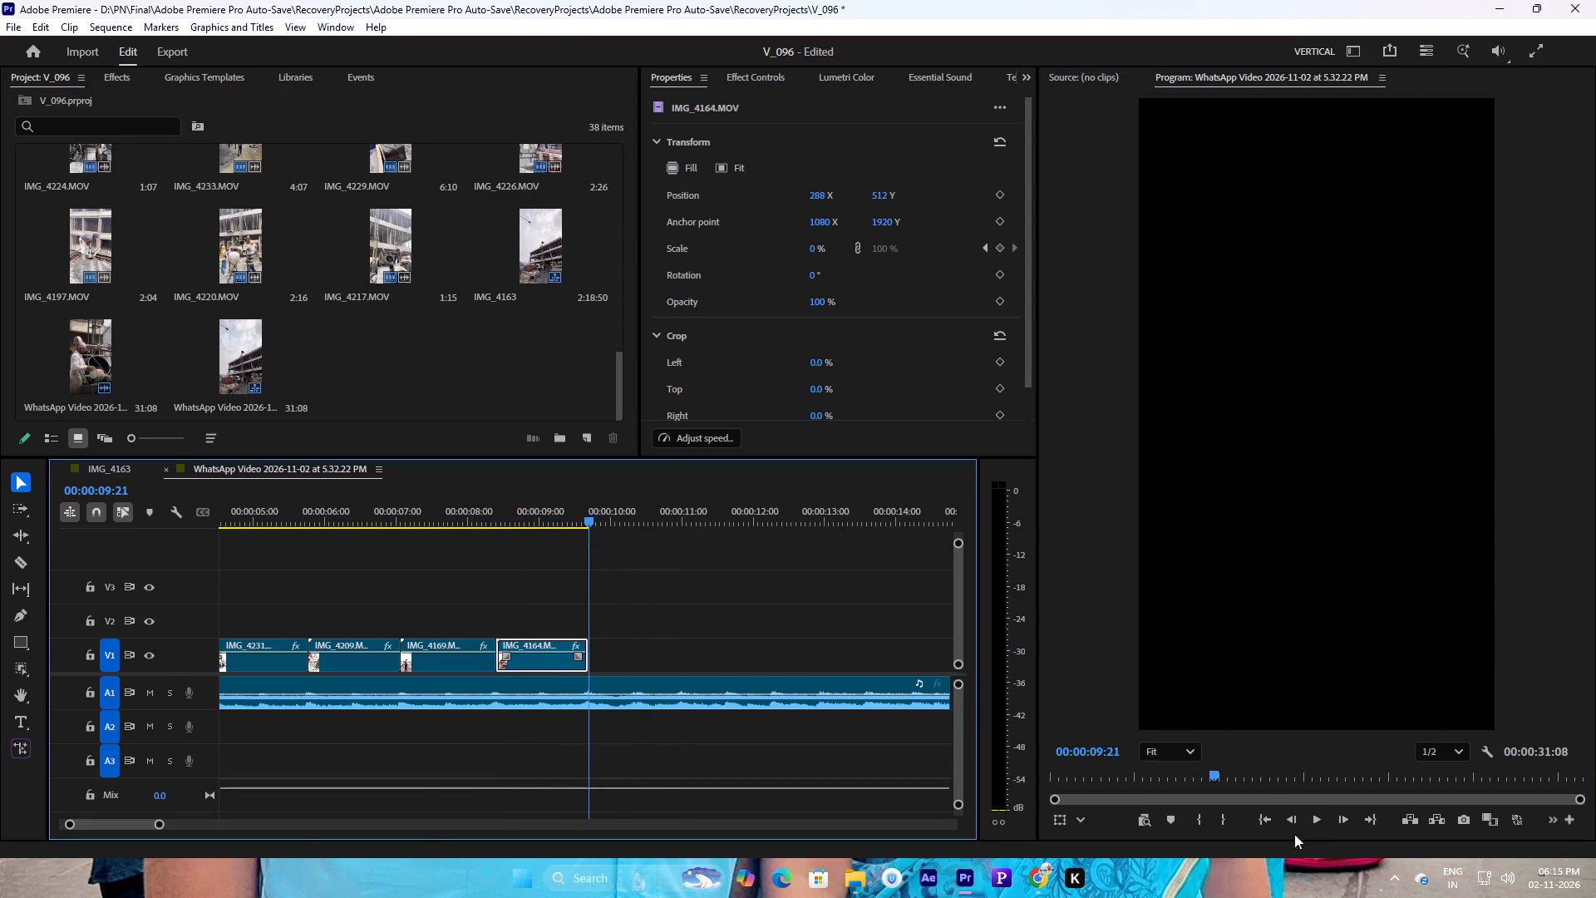
{"action": "left_click", "coordinate": [1315, 822]}
{"action": "left_click", "coordinate": [1315, 822]}
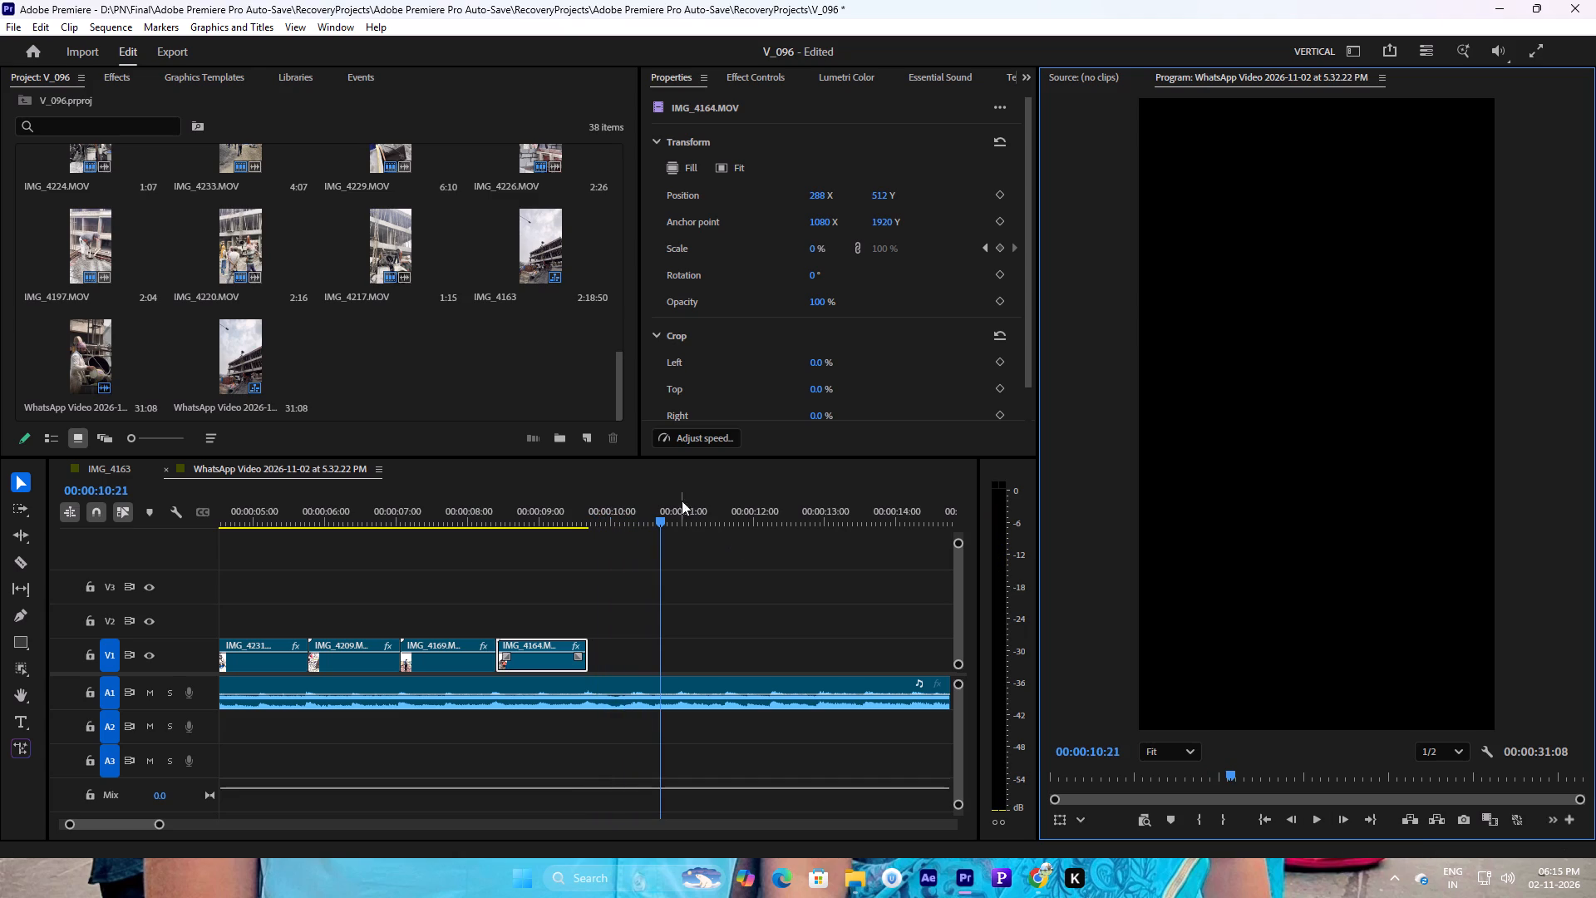
{"action": "left_click", "coordinate": [589, 527]}
{"action": "left_click", "coordinate": [631, 618]}
{"action": "left_click_drag", "start_coordinate": [626, 514], "coordinate": [619, 516]}
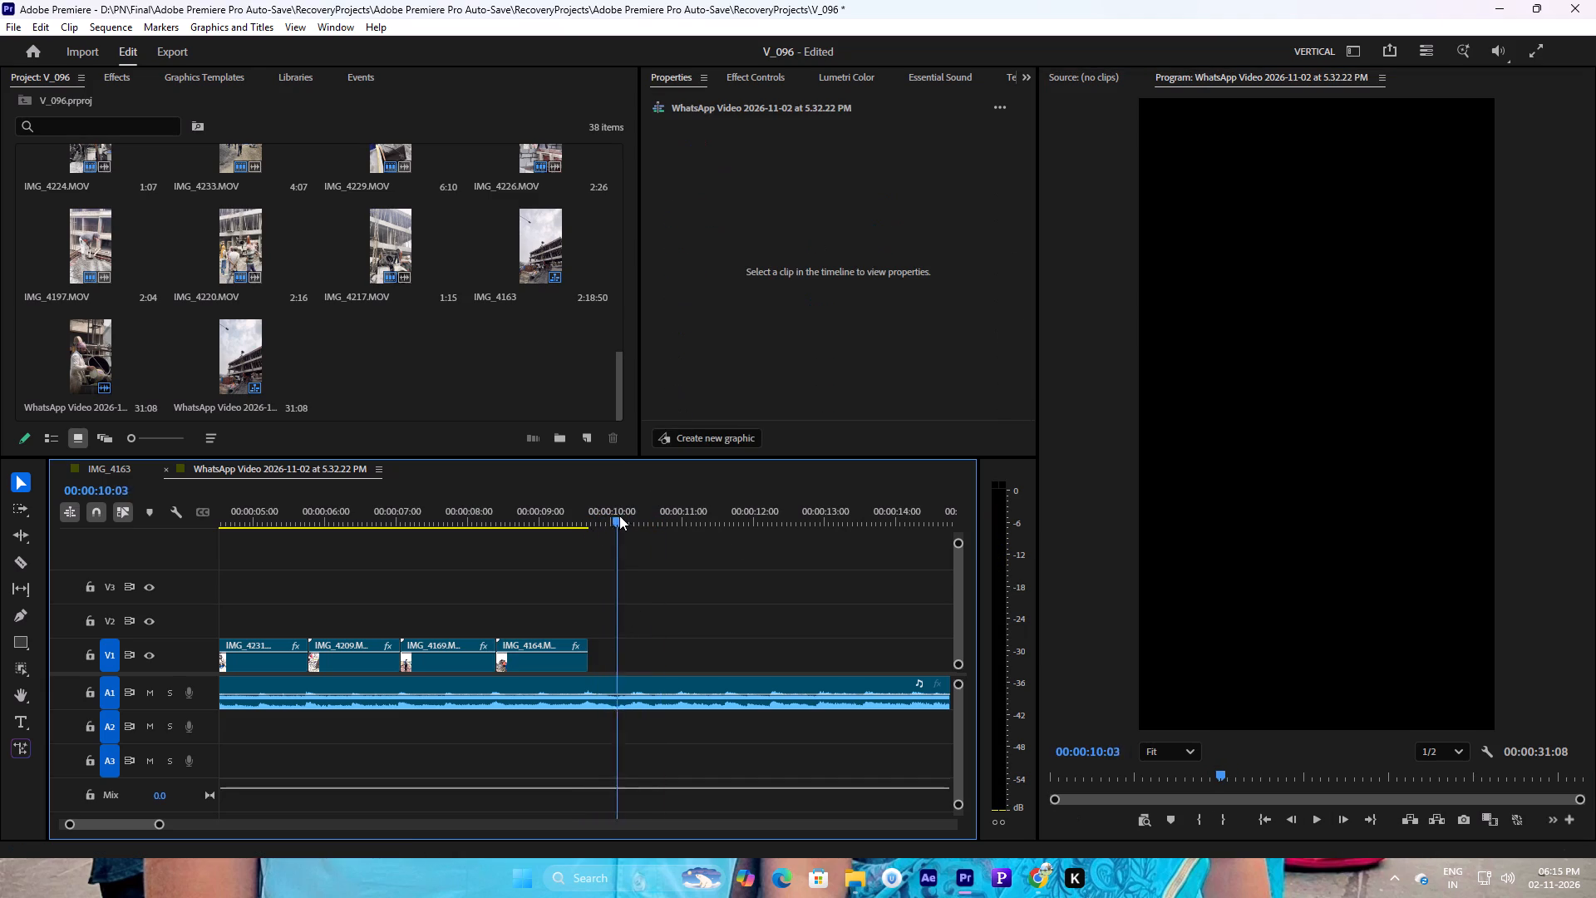
{"action": "left_click_drag", "start_coordinate": [619, 516], "coordinate": [590, 523]}
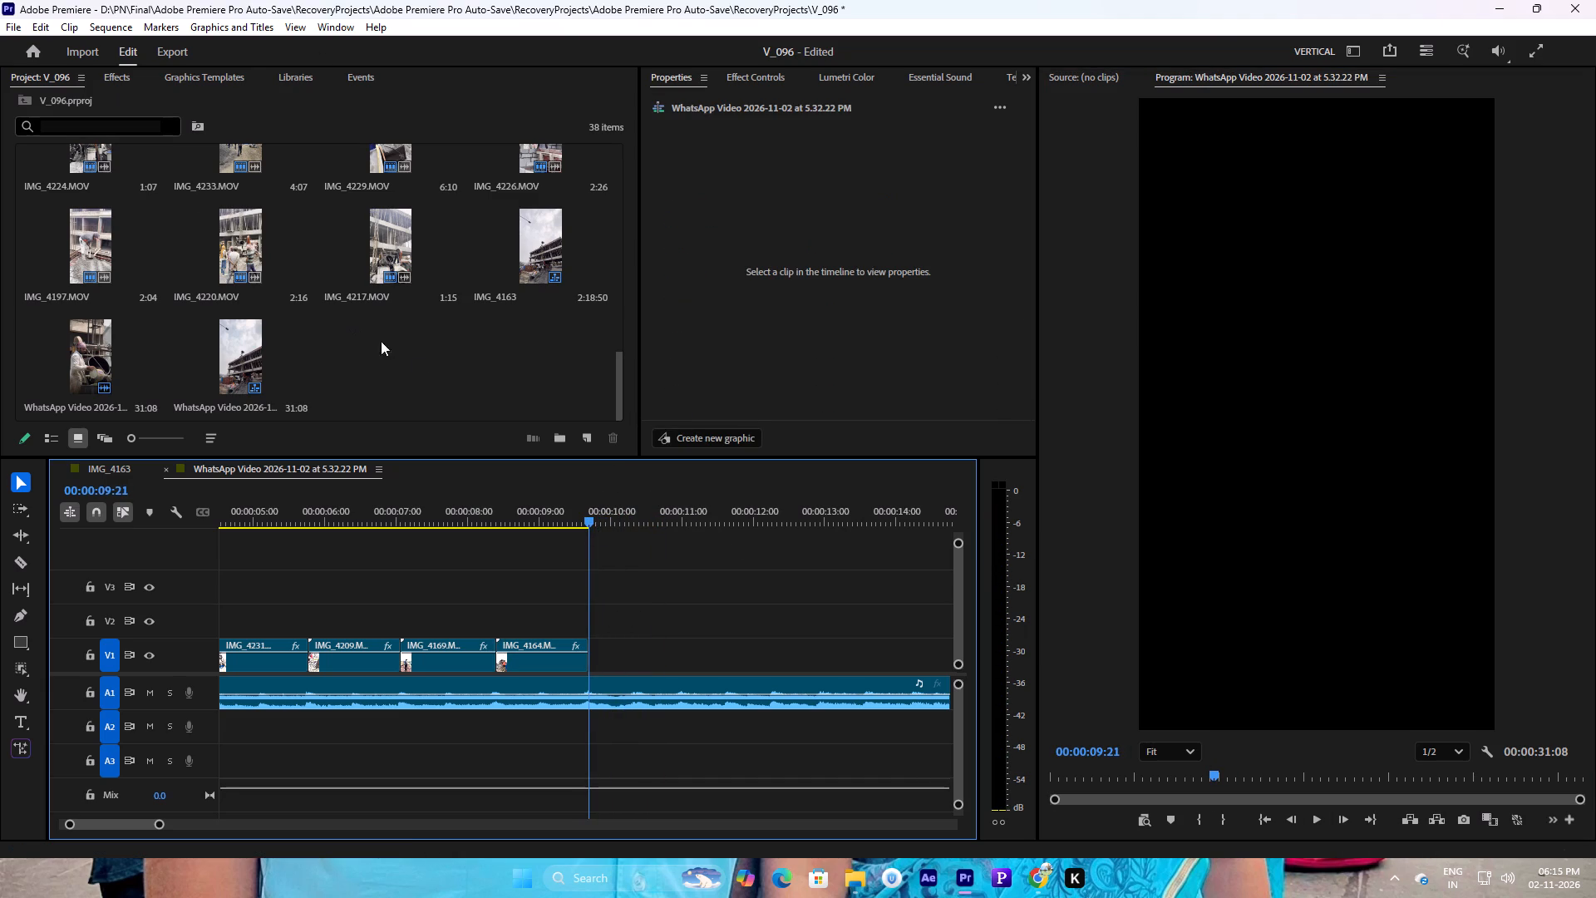
Import the CG REMOVE BG logo image from the material folder into the project.
{"action": "double_click", "coordinate": [421, 361]}
{"action": "left_click", "coordinate": [281, 357]}
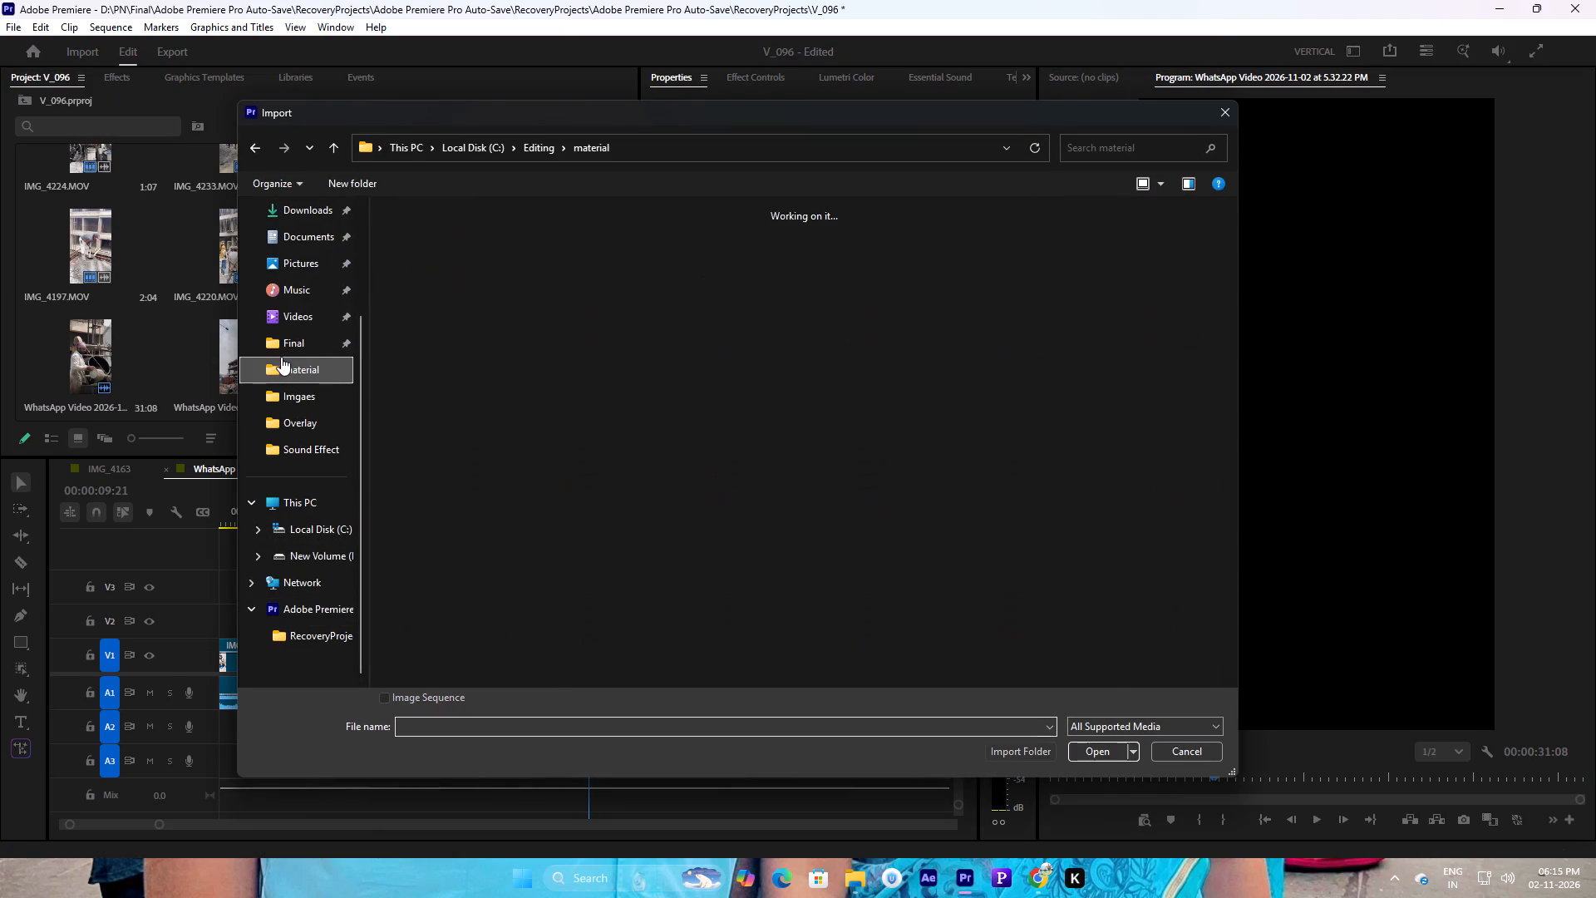
{"action": "scroll", "coordinate": [904, 518], "scroll_direction": "down", "scroll_amount": 4}
{"action": "scroll", "coordinate": [889, 558], "scroll_direction": "up", "scroll_amount": 1}
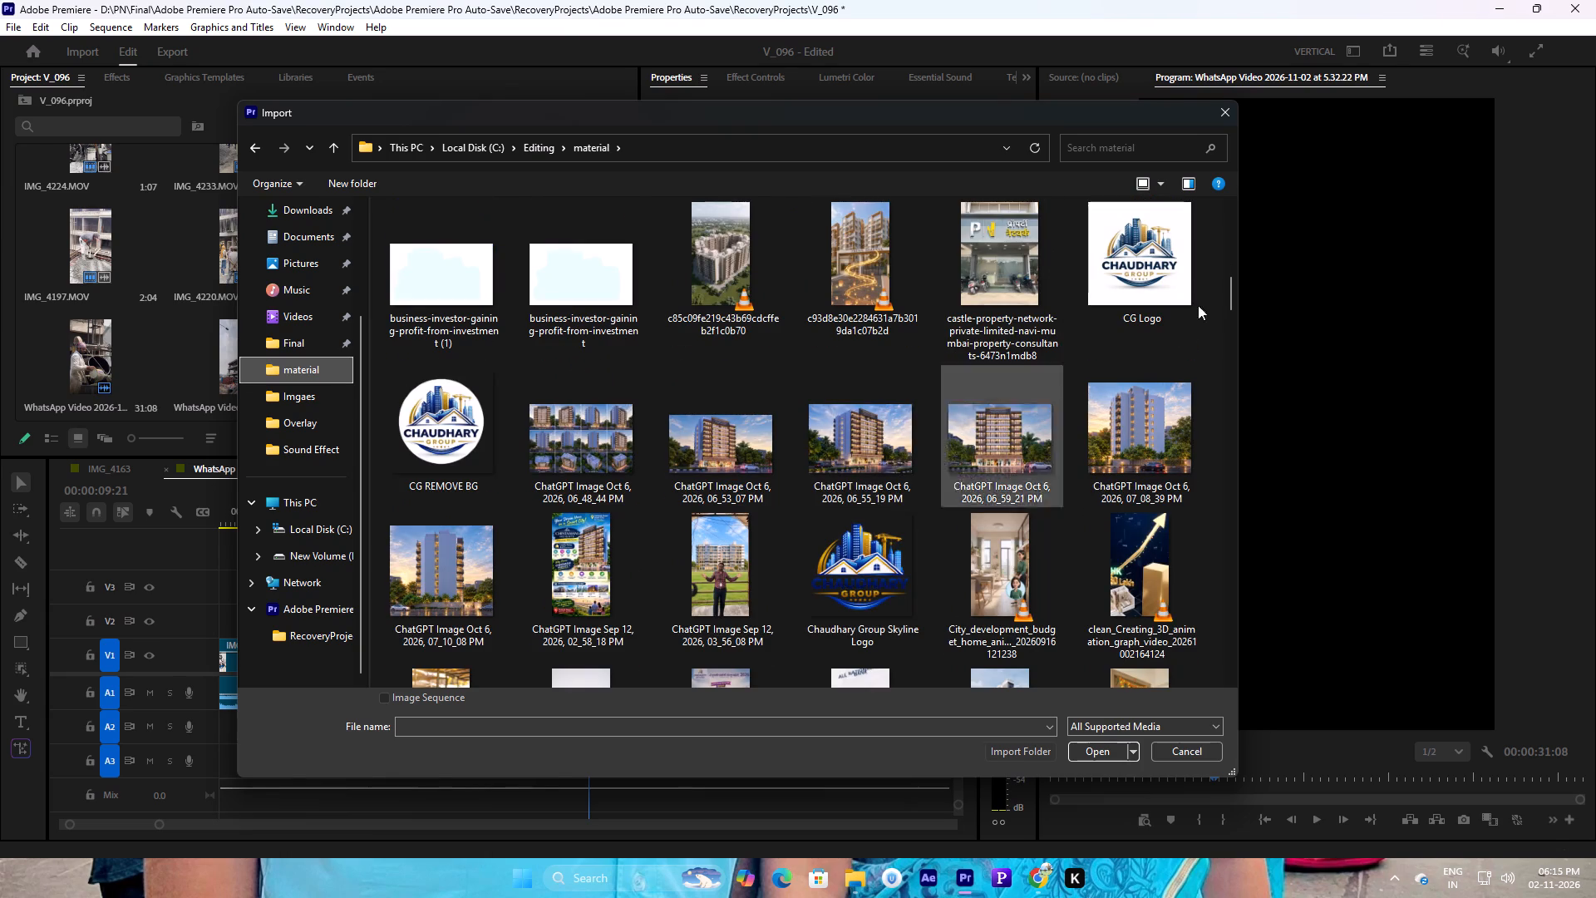
{"action": "scroll", "coordinate": [1014, 433], "scroll_direction": "down", "scroll_amount": 1}
{"action": "scroll", "coordinate": [1014, 433], "scroll_direction": "up", "scroll_amount": 2}
{"action": "scroll", "coordinate": [393, 485], "scroll_direction": "down", "scroll_amount": 1}
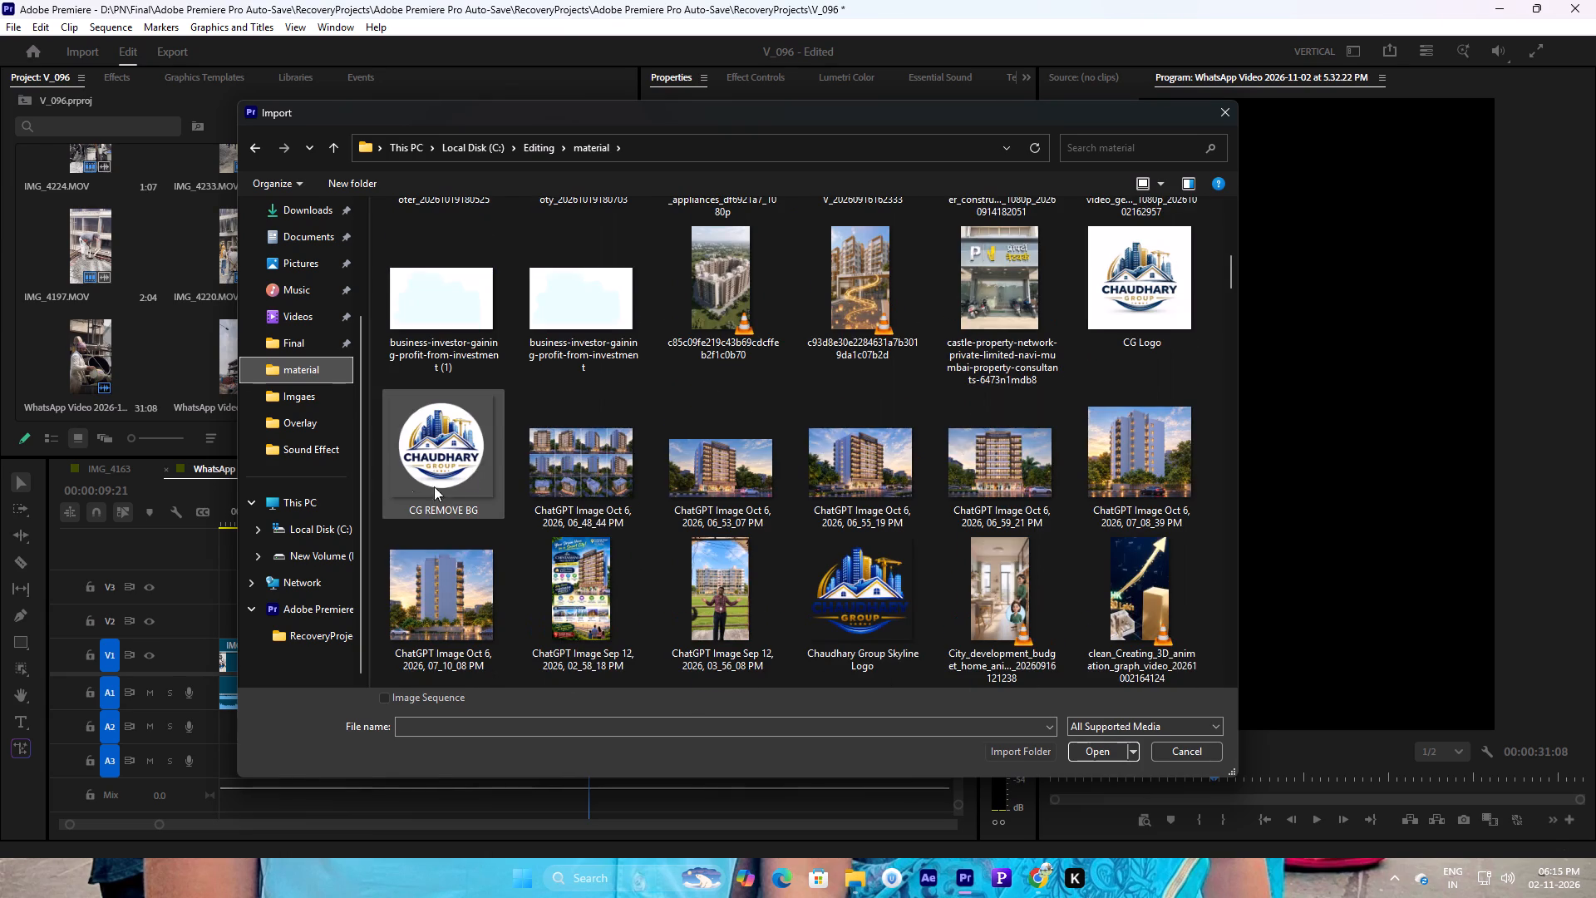
{"action": "left_click", "coordinate": [469, 473]}
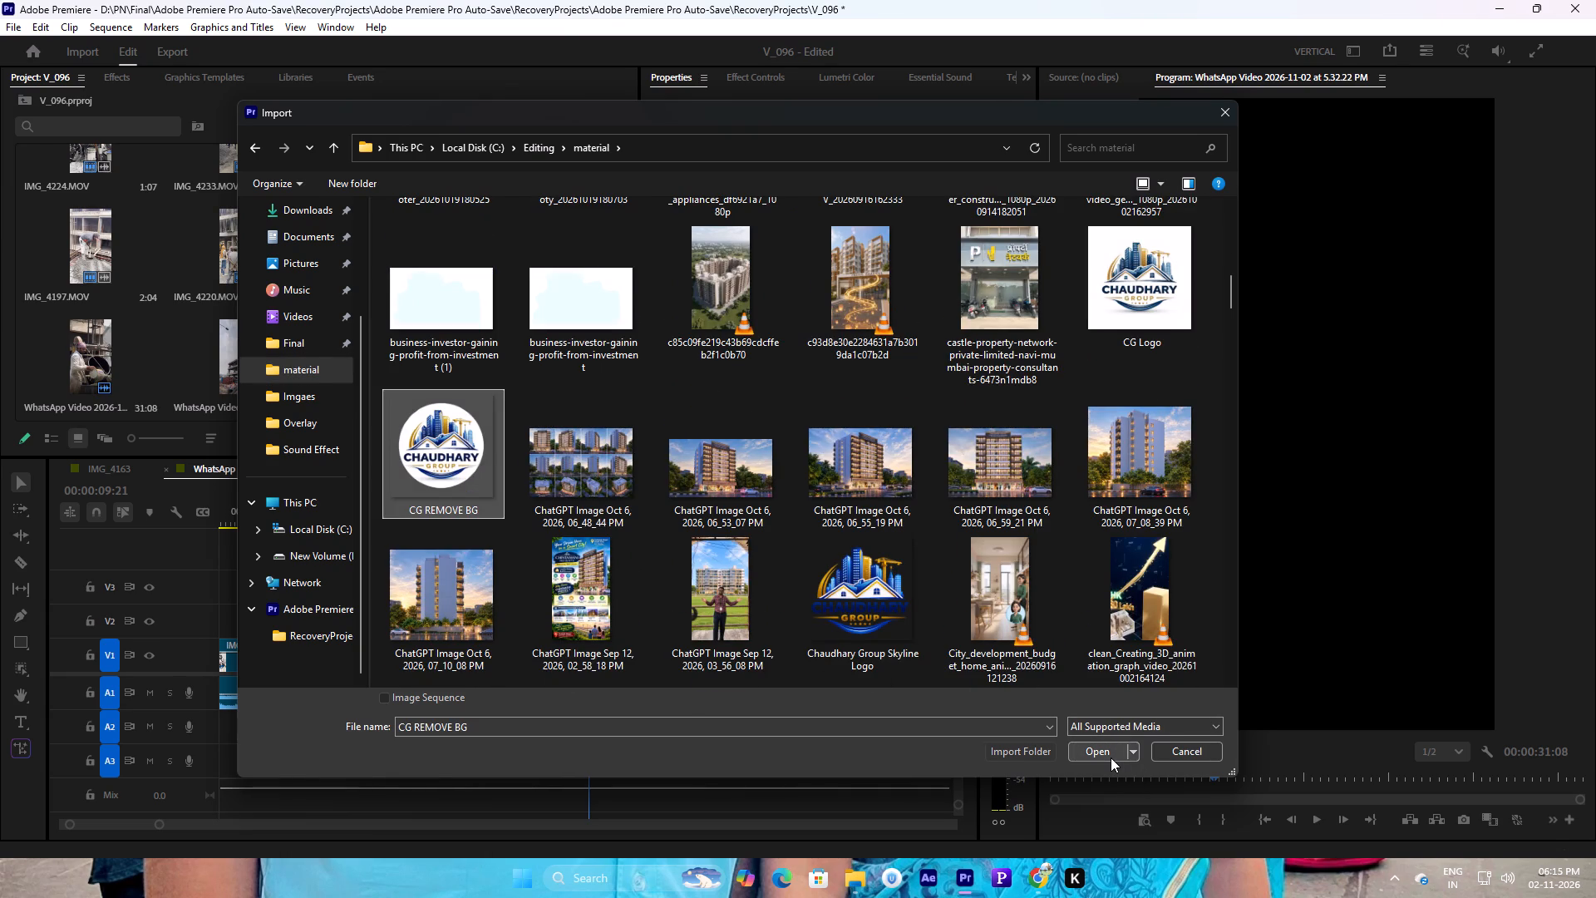
{"action": "left_click", "coordinate": [1111, 757]}
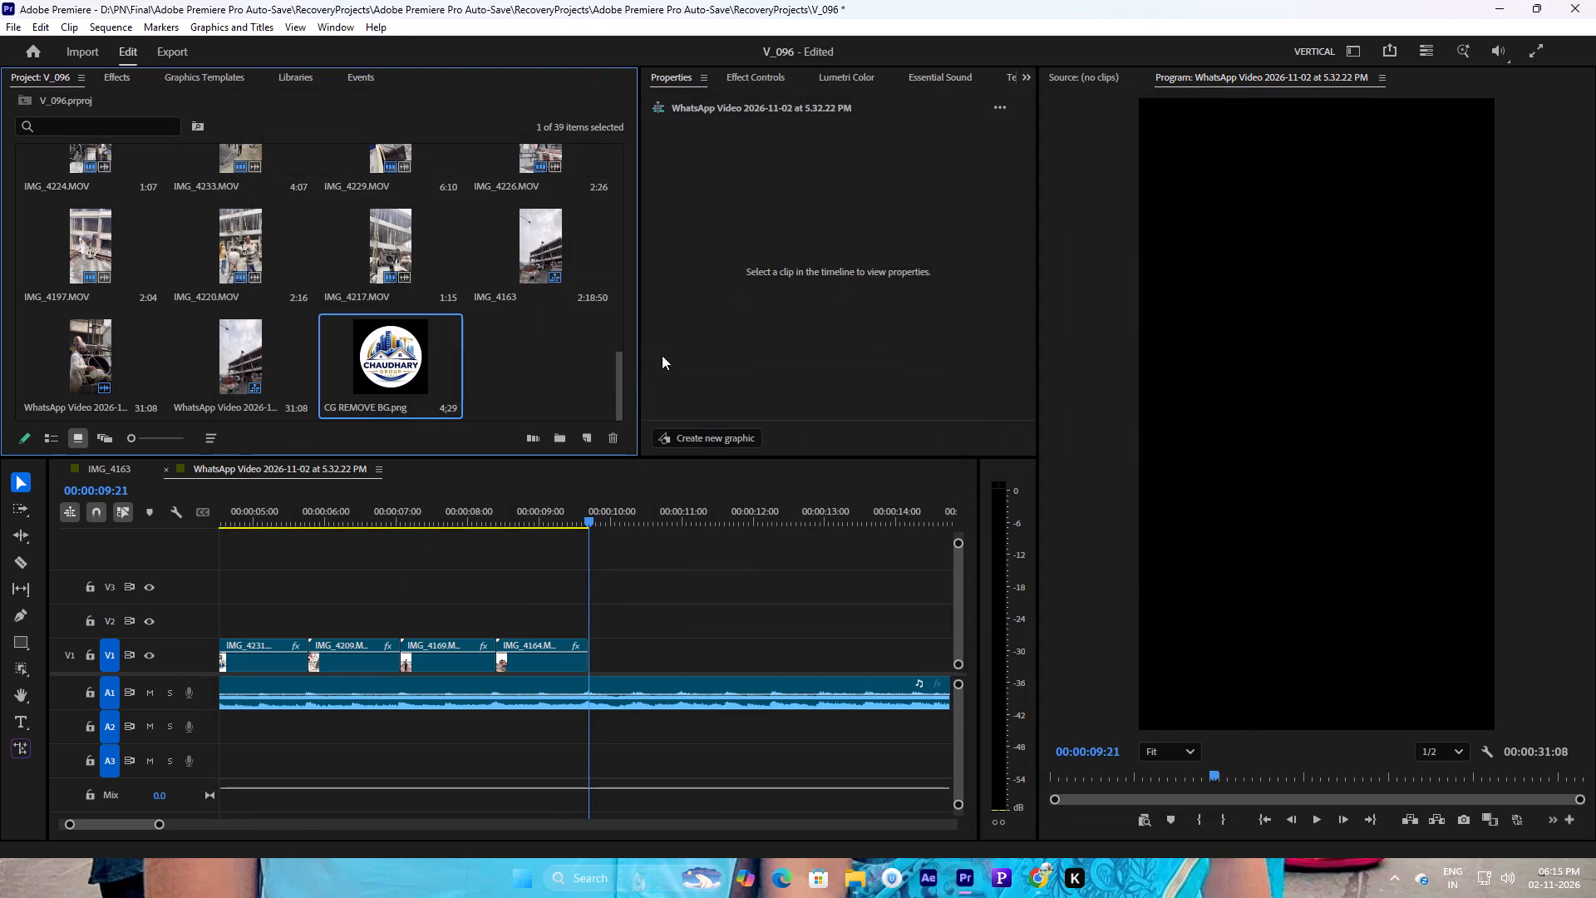
Place CG REMOVE BG.png on V1 directly after IMG_4164.MOV, cut it at about 00:00:10:12 and delete the remainder.
{"action": "left_click_drag", "start_coordinate": [396, 373], "coordinate": [594, 663]}
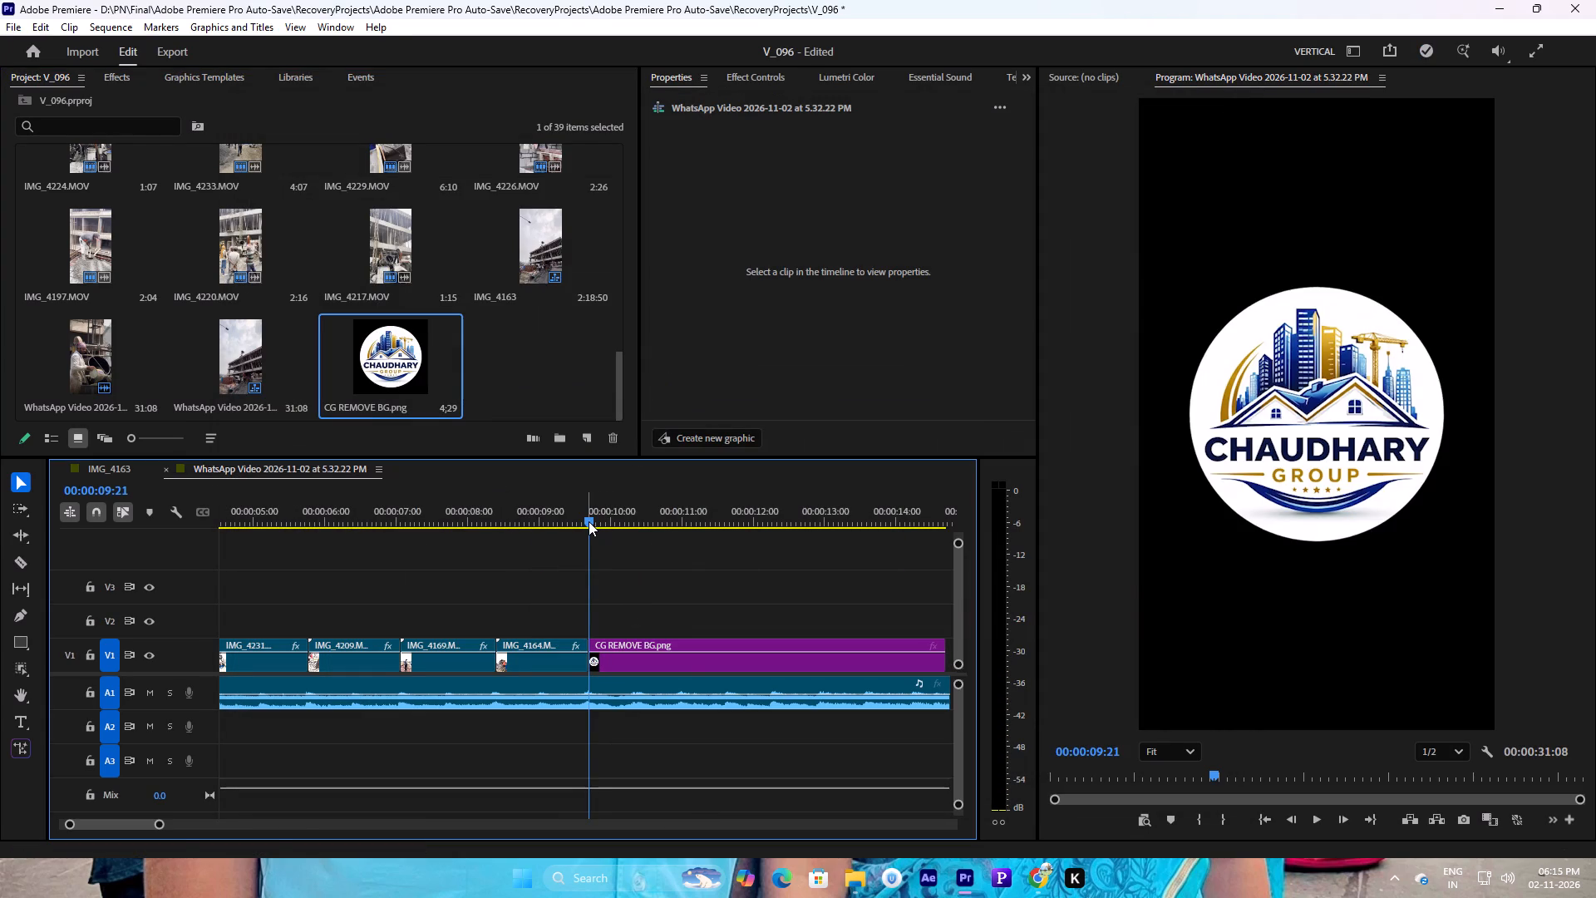
{"action": "key", "text": "c"}
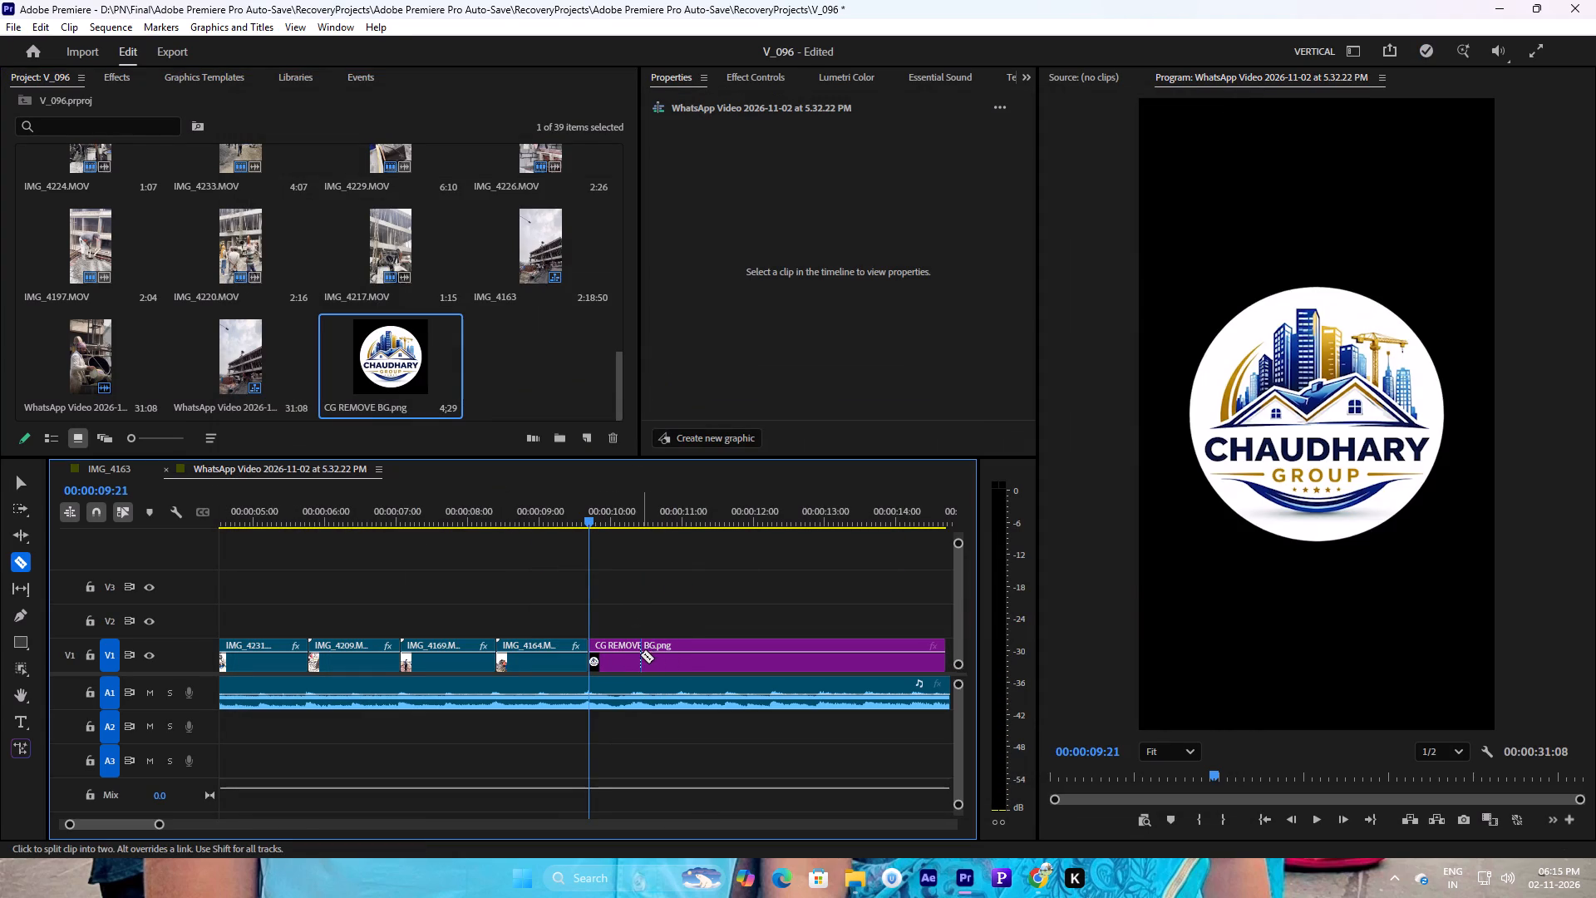
{"action": "left_click", "coordinate": [639, 654]}
{"action": "key", "text": "v"}
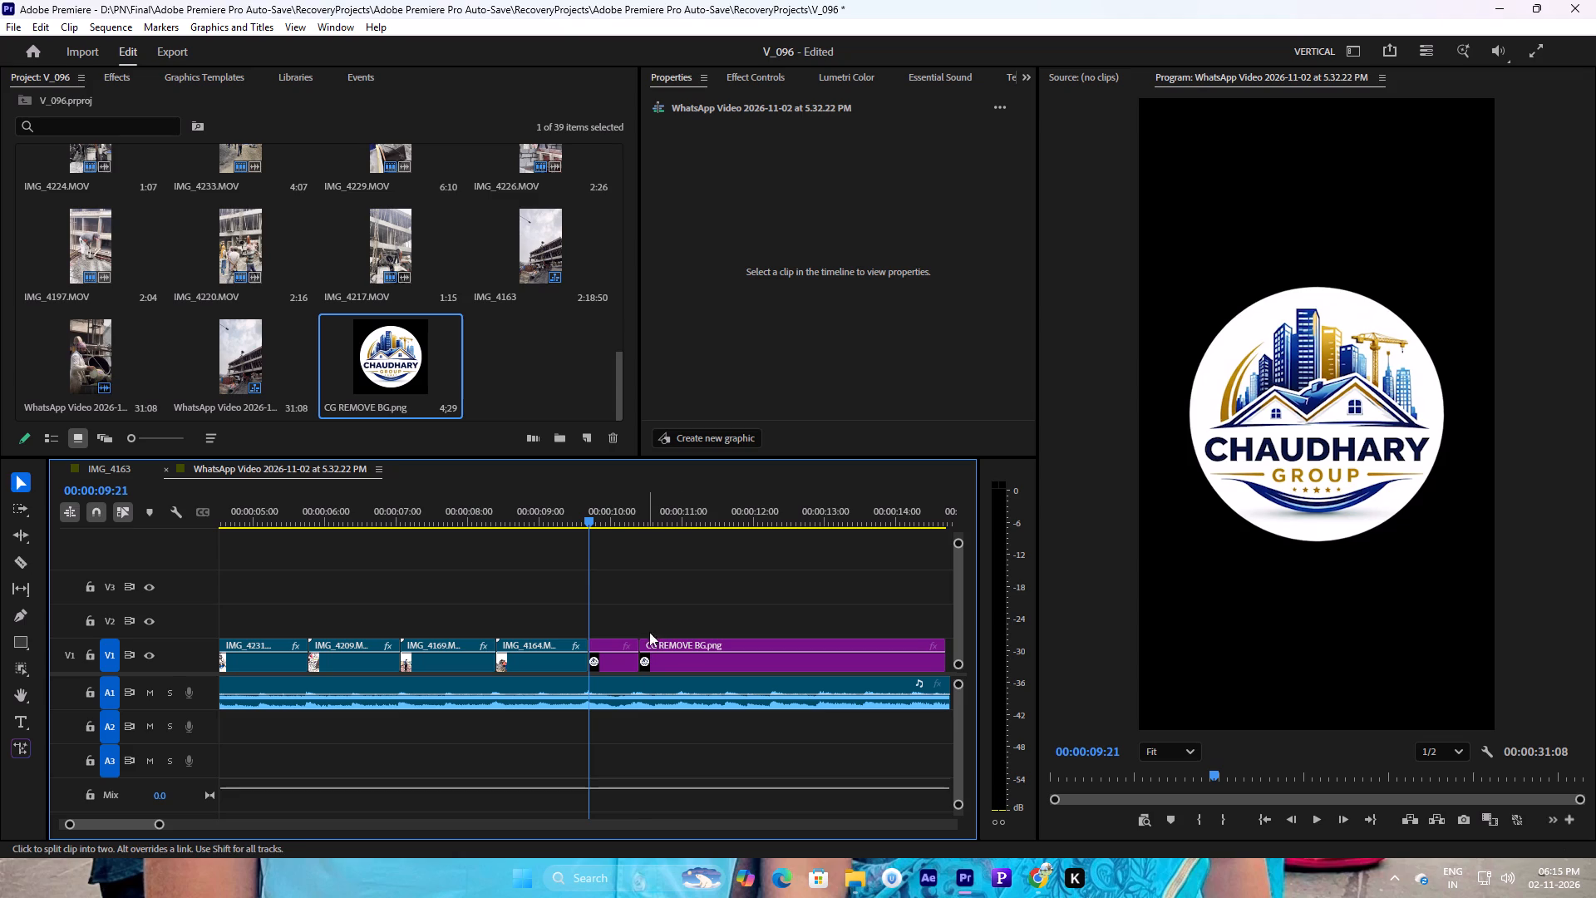
{"action": "left_click", "coordinate": [711, 668]}
{"action": "key", "text": "Delete"}
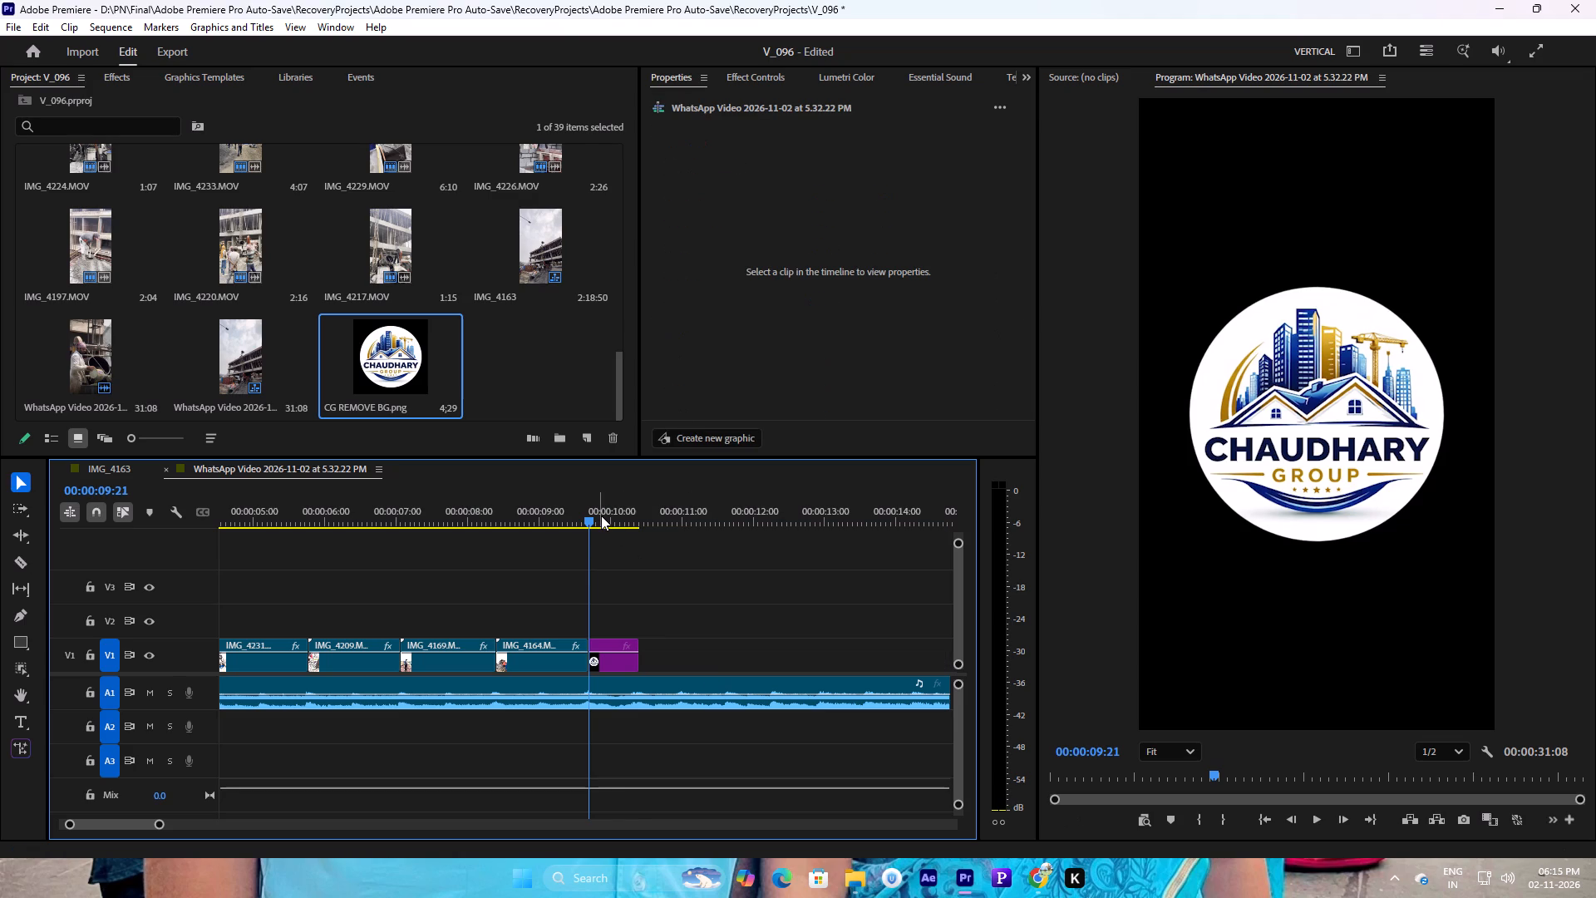
Play around the logo clip's end to find the beat, trim its end to 00:00:10:10 and check it.
{"action": "key", "text": "space"}
{"action": "key", "text": "space"}
{"action": "left_click_drag", "start_coordinate": [643, 513], "coordinate": [617, 515]}
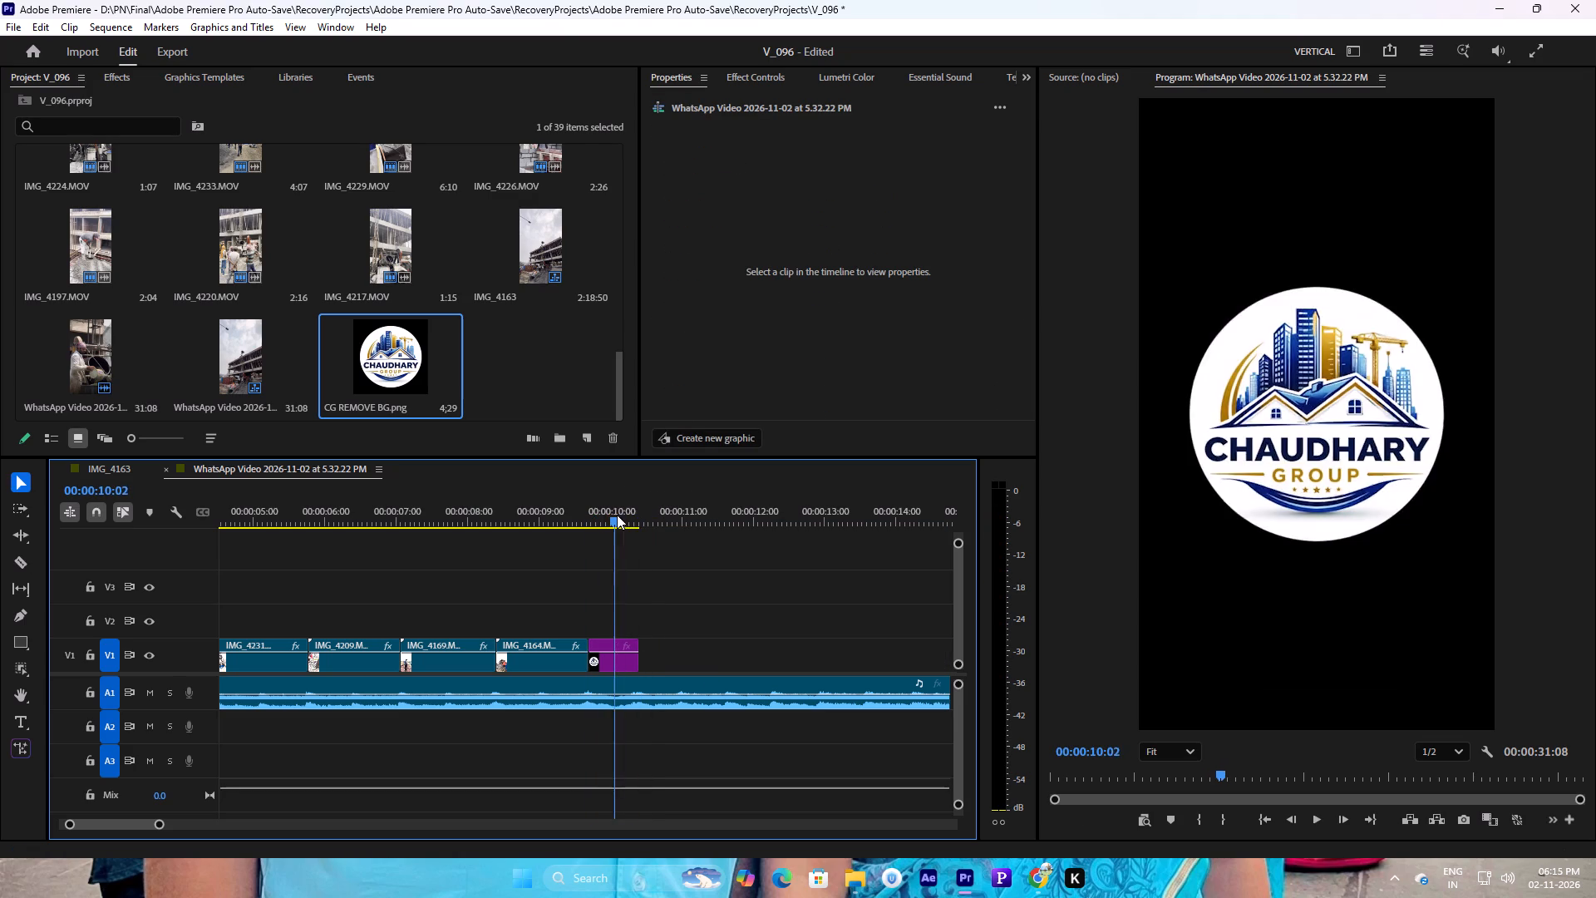
{"action": "key", "text": "space"}
{"action": "left_click", "coordinate": [634, 522]}
{"action": "key", "text": "space"}
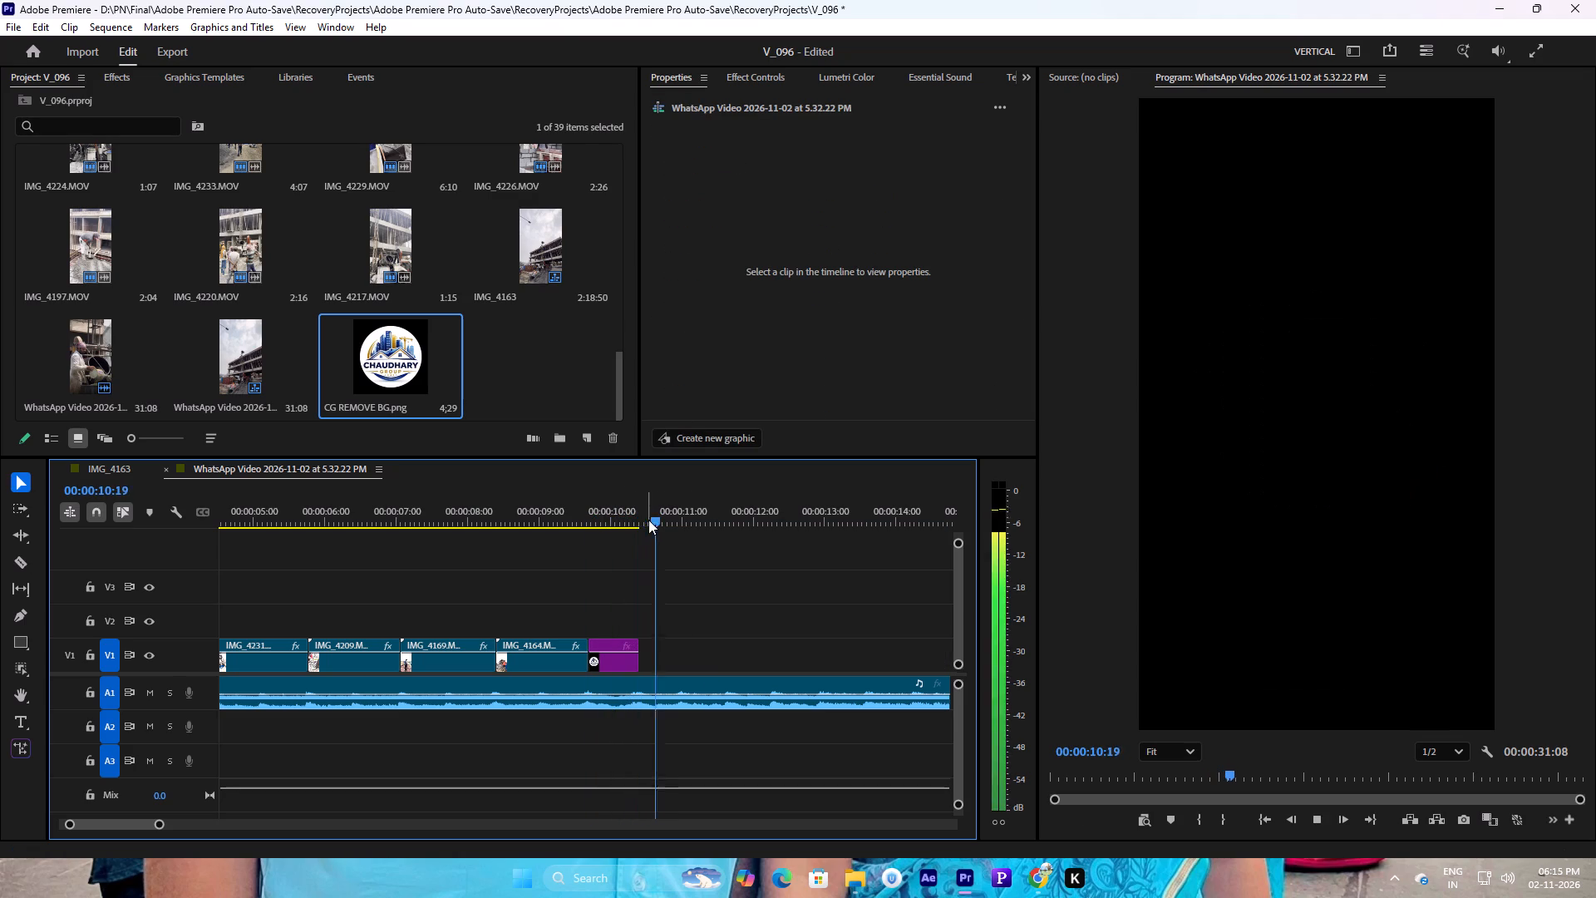
{"action": "left_click_drag", "start_coordinate": [648, 520], "coordinate": [637, 520]}
{"action": "key", "text": "space"}
{"action": "left_click", "coordinate": [641, 510]}
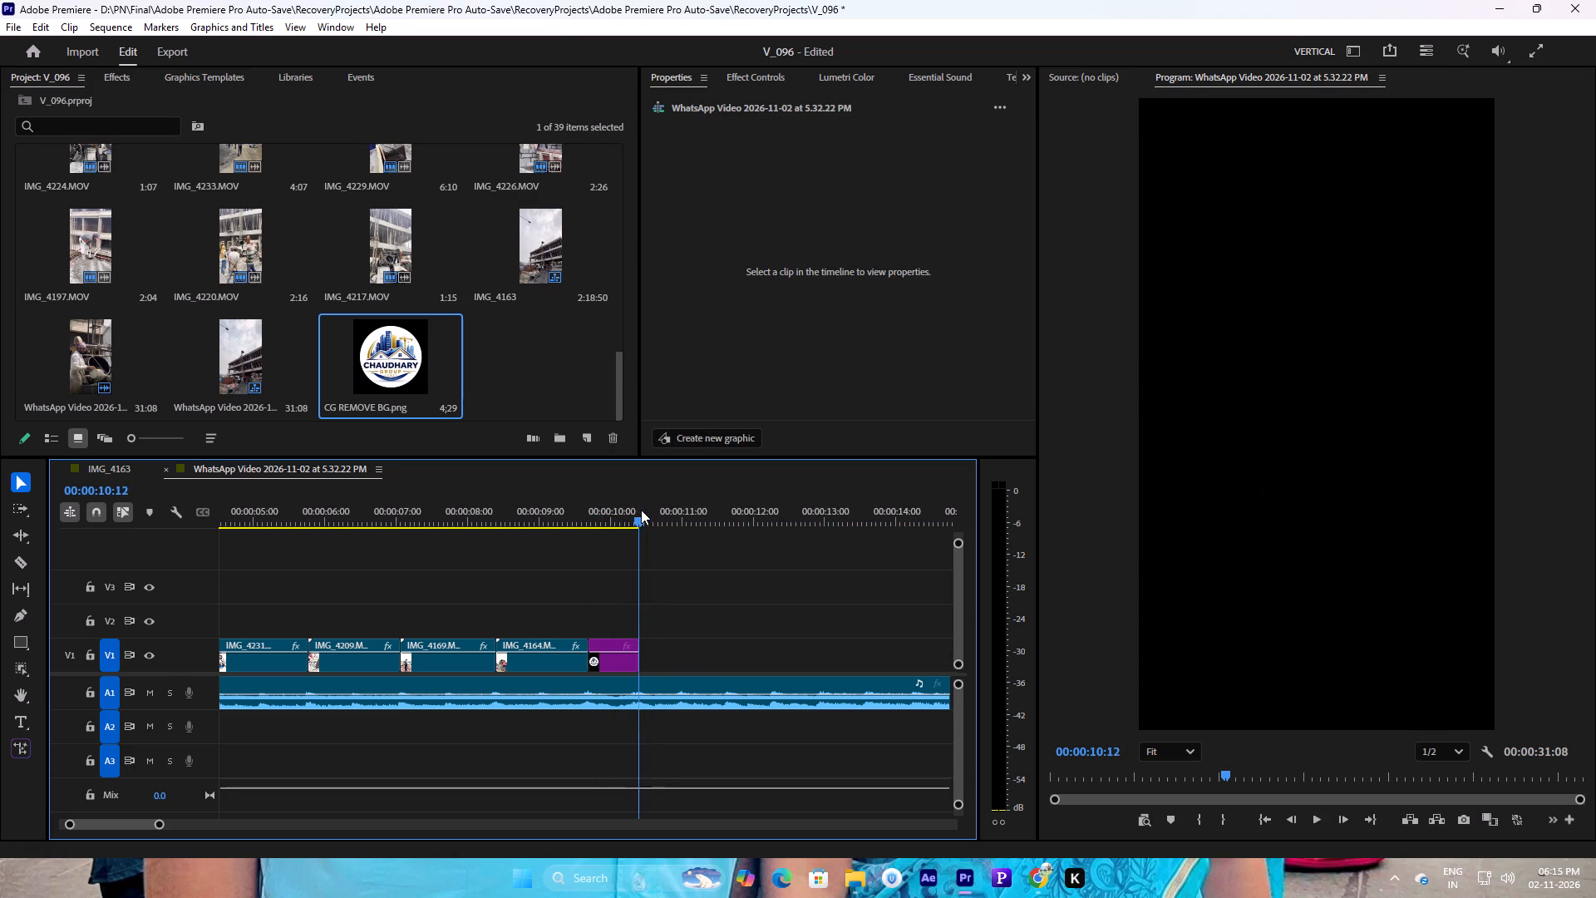
{"action": "left_click", "coordinate": [641, 652]}
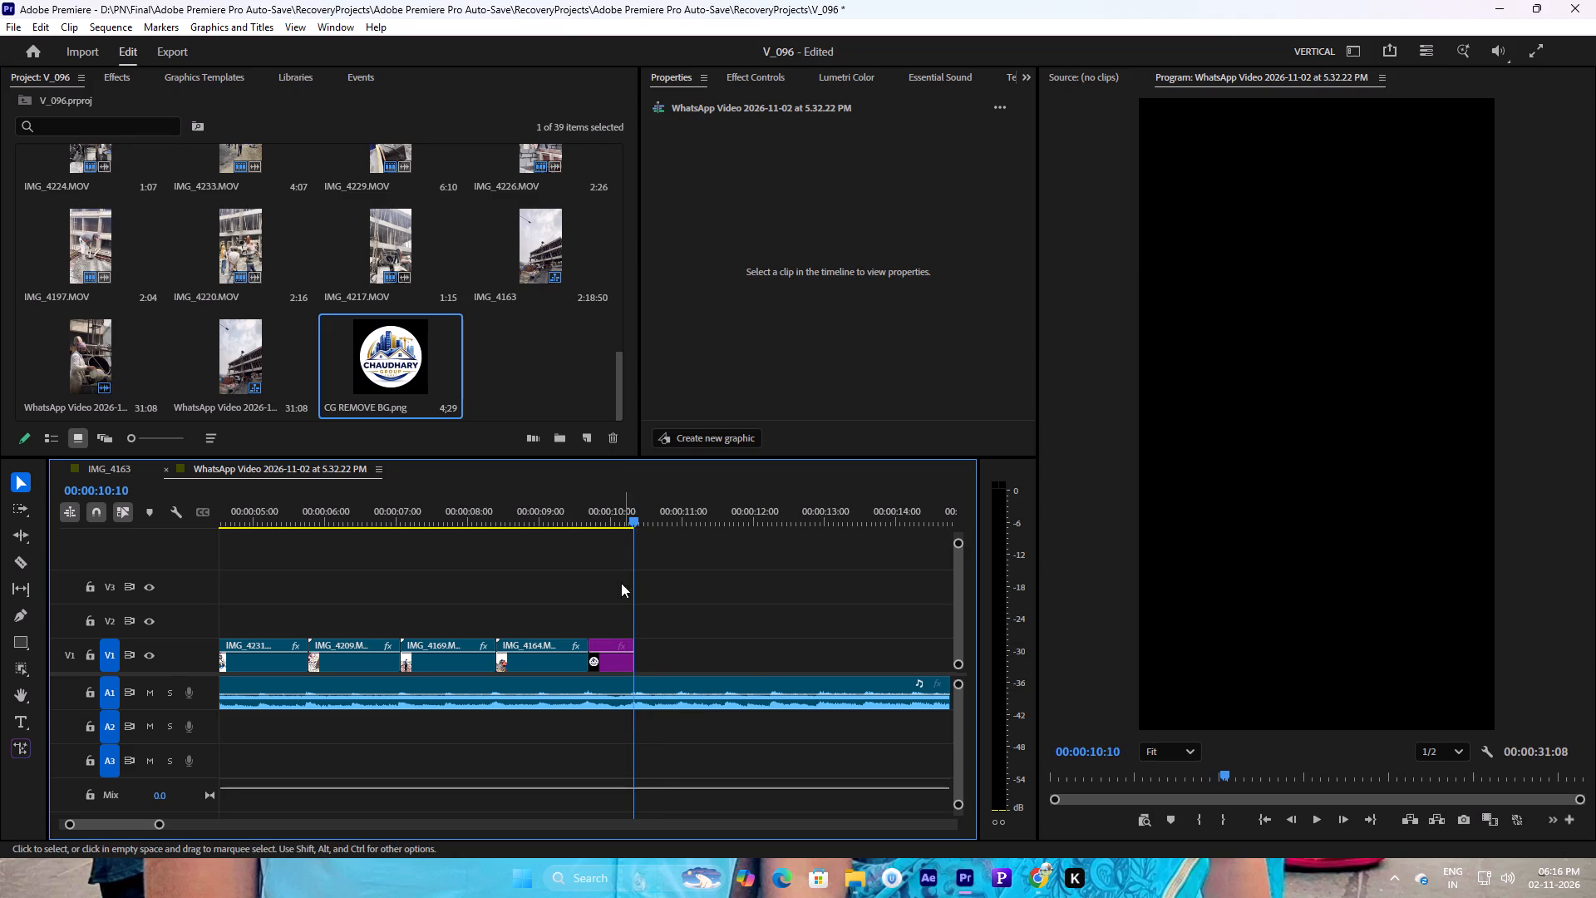
{"action": "key", "text": "space"}
{"action": "left_click", "coordinate": [619, 521]}
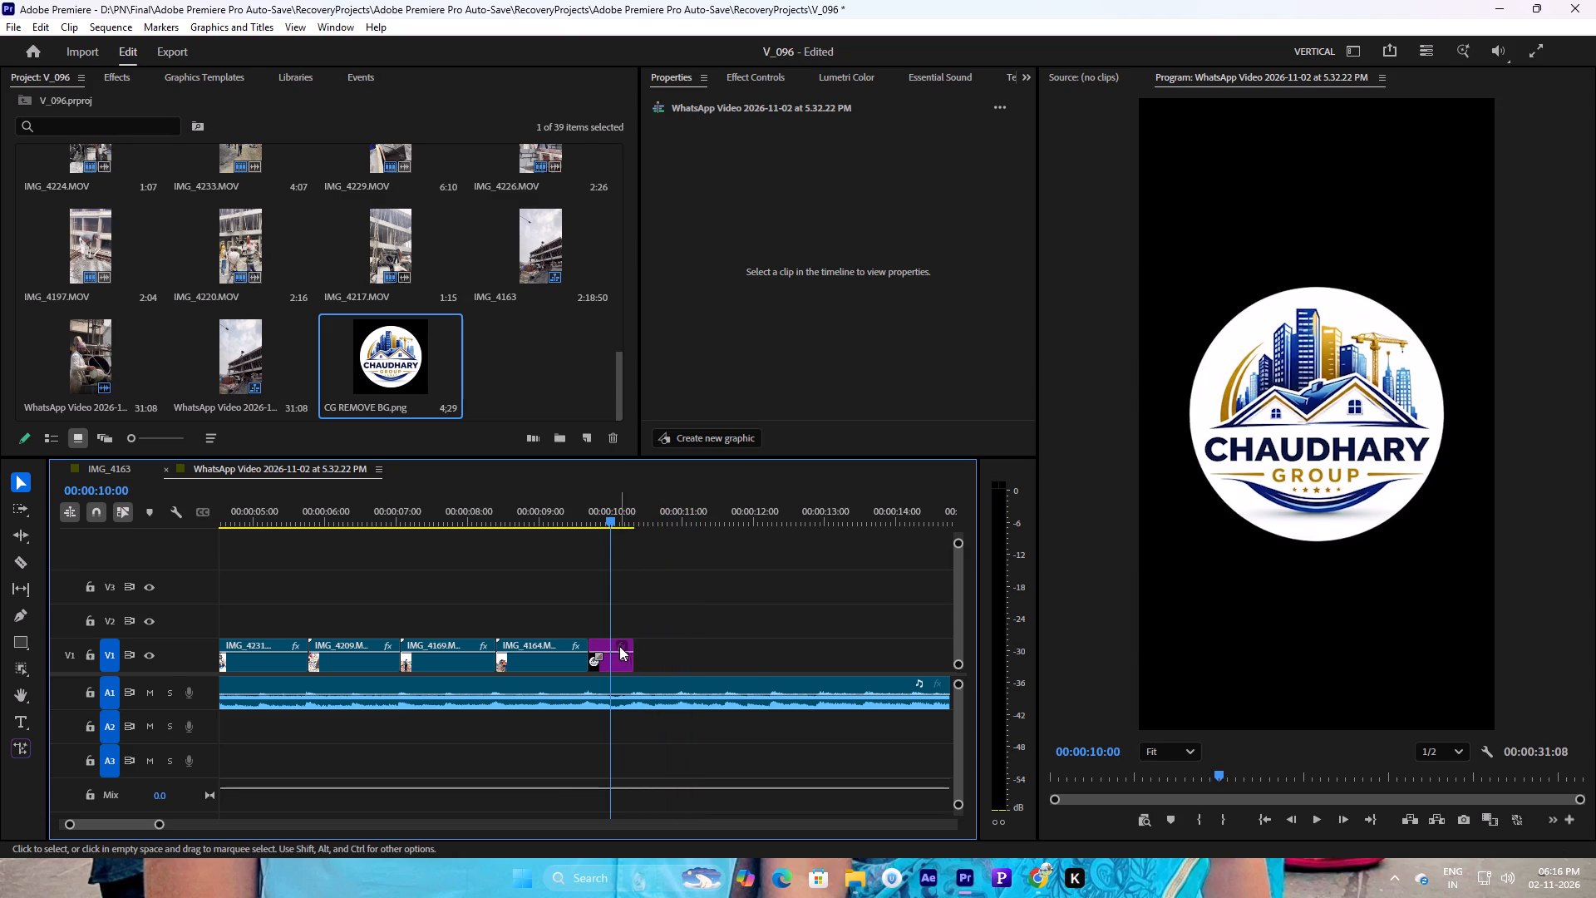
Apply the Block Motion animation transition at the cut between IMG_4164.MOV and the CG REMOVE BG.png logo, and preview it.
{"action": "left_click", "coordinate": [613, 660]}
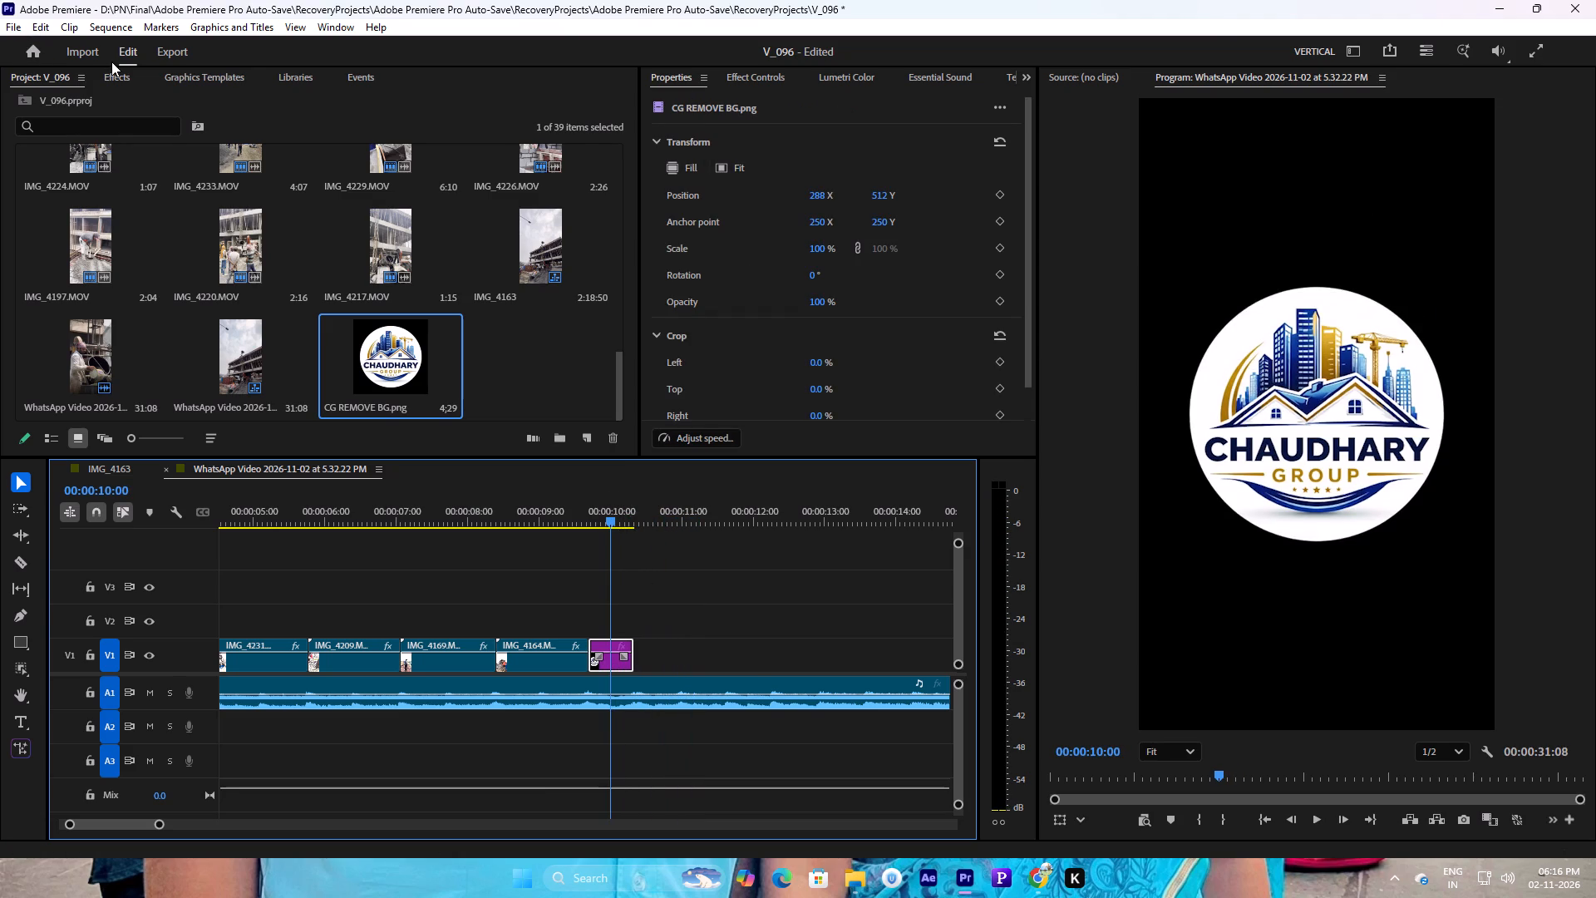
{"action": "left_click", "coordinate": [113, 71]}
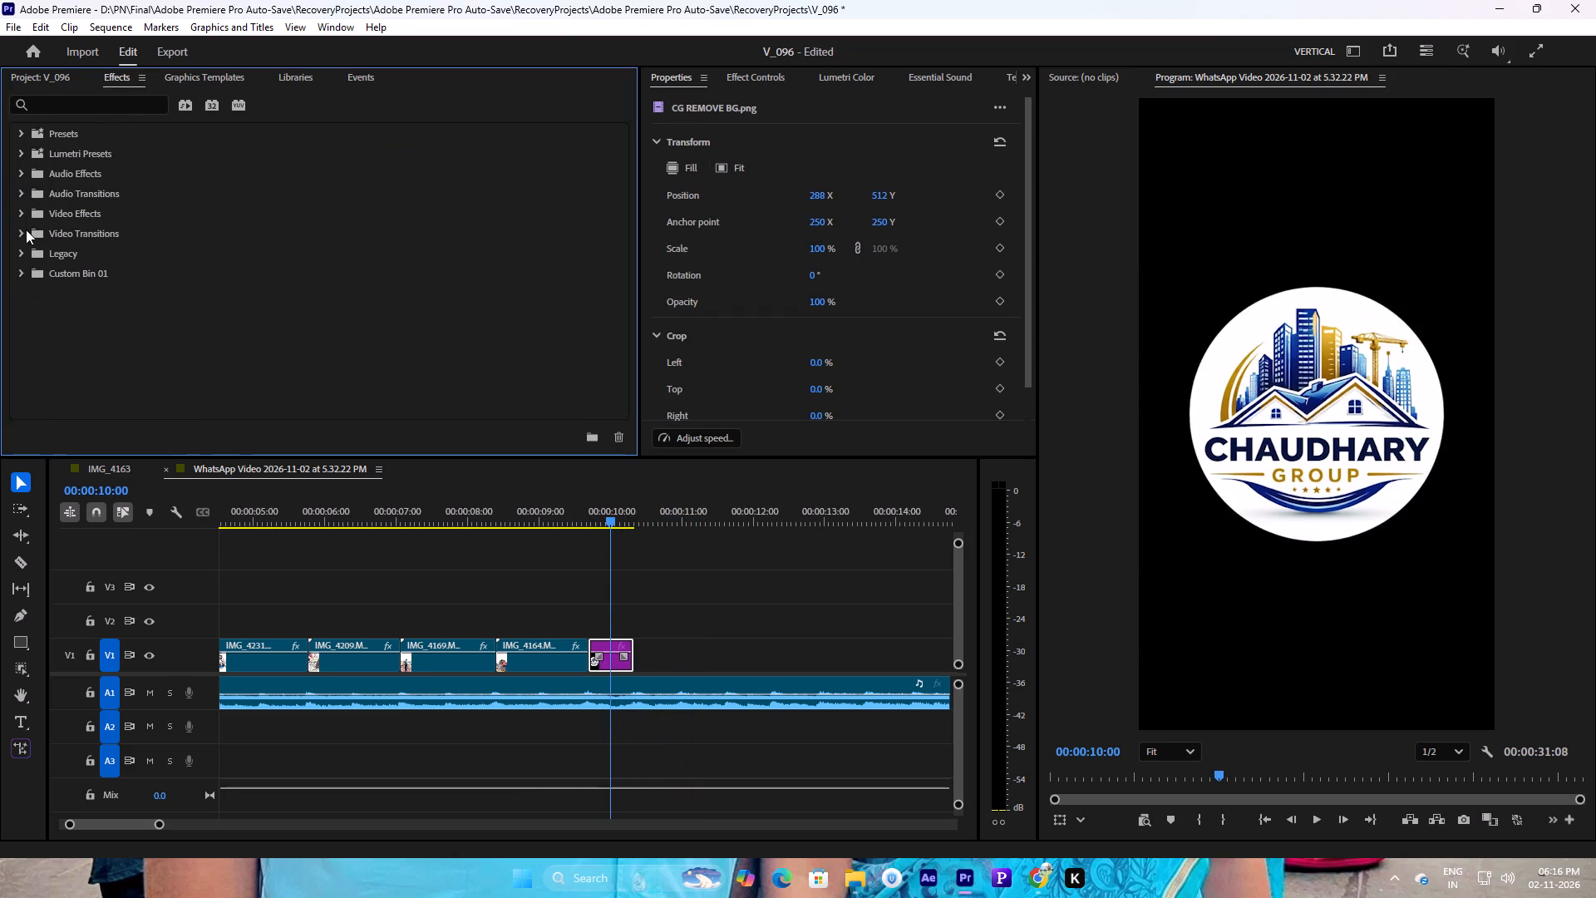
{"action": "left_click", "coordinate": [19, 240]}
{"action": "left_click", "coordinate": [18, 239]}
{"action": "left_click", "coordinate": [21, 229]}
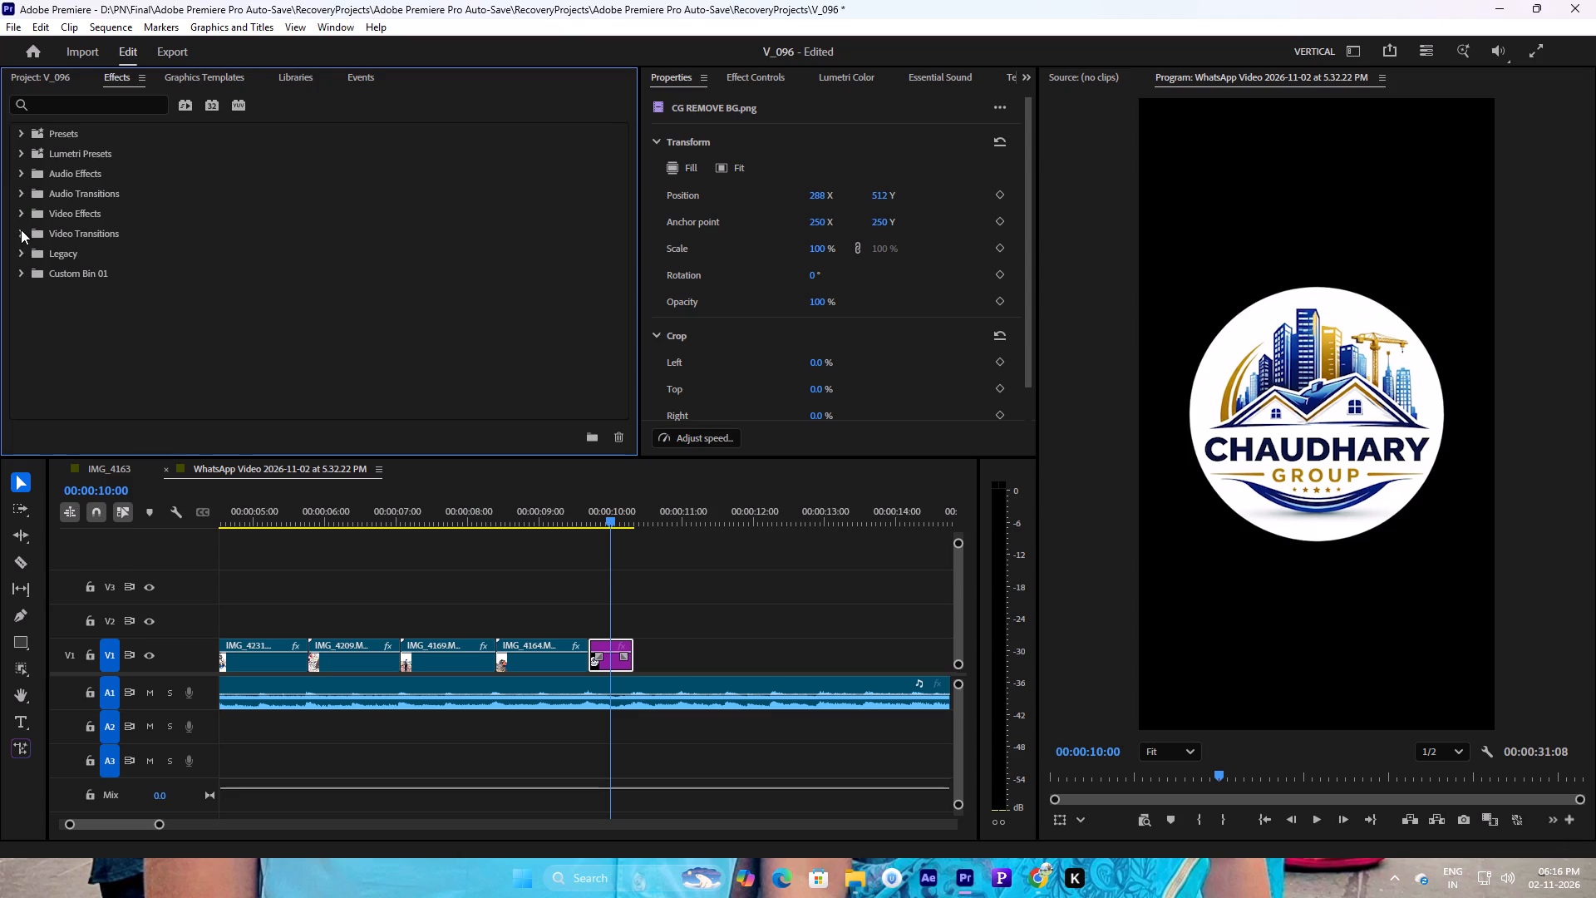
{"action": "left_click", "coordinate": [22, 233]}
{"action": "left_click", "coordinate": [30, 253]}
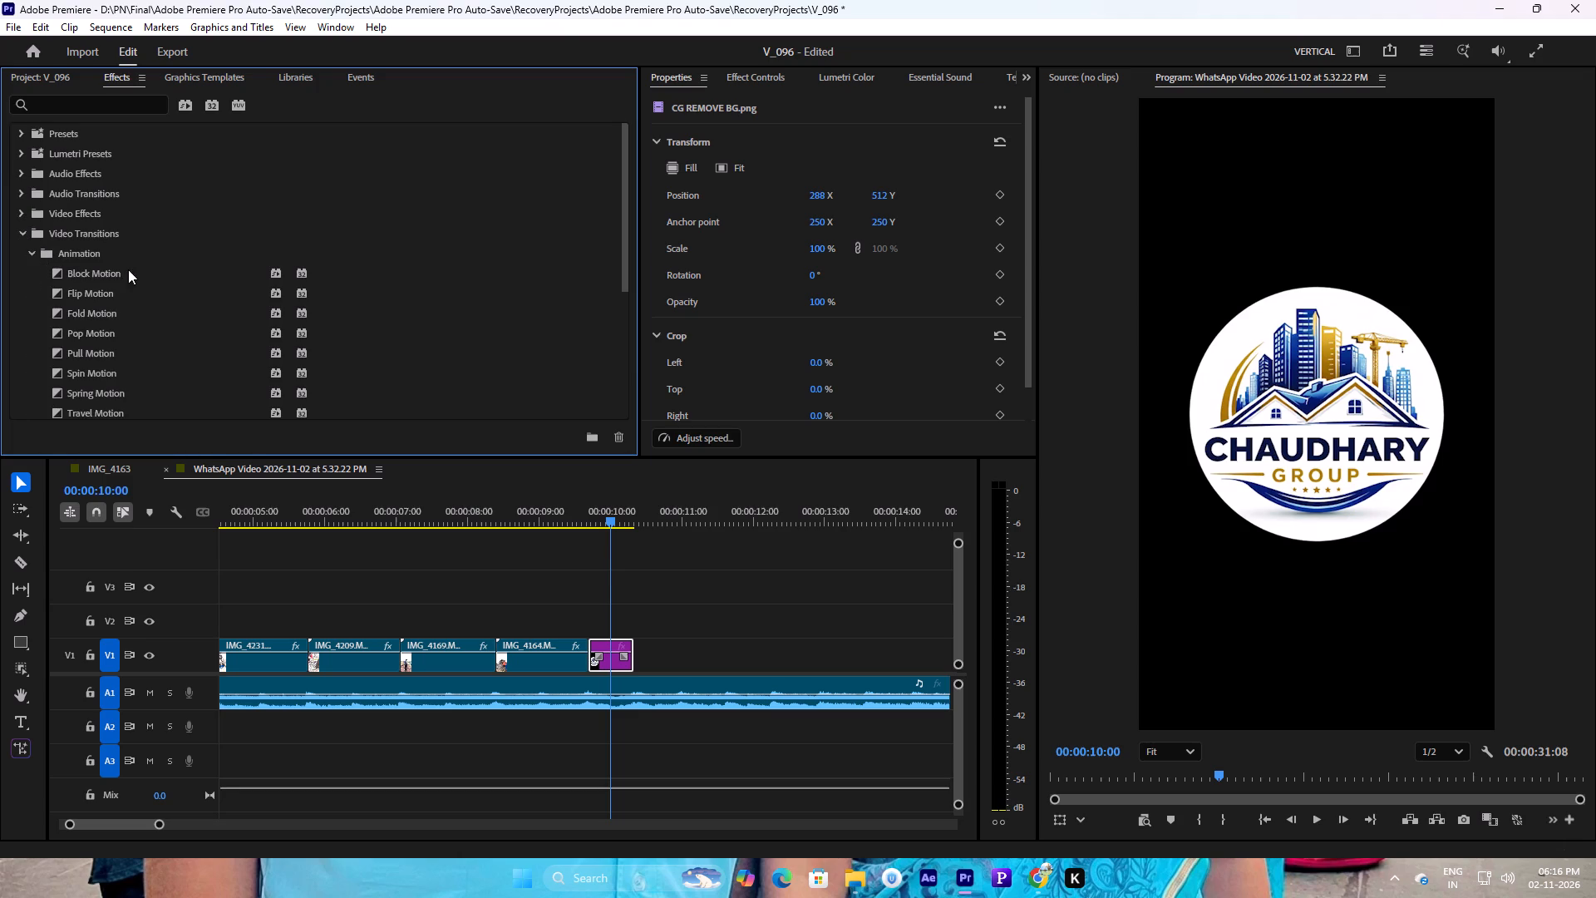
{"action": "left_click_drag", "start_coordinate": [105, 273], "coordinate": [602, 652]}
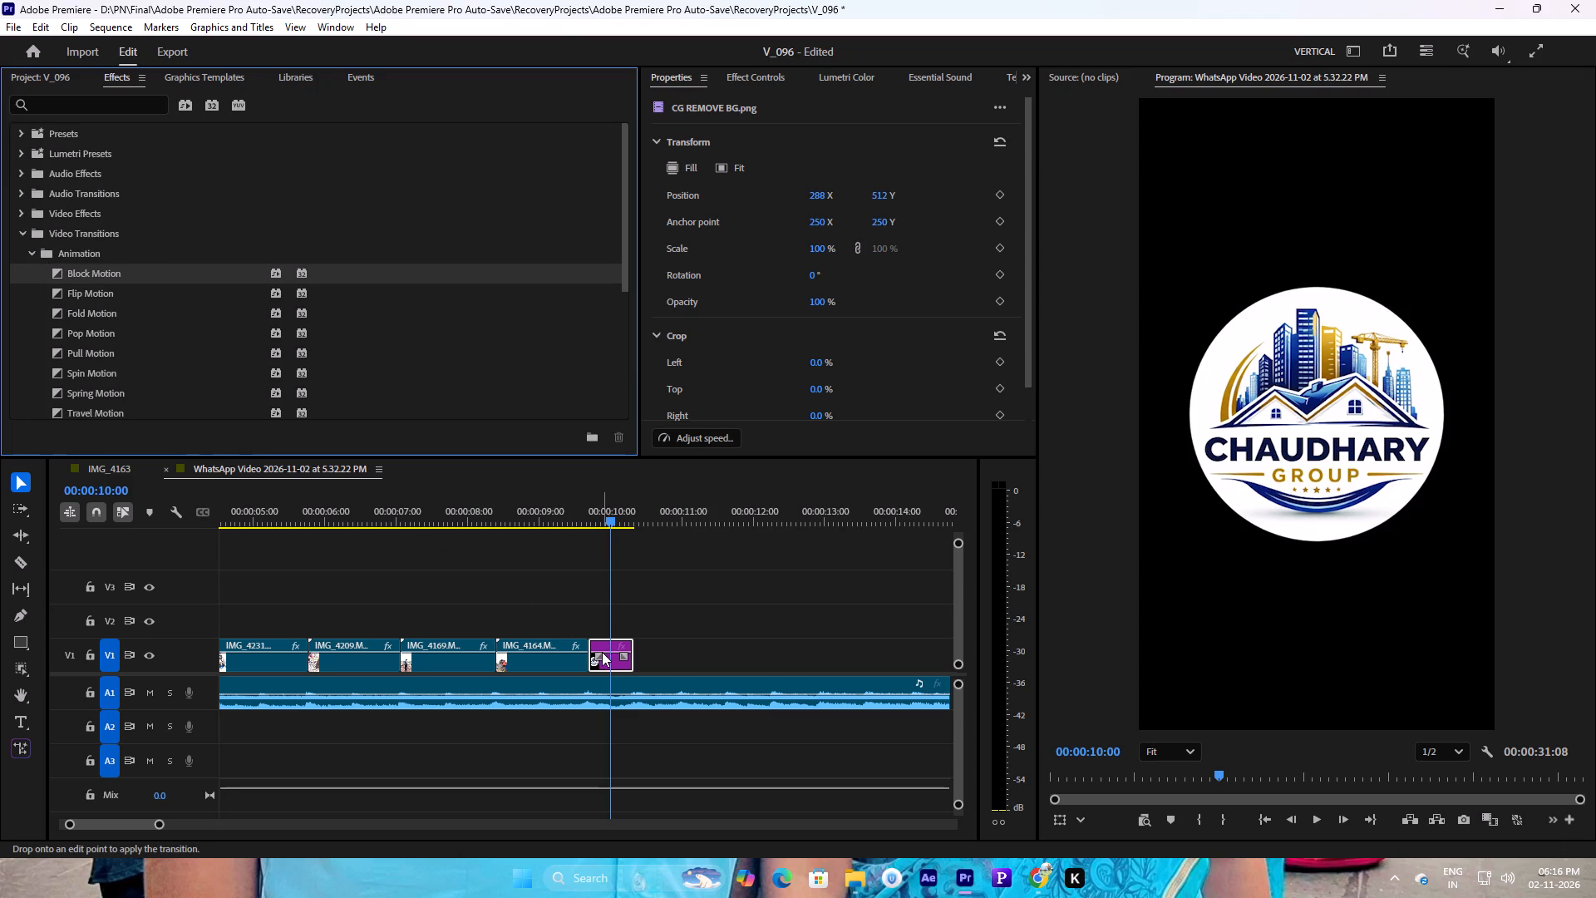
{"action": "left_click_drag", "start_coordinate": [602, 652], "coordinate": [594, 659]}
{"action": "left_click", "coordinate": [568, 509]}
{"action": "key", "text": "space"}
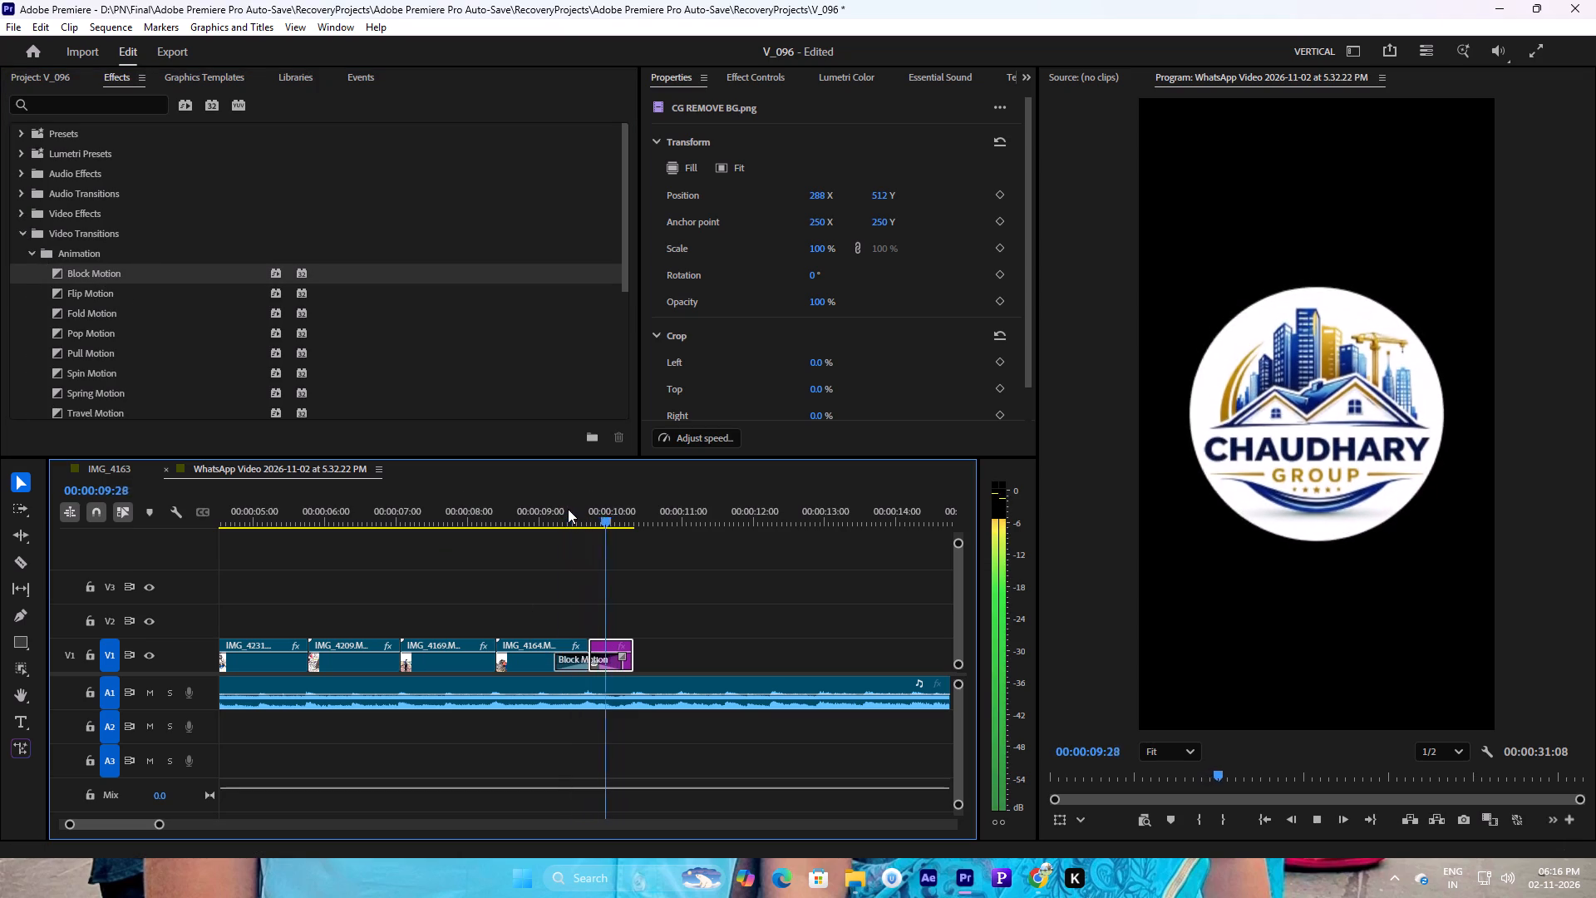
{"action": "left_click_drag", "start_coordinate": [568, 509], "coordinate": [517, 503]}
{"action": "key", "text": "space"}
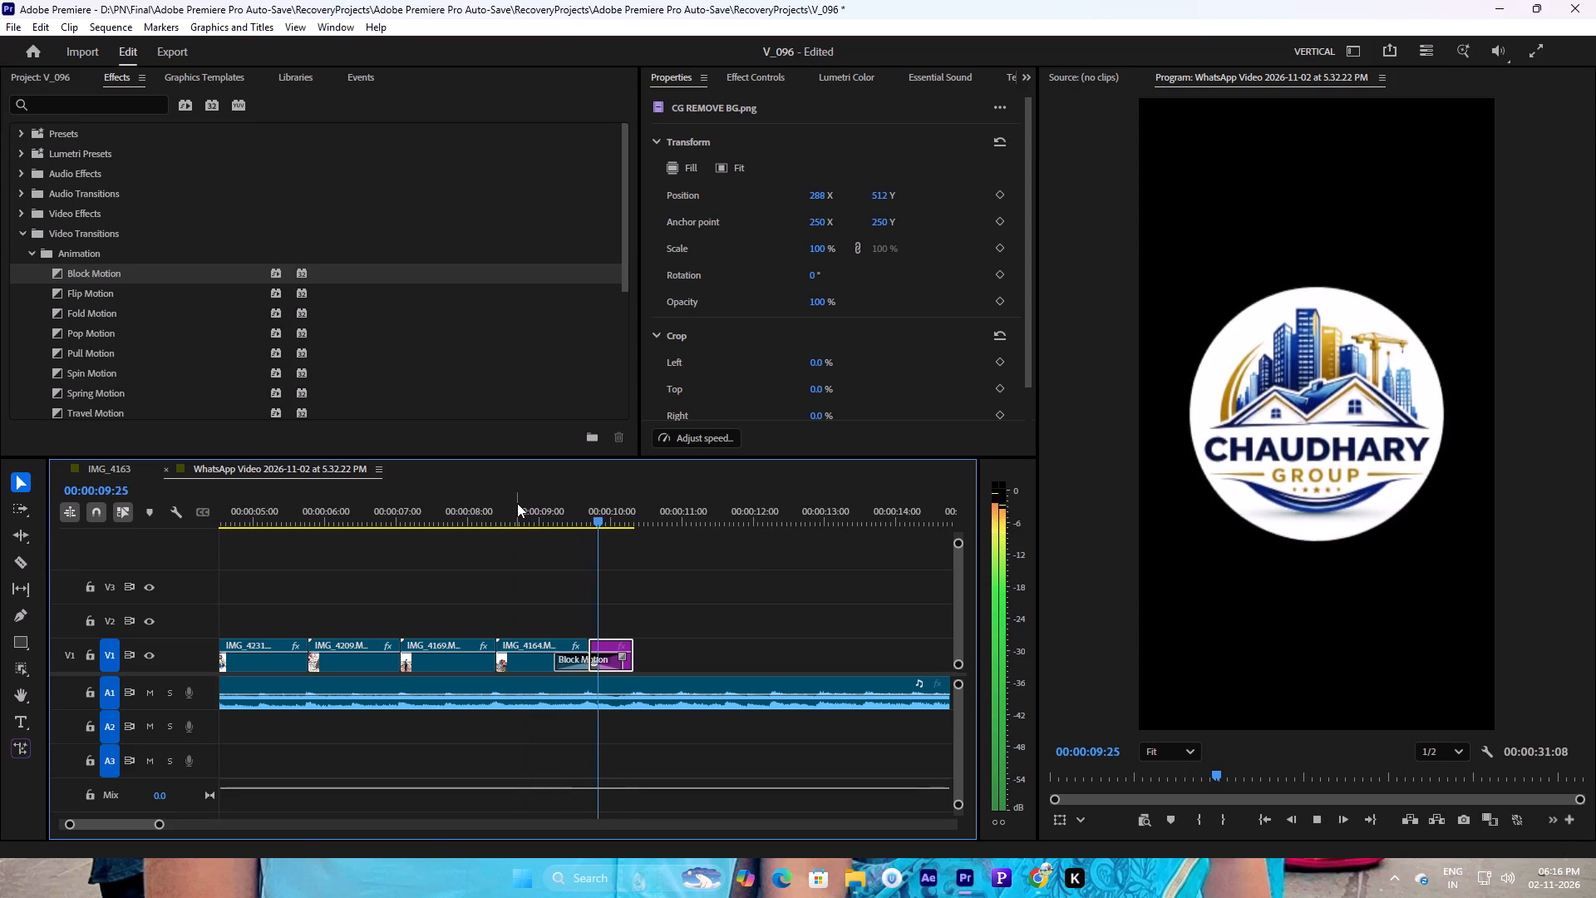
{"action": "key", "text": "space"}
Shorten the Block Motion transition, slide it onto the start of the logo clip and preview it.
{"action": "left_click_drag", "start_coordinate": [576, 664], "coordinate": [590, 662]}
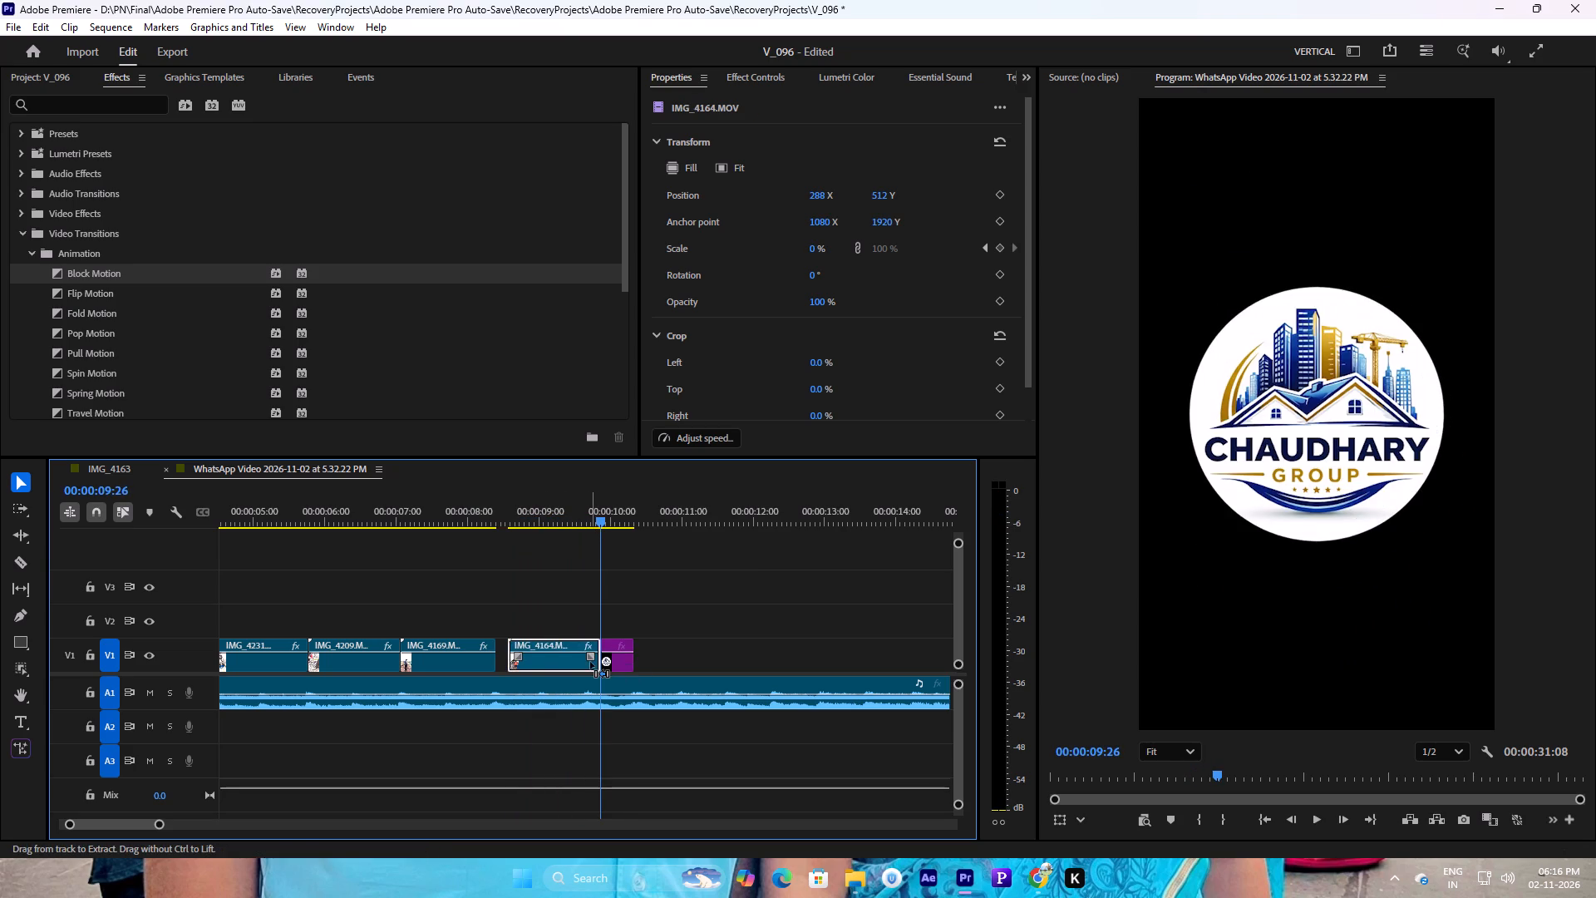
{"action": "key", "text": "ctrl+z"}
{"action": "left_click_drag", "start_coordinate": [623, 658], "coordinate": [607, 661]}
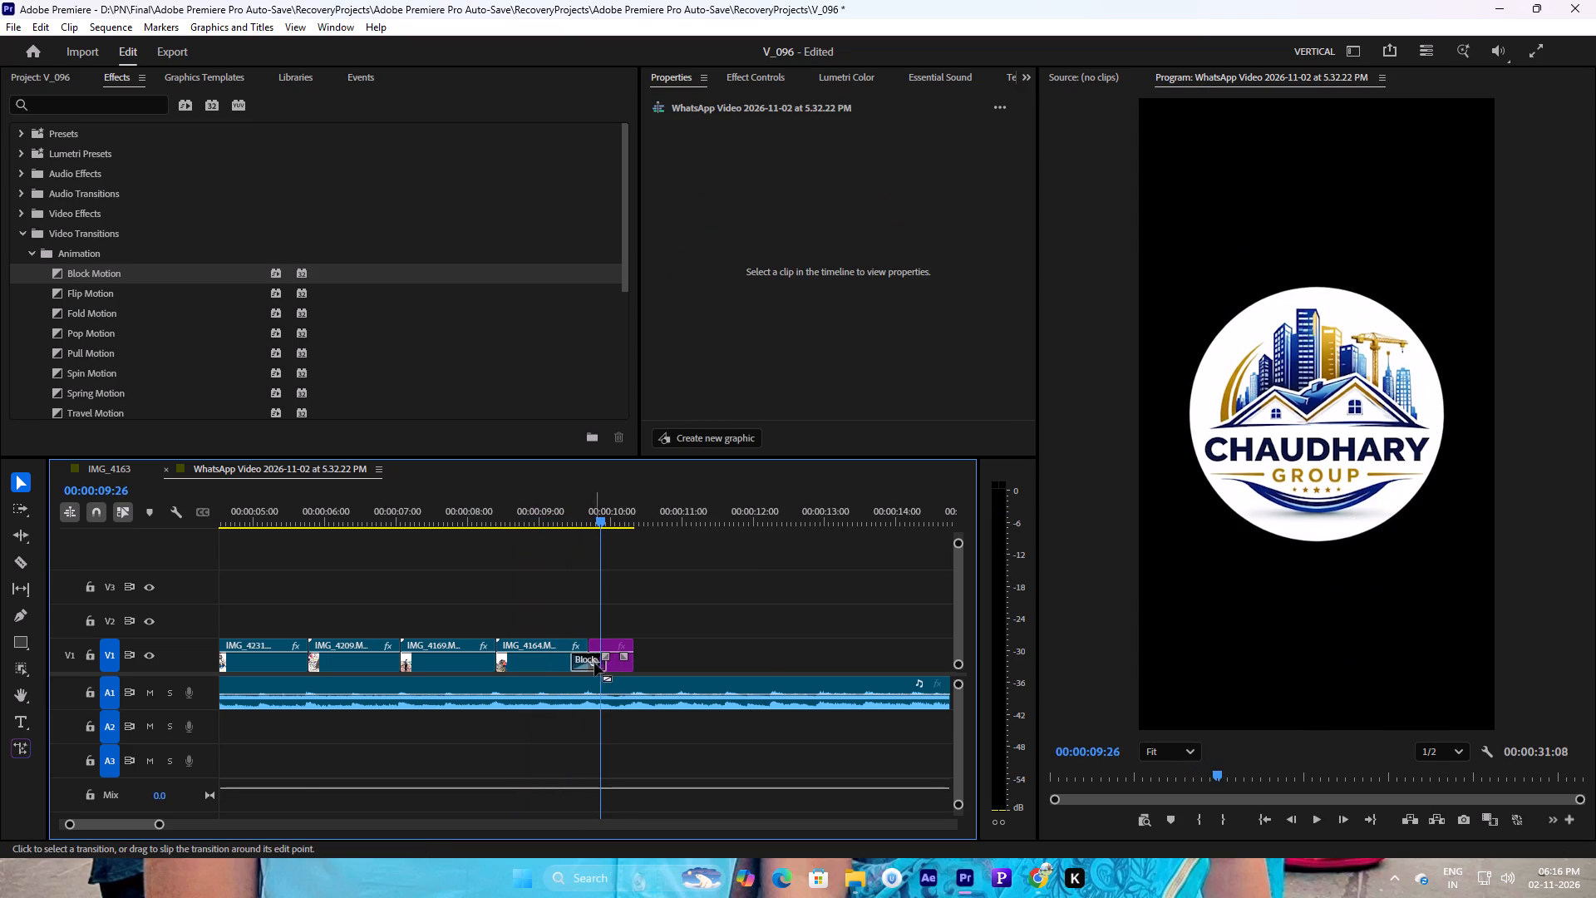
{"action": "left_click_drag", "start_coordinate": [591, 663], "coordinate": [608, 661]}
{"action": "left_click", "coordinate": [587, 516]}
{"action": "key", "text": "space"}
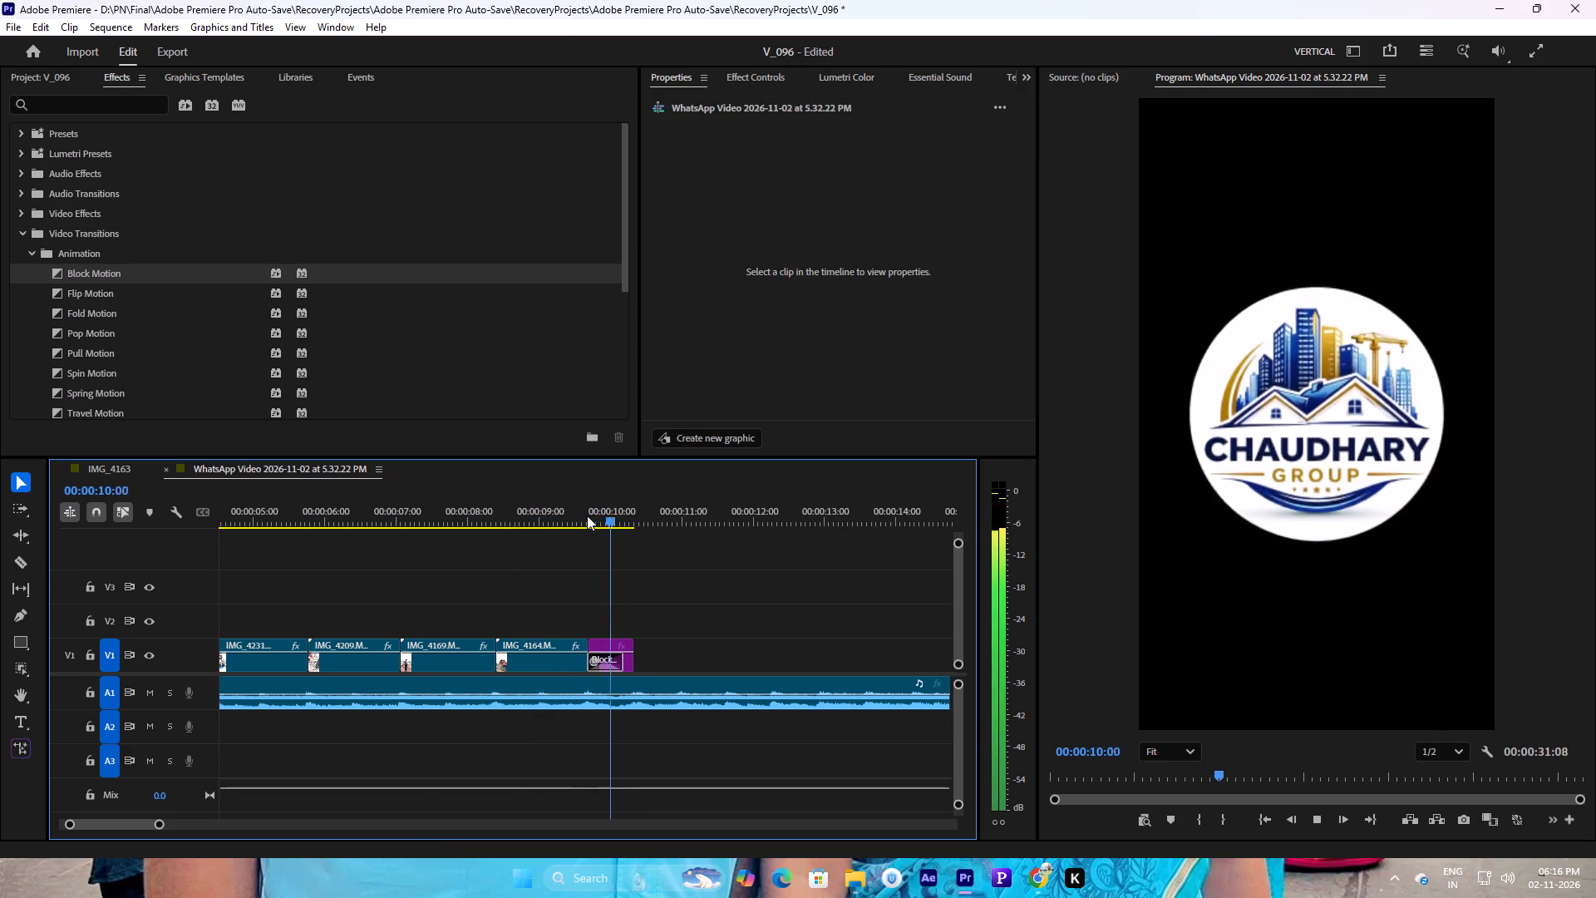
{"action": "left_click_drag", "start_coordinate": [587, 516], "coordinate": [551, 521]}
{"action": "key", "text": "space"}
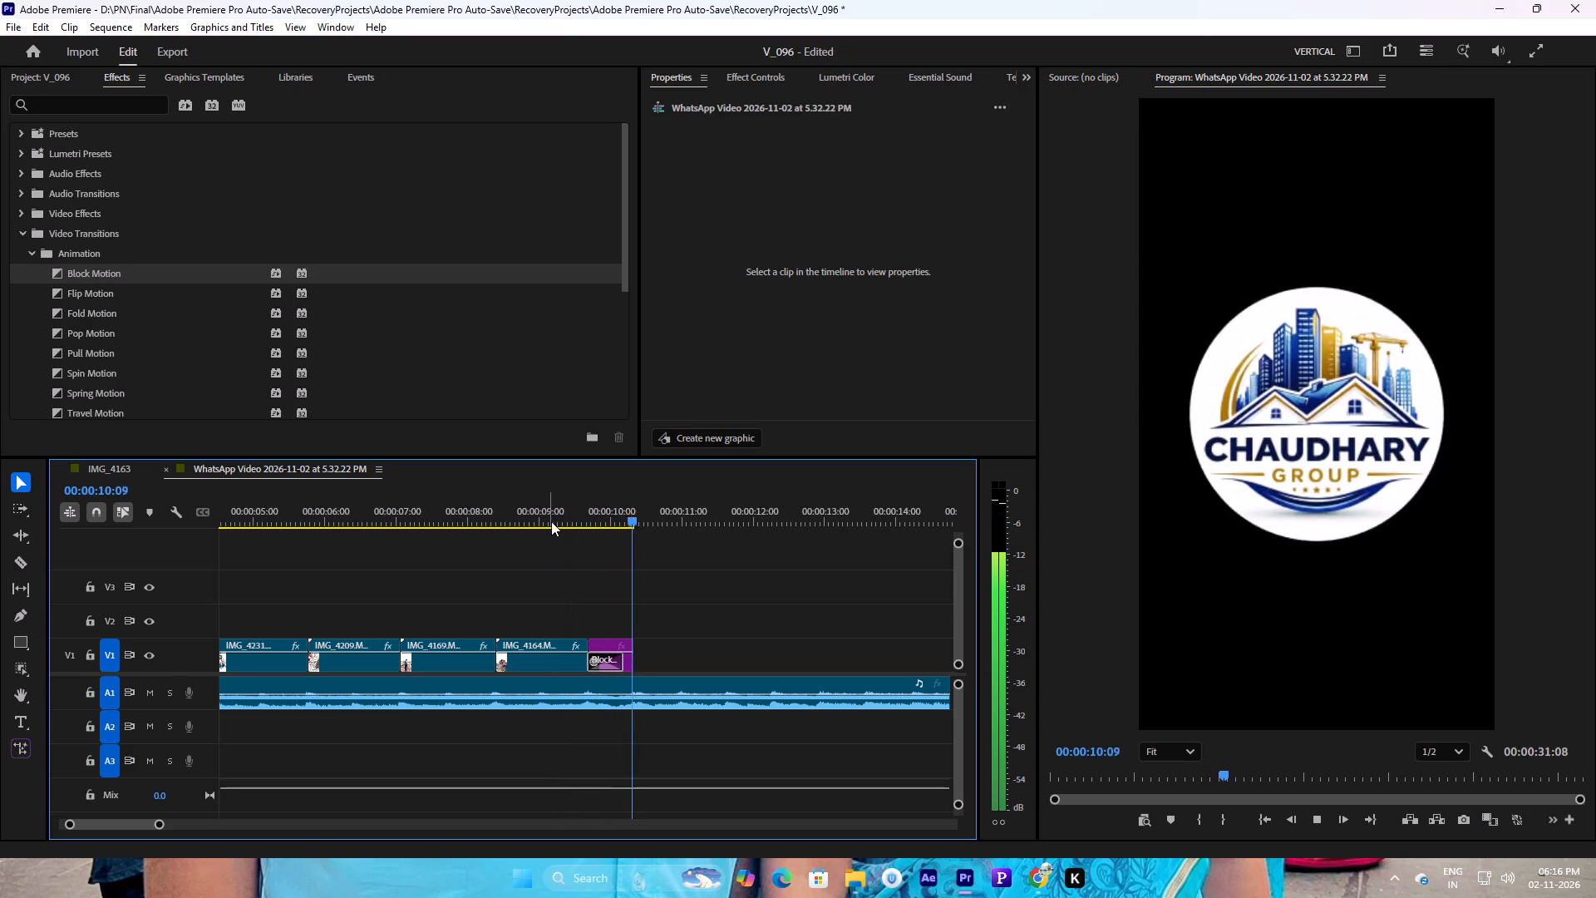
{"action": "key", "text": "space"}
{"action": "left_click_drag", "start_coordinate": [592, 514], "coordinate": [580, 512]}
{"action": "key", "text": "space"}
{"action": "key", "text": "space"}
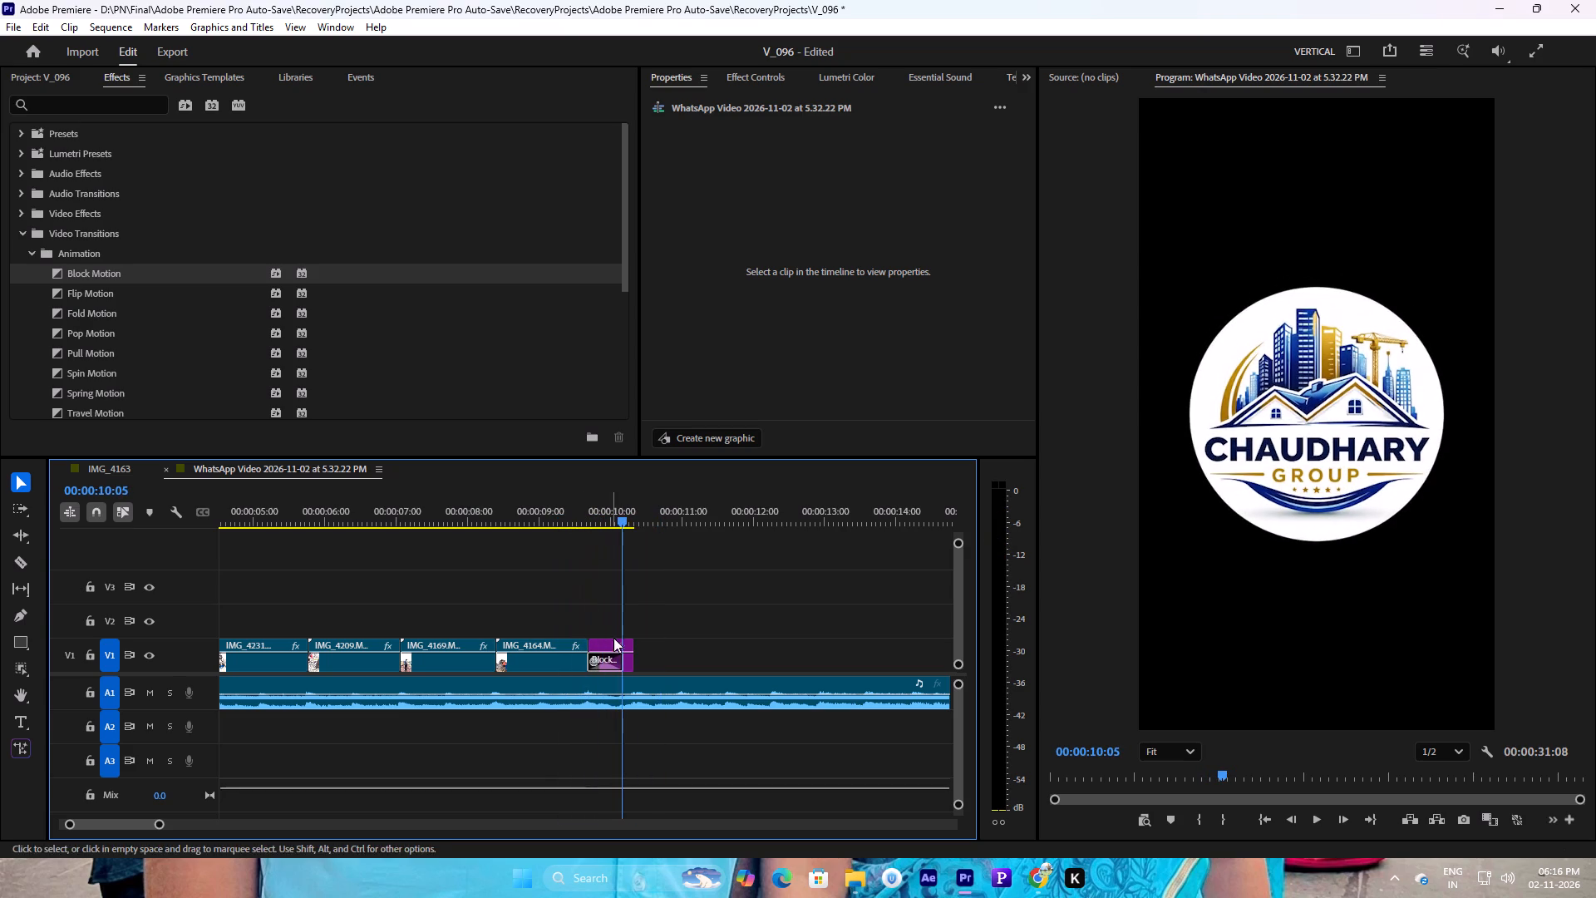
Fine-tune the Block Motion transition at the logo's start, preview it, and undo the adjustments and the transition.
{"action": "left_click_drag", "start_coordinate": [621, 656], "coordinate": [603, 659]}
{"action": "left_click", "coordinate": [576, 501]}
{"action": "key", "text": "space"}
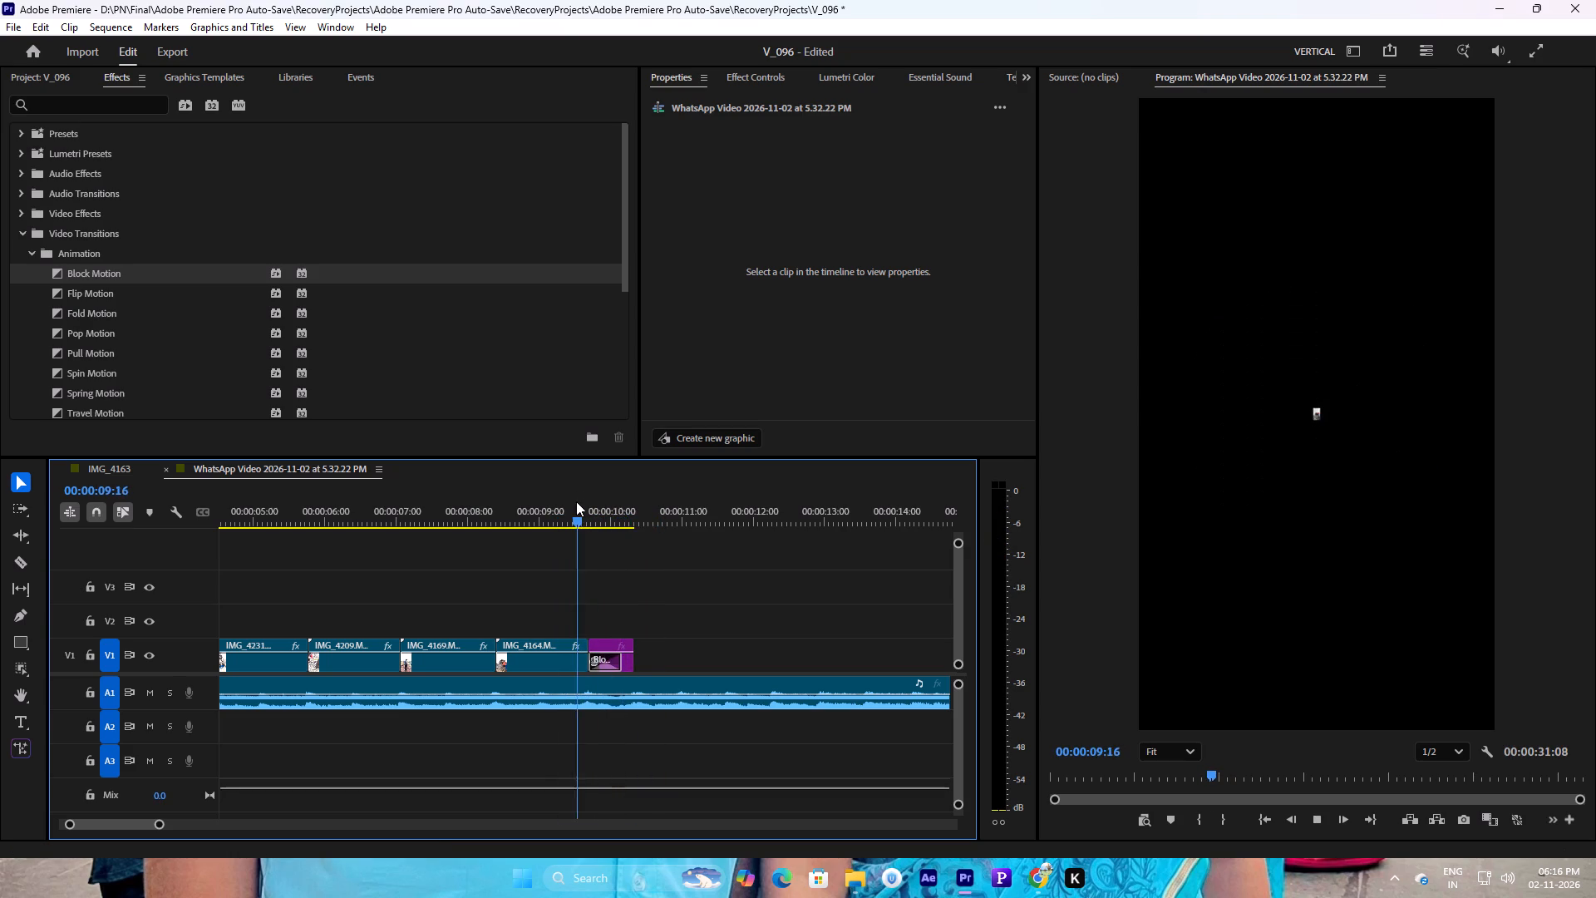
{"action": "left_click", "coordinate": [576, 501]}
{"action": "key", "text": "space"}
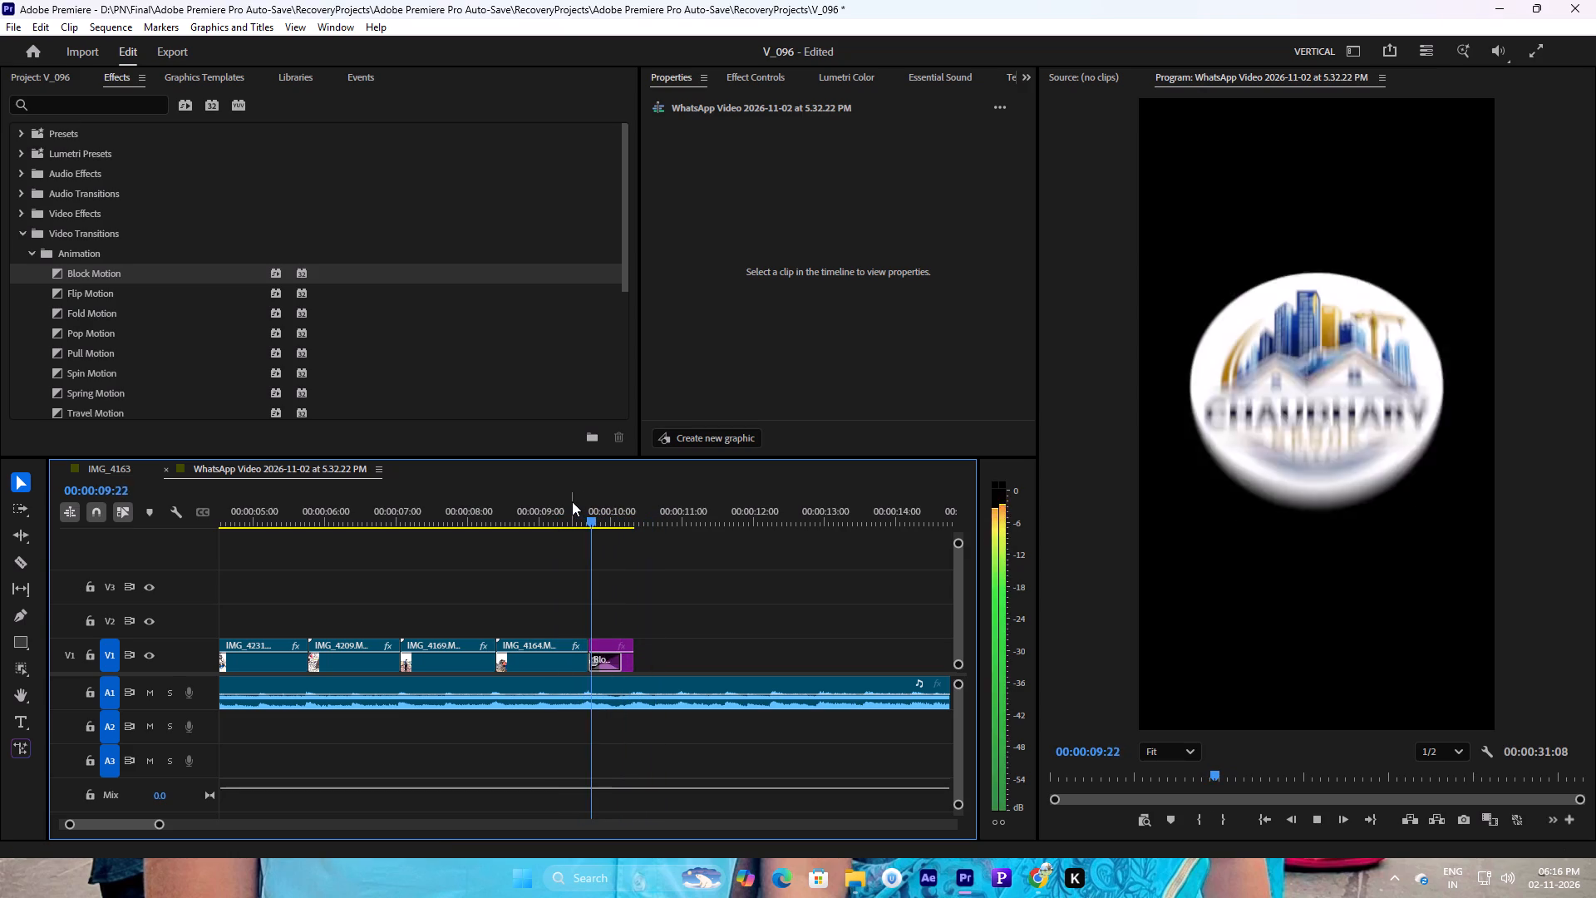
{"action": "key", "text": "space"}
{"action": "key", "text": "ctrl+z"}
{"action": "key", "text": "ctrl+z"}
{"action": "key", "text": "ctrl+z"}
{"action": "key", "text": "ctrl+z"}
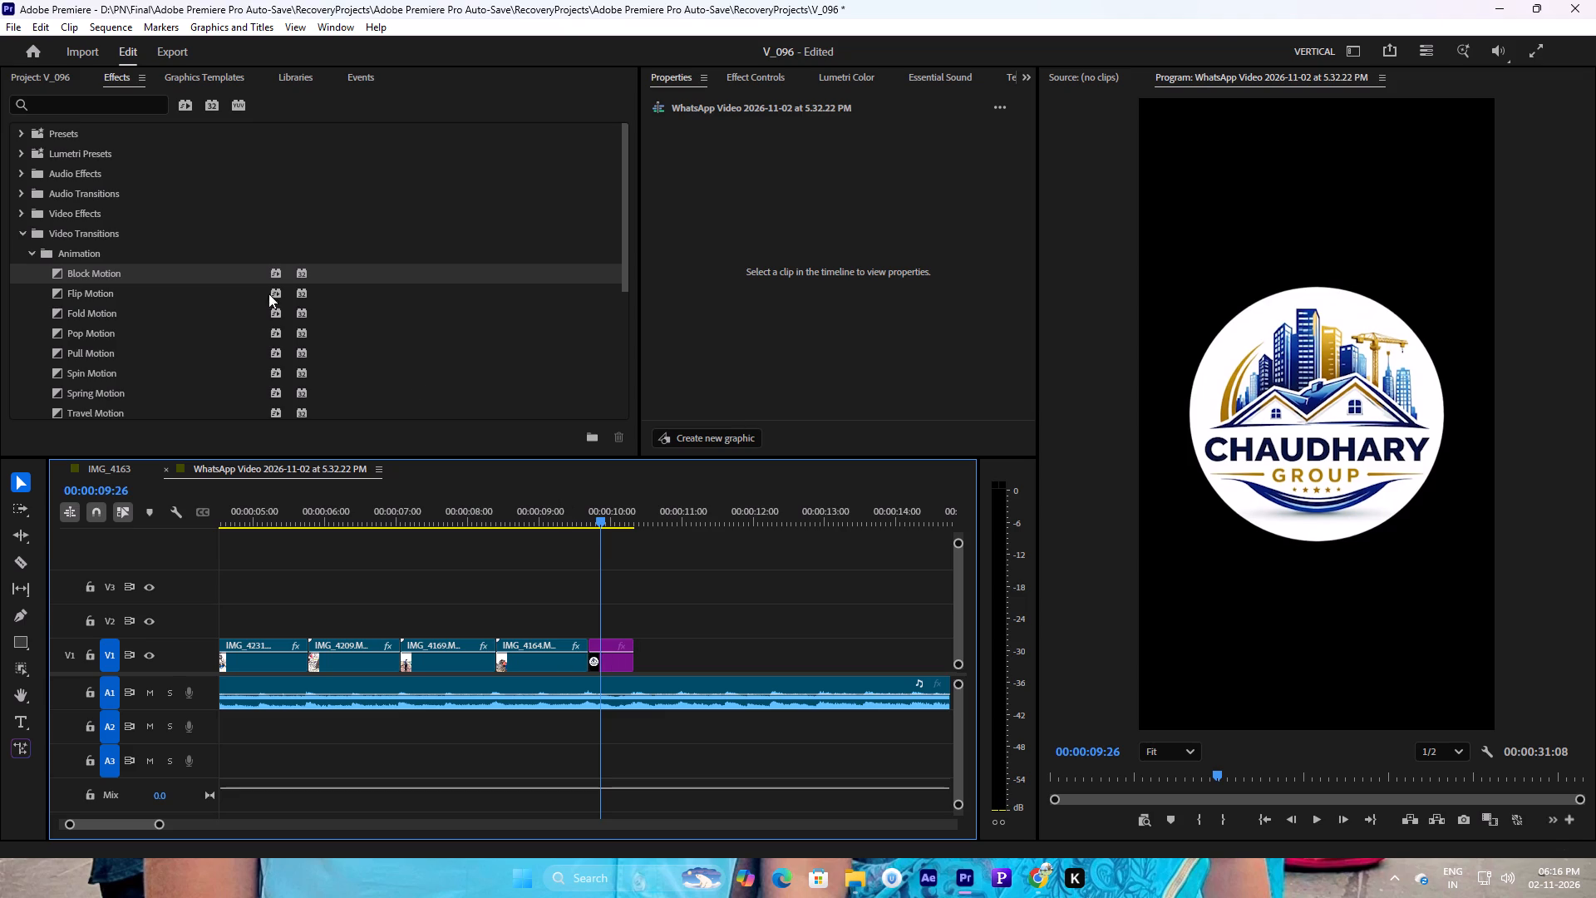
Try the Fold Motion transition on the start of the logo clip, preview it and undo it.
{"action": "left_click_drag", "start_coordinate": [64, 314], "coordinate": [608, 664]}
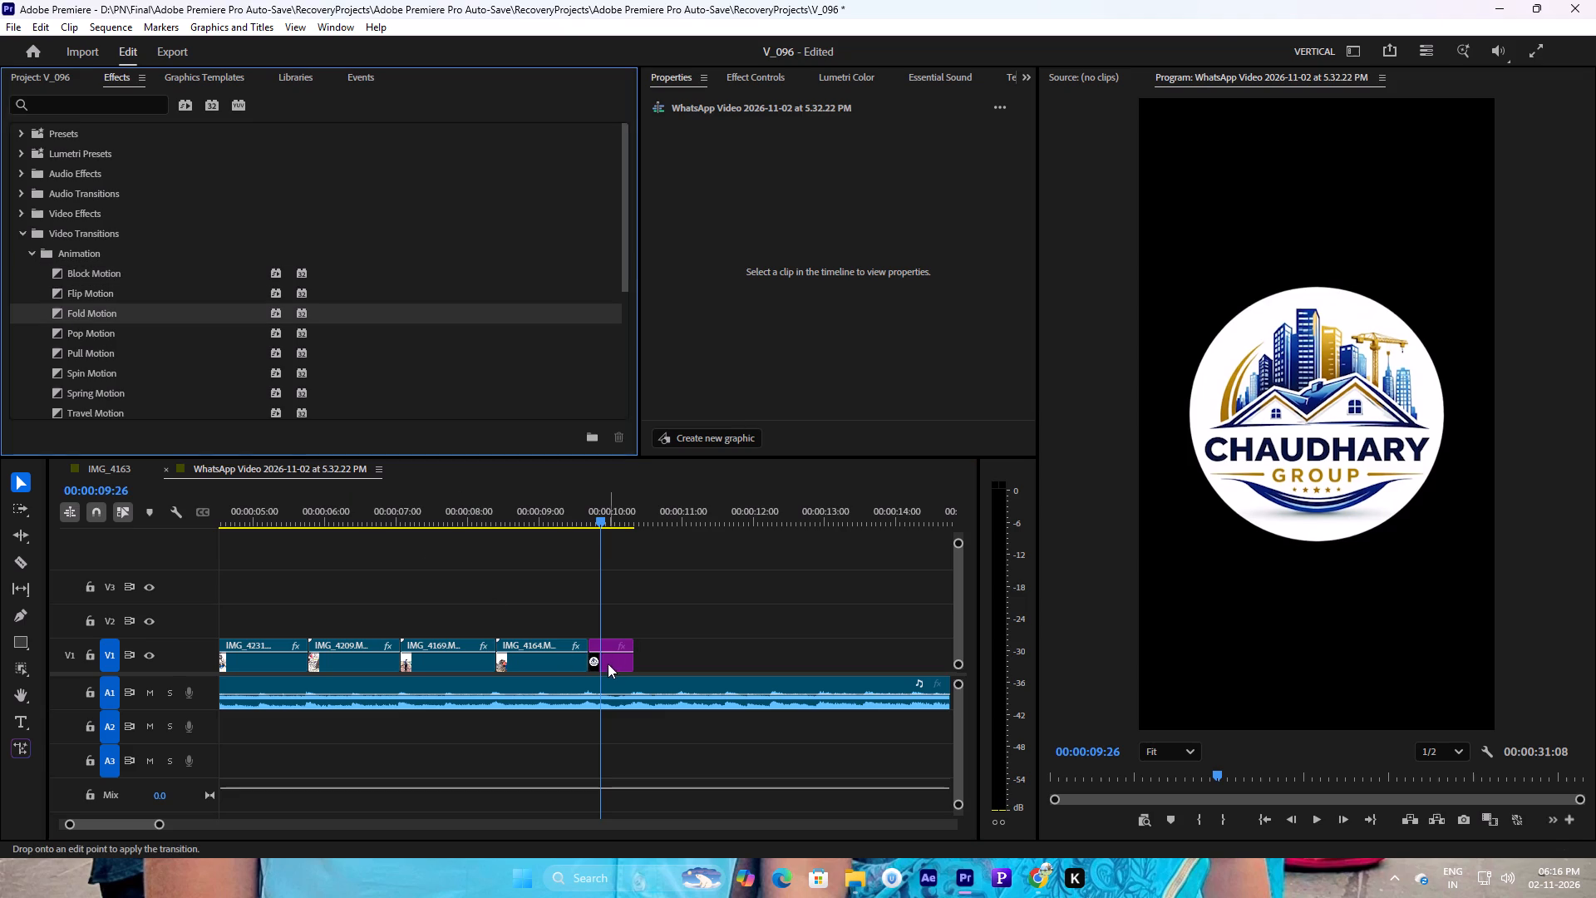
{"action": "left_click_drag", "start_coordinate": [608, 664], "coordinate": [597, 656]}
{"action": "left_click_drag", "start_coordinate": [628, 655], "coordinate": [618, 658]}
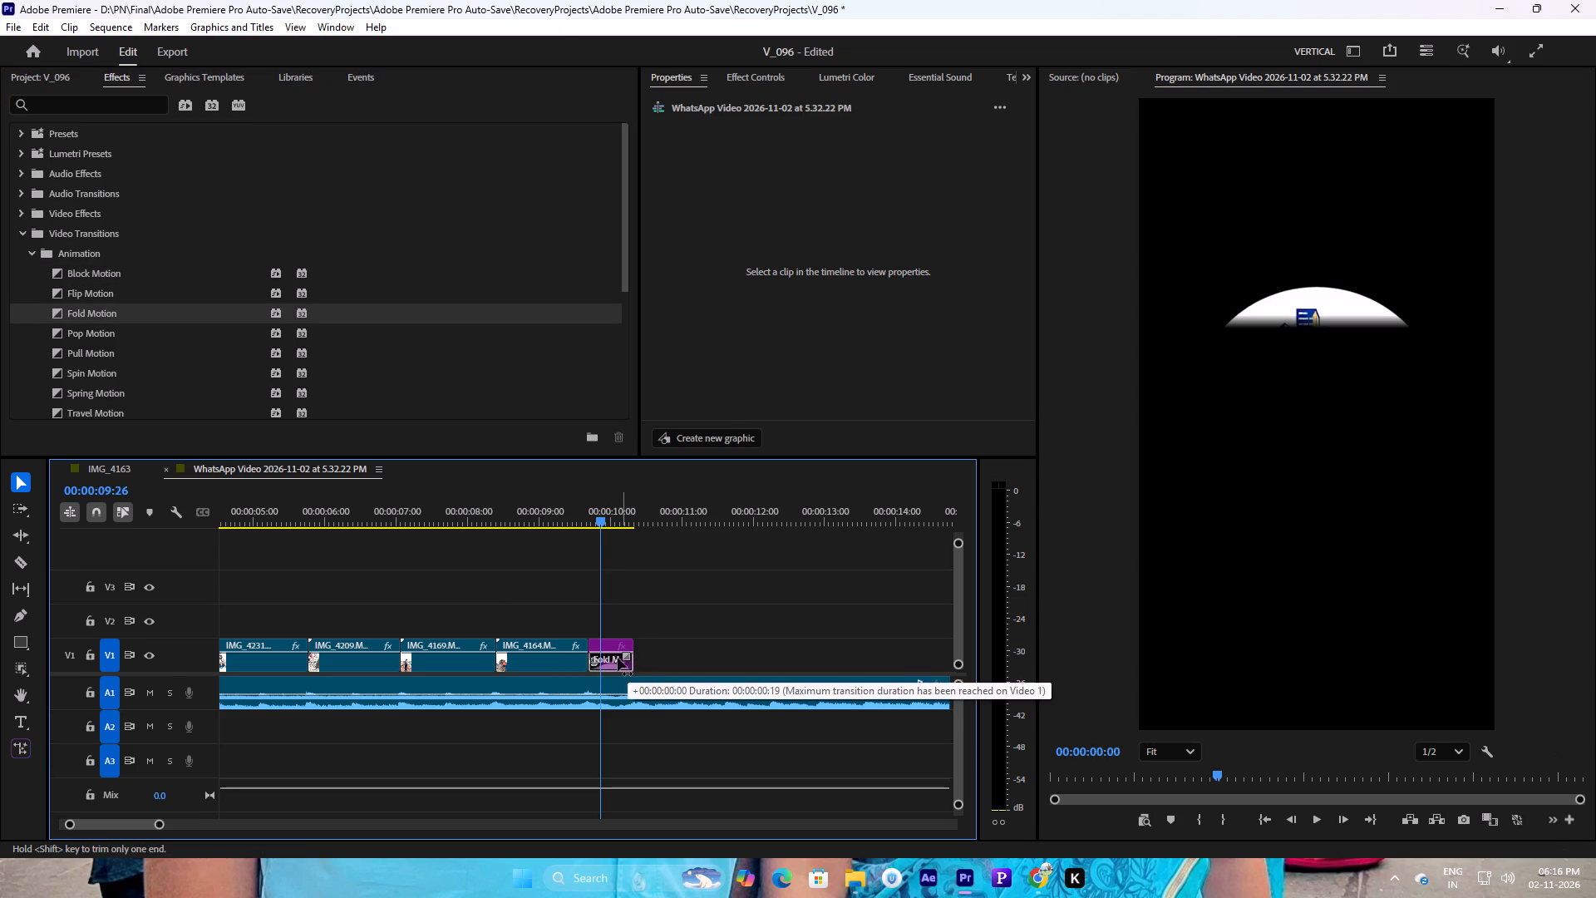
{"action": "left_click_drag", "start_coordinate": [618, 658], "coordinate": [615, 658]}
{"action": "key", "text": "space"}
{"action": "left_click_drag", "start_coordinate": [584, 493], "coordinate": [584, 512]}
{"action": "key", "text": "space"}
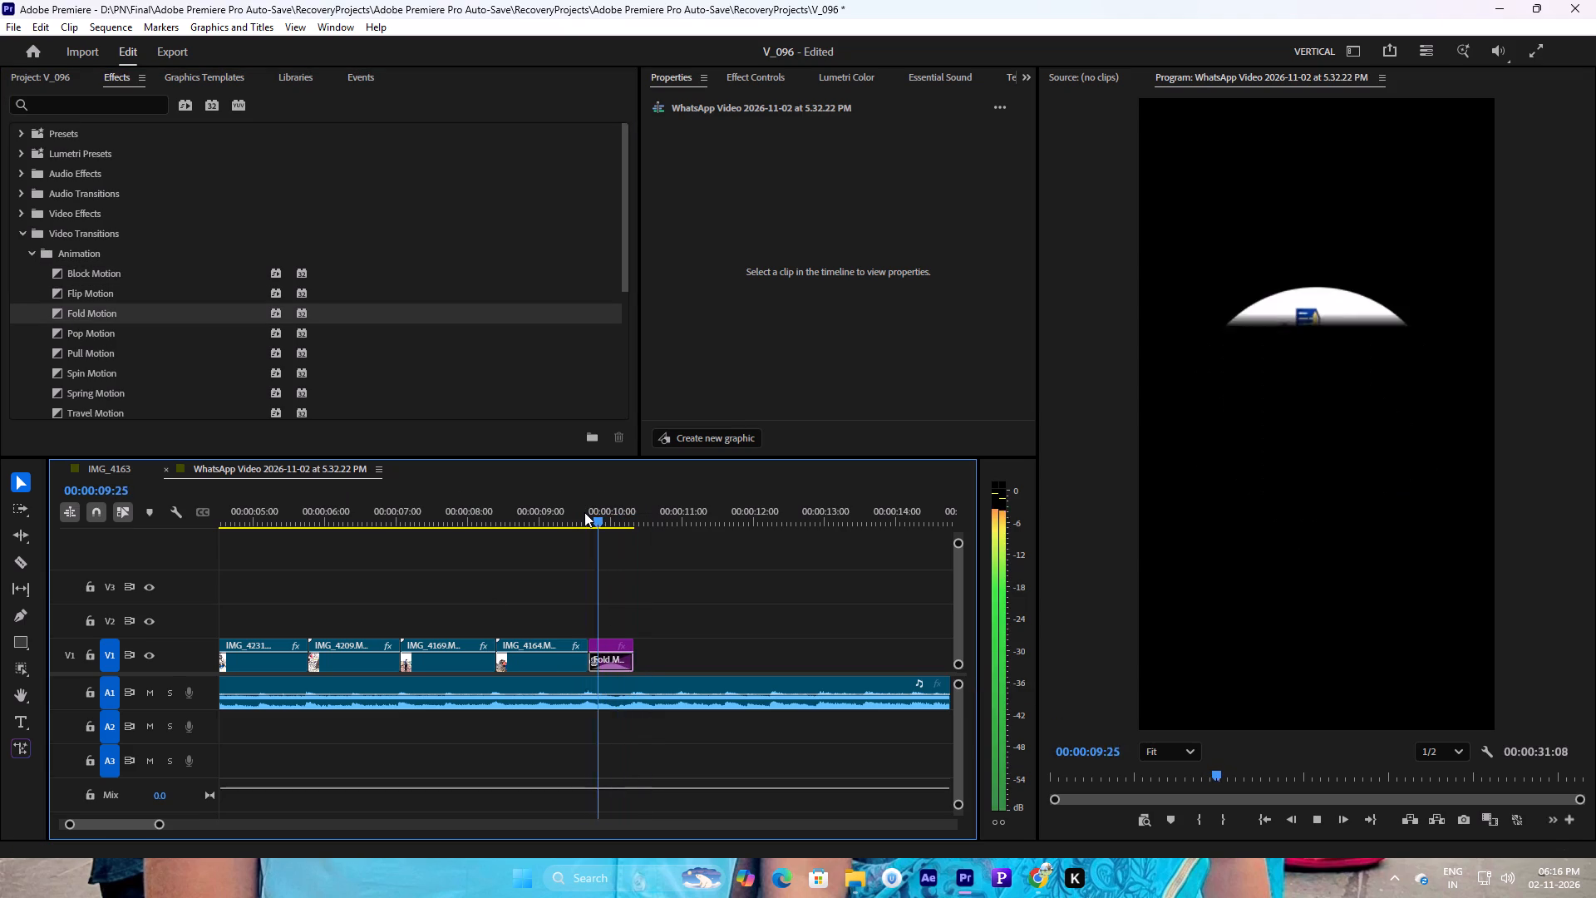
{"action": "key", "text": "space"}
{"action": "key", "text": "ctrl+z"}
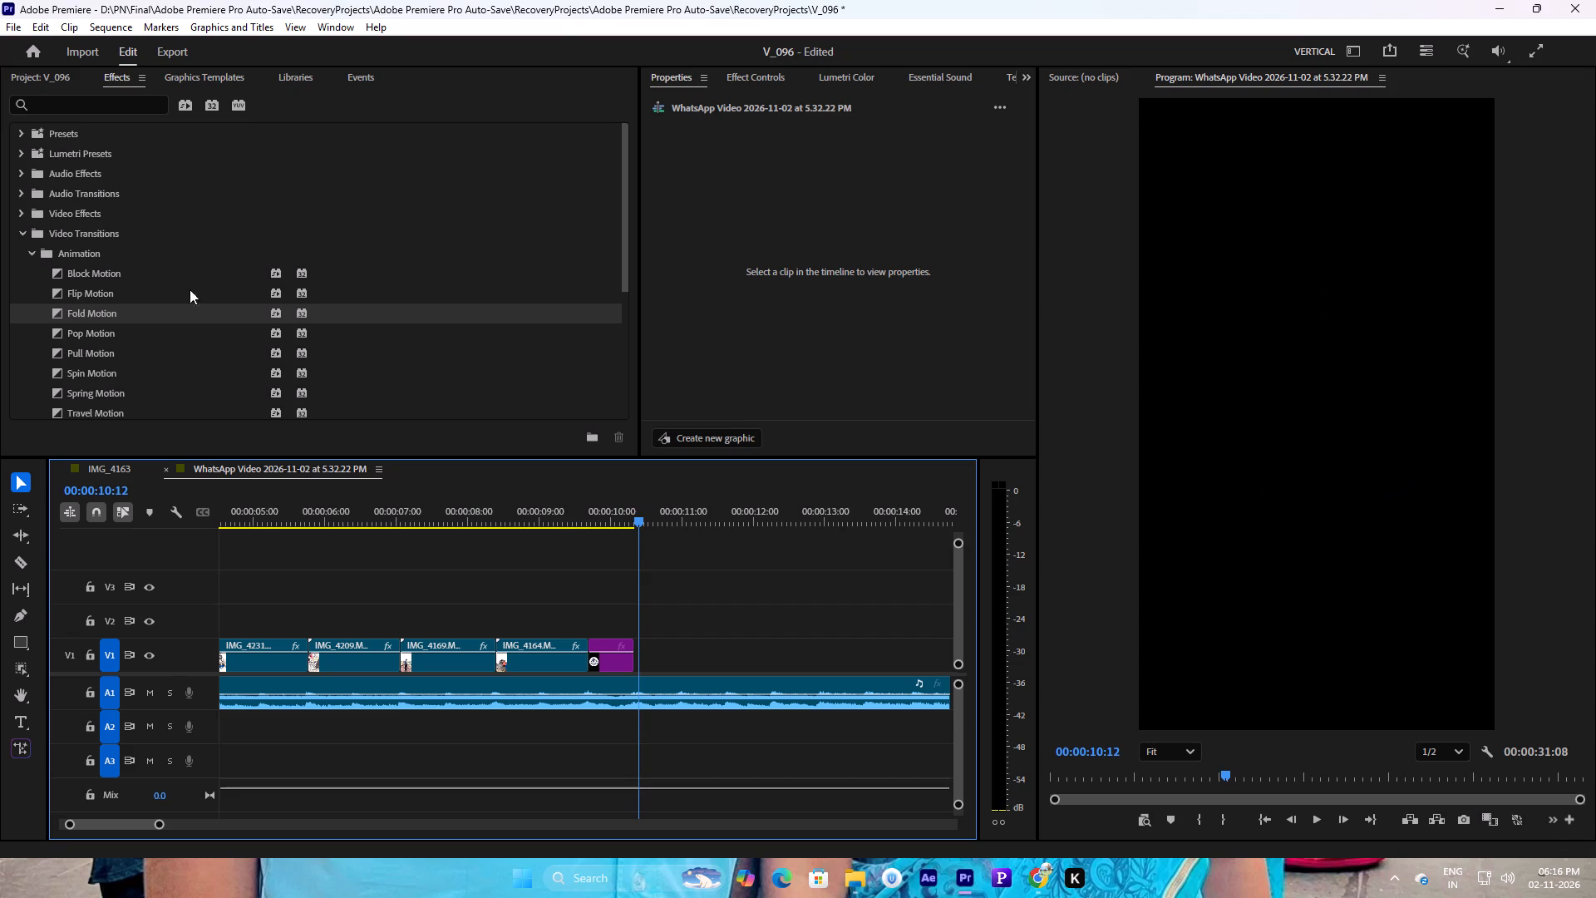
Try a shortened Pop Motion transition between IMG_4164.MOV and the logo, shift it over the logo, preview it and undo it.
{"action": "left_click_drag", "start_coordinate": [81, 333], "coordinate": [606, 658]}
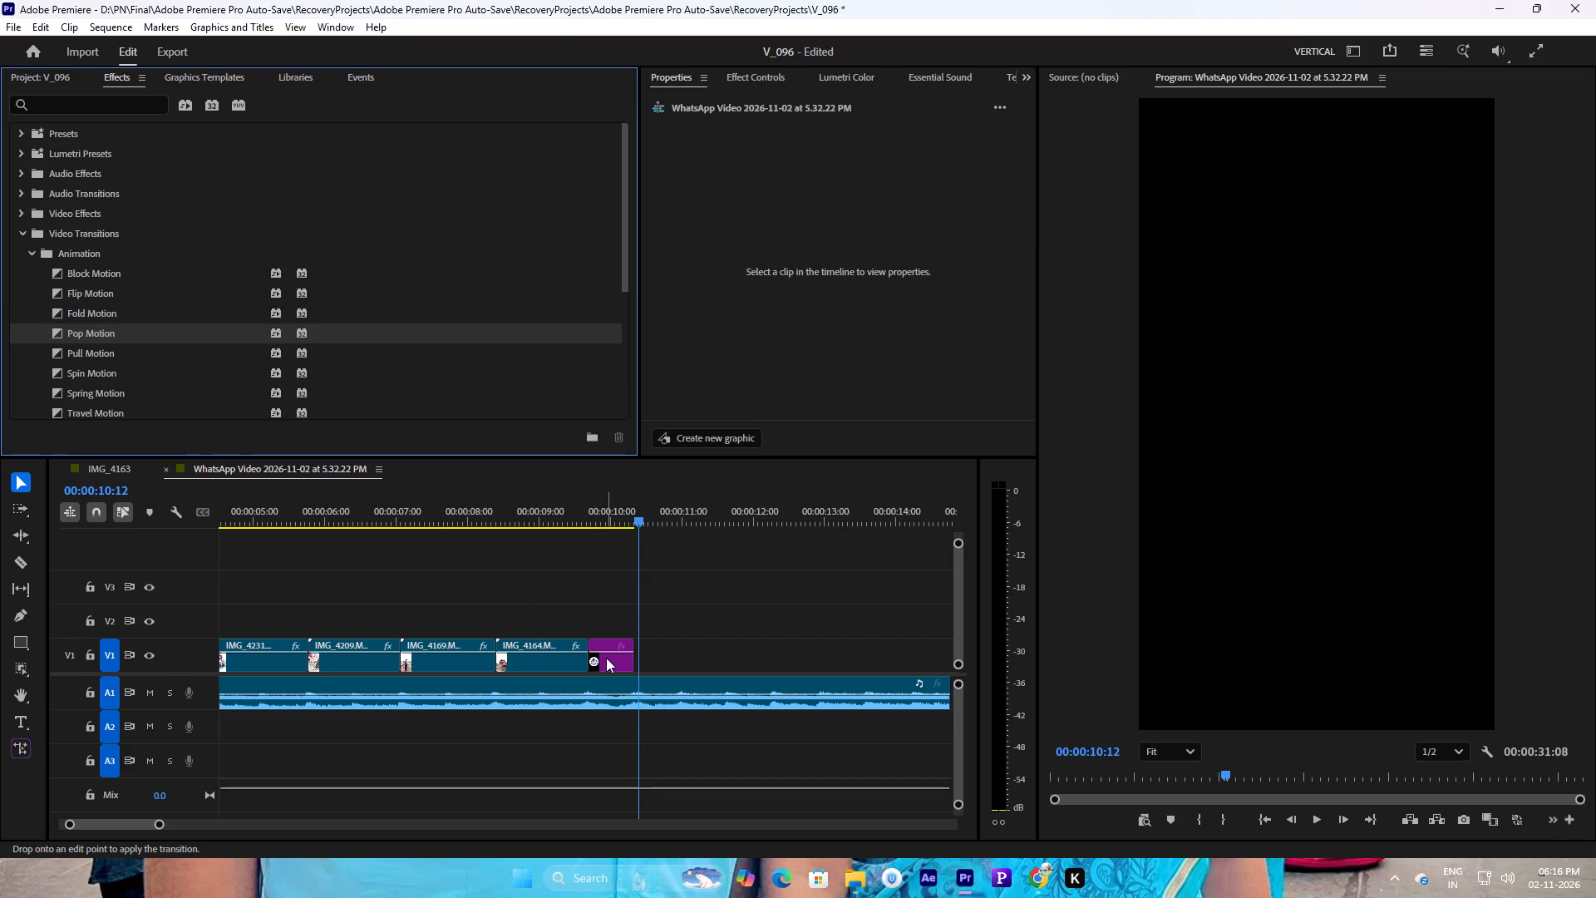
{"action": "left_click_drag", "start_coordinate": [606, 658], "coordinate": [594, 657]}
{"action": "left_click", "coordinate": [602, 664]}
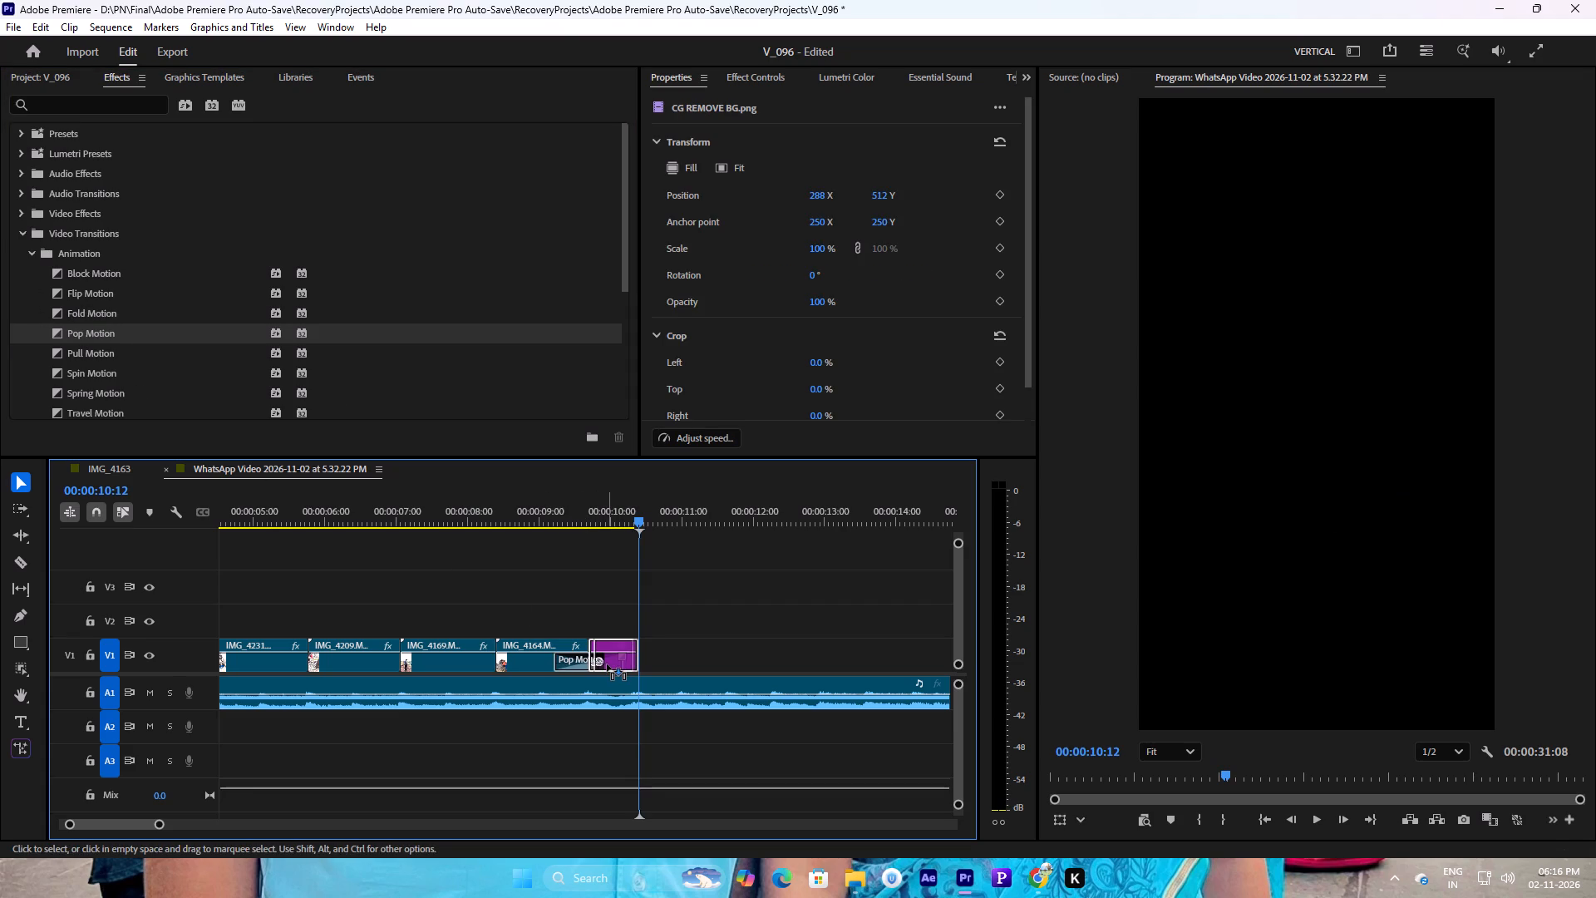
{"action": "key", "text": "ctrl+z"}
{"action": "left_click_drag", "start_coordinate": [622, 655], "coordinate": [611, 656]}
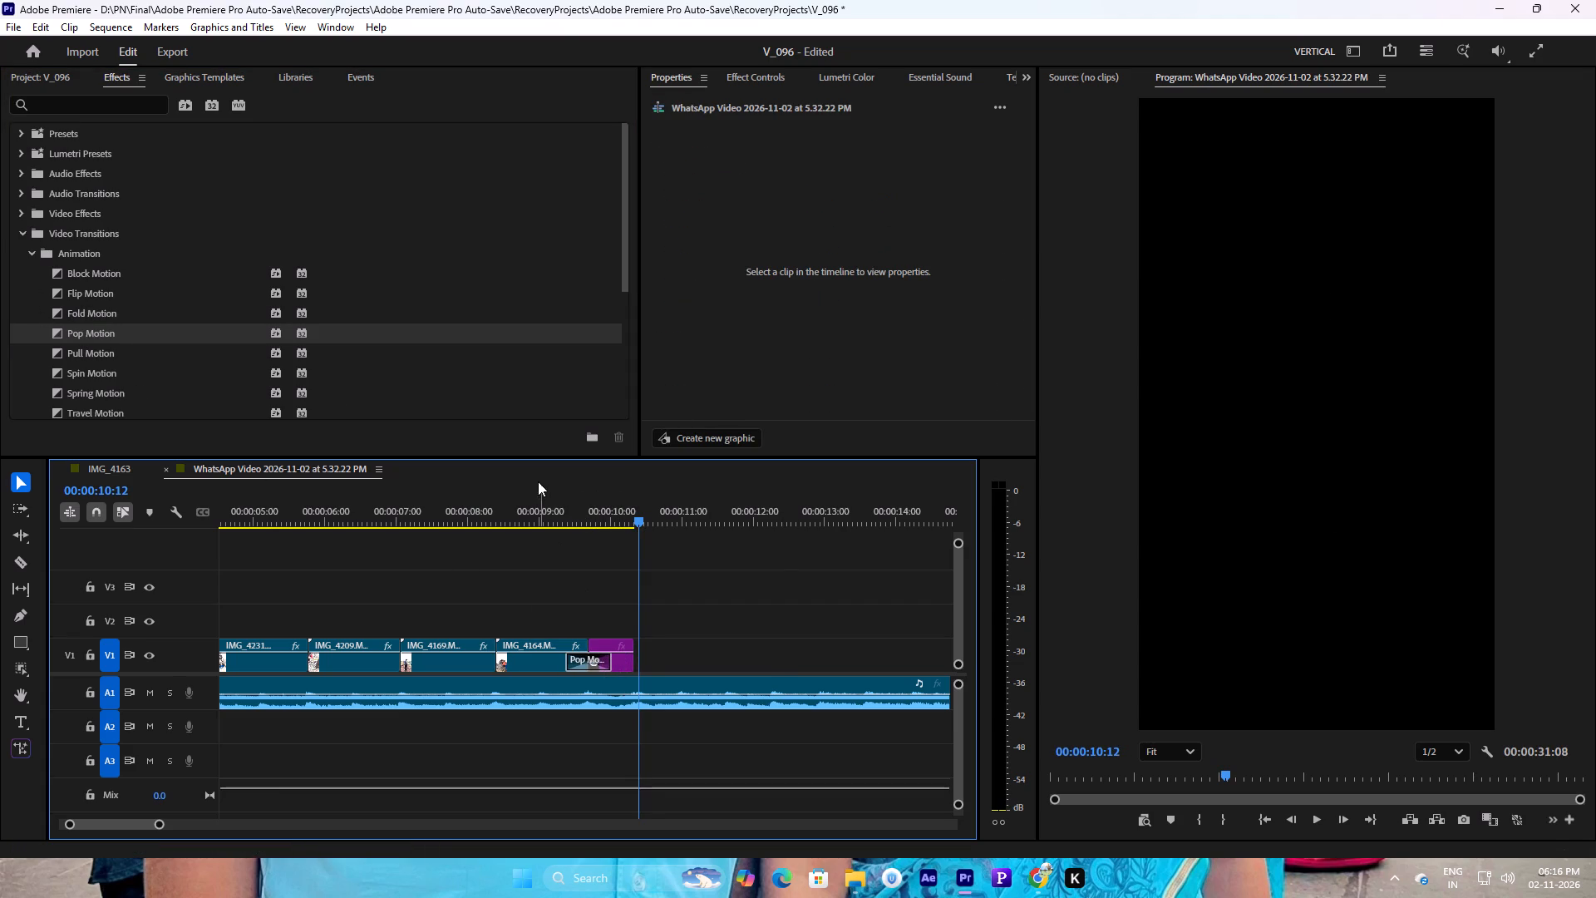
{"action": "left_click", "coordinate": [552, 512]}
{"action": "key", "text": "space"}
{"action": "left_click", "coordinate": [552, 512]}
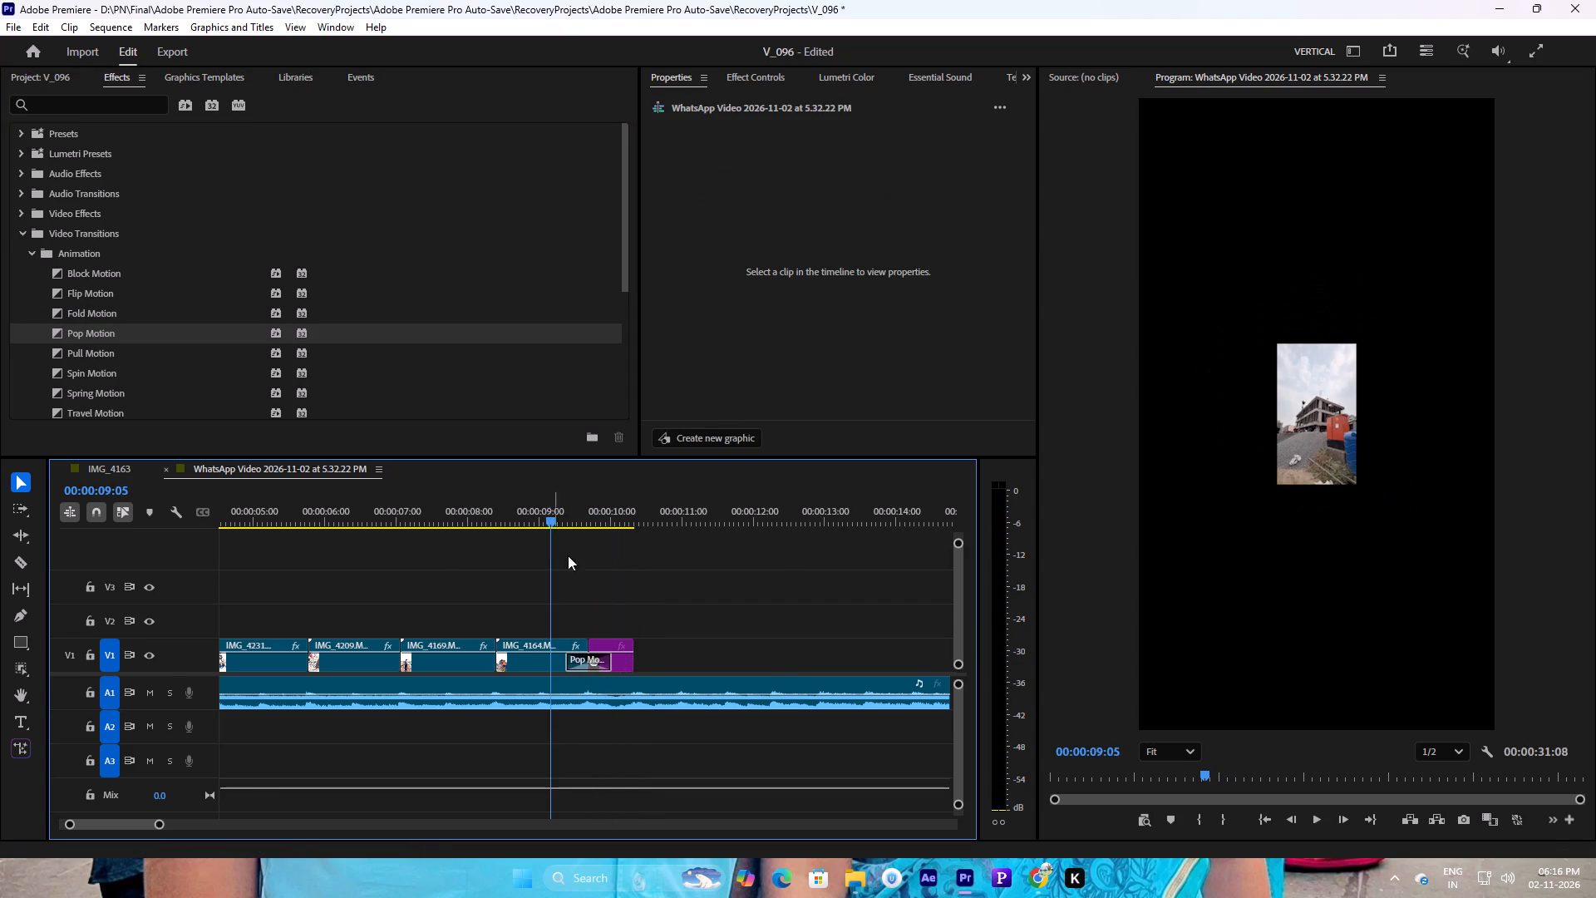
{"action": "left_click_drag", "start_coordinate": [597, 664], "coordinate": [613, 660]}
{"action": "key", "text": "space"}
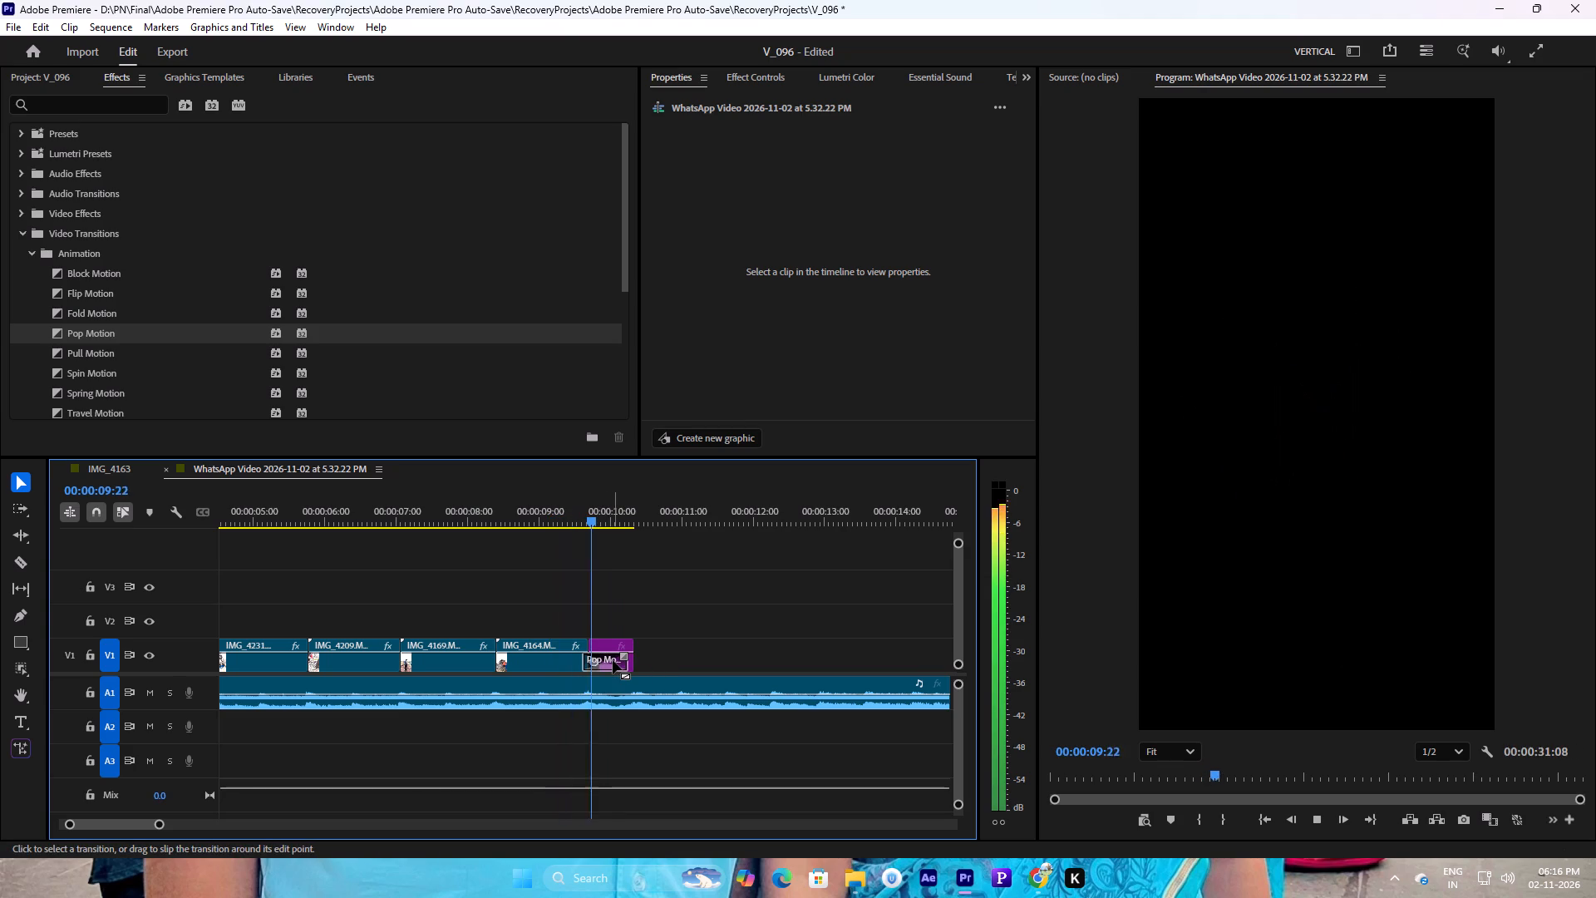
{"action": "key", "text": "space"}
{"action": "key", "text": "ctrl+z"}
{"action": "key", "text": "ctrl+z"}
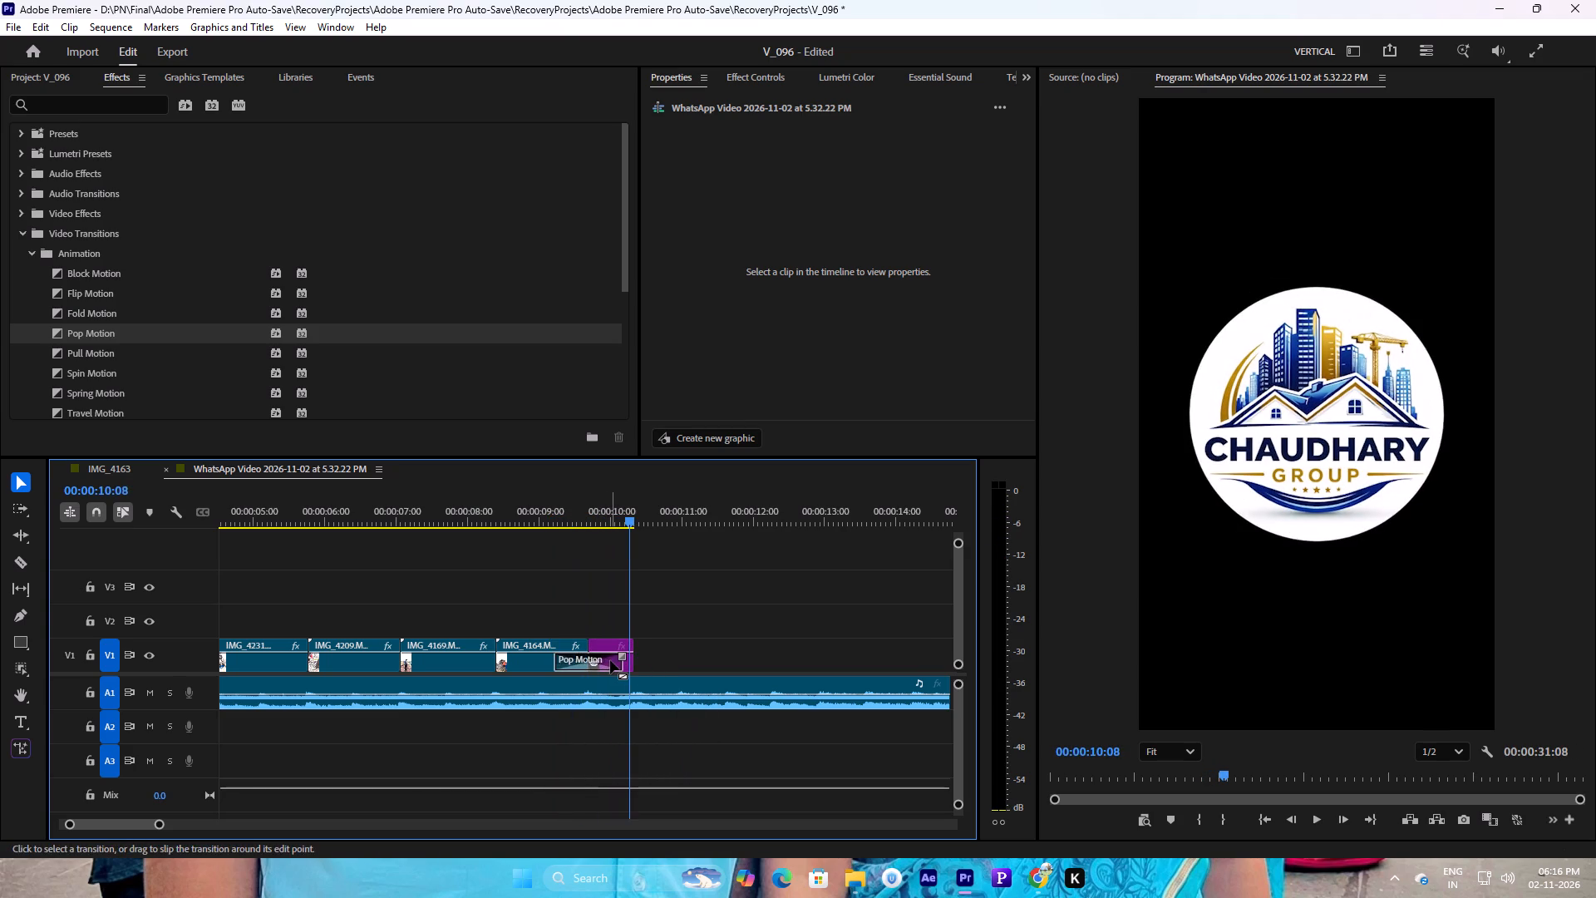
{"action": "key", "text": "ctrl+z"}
Apply the Spin Motion transition at the cut between IMG_4164.MOV and the logo clip, and preview it.
{"action": "scroll", "coordinate": [92, 334], "scroll_direction": "down", "scroll_amount": 4}
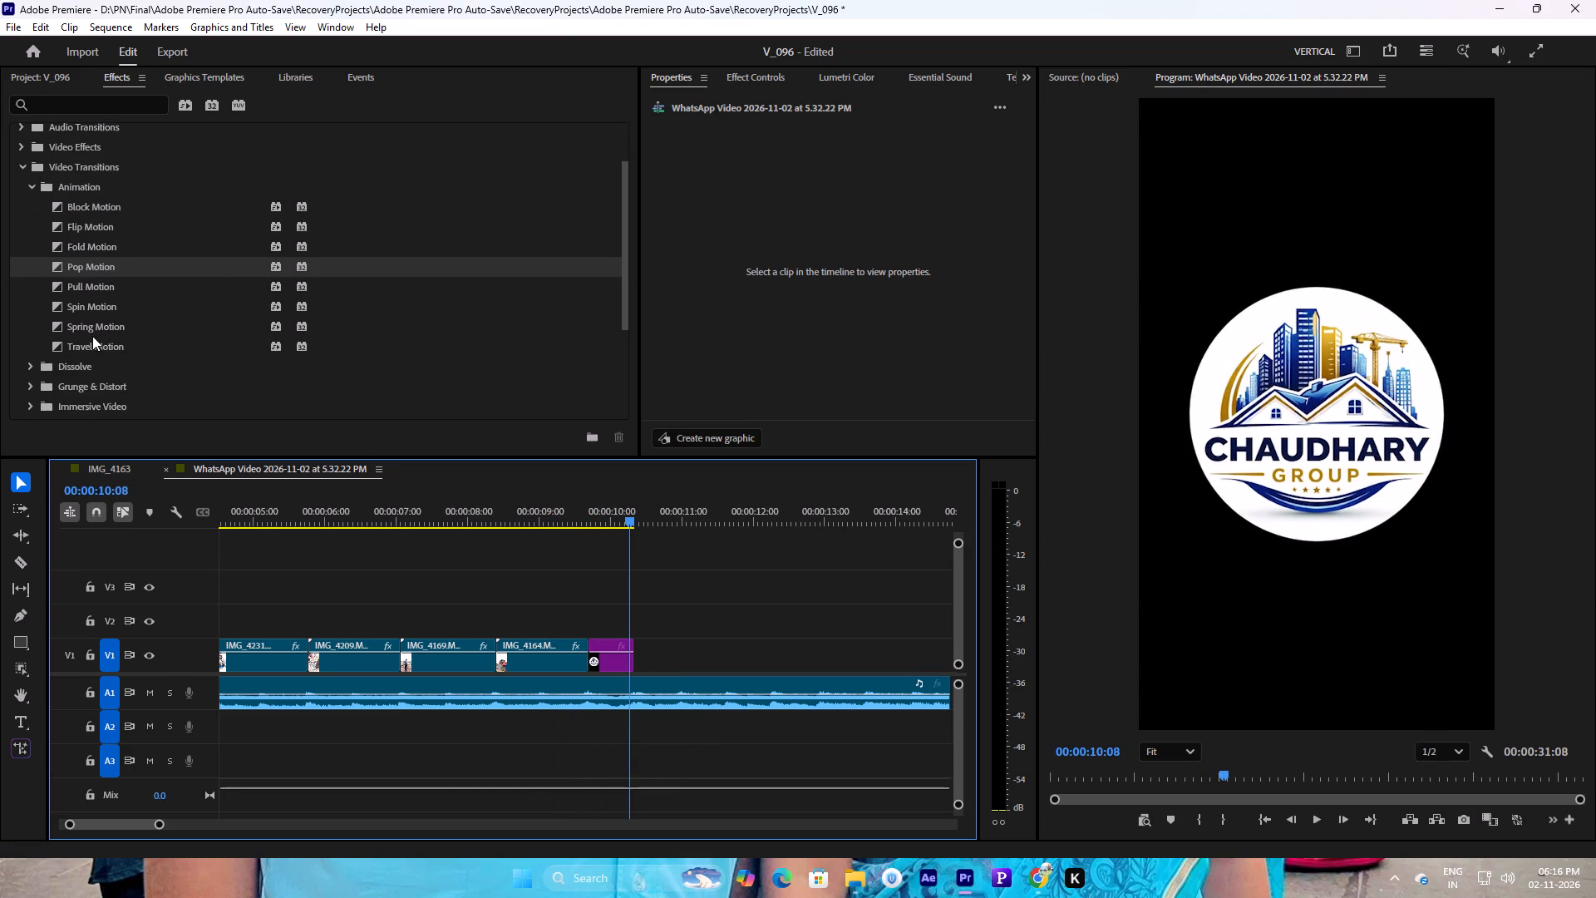
{"action": "left_click_drag", "start_coordinate": [74, 302], "coordinate": [603, 656]}
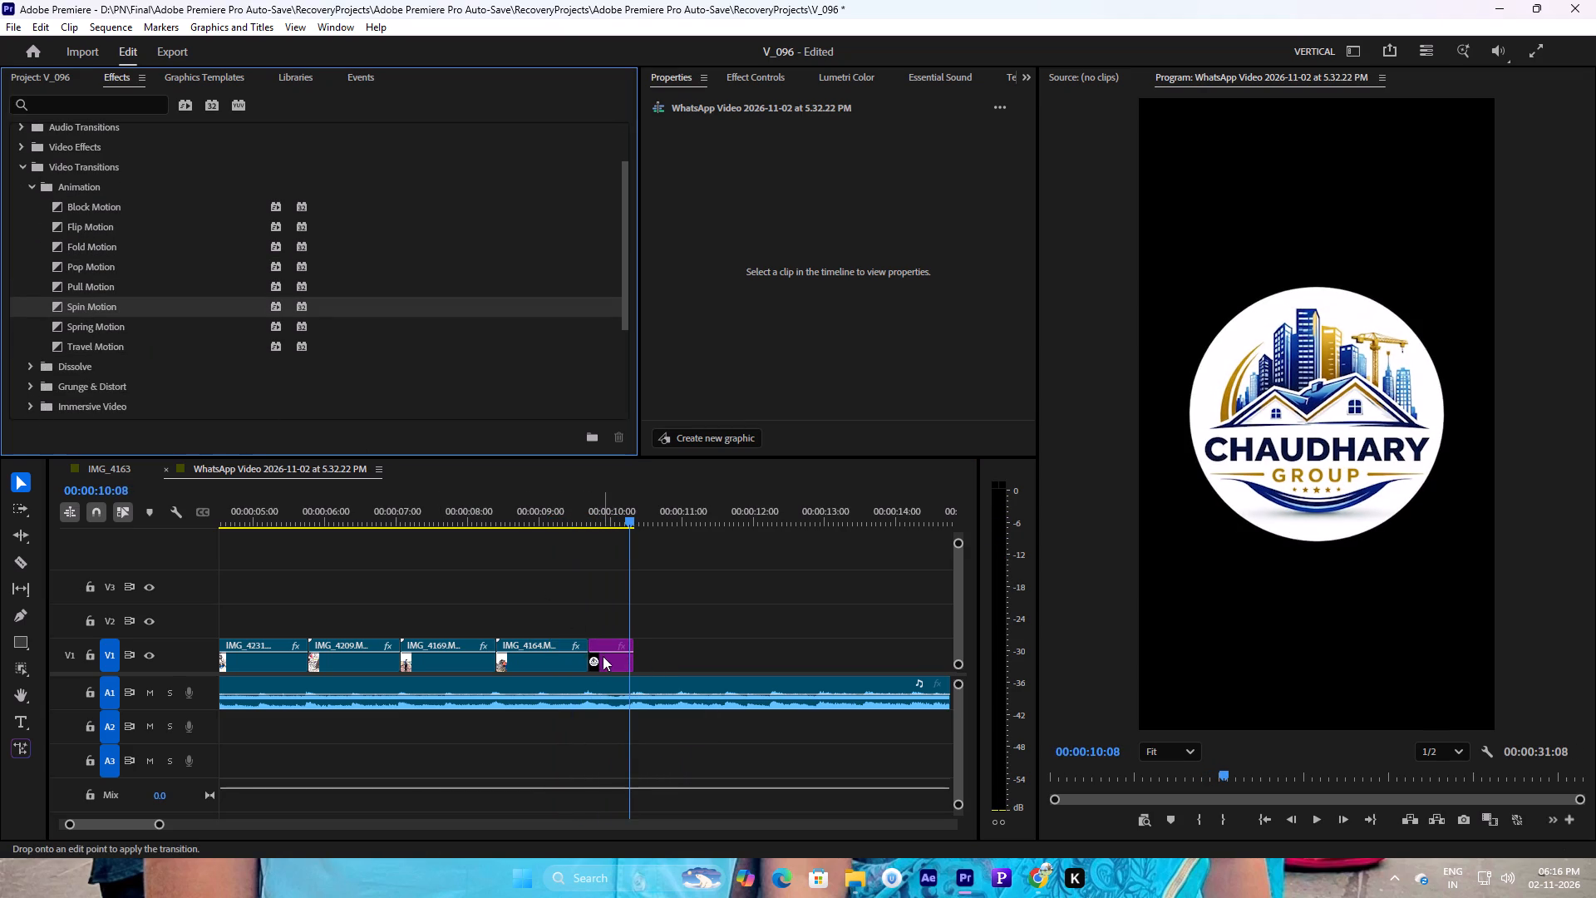
{"action": "left_click_drag", "start_coordinate": [603, 656], "coordinate": [593, 656]}
{"action": "left_click", "coordinate": [554, 510]}
{"action": "key", "text": "space"}
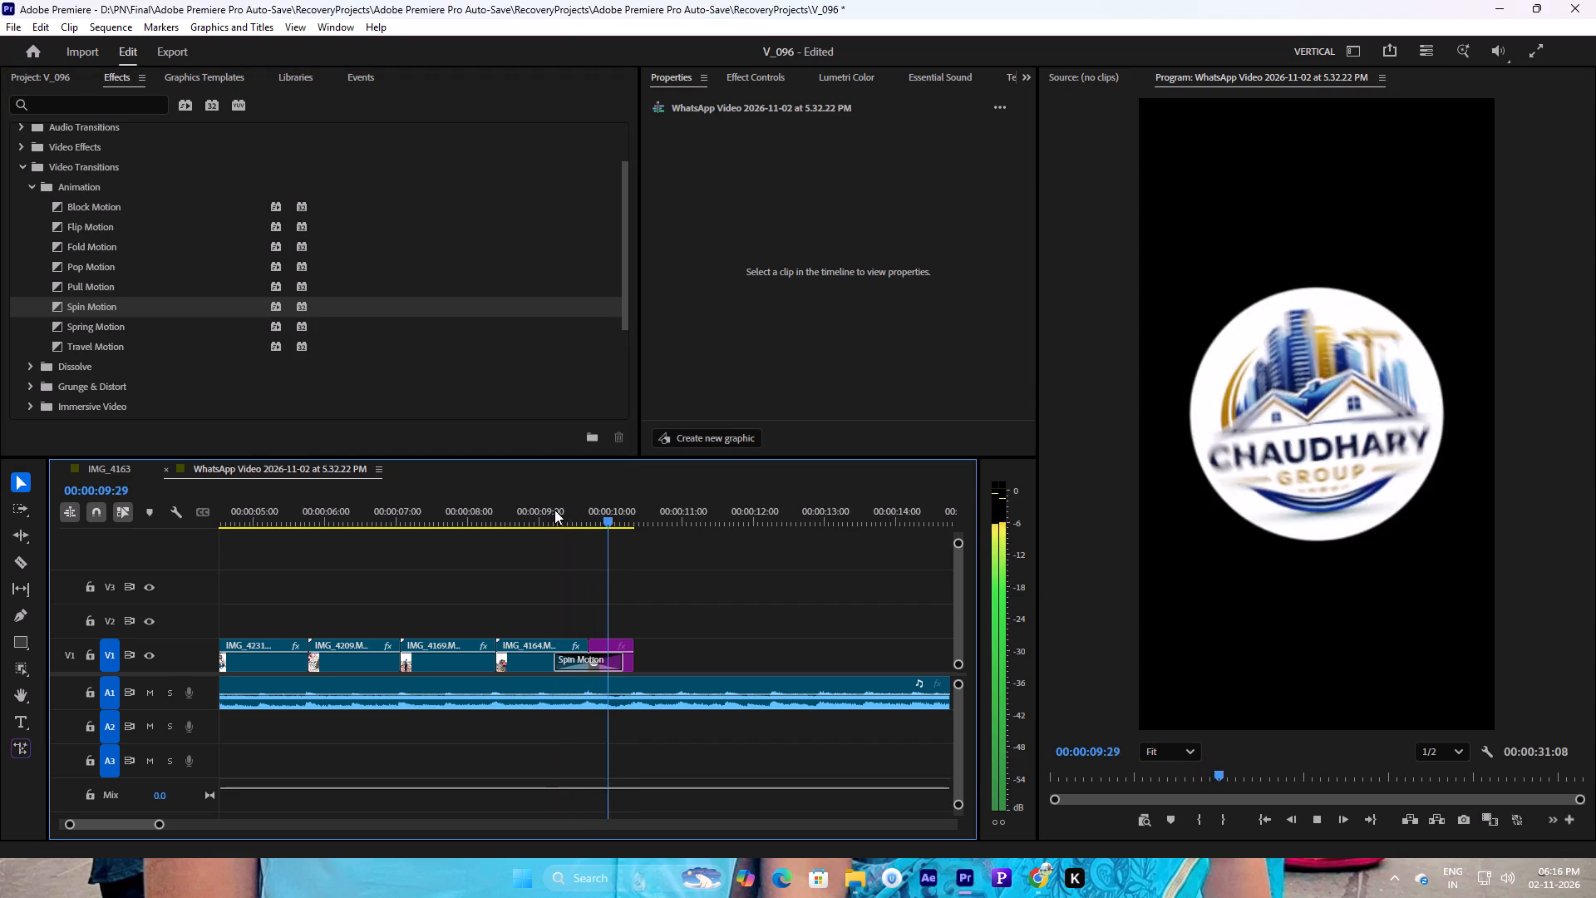
{"action": "left_click", "coordinate": [554, 510]}
Slide the Spin Motion transition earlier so it ends where the logo clip starts, and preview it.
{"action": "left_click_drag", "start_coordinate": [582, 660], "coordinate": [525, 670]}
{"action": "left_click", "coordinate": [491, 512]}
{"action": "key", "text": "space"}
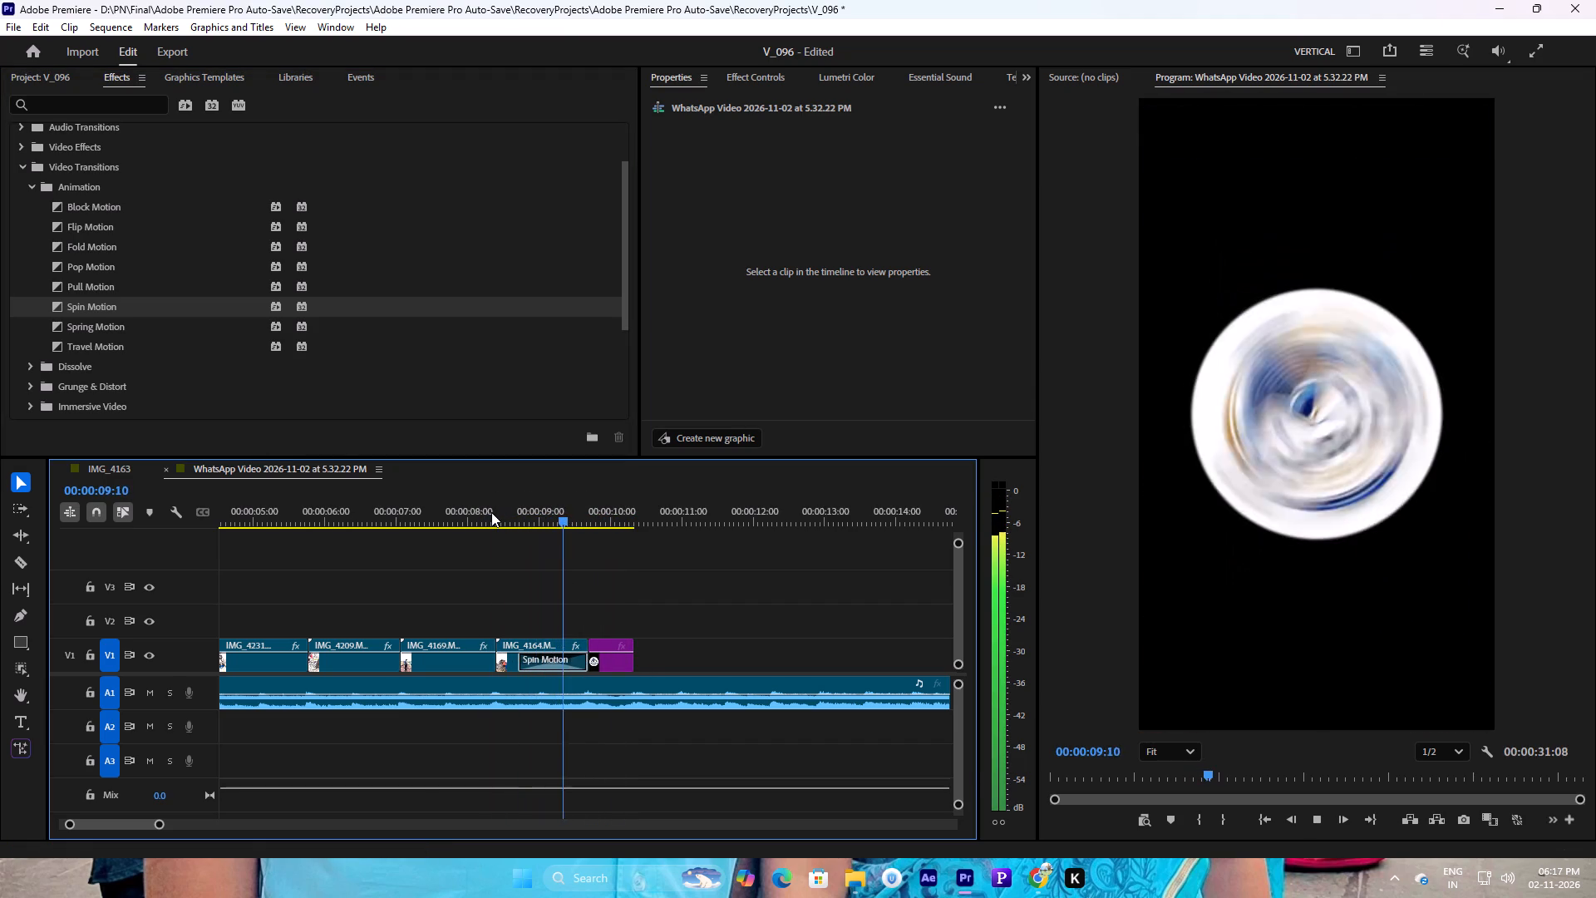
{"action": "key", "text": "space"}
{"action": "left_click", "coordinate": [507, 509]}
{"action": "key", "text": "space"}
{"action": "key", "text": "space"}
Lengthen the Spin Motion transition so it begins at the start of IMG_4164.MOV and reaches into the logo clip.
{"action": "left_click_drag", "start_coordinate": [521, 654], "coordinate": [493, 659]}
{"action": "left_click_drag", "start_coordinate": [569, 652], "coordinate": [552, 656]}
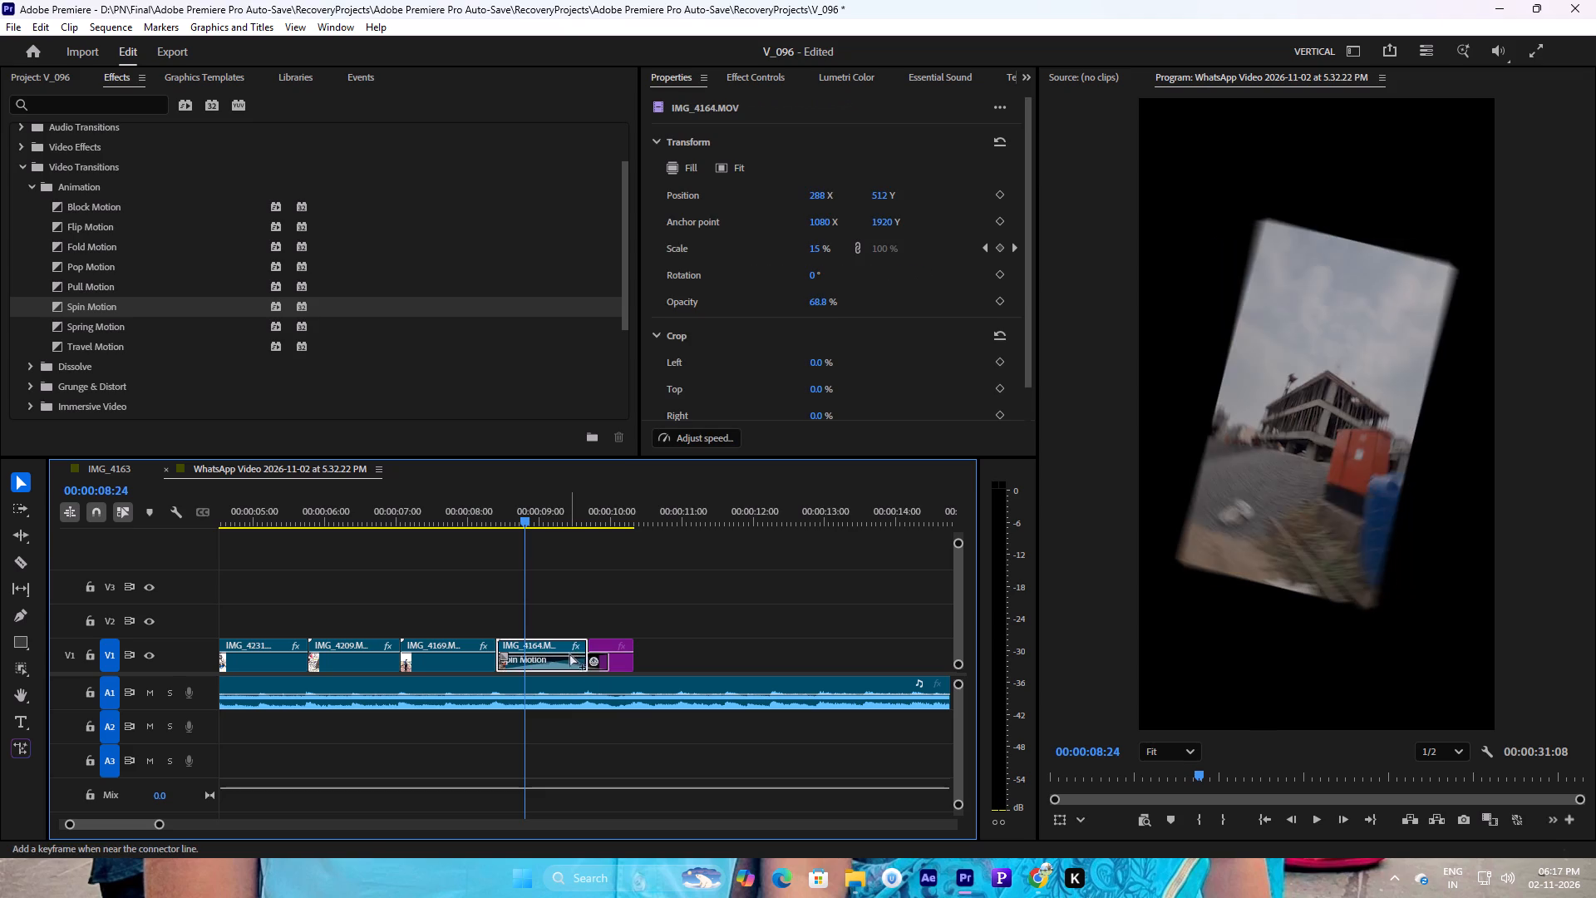
{"action": "key", "text": "ctrl+z"}
{"action": "left_click_drag", "start_coordinate": [591, 661], "coordinate": [577, 663]}
Replay the spin from the start of IMG_4164.MOV into the logo several times to judge its timing against the music.
{"action": "key", "text": "space"}
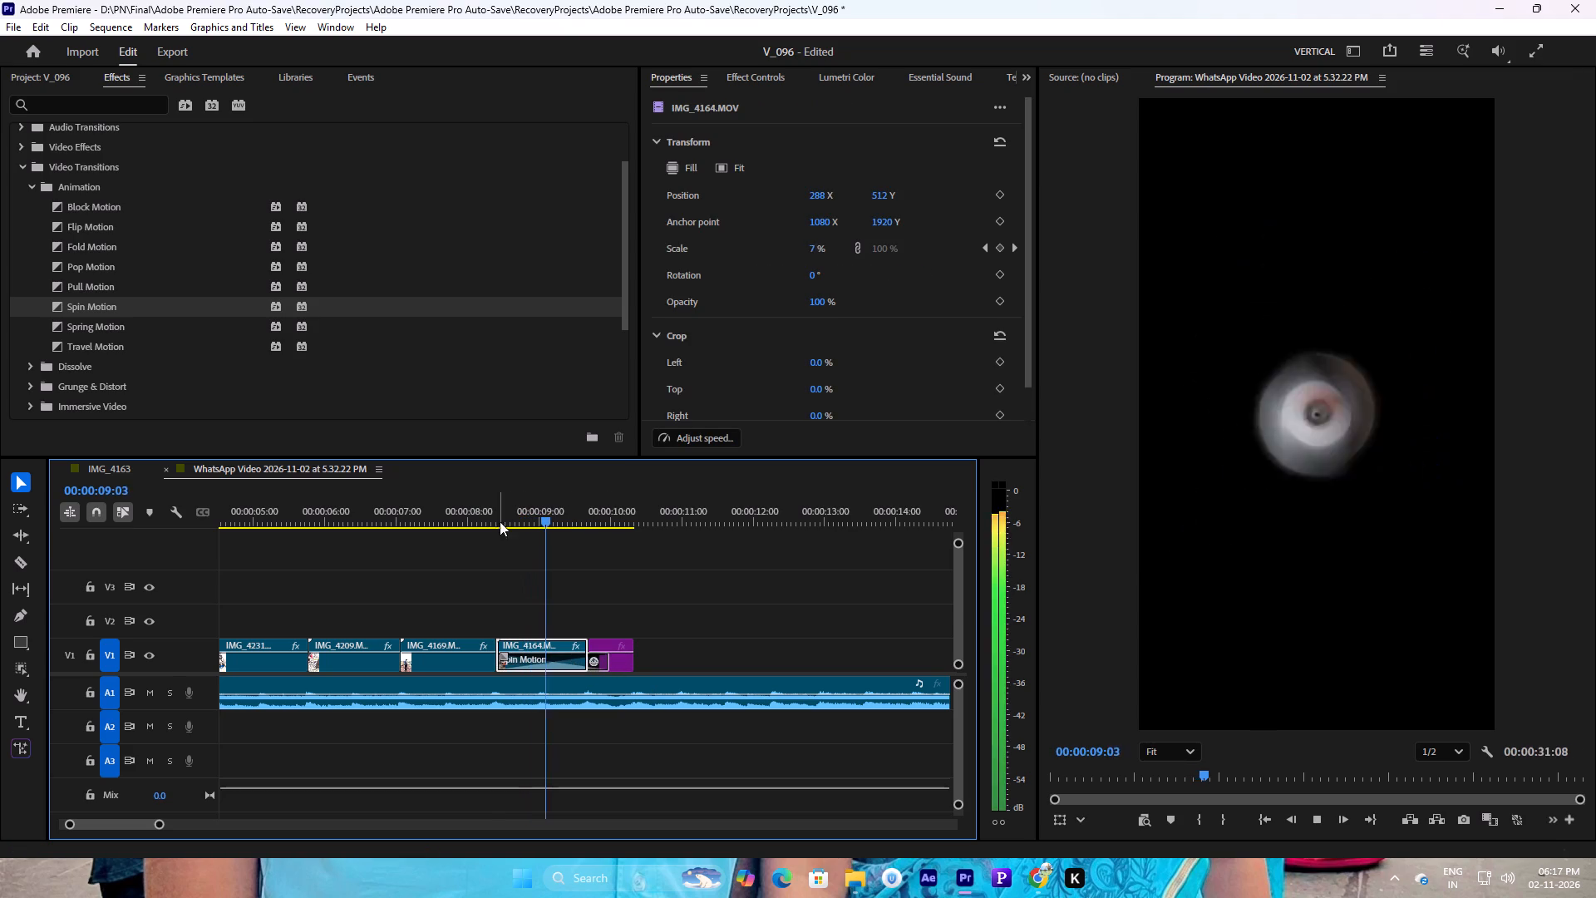
{"action": "left_click", "coordinate": [494, 511]}
{"action": "key", "text": "space"}
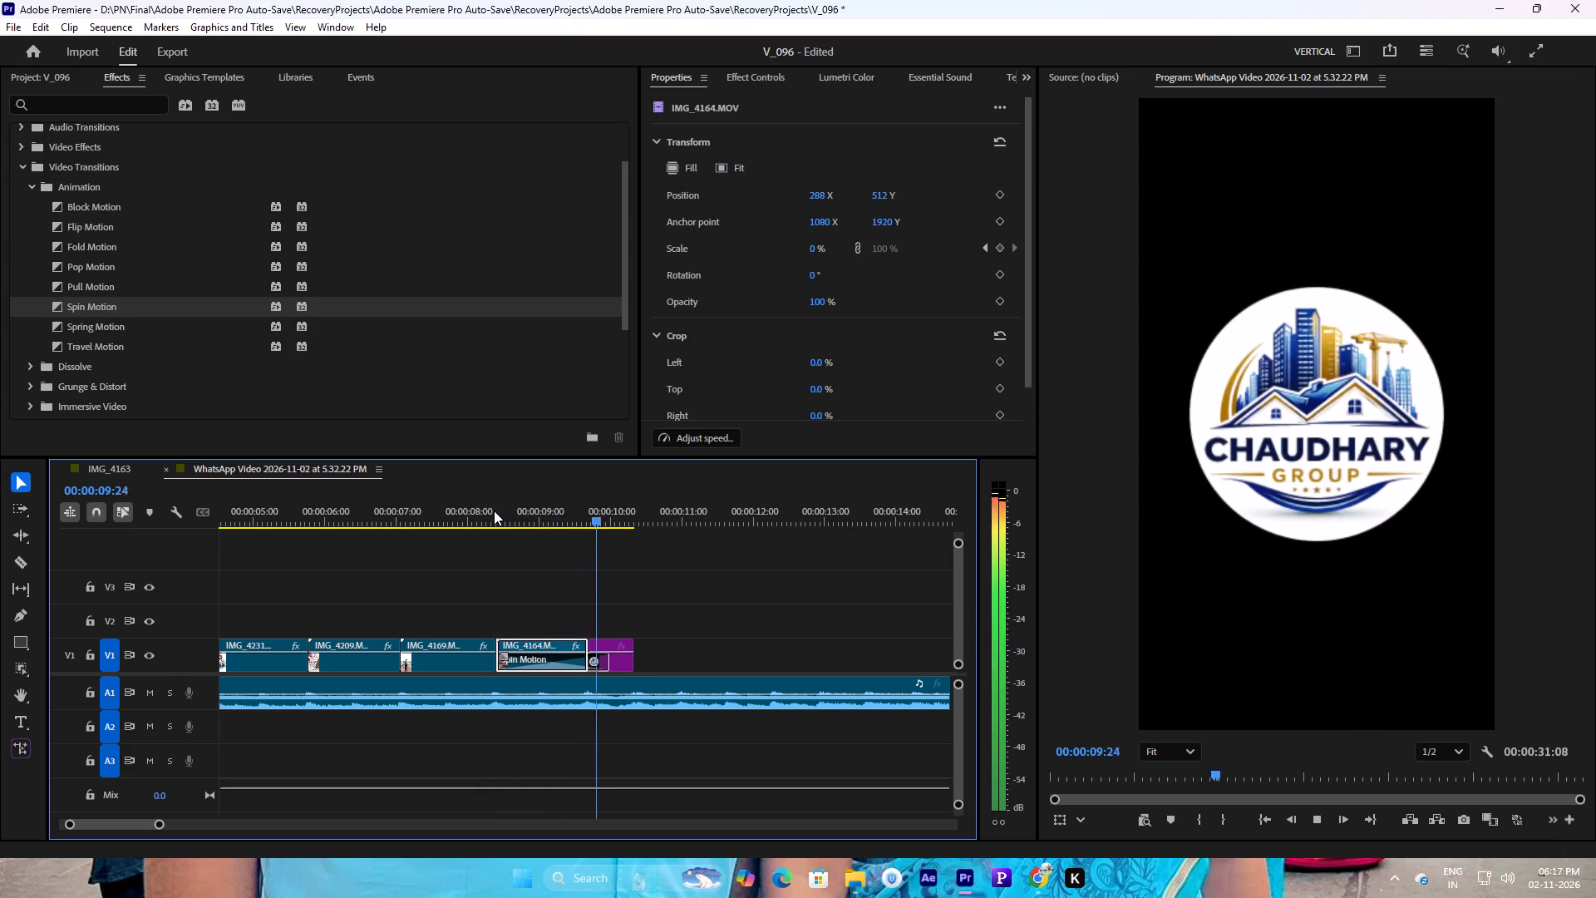
{"action": "key", "text": "space"}
{"action": "left_click", "coordinate": [494, 511]}
{"action": "key", "text": "space"}
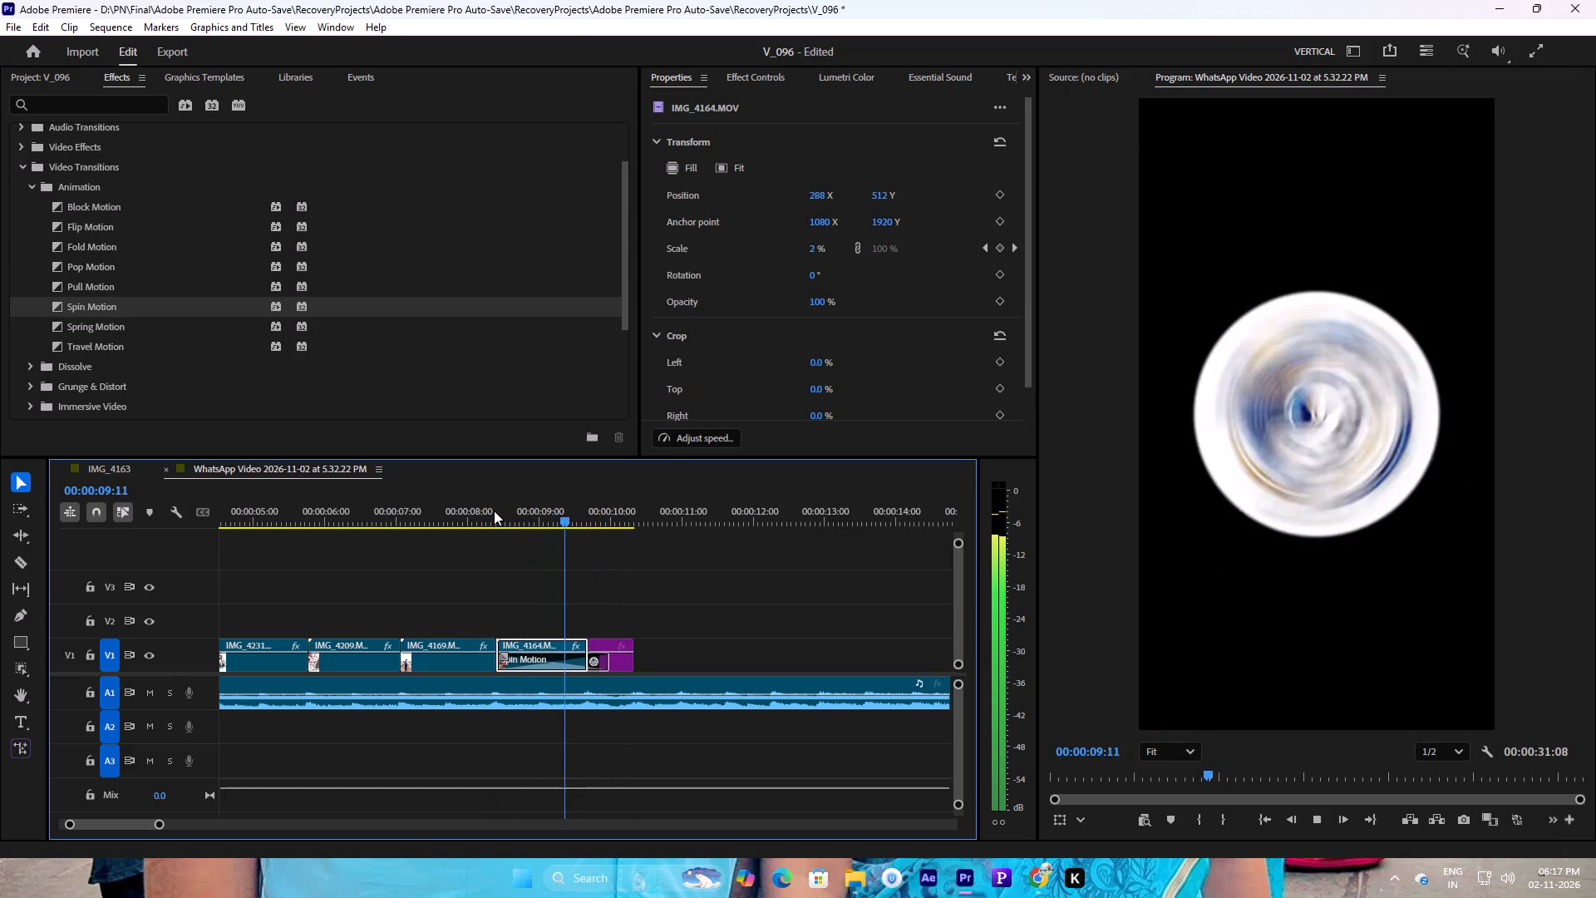
{"action": "key", "text": "space"}
{"action": "left_click", "coordinate": [494, 511]}
{"action": "key", "text": "space"}
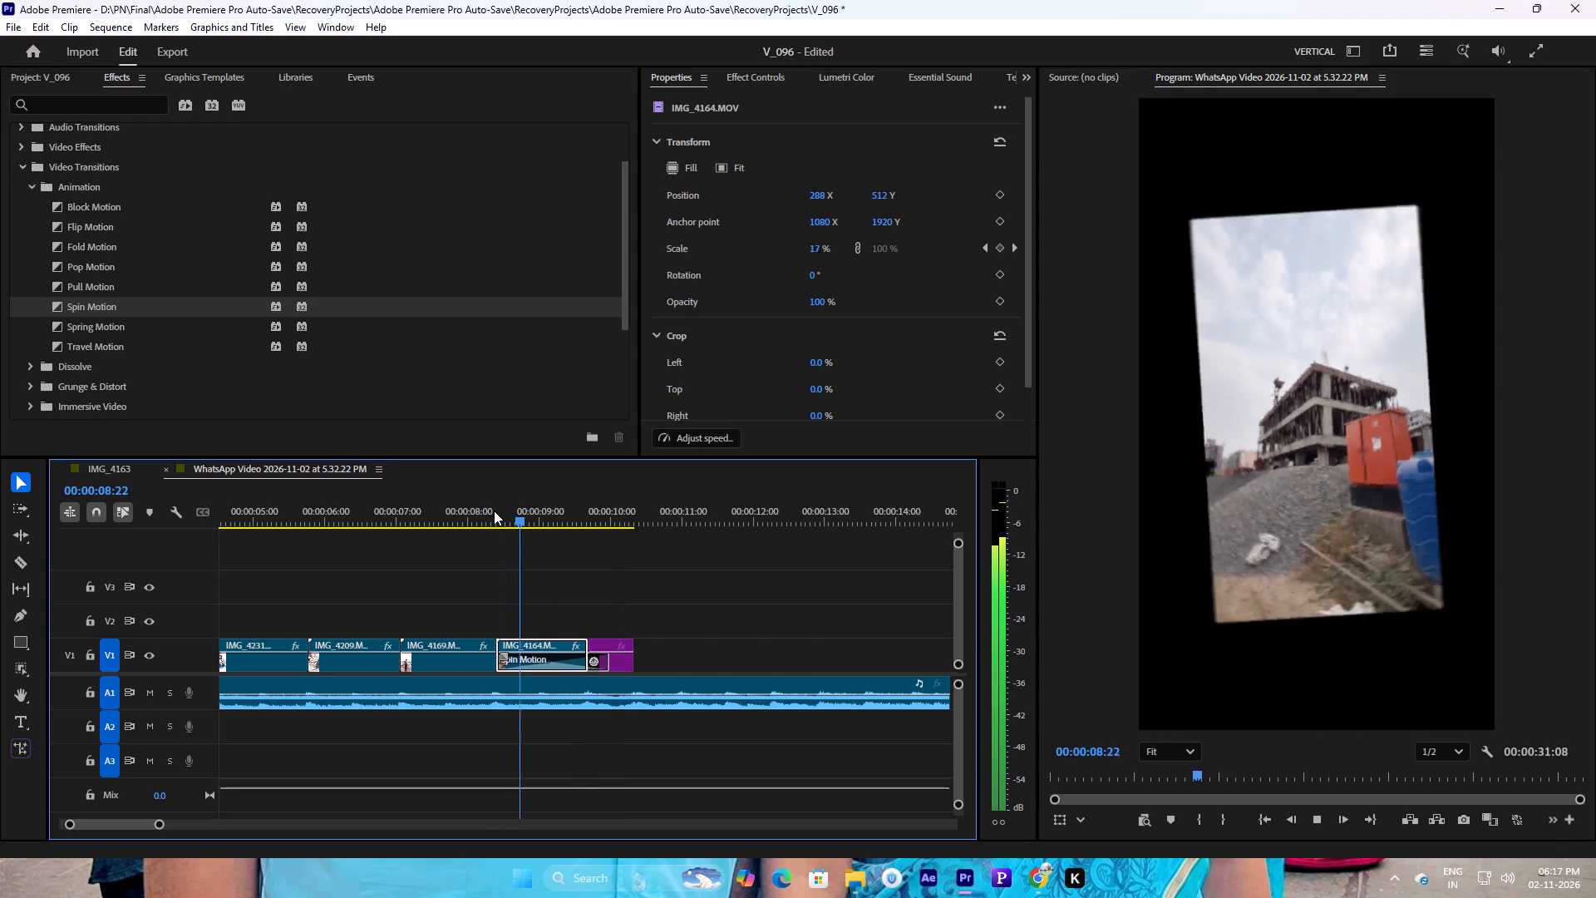
{"action": "left_click_drag", "start_coordinate": [494, 511], "coordinate": [476, 511]}
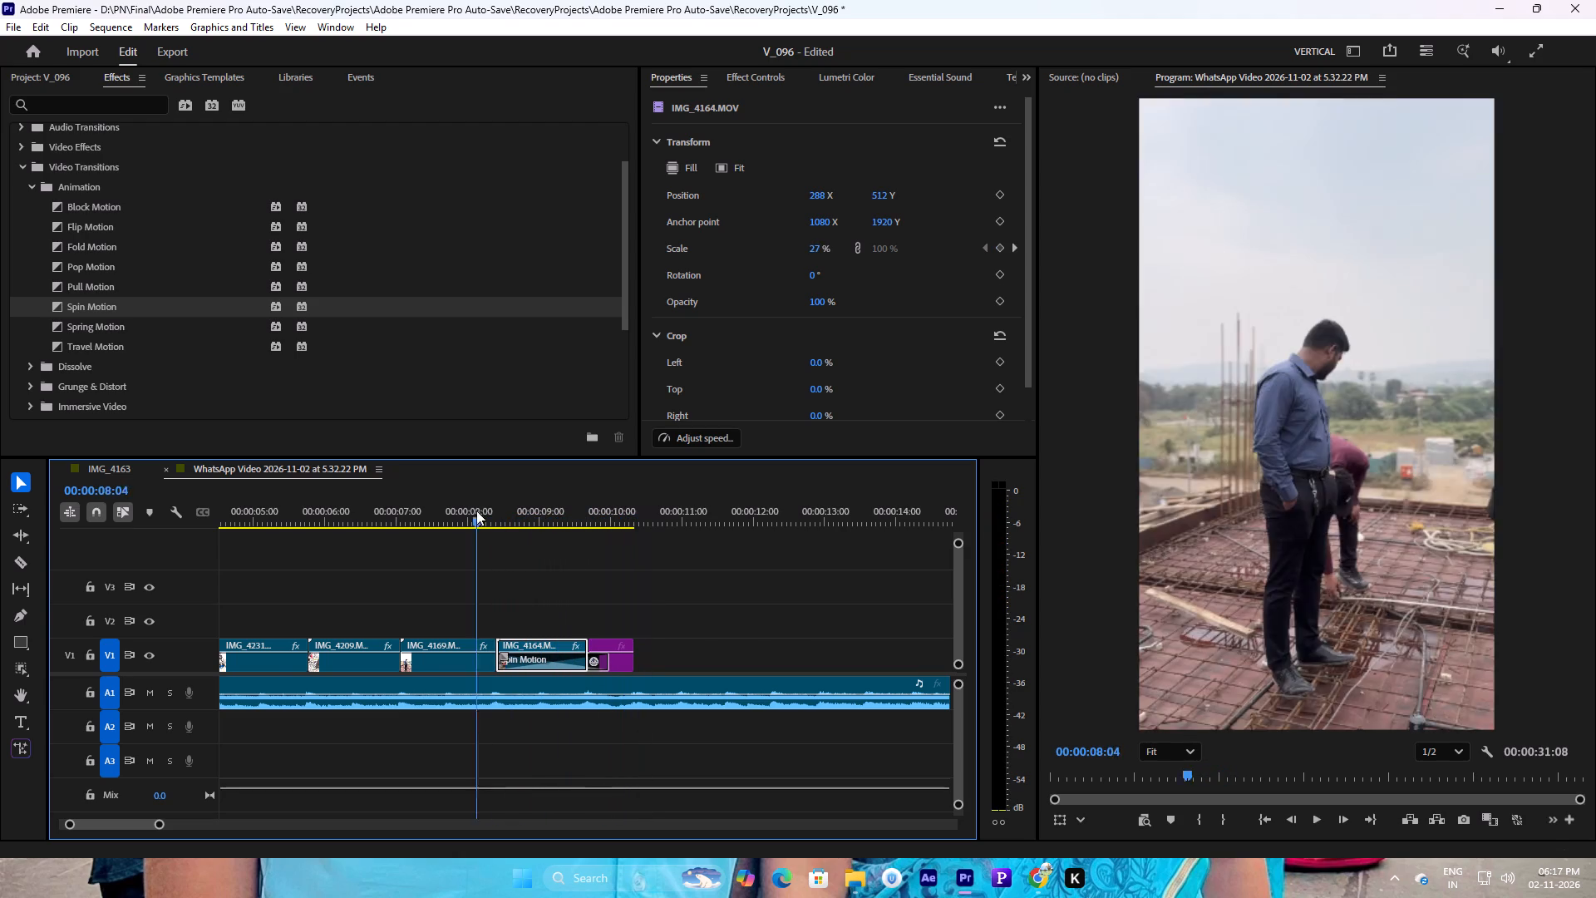
Replay the edit from the earlier construction clips through the spin into the logo, checking its timing against the music.
{"action": "left_click_drag", "start_coordinate": [476, 511], "coordinate": [275, 481]}
{"action": "key", "text": "space"}
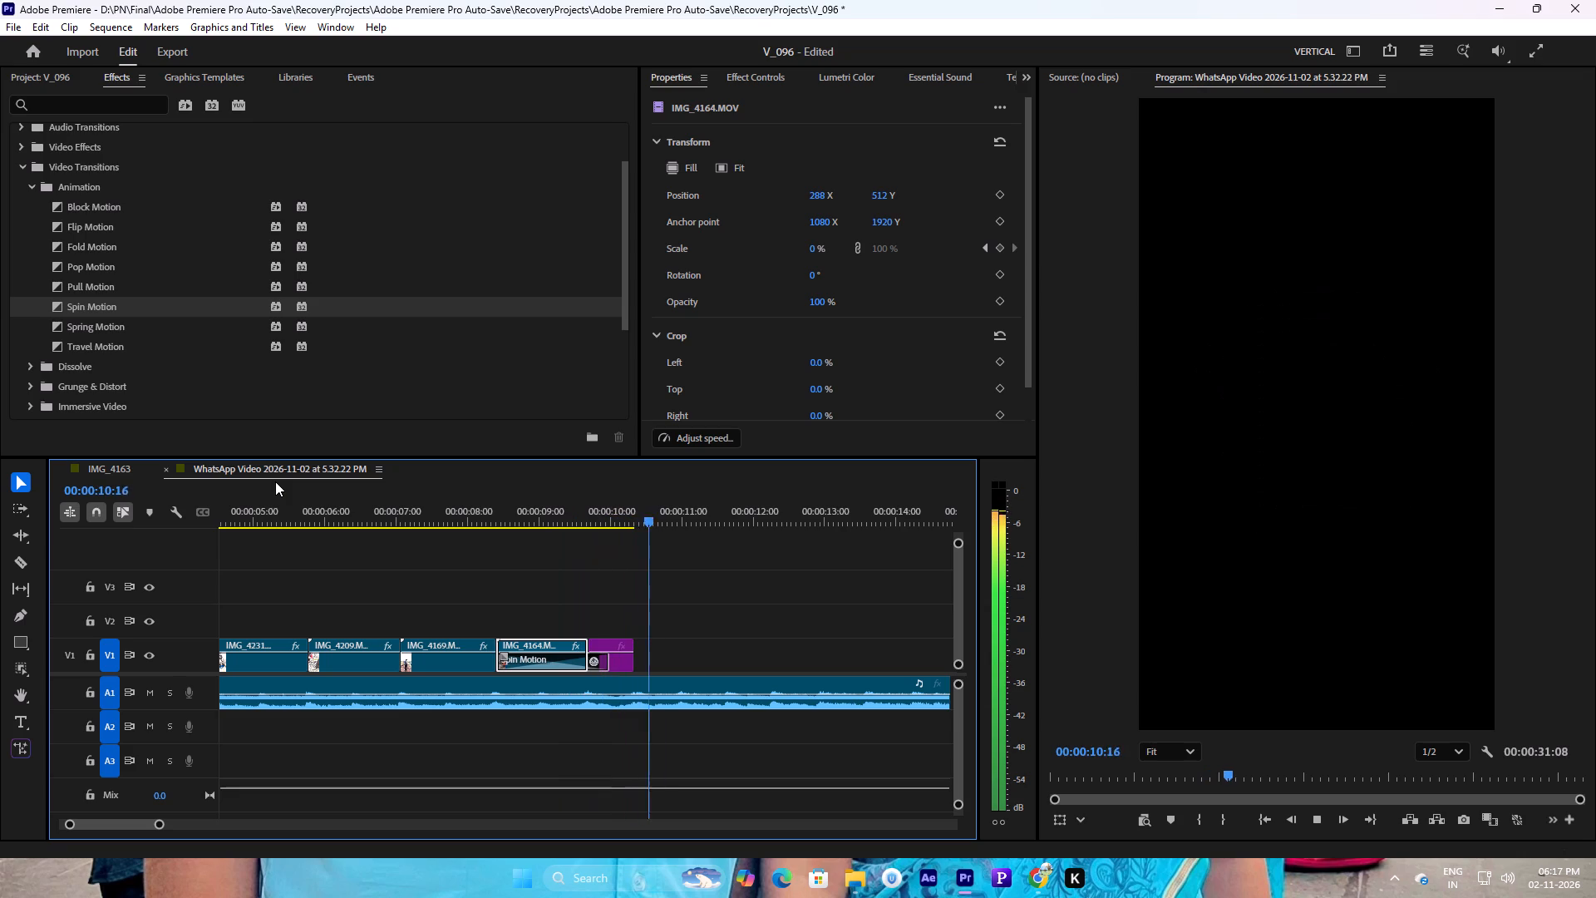
{"action": "key", "text": "space"}
{"action": "left_click", "coordinate": [266, 505]}
{"action": "key", "text": "space"}
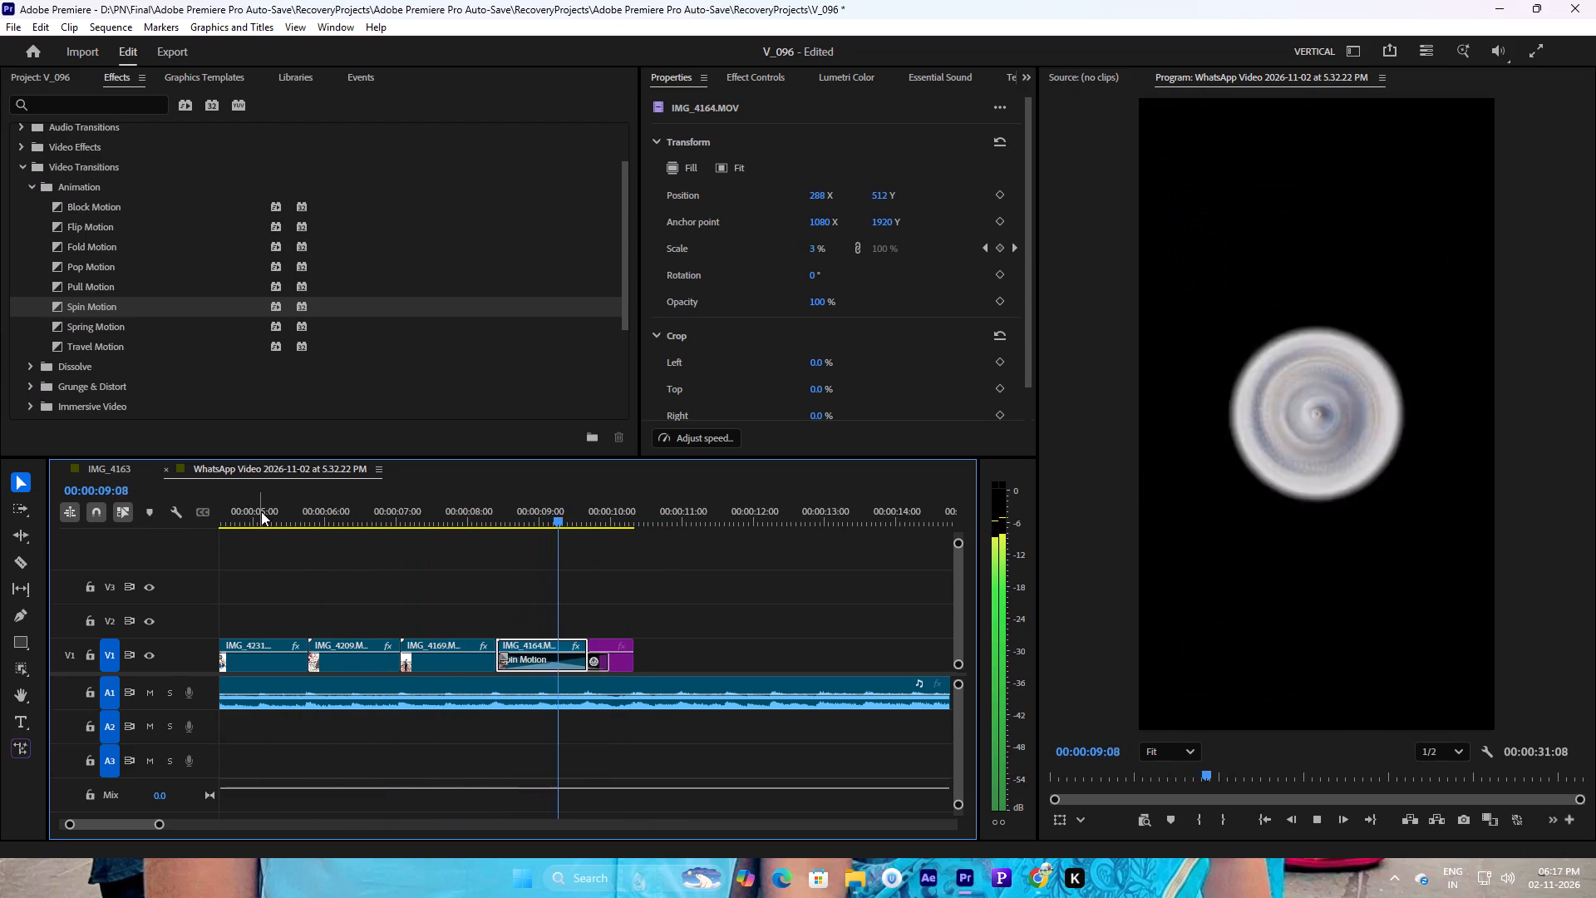
{"action": "key", "text": "space"}
{"action": "left_click_drag", "start_coordinate": [271, 530], "coordinate": [219, 527]}
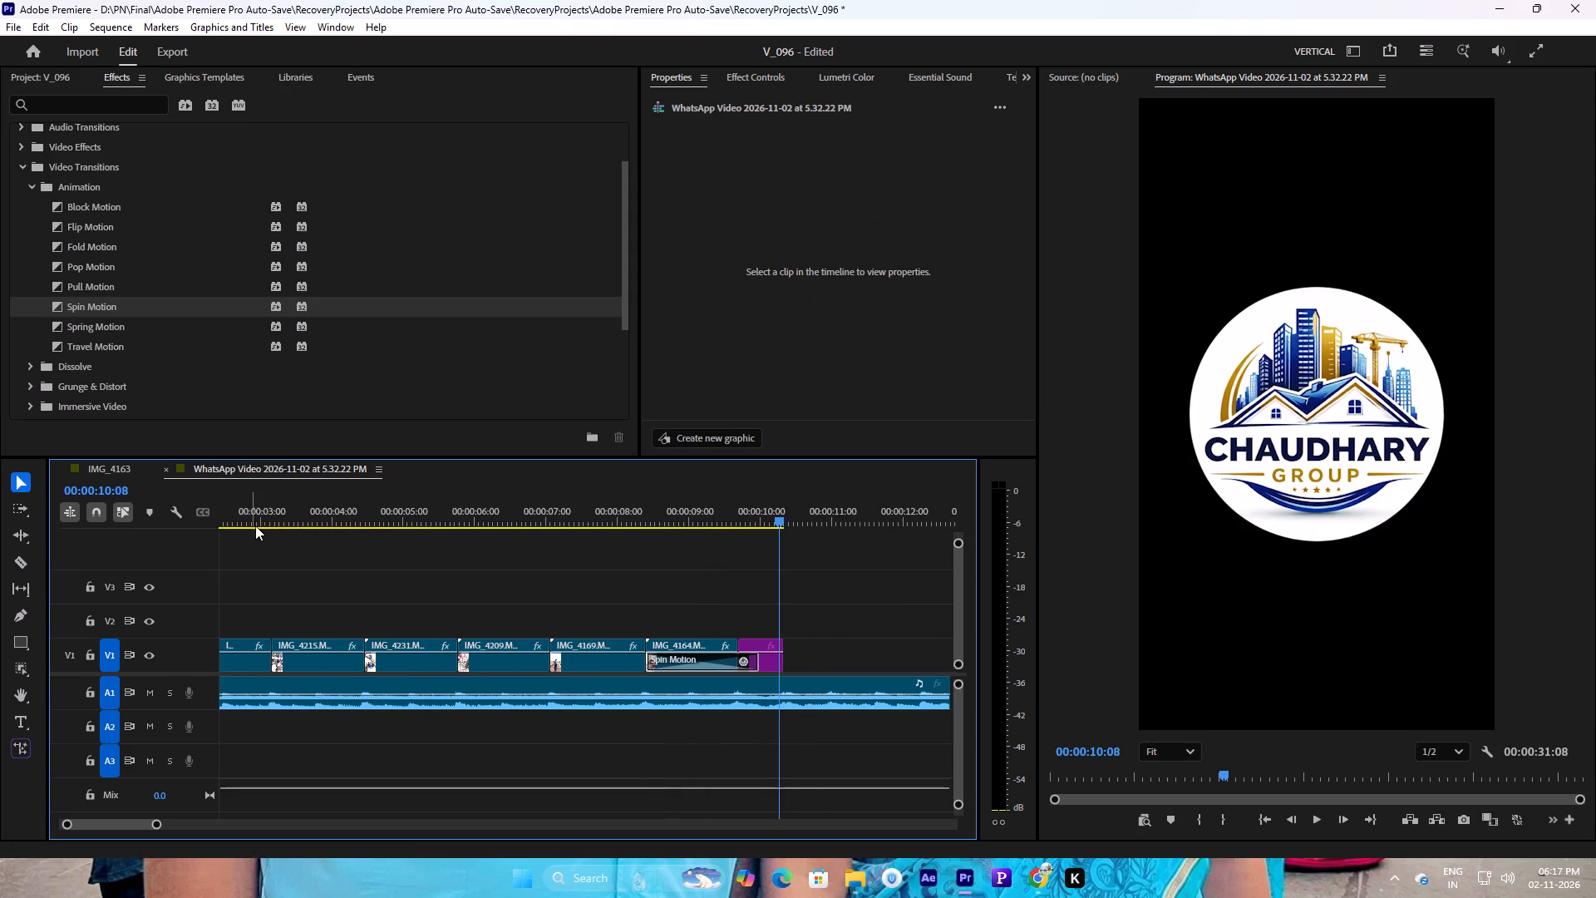
{"action": "left_click", "coordinate": [270, 522]}
{"action": "key", "text": "space"}
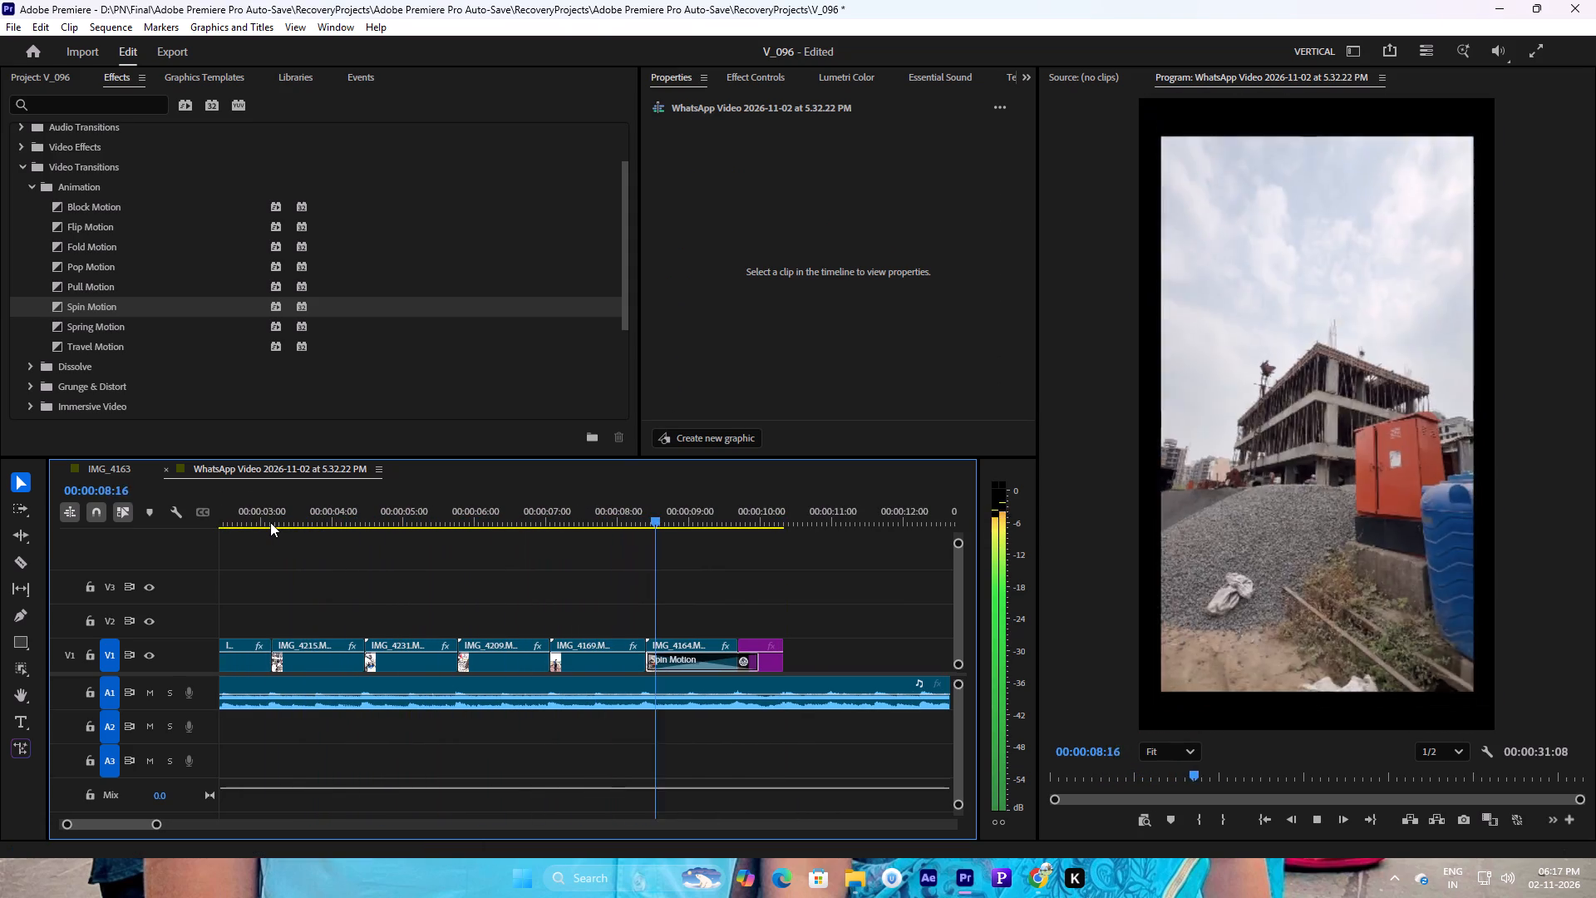
{"action": "key", "text": "space"}
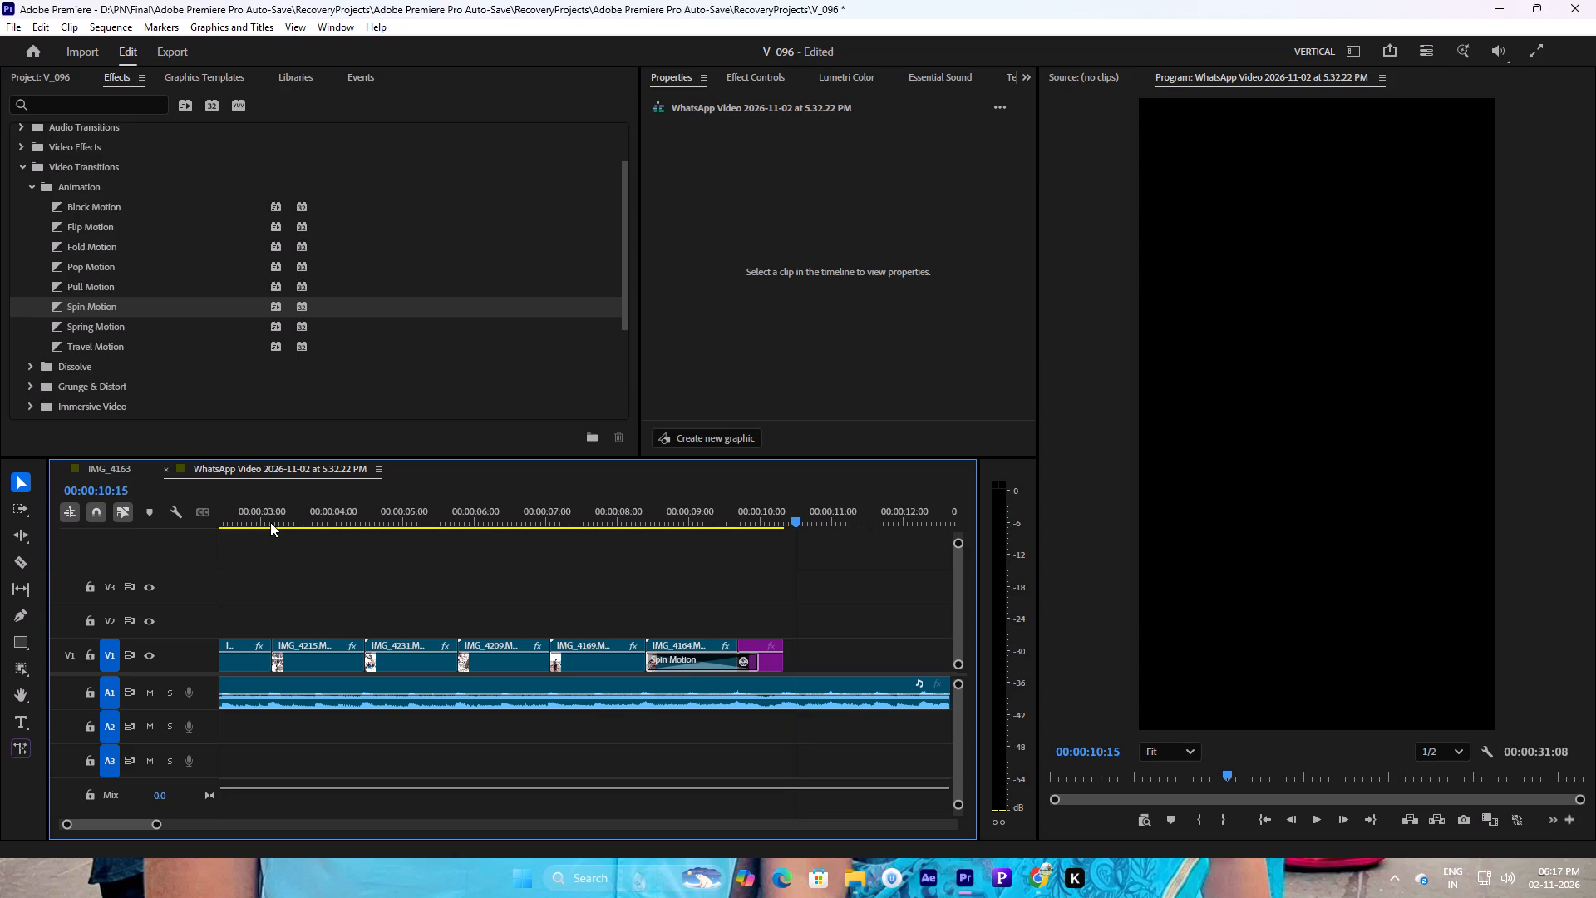
{"action": "left_click", "coordinate": [302, 540]}
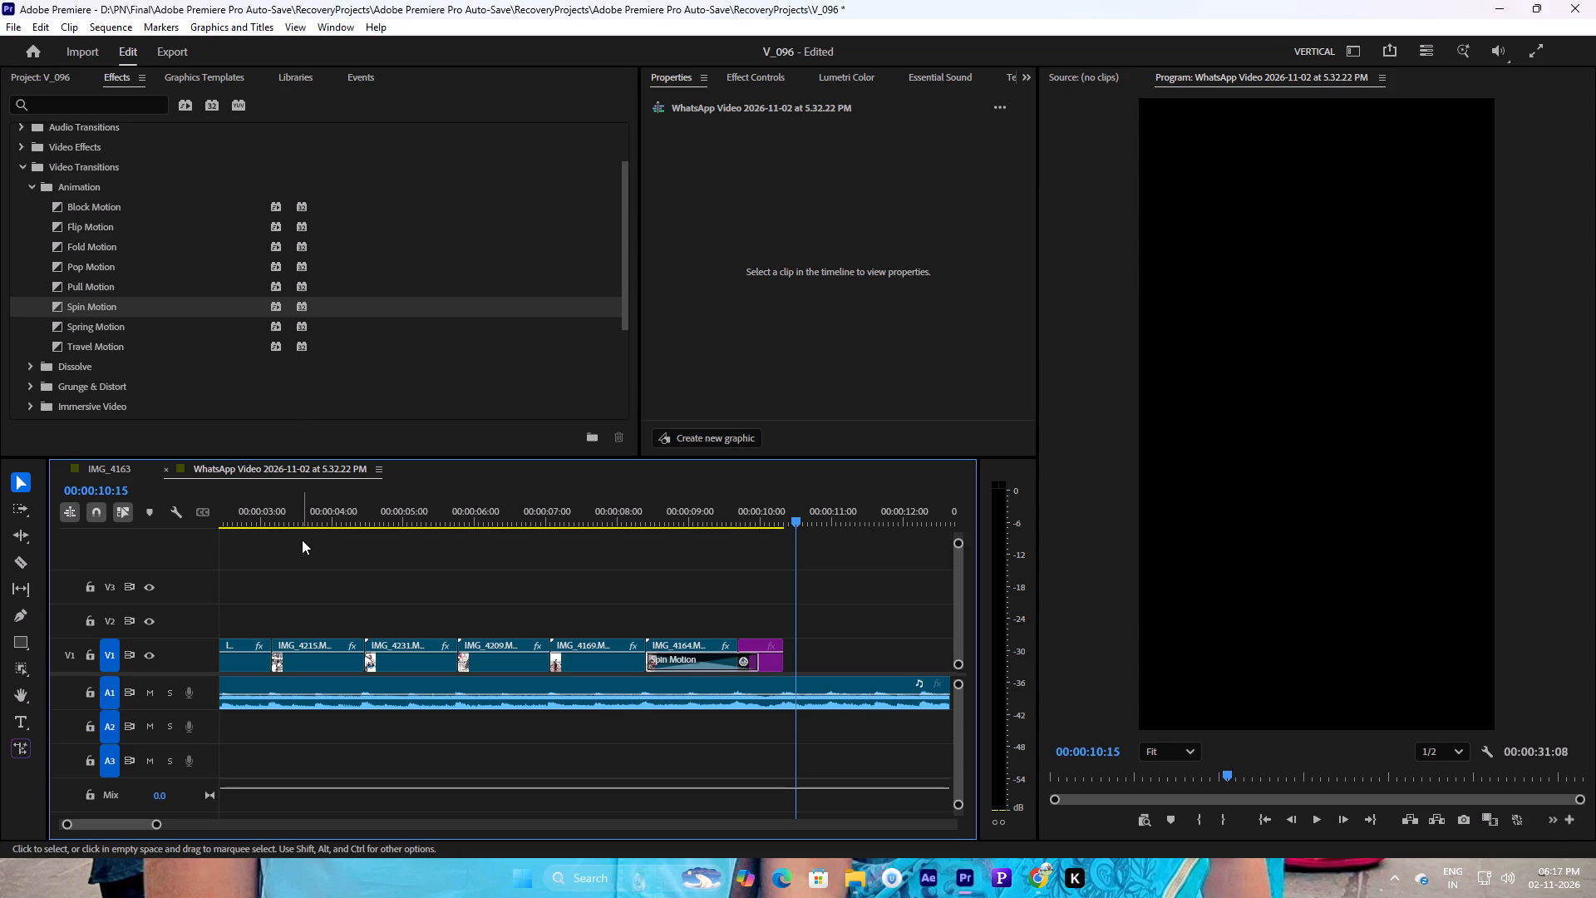
{"action": "left_click", "coordinate": [309, 512]}
{"action": "key", "text": "space"}
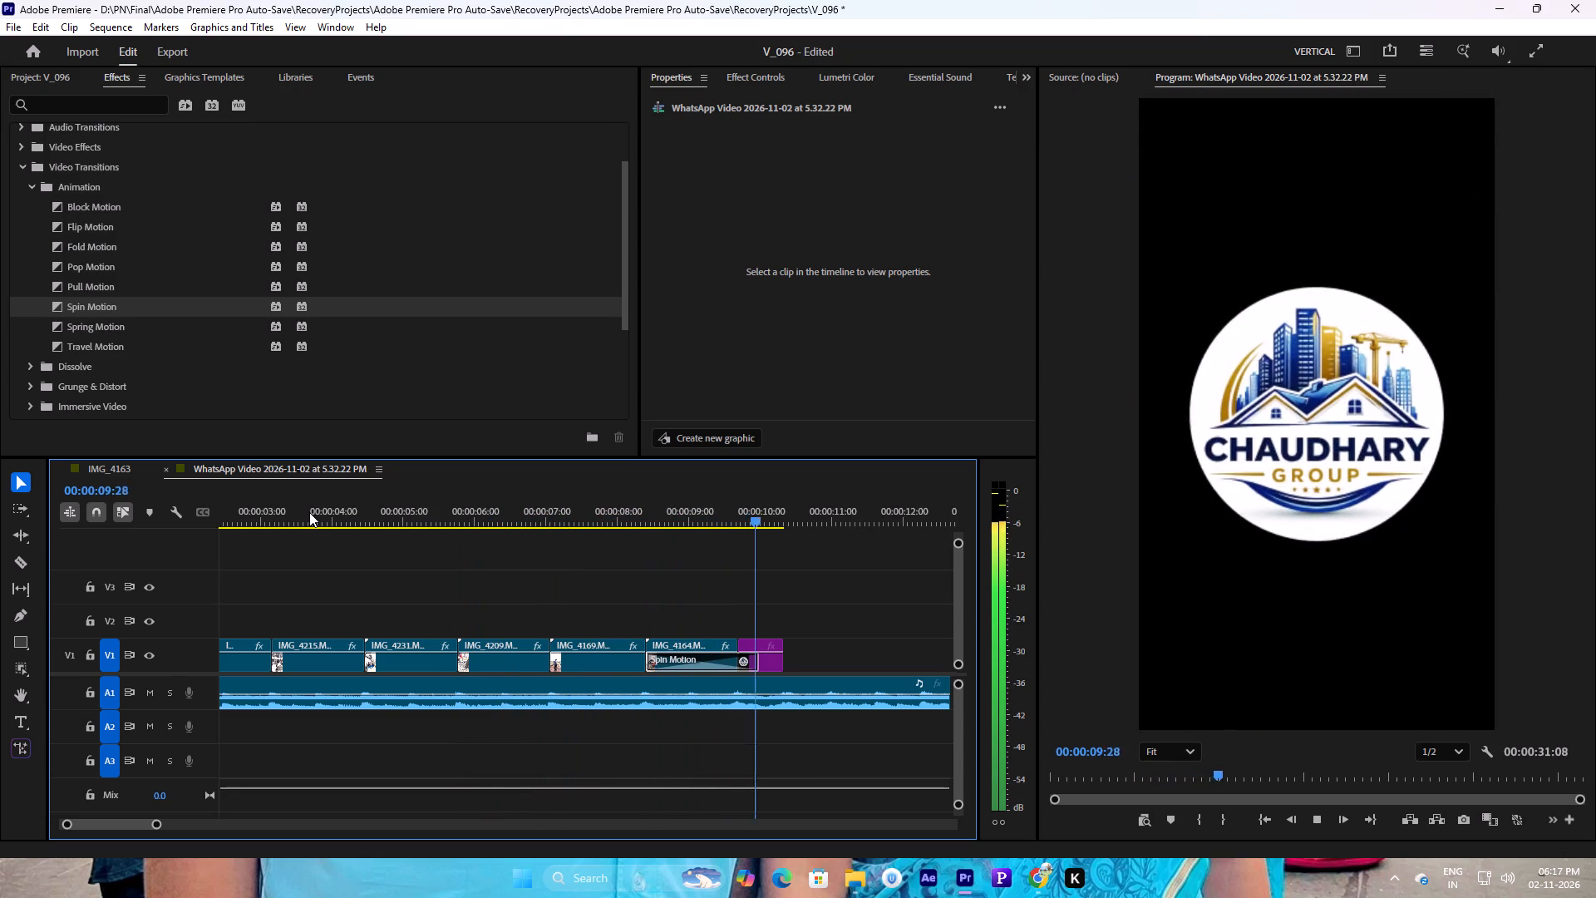
{"action": "key", "text": "space"}
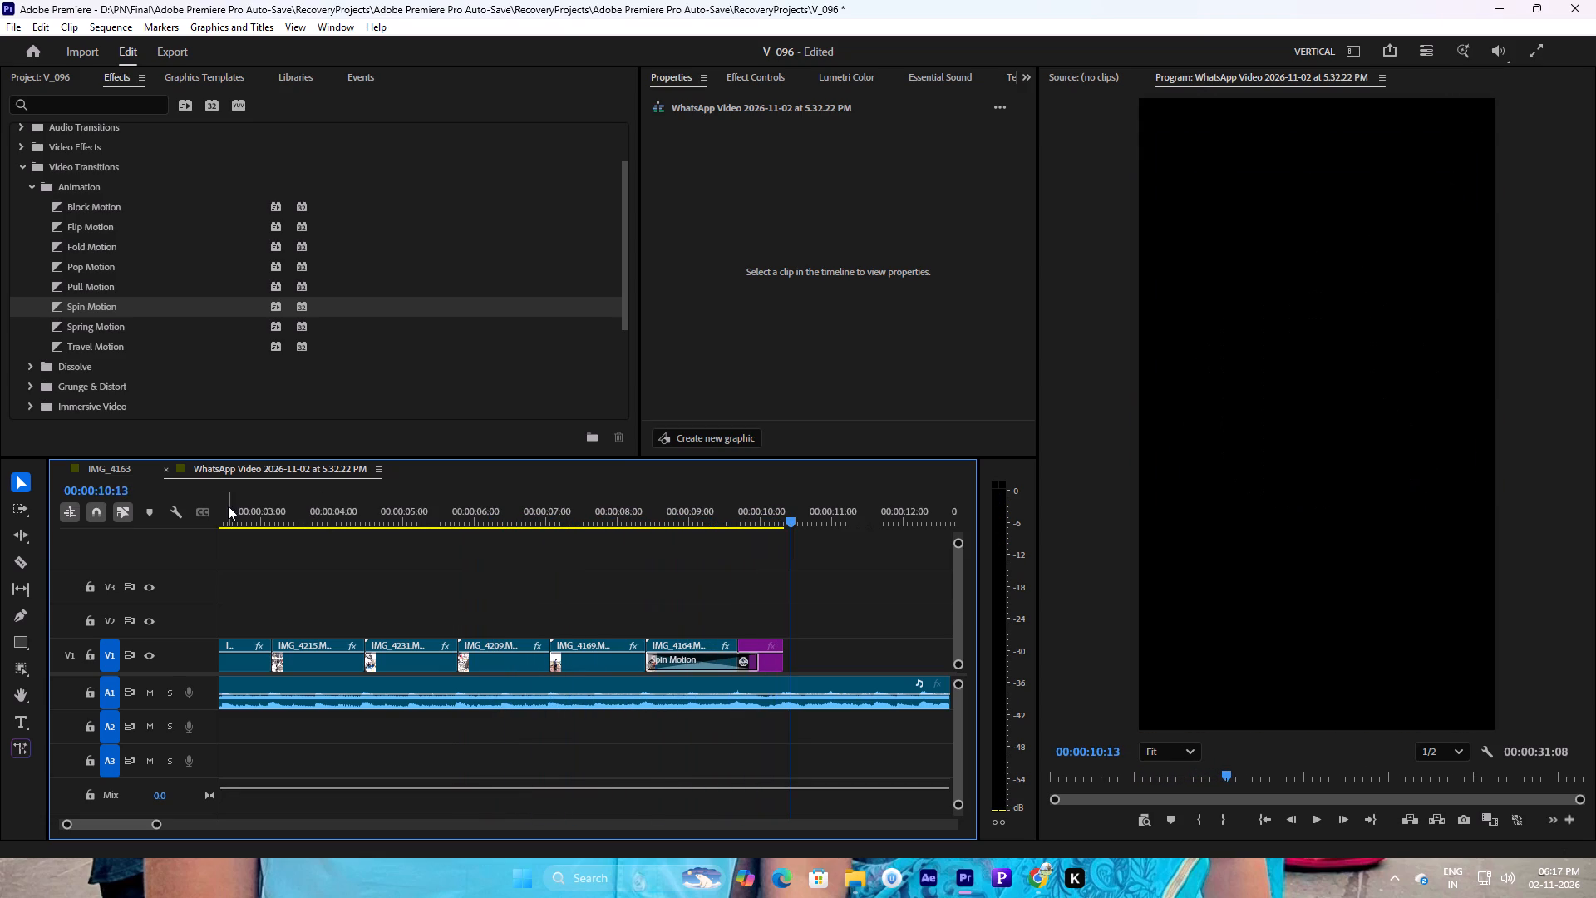
{"action": "left_click", "coordinate": [234, 520]}
{"action": "key", "text": "space"}
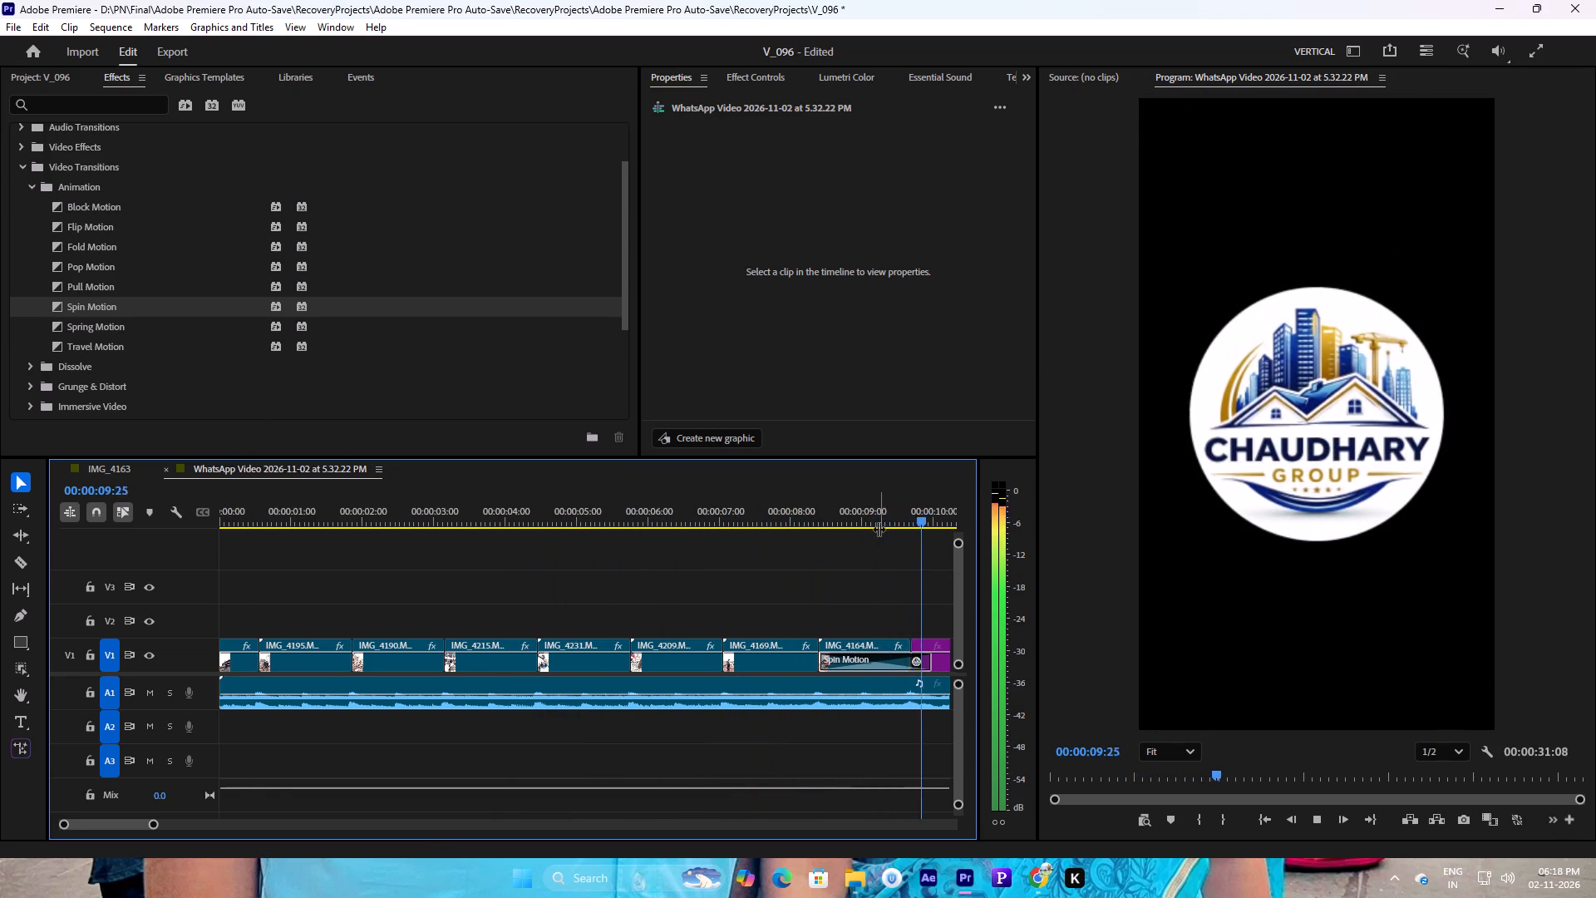
{"action": "key", "text": "space"}
Replay and scrub the Spin Motion transition and the logo's end to examine where the following clip should come in.
{"action": "left_click_drag", "start_coordinate": [168, 825], "coordinate": [253, 816]}
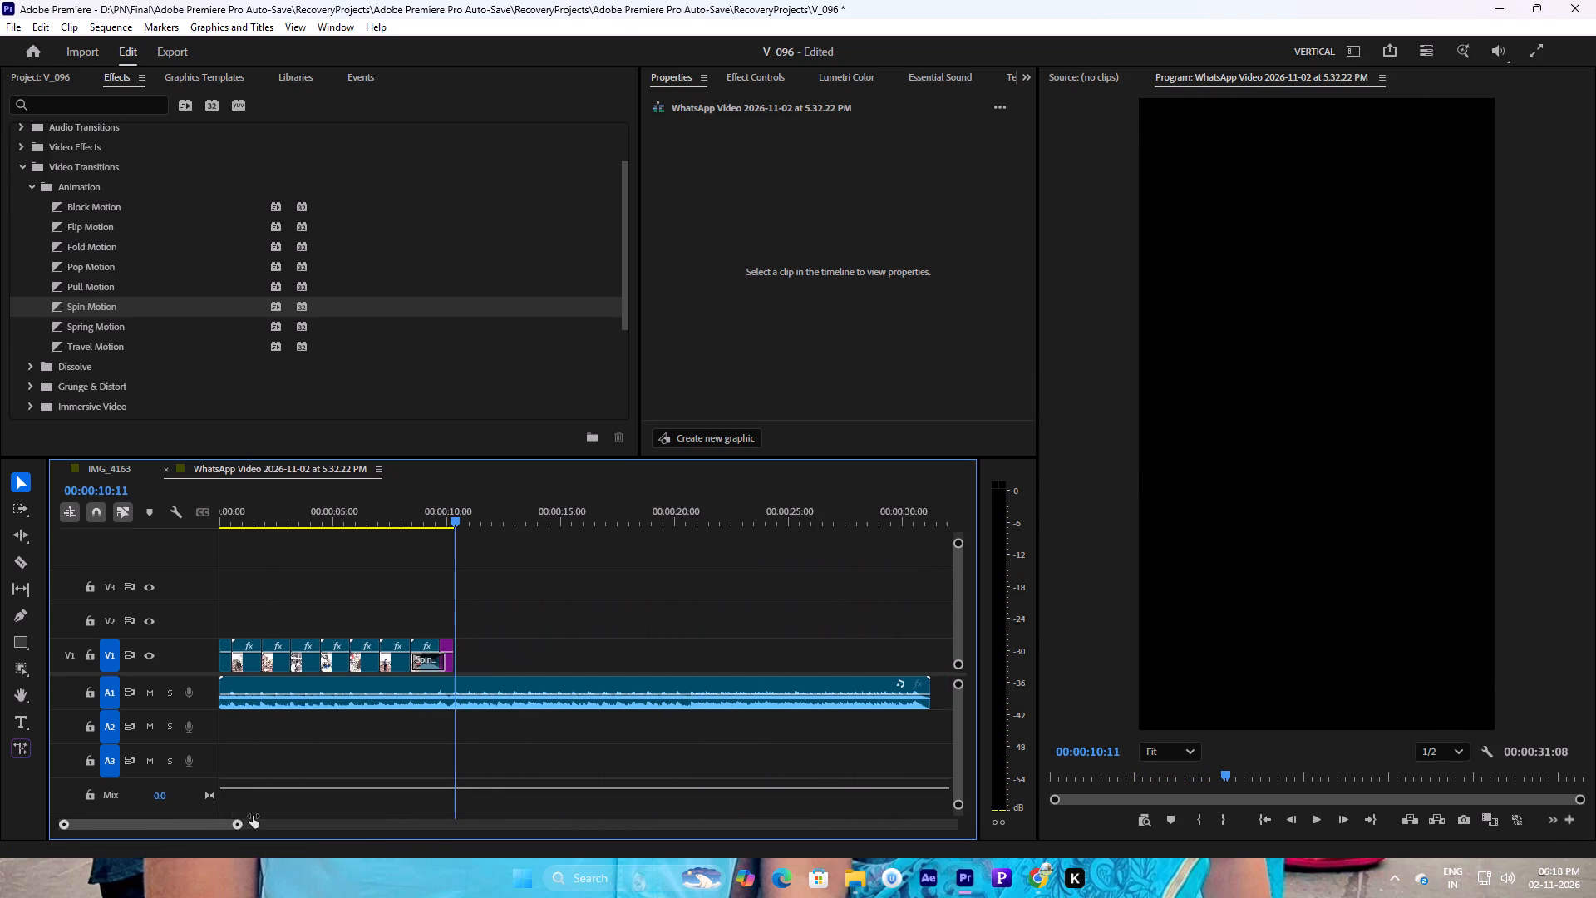
{"action": "left_click_drag", "start_coordinate": [253, 816], "coordinate": [254, 811]}
{"action": "left_click", "coordinate": [401, 517]}
{"action": "key", "text": "space"}
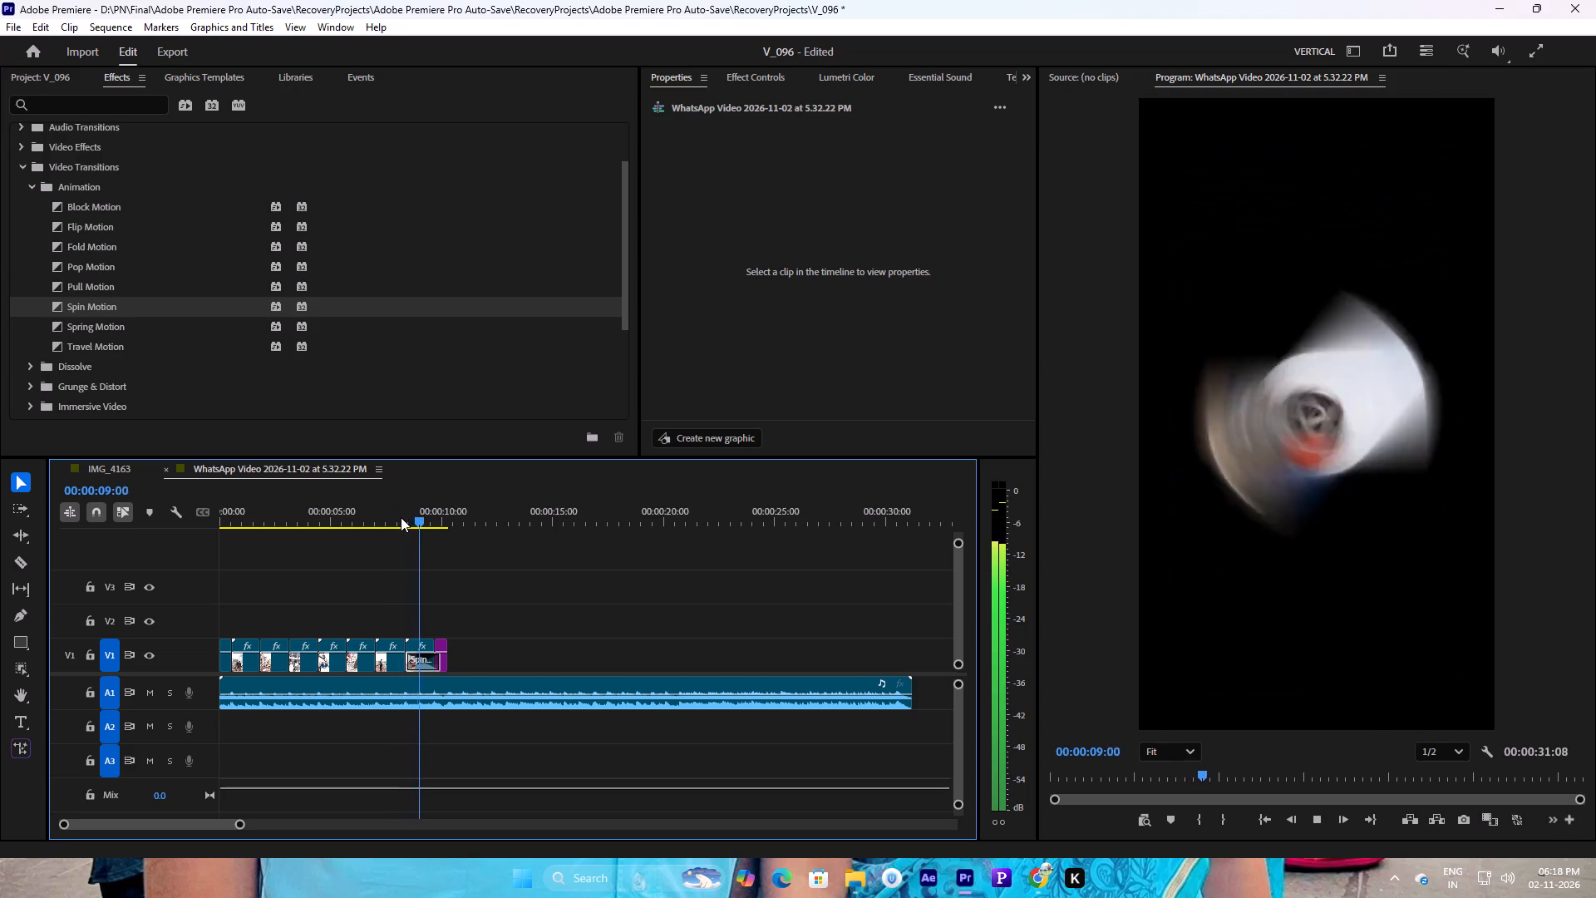
{"action": "left_click", "coordinate": [401, 517]}
{"action": "key", "text": "space"}
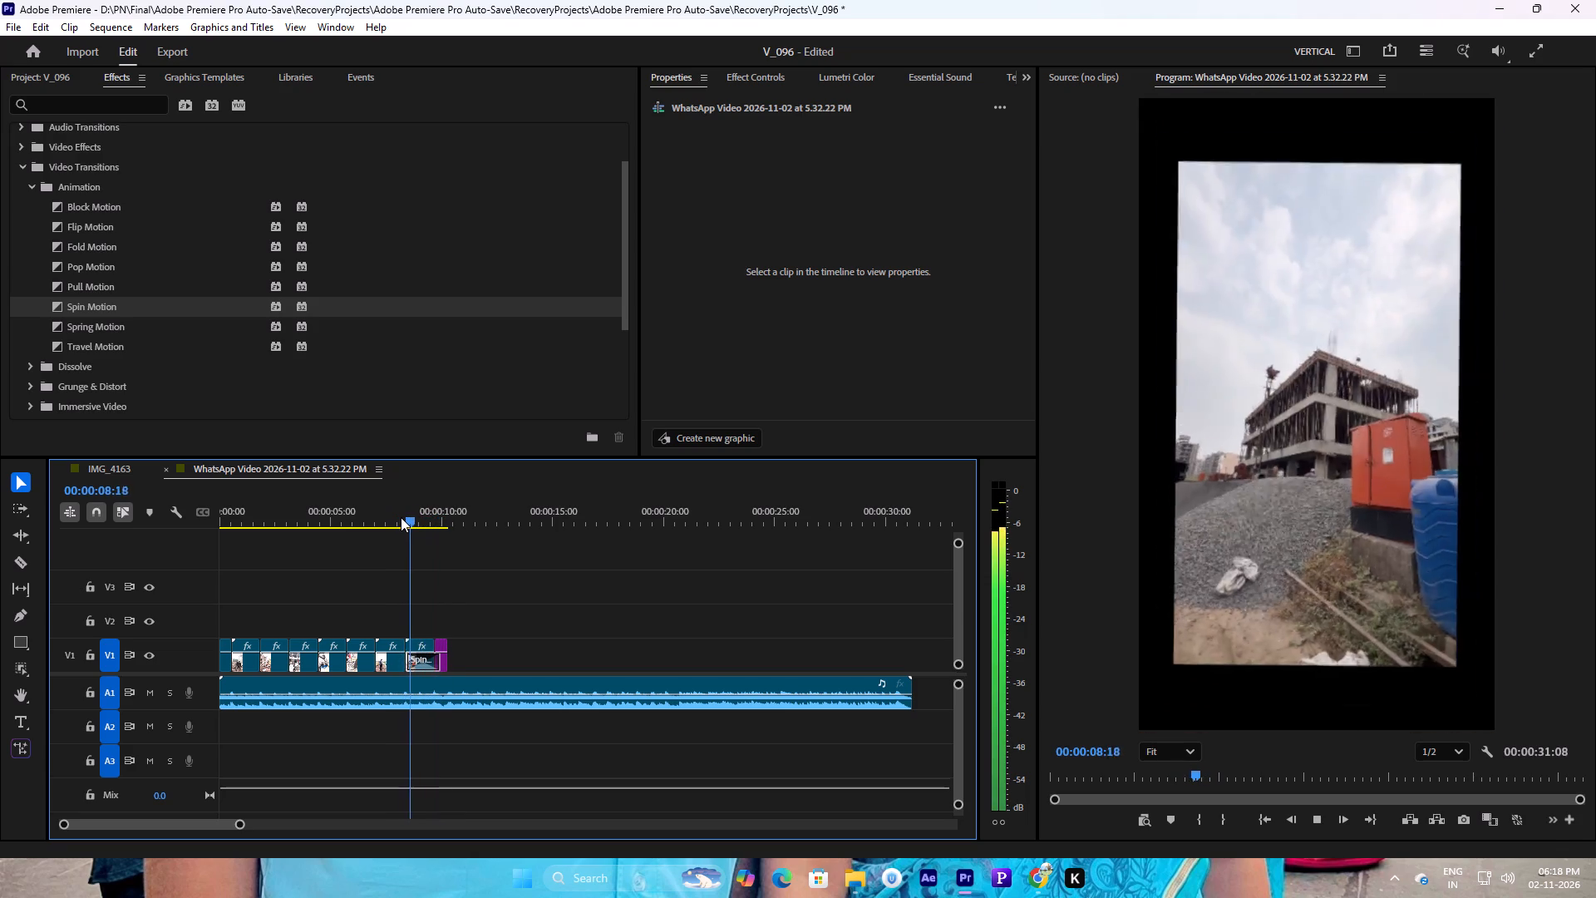
{"action": "left_click_drag", "start_coordinate": [401, 517], "coordinate": [424, 530]}
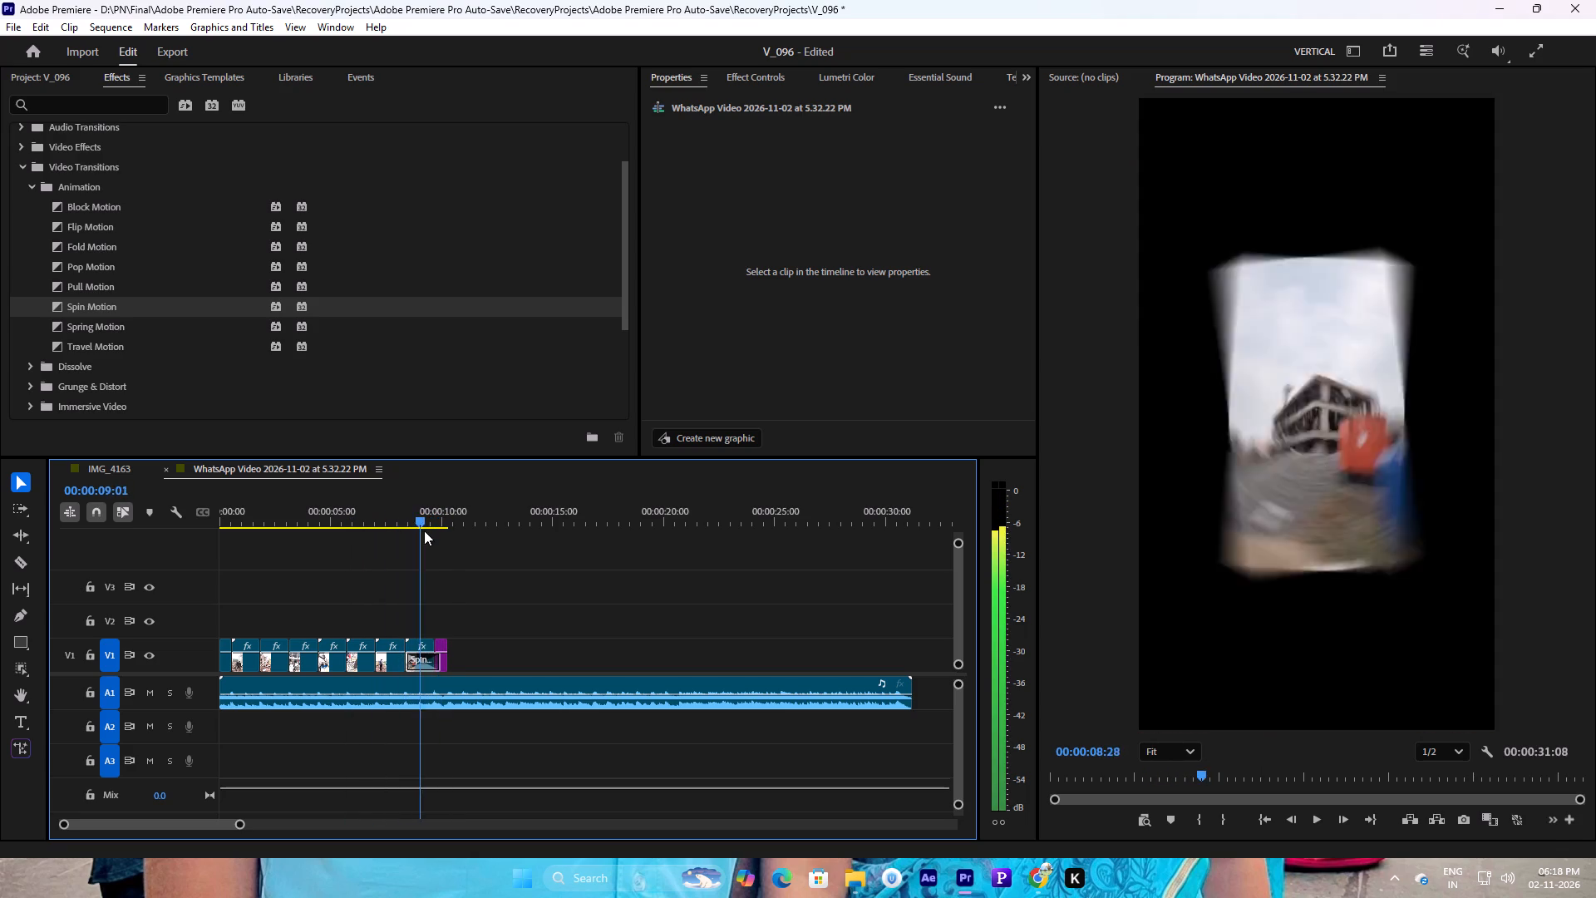
{"action": "left_click_drag", "start_coordinate": [424, 530], "coordinate": [435, 539]}
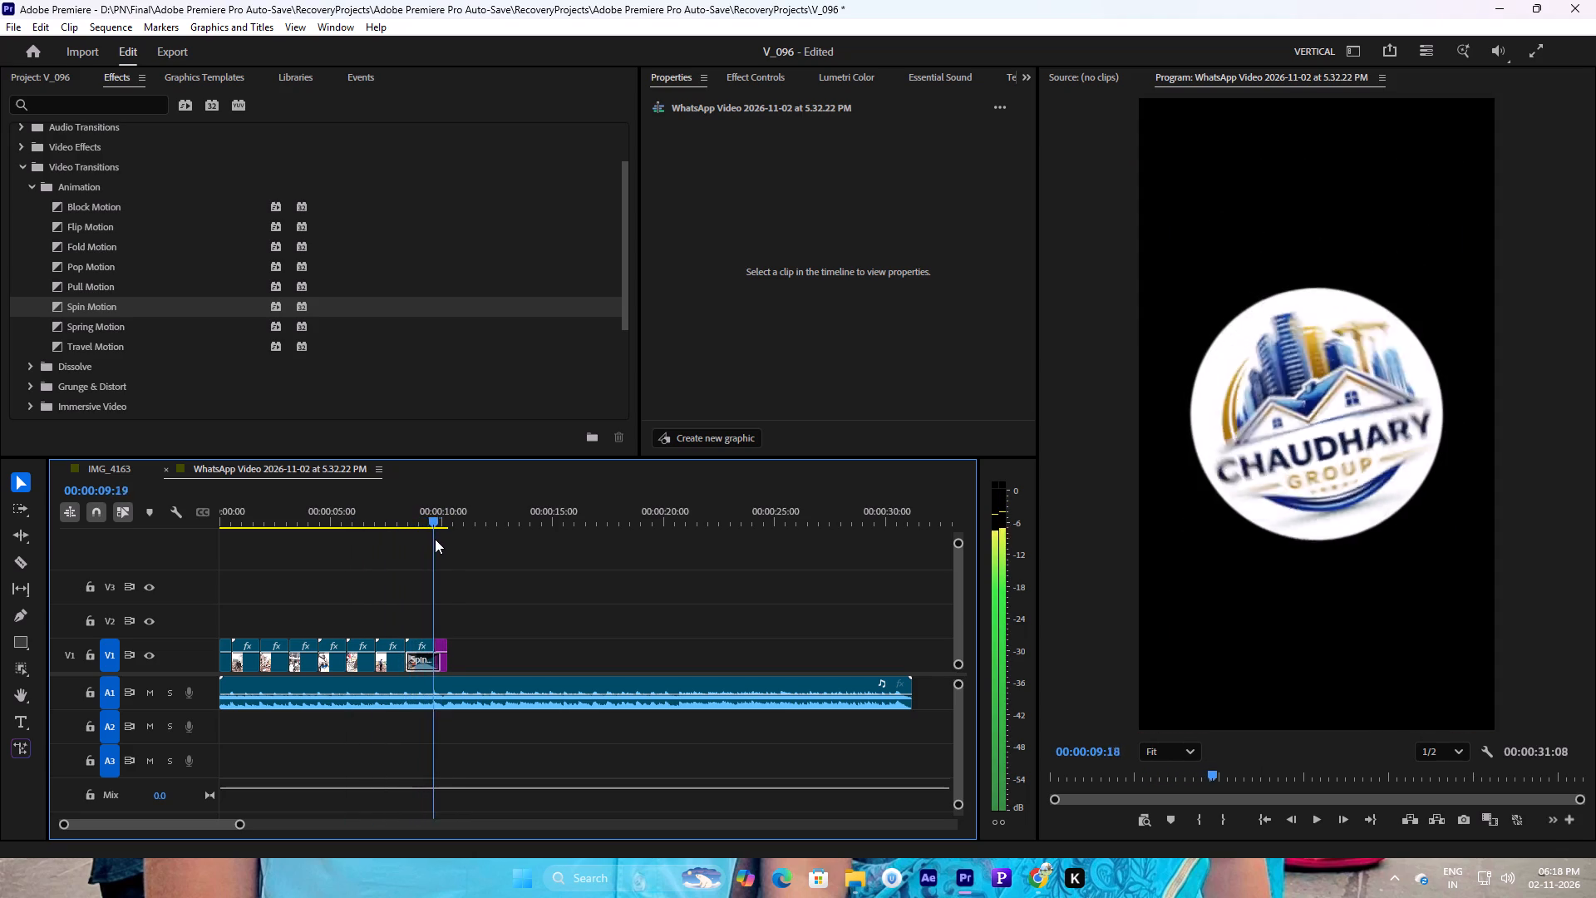
{"action": "left_click_drag", "start_coordinate": [435, 539], "coordinate": [408, 538]}
{"action": "key", "text": "space"}
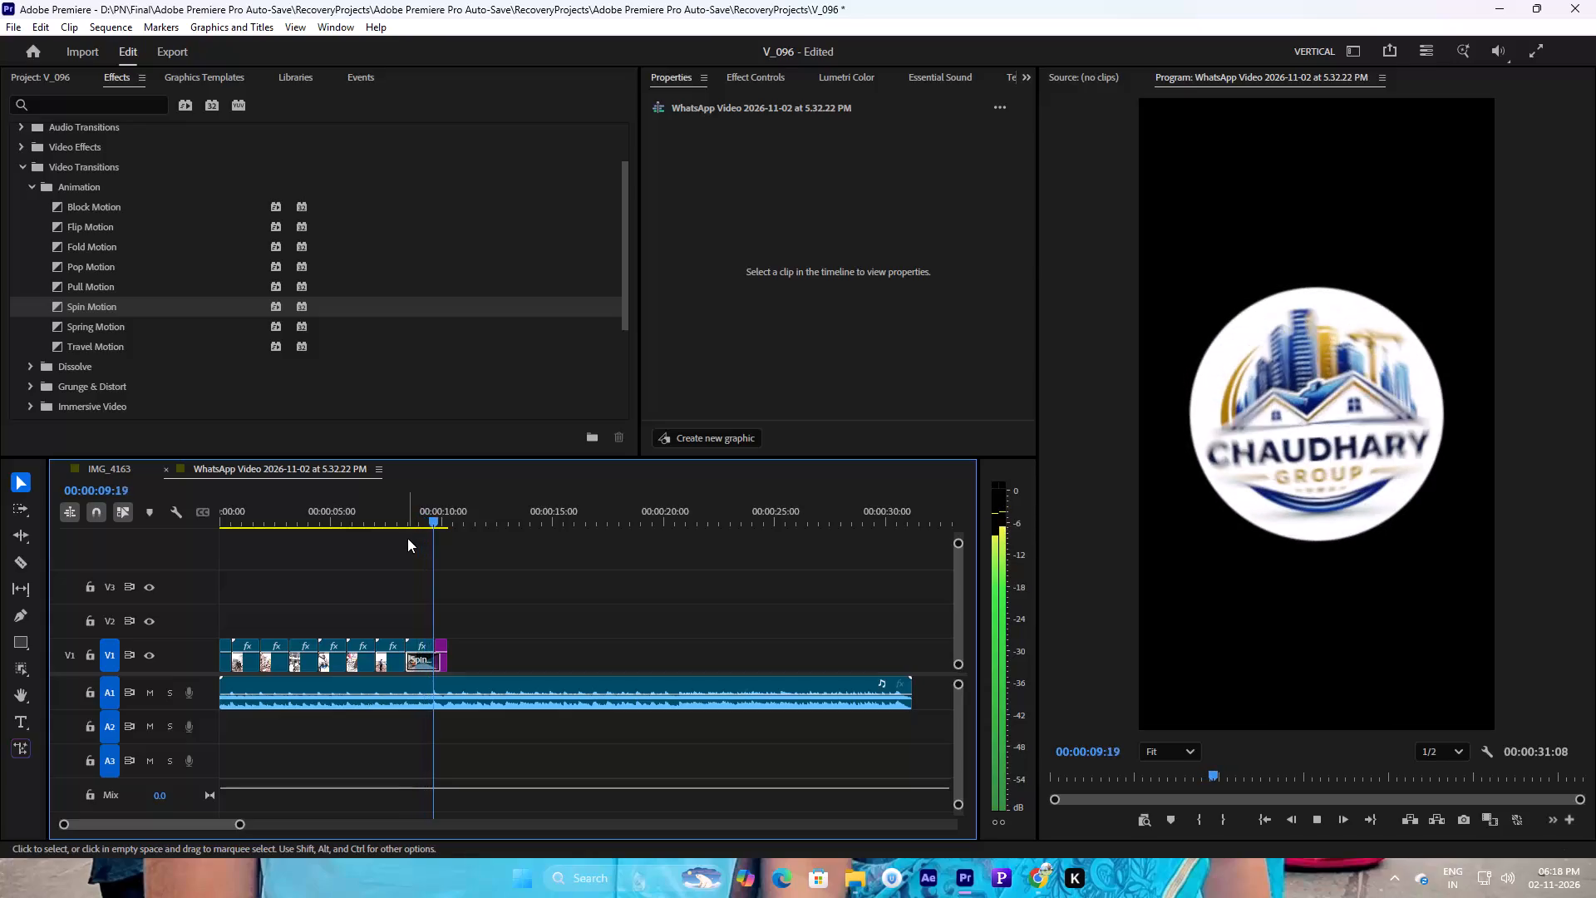
{"action": "key", "text": "space"}
{"action": "left_click_drag", "start_coordinate": [461, 528], "coordinate": [458, 528]}
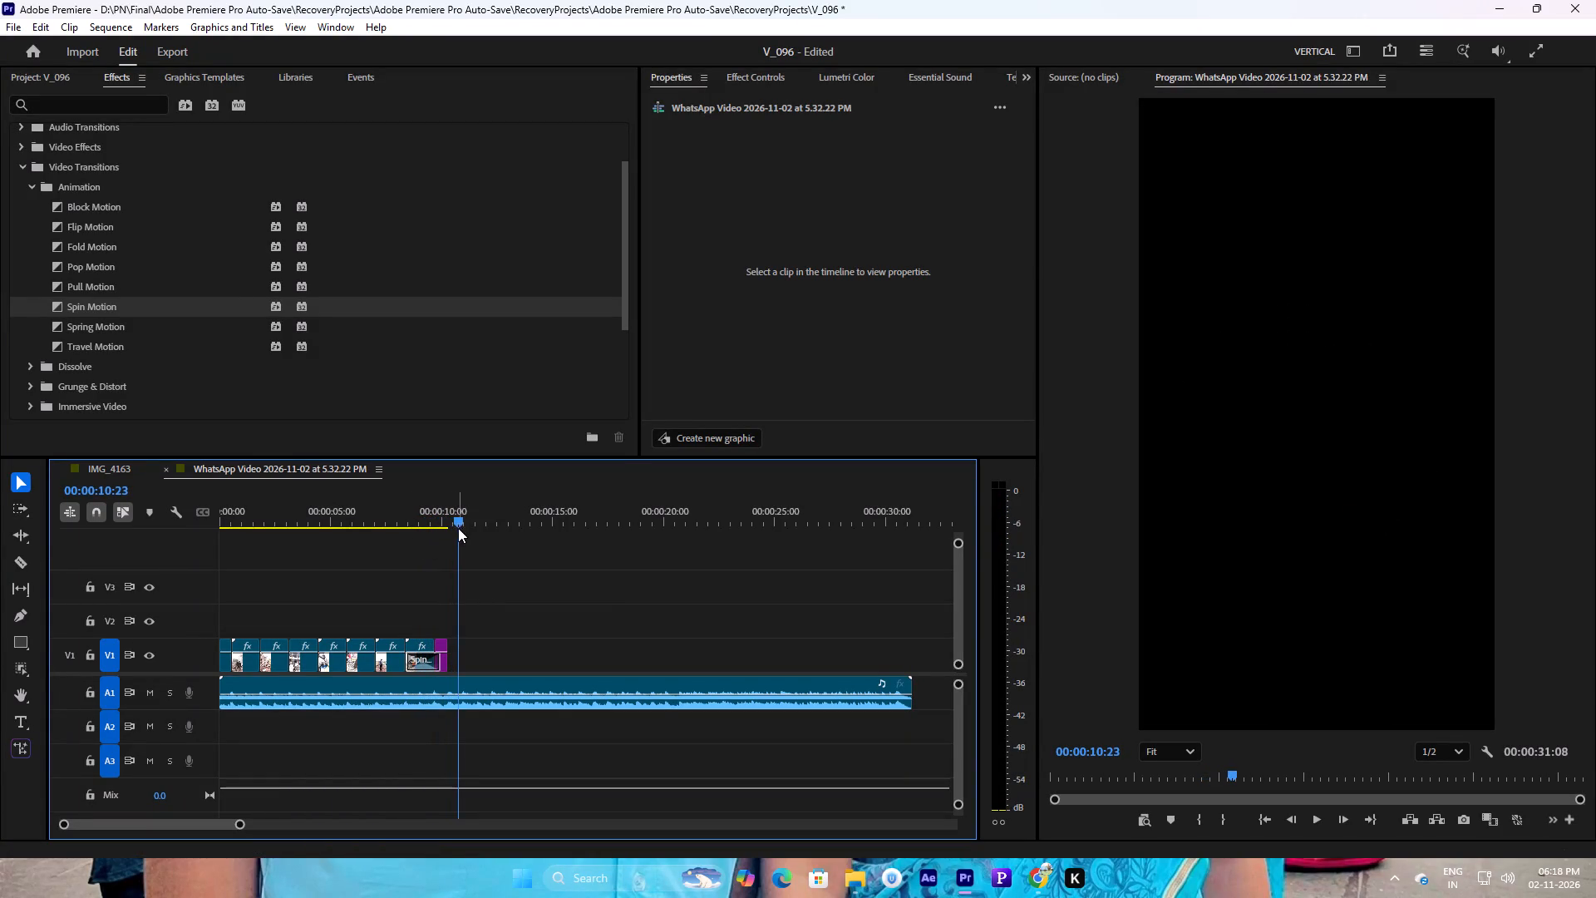
{"action": "left_click_drag", "start_coordinate": [458, 528], "coordinate": [447, 525]}
{"action": "left_click_drag", "start_coordinate": [461, 518], "coordinate": [451, 519]}
{"action": "key", "text": "space"}
{"action": "left_click", "coordinate": [451, 519]}
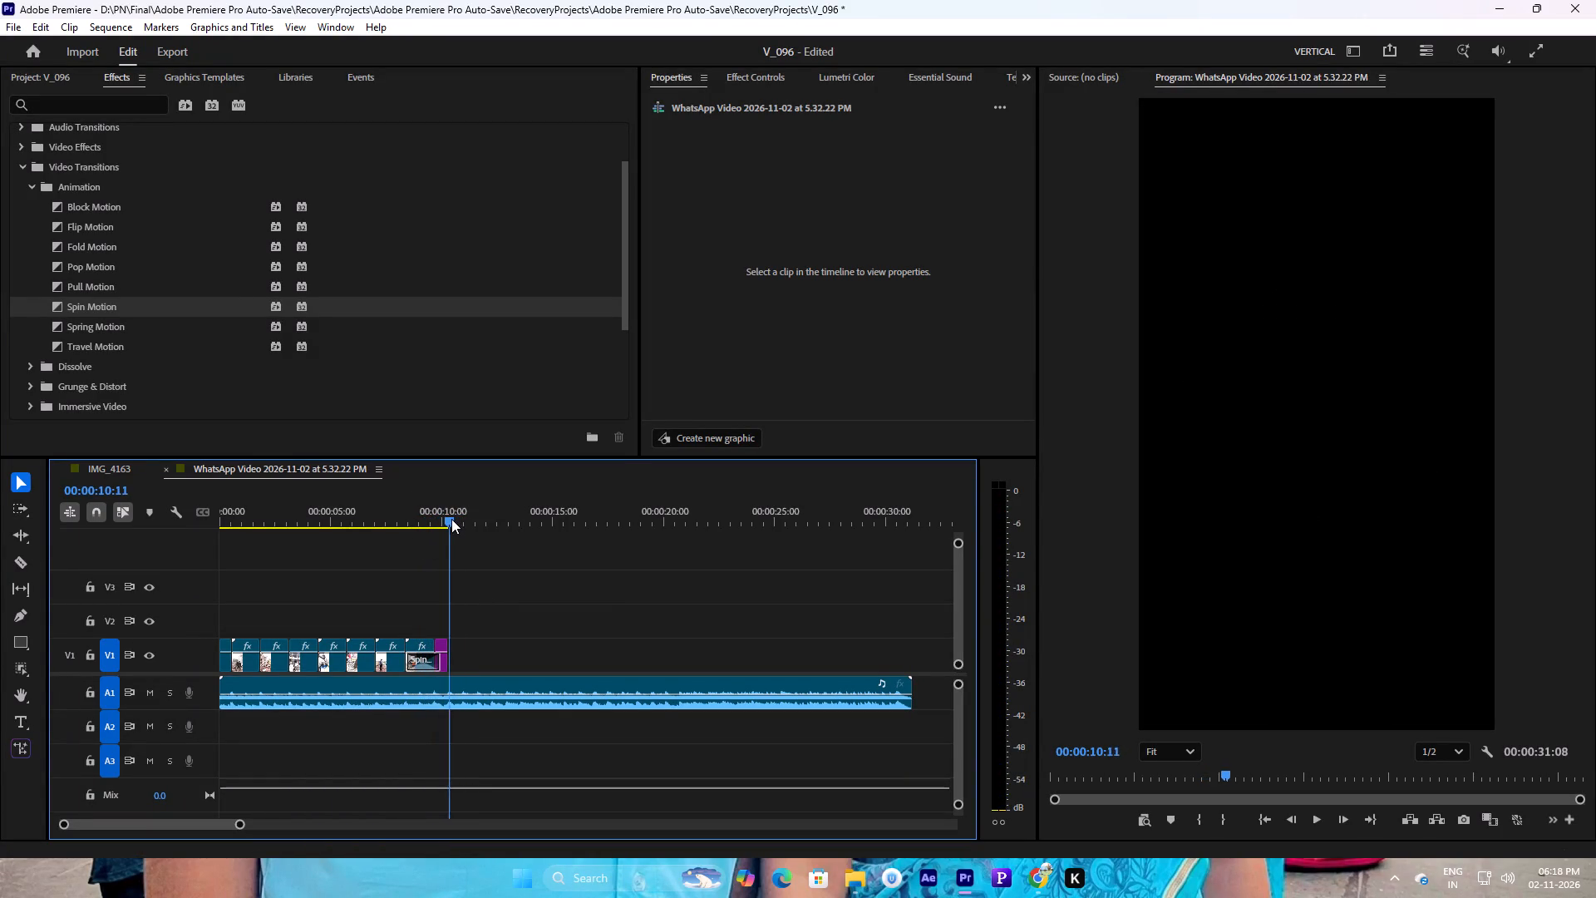
{"action": "key", "text": "space"}
{"action": "left_click", "coordinate": [456, 520]}
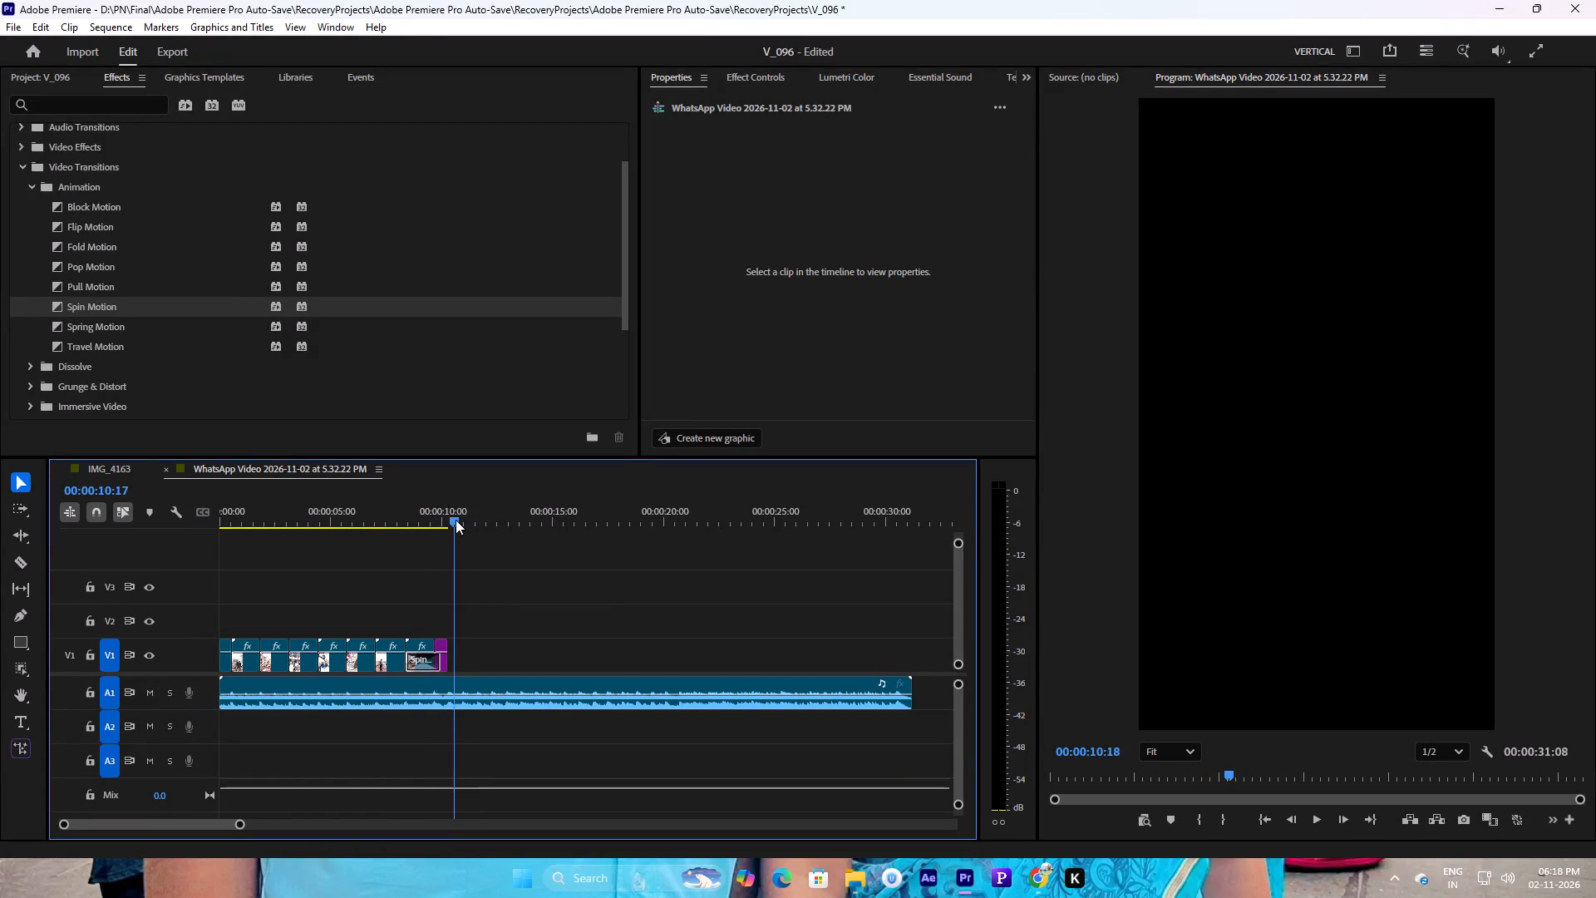
Bring IMG_4185.MOV from the IMG_4163 sequence onto V1 directly after the logo clip, and preview it.
{"action": "left_click", "coordinate": [111, 471]}
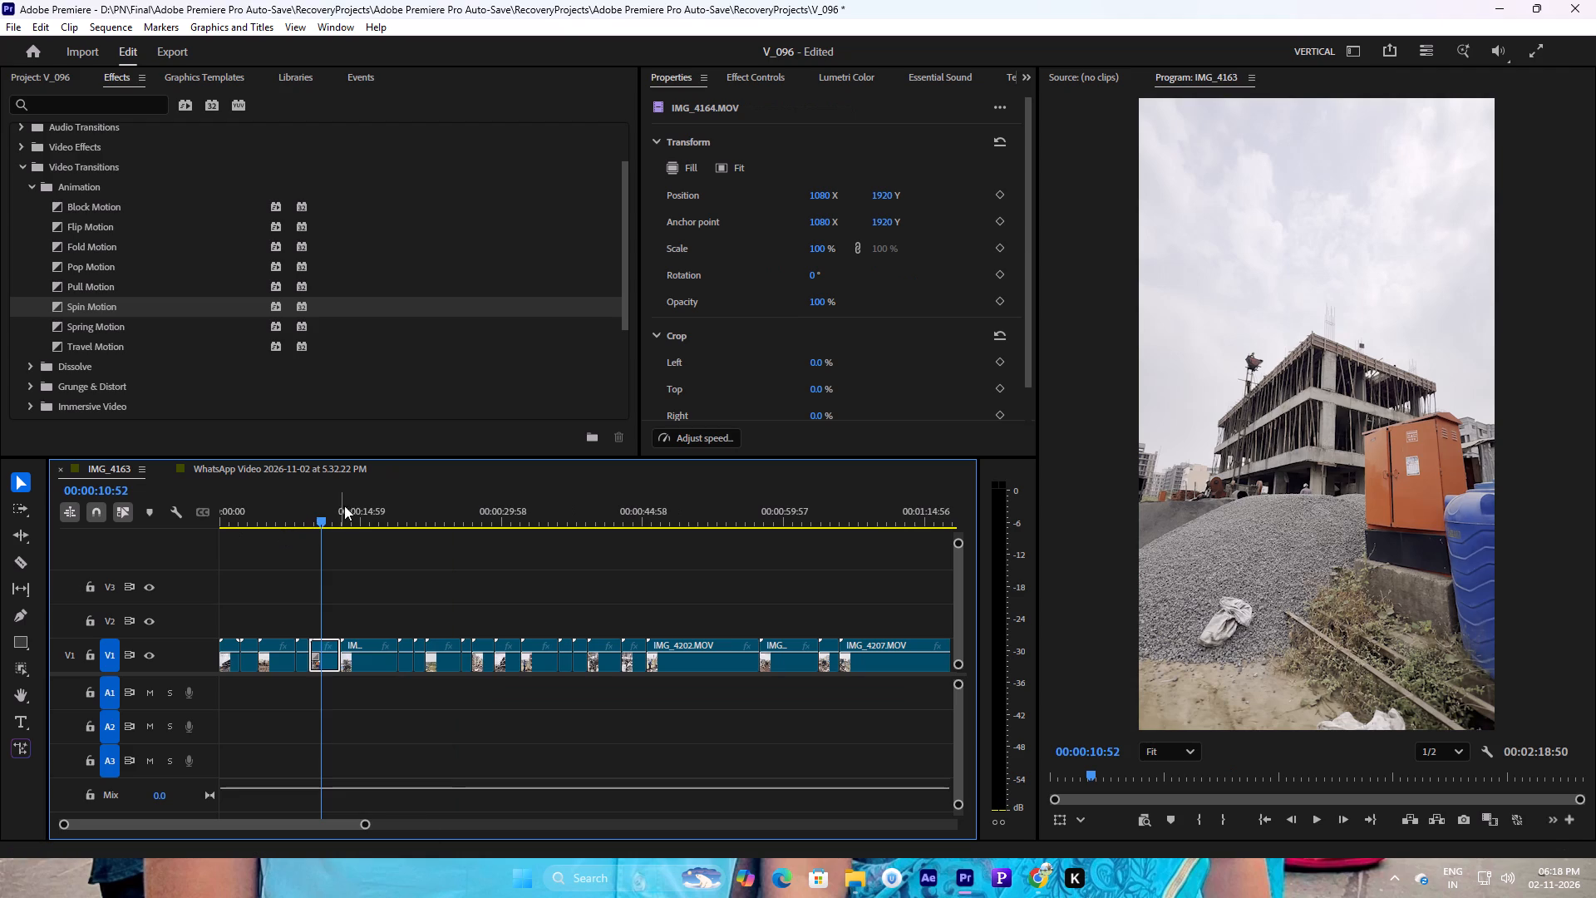
{"action": "left_click_drag", "start_coordinate": [326, 520], "coordinate": [303, 524]}
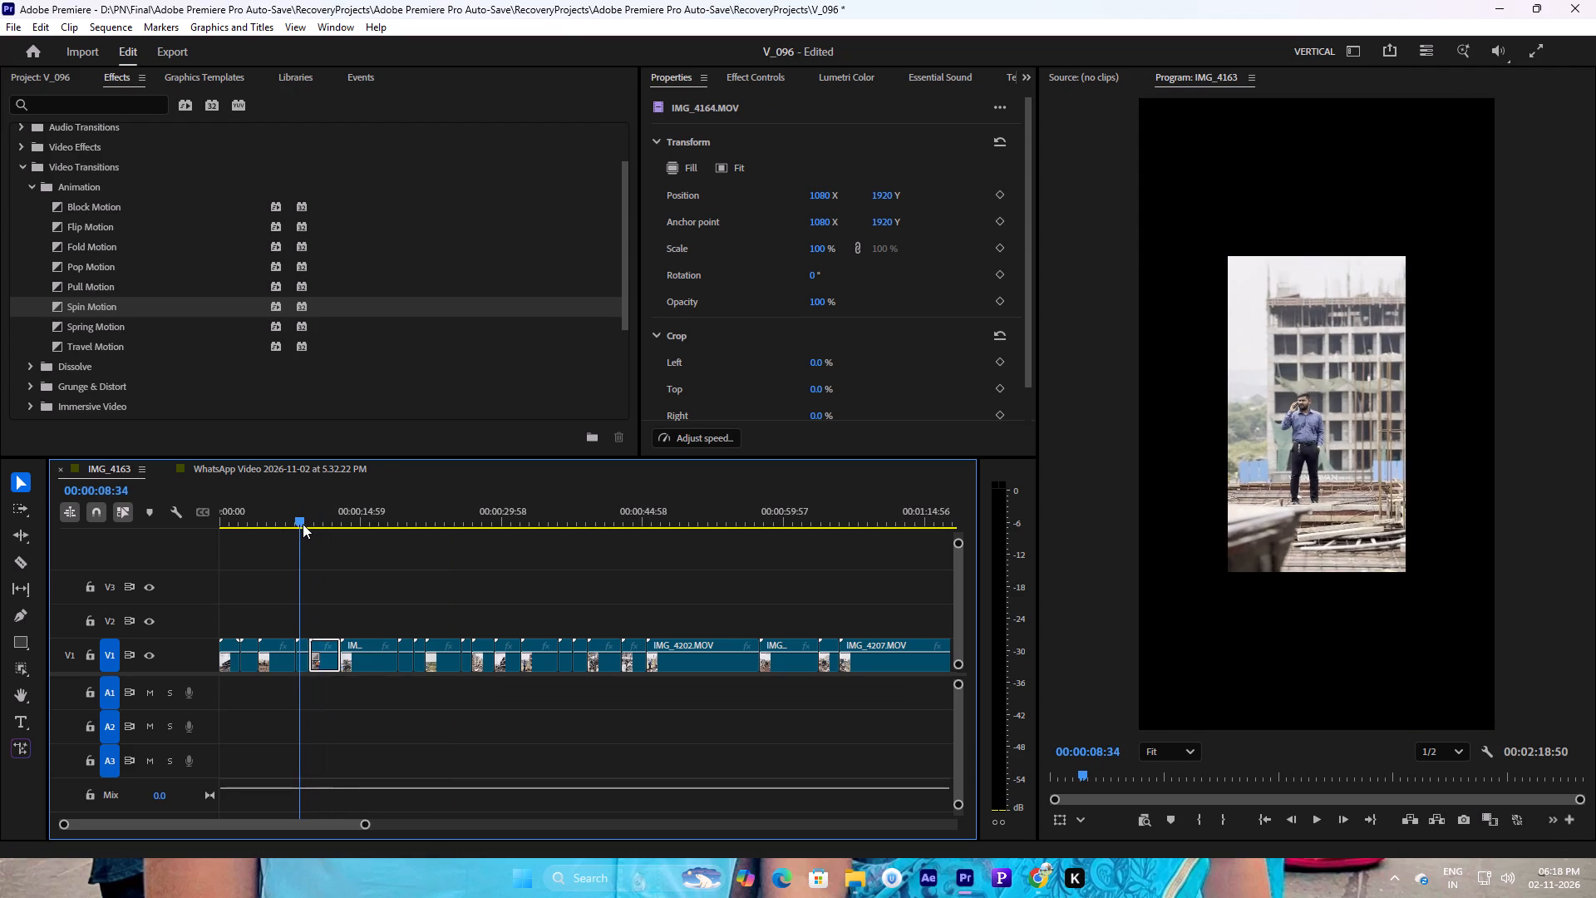
{"action": "left_click_drag", "start_coordinate": [303, 524], "coordinate": [302, 524]}
{"action": "left_click_drag", "start_coordinate": [303, 649], "coordinate": [304, 634]}
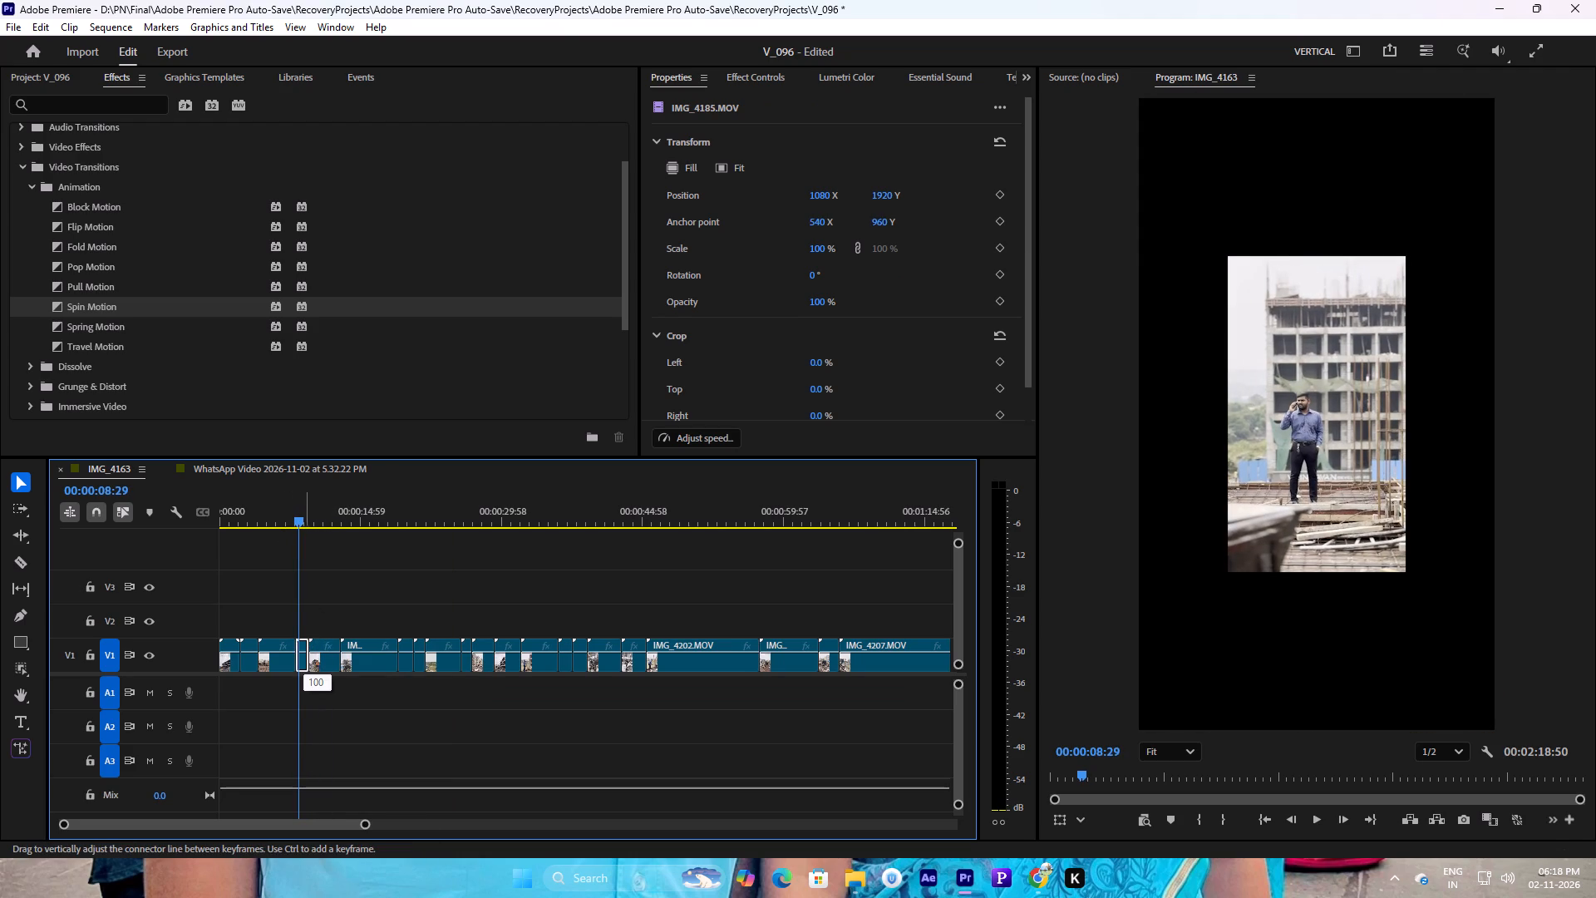
{"action": "left_click_drag", "start_coordinate": [304, 634], "coordinate": [310, 572]}
{"action": "left_click_drag", "start_coordinate": [301, 664], "coordinate": [235, 537]}
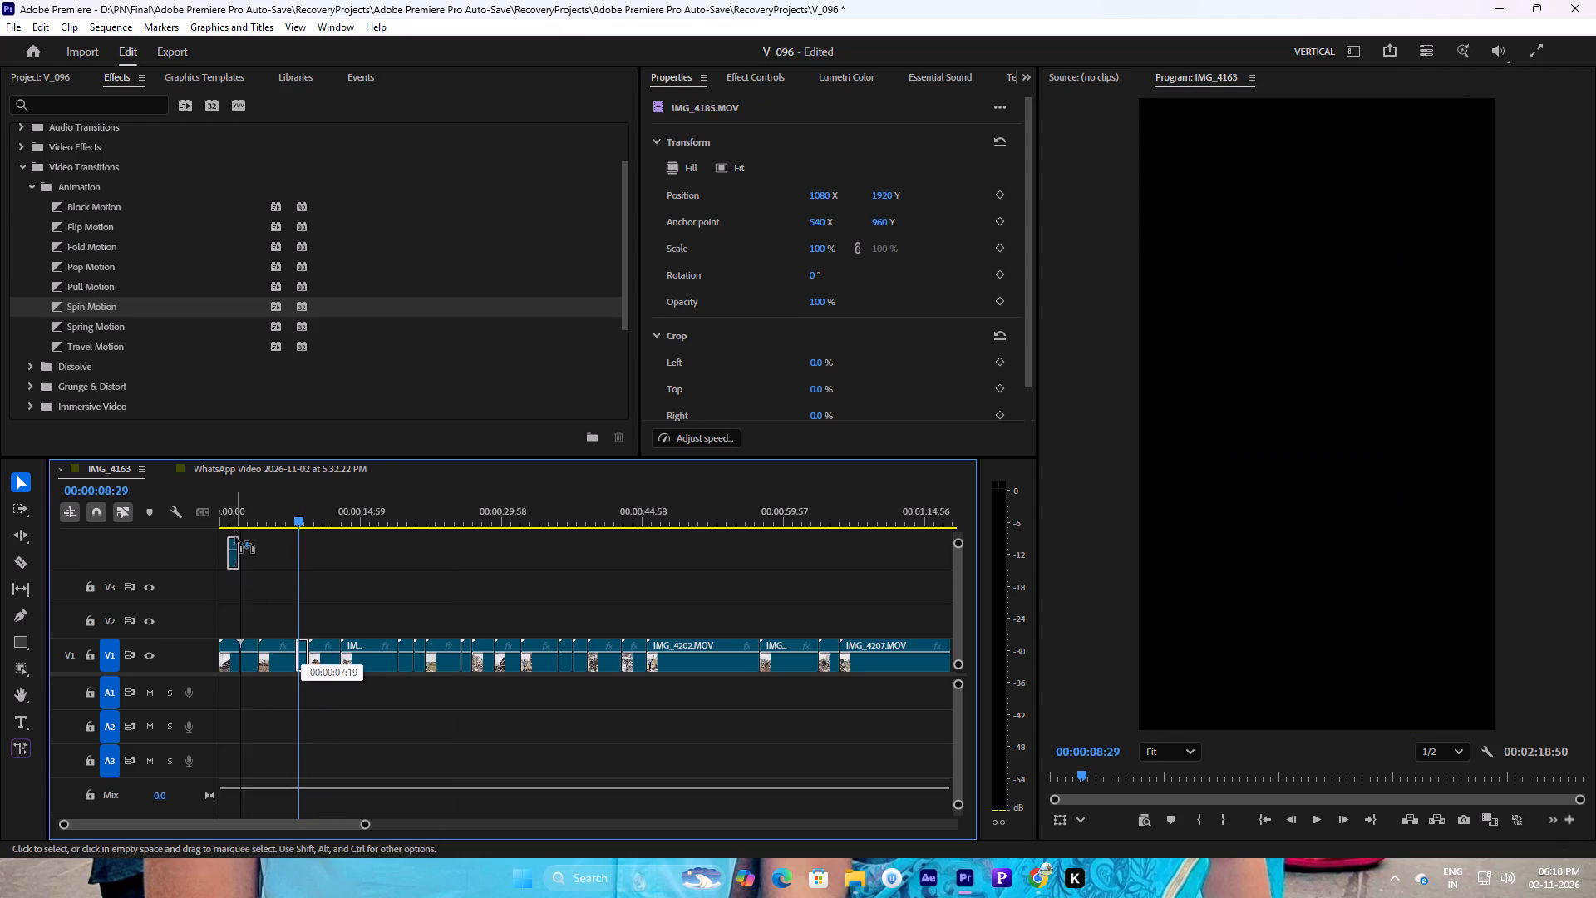
{"action": "left_click_drag", "start_coordinate": [235, 537], "coordinate": [486, 648]}
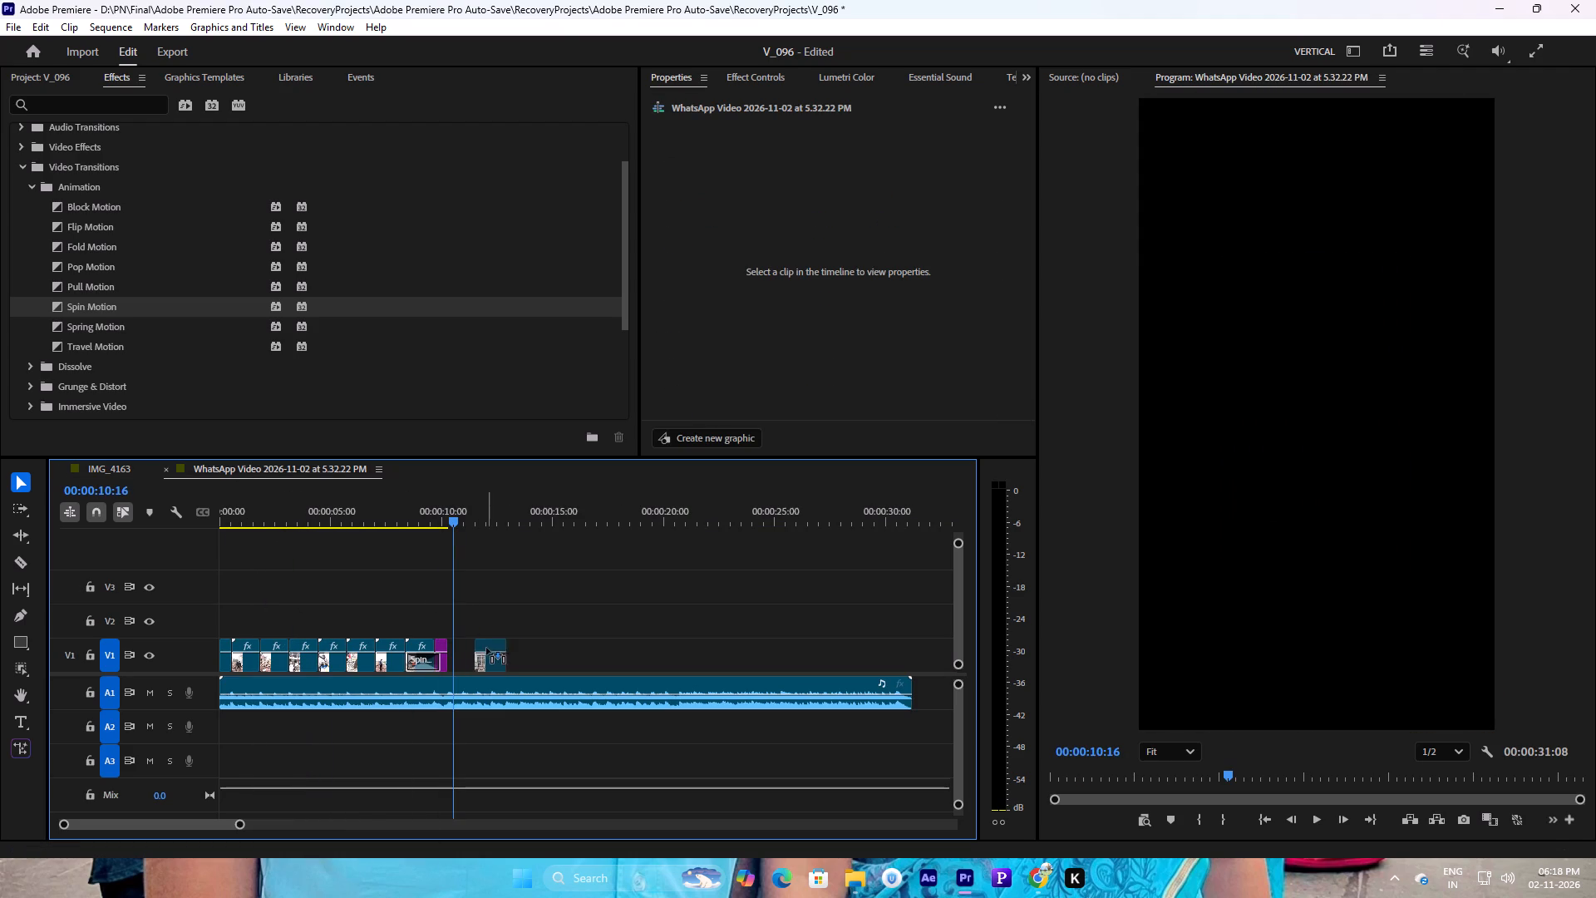
{"action": "left_click_drag", "start_coordinate": [486, 648], "coordinate": [460, 648]}
{"action": "left_click", "coordinate": [426, 509]}
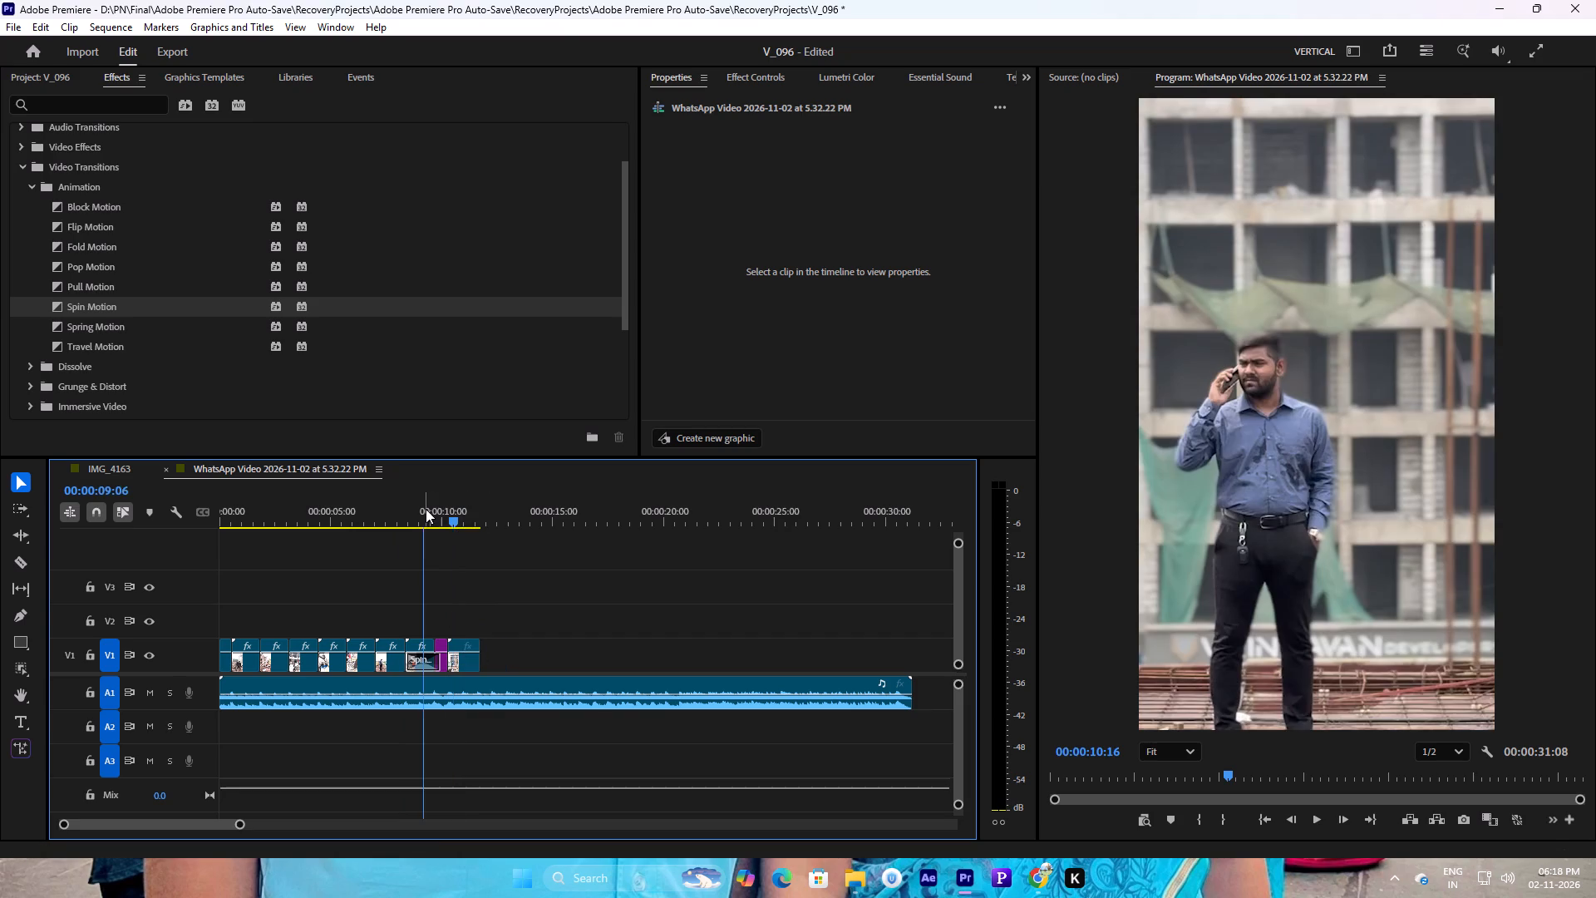
{"action": "key", "text": "space"}
{"action": "key", "text": "space"}
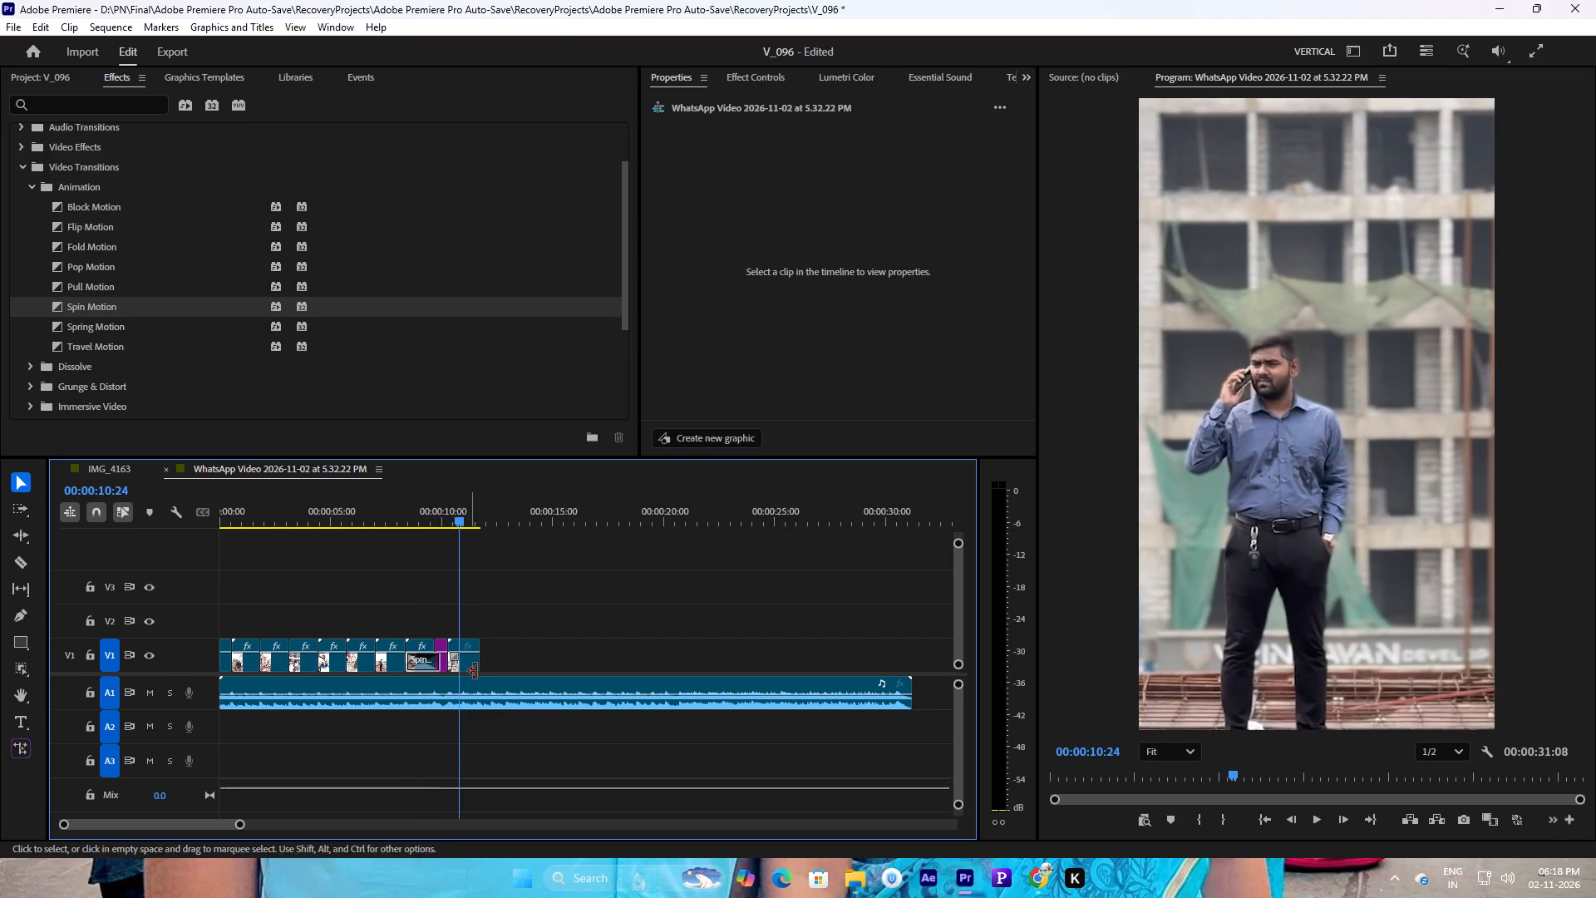
{"action": "left_click", "coordinate": [470, 664]}
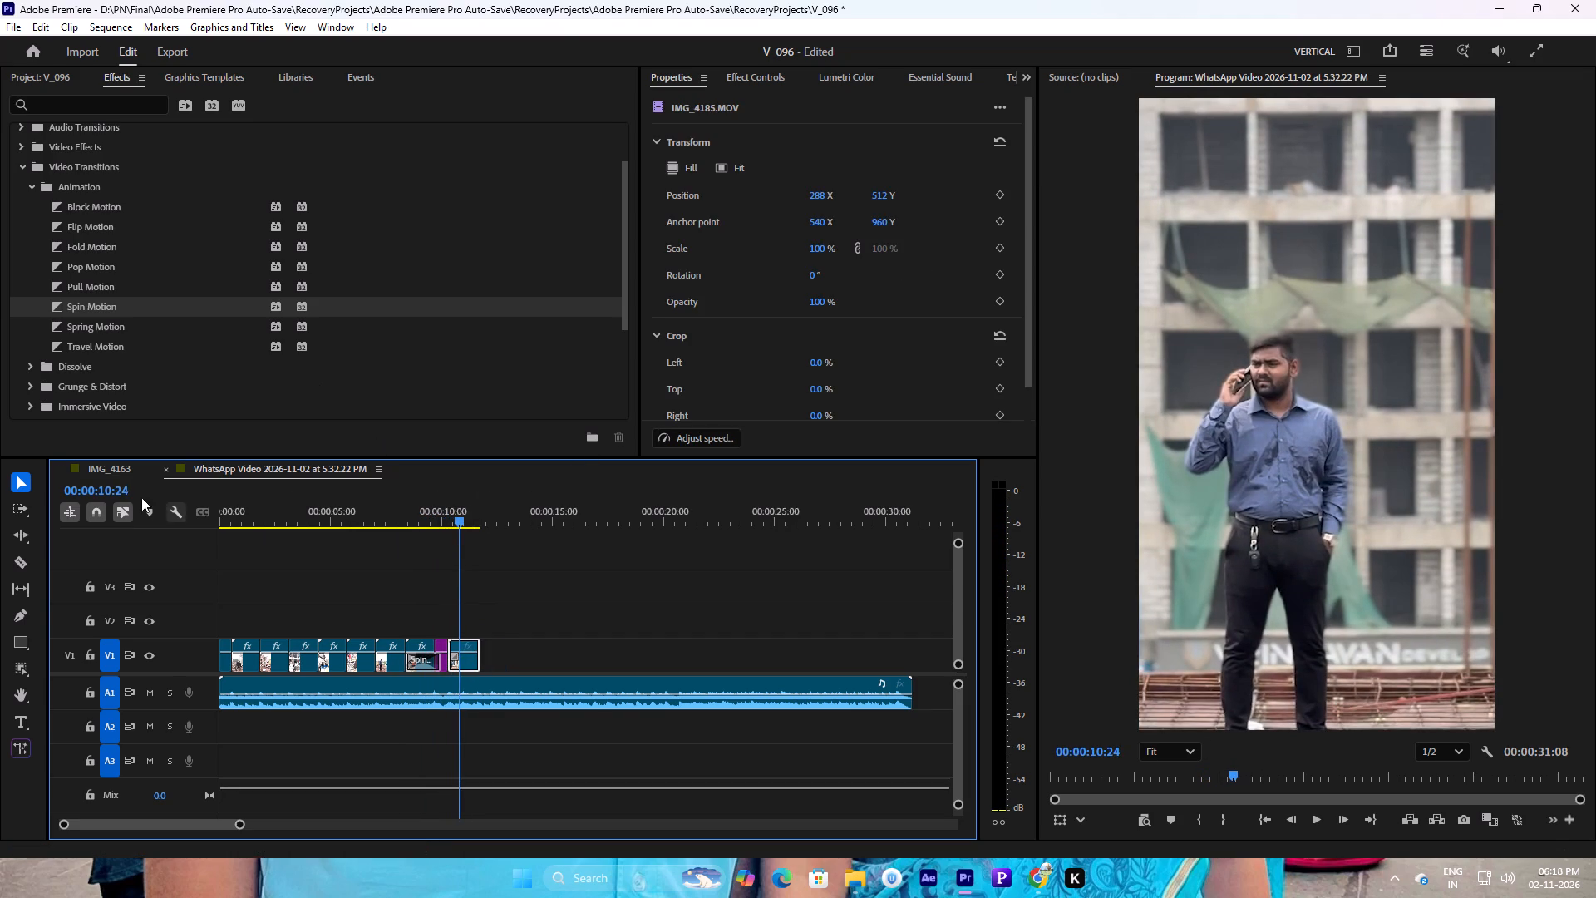
Scan the opening clips of the IMG_4163 sequence for another shot.
{"action": "left_click", "coordinate": [93, 456]}
{"action": "left_click", "coordinate": [99, 471]}
{"action": "left_click_drag", "start_coordinate": [268, 521], "coordinate": [253, 524]}
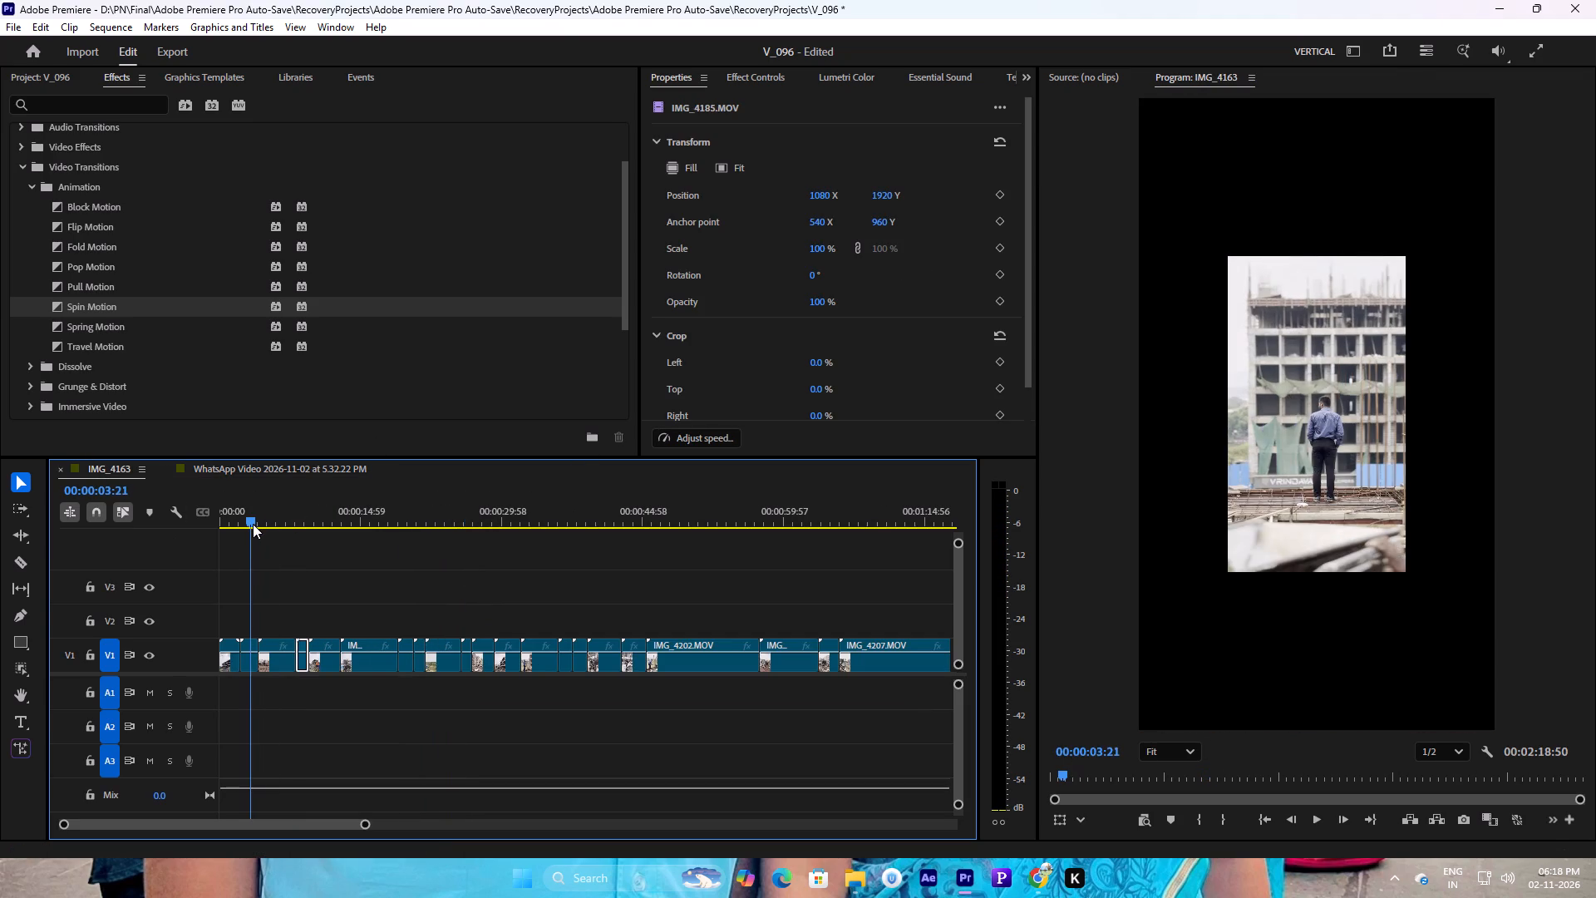
{"action": "left_click_drag", "start_coordinate": [253, 524], "coordinate": [234, 527]}
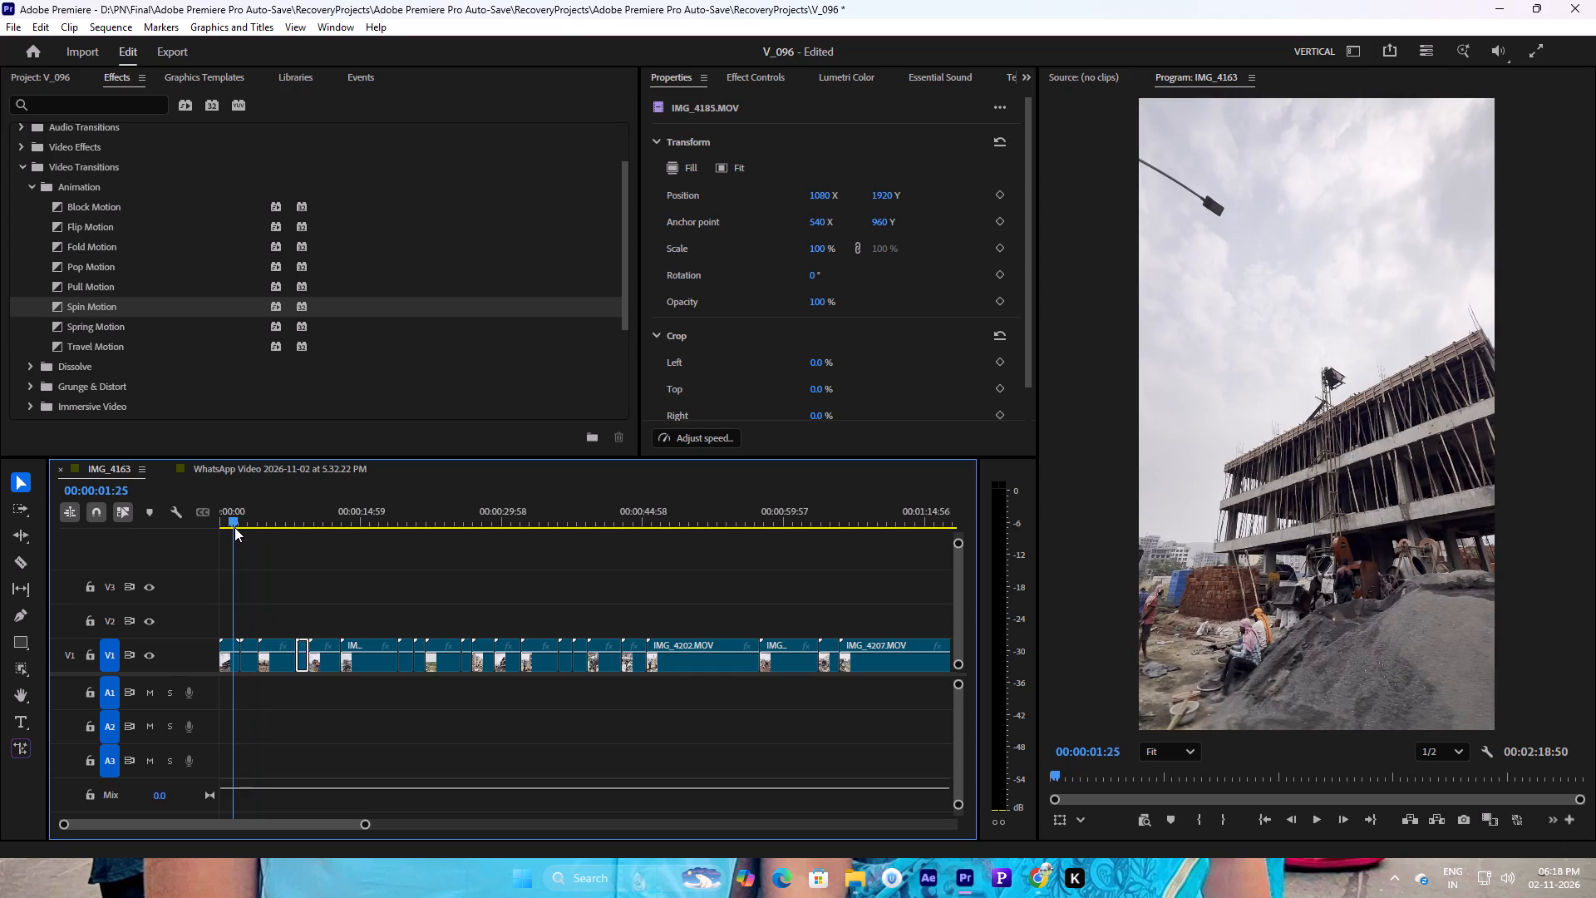
Find the worker tipping the concrete skip (IMG_4193.MOV) in the IMG_4163 sequence and place it on V1 directly after IMG_4185.MOV.
{"action": "left_click_drag", "start_coordinate": [234, 527], "coordinate": [328, 535]}
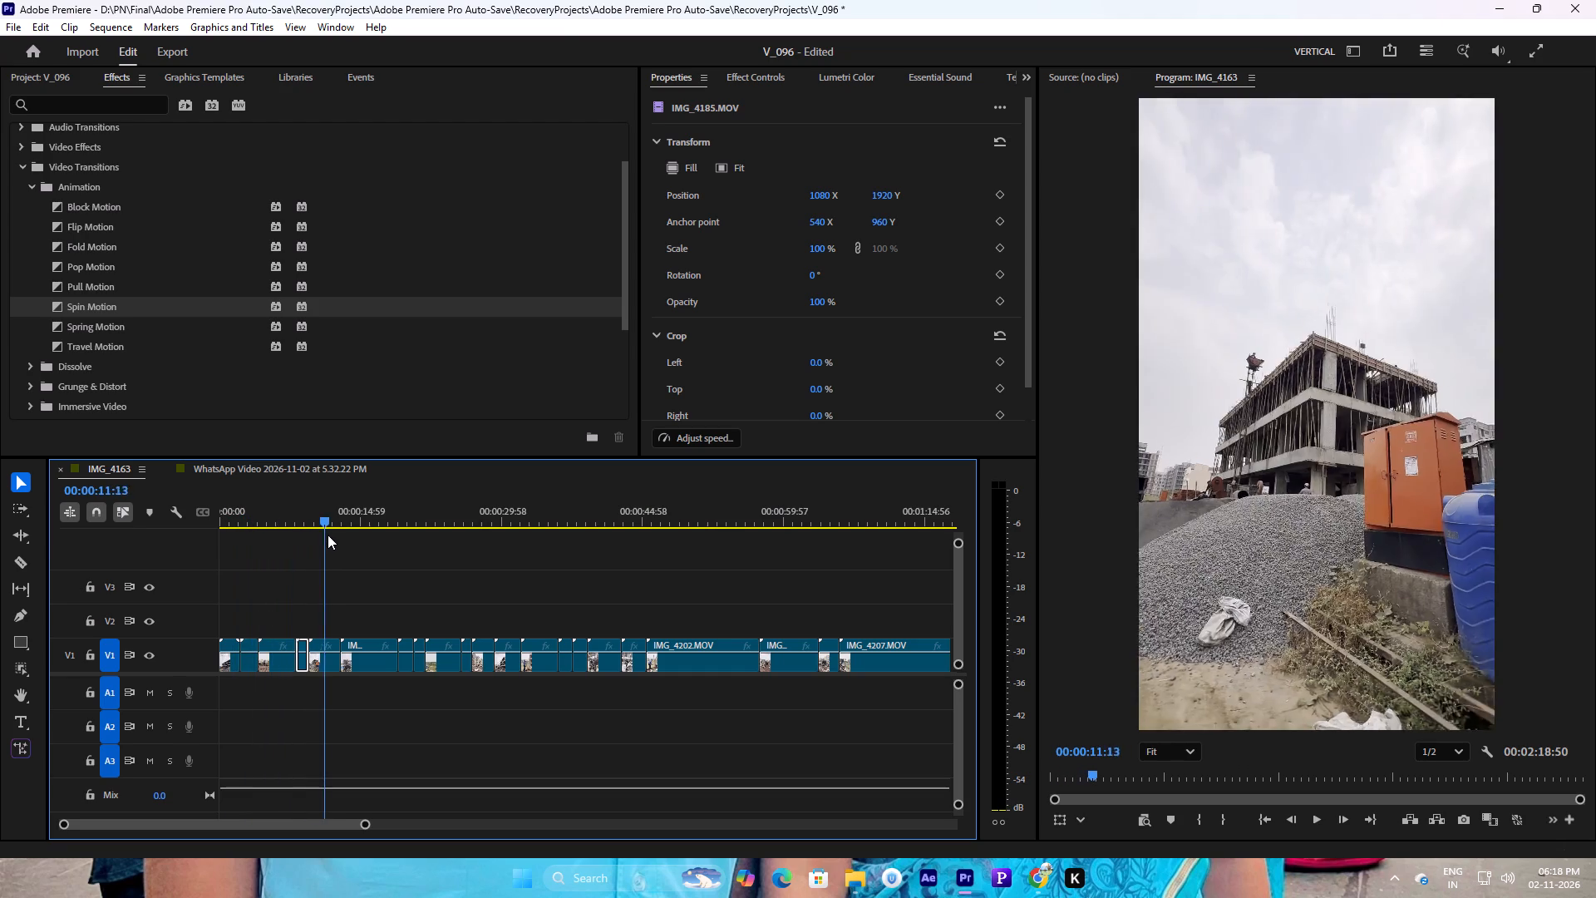
{"action": "left_click_drag", "start_coordinate": [328, 535], "coordinate": [382, 543]}
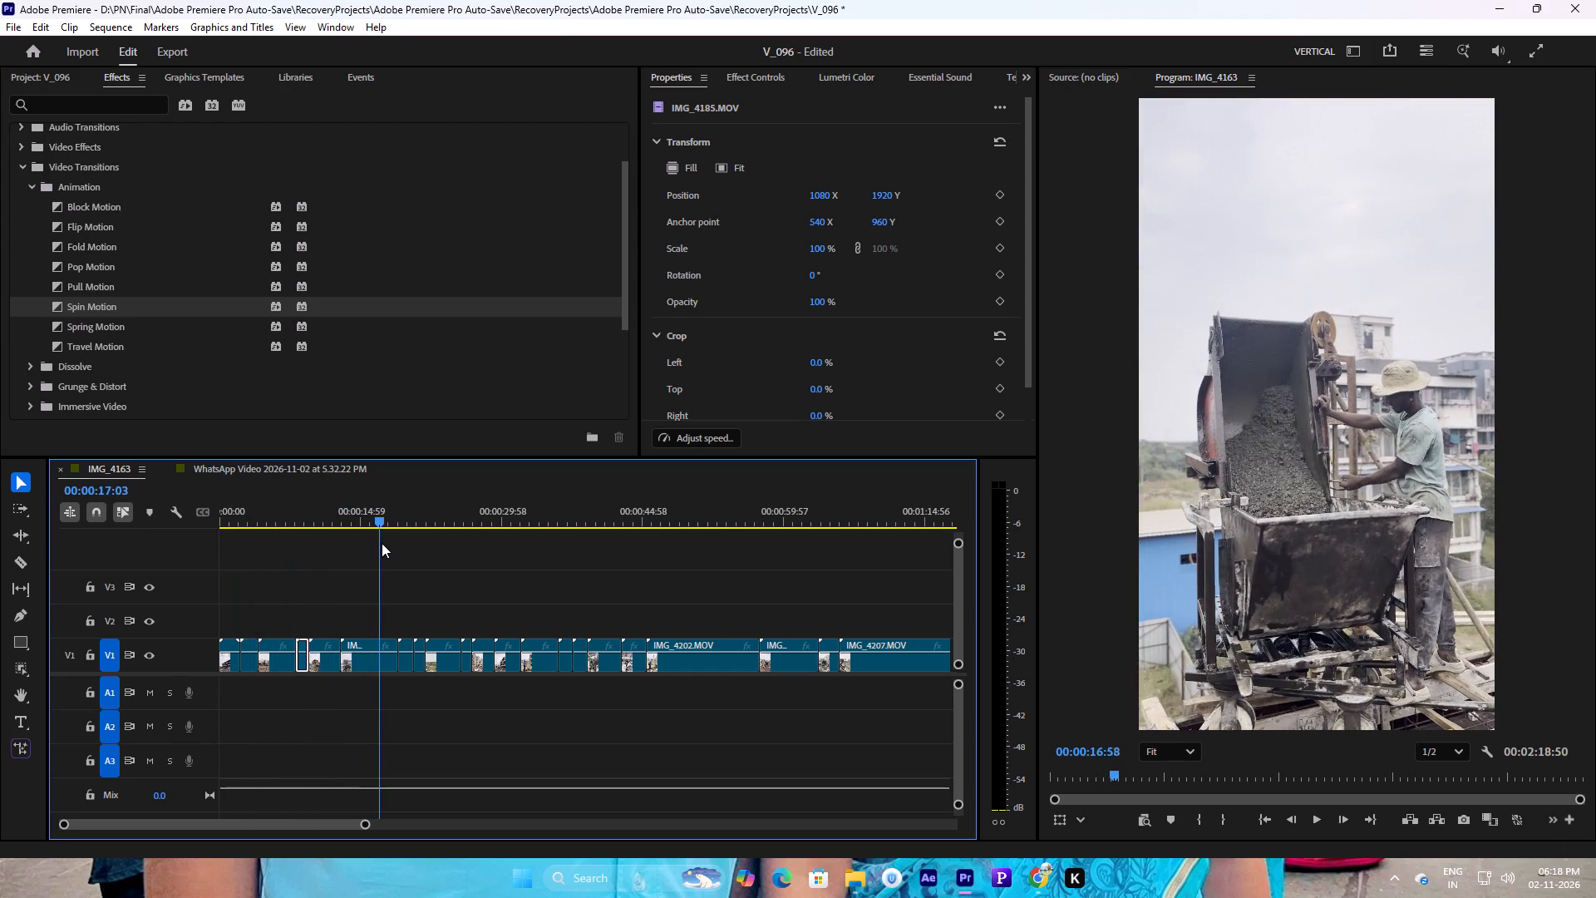
{"action": "left_click_drag", "start_coordinate": [382, 543], "coordinate": [425, 555]}
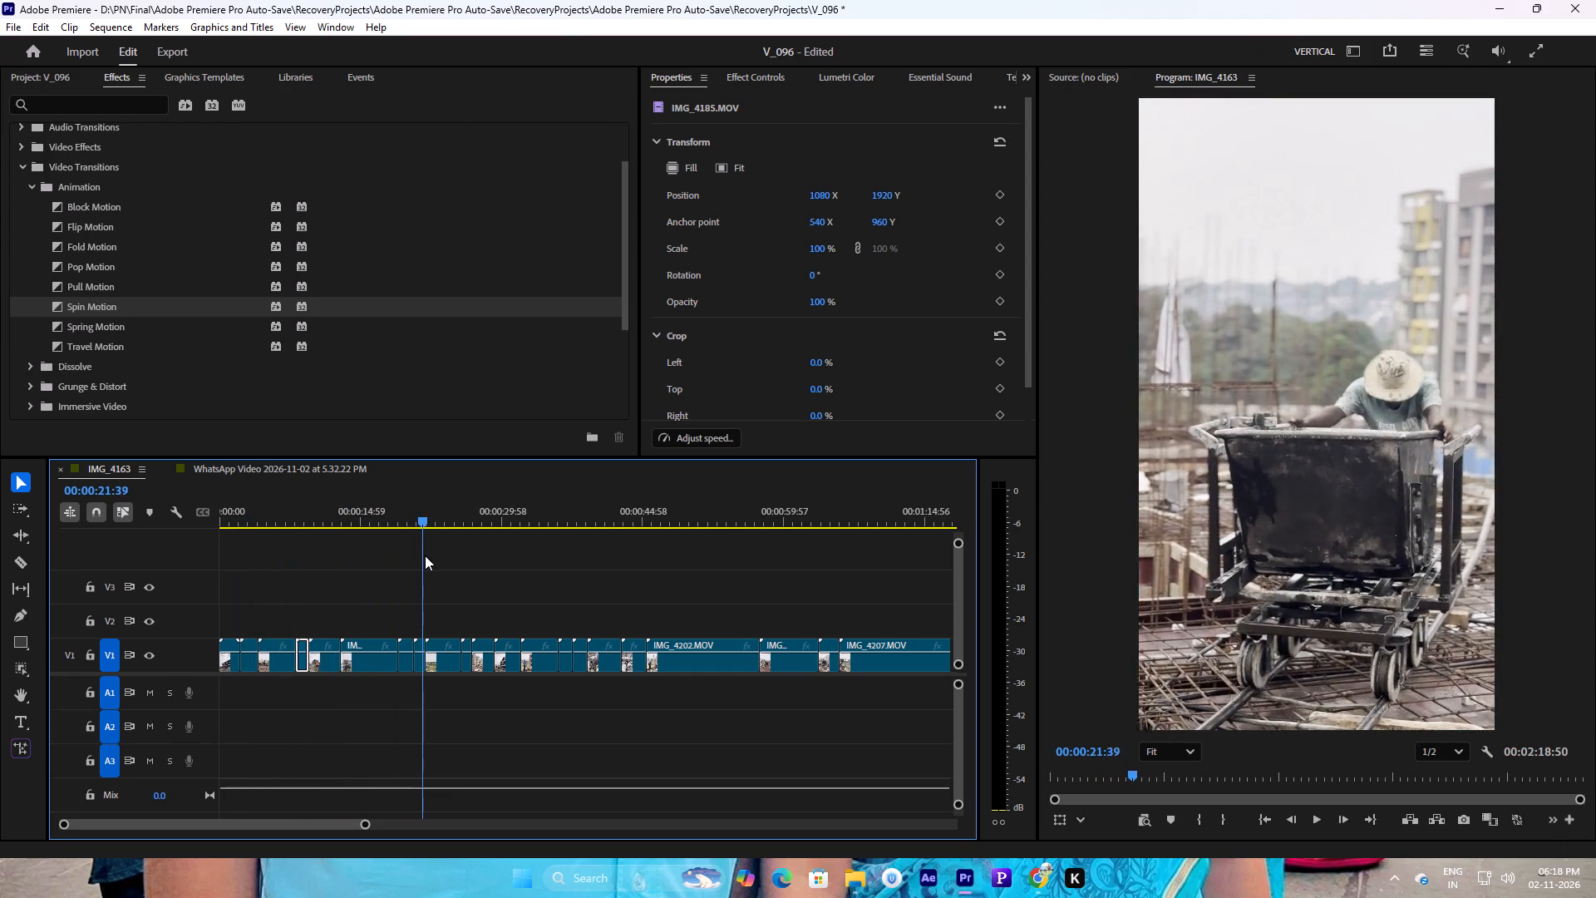
{"action": "left_click_drag", "start_coordinate": [425, 555], "coordinate": [480, 589]}
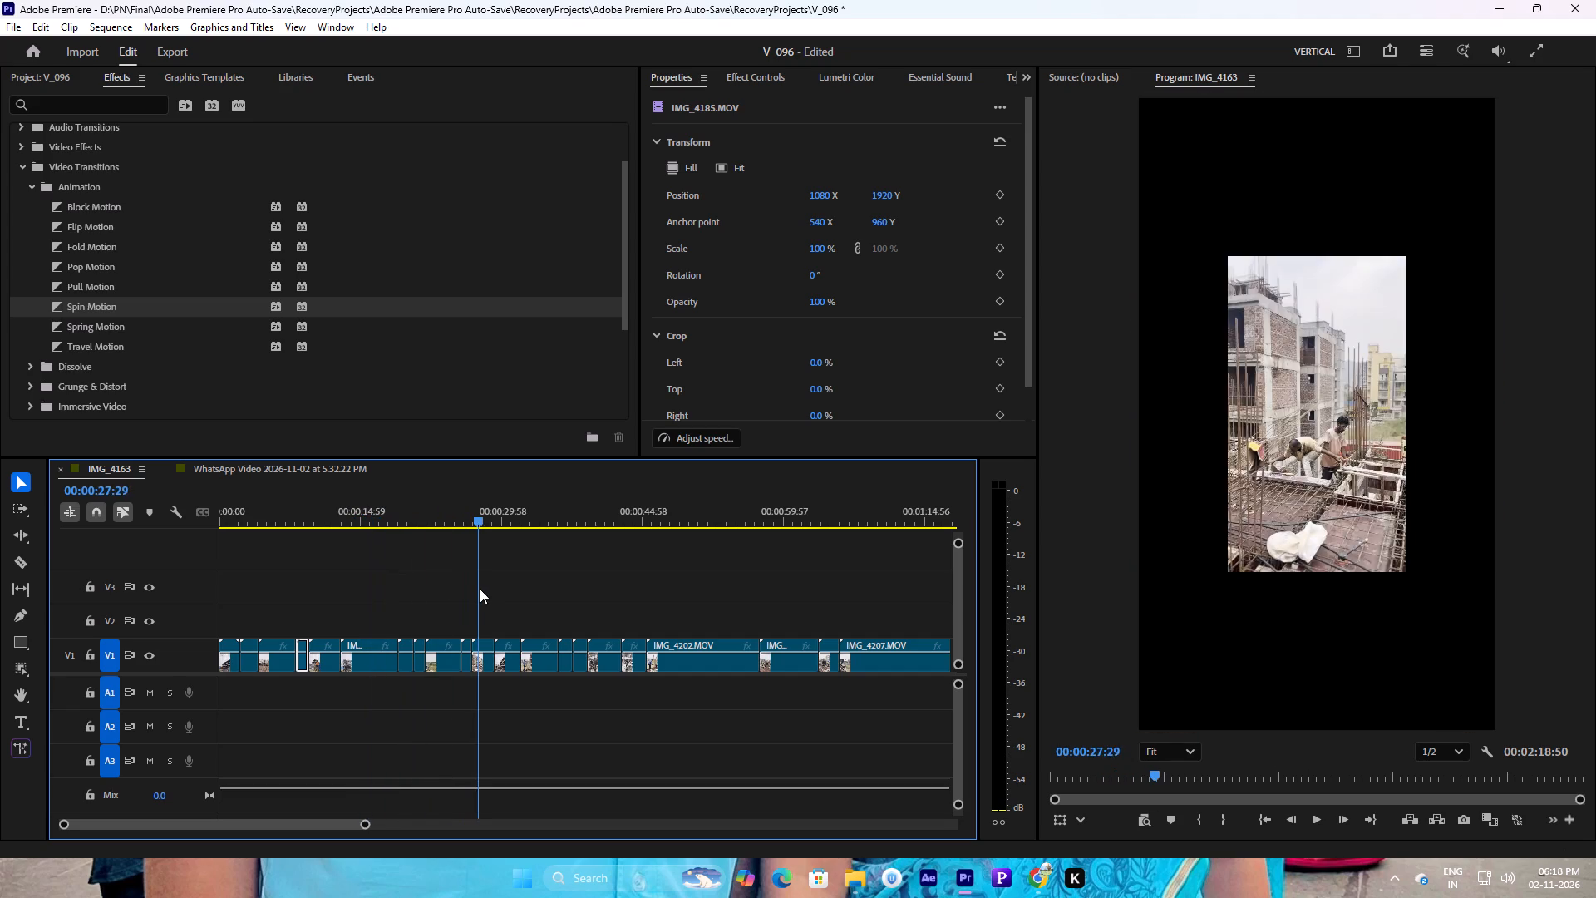
{"action": "left_click_drag", "start_coordinate": [480, 589], "coordinate": [544, 601]}
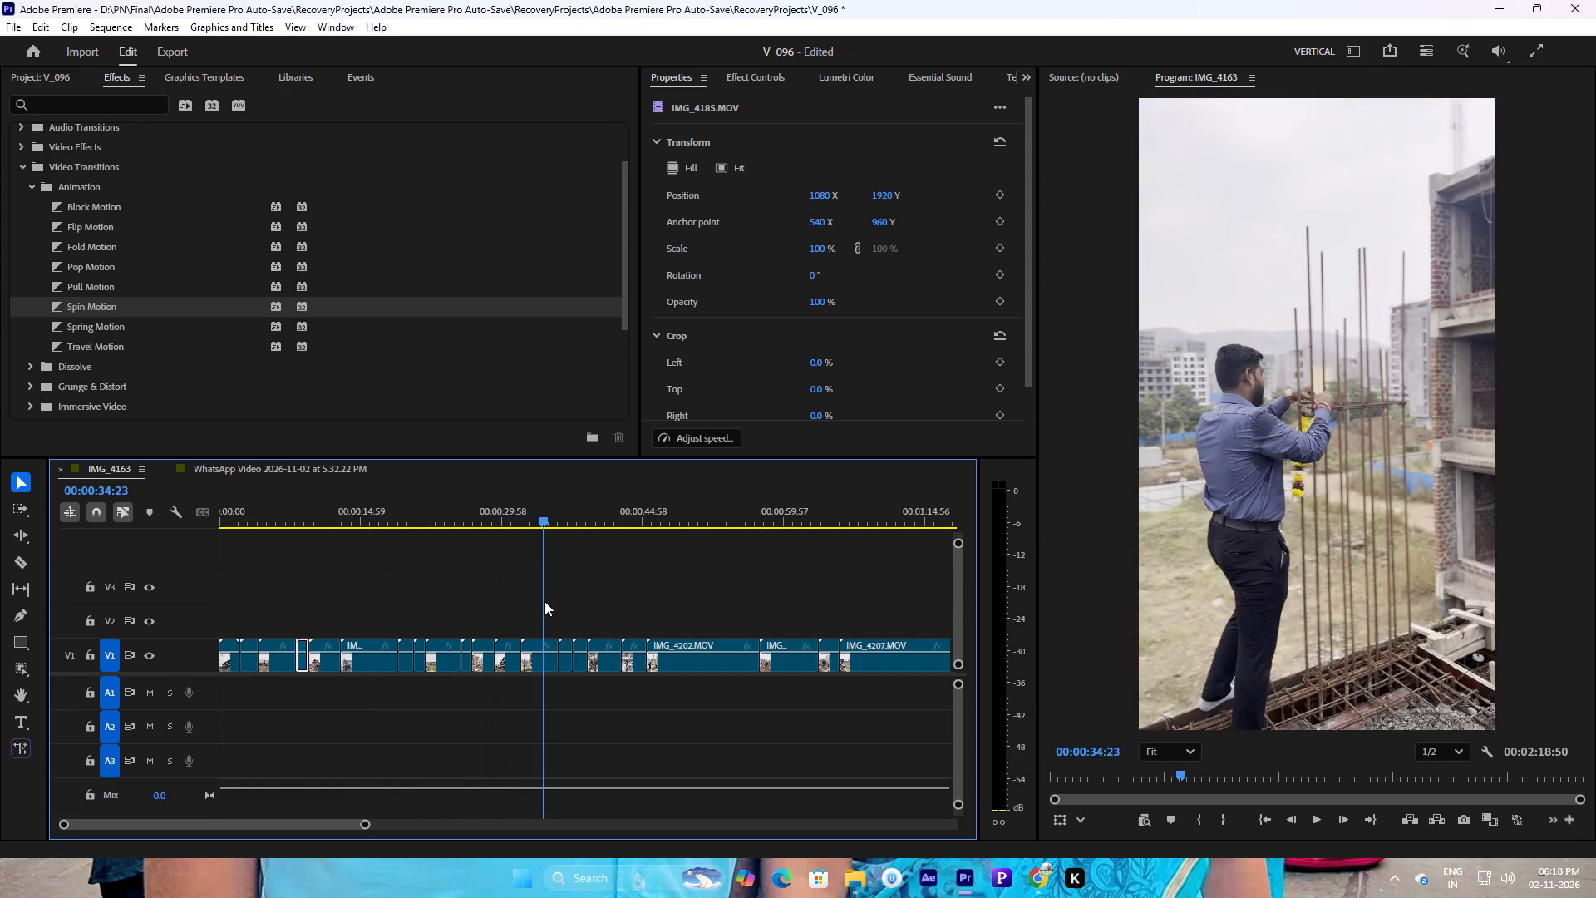
{"action": "left_click_drag", "start_coordinate": [544, 601], "coordinate": [569, 616]}
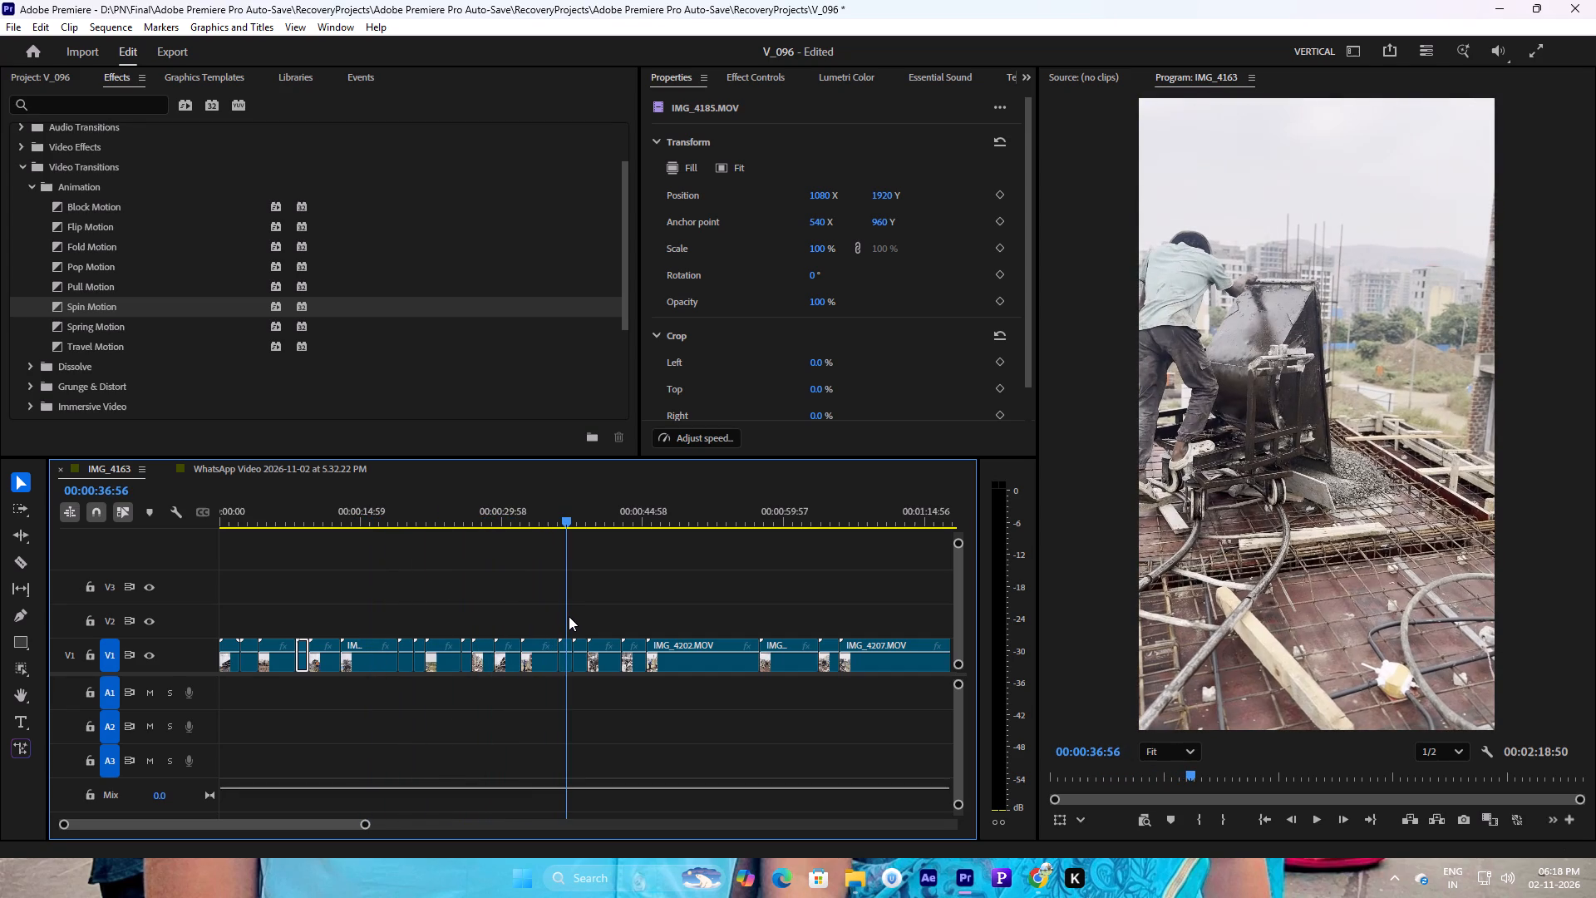
{"action": "left_click_drag", "start_coordinate": [569, 616], "coordinate": [570, 618]}
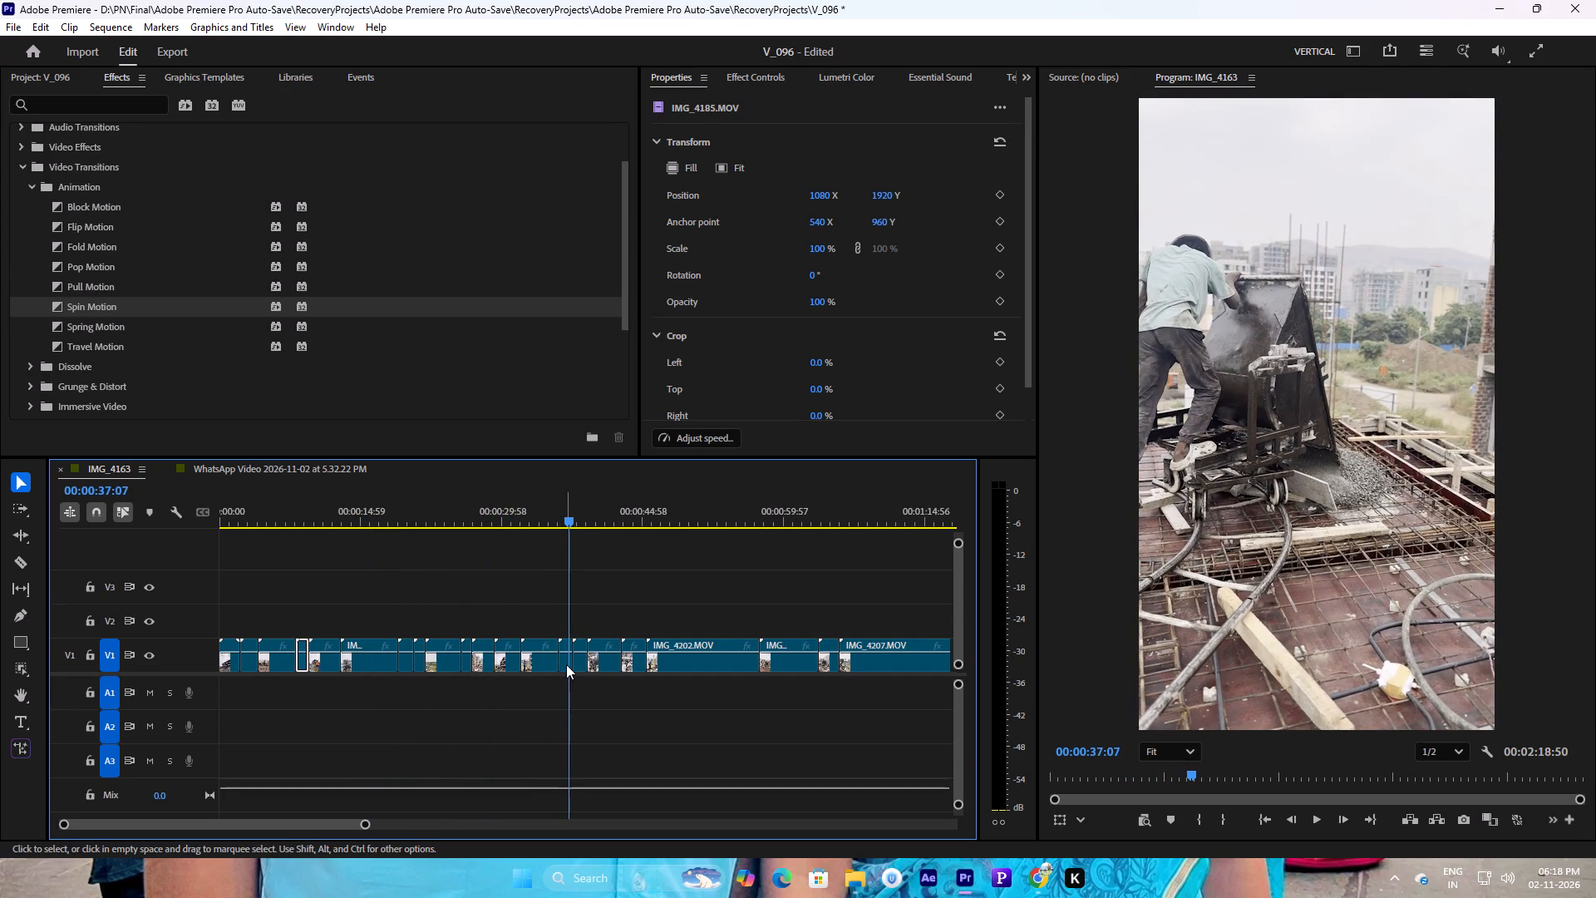
{"action": "left_click_drag", "start_coordinate": [566, 664], "coordinate": [530, 666]}
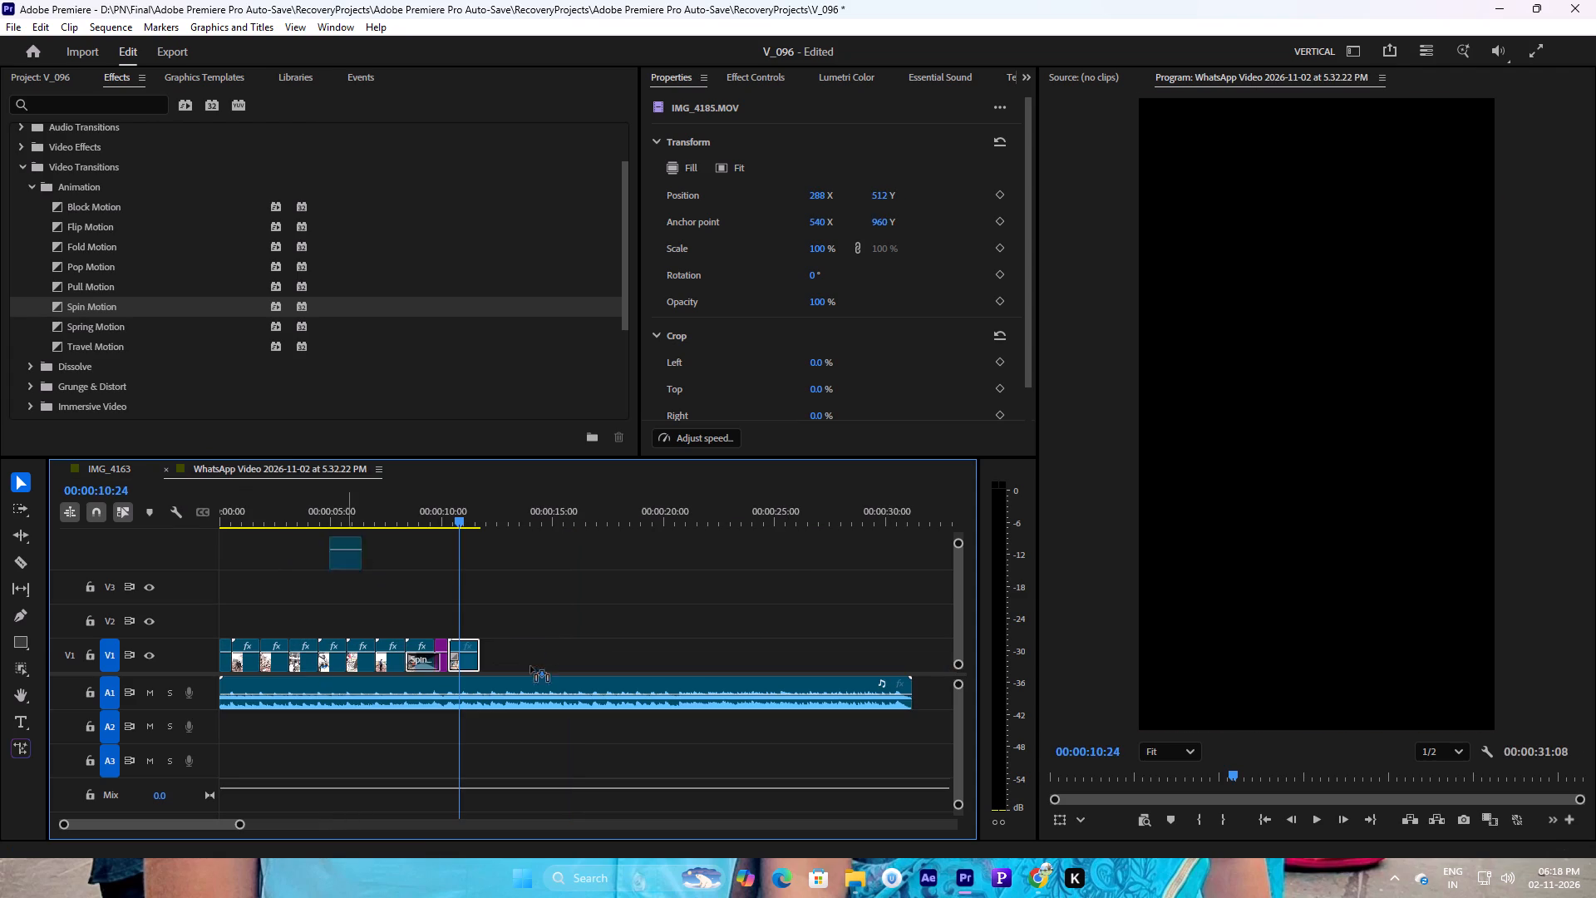
{"action": "left_click_drag", "start_coordinate": [530, 666], "coordinate": [505, 665]}
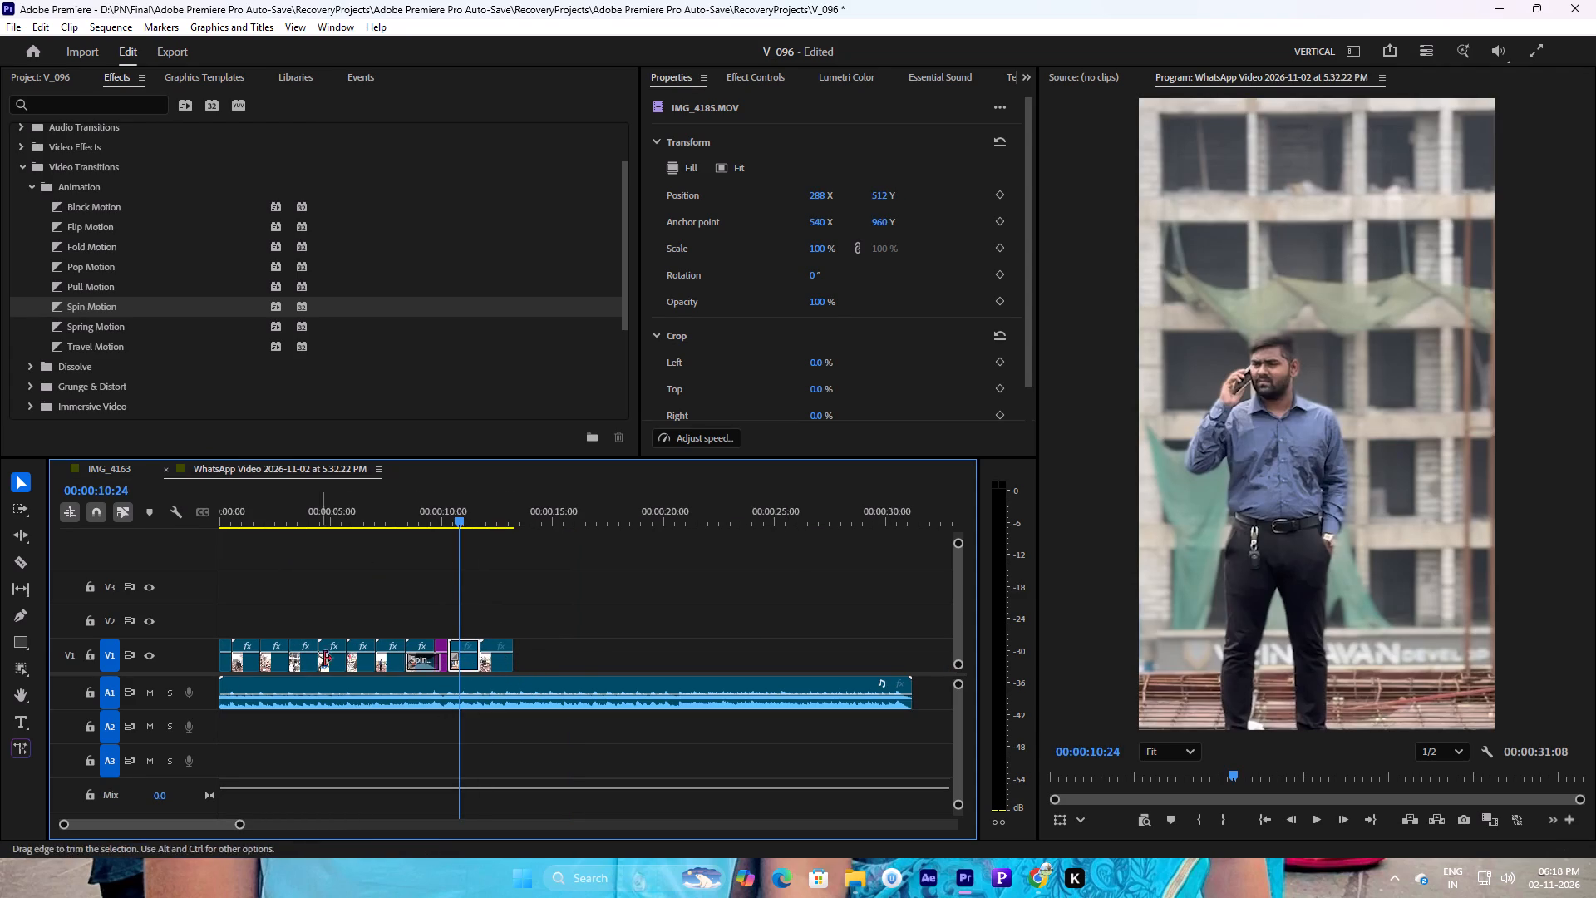
Move IMG_4185.MOV behind IMG_4193.MOV on V1, close the gap left after the logo, and replay the new join.
{"action": "left_click_drag", "start_coordinate": [465, 659], "coordinate": [539, 647]}
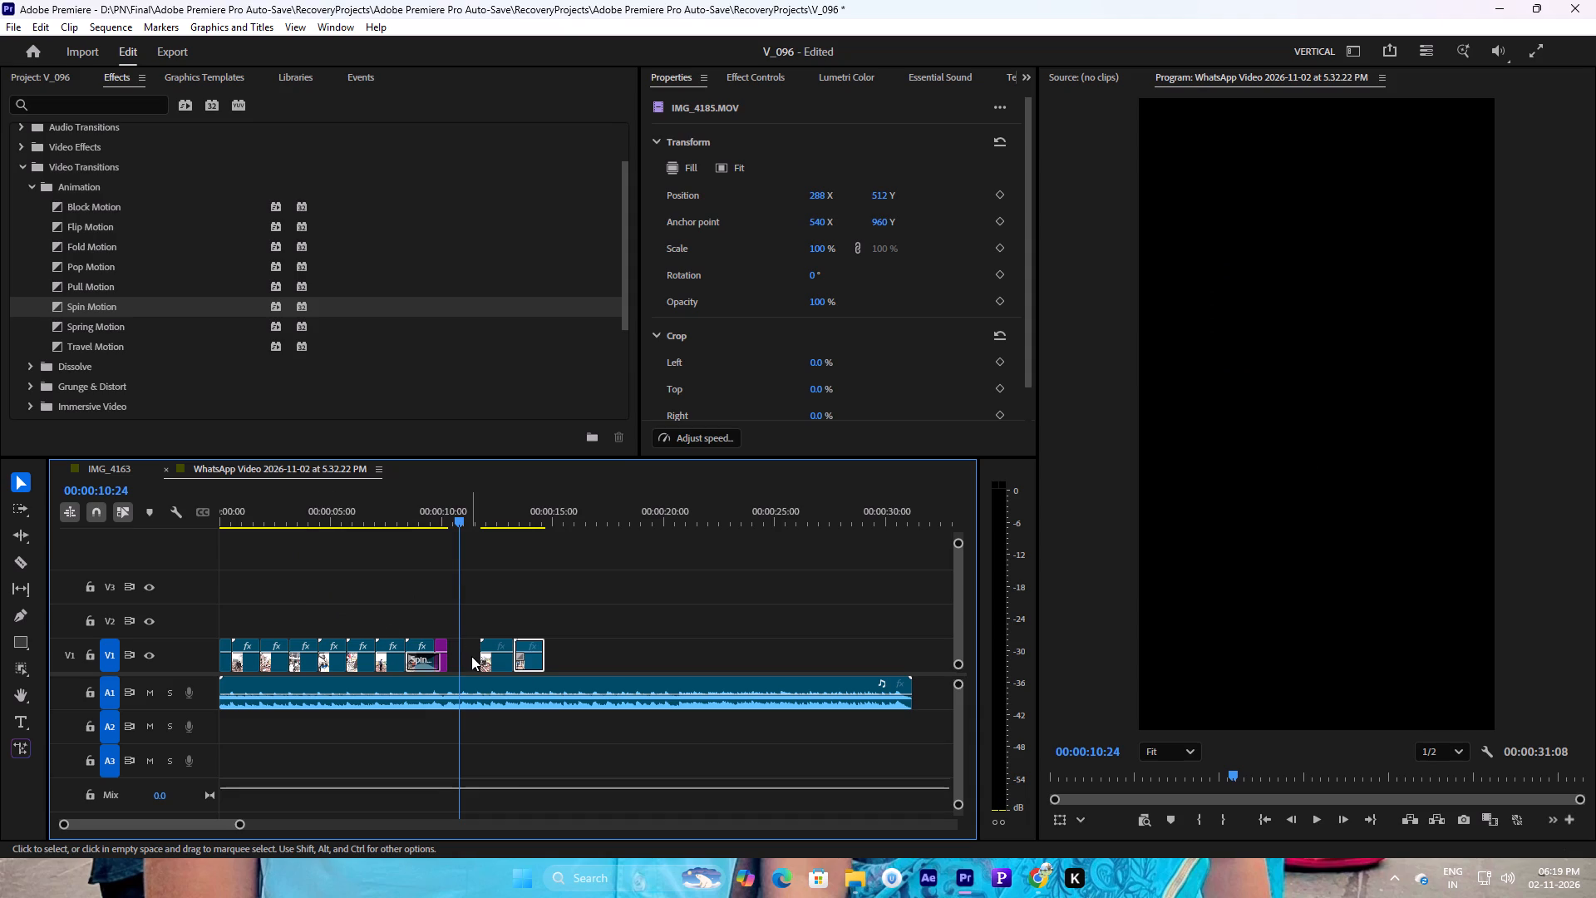
{"action": "left_click", "coordinate": [471, 658]}
{"action": "key", "text": "Delete"}
{"action": "left_click", "coordinate": [449, 525]}
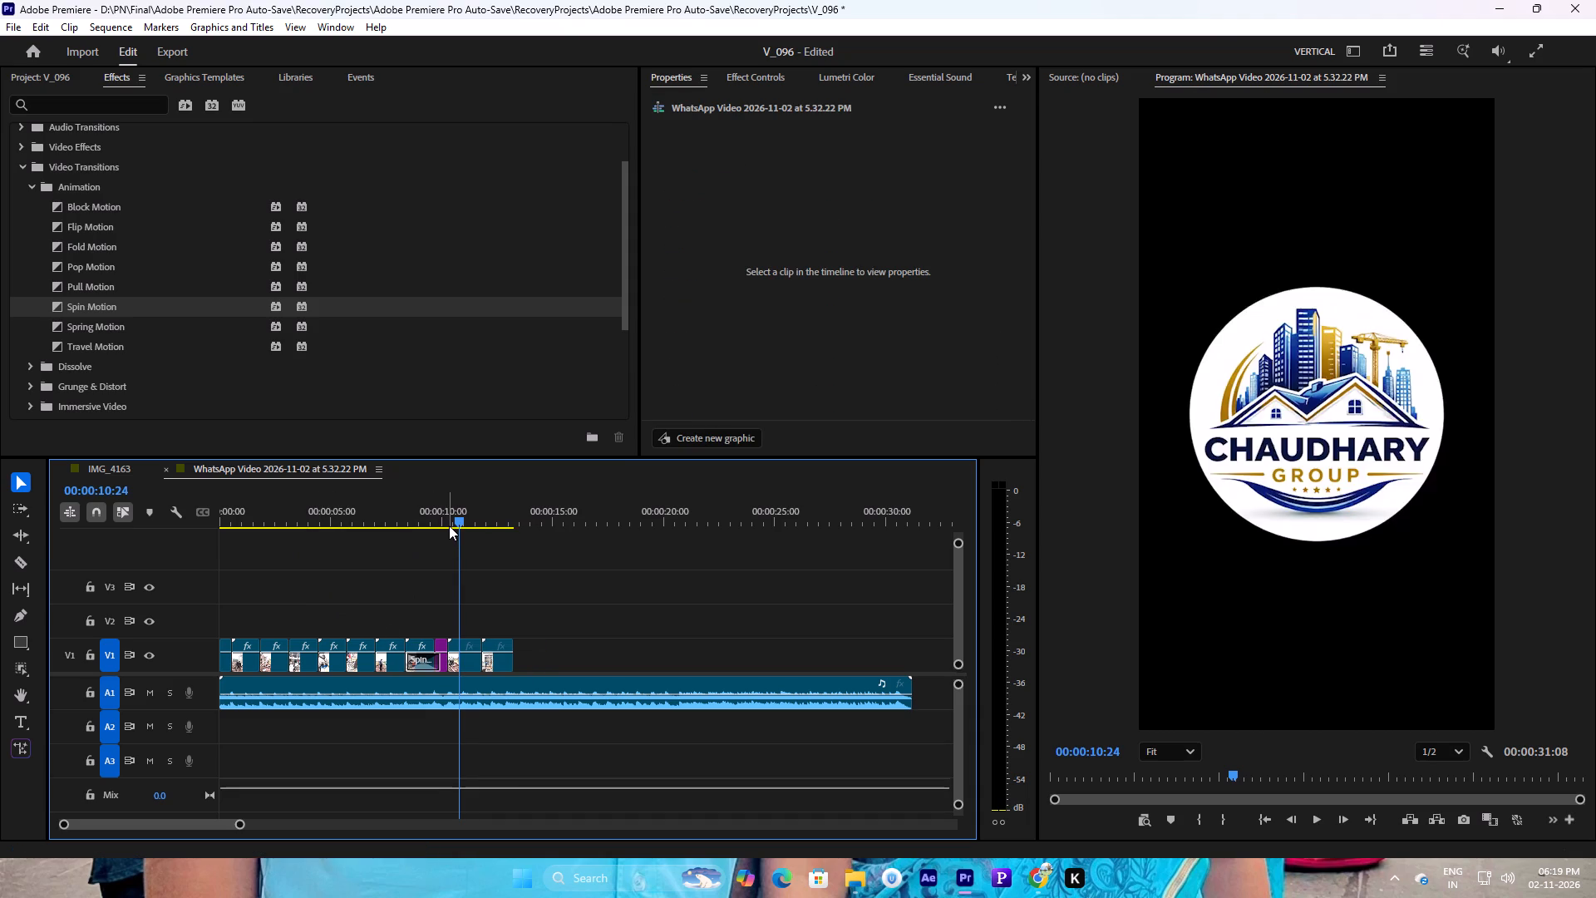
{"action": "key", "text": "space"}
{"action": "left_click_drag", "start_coordinate": [449, 525], "coordinate": [438, 525]}
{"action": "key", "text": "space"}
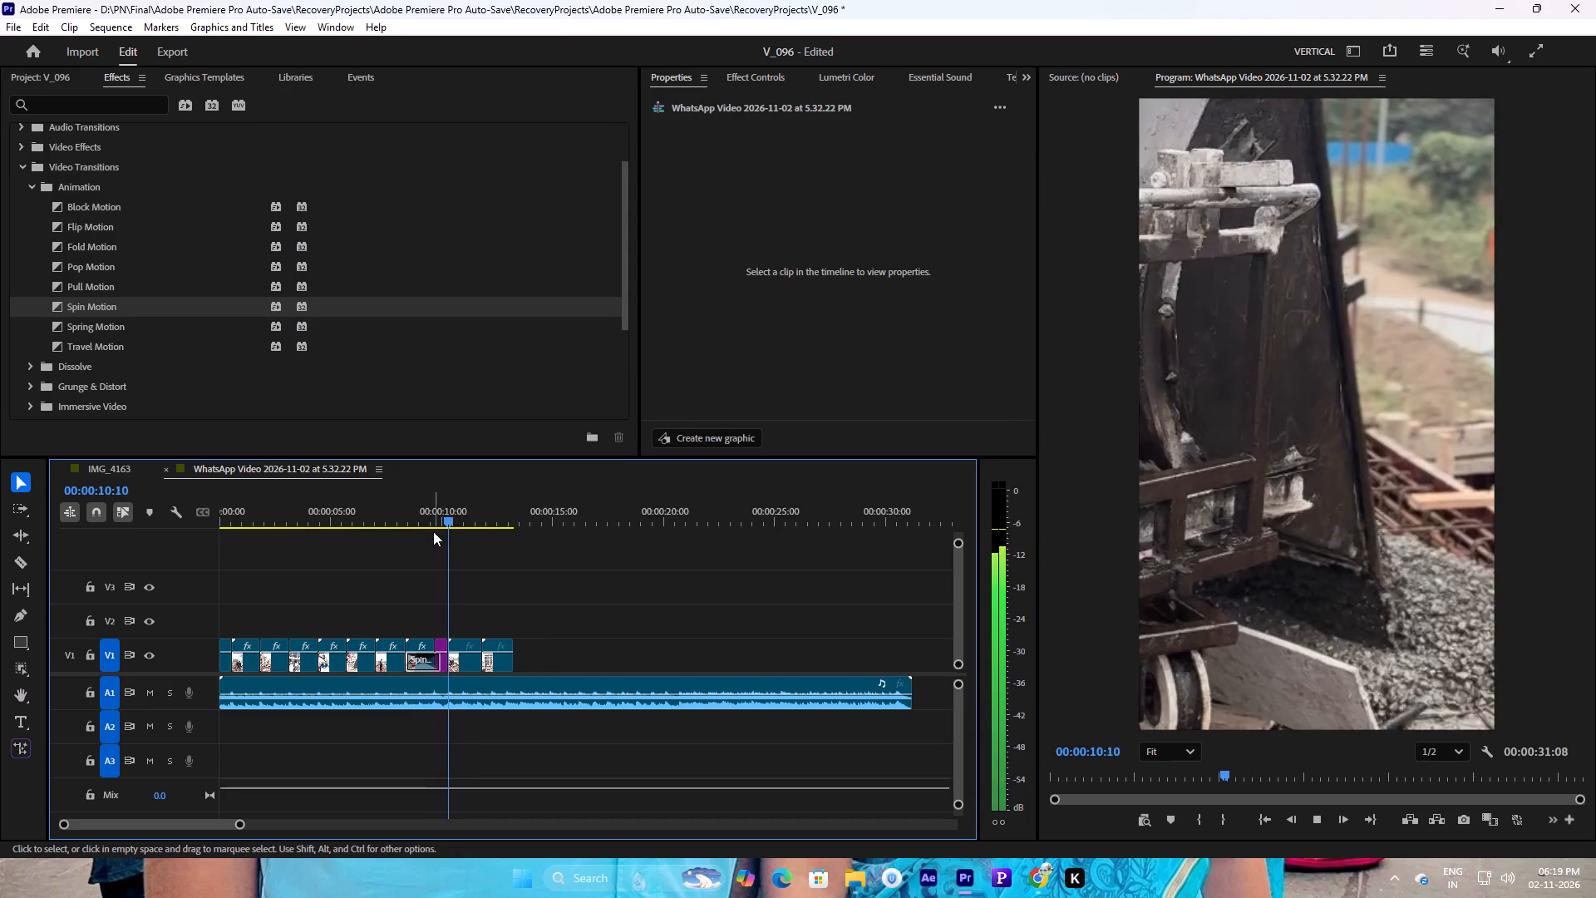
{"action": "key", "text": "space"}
Set the scale of IMG_4193.MOV to 27% so it fits the vertical frame.
{"action": "left_click", "coordinate": [464, 658]}
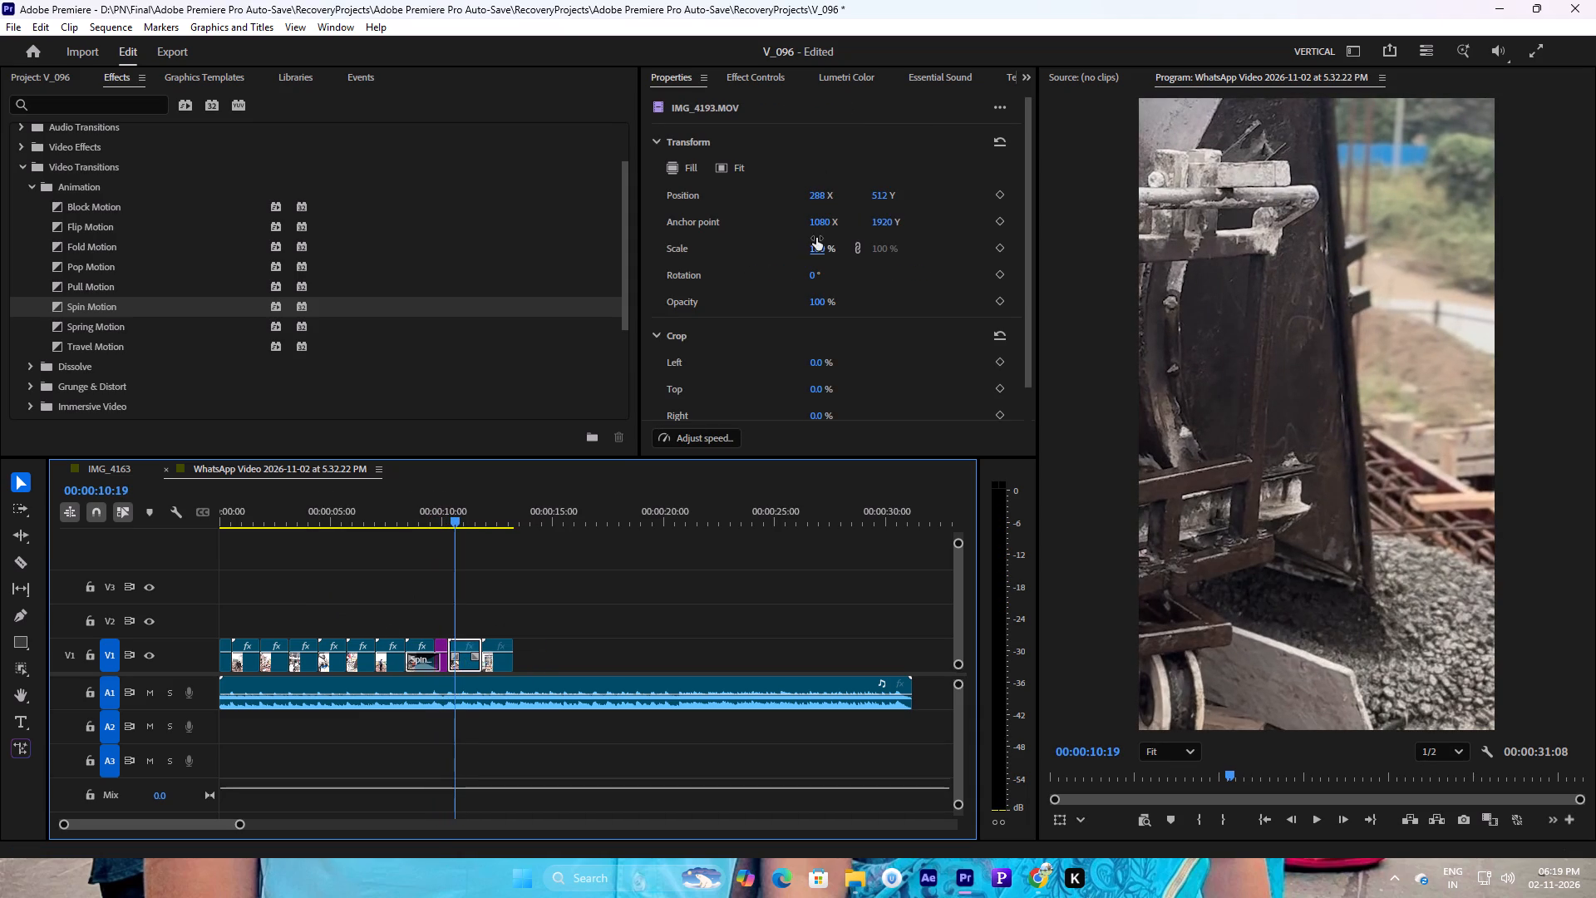
{"action": "left_click", "coordinate": [815, 250]}
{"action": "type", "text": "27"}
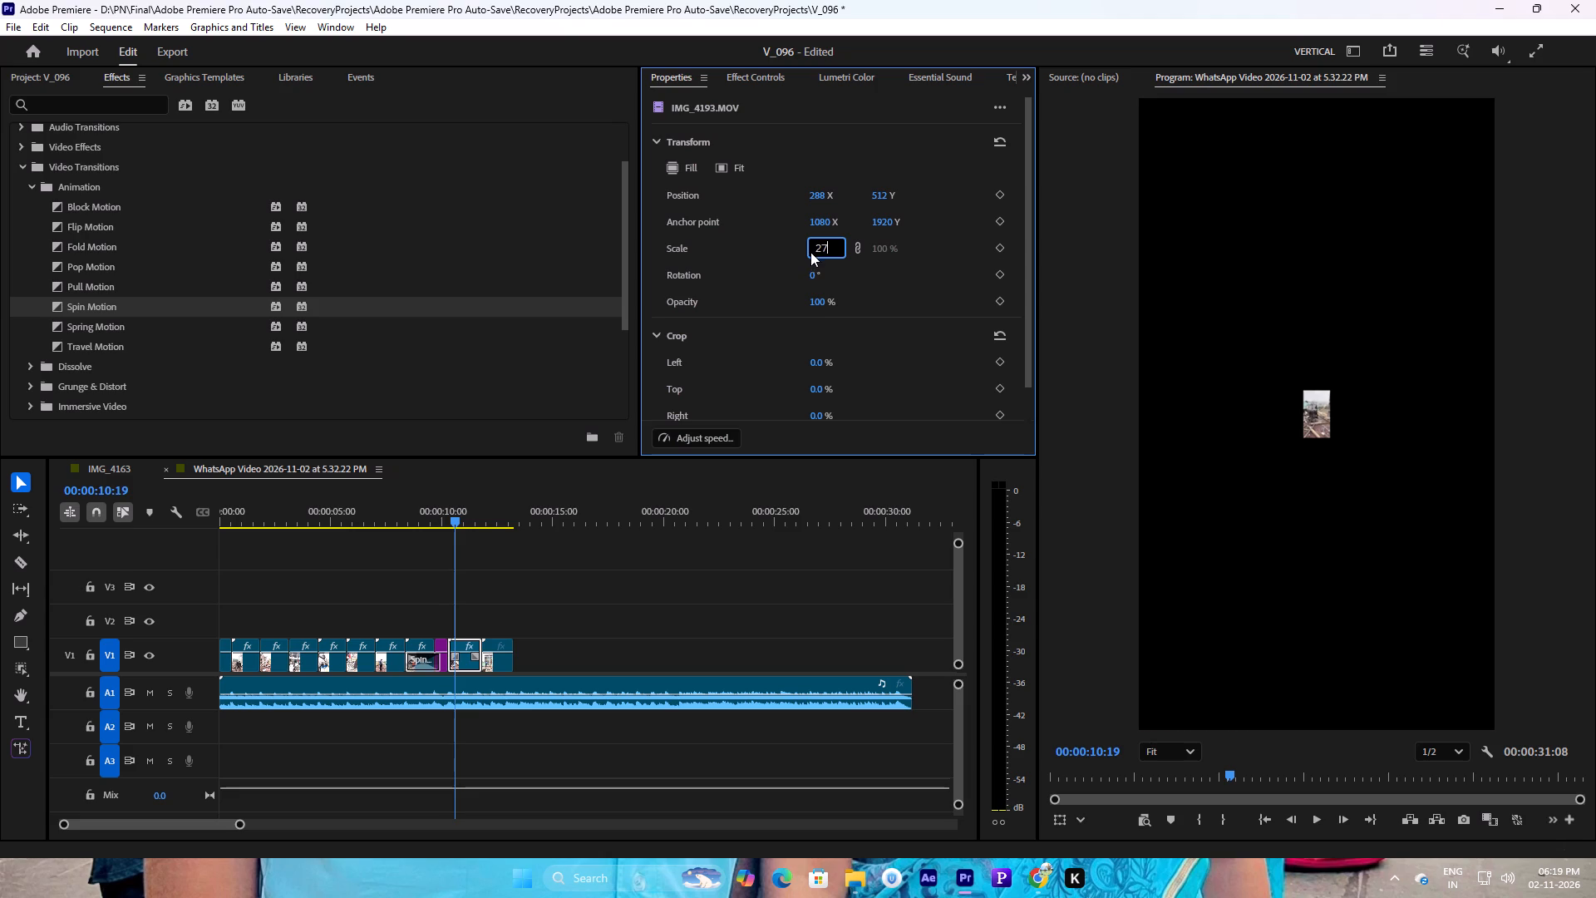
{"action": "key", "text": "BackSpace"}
Set the scale of IMG_4193.MOV, the clip following the logo, to 27%.
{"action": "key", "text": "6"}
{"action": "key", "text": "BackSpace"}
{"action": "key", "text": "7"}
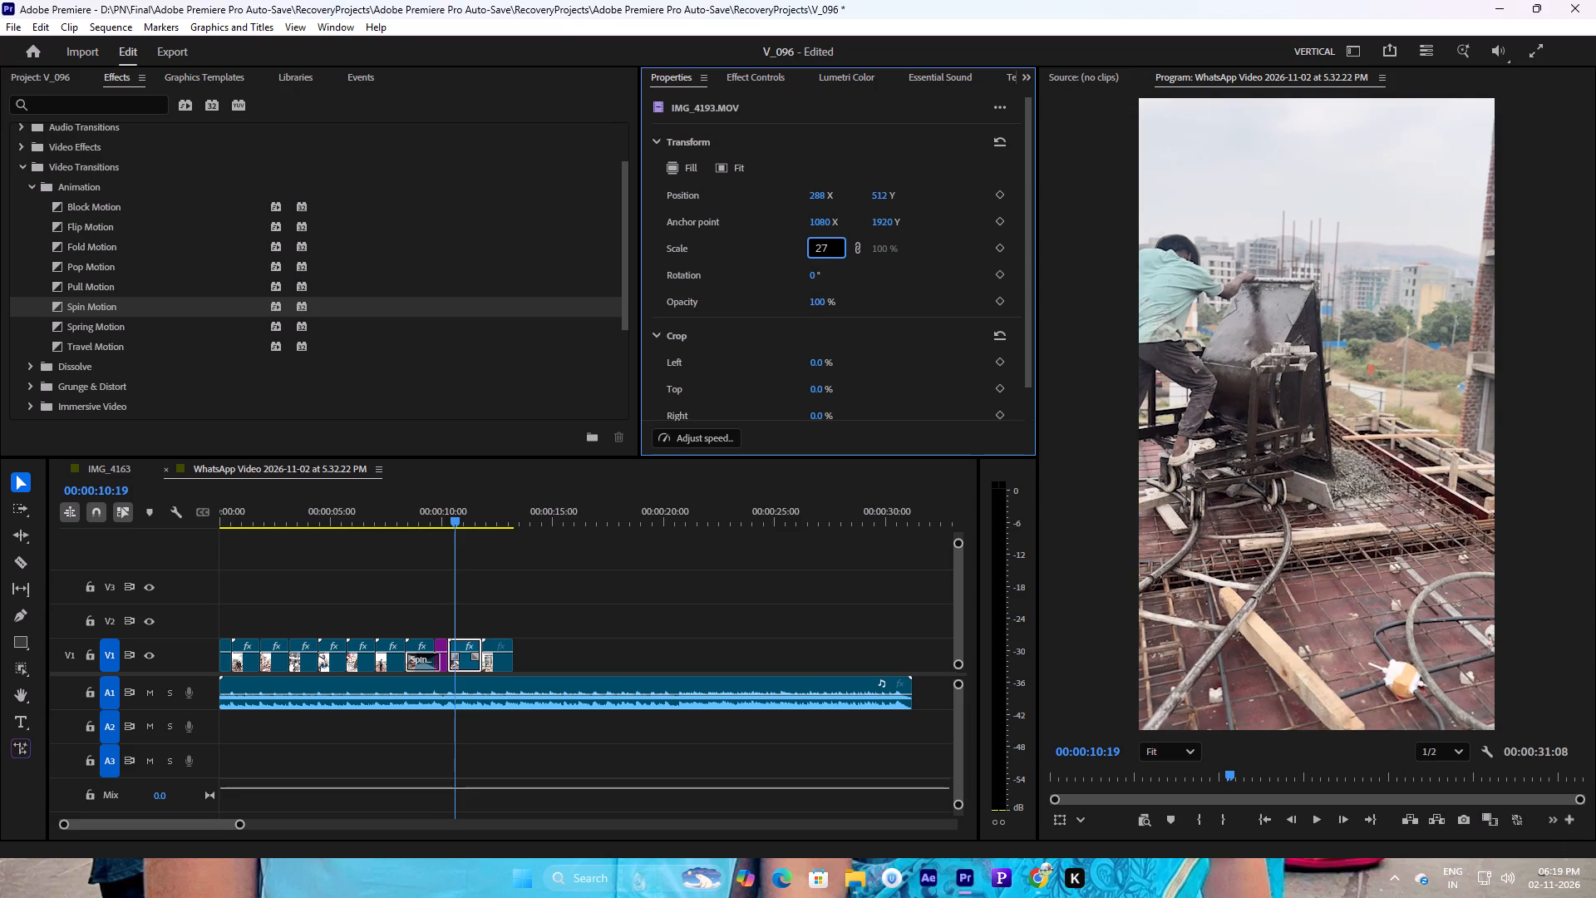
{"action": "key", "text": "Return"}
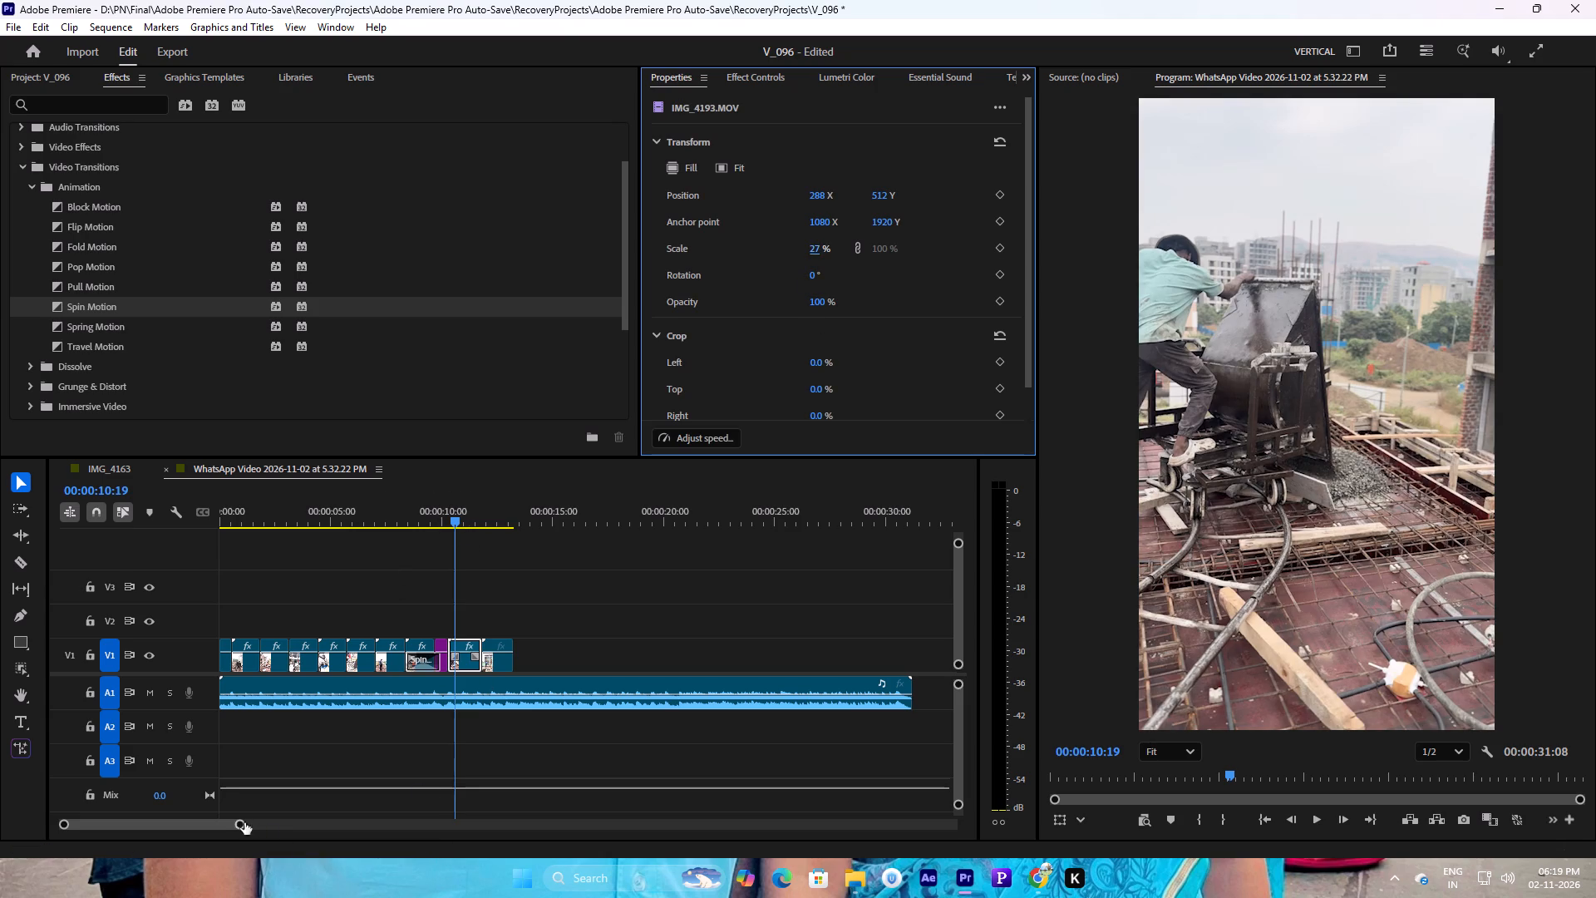
Replay from before the spin through the logo into IMG_4193.MOV to judge the flow against the music.
{"action": "left_click_drag", "start_coordinate": [239, 822], "coordinate": [174, 825]}
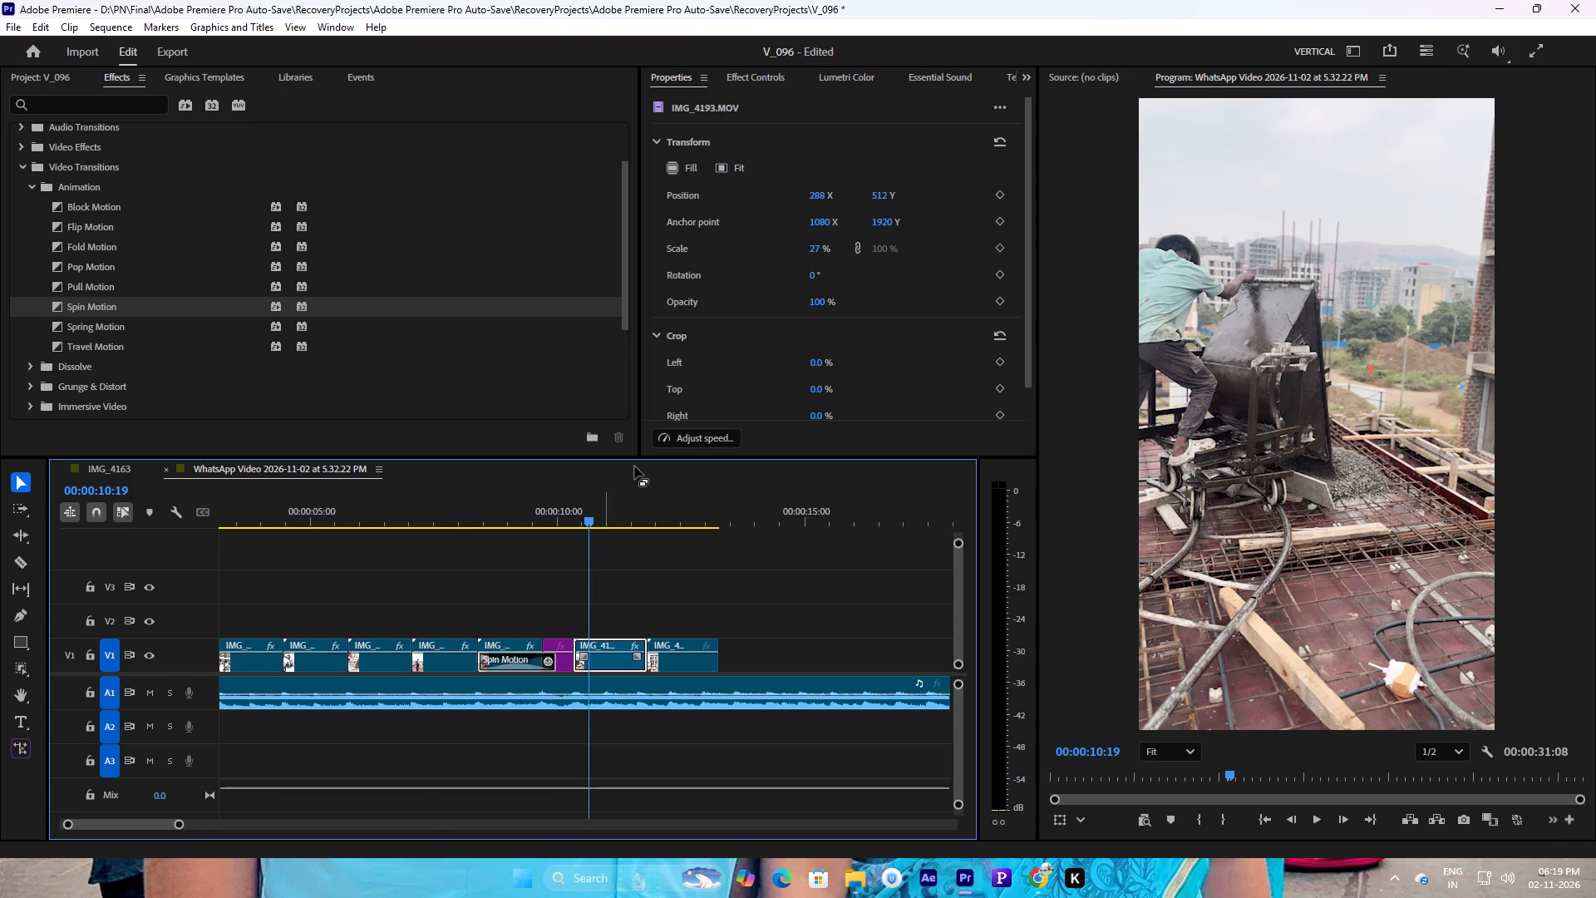
{"action": "key", "text": "space"}
{"action": "left_click_drag", "start_coordinate": [593, 525], "coordinate": [552, 522]}
{"action": "key", "text": "space"}
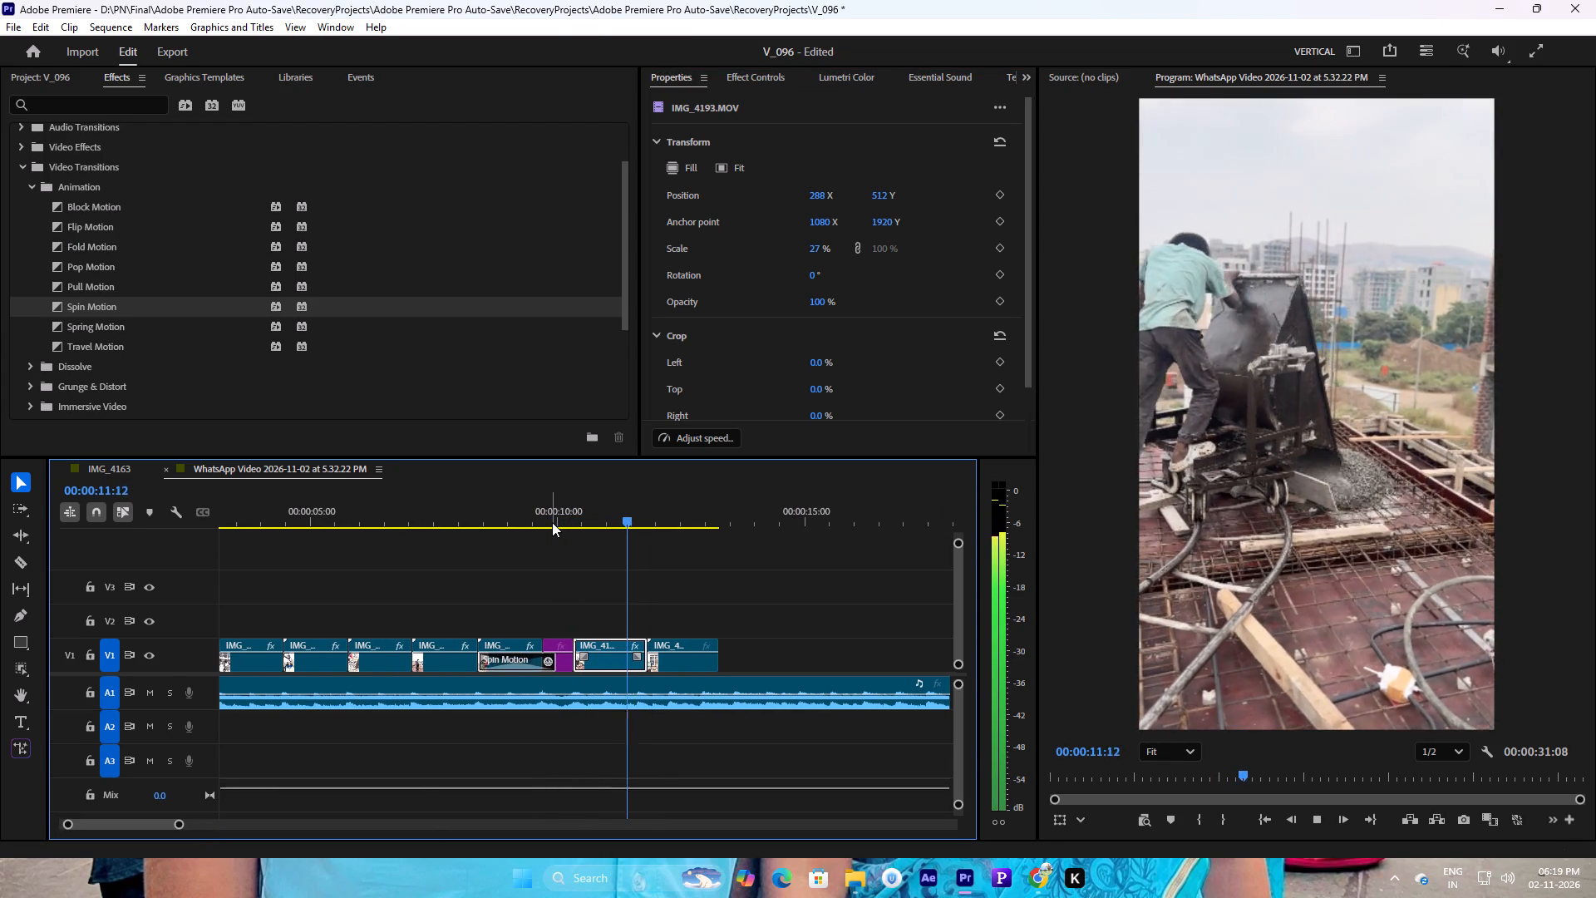
{"action": "left_click_drag", "start_coordinate": [544, 506], "coordinate": [442, 533]}
{"action": "key", "text": "space"}
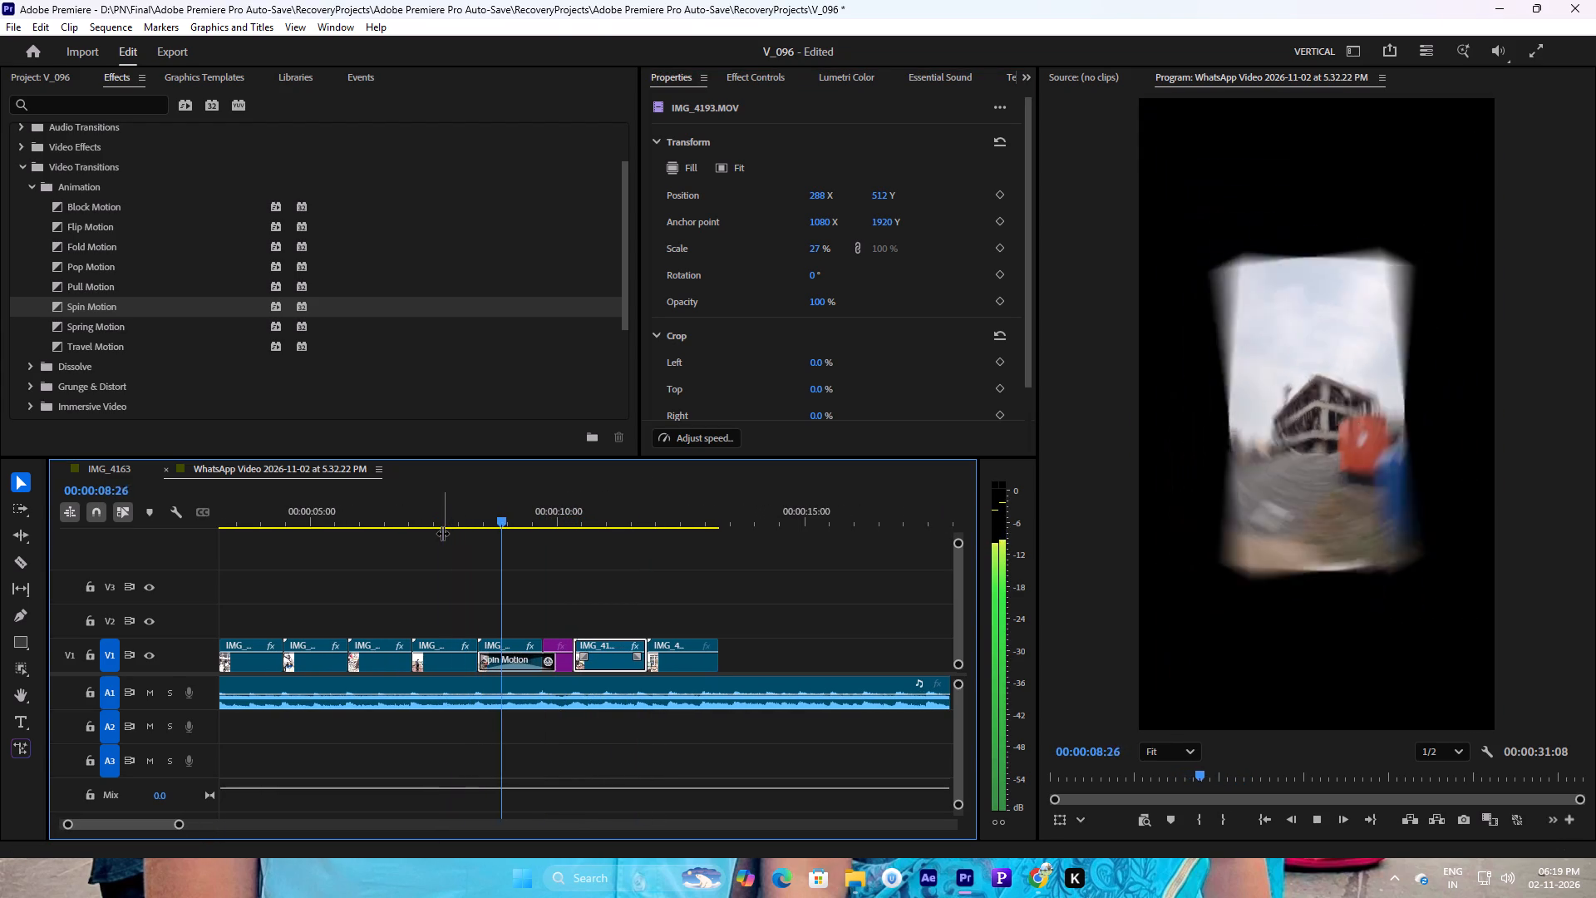
{"action": "left_click", "coordinate": [442, 533]}
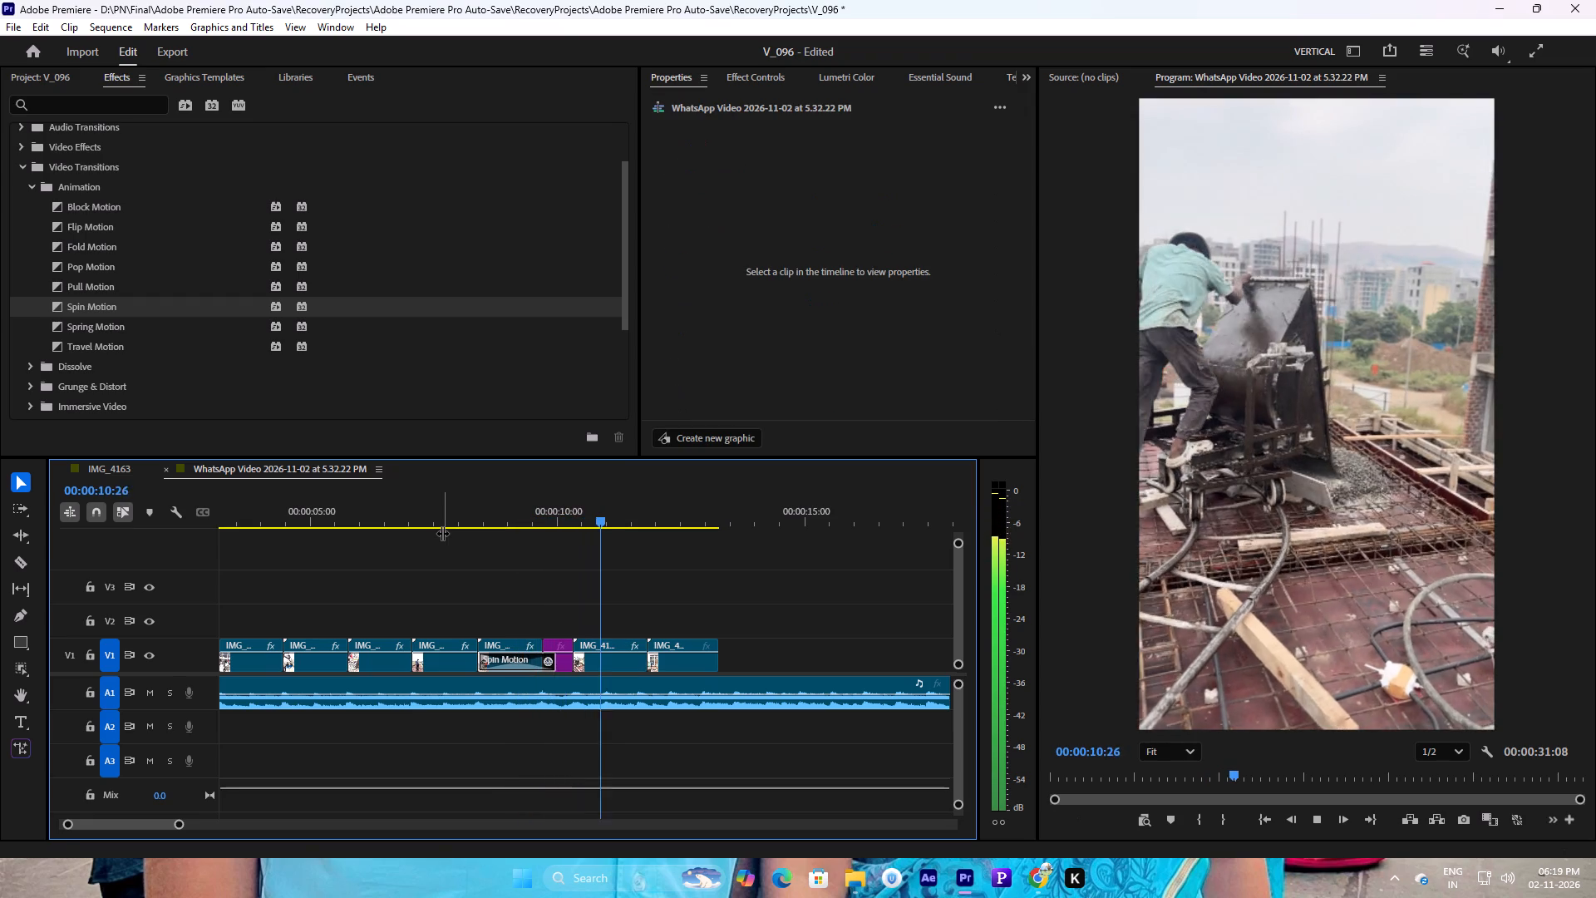
{"action": "left_click", "coordinate": [451, 522]}
{"action": "key", "text": "space"}
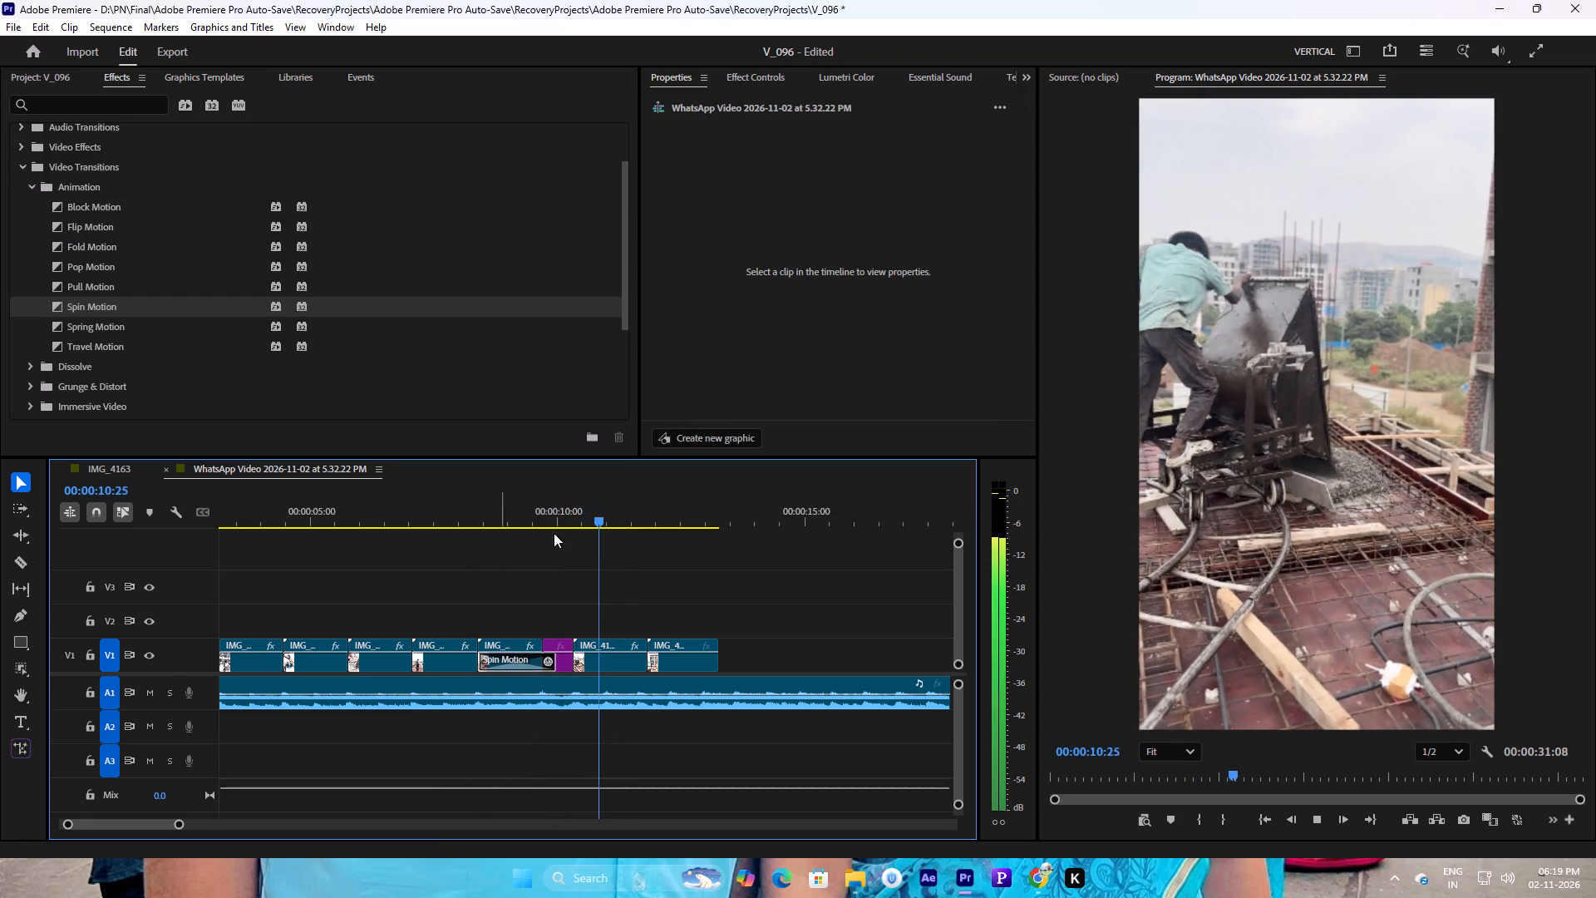
Find the beat after the logo by playback and trim the end of IMG_4193.MOV back to 00:00:11:03.
{"action": "left_click_drag", "start_coordinate": [594, 514], "coordinate": [581, 516]}
{"action": "key", "text": "space"}
{"action": "key", "text": "space"}
{"action": "left_click_drag", "start_coordinate": [640, 517], "coordinate": [623, 520]}
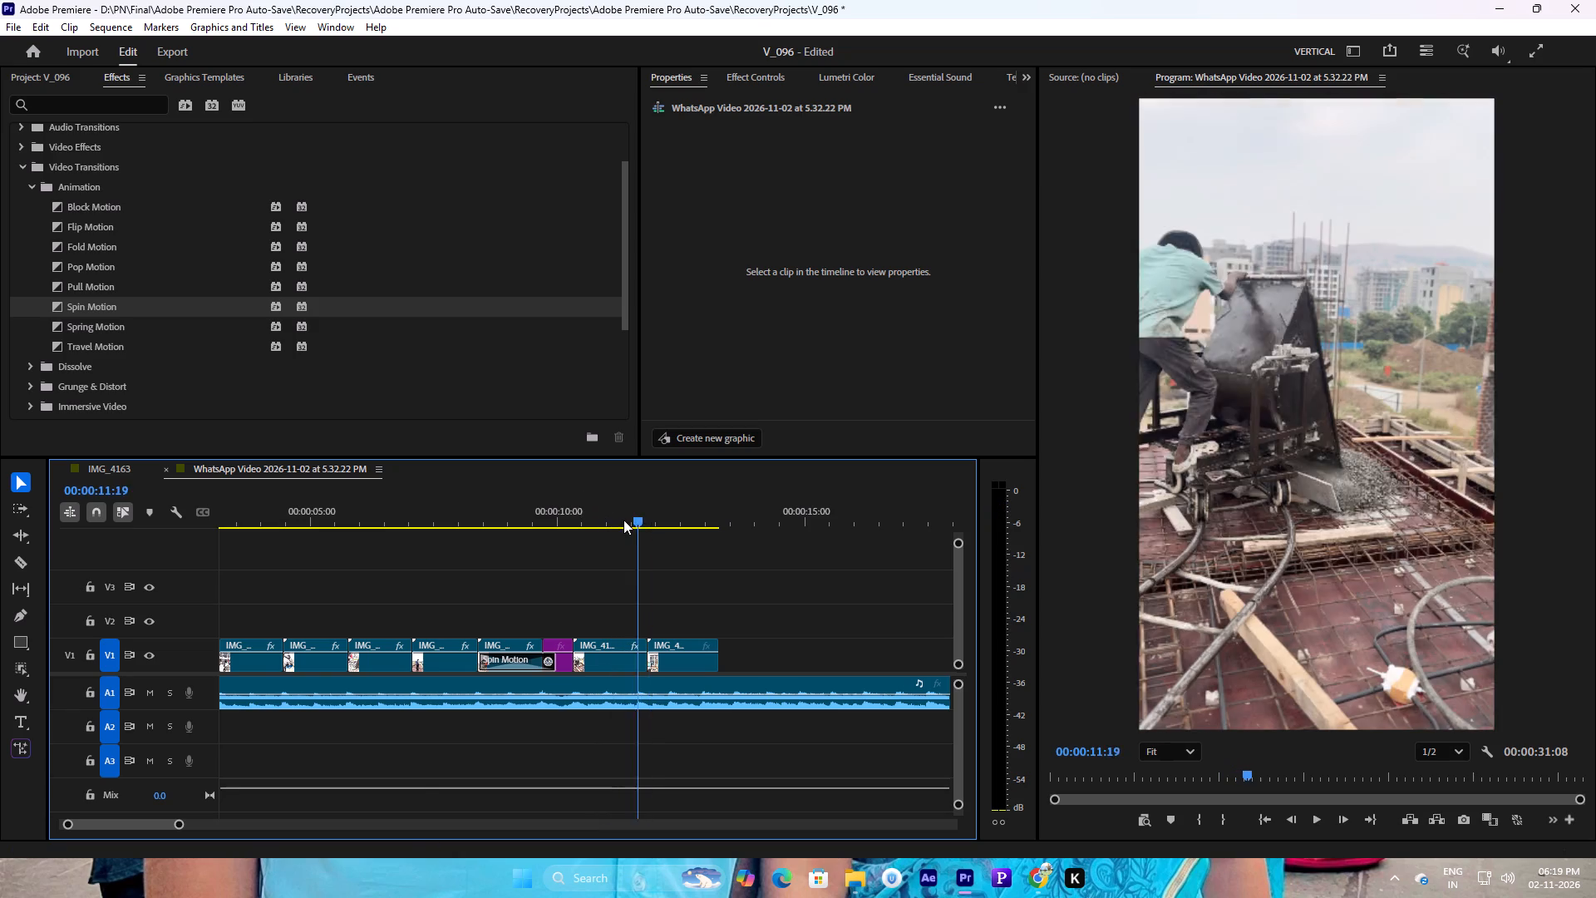
{"action": "left_click_drag", "start_coordinate": [623, 520], "coordinate": [614, 521]}
{"action": "left_click", "coordinate": [631, 659]}
{"action": "left_click_drag", "start_coordinate": [647, 657], "coordinate": [614, 662]}
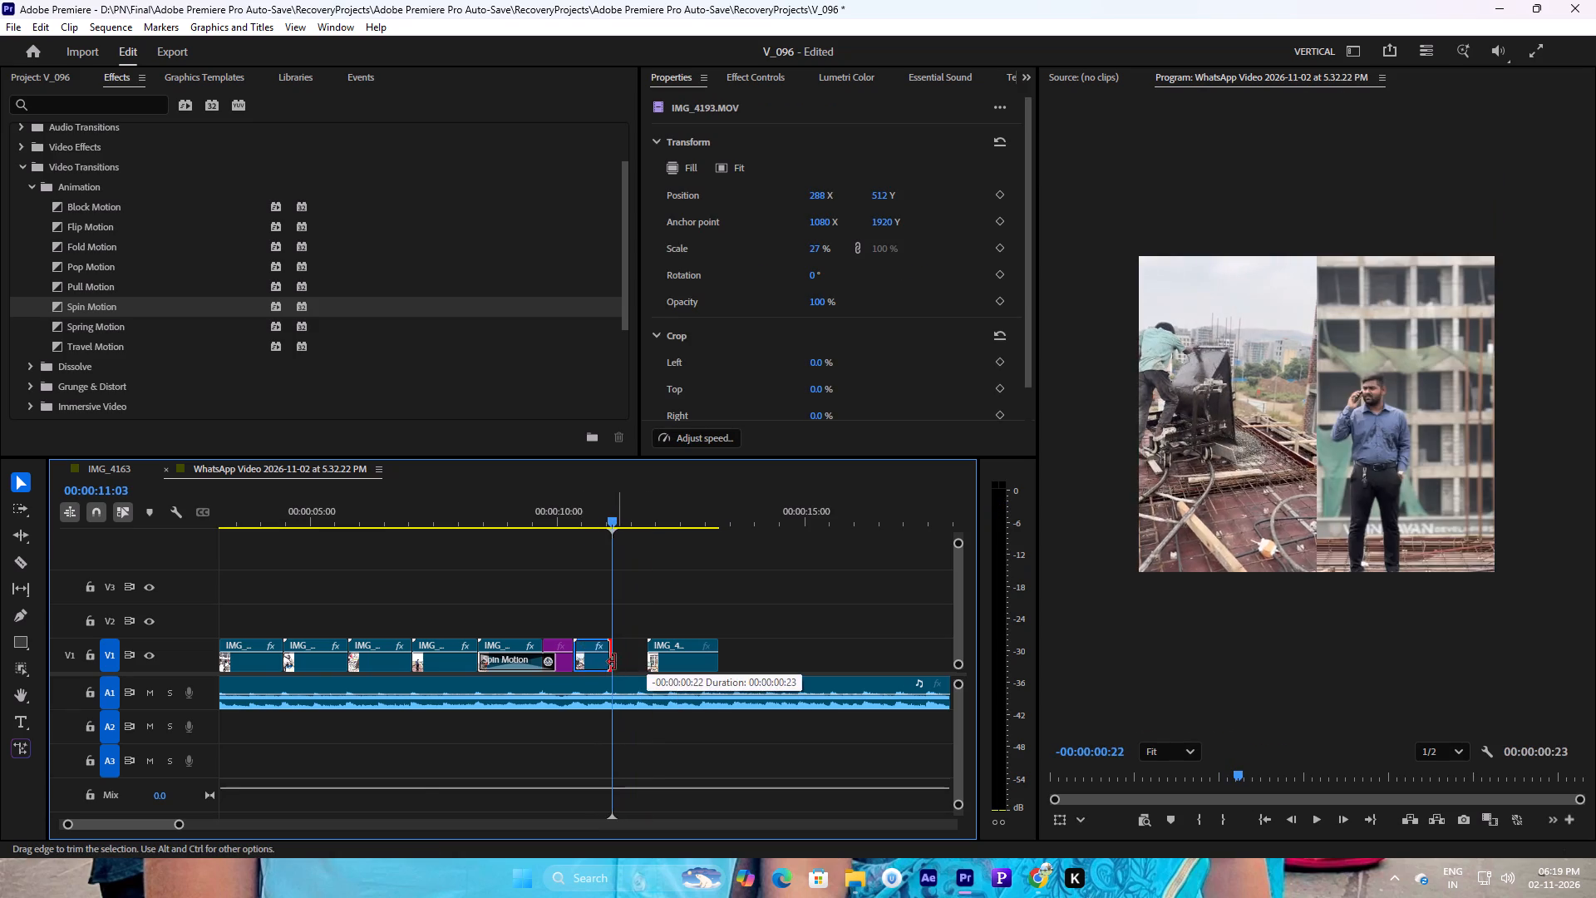
{"action": "left_click_drag", "start_coordinate": [614, 662], "coordinate": [609, 662]}
Slow IMG_4193.MOV to 57.3% speed with Optical flow time interpolation.
{"action": "right_click", "coordinate": [598, 661]}
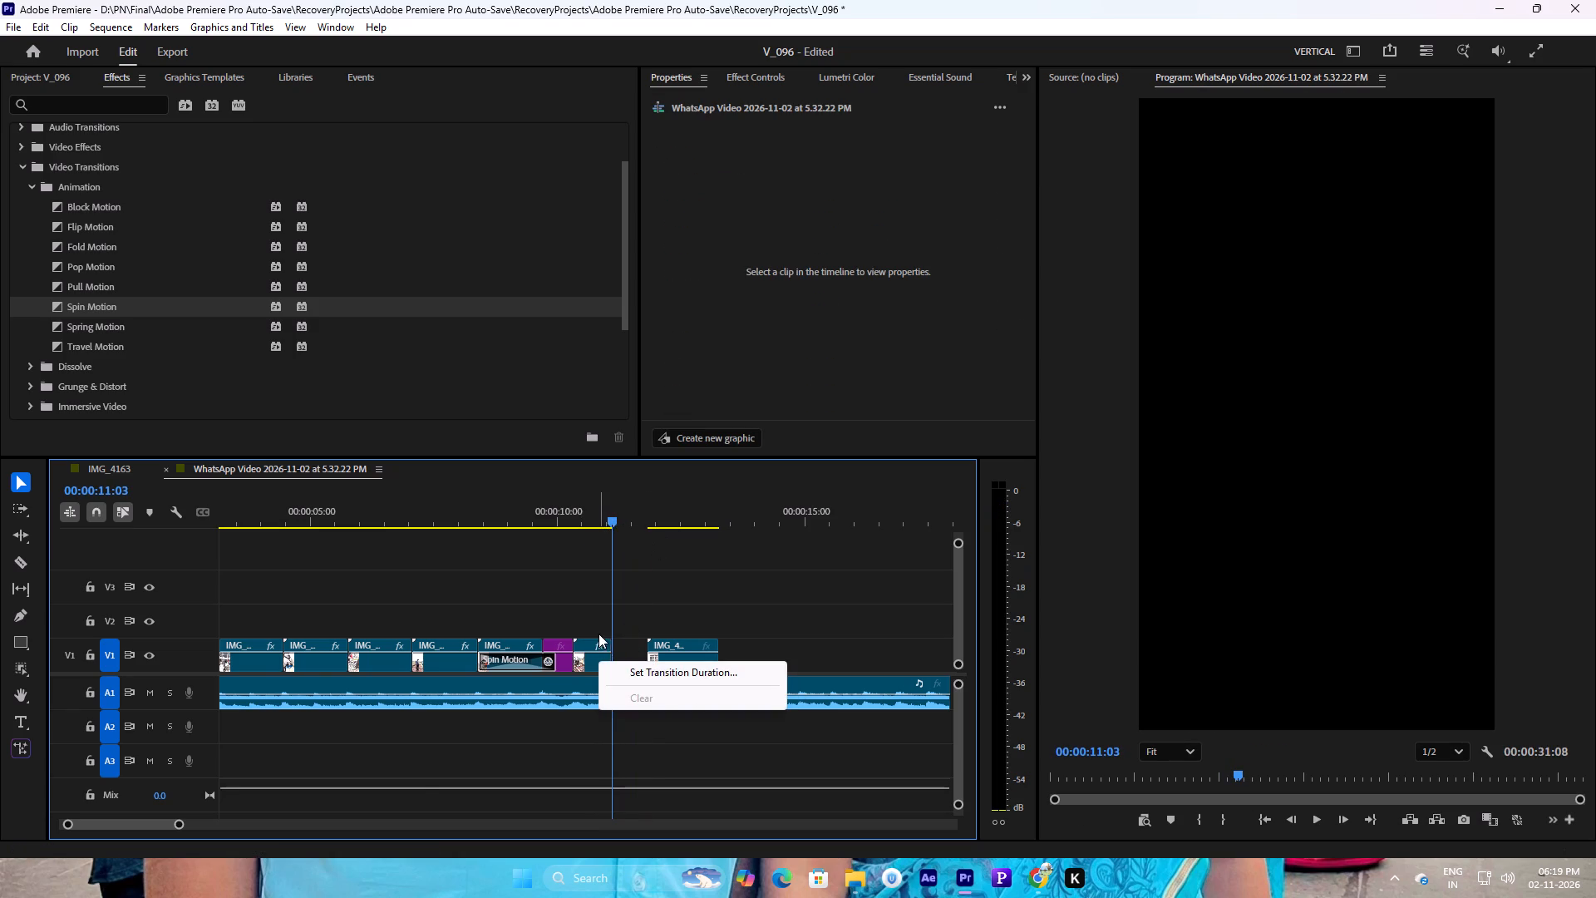
{"action": "left_click", "coordinate": [594, 661]}
{"action": "right_click", "coordinate": [594, 661]}
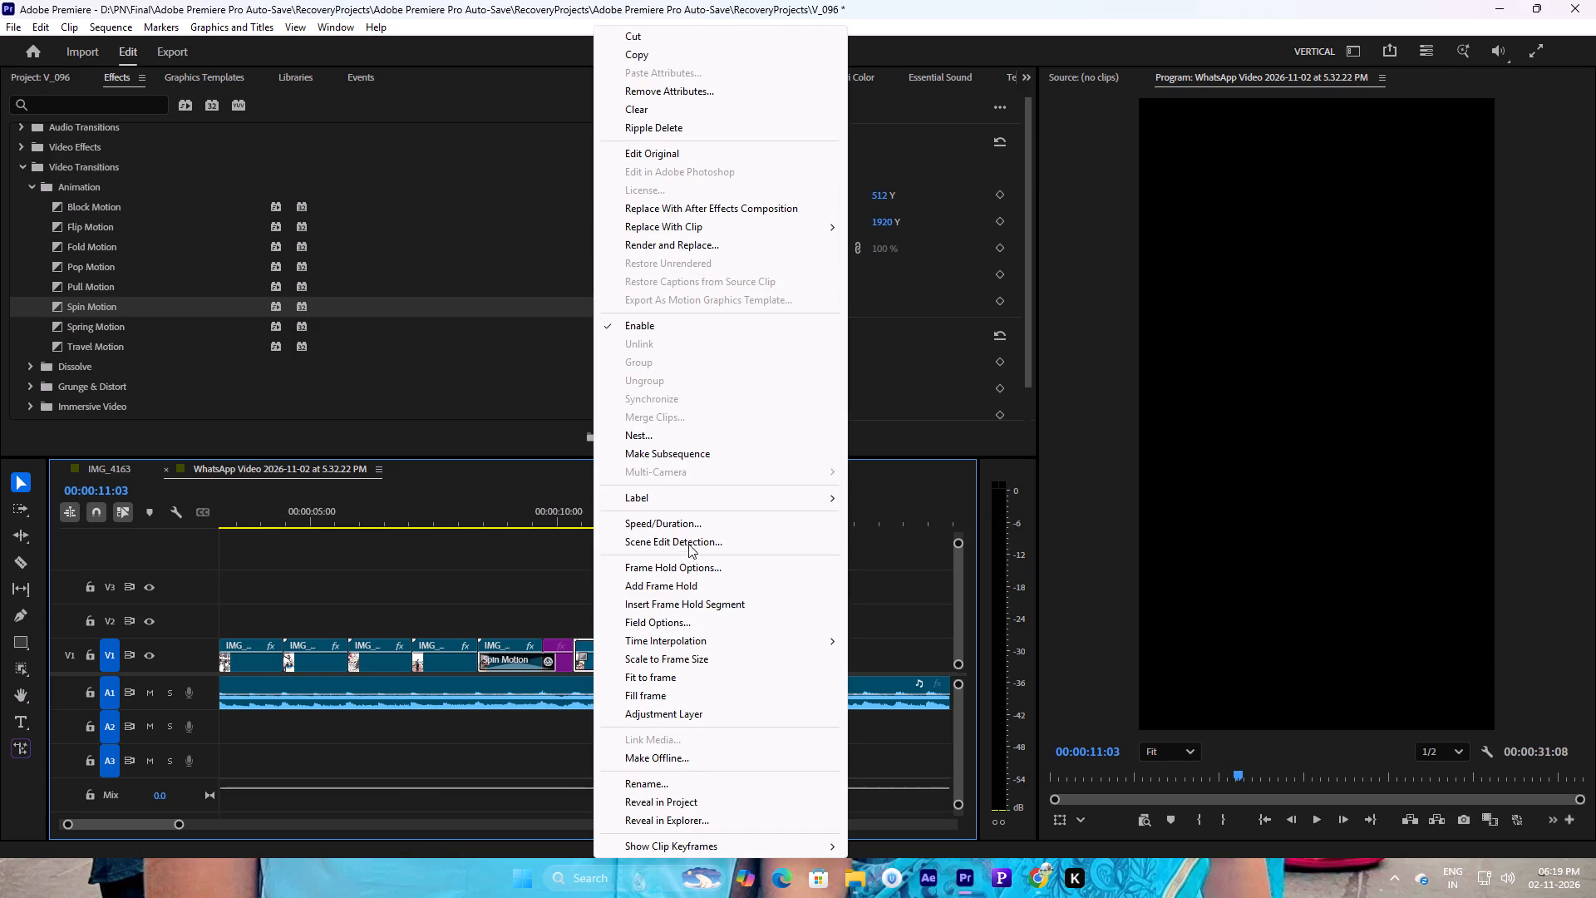
{"action": "left_click", "coordinate": [672, 517]}
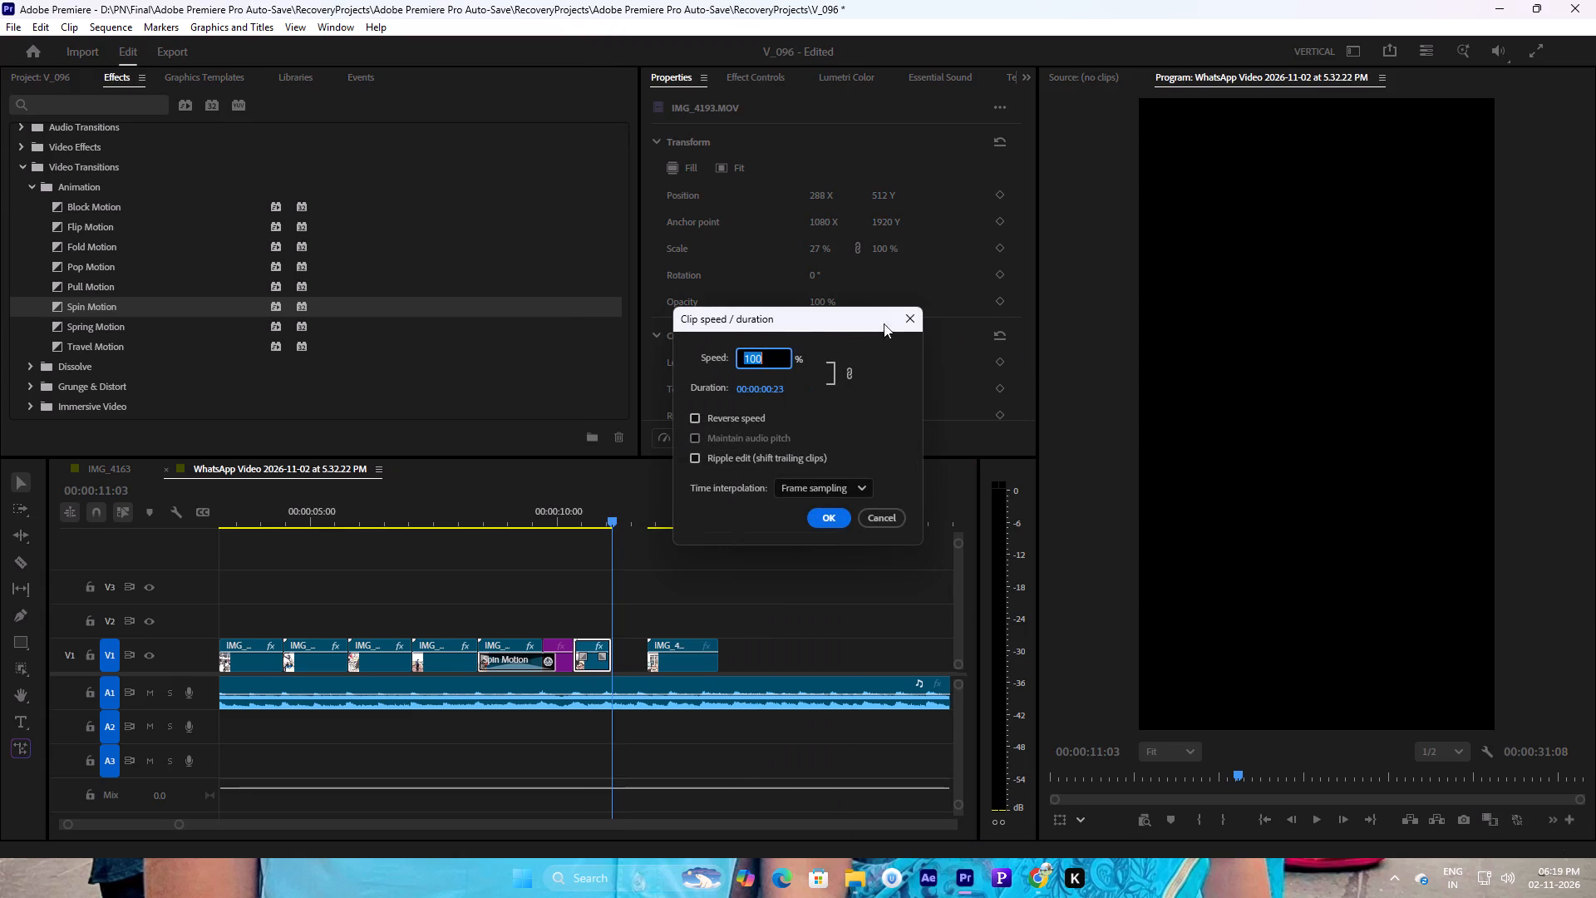
{"action": "left_click", "coordinate": [707, 365]}
{"action": "left_click_drag", "start_coordinate": [747, 365], "coordinate": [39, 372]}
{"action": "left_click_drag", "start_coordinate": [727, 351], "coordinate": [1145, 350]}
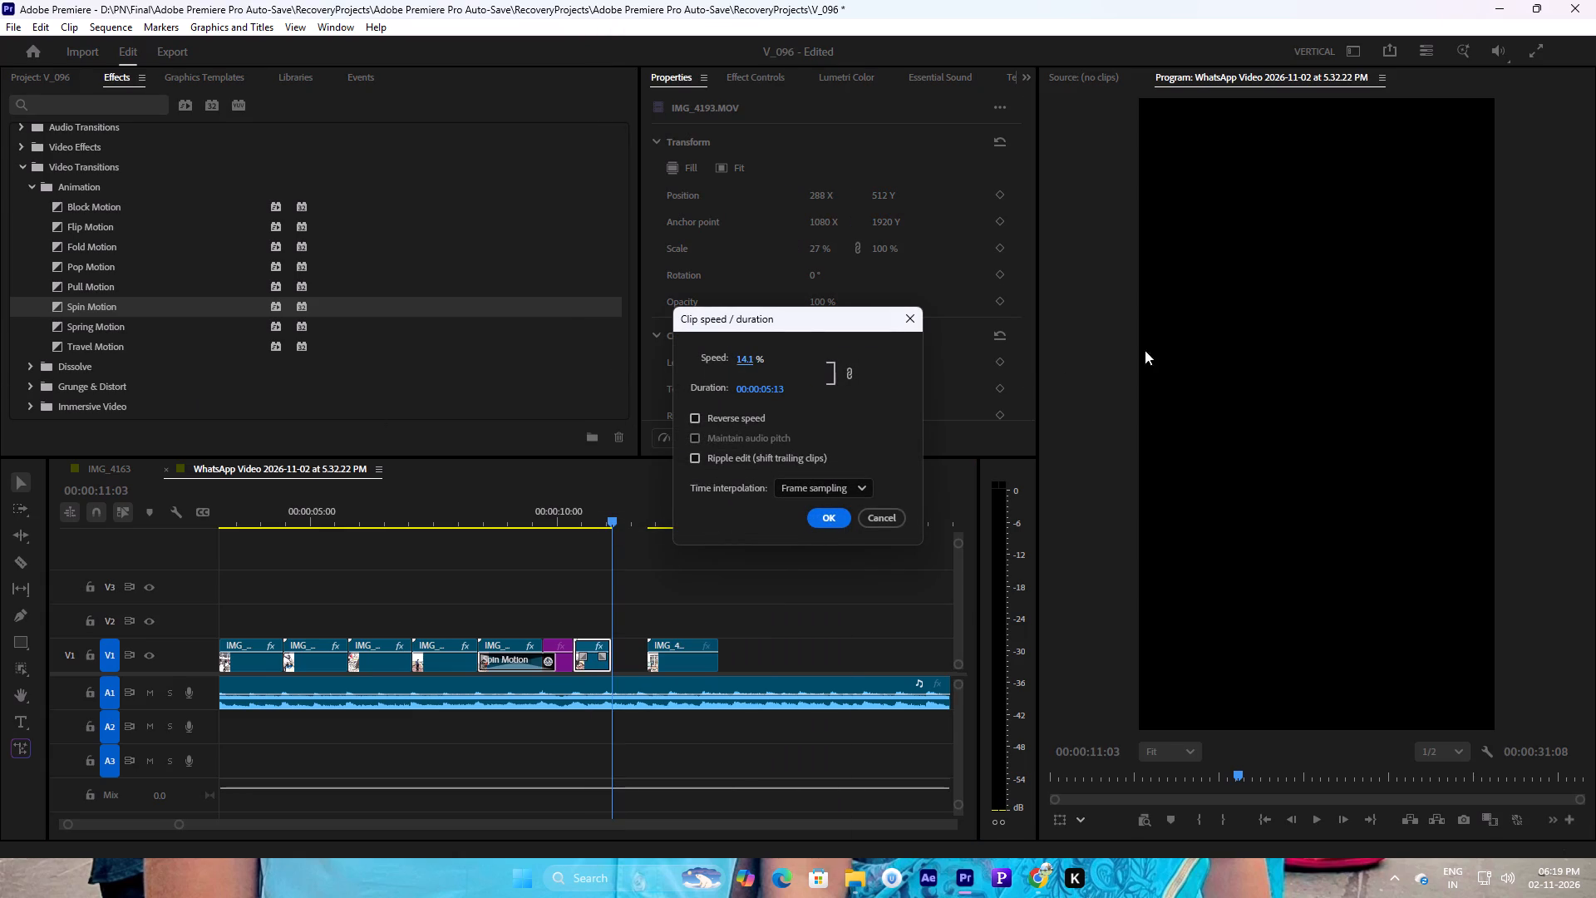
{"action": "left_click_drag", "start_coordinate": [1145, 350], "coordinate": [1357, 334]}
{"action": "left_click_drag", "start_coordinate": [745, 357], "coordinate": [1595, 231]}
{"action": "left_click_drag", "start_coordinate": [751, 365], "coordinate": [598, 368]}
{"action": "left_click_drag", "start_coordinate": [750, 356], "coordinate": [609, 352]}
{"action": "left_click_drag", "start_coordinate": [745, 364], "coordinate": [713, 365]}
{"action": "left_click_drag", "start_coordinate": [713, 365], "coordinate": [668, 365]}
{"action": "left_click_drag", "start_coordinate": [743, 357], "coordinate": [697, 361]}
{"action": "left_click_drag", "start_coordinate": [745, 367], "coordinate": [682, 358]}
{"action": "left_click_drag", "start_coordinate": [748, 366], "coordinate": [701, 353]}
{"action": "left_click_drag", "start_coordinate": [752, 365], "coordinate": [693, 356]}
{"action": "left_click_drag", "start_coordinate": [736, 365], "coordinate": [664, 353]}
{"action": "left_click_drag", "start_coordinate": [746, 359], "coordinate": [659, 342]}
{"action": "left_click", "coordinate": [813, 480]}
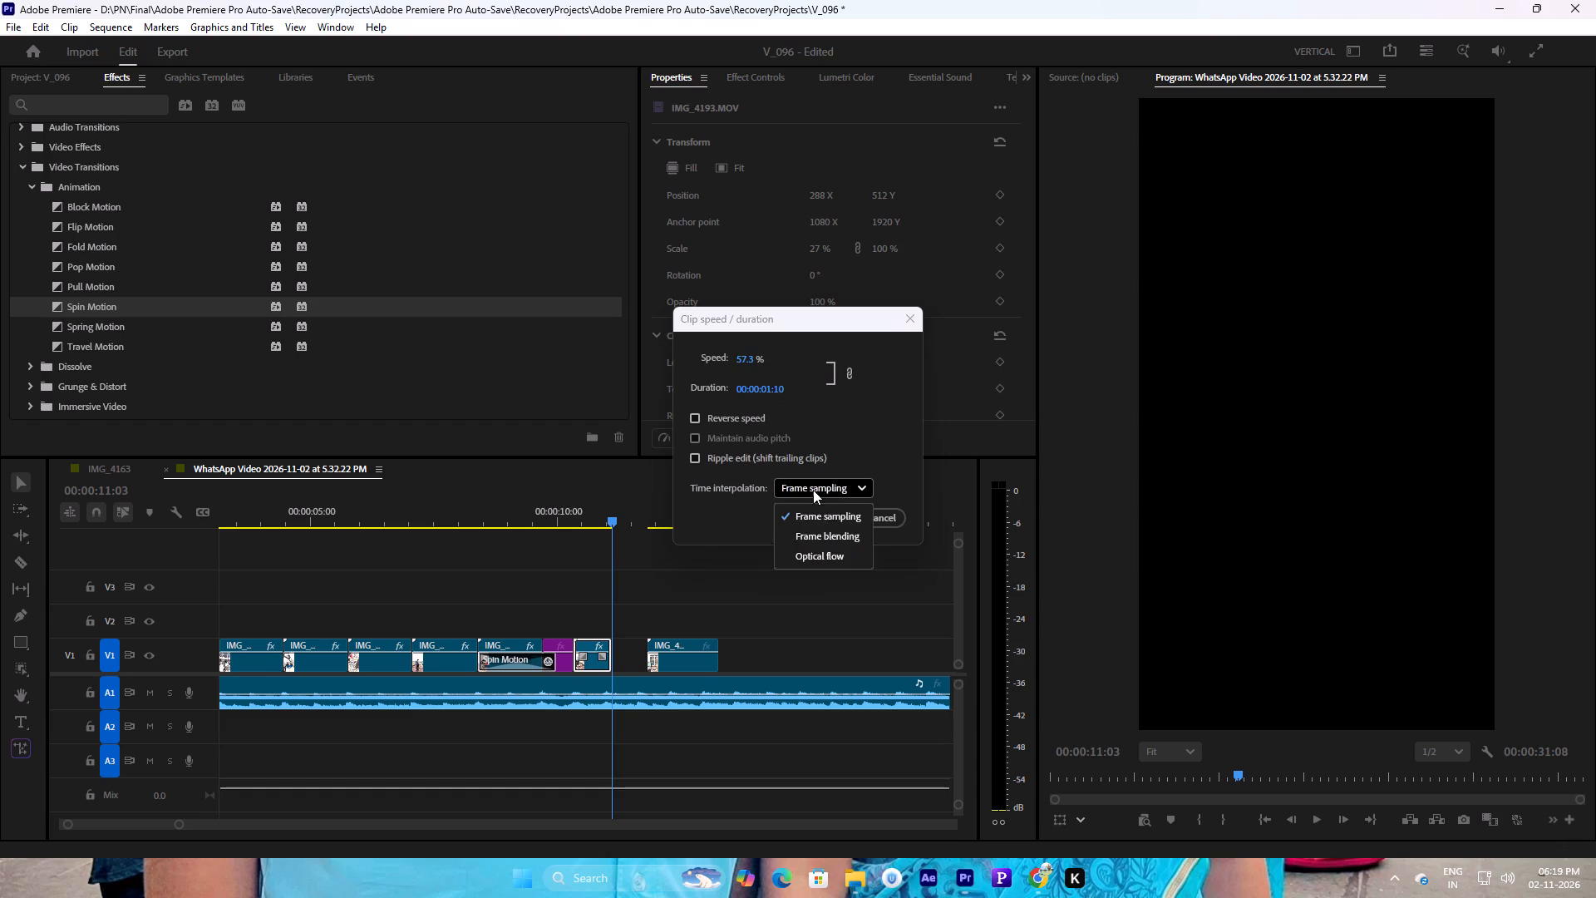
{"action": "left_click", "coordinate": [815, 560]}
{"action": "left_click", "coordinate": [828, 521]}
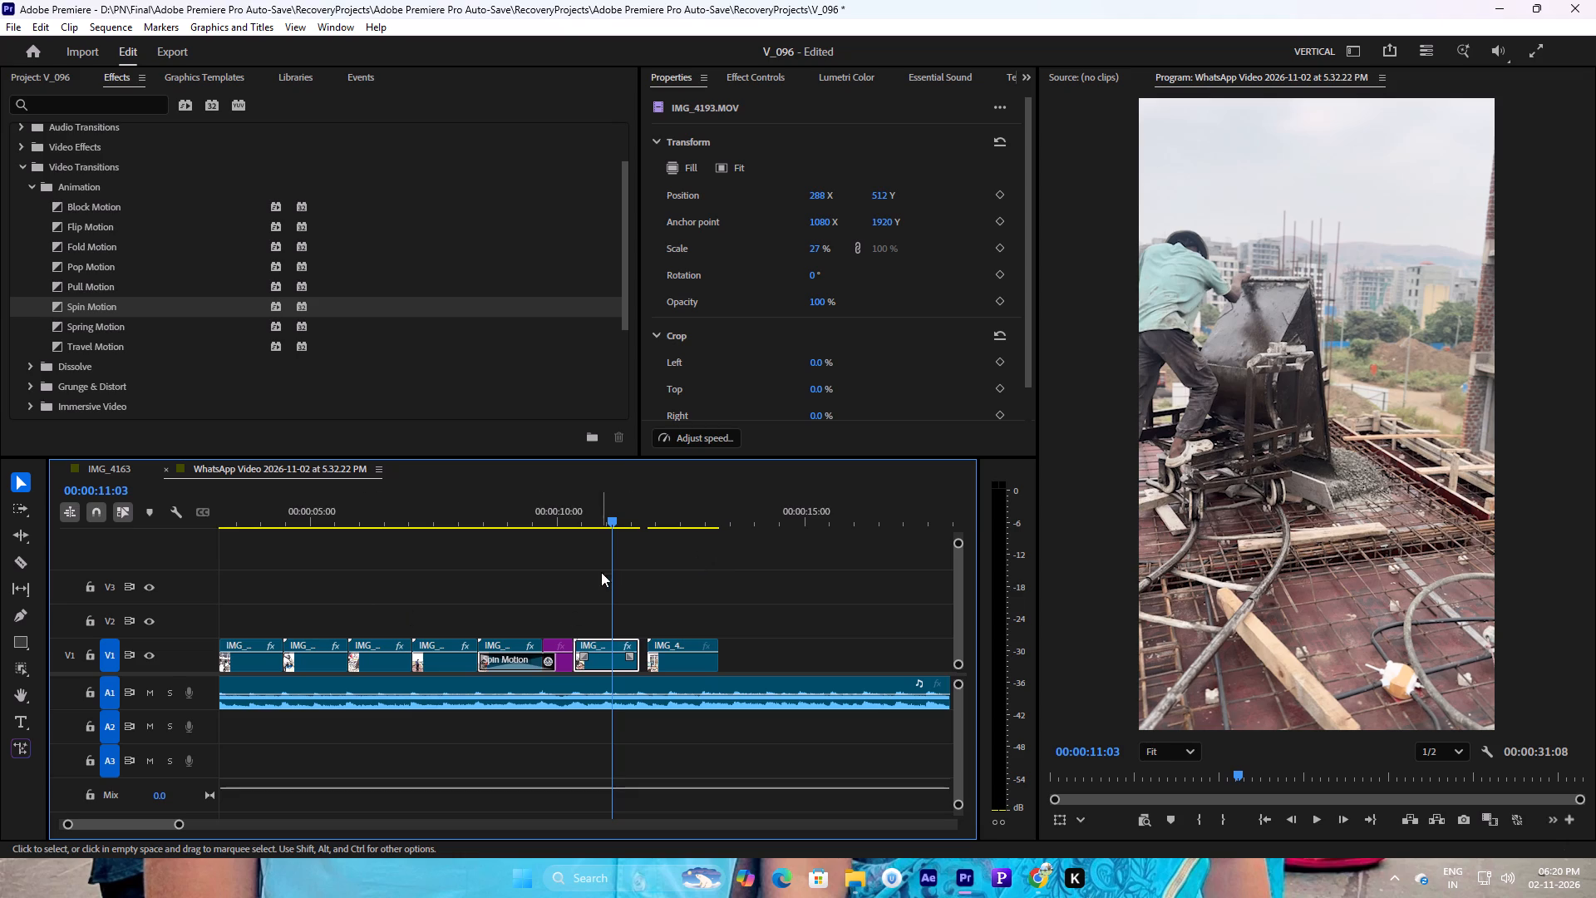
Play the slowed IMG_4193.MOV, close the gap by moving IMG_4185.MOV against its end, and preview the cut.
{"action": "left_click_drag", "start_coordinate": [579, 506], "coordinate": [569, 508]}
{"action": "key", "text": "space"}
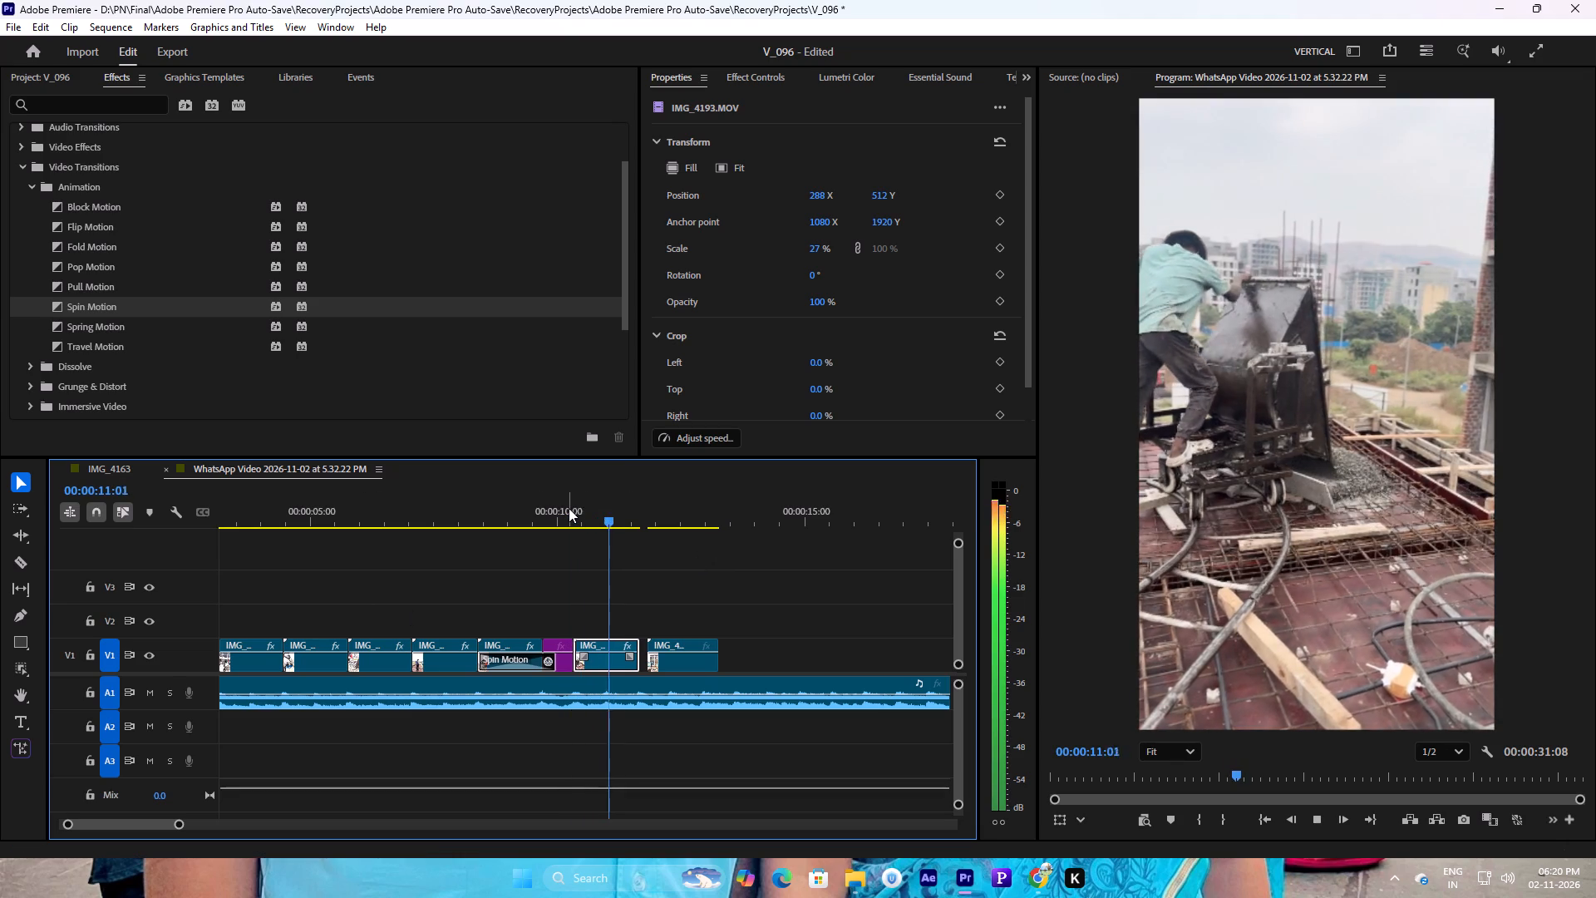
{"action": "key", "text": "space"}
{"action": "left_click", "coordinate": [641, 519]}
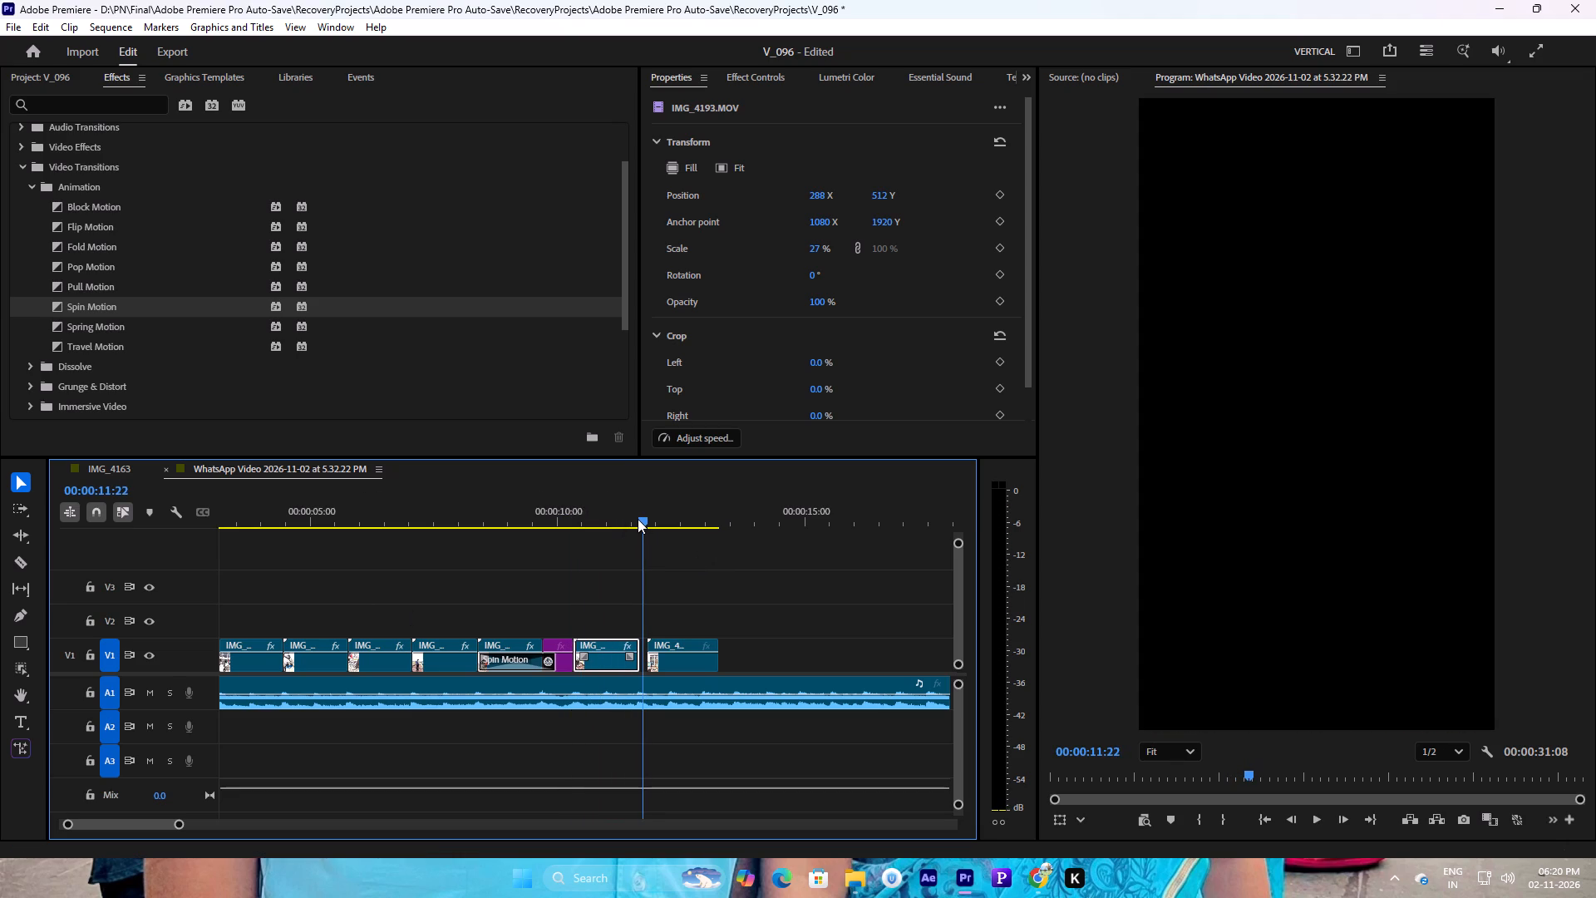
{"action": "left_click", "coordinate": [603, 507]}
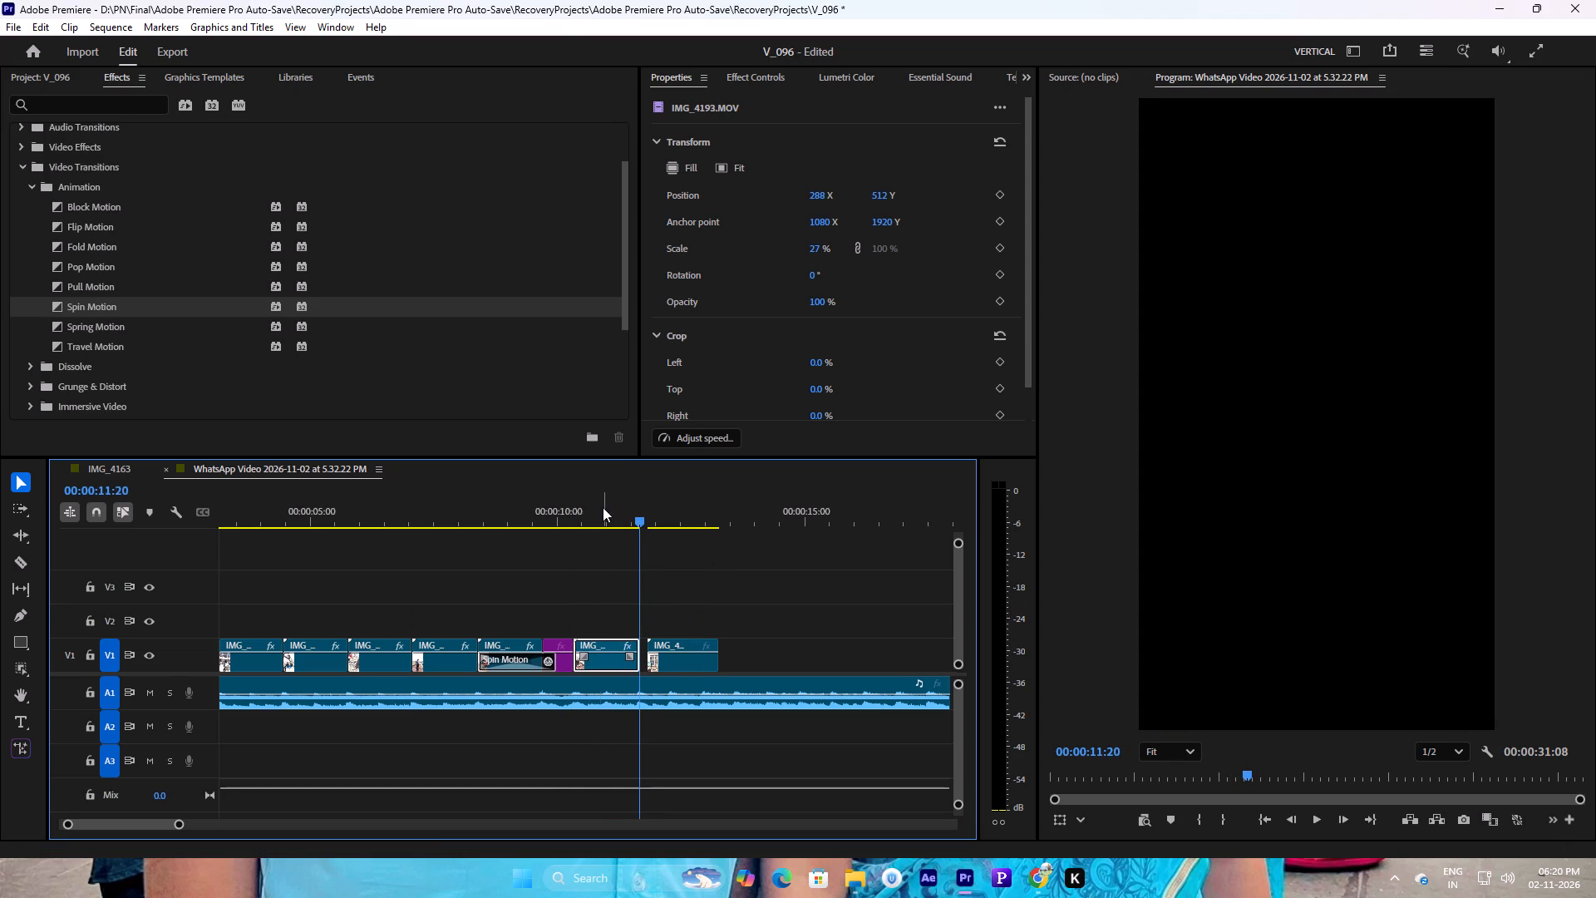
{"action": "left_click_drag", "start_coordinate": [685, 663], "coordinate": [667, 666]}
{"action": "key", "text": "space"}
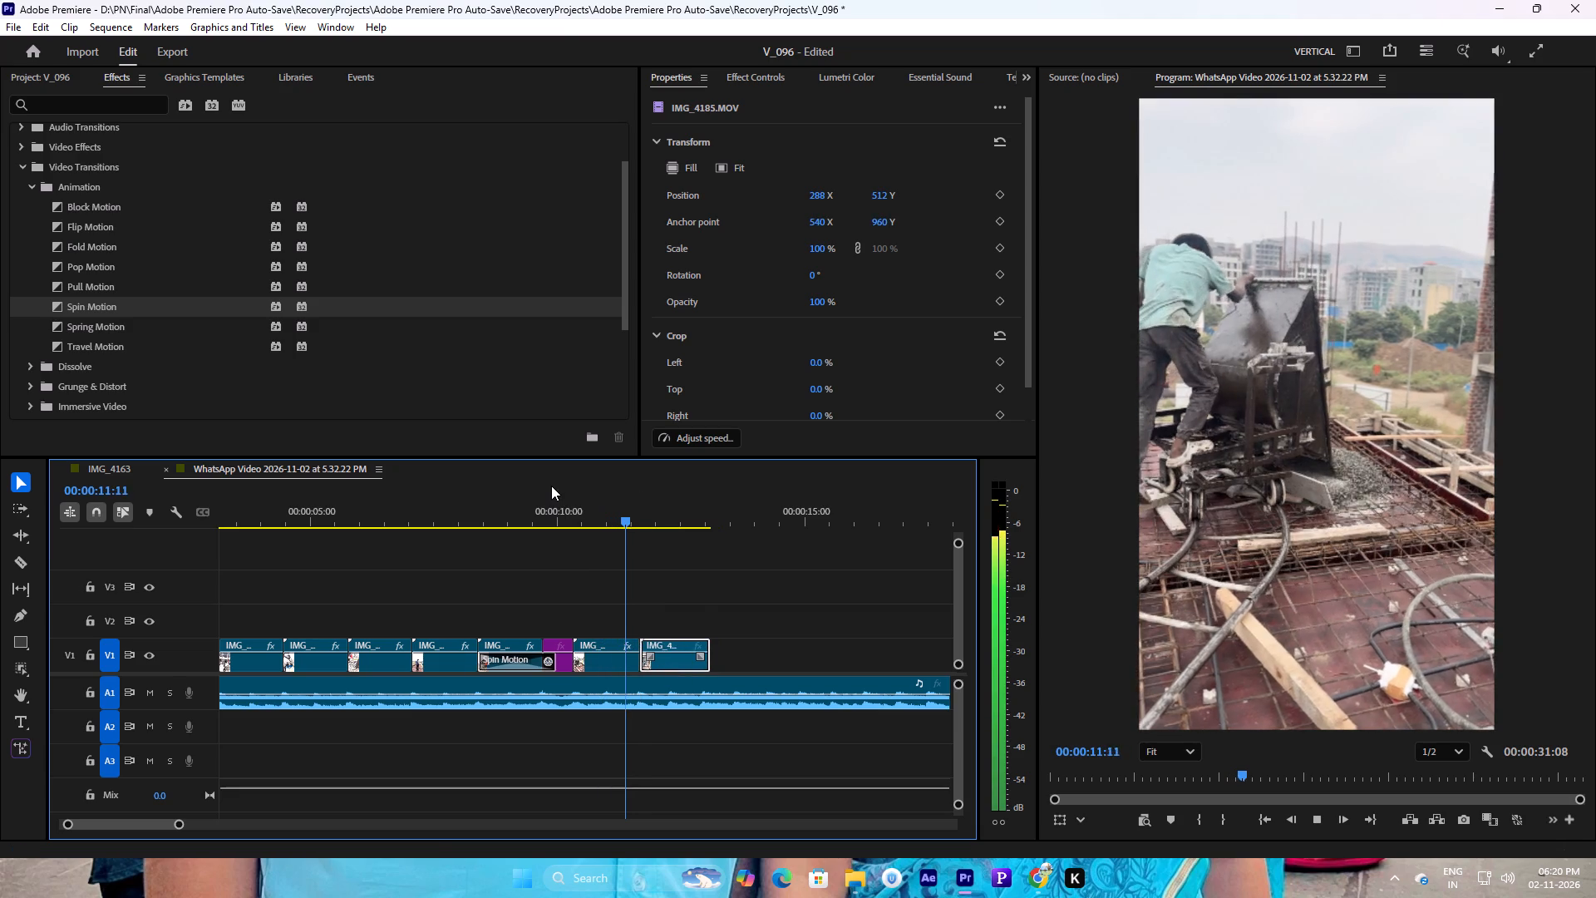
{"action": "key", "text": "space"}
Set the scale of IMG_4185.MOV to 55% so it fills the vertical frame.
{"action": "left_click", "coordinate": [827, 248]}
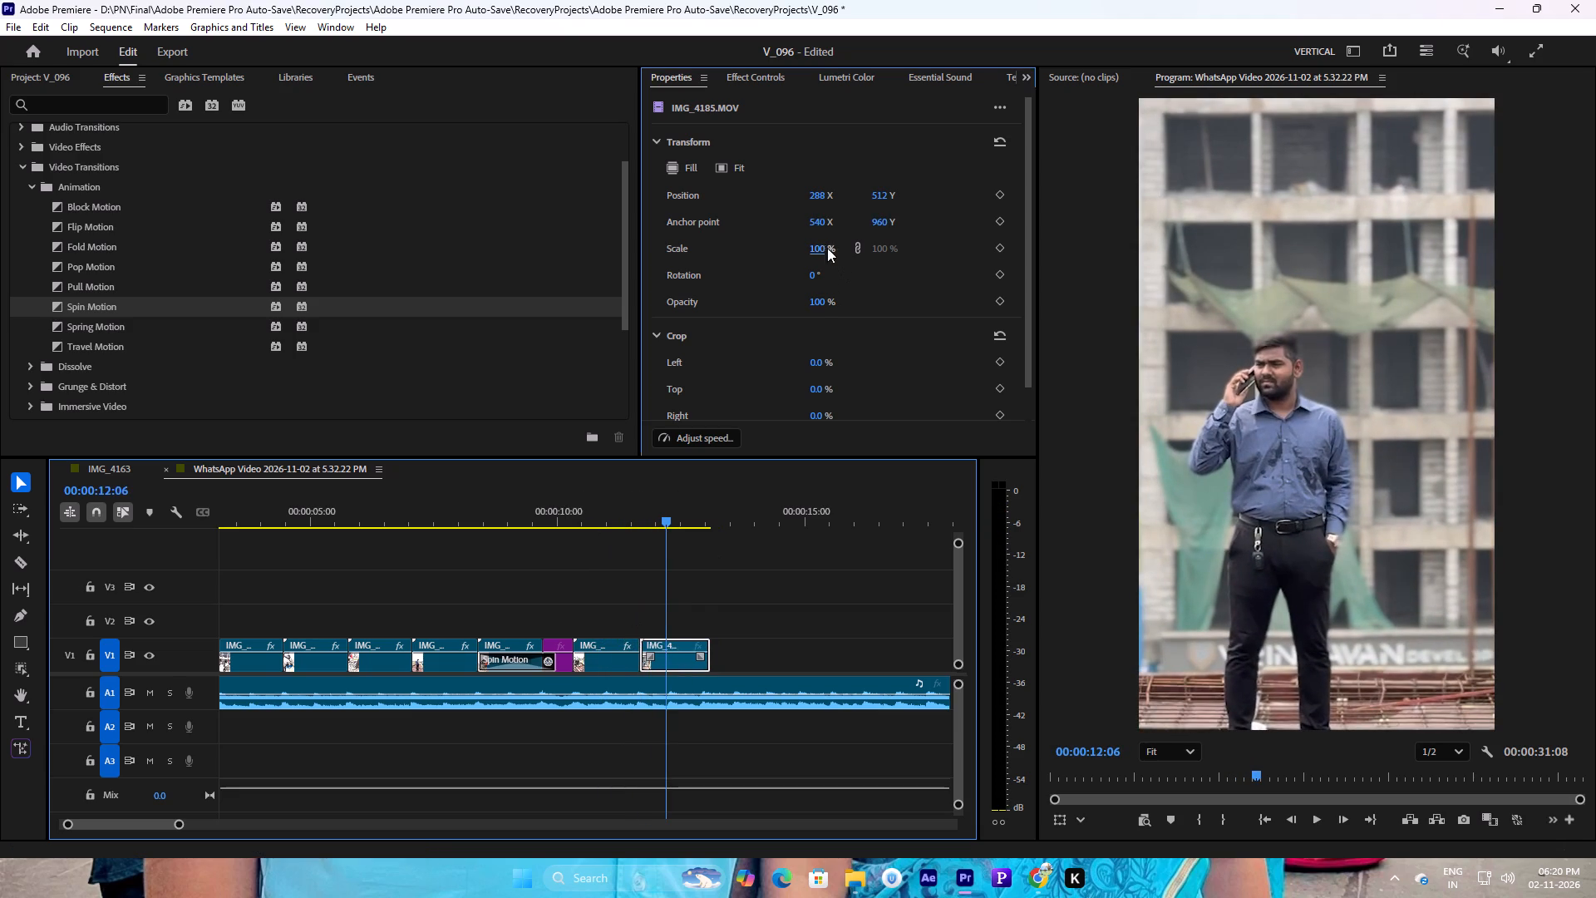
{"action": "key", "text": "2"}
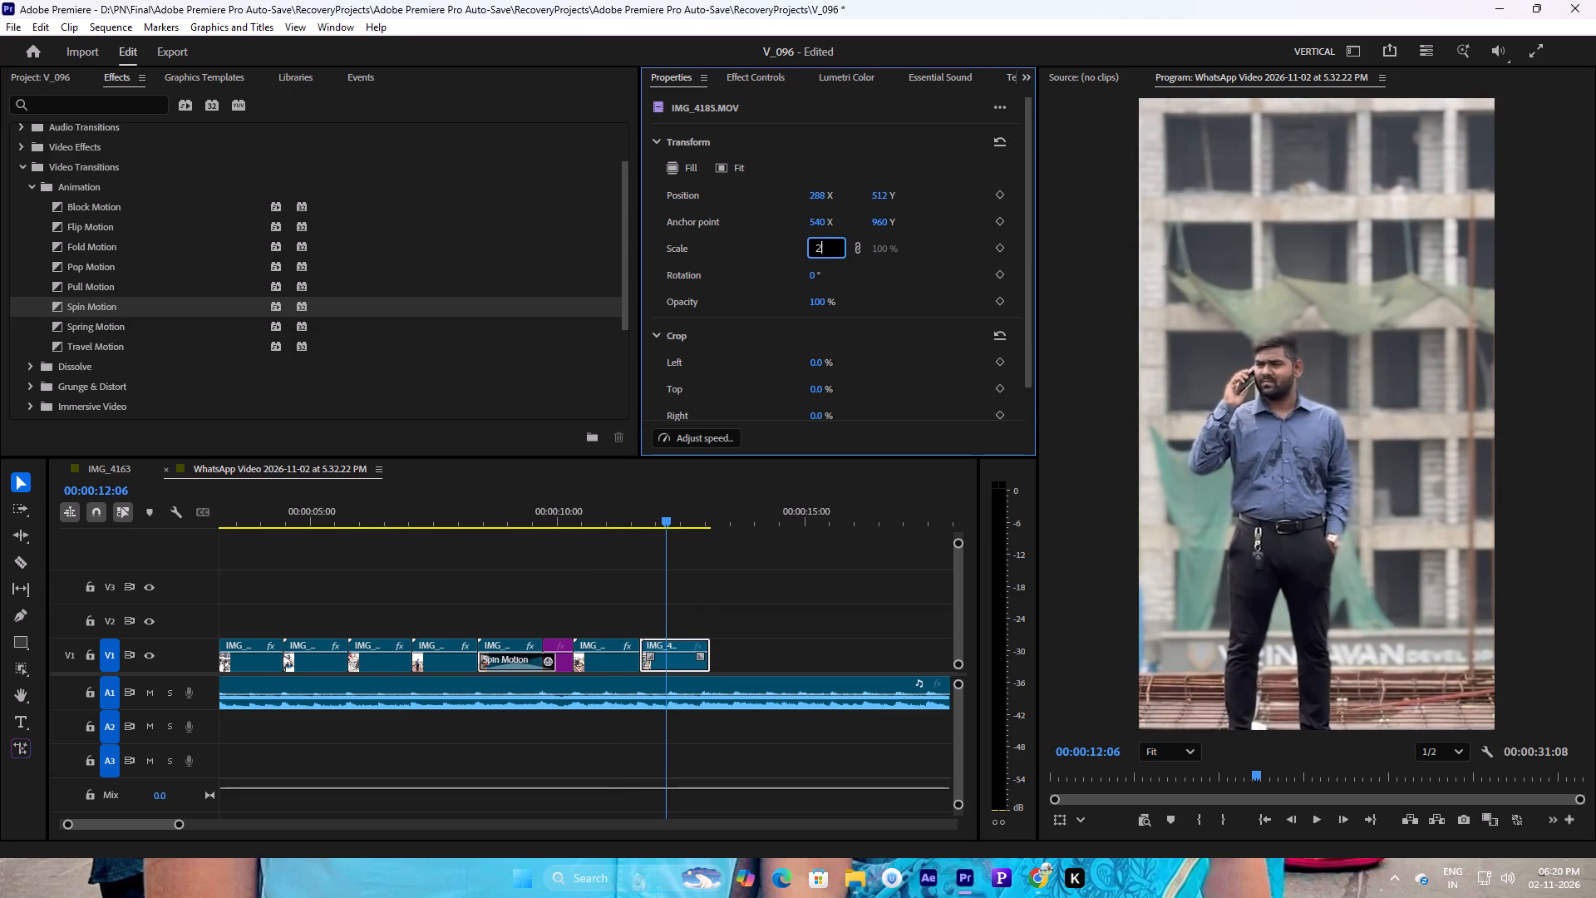
{"action": "key", "text": "7"}
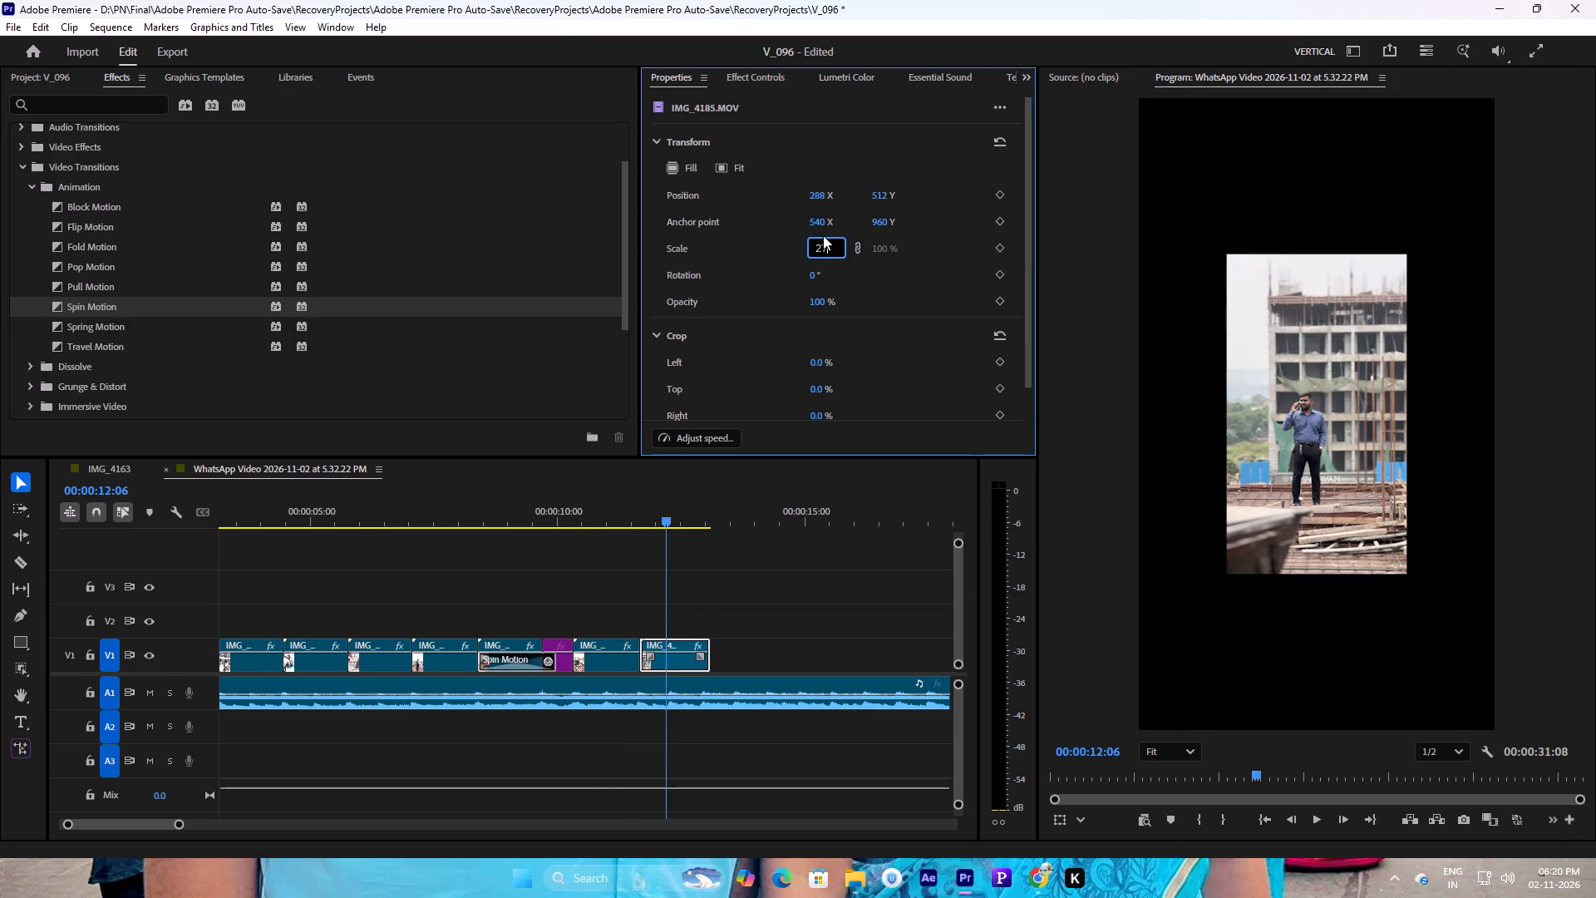
{"action": "key", "text": "BackSpace"}
{"action": "key", "text": "BackSpace"}
{"action": "type", "text": "50"}
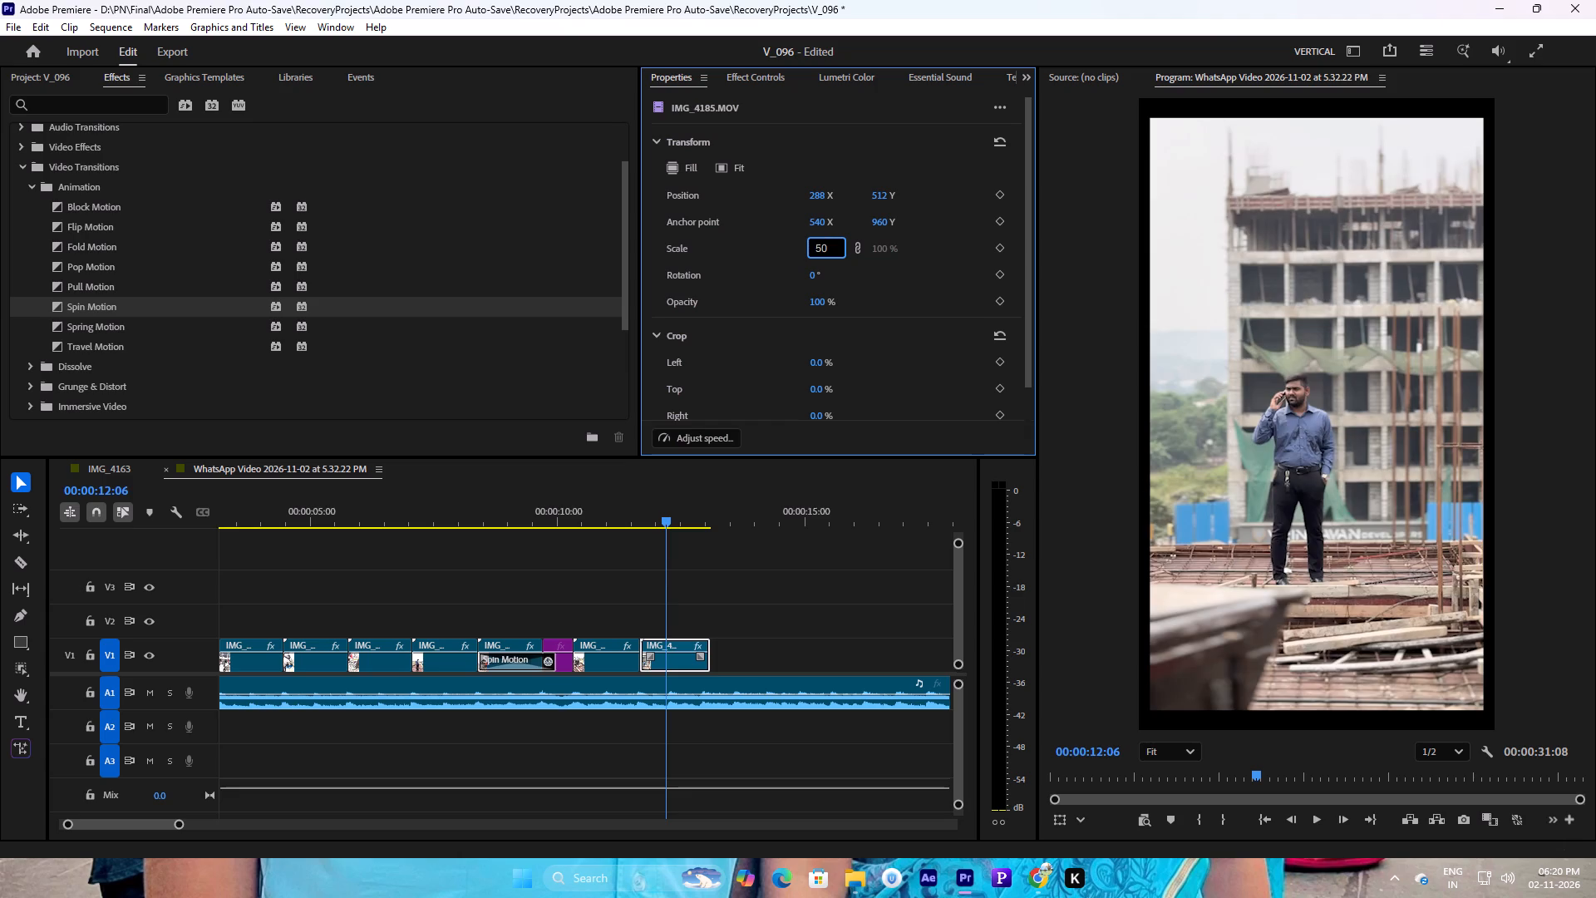
{"action": "key", "text": "BackSpace"}
{"action": "key", "text": "2"}
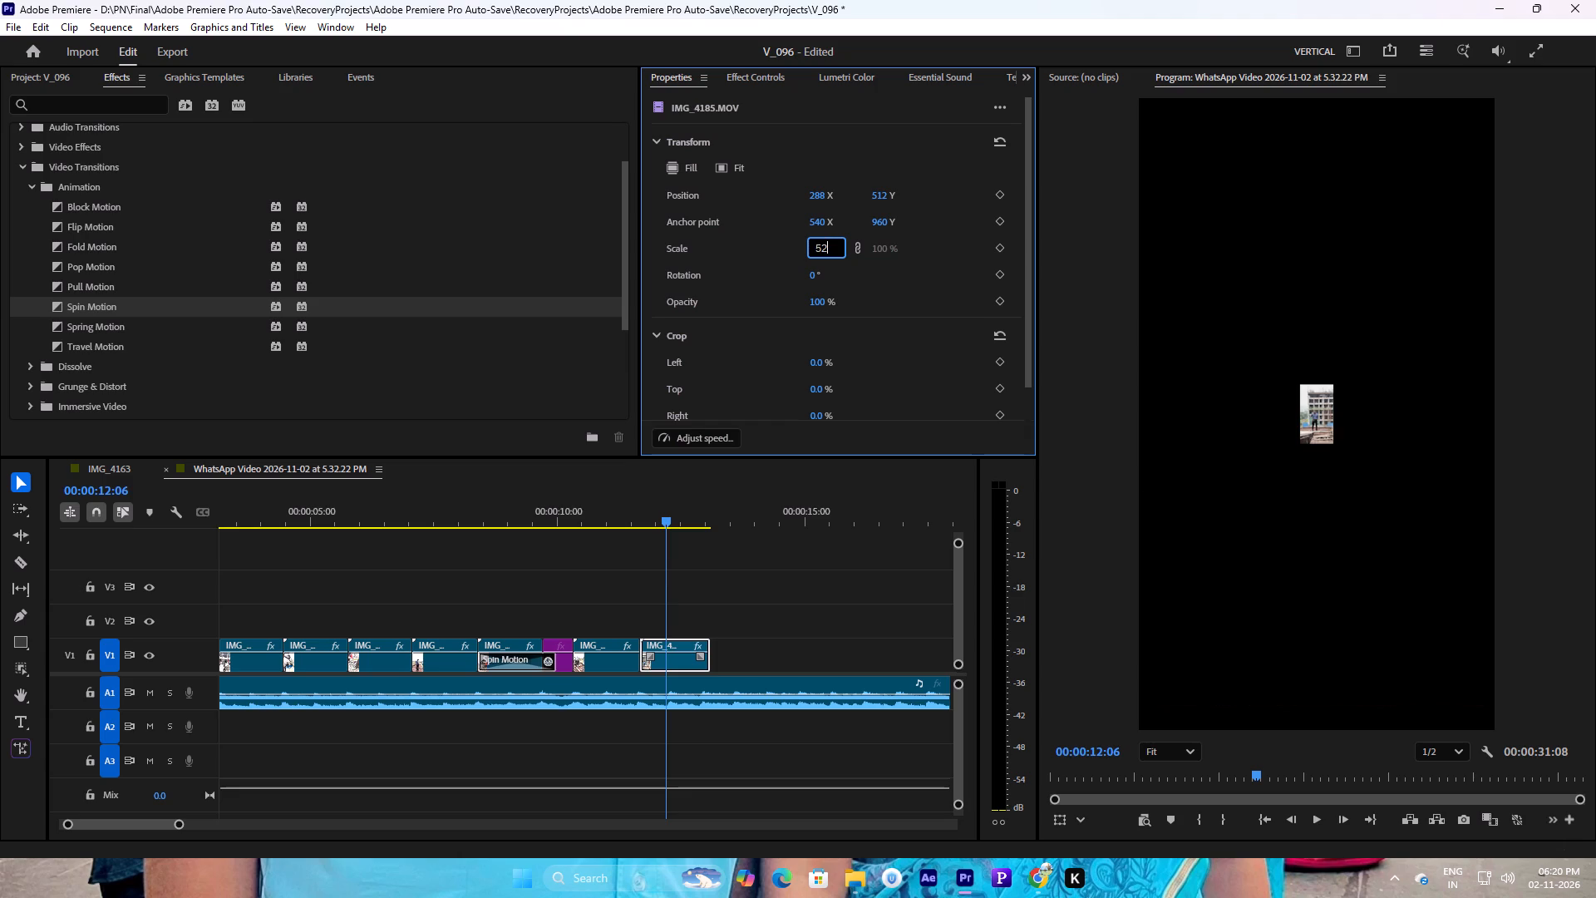
{"action": "key", "text": "BackSpace"}
{"action": "key", "text": "3"}
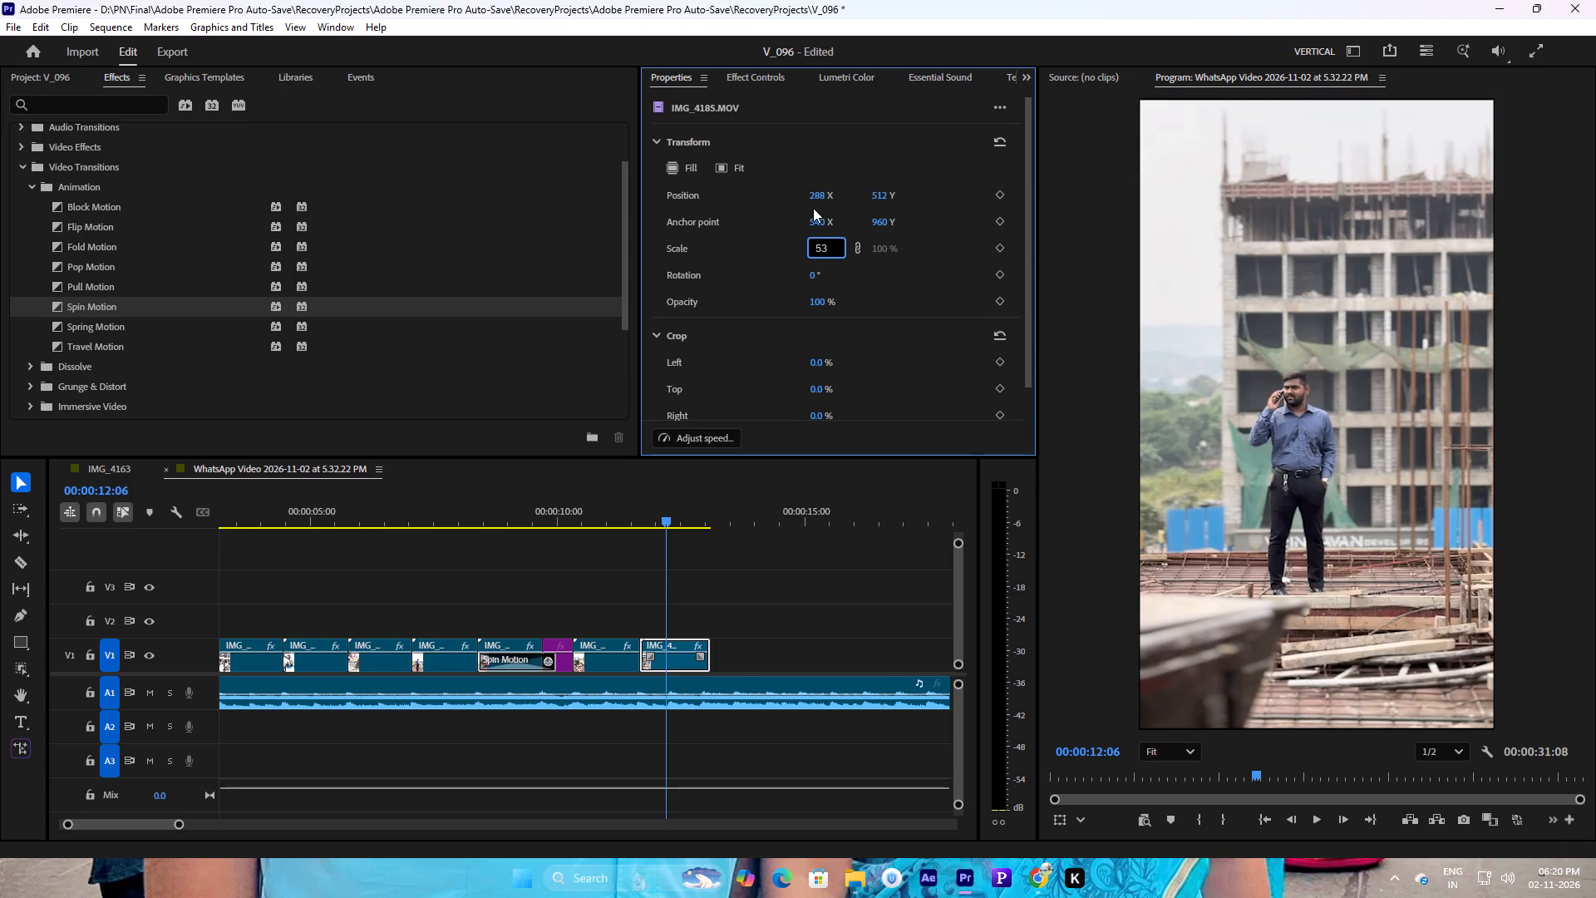
{"action": "key", "text": "BackSpace"}
{"action": "key", "text": "4"}
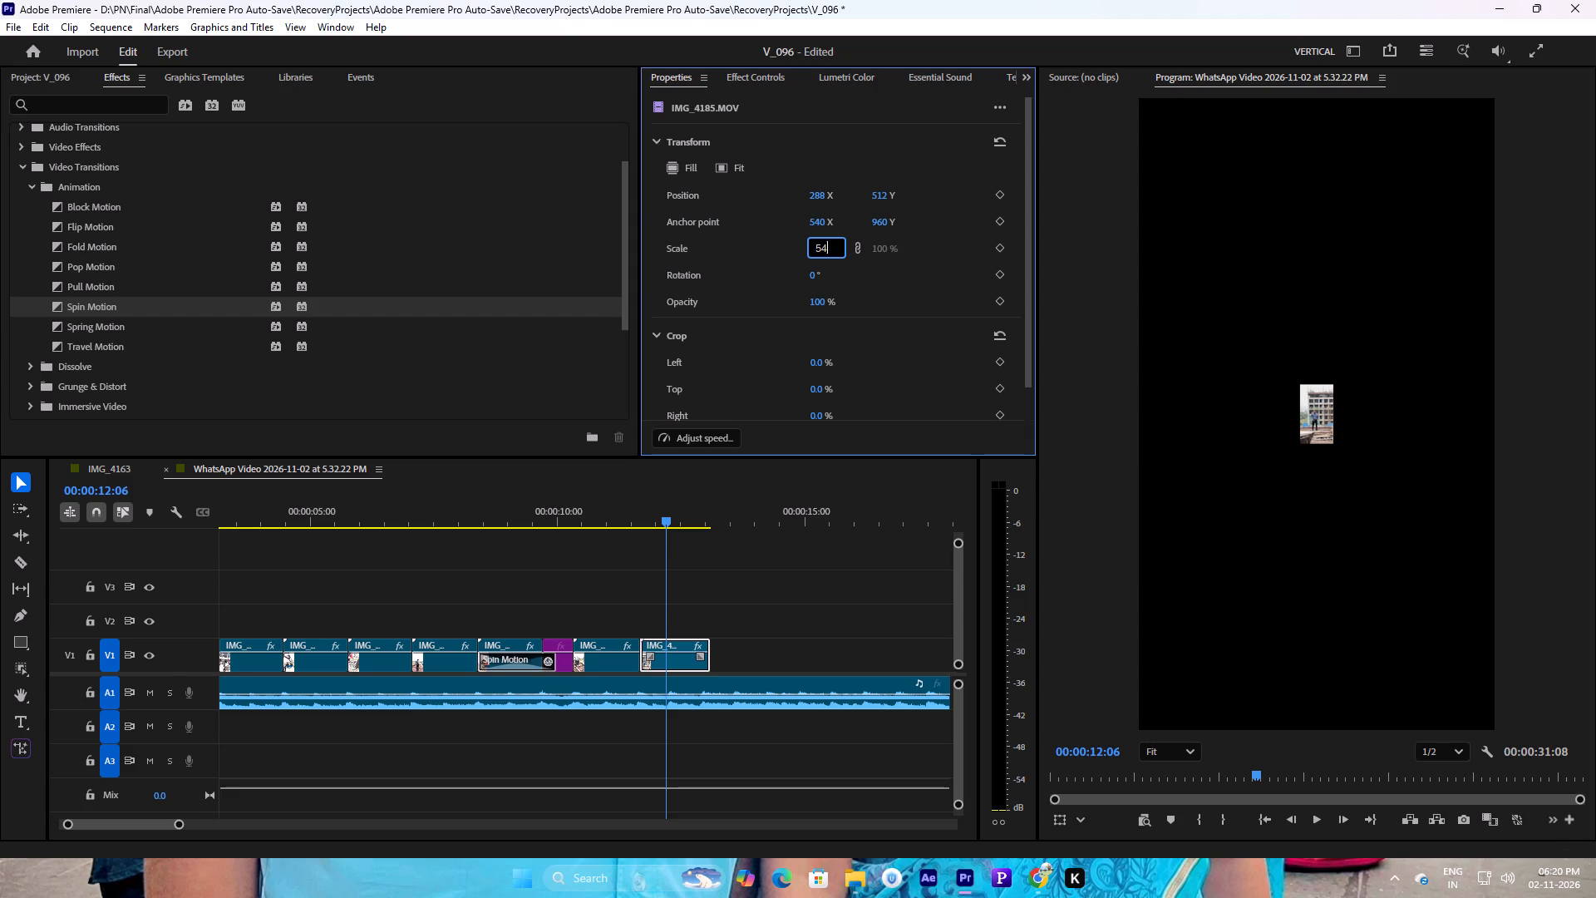
{"action": "key", "text": "BackSpace"}
{"action": "key", "text": "5"}
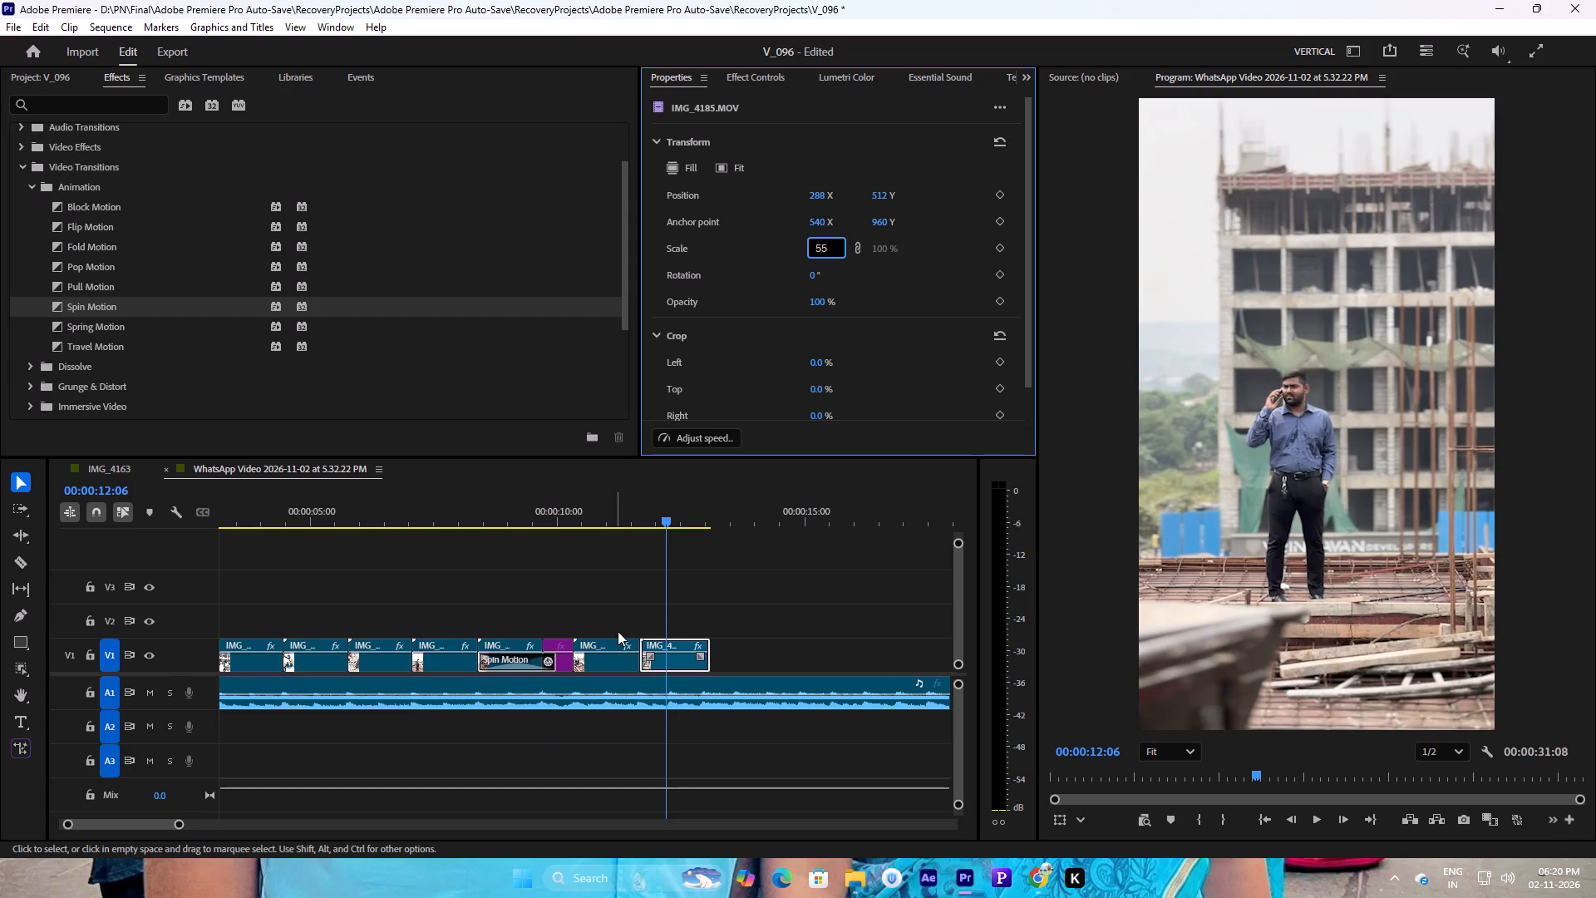
Replay the cut from IMG_4193.MOV into IMG_4185.MOV to judge its timing and pace against the music.
{"action": "left_click", "coordinate": [630, 516]}
{"action": "key", "text": "space"}
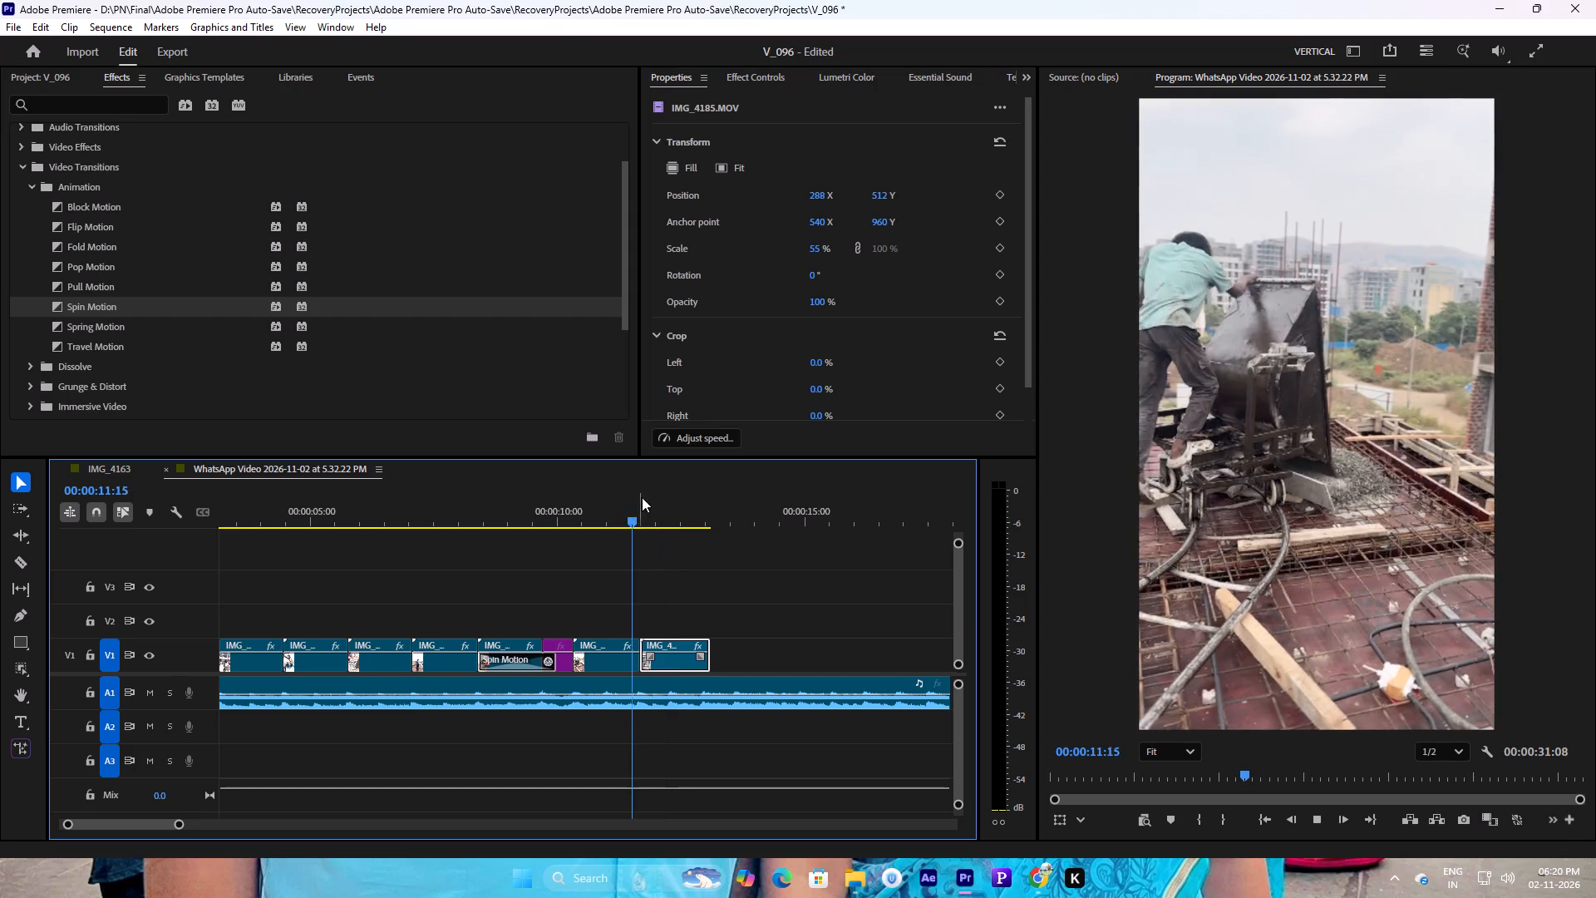
{"action": "key", "text": "space"}
{"action": "left_click_drag", "start_coordinate": [650, 497], "coordinate": [649, 497]}
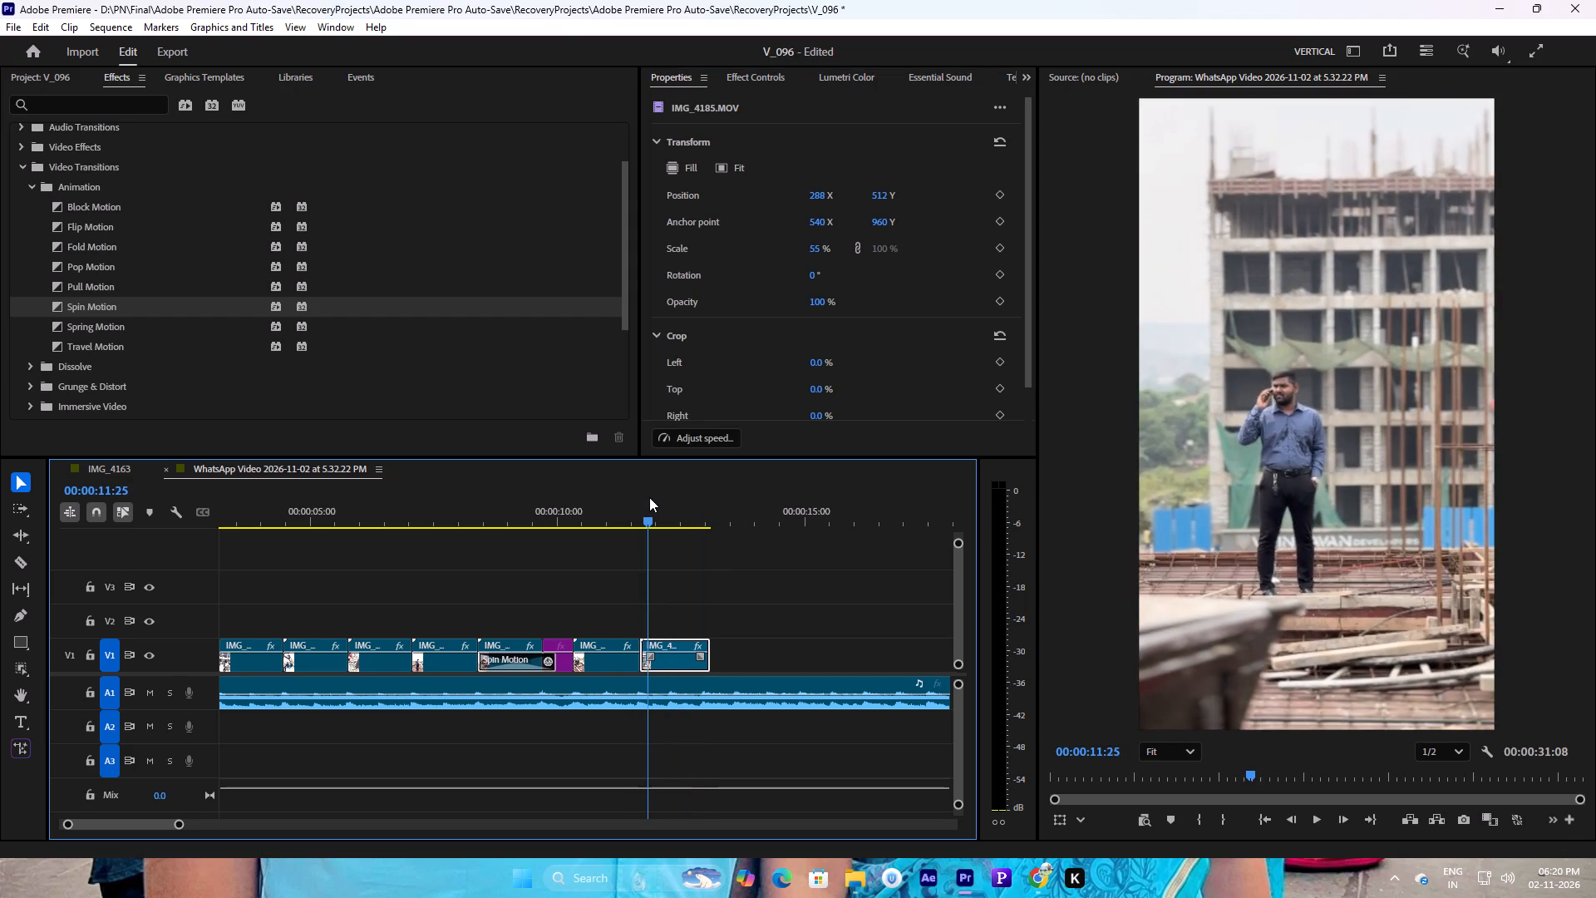
{"action": "left_click_drag", "start_coordinate": [649, 497], "coordinate": [622, 500]}
{"action": "key", "text": "space"}
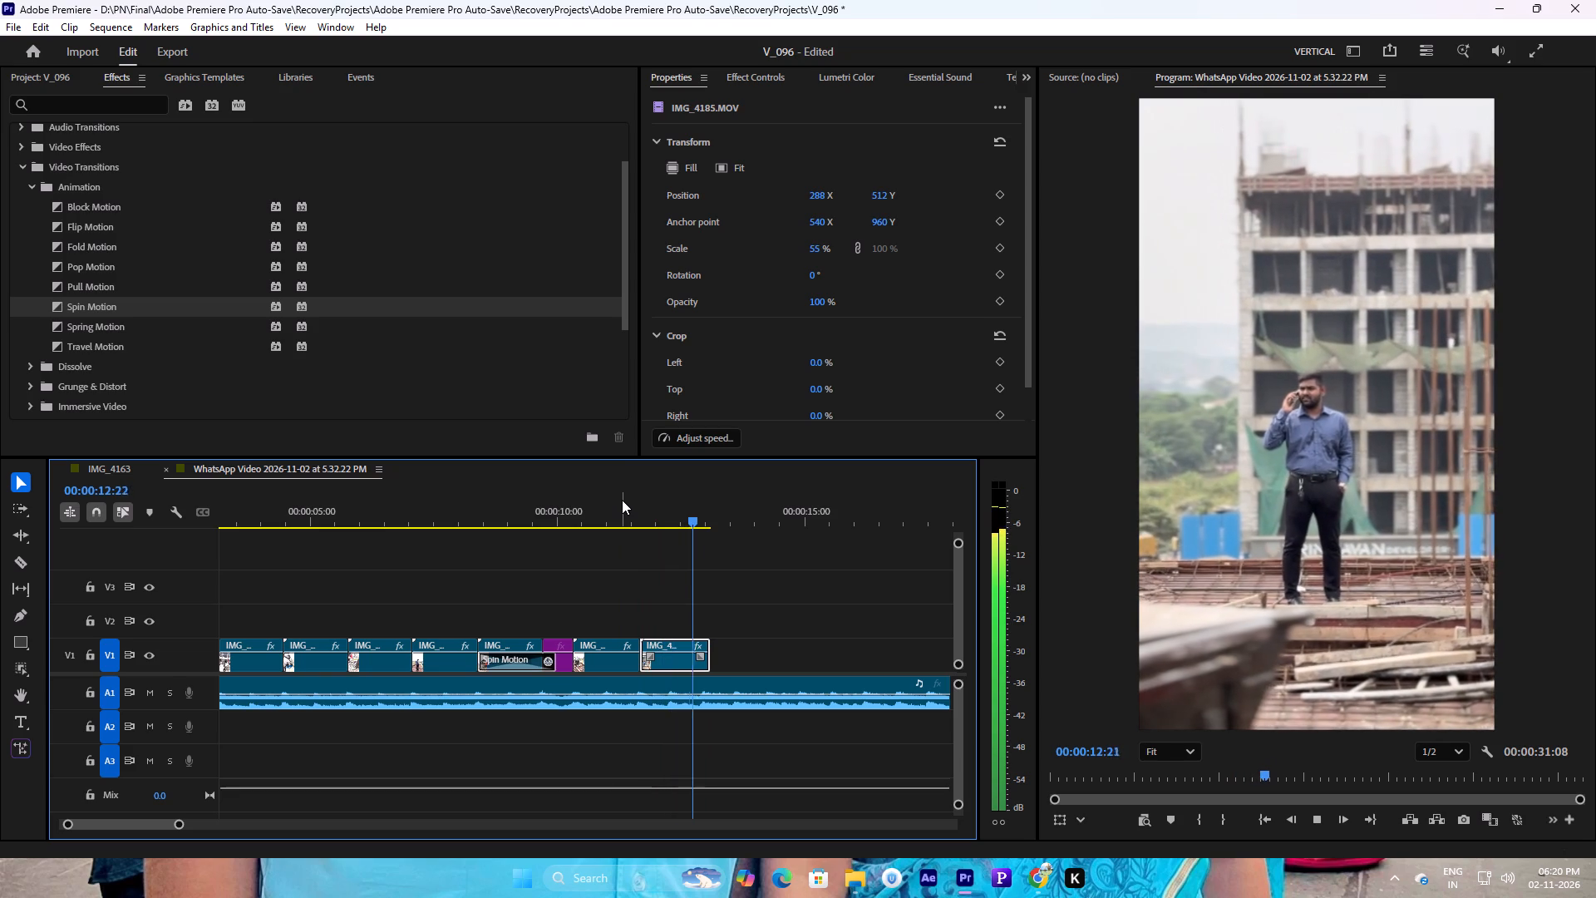
{"action": "key", "text": "space"}
{"action": "left_click_drag", "start_coordinate": [629, 503], "coordinate": [603, 507]}
{"action": "key", "text": "space"}
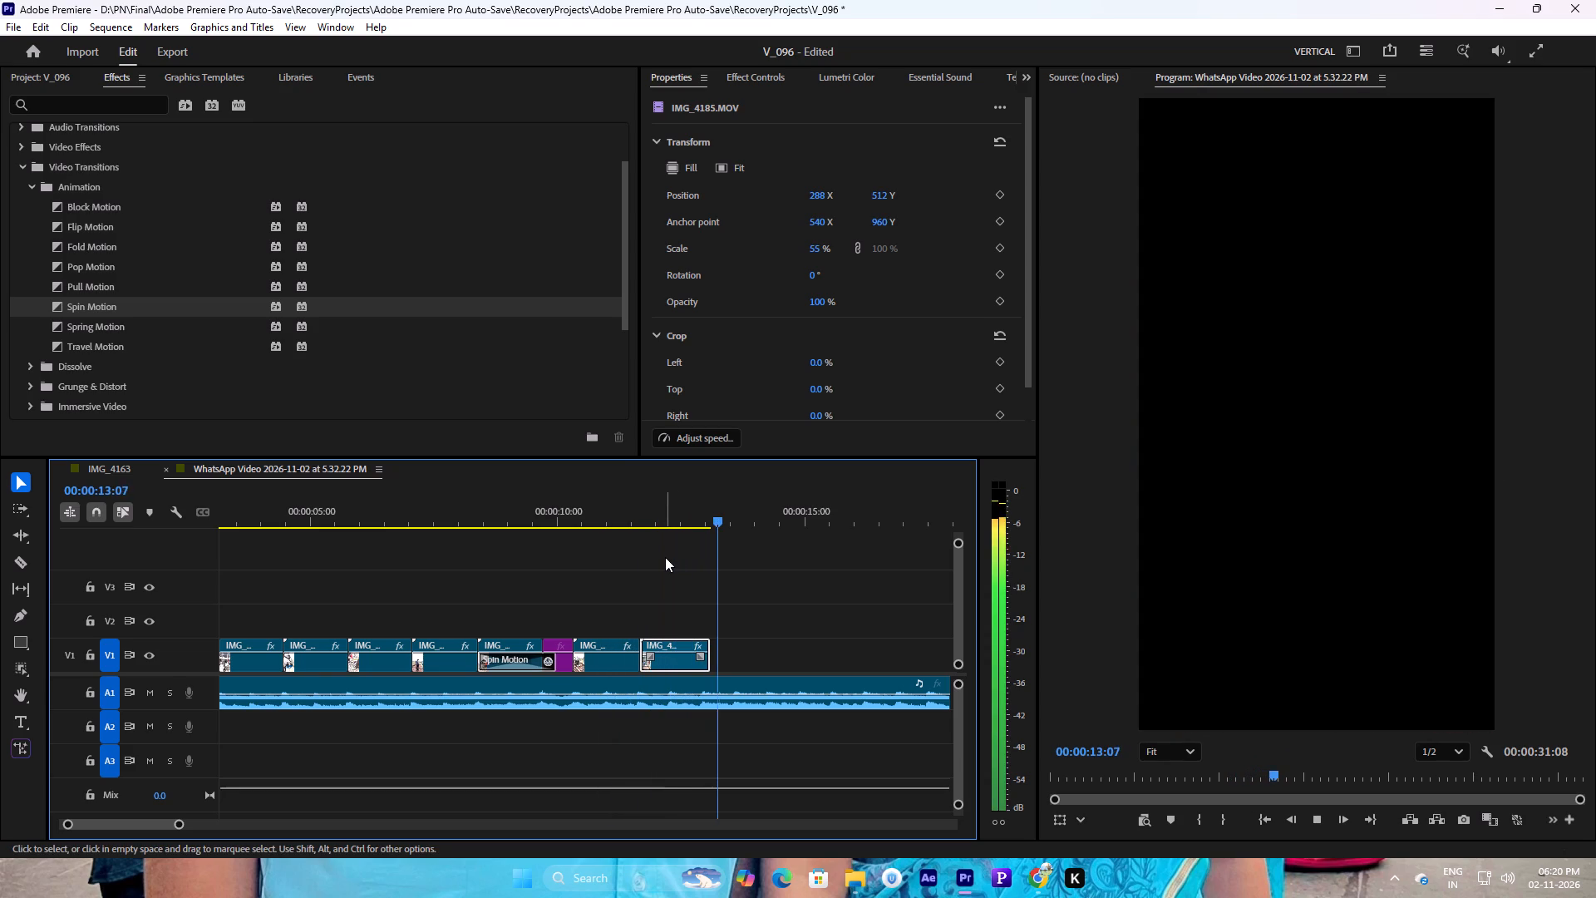
{"action": "key", "text": "space"}
Slow IMG_4185.MOV to about 61% speed with Optical flow time interpolation.
{"action": "right_click", "coordinate": [684, 656]}
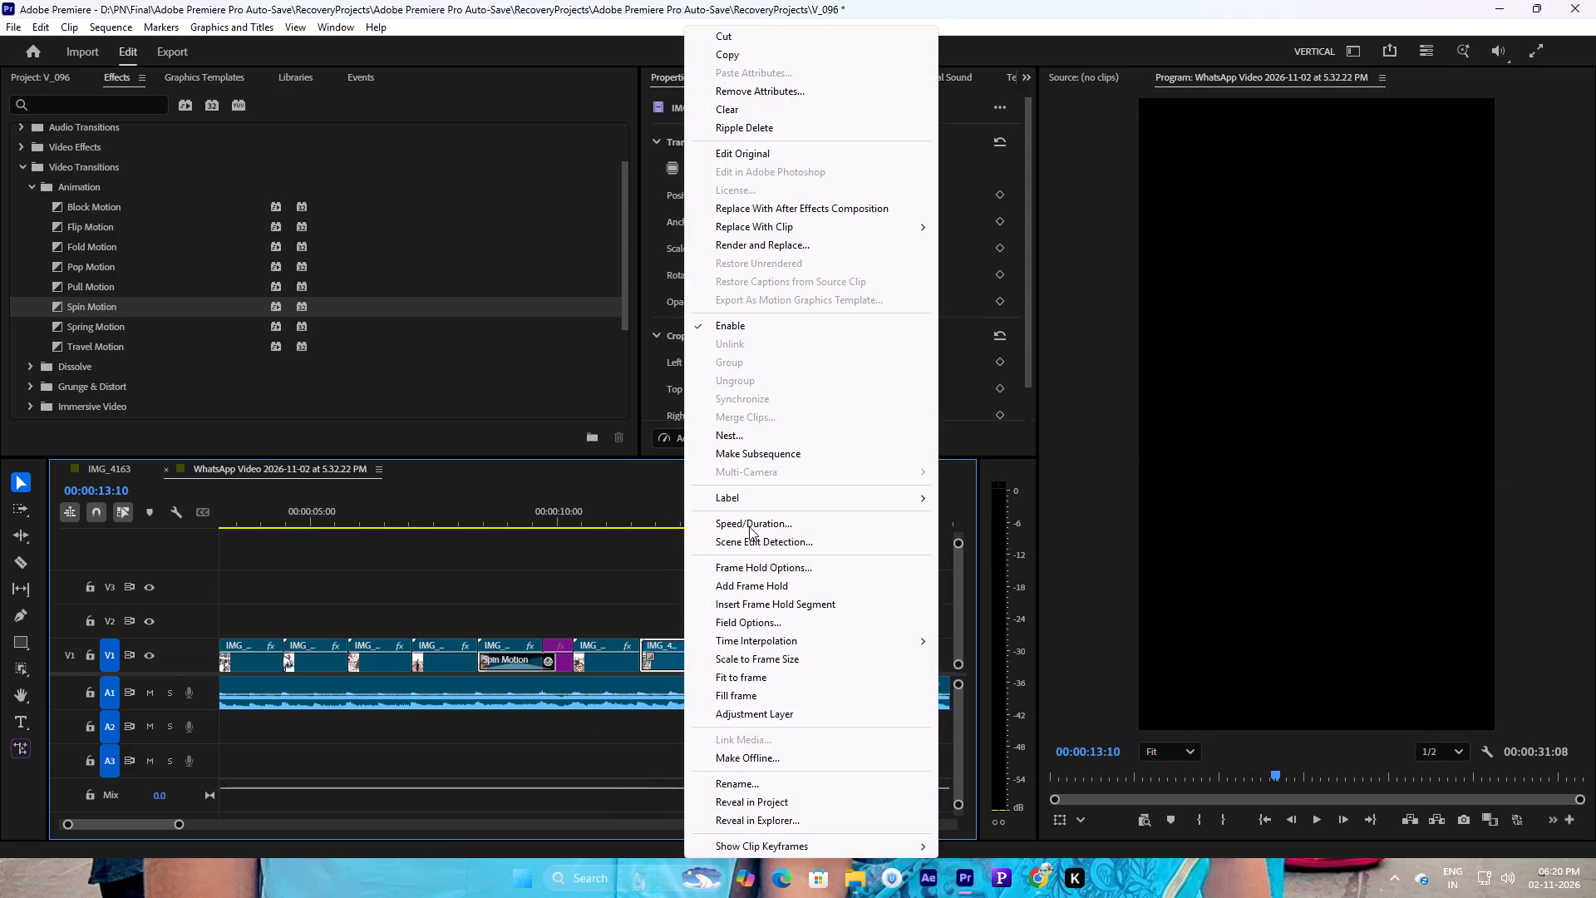
{"action": "left_click", "coordinate": [749, 526]}
{"action": "left_click", "coordinate": [691, 359]}
{"action": "left_click_drag", "start_coordinate": [751, 366], "coordinate": [470, 336]}
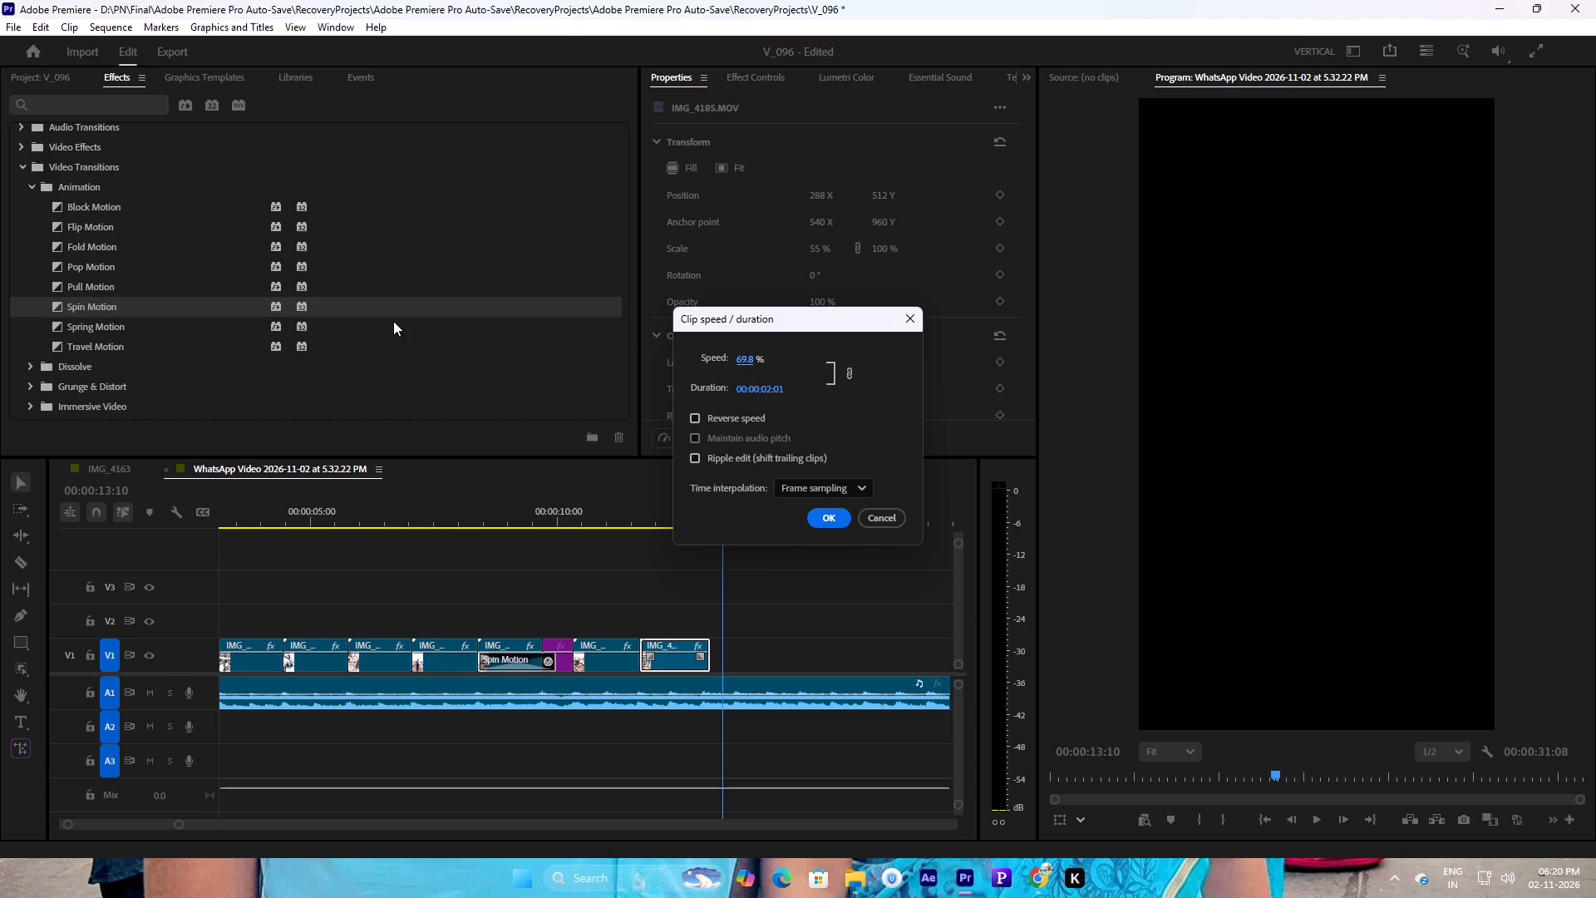
{"action": "left_click", "coordinate": [805, 491]}
{"action": "left_click", "coordinate": [819, 567]}
{"action": "left_click", "coordinate": [814, 559]}
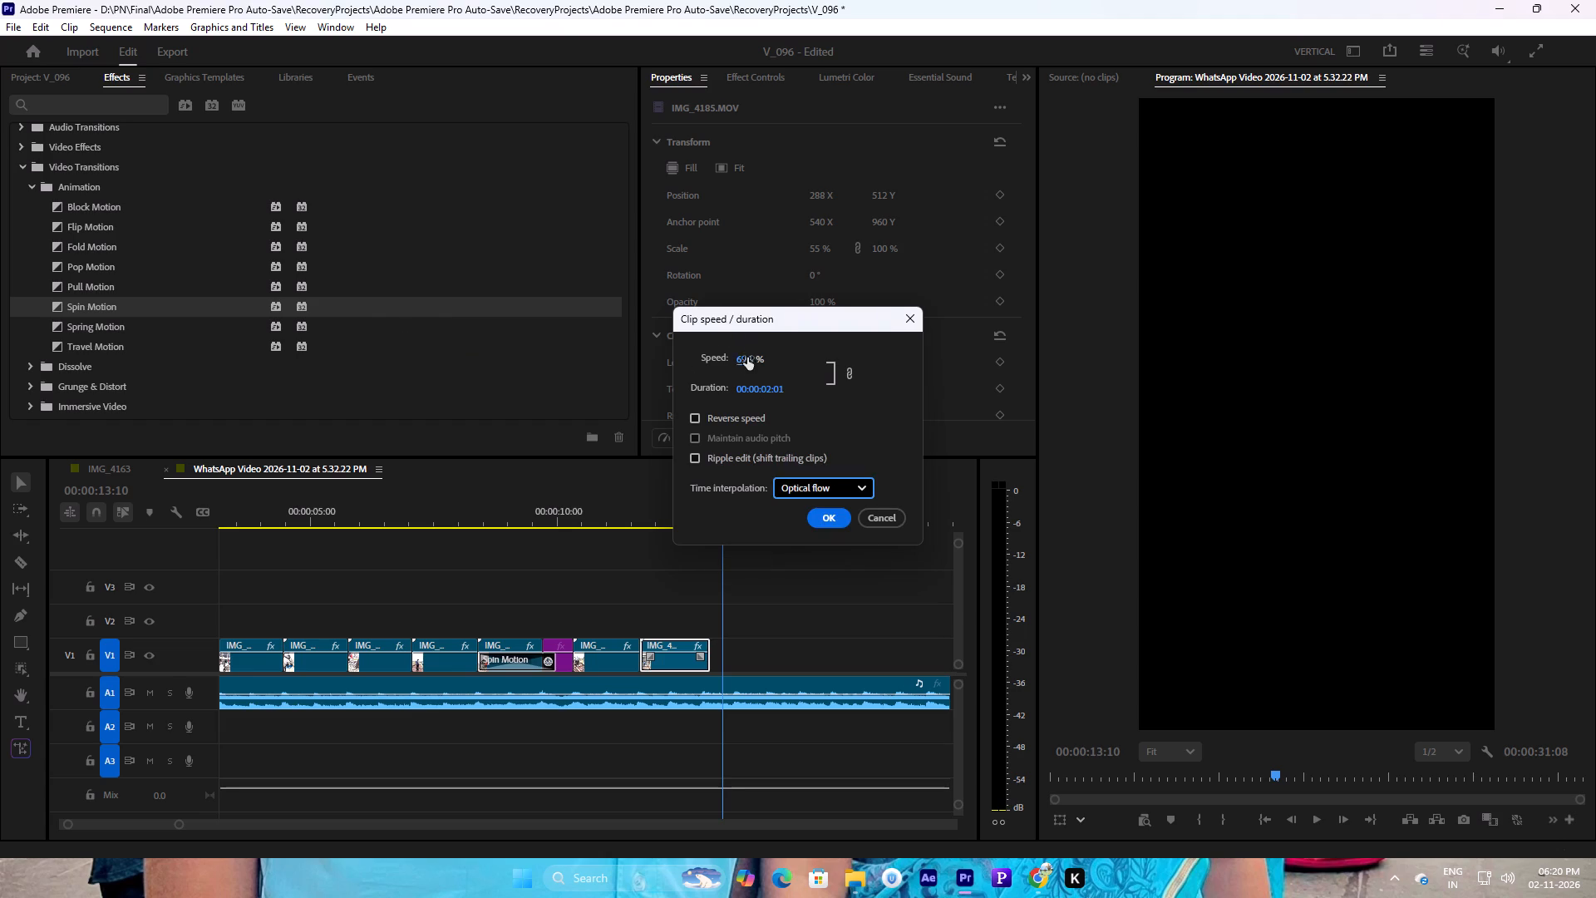
{"action": "left_click_drag", "start_coordinate": [747, 363], "coordinate": [686, 373]}
{"action": "left_click", "coordinate": [832, 516]}
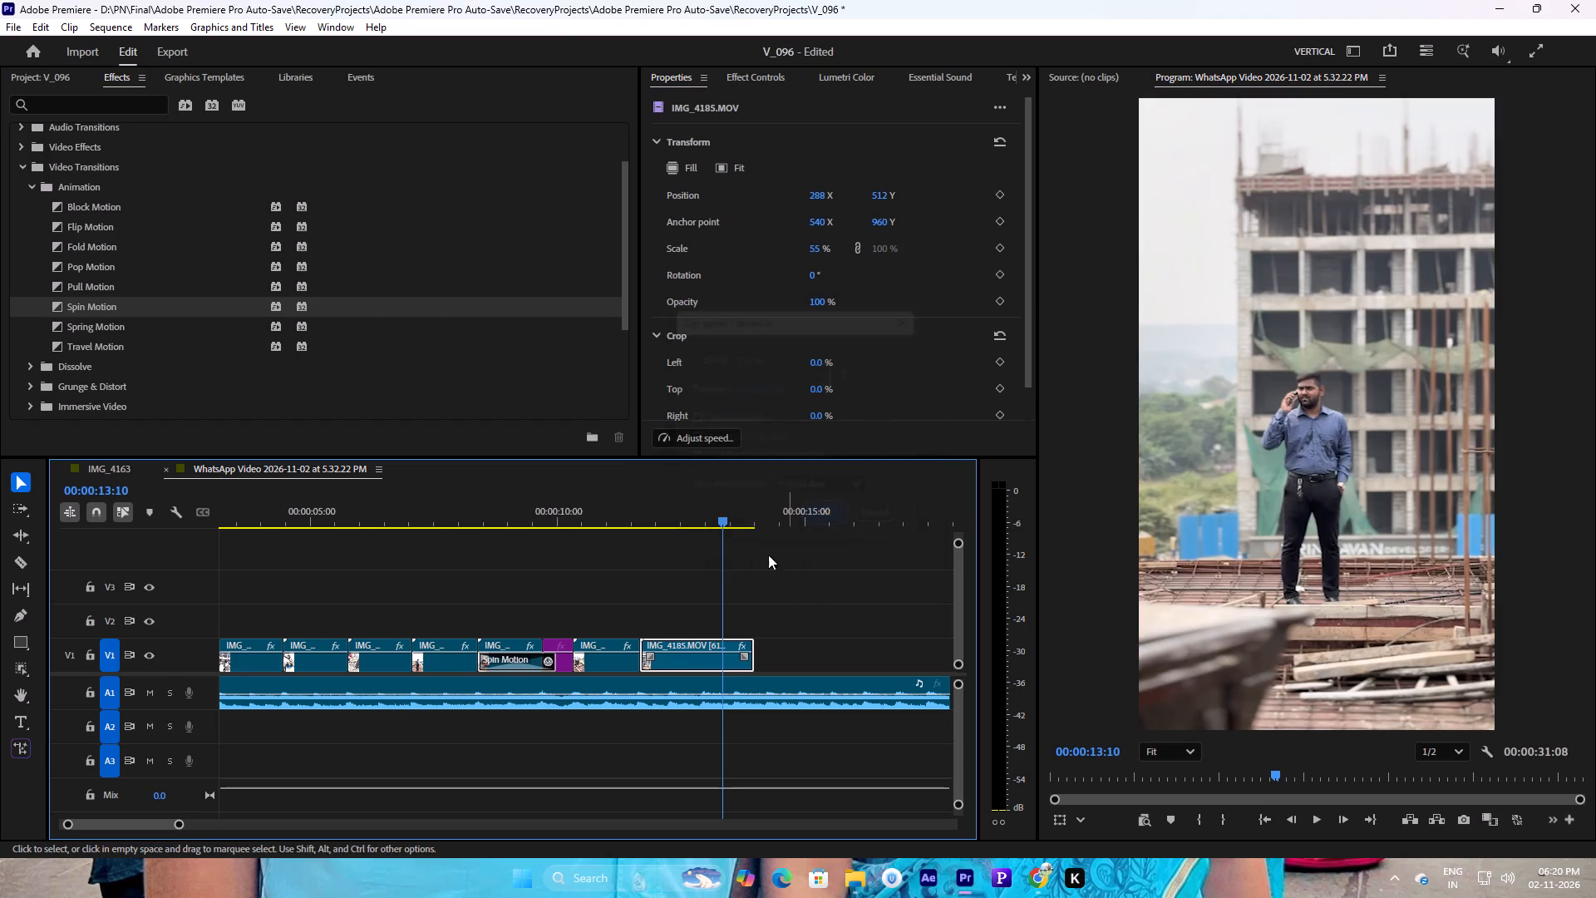
Replay the slowed IMG_4185.MOV against the music and park the playhead near its end at 00:00:13:19.
{"action": "left_click", "coordinate": [628, 516]}
{"action": "key", "text": "space"}
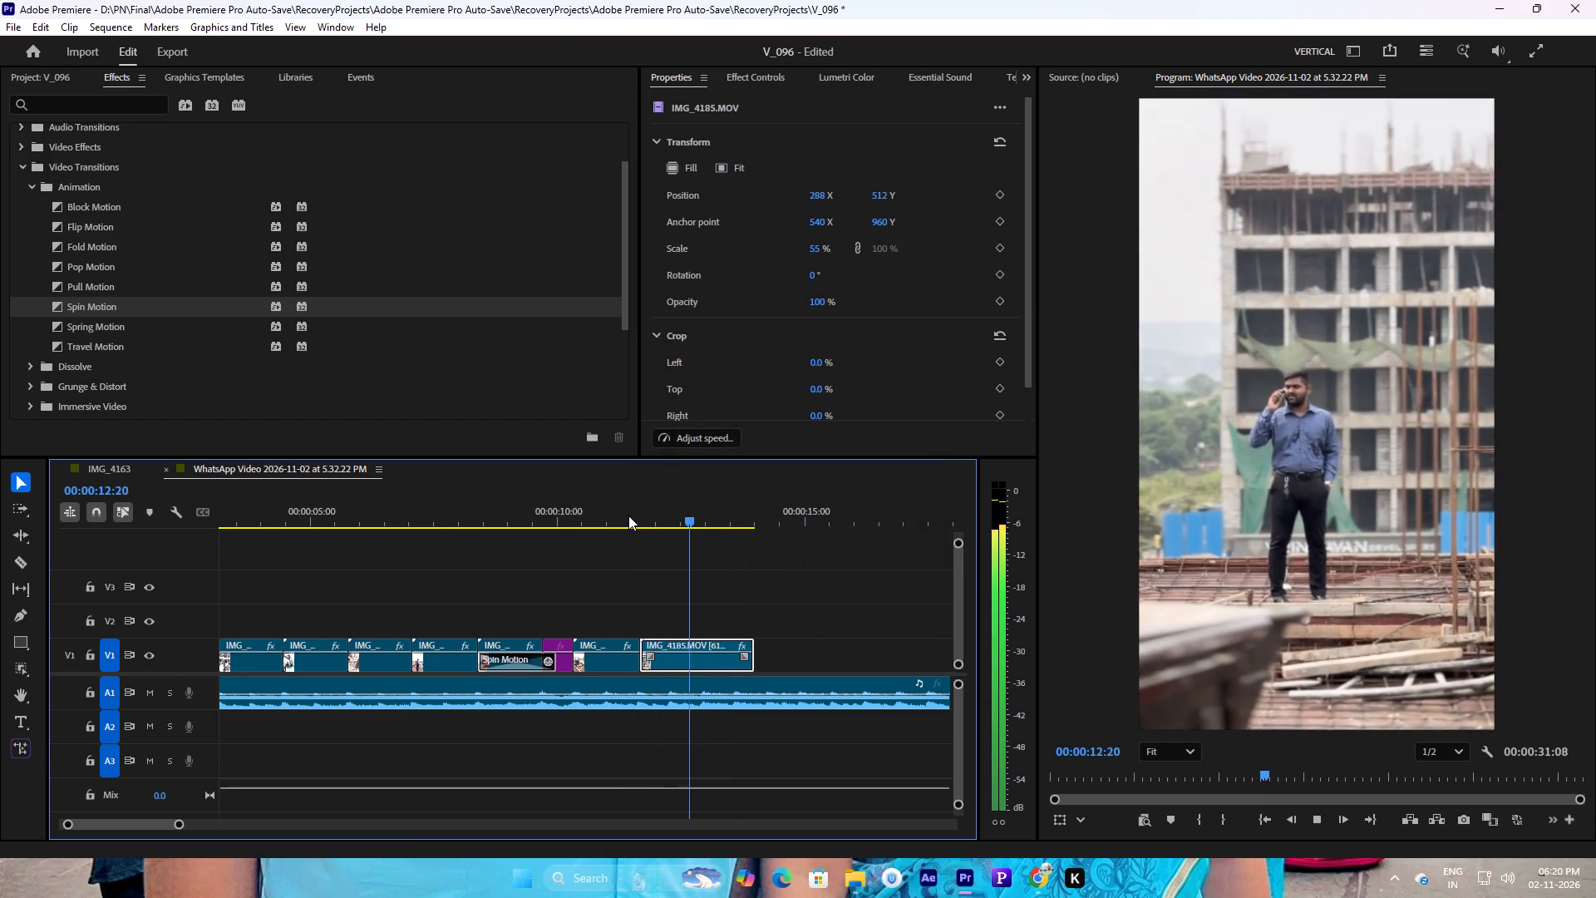
{"action": "key", "text": "space"}
{"action": "left_click", "coordinate": [741, 516]}
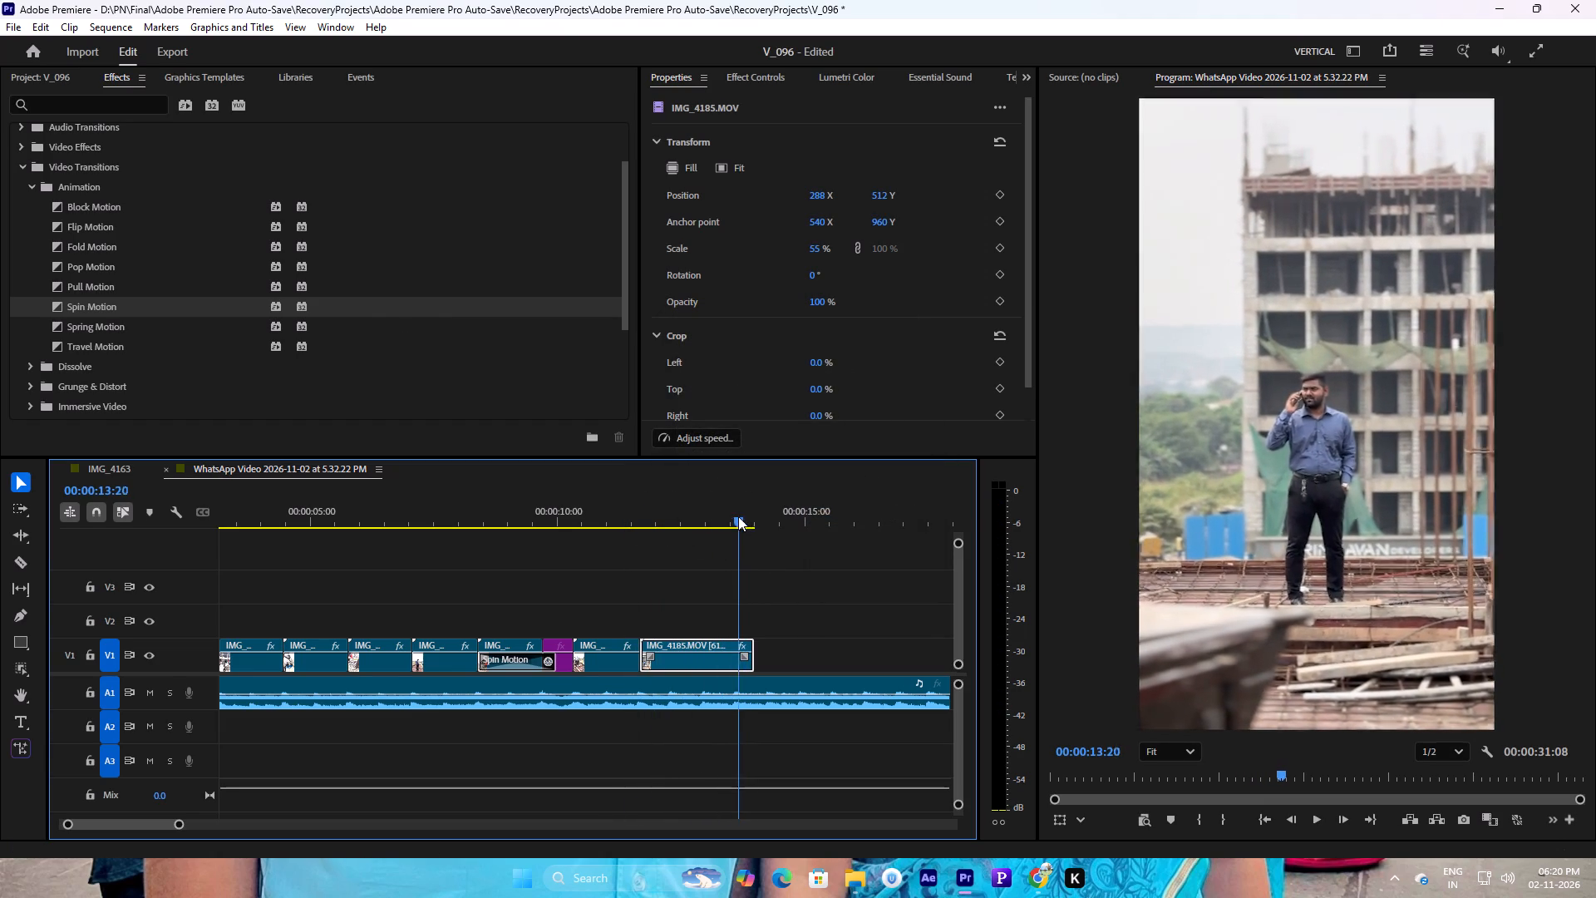
{"action": "left_click", "coordinate": [739, 517]}
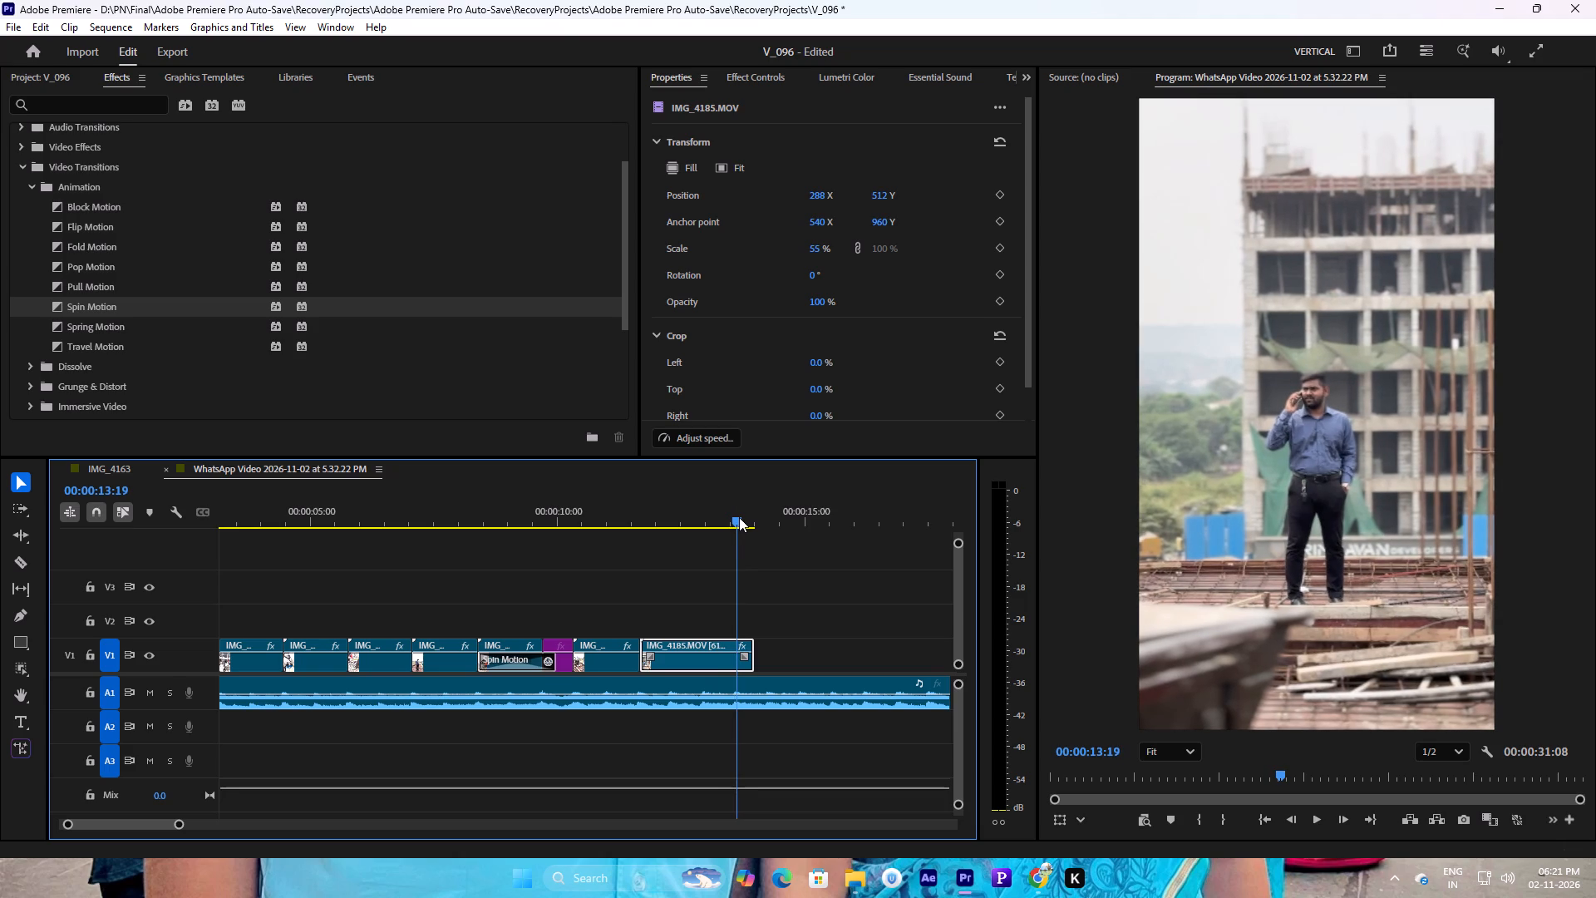
Trim the end of IMG_4185.MOV back to 00:00:13:19 and replay its ending against the music.
{"action": "left_click_drag", "start_coordinate": [755, 649], "coordinate": [736, 651]}
{"action": "key", "text": "ctrl+z"}
{"action": "left_click_drag", "start_coordinate": [758, 651], "coordinate": [742, 650]}
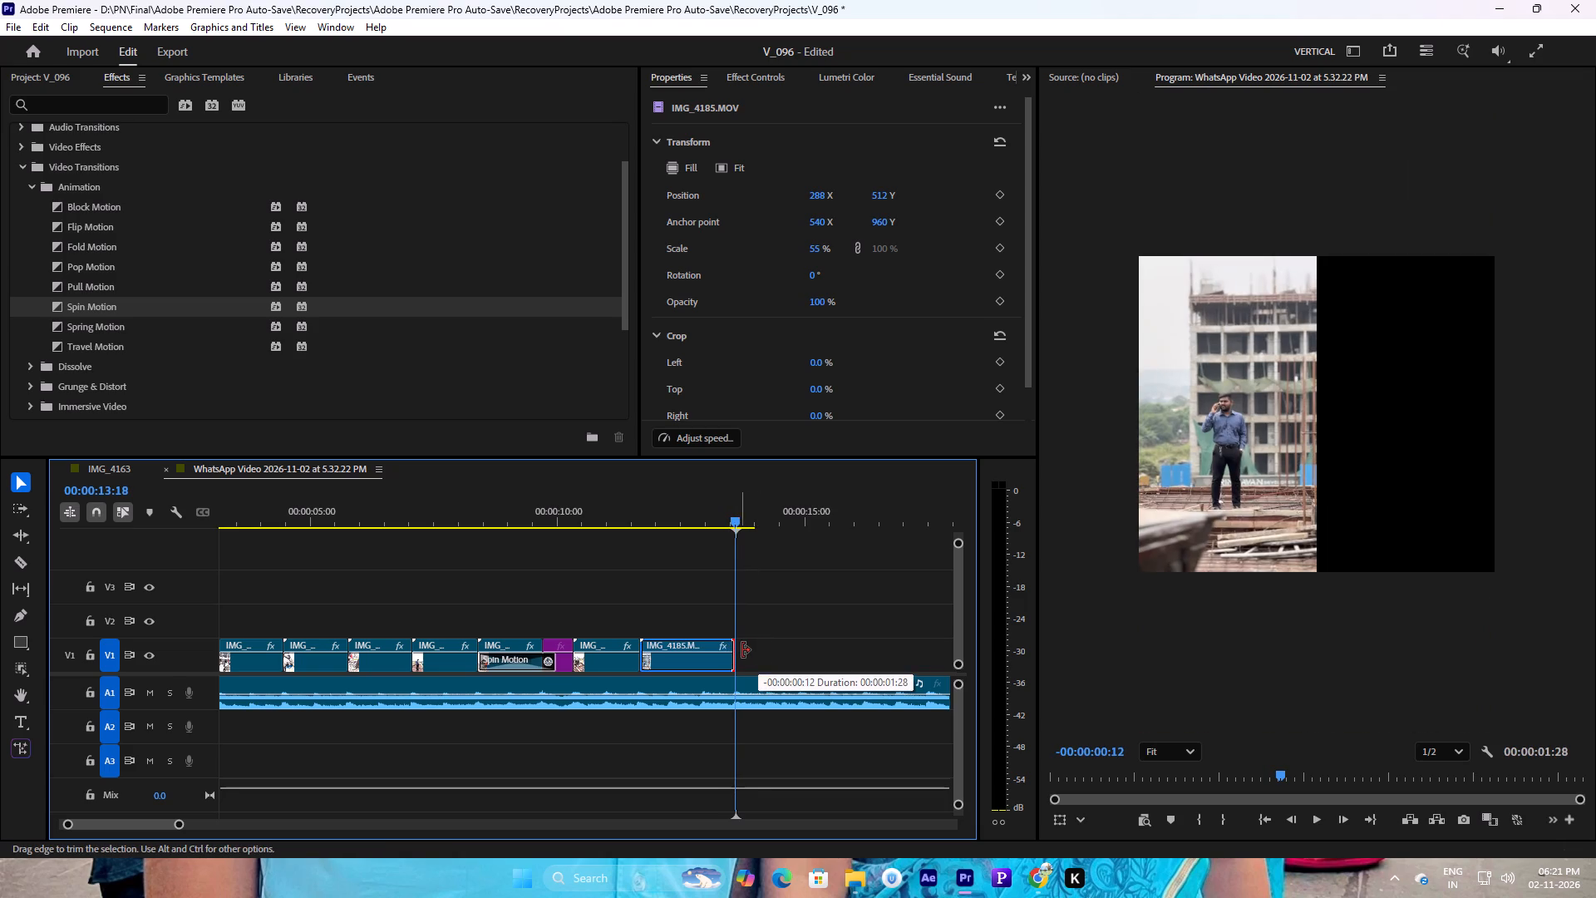
{"action": "left_click_drag", "start_coordinate": [742, 650], "coordinate": [744, 650]}
{"action": "key", "text": "space"}
{"action": "left_click", "coordinate": [709, 515]}
{"action": "key", "text": "space"}
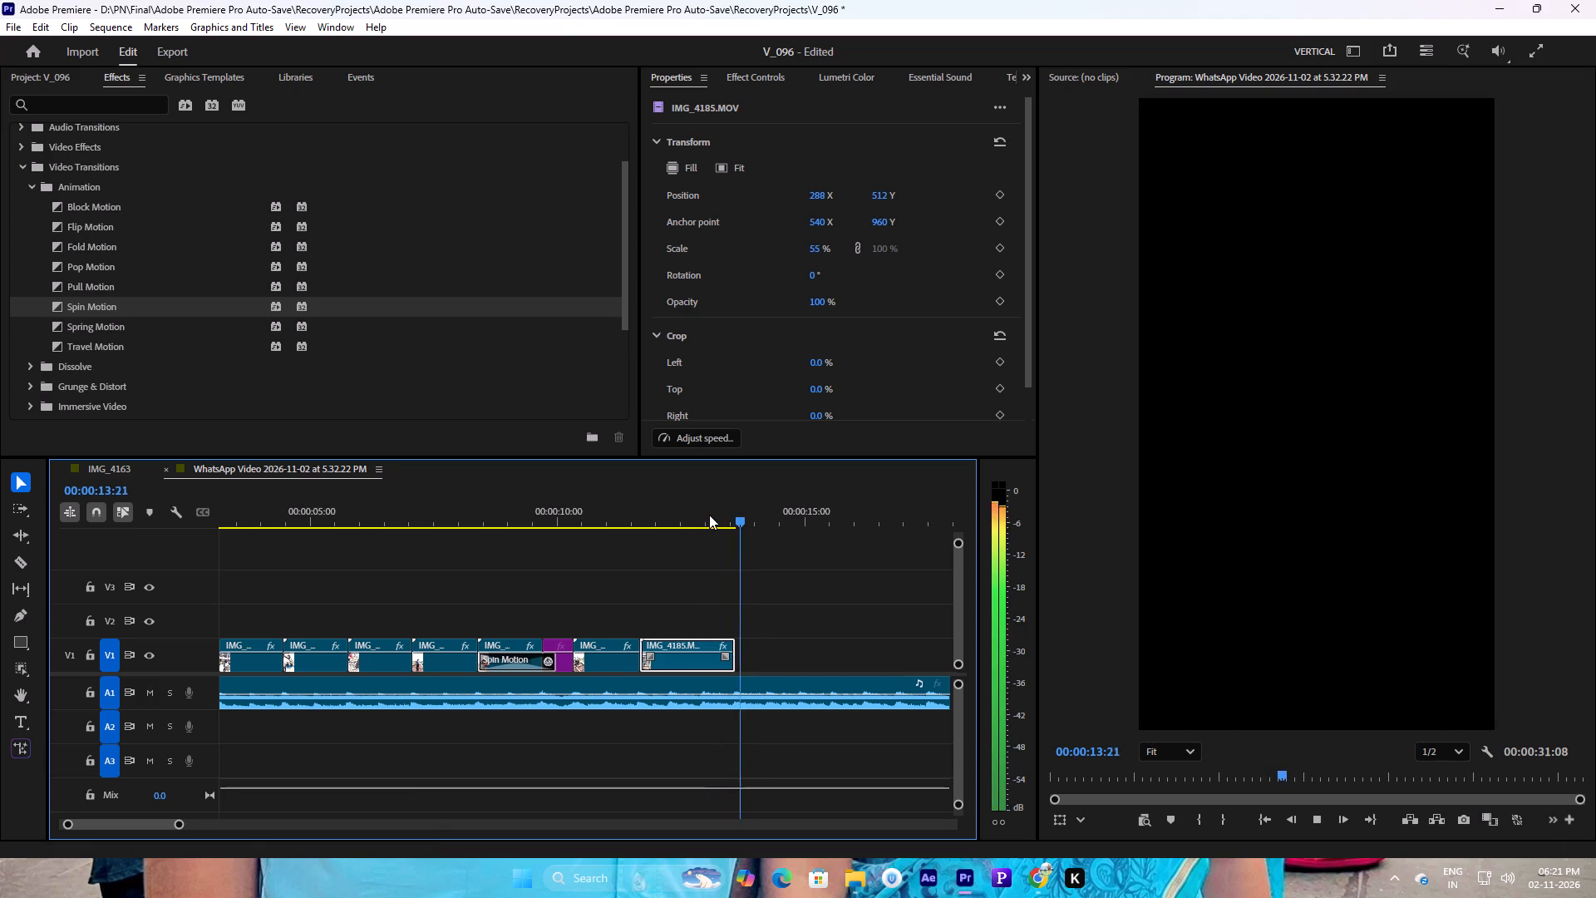
{"action": "key", "text": "space"}
Copy the concrete-mixer clip IMG_4234.MOV from the IMG_4163 sequence onto V1 directly after IMG_4185.MOV in the WhatsApp Video sequence.
{"action": "left_click", "coordinate": [121, 467]}
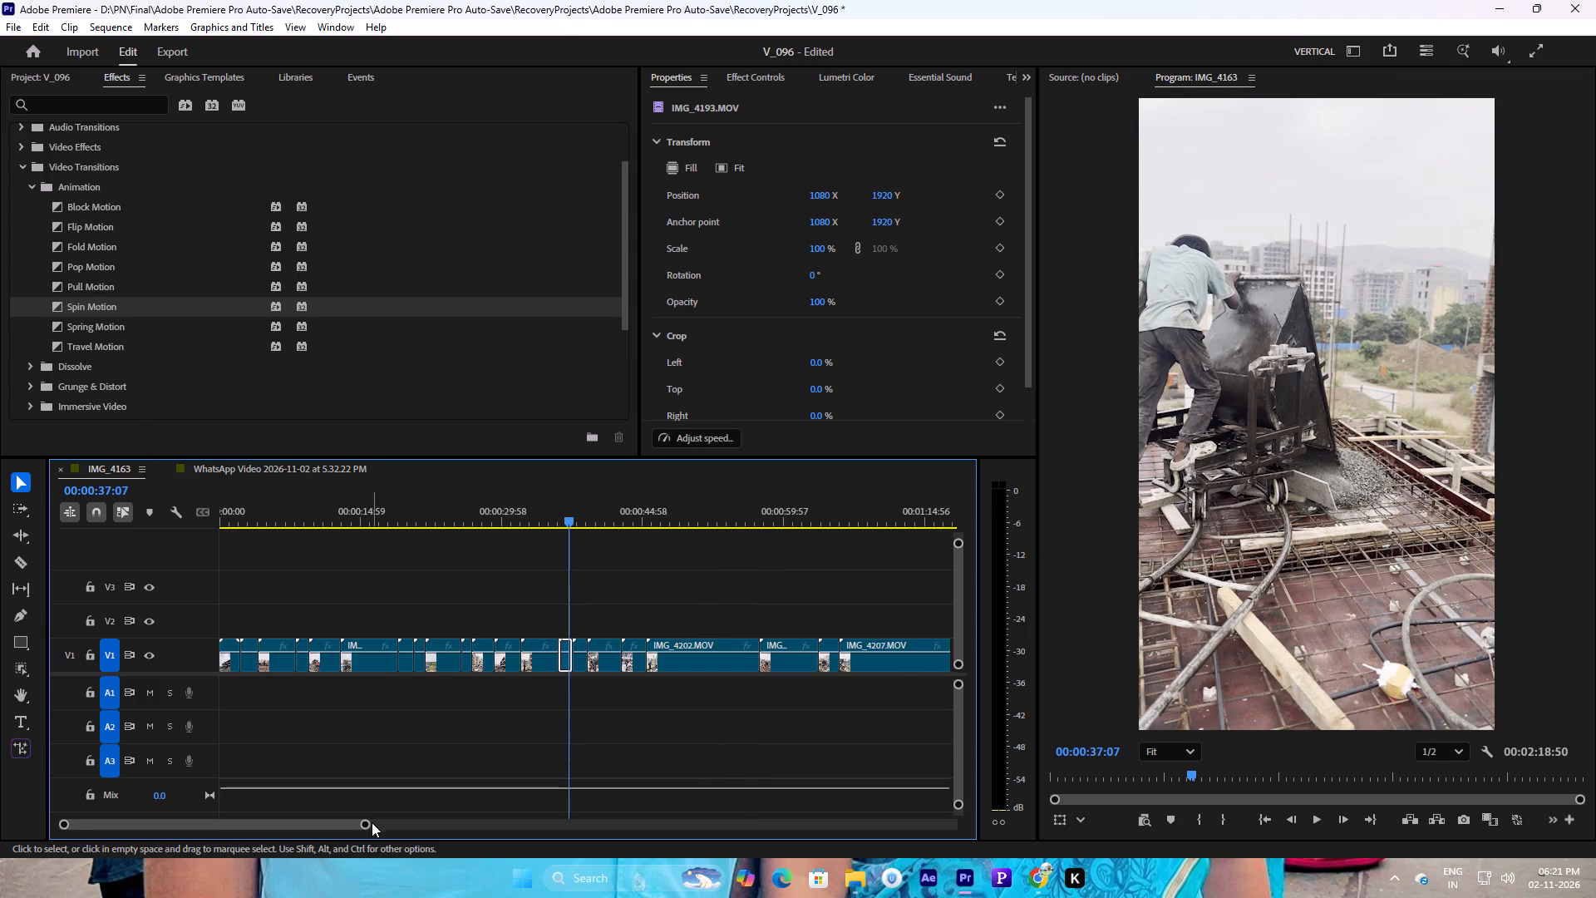
{"action": "left_click_drag", "start_coordinate": [367, 826], "coordinate": [494, 743]}
{"action": "left_click_drag", "start_coordinate": [604, 525], "coordinate": [643, 516]}
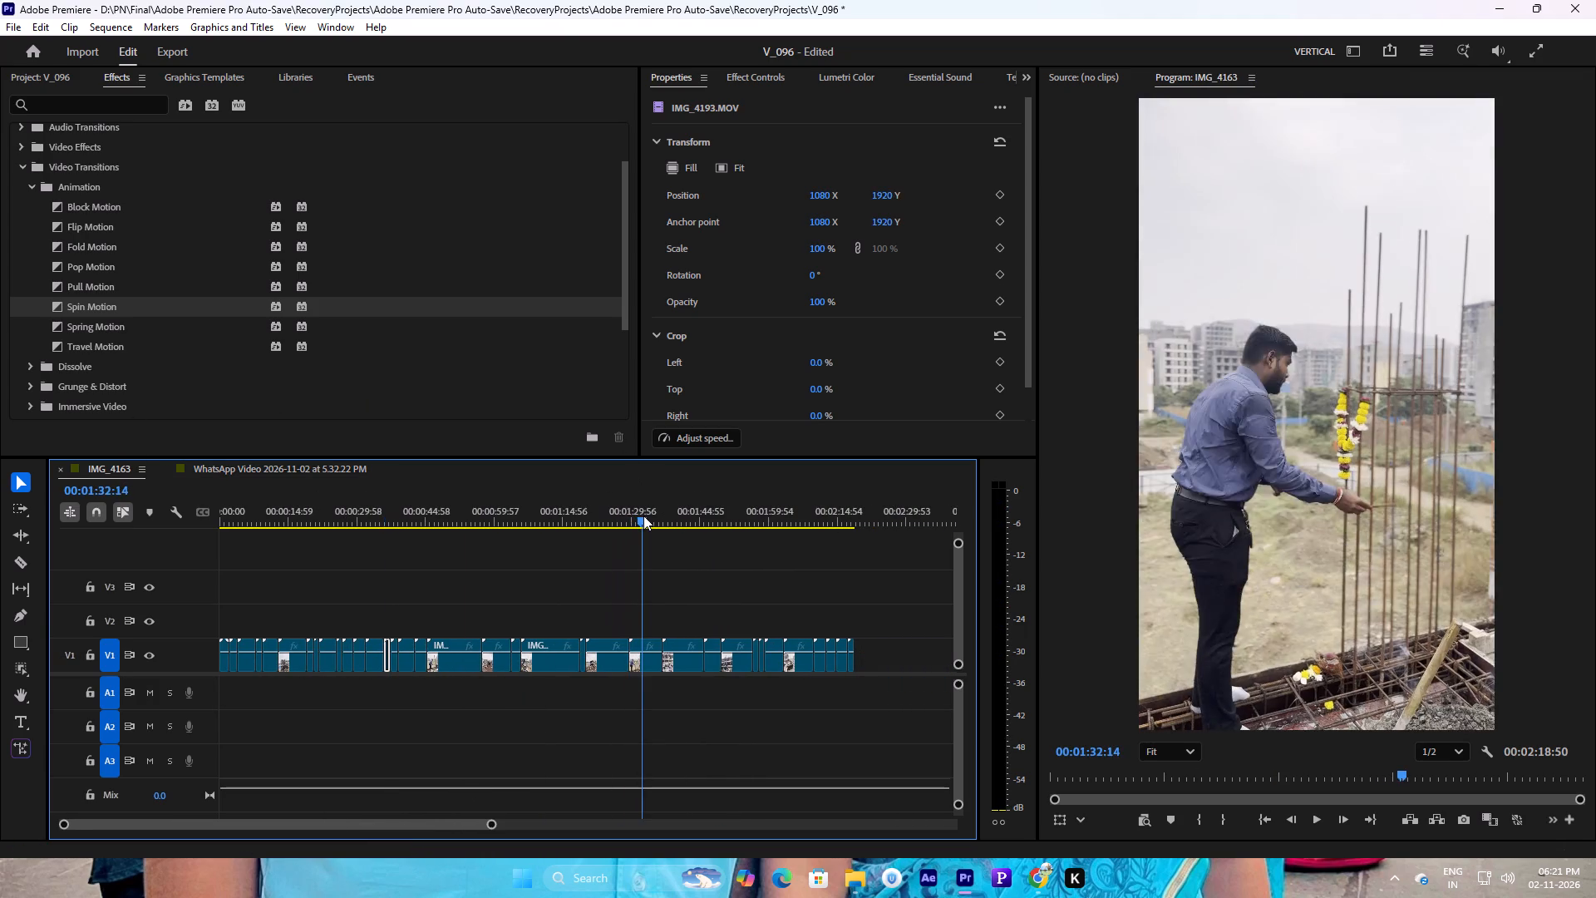
{"action": "left_click_drag", "start_coordinate": [643, 516], "coordinate": [685, 506]}
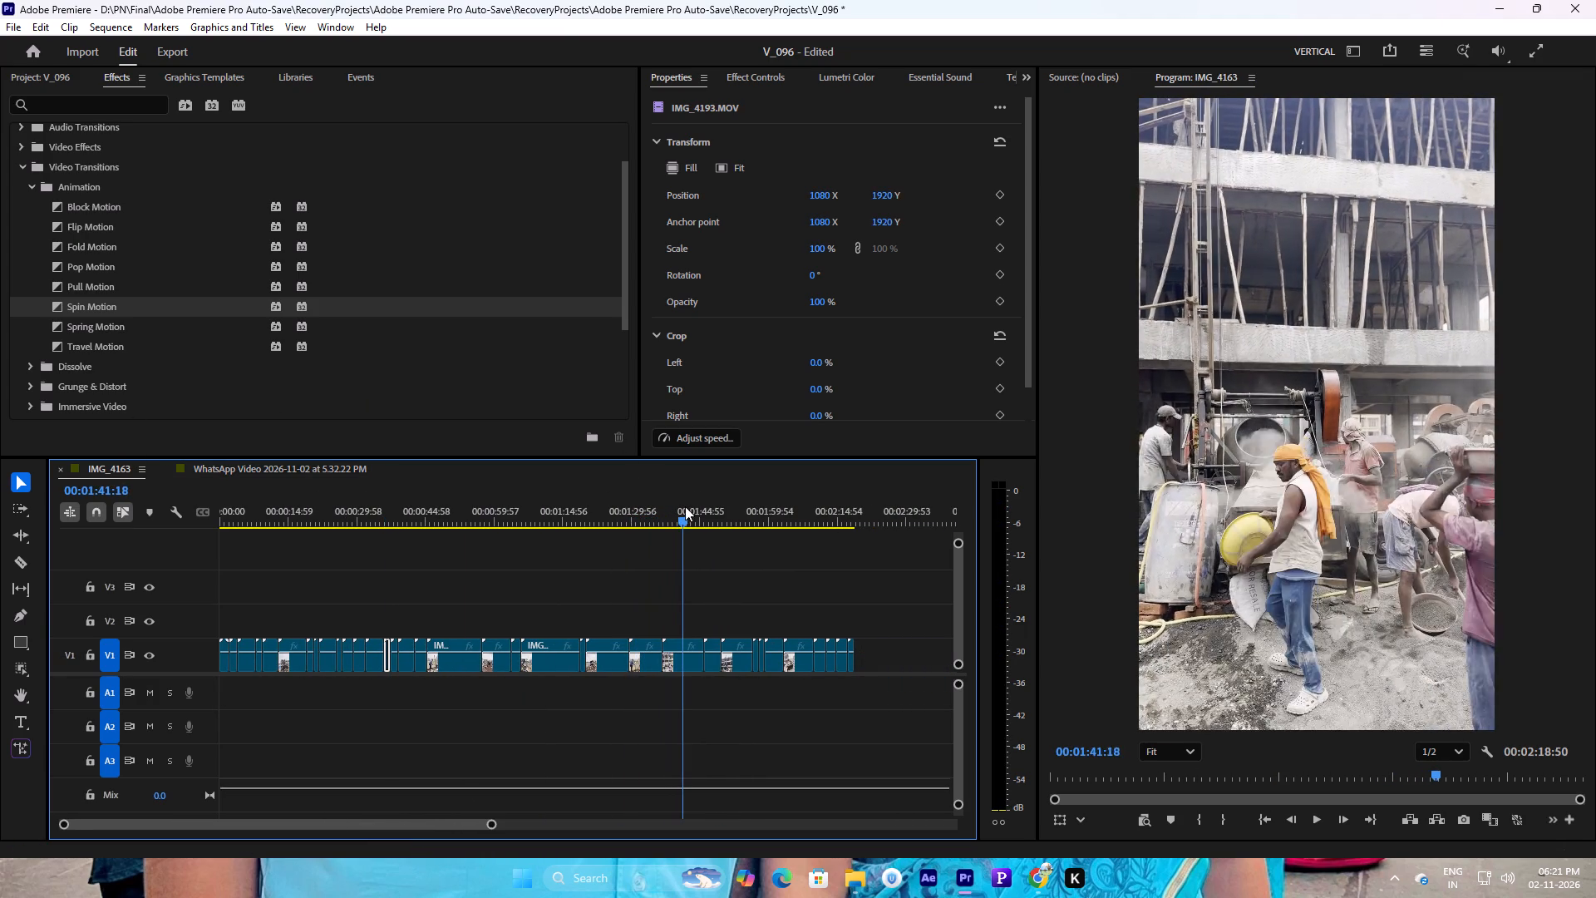
{"action": "left_click_drag", "start_coordinate": [685, 506], "coordinate": [680, 506]}
{"action": "left_click_drag", "start_coordinate": [693, 666], "coordinate": [545, 569]}
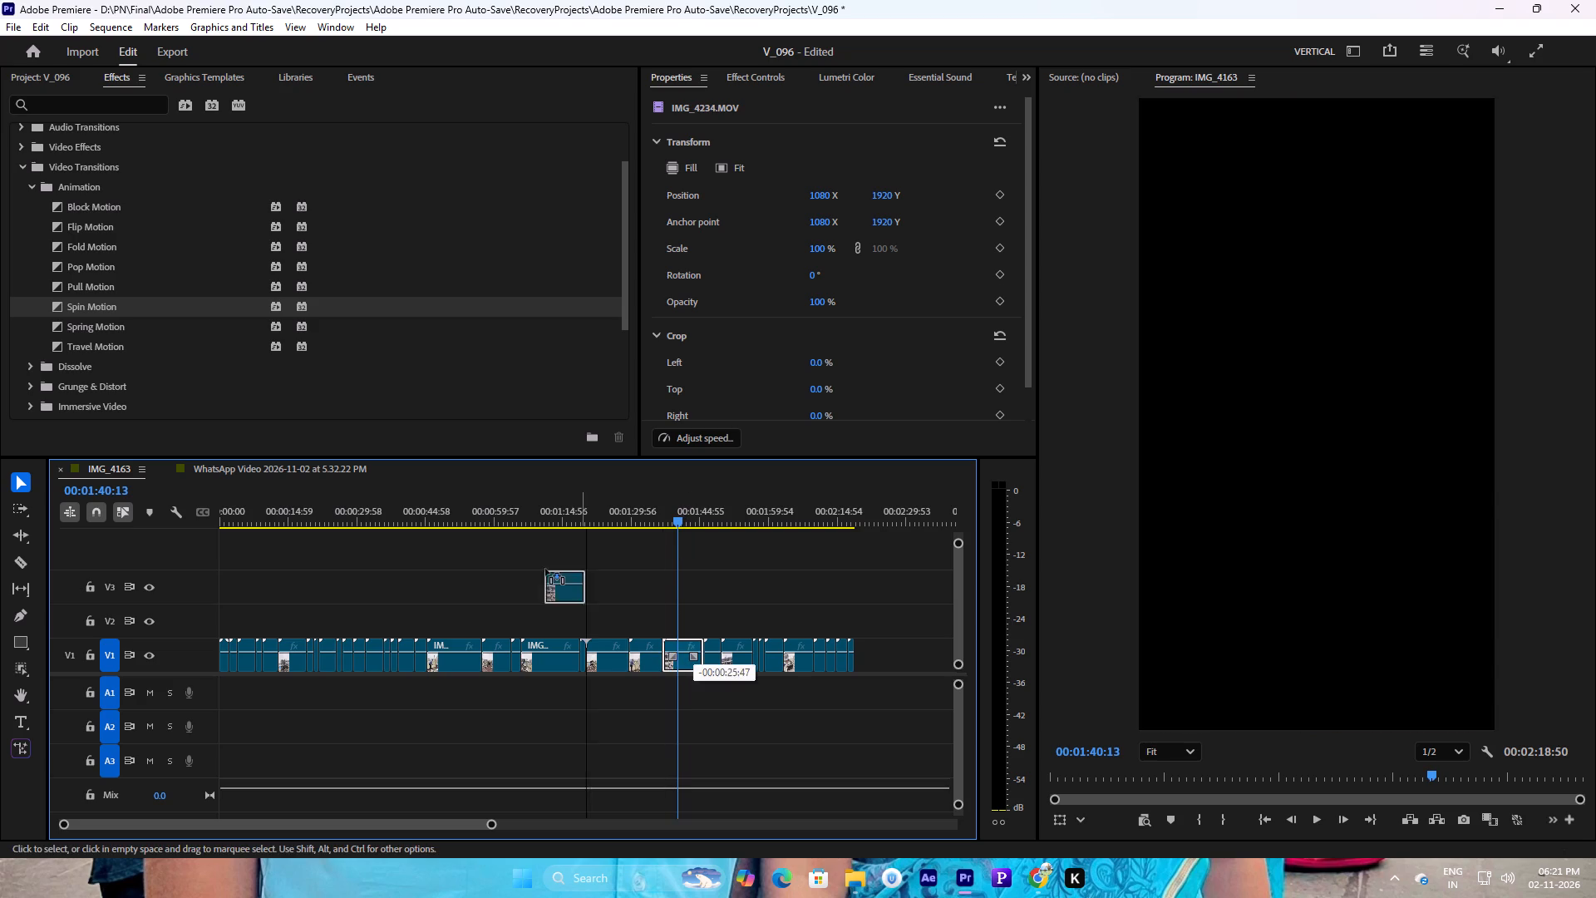
{"action": "left_click_drag", "start_coordinate": [545, 569], "coordinate": [756, 675]}
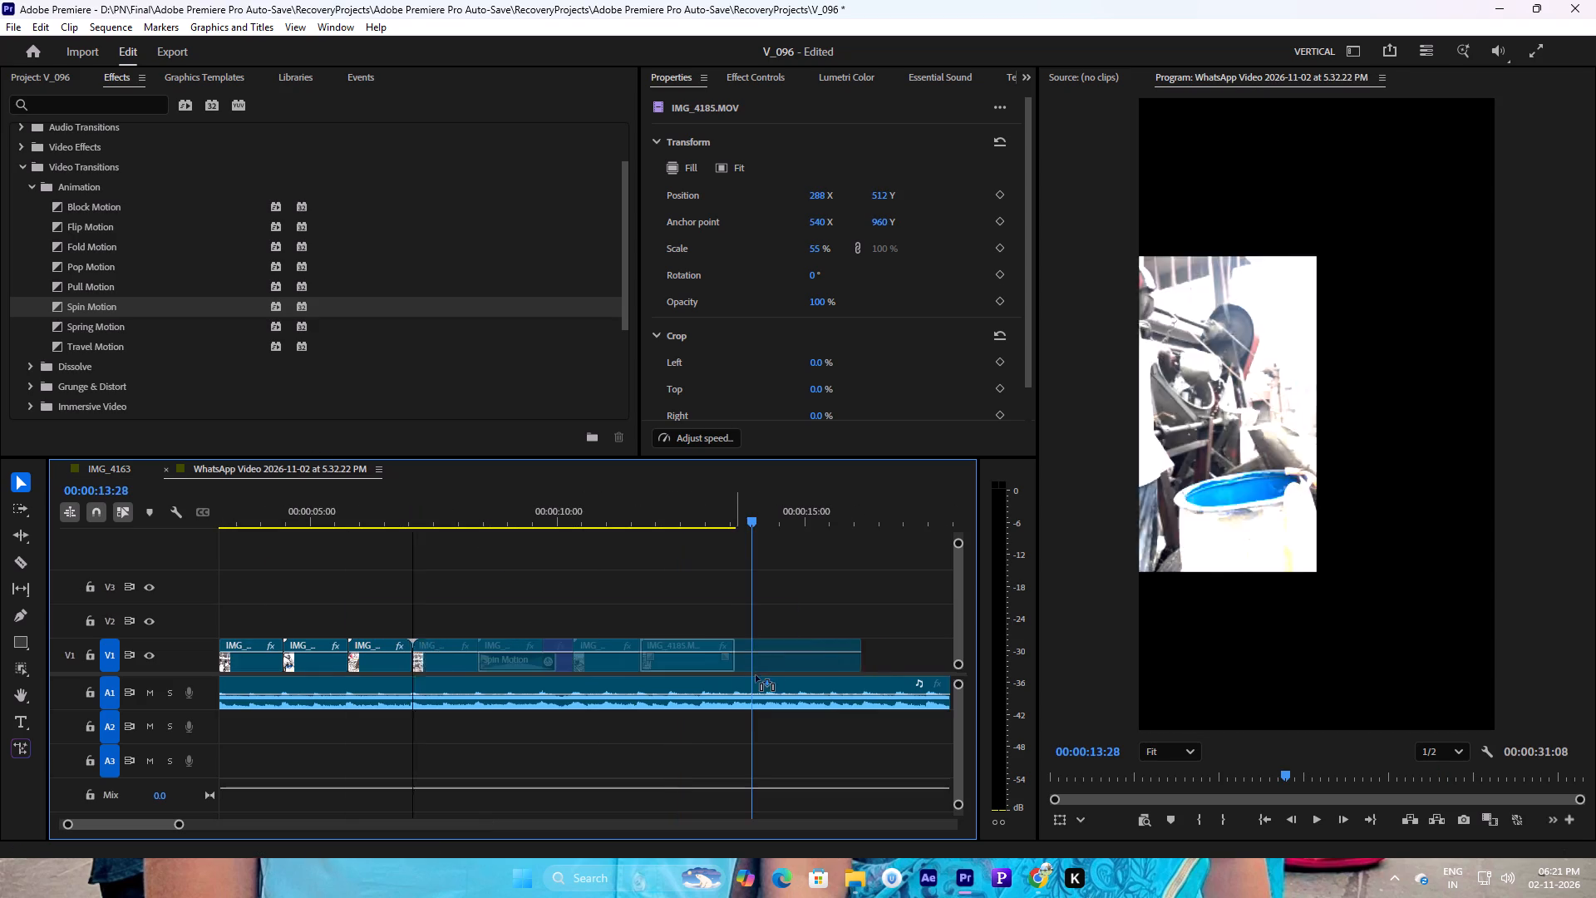
{"action": "left_click_drag", "start_coordinate": [756, 675], "coordinate": [922, 630]}
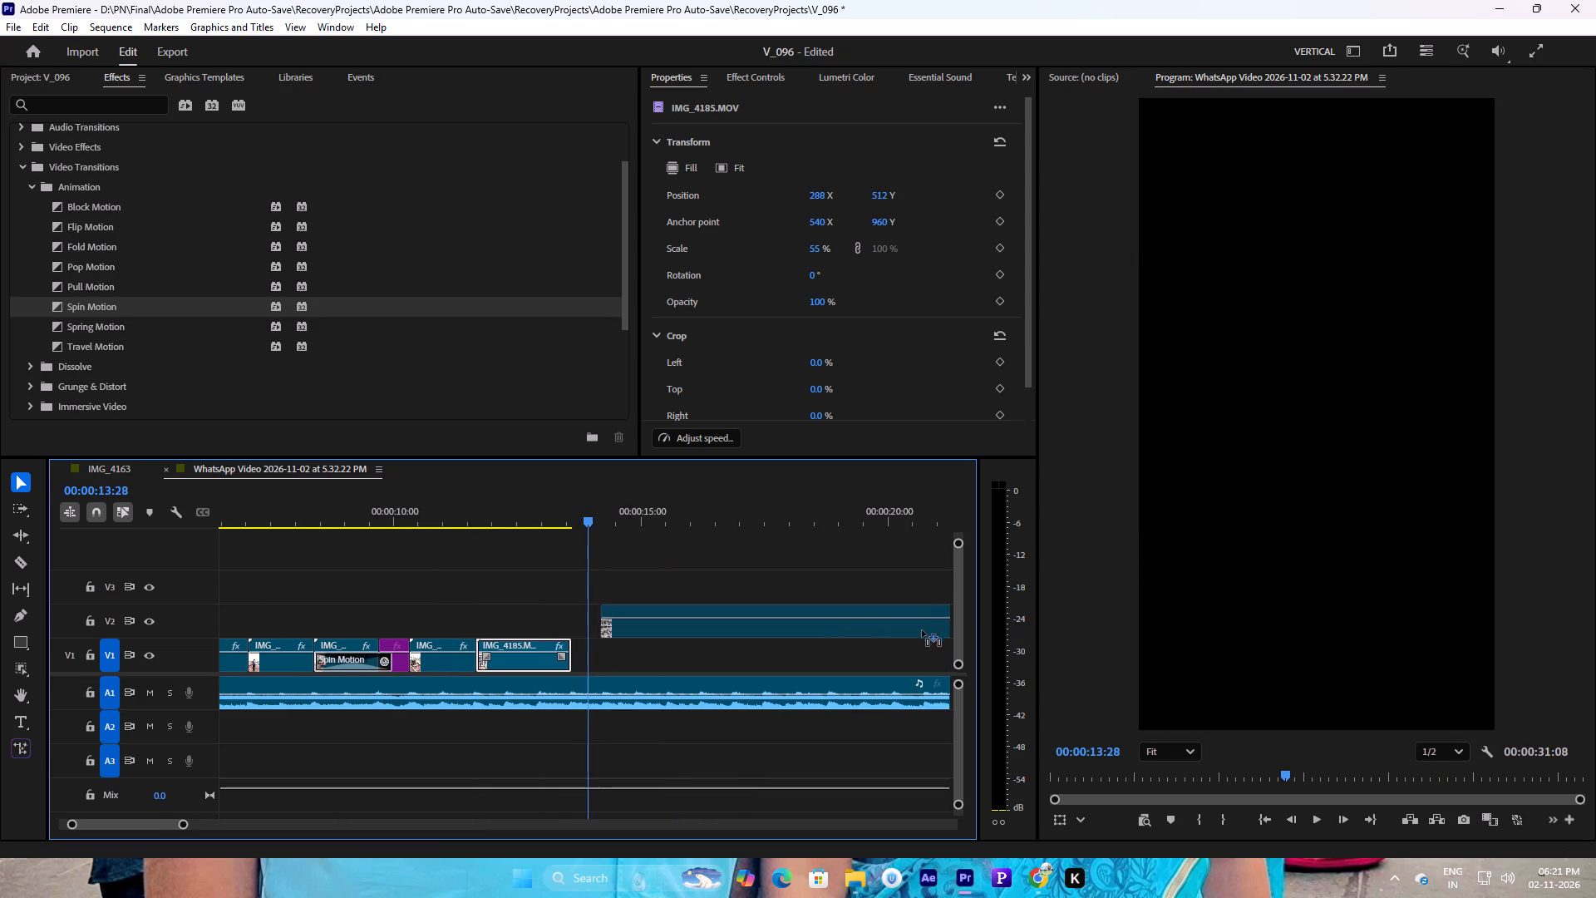
{"action": "left_click_drag", "start_coordinate": [922, 630], "coordinate": [903, 641]}
{"action": "key", "text": "space"}
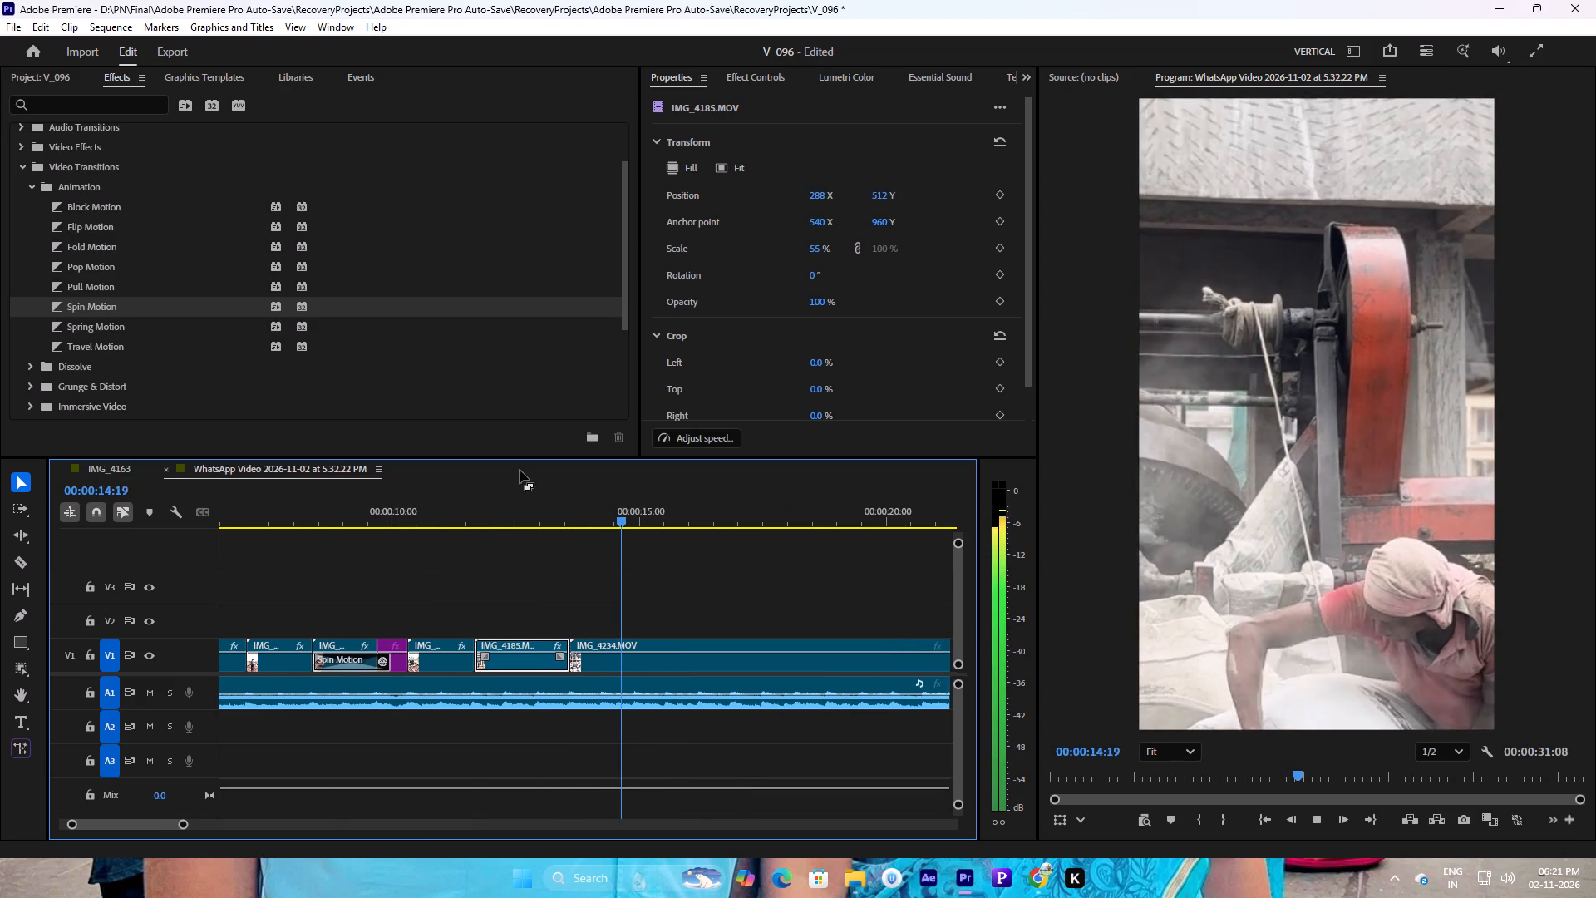
{"action": "key", "text": "space"}
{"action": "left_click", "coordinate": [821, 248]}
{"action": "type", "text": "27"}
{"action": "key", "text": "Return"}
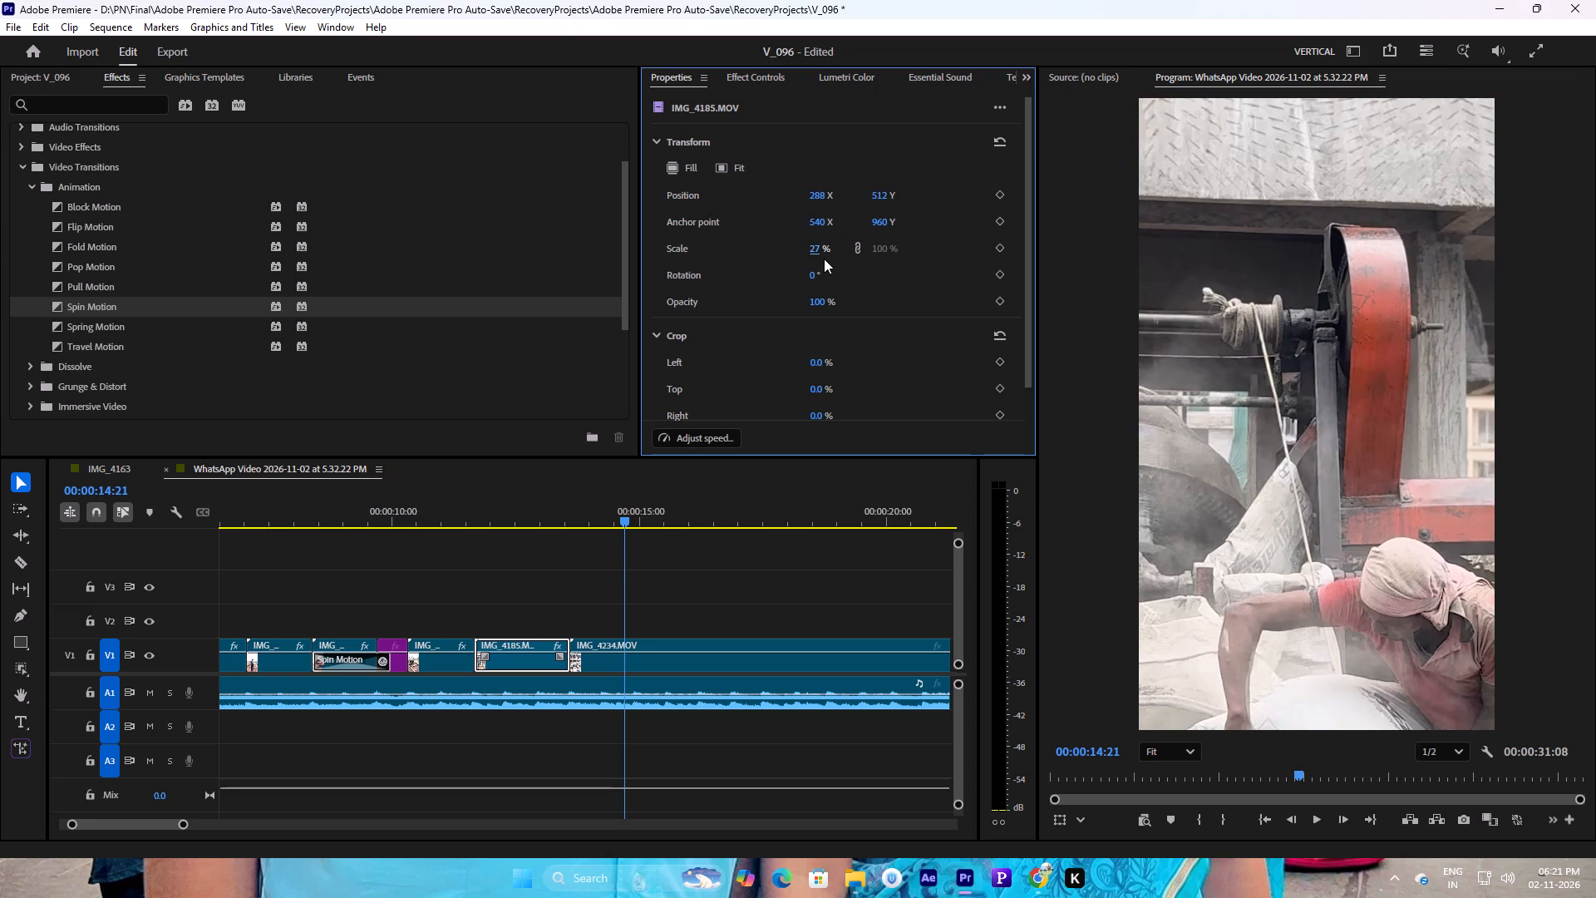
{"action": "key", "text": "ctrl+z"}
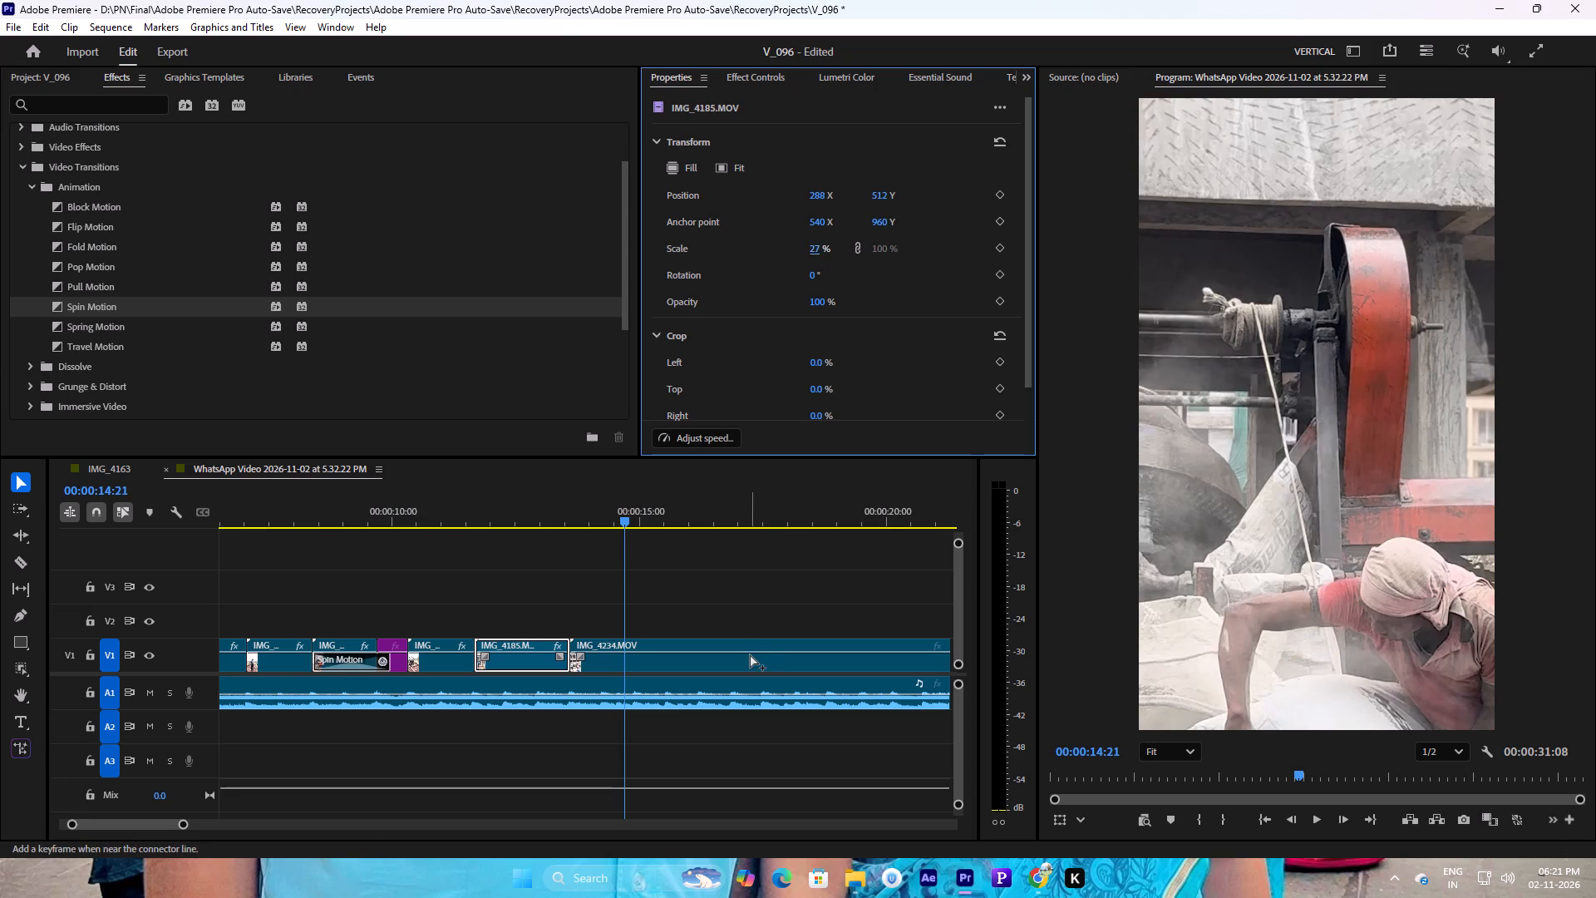
Set the scale of IMG_4234.MOV to 27% so it fits the vertical frame, and replay it.
{"action": "left_click", "coordinate": [749, 654]}
{"action": "left_click", "coordinate": [821, 245]}
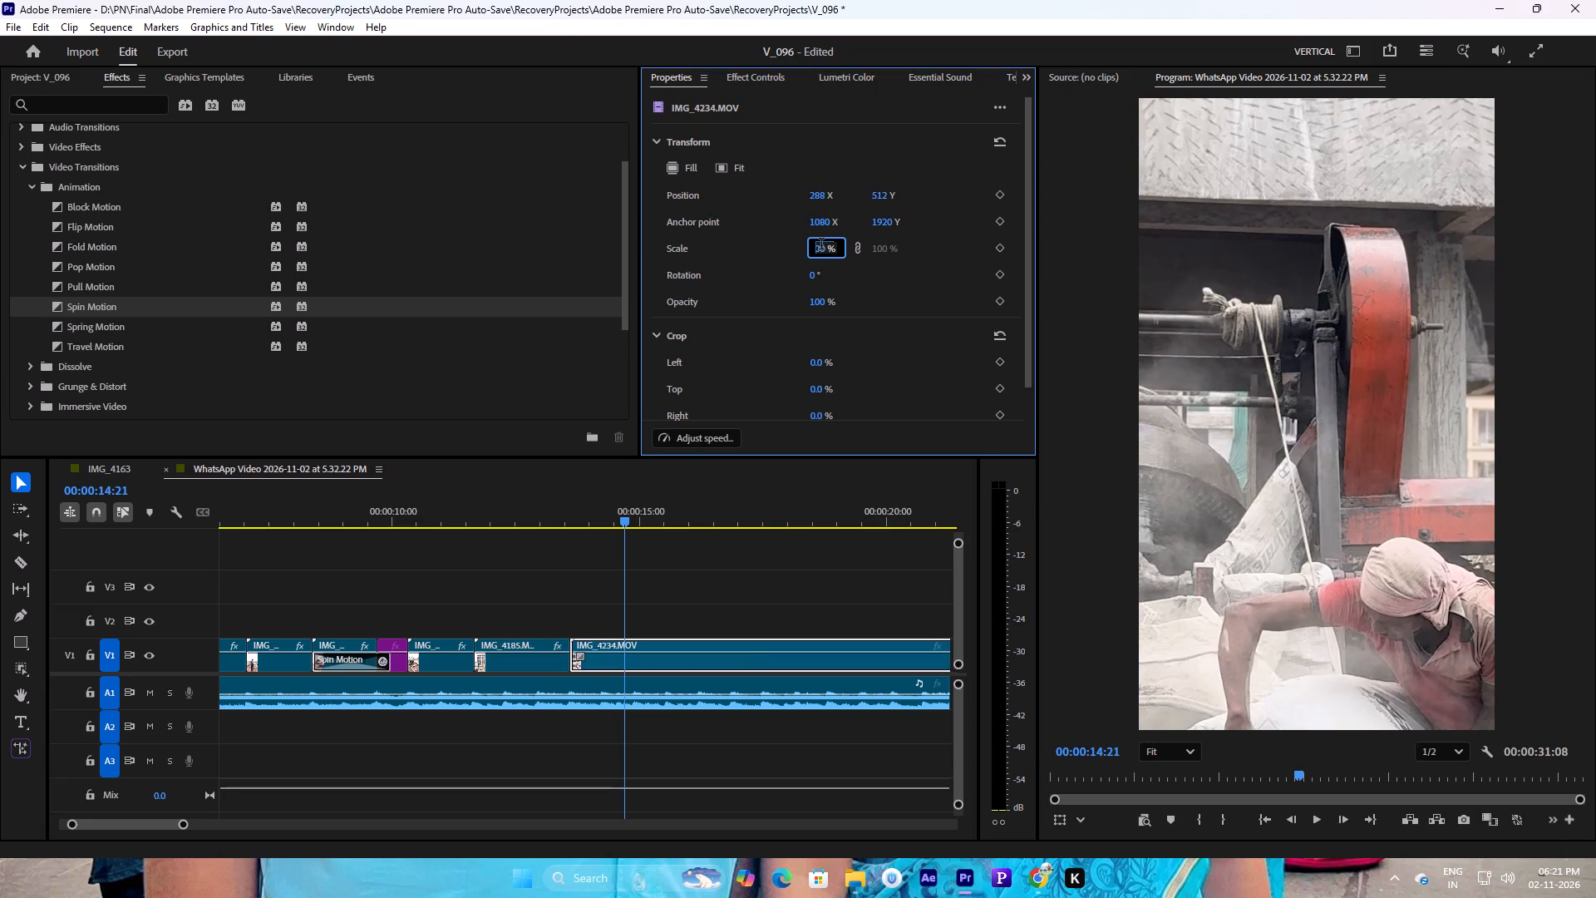
{"action": "key", "text": "2"}
{"action": "key", "text": "7"}
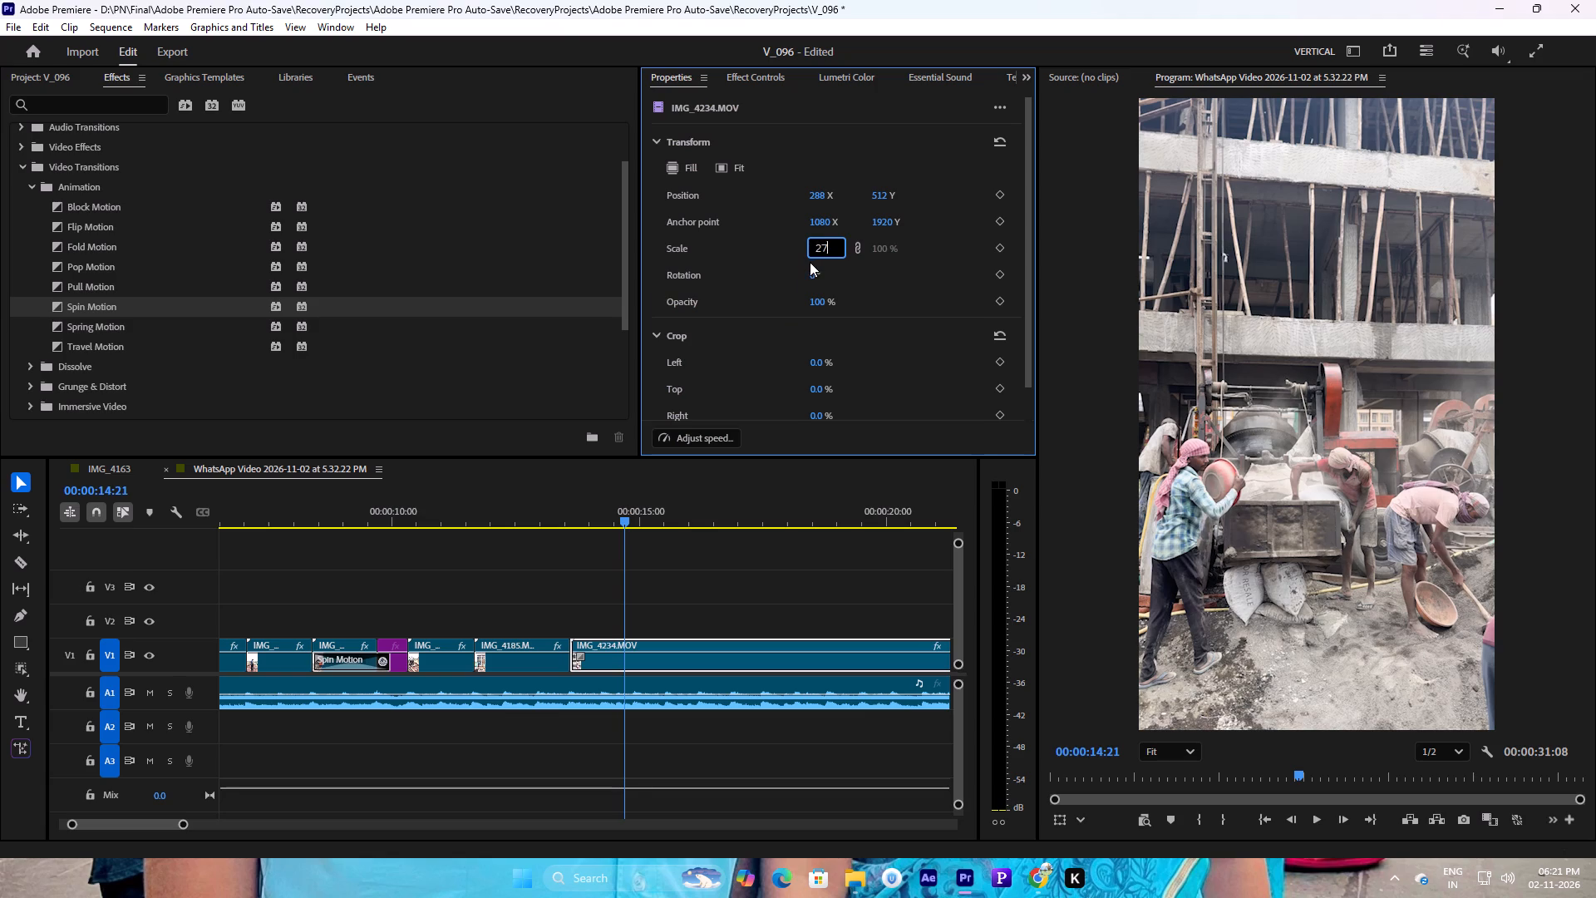
{"action": "key", "text": "Return"}
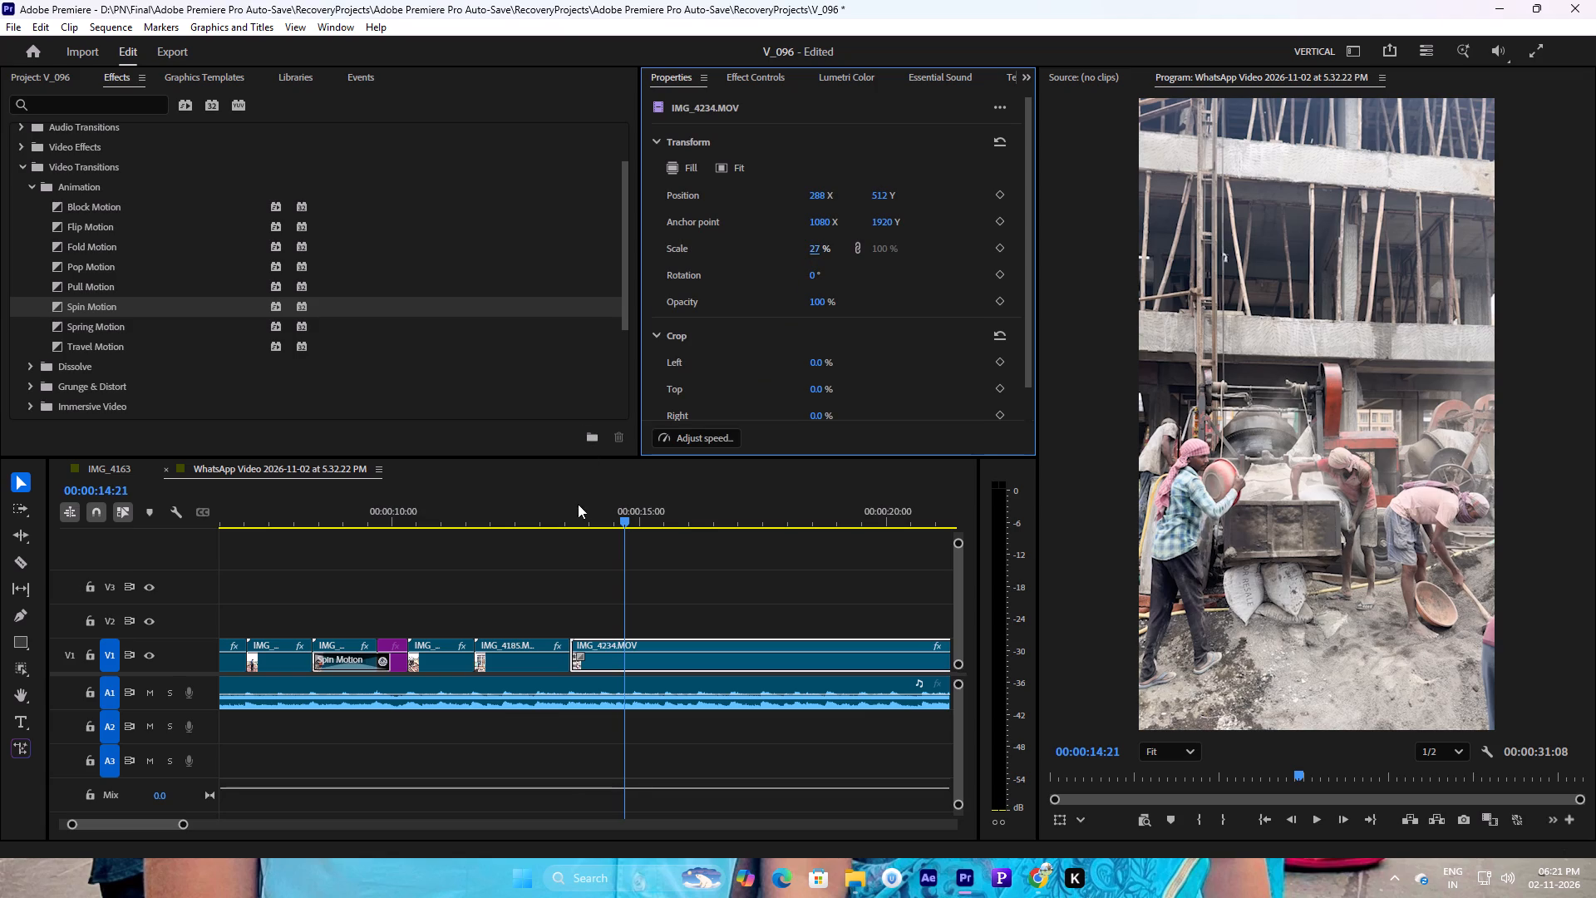
{"action": "left_click", "coordinate": [564, 511]}
{"action": "key", "text": "space"}
{"action": "key", "text": "space"}
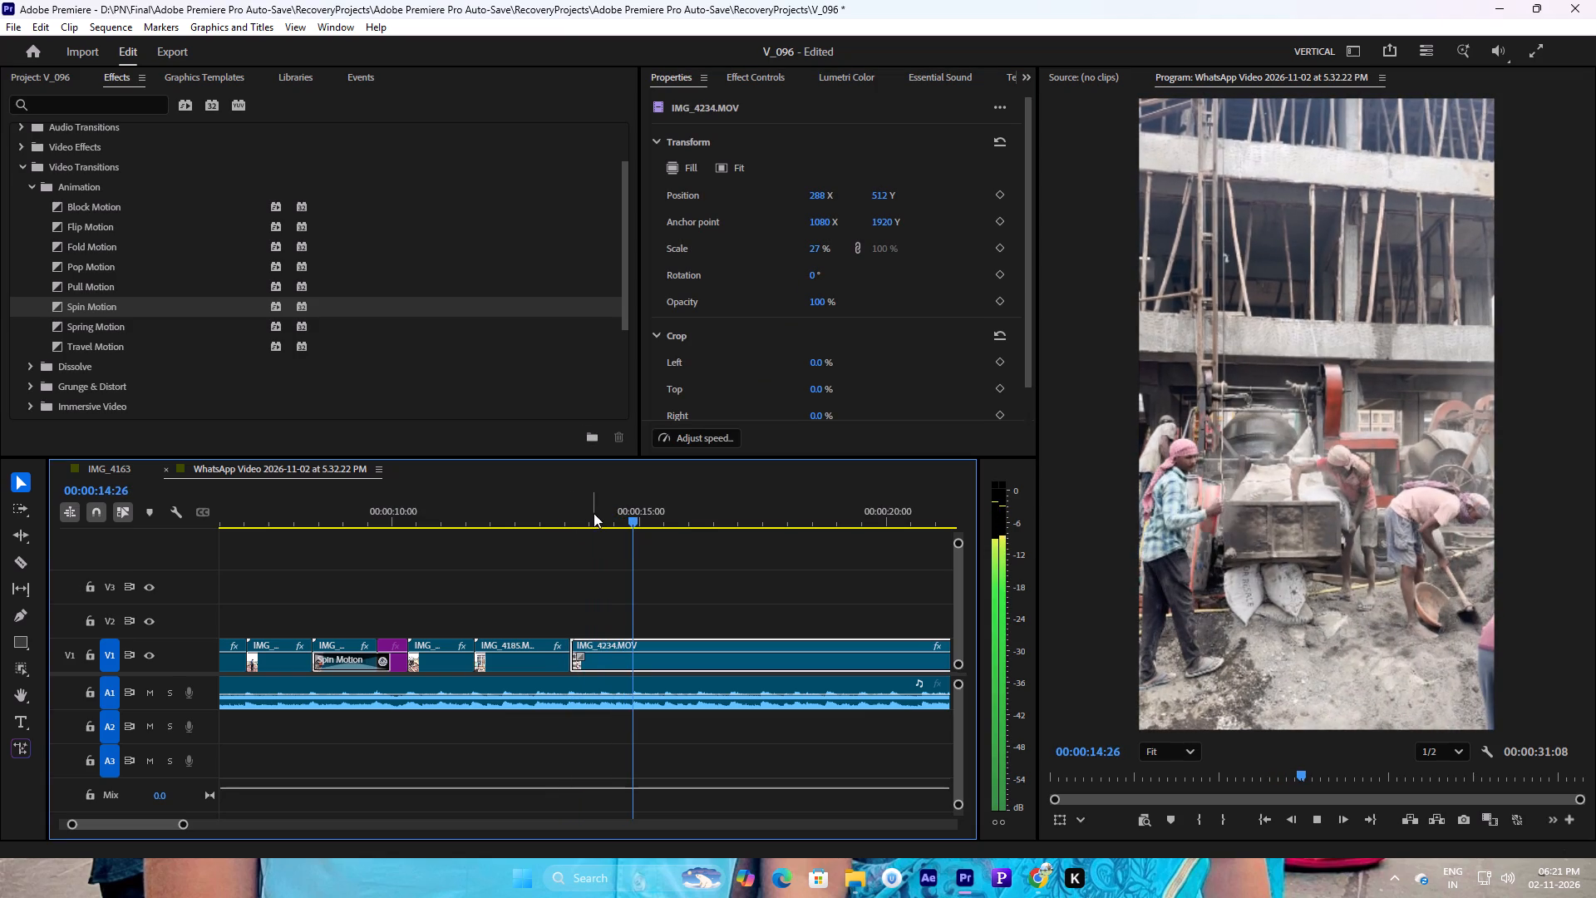
Trim the start of IMG_4234.MOV to 00:00:19:05, move the clip back against the end of IMG_4185.MOV, and replay it.
{"action": "left_click_drag", "start_coordinate": [181, 827], "coordinate": [303, 781]}
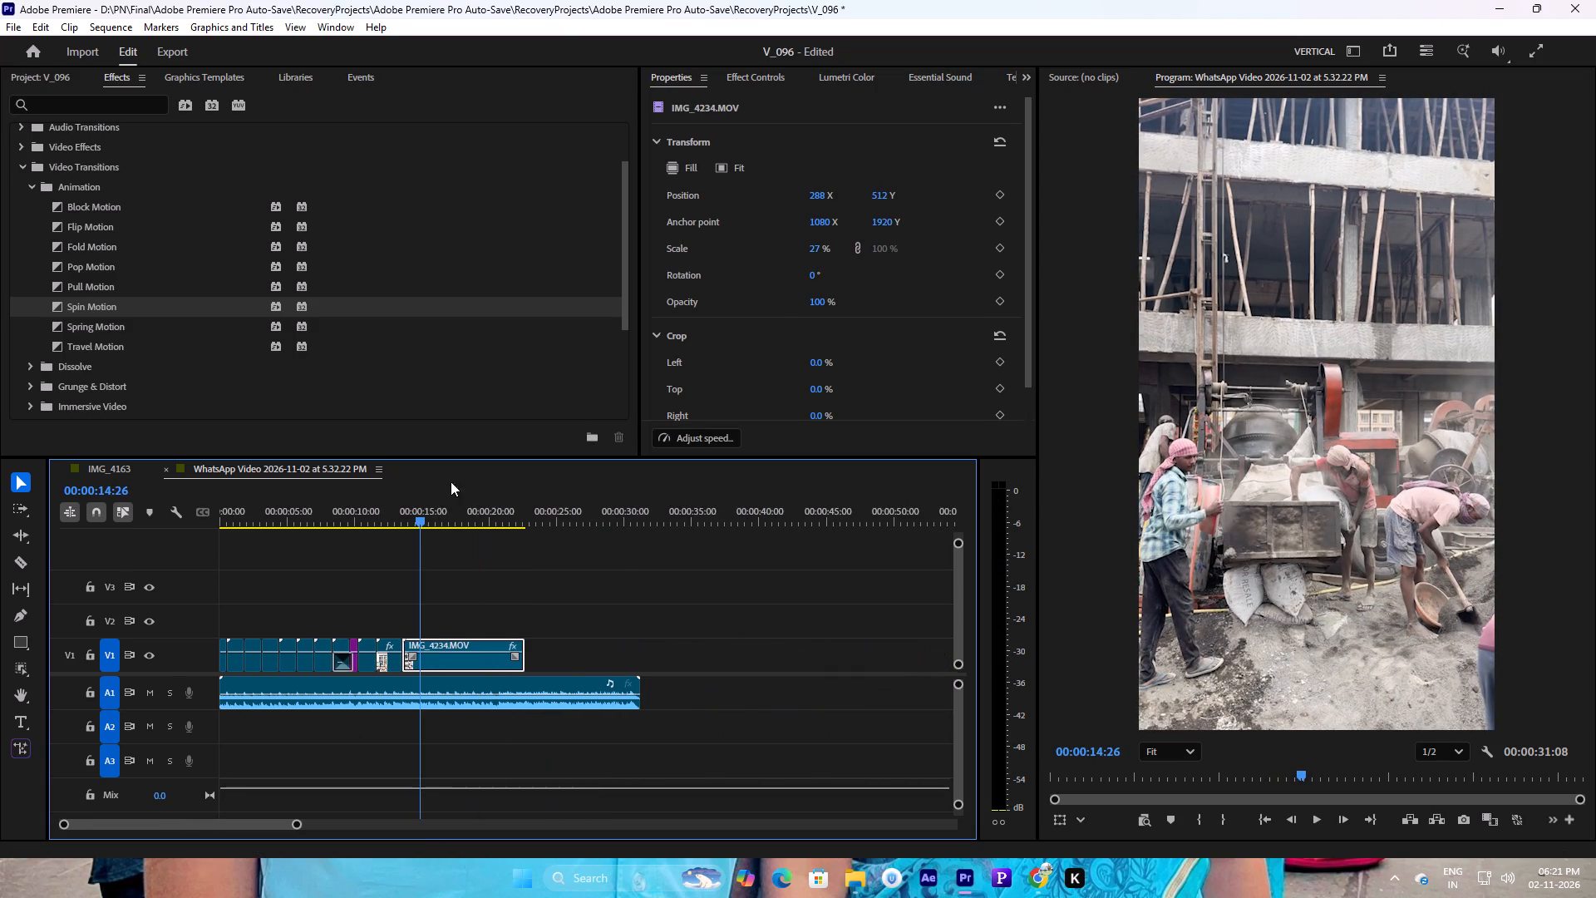
{"action": "left_click_drag", "start_coordinate": [421, 519], "coordinate": [476, 507]}
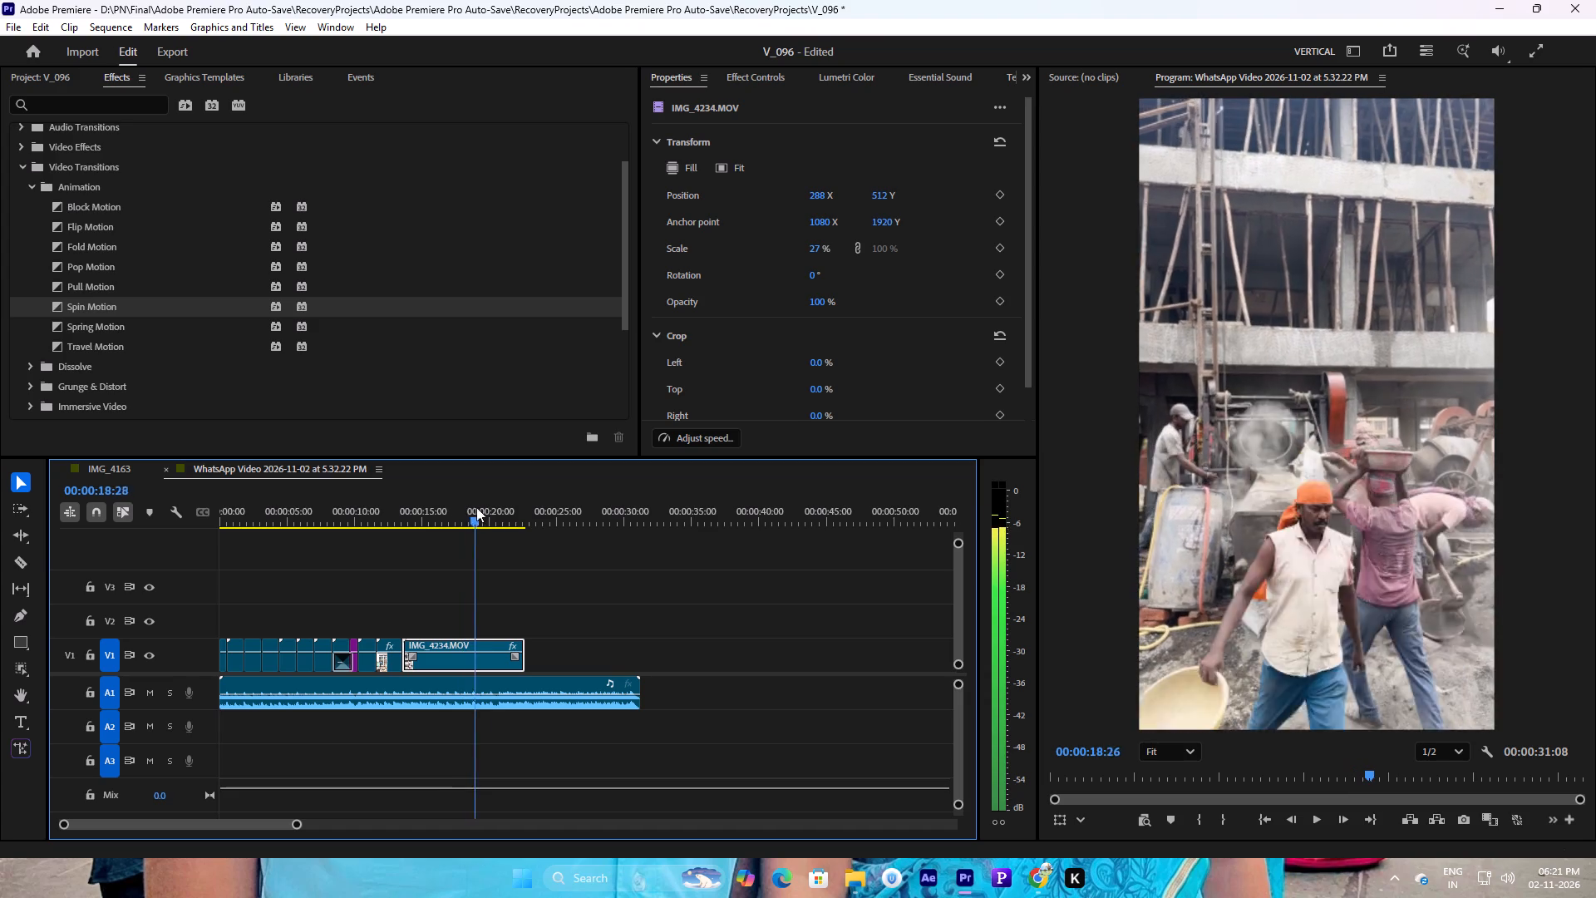
{"action": "left_click_drag", "start_coordinate": [476, 507], "coordinate": [490, 505]}
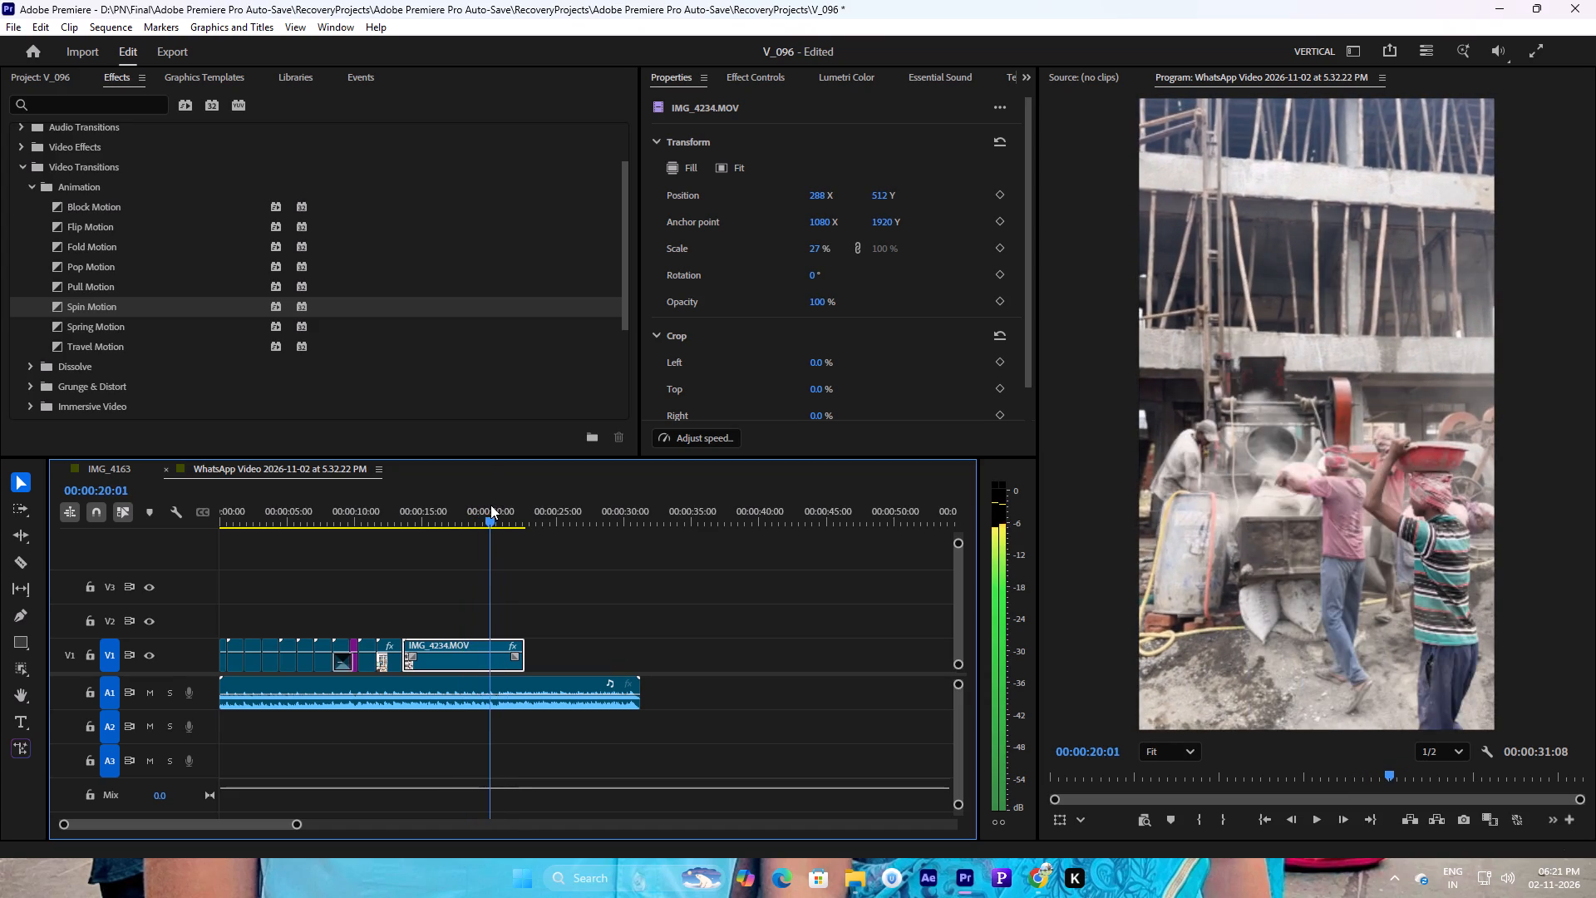
{"action": "left_click_drag", "start_coordinate": [490, 505], "coordinate": [479, 508]}
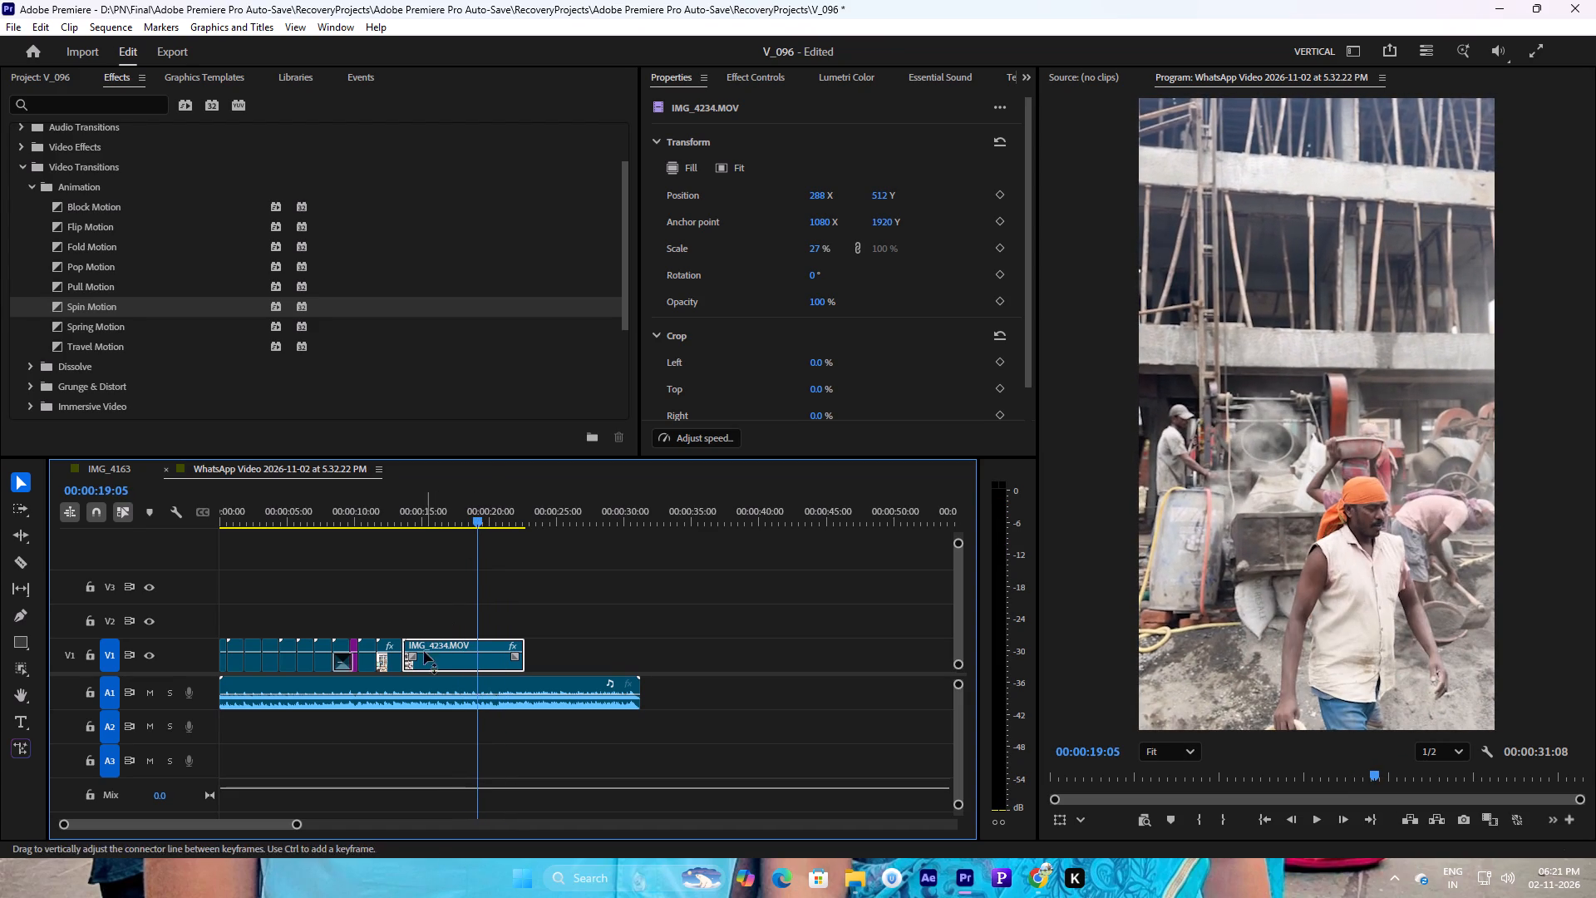
{"action": "left_click_drag", "start_coordinate": [406, 660], "coordinate": [486, 644]}
{"action": "left_click_drag", "start_coordinate": [503, 664], "coordinate": [435, 676]}
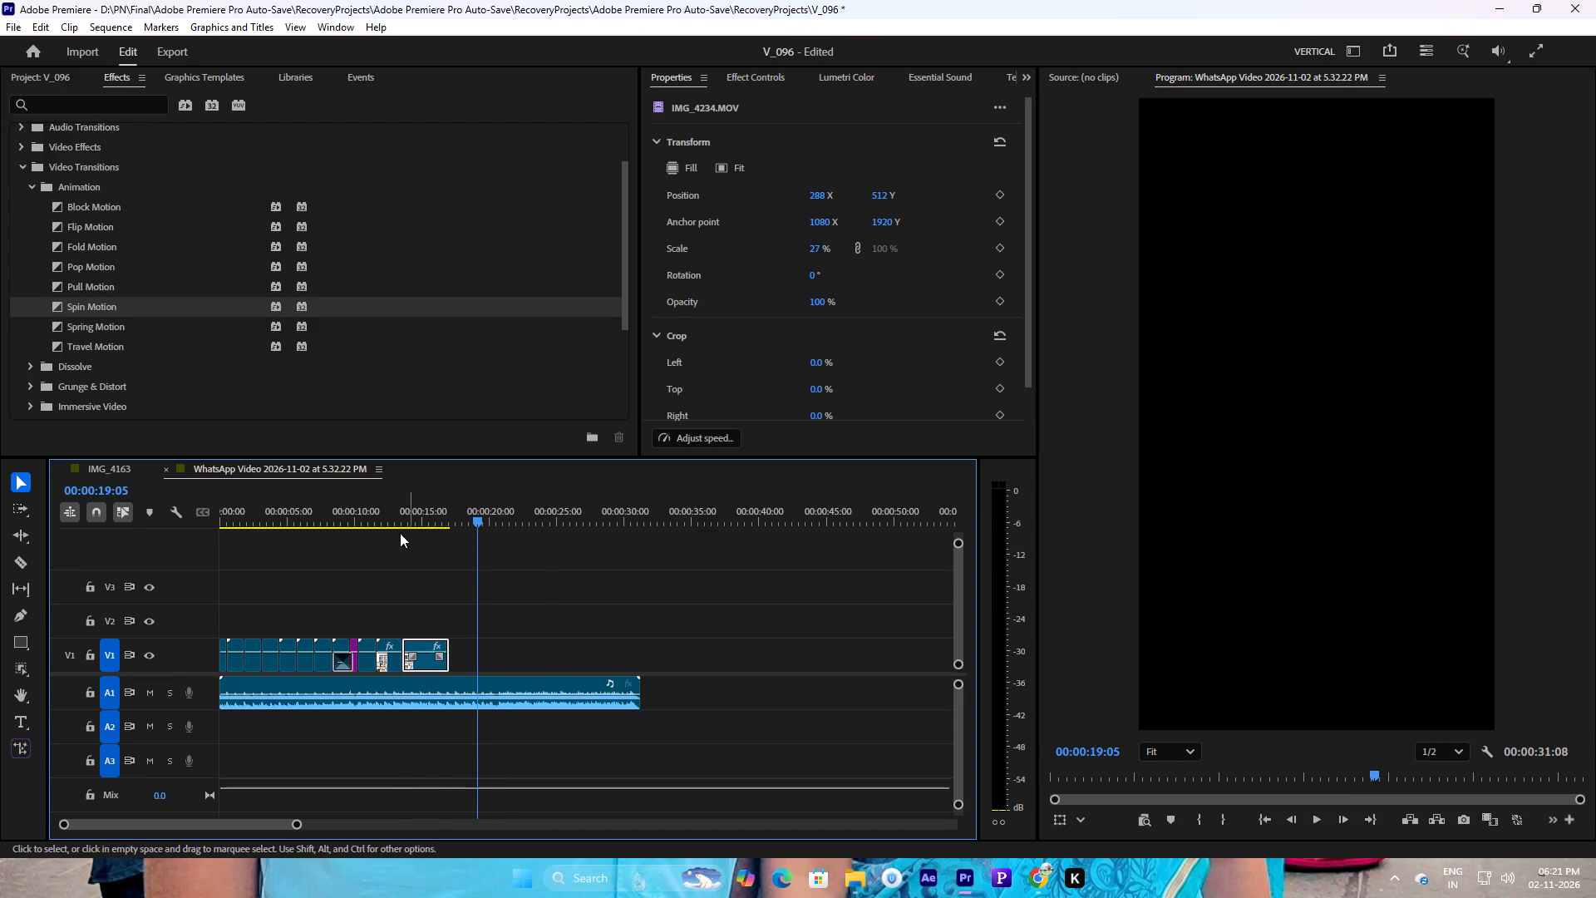
{"action": "left_click", "coordinate": [384, 518]}
{"action": "key", "text": "space"}
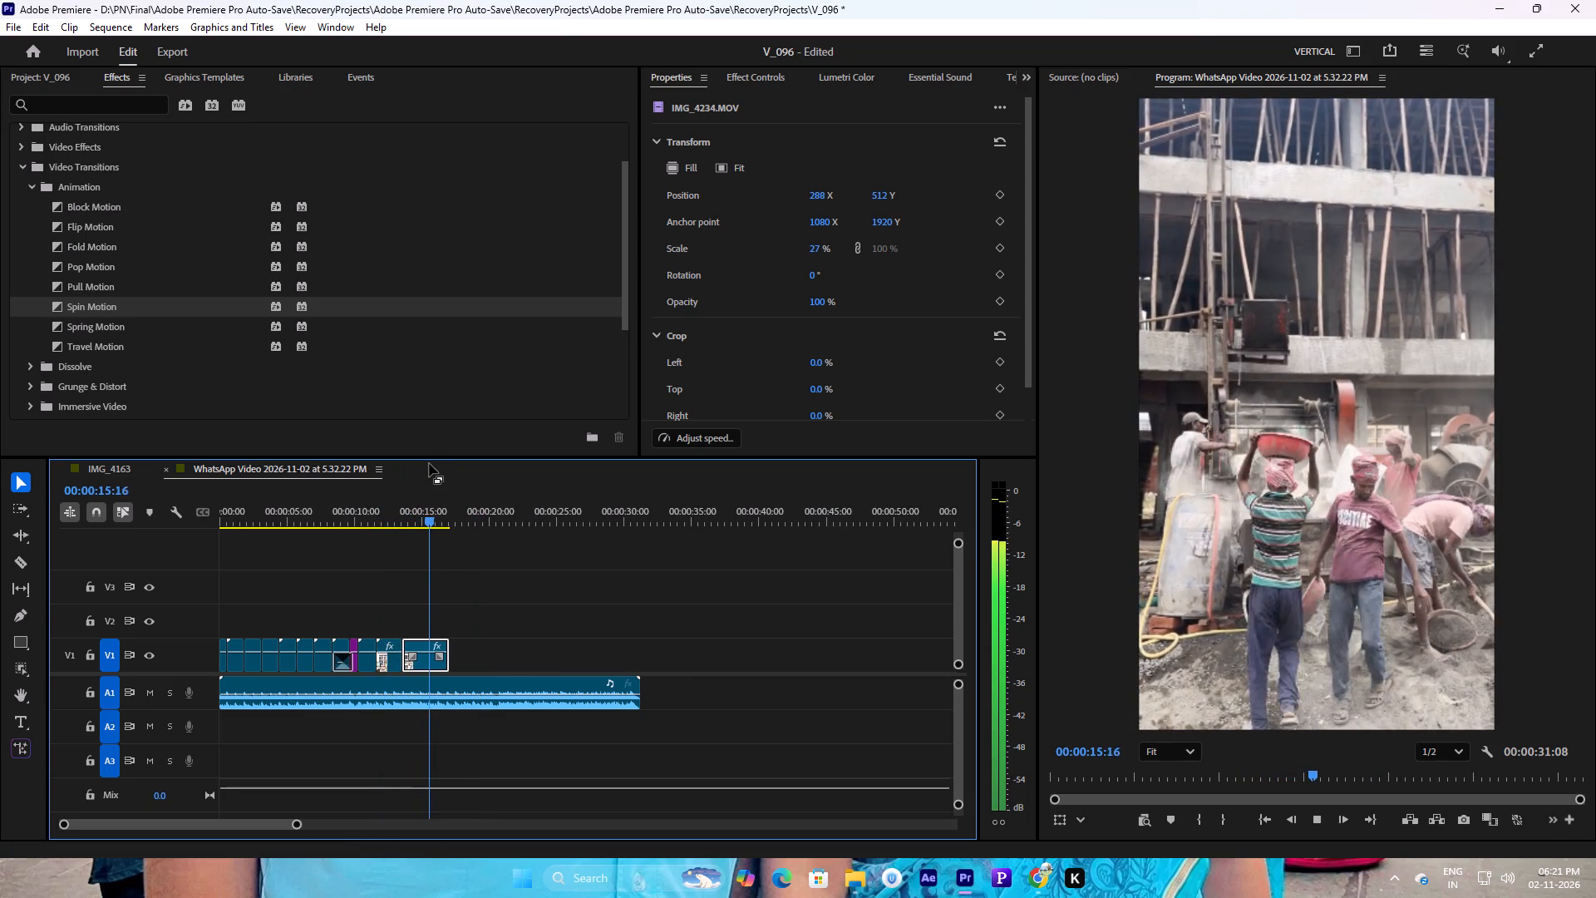
{"action": "key", "text": "space"}
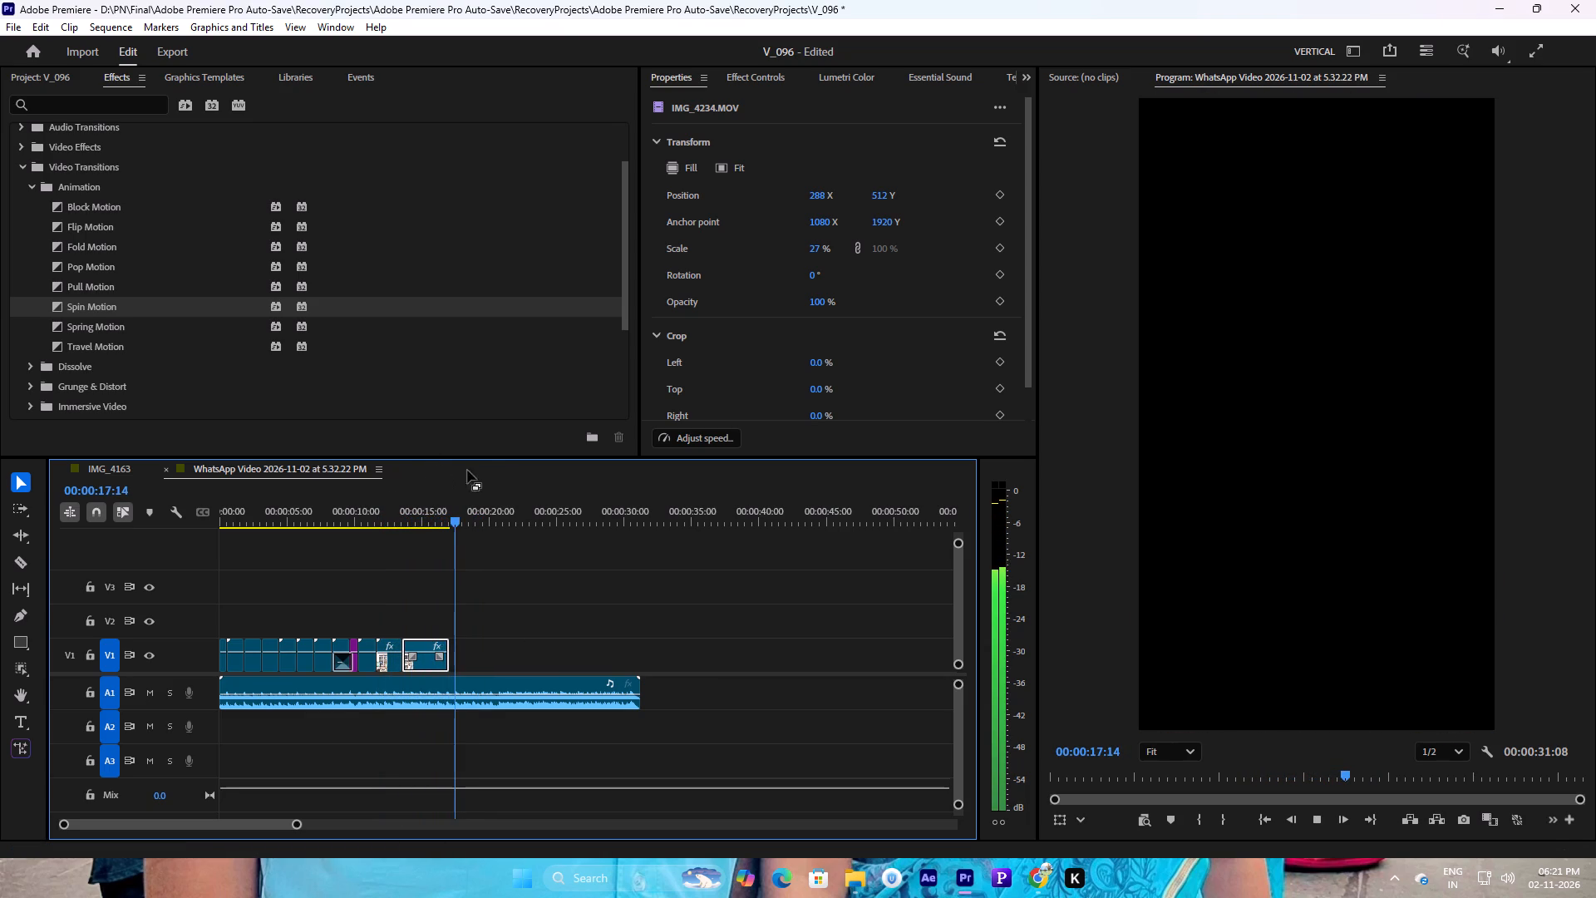
Slow IMG_4234.MOV to about 64.1% speed with Optical flow time interpolation.
{"action": "left_click_drag", "start_coordinate": [455, 525], "coordinate": [430, 530]}
{"action": "left_click_drag", "start_coordinate": [296, 824], "coordinate": [208, 820]}
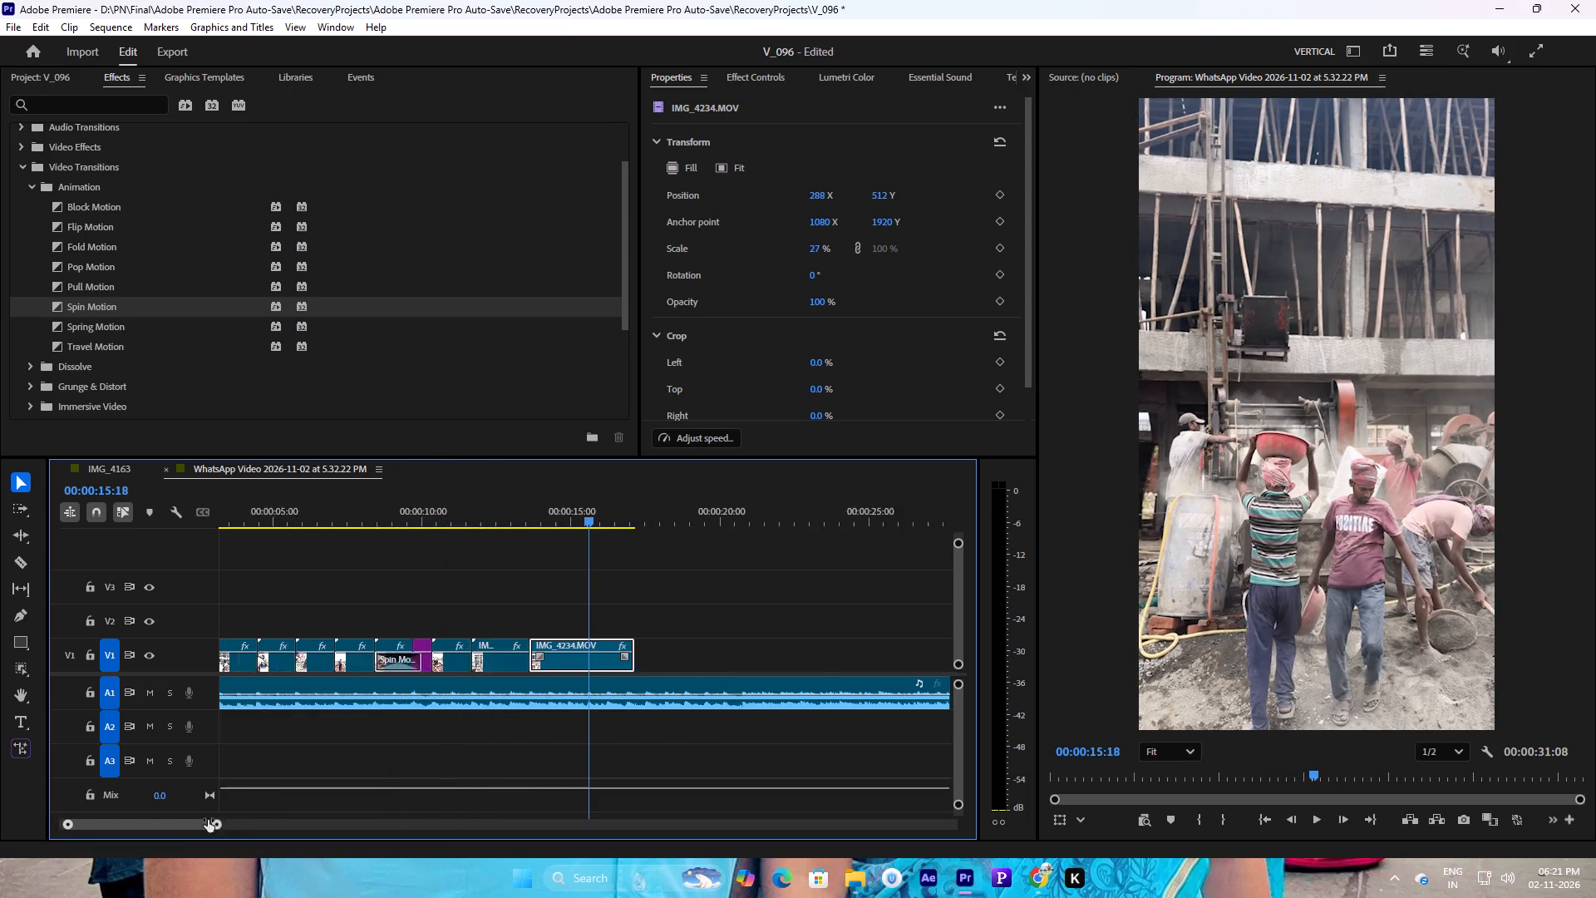
{"action": "left_click_drag", "start_coordinate": [208, 820], "coordinate": [192, 810]}
{"action": "right_click", "coordinate": [589, 659]}
{"action": "left_click", "coordinate": [665, 524]}
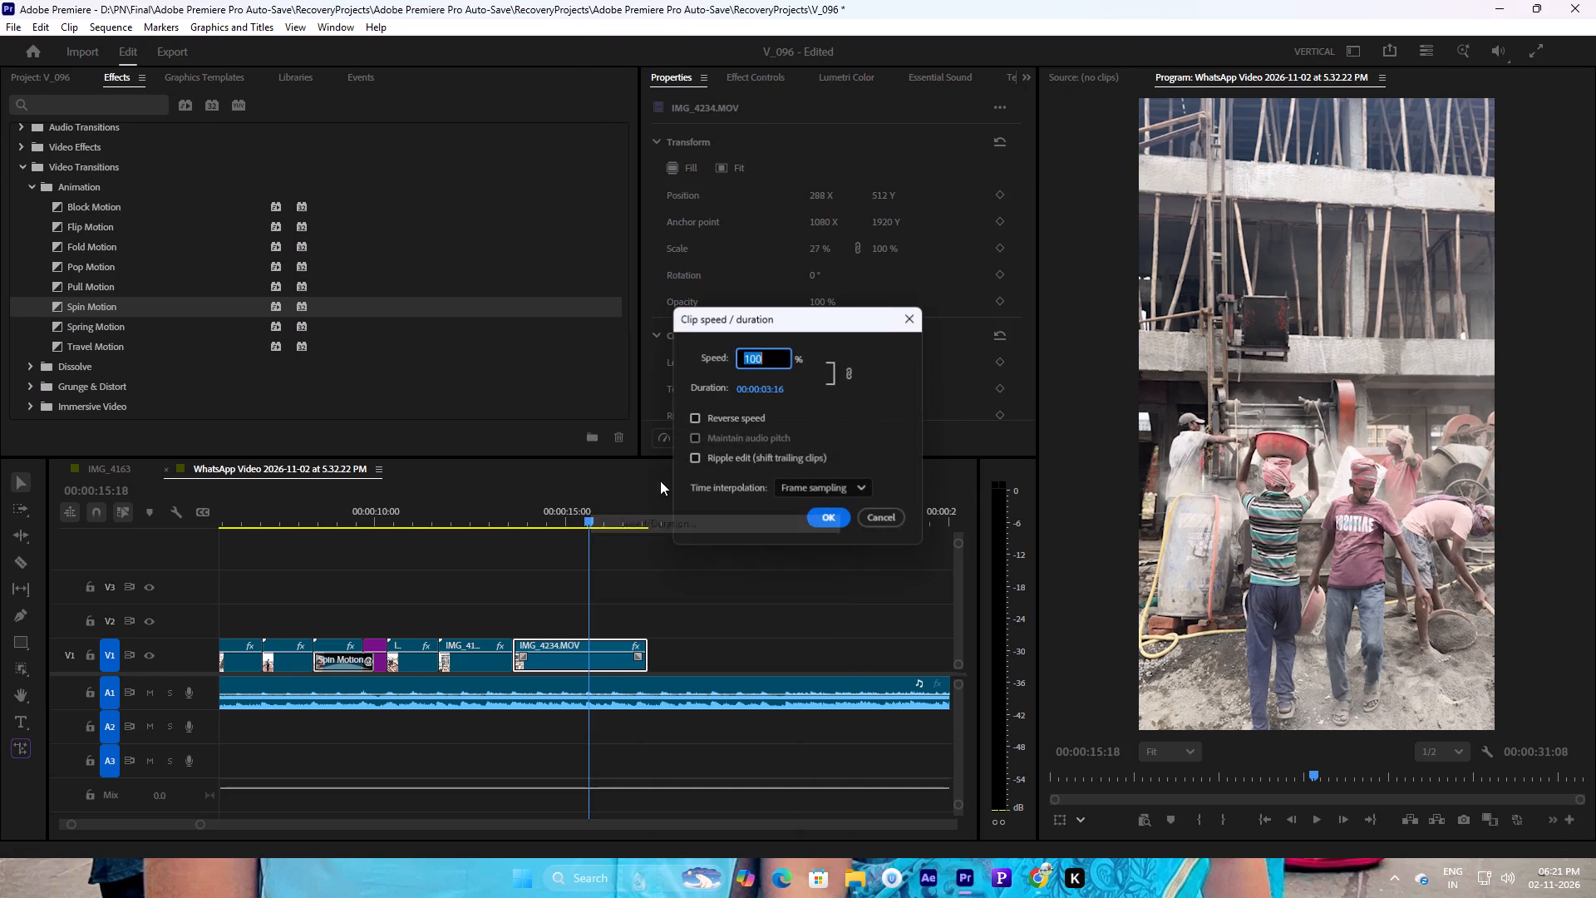
{"action": "left_click", "coordinate": [717, 363]}
{"action": "left_click_drag", "start_coordinate": [752, 362], "coordinate": [531, 351]}
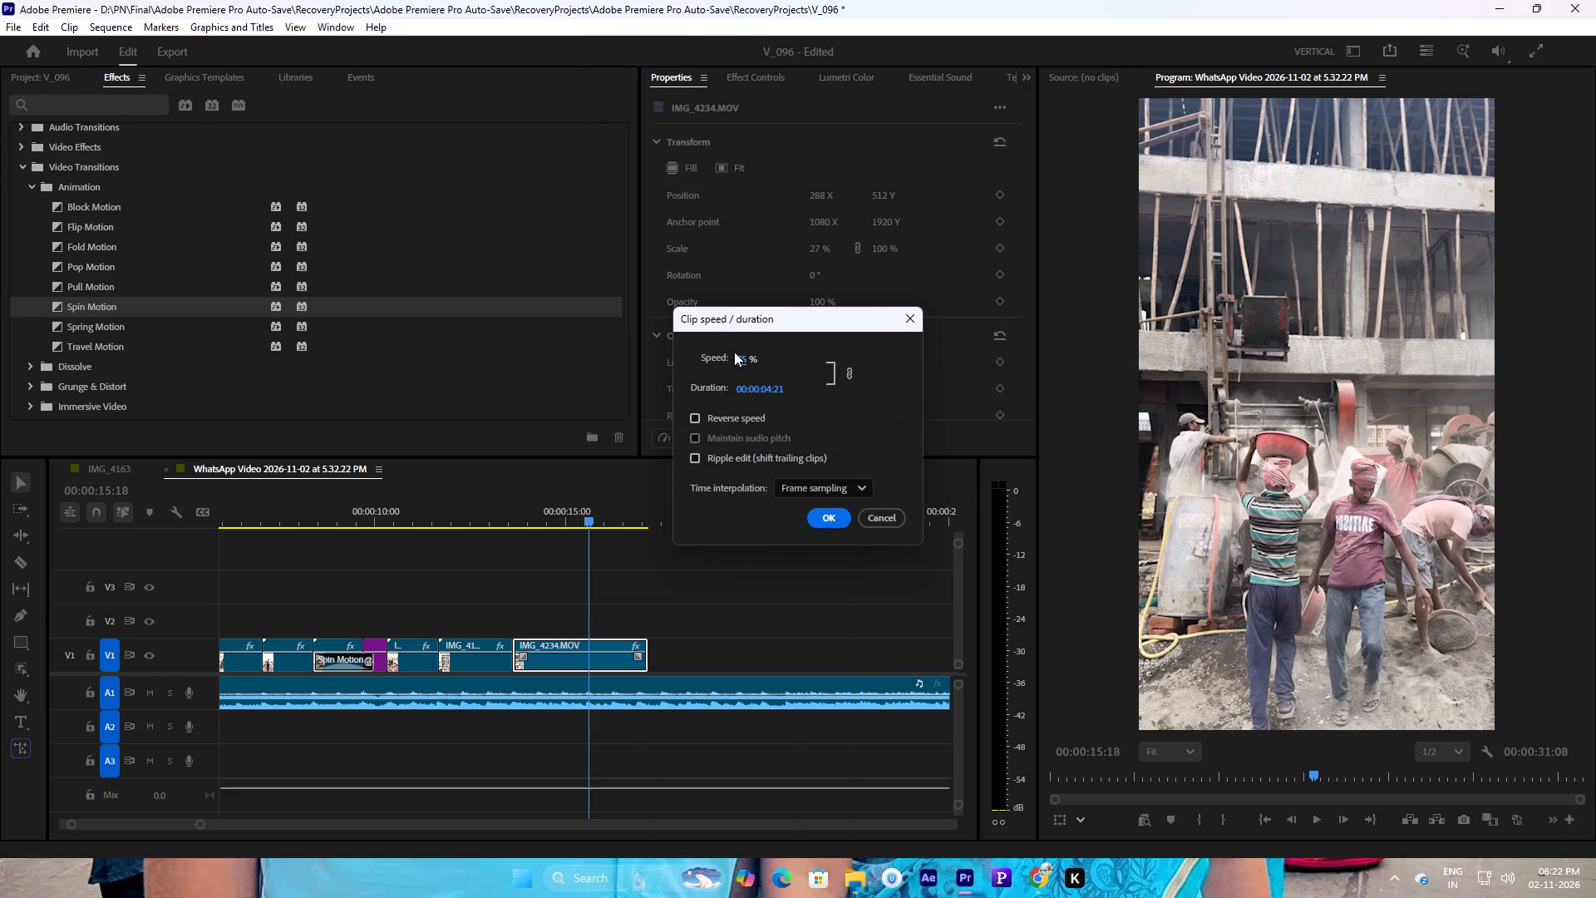
{"action": "left_click_drag", "start_coordinate": [749, 358], "coordinate": [690, 351]}
{"action": "left_click_drag", "start_coordinate": [754, 368], "coordinate": [696, 363]}
{"action": "left_click_drag", "start_coordinate": [746, 362], "coordinate": [700, 357]}
{"action": "left_click", "coordinate": [849, 490]}
{"action": "left_click", "coordinate": [849, 560]}
{"action": "left_click", "coordinate": [830, 509]}
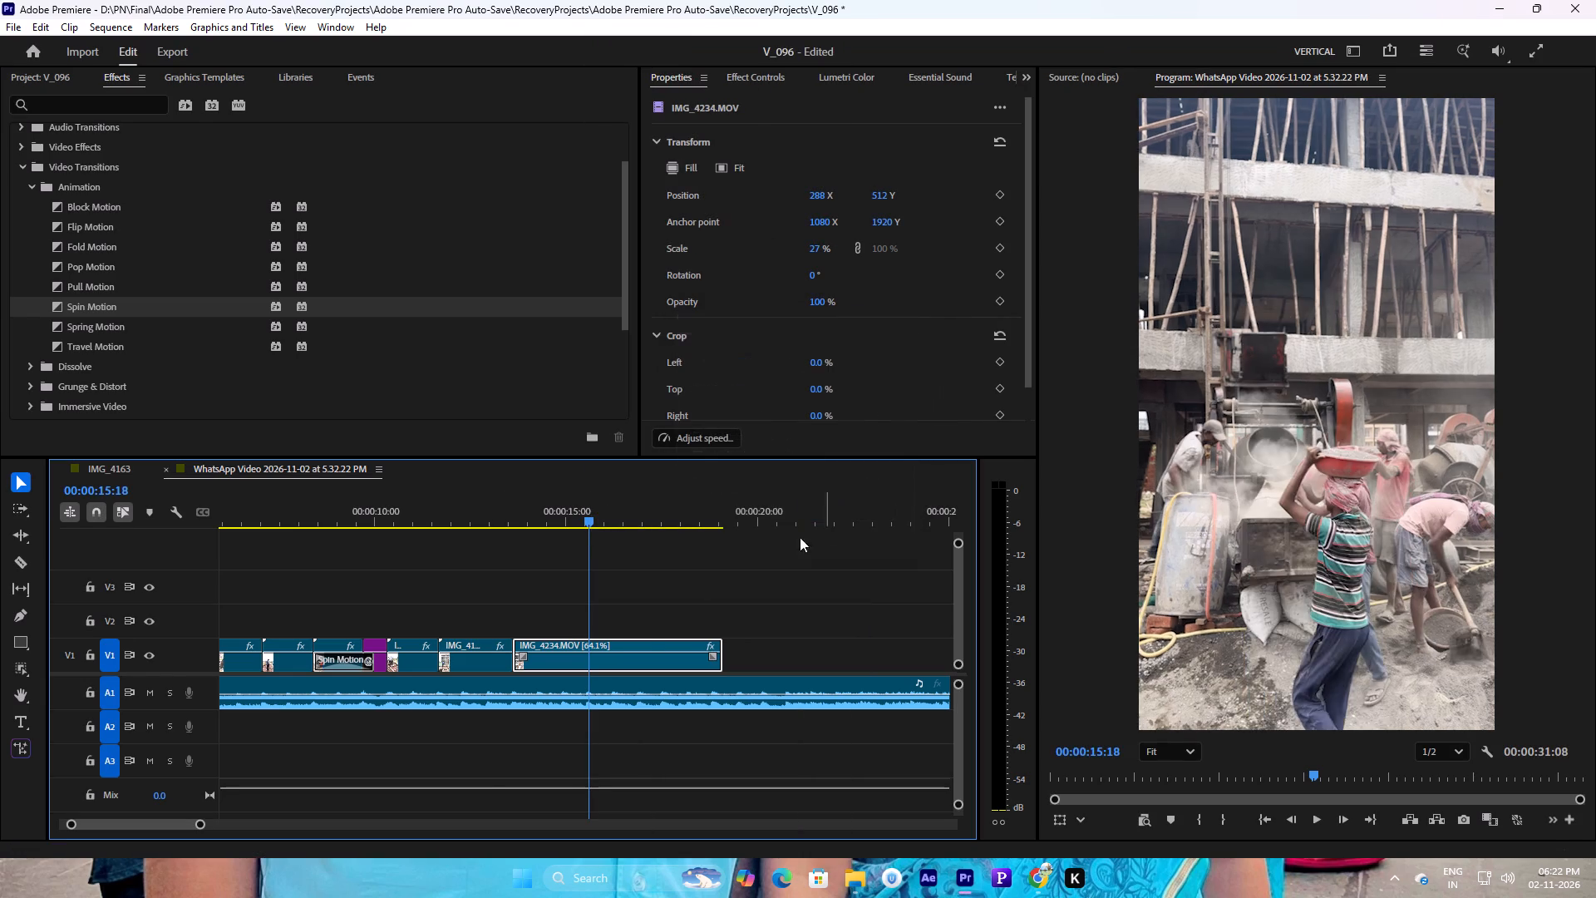
Replay the slowed IMG_4234.MOV to find the beat and trim its end to 00:00:16:08.
{"action": "left_click", "coordinate": [492, 504]}
{"action": "key", "text": "space"}
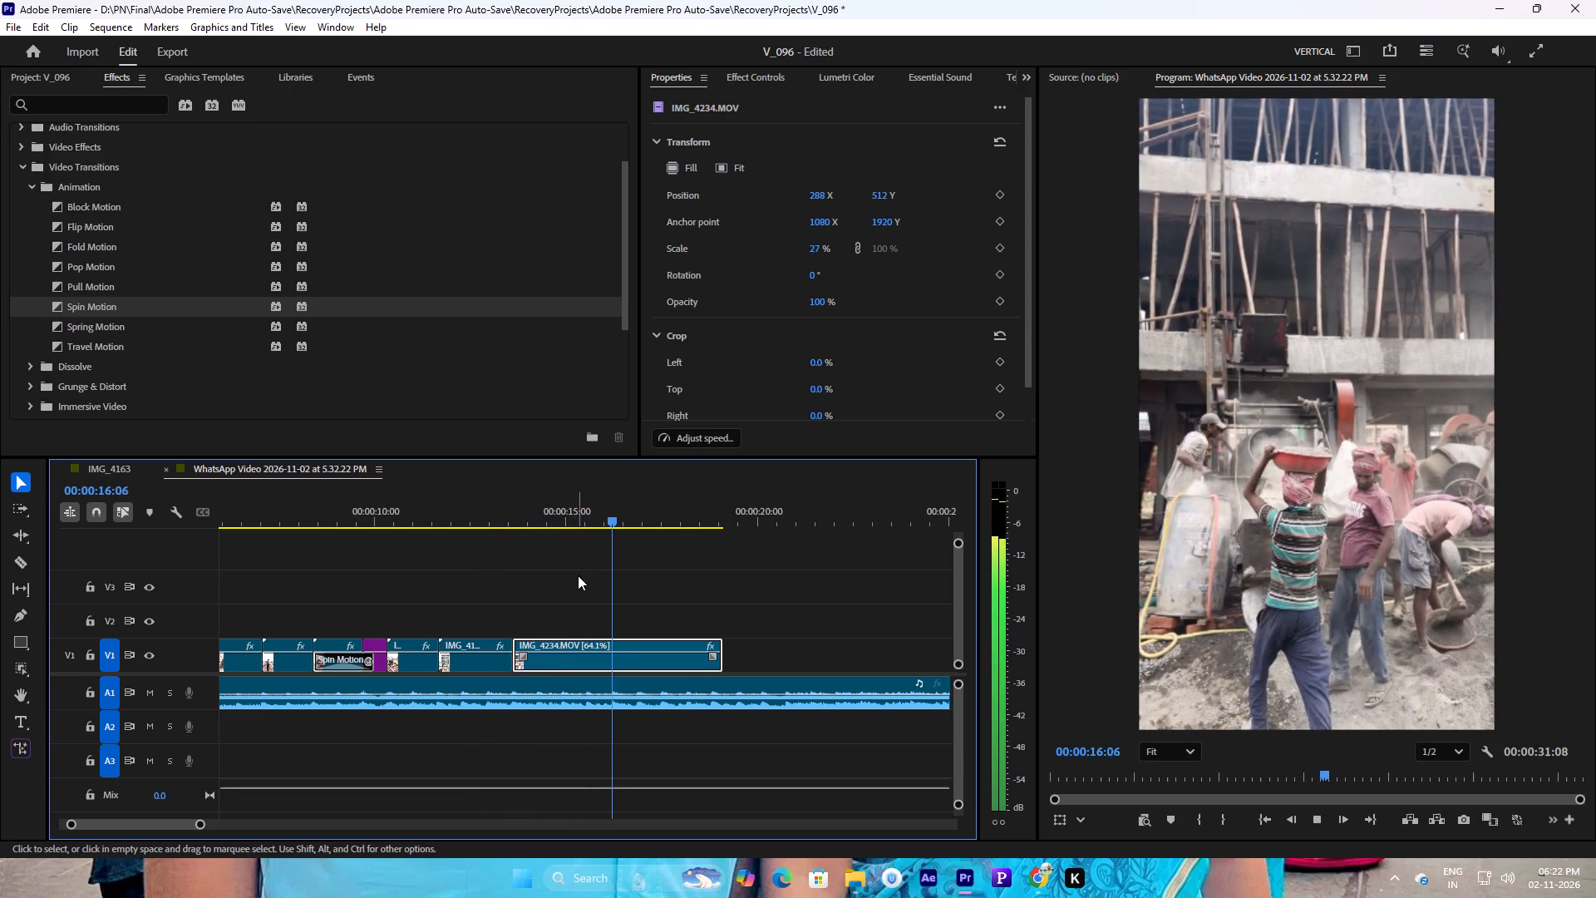
{"action": "key", "text": "space"}
{"action": "left_click_drag", "start_coordinate": [594, 526], "coordinate": [525, 528]}
{"action": "key", "text": "space"}
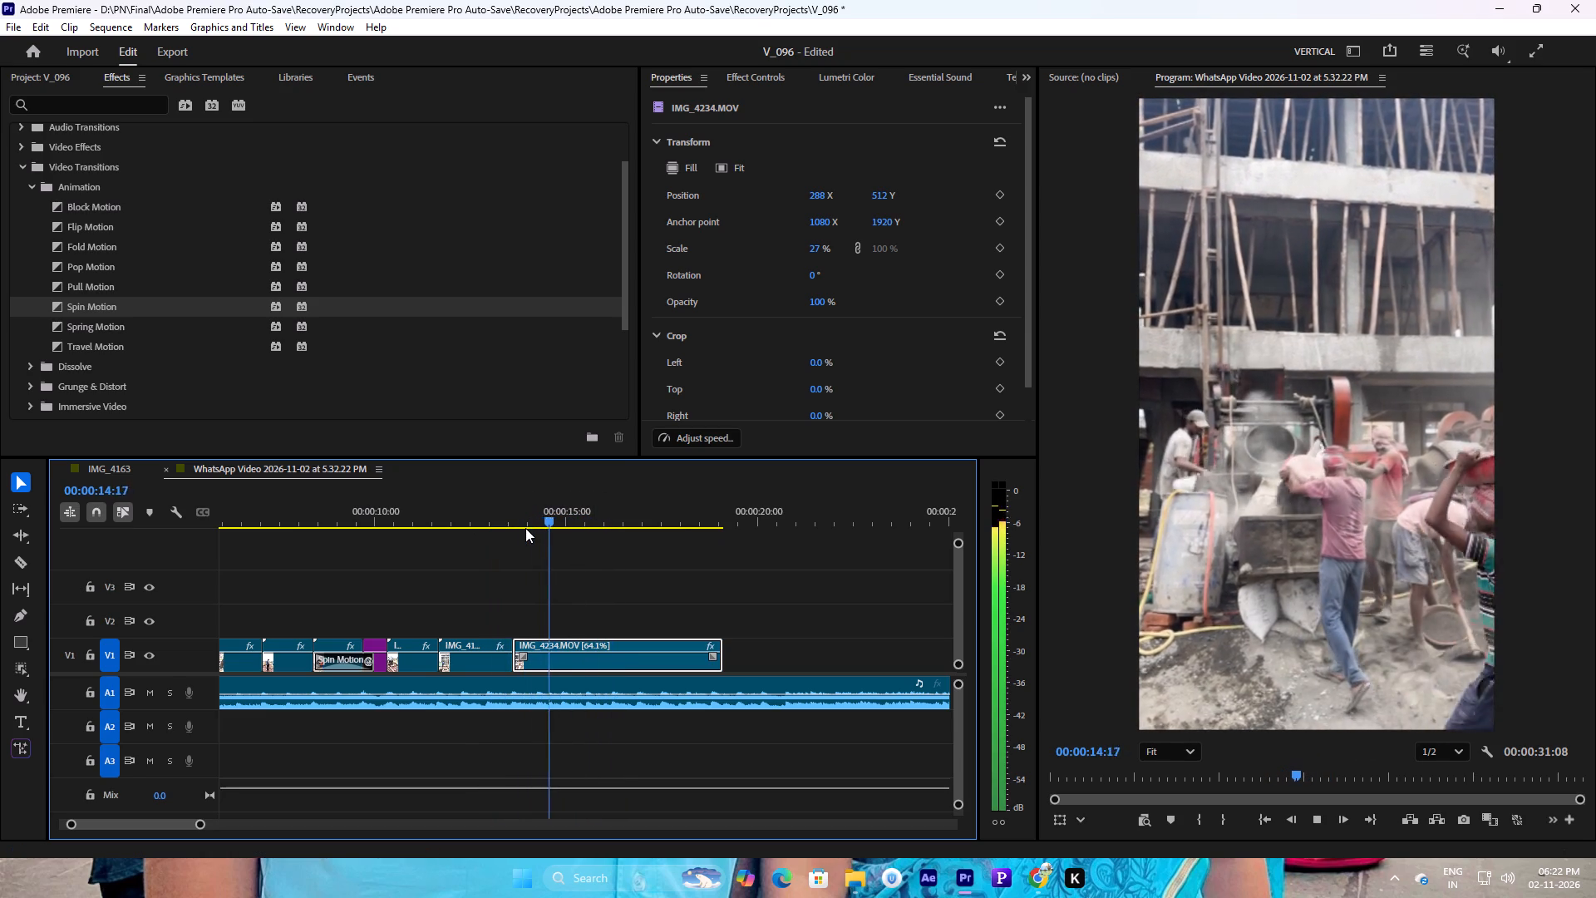
{"action": "key", "text": "space"}
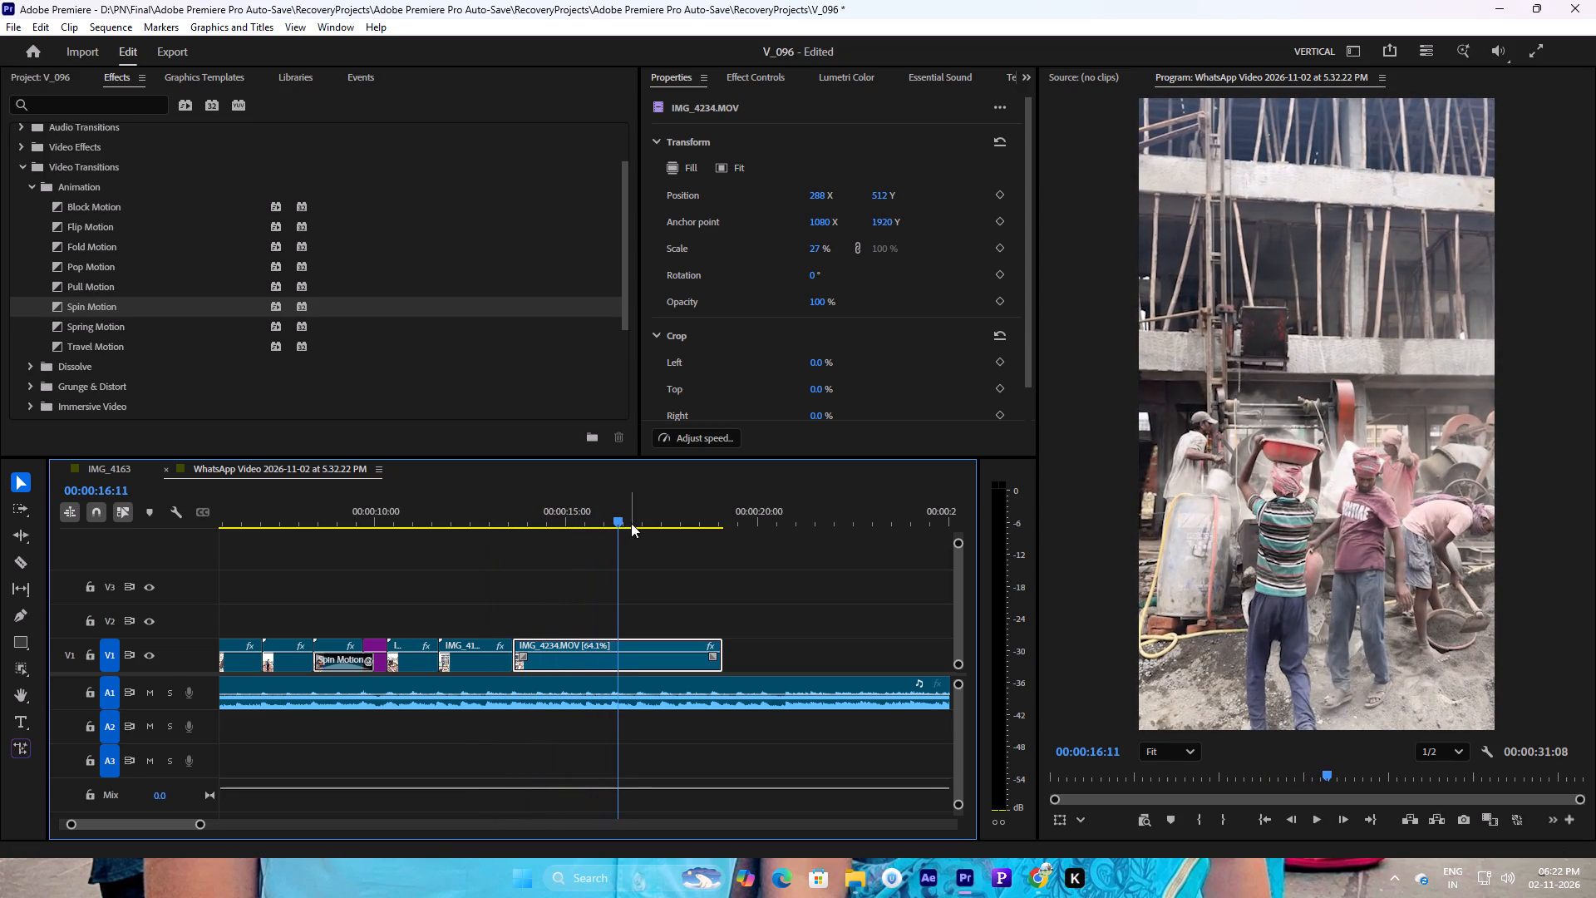
{"action": "left_click", "coordinate": [614, 520]}
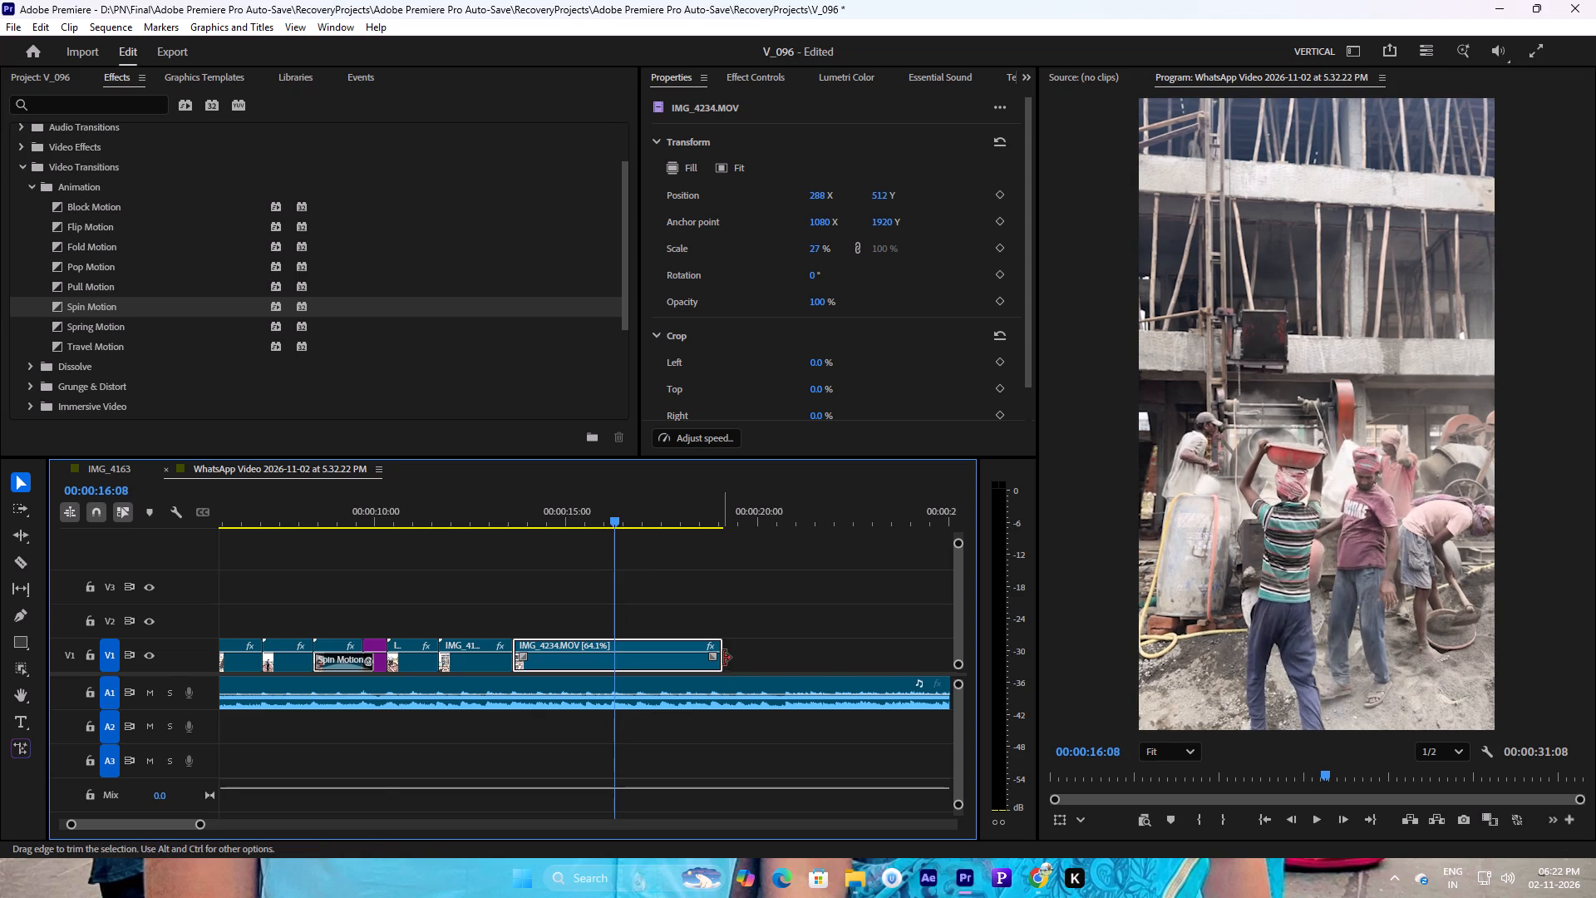
{"action": "left_click_drag", "start_coordinate": [724, 660], "coordinate": [622, 662]}
{"action": "left_click_drag", "start_coordinate": [198, 826], "coordinate": [331, 805]}
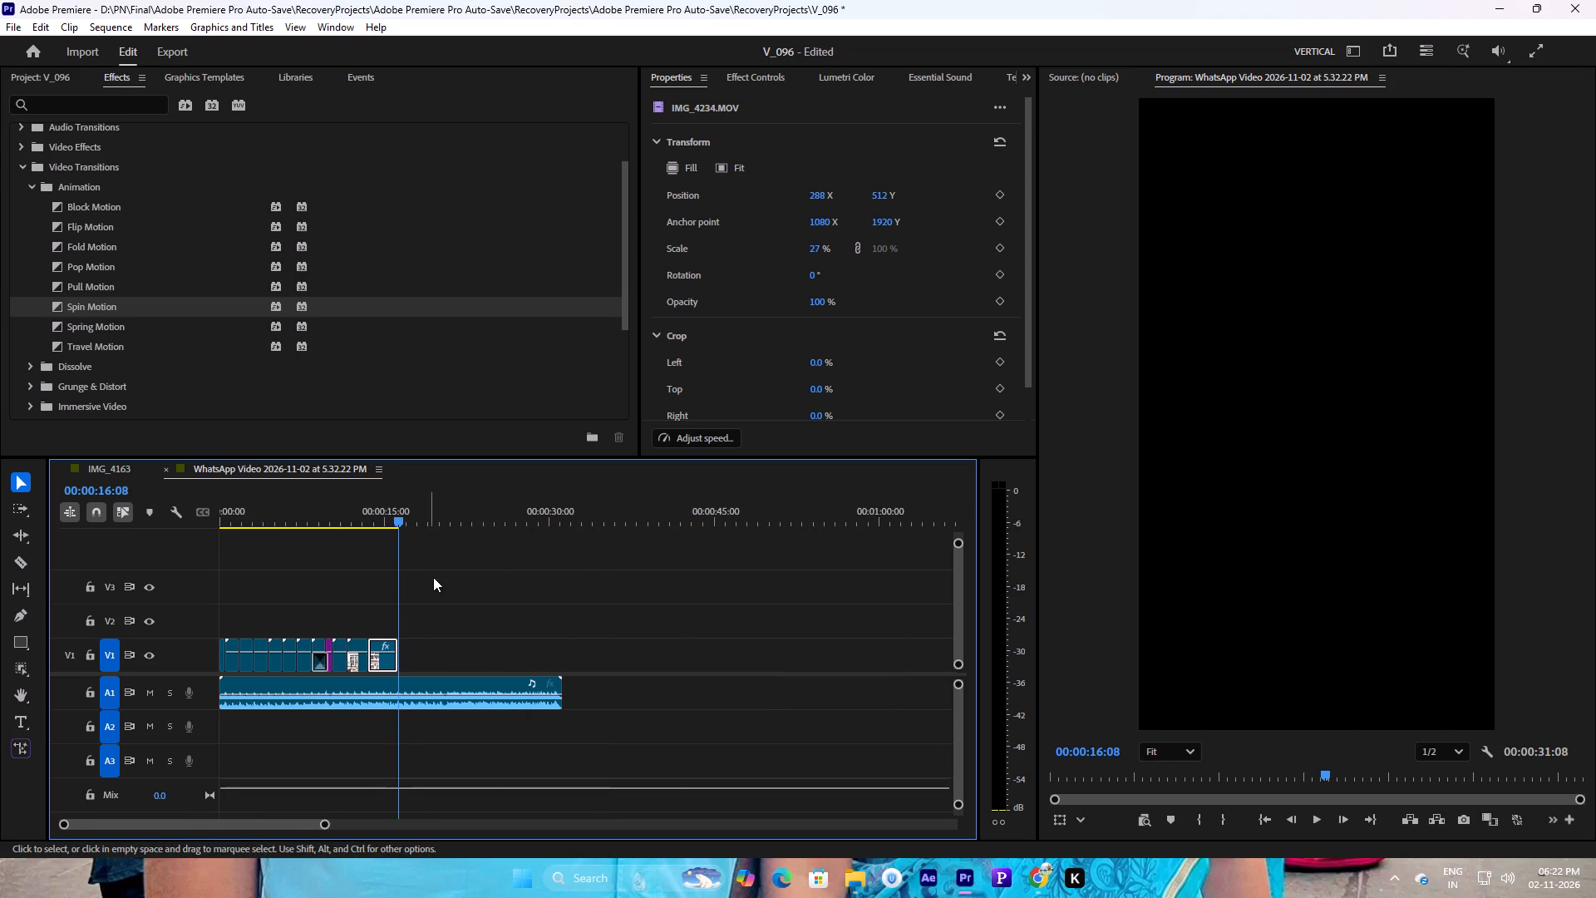
{"action": "left_click_drag", "start_coordinate": [321, 825], "coordinate": [219, 786]}
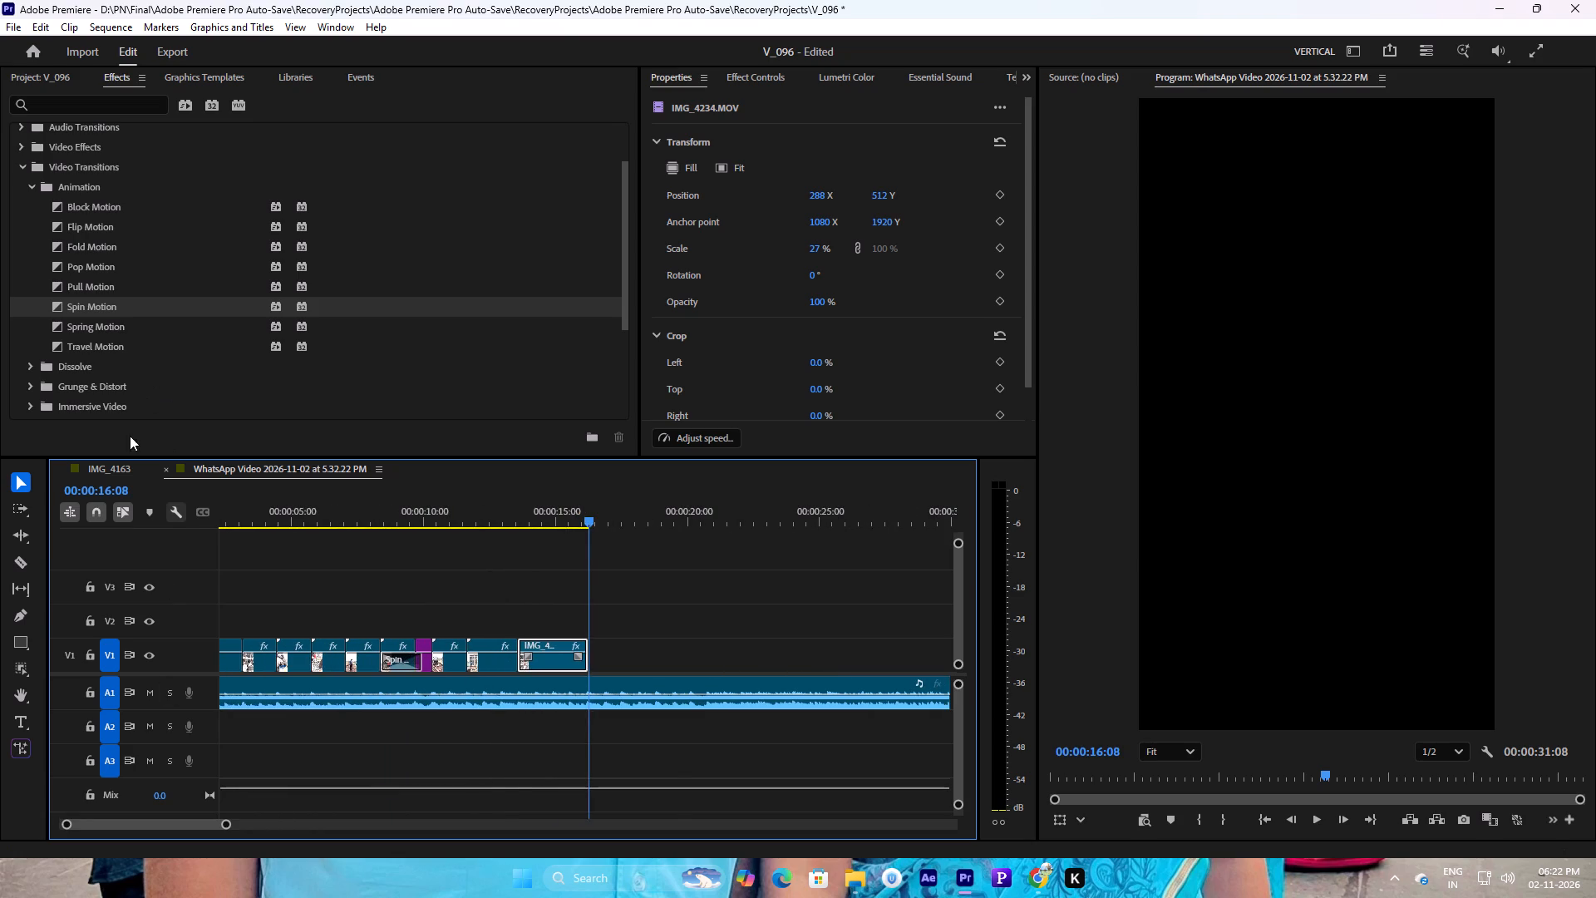
Take the building hoist clip IMG_4221.MOV from the IMG_4163 sequence and place it on V1 directly after IMG_4234.MOV in the WhatsApp Video sequence.
{"action": "left_click", "coordinate": [105, 462]}
{"action": "key", "text": "space"}
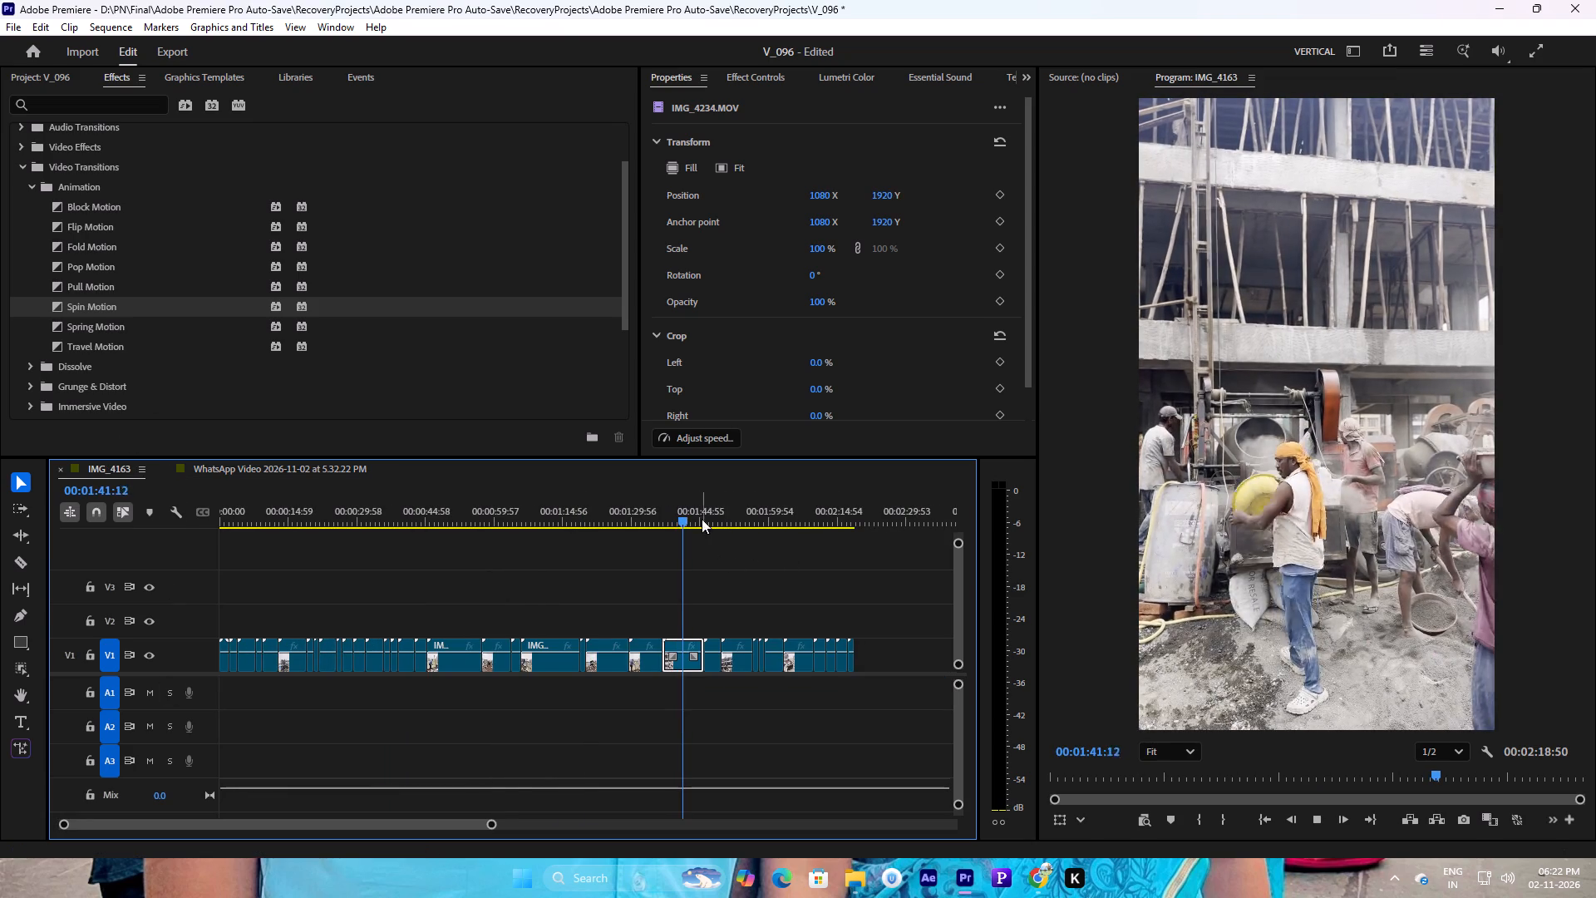
{"action": "key", "text": "space"}
{"action": "left_click_drag", "start_coordinate": [685, 517], "coordinate": [734, 518]}
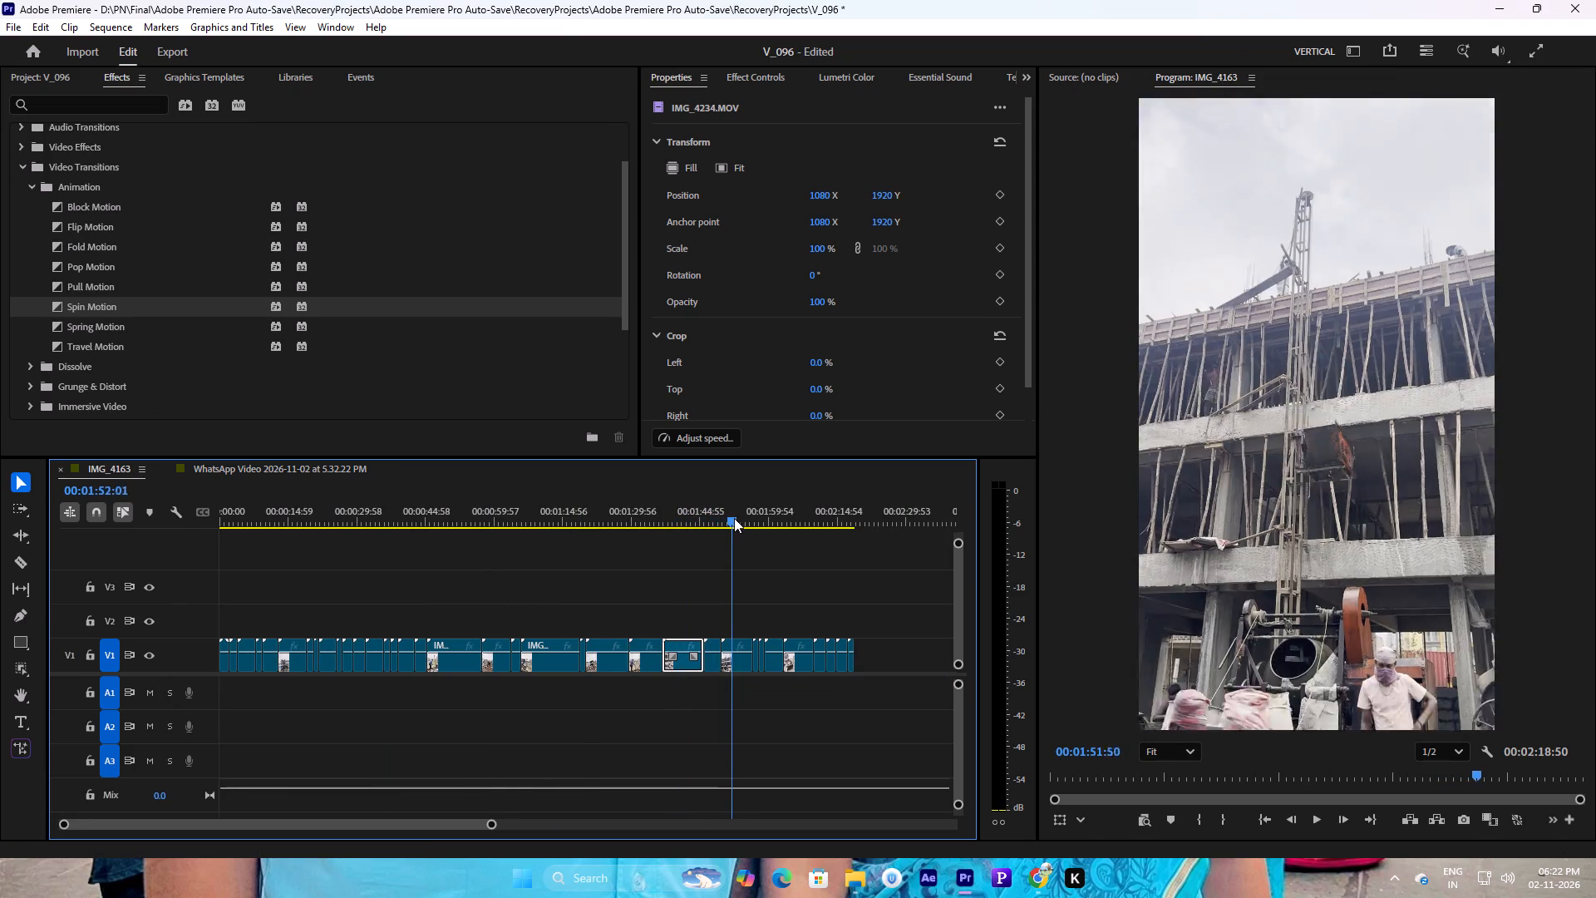
{"action": "left_click_drag", "start_coordinate": [734, 518], "coordinate": [737, 518]}
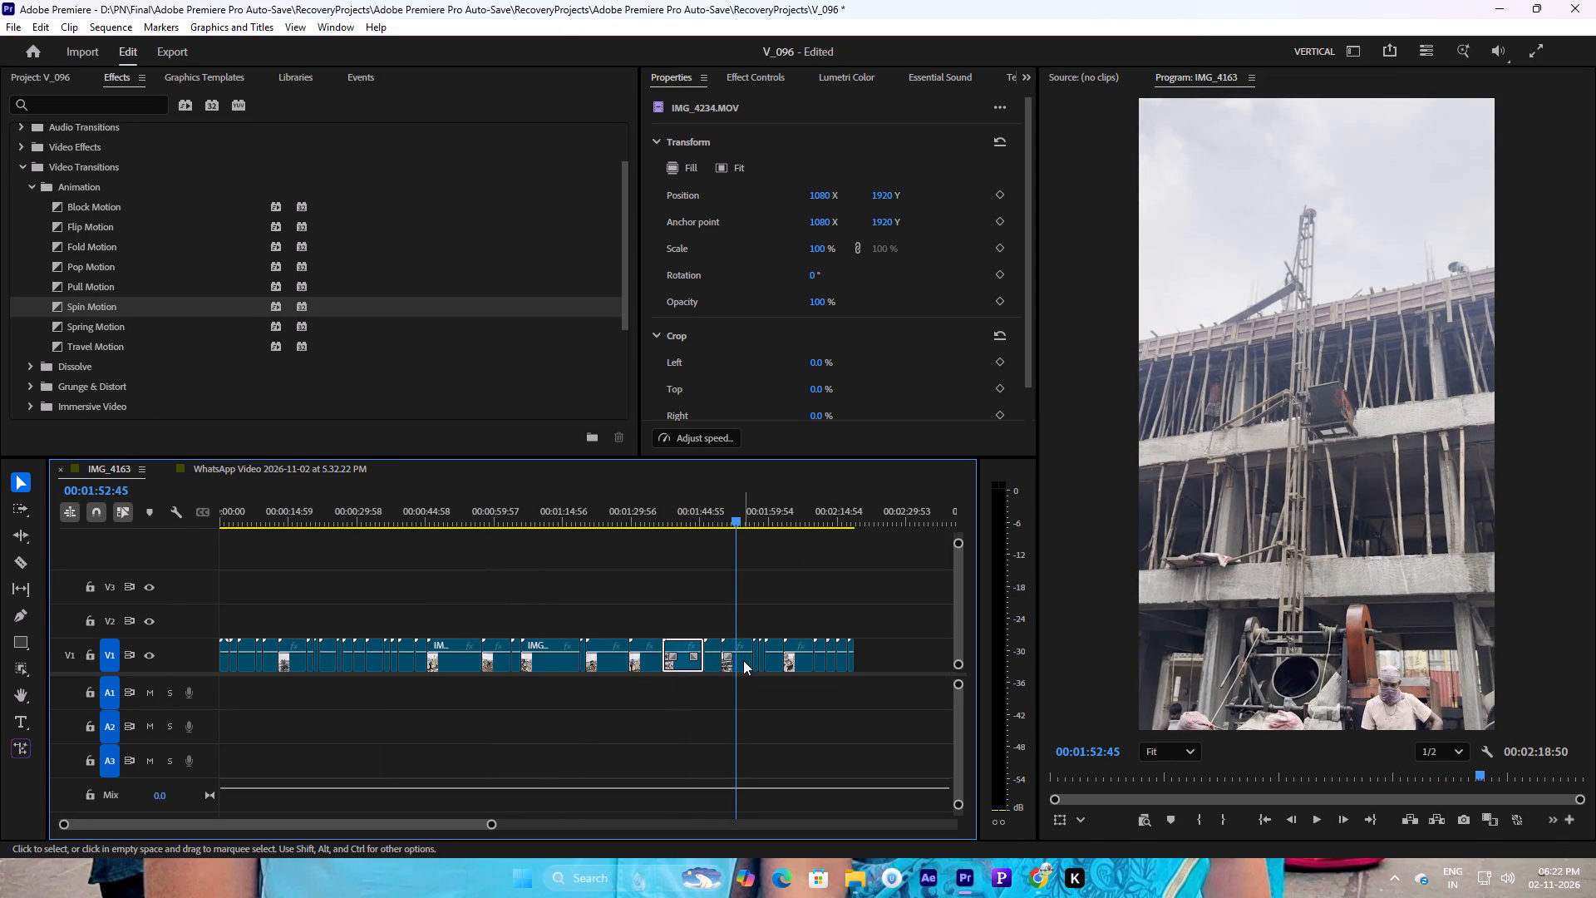
{"action": "left_click_drag", "start_coordinate": [743, 660], "coordinate": [373, 502]}
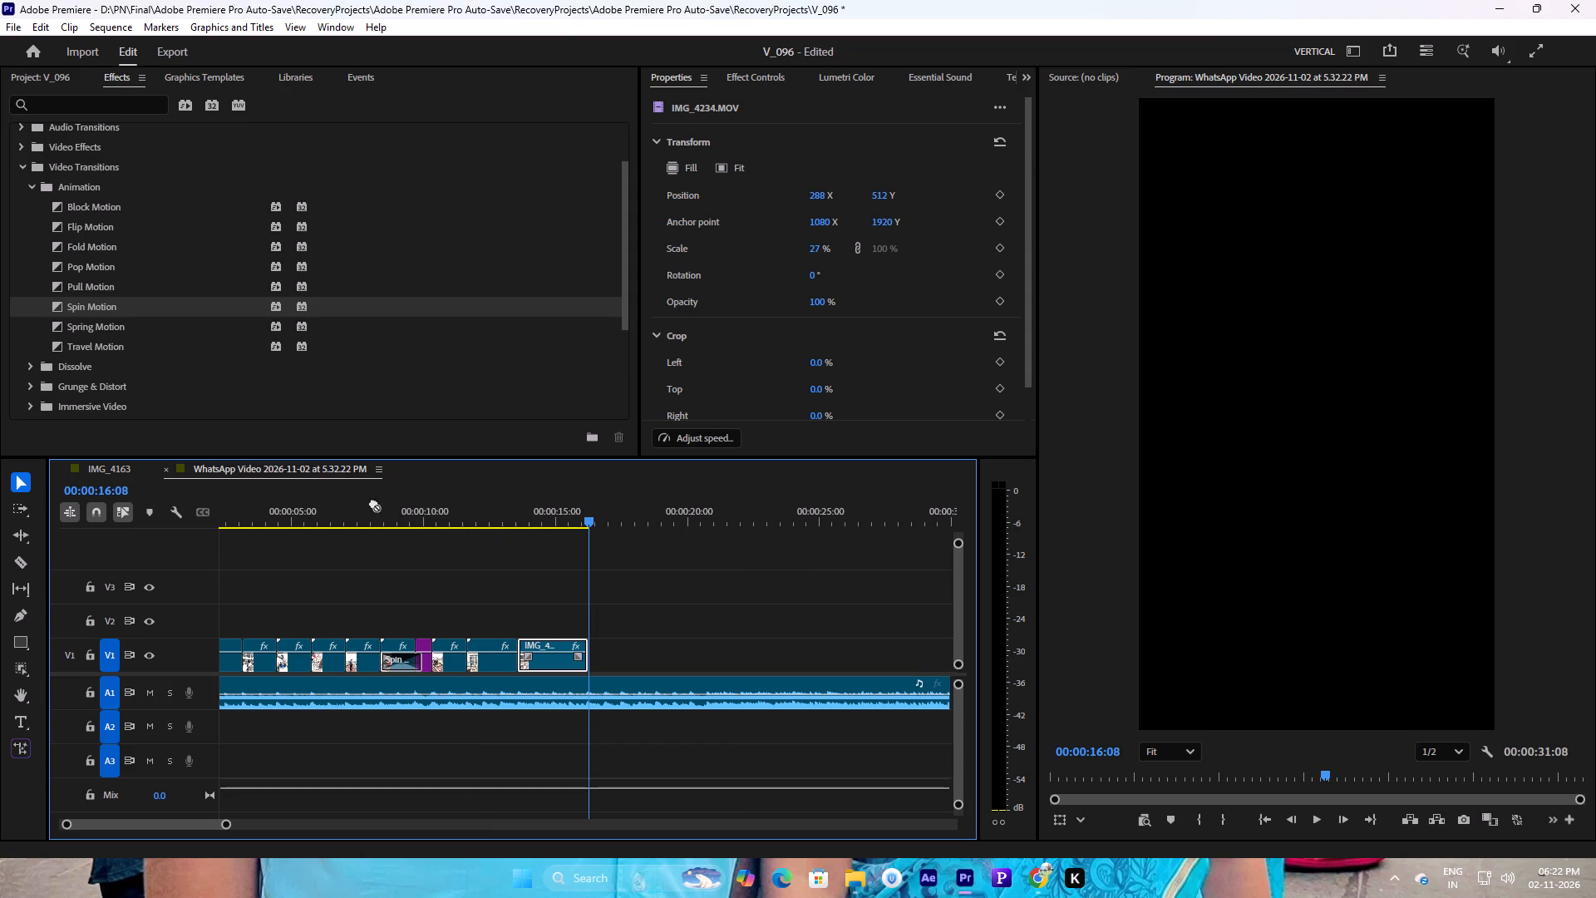
{"action": "left_click_drag", "start_coordinate": [373, 502], "coordinate": [715, 665]}
Briefly play IMG_4221.MOV and set its scale to 27% so it fits the vertical frame.
{"action": "key", "text": "space"}
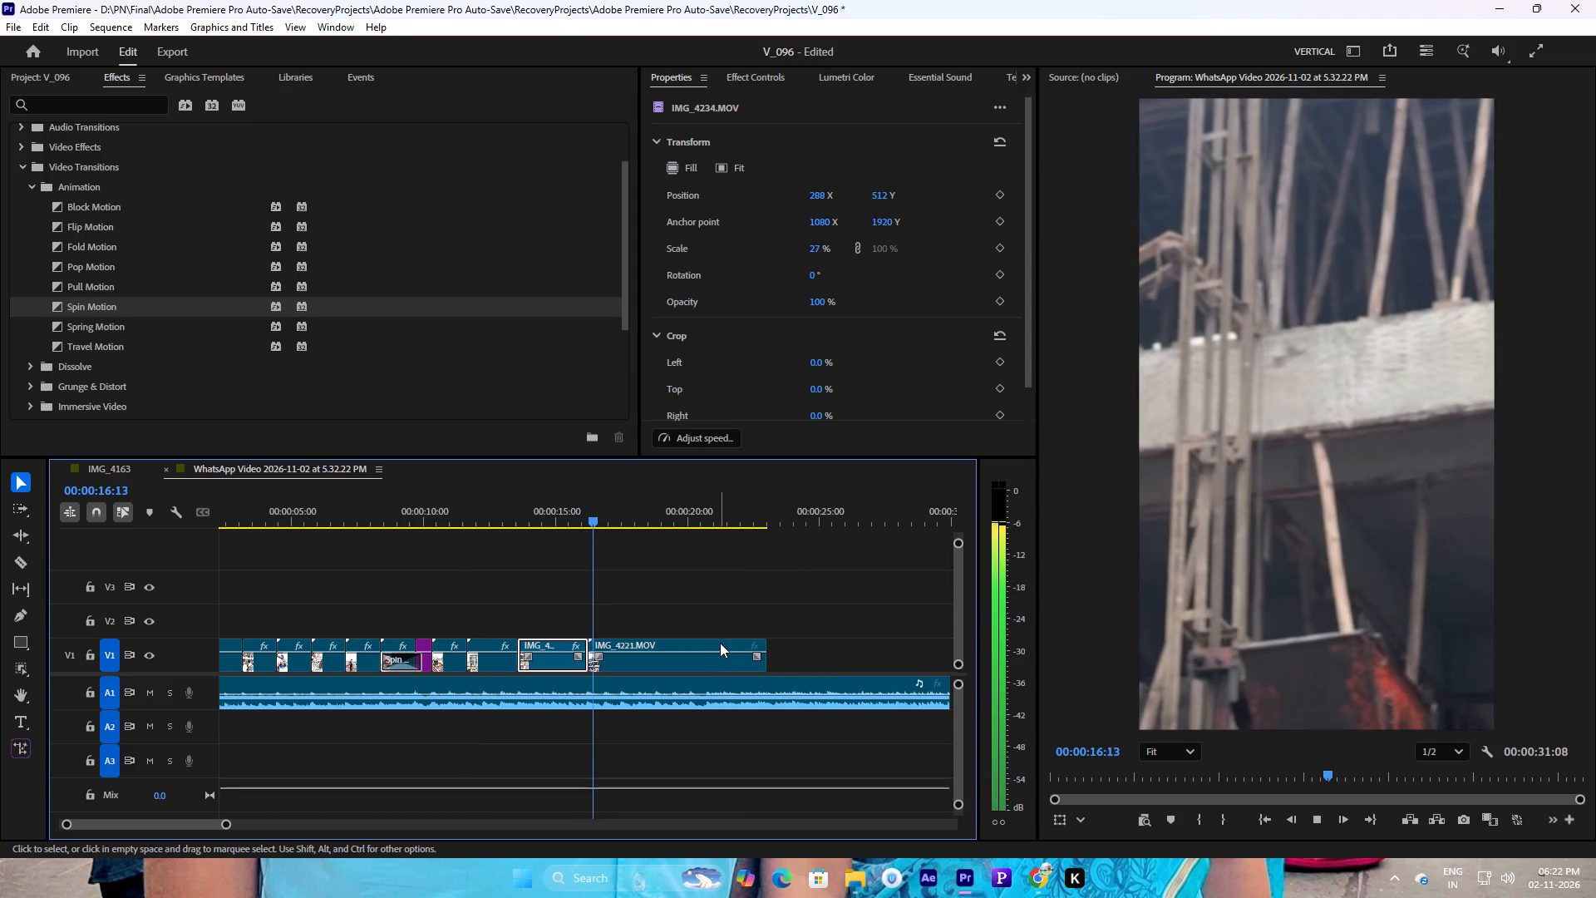
{"action": "key", "text": "space"}
{"action": "left_click", "coordinate": [721, 650]}
{"action": "left_click", "coordinate": [820, 249]}
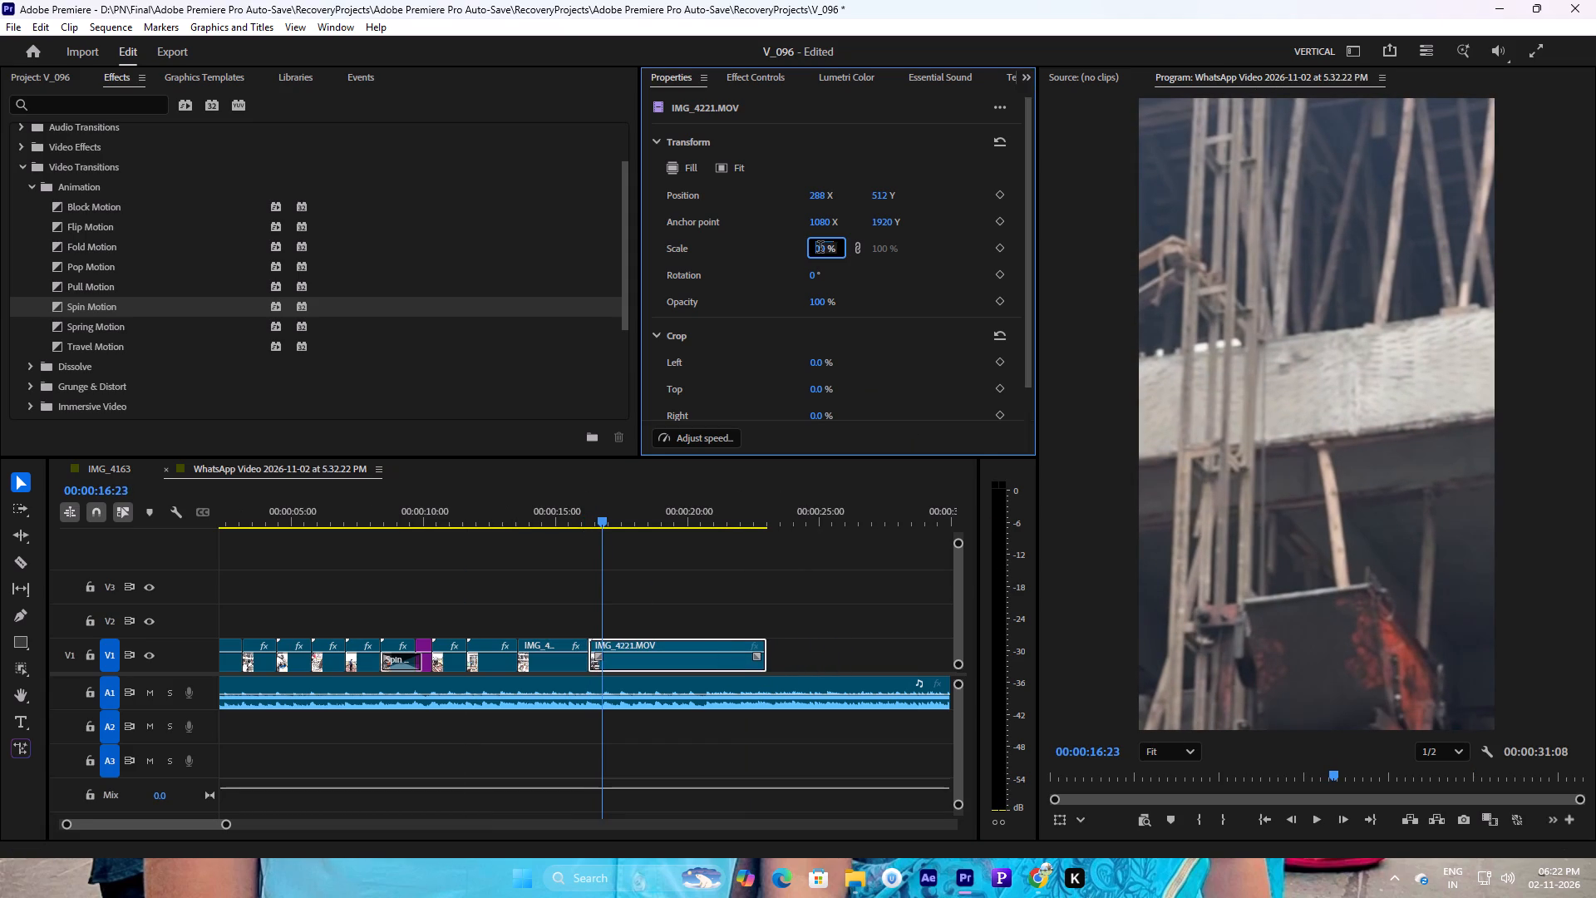
{"action": "type", "text": "27"}
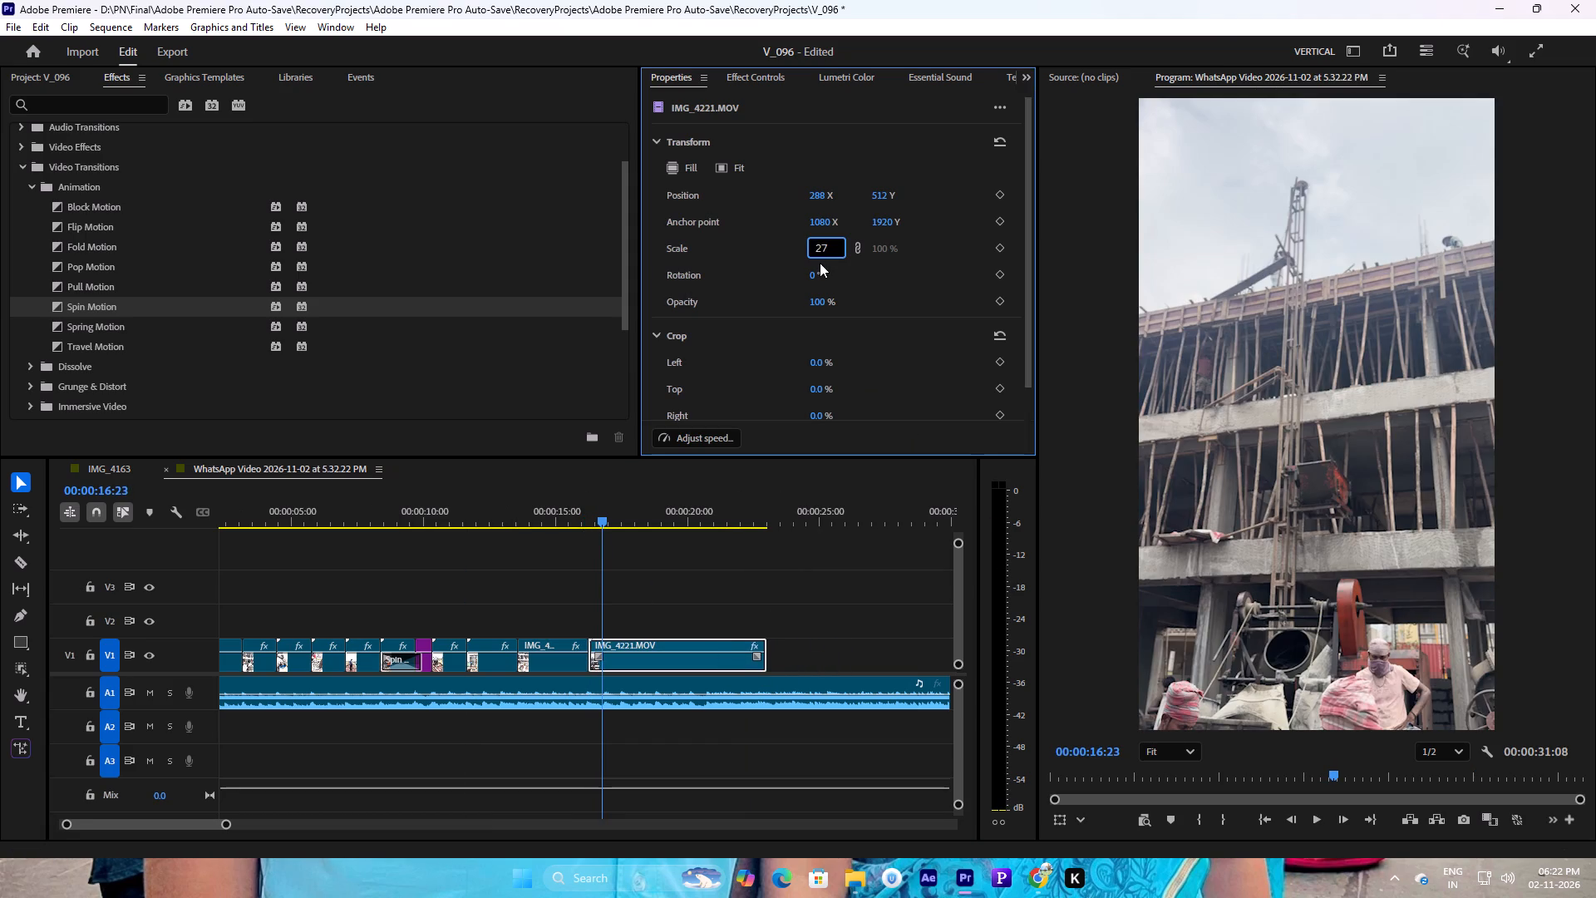
{"action": "key", "text": "Return"}
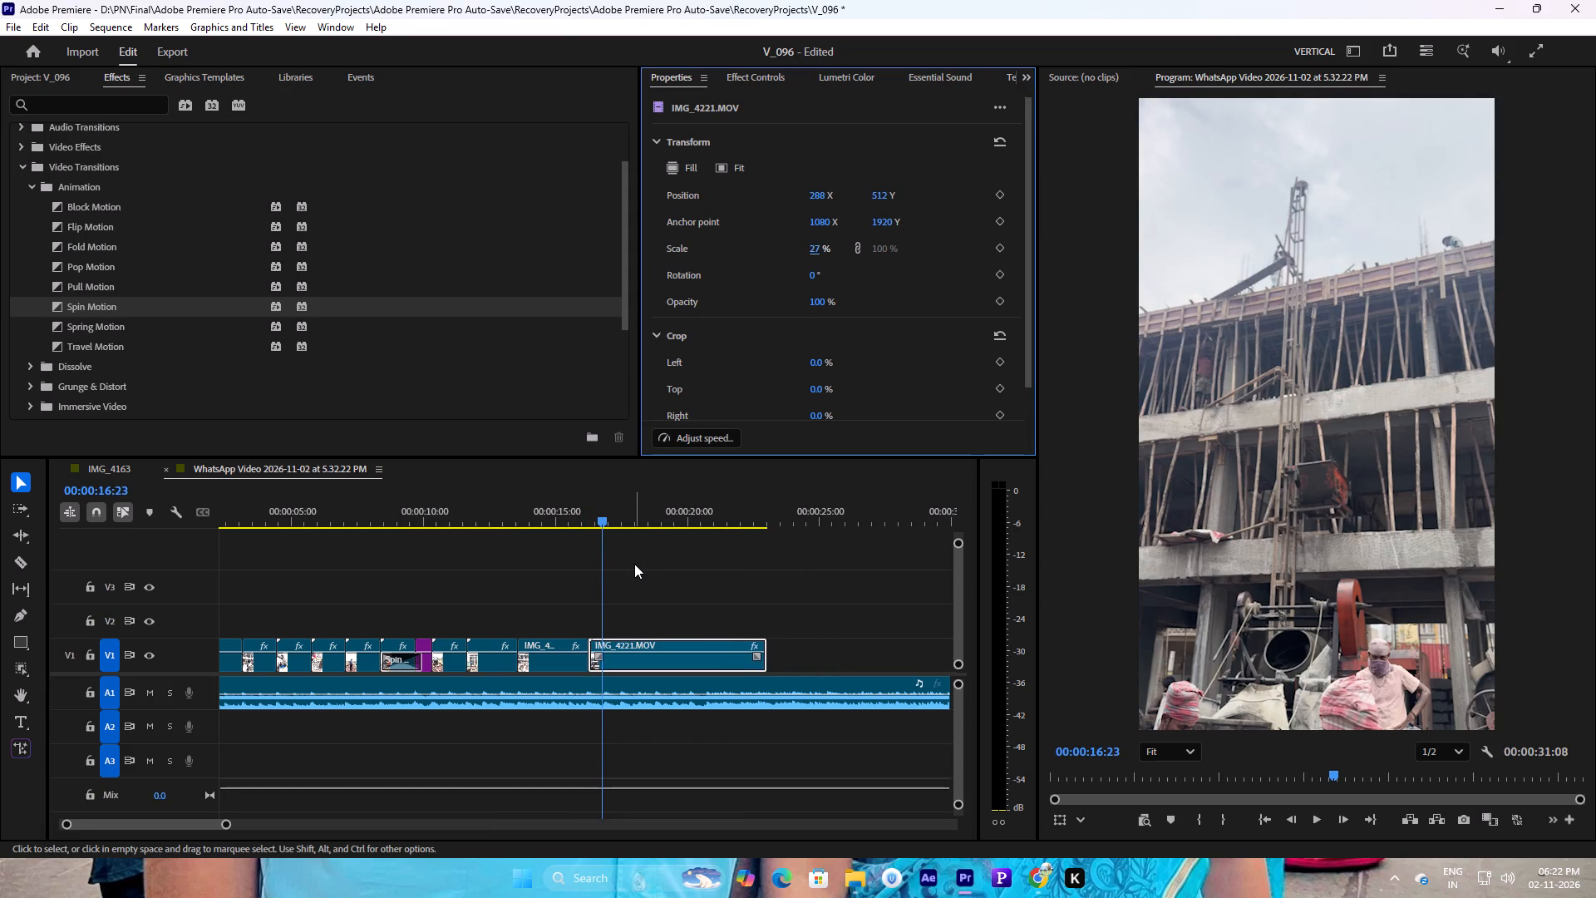
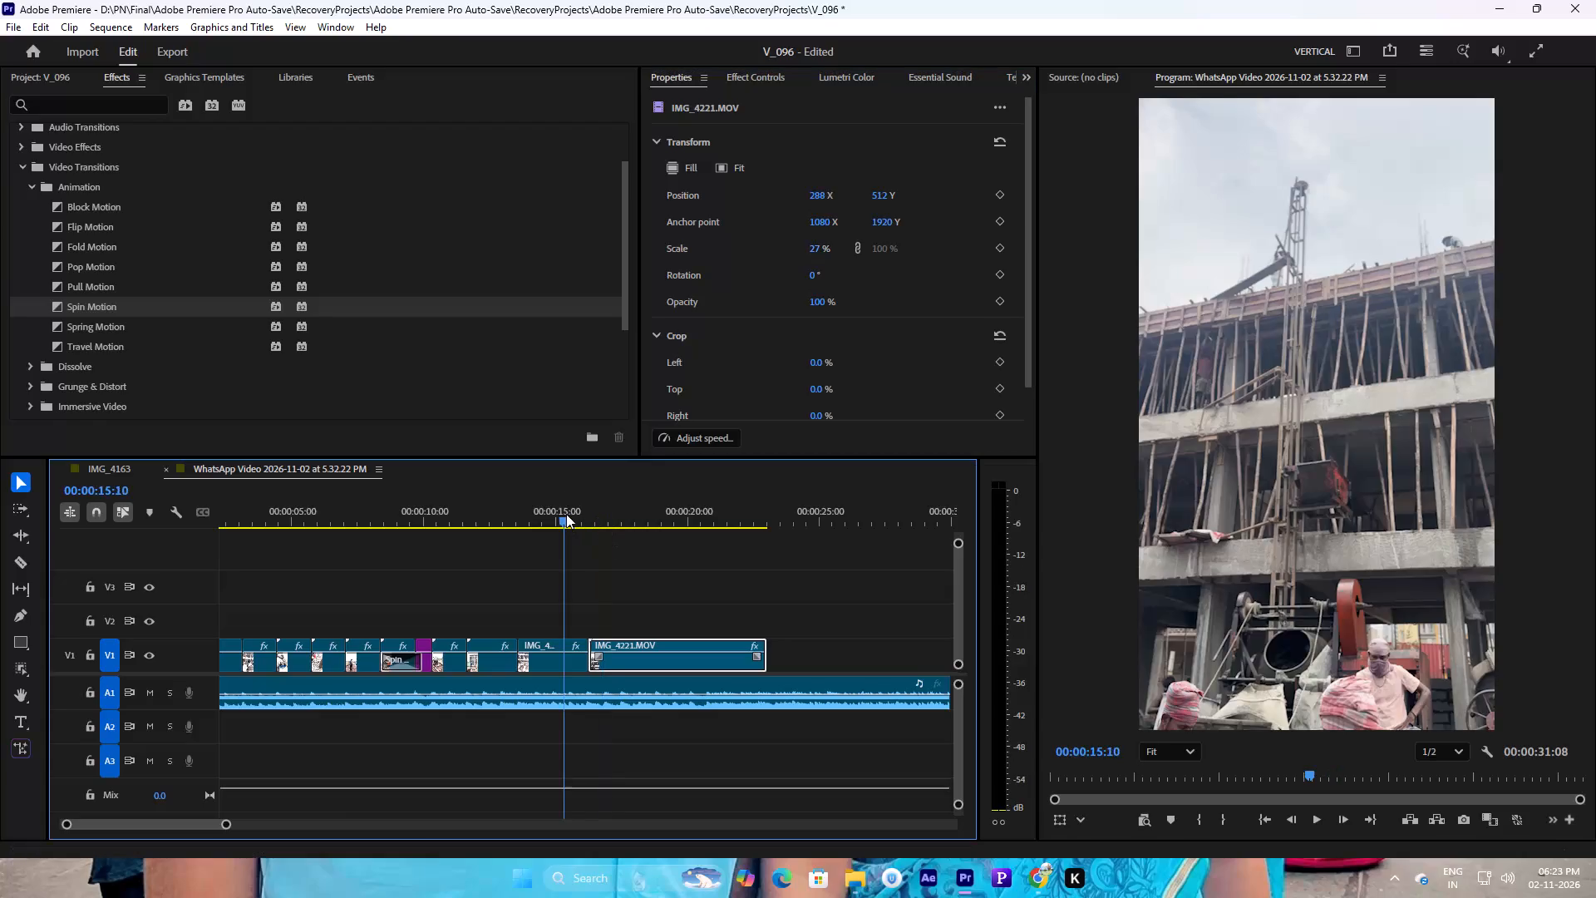
Play the end of IMG_4234.MOV into IMG_4221.MOV from 00:00:15:10 and save the project.
{"action": "key", "text": "space"}
{"action": "key", "text": "ctrl+s"}
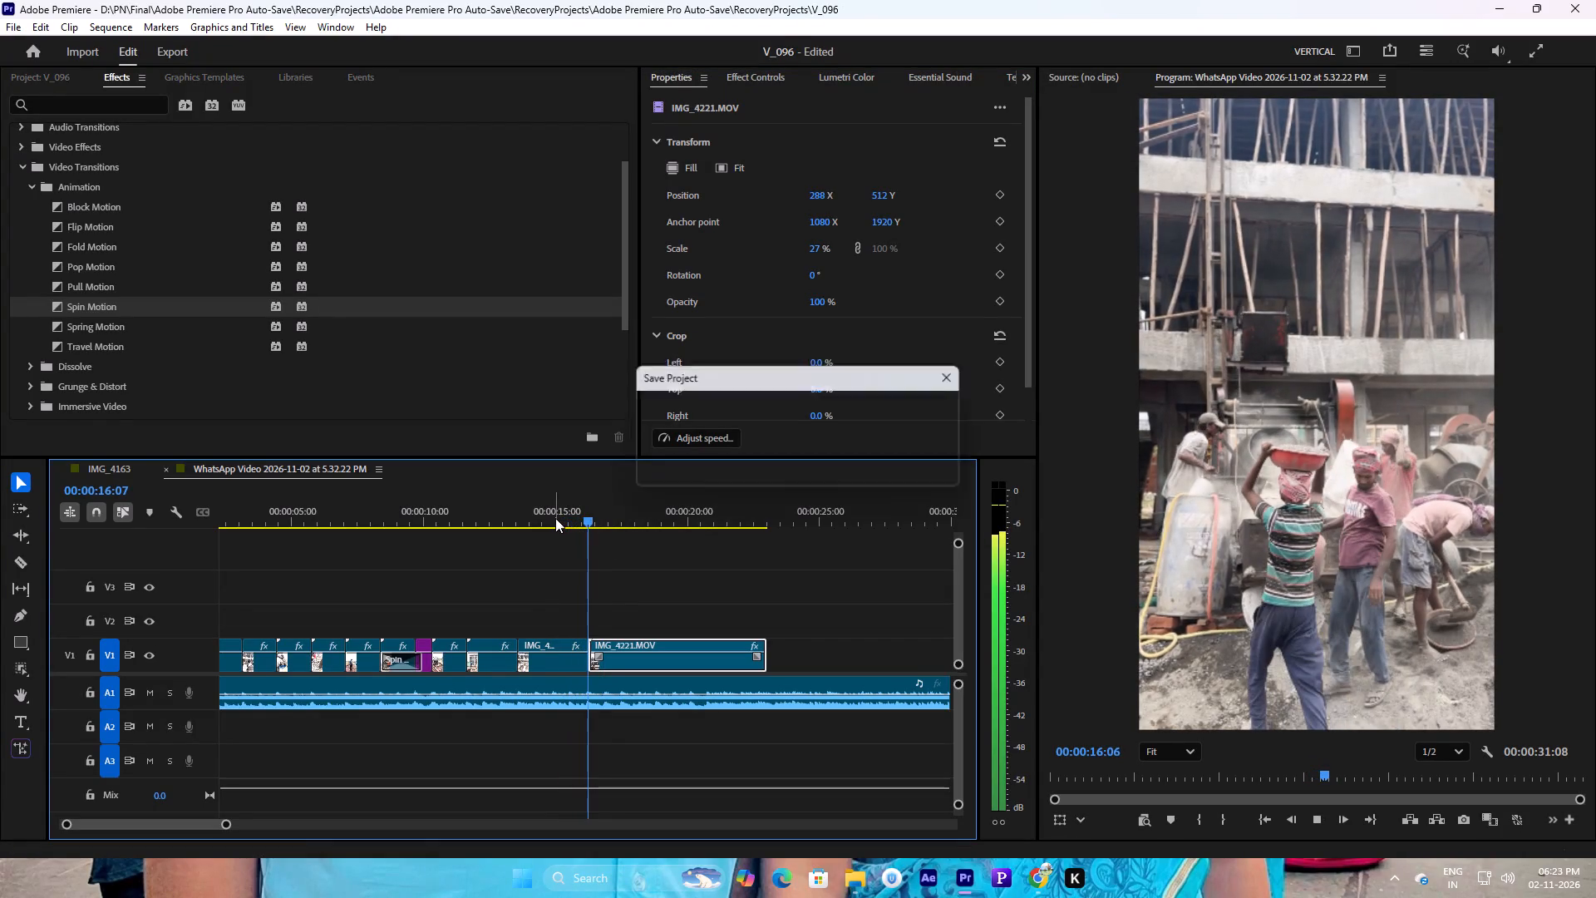
Replay the start of IMG_4221.MOV, trim about 1.5 seconds off its beginning and move it back against IMG_4234.MOV.
{"action": "key", "text": "space"}
{"action": "key", "text": "space"}
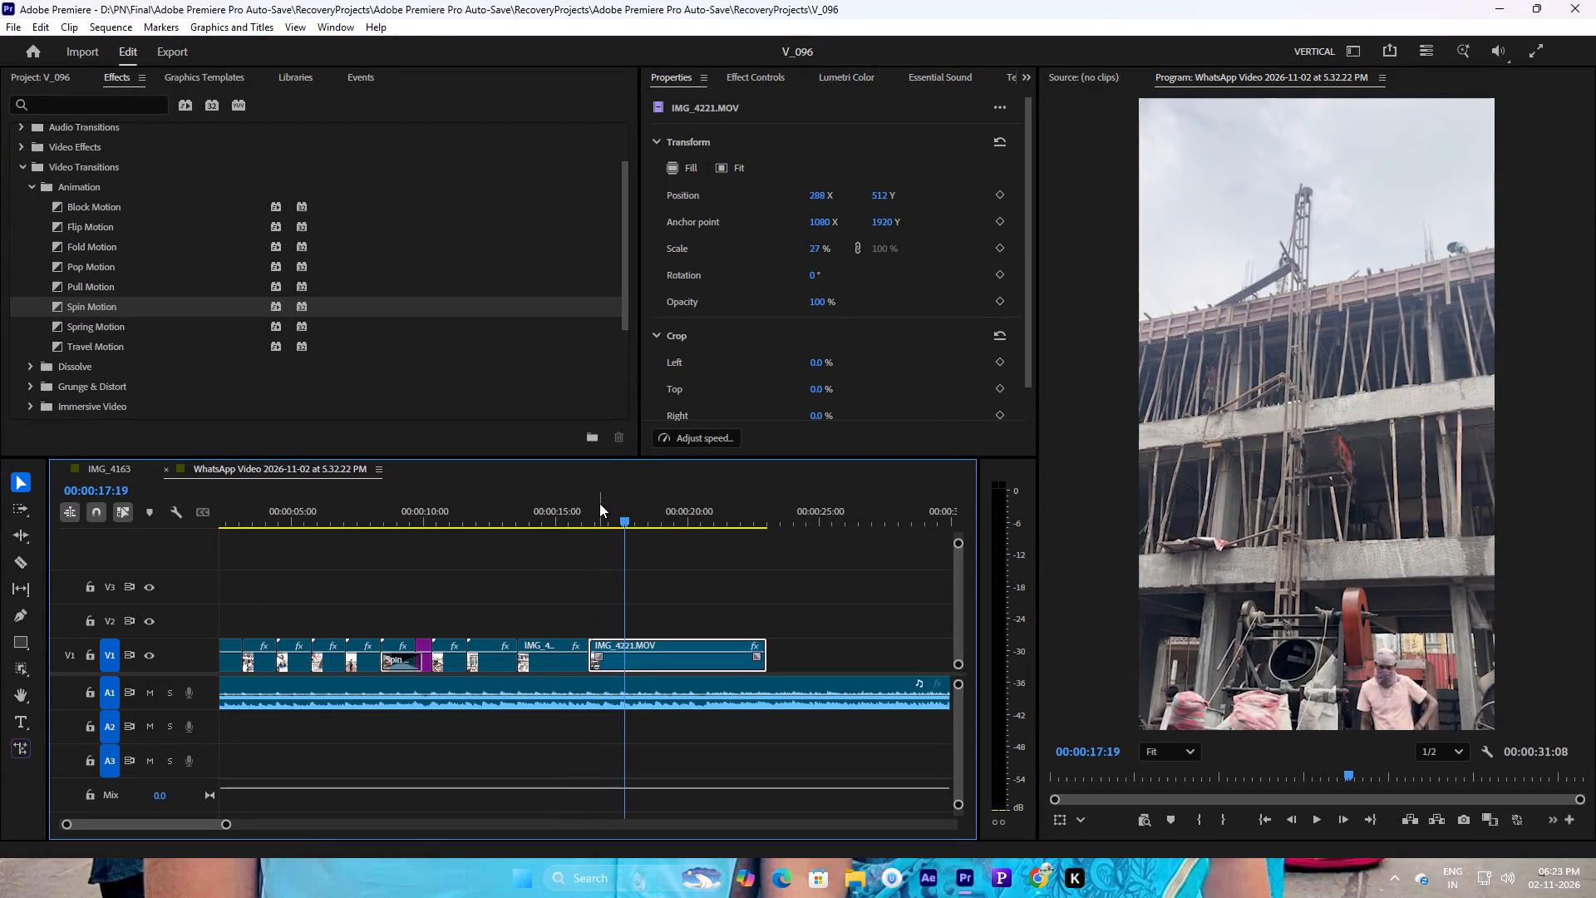
{"action": "left_click_drag", "start_coordinate": [599, 496], "coordinate": [602, 513]}
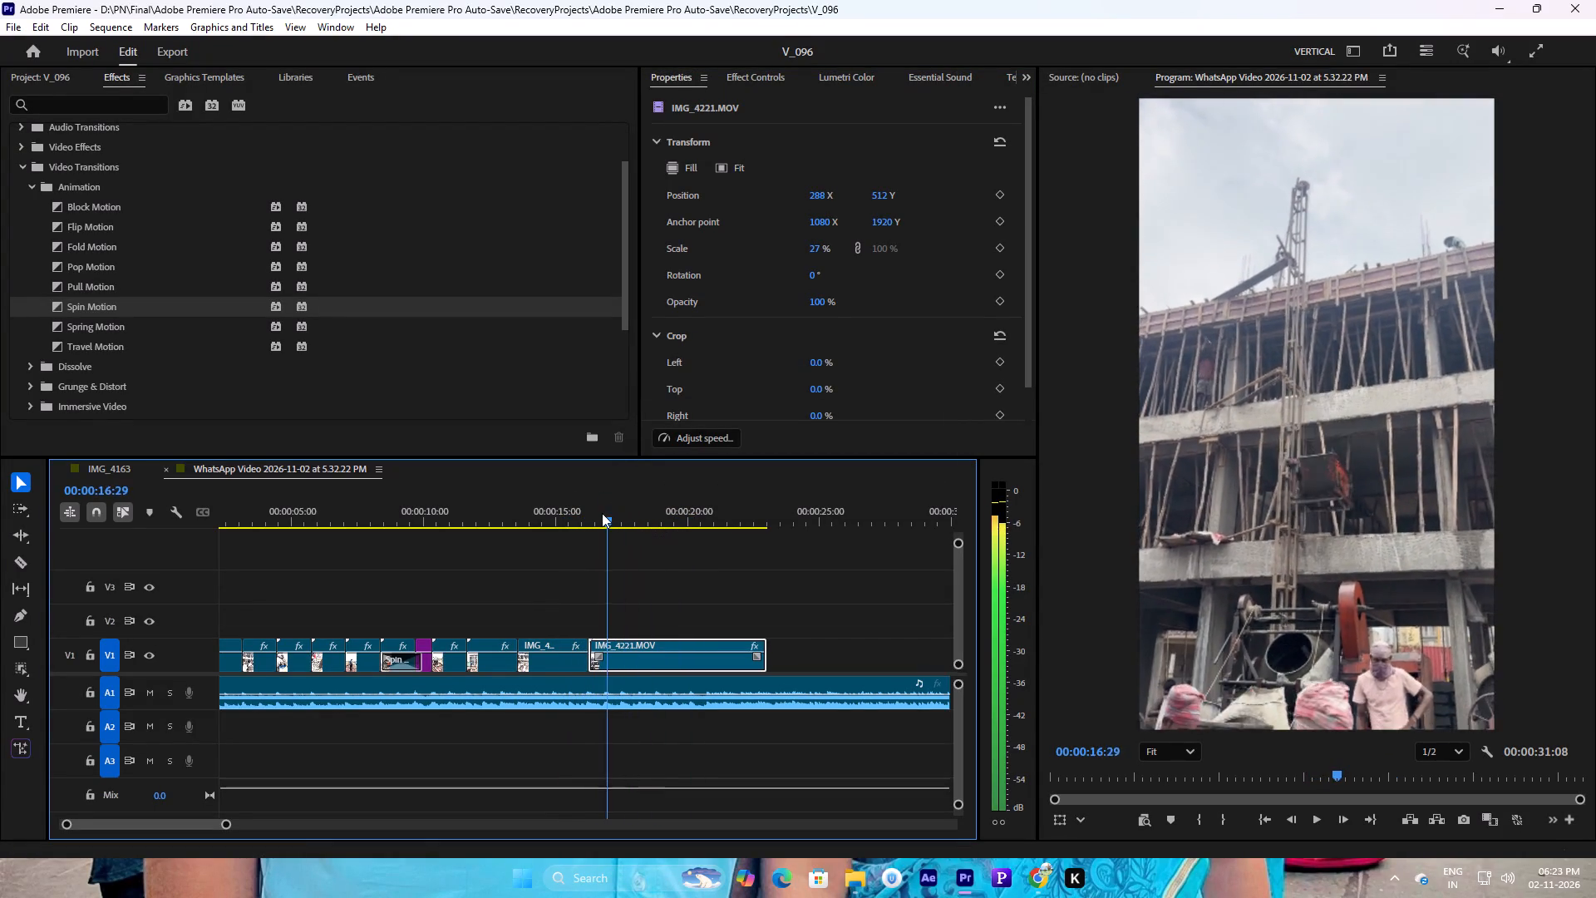
{"action": "left_click_drag", "start_coordinate": [602, 513], "coordinate": [583, 510]}
{"action": "key", "text": "space"}
{"action": "key", "text": "space"}
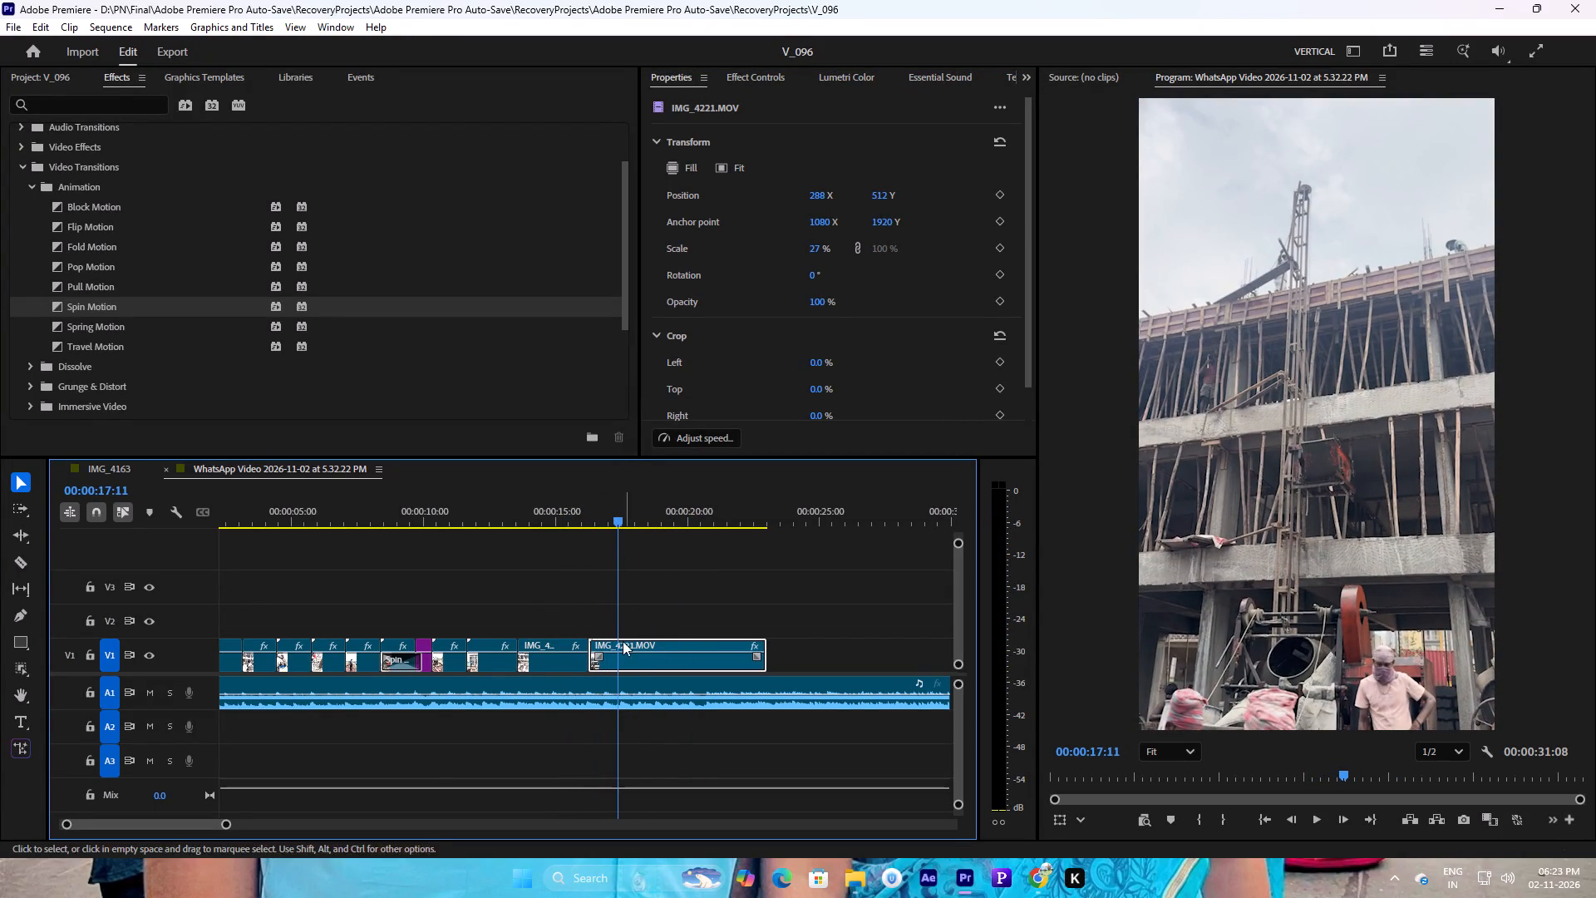
{"action": "left_click_drag", "start_coordinate": [594, 663], "coordinate": [634, 657]}
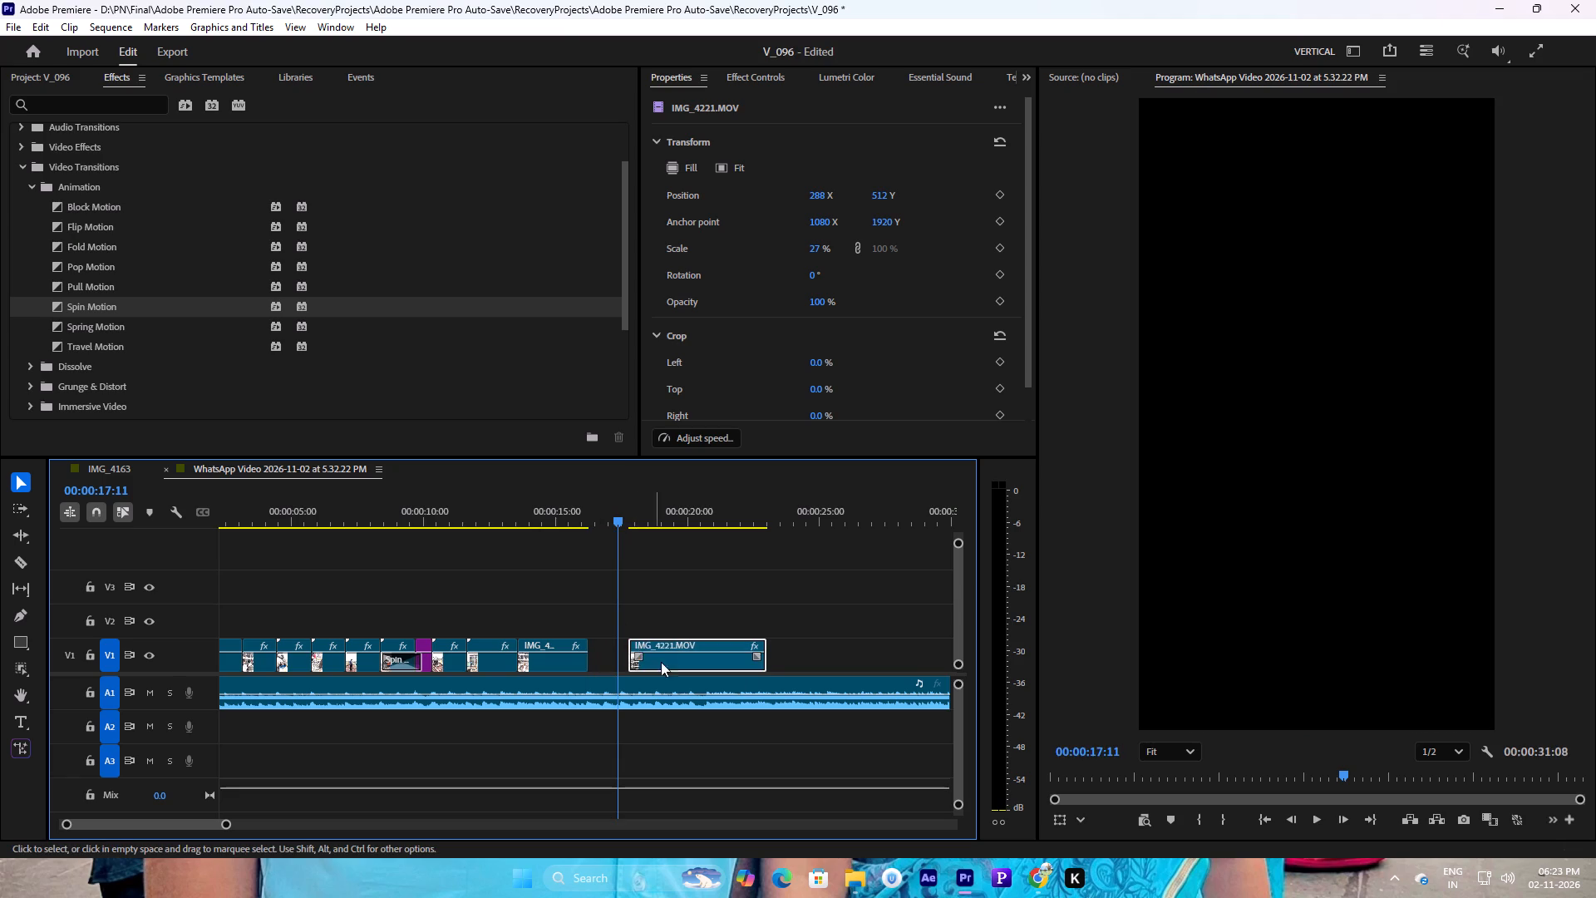
{"action": "left_click_drag", "start_coordinate": [671, 662], "coordinate": [635, 665]}
Play IMG_4221.MOV to find the beat and trim its end to 00:00:18:27.
{"action": "left_click", "coordinate": [585, 511]}
{"action": "key", "text": "space"}
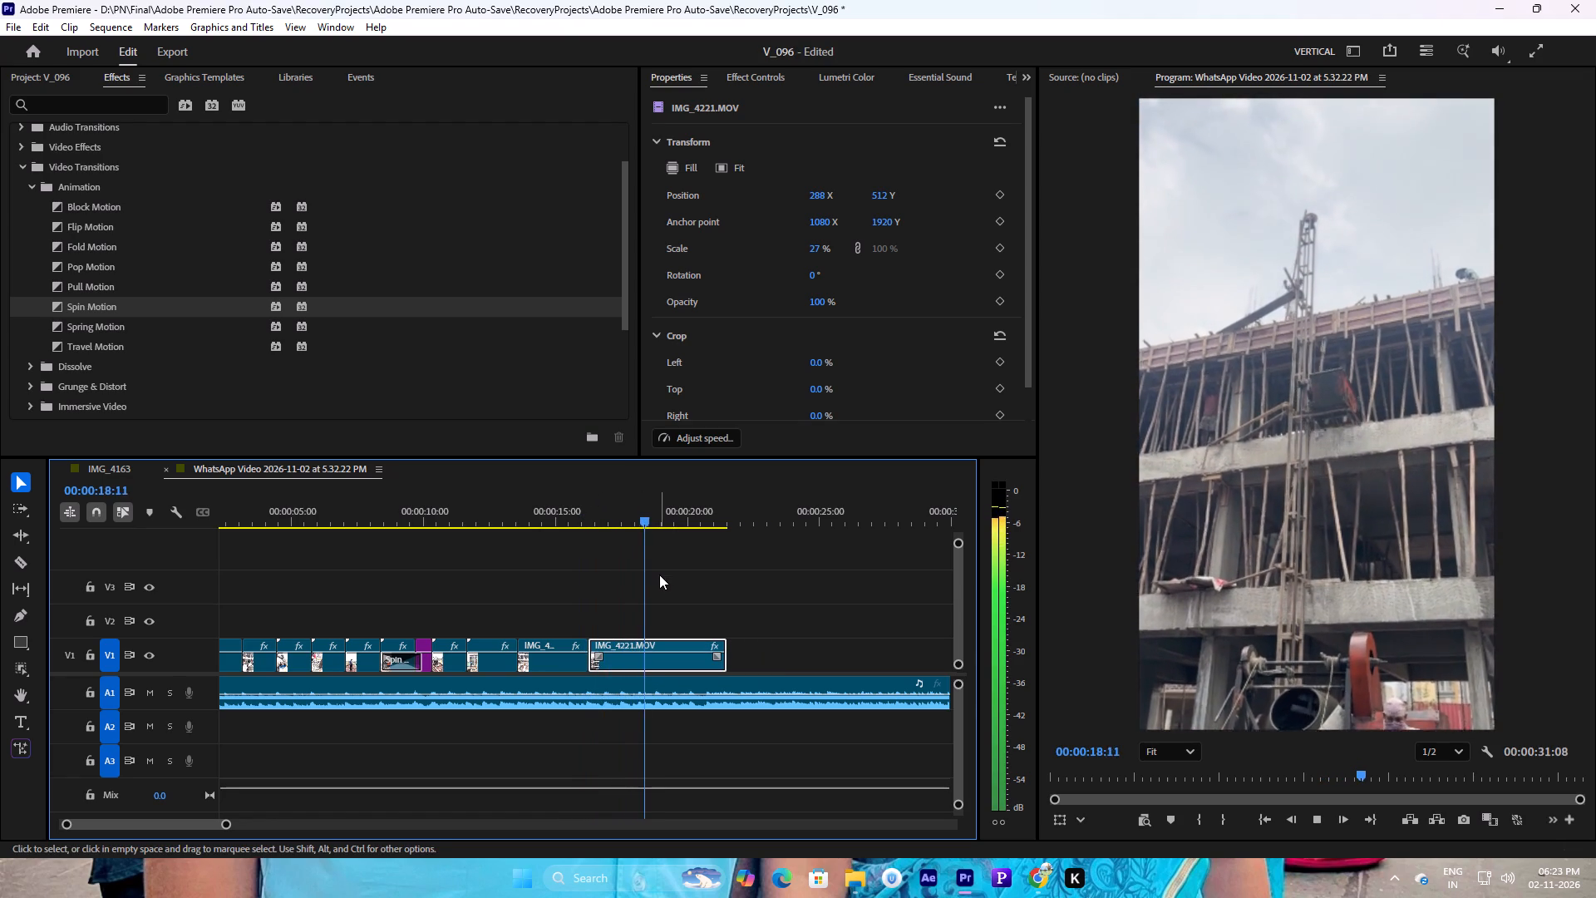
{"action": "key", "text": "space"}
{"action": "right_click", "coordinate": [658, 655]}
{"action": "left_click", "coordinate": [602, 580]}
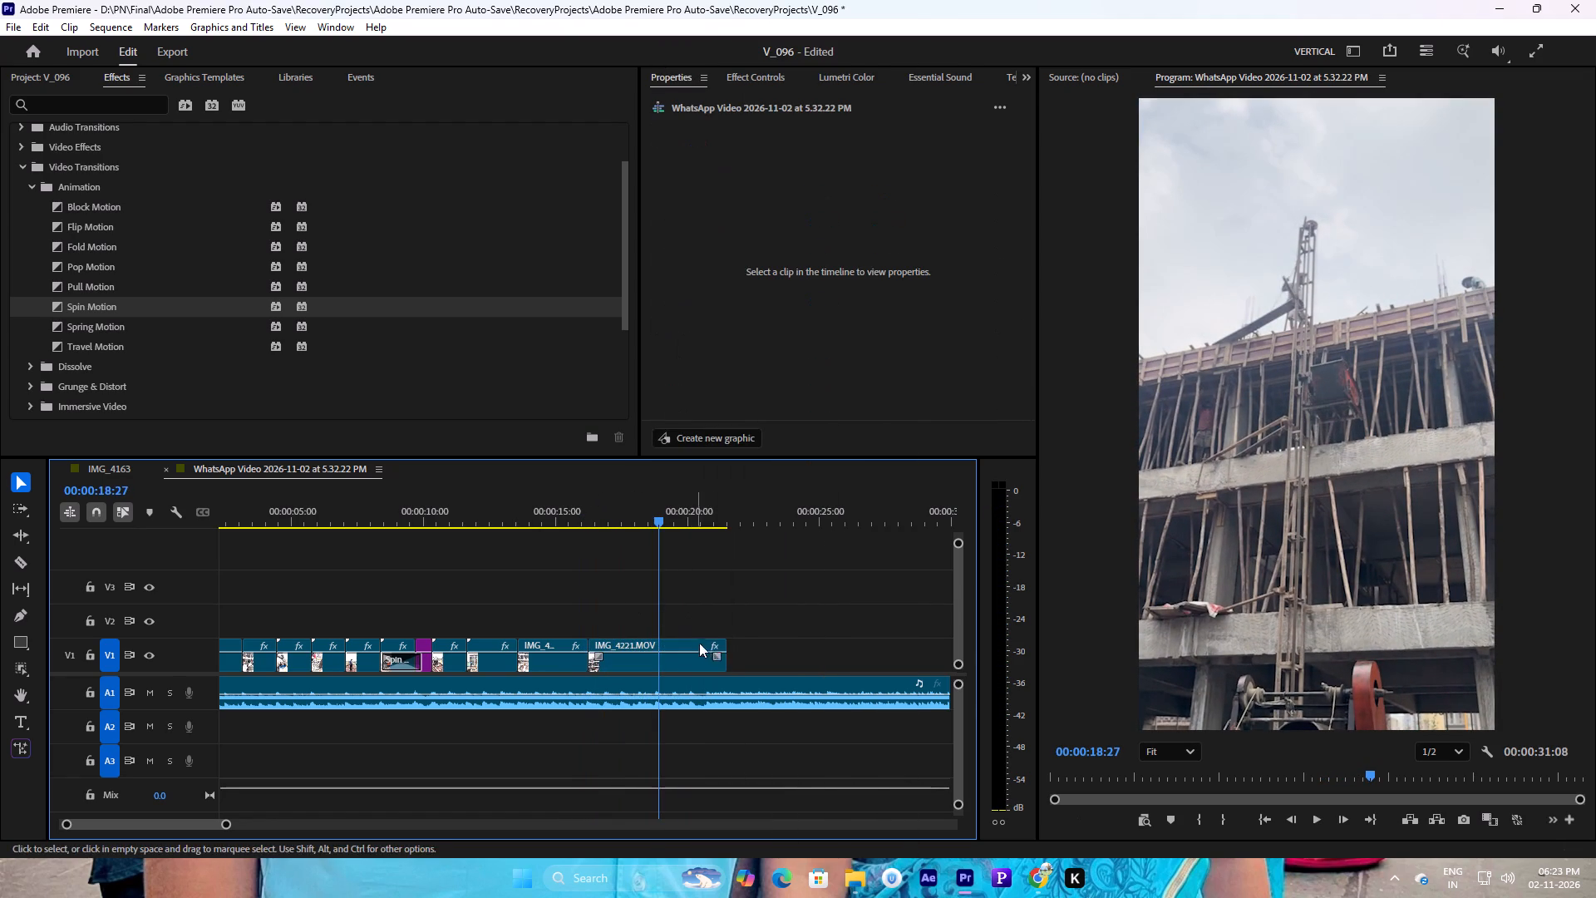
{"action": "left_click", "coordinate": [687, 662]}
{"action": "left_click_drag", "start_coordinate": [726, 661], "coordinate": [655, 661]}
Slow IMG_4221.MOV to about 58.2% speed with Optical flow time interpolation.
{"action": "right_click", "coordinate": [651, 661]}
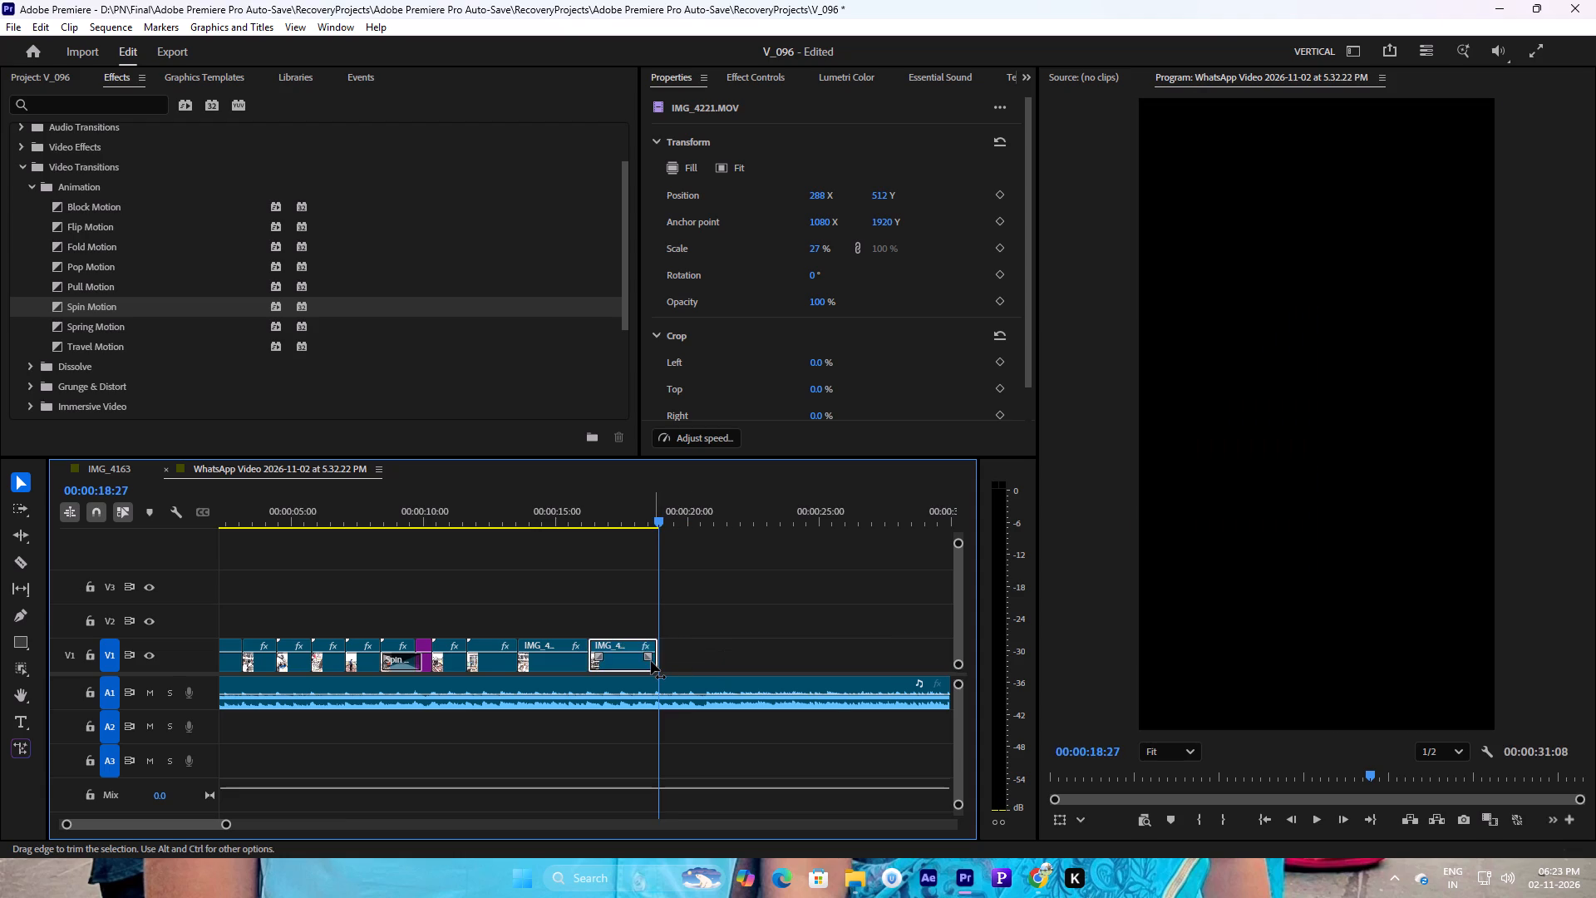
{"action": "left_click", "coordinate": [635, 664]}
{"action": "right_click", "coordinate": [635, 664]}
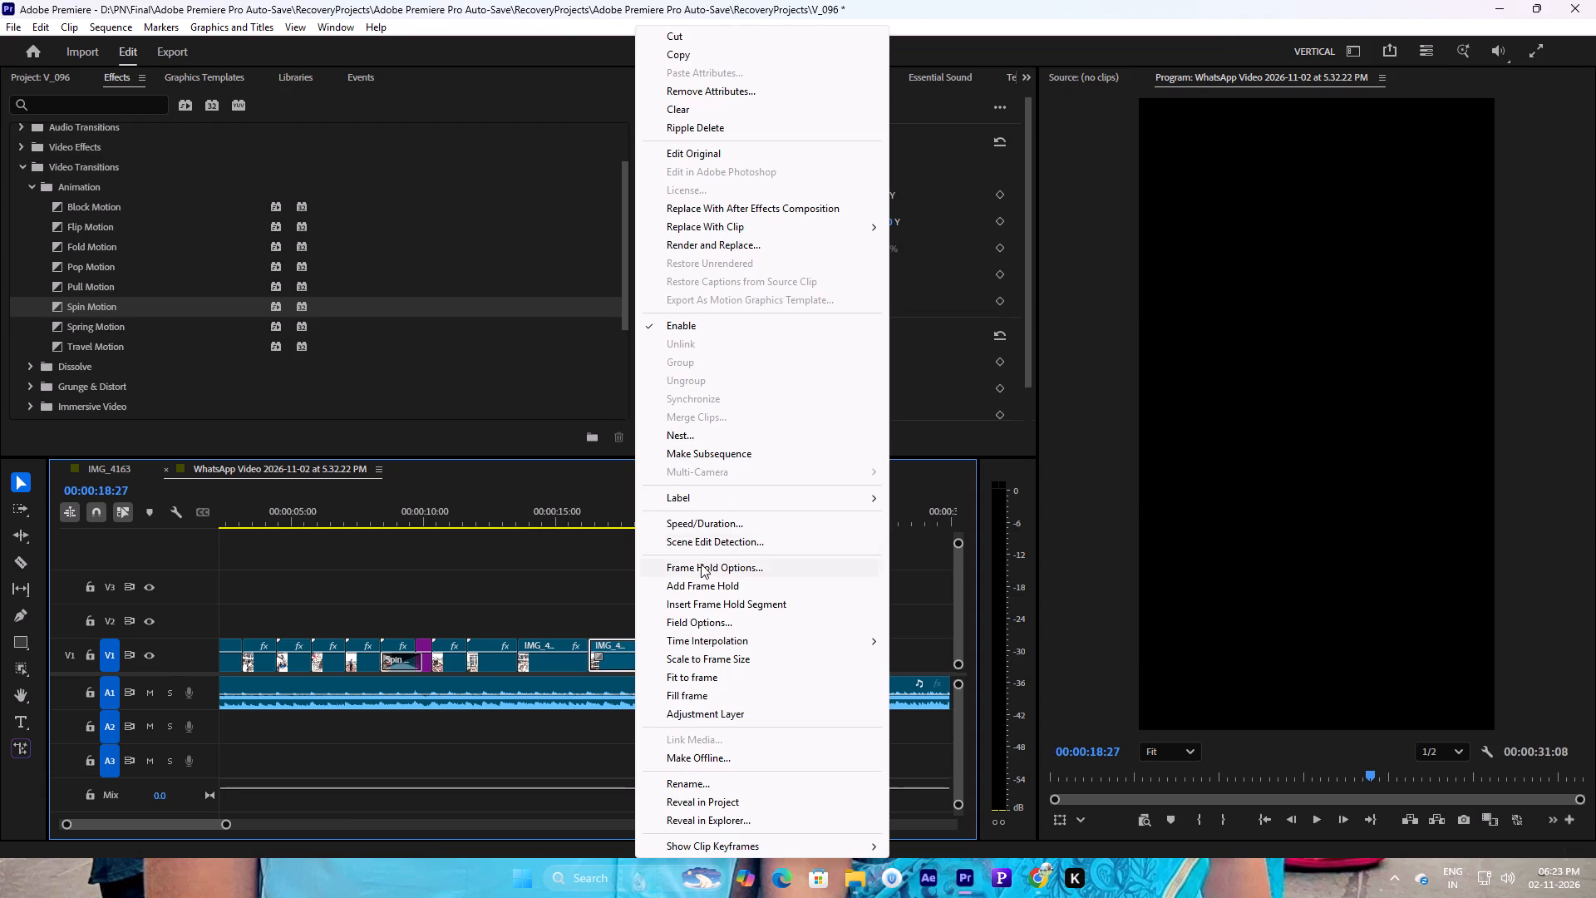
{"action": "left_click", "coordinate": [701, 528]}
{"action": "left_click", "coordinate": [723, 364]}
{"action": "left_click_drag", "start_coordinate": [755, 363], "coordinate": [406, 363]}
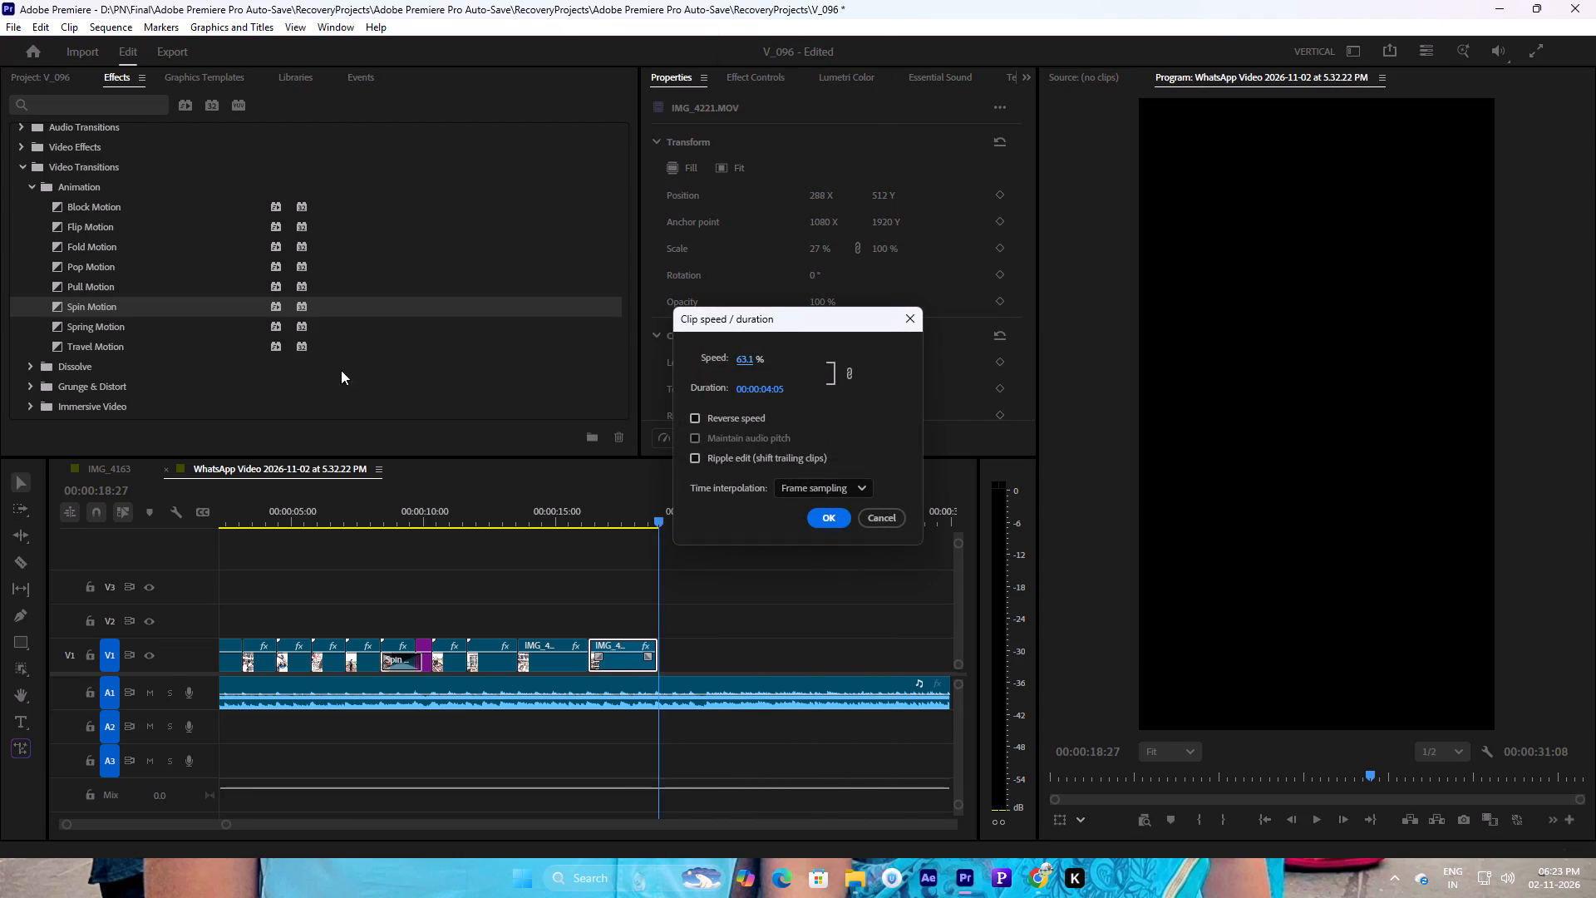
{"action": "left_click", "coordinate": [791, 492]}
{"action": "left_click", "coordinate": [821, 554]}
{"action": "left_click", "coordinate": [820, 522]}
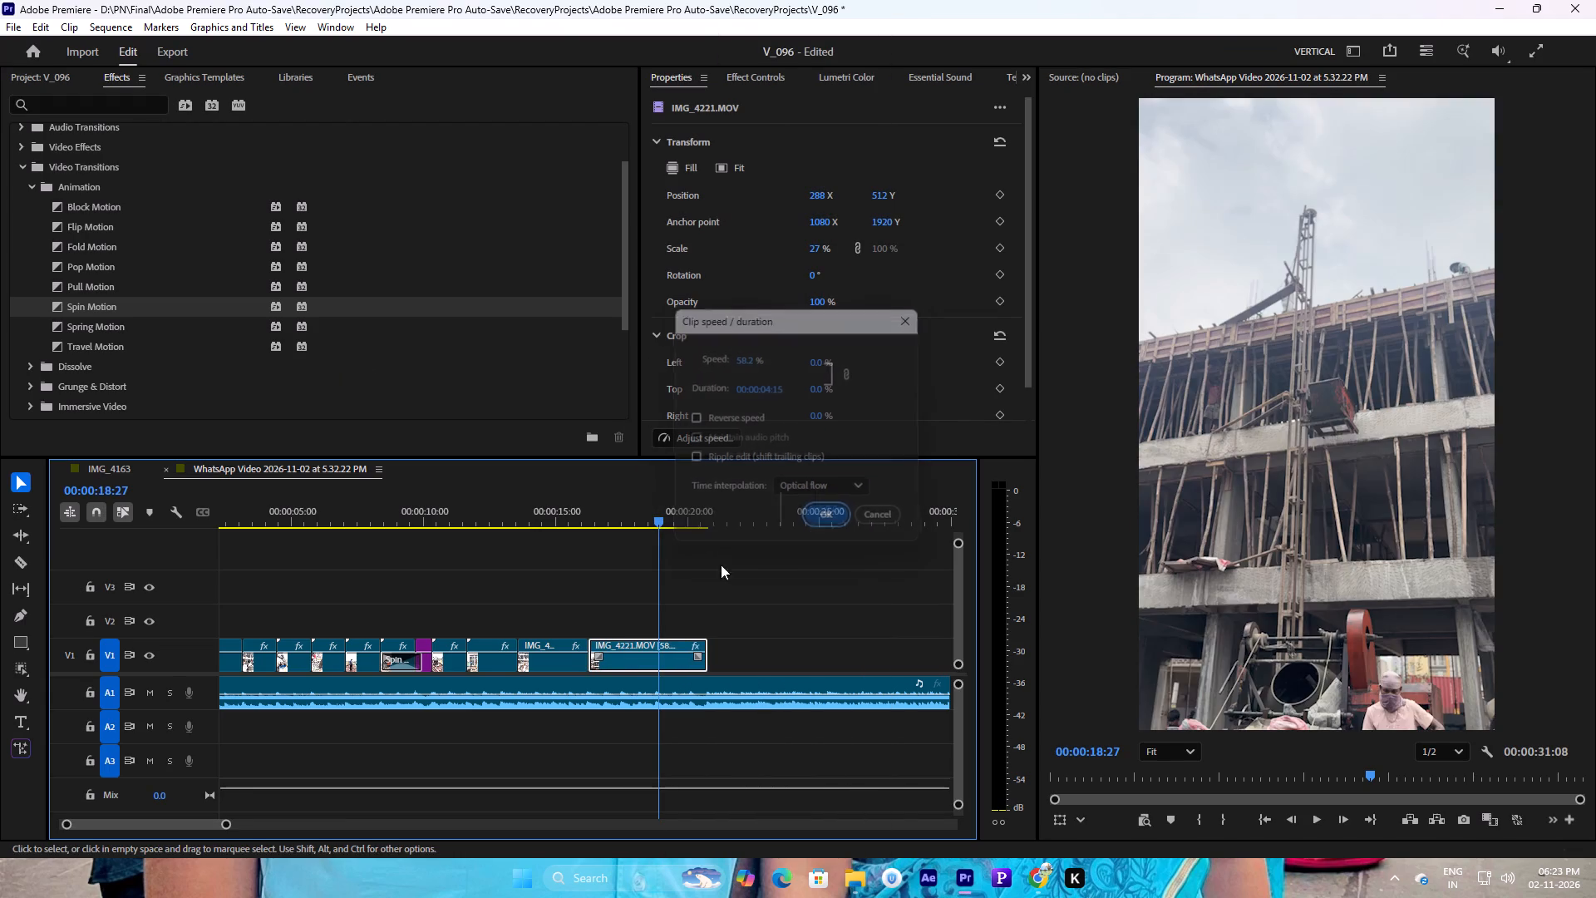
Replay the slowed IMG_4221.MOV against the music, trim its end to 00:00:18:25 and check the cut.
{"action": "left_click", "coordinate": [584, 520]}
{"action": "key", "text": "space"}
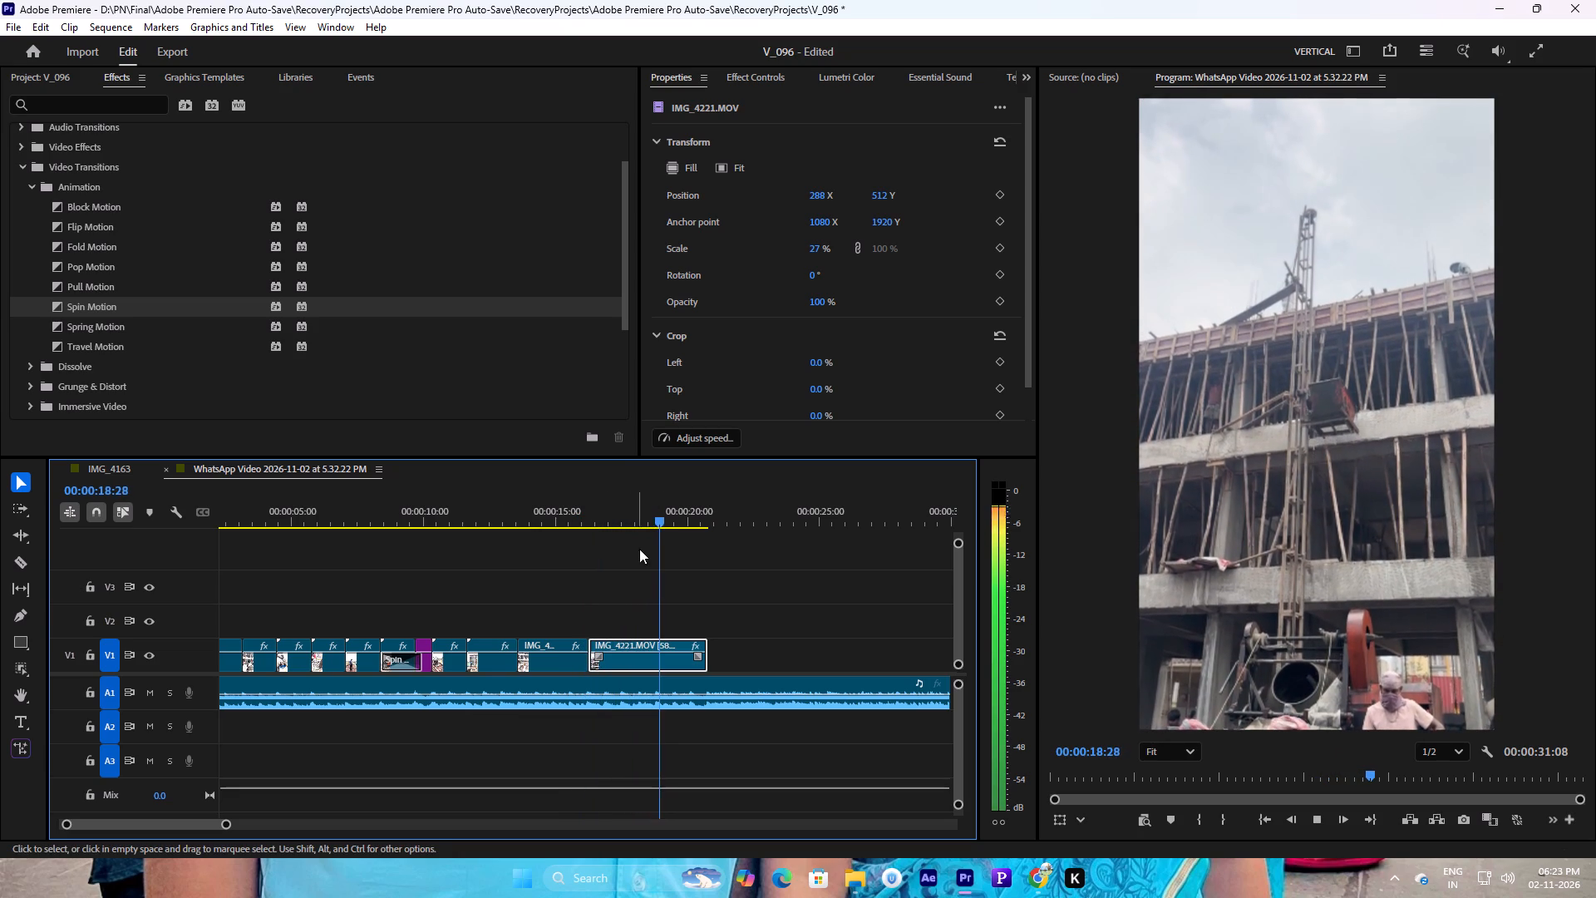
{"action": "key", "text": "space"}
{"action": "left_click", "coordinate": [655, 521]}
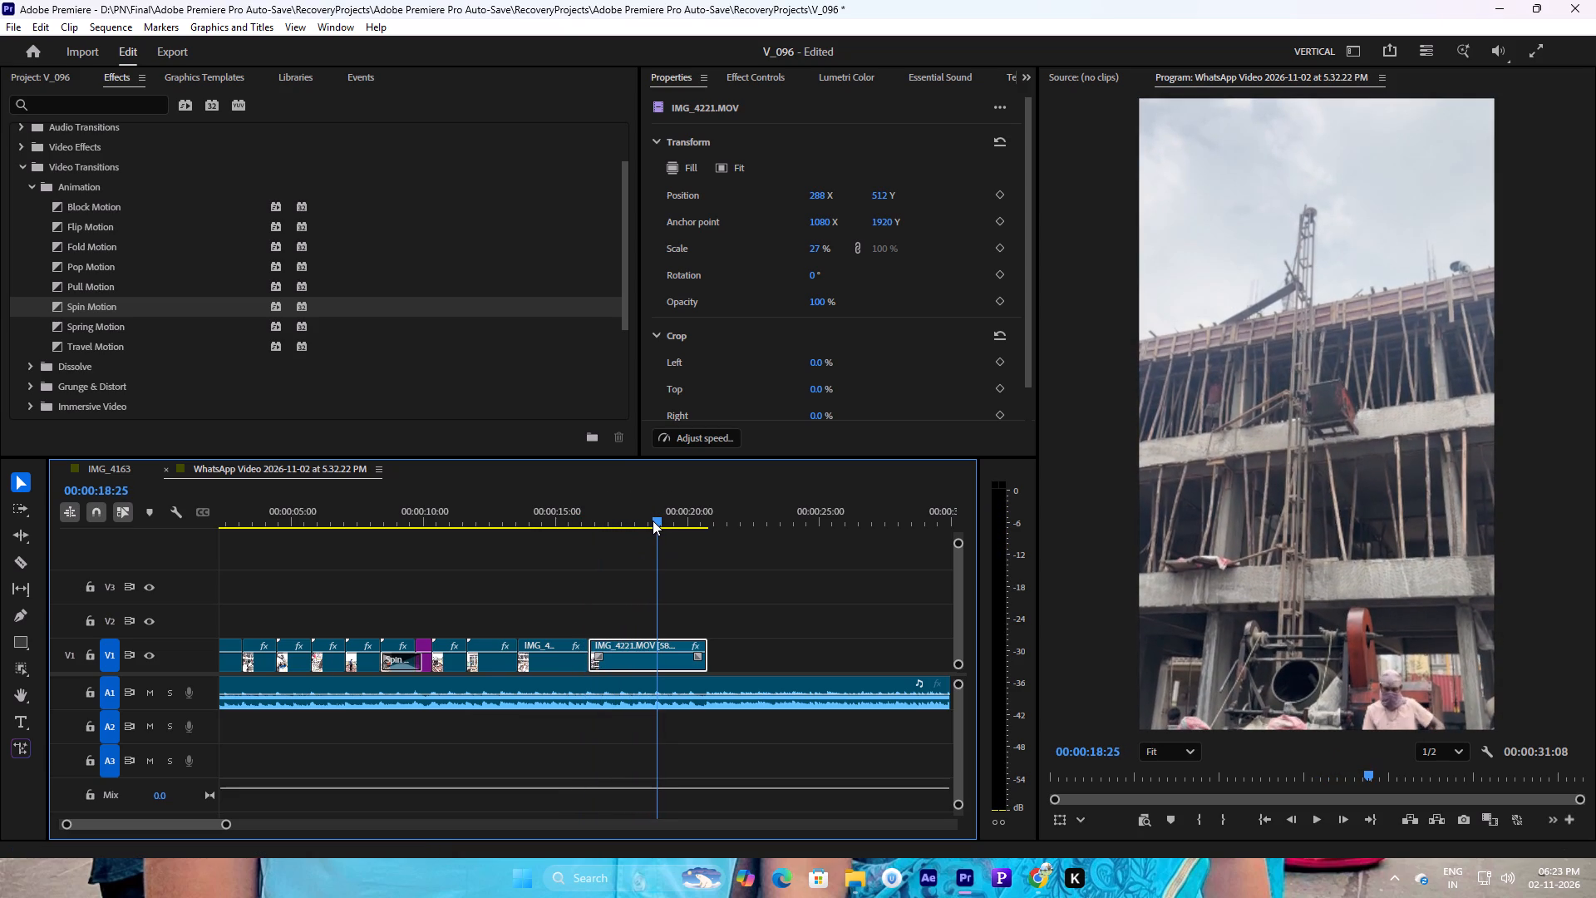
{"action": "left_click_drag", "start_coordinate": [712, 653], "coordinate": [654, 646]}
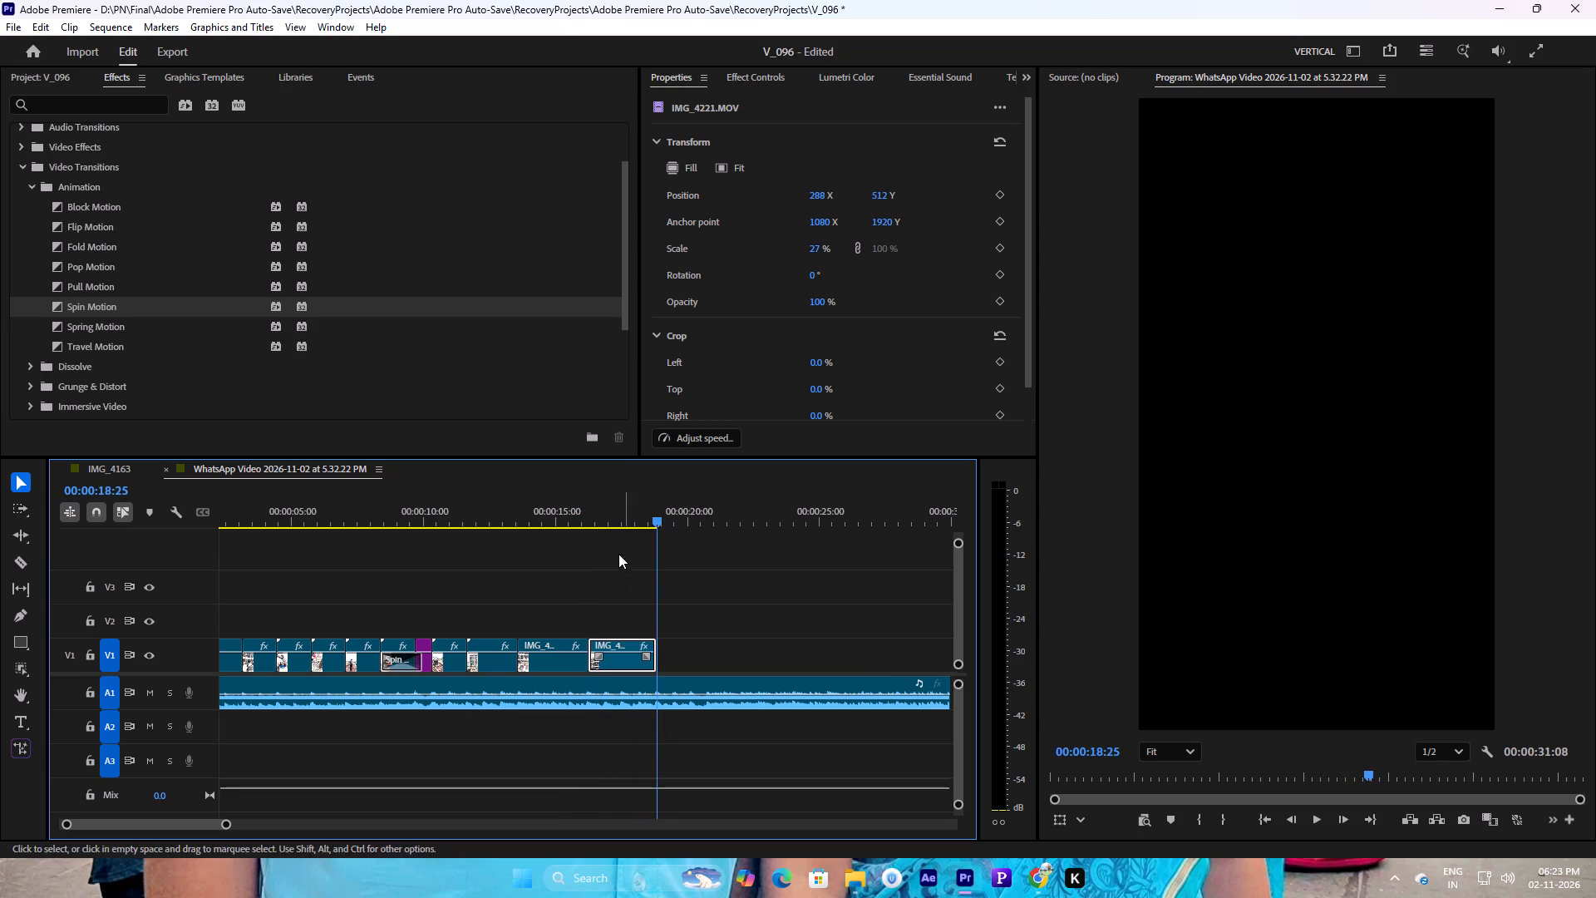
{"action": "left_click", "coordinate": [586, 510]}
{"action": "key", "text": "space"}
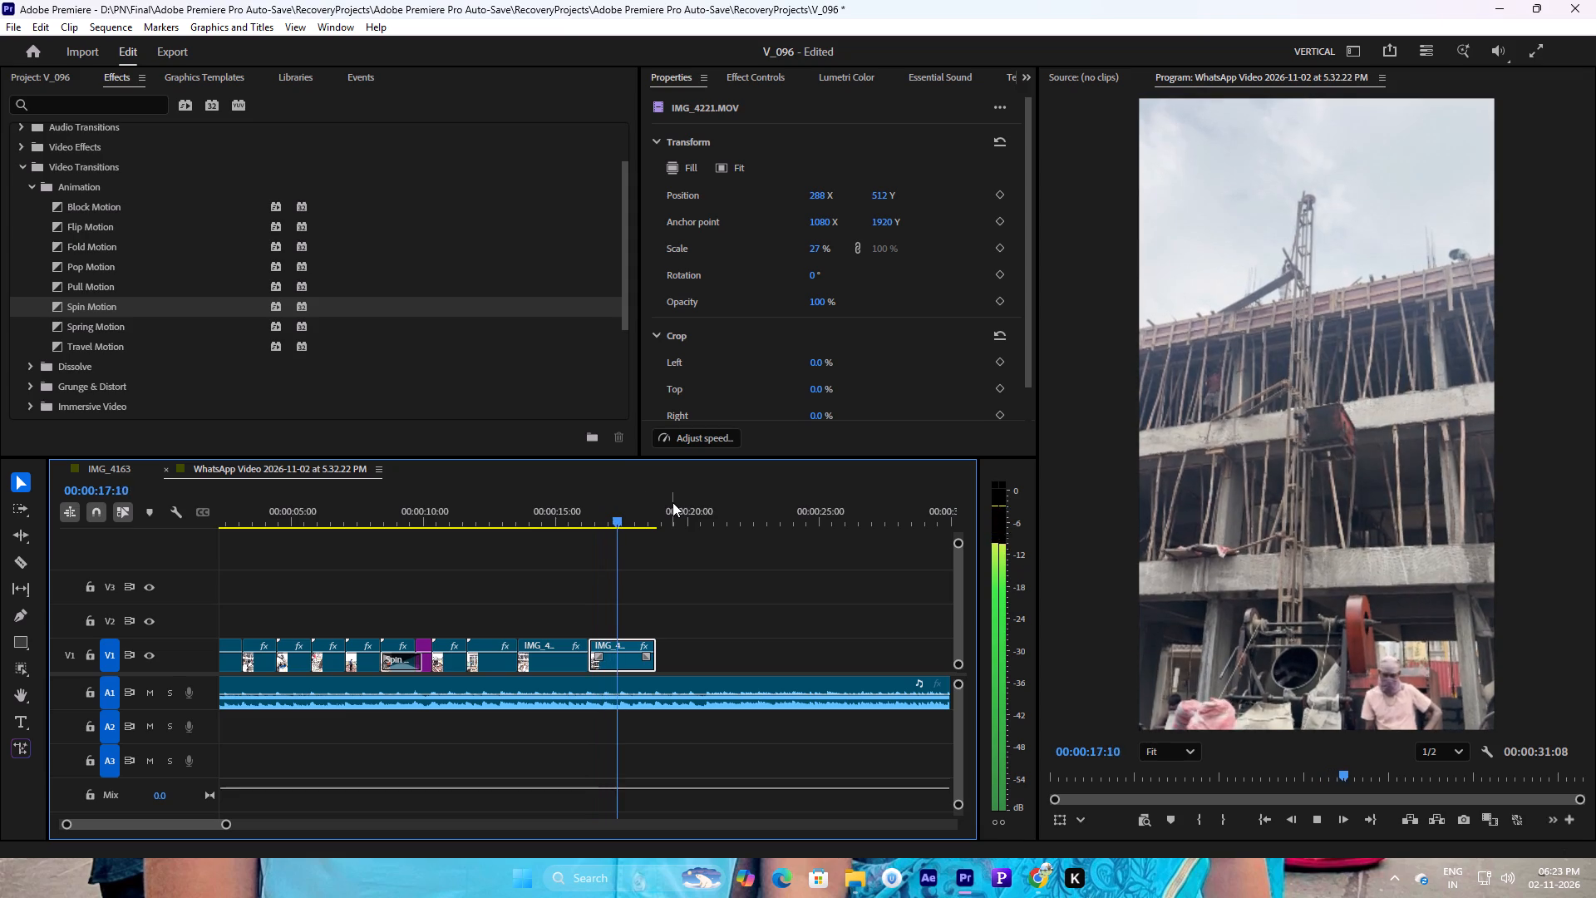
{"action": "key", "text": "space"}
{"action": "left_click_drag", "start_coordinate": [653, 521], "coordinate": [662, 520]}
Look through the IMG_4163 sequence's construction-site footage for a clip to follow IMG_4221.MOV.
{"action": "left_click", "coordinate": [119, 464]}
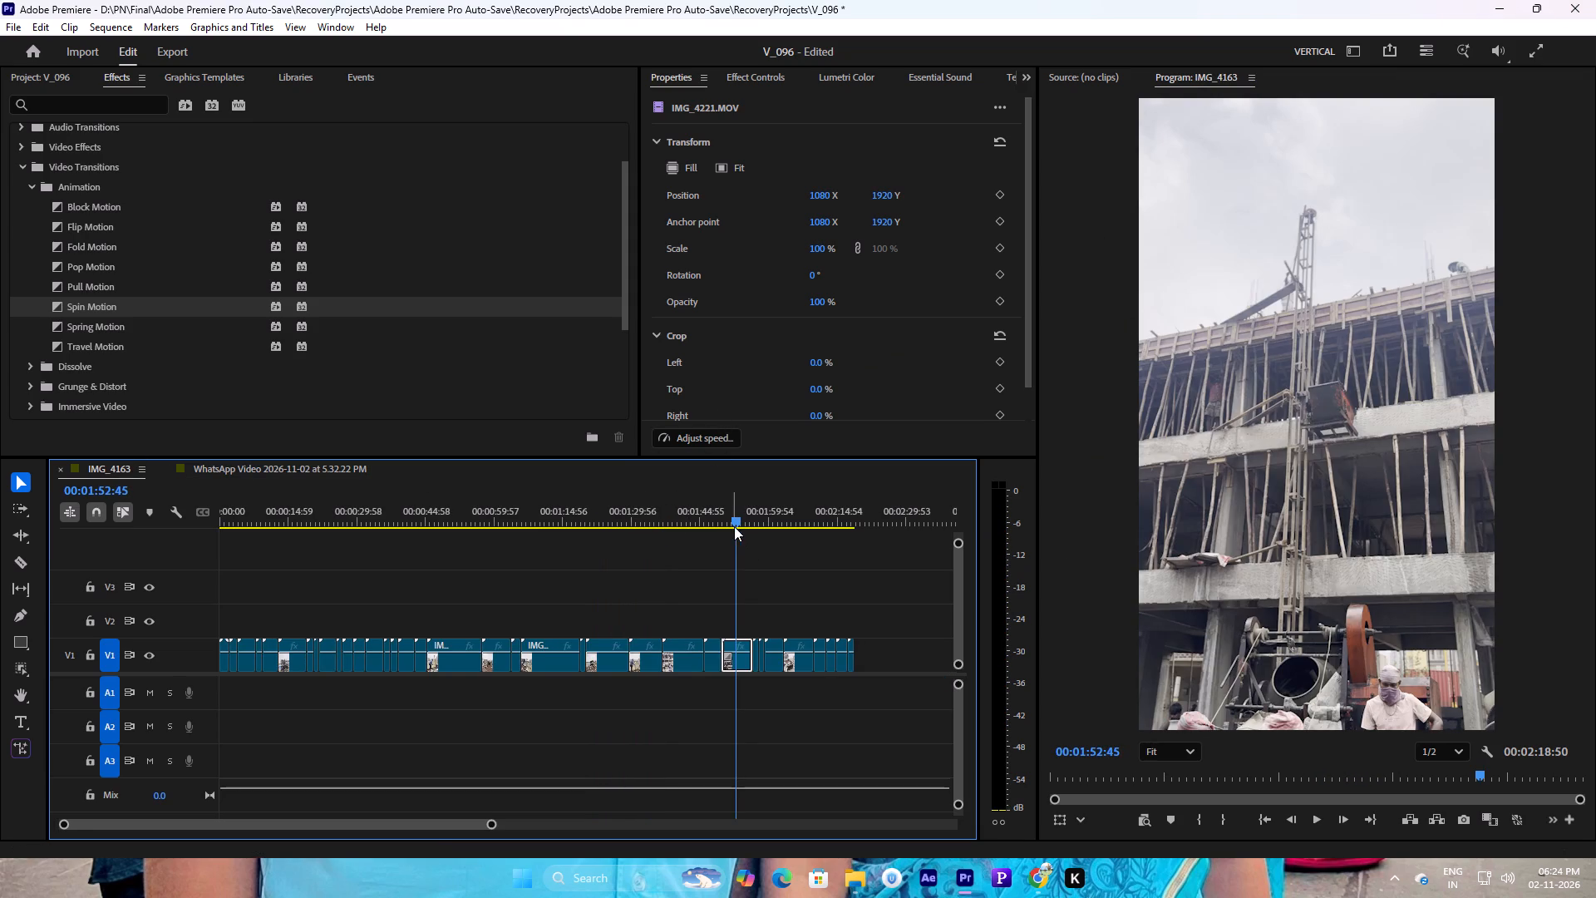
{"action": "left_click_drag", "start_coordinate": [734, 521], "coordinate": [761, 521]}
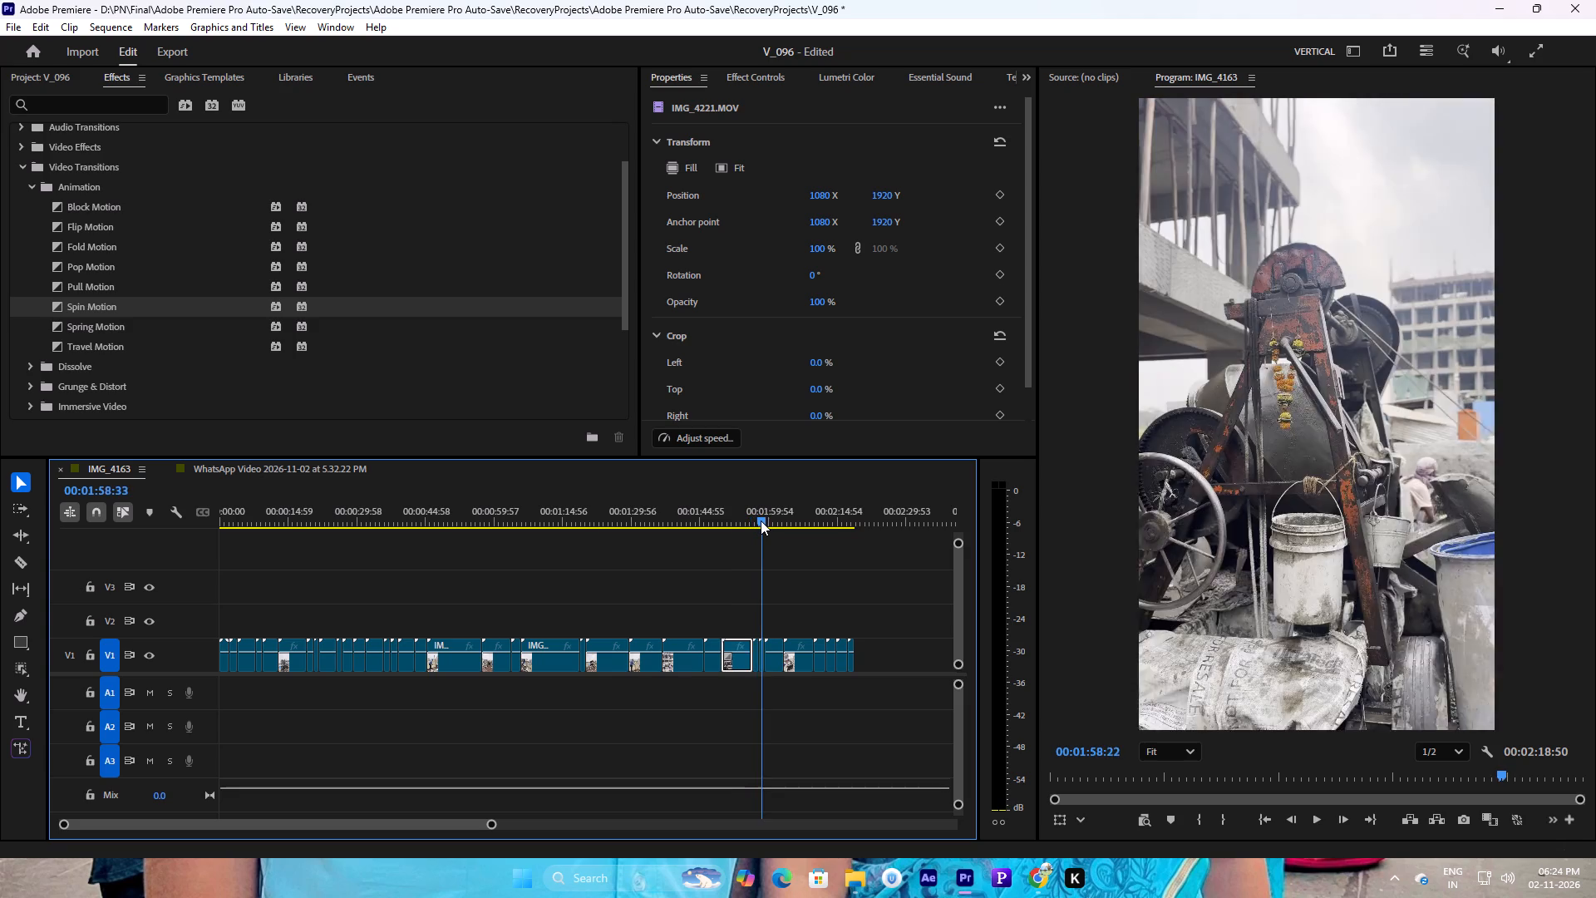
{"action": "left_click_drag", "start_coordinate": [761, 521], "coordinate": [792, 515]}
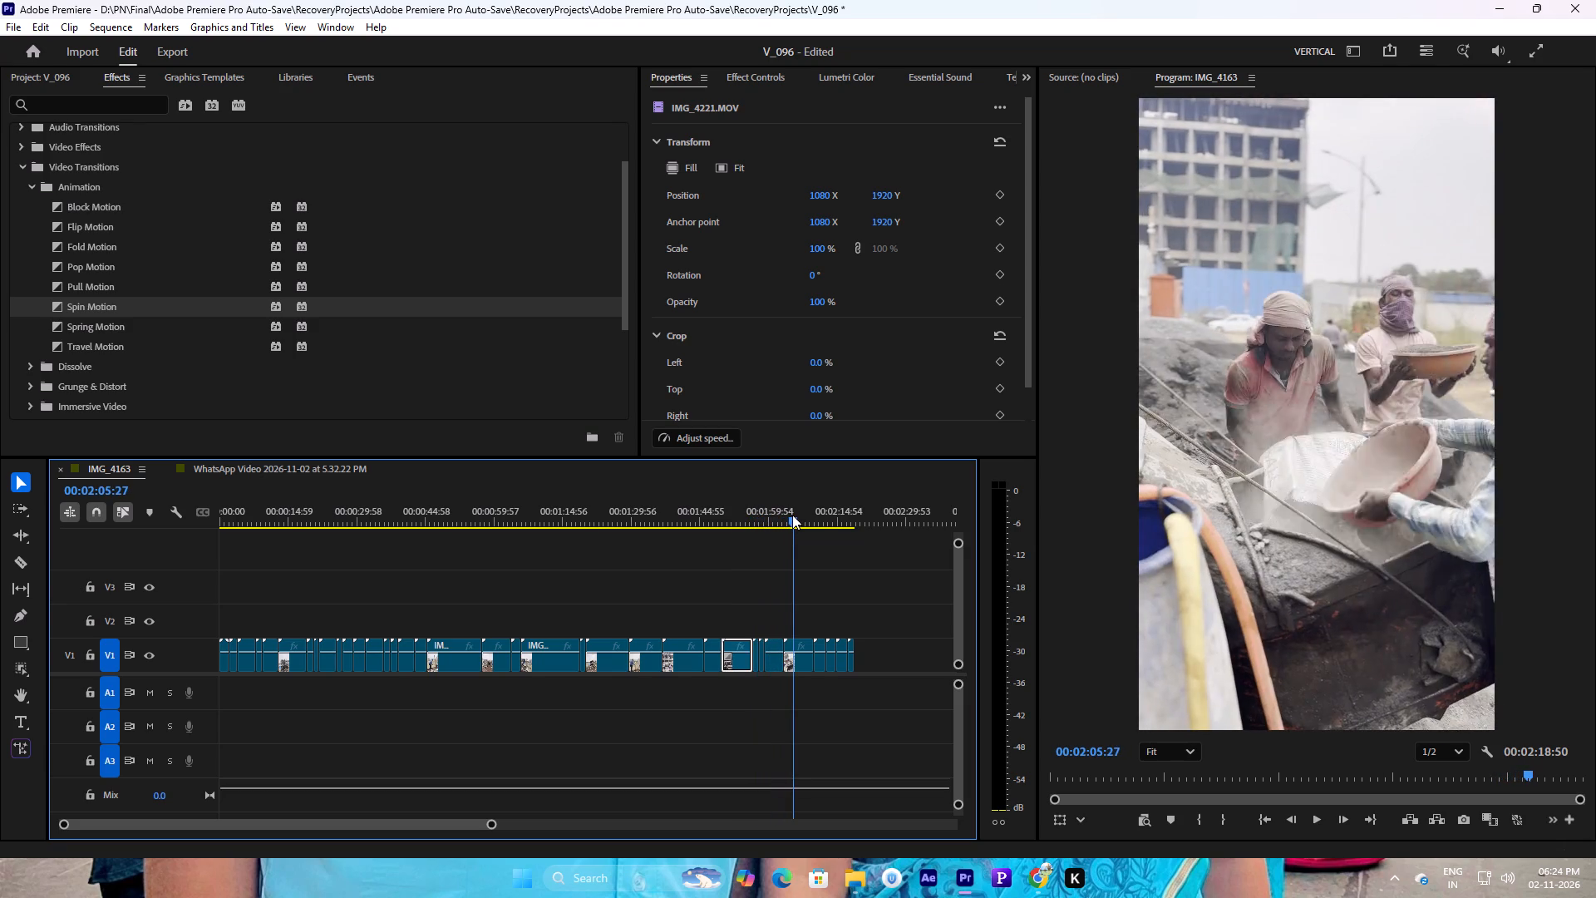
{"action": "left_click_drag", "start_coordinate": [792, 515], "coordinate": [792, 516]}
{"action": "left_click_drag", "start_coordinate": [776, 518], "coordinate": [453, 507]}
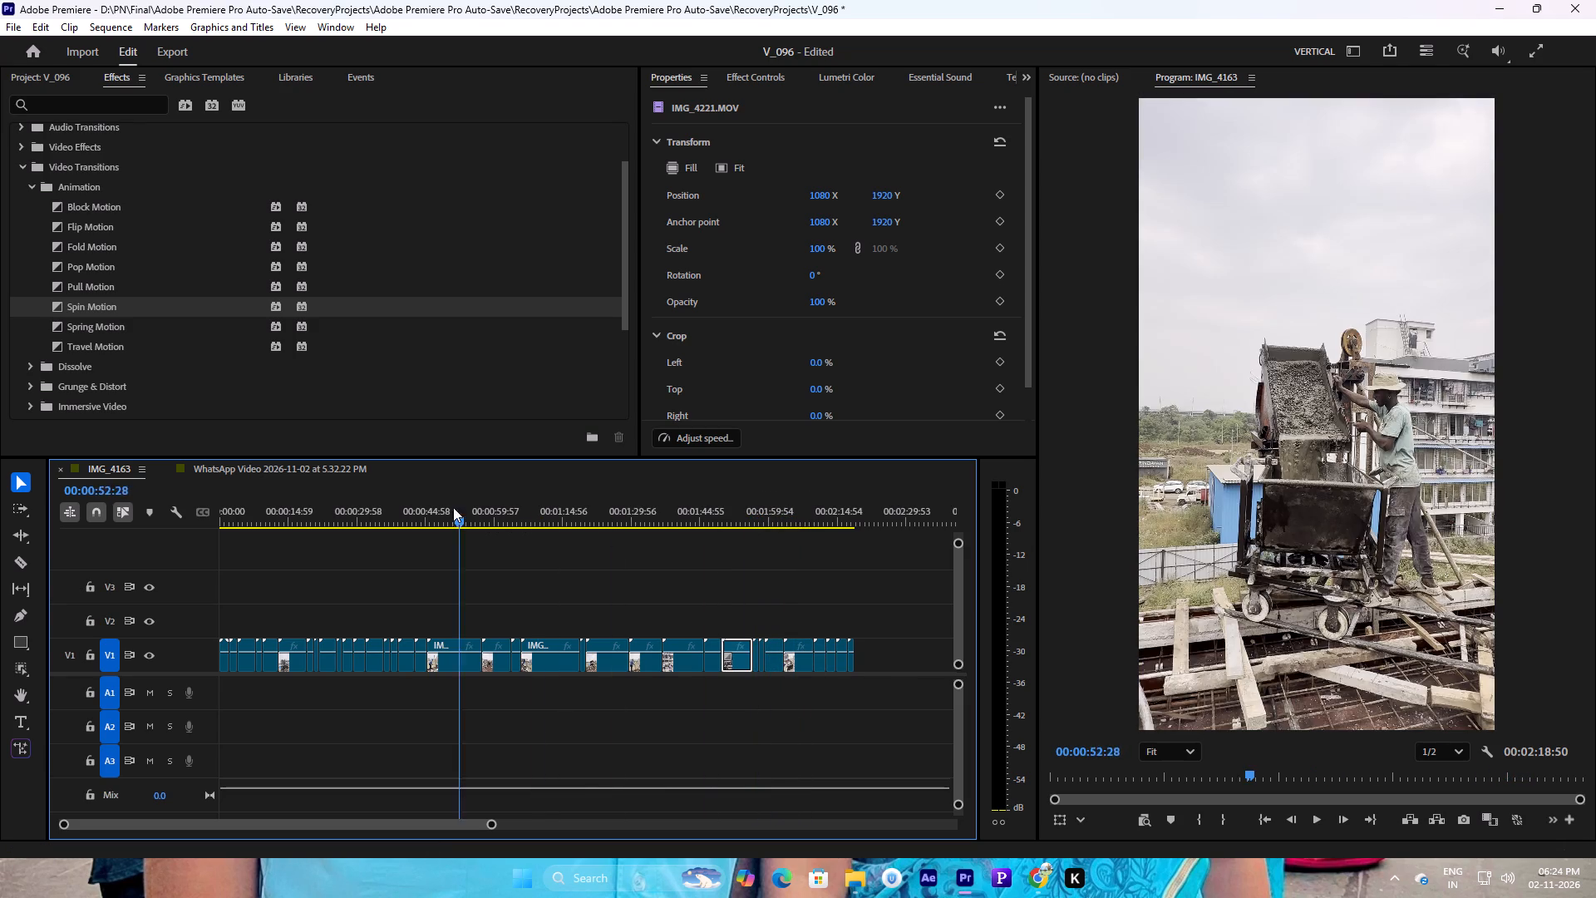
{"action": "left_click_drag", "start_coordinate": [453, 507], "coordinate": [449, 492]}
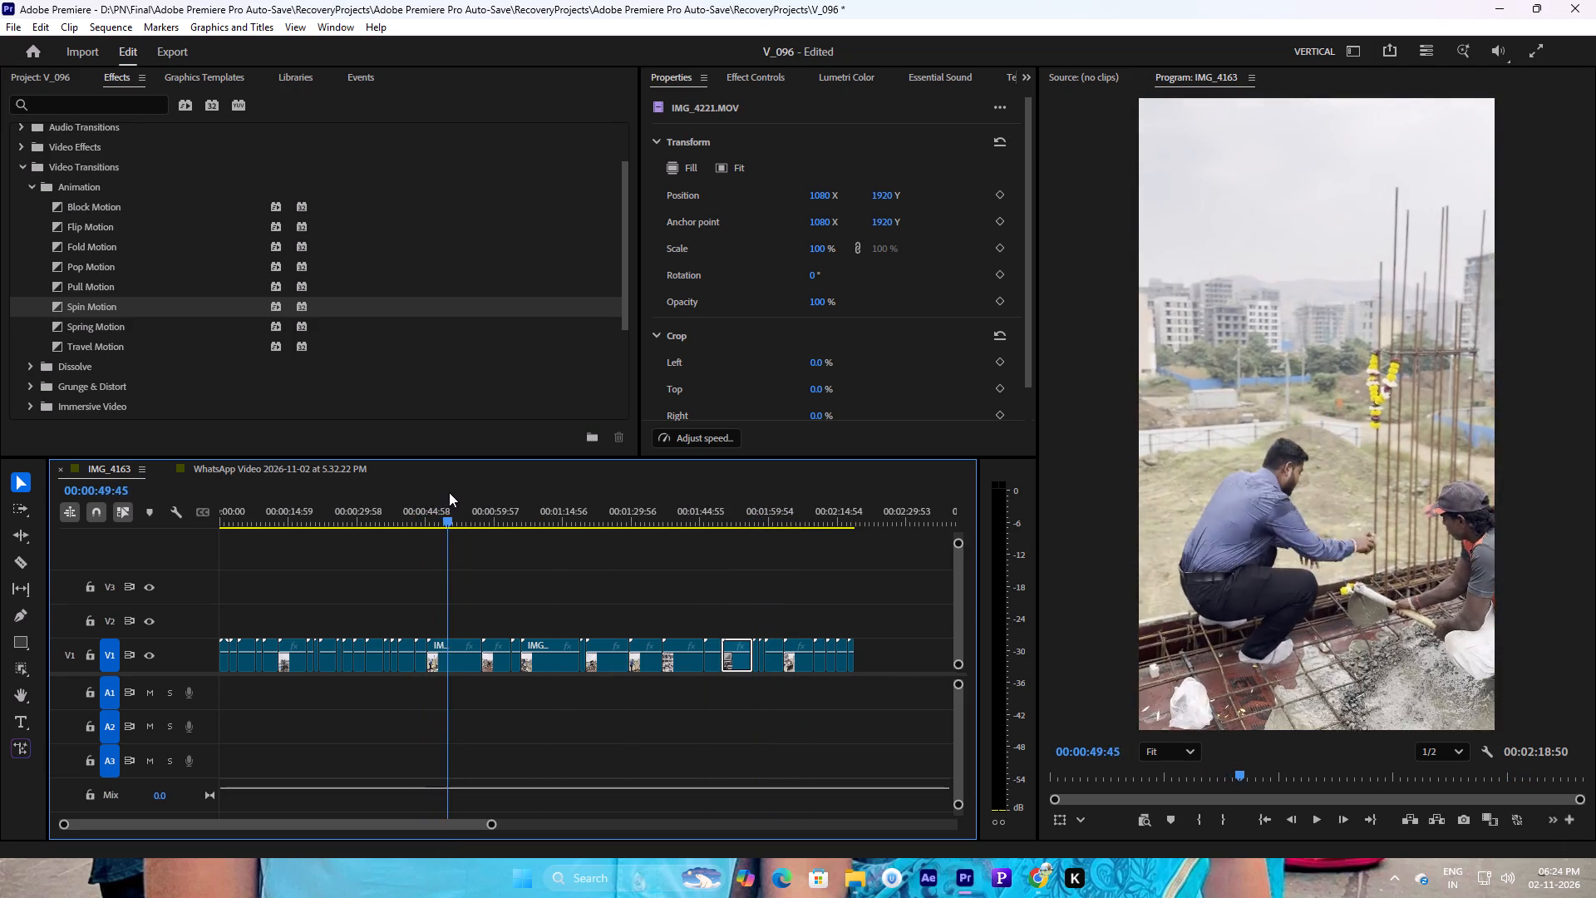
{"action": "left_click_drag", "start_coordinate": [449, 492], "coordinate": [380, 500]}
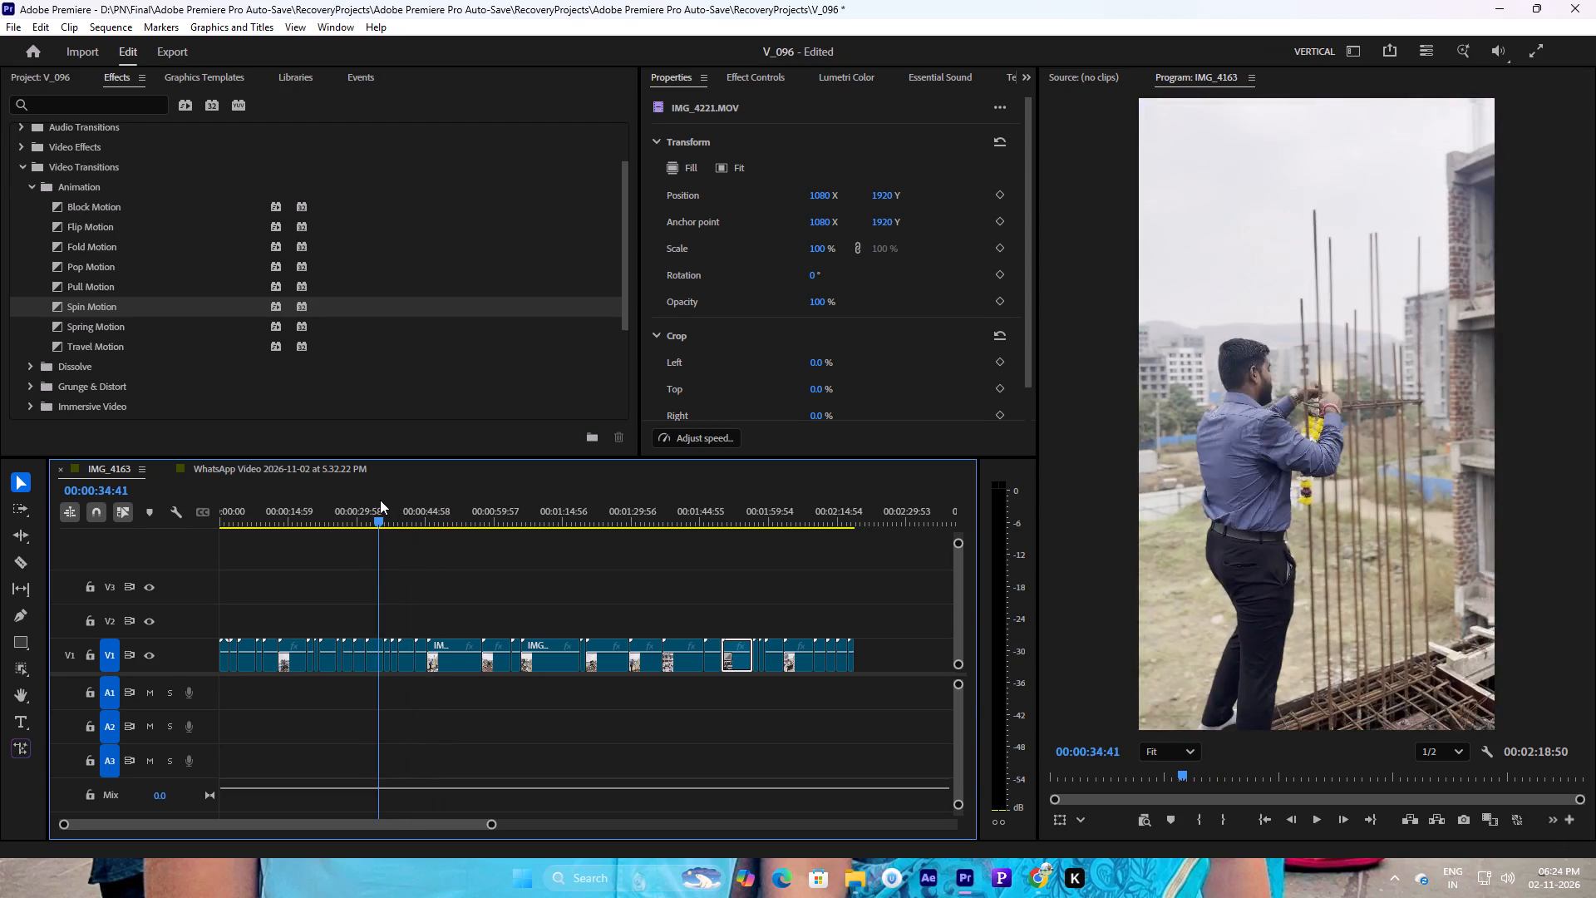
{"action": "left_click_drag", "start_coordinate": [380, 500], "coordinate": [491, 503]}
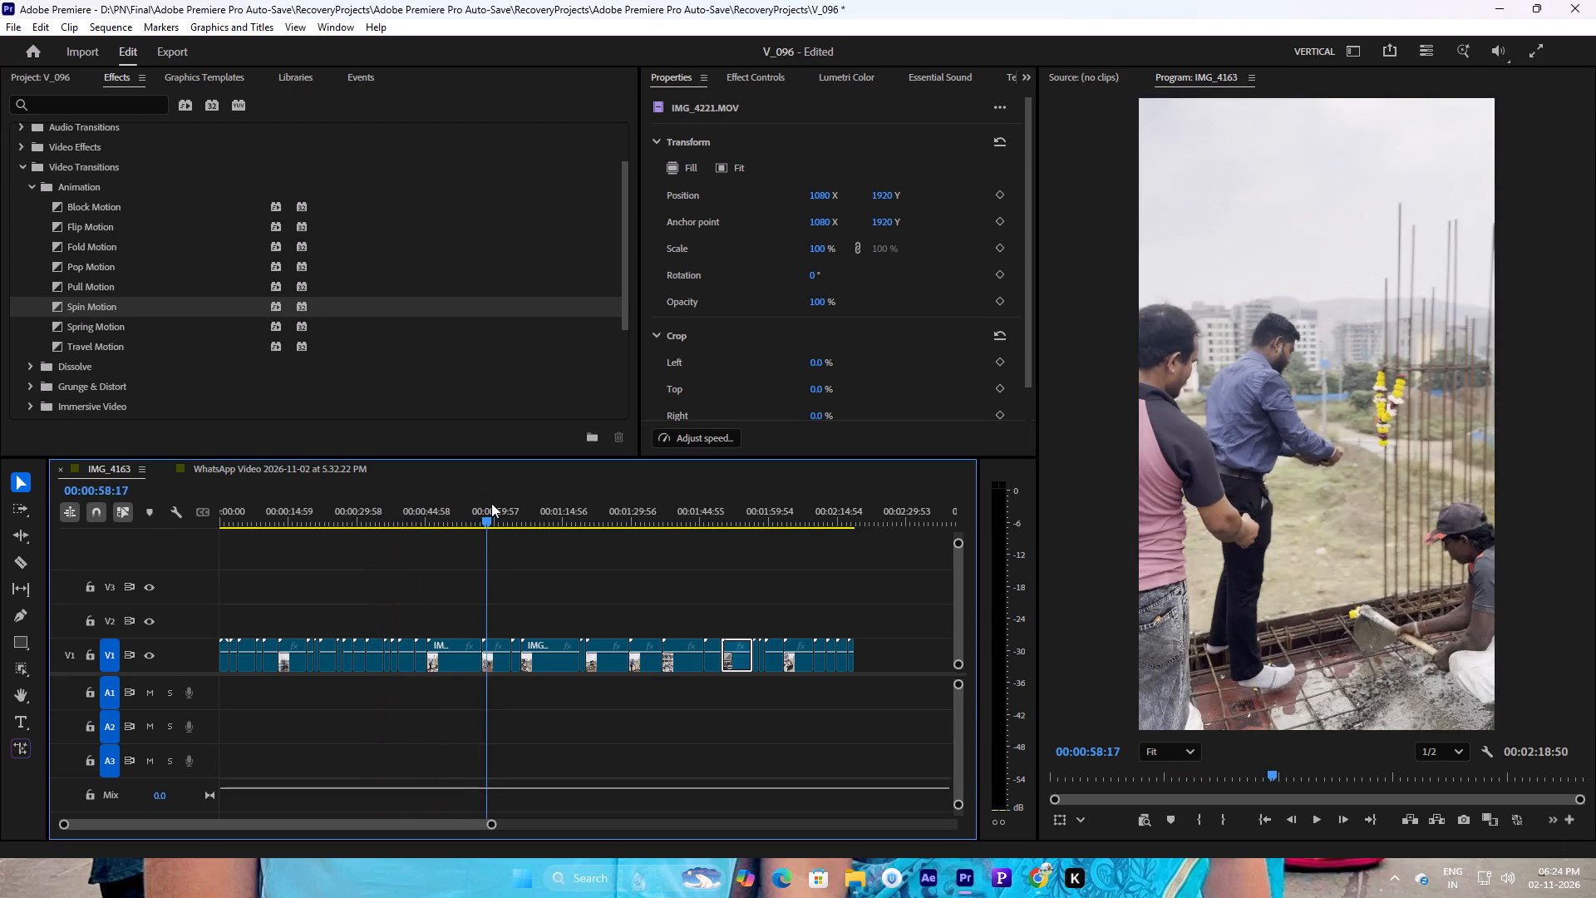
{"action": "left_click_drag", "start_coordinate": [491, 503], "coordinate": [507, 501]}
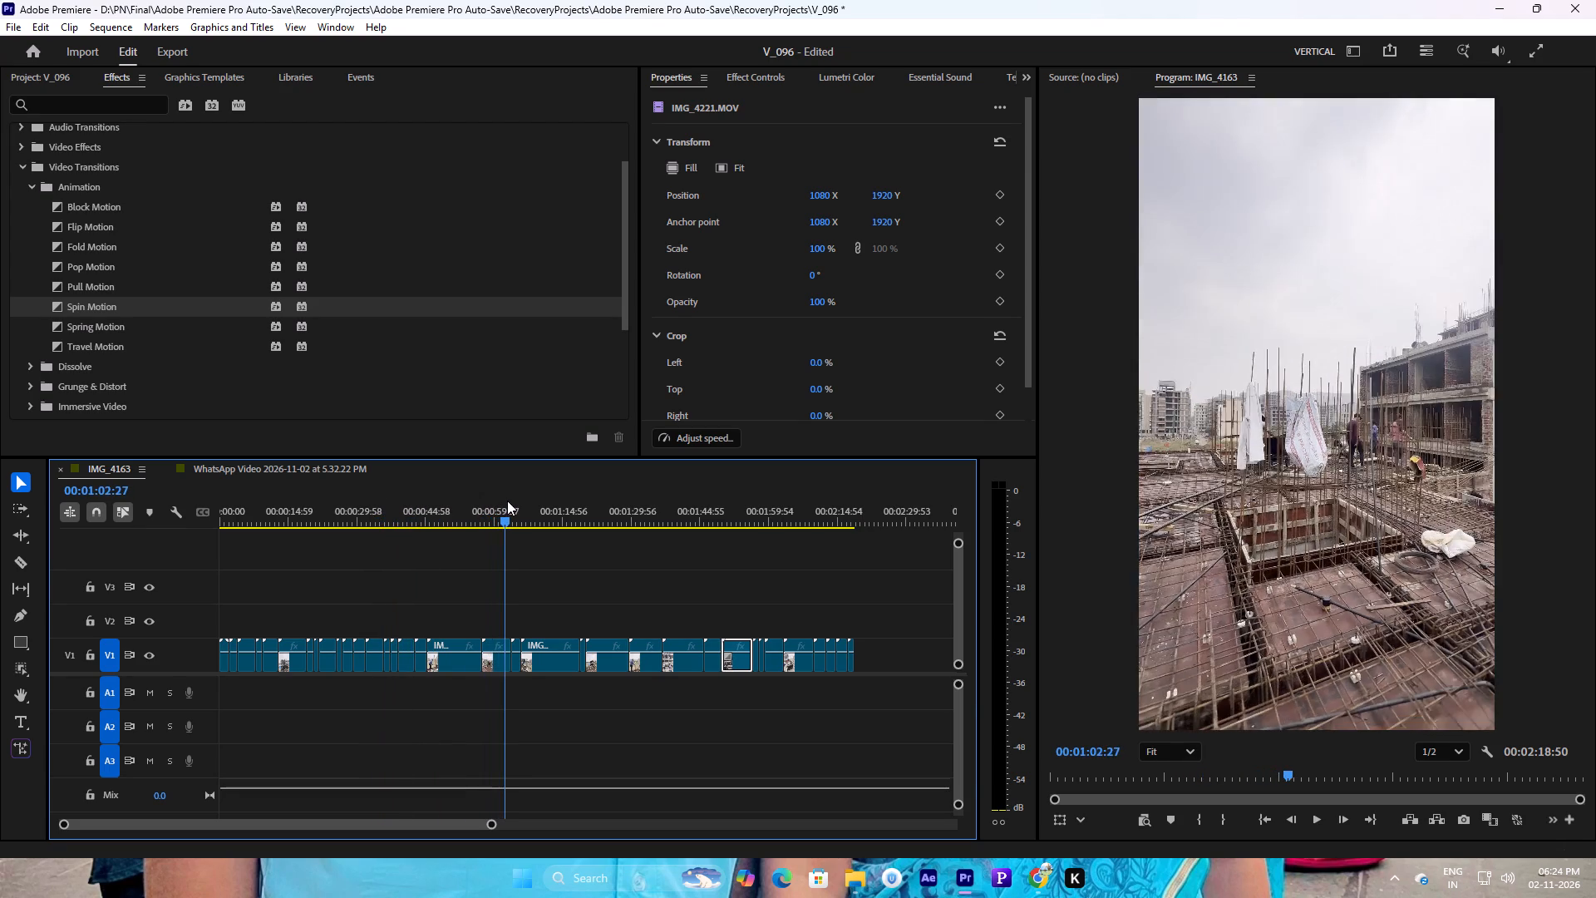
{"action": "left_click_drag", "start_coordinate": [507, 501], "coordinate": [493, 500]}
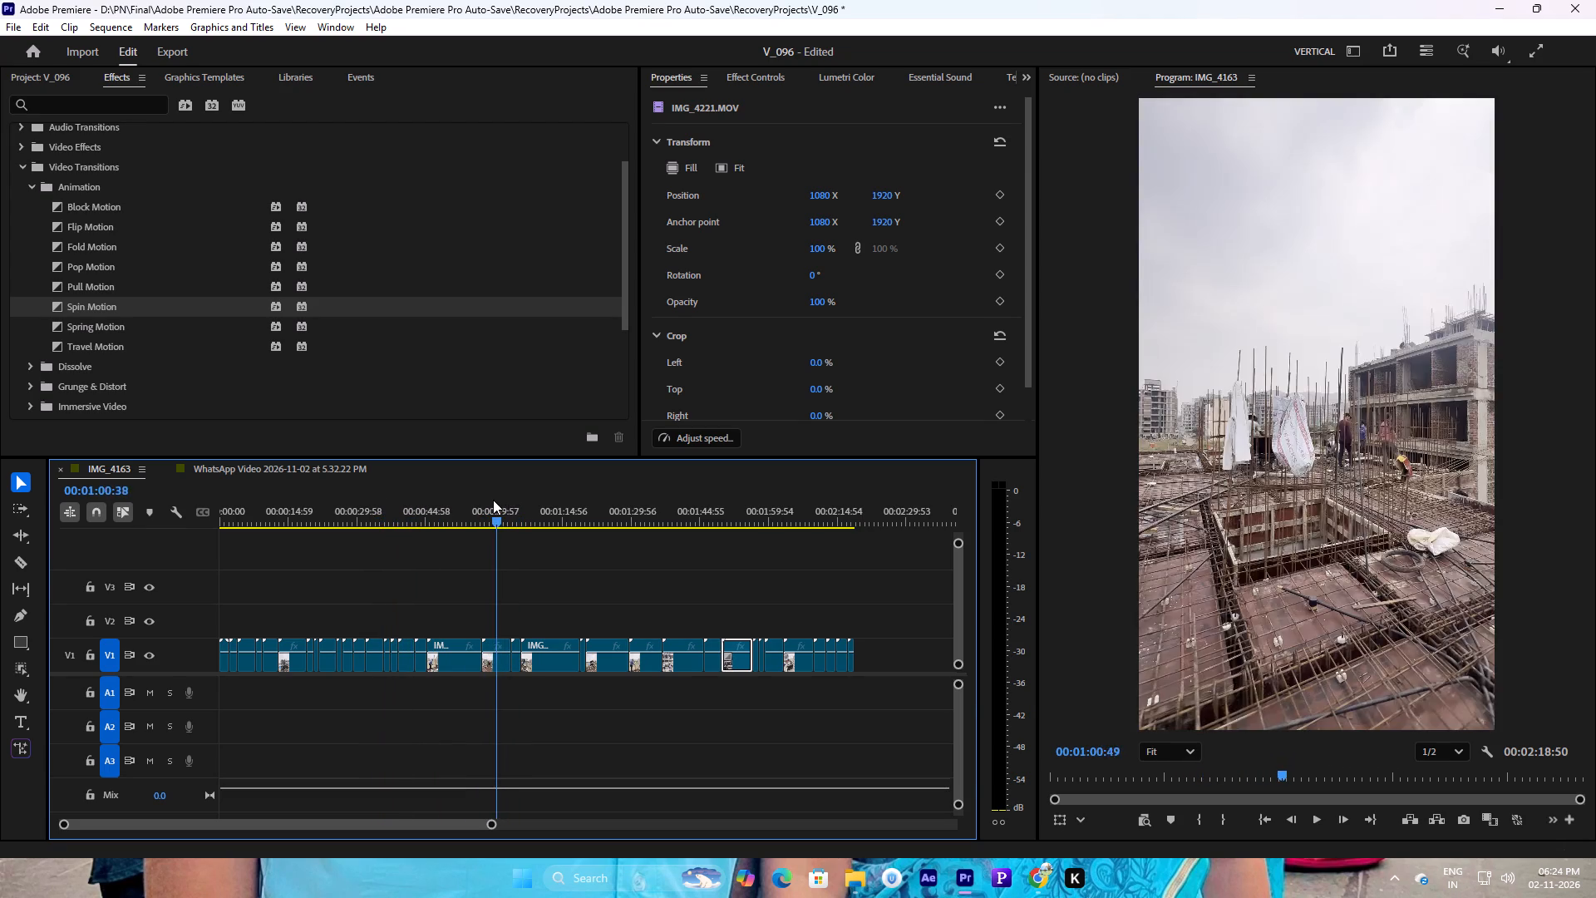
{"action": "left_click_drag", "start_coordinate": [493, 500], "coordinate": [505, 499]}
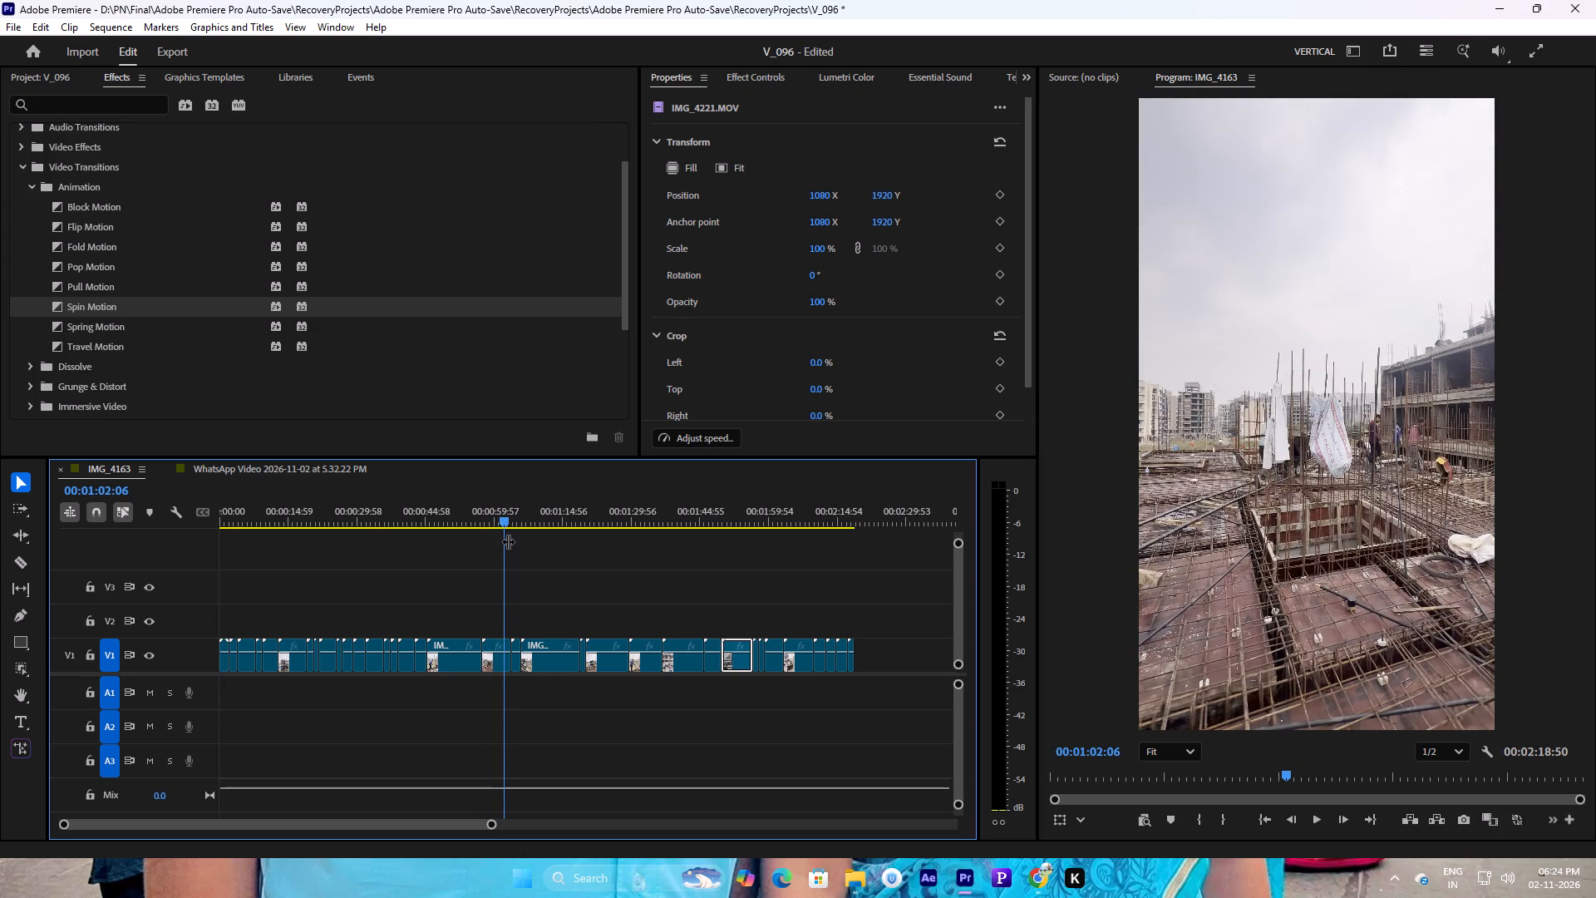
{"action": "left_click_drag", "start_coordinate": [503, 515], "coordinate": [525, 513]}
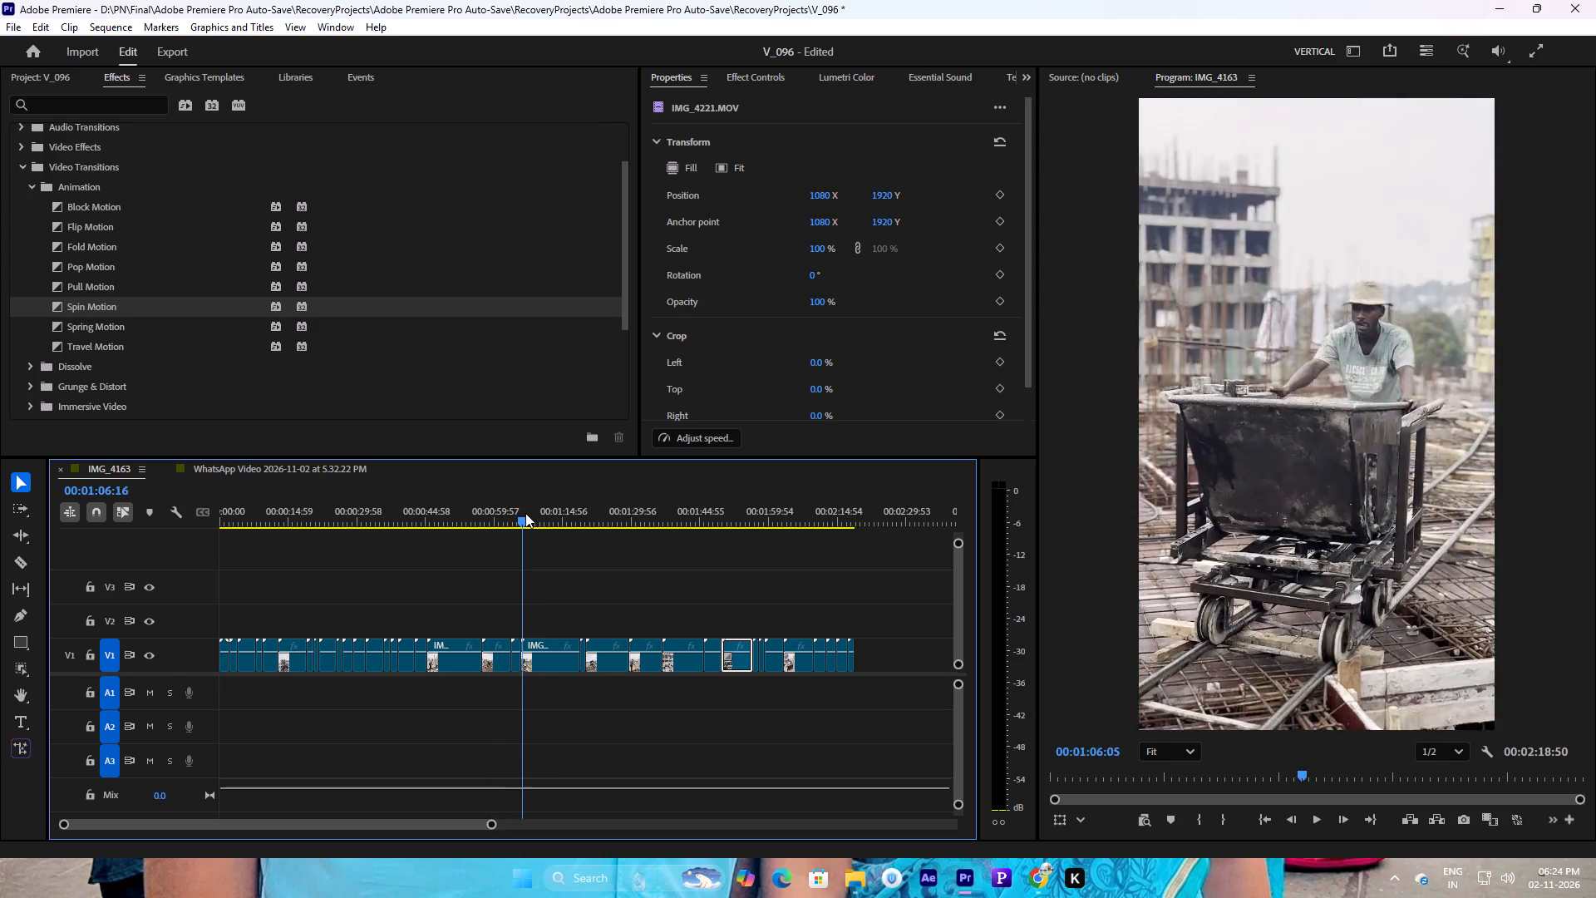
{"action": "left_click_drag", "start_coordinate": [525, 513], "coordinate": [564, 515]}
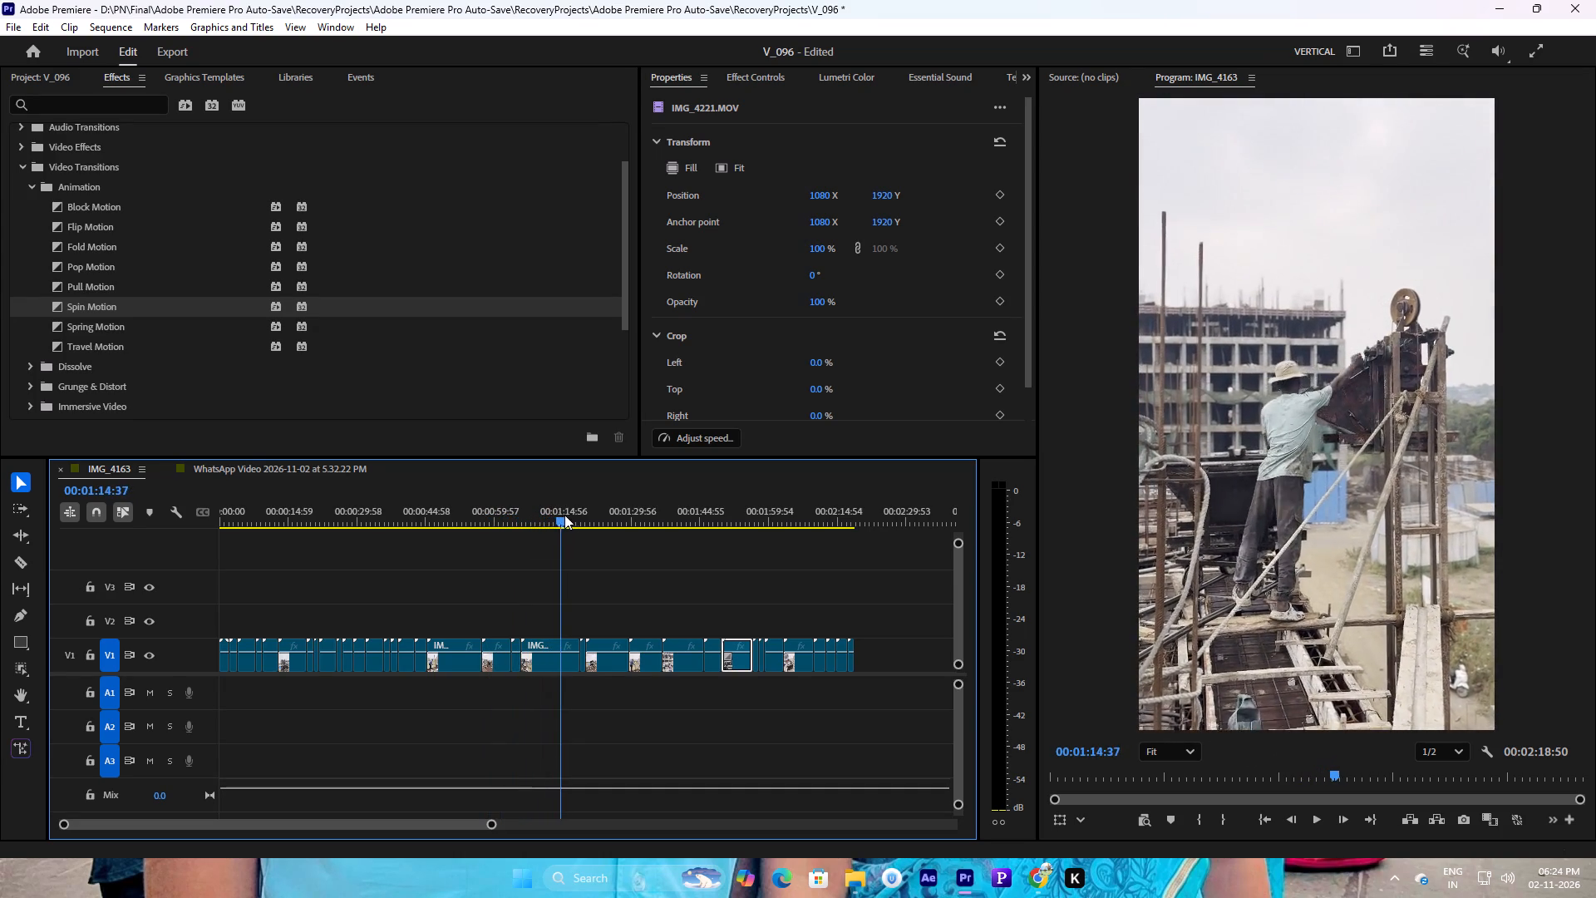
{"action": "left_click_drag", "start_coordinate": [564, 515], "coordinate": [631, 501]}
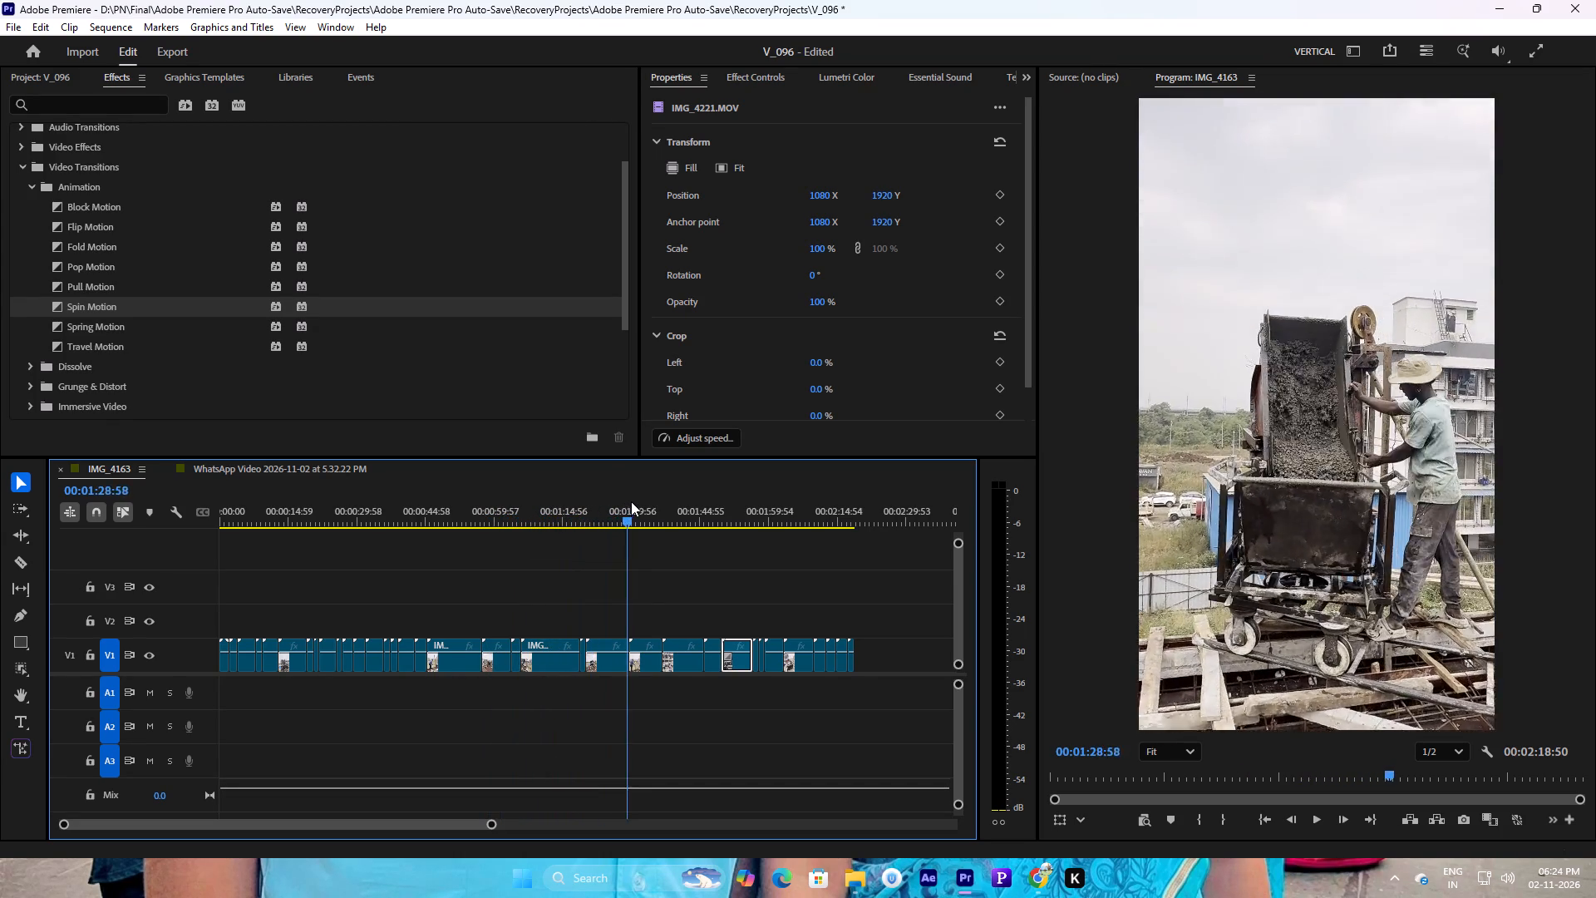
{"action": "left_click_drag", "start_coordinate": [631, 501], "coordinate": [224, 501]}
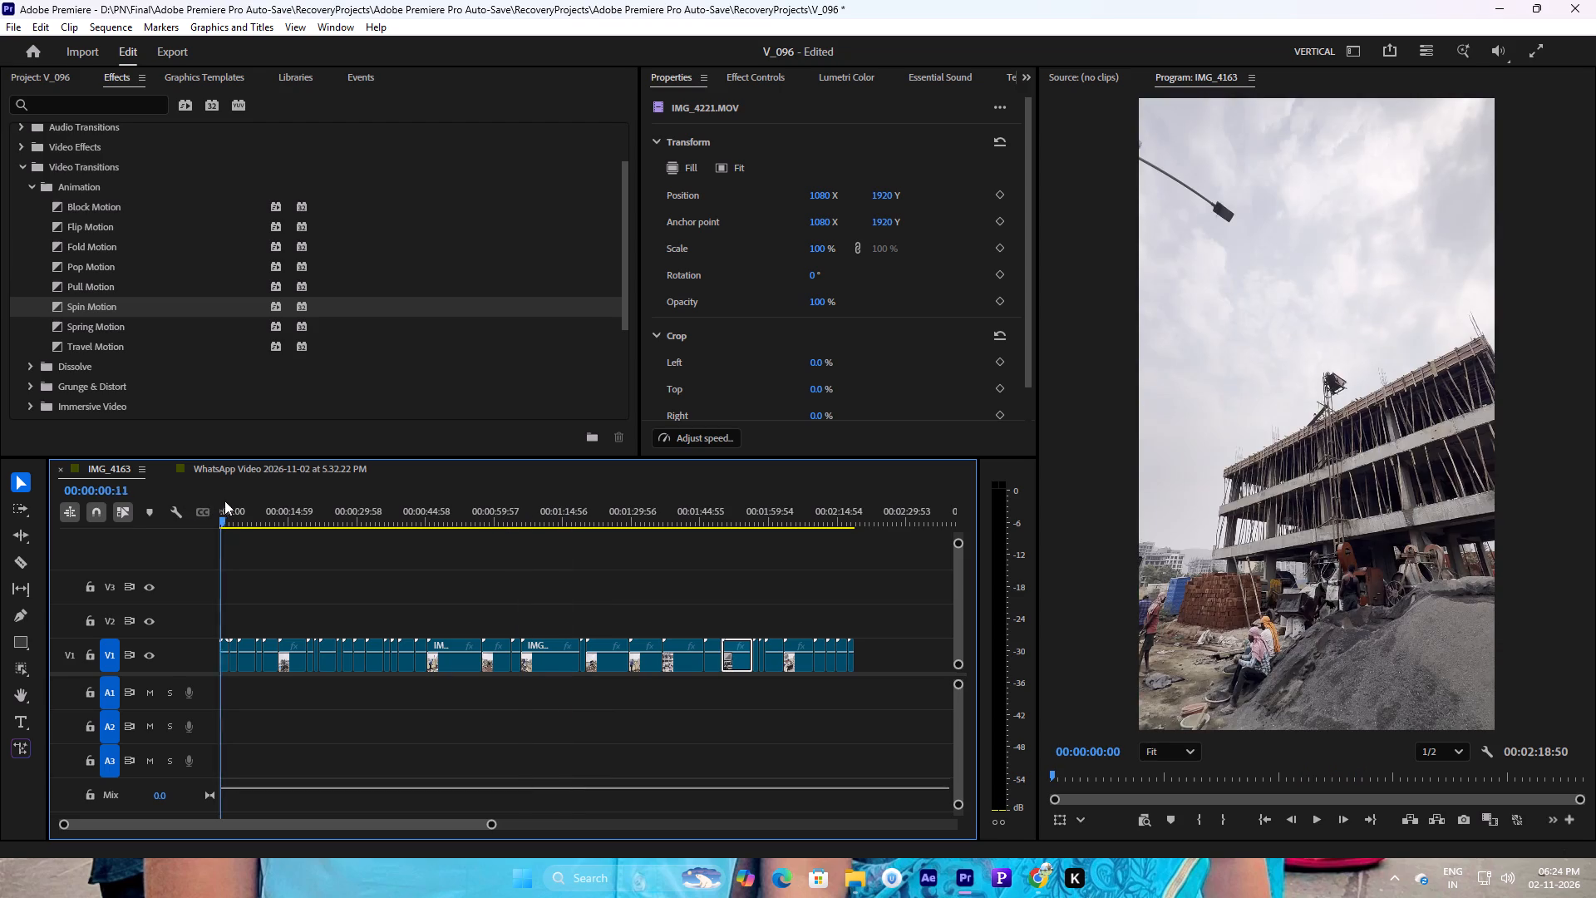
{"action": "left_click_drag", "start_coordinate": [224, 501], "coordinate": [248, 505]}
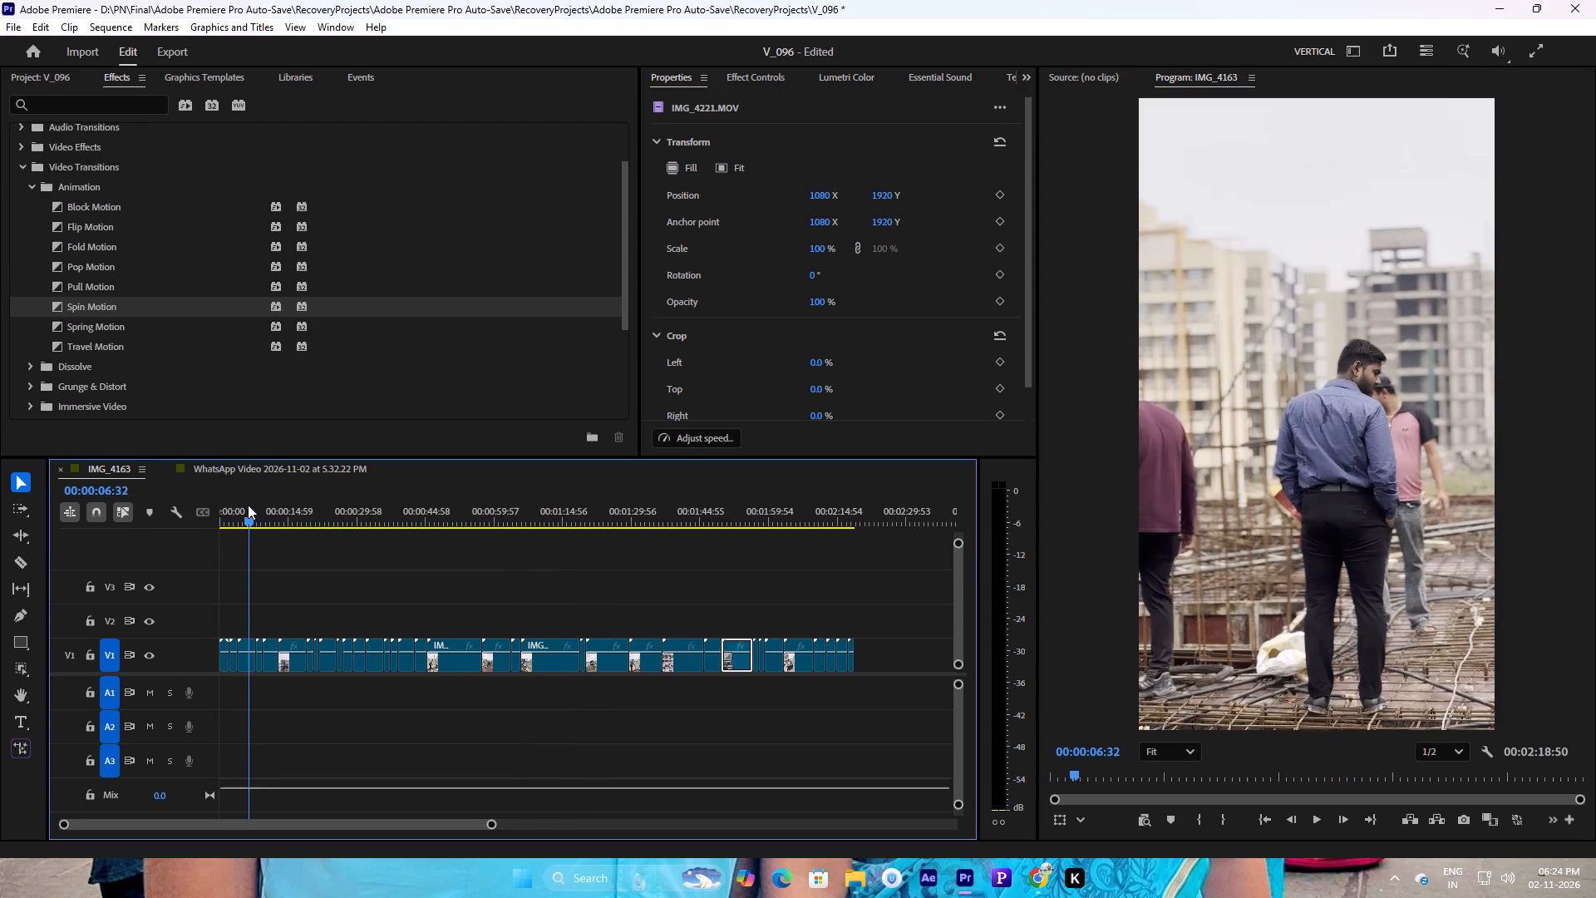
{"action": "left_click_drag", "start_coordinate": [248, 505], "coordinate": [342, 513]}
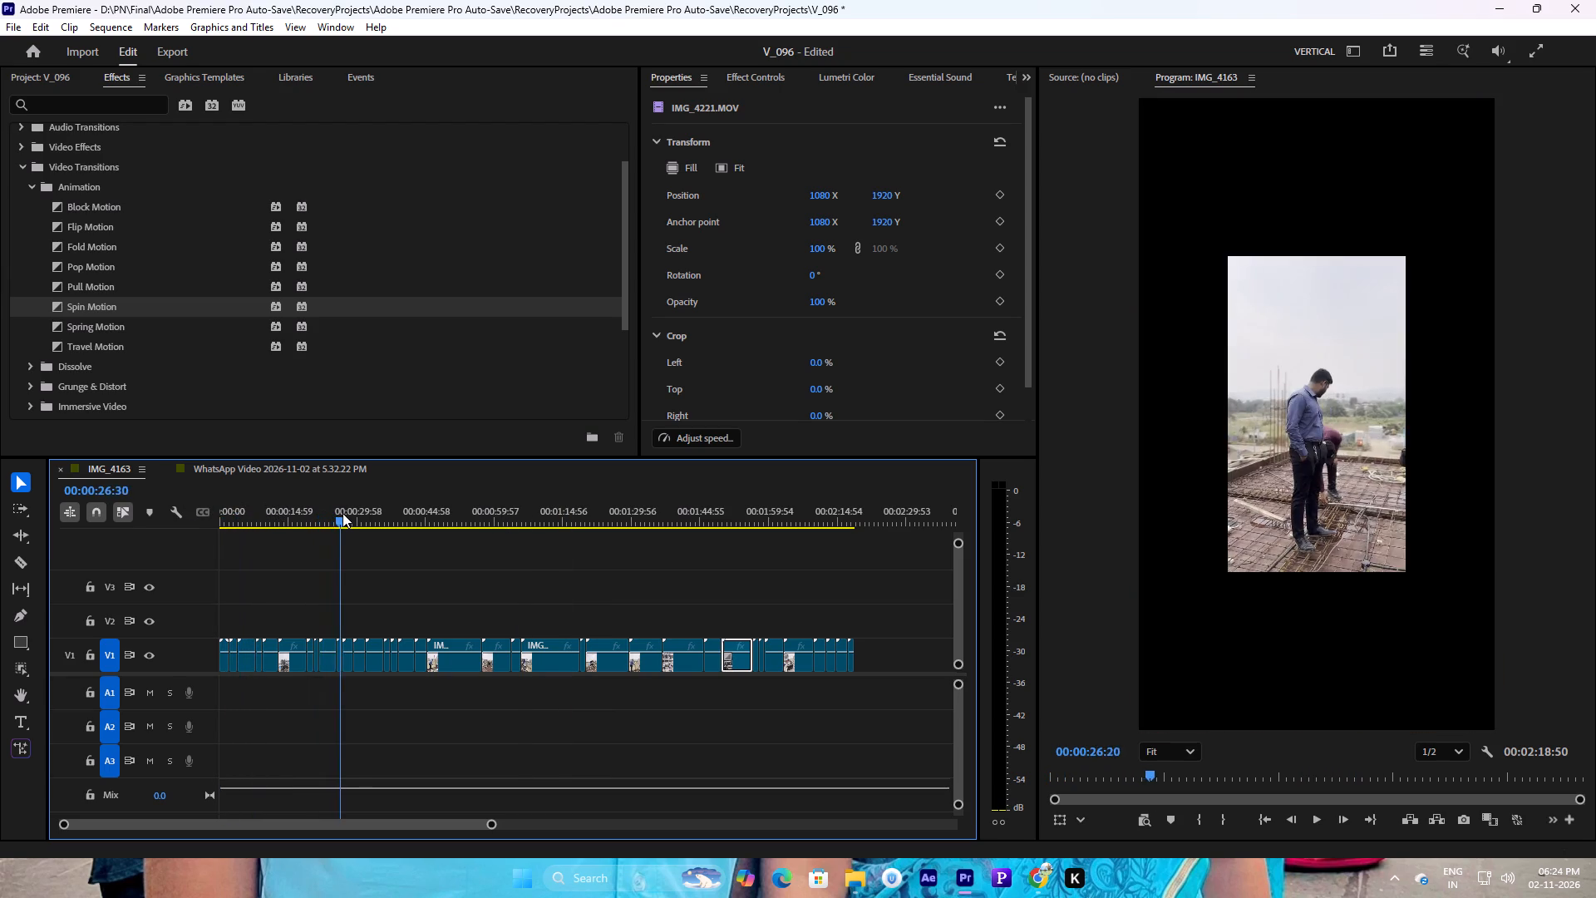
{"action": "left_click_drag", "start_coordinate": [342, 513], "coordinate": [408, 526]}
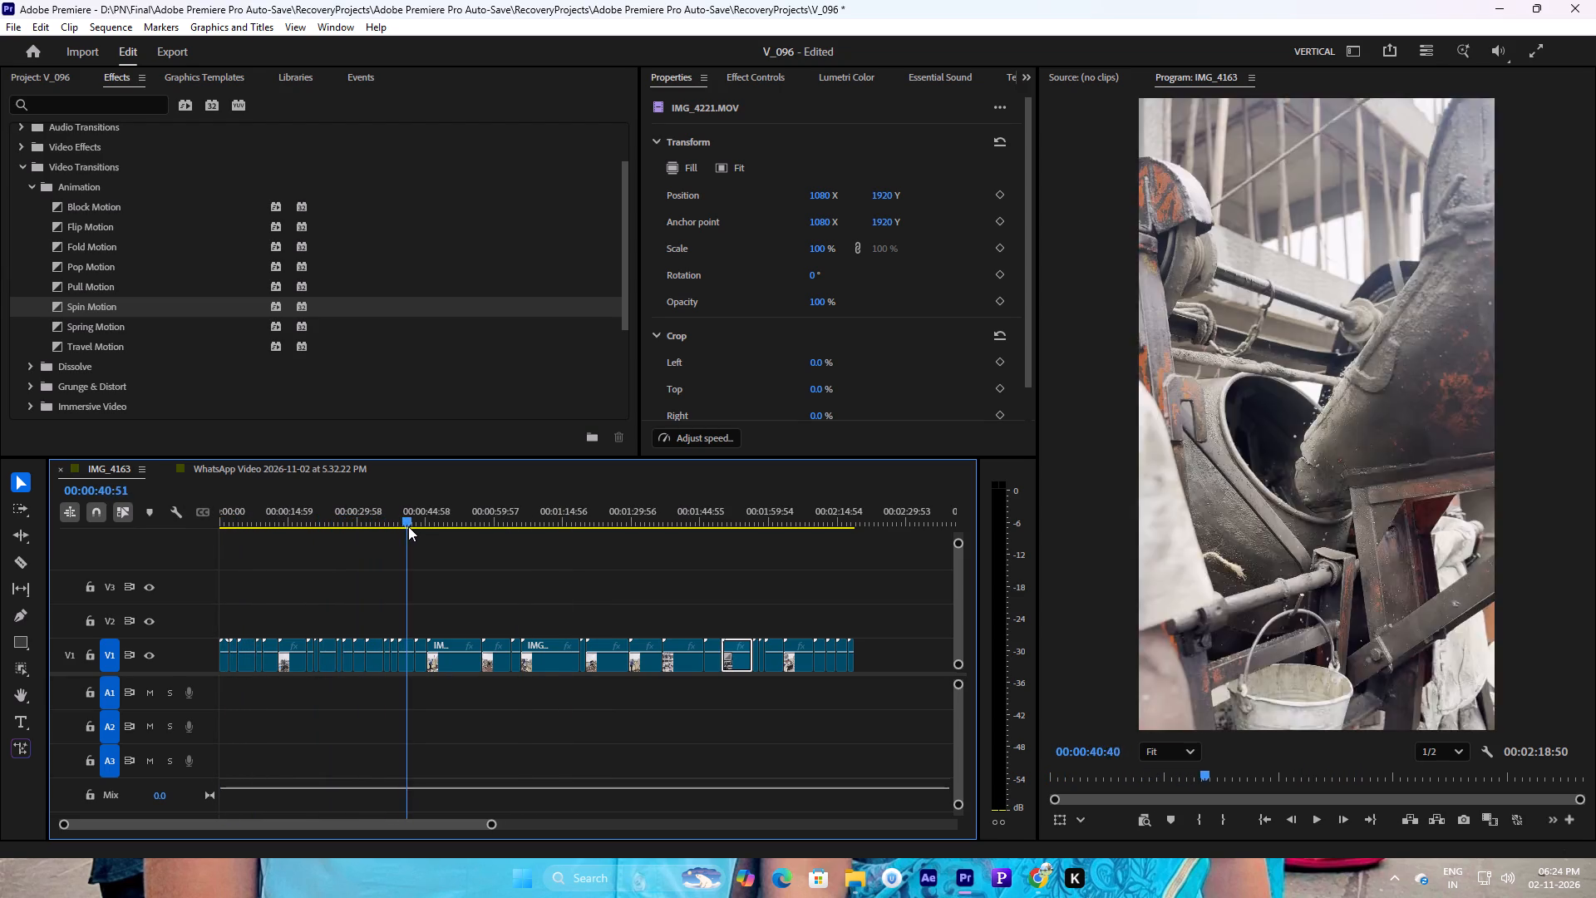
{"action": "left_click_drag", "start_coordinate": [408, 526], "coordinate": [427, 526]}
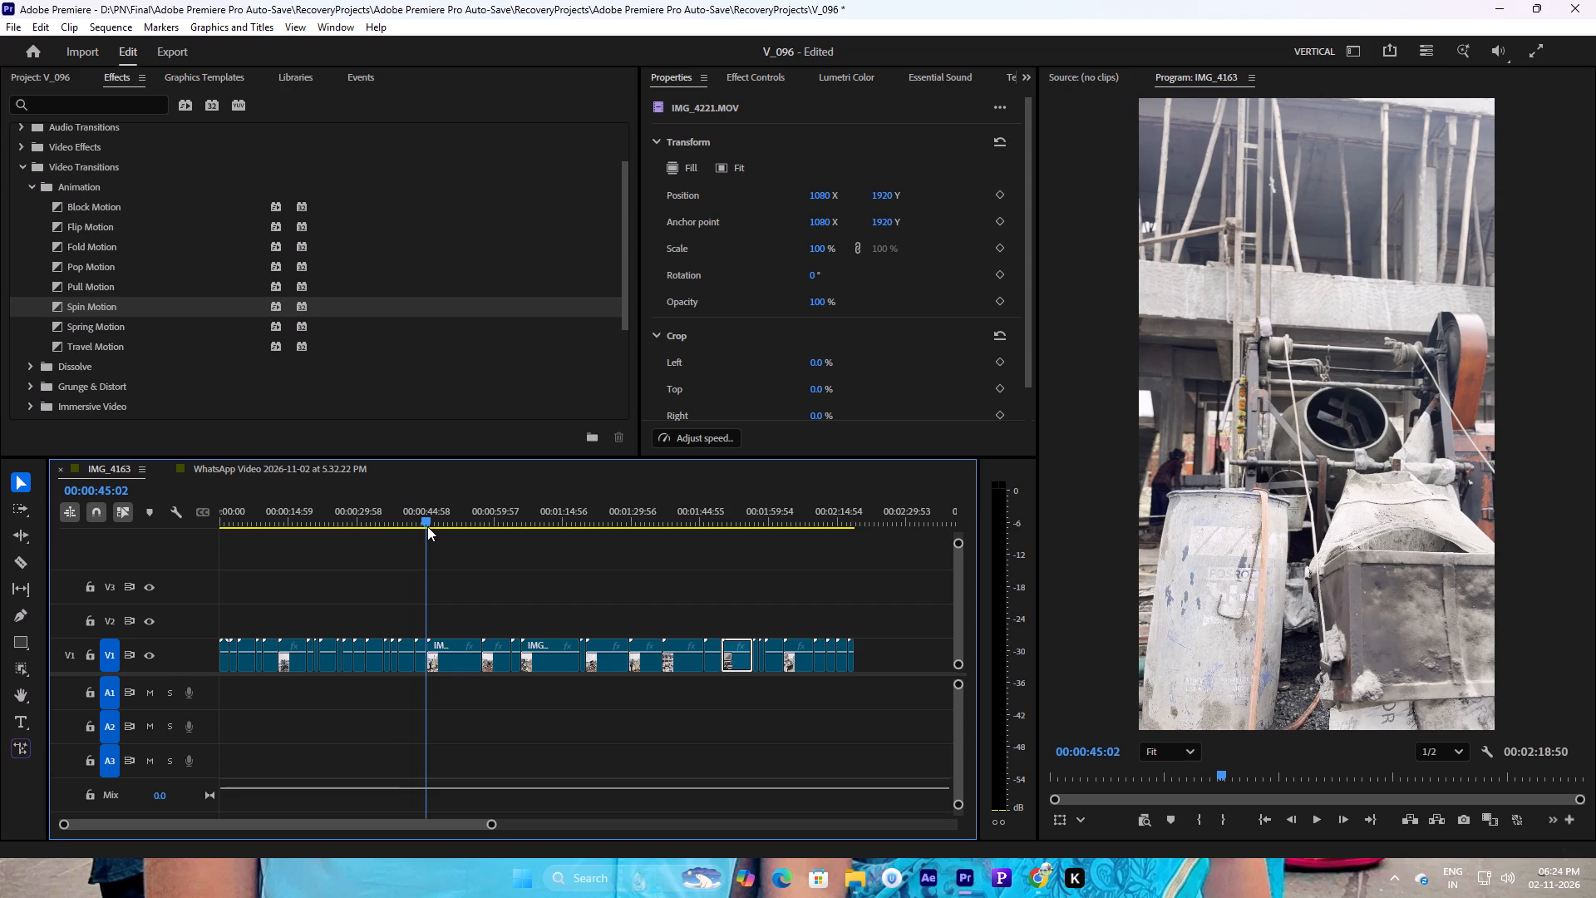
{"action": "left_click_drag", "start_coordinate": [427, 526], "coordinate": [493, 520]}
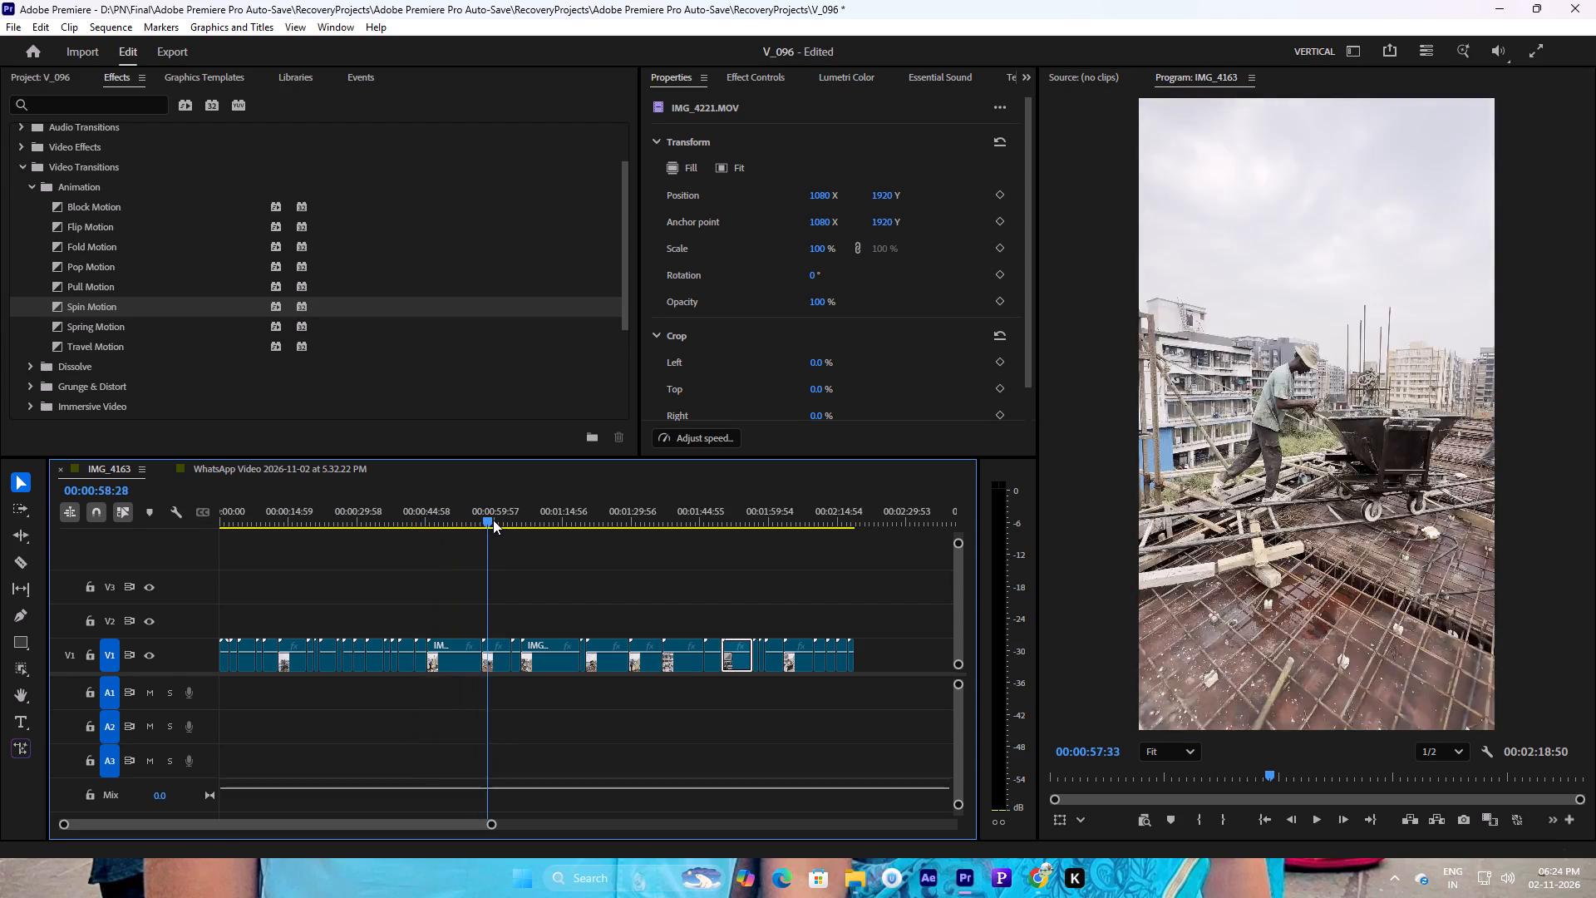
{"action": "left_click_drag", "start_coordinate": [493, 520], "coordinate": [534, 513]}
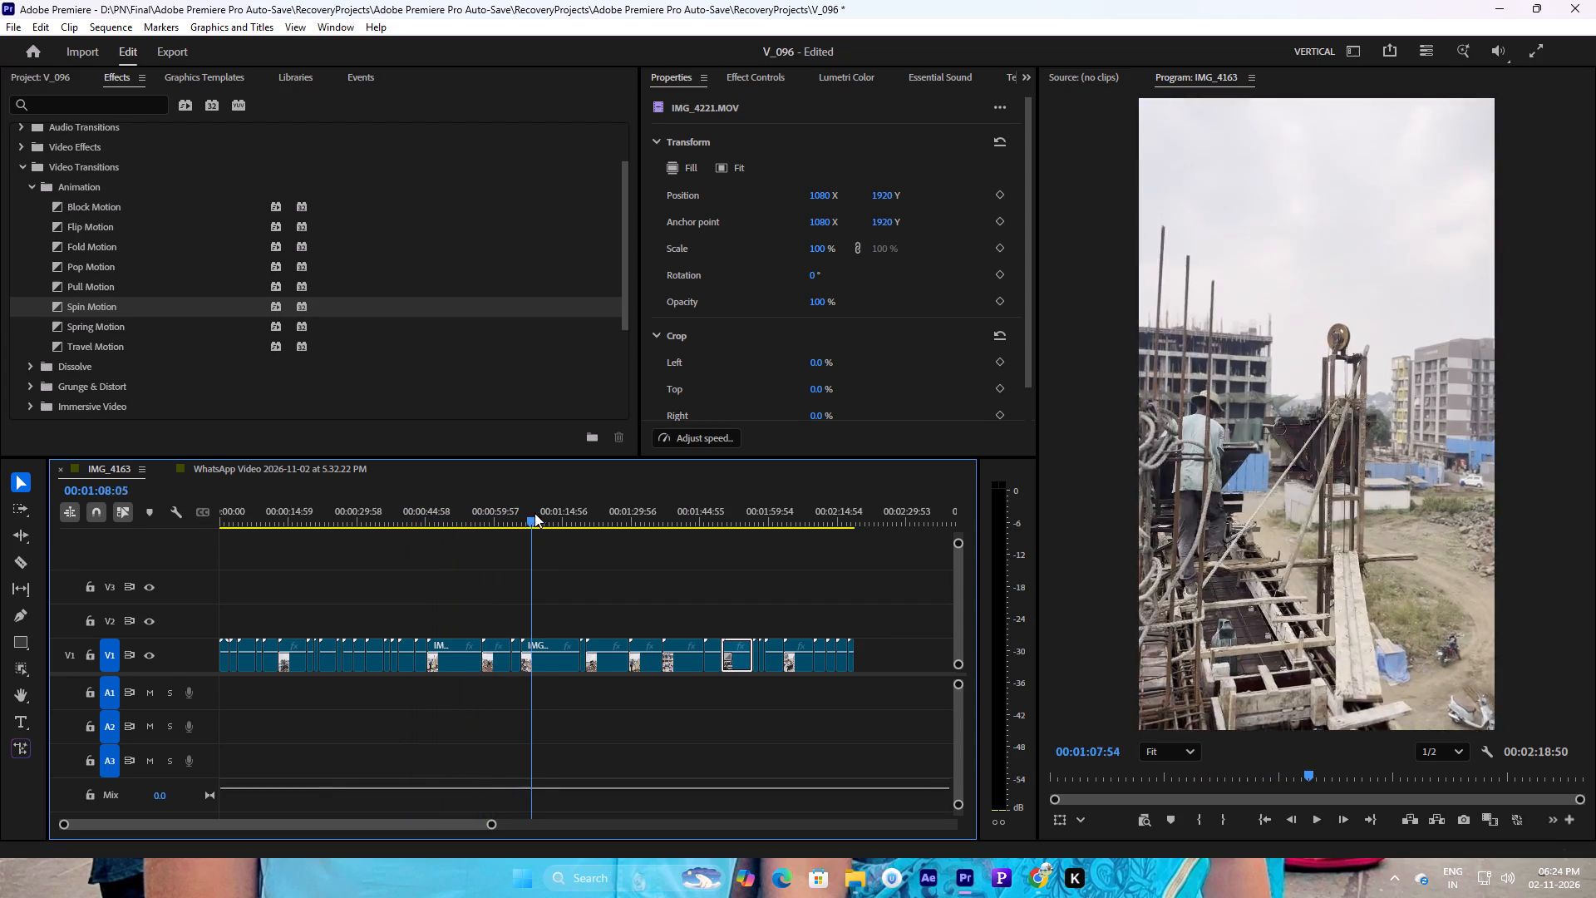
Look through the rest of the IMG_4163 sequence's construction-site footage for a clip to follow IMG_4221.MOV.
{"action": "left_click_drag", "start_coordinate": [534, 513], "coordinate": [592, 492]}
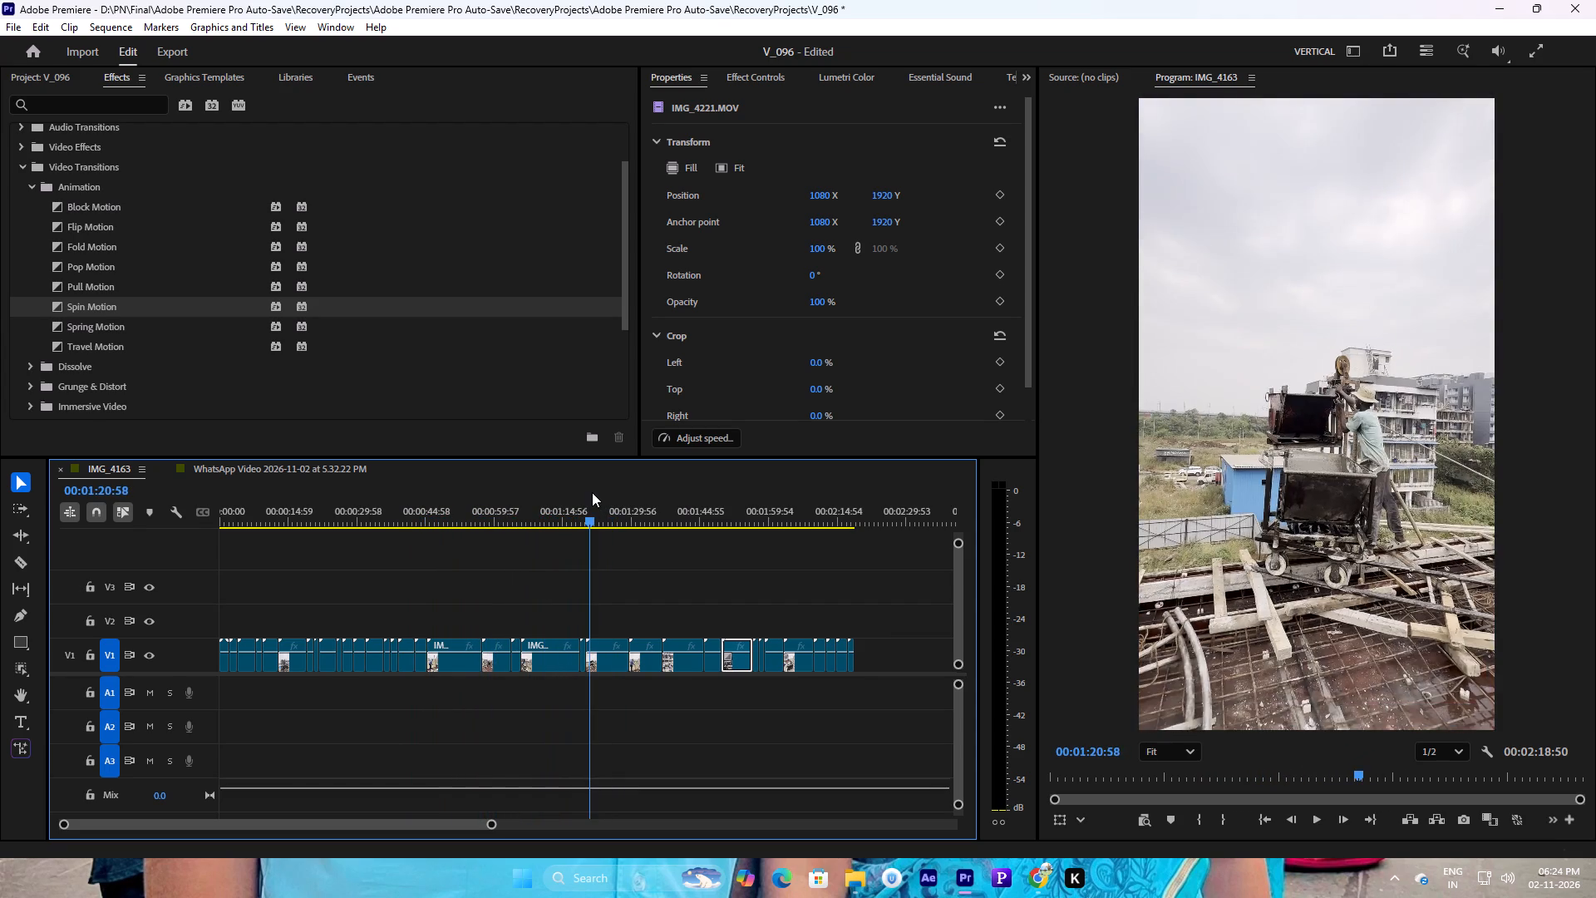
{"action": "left_click_drag", "start_coordinate": [592, 492], "coordinate": [671, 487]}
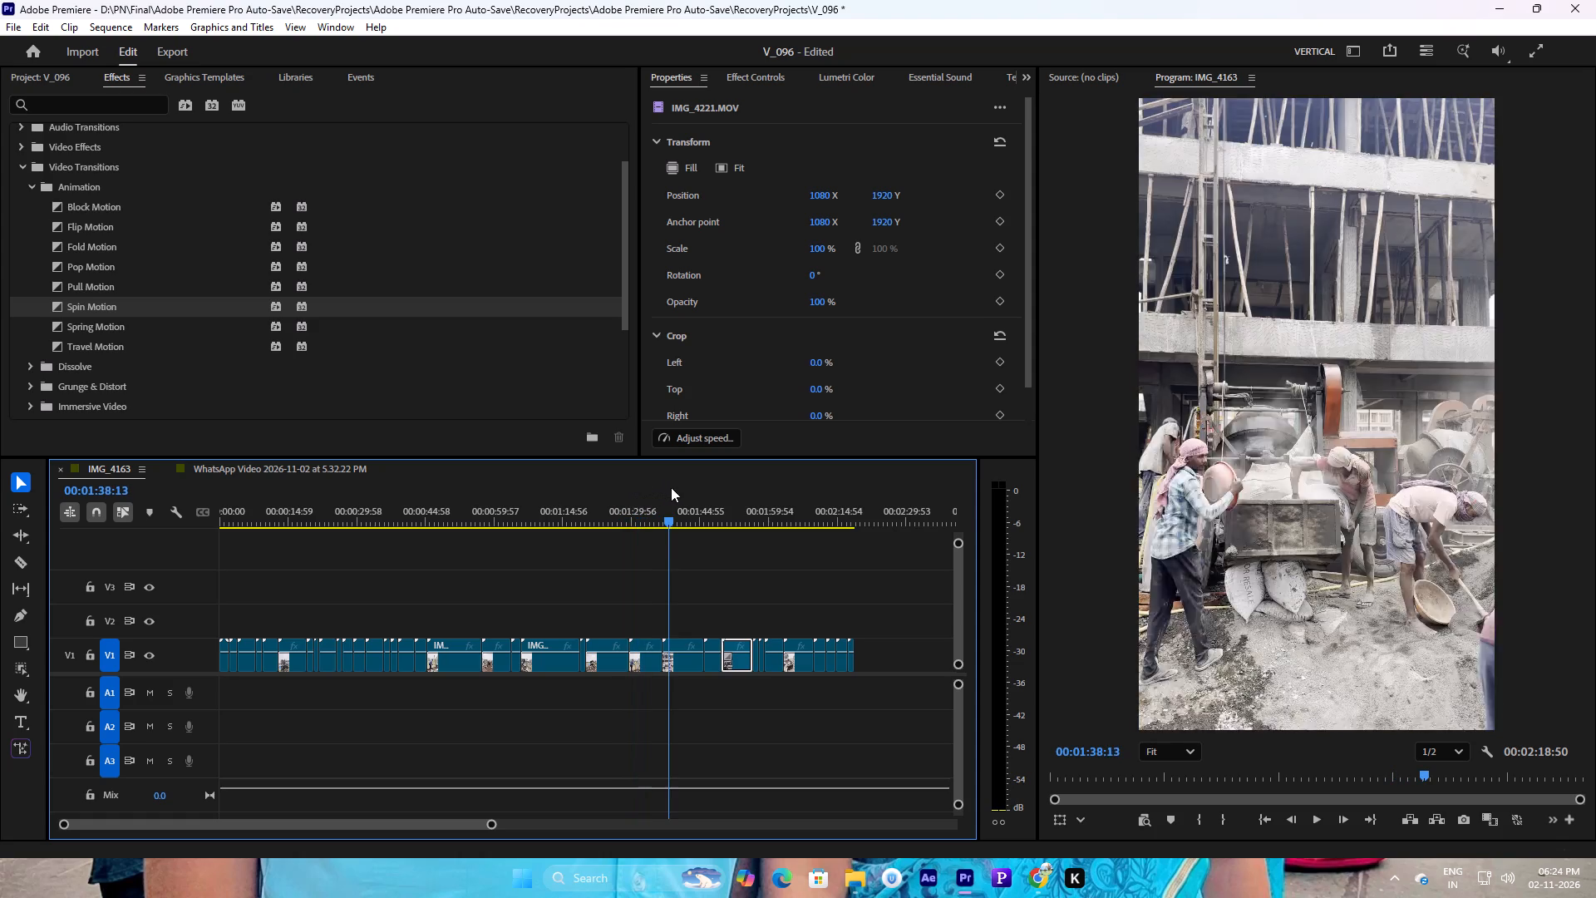
{"action": "left_click_drag", "start_coordinate": [671, 487], "coordinate": [704, 486]}
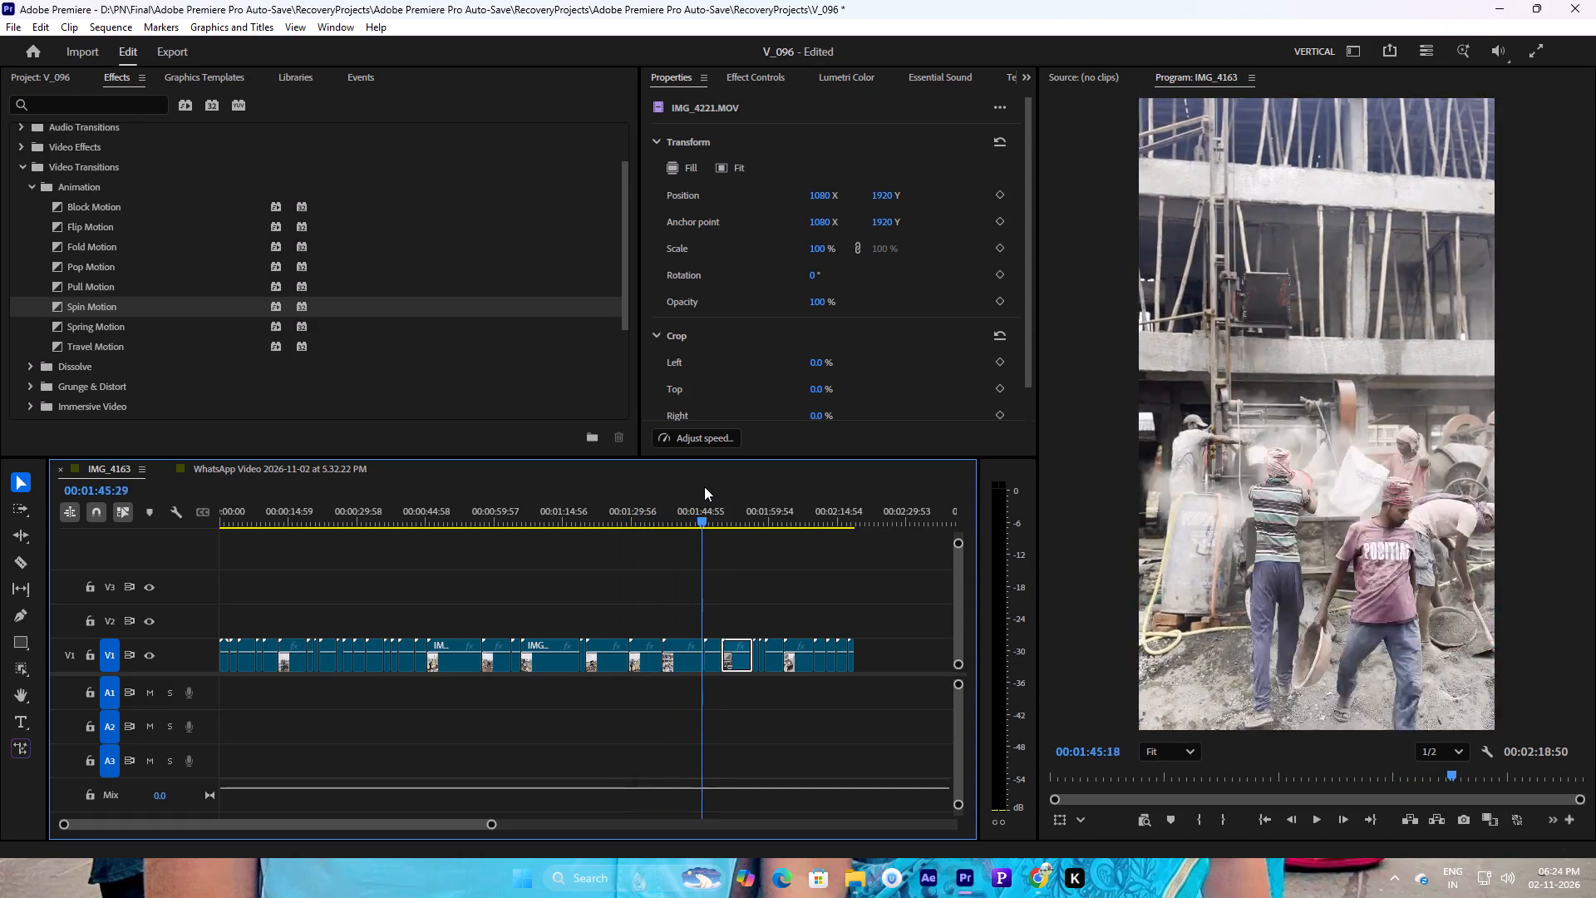
{"action": "left_click_drag", "start_coordinate": [704, 486], "coordinate": [758, 483]}
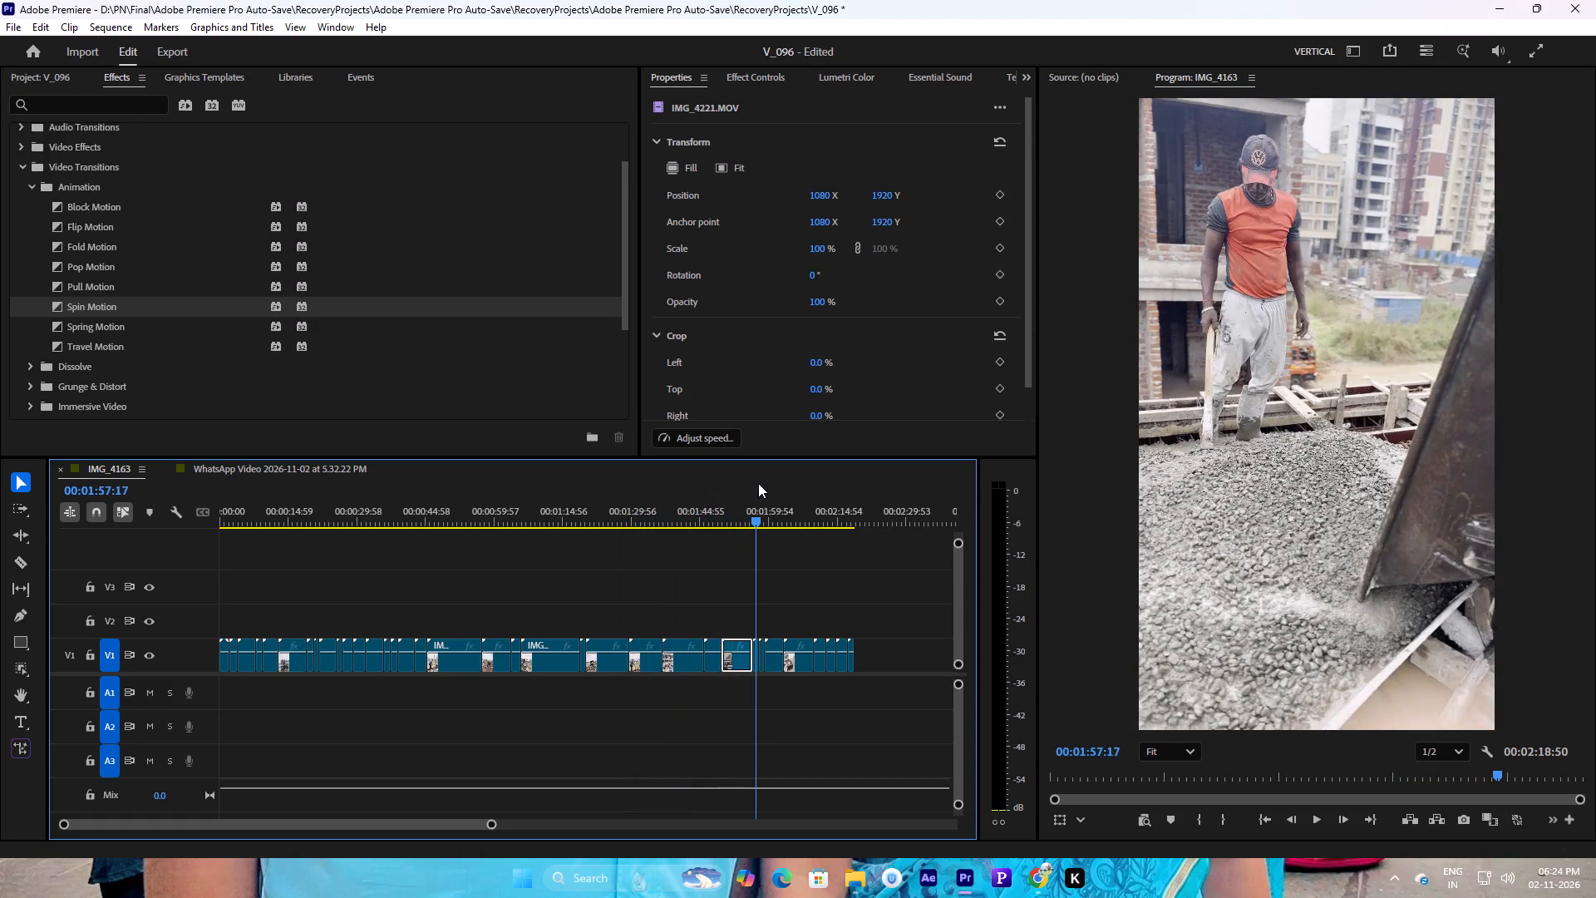
{"action": "left_click_drag", "start_coordinate": [758, 483], "coordinate": [799, 499]}
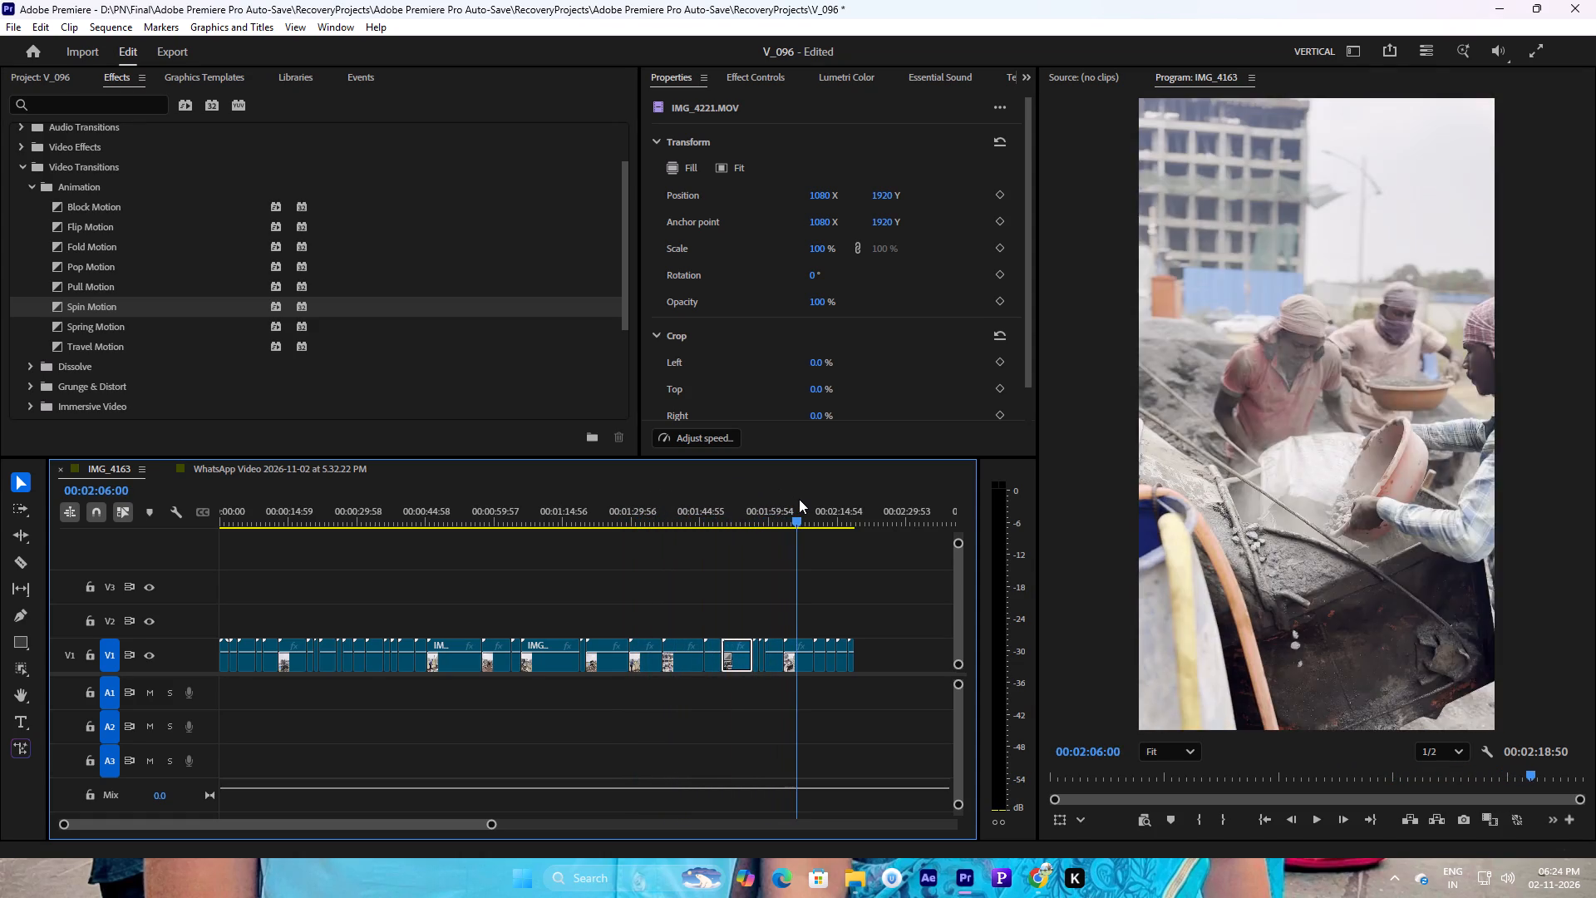
{"action": "left_click_drag", "start_coordinate": [799, 499], "coordinate": [822, 510]}
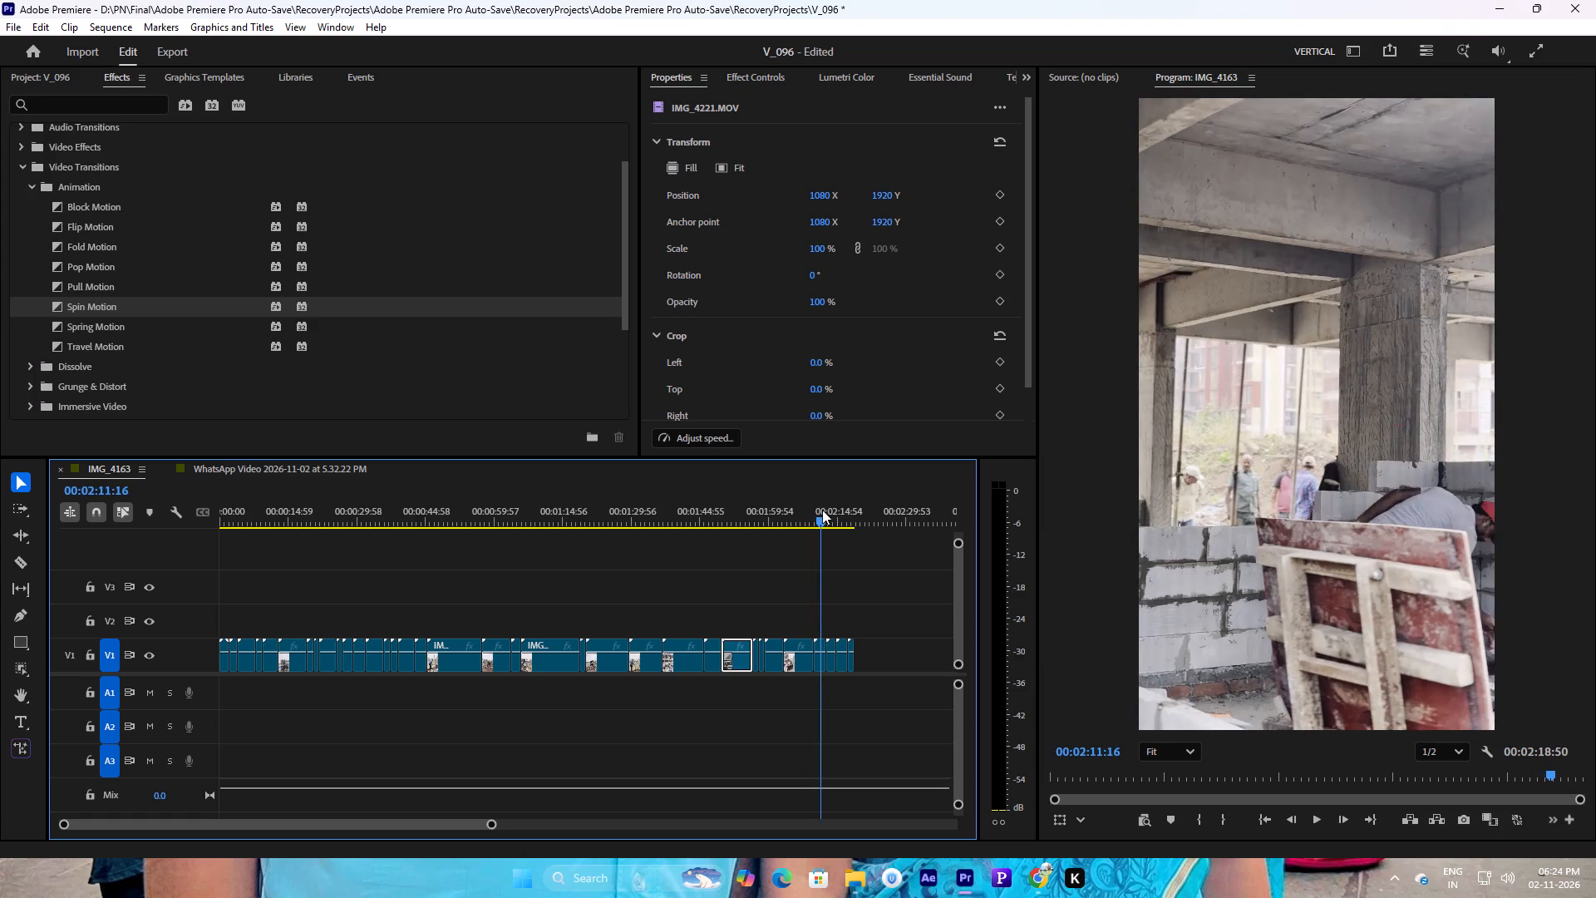
{"action": "left_click_drag", "start_coordinate": [822, 510], "coordinate": [825, 515]}
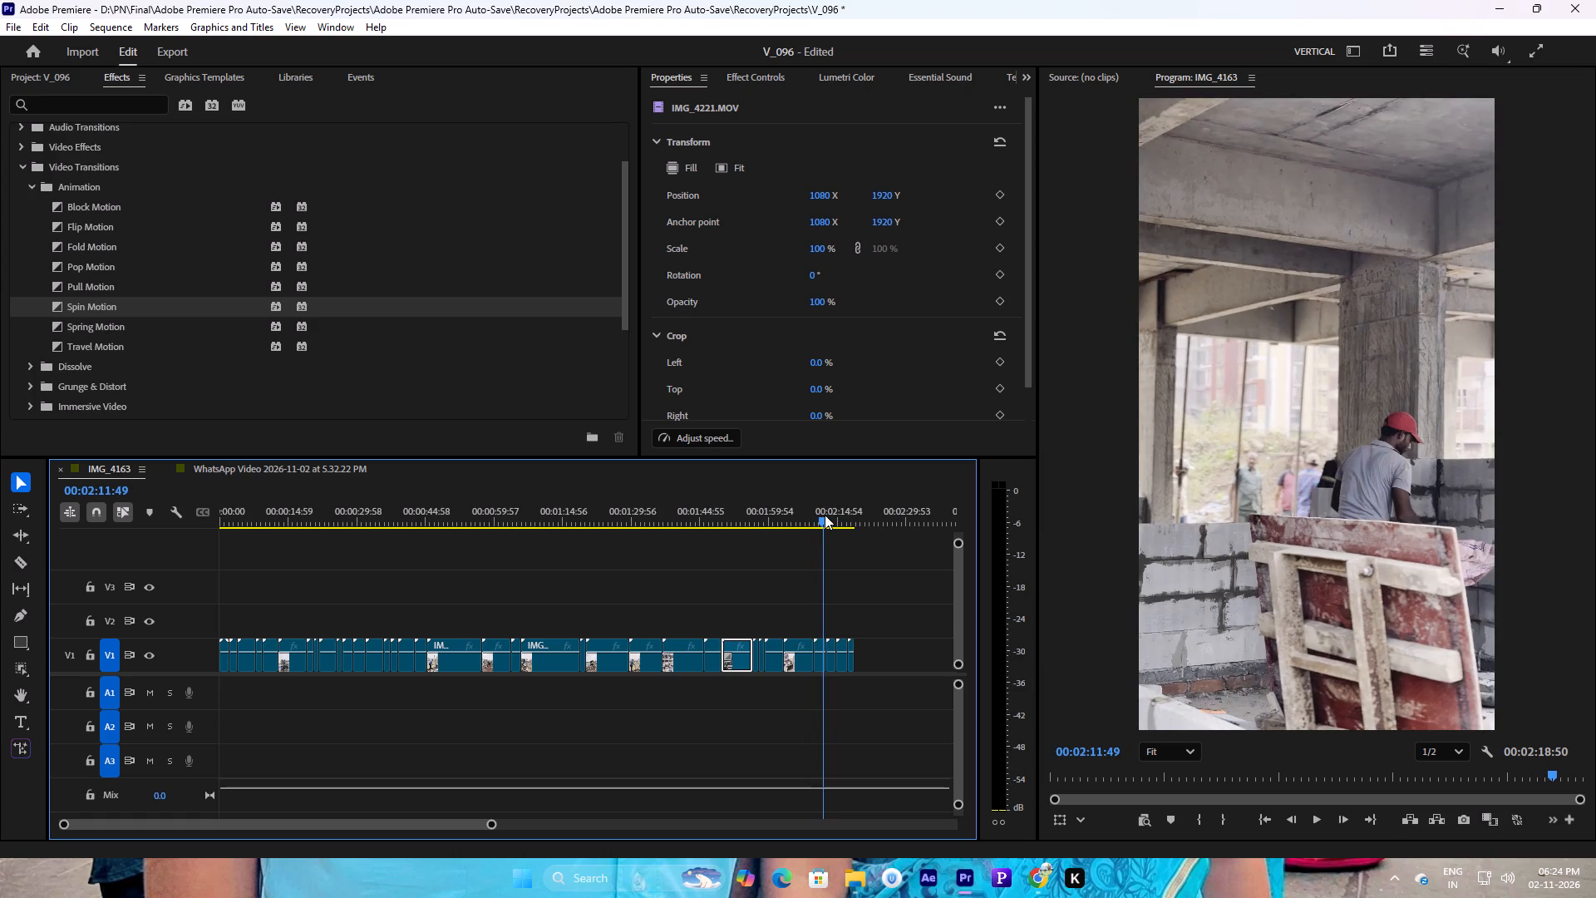
{"action": "left_click_drag", "start_coordinate": [825, 515], "coordinate": [823, 515]}
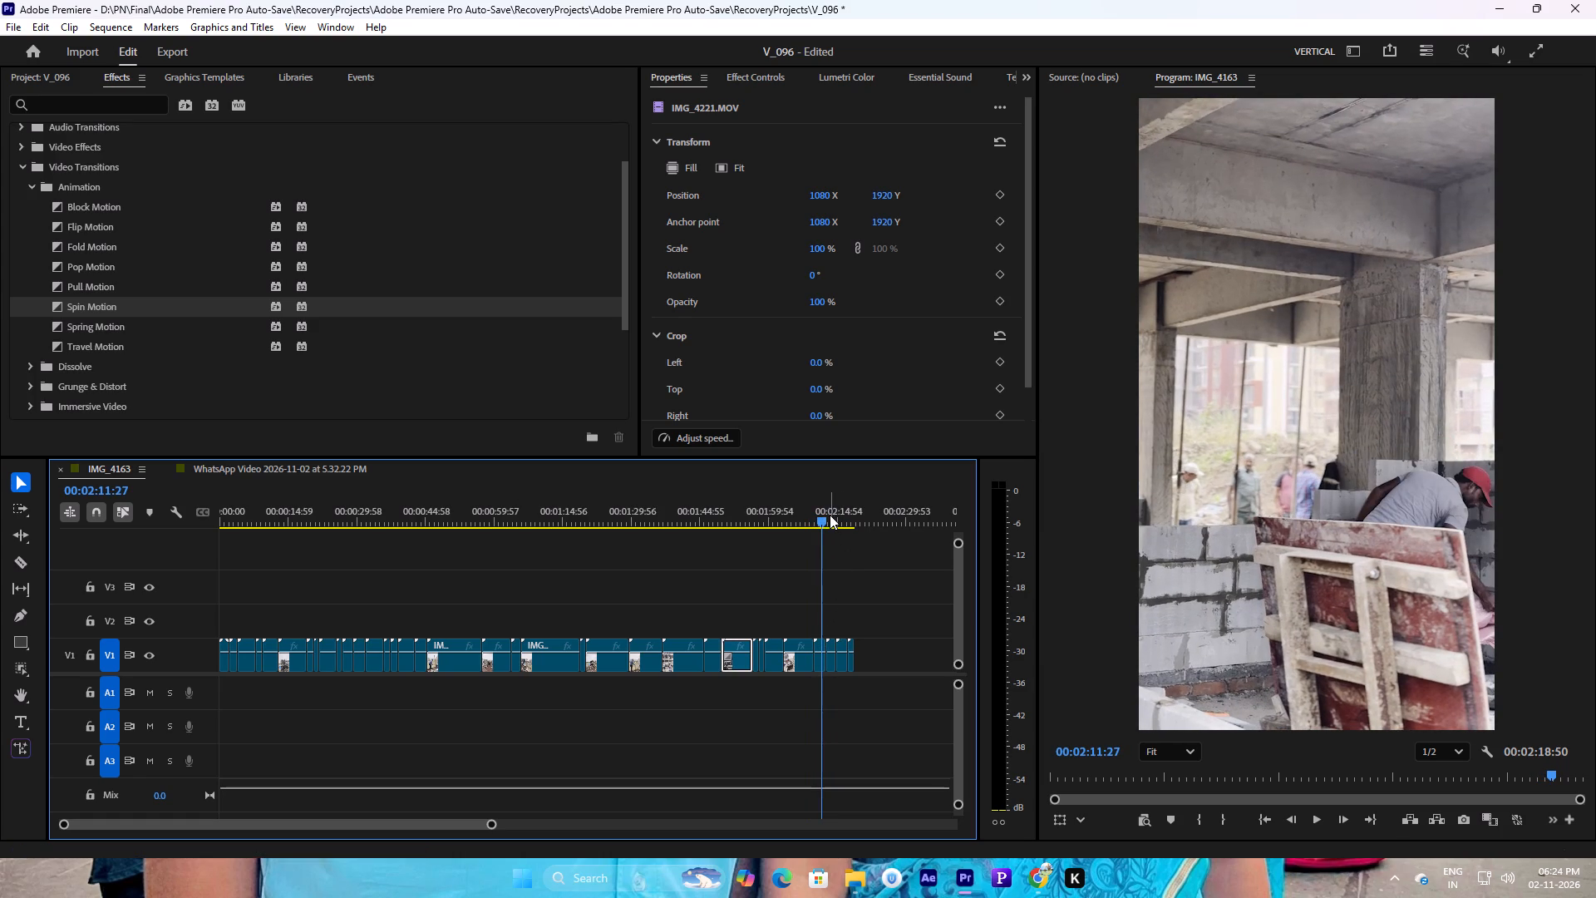
{"action": "left_click_drag", "start_coordinate": [824, 514], "coordinate": [843, 513]}
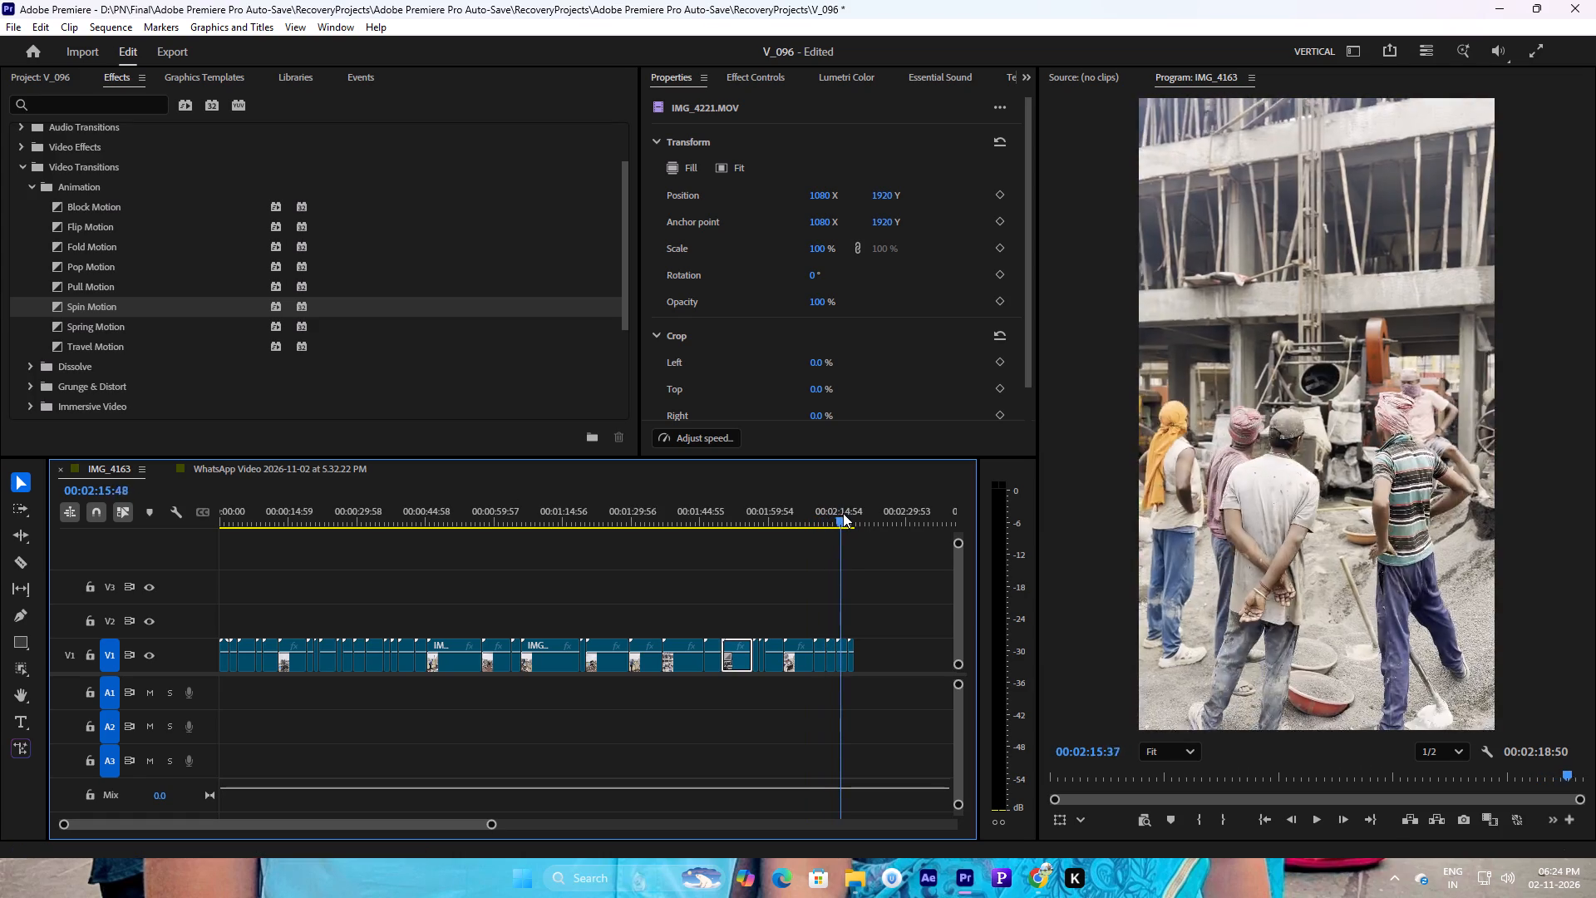
{"action": "left_click_drag", "start_coordinate": [843, 513], "coordinate": [853, 511]}
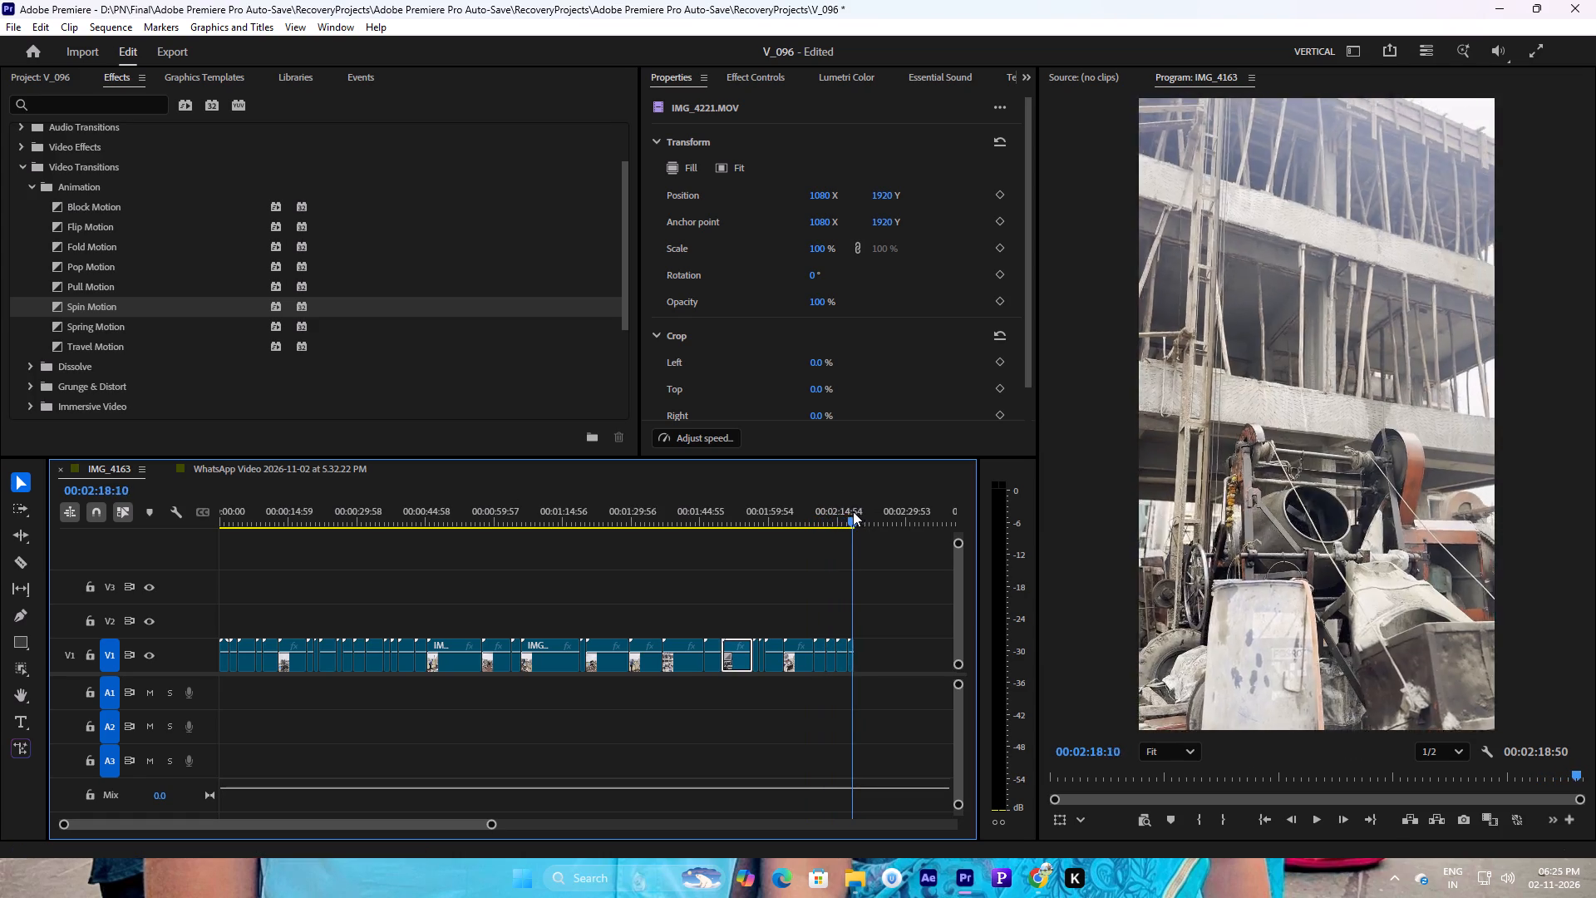
{"action": "left_click_drag", "start_coordinate": [853, 511], "coordinate": [735, 554]}
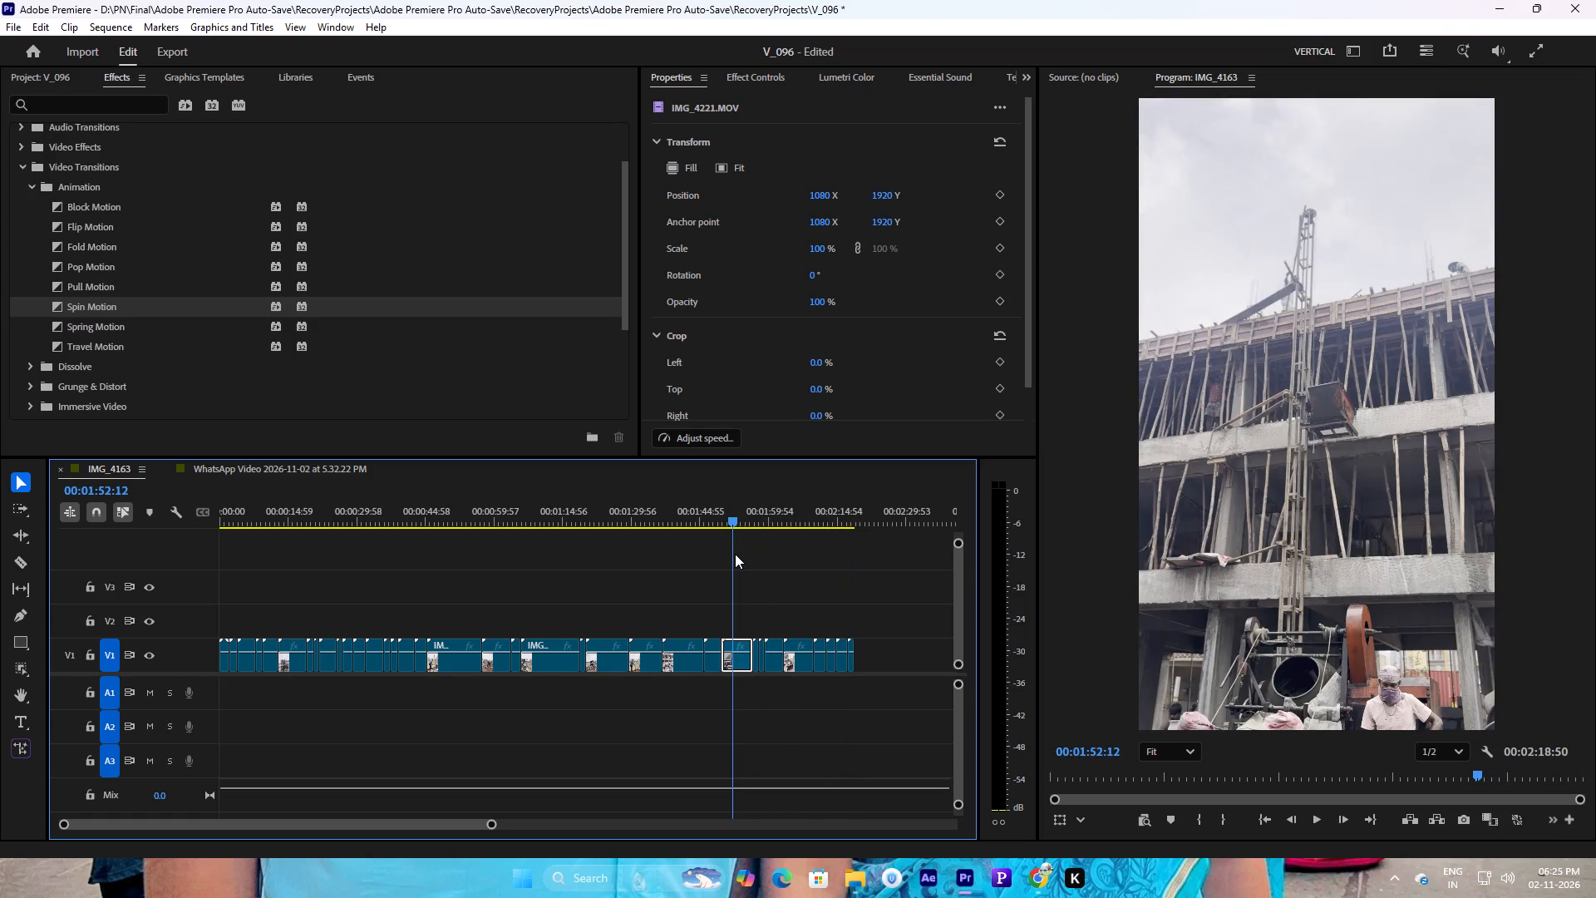
{"action": "left_click_drag", "start_coordinate": [735, 554], "coordinate": [786, 556]}
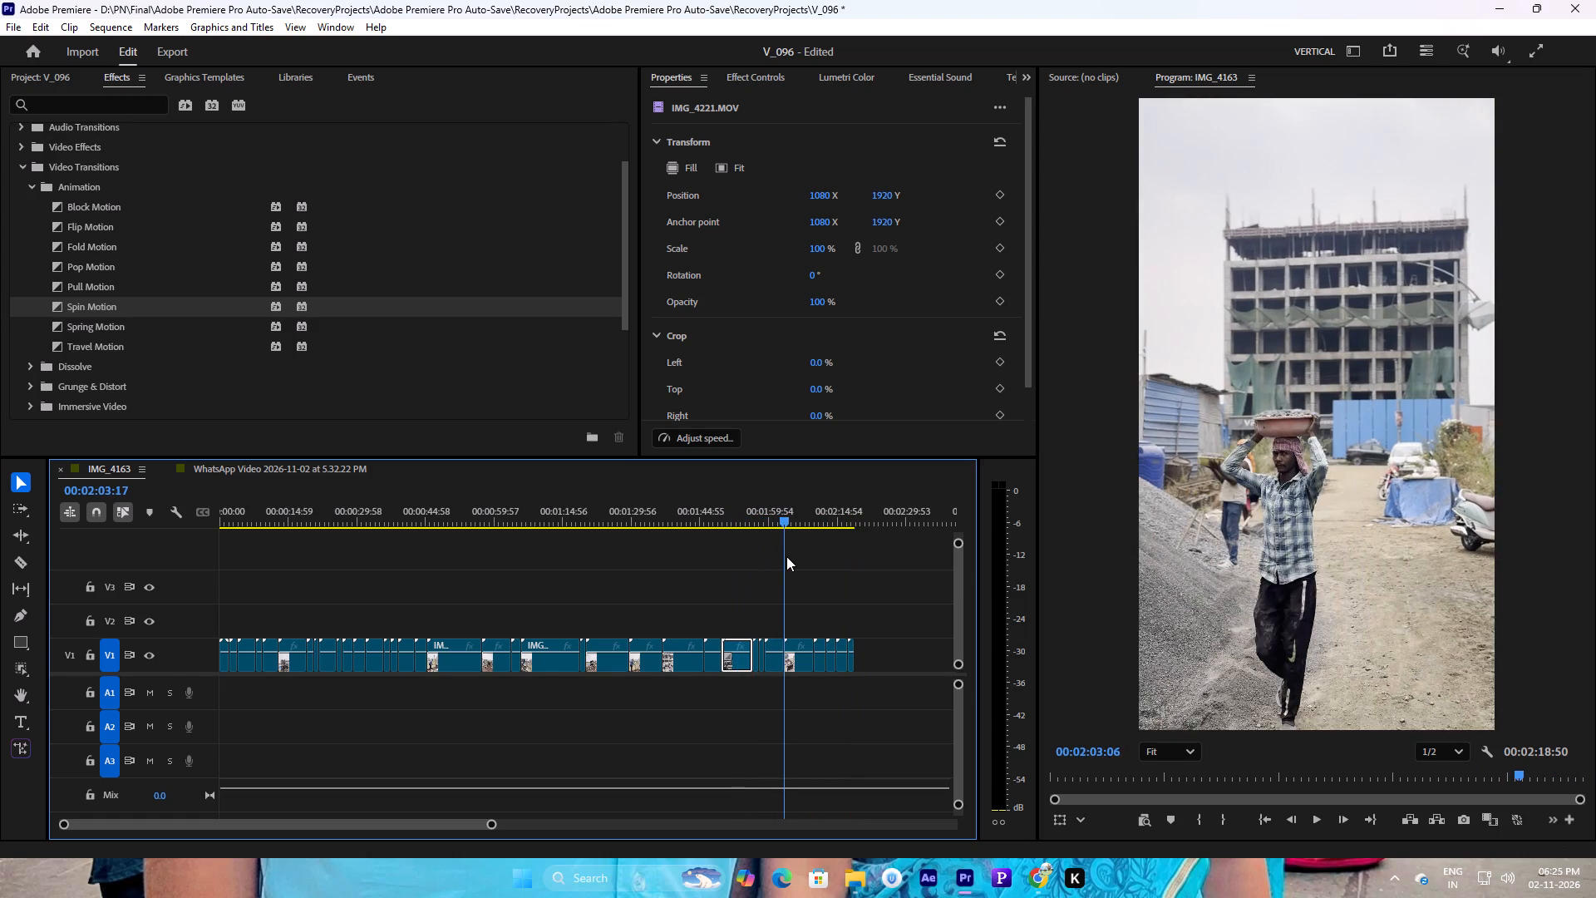
{"action": "left_click_drag", "start_coordinate": [786, 556], "coordinate": [821, 551]}
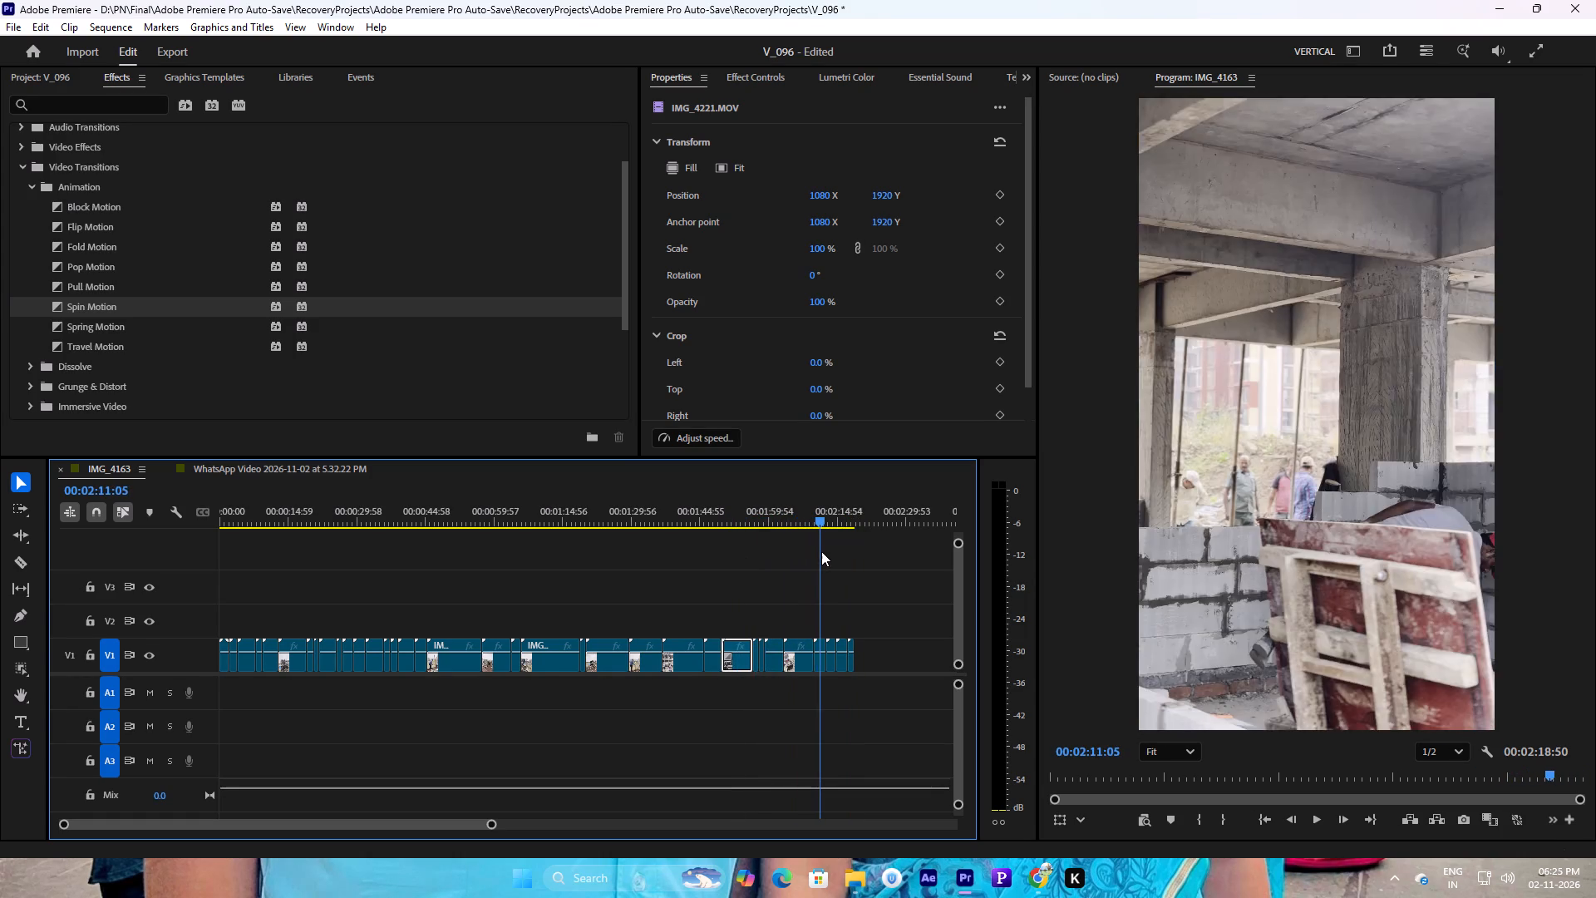
{"action": "left_click_drag", "start_coordinate": [821, 551], "coordinate": [829, 548]}
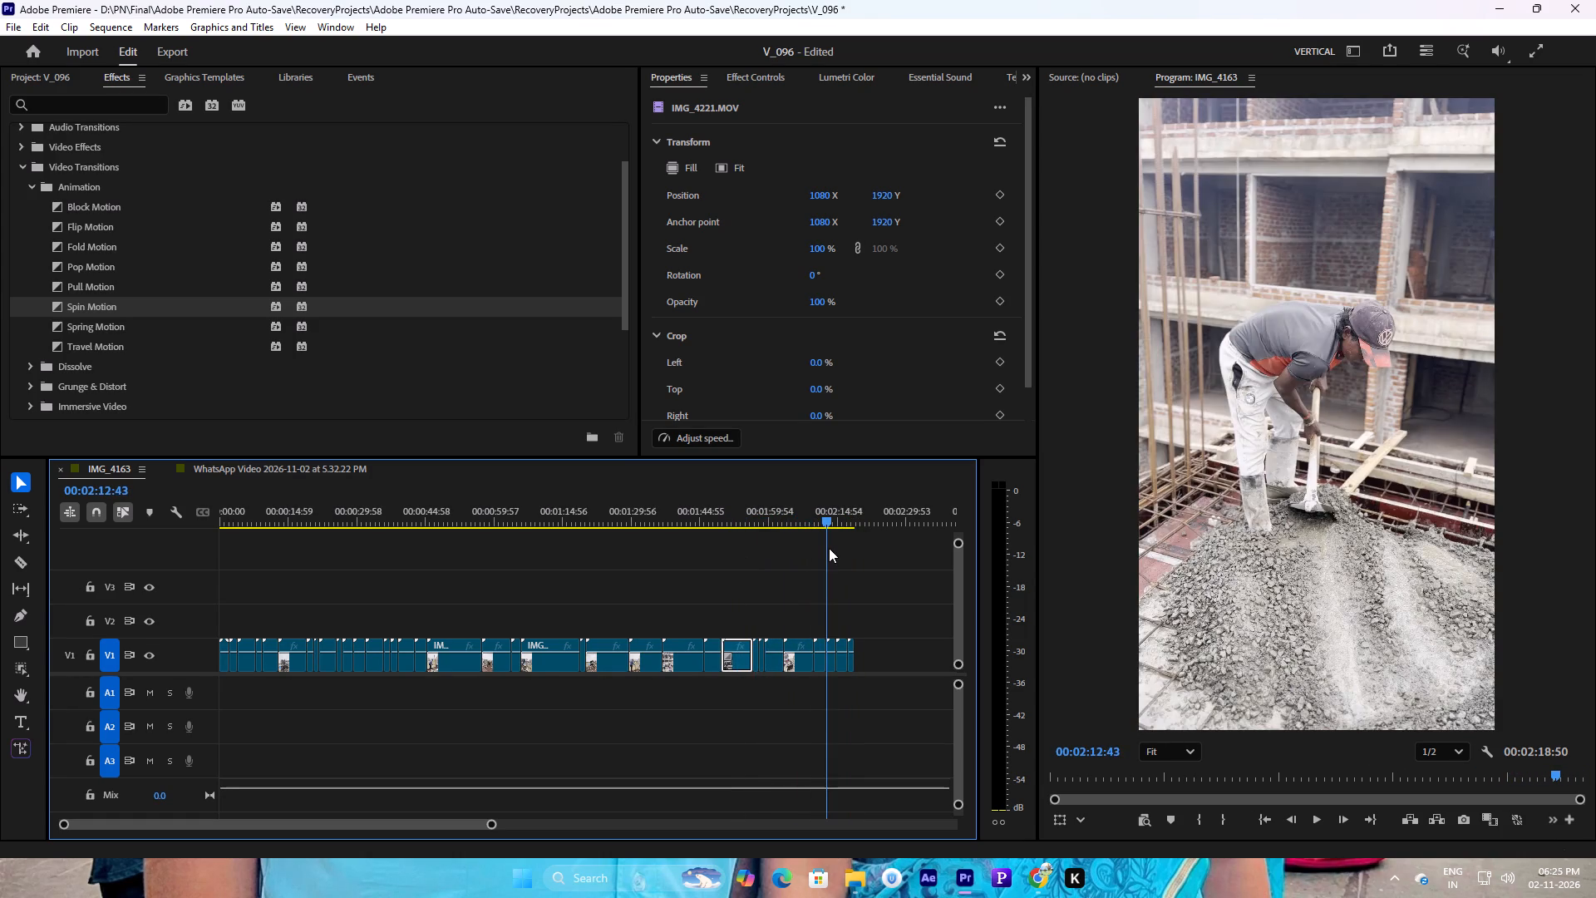
{"action": "left_click_drag", "start_coordinate": [829, 548], "coordinate": [643, 572]}
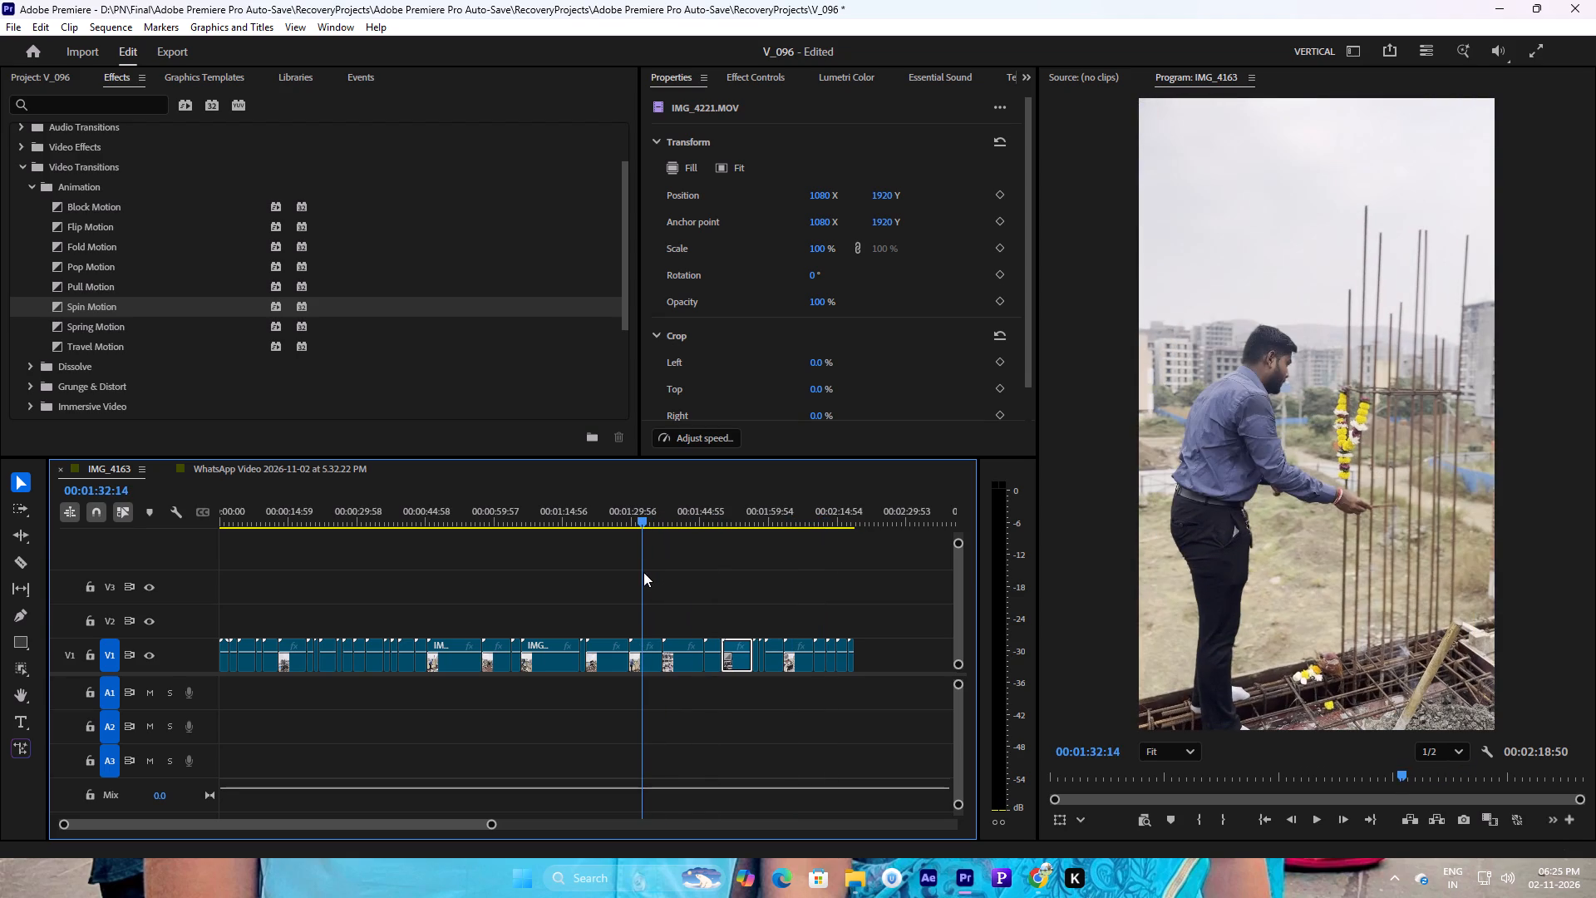
{"action": "left_click_drag", "start_coordinate": [643, 572], "coordinate": [638, 575]}
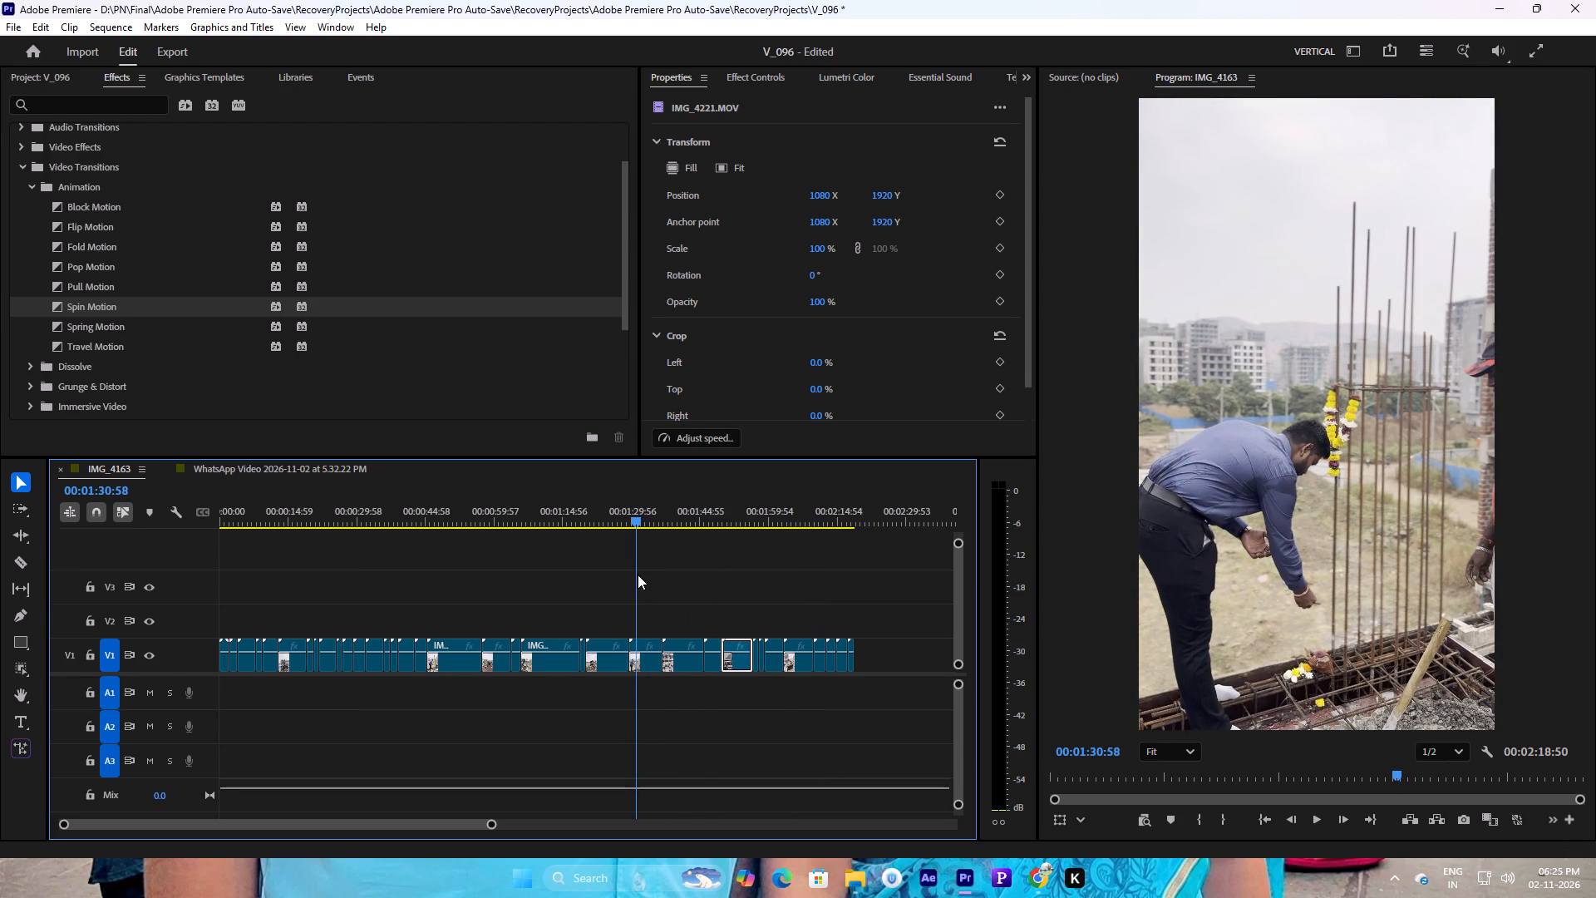
{"action": "left_click_drag", "start_coordinate": [638, 575], "coordinate": [608, 575]}
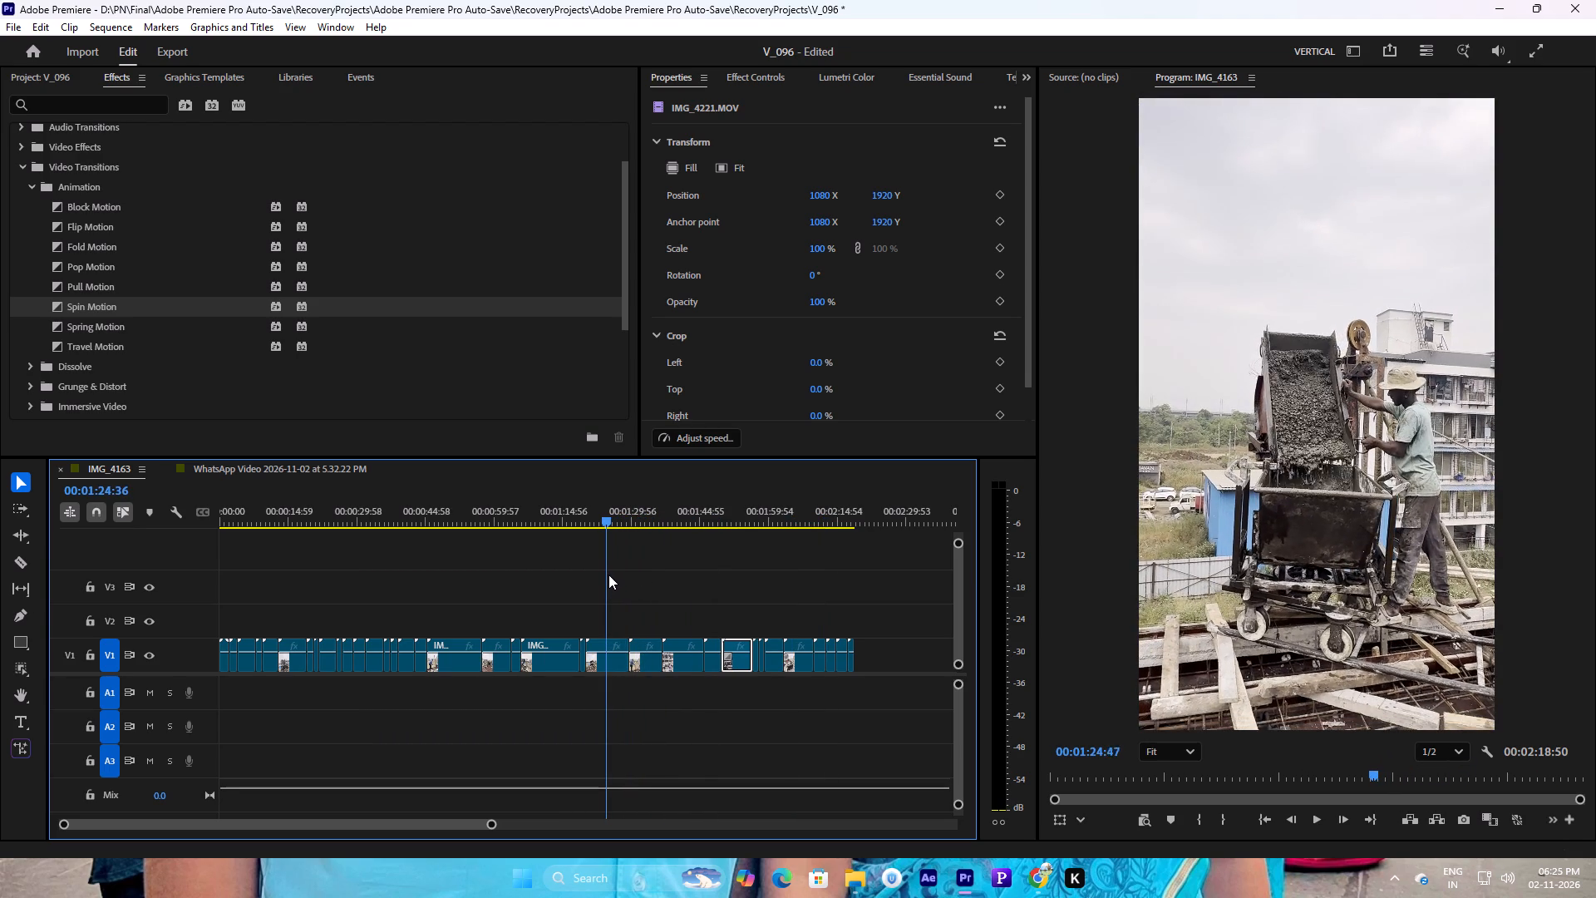
Find the cart-pushing clip IMG_4213.MOV in the IMG_4163 sequence and place it on V1 of the WhatsApp Video sequence, directly after IMG_4221.MOV.
{"action": "left_click_drag", "start_coordinate": [608, 575], "coordinate": [579, 581]}
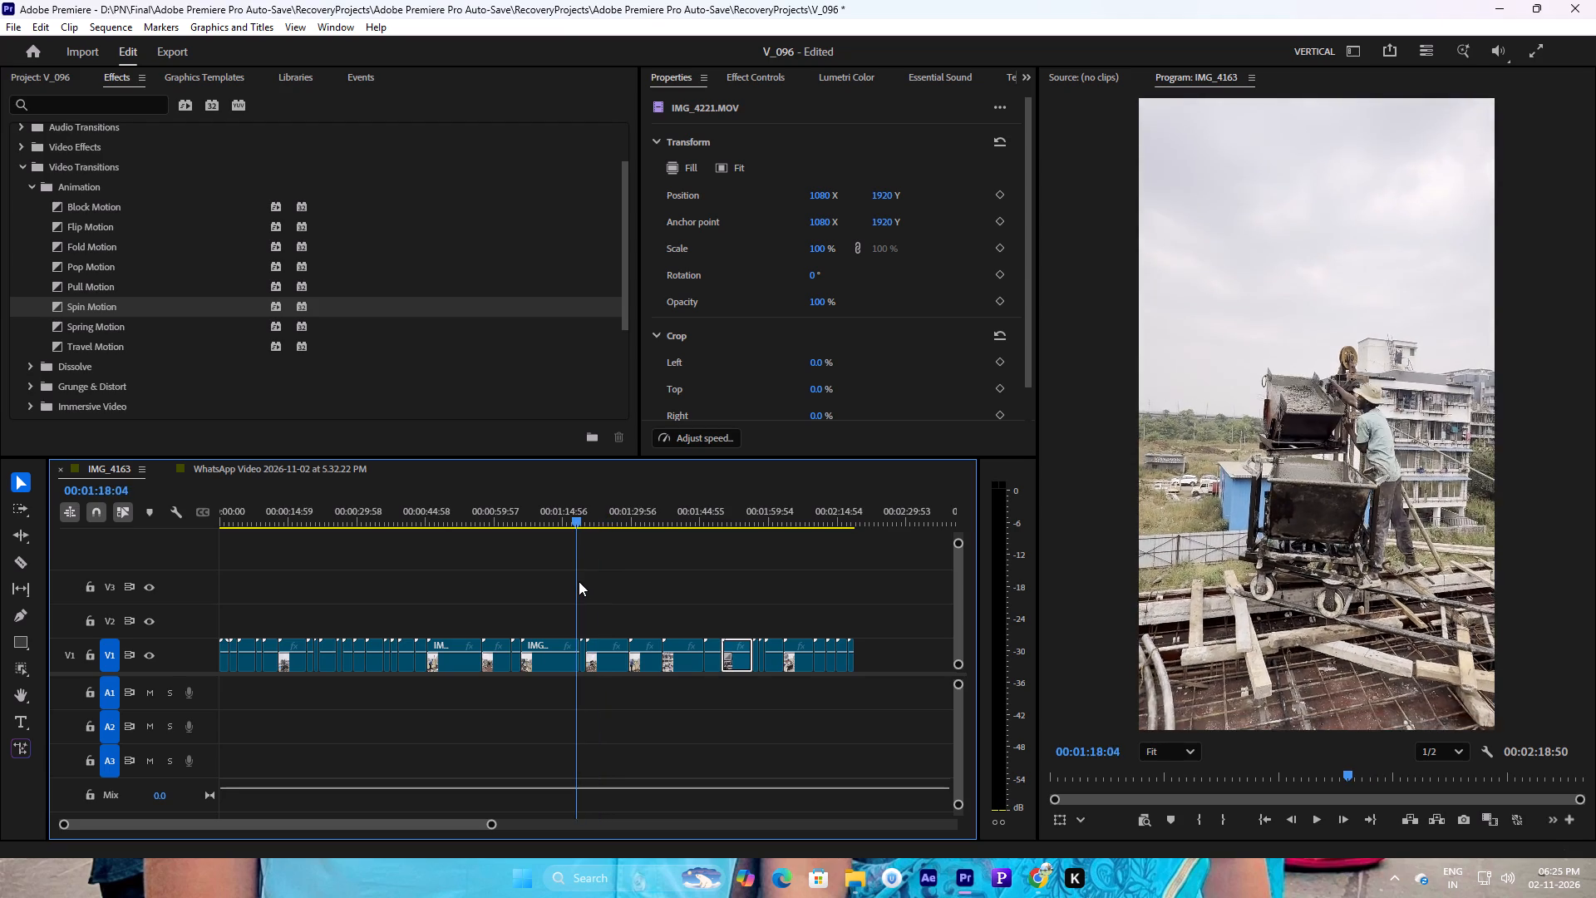
{"action": "left_click_drag", "start_coordinate": [579, 581], "coordinate": [544, 589]}
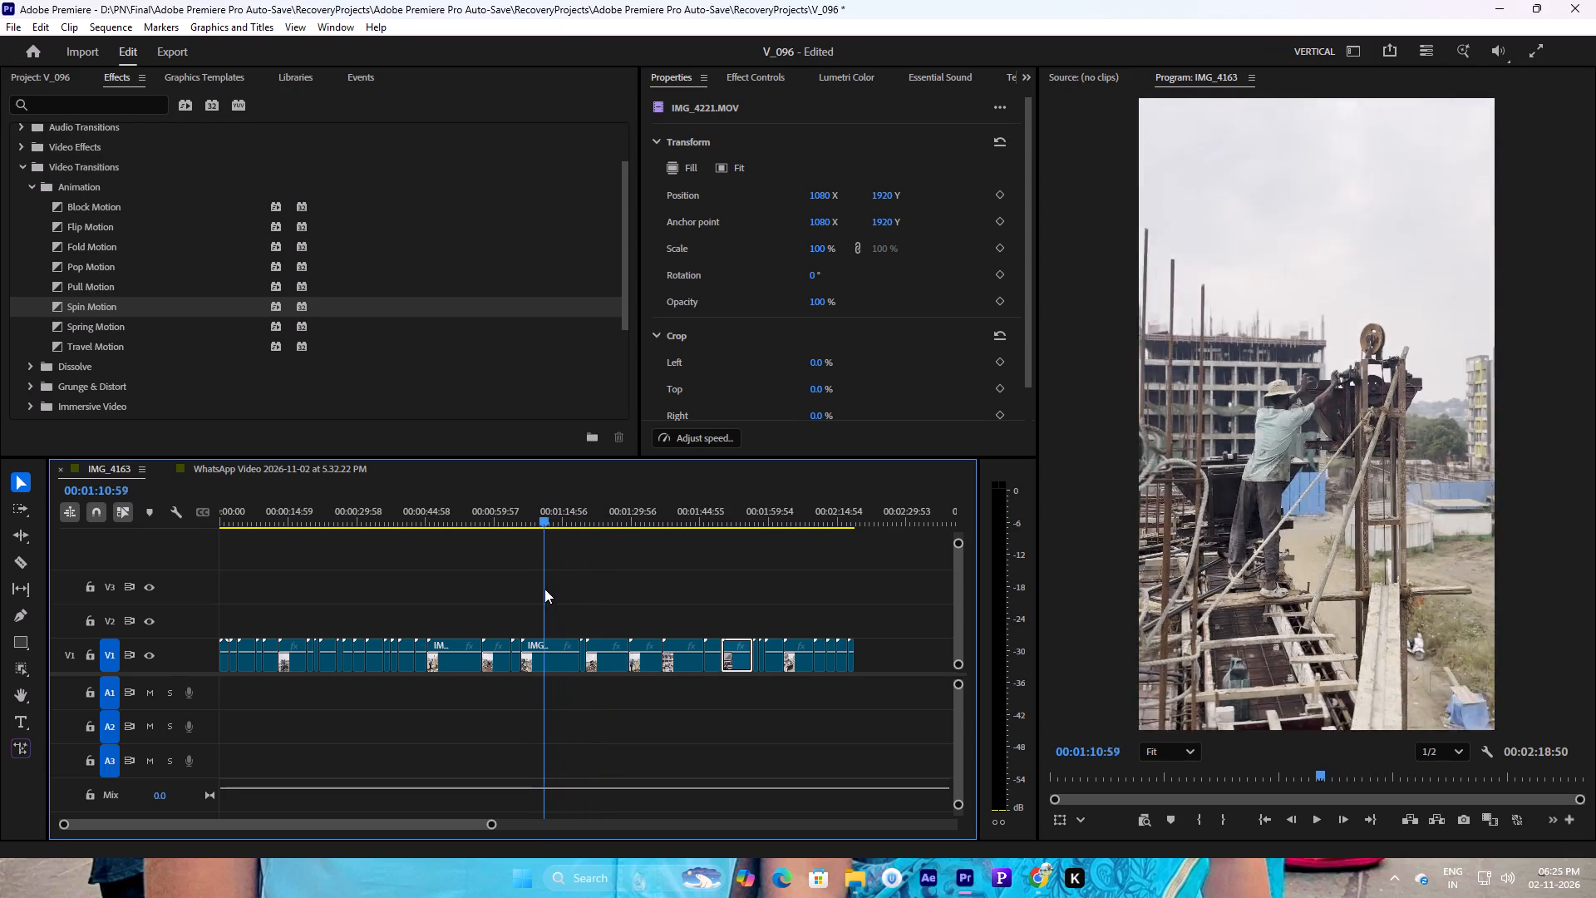
{"action": "left_click_drag", "start_coordinate": [544, 589], "coordinate": [514, 592]}
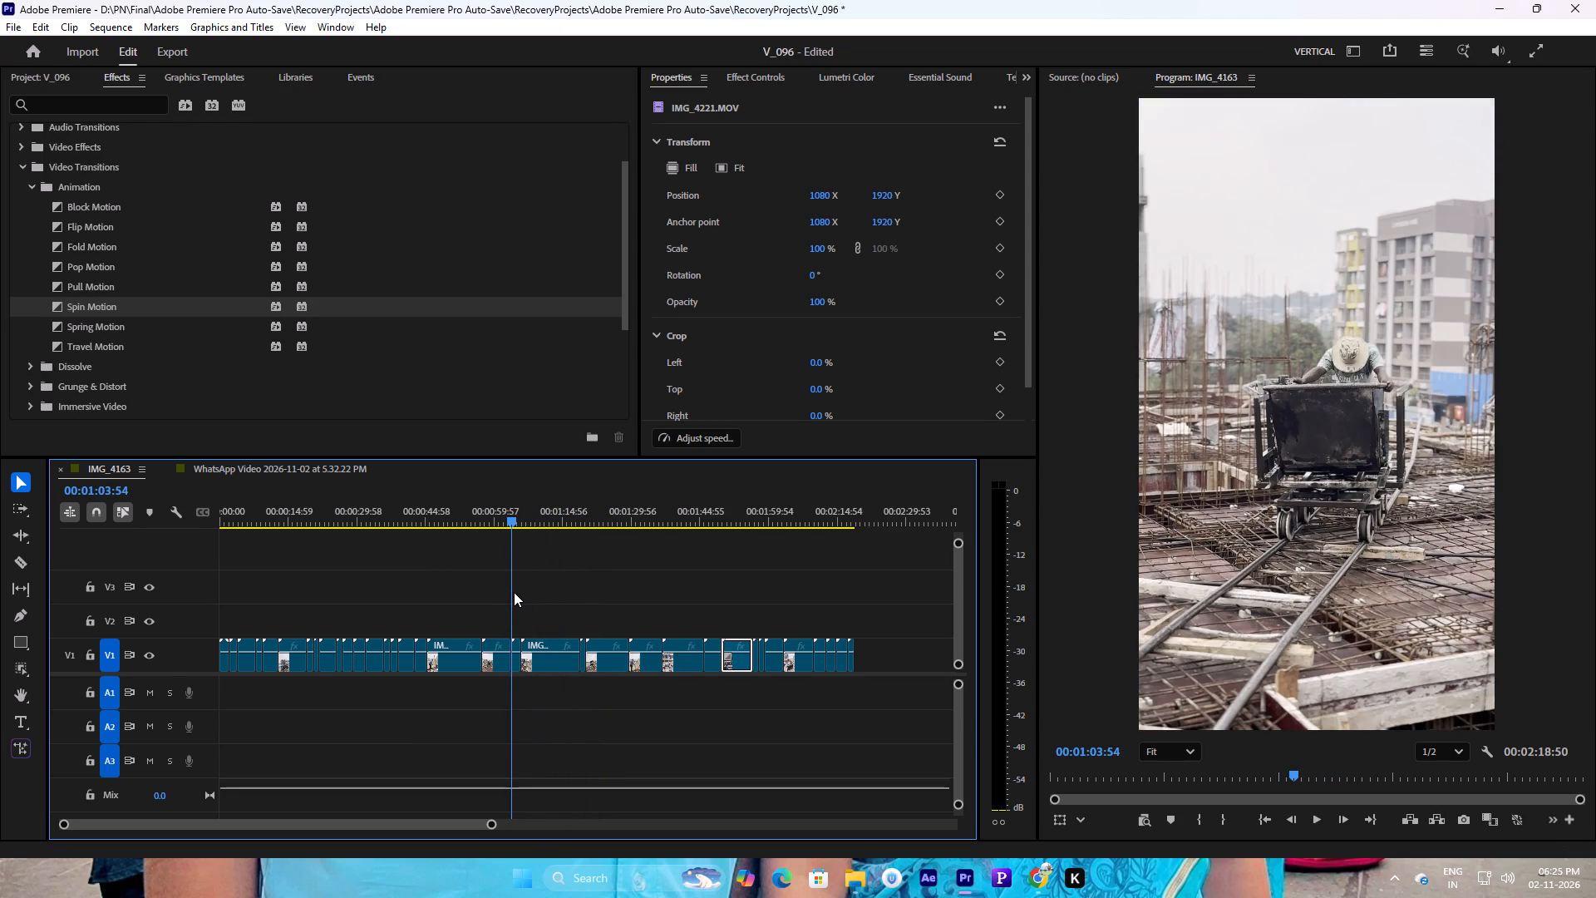
{"action": "left_click_drag", "start_coordinate": [514, 592], "coordinate": [519, 594]}
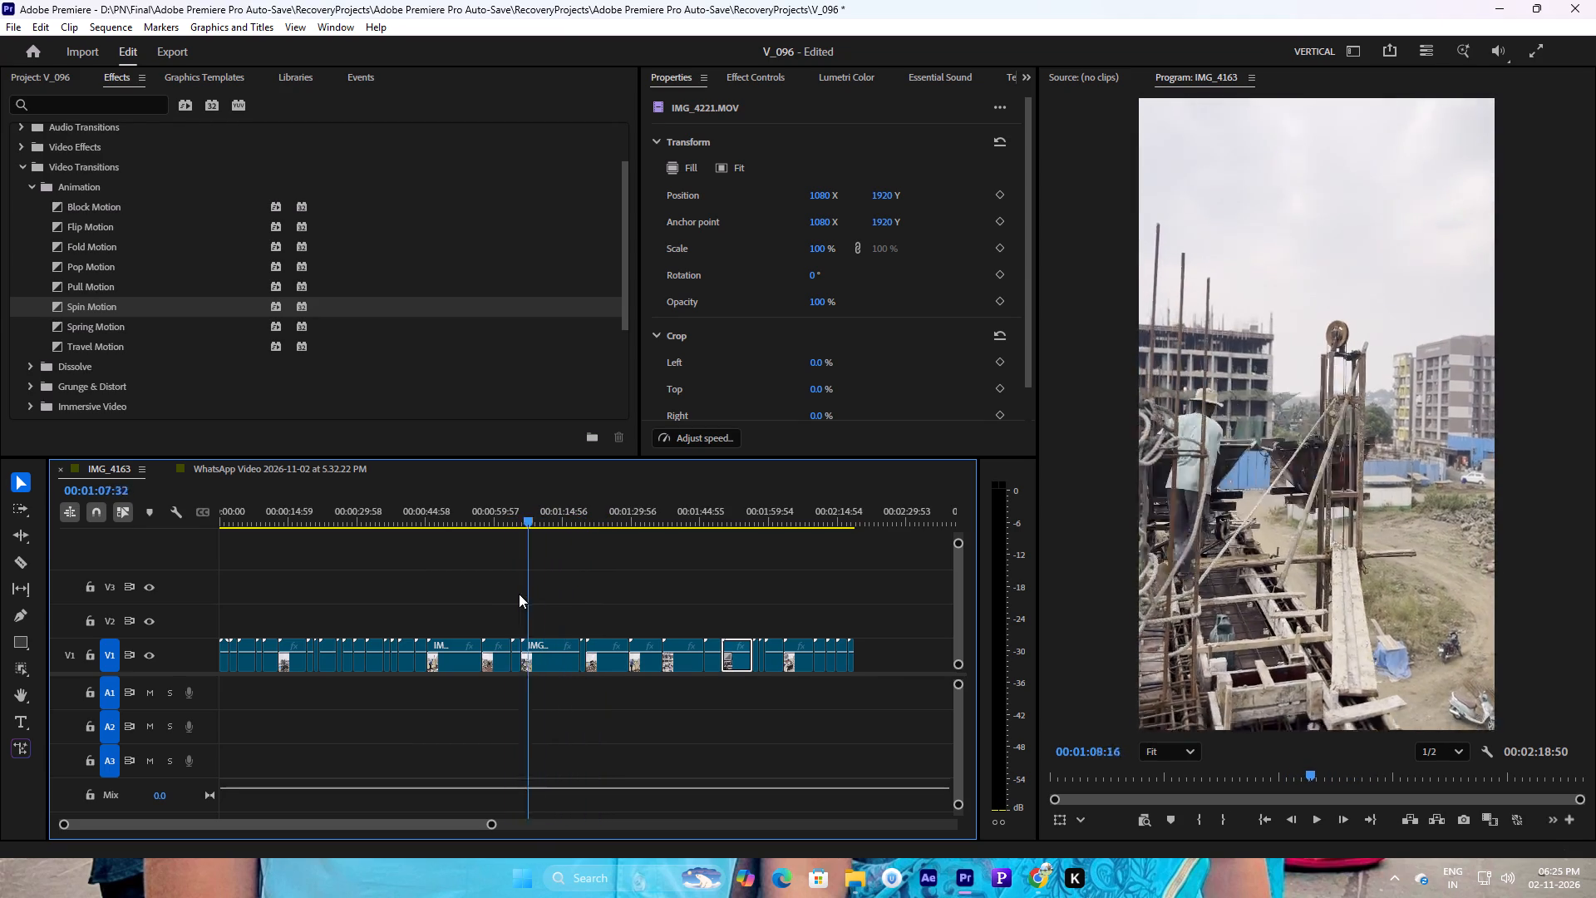
{"action": "left_click_drag", "start_coordinate": [519, 594], "coordinate": [497, 595]}
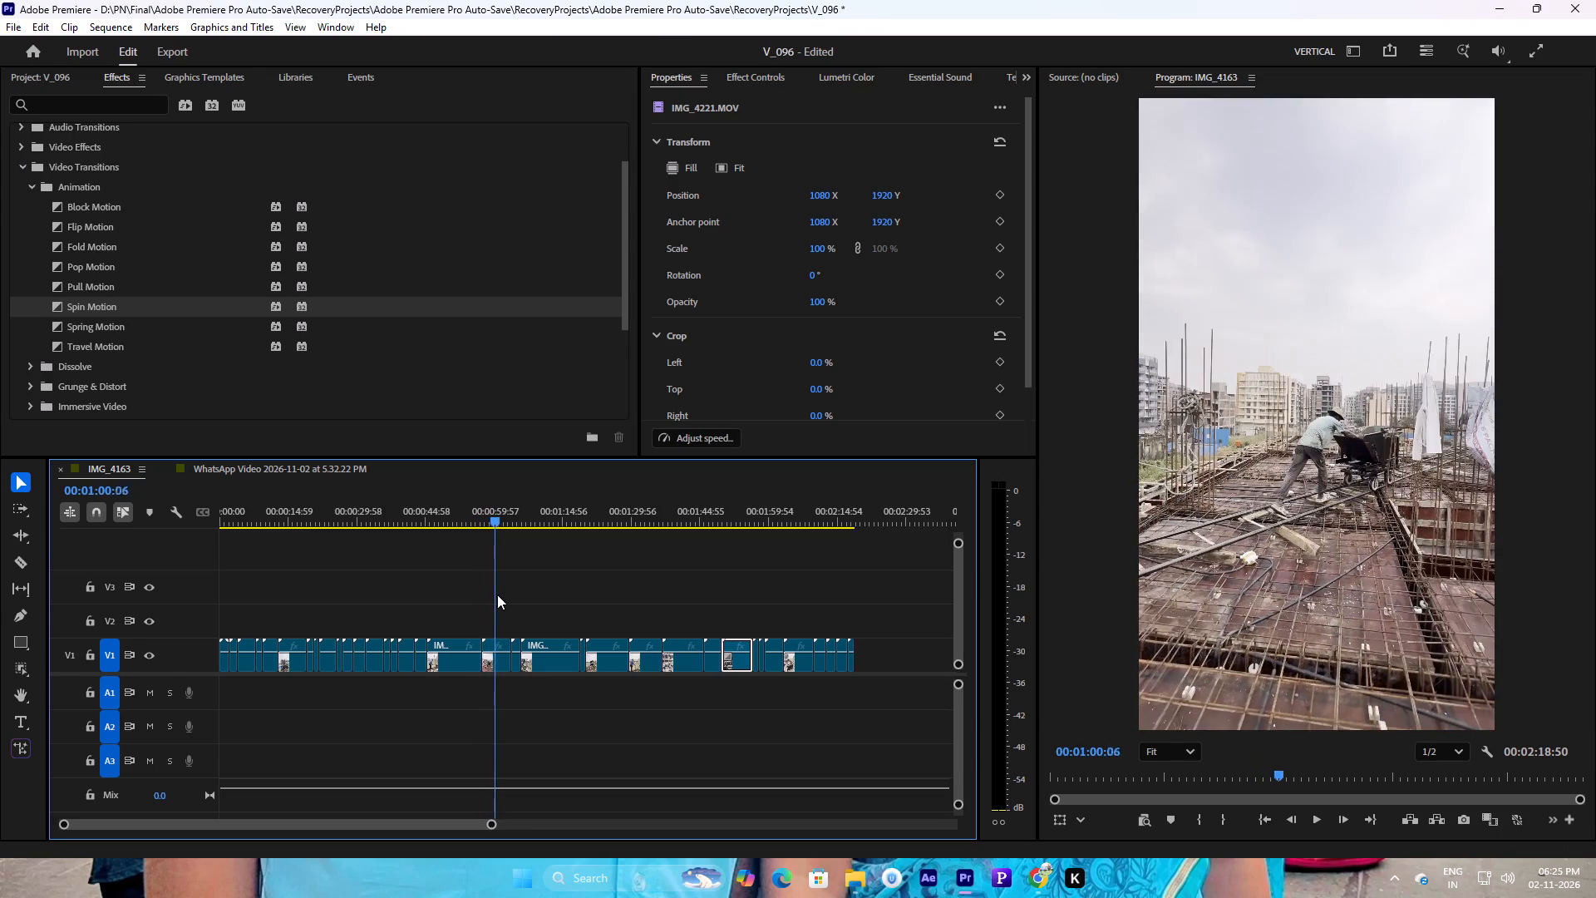
{"action": "left_click_drag", "start_coordinate": [497, 595], "coordinate": [501, 596]}
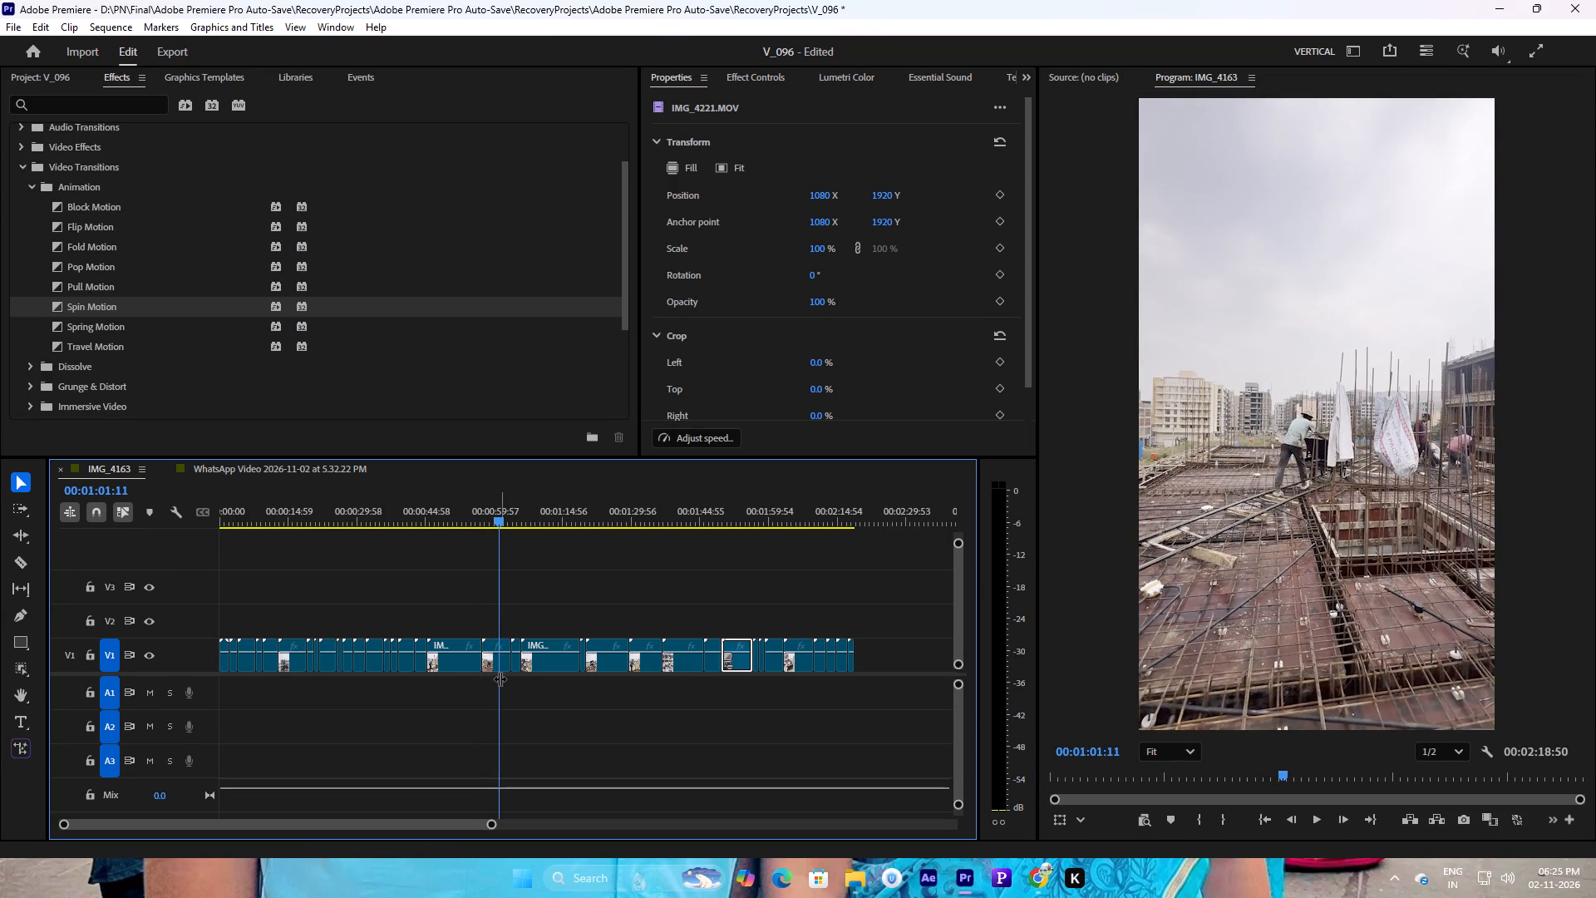
{"action": "left_click", "coordinate": [506, 668]}
{"action": "left_click_drag", "start_coordinate": [497, 663], "coordinate": [458, 623]}
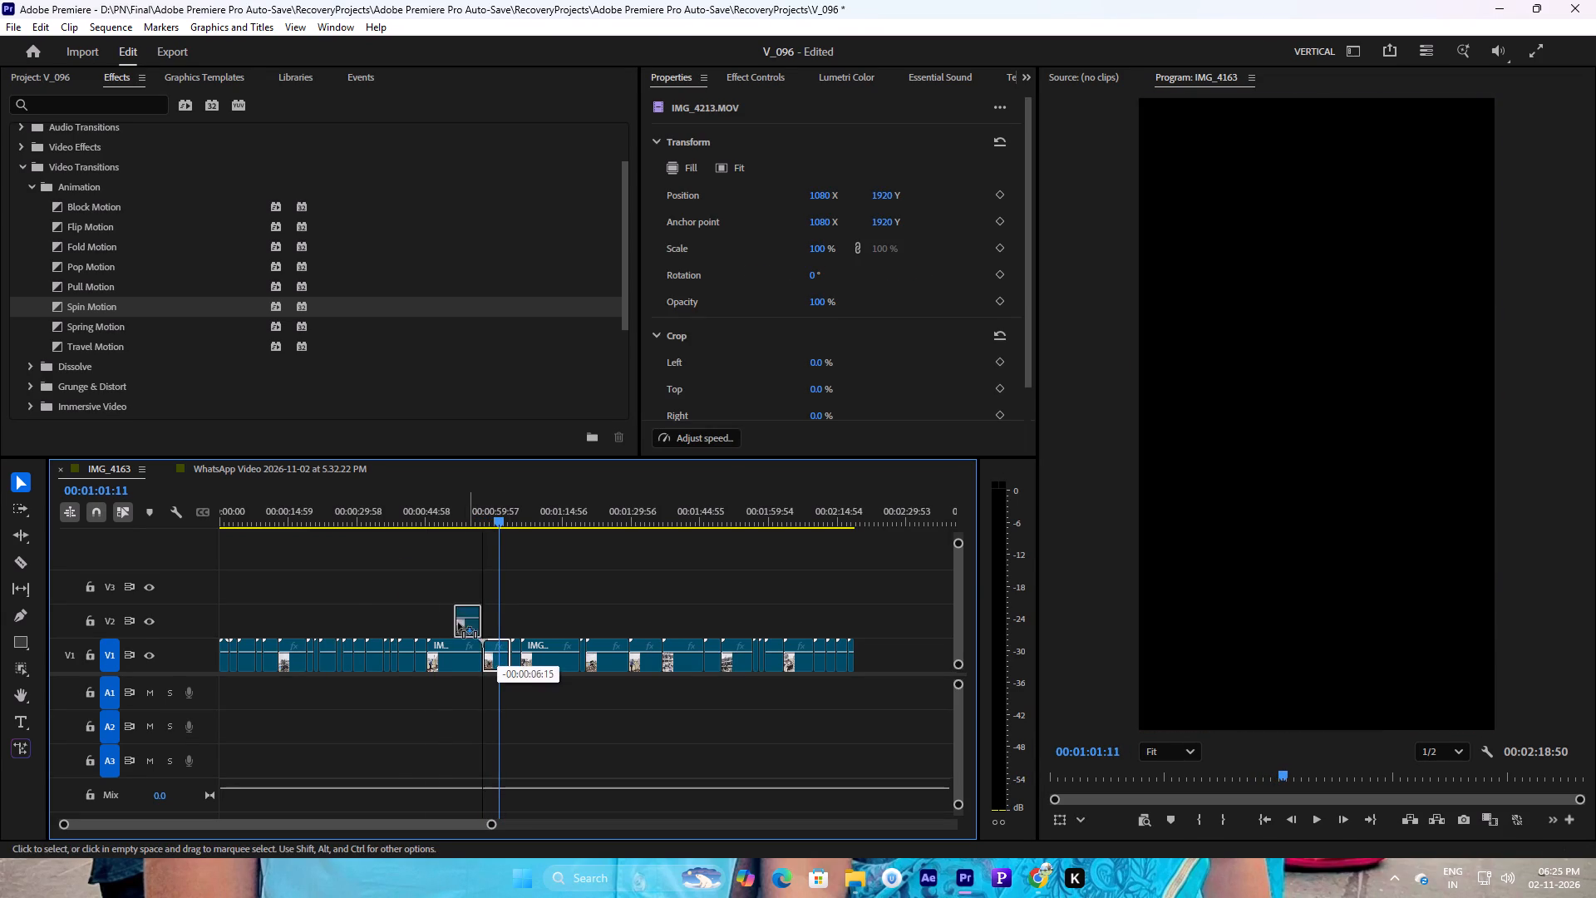
{"action": "left_click_drag", "start_coordinate": [458, 623], "coordinate": [620, 634]}
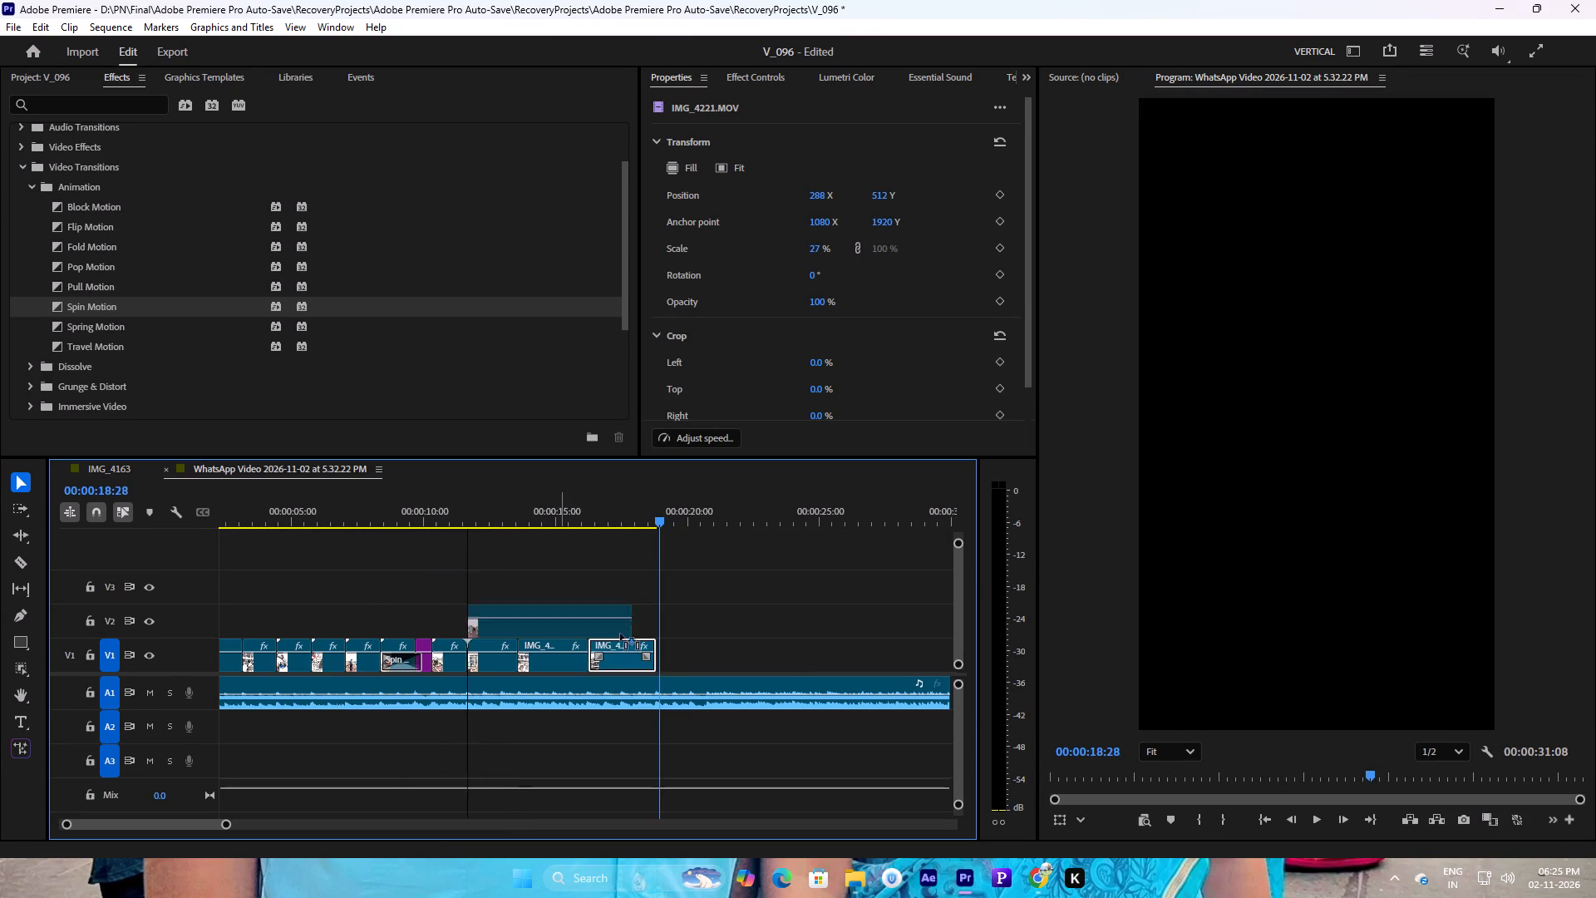
{"action": "left_click_drag", "start_coordinate": [620, 634], "coordinate": [739, 667]}
Play across the cut into IMG_4213.MOV and set the clip's scale to 27%.
{"action": "left_click", "coordinate": [647, 516]}
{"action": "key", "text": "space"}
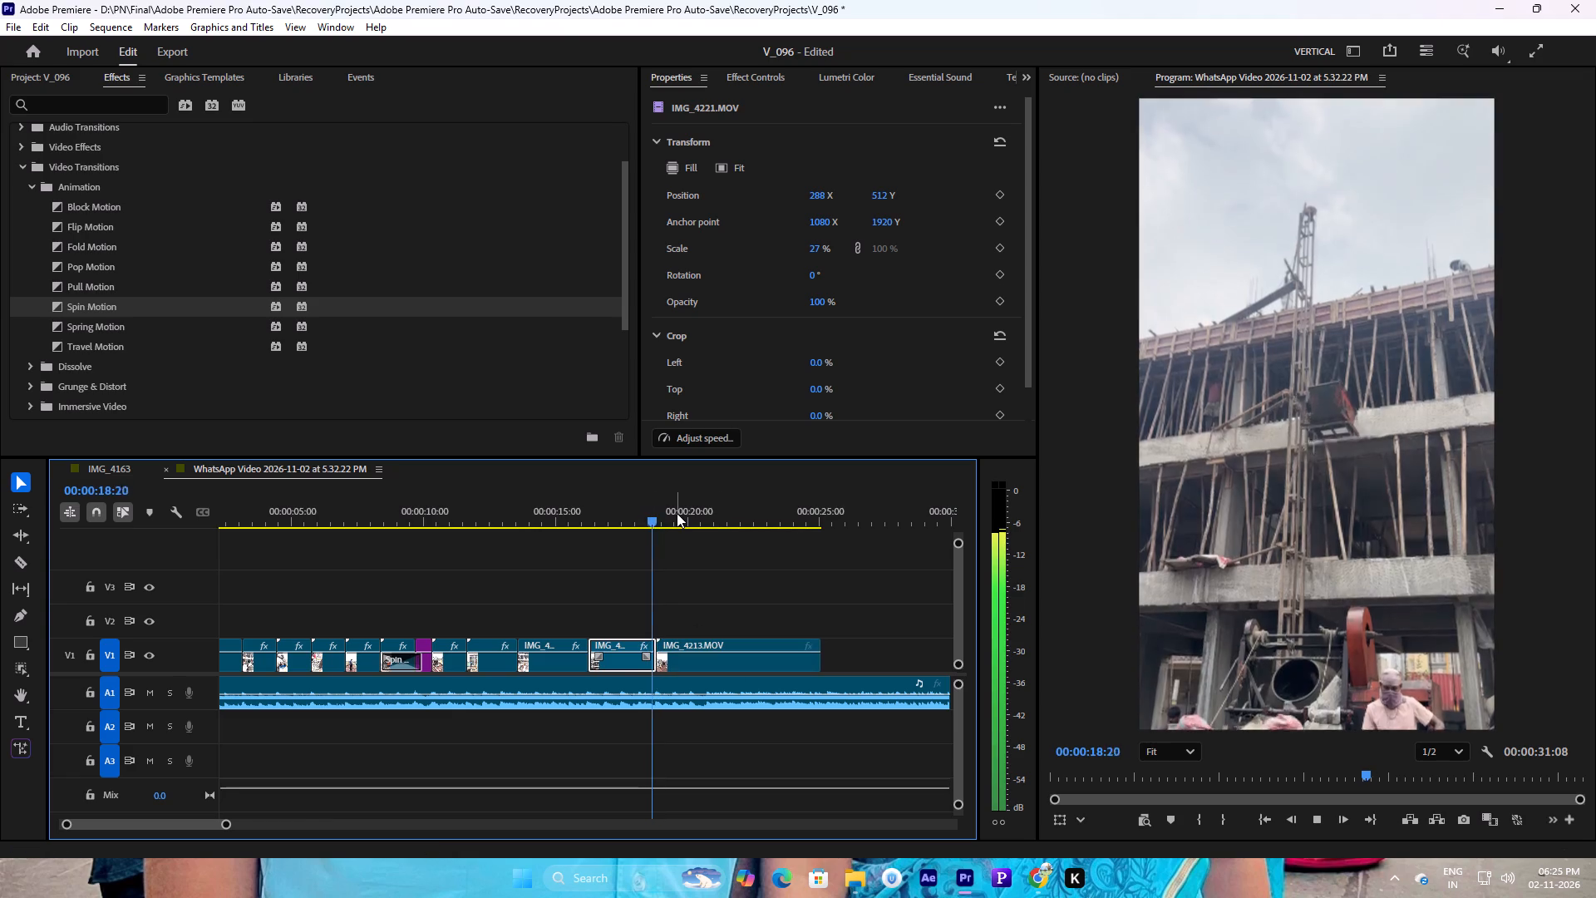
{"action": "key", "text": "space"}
{"action": "left_click", "coordinate": [713, 654]}
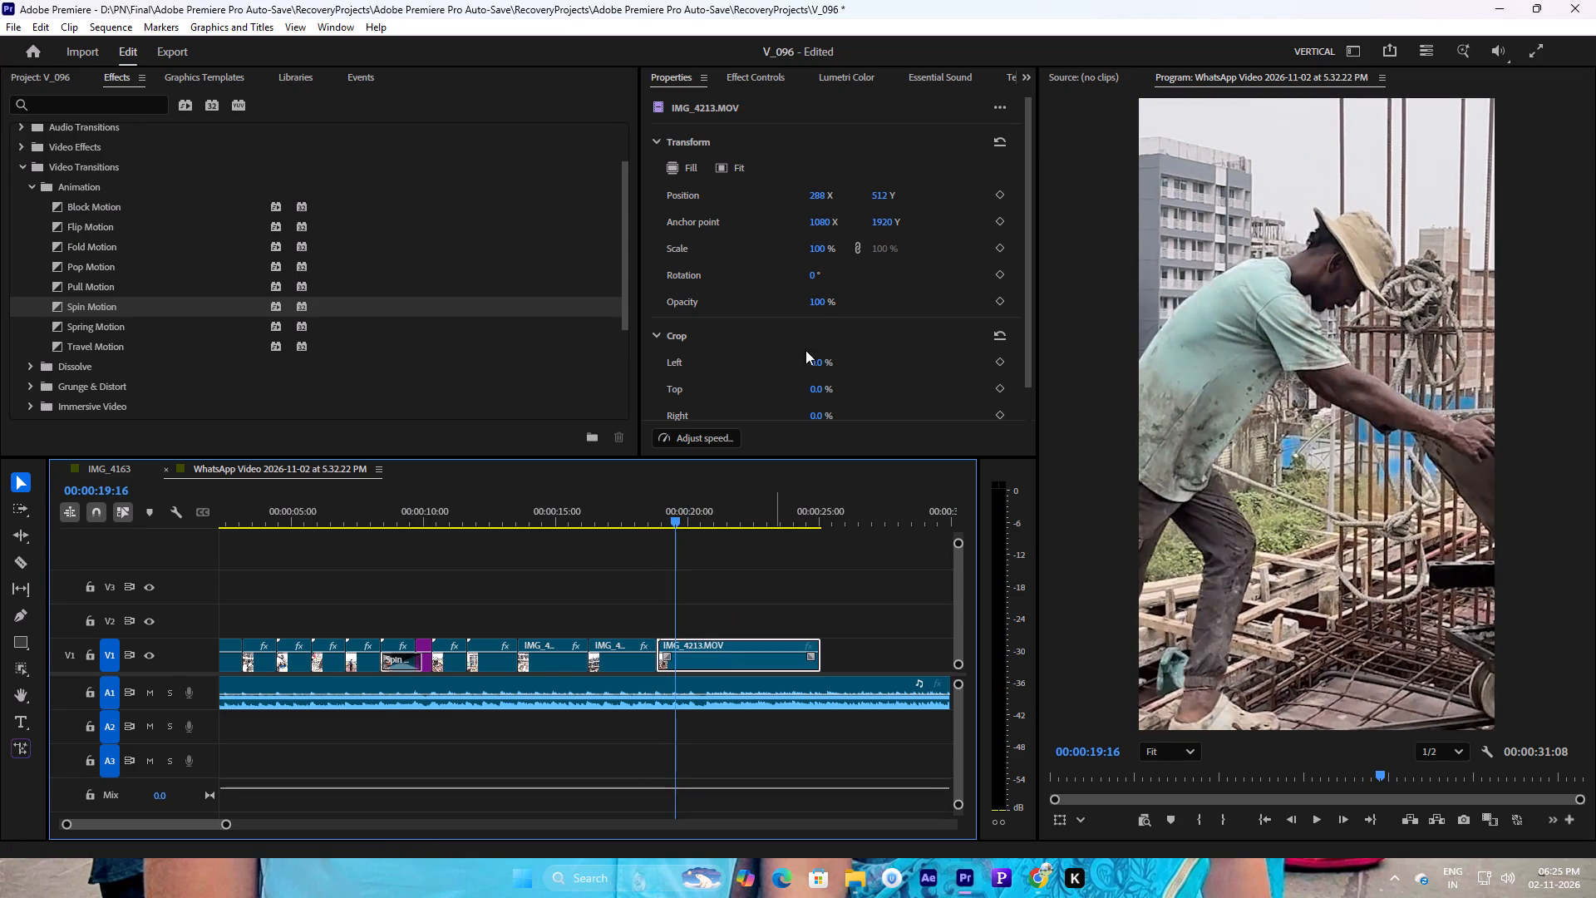
{"action": "left_click", "coordinate": [820, 249]}
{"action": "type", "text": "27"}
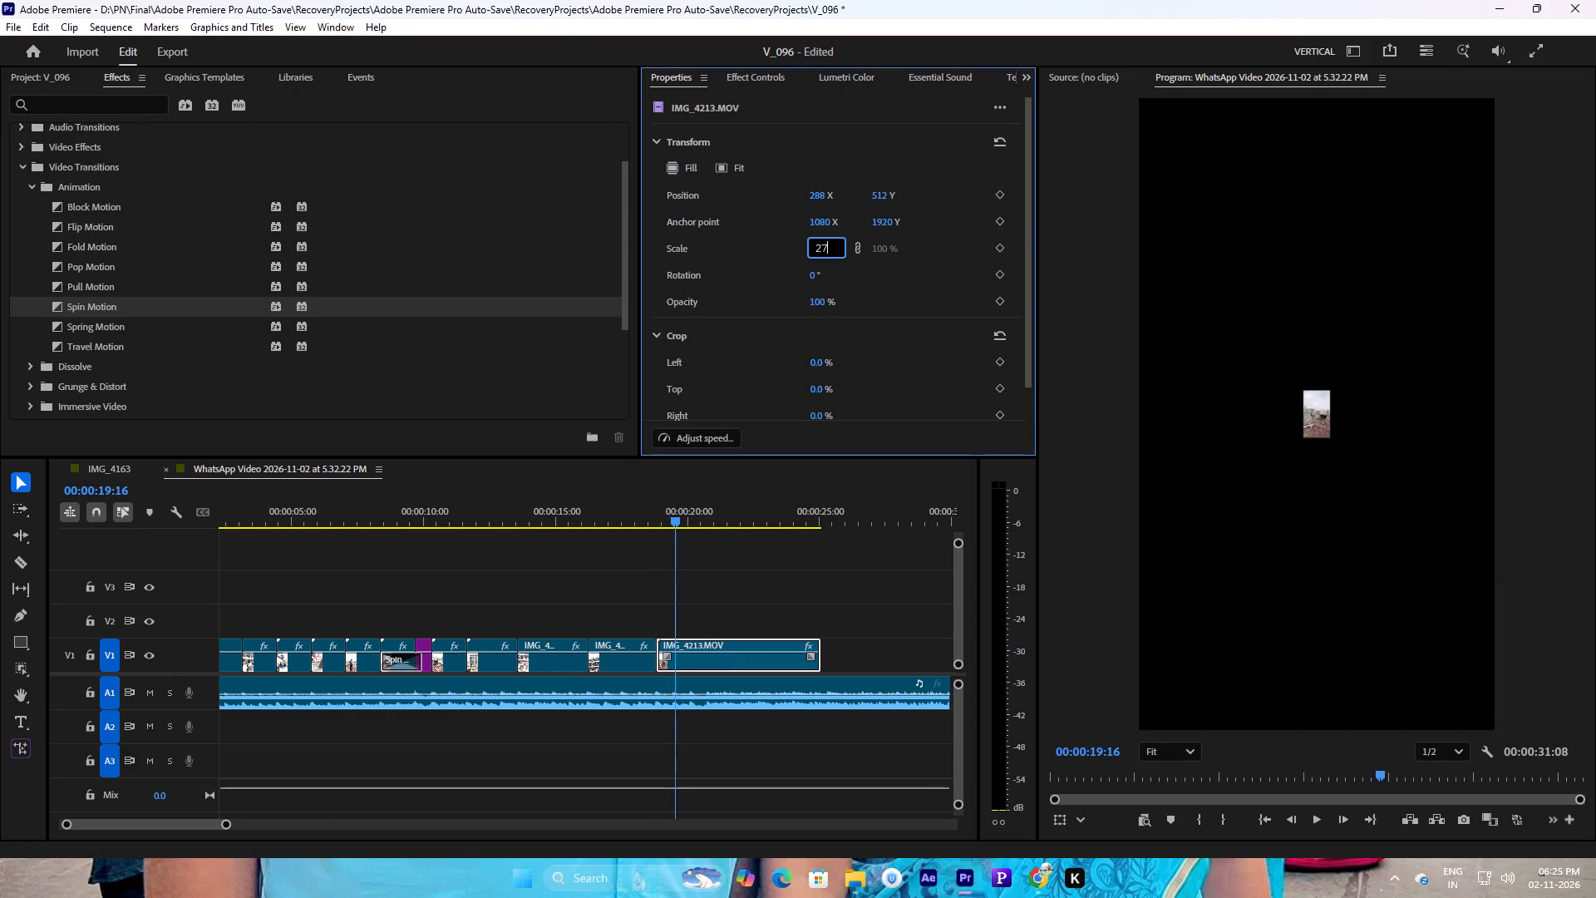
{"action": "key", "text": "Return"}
Review IMG_4213.MOV, trim its start to 00:00:22:11 and move the remaining part back against the end of IMG_4221.MOV.
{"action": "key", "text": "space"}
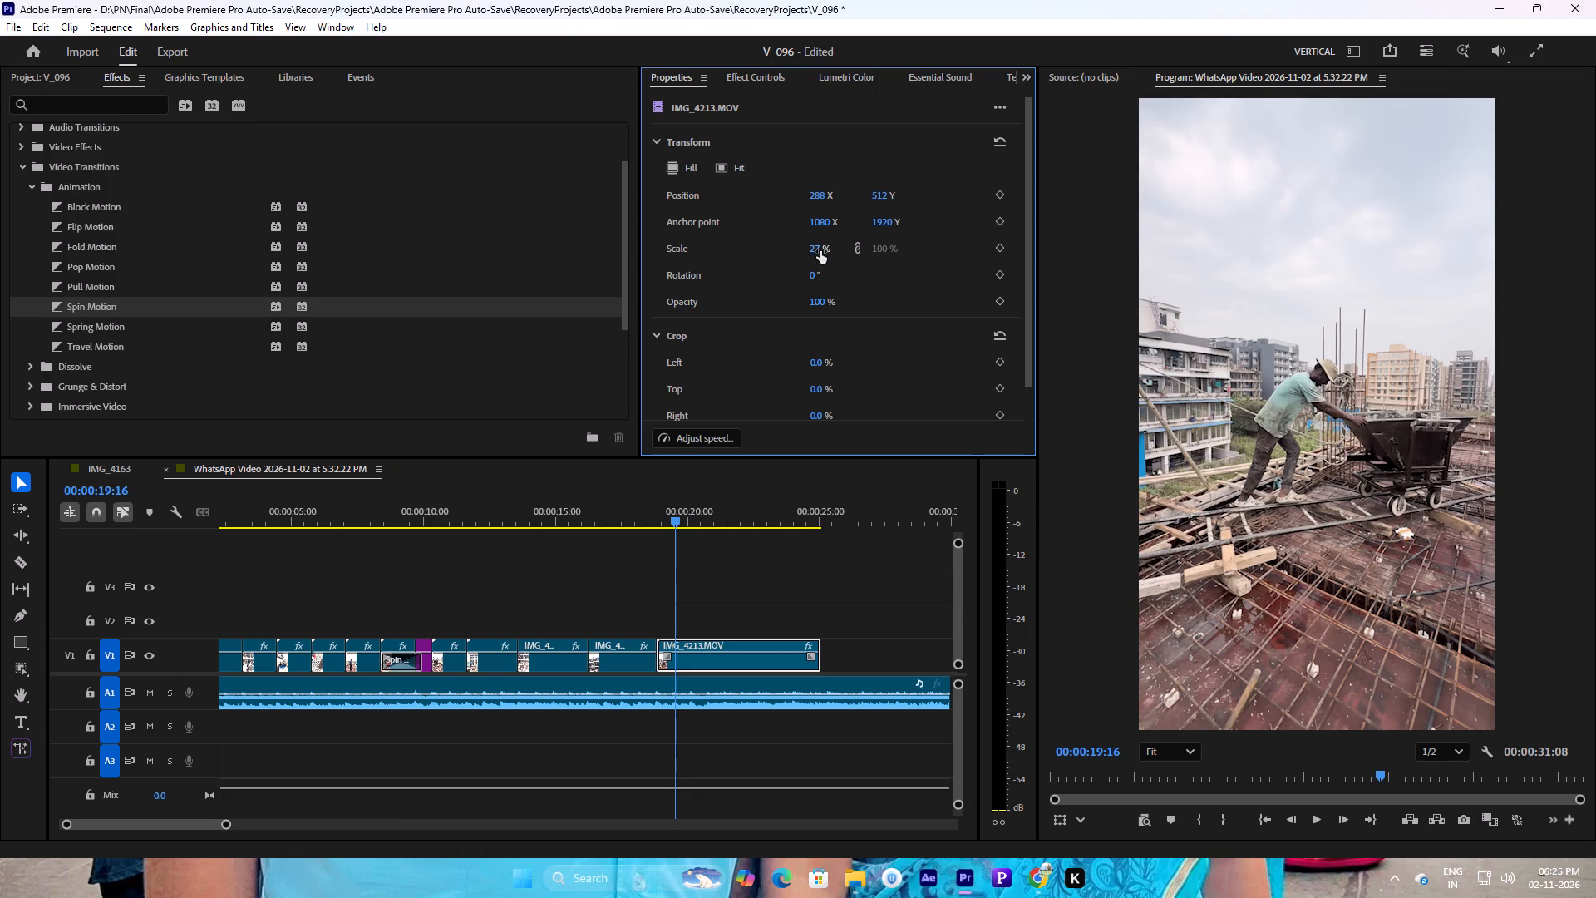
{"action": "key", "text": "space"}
{"action": "left_click_drag", "start_coordinate": [710, 520], "coordinate": [732, 516]}
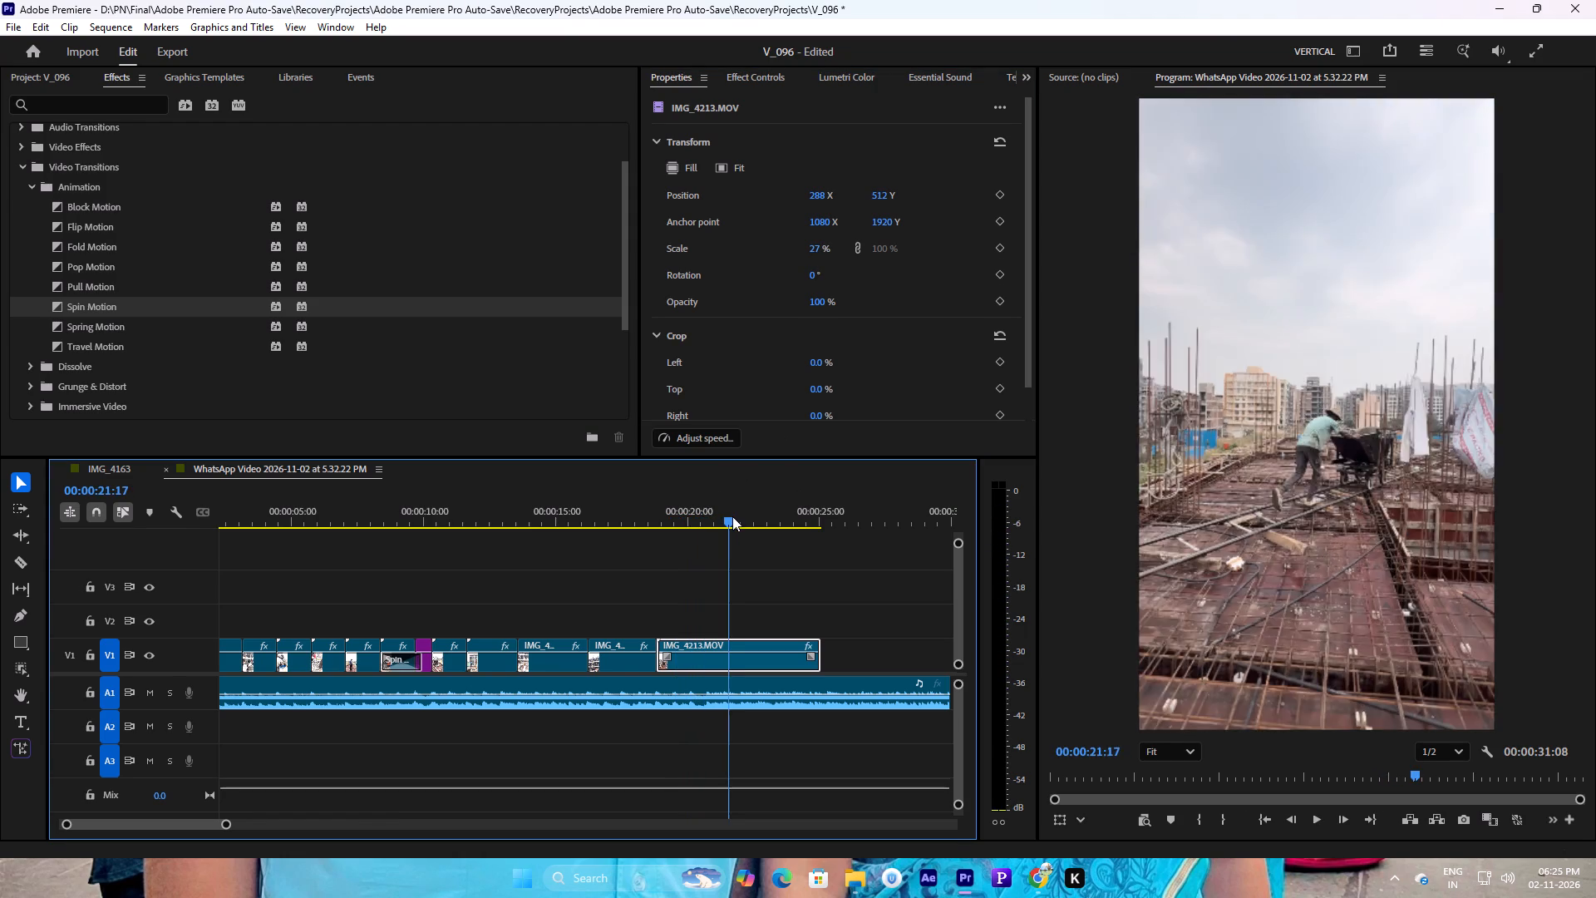
{"action": "left_click_drag", "start_coordinate": [732, 516], "coordinate": [736, 516]}
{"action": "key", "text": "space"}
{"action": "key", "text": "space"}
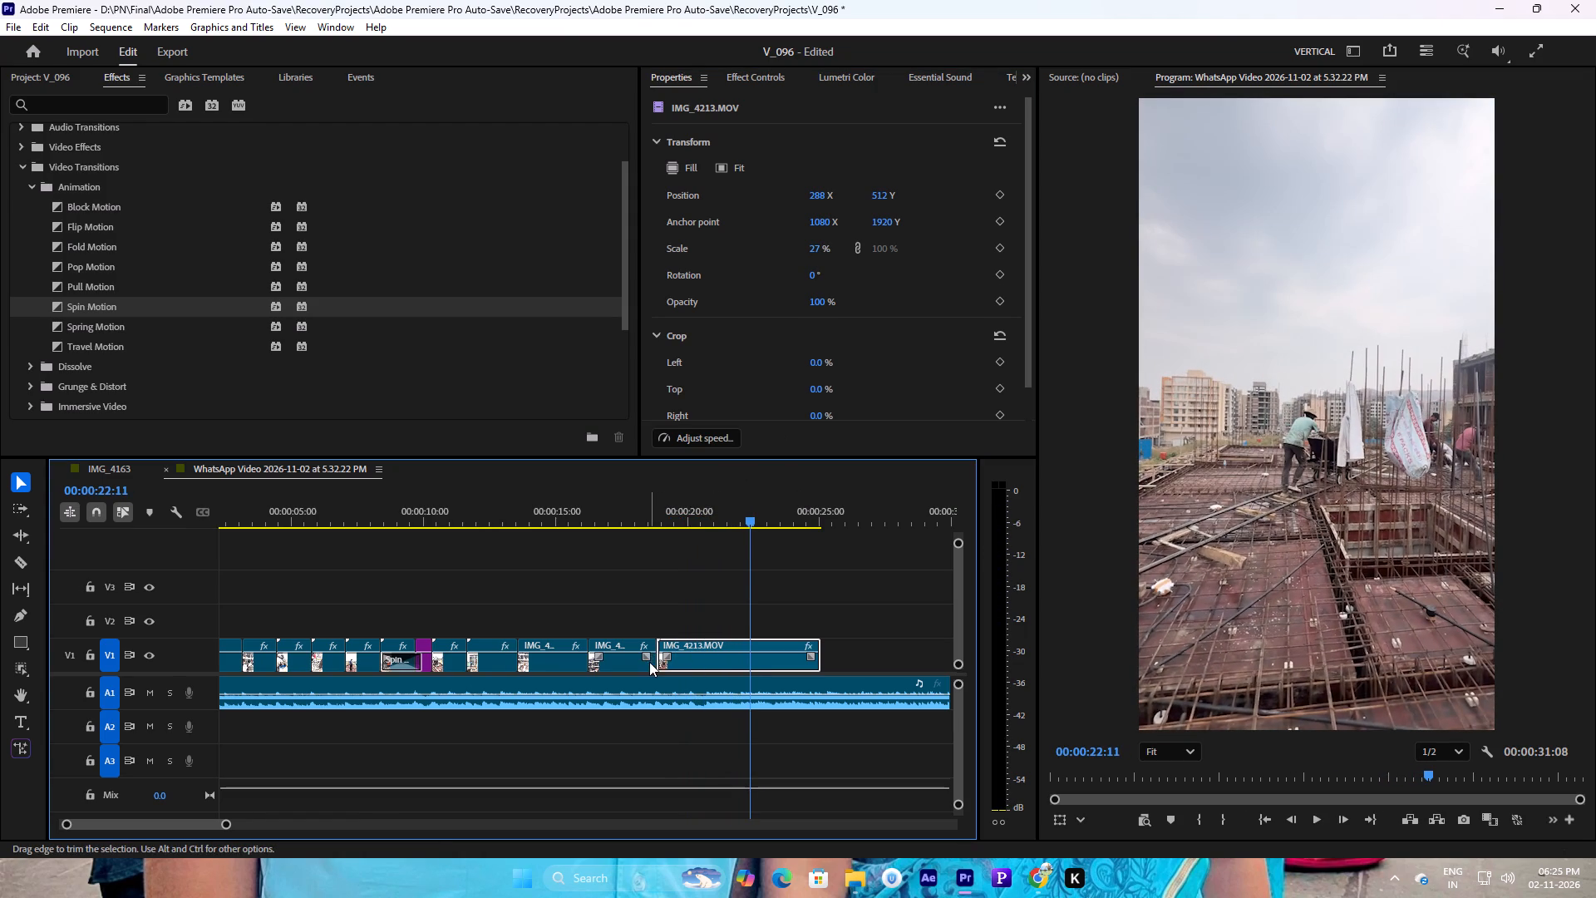
{"action": "left_click_drag", "start_coordinate": [658, 662], "coordinate": [748, 655]}
{"action": "left_click_drag", "start_coordinate": [793, 660], "coordinate": [712, 670]}
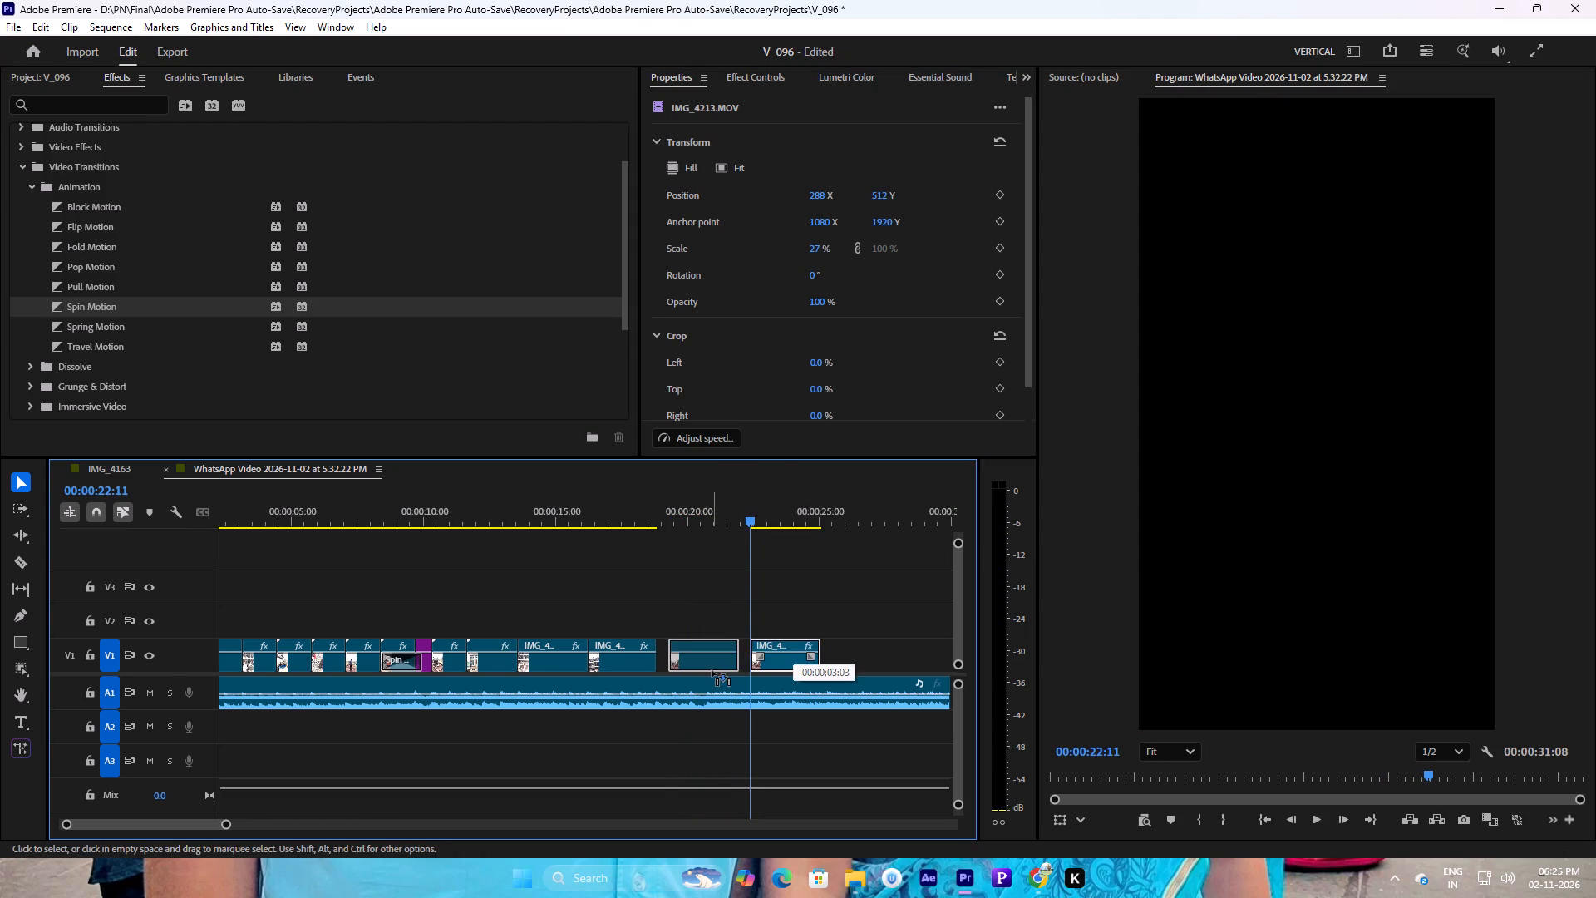
{"action": "left_click_drag", "start_coordinate": [712, 670], "coordinate": [703, 672]}
Slow IMG_4213.MOV to about 52.3% speed with Optical flow time interpolation.
{"action": "right_click", "coordinate": [696, 659]}
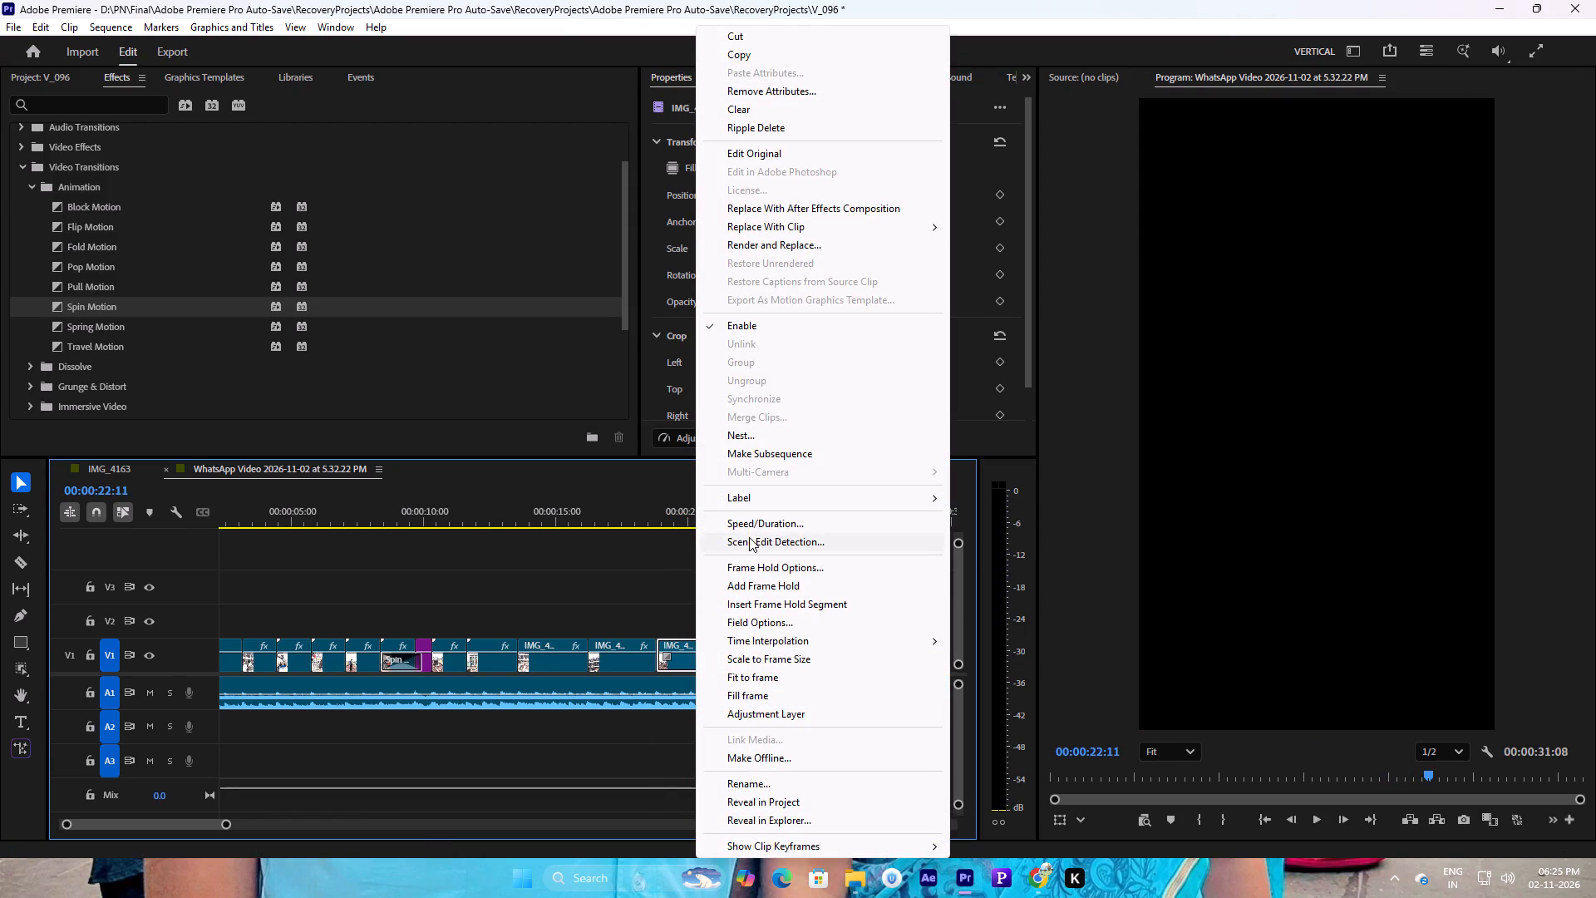
{"action": "left_click", "coordinate": [746, 520]}
{"action": "left_click", "coordinate": [712, 350]}
{"action": "left_click_drag", "start_coordinate": [758, 357], "coordinate": [385, 382]}
{"action": "left_click", "coordinate": [800, 490]}
{"action": "left_click", "coordinate": [808, 553]}
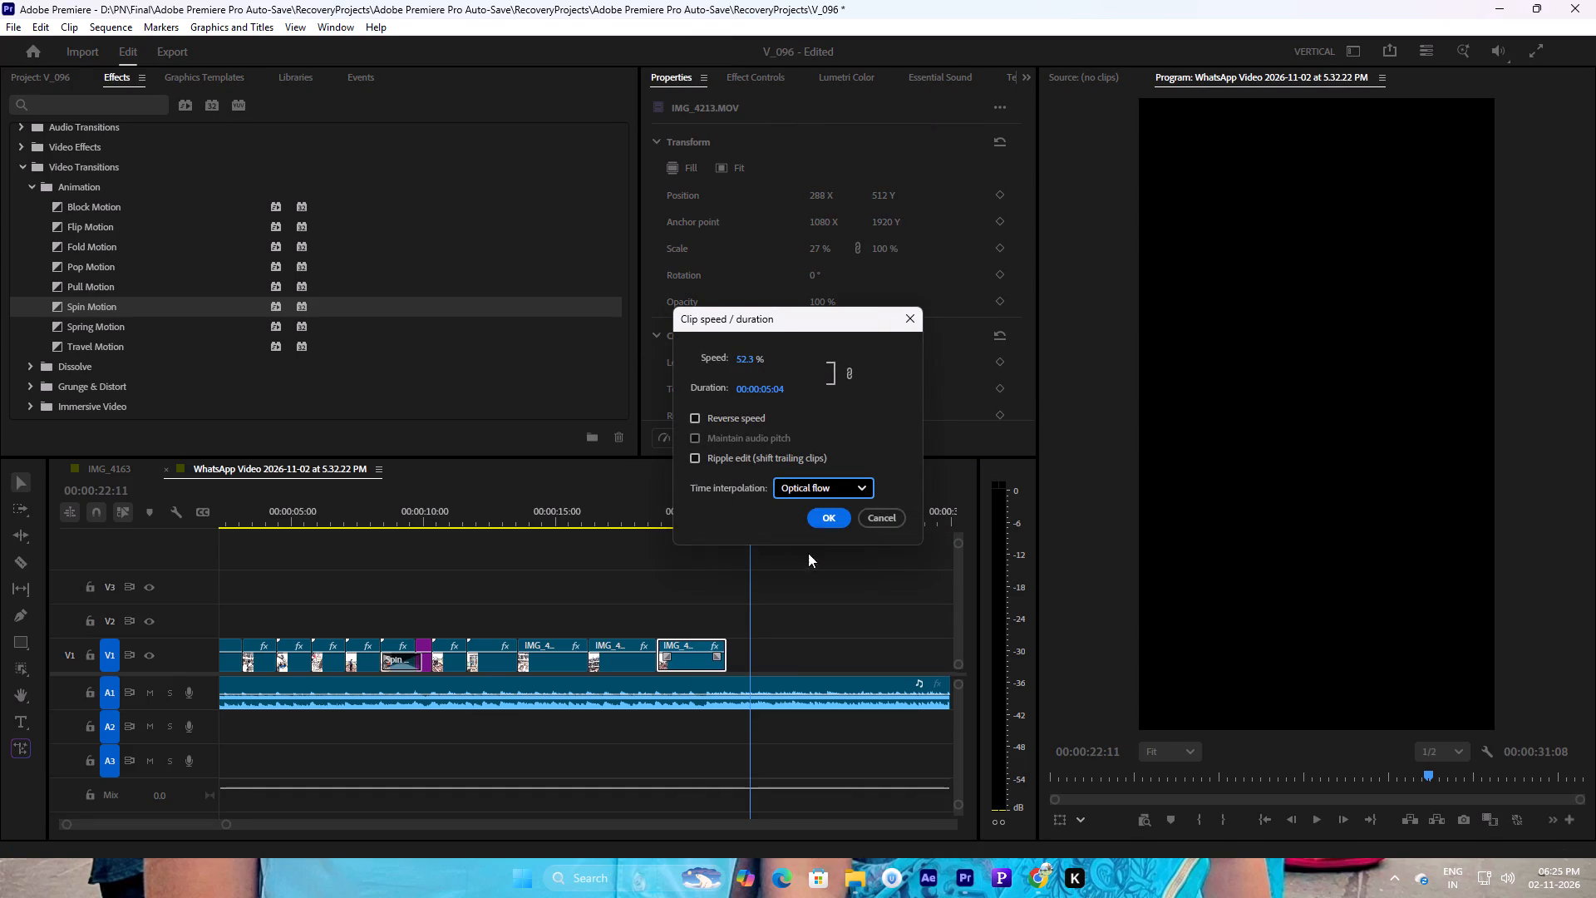
Slow IMG_4213.MOV to 52.3% speed with Optical flow time interpolation.
{"action": "left_click", "coordinate": [815, 520]}
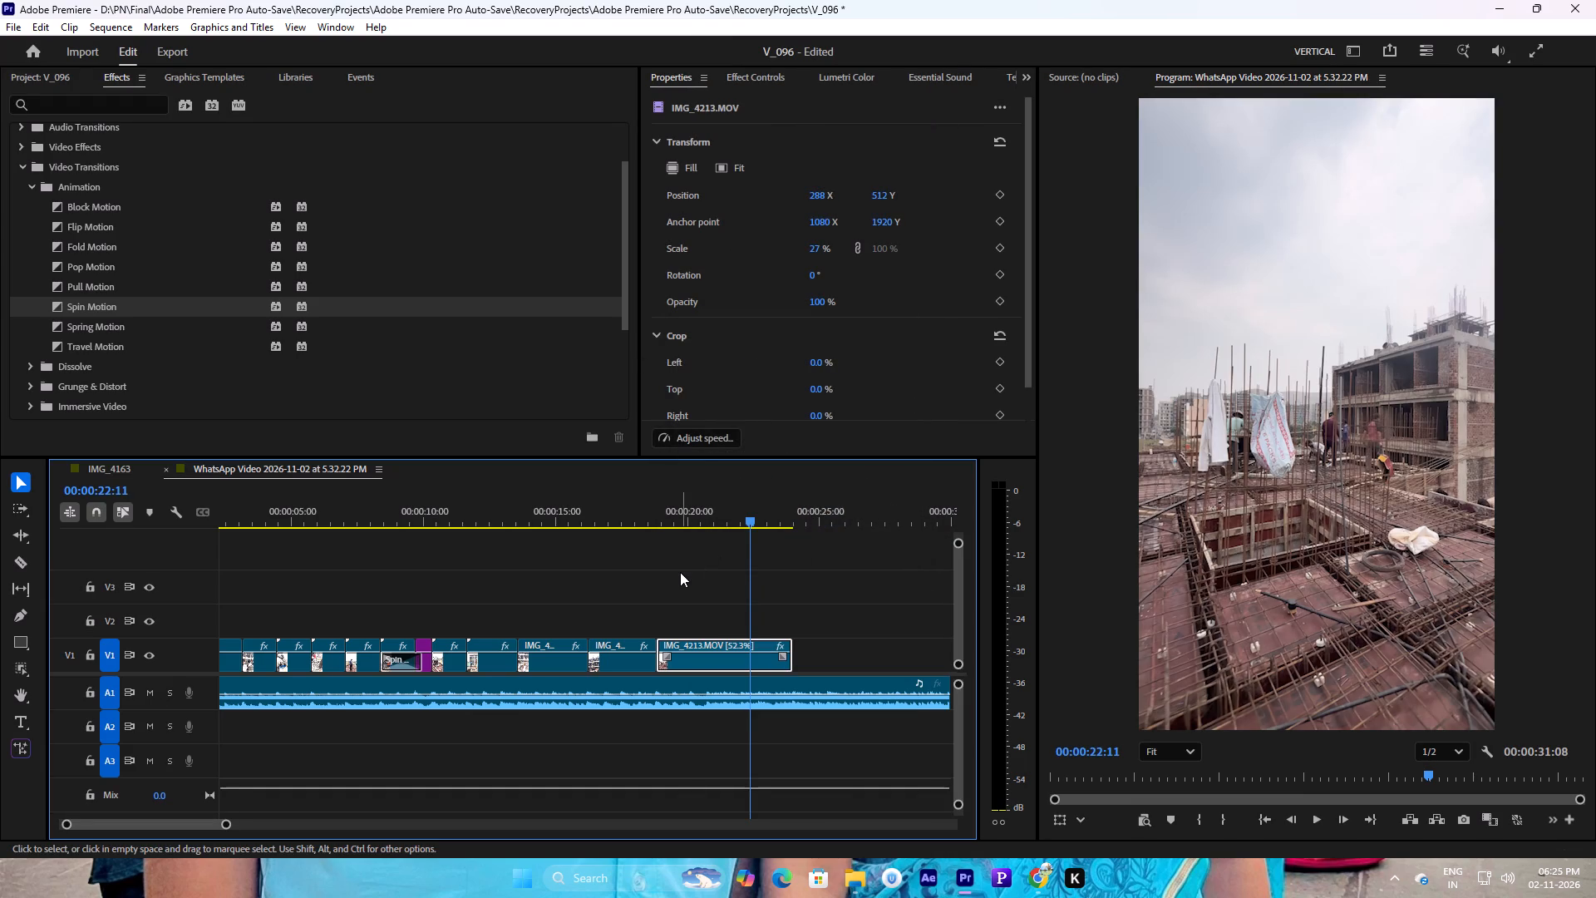
Play the slowed IMG_4213.MOV against the music to find the beat and trim its end to 00:00:21:13.
{"action": "left_click", "coordinate": [646, 515]}
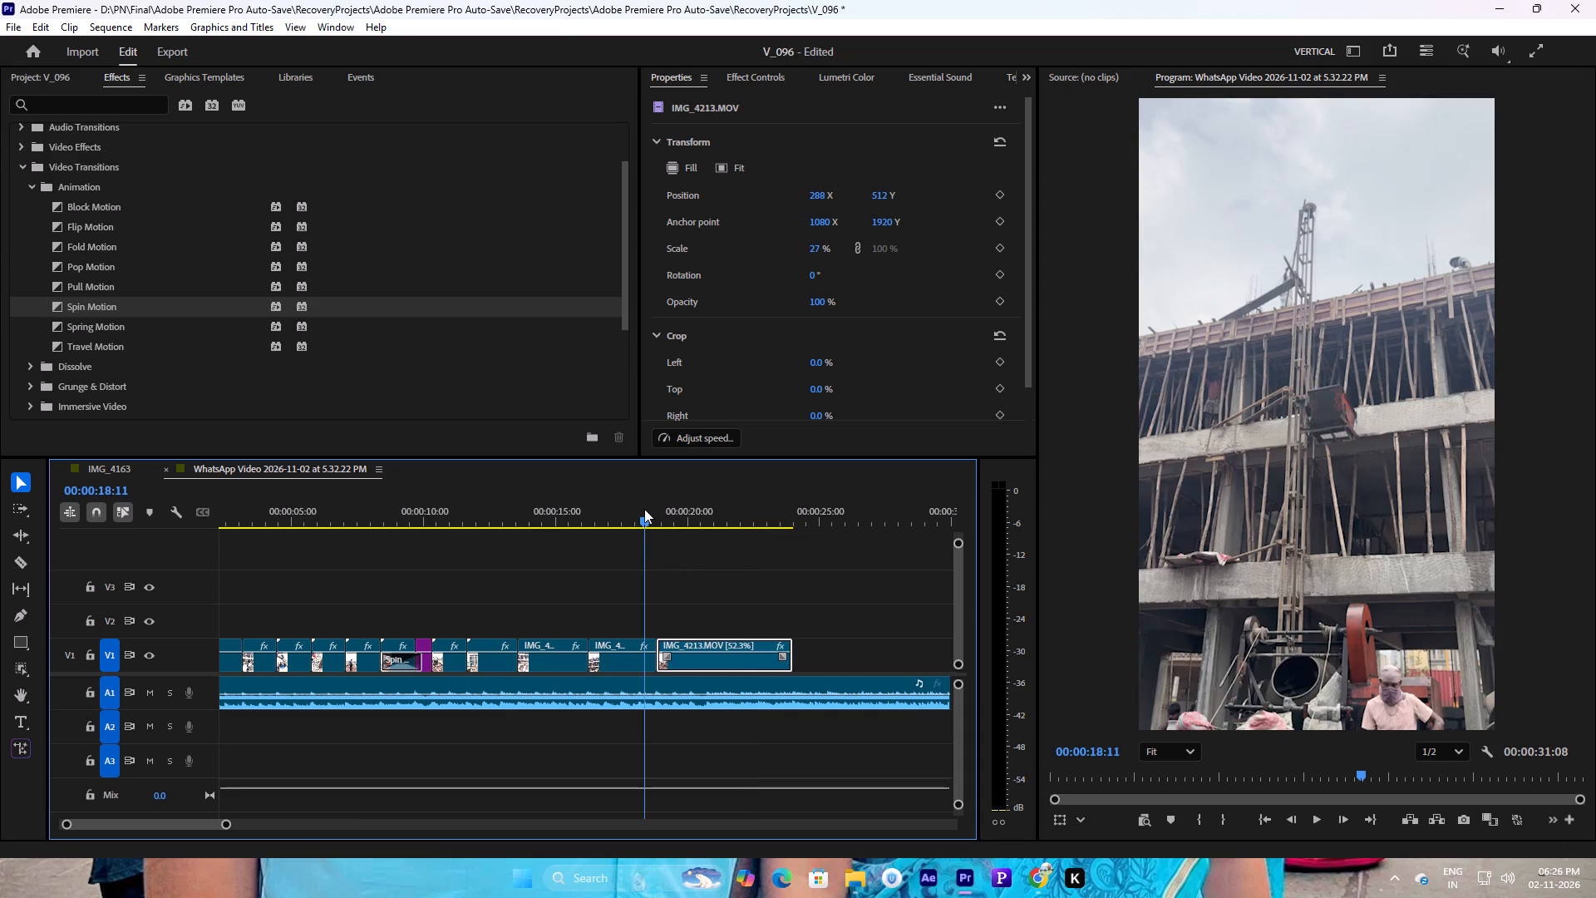
{"action": "left_click", "coordinate": [1308, 816]}
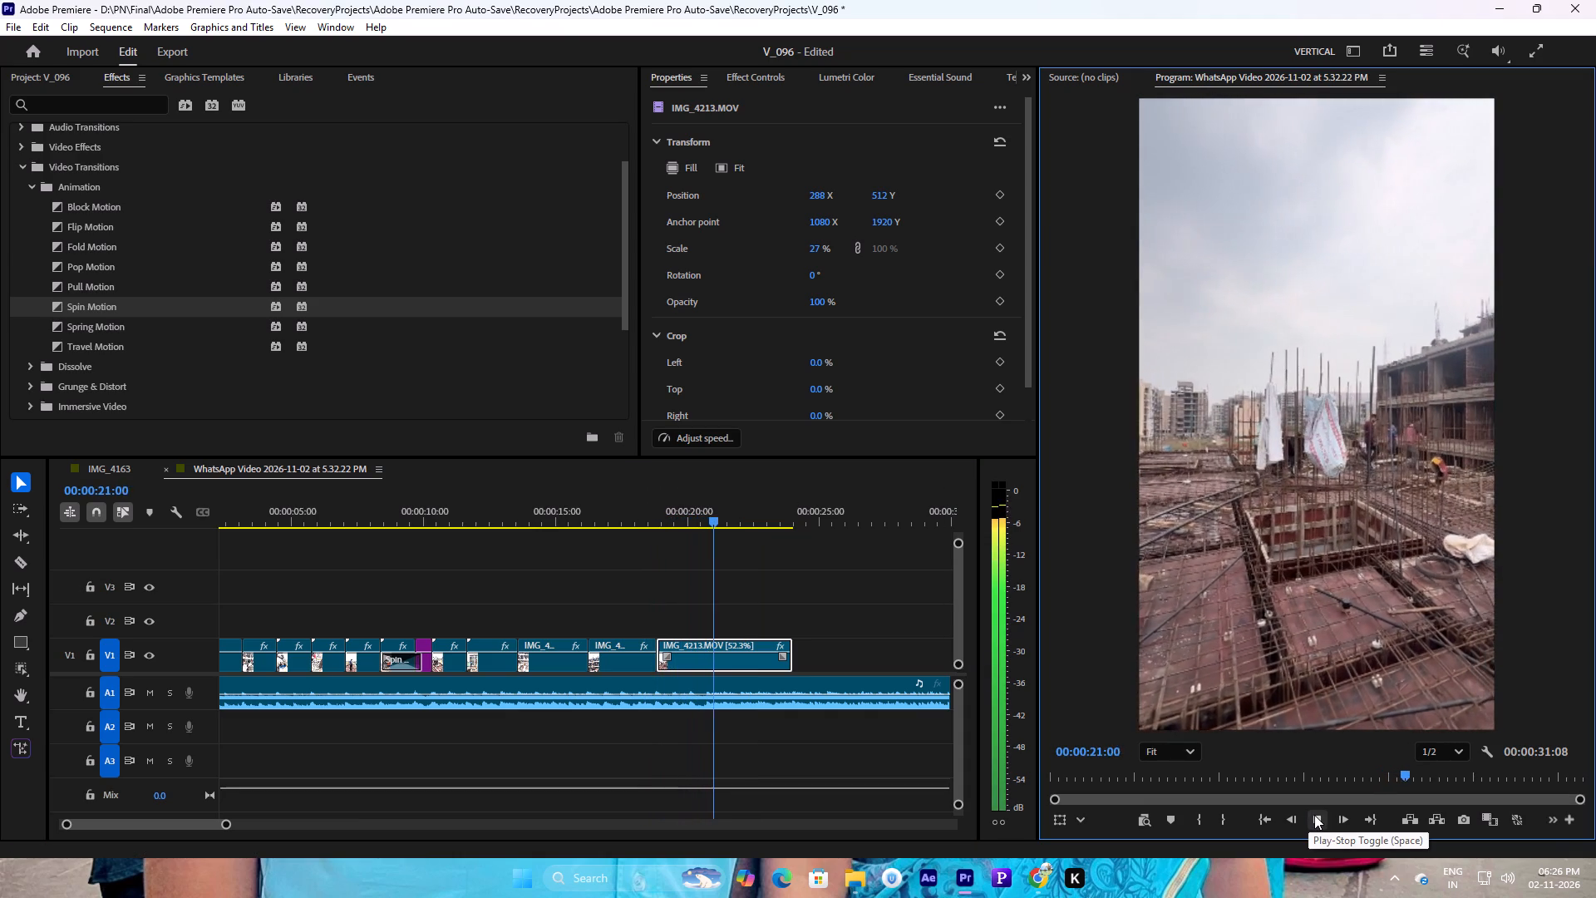
{"action": "left_click", "coordinate": [1326, 817]}
{"action": "left_click", "coordinate": [732, 518]}
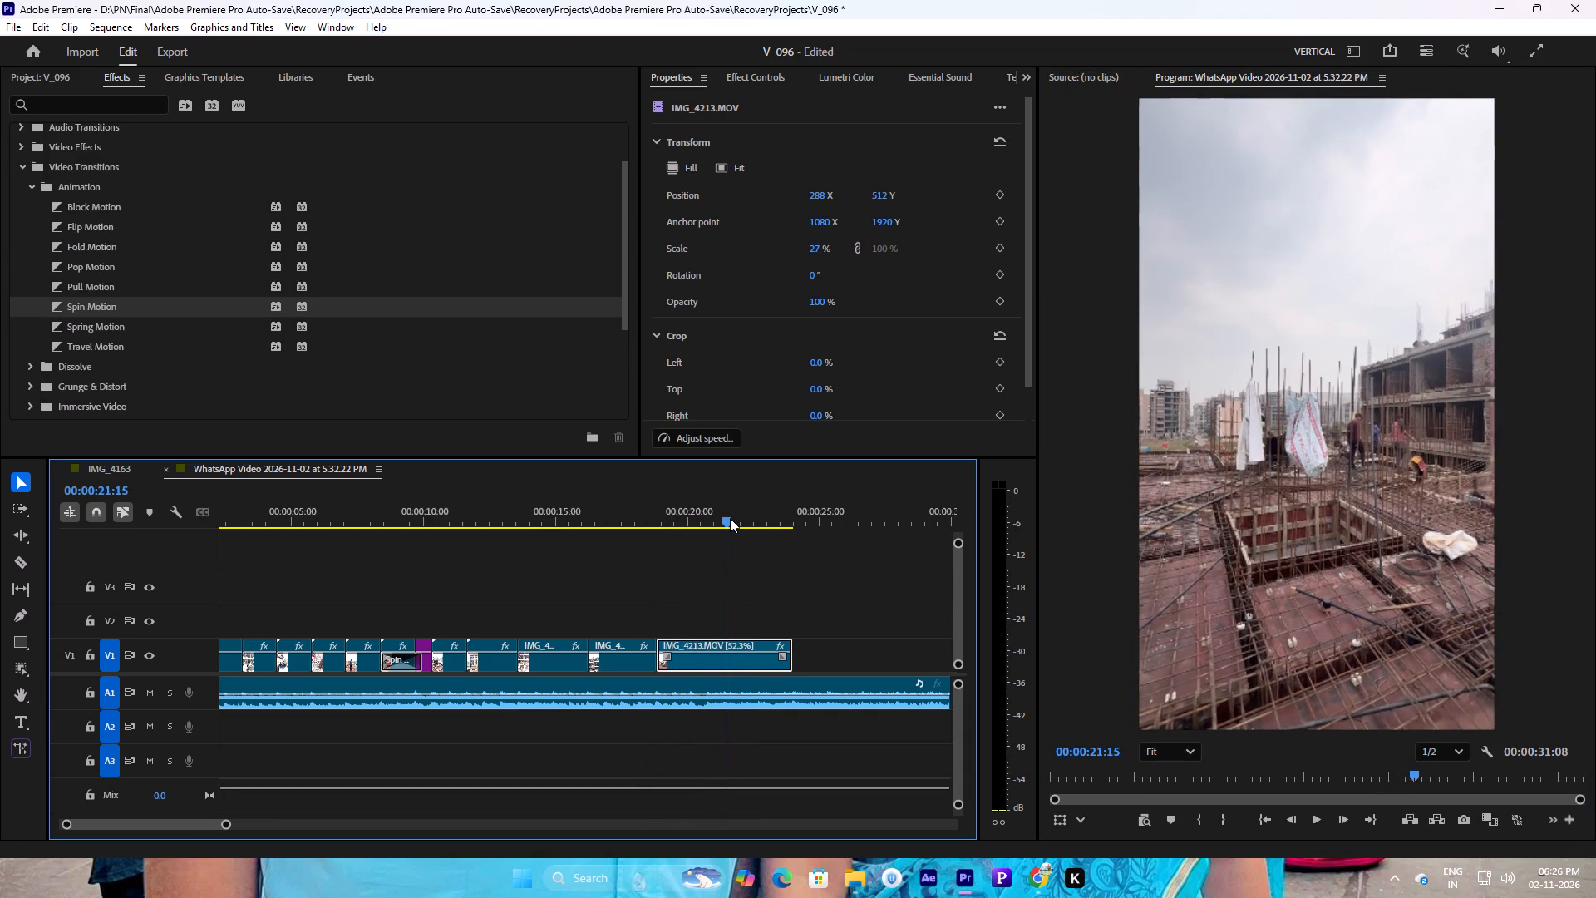
{"action": "left_click_drag", "start_coordinate": [796, 655], "coordinate": [732, 648]}
{"action": "left_click", "coordinate": [705, 538]}
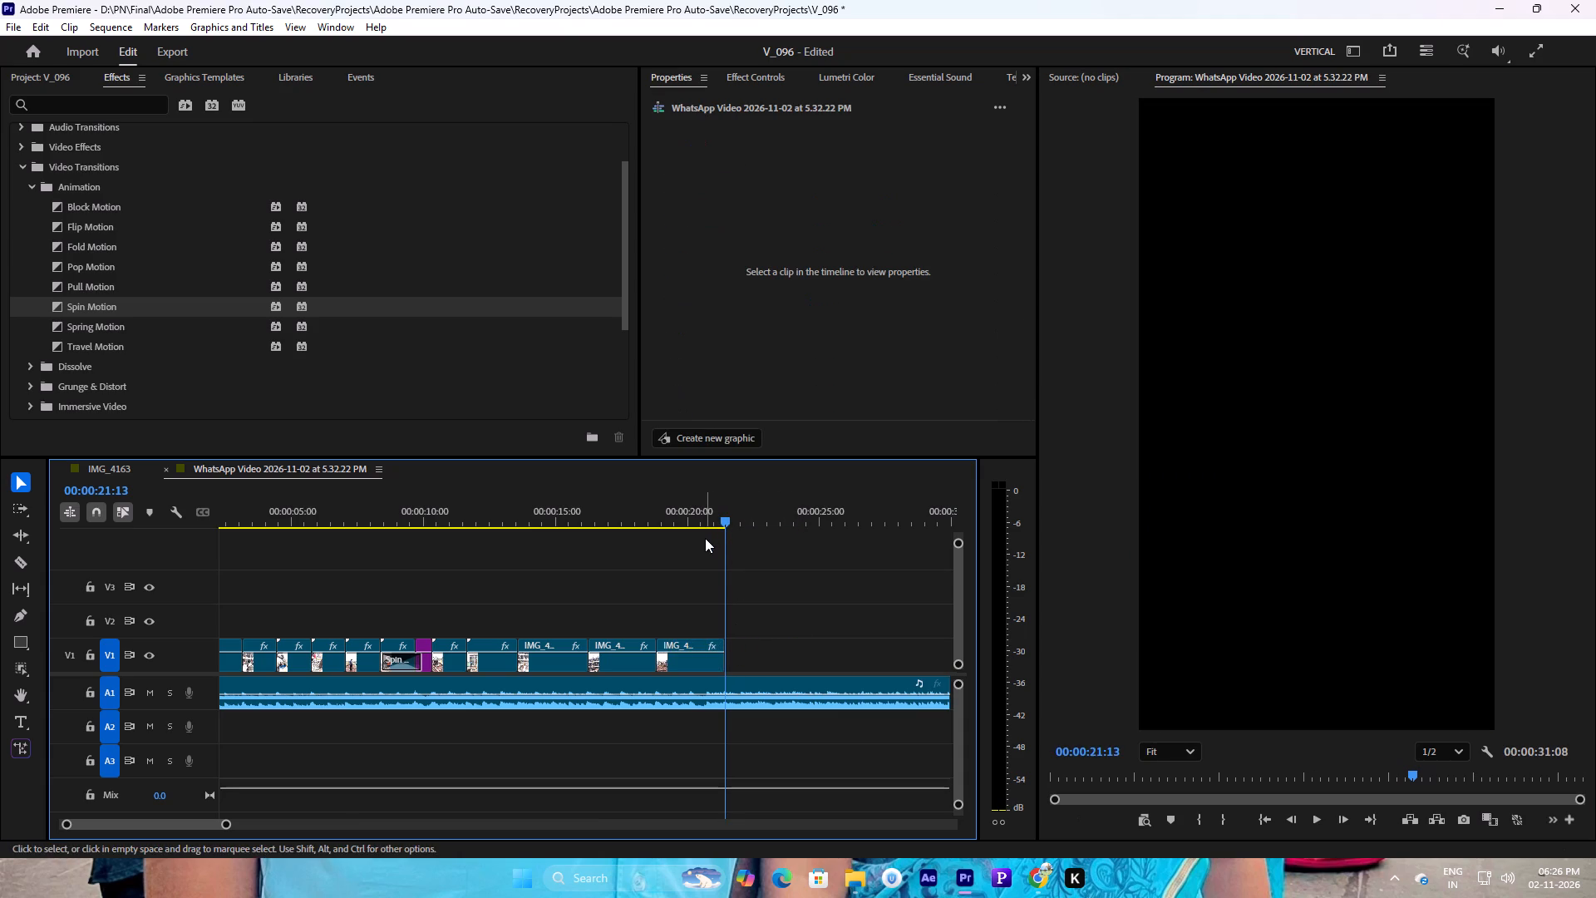
Replay the cut from IMG_4221.MOV into the trimmed IMG_4213.MOV and check its timing against the music.
{"action": "left_click", "coordinate": [674, 515]}
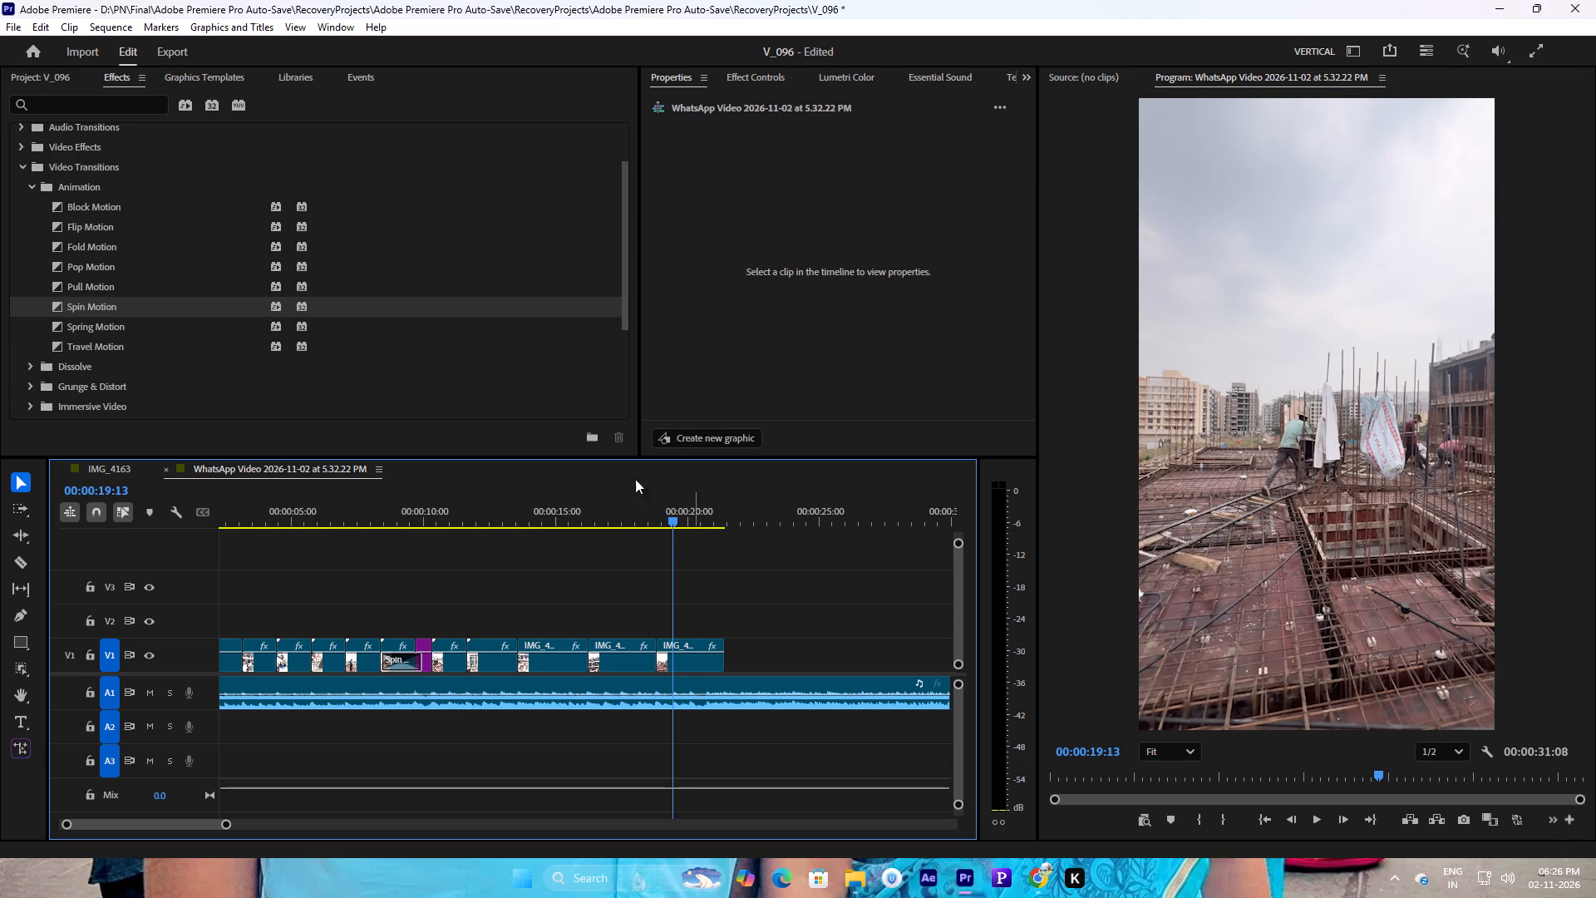
{"action": "left_click_drag", "start_coordinate": [655, 525], "coordinate": [671, 516]}
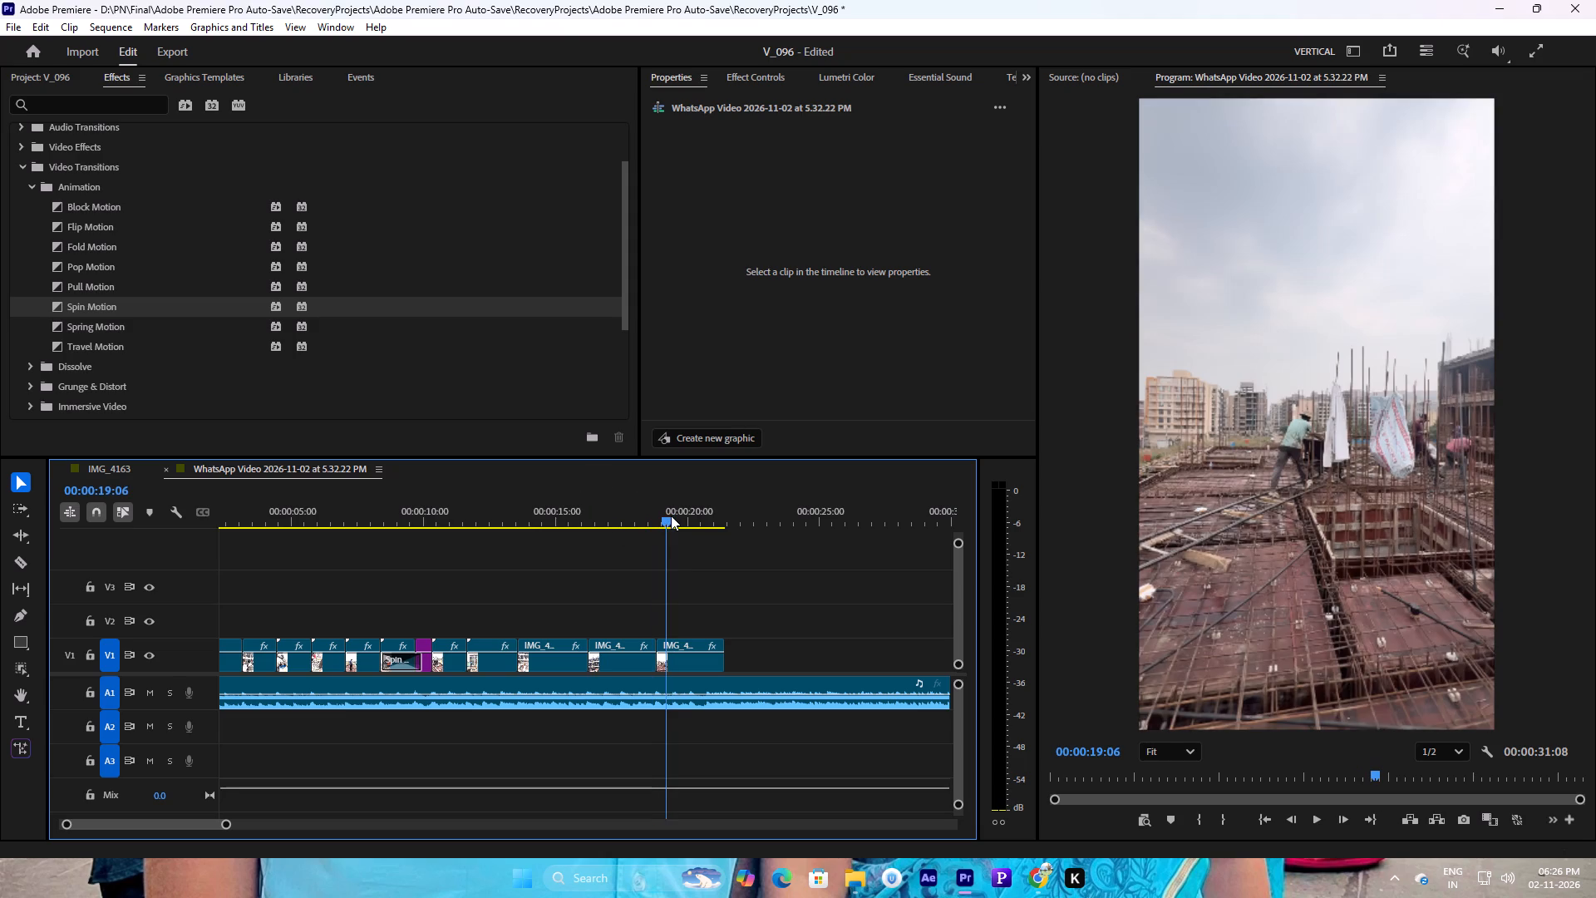
{"action": "left_click_drag", "start_coordinate": [671, 516], "coordinate": [655, 514]}
{"action": "left_click", "coordinate": [1313, 825]}
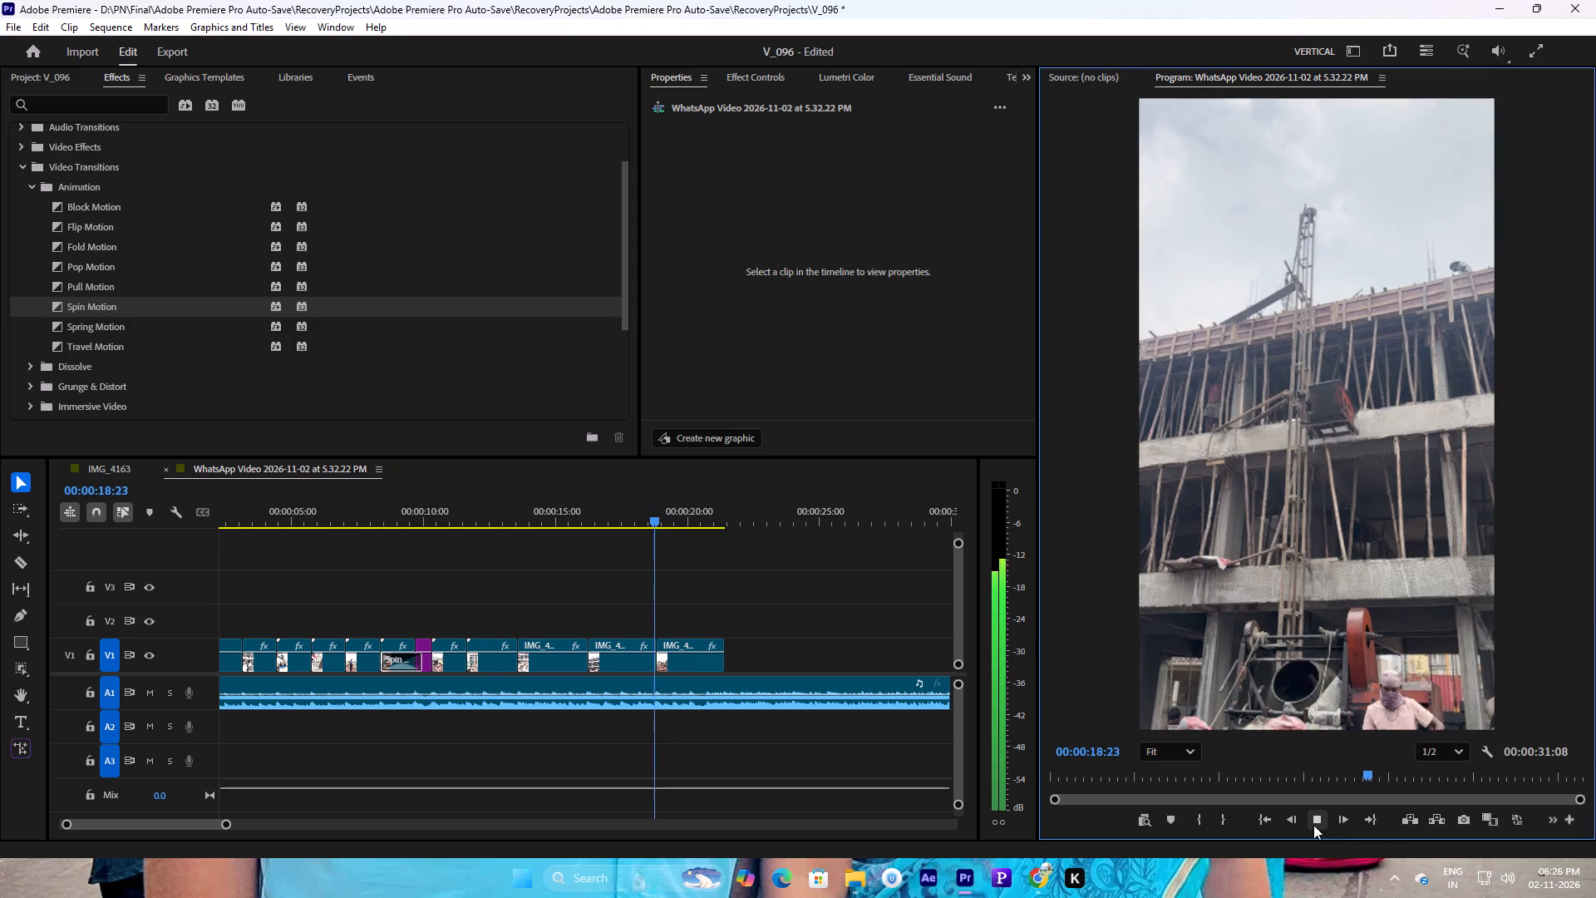
{"action": "left_click", "coordinate": [1313, 825]}
{"action": "left_click", "coordinate": [1313, 825]}
{"action": "left_click", "coordinate": [1313, 825]}
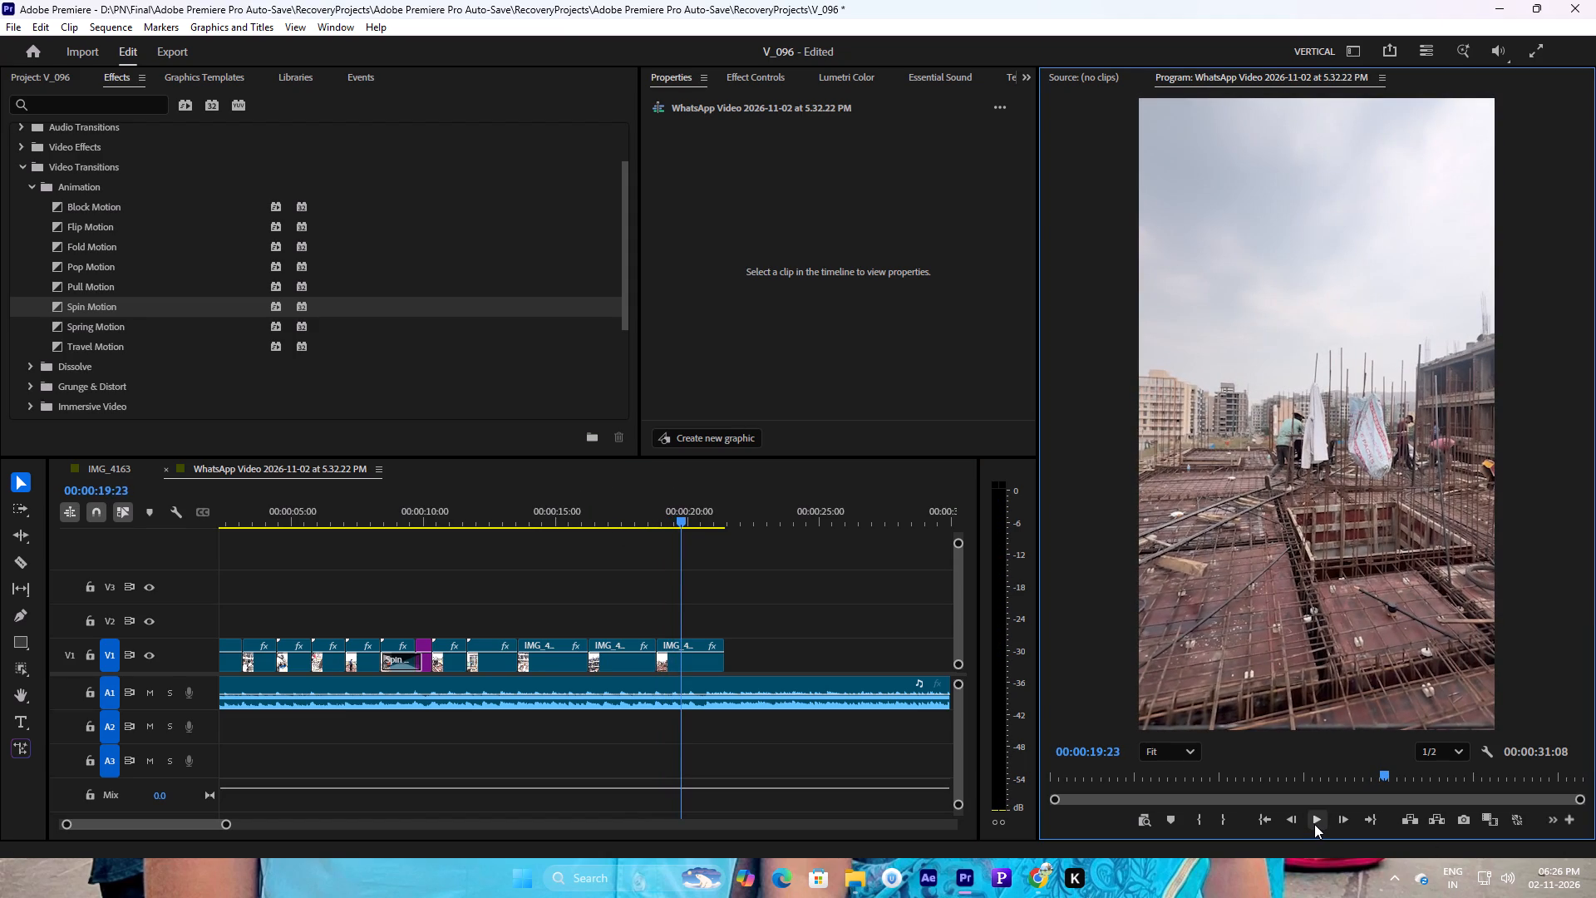
{"action": "left_click", "coordinate": [1316, 824]}
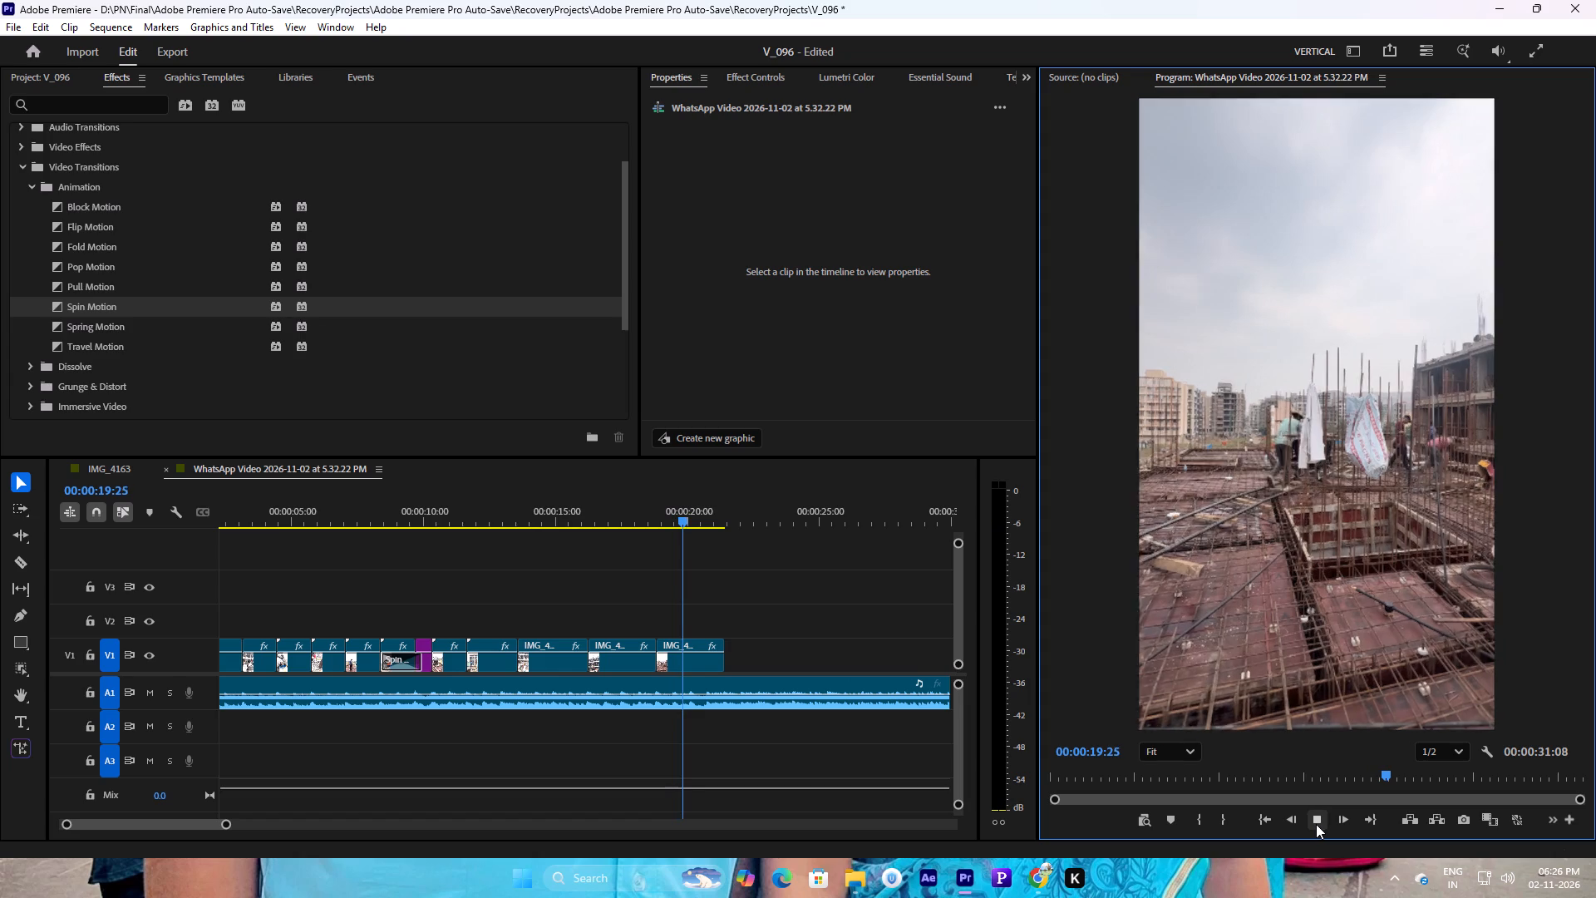
{"action": "left_click", "coordinate": [1318, 822]}
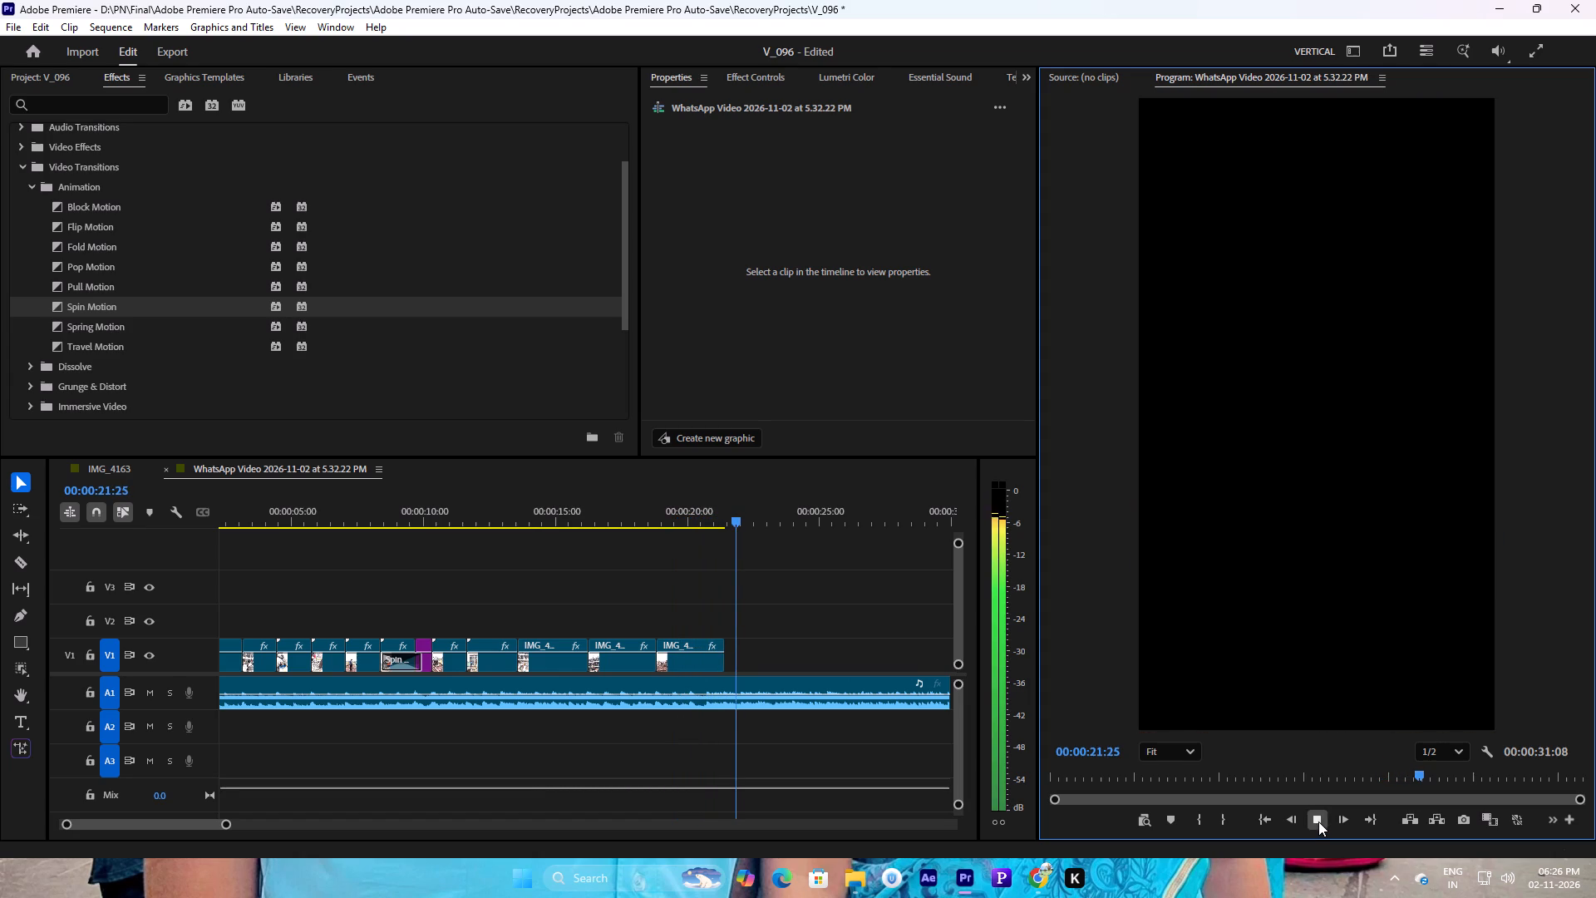
{"action": "left_click_drag", "start_coordinate": [716, 511], "coordinate": [692, 516]}
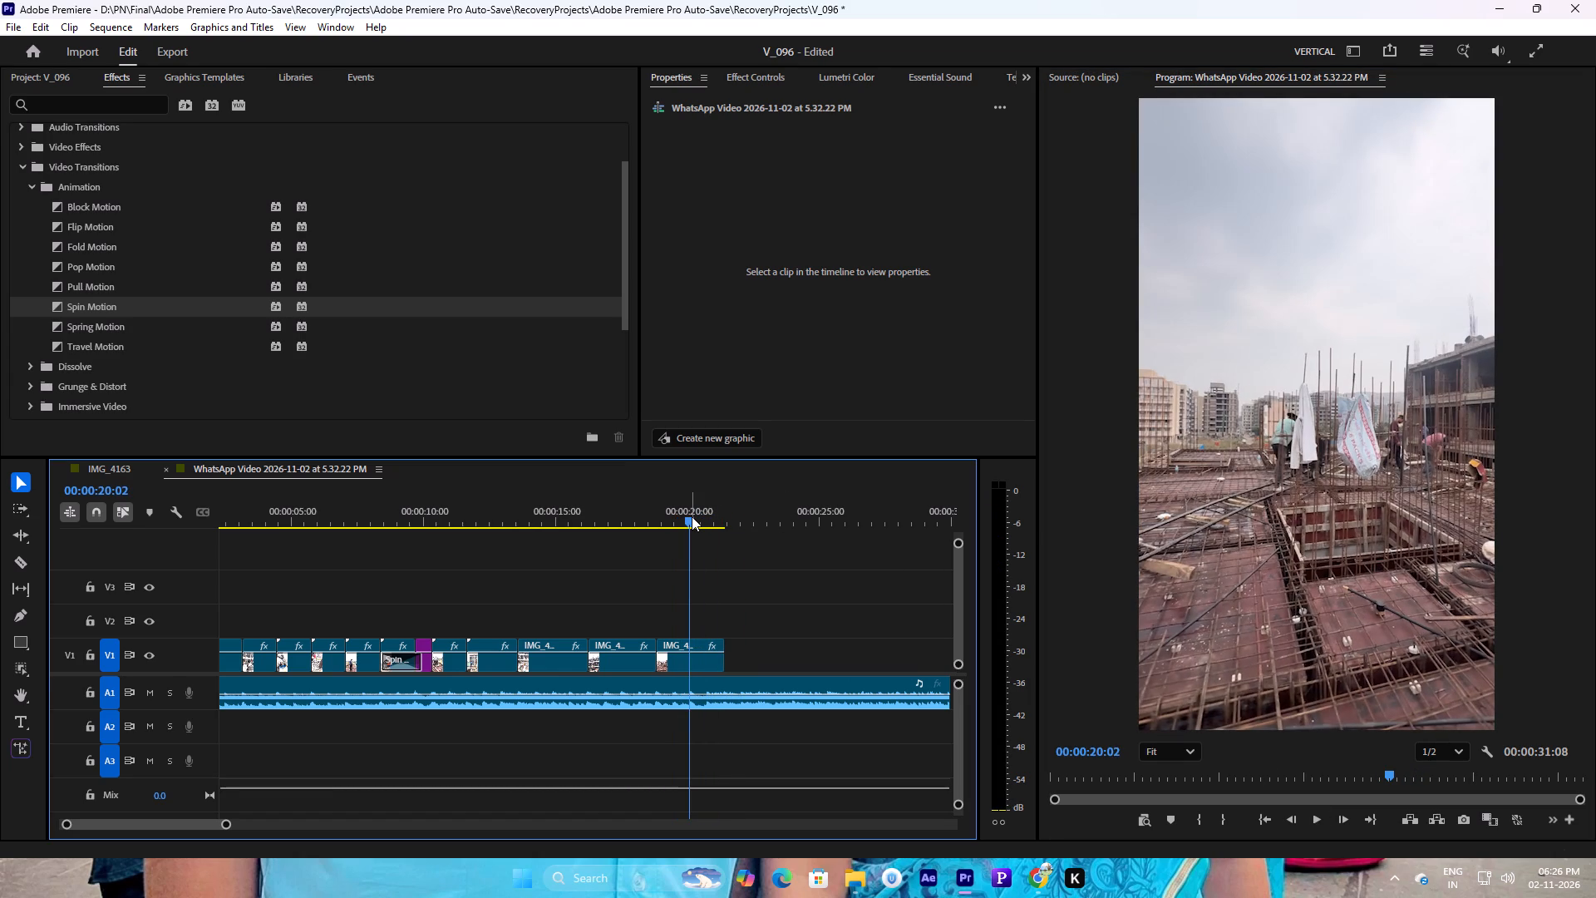
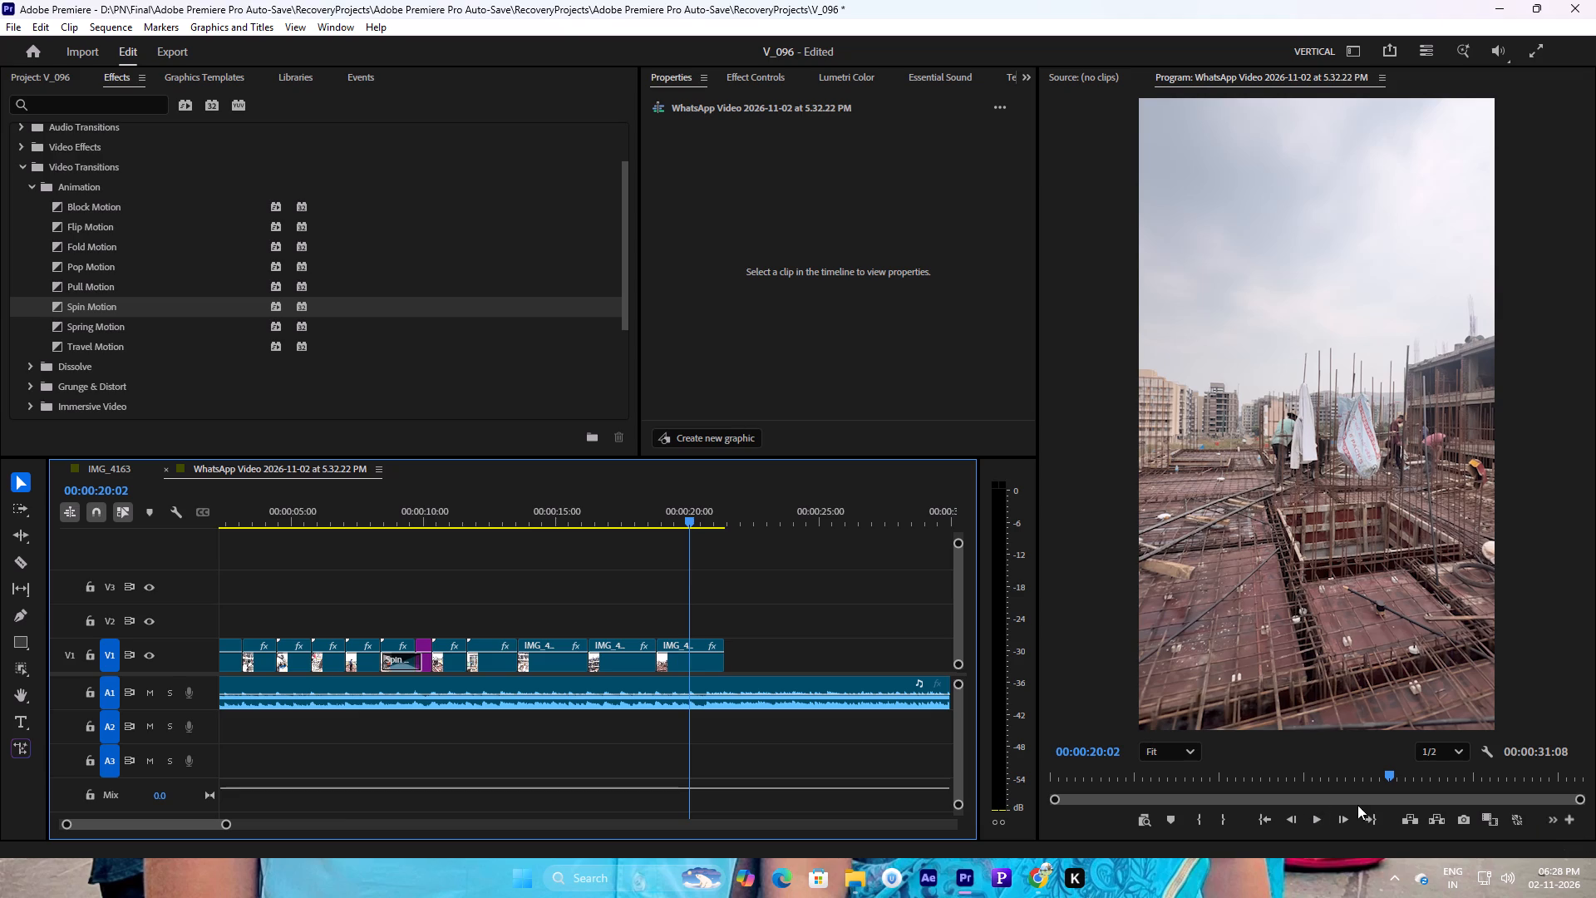
Replay the cut into the slowed IMG_4213.MOV and its trimmed end, checking both against the music's beat.
{"action": "left_click", "coordinate": [1321, 821]}
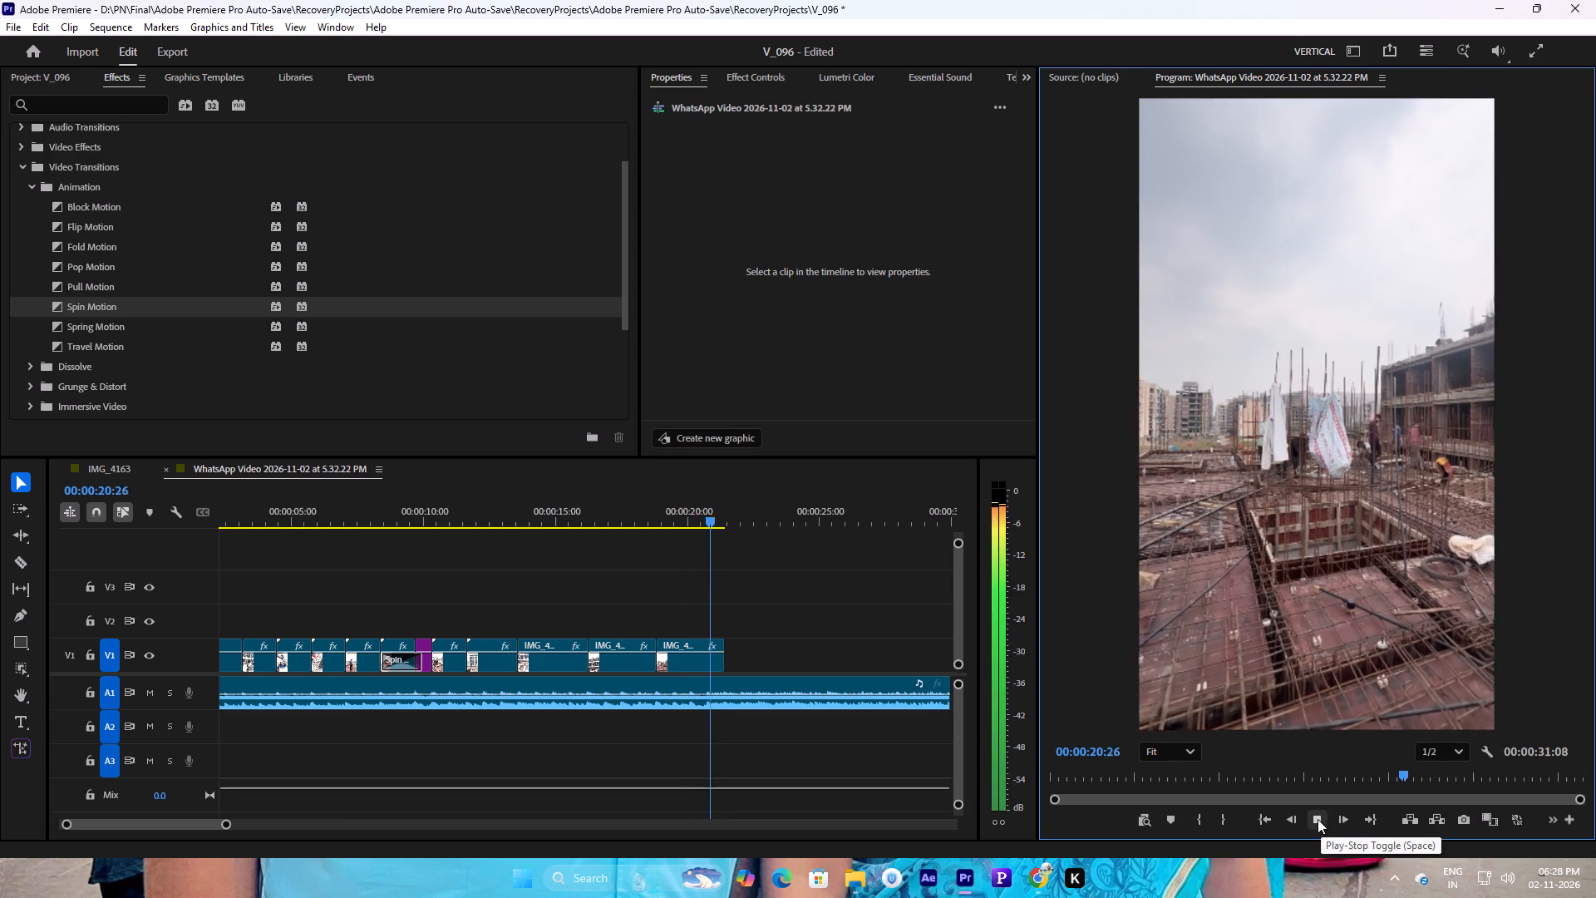
{"action": "left_click", "coordinate": [1318, 819]}
{"action": "left_click_drag", "start_coordinate": [713, 512], "coordinate": [658, 516]}
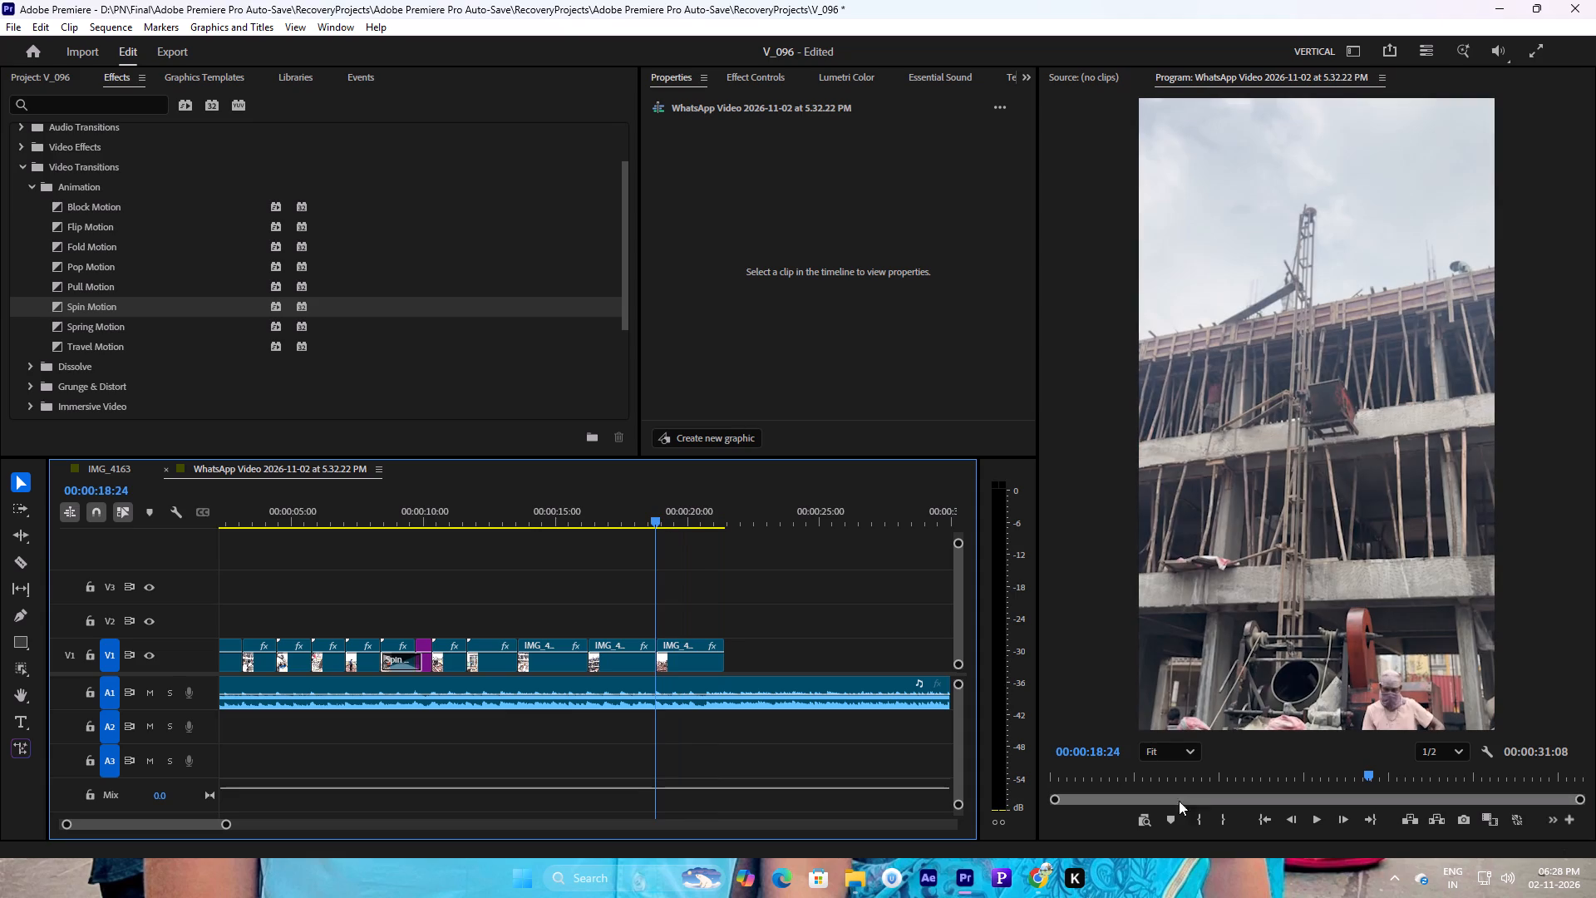
{"action": "left_click", "coordinate": [1316, 818]}
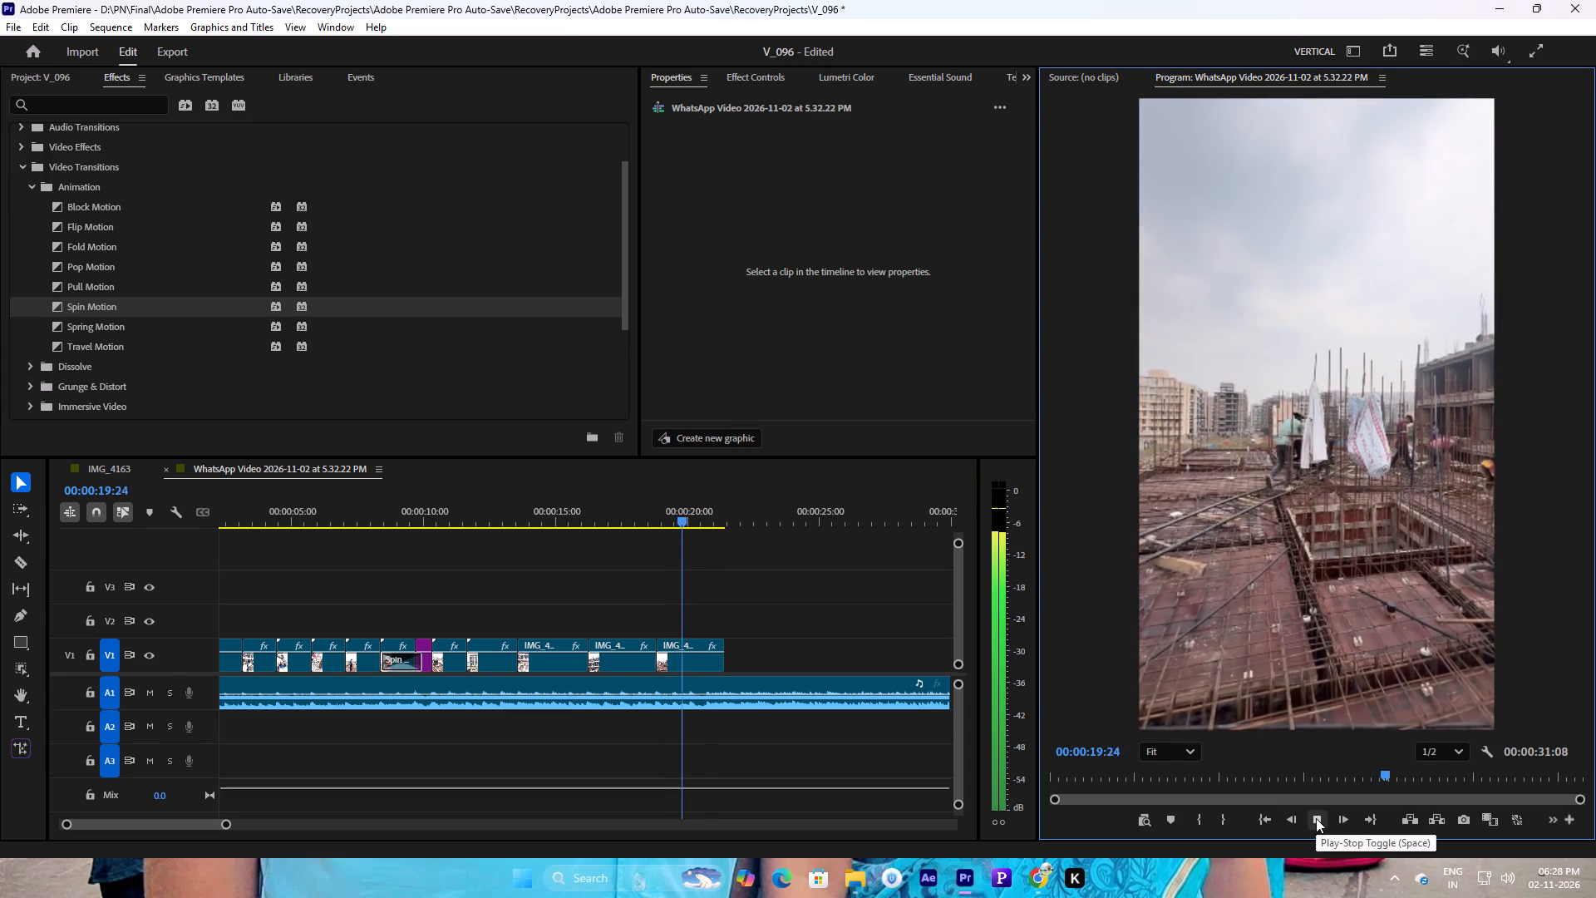
{"action": "left_click", "coordinate": [1316, 818]}
{"action": "left_click", "coordinate": [671, 511]}
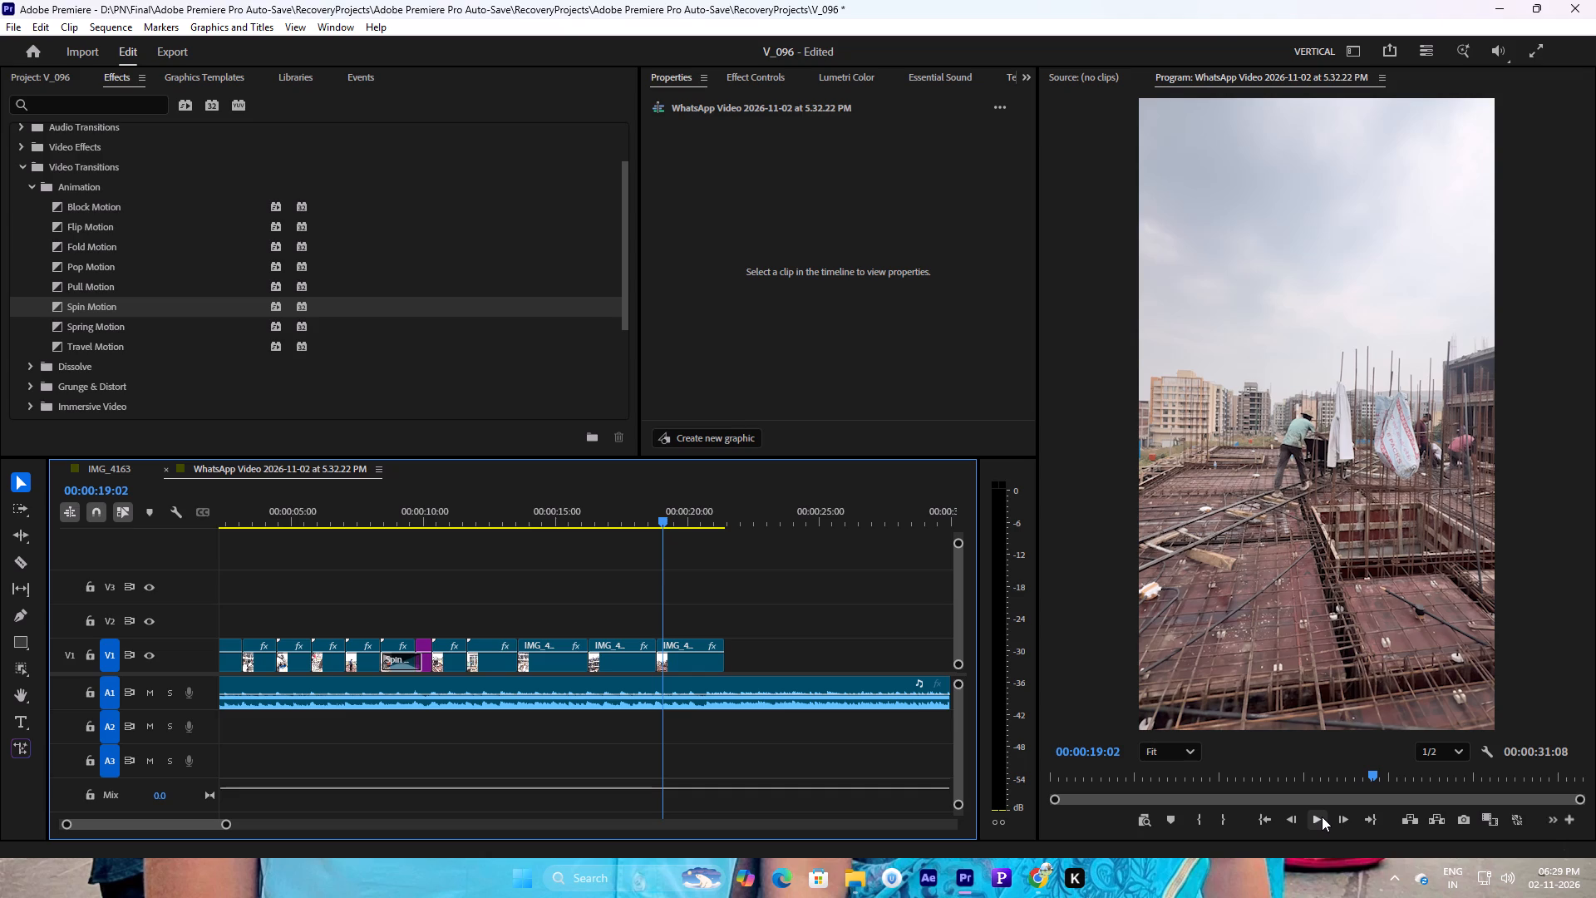
{"action": "left_click", "coordinate": [1322, 817]}
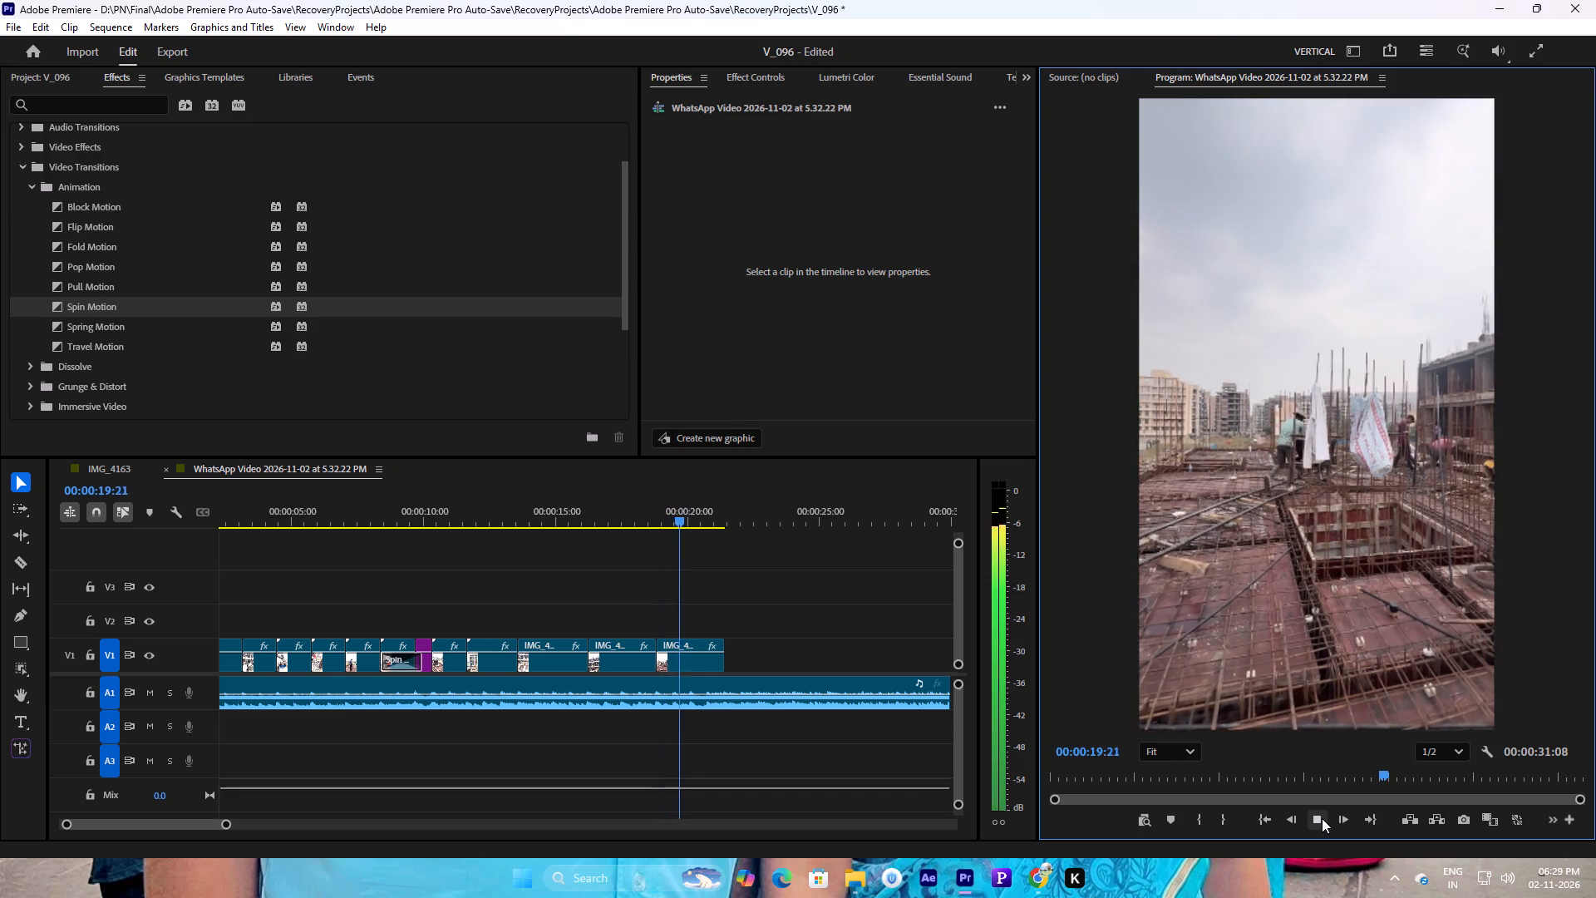
{"action": "left_click", "coordinate": [1322, 818]}
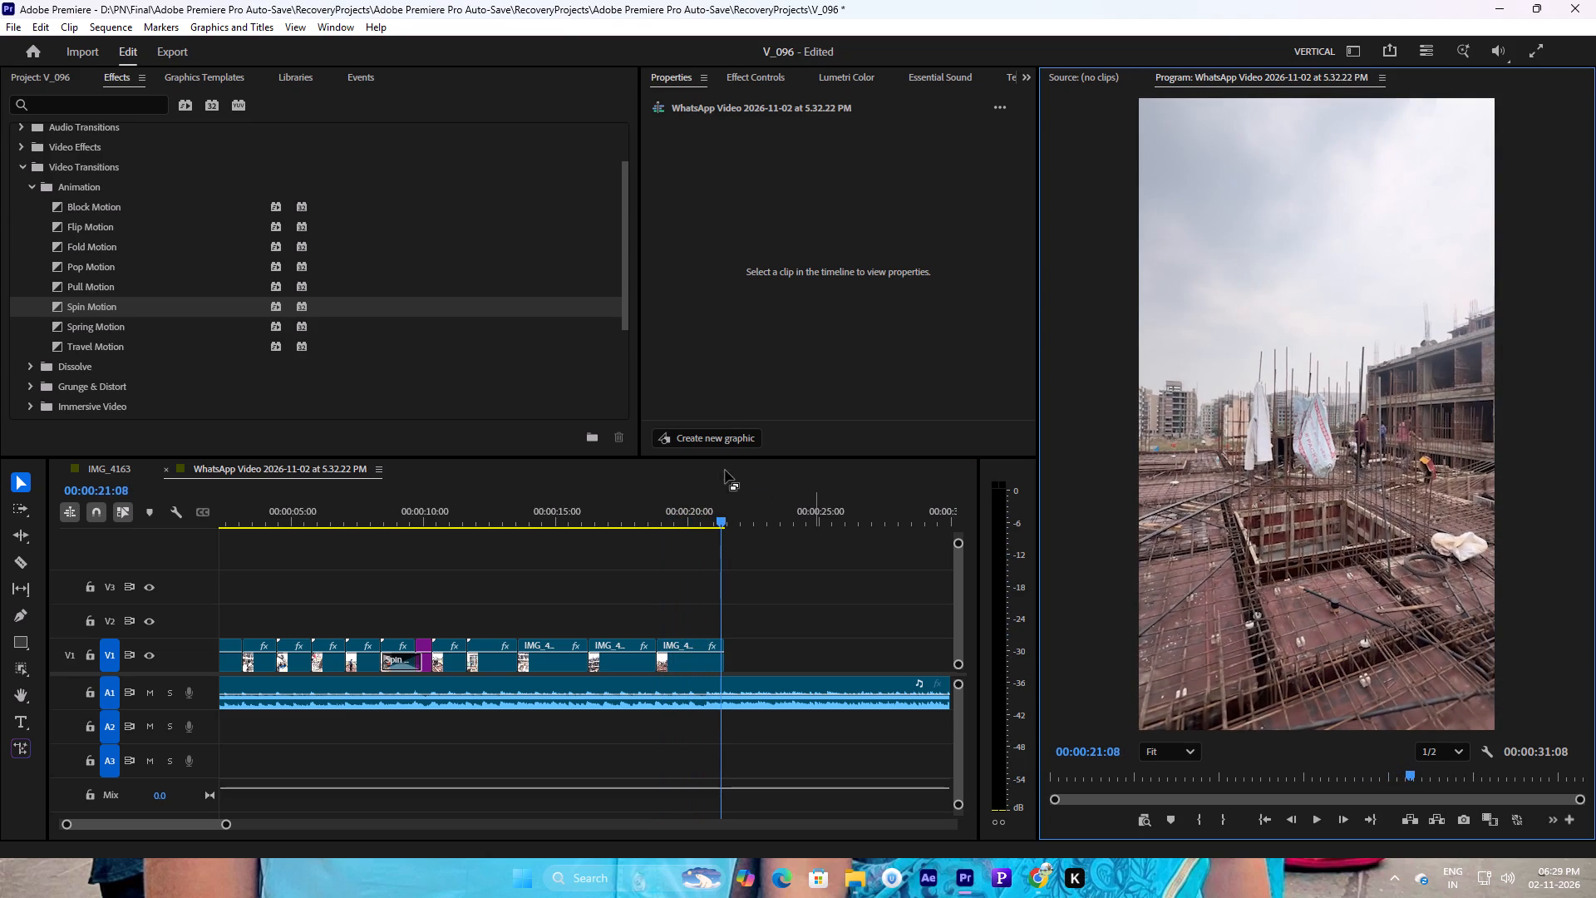
{"action": "left_click", "coordinate": [719, 517]}
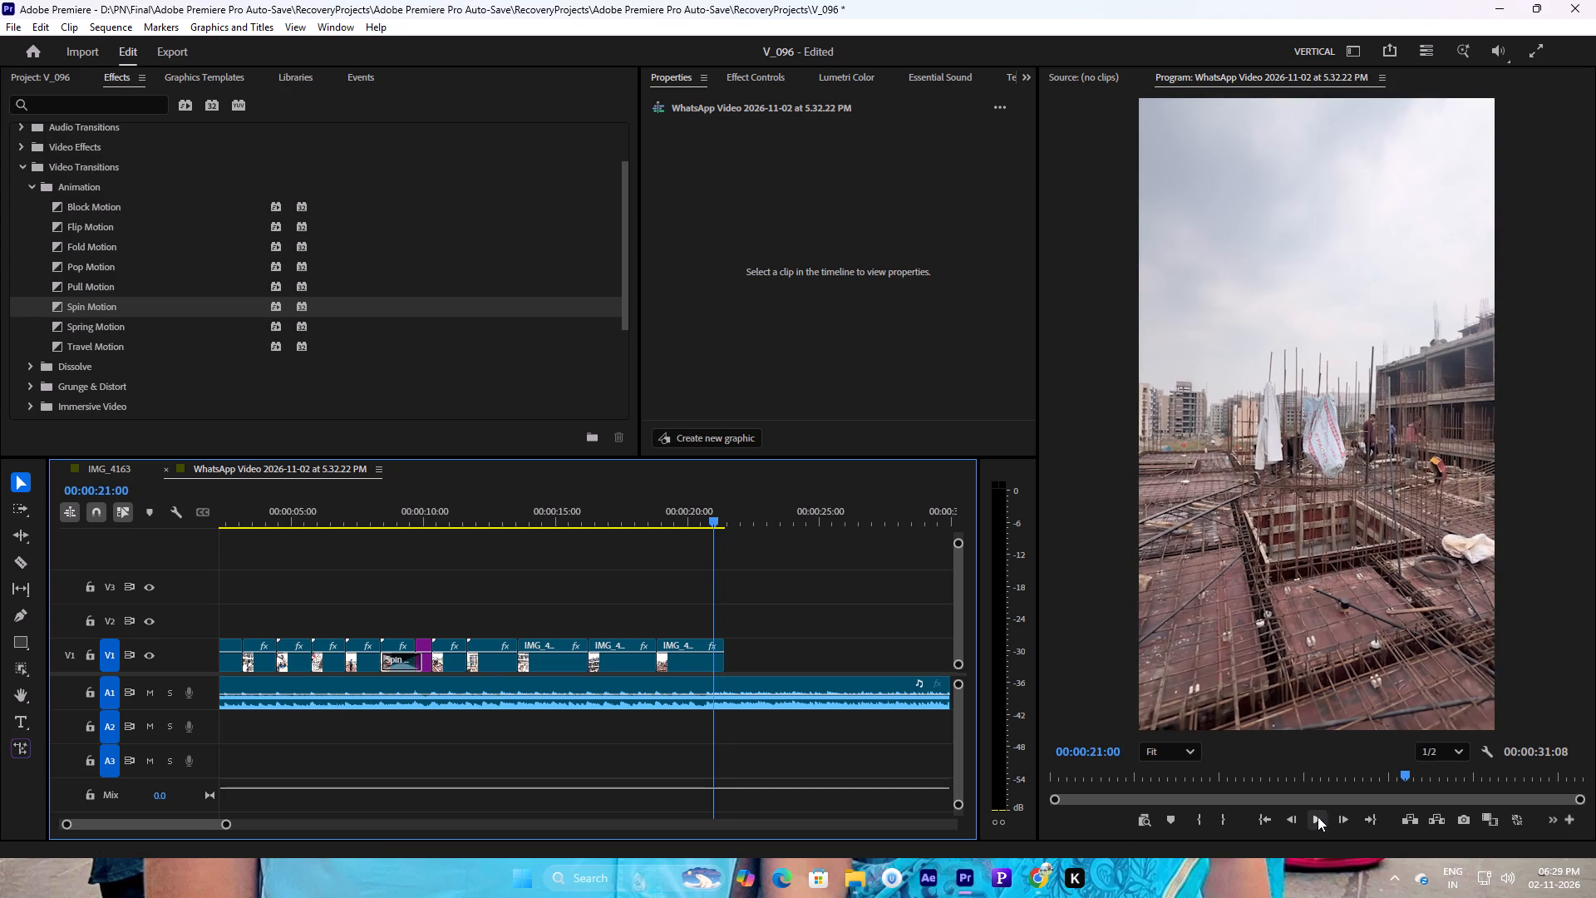
{"action": "left_click", "coordinate": [1318, 817]}
{"action": "left_click", "coordinate": [1318, 817]}
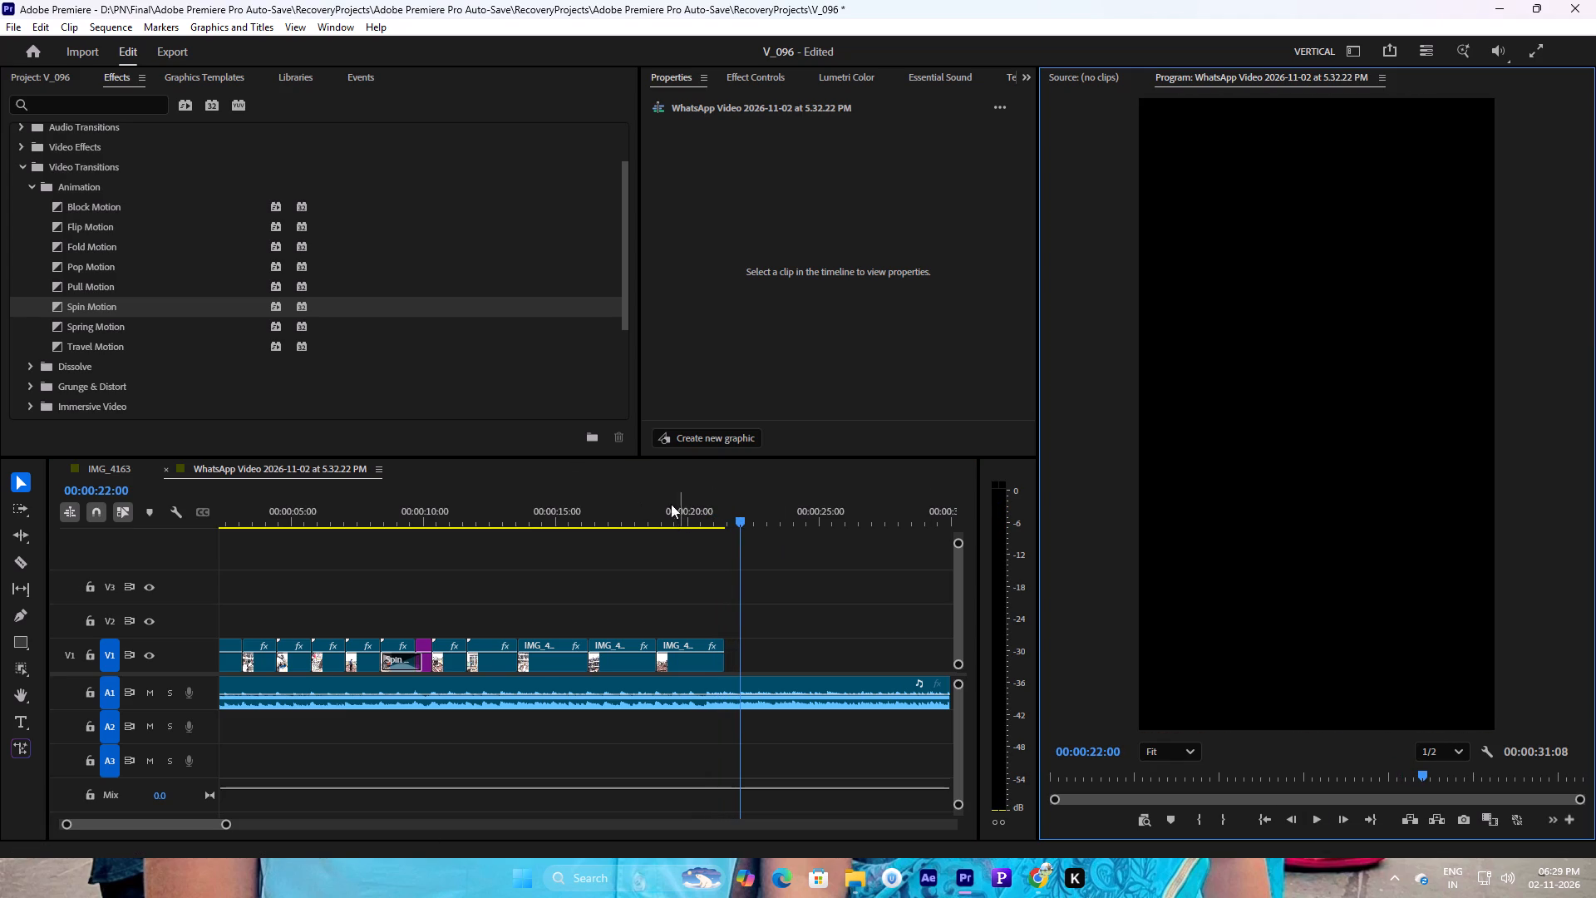
Find IMG_4207.MOV, the worker tipping the trolley, in the IMG_4163 sequence and place it on V1 of the vertical sequence directly after IMG_4213.MOV.
{"action": "left_click", "coordinate": [99, 461]}
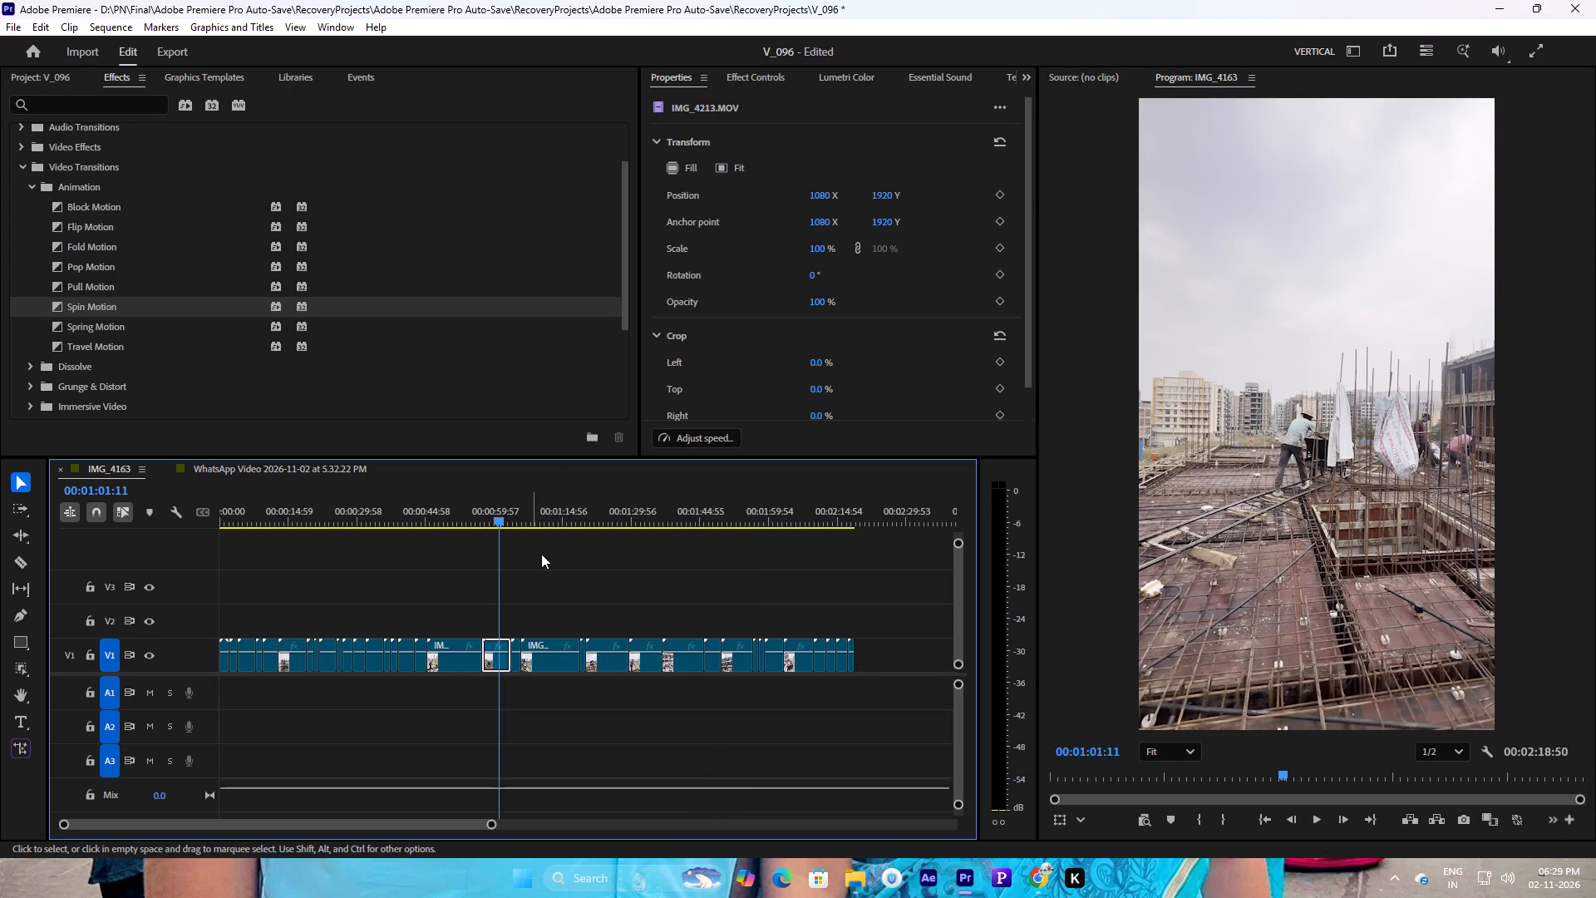
{"action": "left_click_drag", "start_coordinate": [500, 521], "coordinate": [525, 524]}
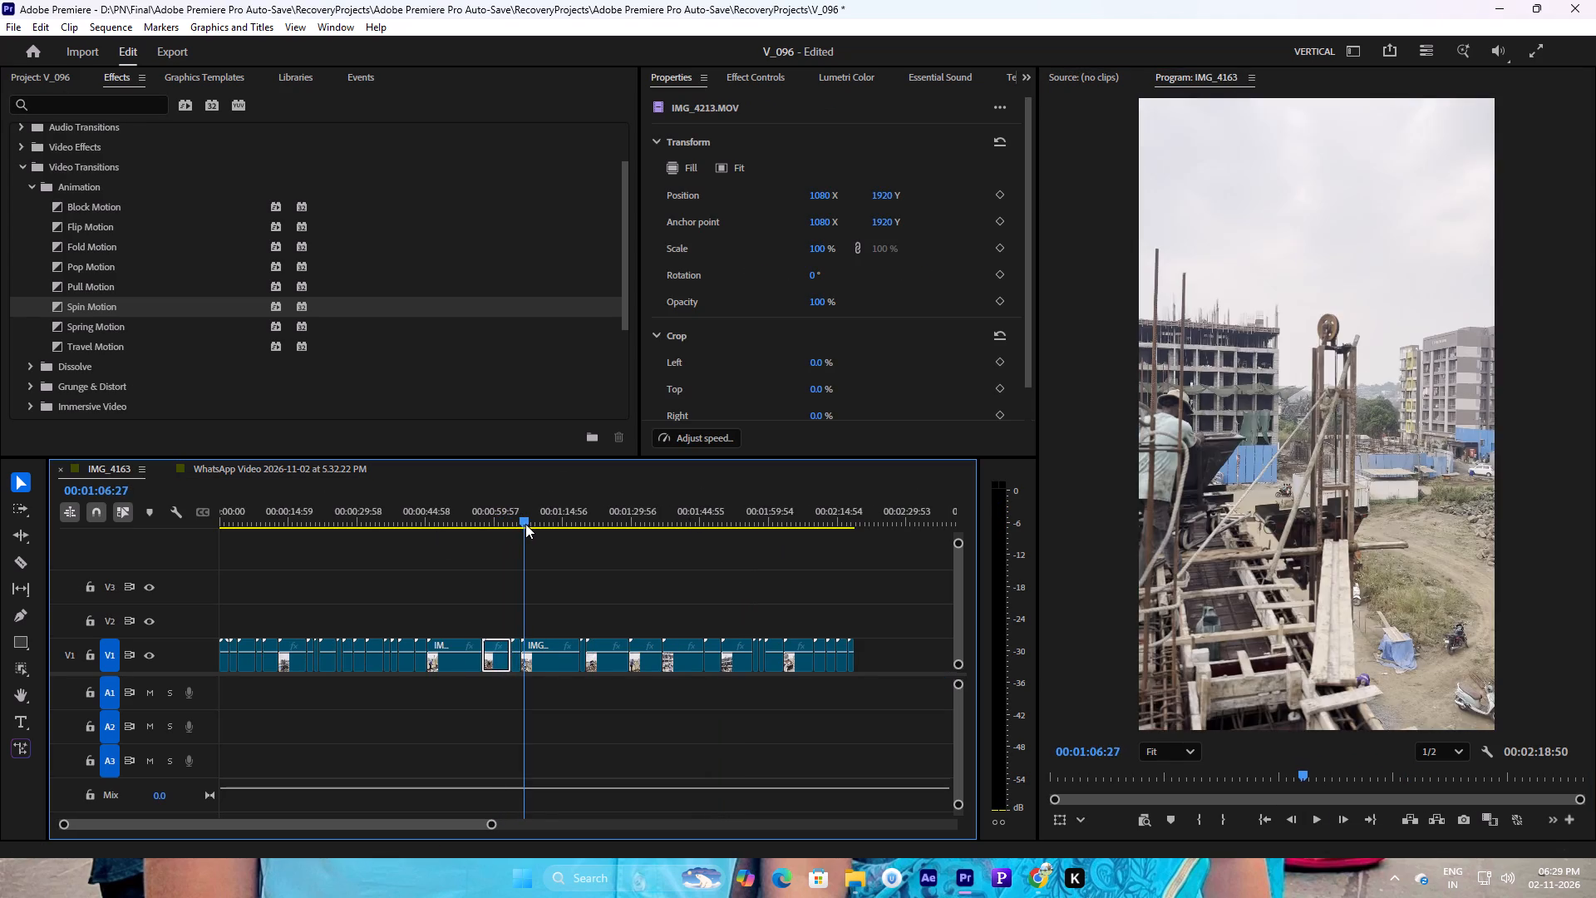
{"action": "left_click_drag", "start_coordinate": [525, 524], "coordinate": [546, 548]}
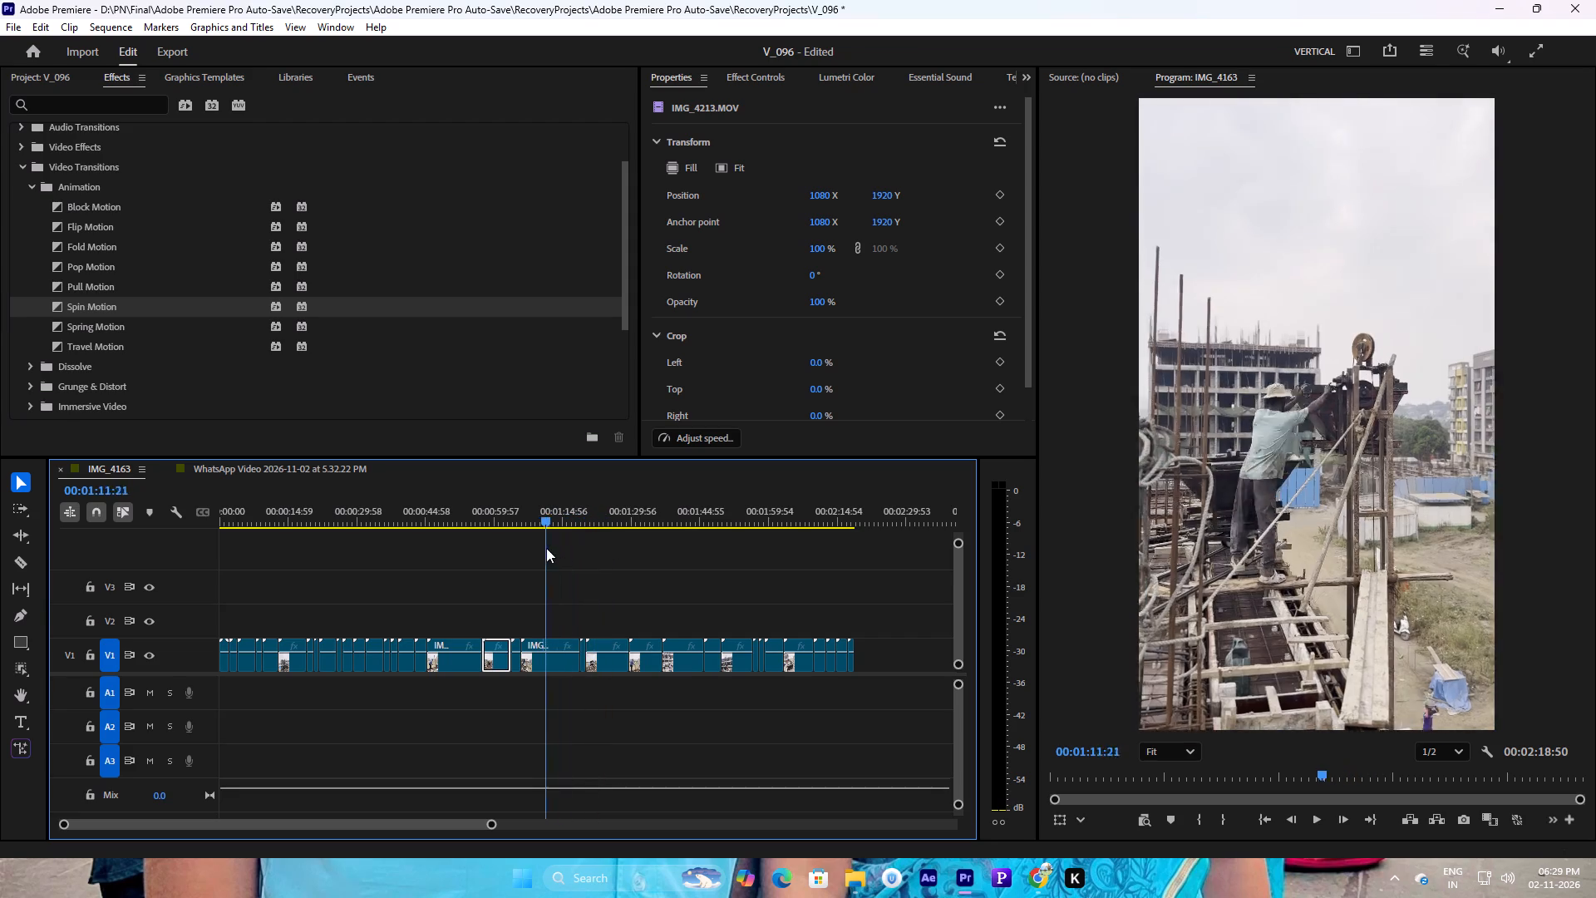
{"action": "left_click_drag", "start_coordinate": [546, 548], "coordinate": [525, 548]}
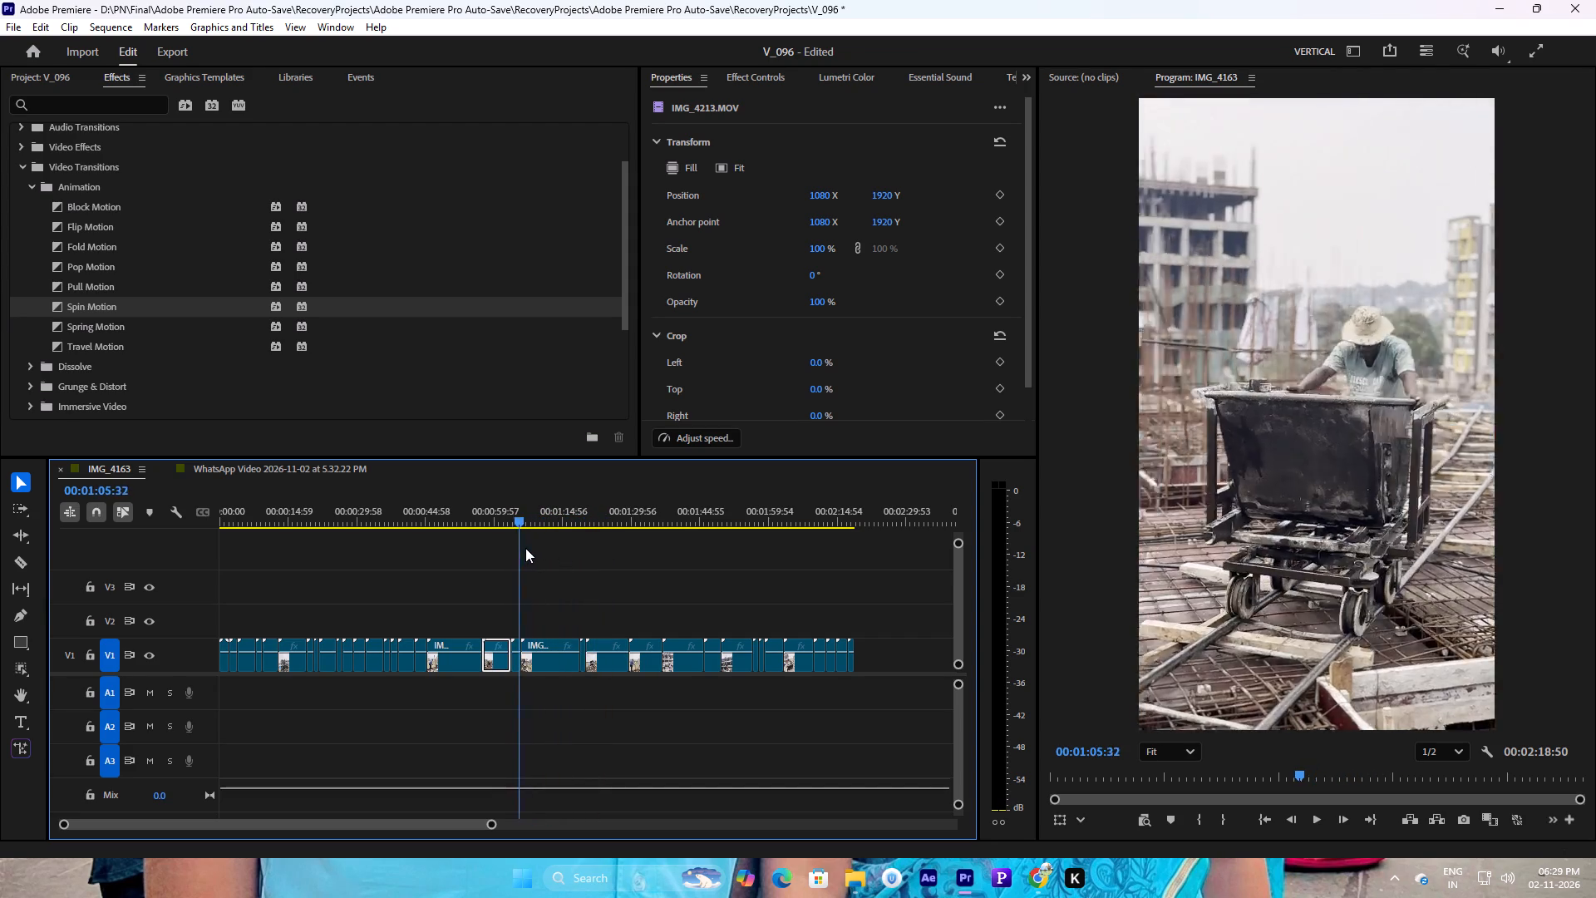
{"action": "left_click_drag", "start_coordinate": [525, 548], "coordinate": [561, 541]}
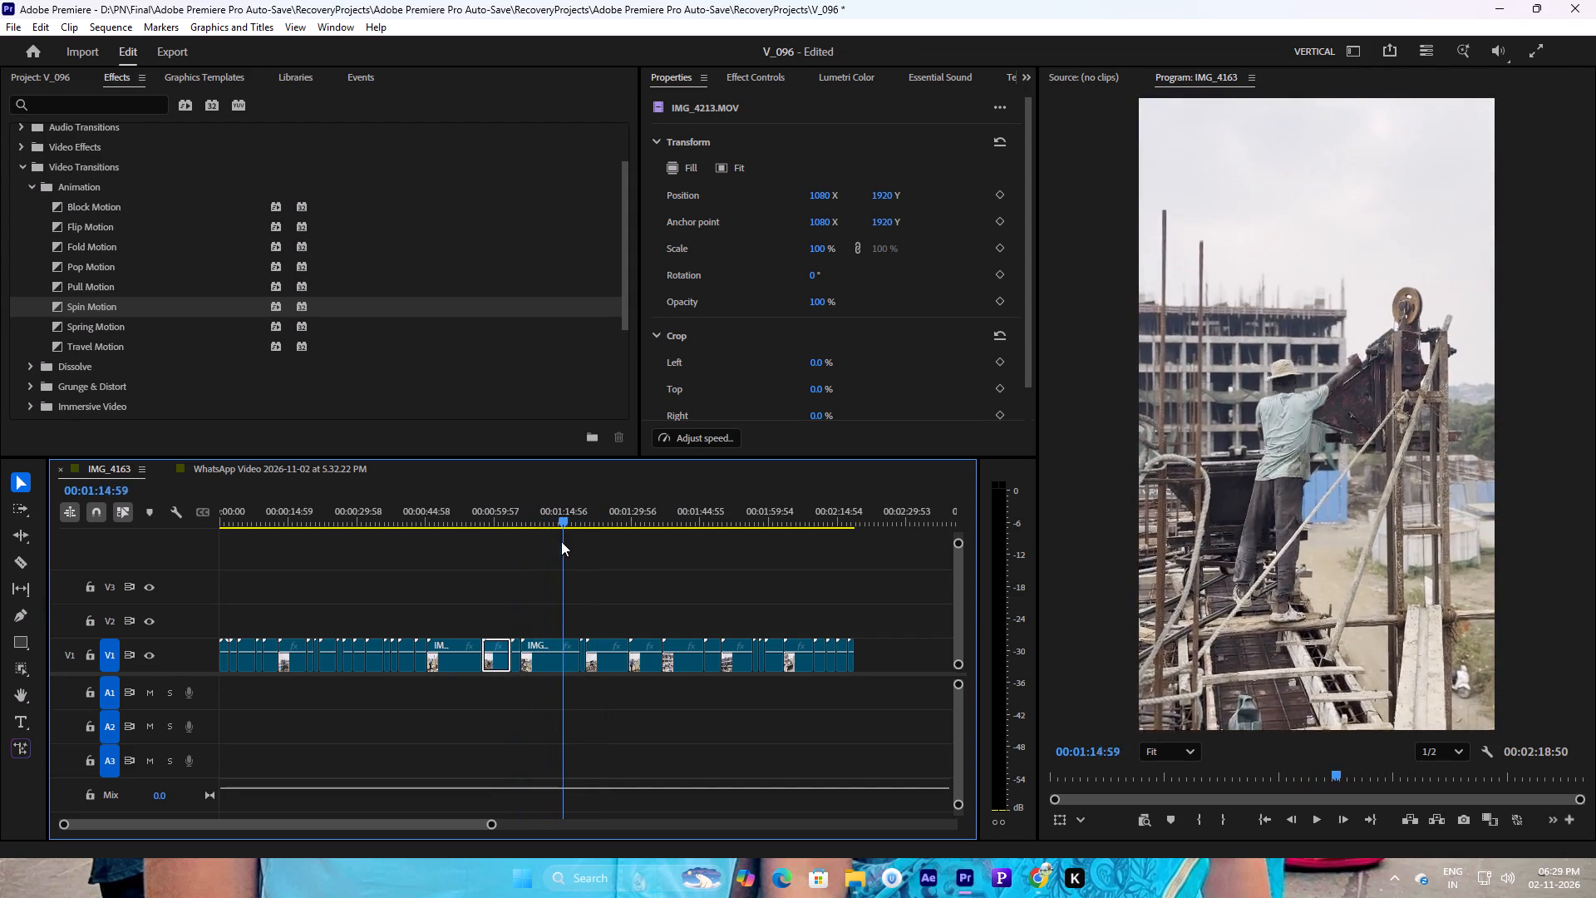
{"action": "left_click_drag", "start_coordinate": [561, 541], "coordinate": [539, 548]}
{"action": "left_click", "coordinate": [561, 657]}
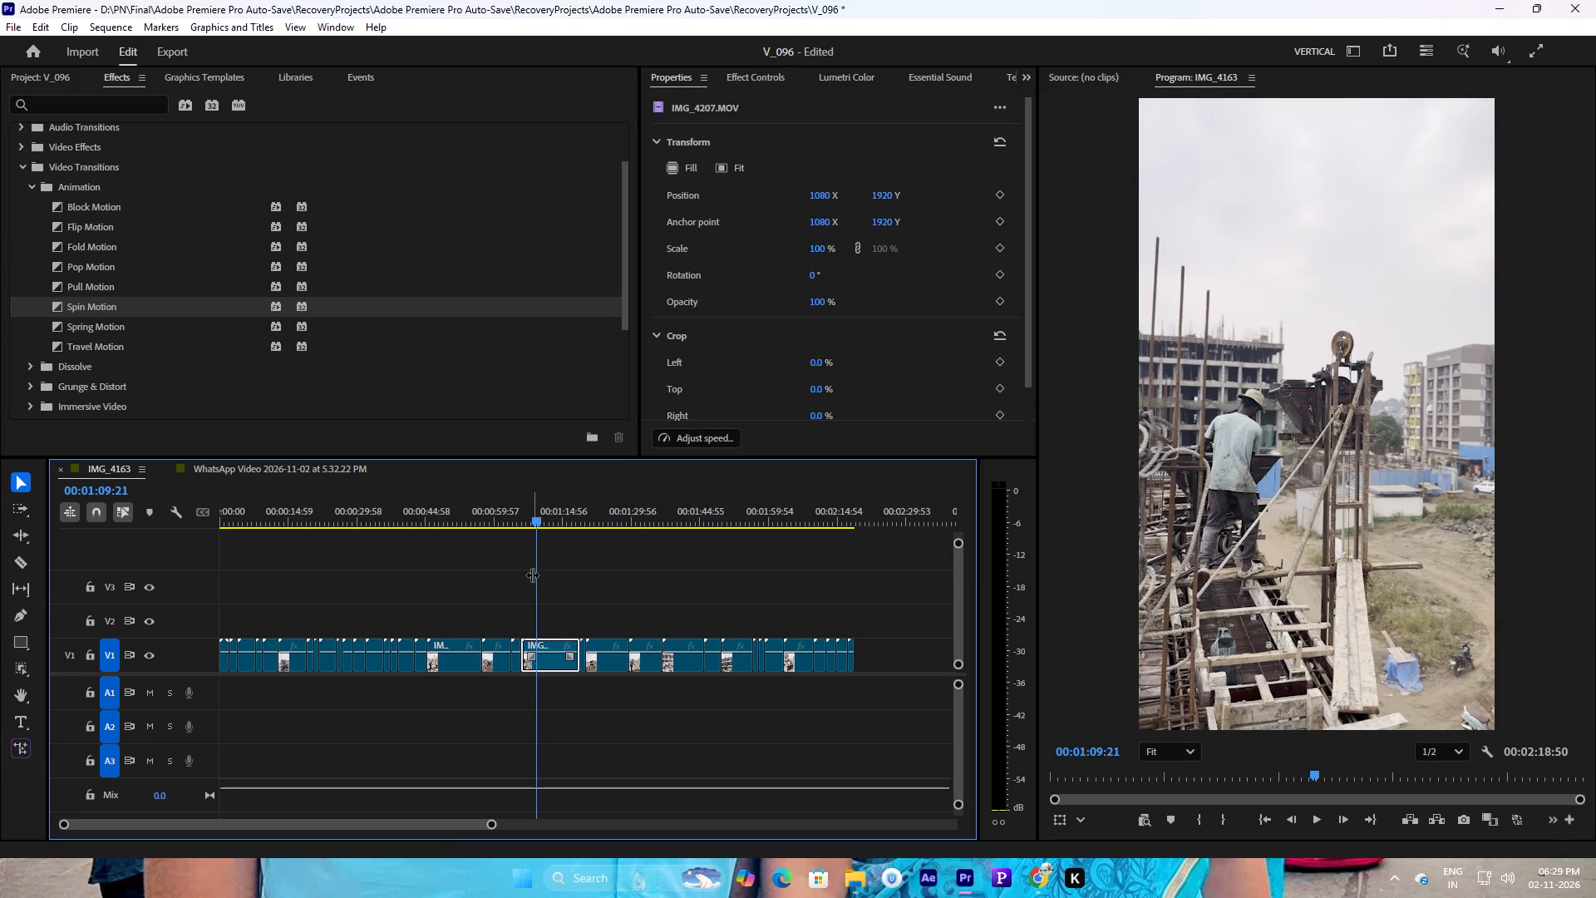
{"action": "left_click_drag", "start_coordinate": [555, 664], "coordinate": [323, 481]}
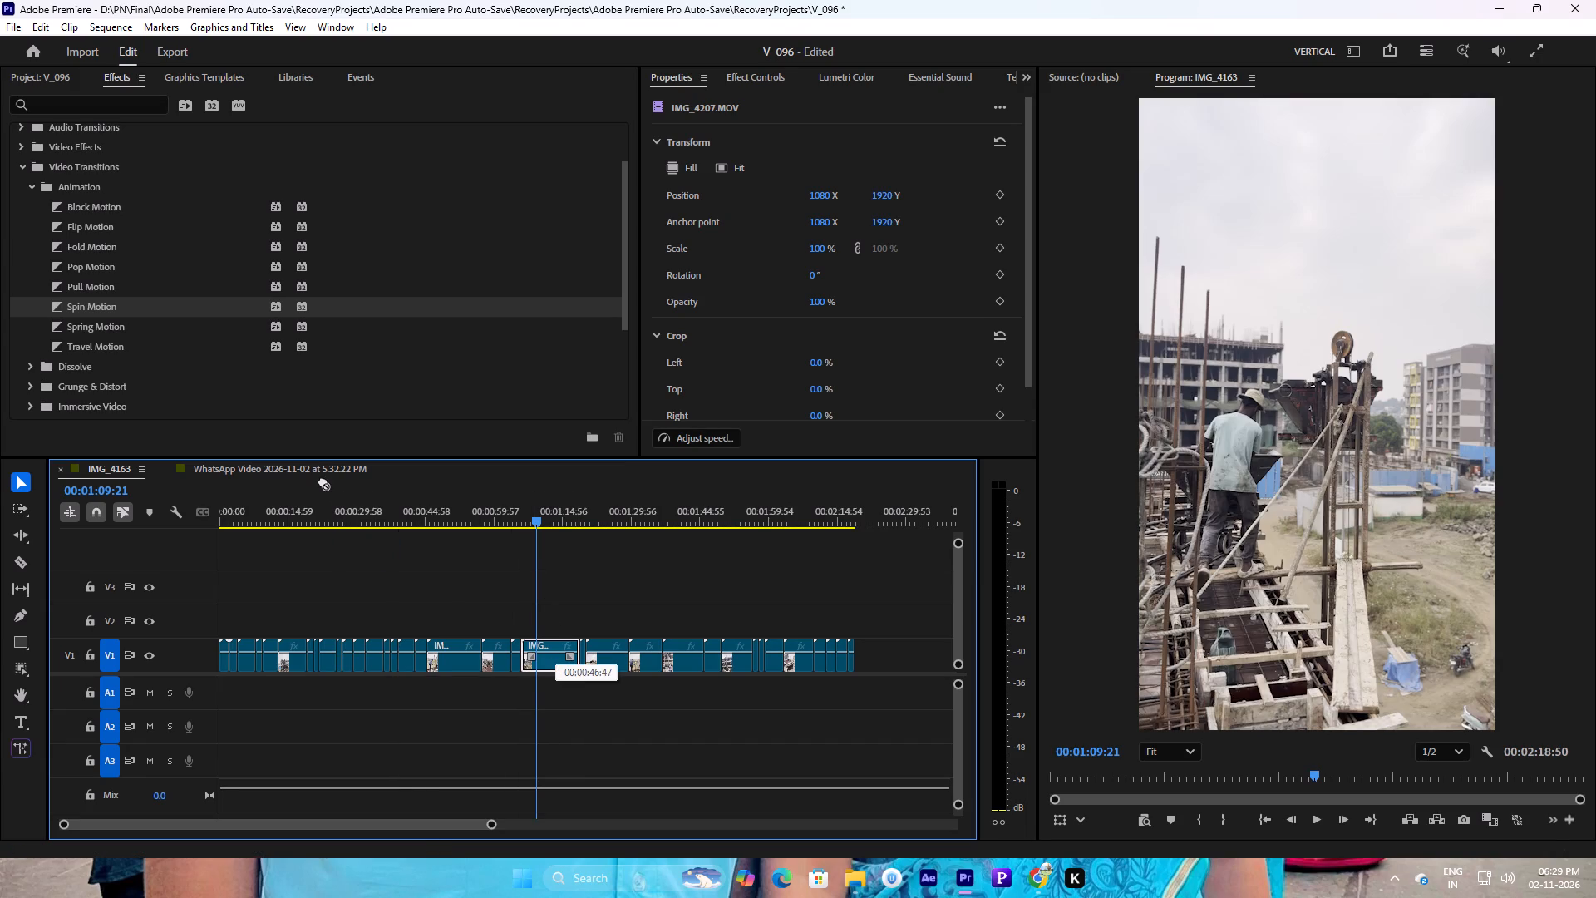
{"action": "left_click_drag", "start_coordinate": [323, 481], "coordinate": [907, 658]}
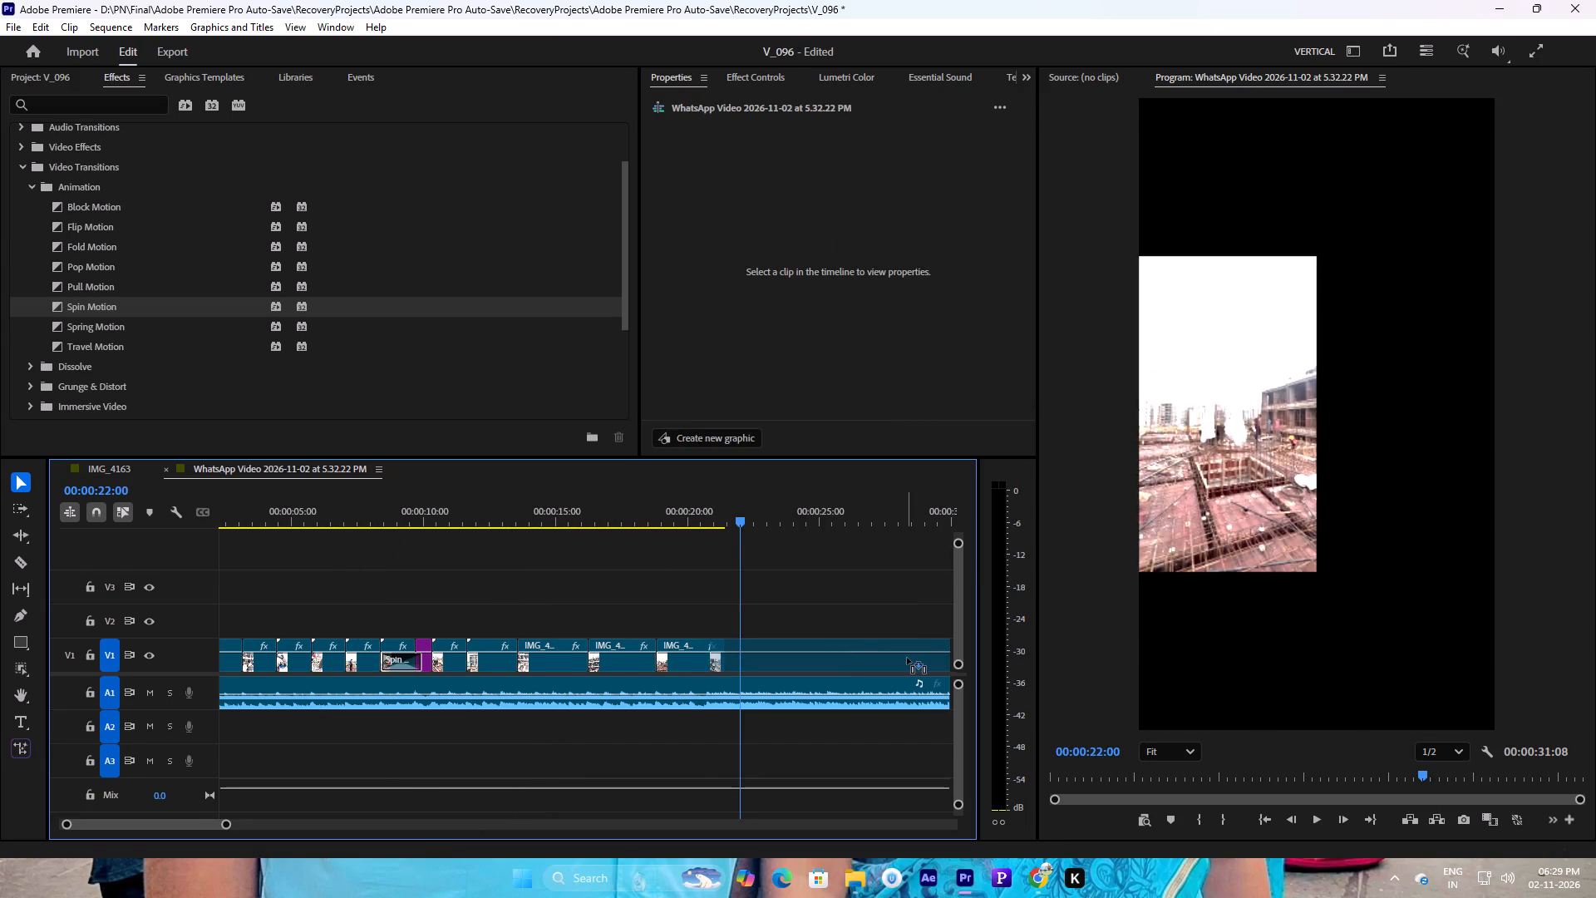
{"action": "left_click_drag", "start_coordinate": [907, 658], "coordinate": [899, 650]}
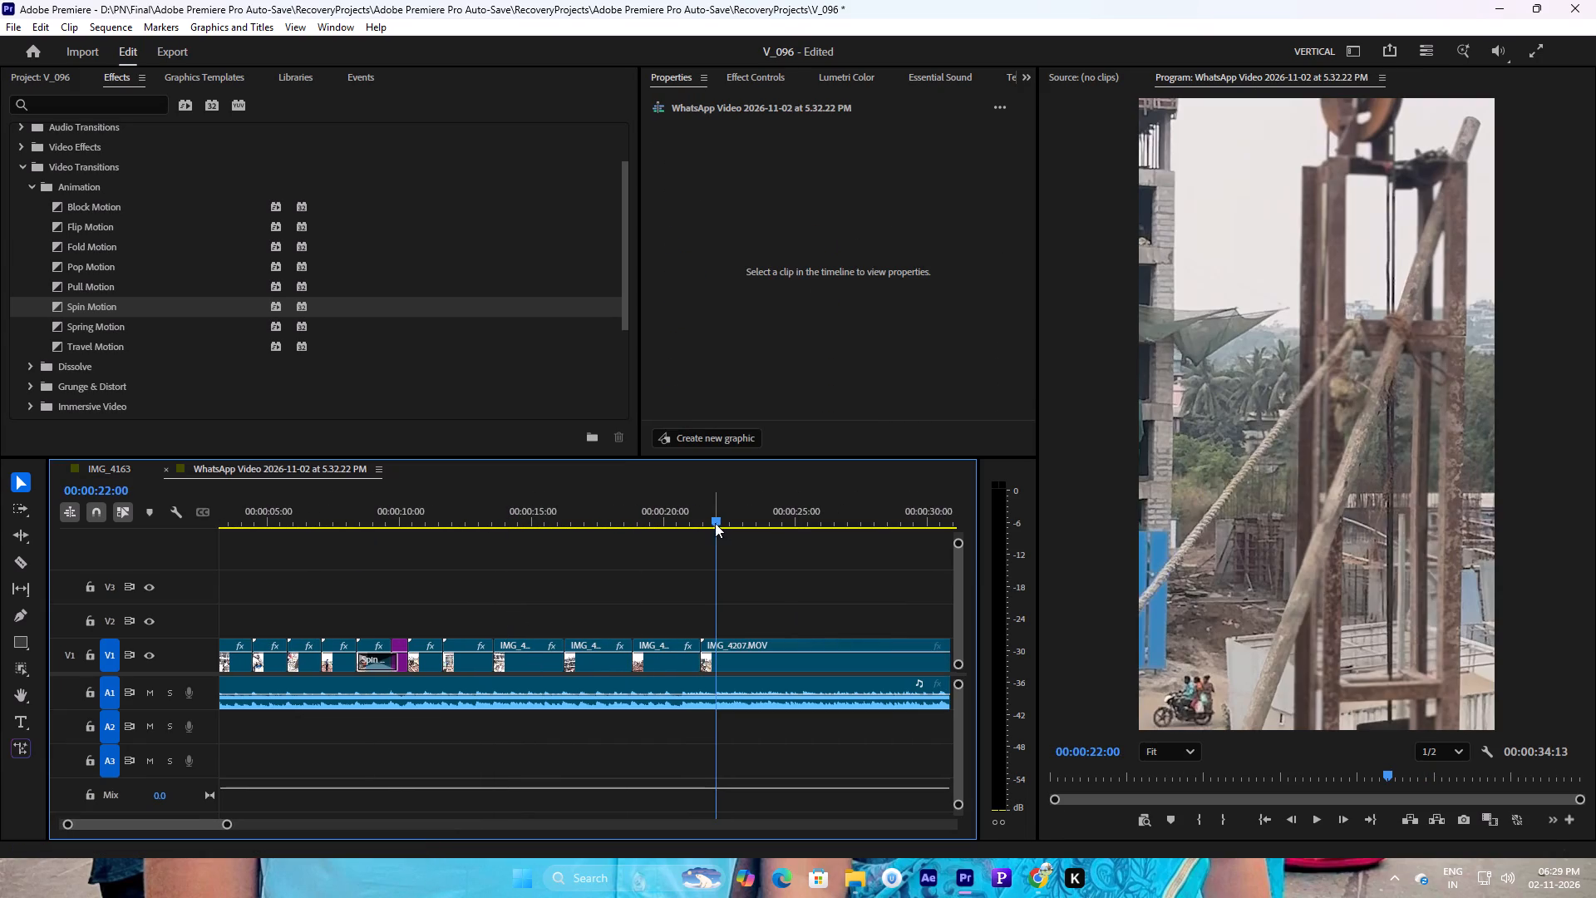
Set the scale of IMG_4207.MOV to 27% in the vertical sequence.
{"action": "left_click_drag", "start_coordinate": [718, 523], "coordinate": [727, 531]}
{"action": "left_click", "coordinate": [776, 658]}
{"action": "left_click", "coordinate": [825, 243]}
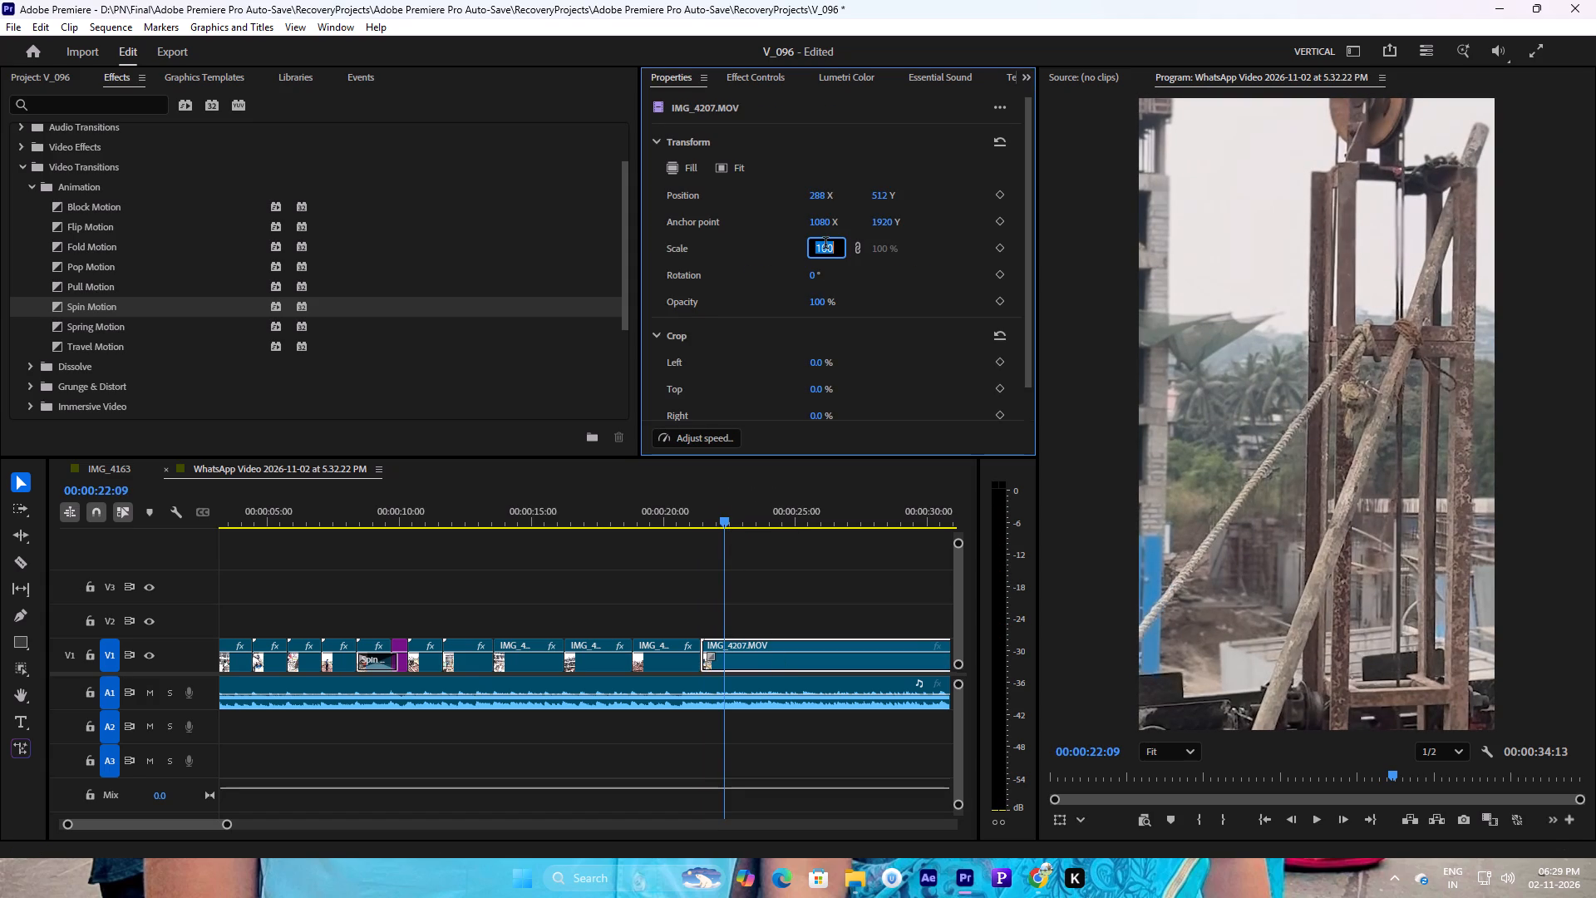
{"action": "type", "text": "27"}
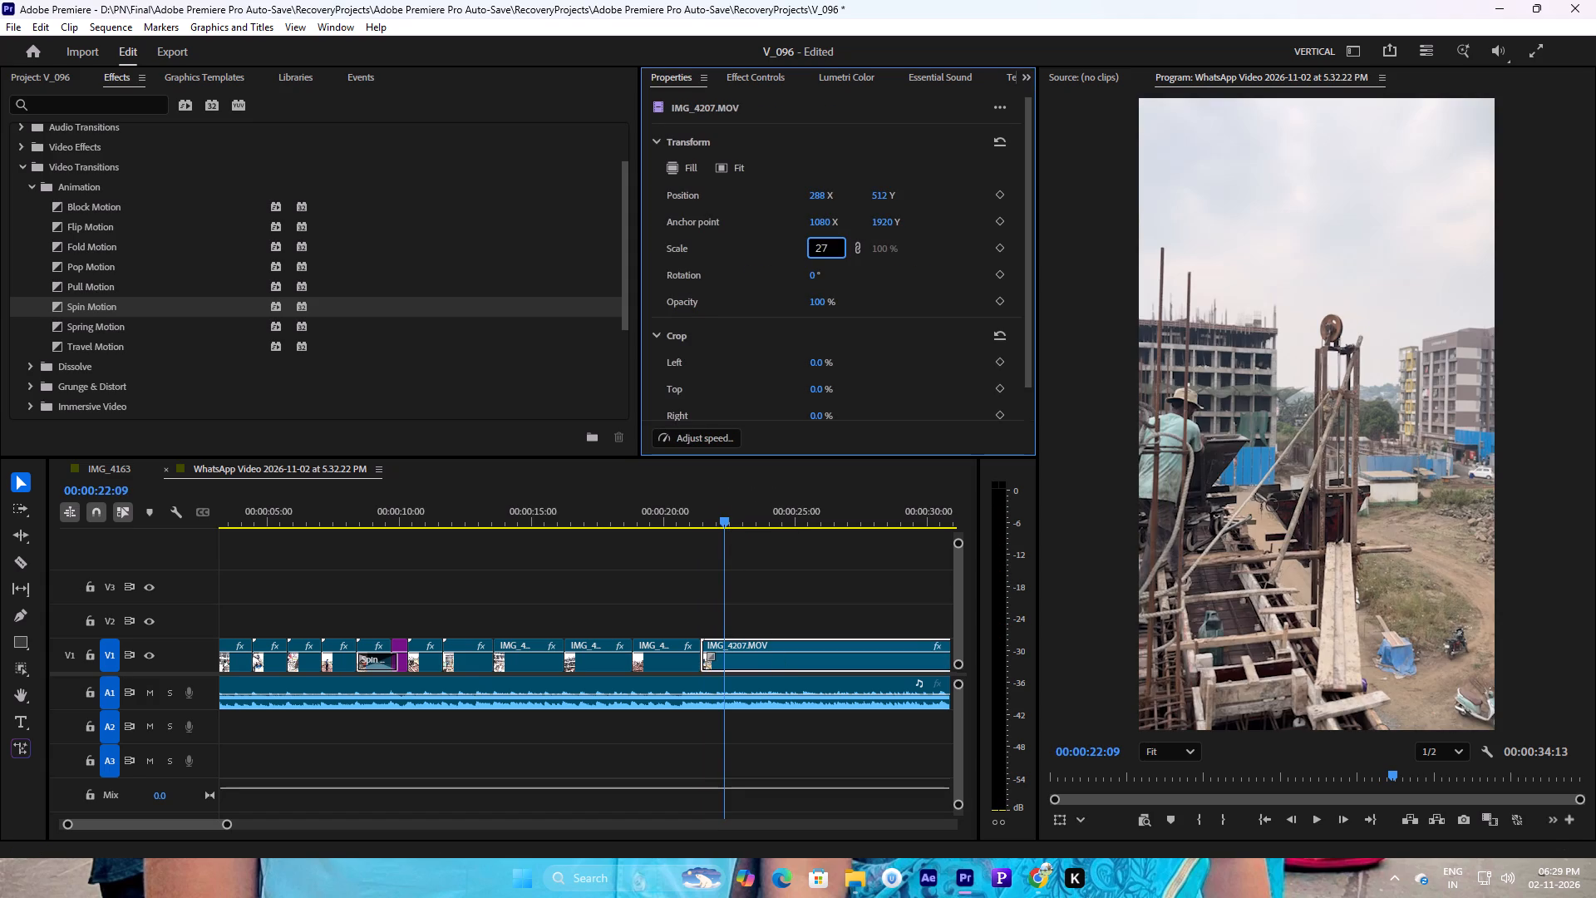
{"action": "key", "text": "Return"}
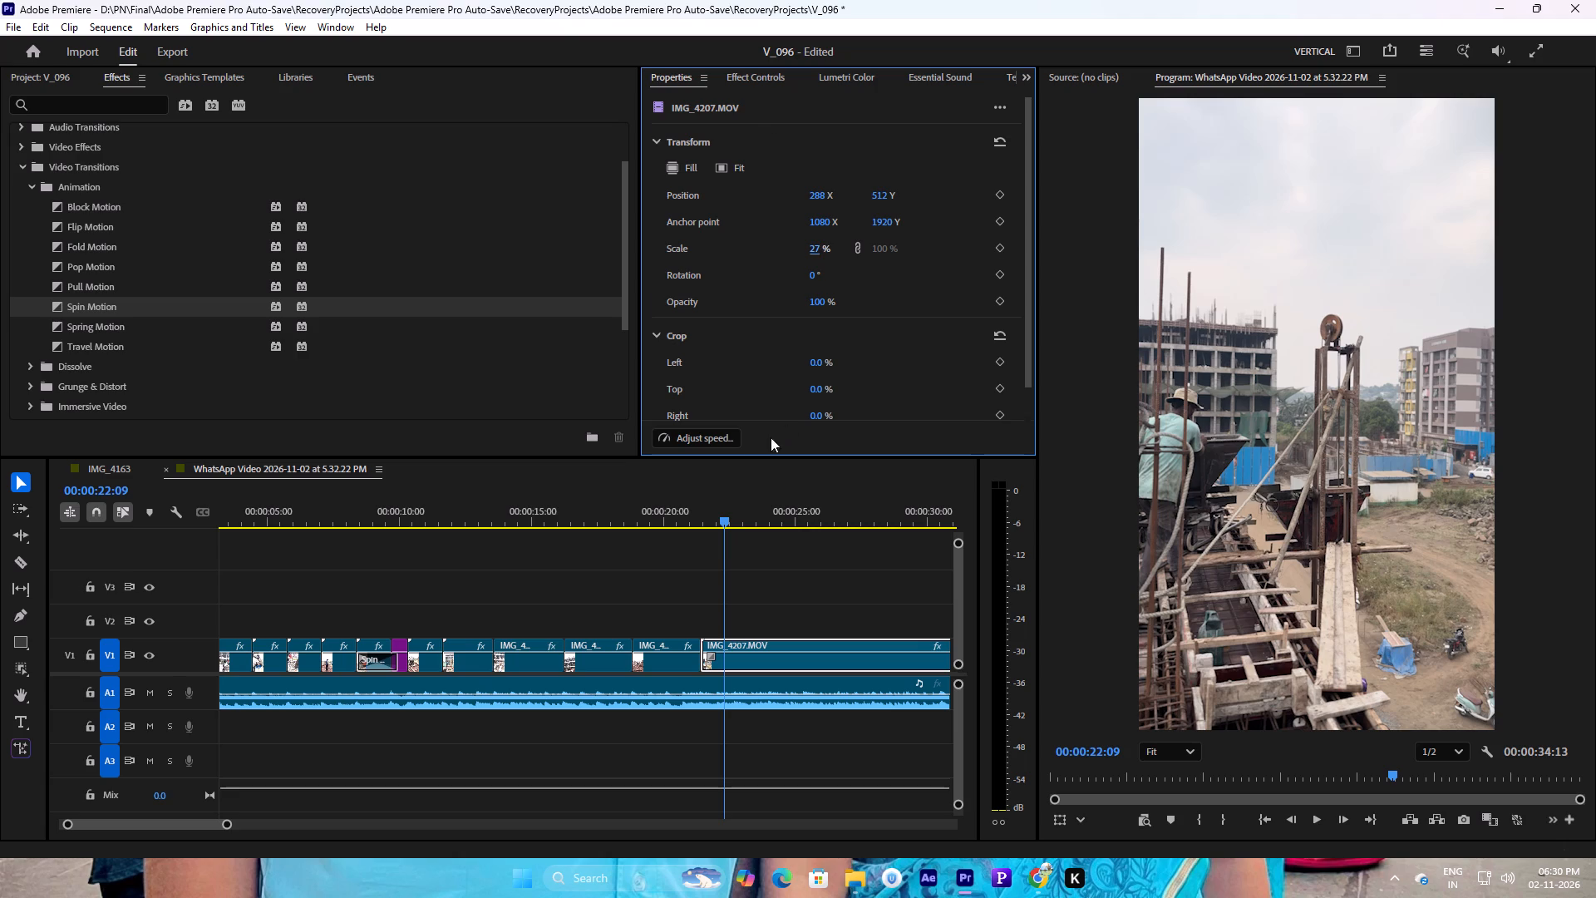
Play the cut from IMG_4213.MOV into IMG_4207.MOV against the music and check where the new clip's action should start.
{"action": "left_click_drag", "start_coordinate": [227, 826], "coordinate": [293, 836]}
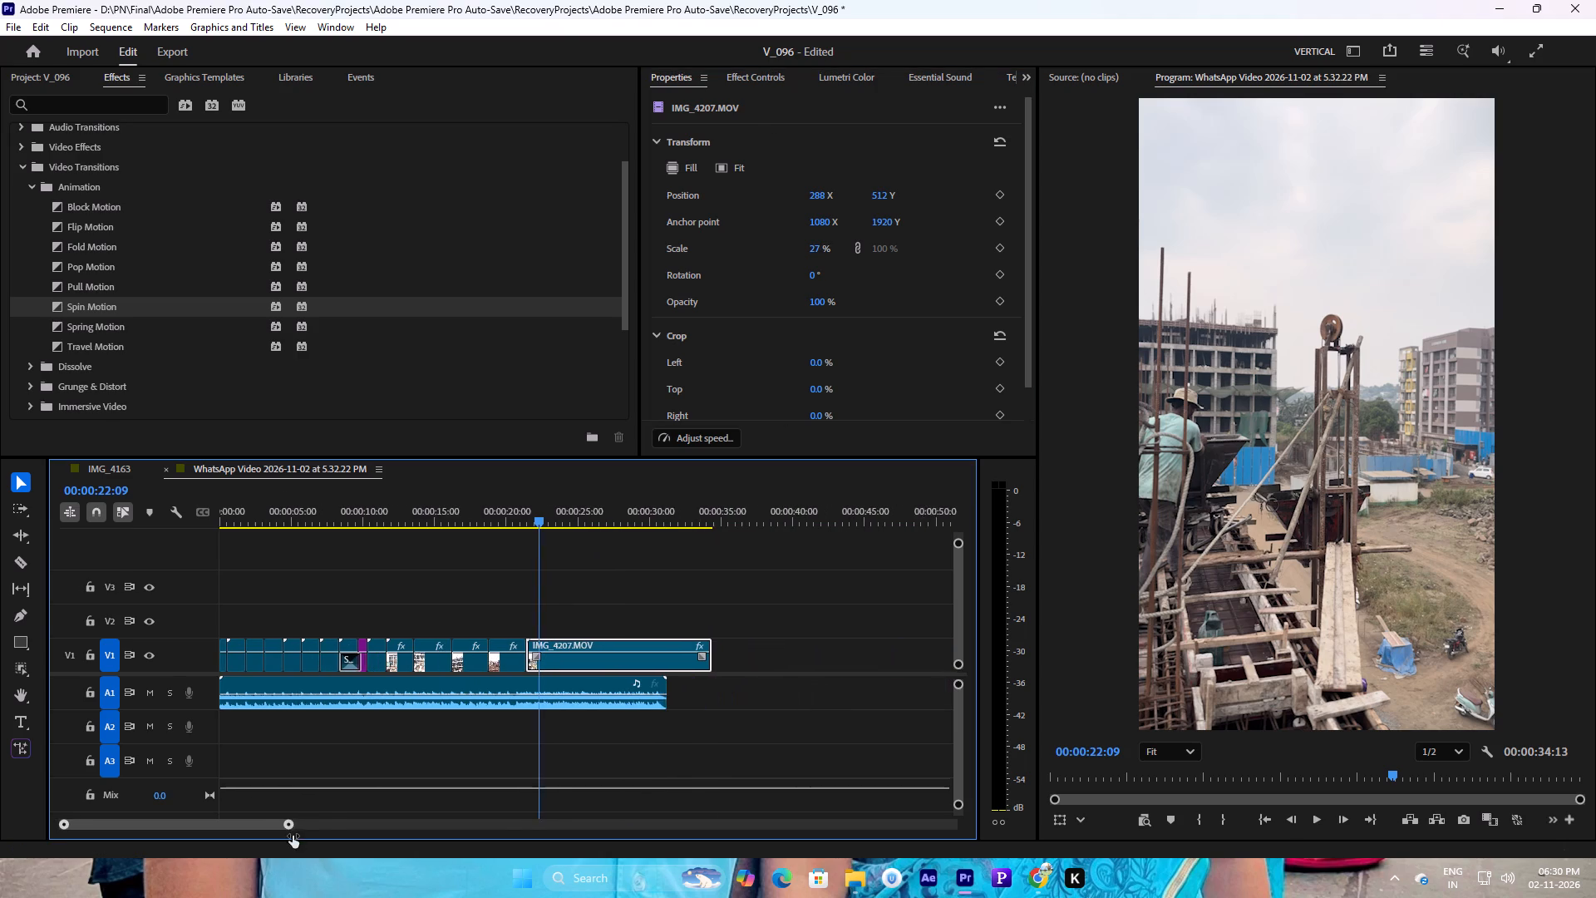
{"action": "left_click_drag", "start_coordinate": [293, 836], "coordinate": [294, 835]}
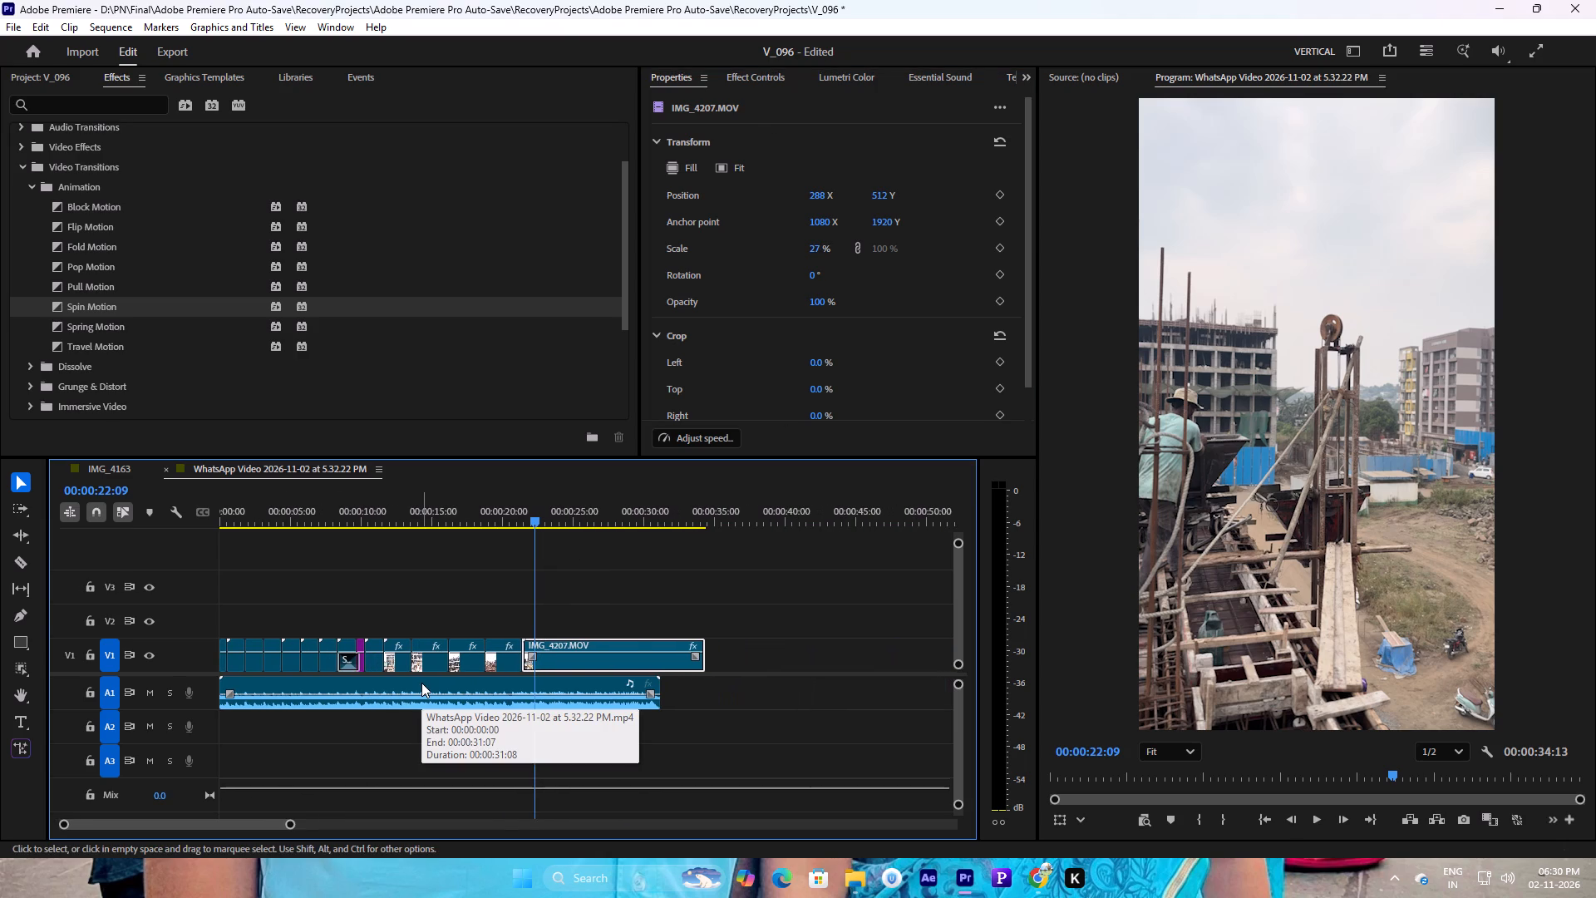
{"action": "left_click_drag", "start_coordinate": [535, 520], "coordinate": [521, 524]}
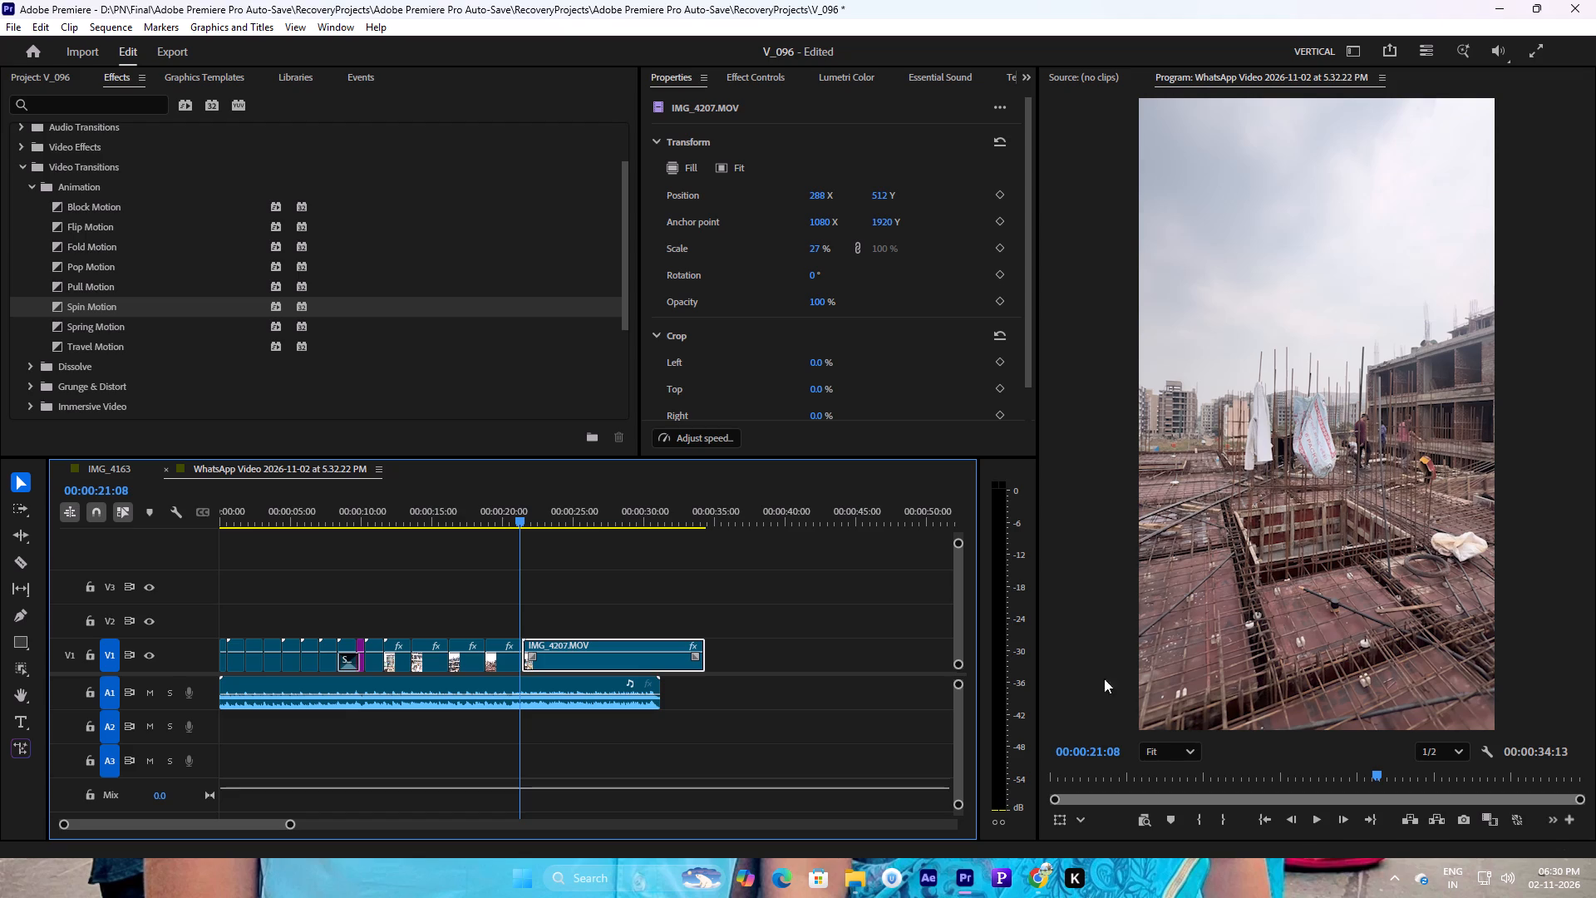
{"action": "left_click", "coordinate": [1321, 815]}
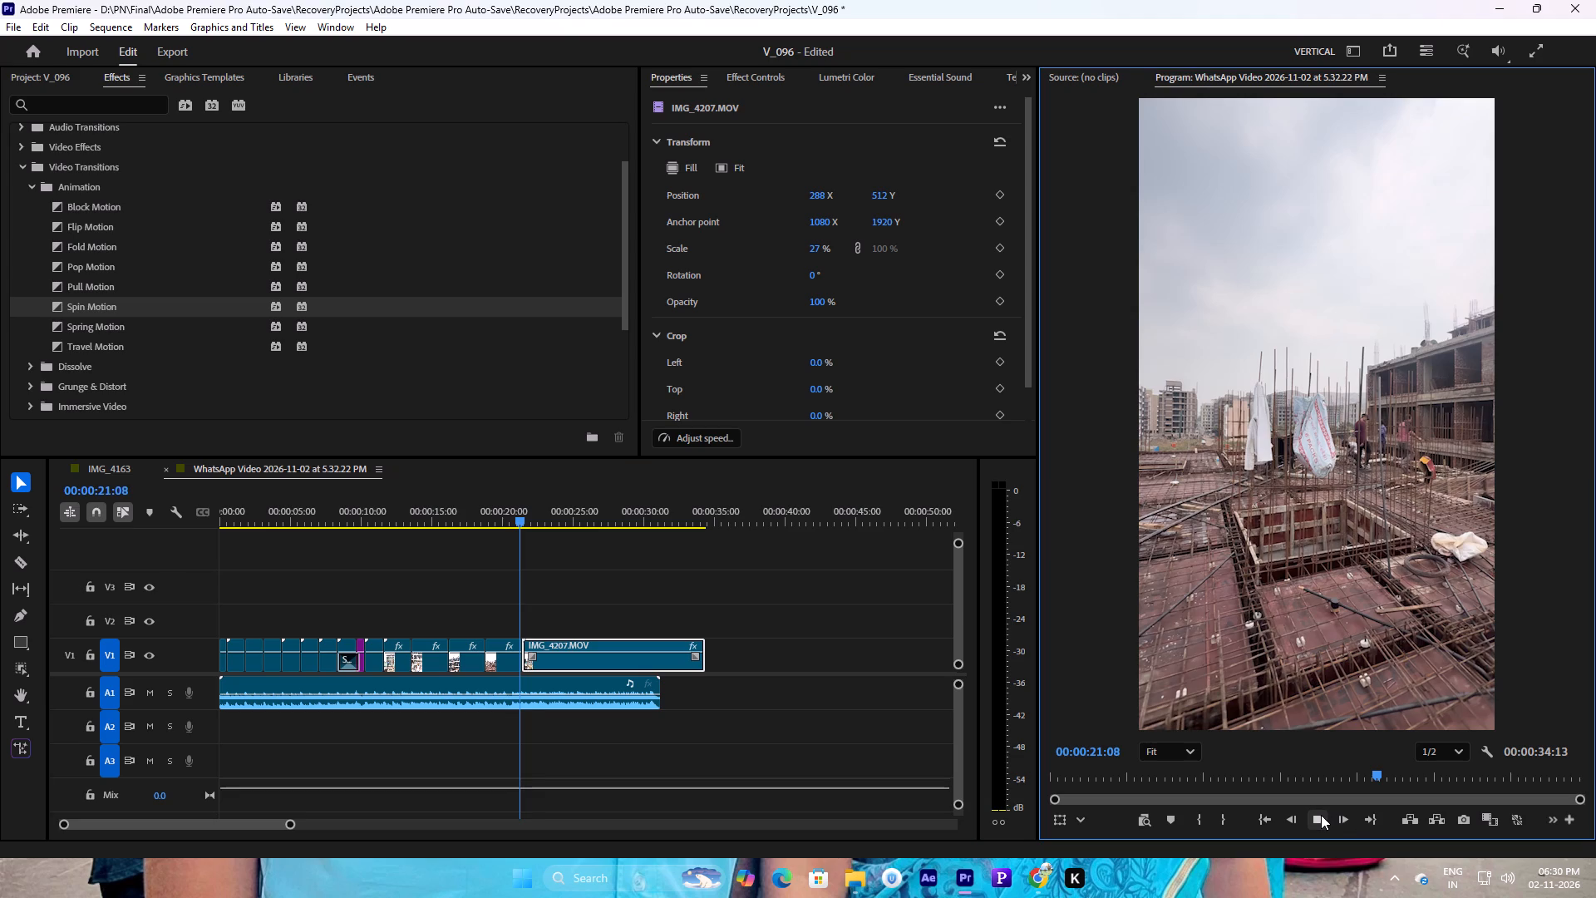
{"action": "left_click", "coordinate": [1321, 815]}
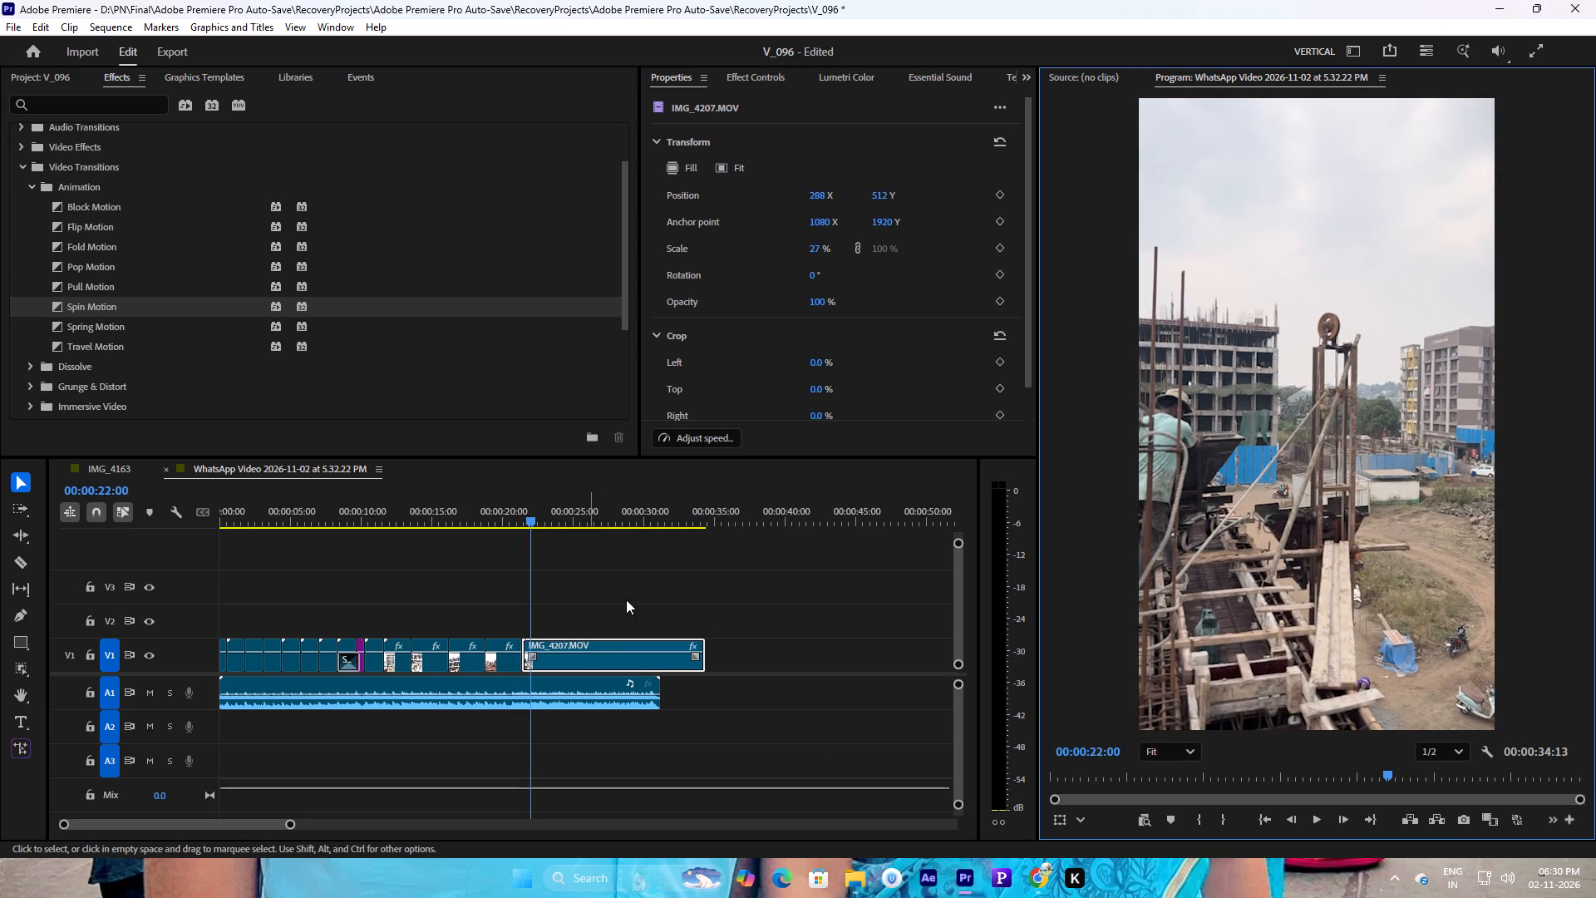
{"action": "left_click", "coordinate": [1320, 820]}
{"action": "left_click", "coordinate": [1320, 820]}
{"action": "left_click", "coordinate": [1320, 820]}
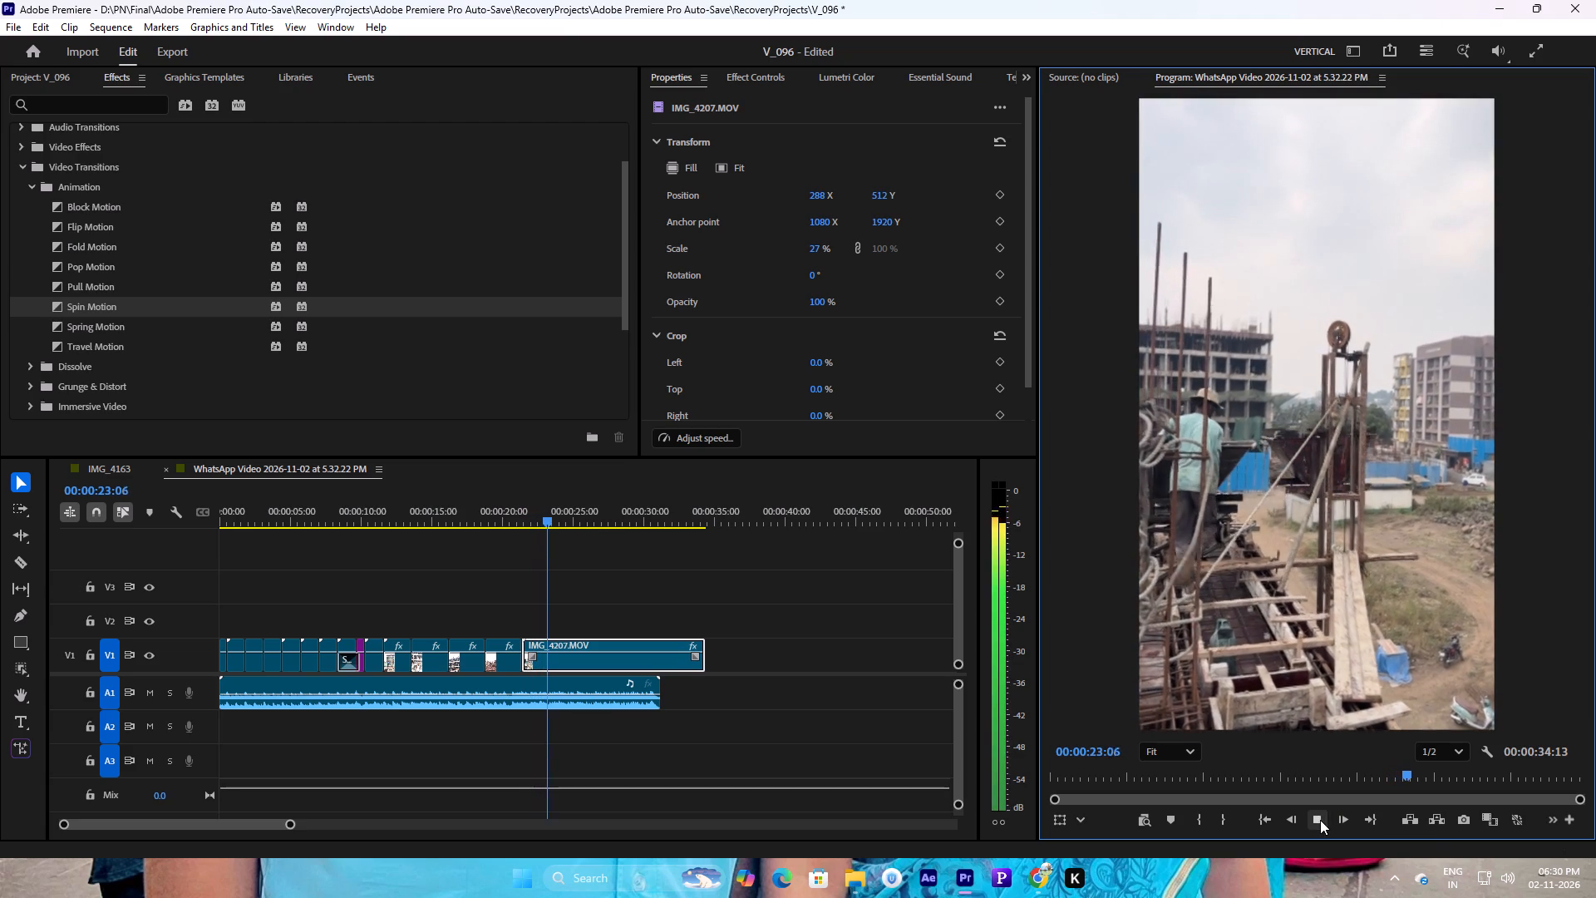
{"action": "left_click", "coordinate": [1320, 820]}
{"action": "left_click", "coordinate": [521, 517]}
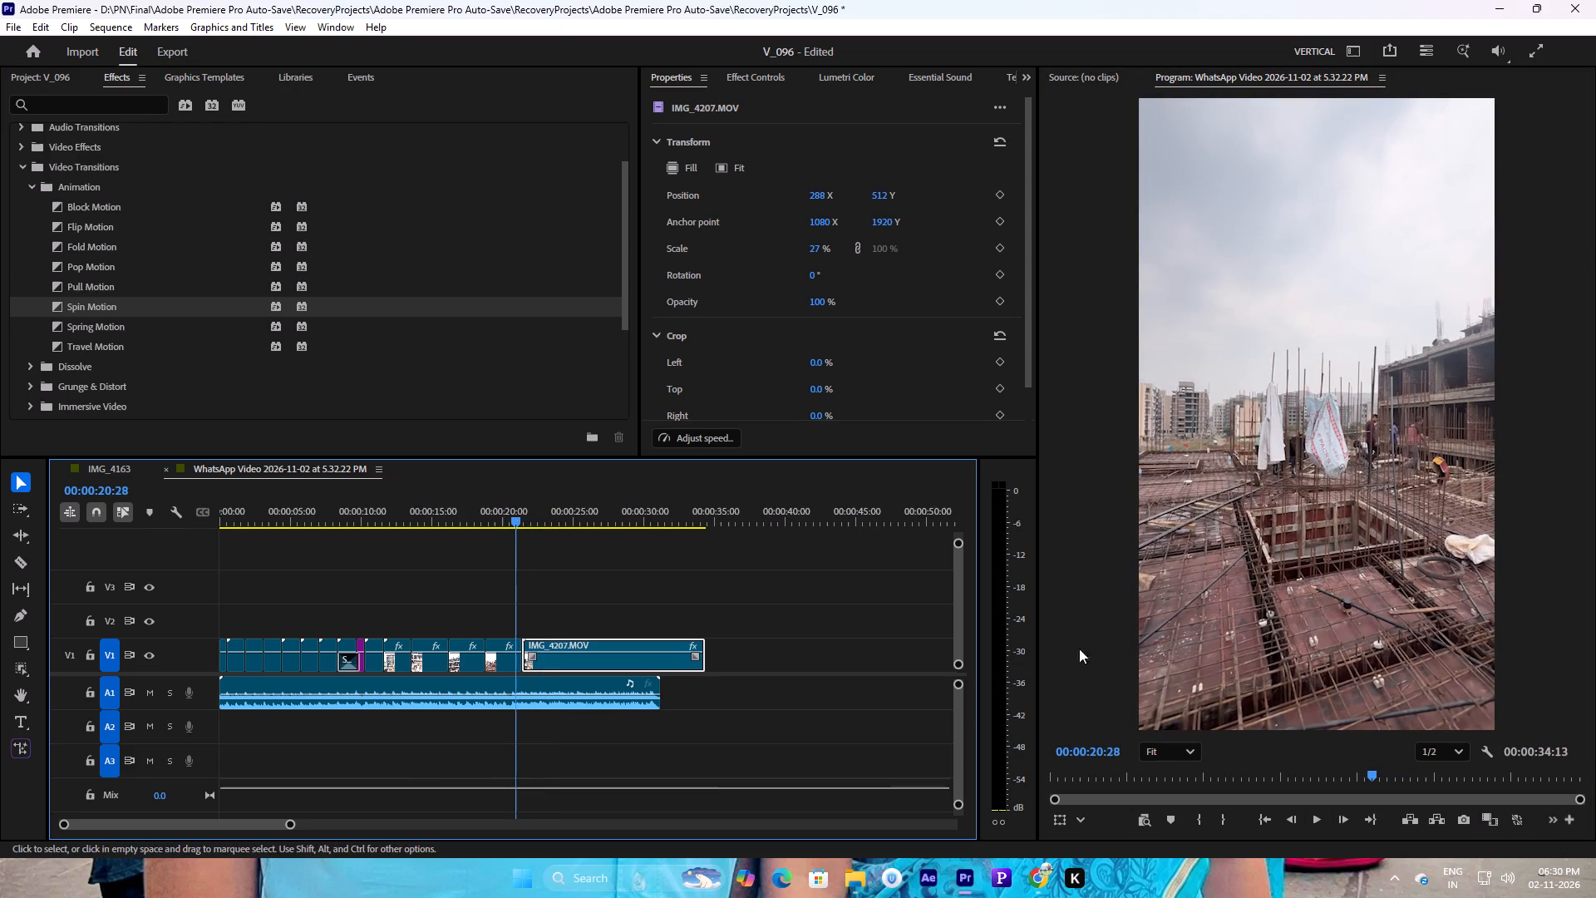
{"action": "left_click", "coordinate": [1319, 817]}
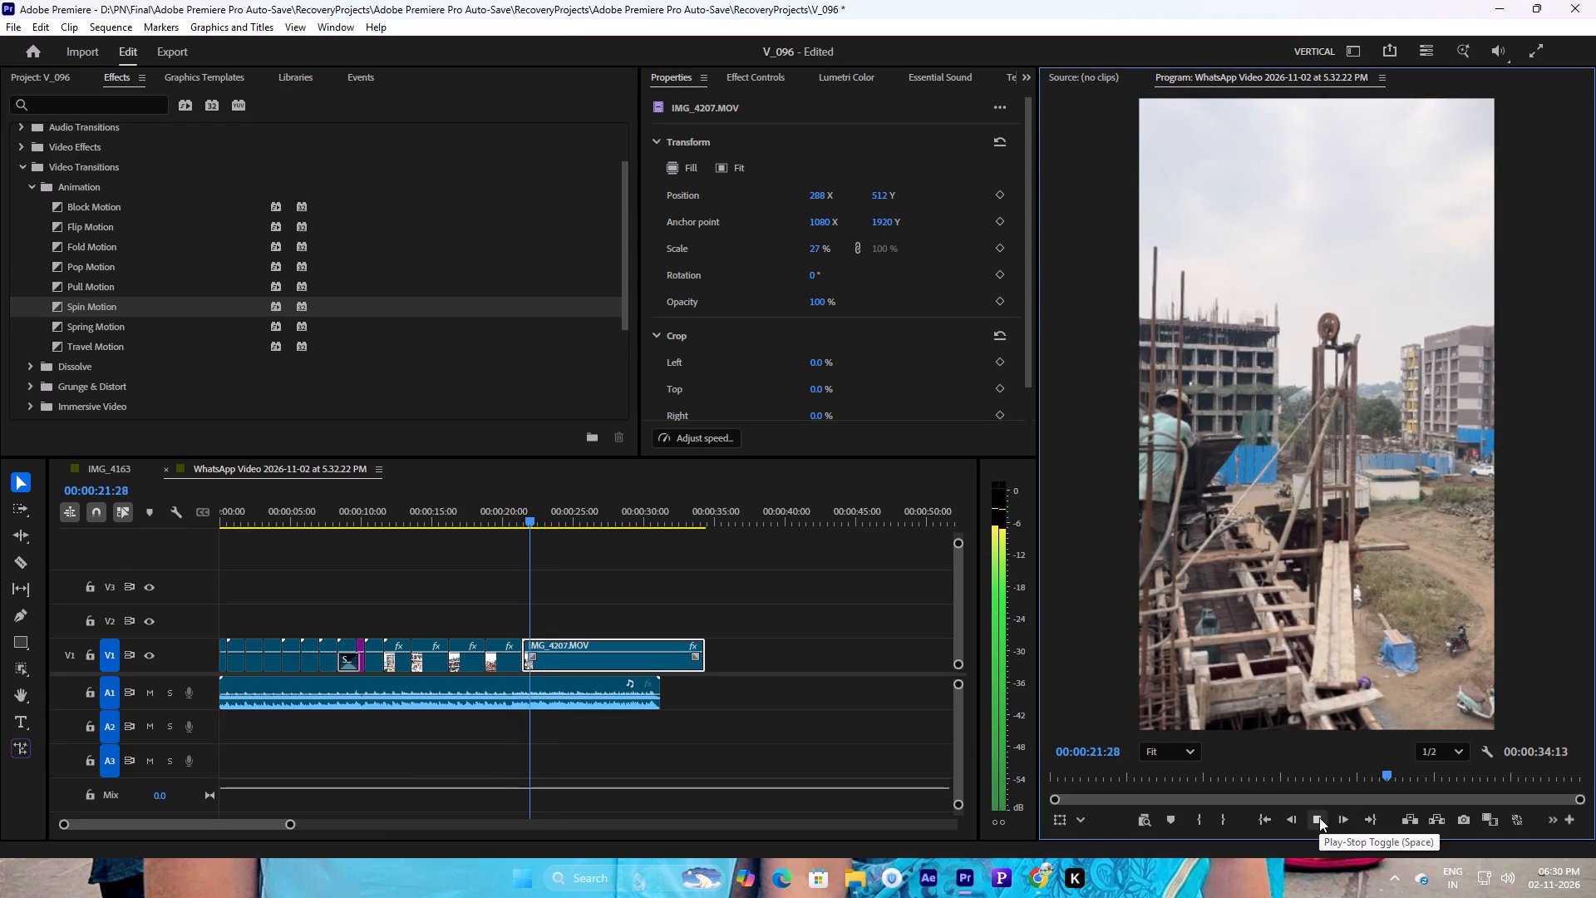
{"action": "left_click", "coordinate": [1319, 817]}
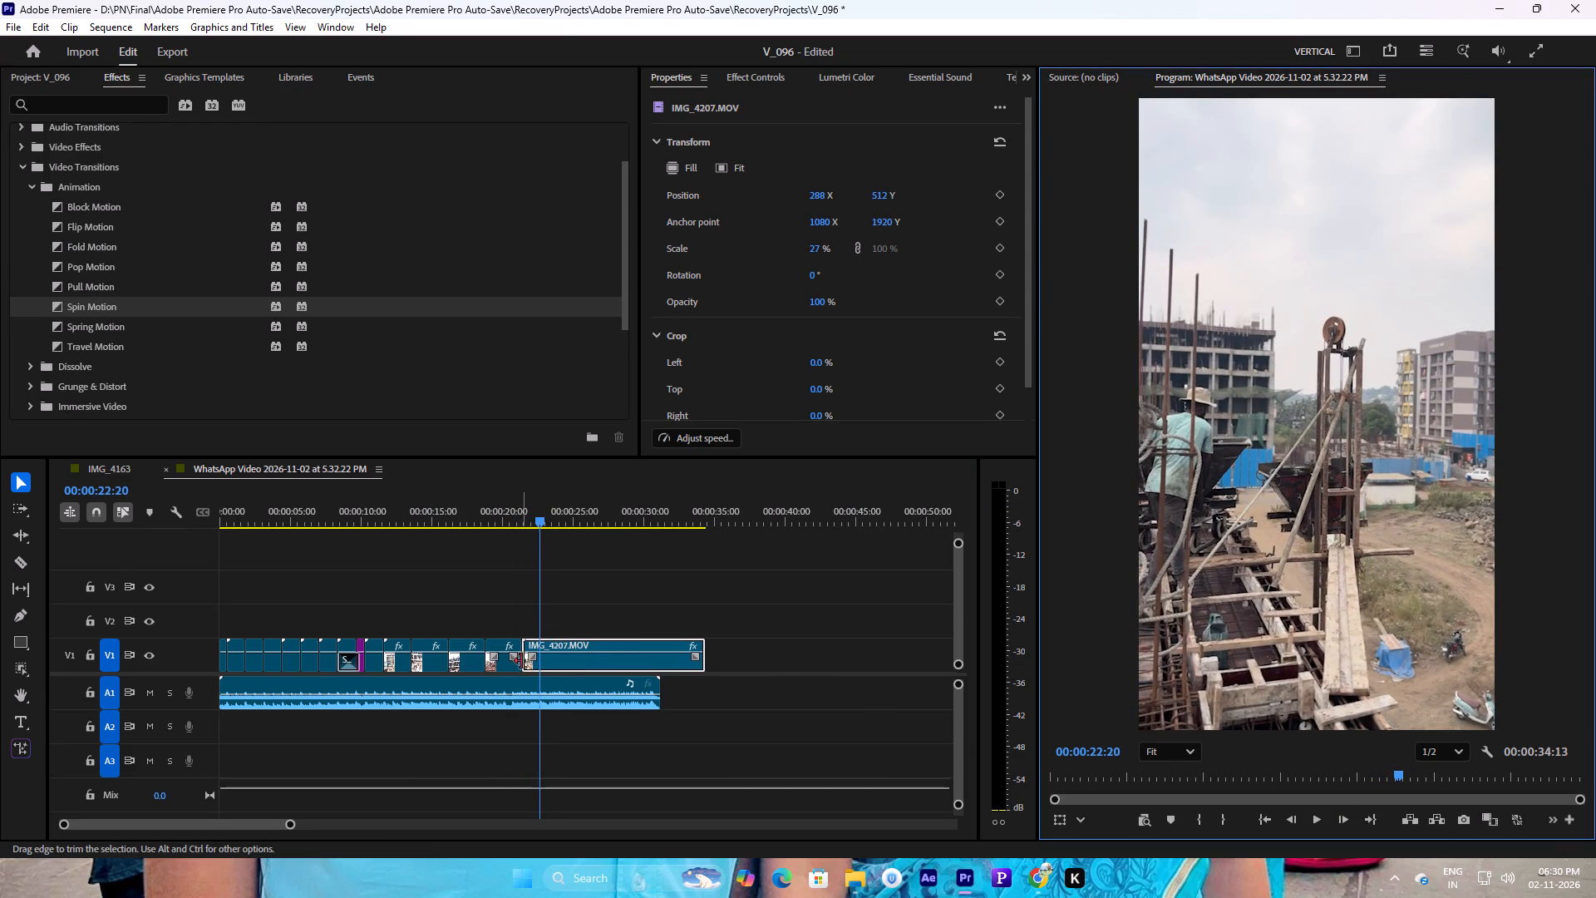
Trim about 00:00:01:07 off the start of IMG_4207.MOV and move it back against the end of IMG_4213.MOV.
{"action": "left_click_drag", "start_coordinate": [525, 661], "coordinate": [549, 661]}
{"action": "left_click_drag", "start_coordinate": [607, 663], "coordinate": [590, 664]}
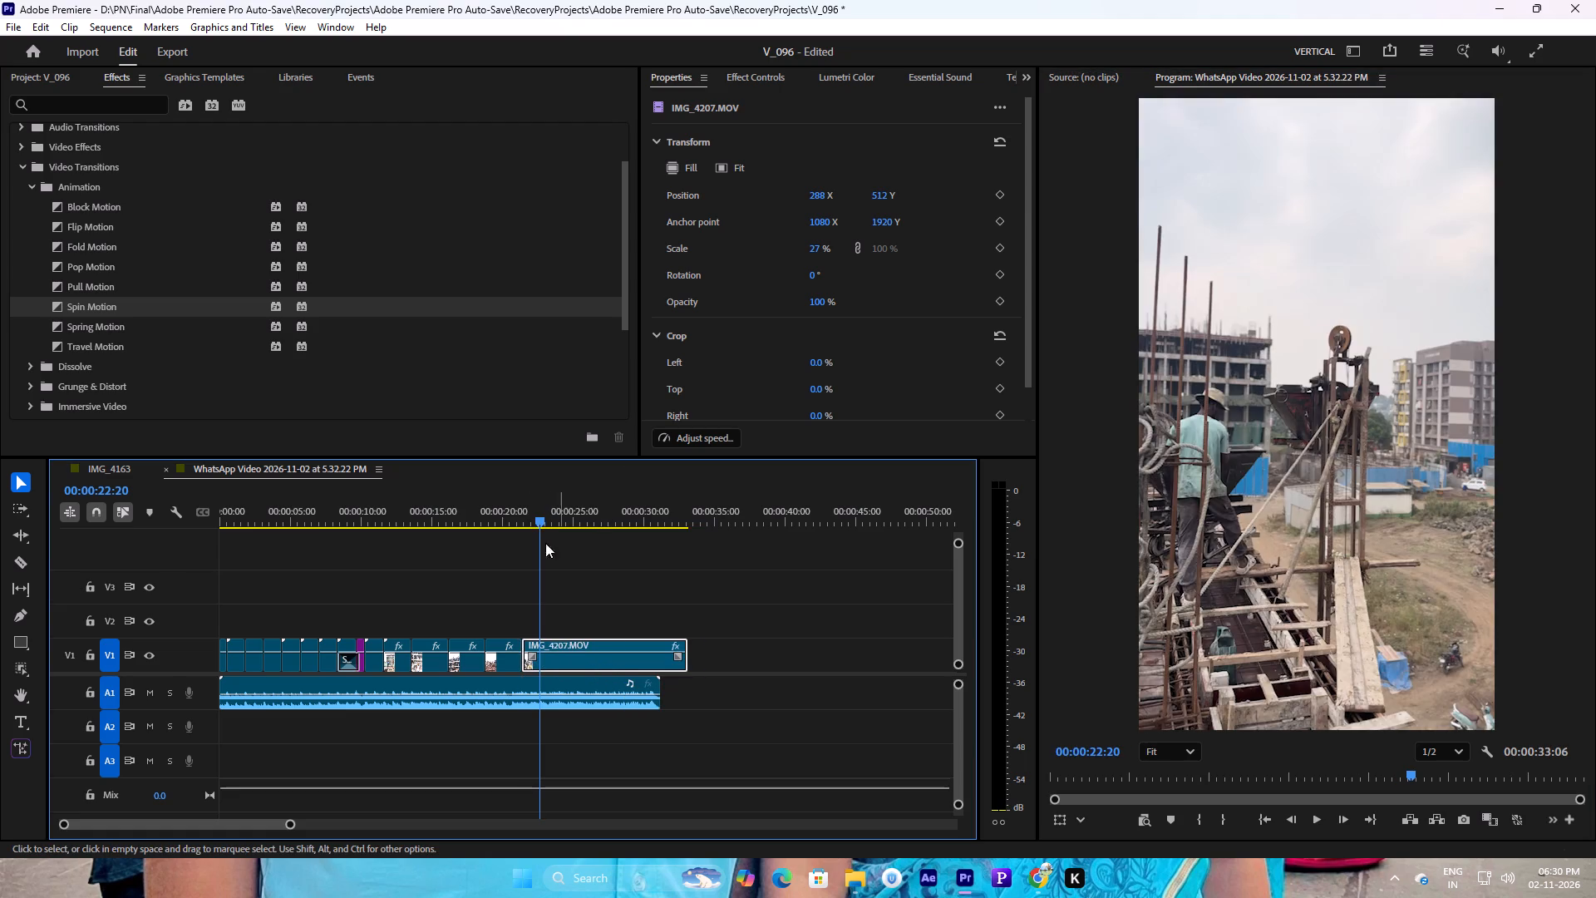
Replay the opening of the trimmed IMG_4207.MOV against the music and check its pace and timing.
{"action": "left_click", "coordinate": [520, 519]}
{"action": "left_click", "coordinate": [1322, 819]}
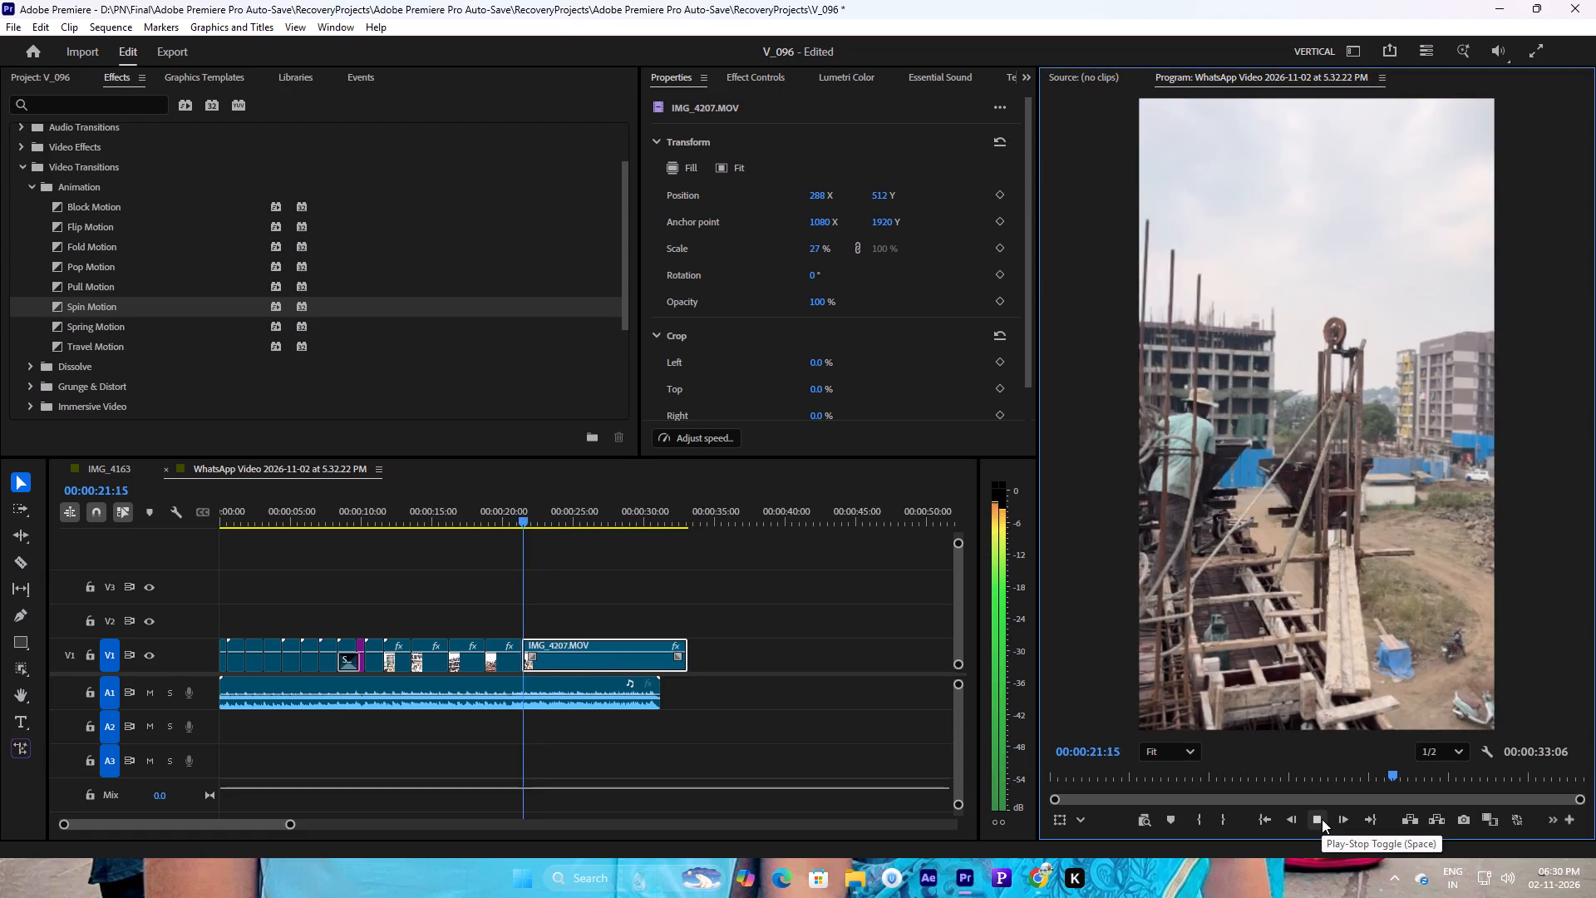
{"action": "left_click", "coordinate": [1322, 819]}
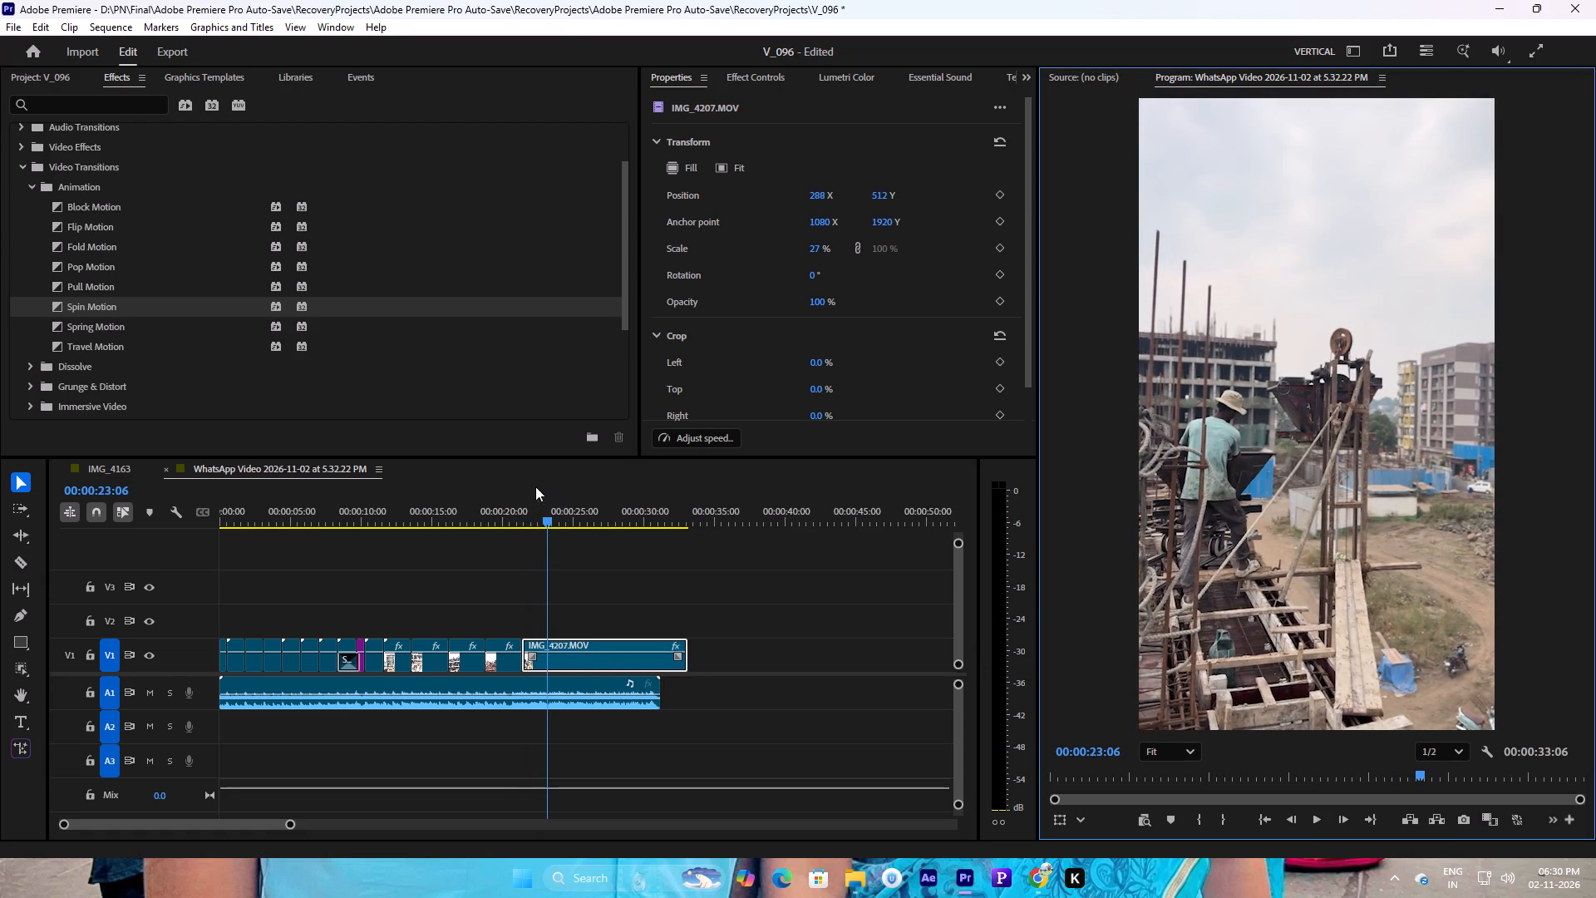
{"action": "left_click_drag", "start_coordinate": [550, 517], "coordinate": [527, 521]}
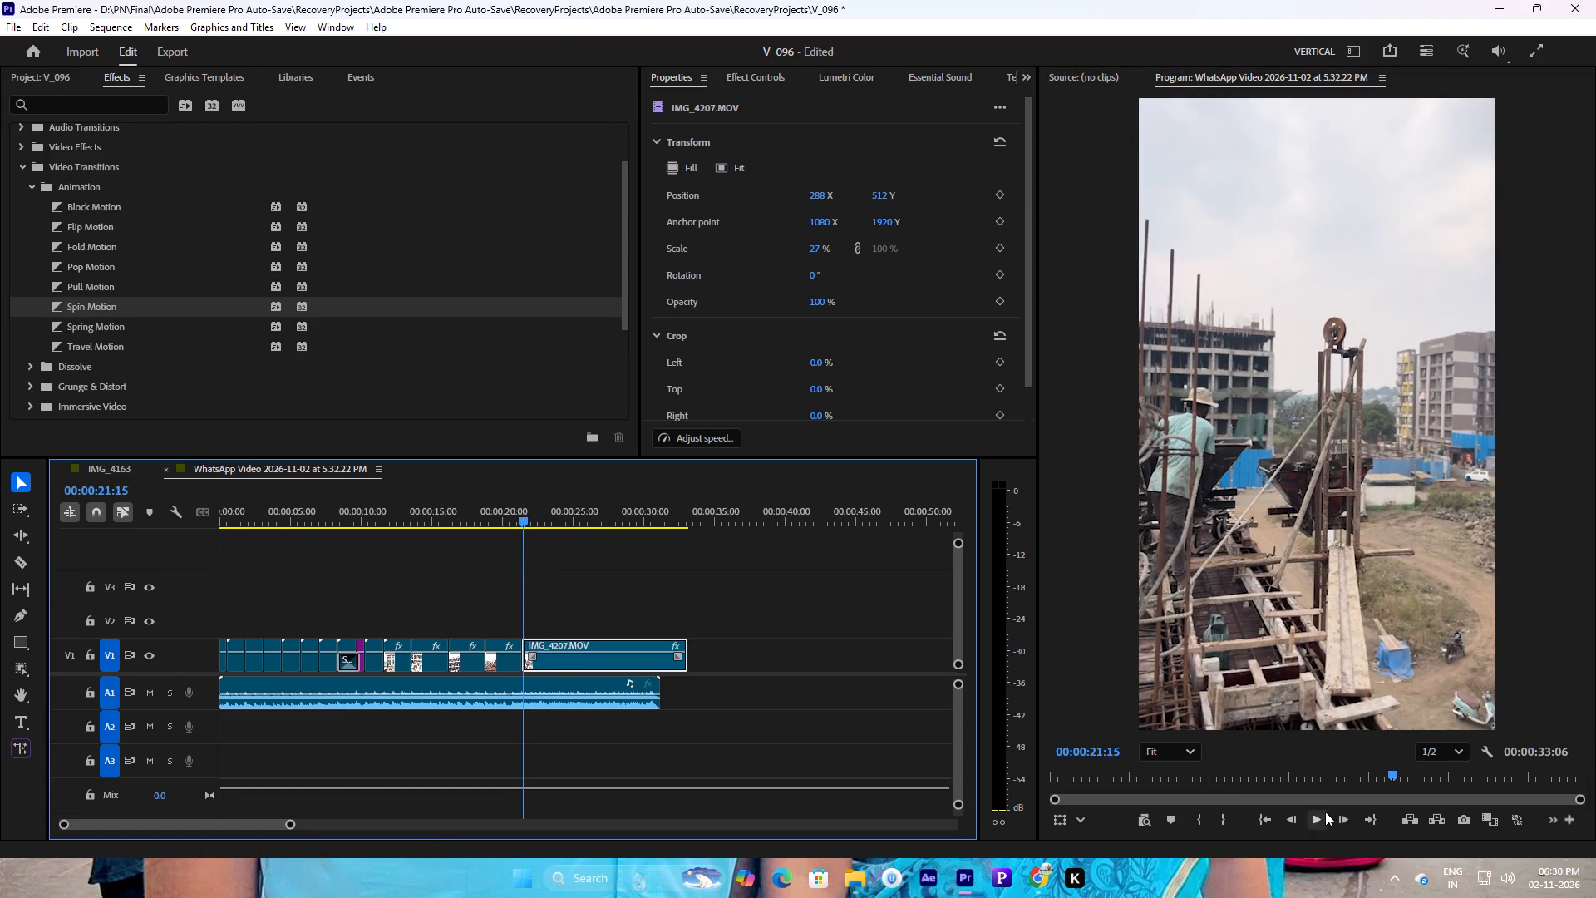
{"action": "left_click", "coordinate": [1322, 821]}
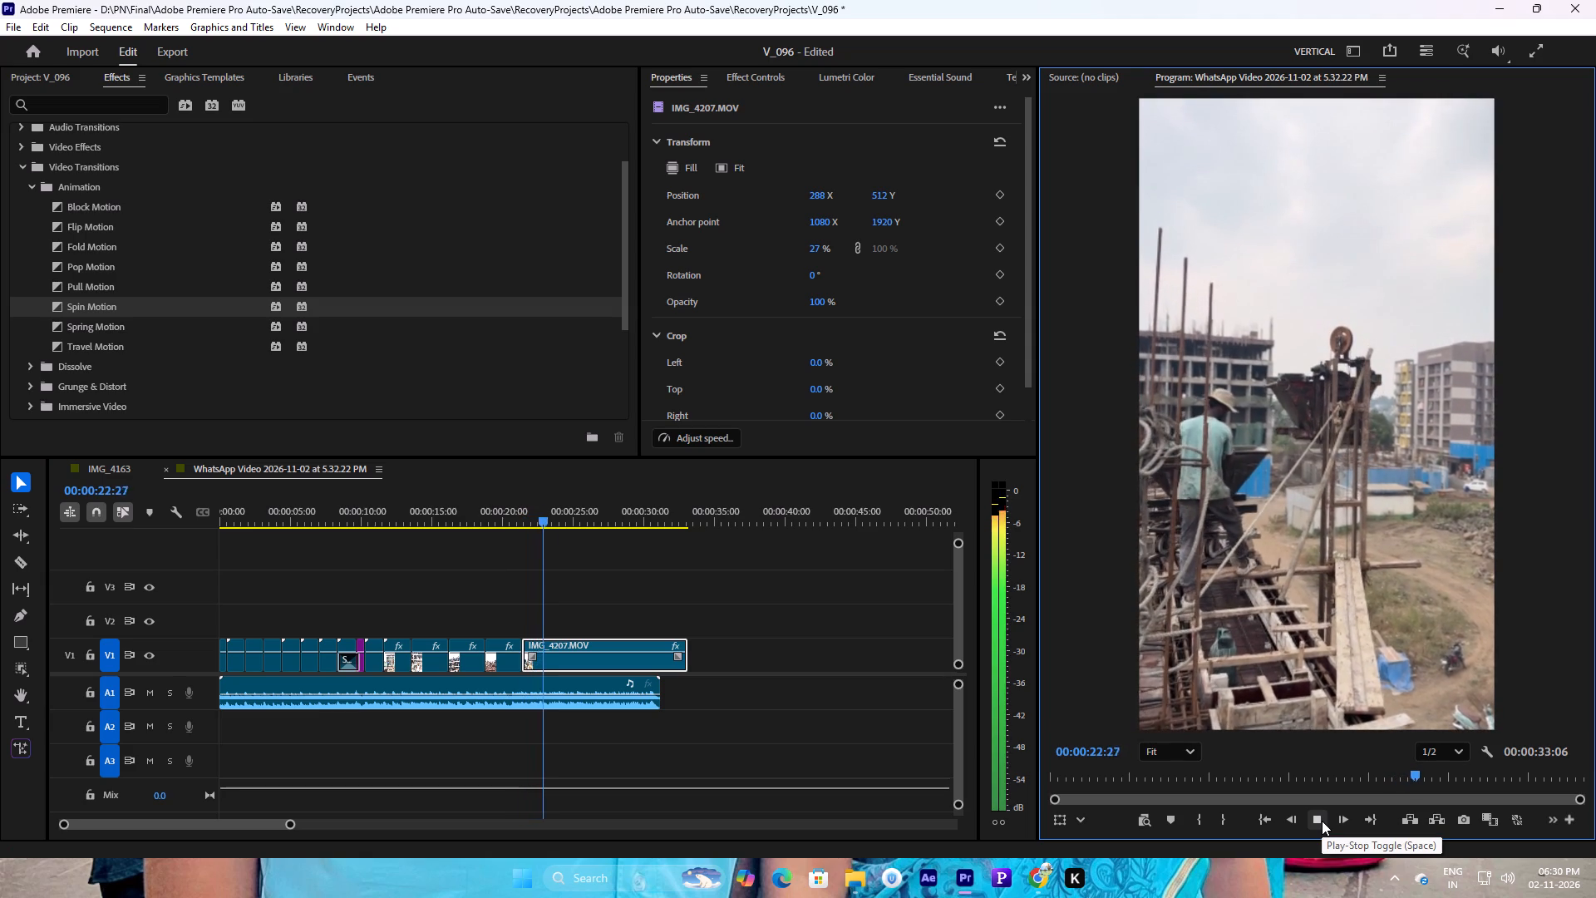
{"action": "left_click", "coordinate": [1320, 821]}
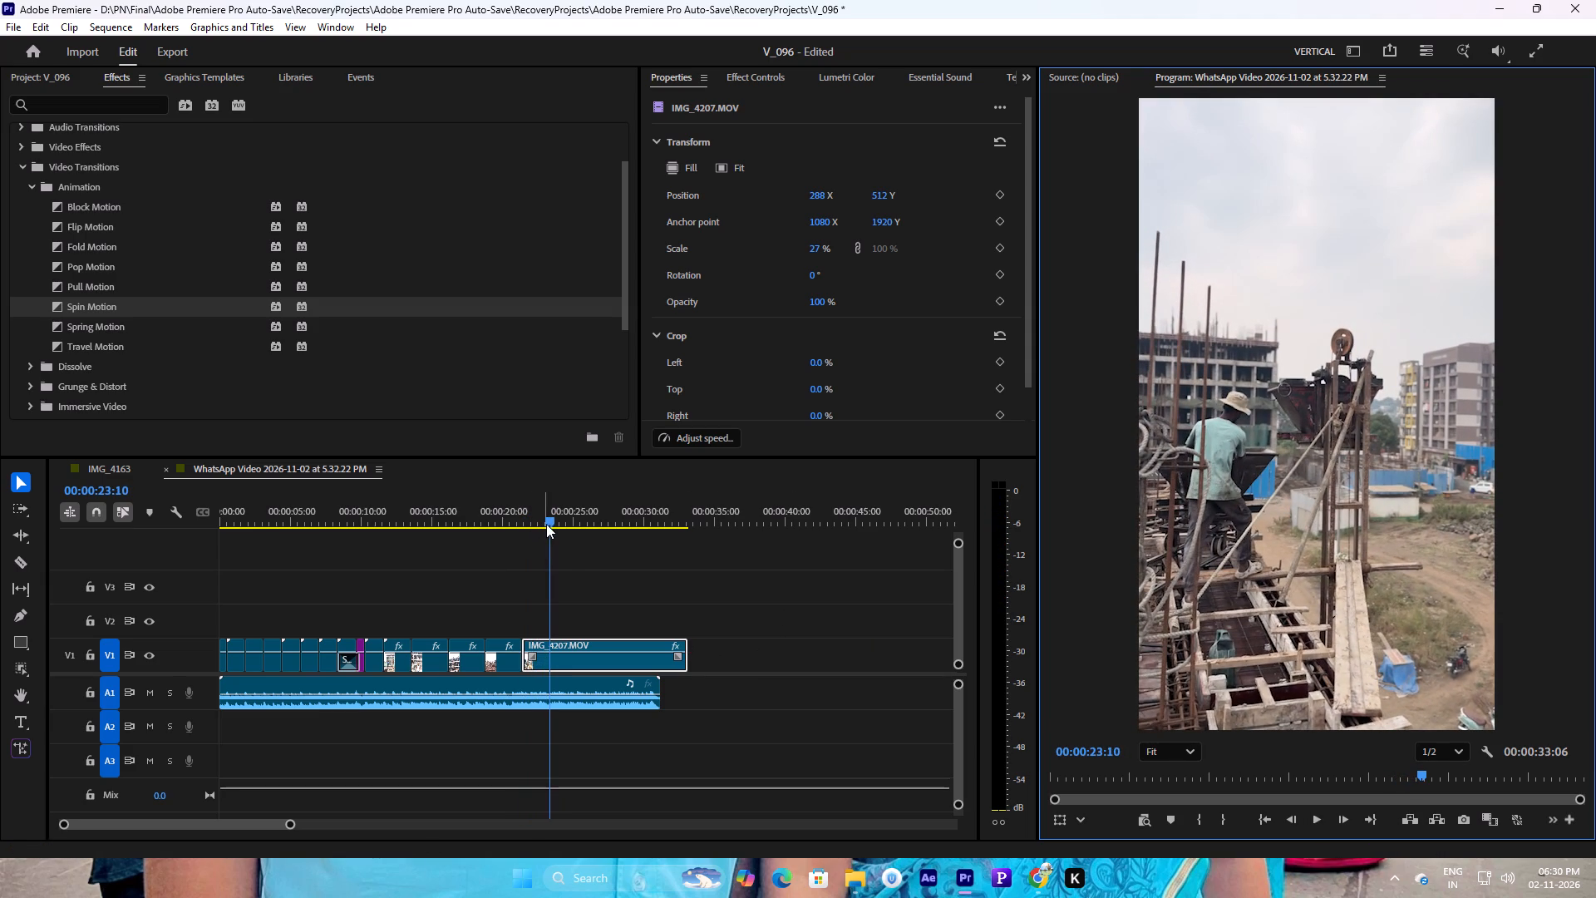
Split IMG_4207.MOV at 00:00:29:13 in the vertical sequence, where the worker starts lifting the hoist bucket.
{"action": "left_click_drag", "start_coordinate": [553, 523], "coordinate": [659, 518]}
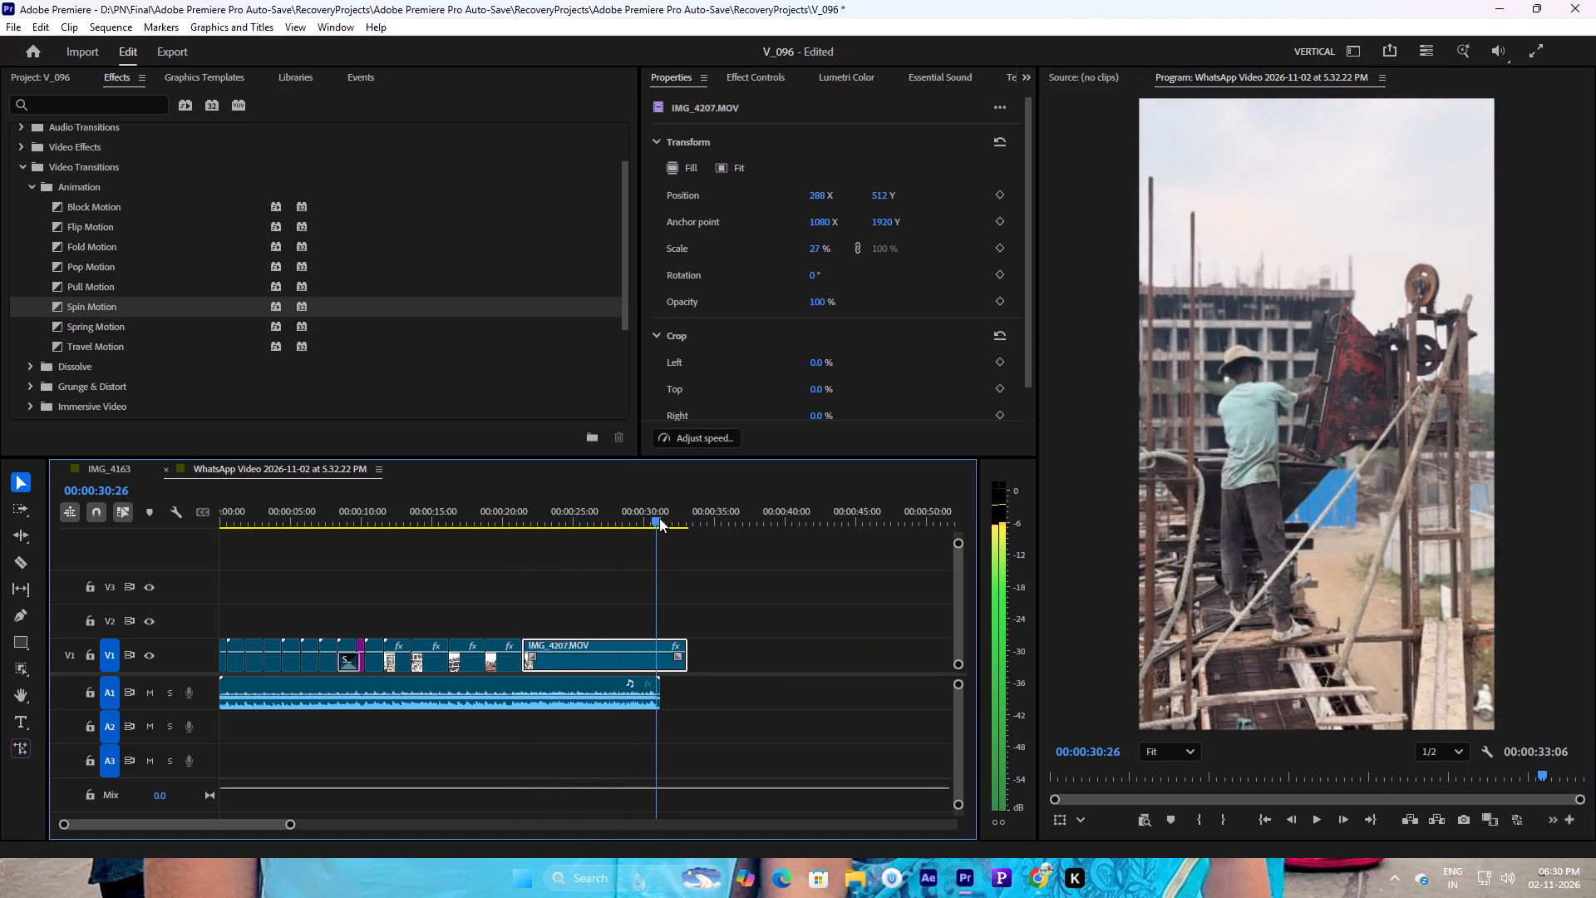
{"action": "left_click_drag", "start_coordinate": [659, 518], "coordinate": [639, 522]}
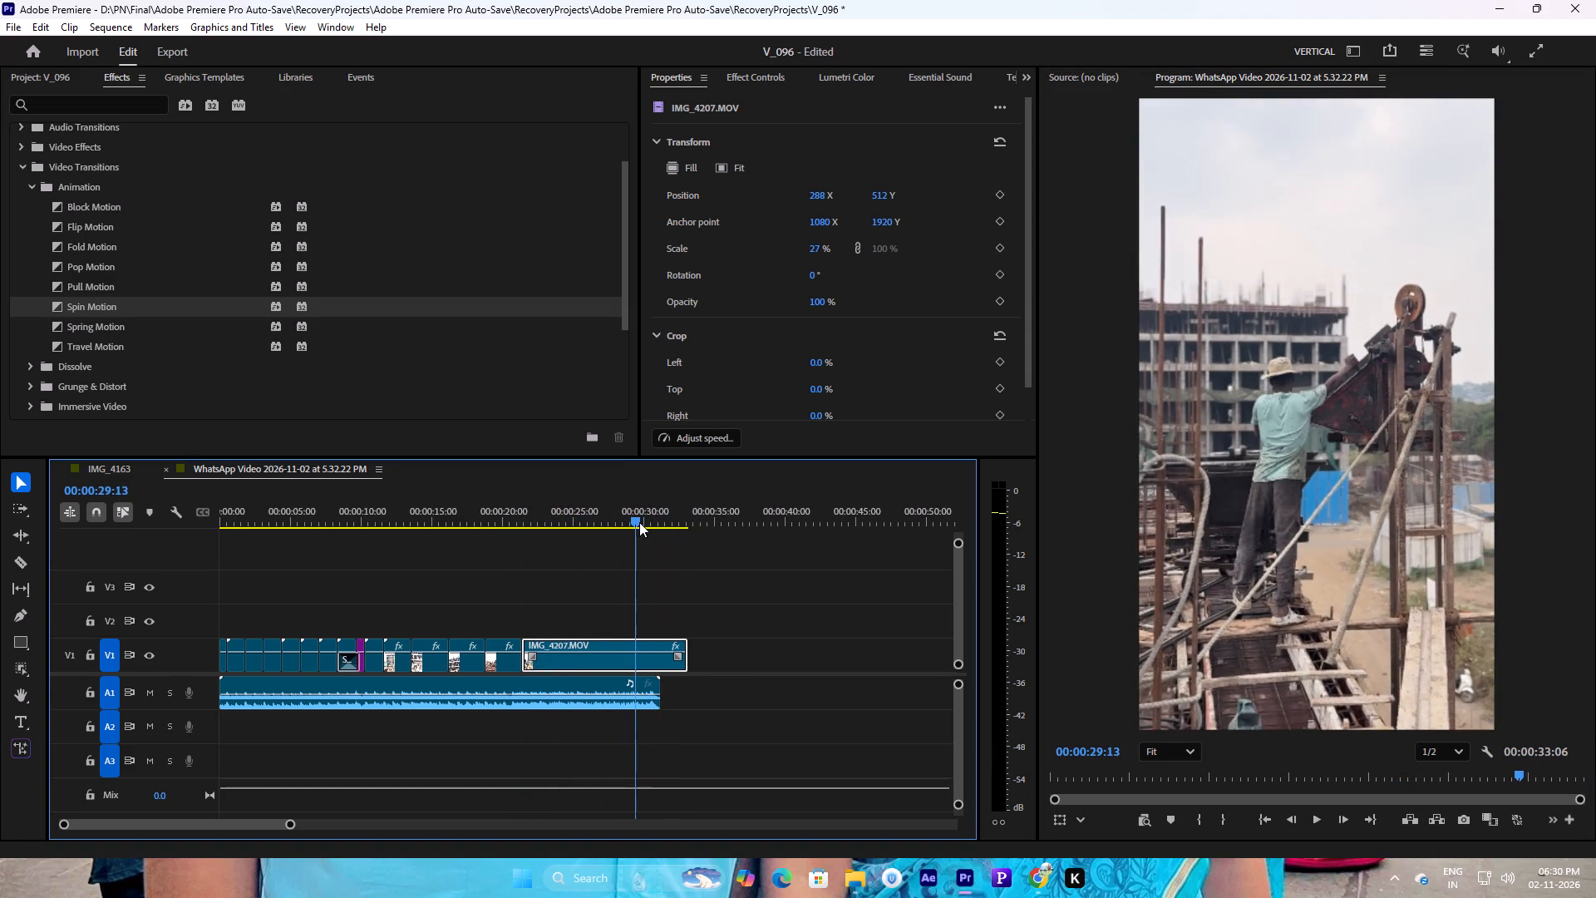
{"action": "left_click_drag", "start_coordinate": [639, 522], "coordinate": [639, 518]}
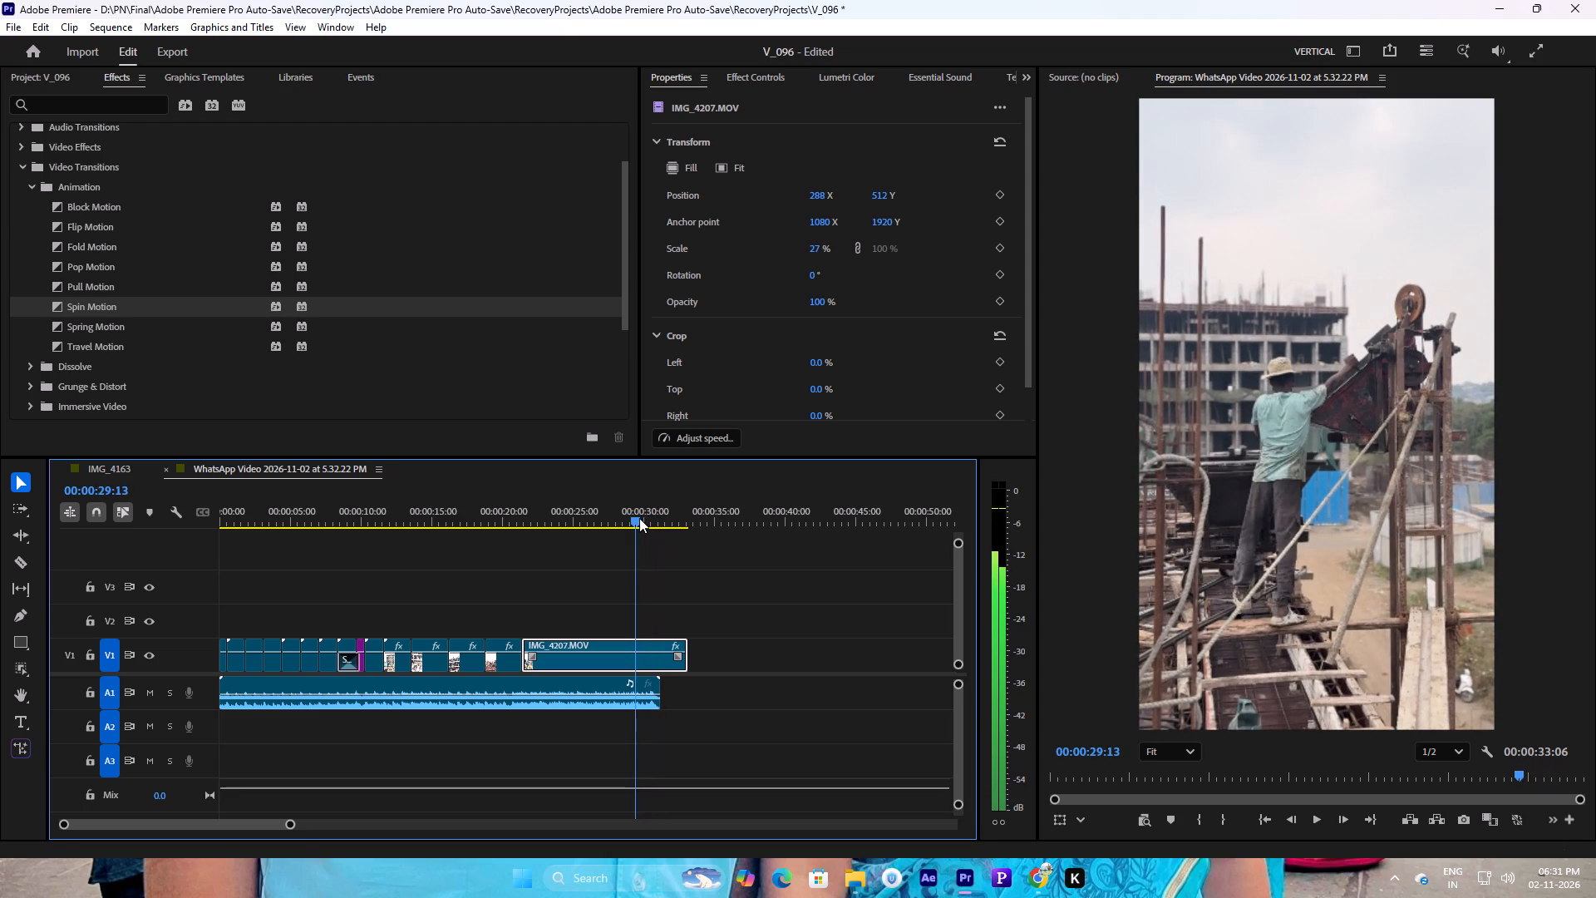
{"action": "key", "text": "c"}
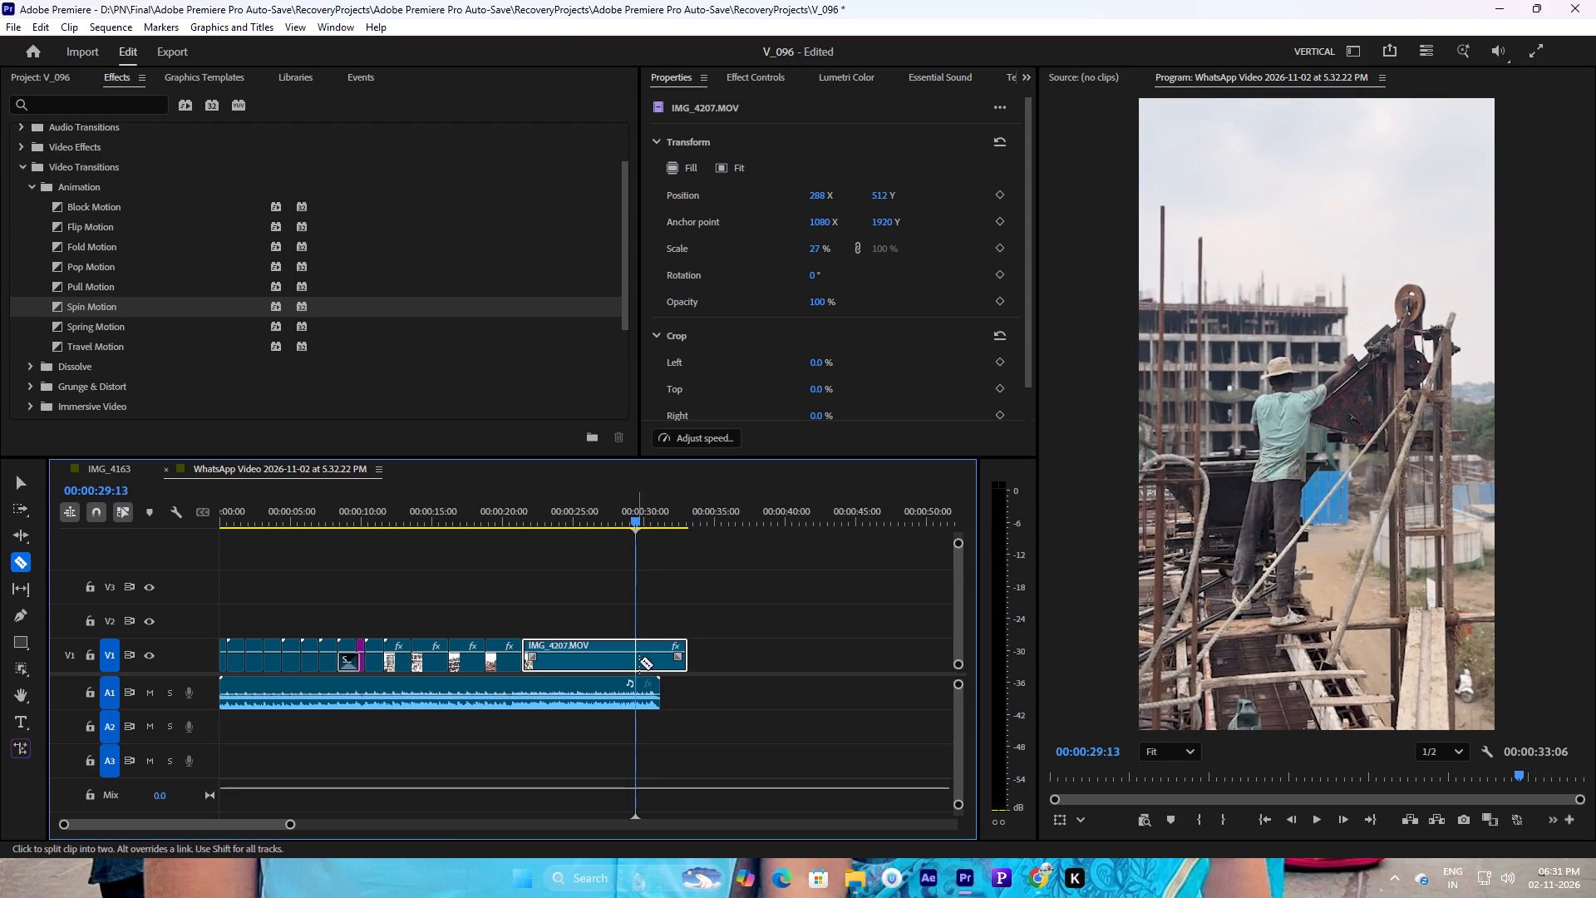
{"action": "left_click", "coordinate": [639, 654]}
{"action": "key", "text": "v"}
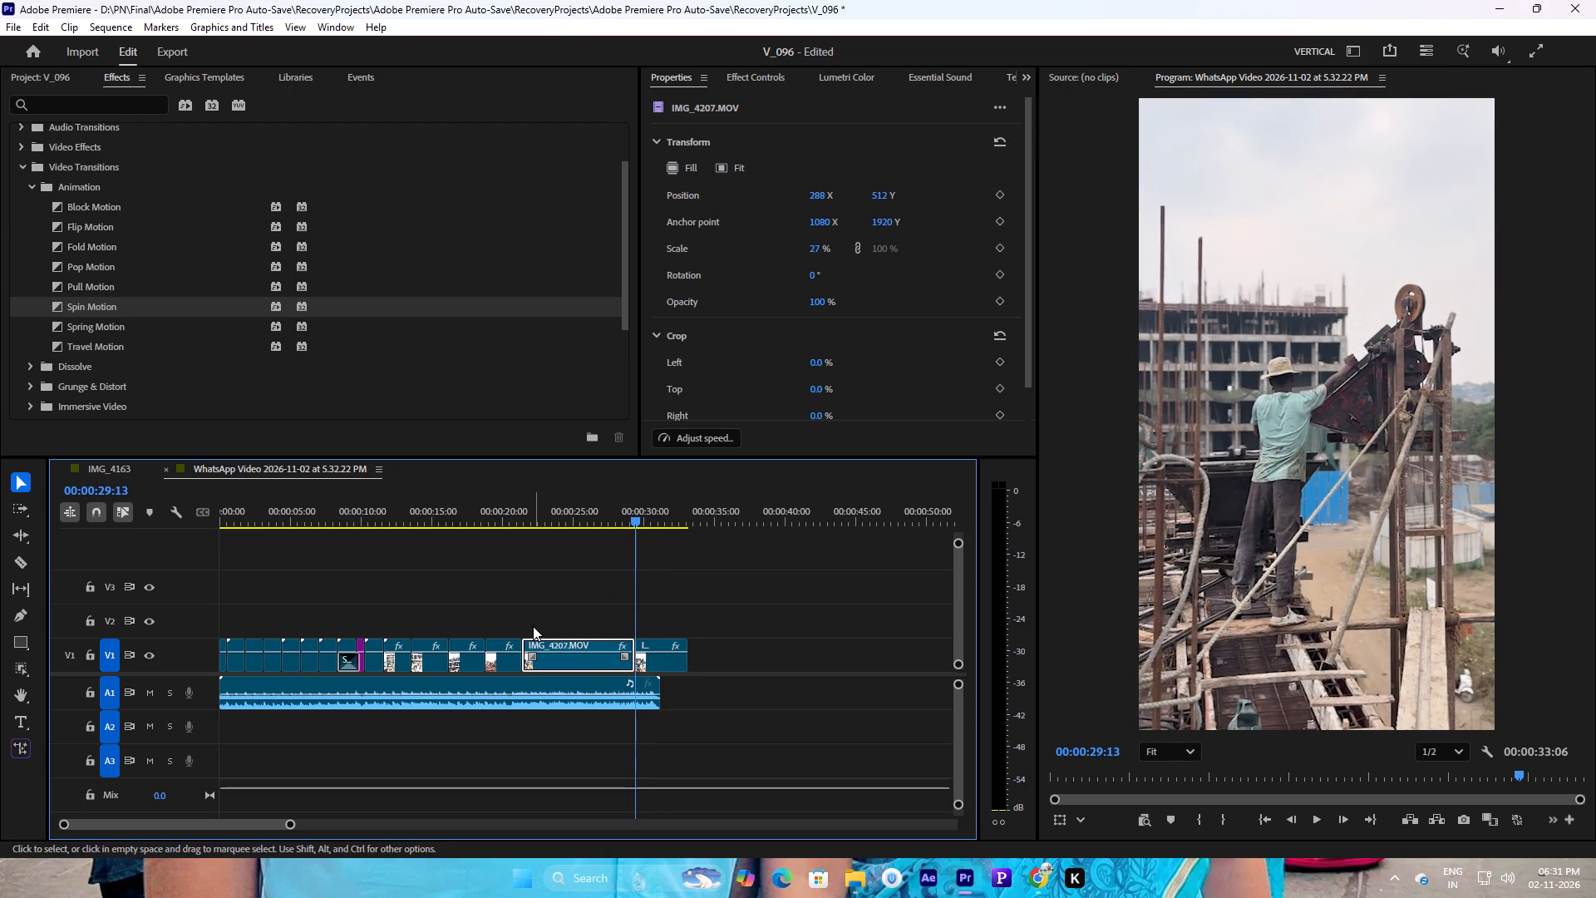
Trim the end of the first part of IMG_4207.MOV back to 00:00:23:22.
{"action": "left_click_drag", "start_coordinate": [634, 520], "coordinate": [546, 530]}
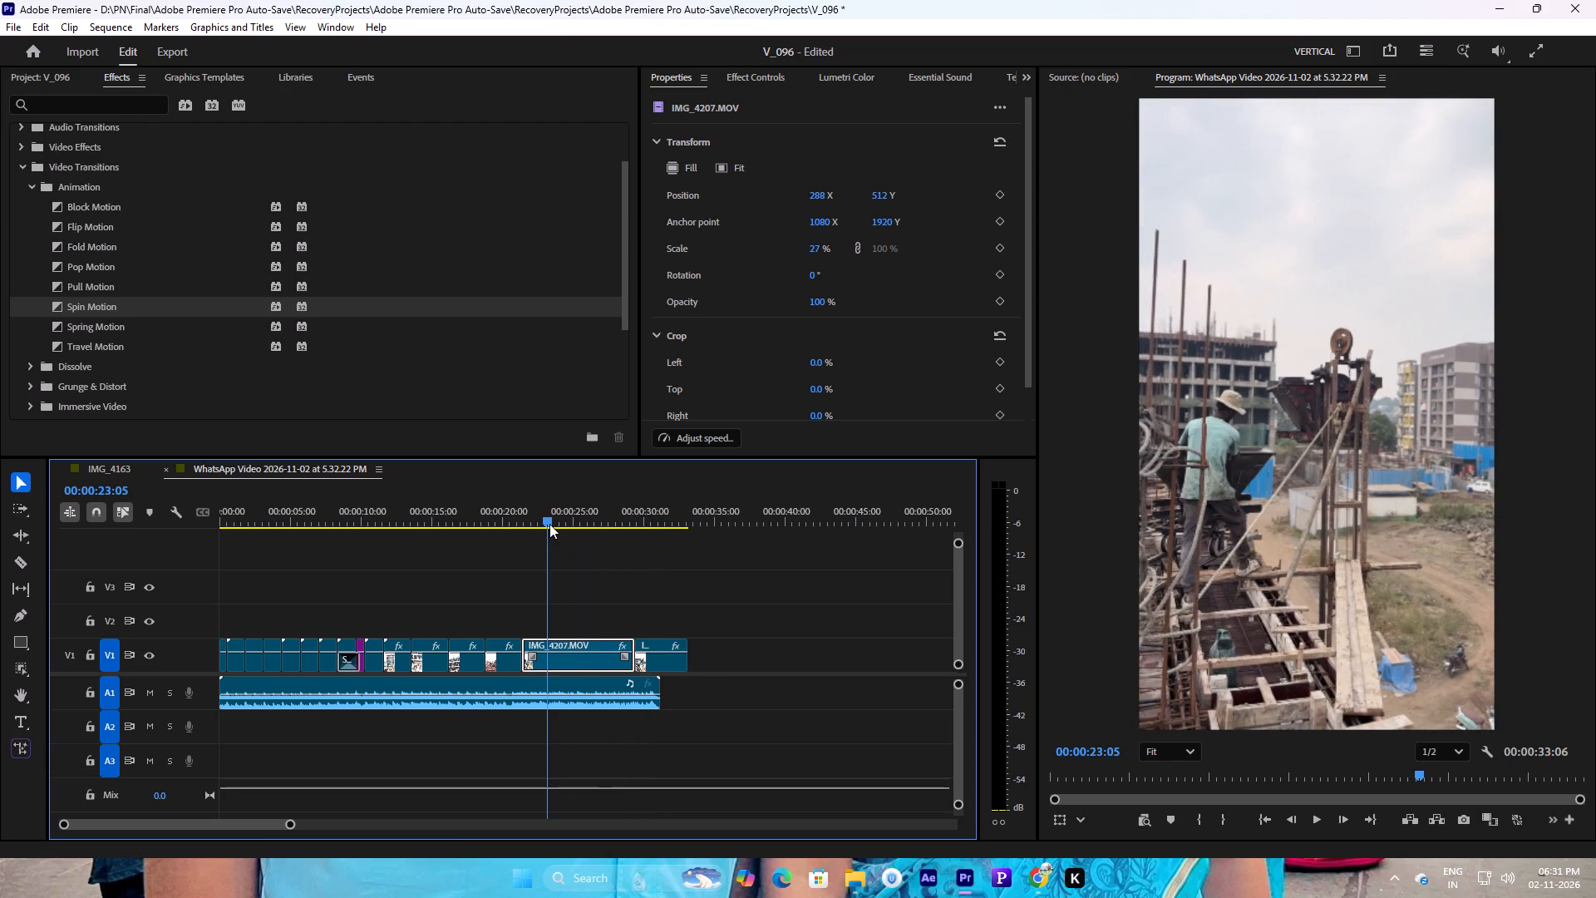
{"action": "left_click_drag", "start_coordinate": [549, 524], "coordinate": [569, 520]}
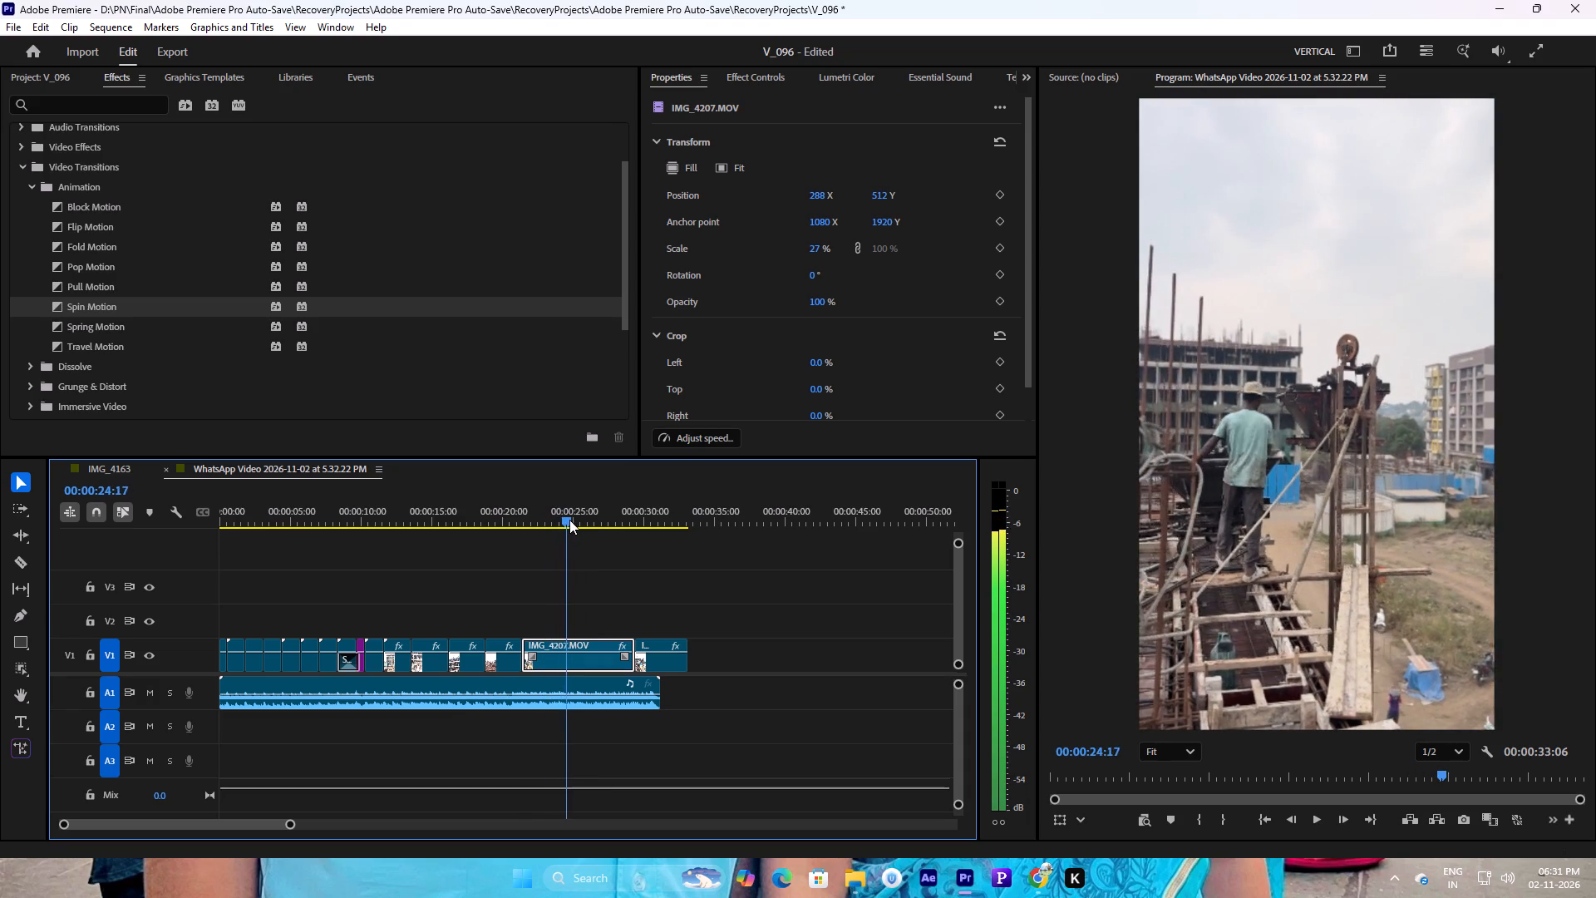
{"action": "left_click_drag", "start_coordinate": [569, 520], "coordinate": [558, 526]}
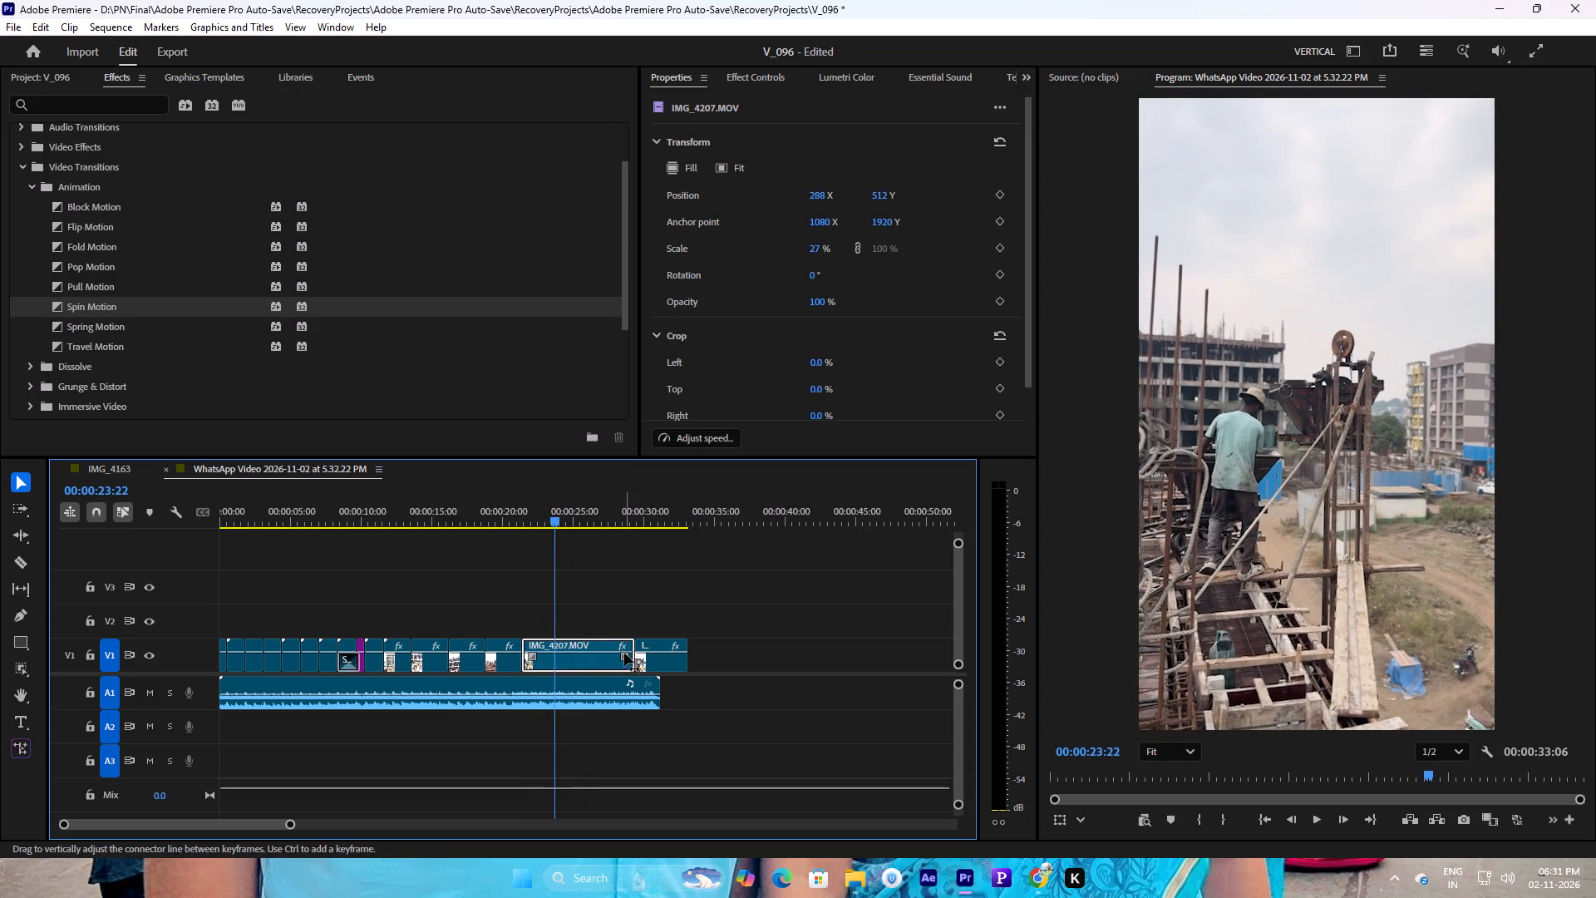
{"action": "left_click_drag", "start_coordinate": [633, 664], "coordinate": [554, 655]}
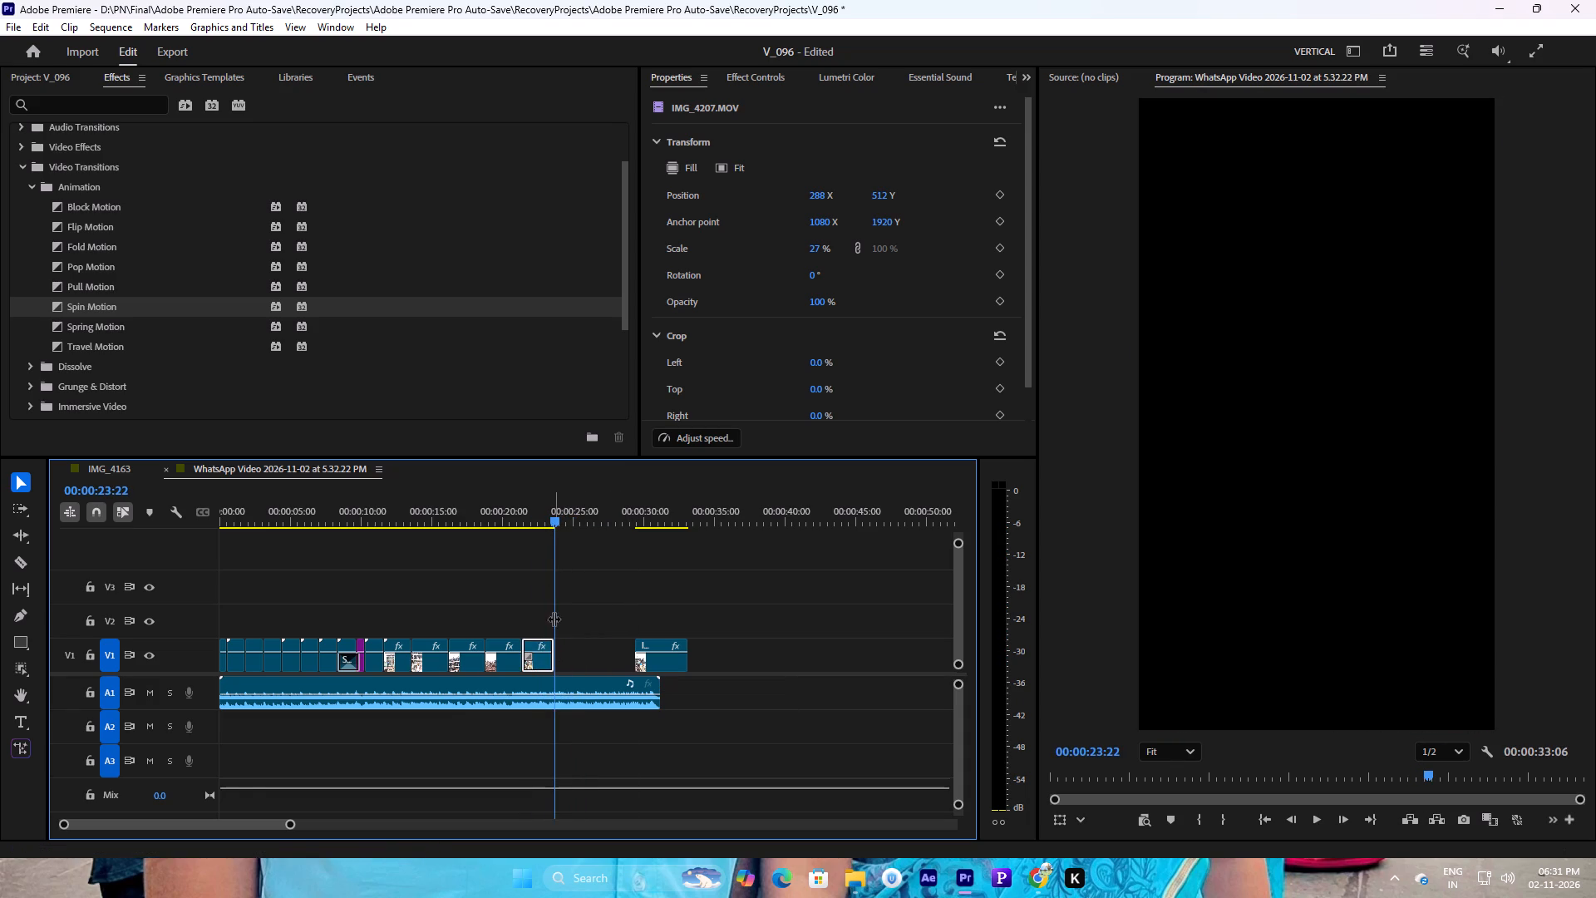
Slow the first part of IMG_4207.MOV to 64.7% speed with optical flow time interpolation.
{"action": "left_click", "coordinate": [531, 522]}
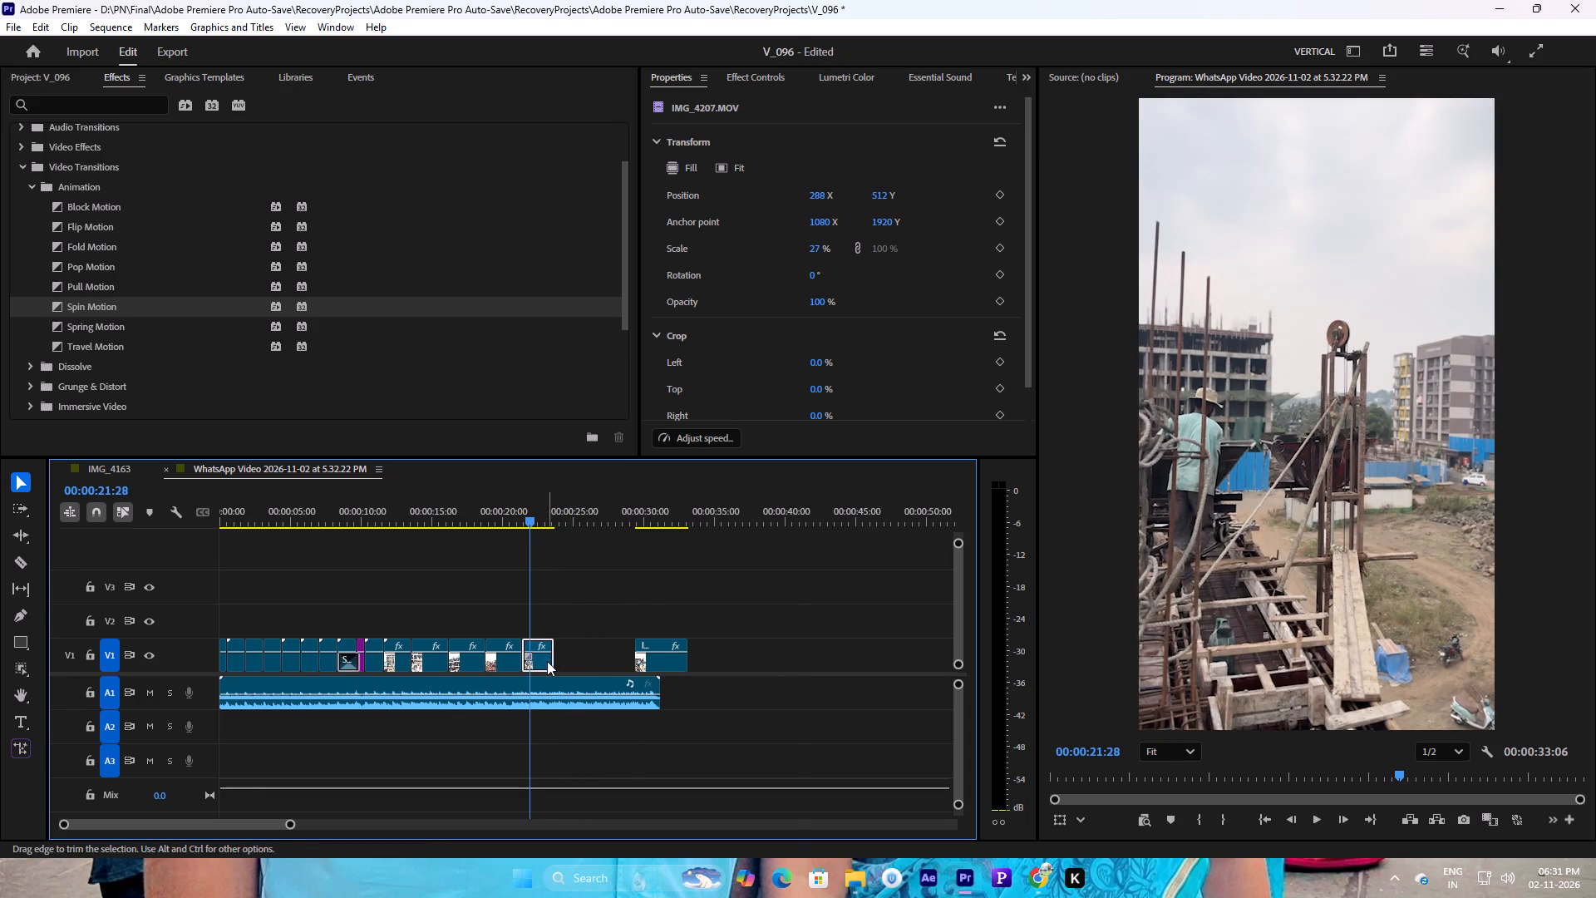
{"action": "right_click", "coordinate": [544, 661]}
{"action": "left_click", "coordinate": [599, 525]}
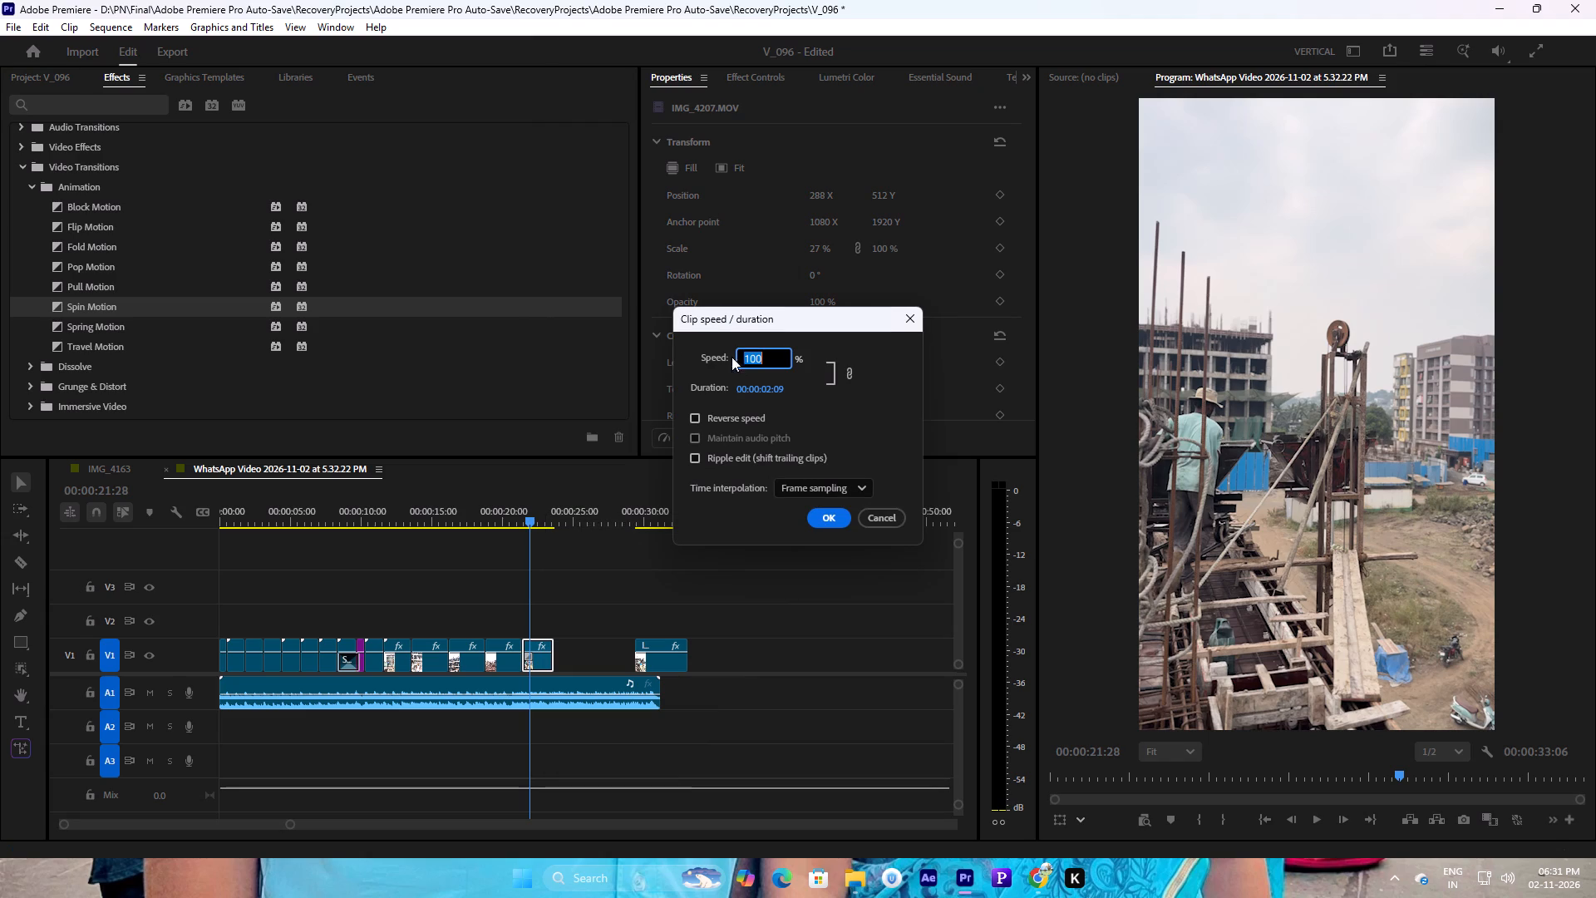
{"action": "left_click", "coordinate": [722, 353]}
{"action": "left_click_drag", "start_coordinate": [761, 363], "coordinate": [530, 390]}
{"action": "left_click_drag", "start_coordinate": [530, 390], "coordinate": [477, 375]}
{"action": "left_click", "coordinate": [791, 482]}
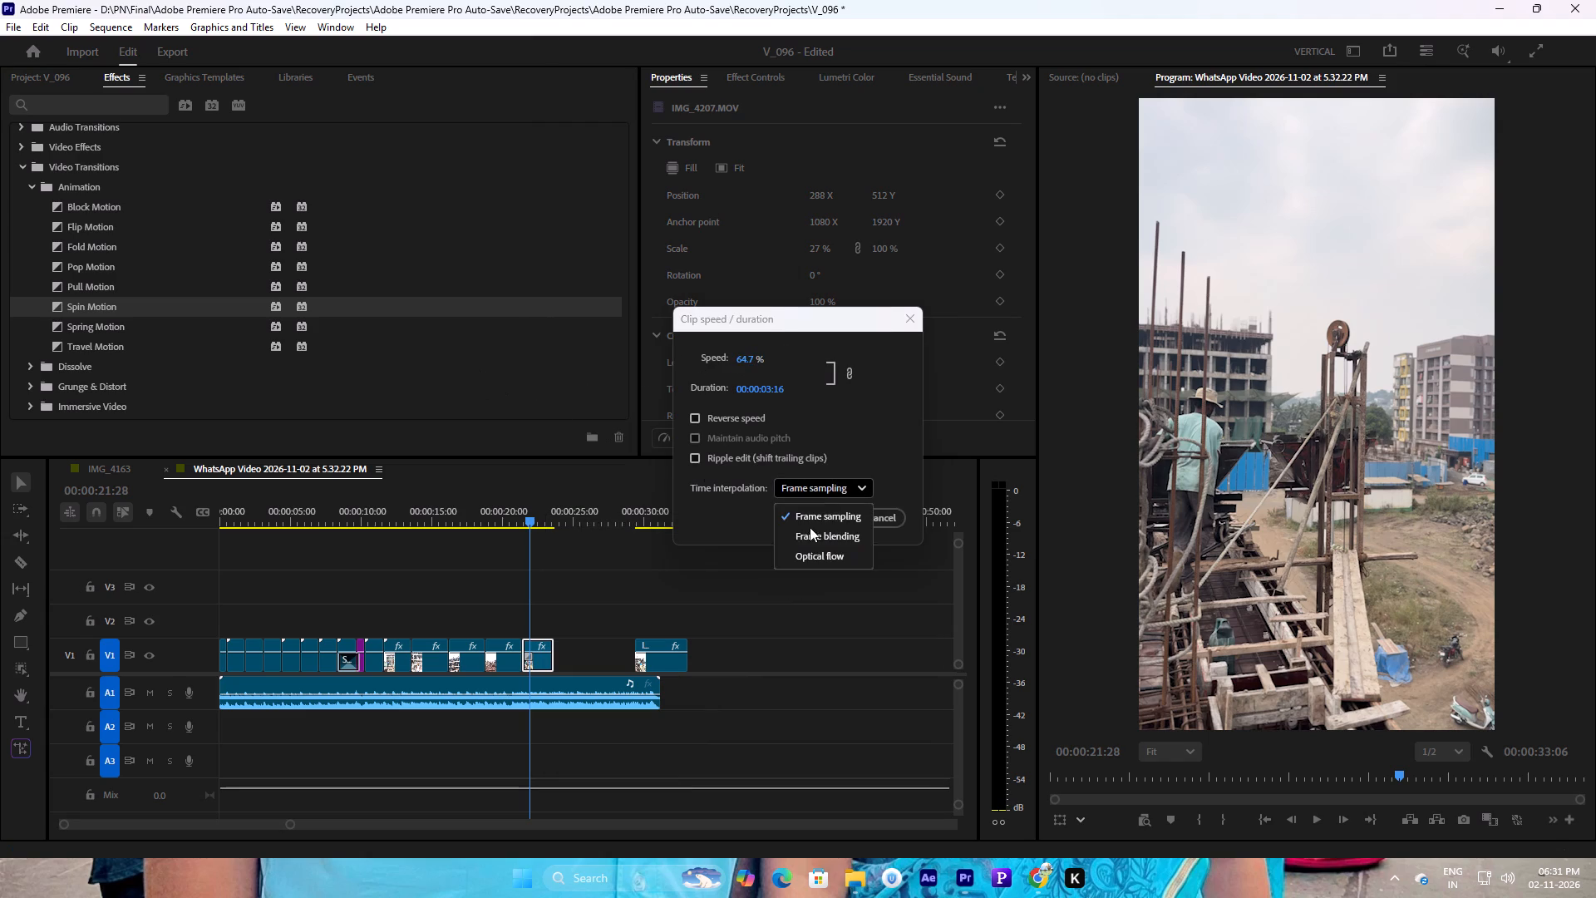
{"action": "left_click", "coordinate": [815, 554]}
{"action": "left_click", "coordinate": [812, 516]}
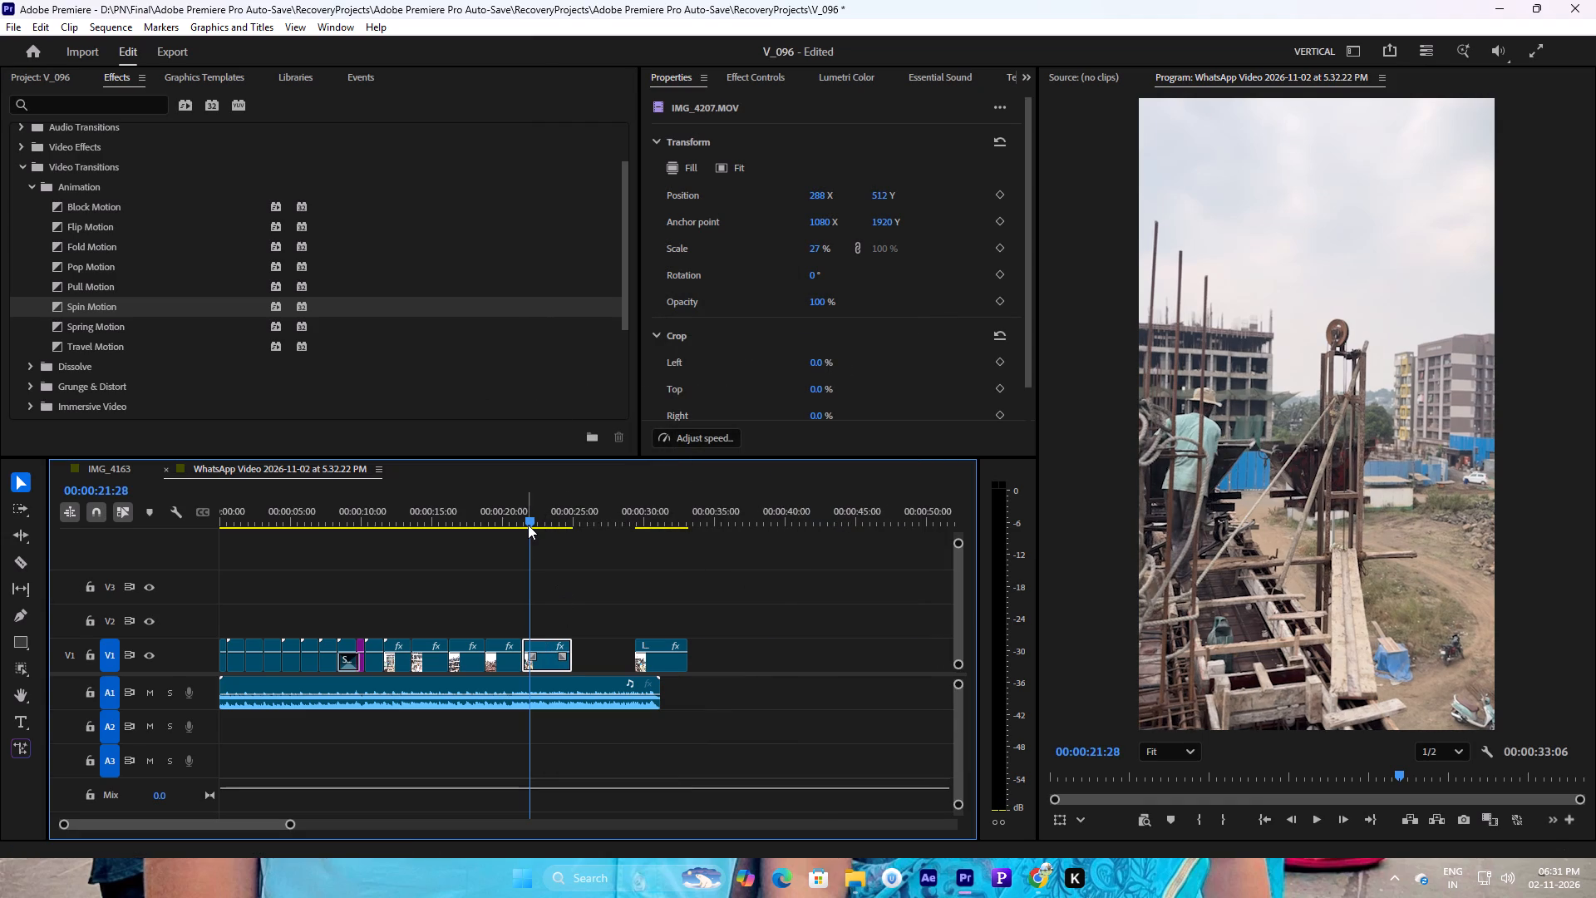
Trim the end of the slowed IMG_4207.MOV to 00:00:24:00 on the music's beat and replay it.
{"action": "left_click_drag", "start_coordinate": [528, 525], "coordinate": [520, 525]}
{"action": "left_click", "coordinate": [1323, 814]}
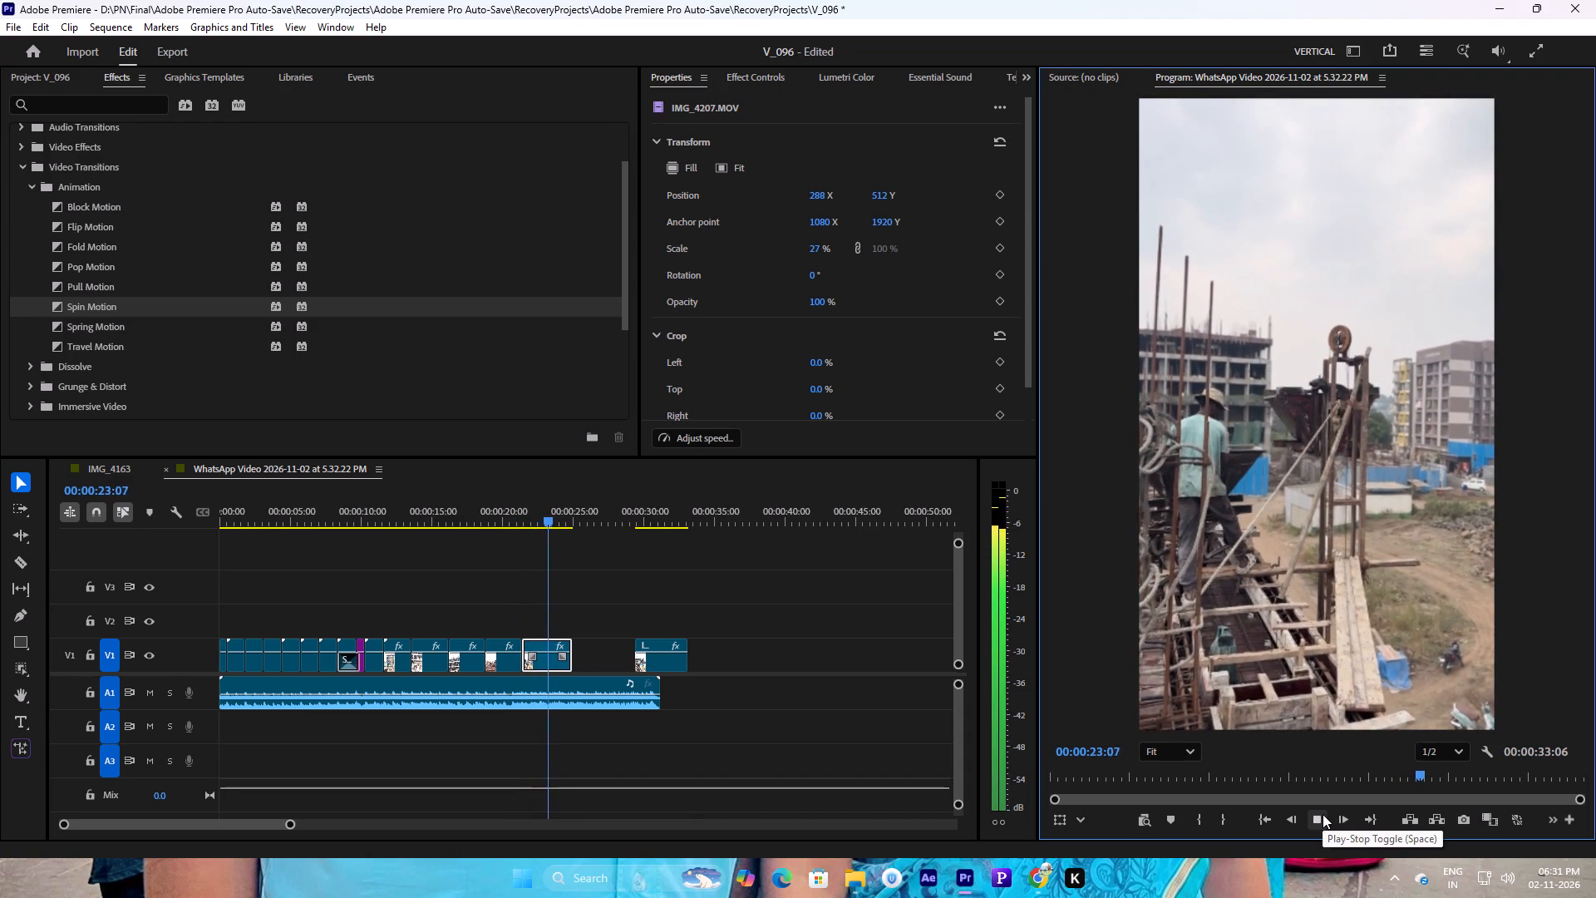
{"action": "left_click", "coordinate": [1323, 814]}
{"action": "left_click_drag", "start_coordinate": [288, 823], "coordinate": [170, 812]}
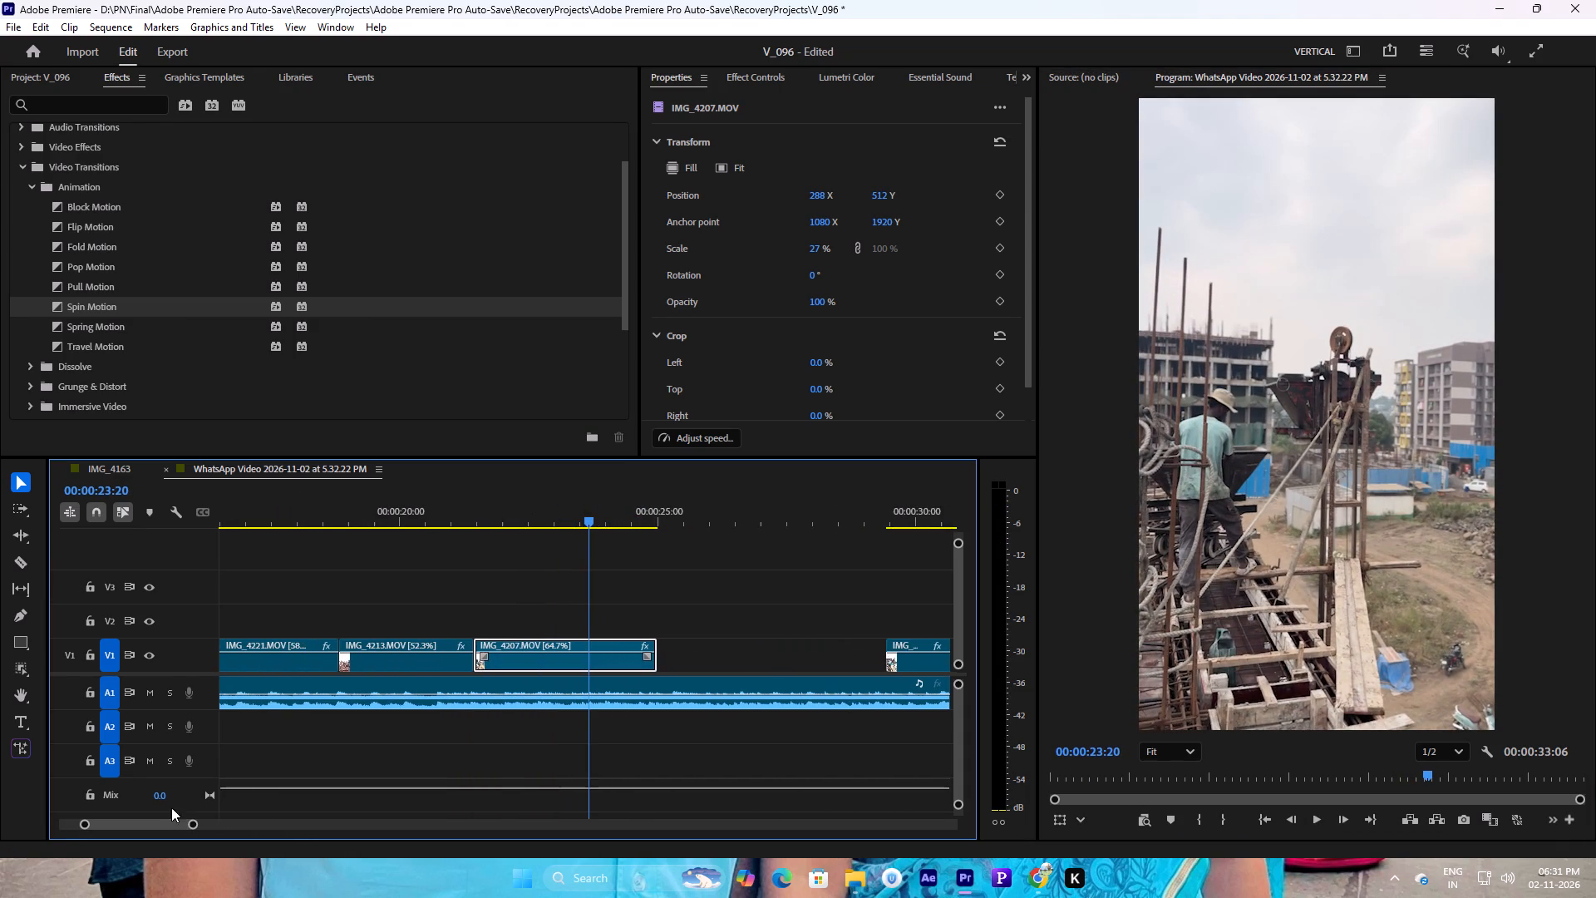
{"action": "left_click", "coordinate": [474, 515]}
{"action": "left_click", "coordinate": [1316, 820]}
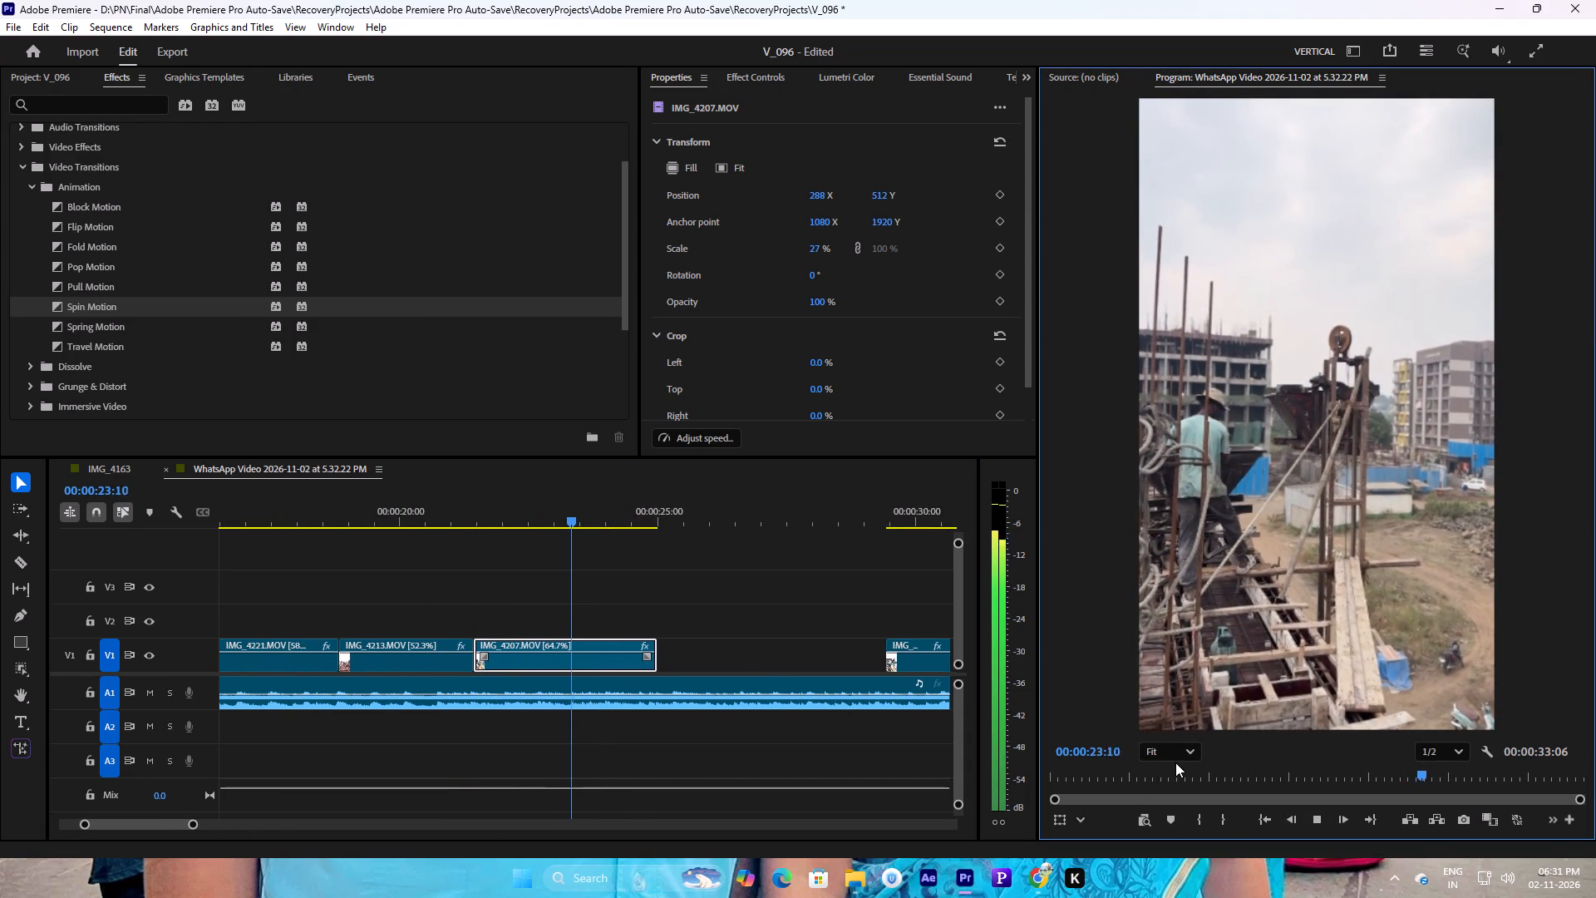
{"action": "left_click_drag", "start_coordinate": [628, 509], "coordinate": [607, 515]}
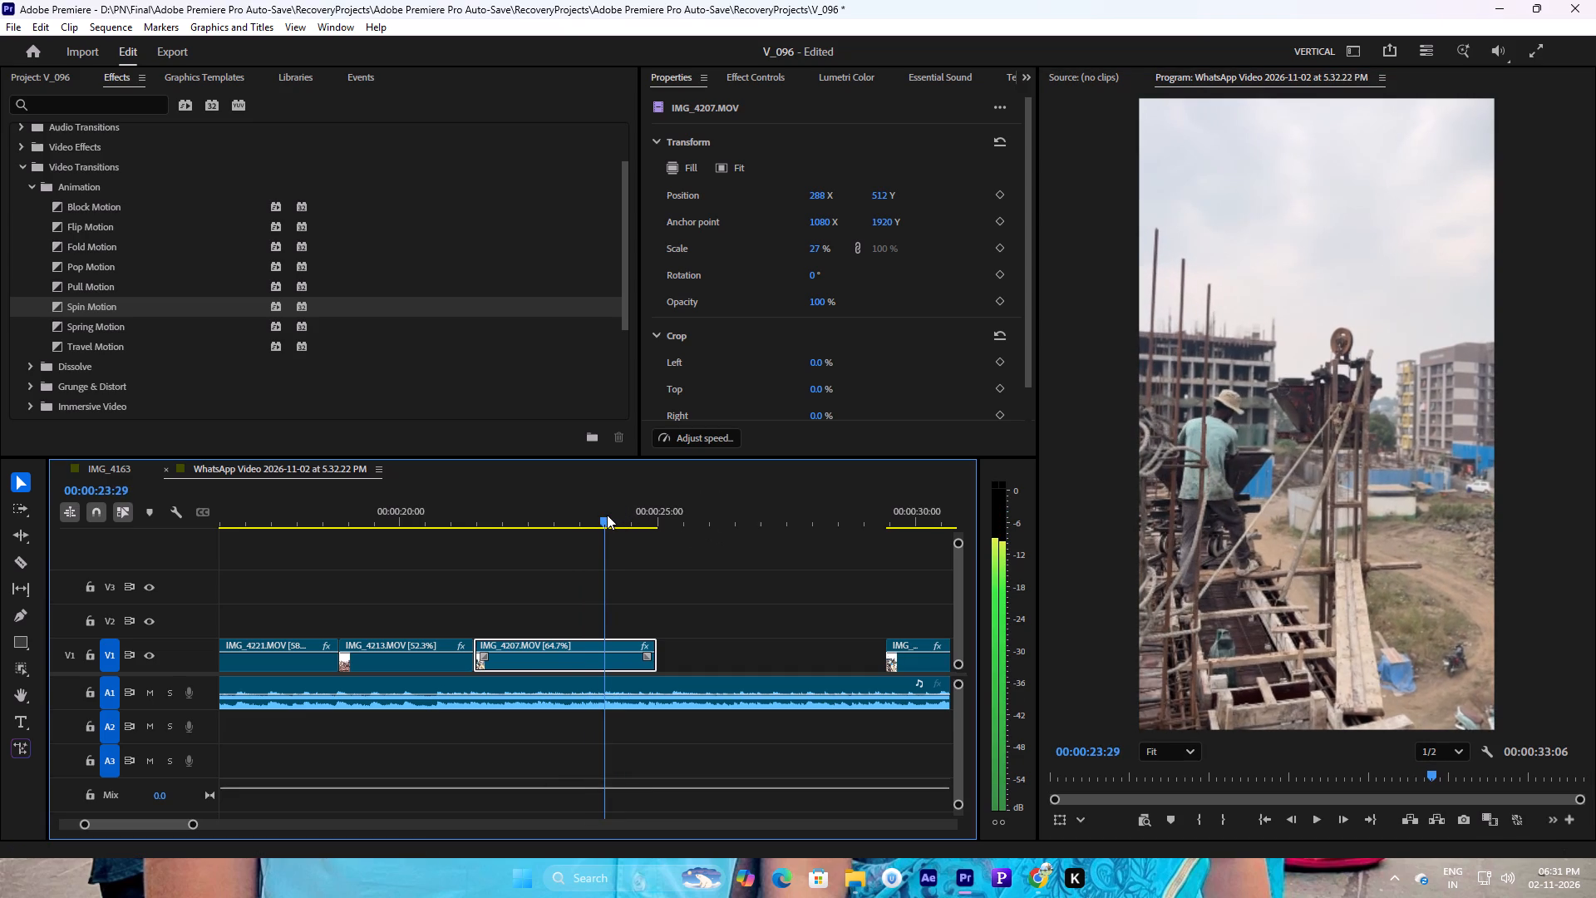
{"action": "left_click_drag", "start_coordinate": [607, 515], "coordinate": [608, 516]}
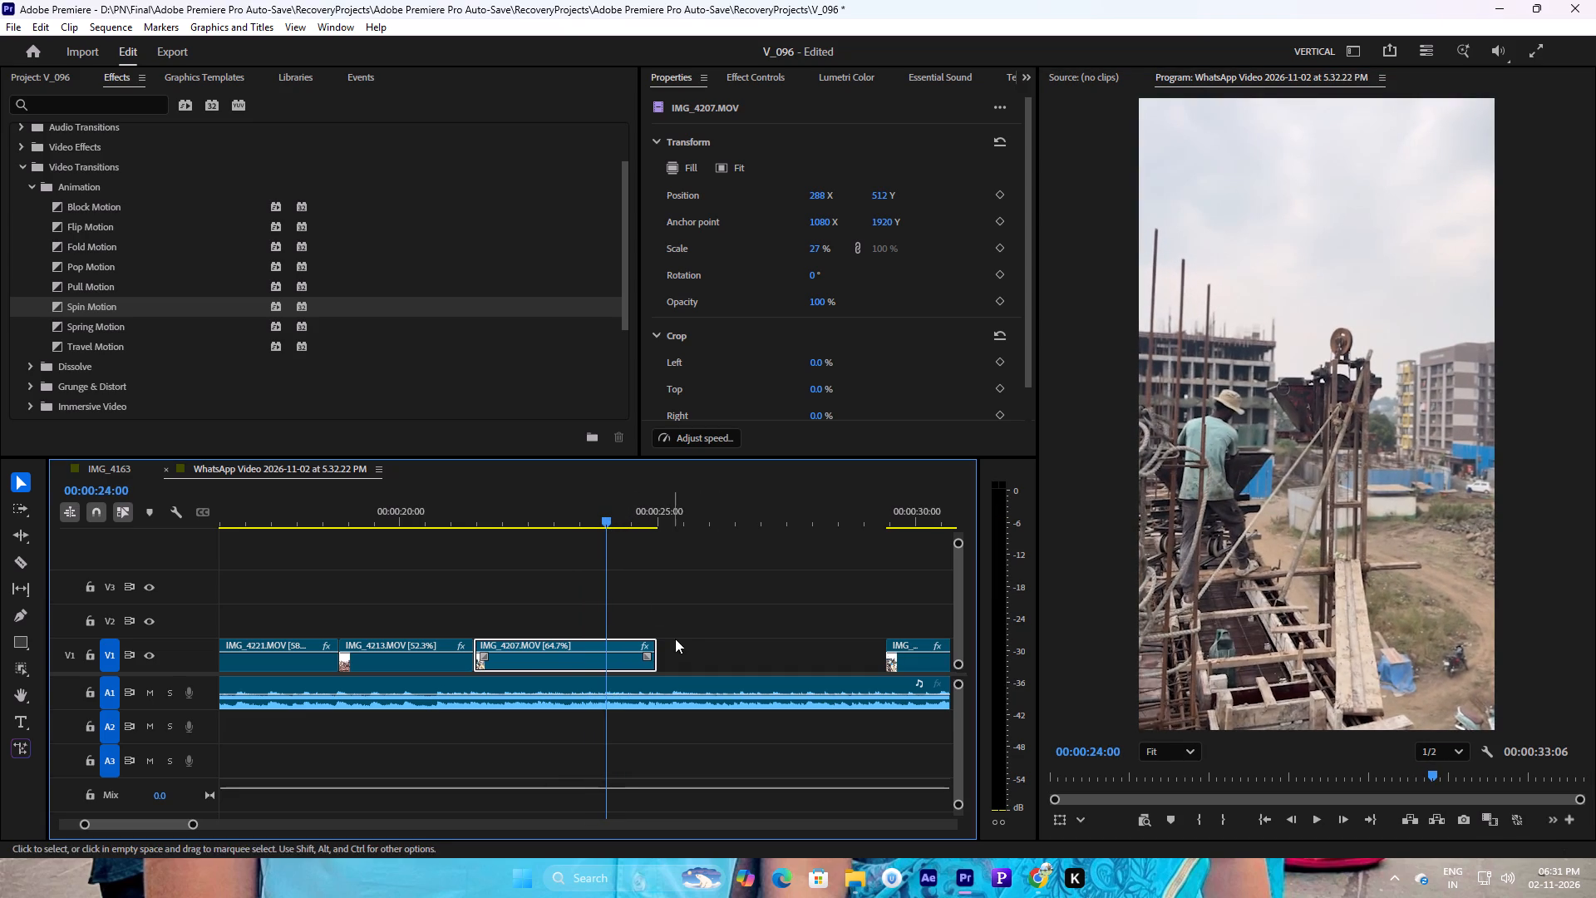
{"action": "left_click_drag", "start_coordinate": [658, 645], "coordinate": [606, 649]}
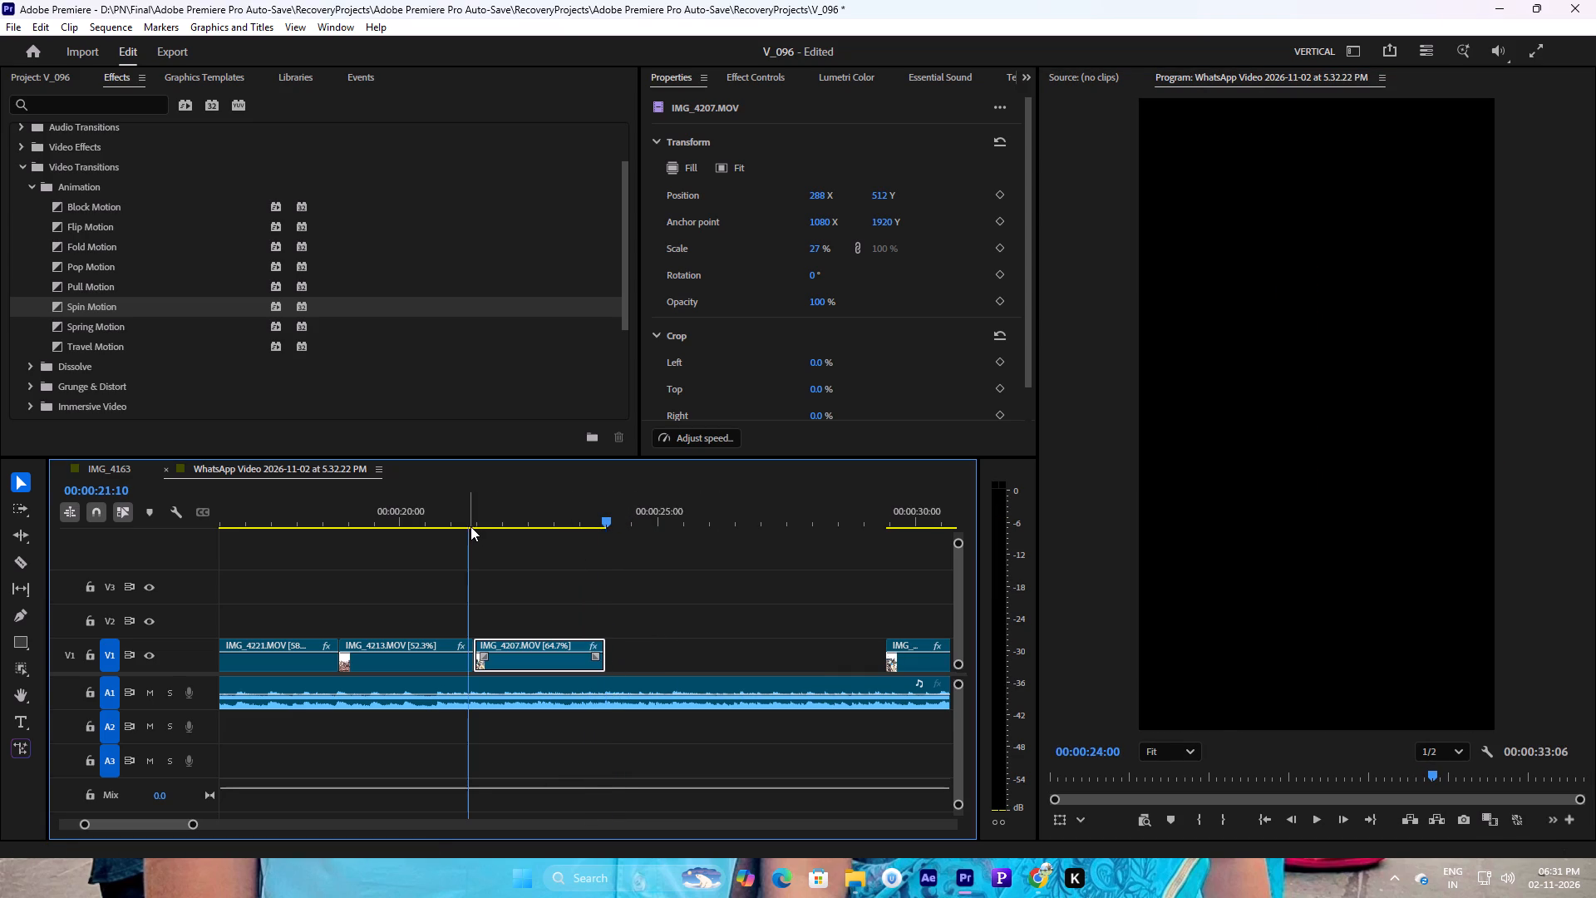
{"action": "left_click", "coordinate": [470, 526]}
{"action": "left_click", "coordinate": [1323, 820]}
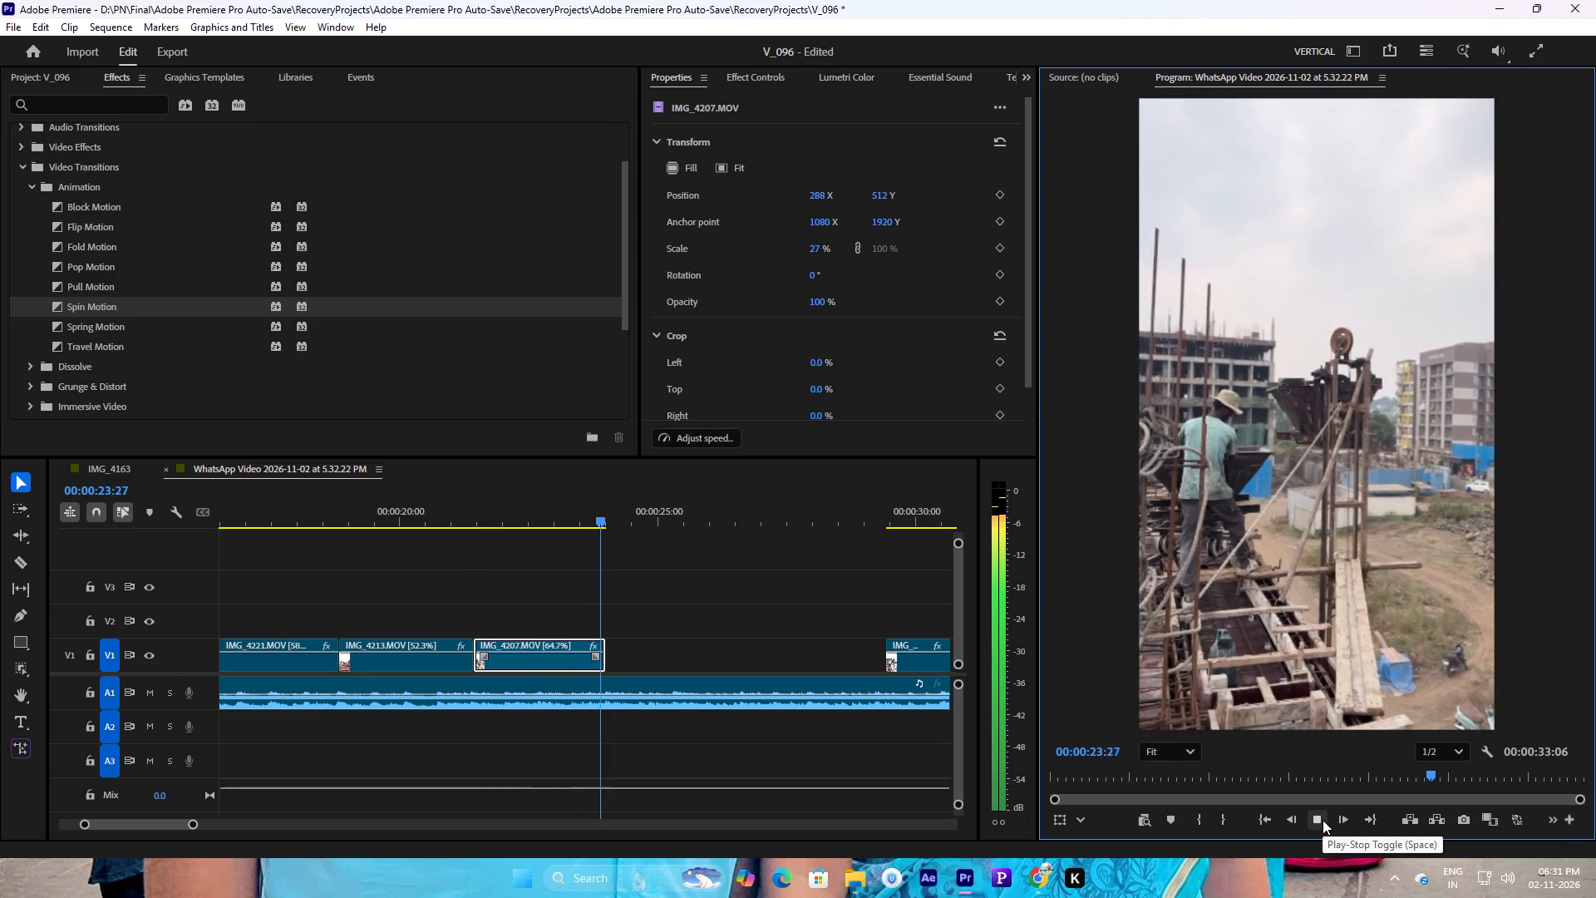
{"action": "left_click", "coordinate": [1323, 820]}
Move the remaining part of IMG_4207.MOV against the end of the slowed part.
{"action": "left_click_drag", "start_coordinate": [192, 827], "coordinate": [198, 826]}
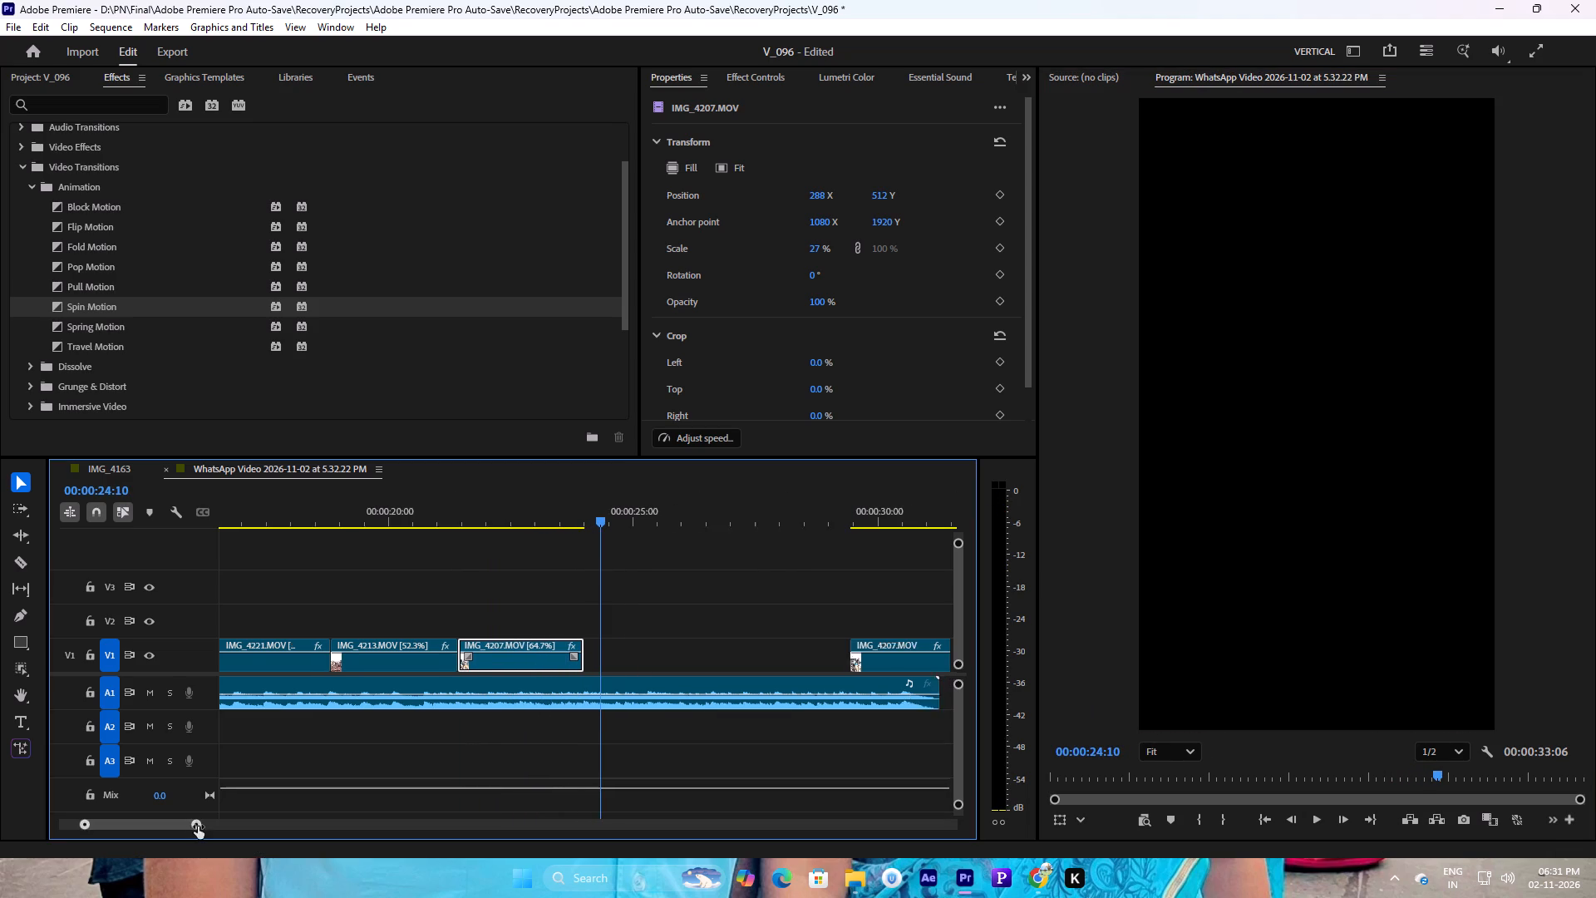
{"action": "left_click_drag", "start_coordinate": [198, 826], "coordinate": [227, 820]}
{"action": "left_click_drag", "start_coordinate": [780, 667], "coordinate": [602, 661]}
Play the cut between the two parts of IMG_4207.MOV against the music and check whether the second part fits.
{"action": "left_click", "coordinate": [586, 505]}
{"action": "left_click", "coordinate": [522, 504]}
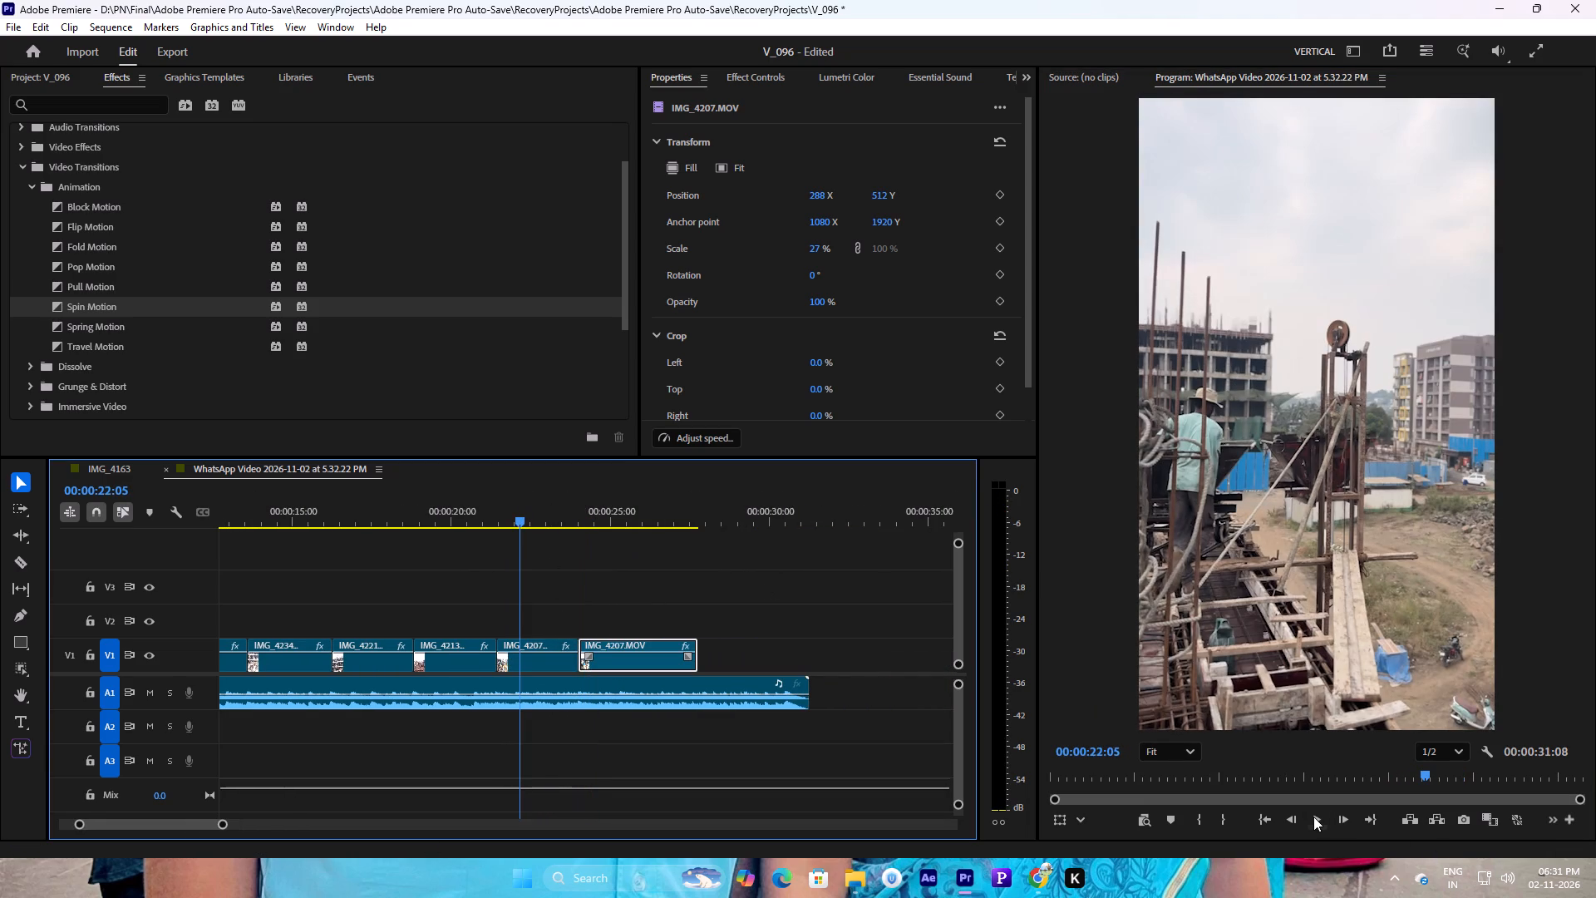
{"action": "left_click", "coordinate": [1313, 817]}
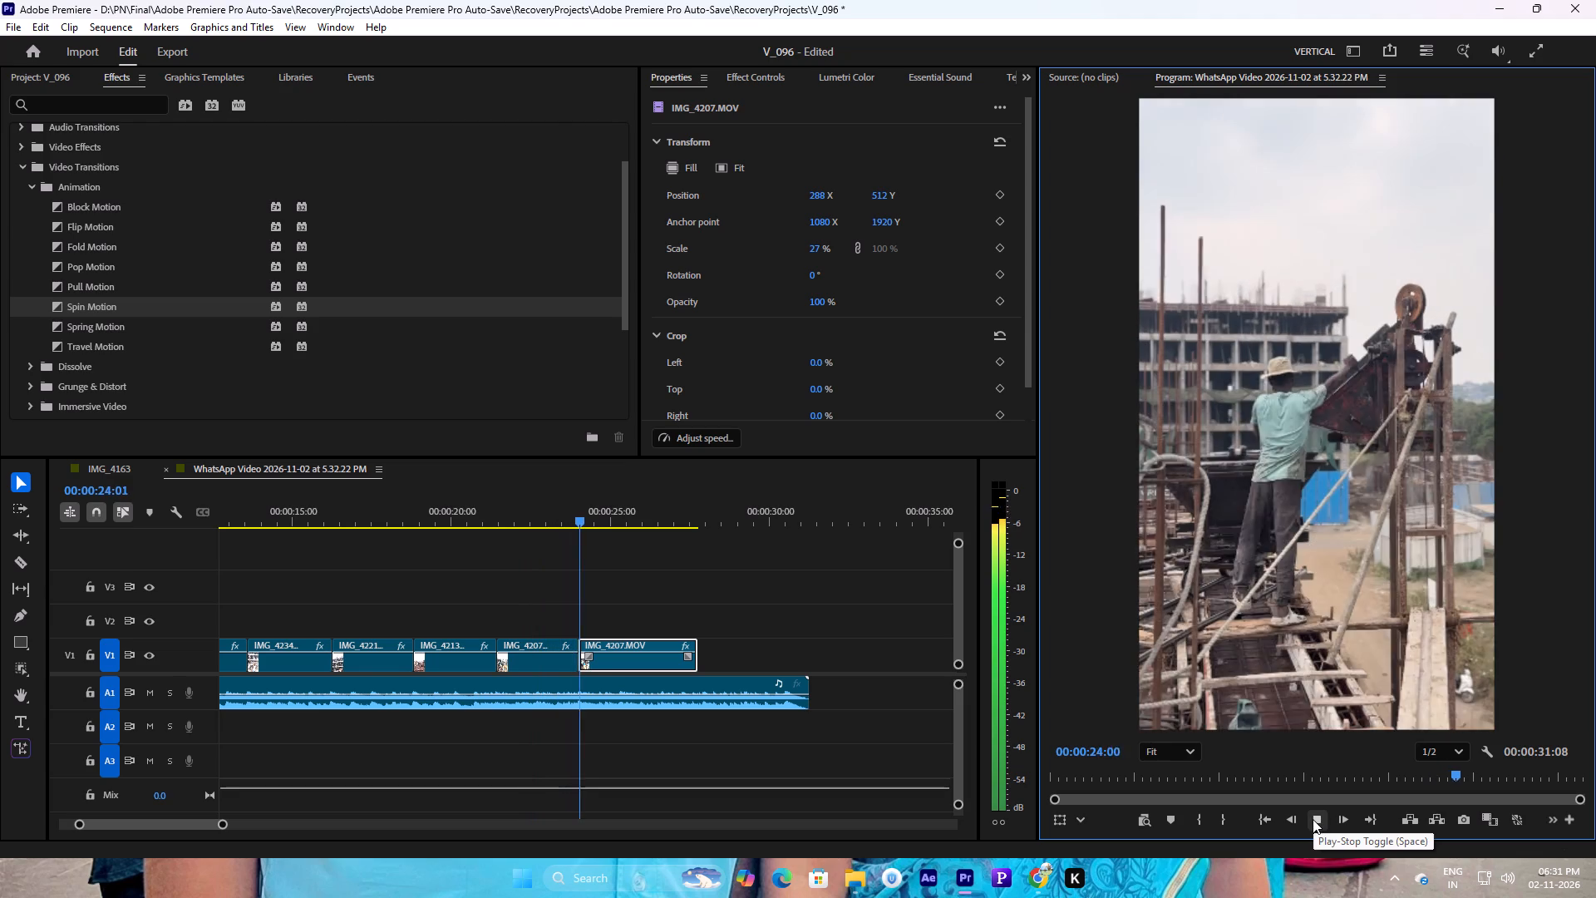
{"action": "left_click", "coordinate": [1318, 817]}
{"action": "left_click", "coordinate": [556, 508]}
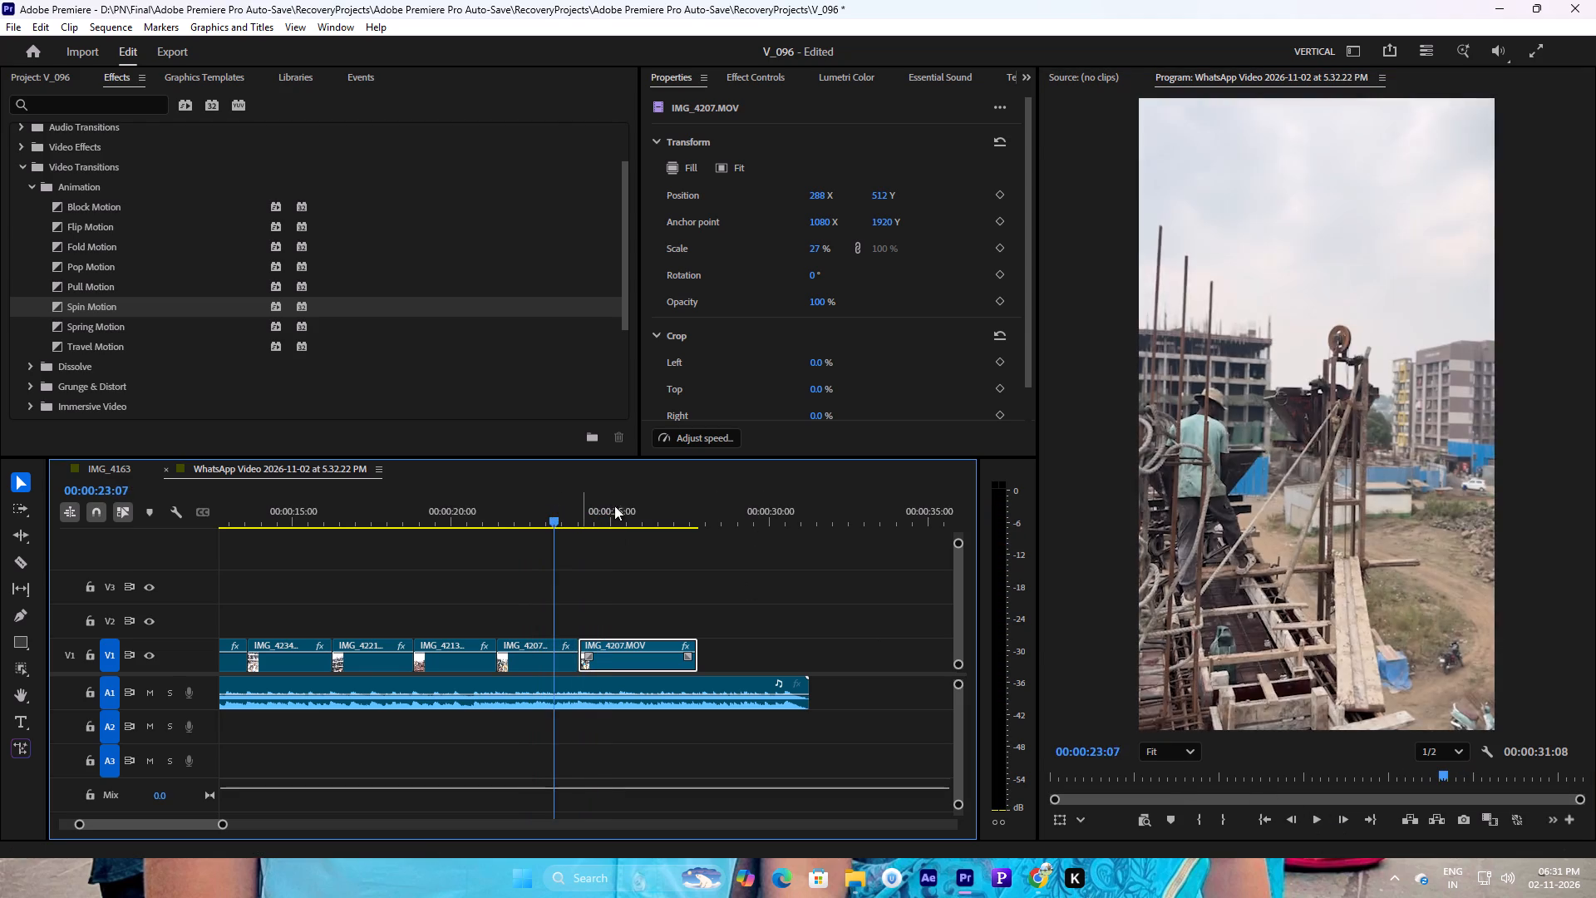
{"action": "key", "text": "space"}
{"action": "left_click", "coordinate": [1323, 815]}
{"action": "key", "text": "space"}
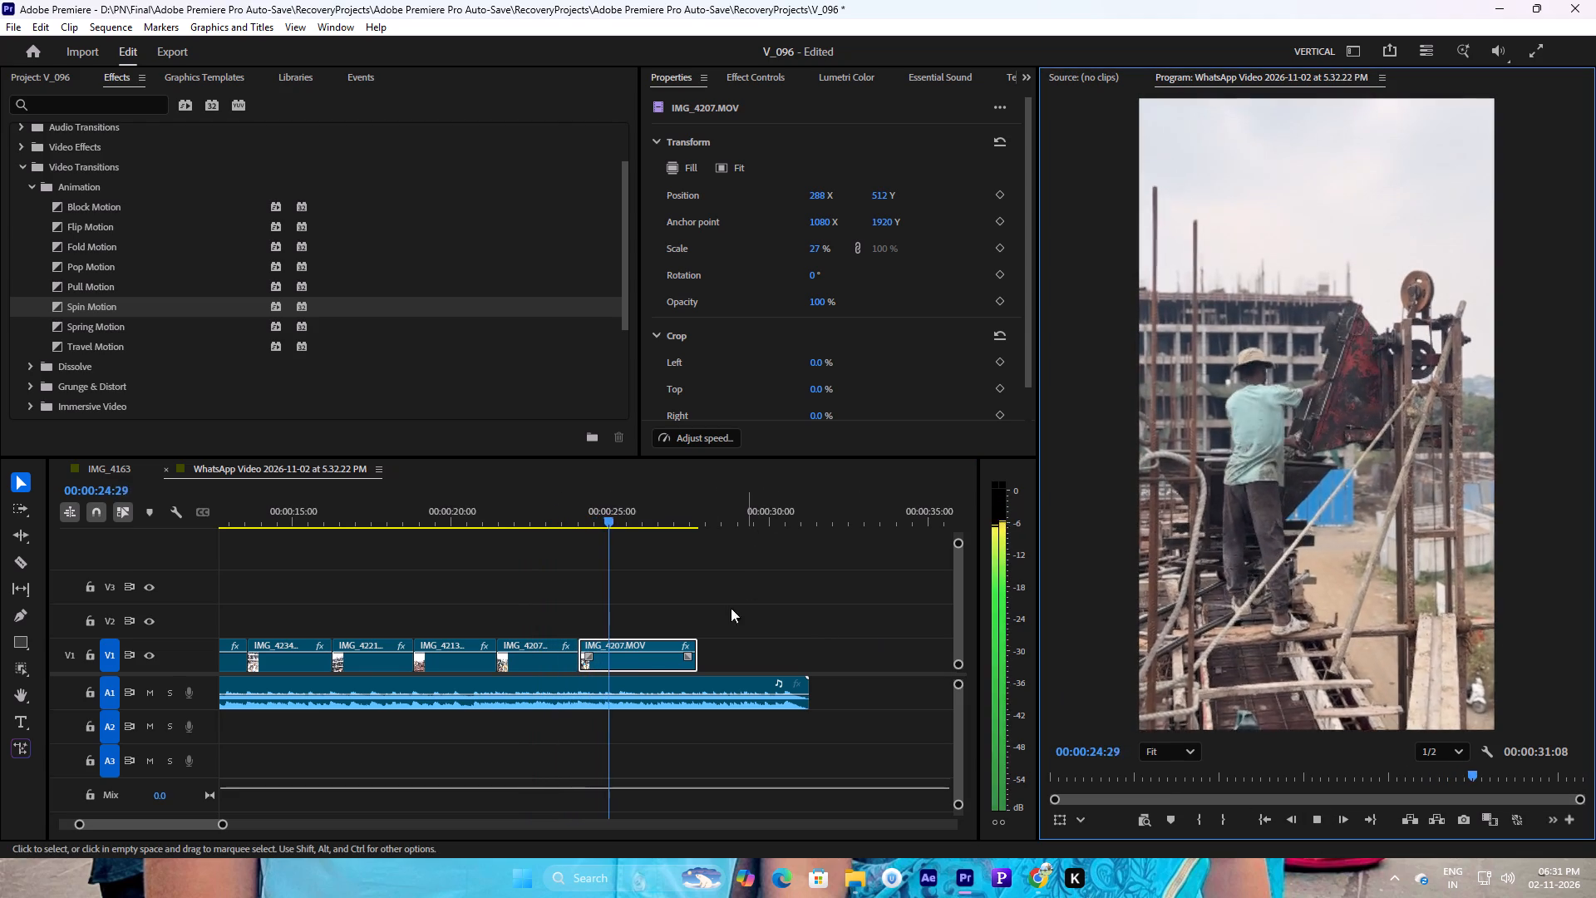
{"action": "key", "text": "space"}
Set the second part of IMG_4207.MOV aside on track V2, starting at 00:00:25:14.
{"action": "left_click_drag", "start_coordinate": [658, 662], "coordinate": [701, 653]}
{"action": "left_click_drag", "start_coordinate": [693, 656], "coordinate": [746, 656]}
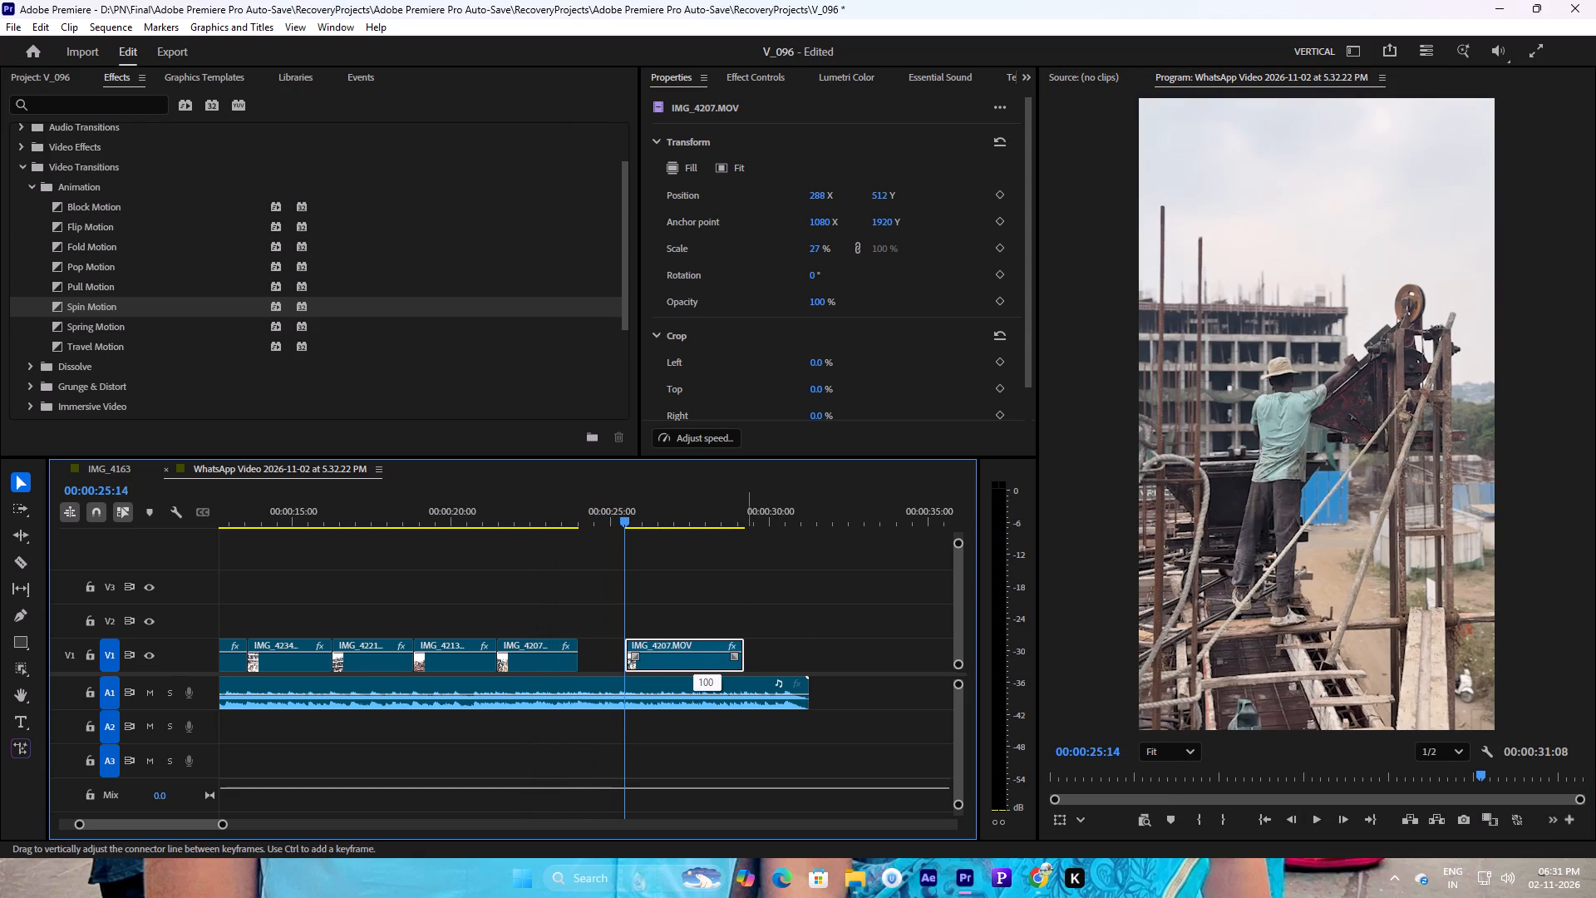
{"action": "left_click_drag", "start_coordinate": [746, 656], "coordinate": [755, 656]}
{"action": "left_click_drag", "start_coordinate": [681, 664], "coordinate": [665, 618]}
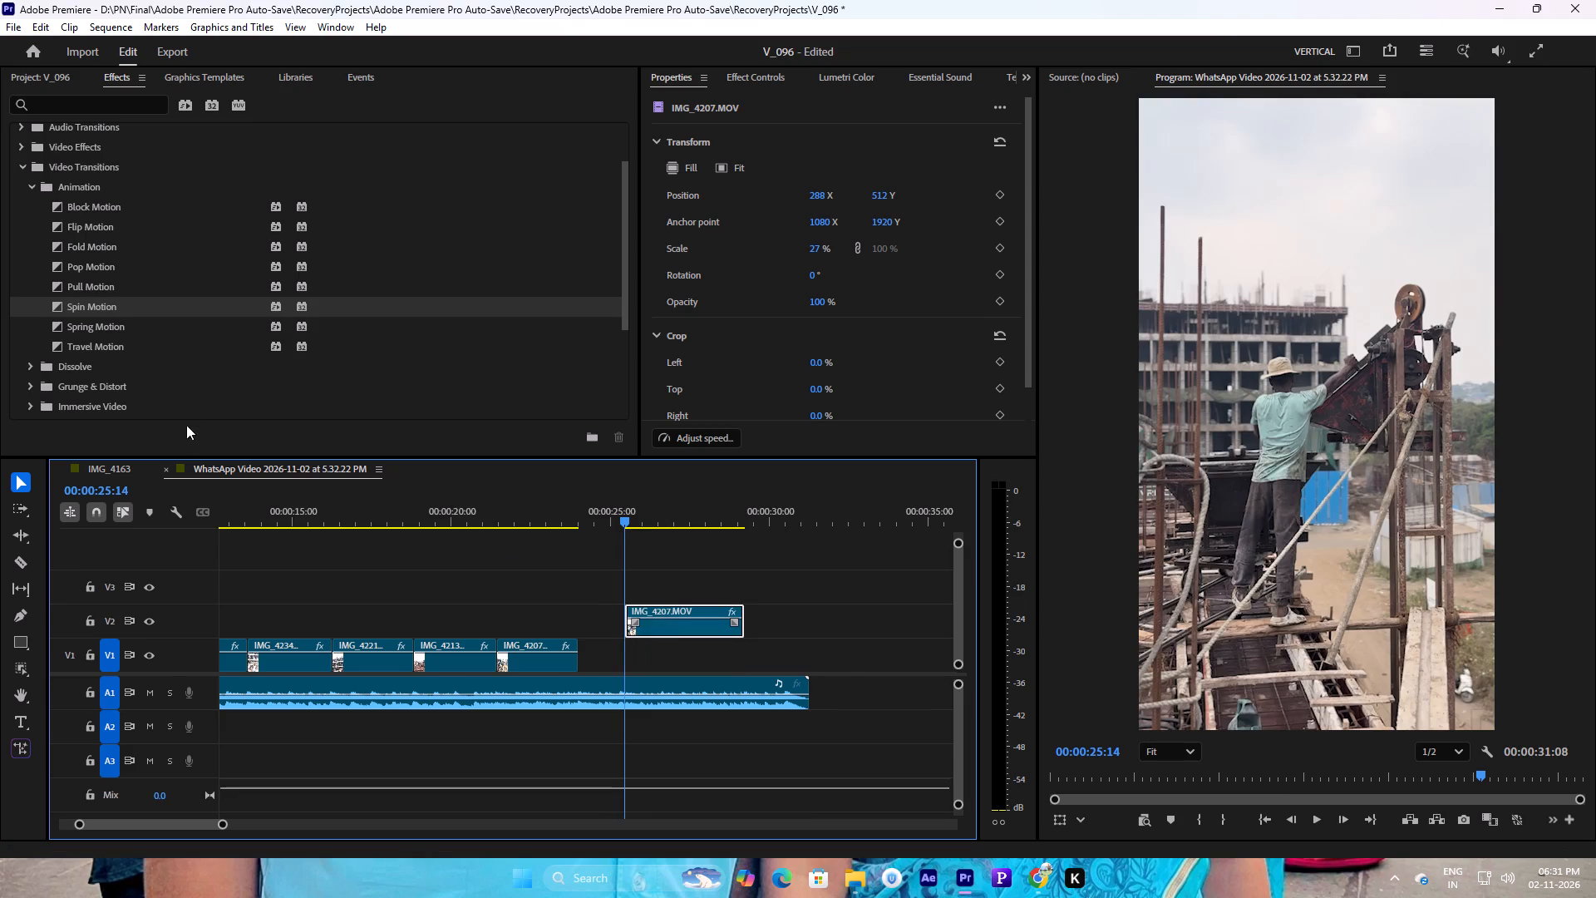
Look through the clips after IMG_4207.MOV in the IMG_4163 sequence for the next shot.
{"action": "left_click", "coordinate": [116, 462]}
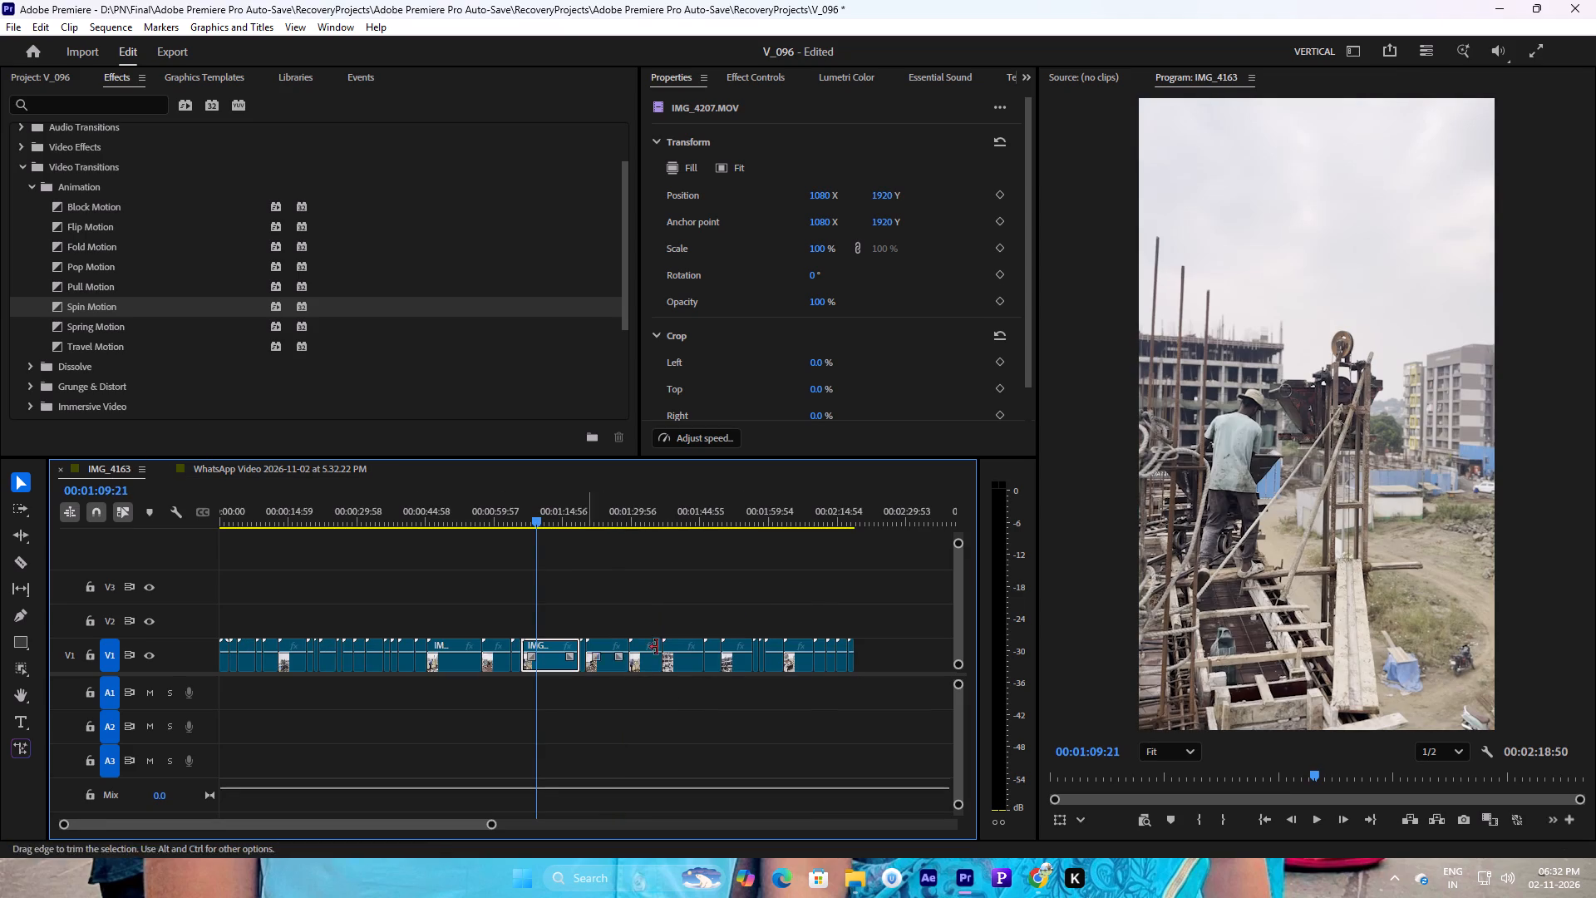
{"action": "left_click_drag", "start_coordinate": [538, 517], "coordinate": [584, 532]}
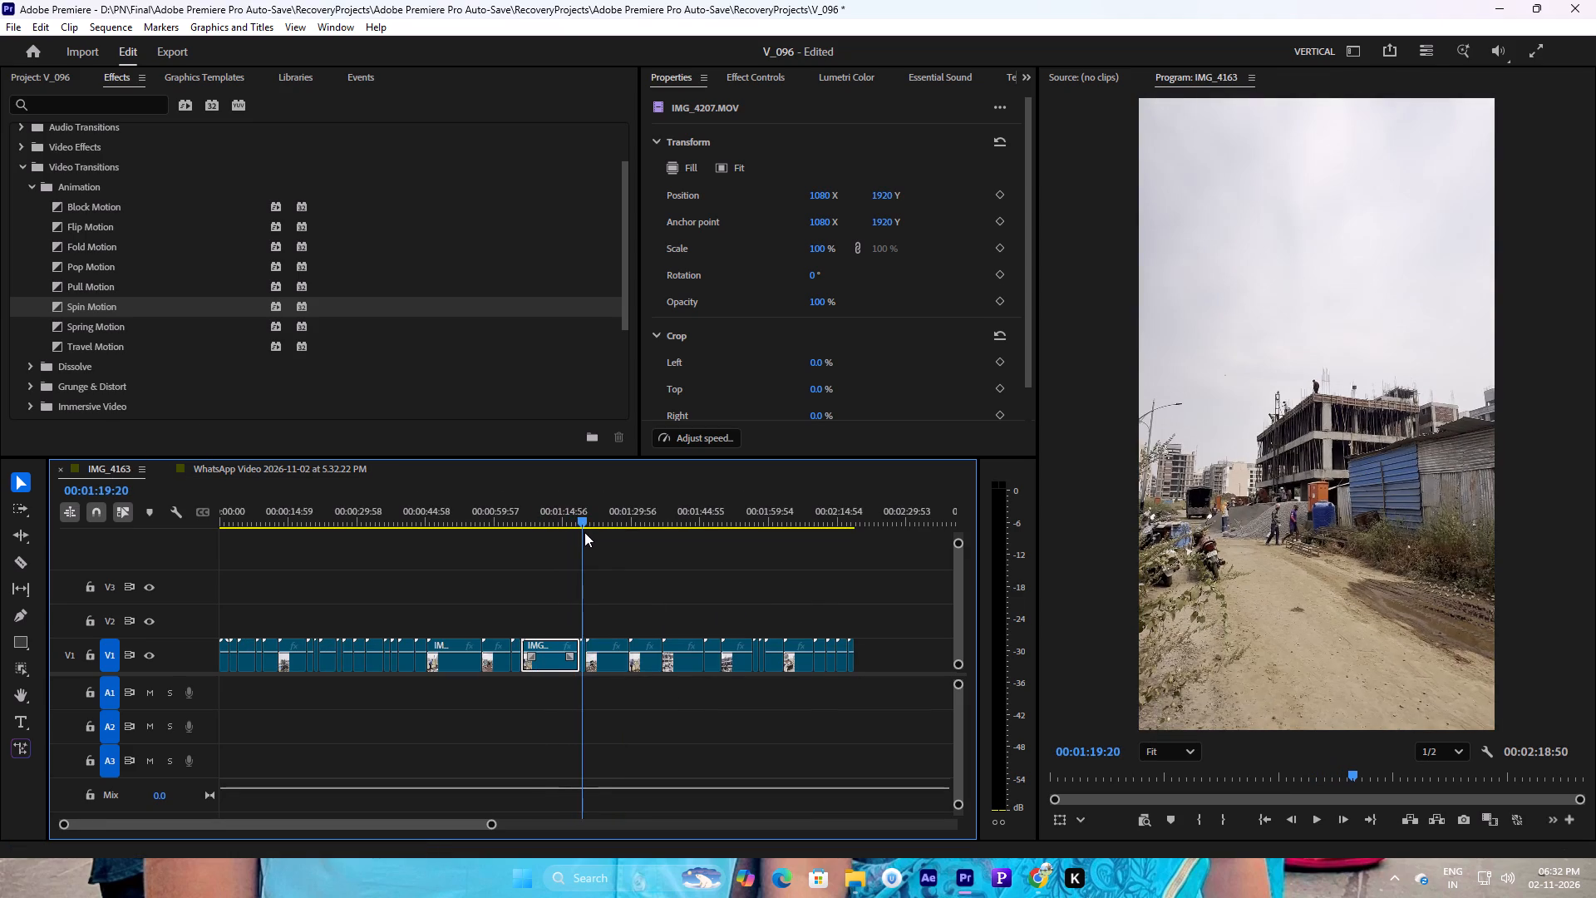
{"action": "left_click_drag", "start_coordinate": [584, 532], "coordinate": [663, 520]}
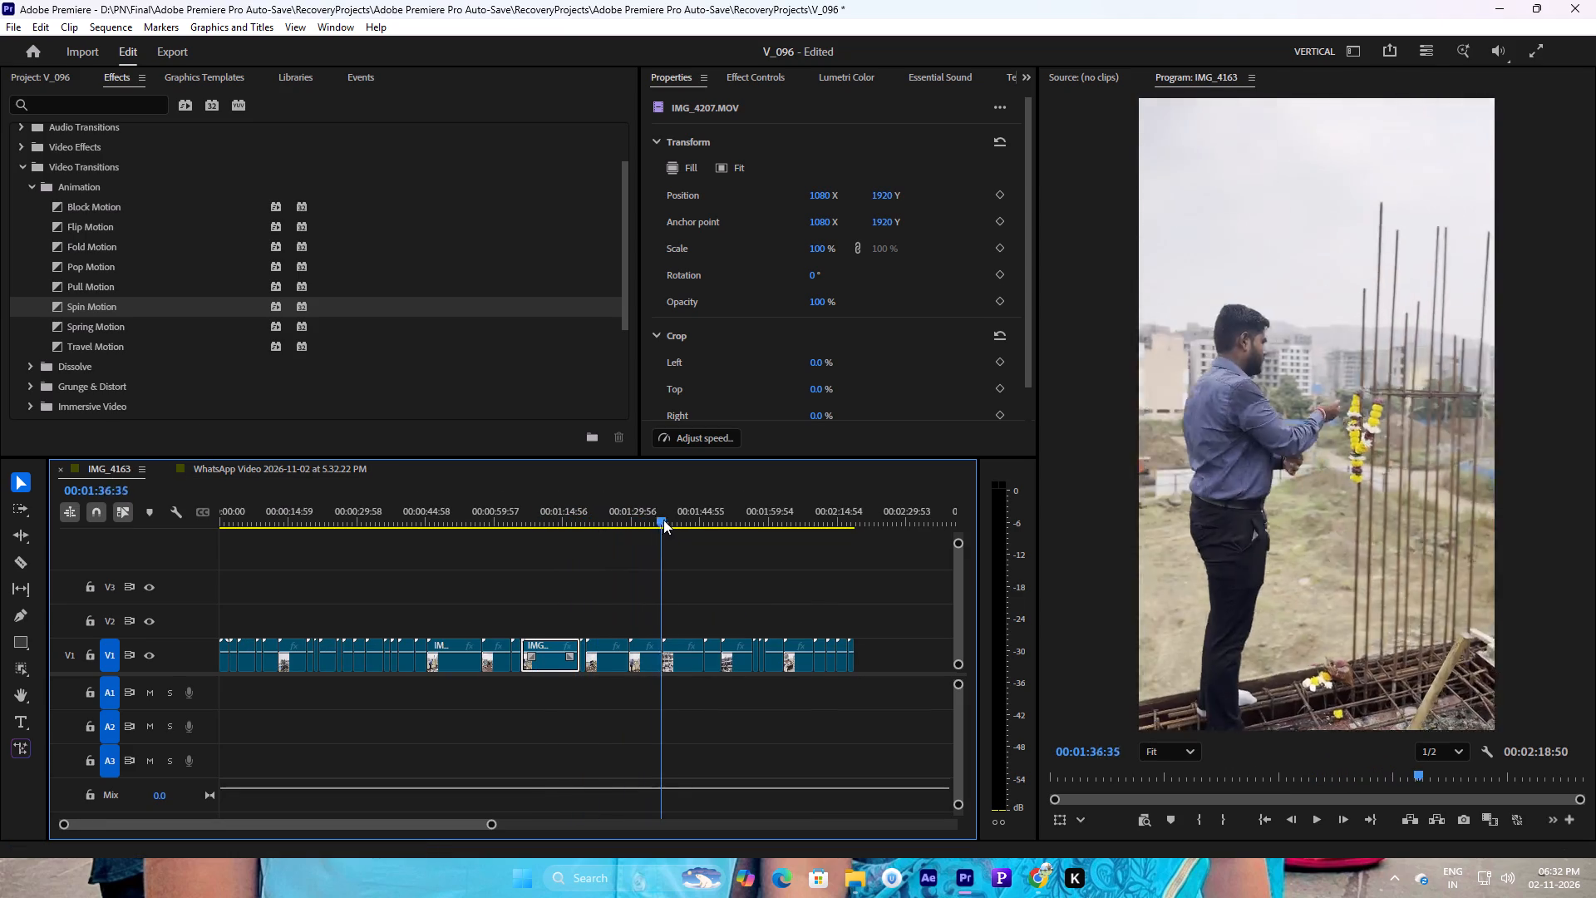
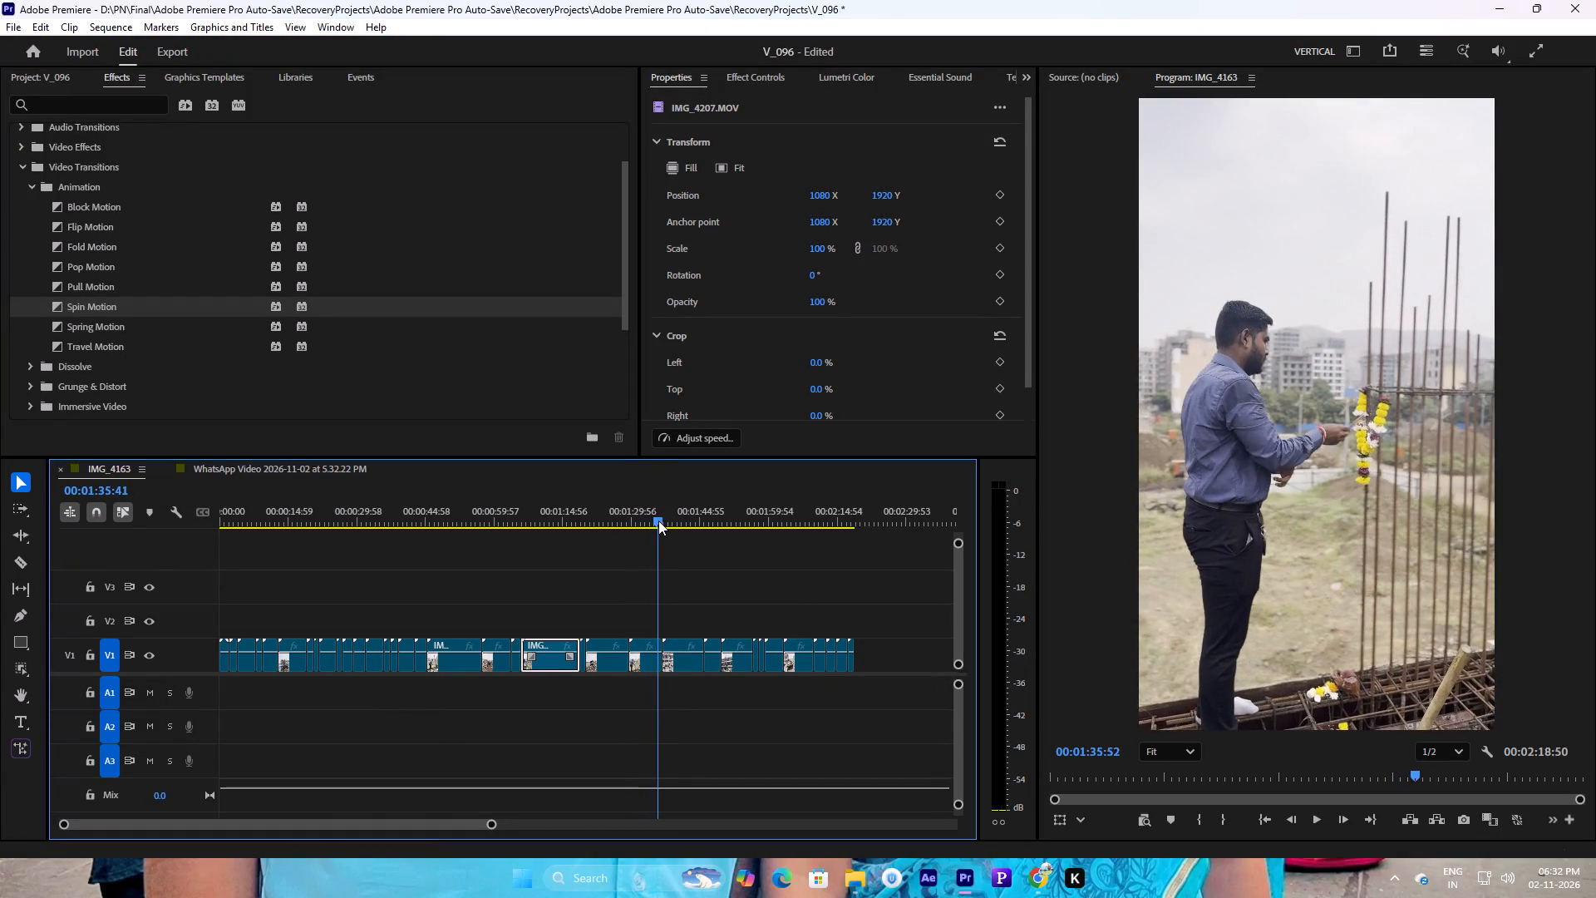
Find the concrete-tipping shot IMG_4193.MOV in the IMG_4163 sequence and place it on V1 of the WhatsApp sequence, directly after the slowed IMG_4207.MOV.
{"action": "left_click_drag", "start_coordinate": [658, 521], "coordinate": [654, 526]}
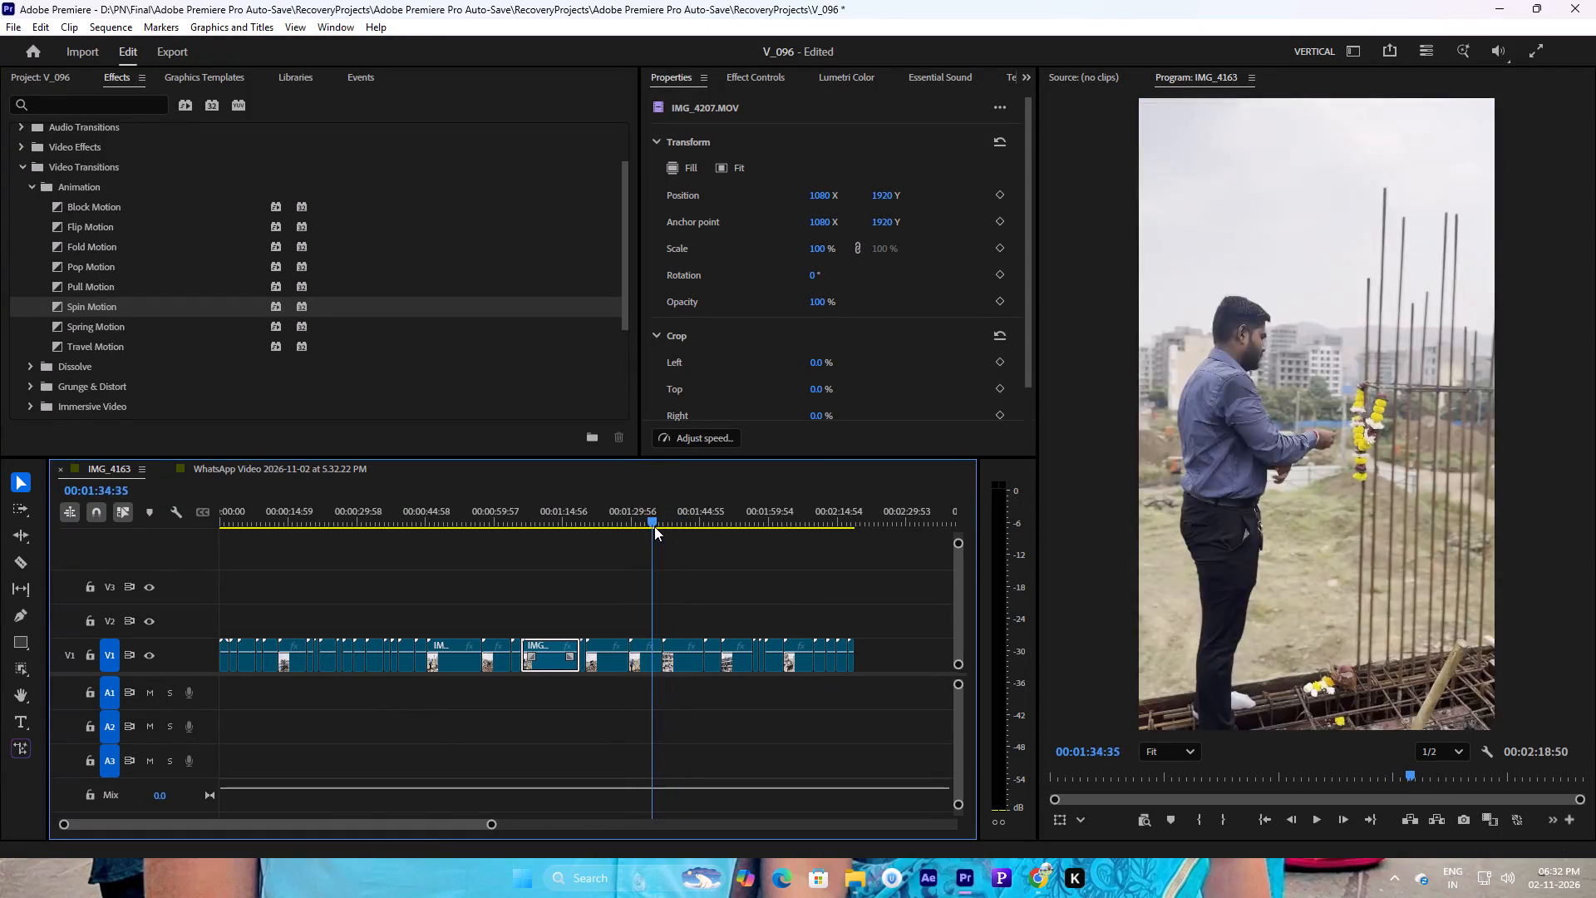
{"action": "left_click_drag", "start_coordinate": [654, 526], "coordinate": [433, 491]}
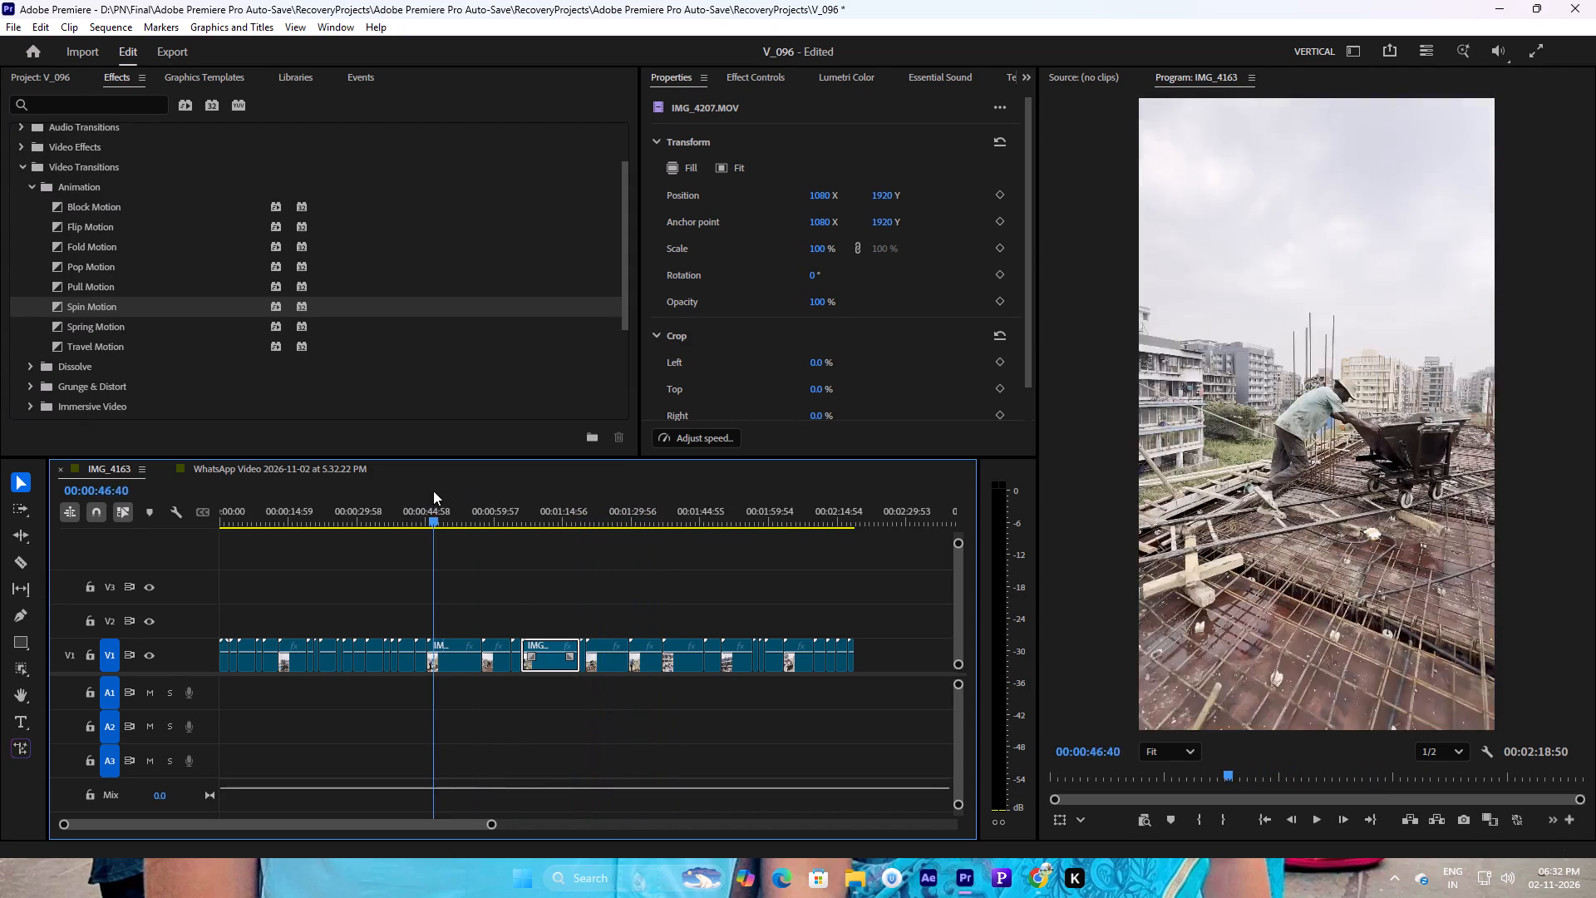
{"action": "left_click_drag", "start_coordinate": [433, 491], "coordinate": [446, 496]}
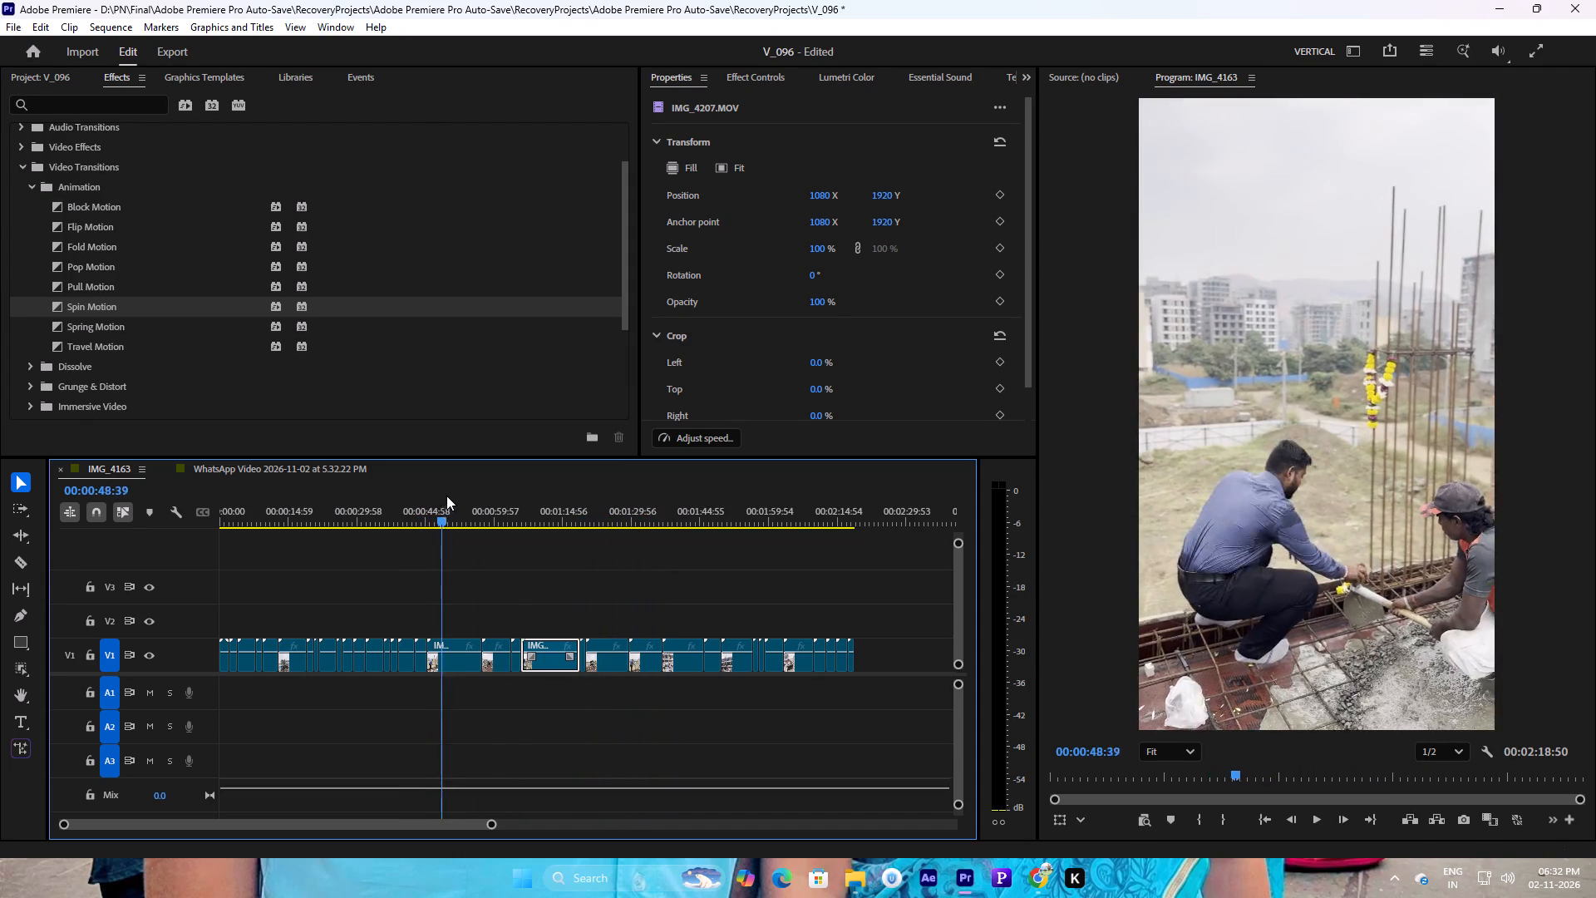
{"action": "left_click_drag", "start_coordinate": [446, 496], "coordinate": [377, 491]}
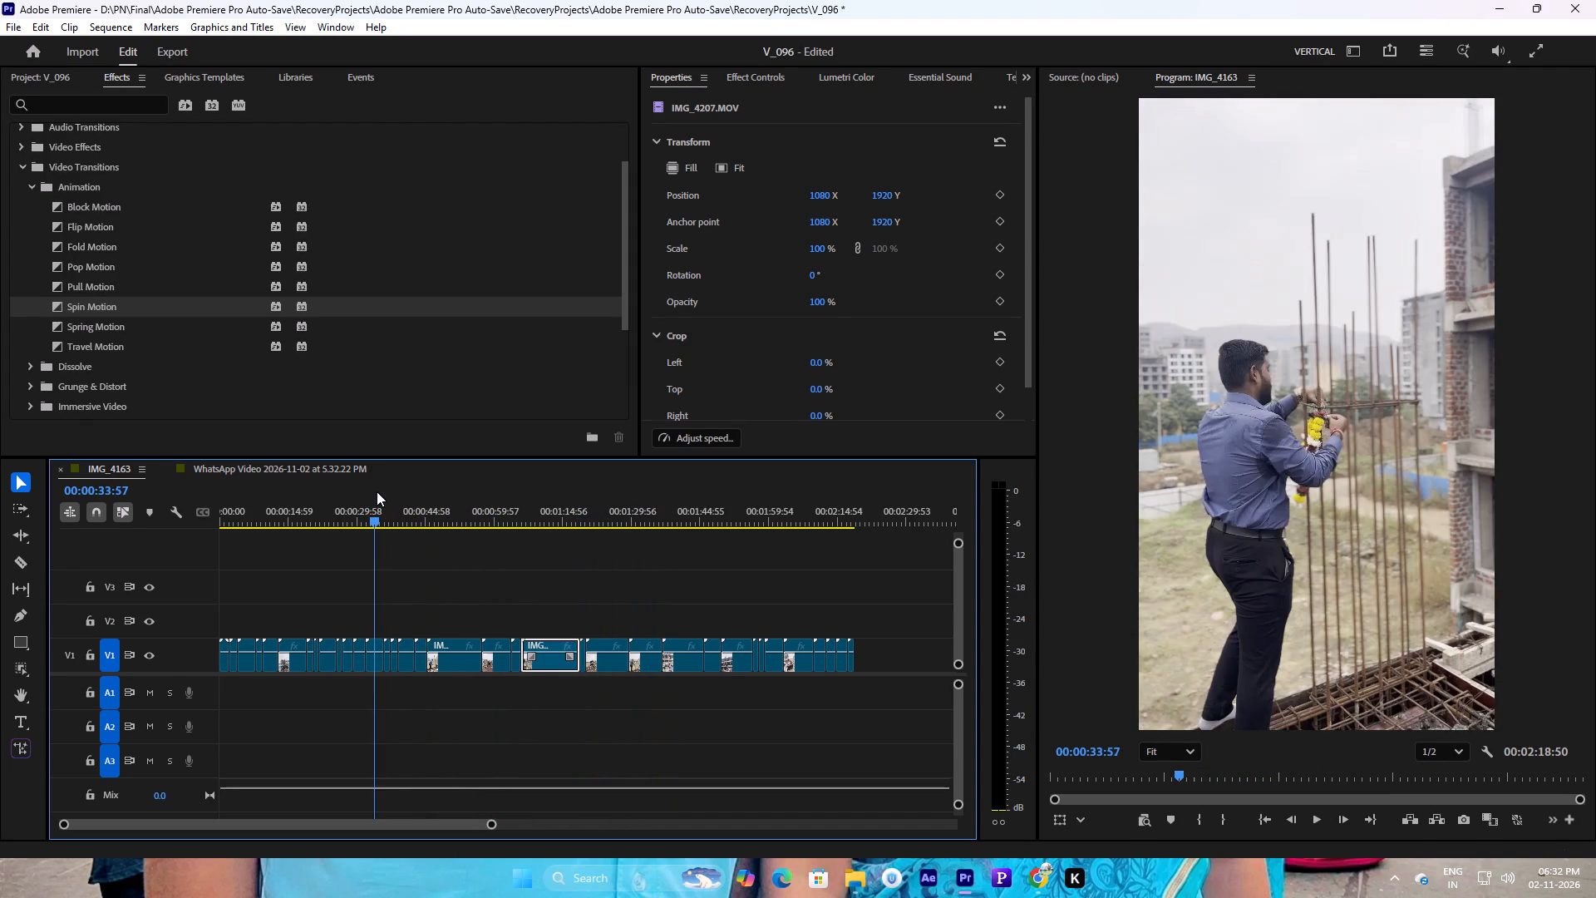
{"action": "left_click_drag", "start_coordinate": [377, 491], "coordinate": [391, 488]}
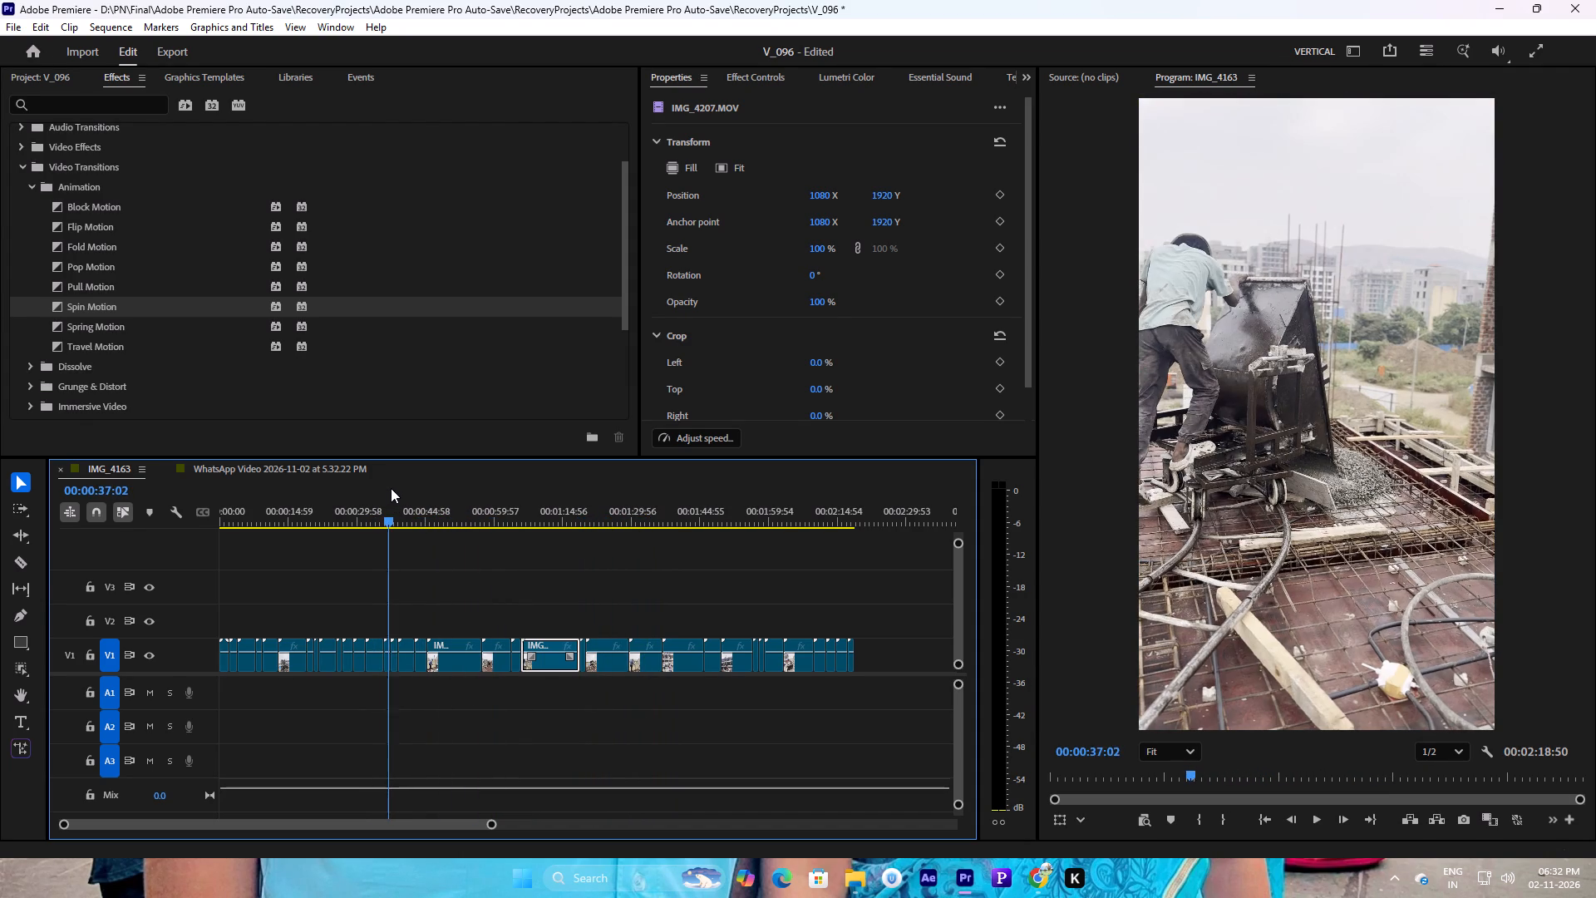
{"action": "left_click_drag", "start_coordinate": [391, 488], "coordinate": [387, 488]}
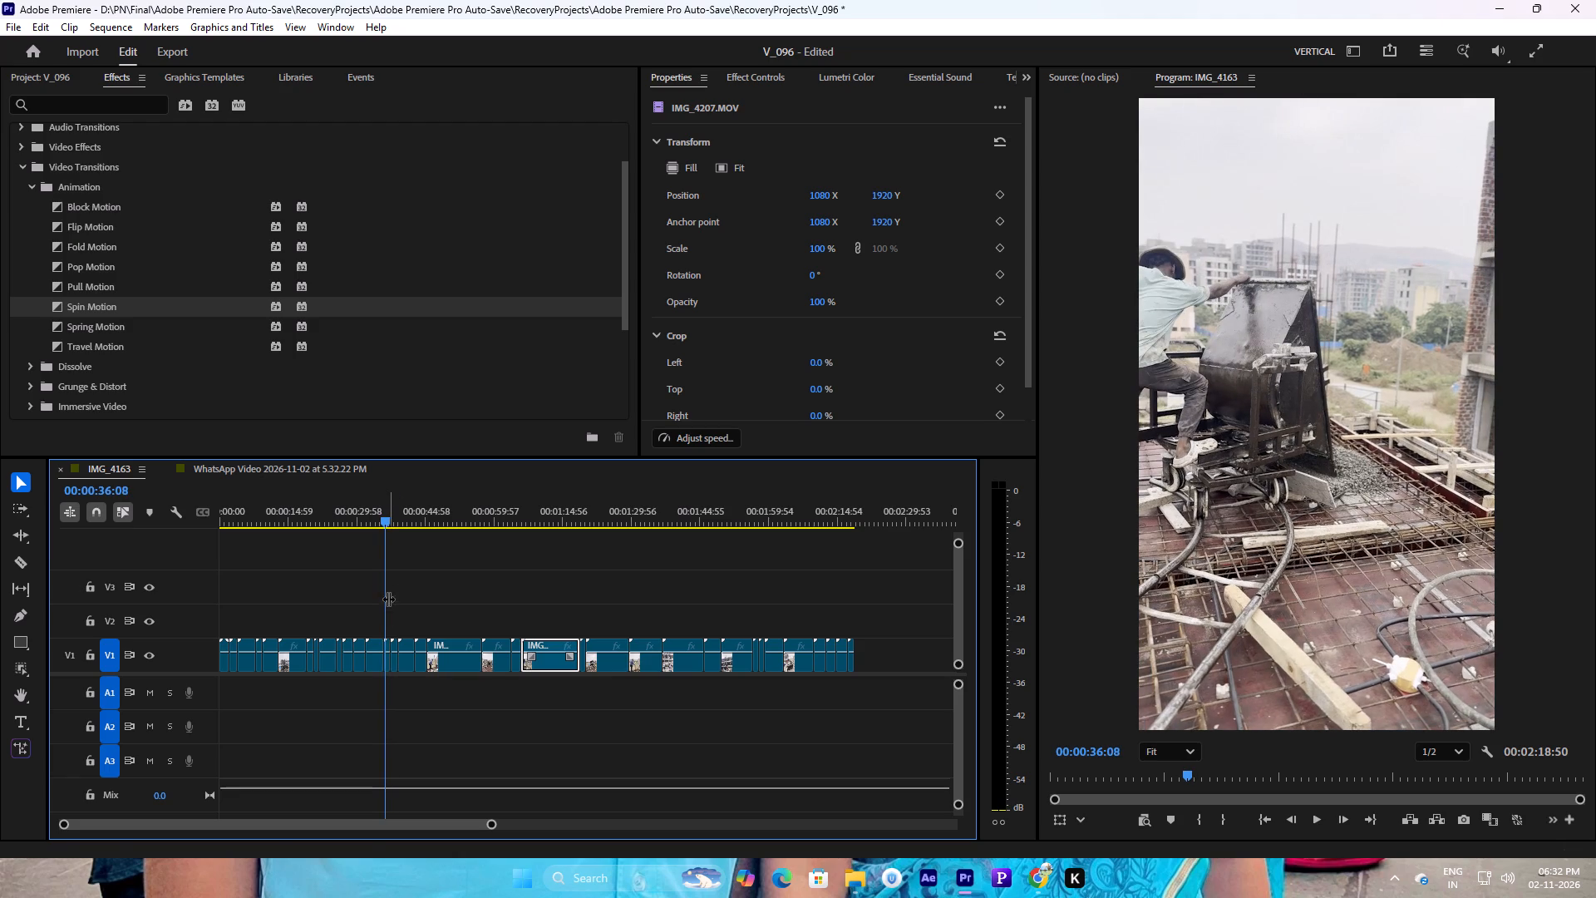
{"action": "left_click", "coordinate": [388, 655]}
{"action": "left_click_drag", "start_coordinate": [388, 655], "coordinate": [352, 598]}
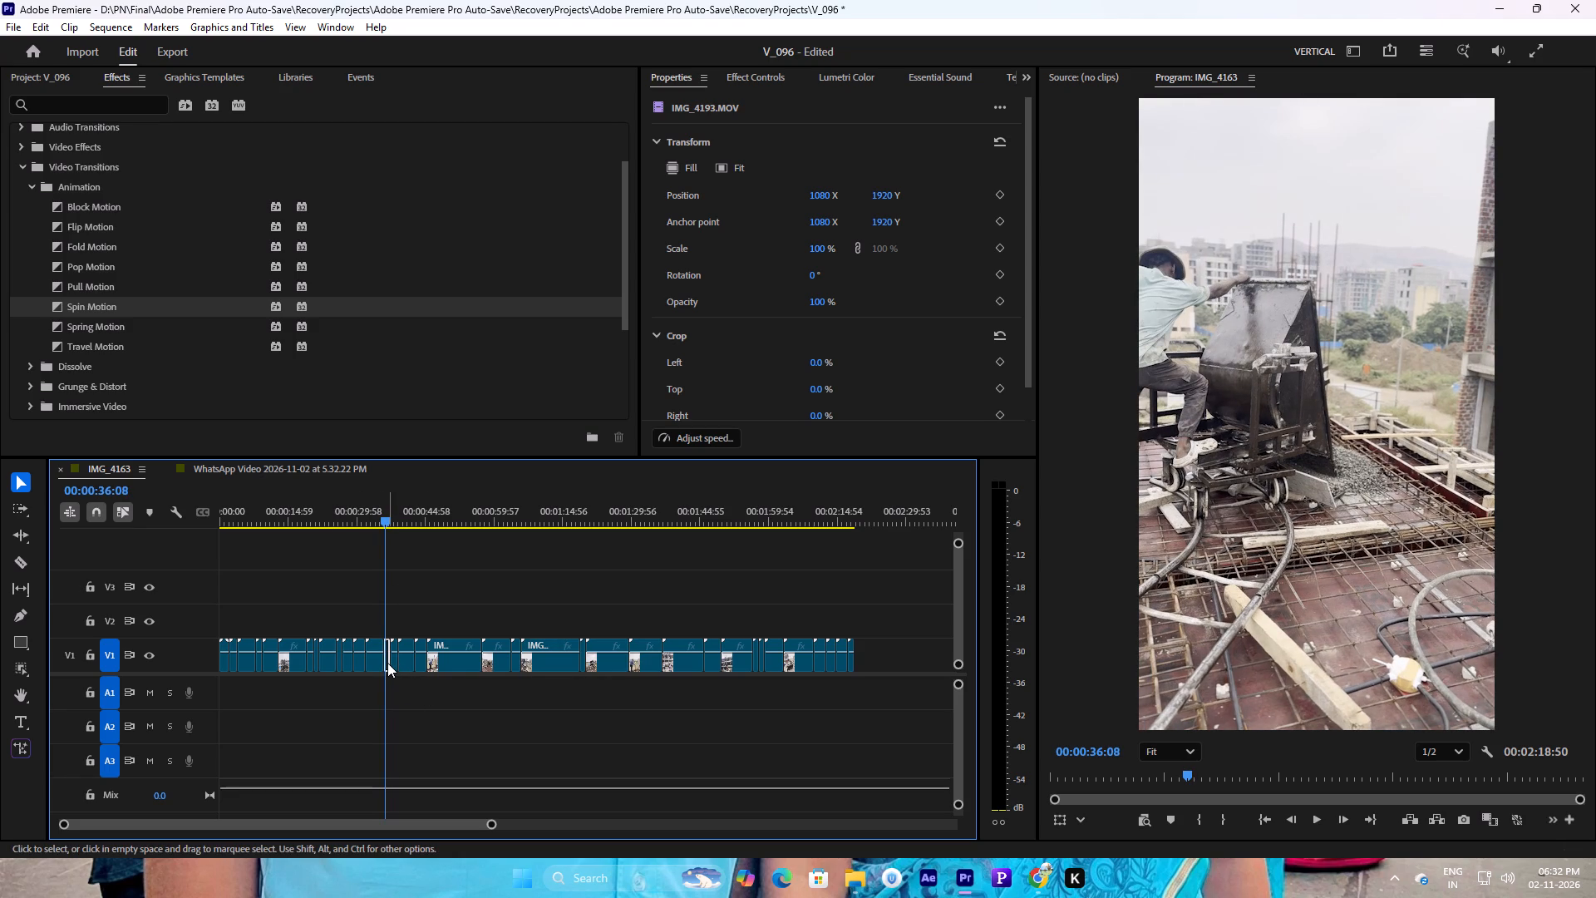
{"action": "left_click_drag", "start_coordinate": [387, 663], "coordinate": [408, 500]}
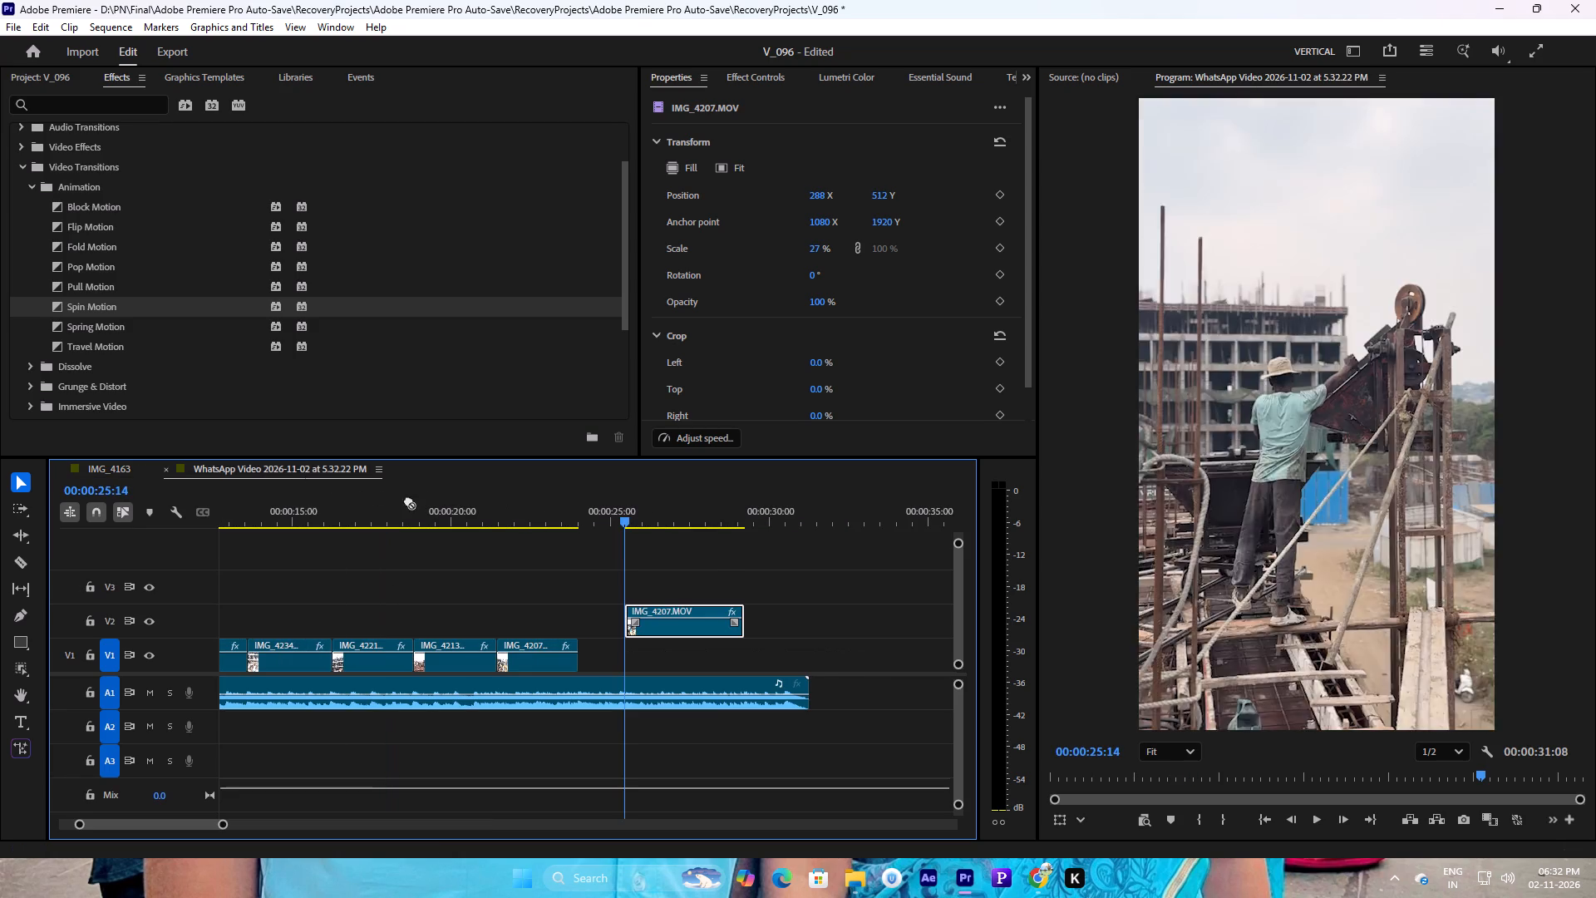
{"action": "left_click_drag", "start_coordinate": [408, 500], "coordinate": [599, 670]}
Play the new IMG_4193.MOV clip against the music and slow it to 64% speed with Optical flow interpolation.
{"action": "left_click", "coordinate": [554, 498]}
{"action": "key", "text": "space"}
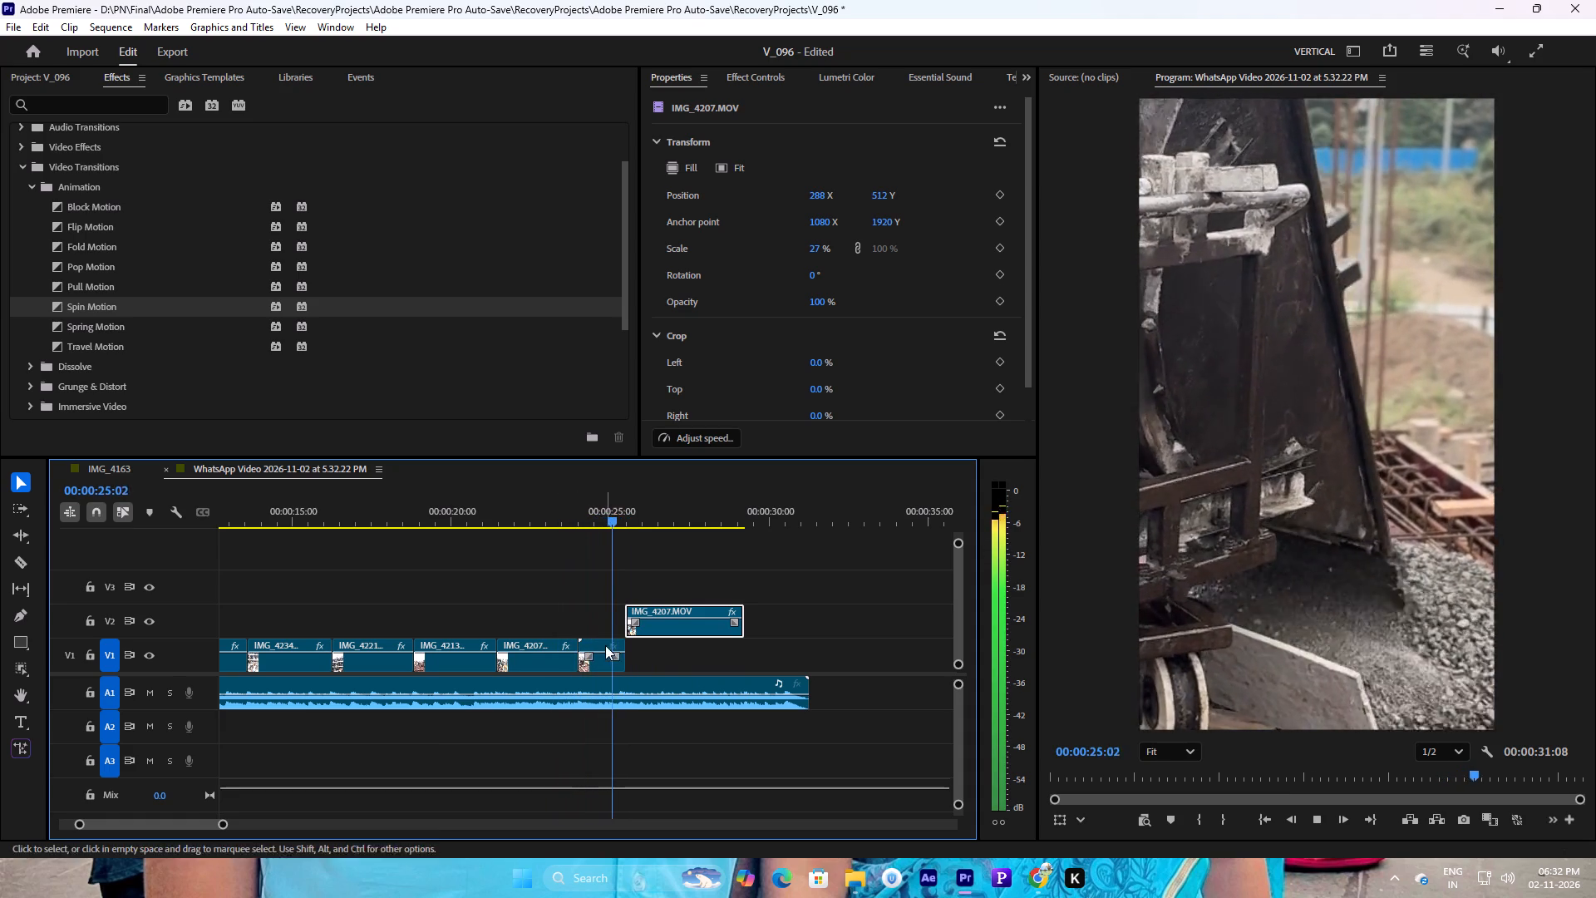
{"action": "left_click", "coordinate": [608, 657]}
{"action": "key", "text": "space"}
{"action": "right_click", "coordinate": [608, 657]}
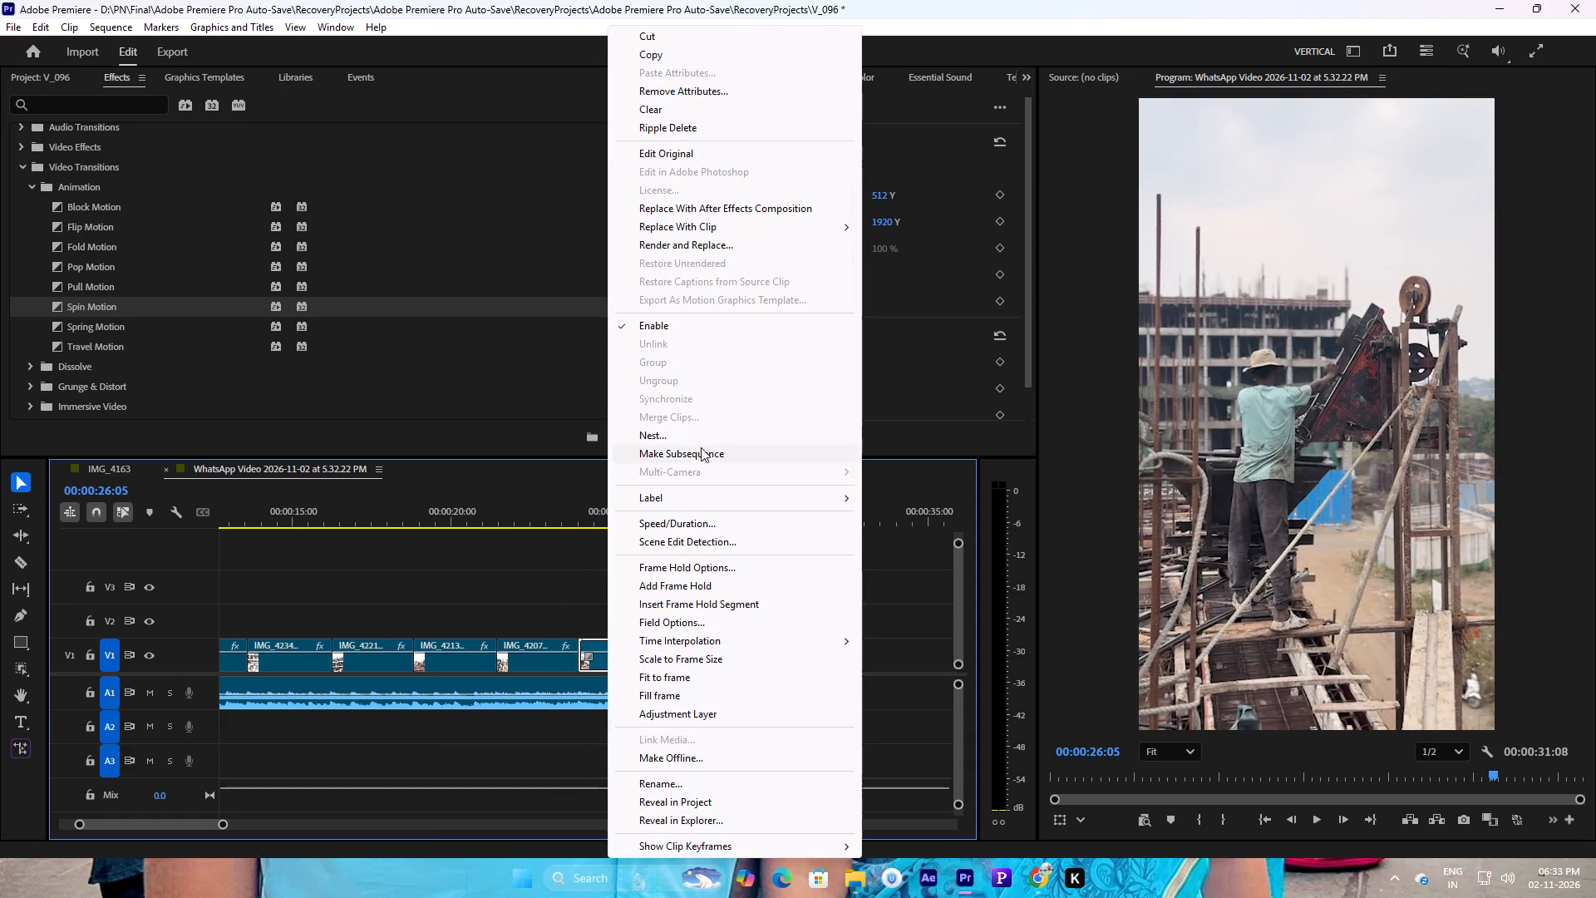
{"action": "left_click", "coordinate": [677, 531]}
{"action": "left_click", "coordinate": [717, 351]}
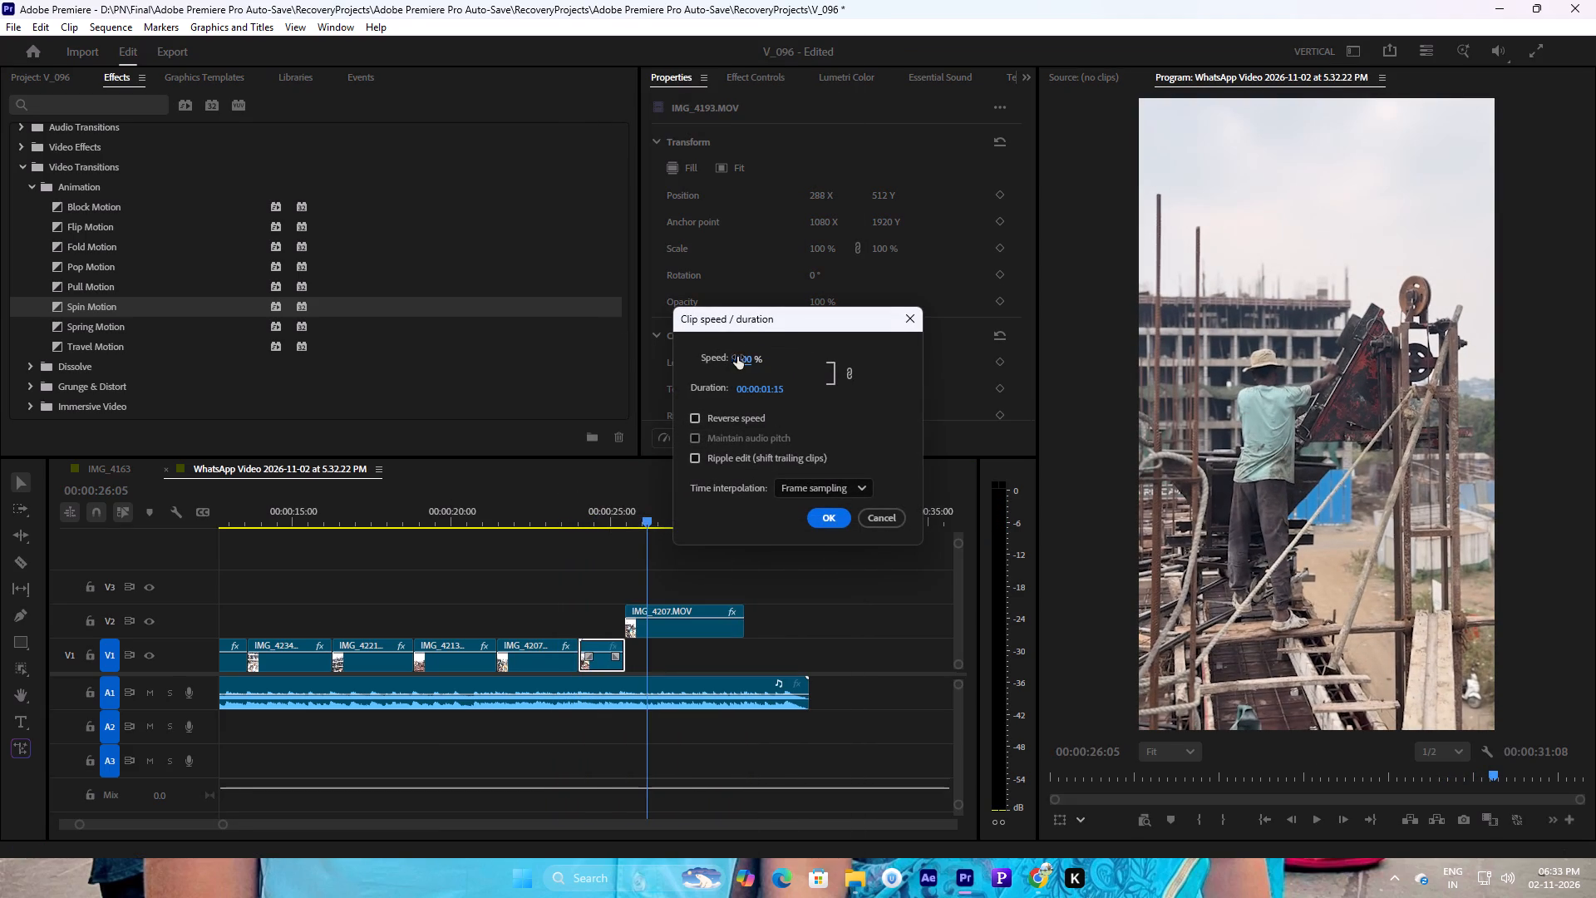
{"action": "left_click_drag", "start_coordinate": [750, 358], "coordinate": [0, 364]}
{"action": "left_click_drag", "start_coordinate": [742, 361], "coordinate": [1483, 361]}
{"action": "left_click_drag", "start_coordinate": [746, 355], "coordinate": [633, 333]}
{"action": "left_click_drag", "start_coordinate": [743, 359], "coordinate": [677, 348]}
{"action": "left_click_drag", "start_coordinate": [748, 361], "coordinate": [648, 342]}
{"action": "left_click_drag", "start_coordinate": [745, 358], "coordinate": [670, 343]}
{"action": "left_click", "coordinate": [810, 482]}
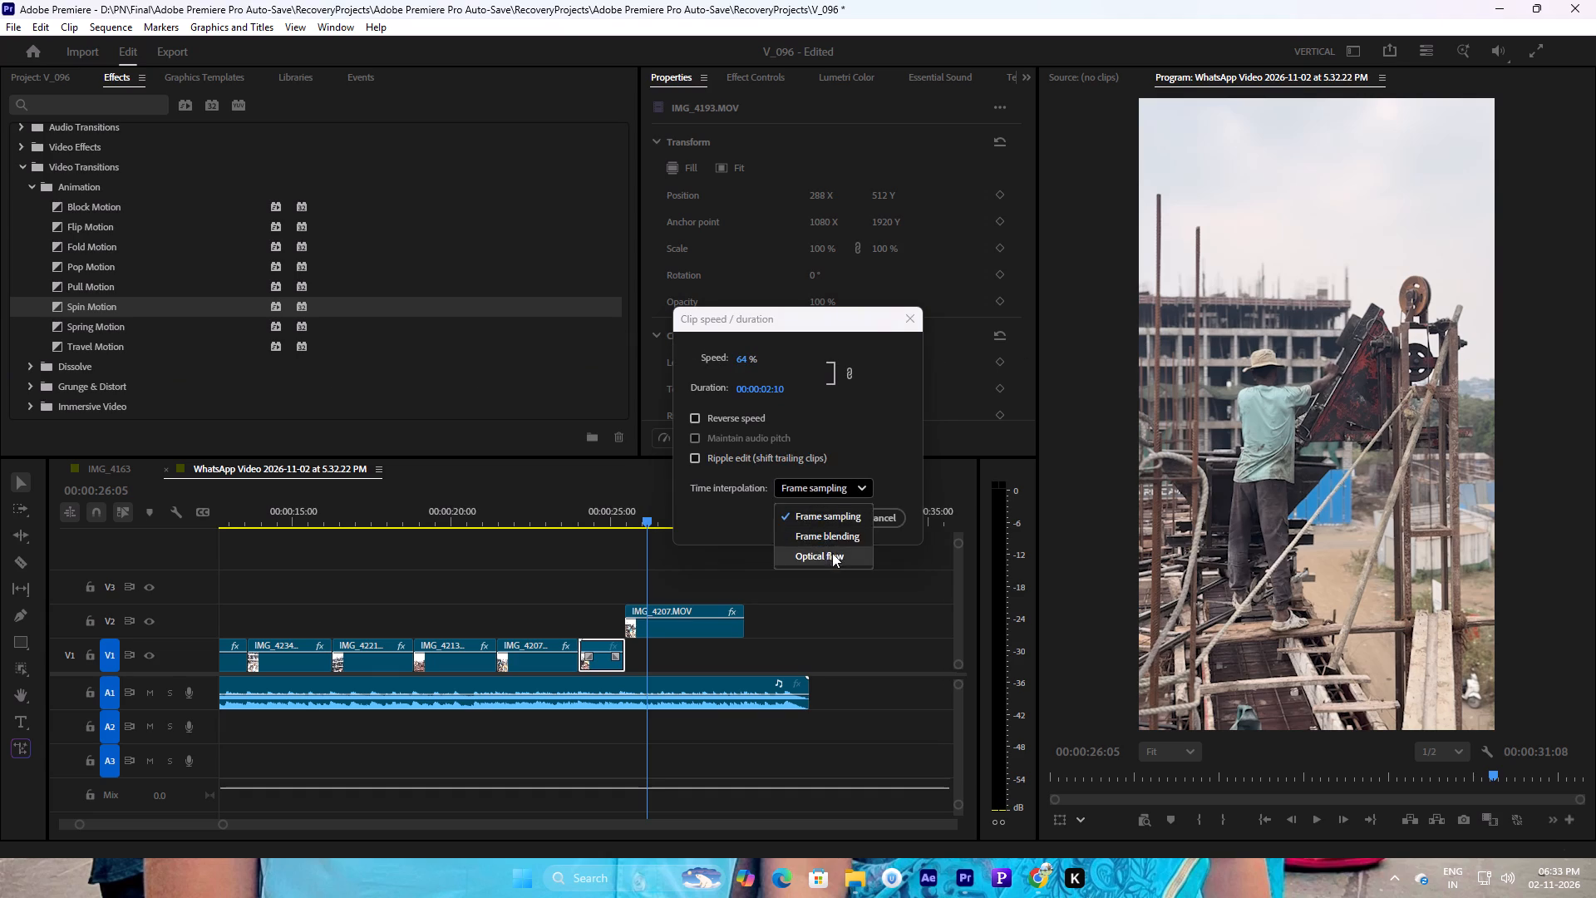
{"action": "left_click", "coordinate": [832, 553]}
{"action": "left_click", "coordinate": [828, 521]}
Play the slowed IMG_4193.MOV from the cut twice to check its pace against the music.
{"action": "left_click", "coordinate": [579, 509]}
{"action": "key", "text": "space"}
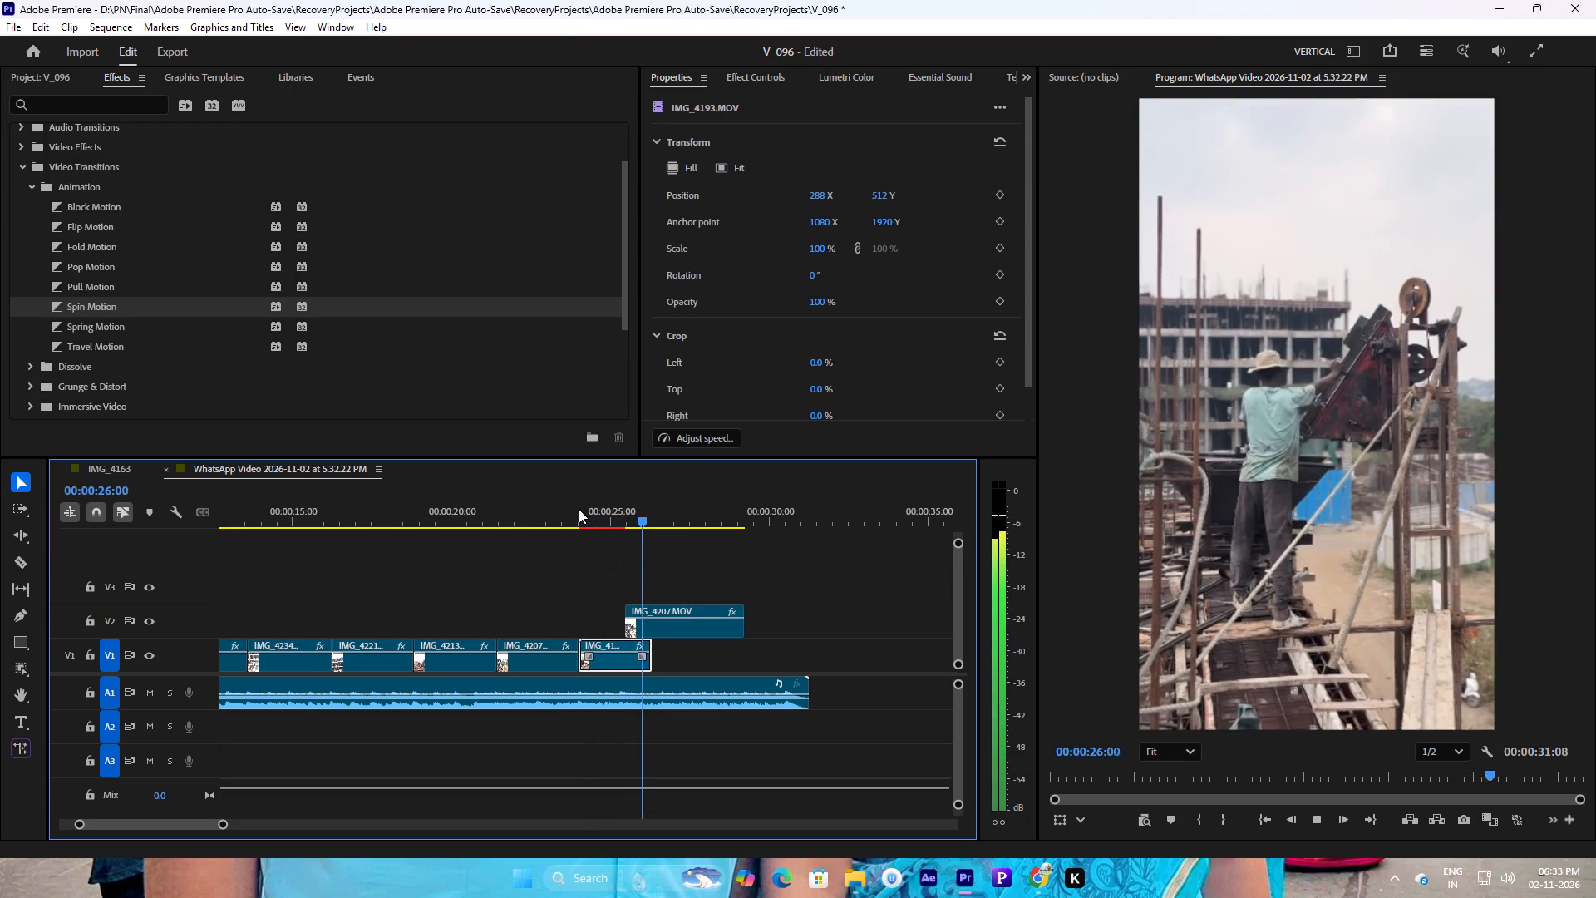
{"action": "key", "text": "space"}
{"action": "left_click_drag", "start_coordinate": [580, 509], "coordinate": [573, 511]}
{"action": "key", "text": "space"}
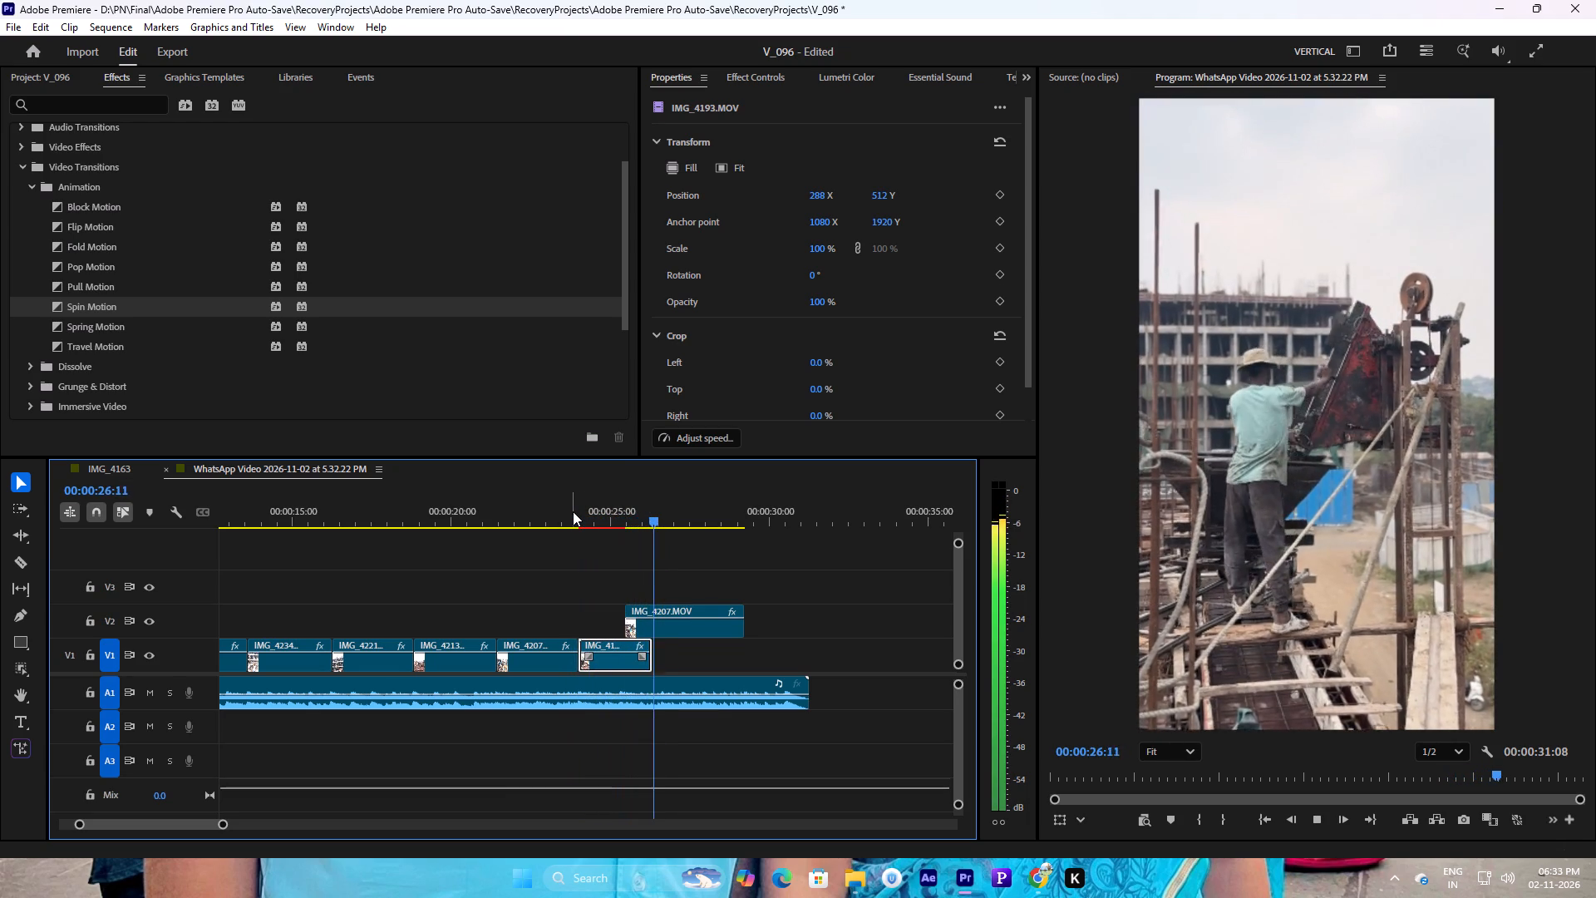
{"action": "key", "text": "space"}
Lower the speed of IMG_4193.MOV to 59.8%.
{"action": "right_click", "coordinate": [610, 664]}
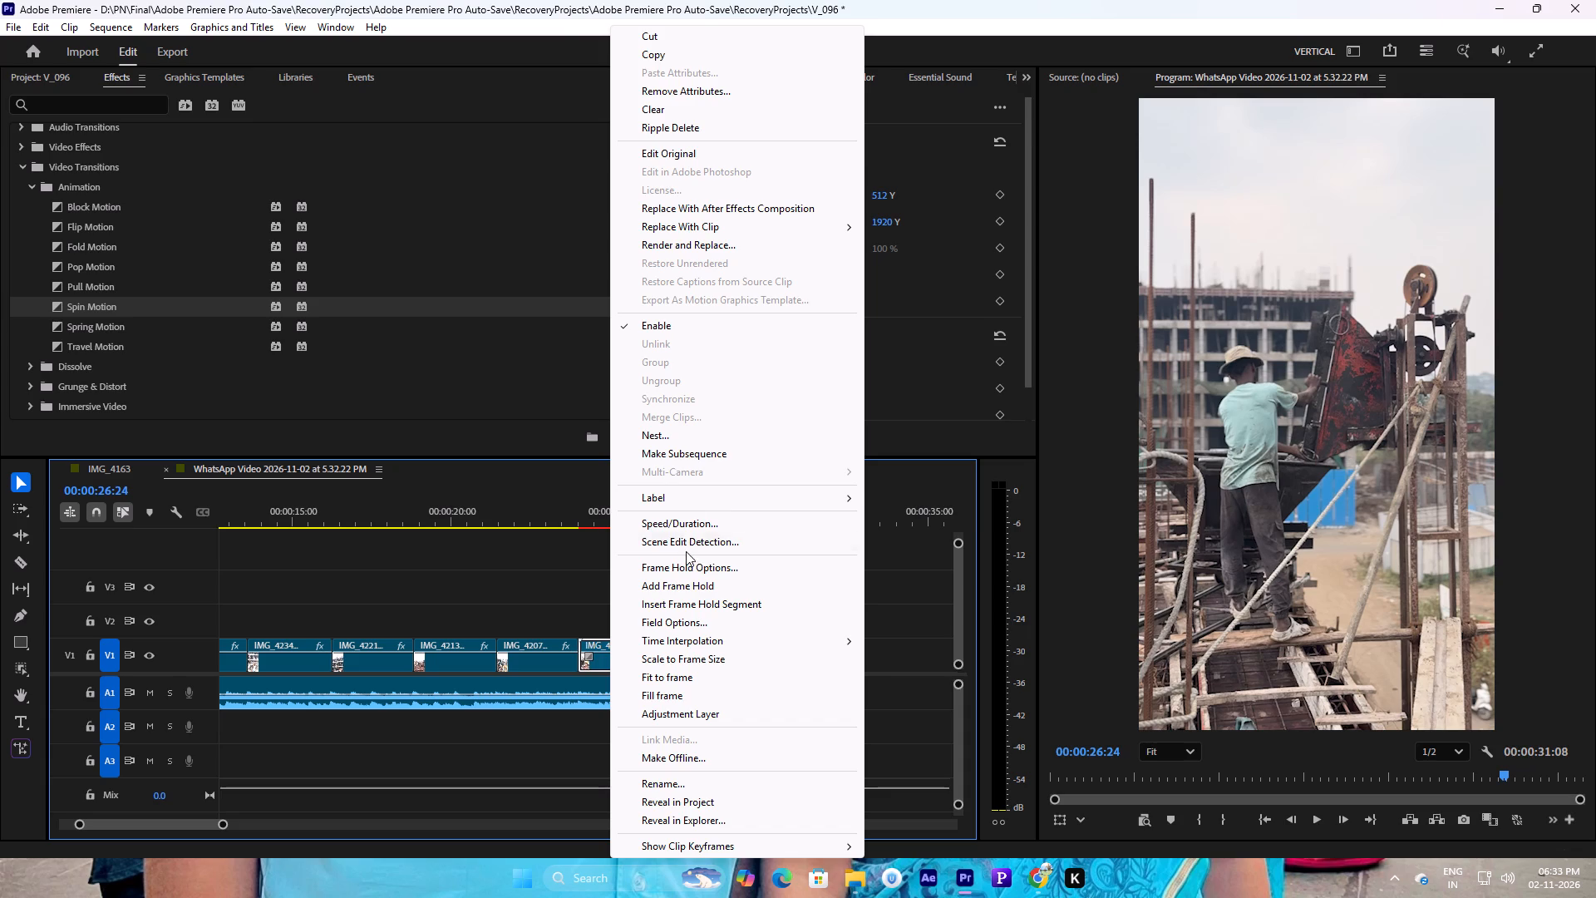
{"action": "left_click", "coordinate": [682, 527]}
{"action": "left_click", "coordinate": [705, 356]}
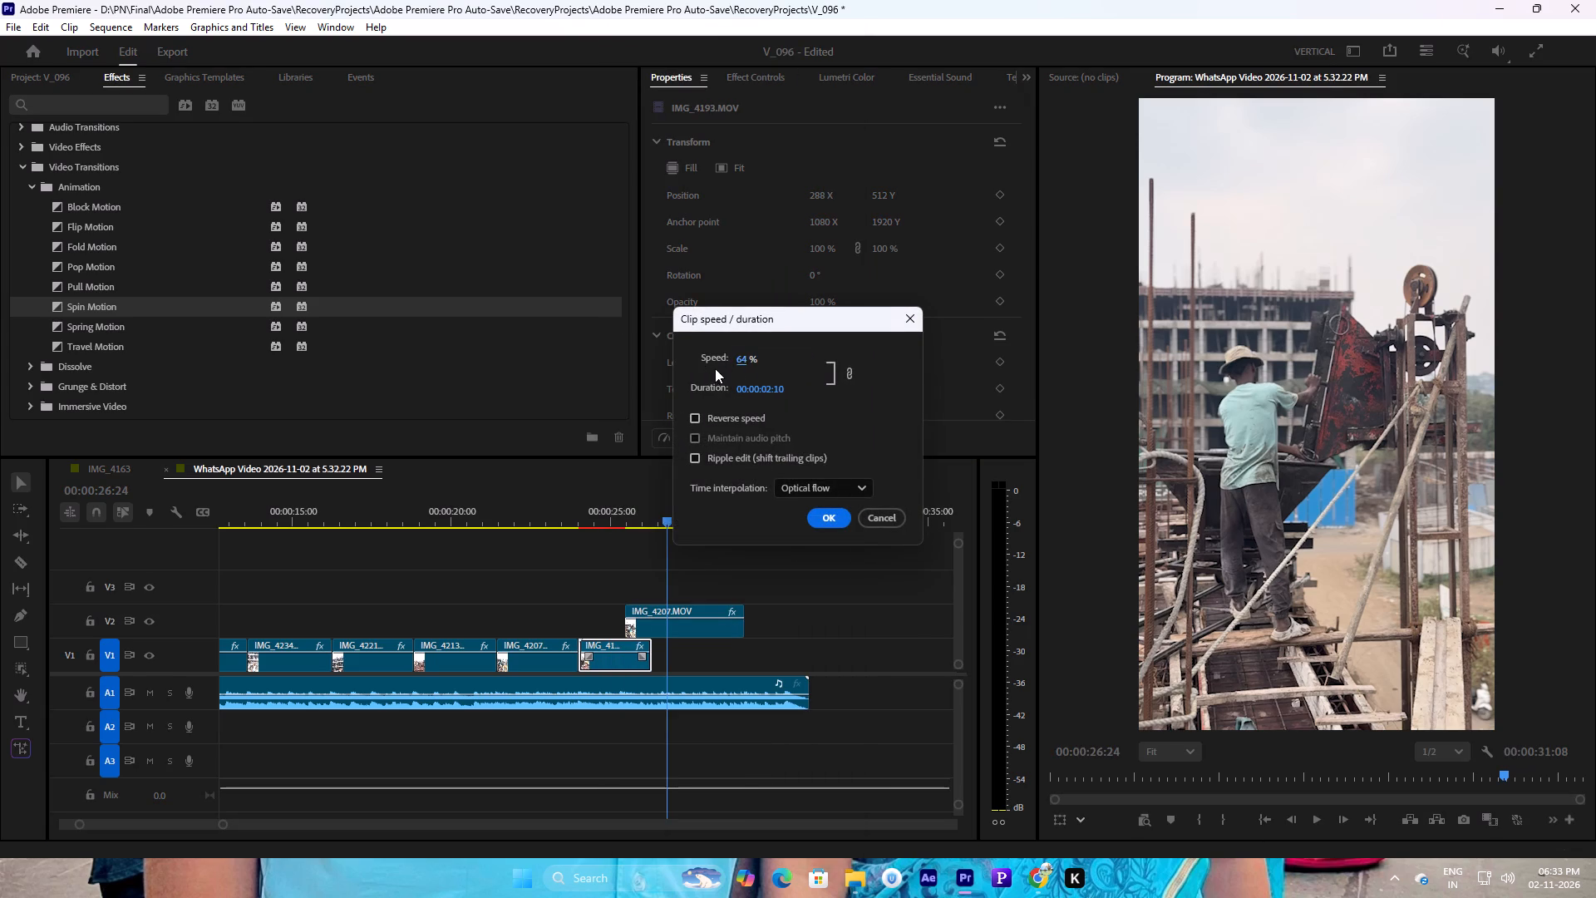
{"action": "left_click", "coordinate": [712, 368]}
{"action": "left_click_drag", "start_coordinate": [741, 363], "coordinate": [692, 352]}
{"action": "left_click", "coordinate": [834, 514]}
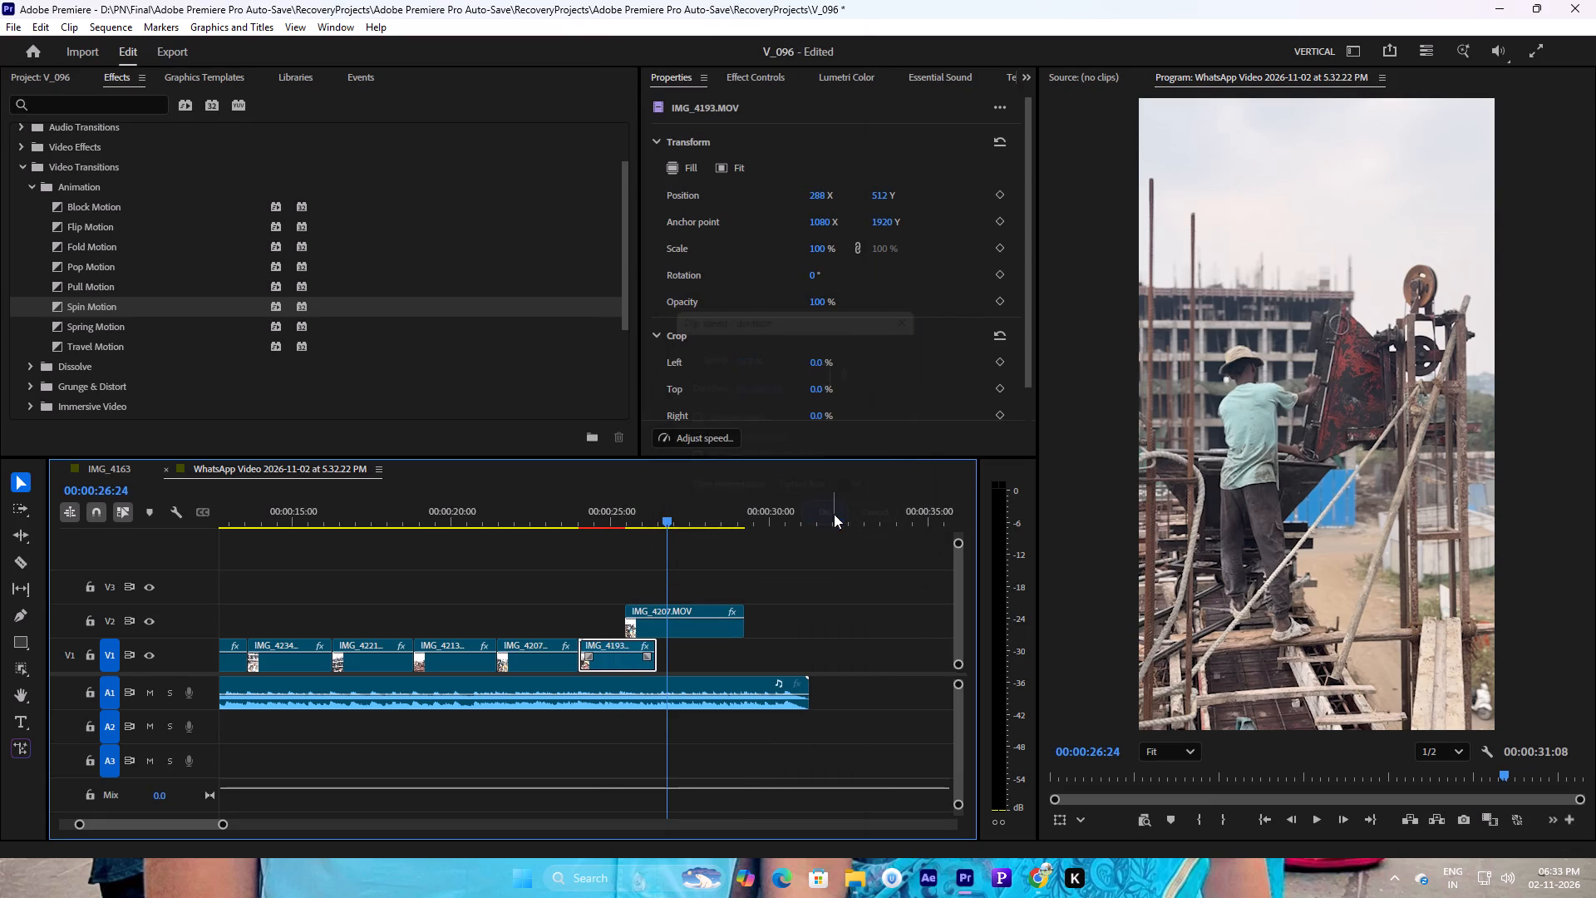
Play IMG_4193.MOV again from its start to check its length against the beat.
{"action": "left_click_drag", "start_coordinate": [667, 517], "coordinate": [609, 529]}
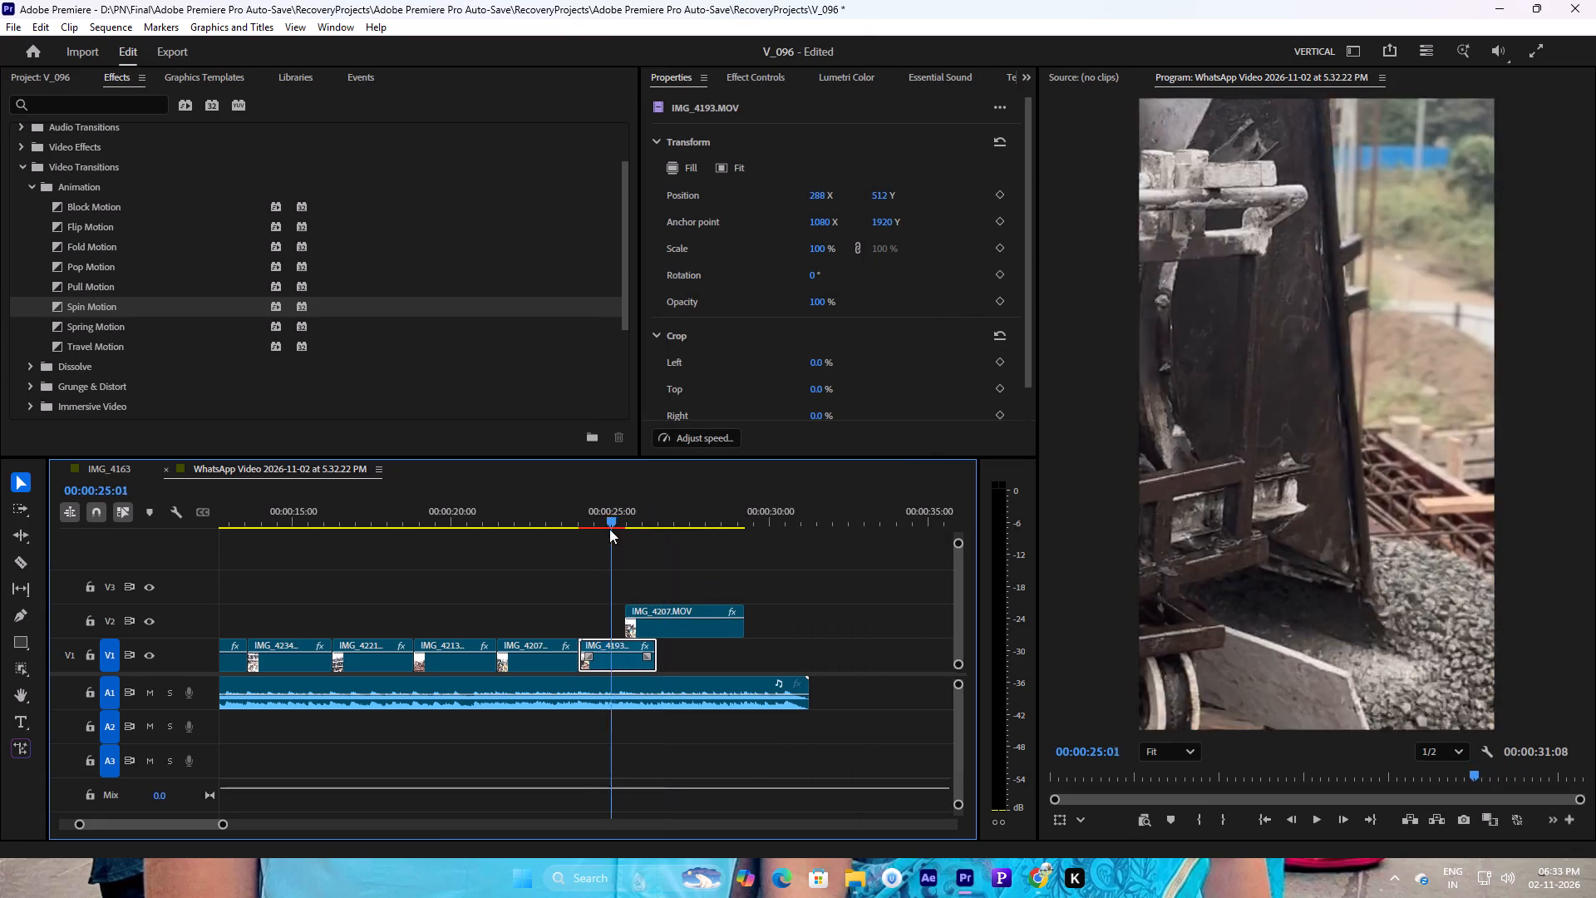
{"action": "left_click_drag", "start_coordinate": [609, 529], "coordinate": [575, 523]}
{"action": "key", "text": "space"}
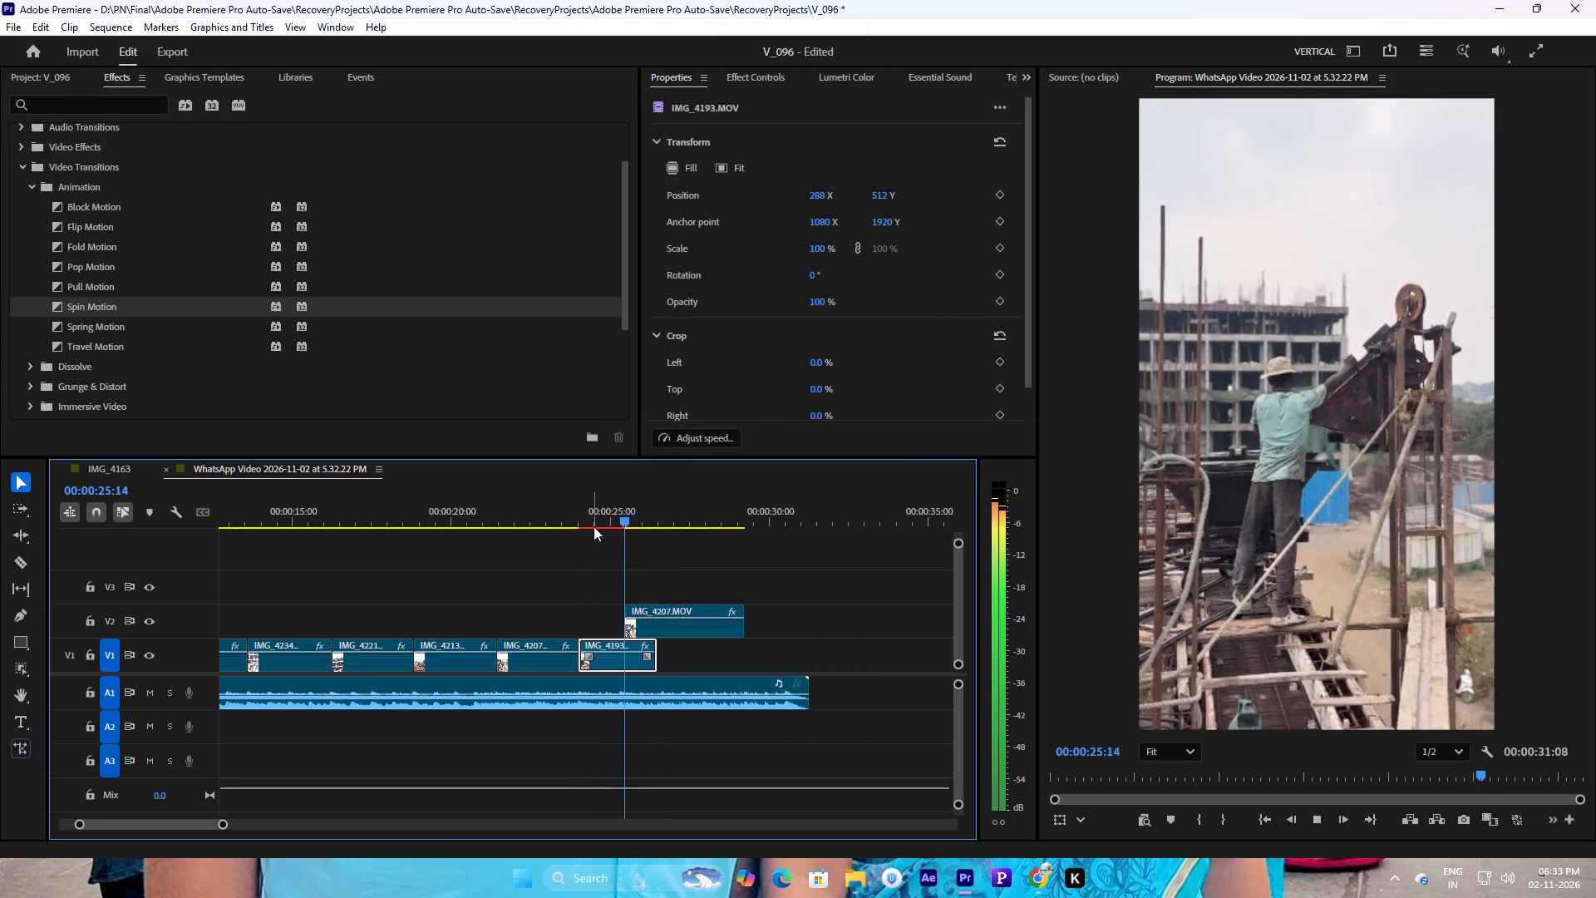
{"action": "key", "text": "space"}
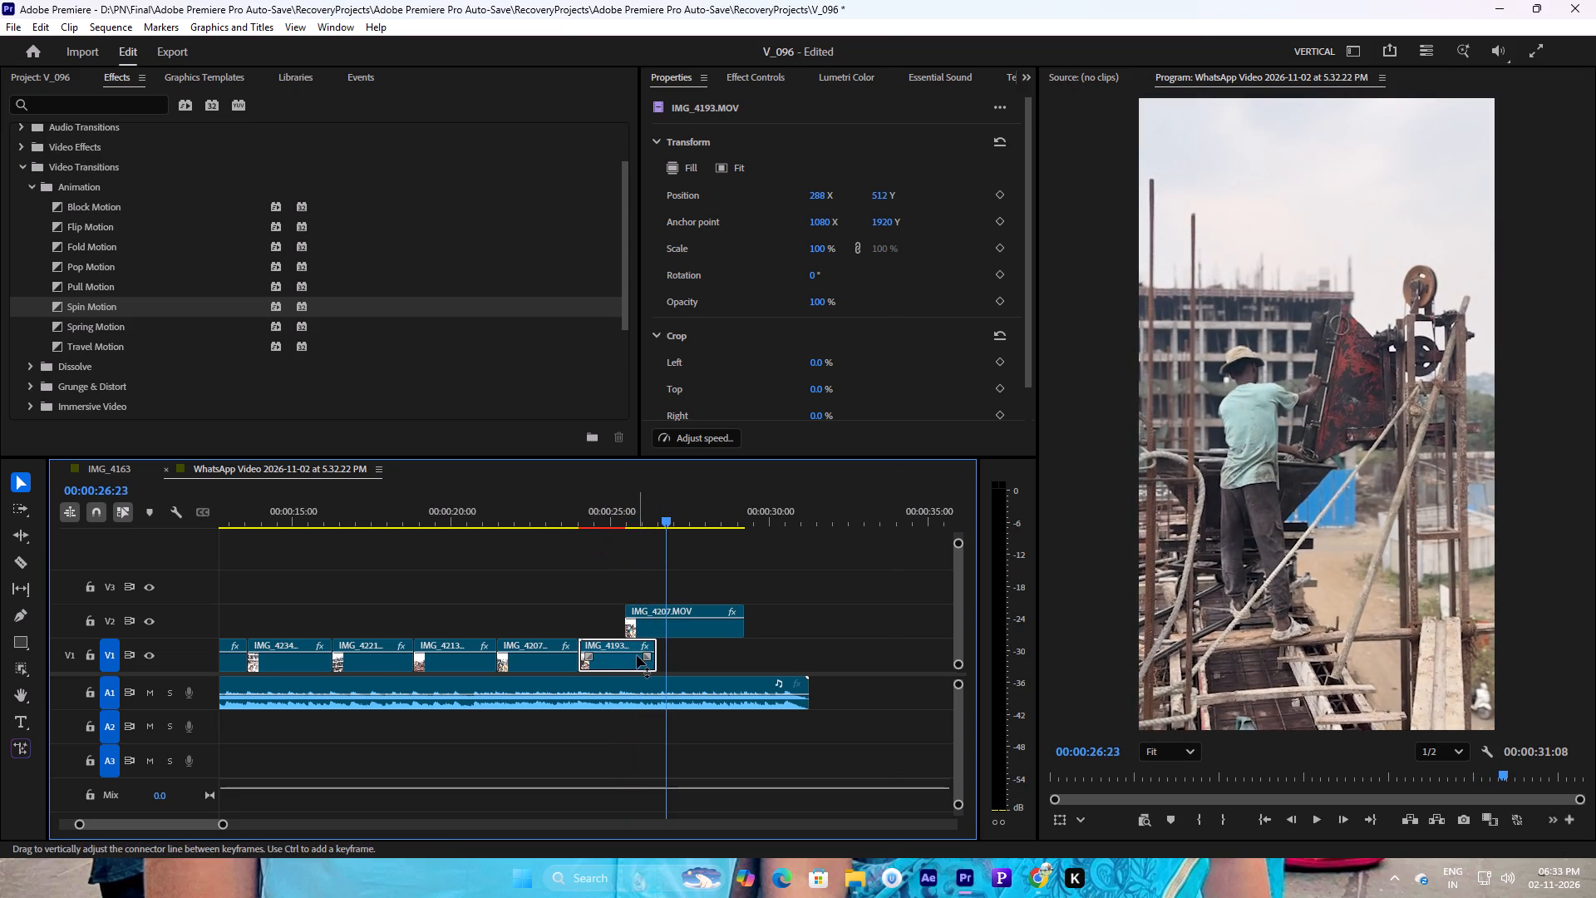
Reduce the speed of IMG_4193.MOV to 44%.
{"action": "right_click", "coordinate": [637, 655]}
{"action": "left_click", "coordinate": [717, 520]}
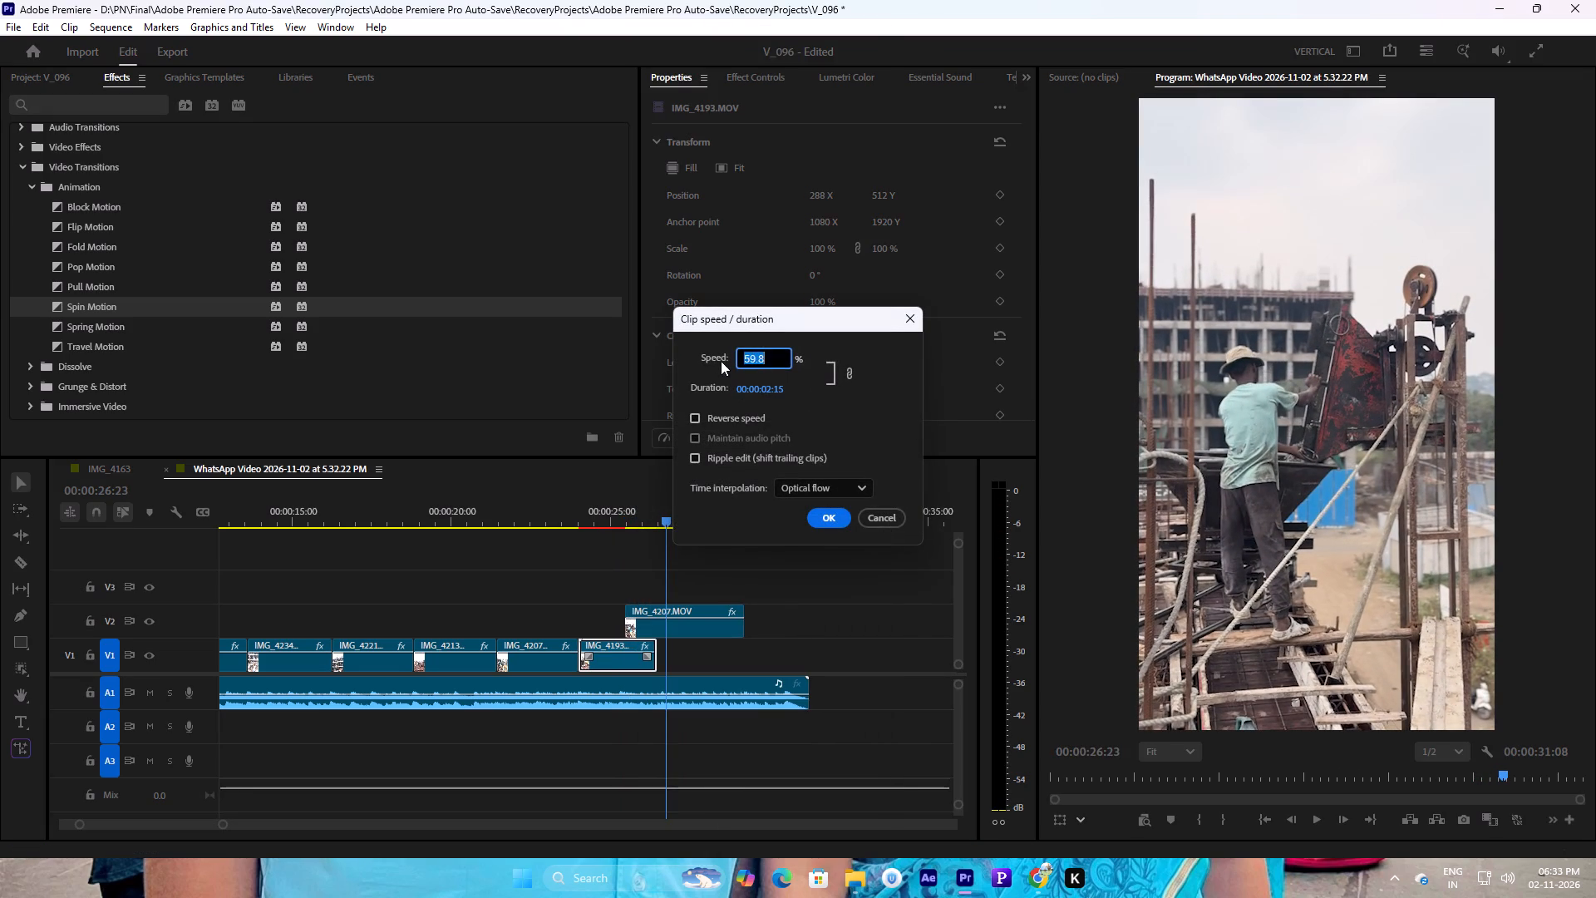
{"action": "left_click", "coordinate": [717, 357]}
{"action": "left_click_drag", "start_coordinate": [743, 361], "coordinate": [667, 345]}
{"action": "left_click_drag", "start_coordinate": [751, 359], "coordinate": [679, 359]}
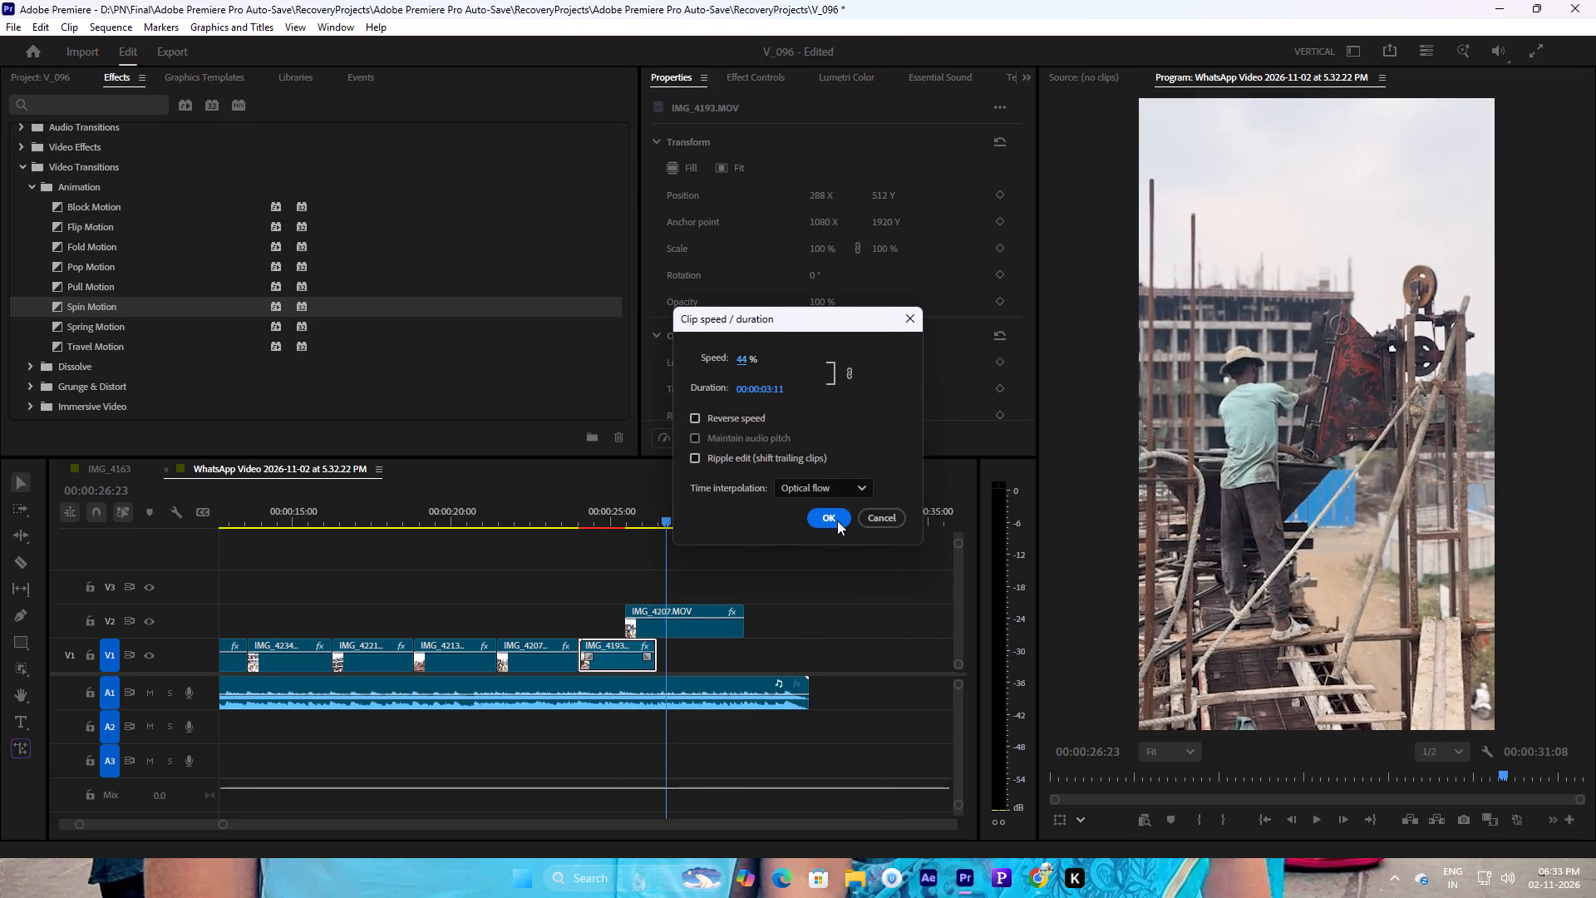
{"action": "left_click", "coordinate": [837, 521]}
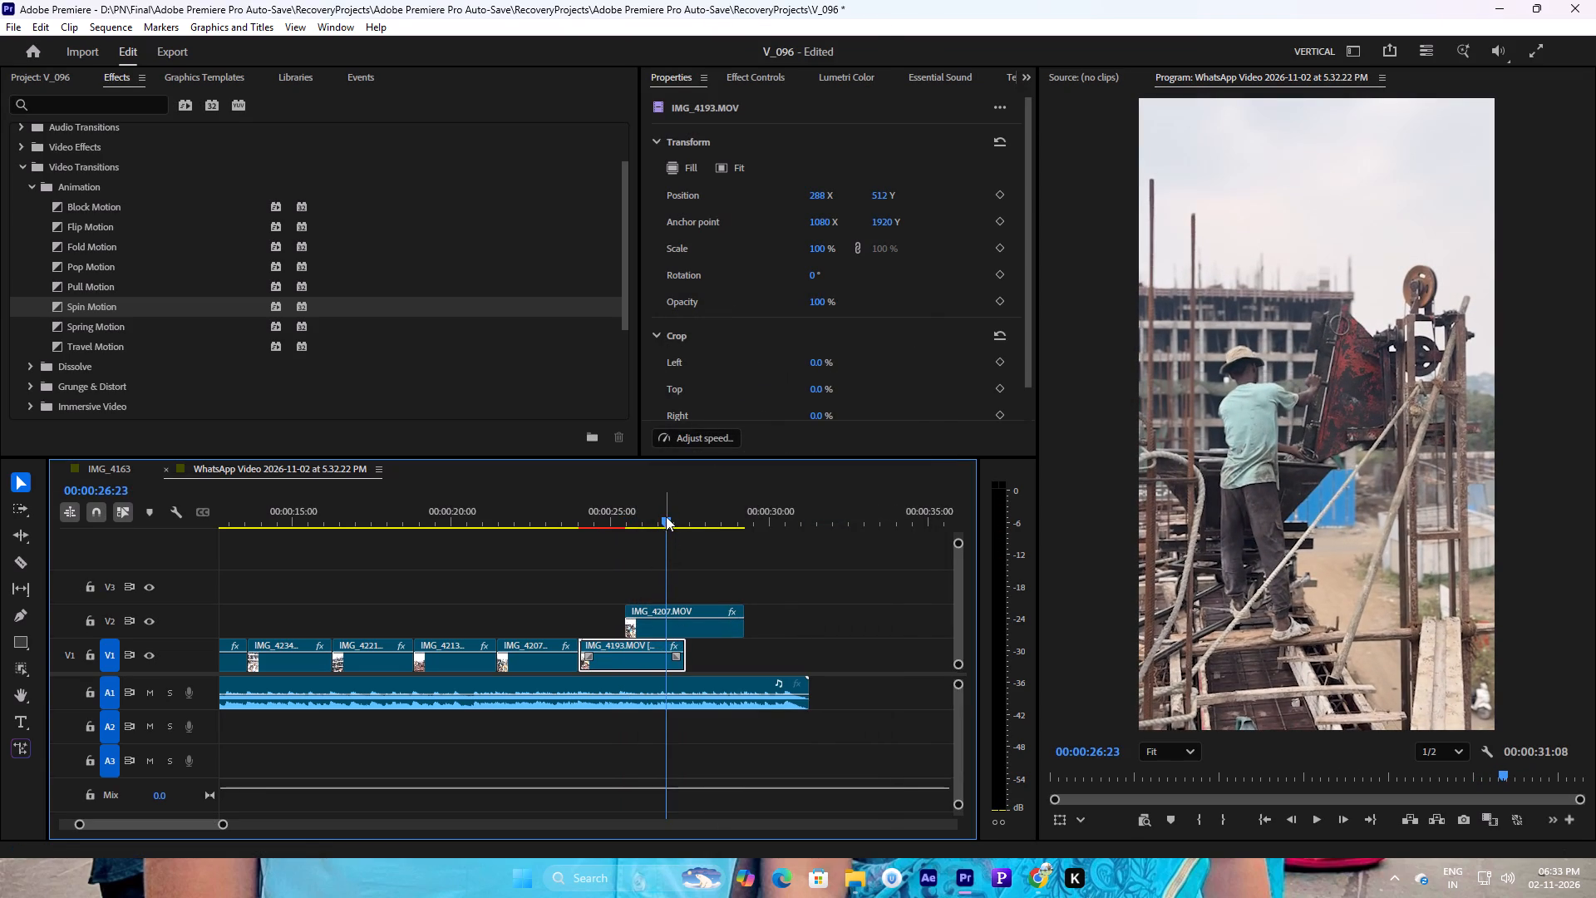
Set the speed of IMG_4193.MOV to 47.7%.
{"action": "right_click", "coordinate": [642, 666]}
{"action": "left_click", "coordinate": [742, 525]}
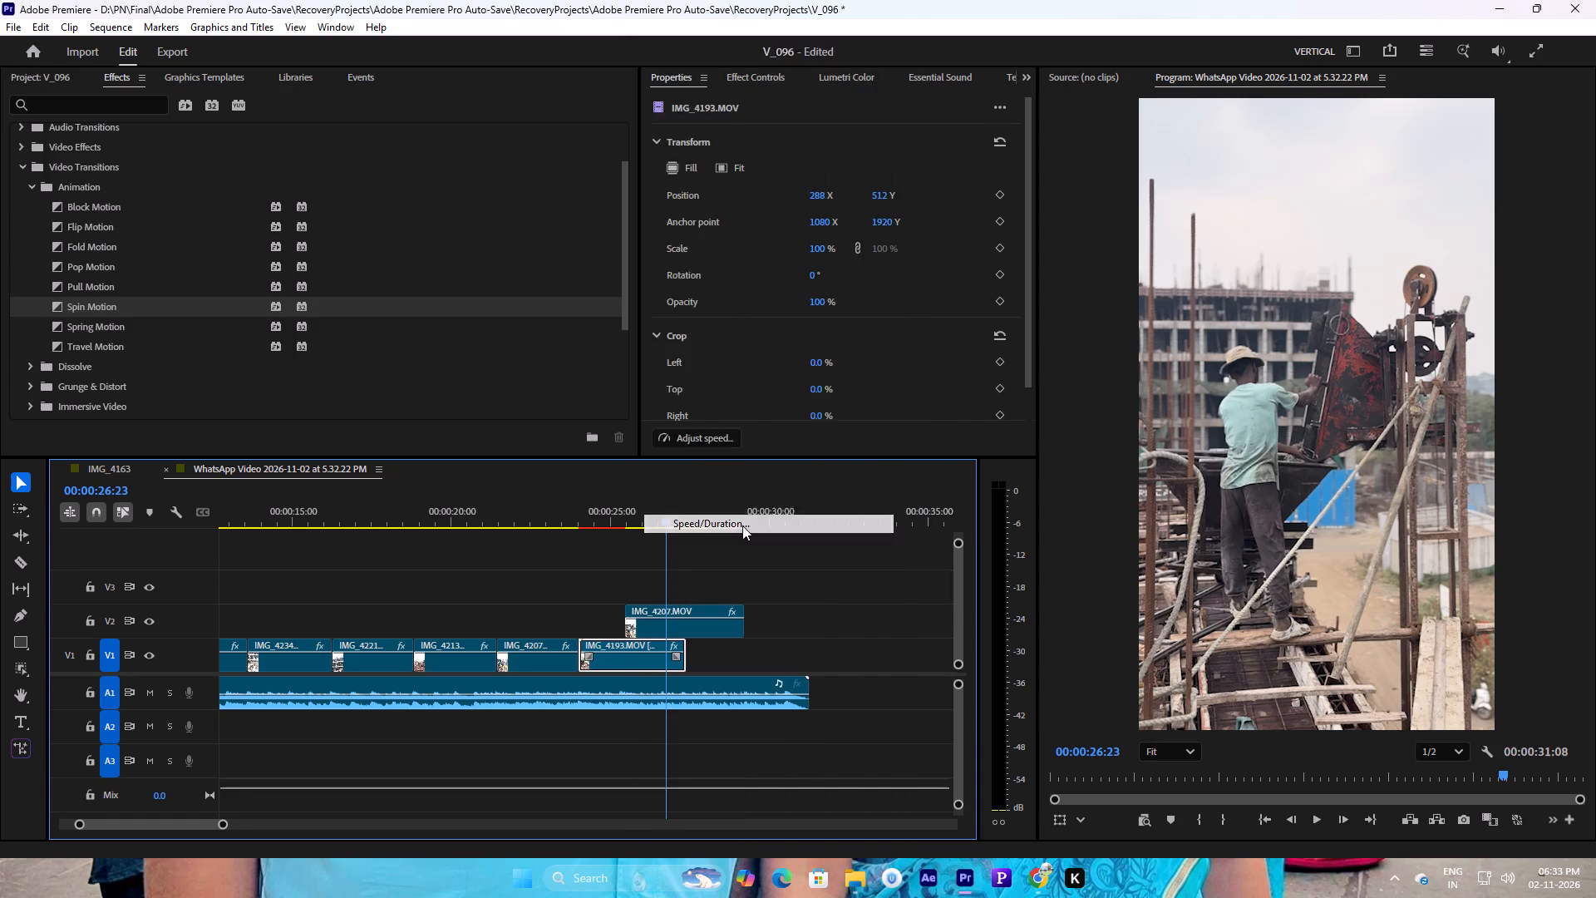
{"action": "left_click", "coordinate": [720, 363]}
{"action": "left_click_drag", "start_coordinate": [743, 363], "coordinate": [776, 363]}
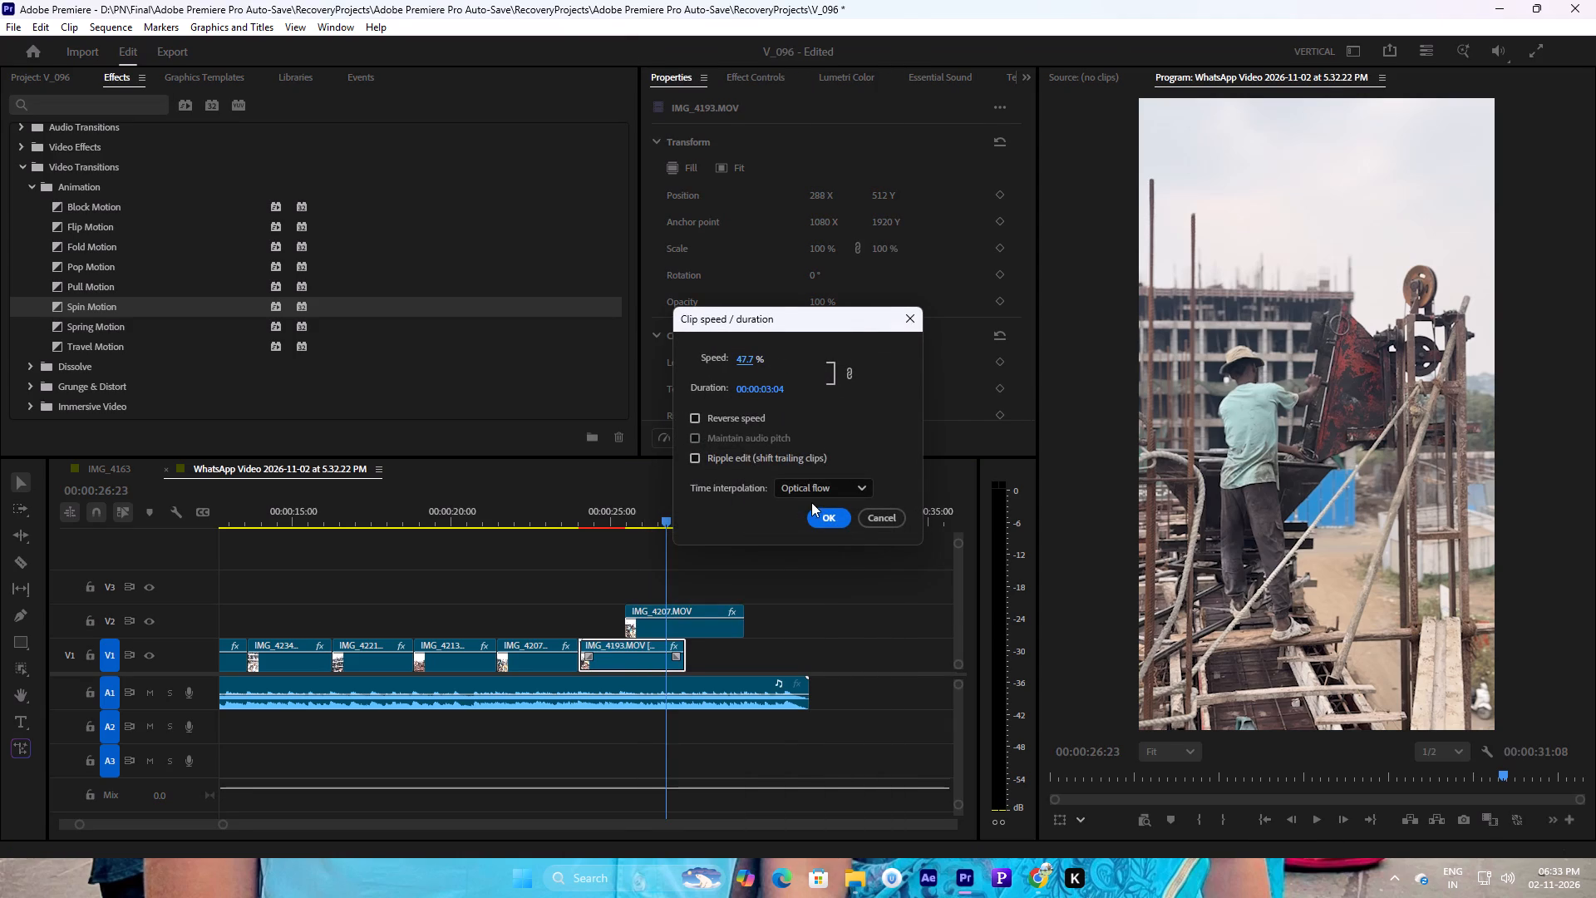
{"action": "left_click", "coordinate": [821, 513]}
Find the beat near the end of IMG_4193.MOV by playing it and trim the clip's end back to 00:00:26:19.
{"action": "left_click", "coordinate": [630, 515]}
{"action": "key", "text": "space"}
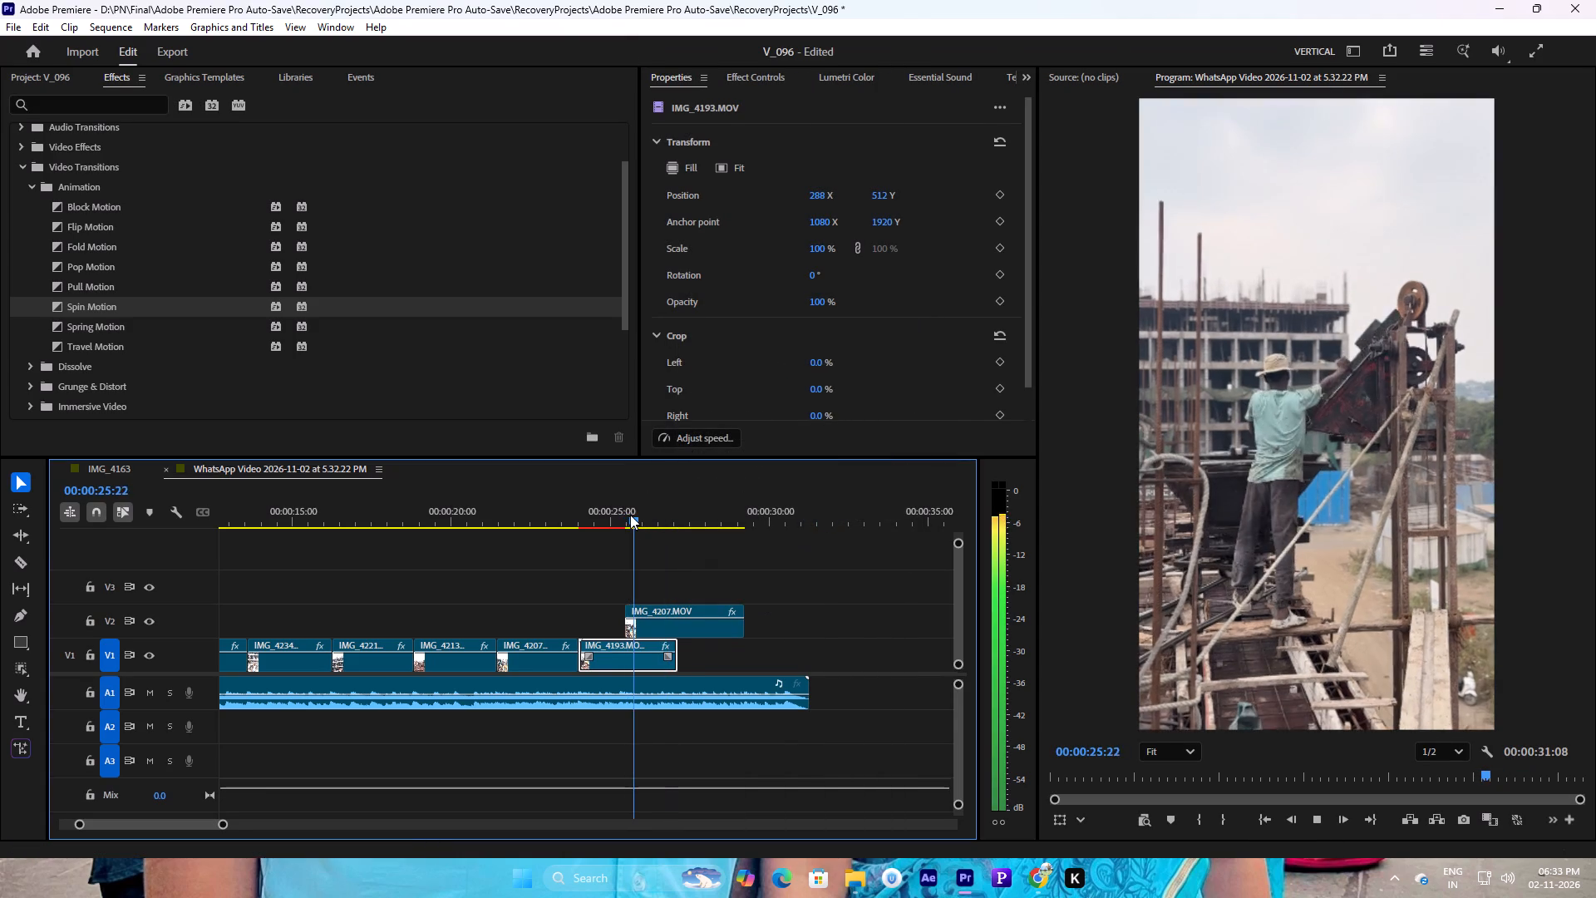
{"action": "key", "text": "space"}
{"action": "left_click", "coordinate": [664, 524]}
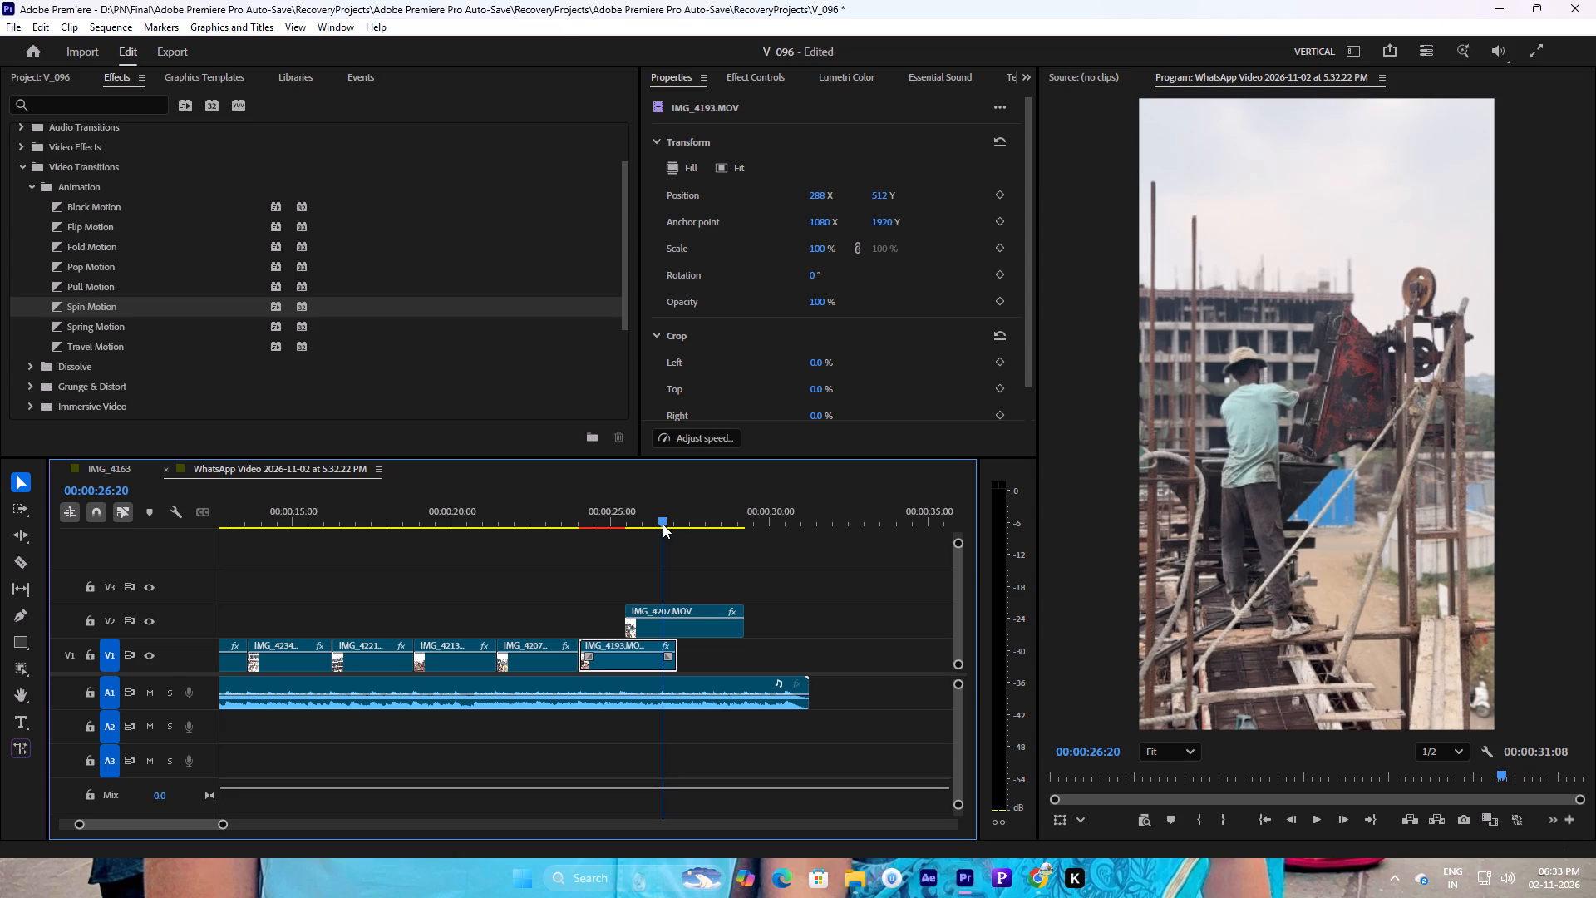
{"action": "left_click_drag", "start_coordinate": [222, 825], "coordinate": [126, 811]}
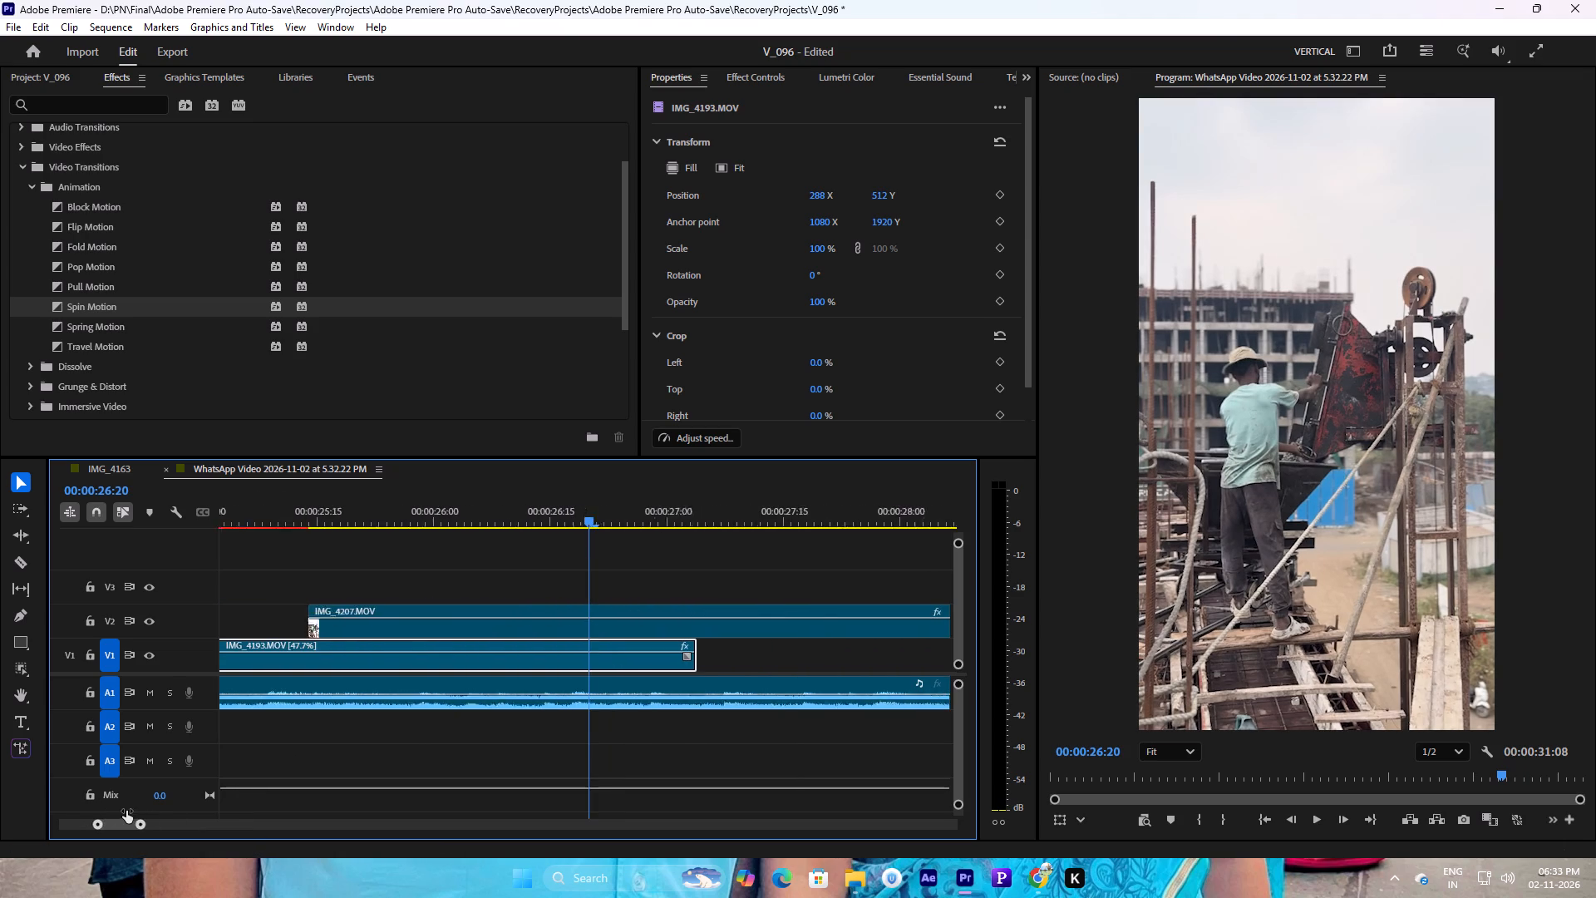
{"action": "left_click_drag", "start_coordinate": [126, 811], "coordinate": [170, 812]}
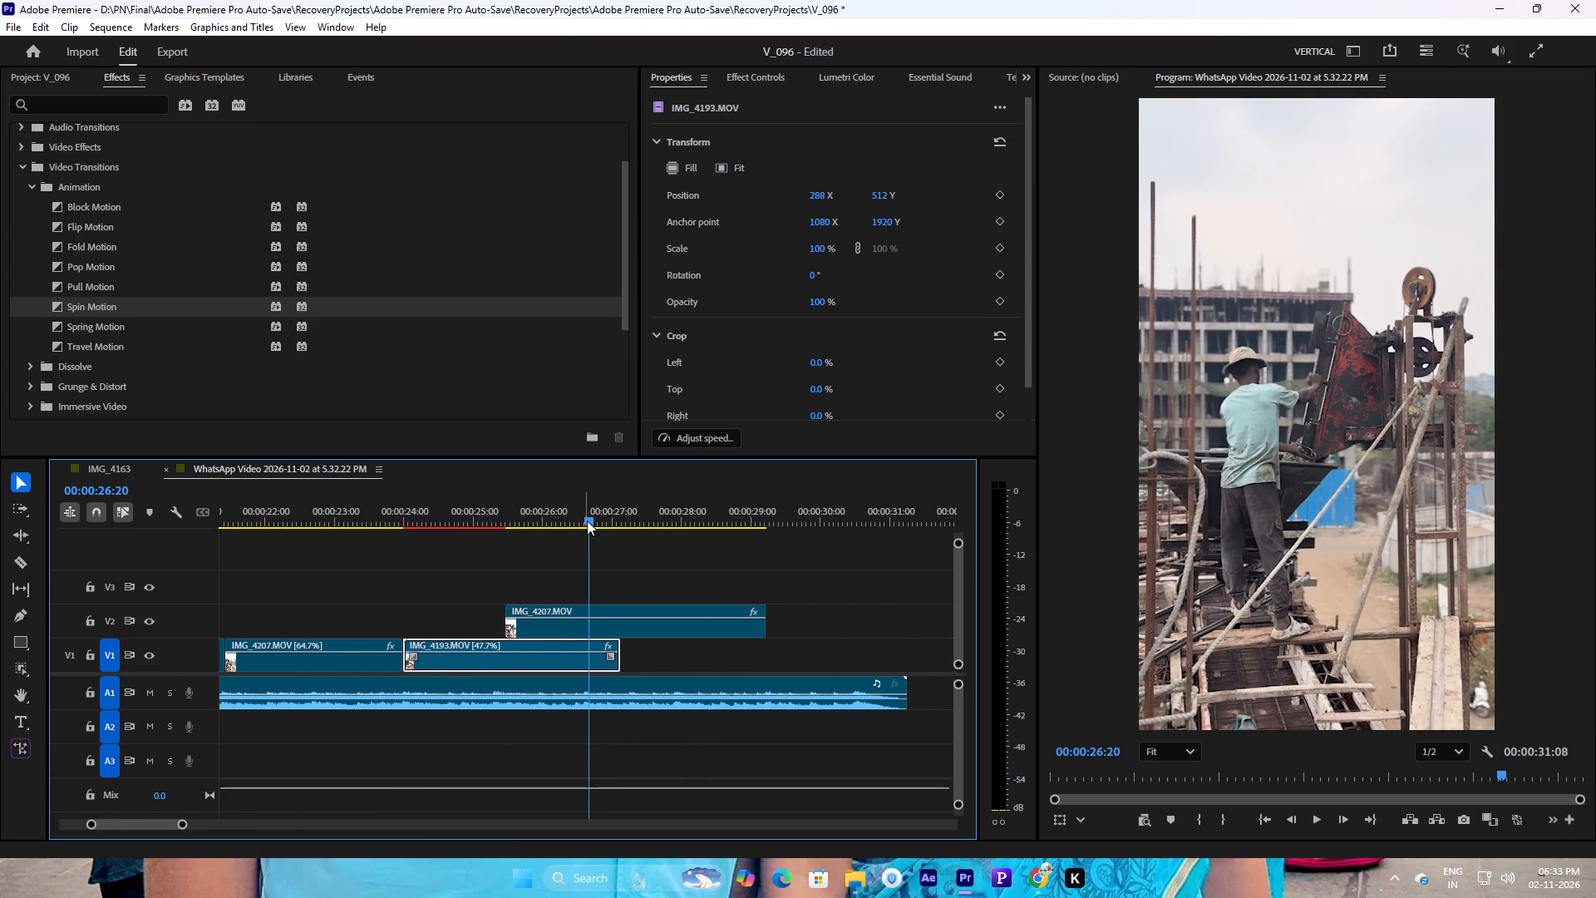
{"action": "left_click", "coordinate": [589, 521]}
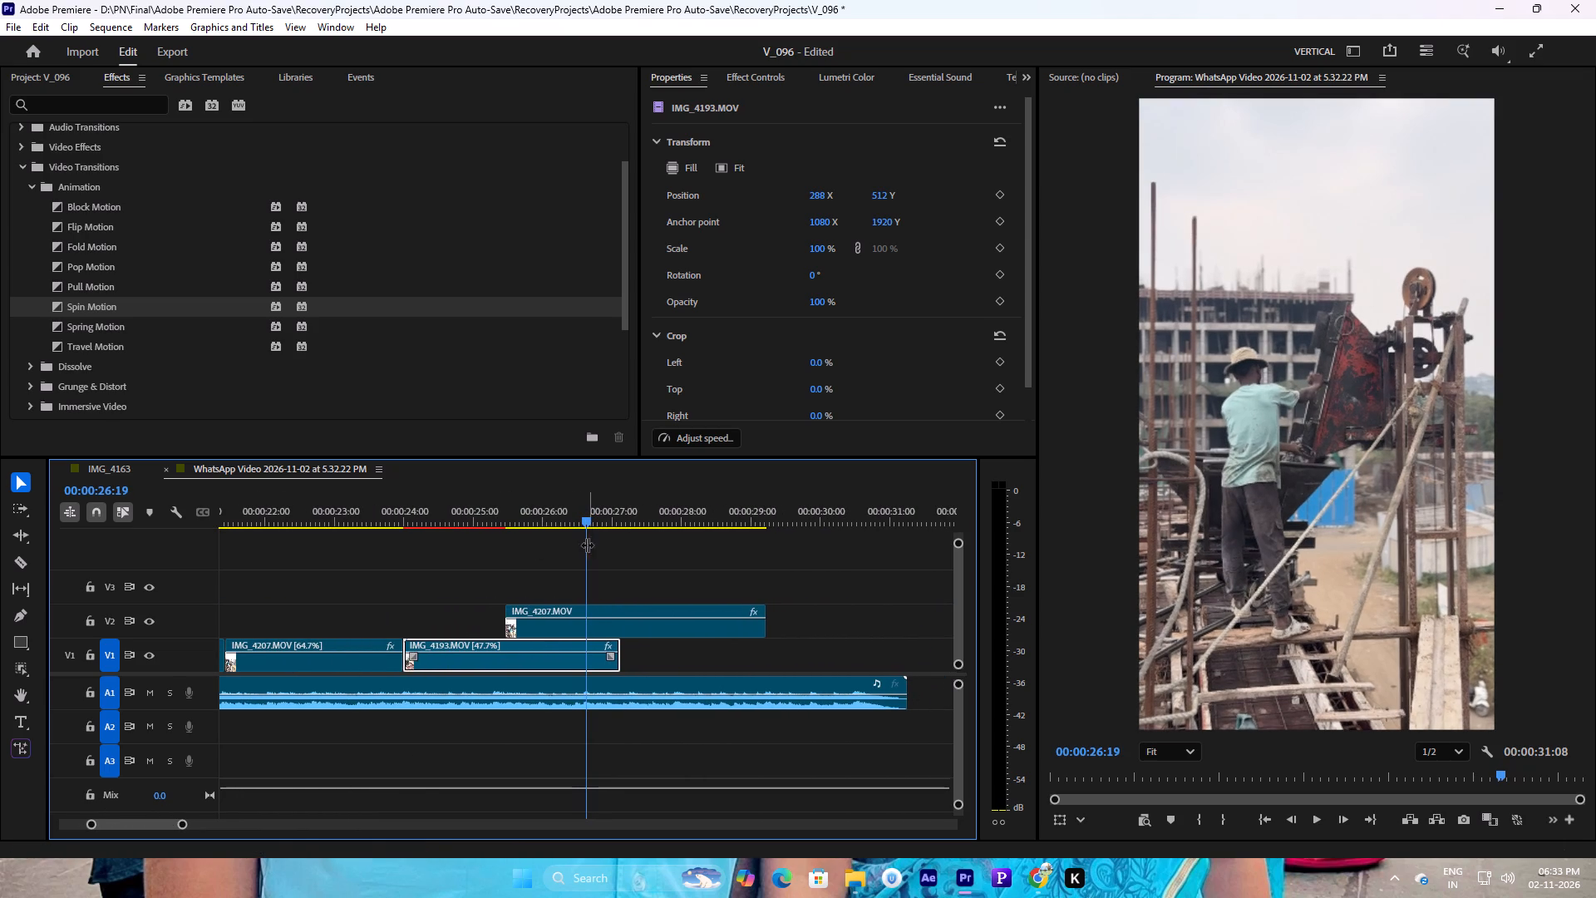
{"action": "left_click_drag", "start_coordinate": [620, 665], "coordinate": [589, 660]}
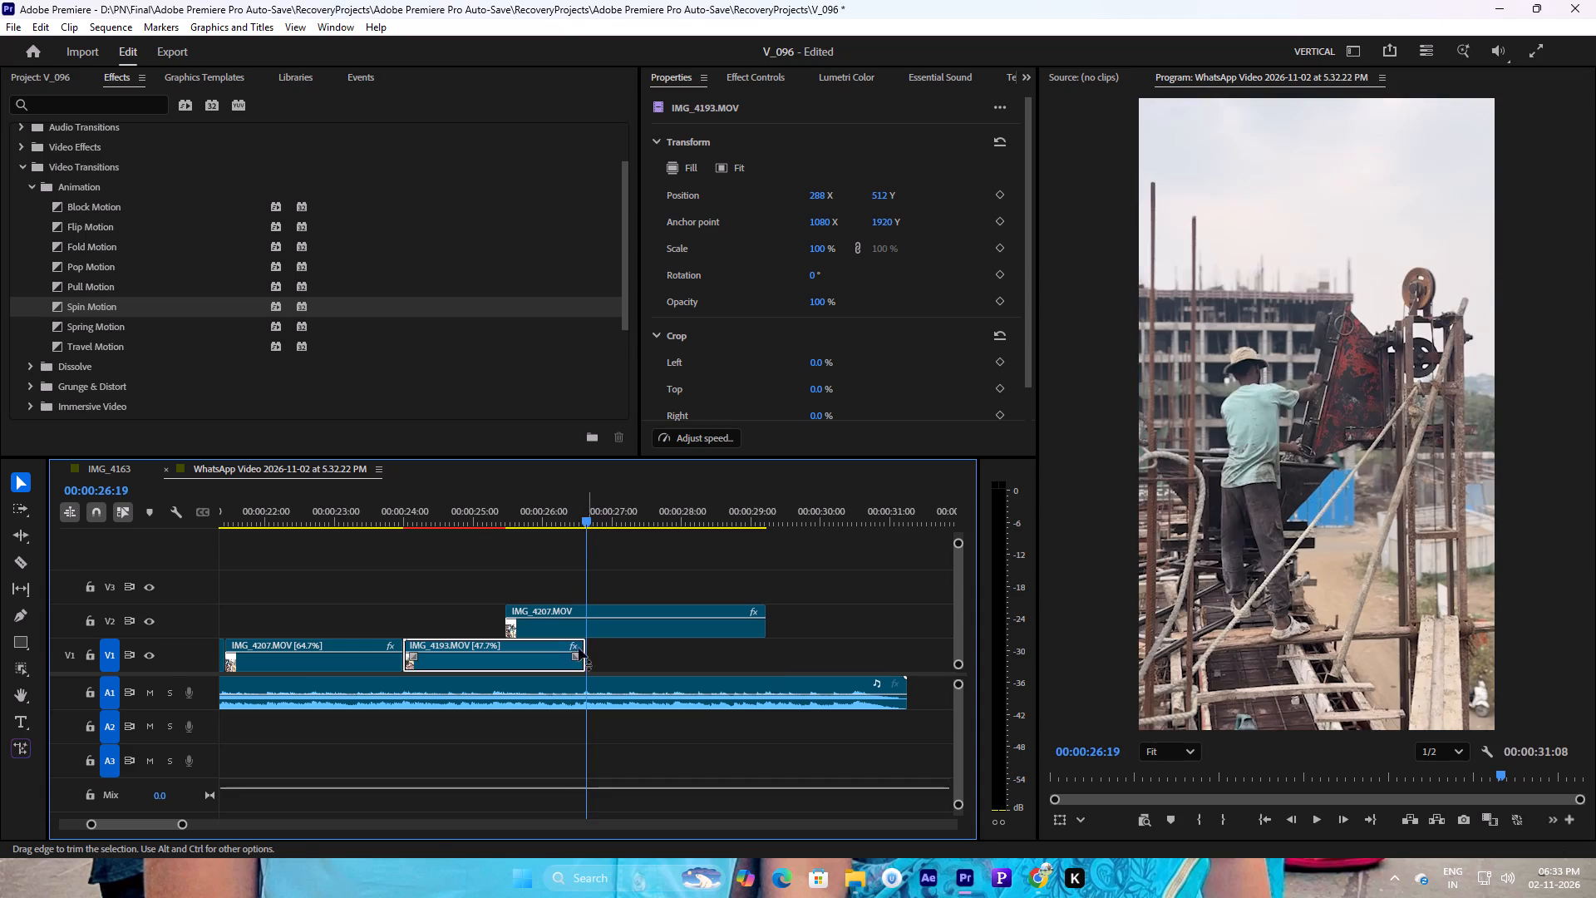
Play the start of IMG_4193.MOV on V1 and set the clip's scale to 27%.
{"action": "left_click", "coordinate": [337, 493]}
{"action": "key", "text": "space"}
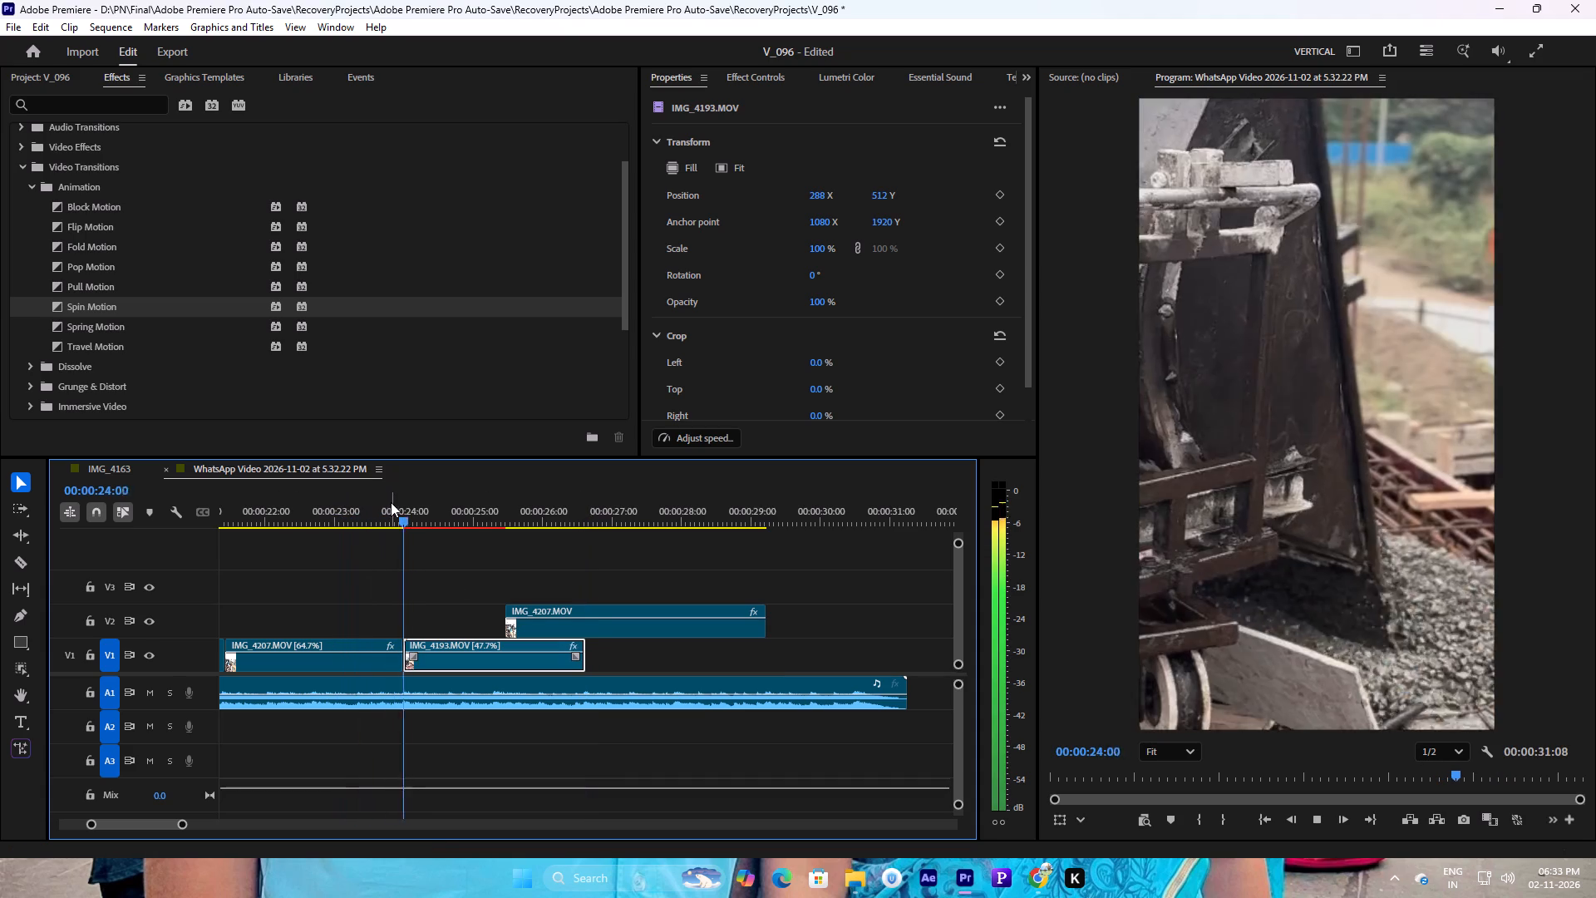
{"action": "key", "text": "space"}
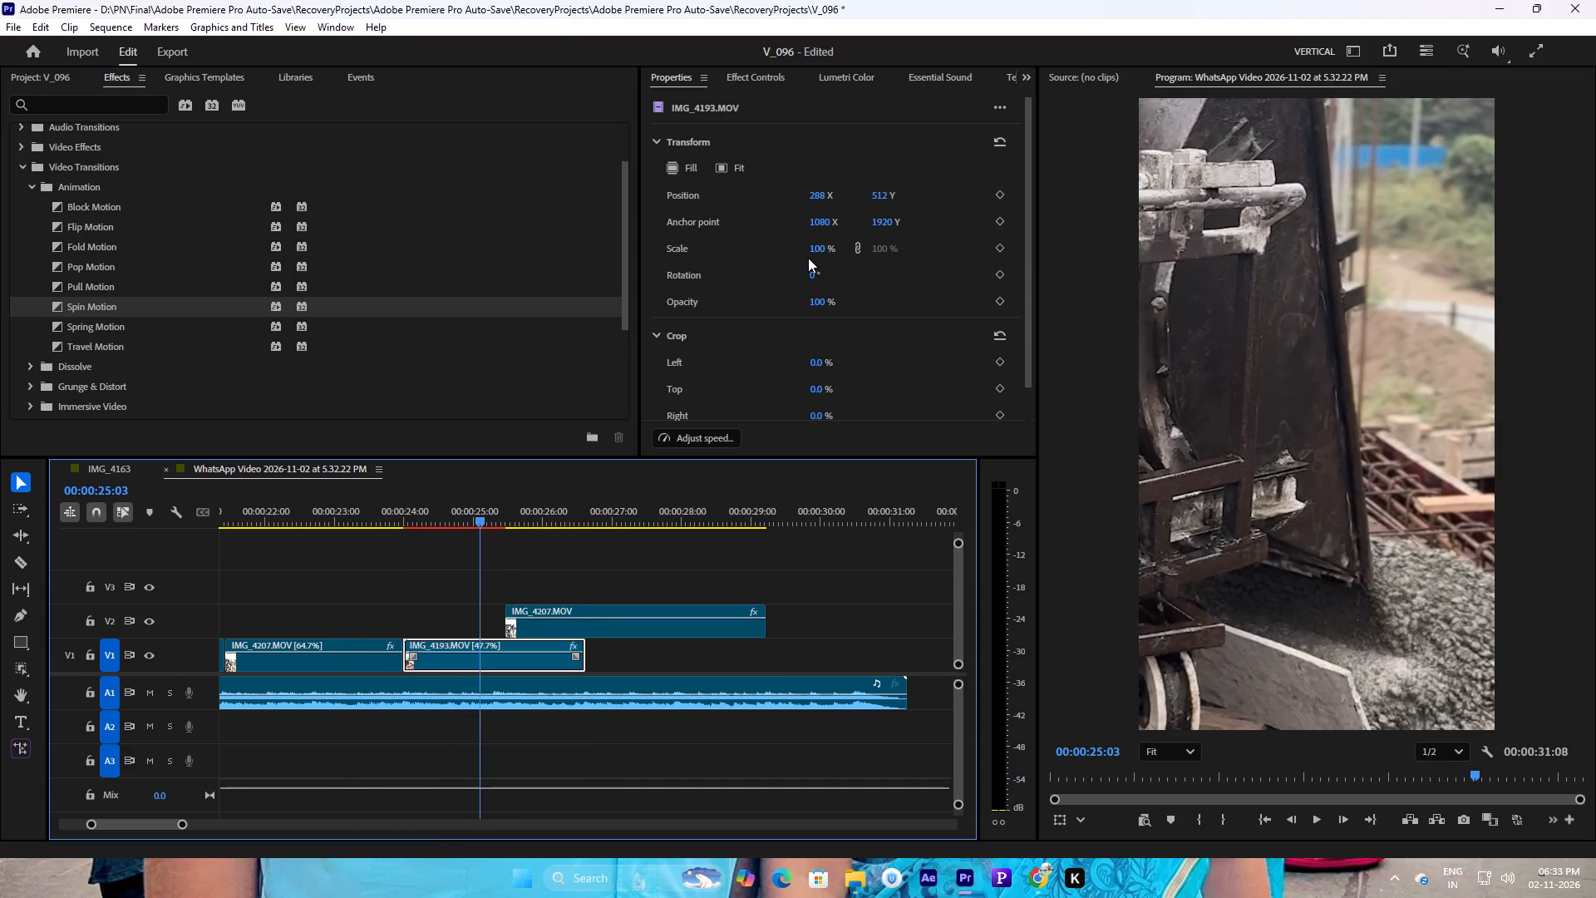
{"action": "left_click", "coordinate": [818, 250]}
{"action": "key", "text": "2"}
{"action": "key", "text": "7"}
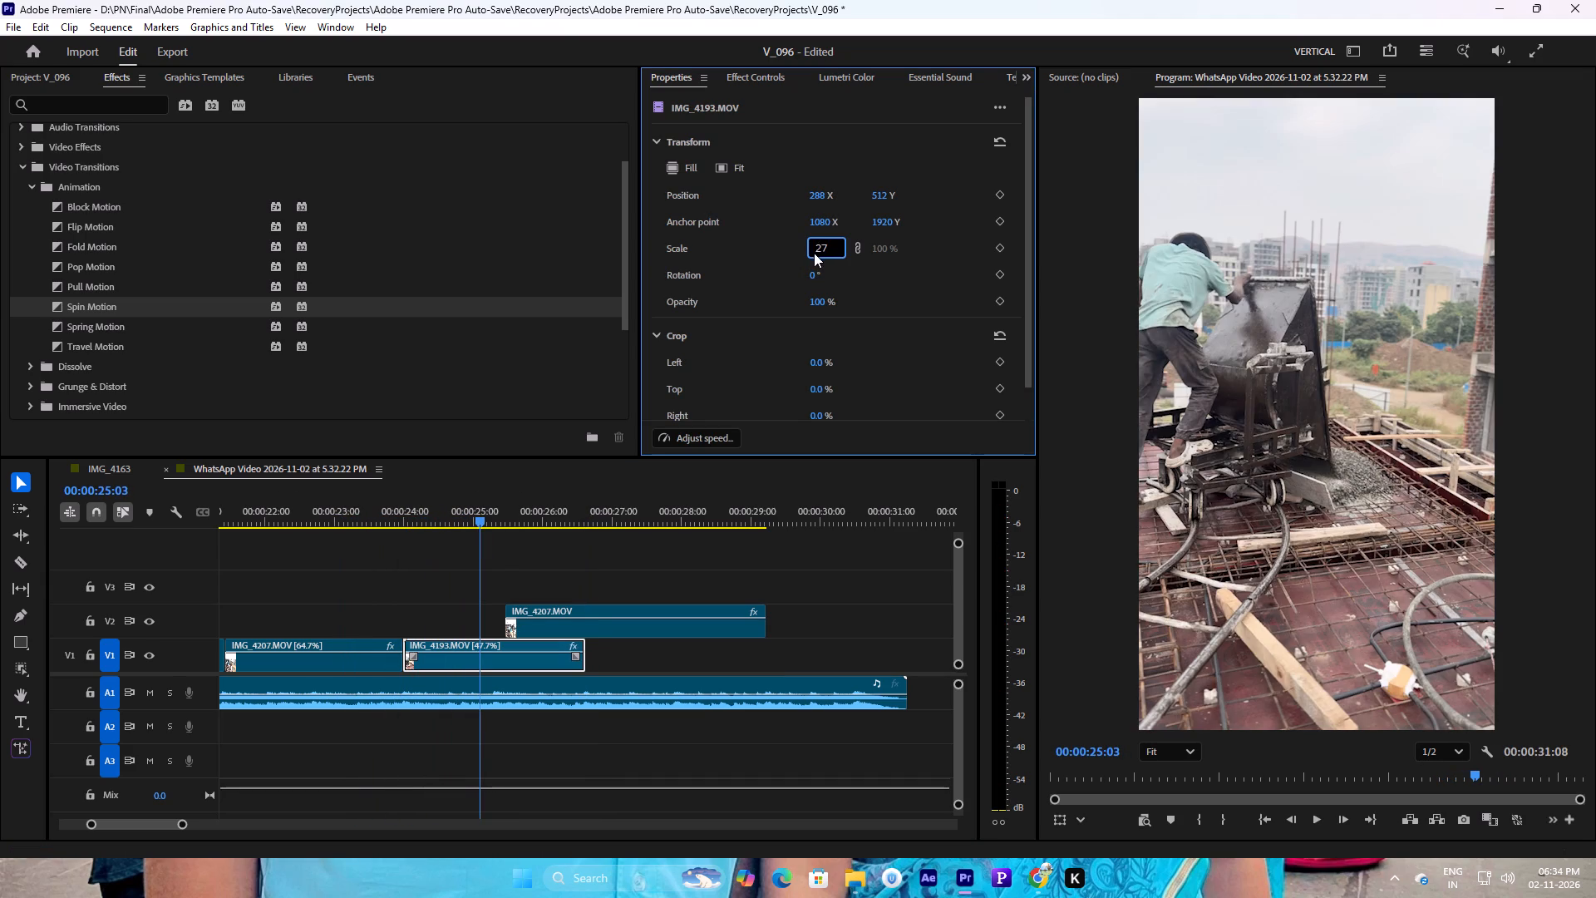
{"action": "key", "text": "Return"}
Play IMG_4193.MOV and the cut leading into it to check the framing and timing against the music.
{"action": "left_click", "coordinate": [346, 516]}
{"action": "key", "text": "space"}
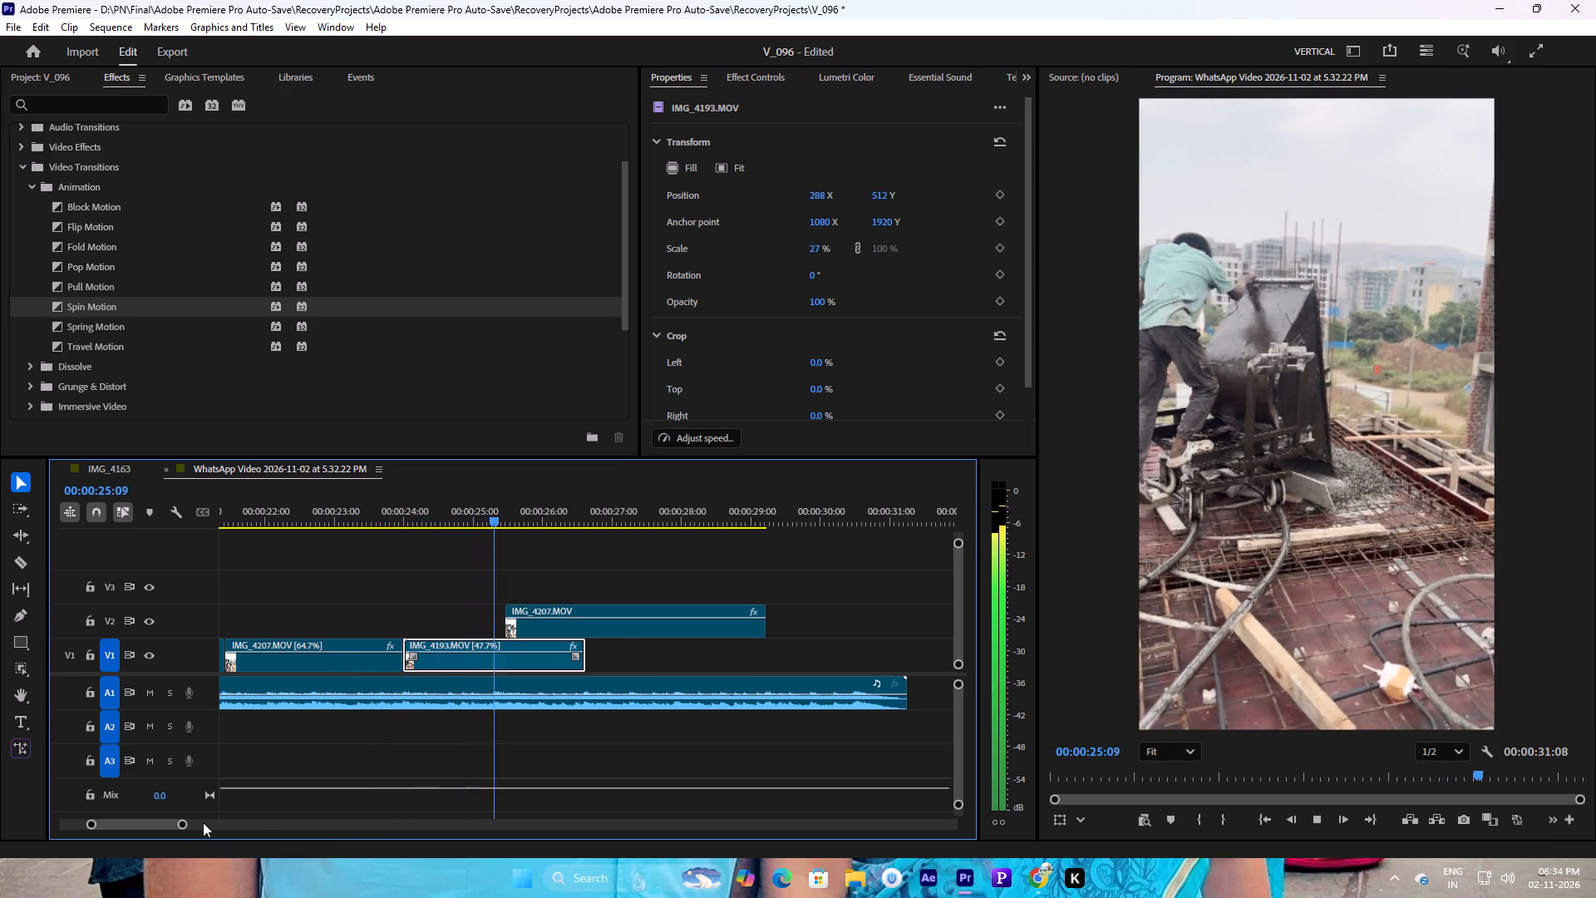
{"action": "left_click_drag", "start_coordinate": [184, 823], "coordinate": [226, 816]}
{"action": "key", "text": "space"}
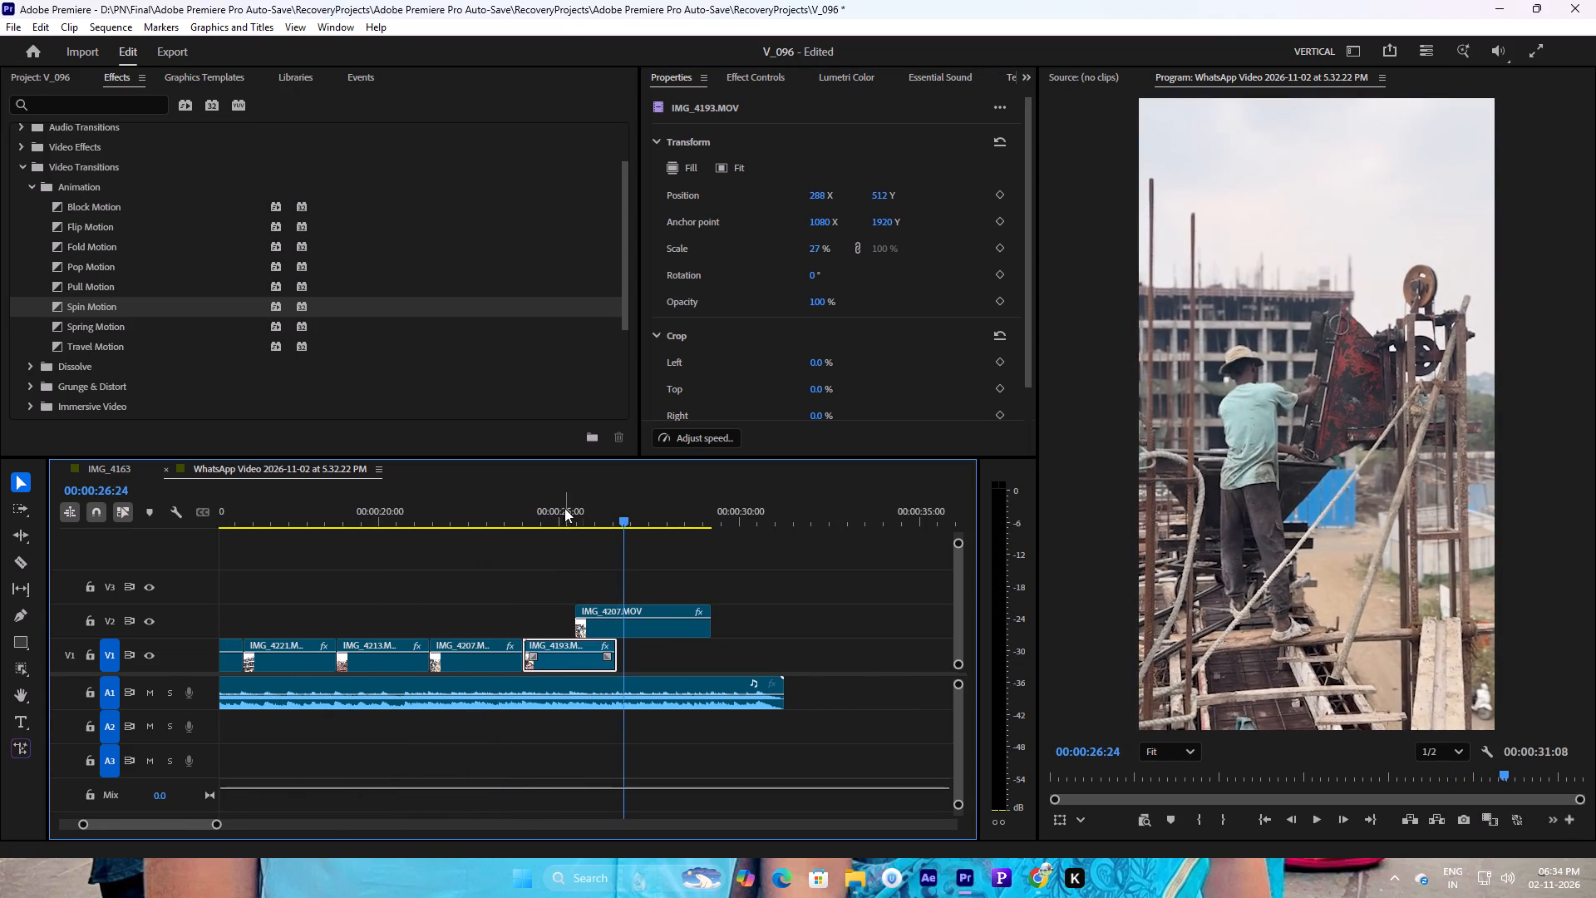
{"action": "left_click_drag", "start_coordinate": [556, 510], "coordinate": [519, 515]}
{"action": "key", "text": "space"}
{"action": "key", "text": "space"}
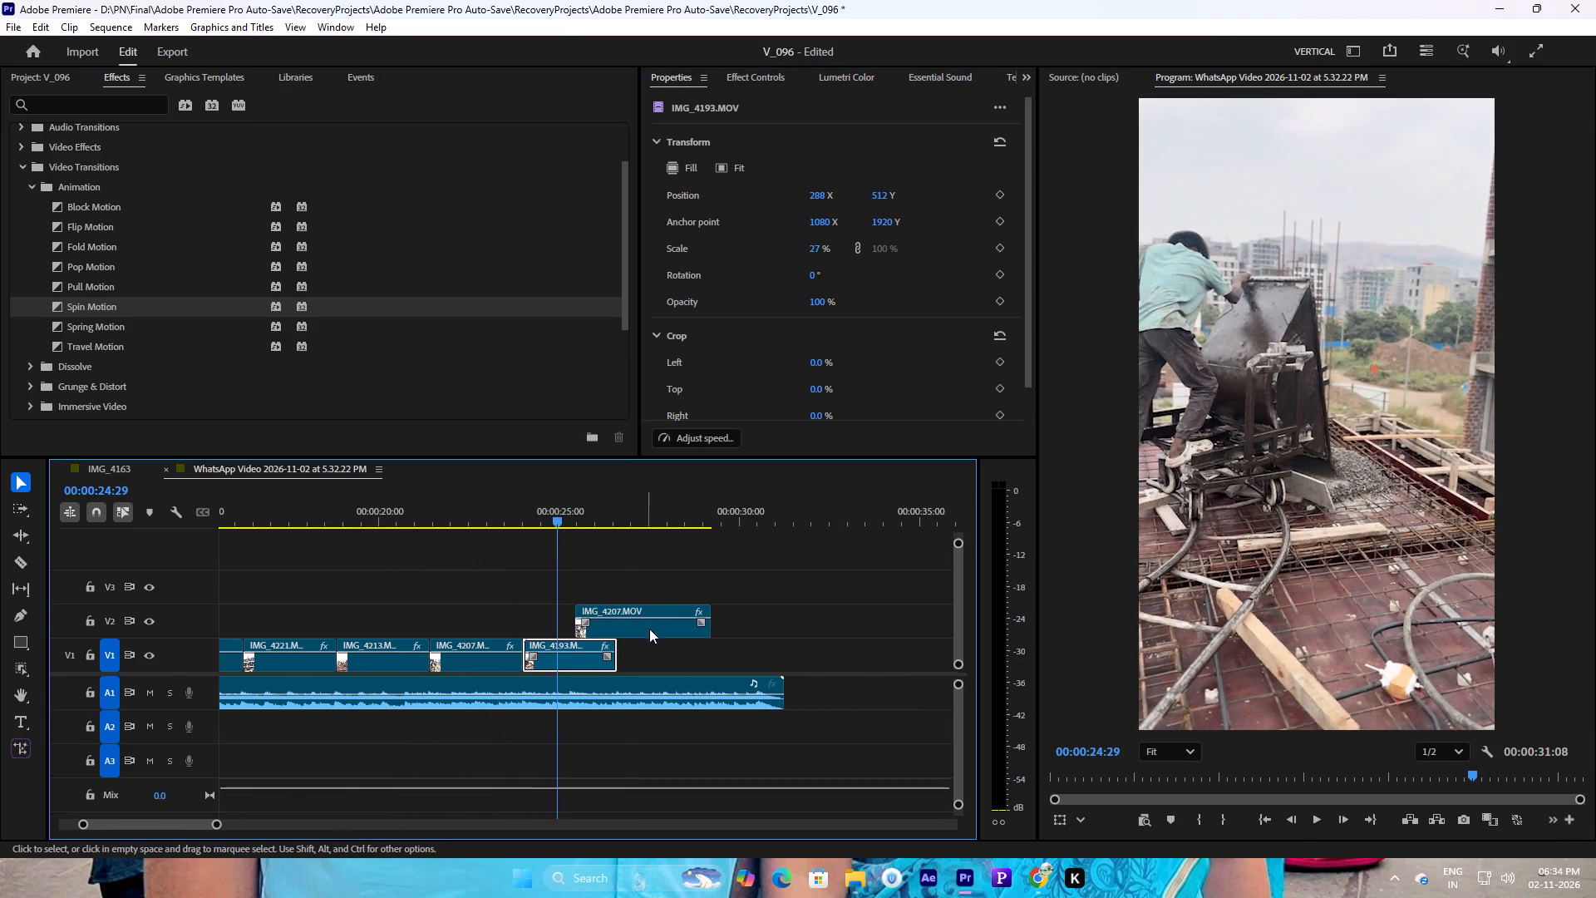
Move the spare IMG_4207.MOV clip on V2 out to the end of the music, starting at about 00:00:31.
{"action": "left_click", "coordinate": [649, 629]}
{"action": "left_click_drag", "start_coordinate": [628, 624], "coordinate": [825, 624]}
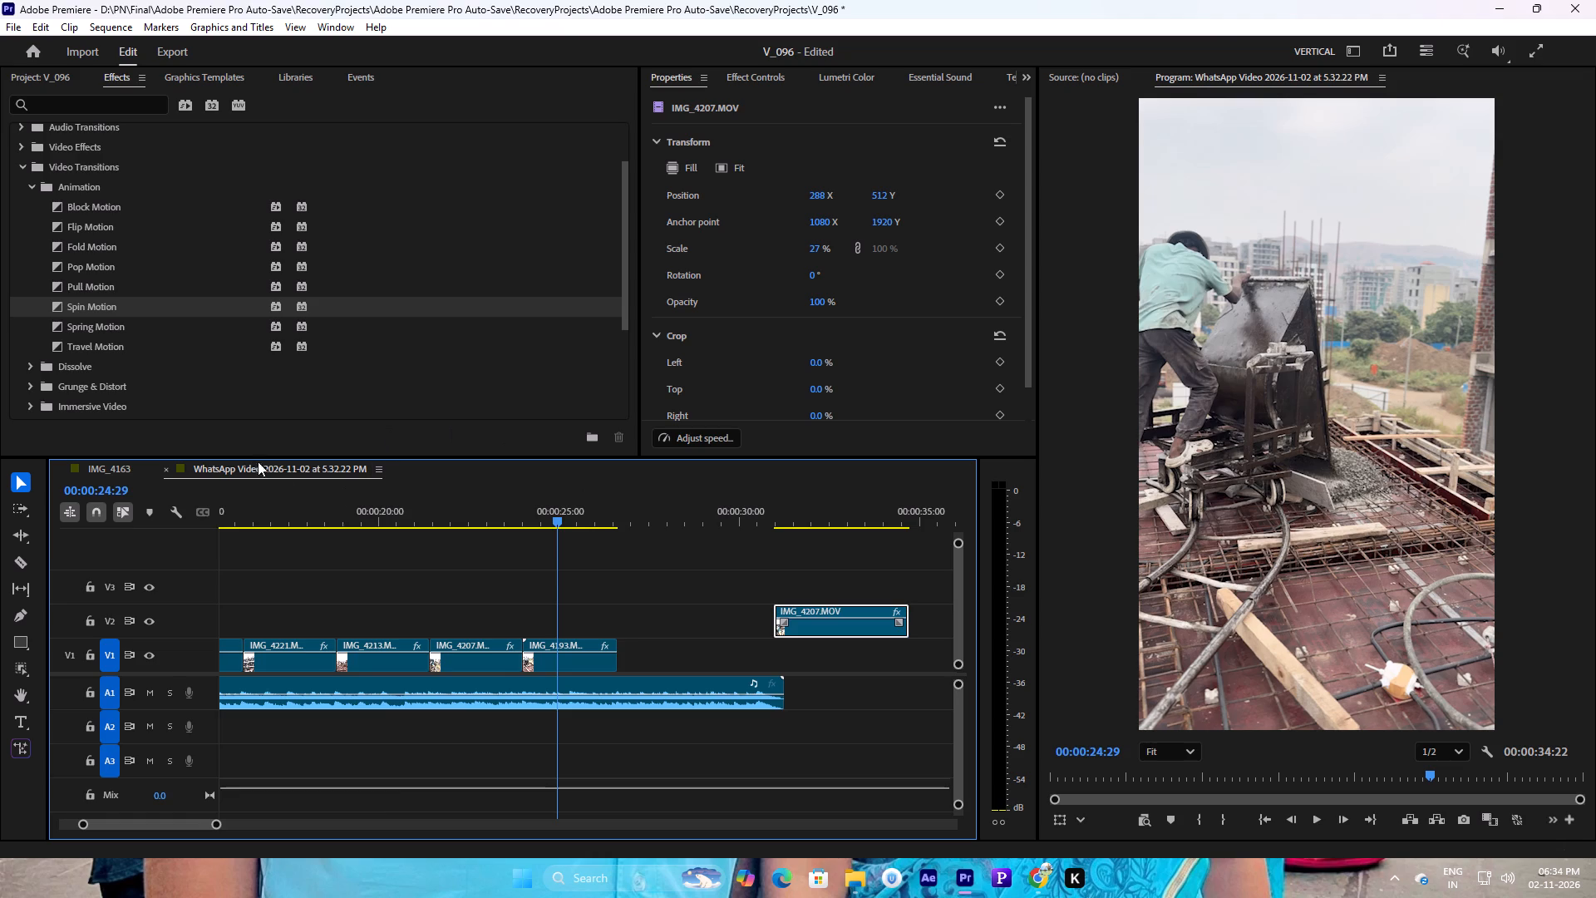
Open the IMG_4163 sequence and review the concrete mixer footage between about 00:00:35 and 00:00:50 for the next clip.
{"action": "left_click", "coordinate": [131, 470]}
{"action": "left_click_drag", "start_coordinate": [382, 514], "coordinate": [387, 516]}
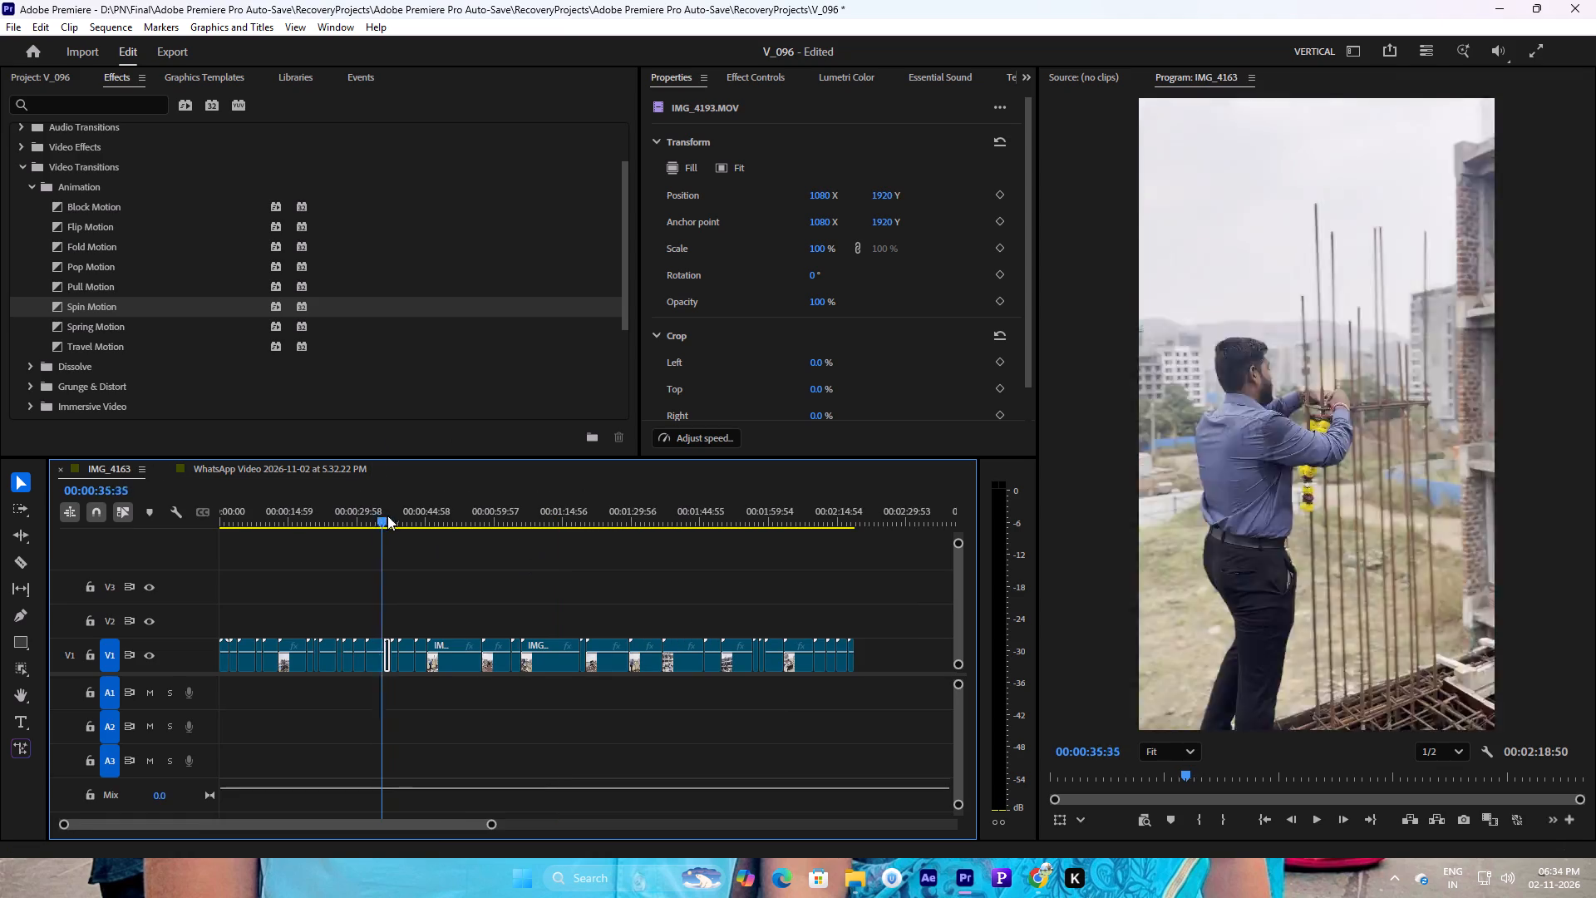
{"action": "left_click_drag", "start_coordinate": [387, 516], "coordinate": [399, 520]}
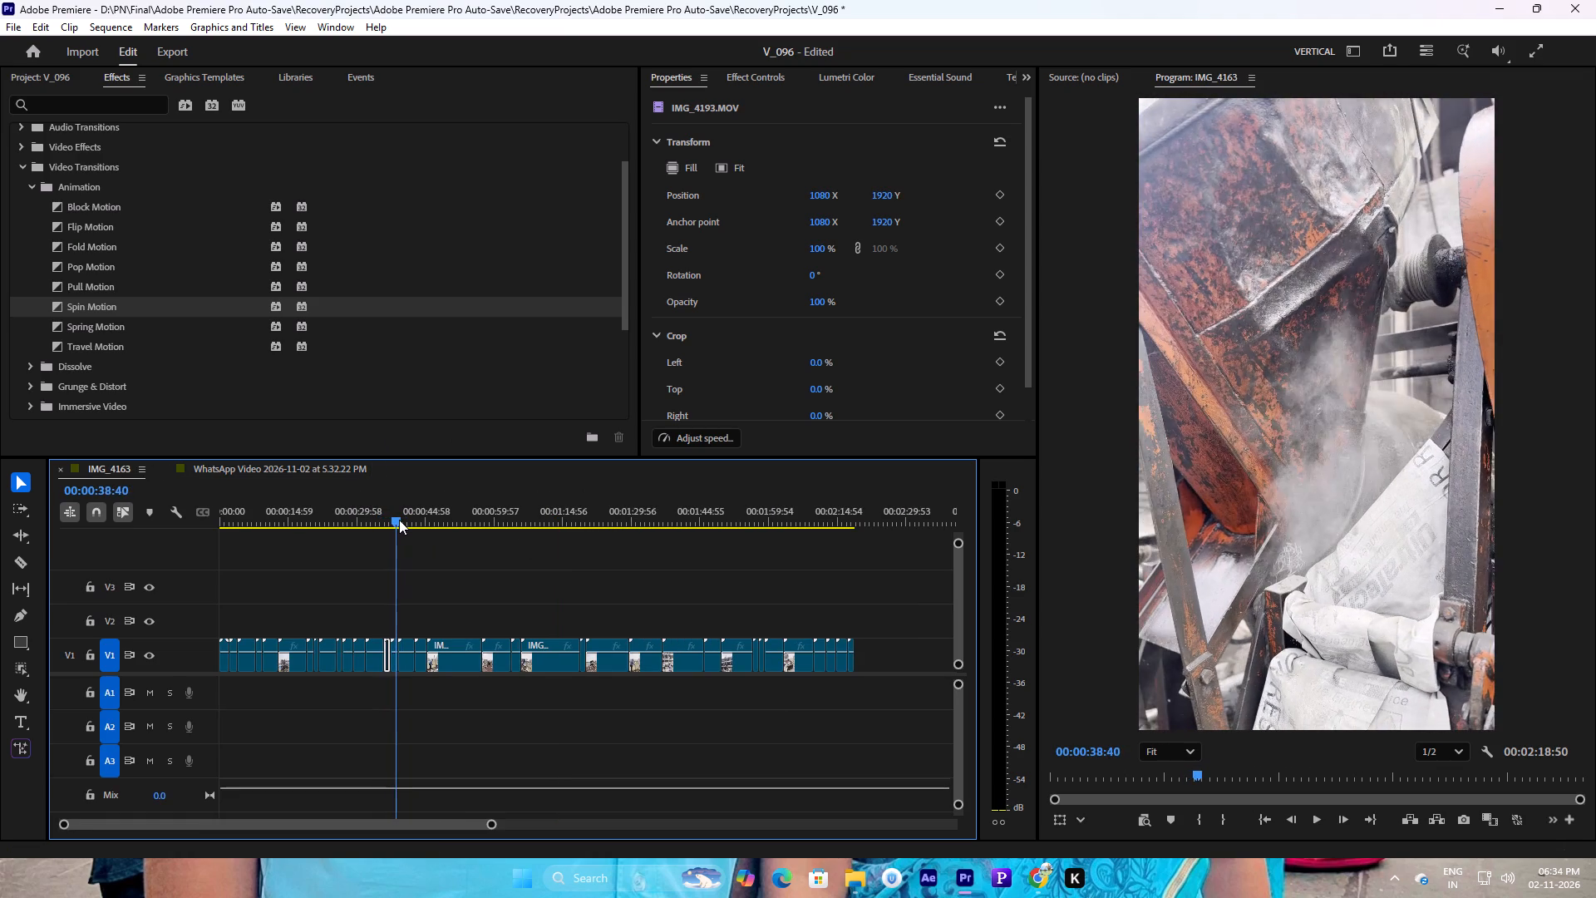
{"action": "left_click_drag", "start_coordinate": [399, 520], "coordinate": [403, 520]}
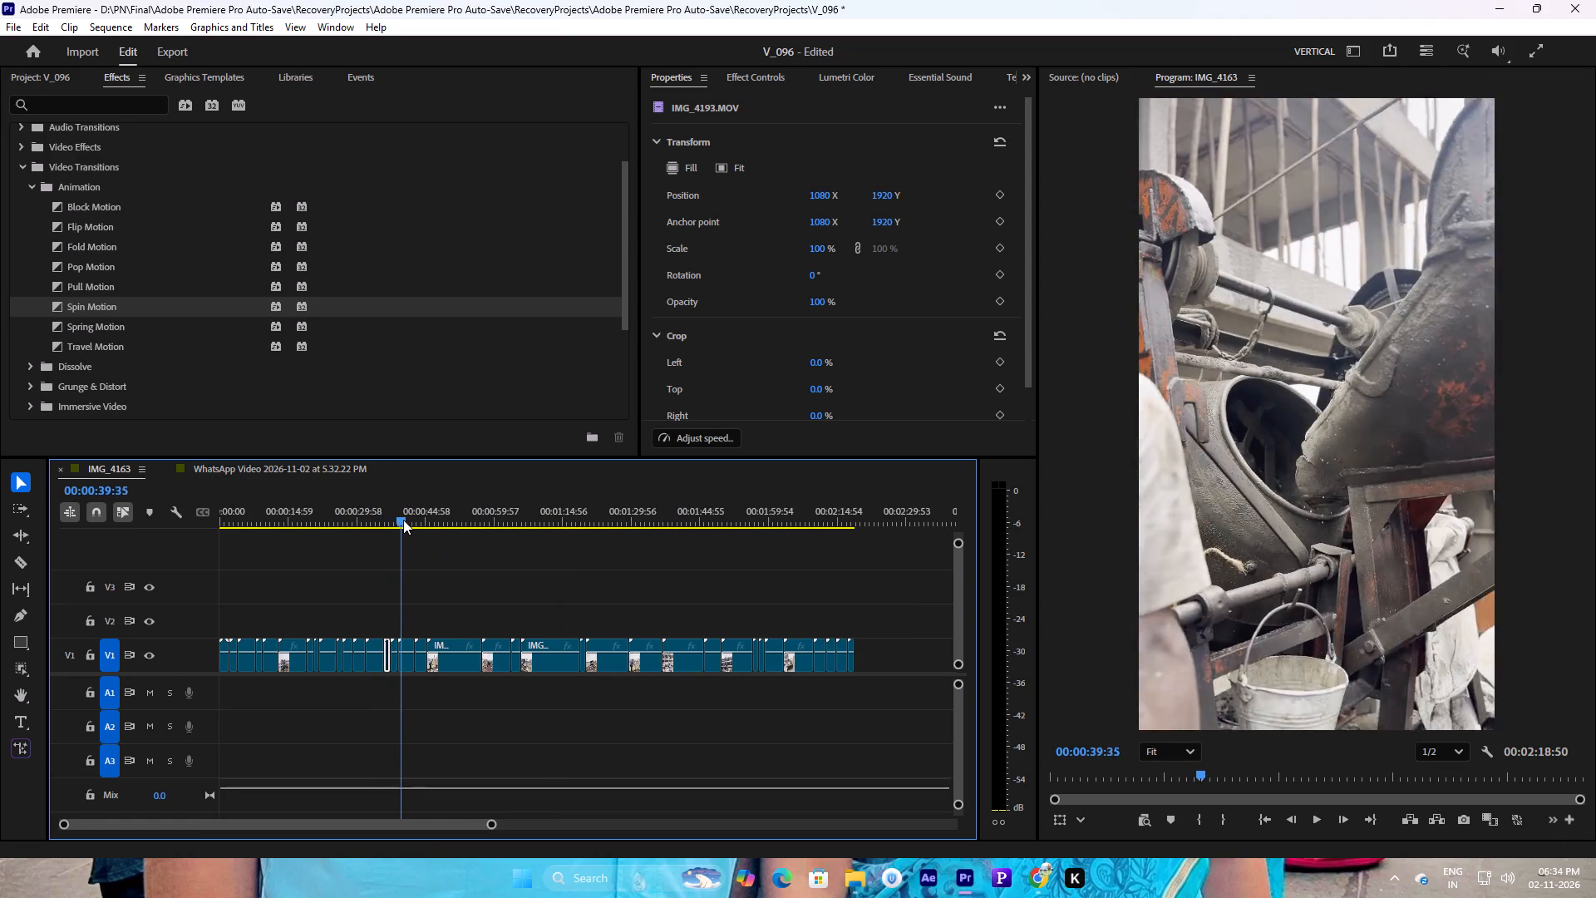
{"action": "left_click_drag", "start_coordinate": [403, 520], "coordinate": [424, 517]}
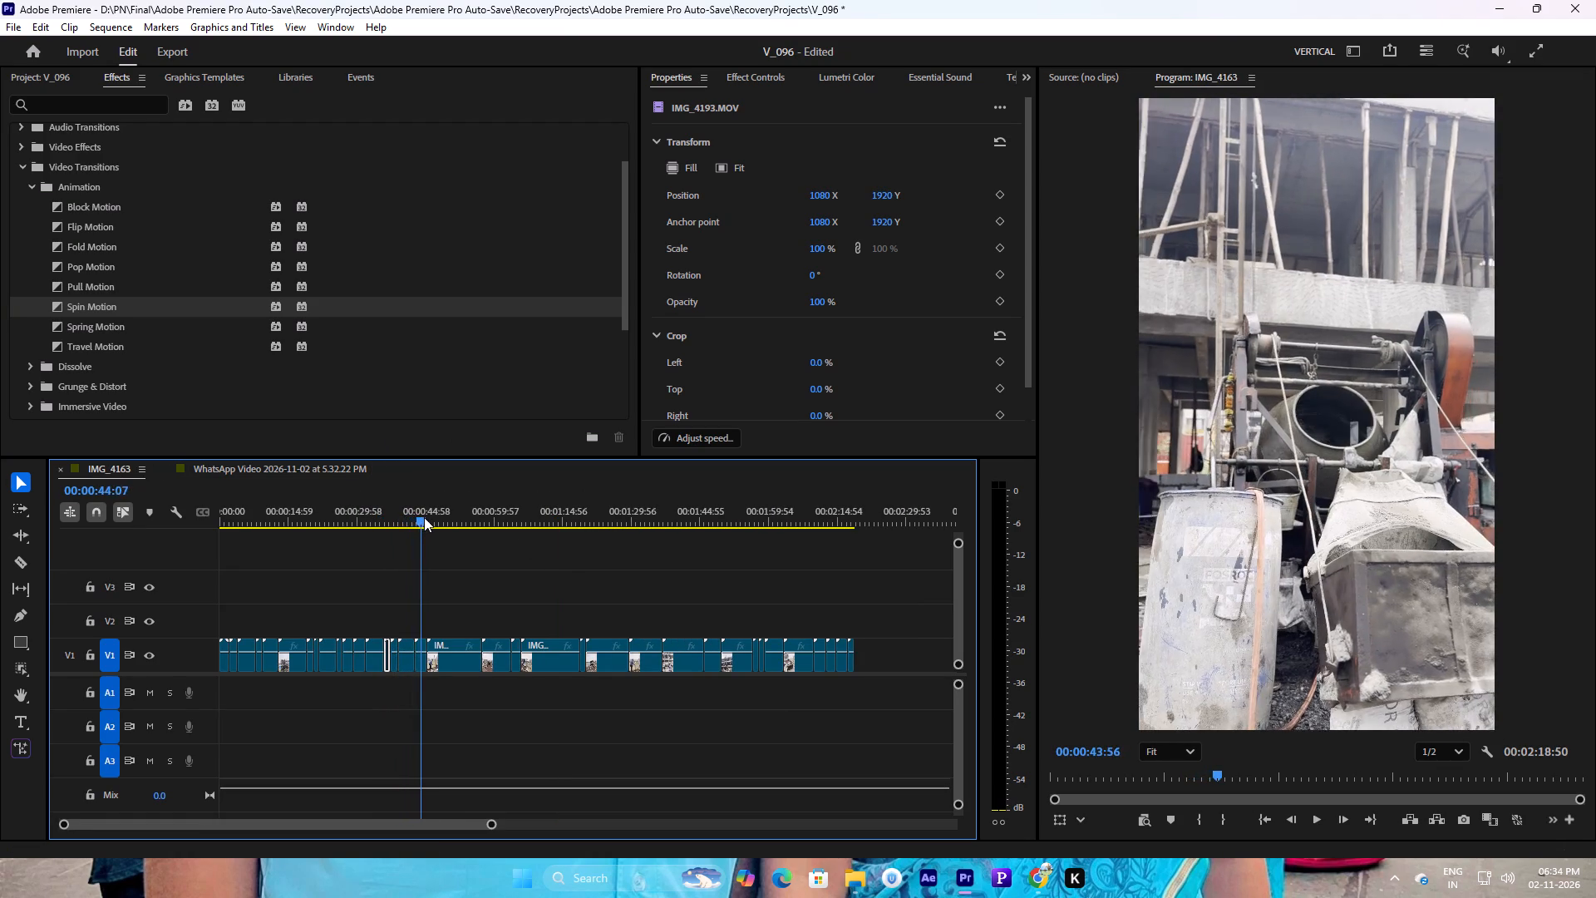
{"action": "left_click_drag", "start_coordinate": [424, 517], "coordinate": [407, 521]}
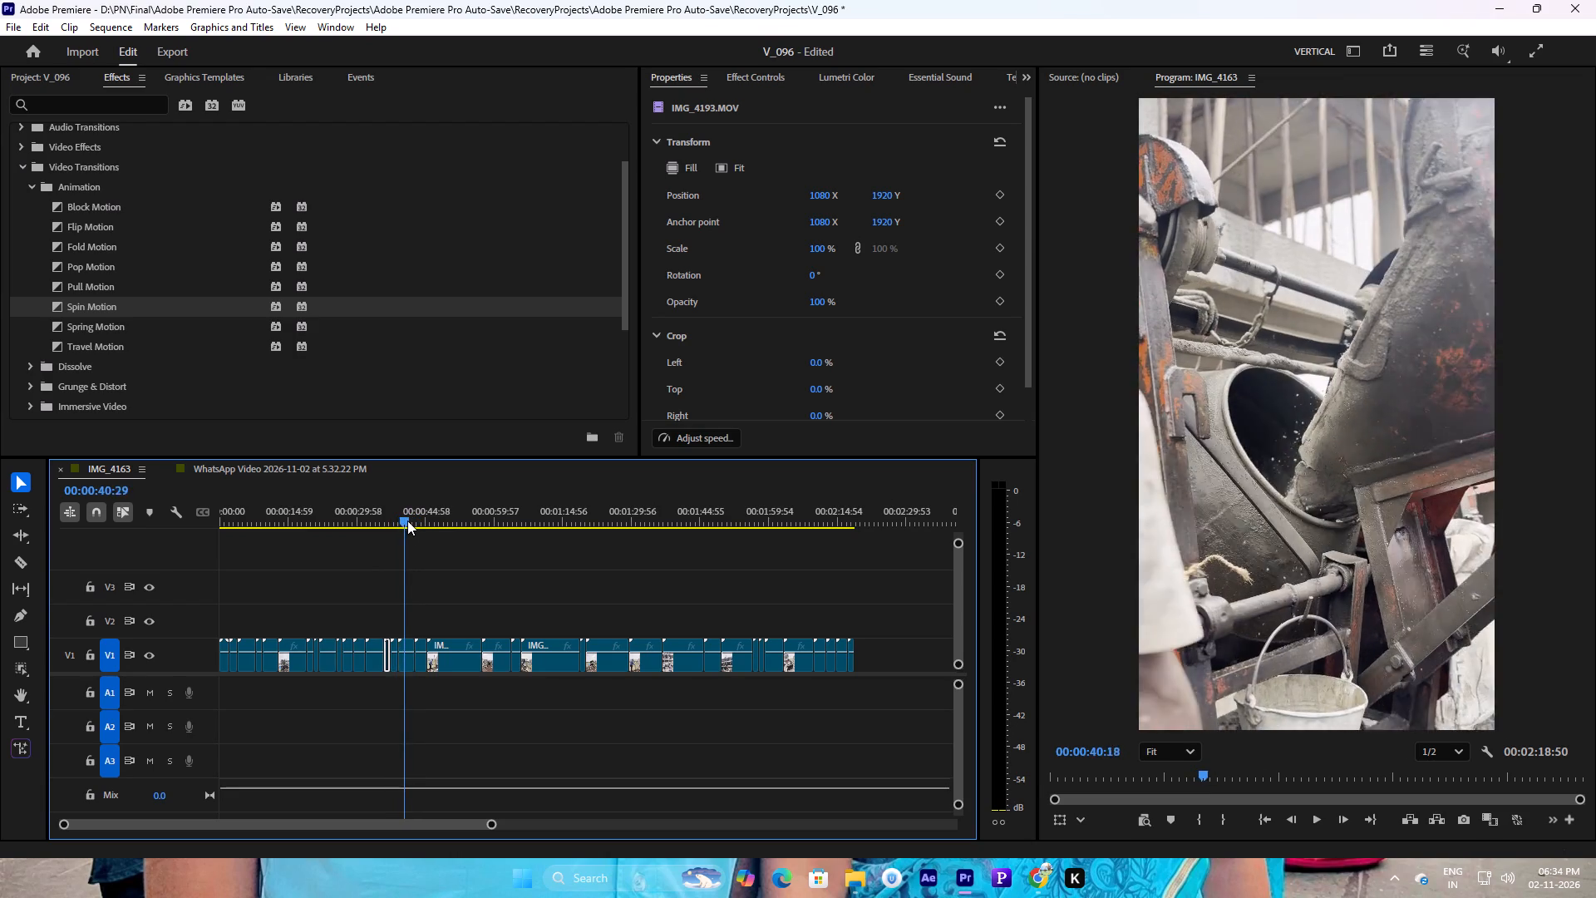
{"action": "left_click_drag", "start_coordinate": [407, 521], "coordinate": [449, 511]}
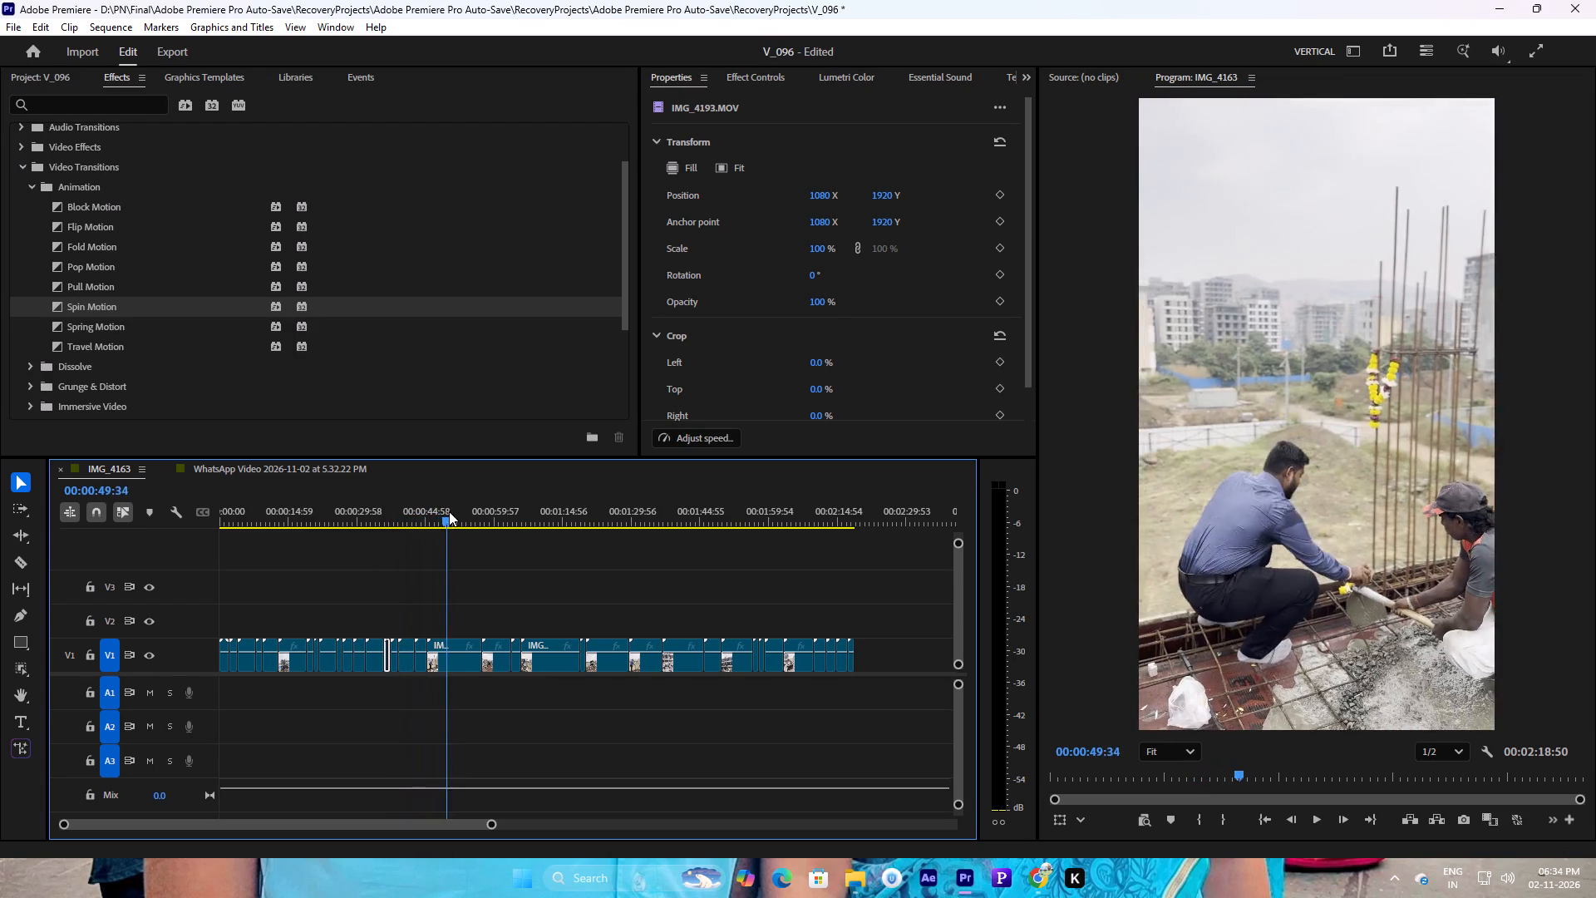
{"action": "left_click_drag", "start_coordinate": [449, 511], "coordinate": [398, 518]}
{"action": "key", "text": "space"}
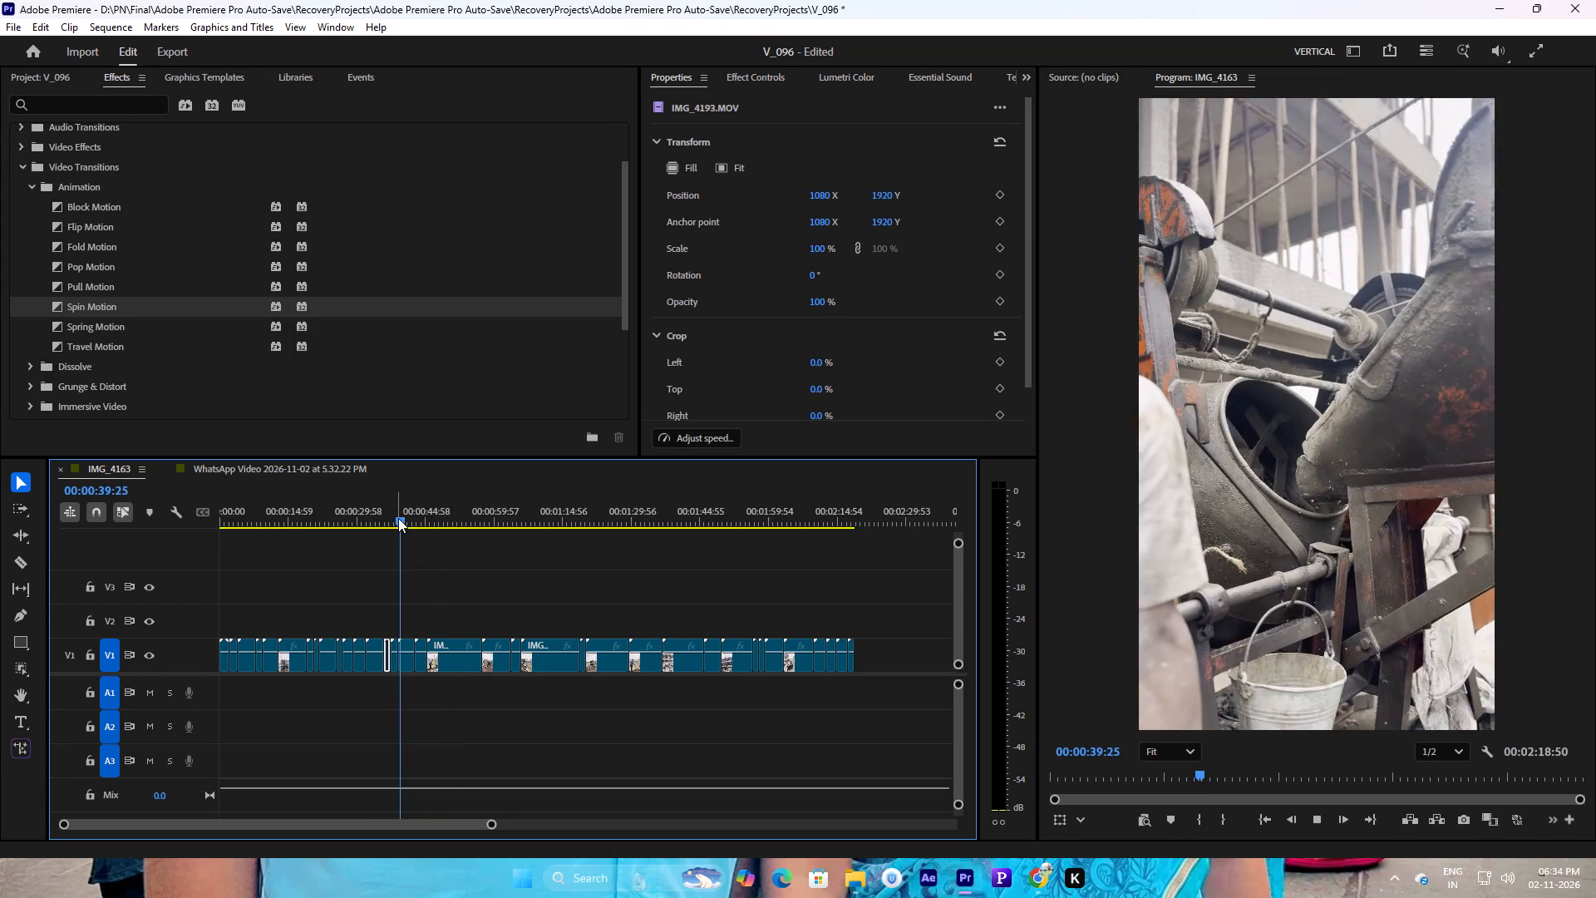
{"action": "key", "text": "space"}
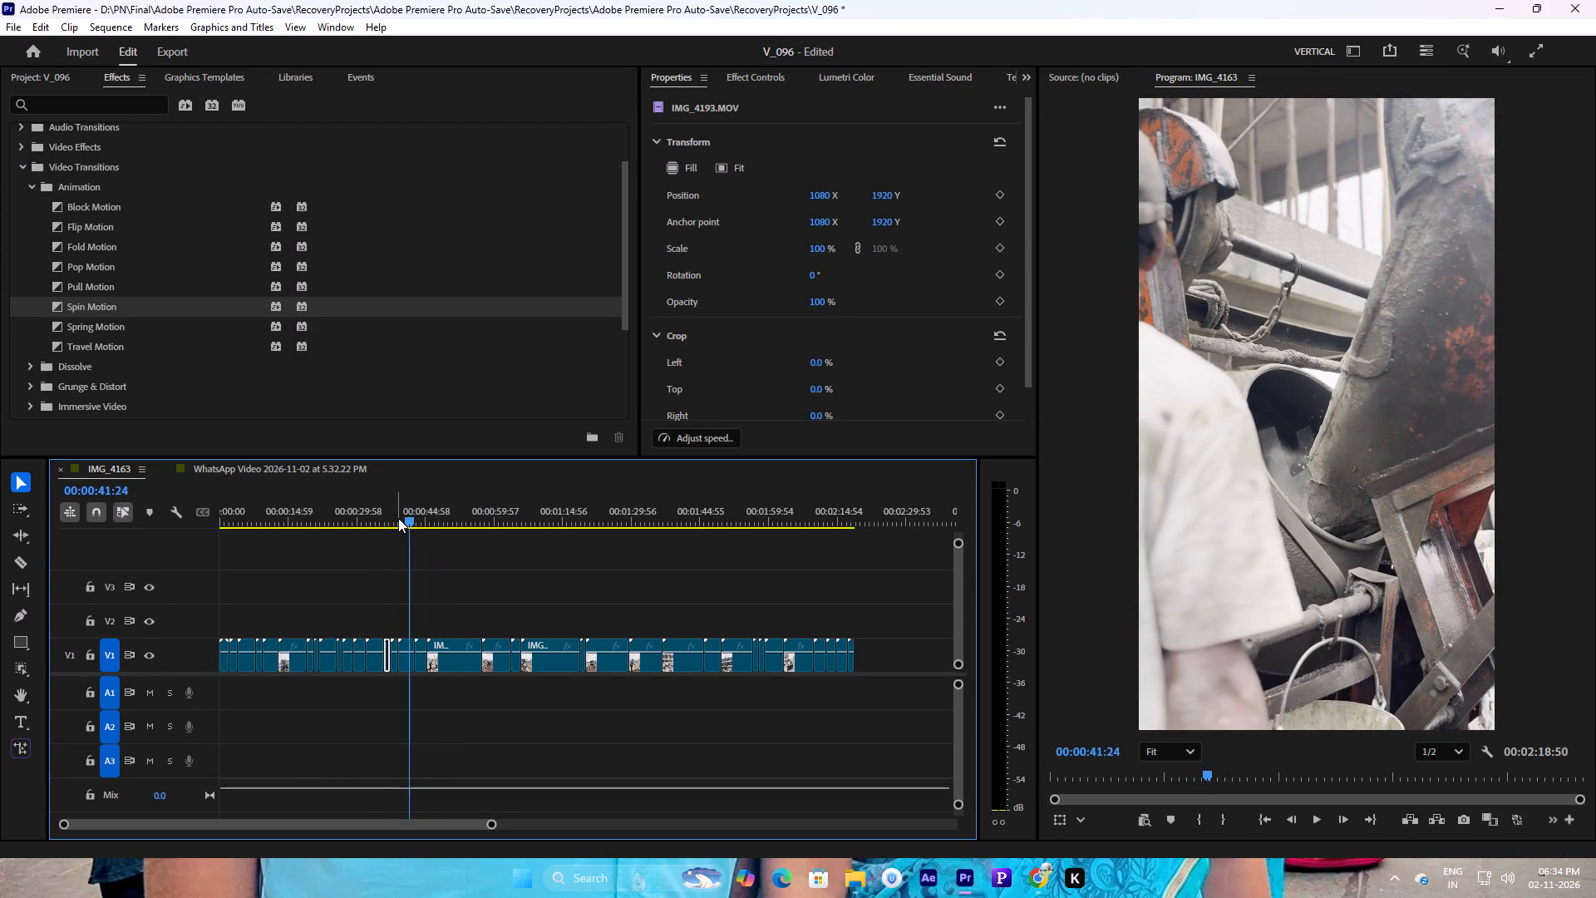
{"action": "key", "text": "space"}
{"action": "key", "text": "space"}
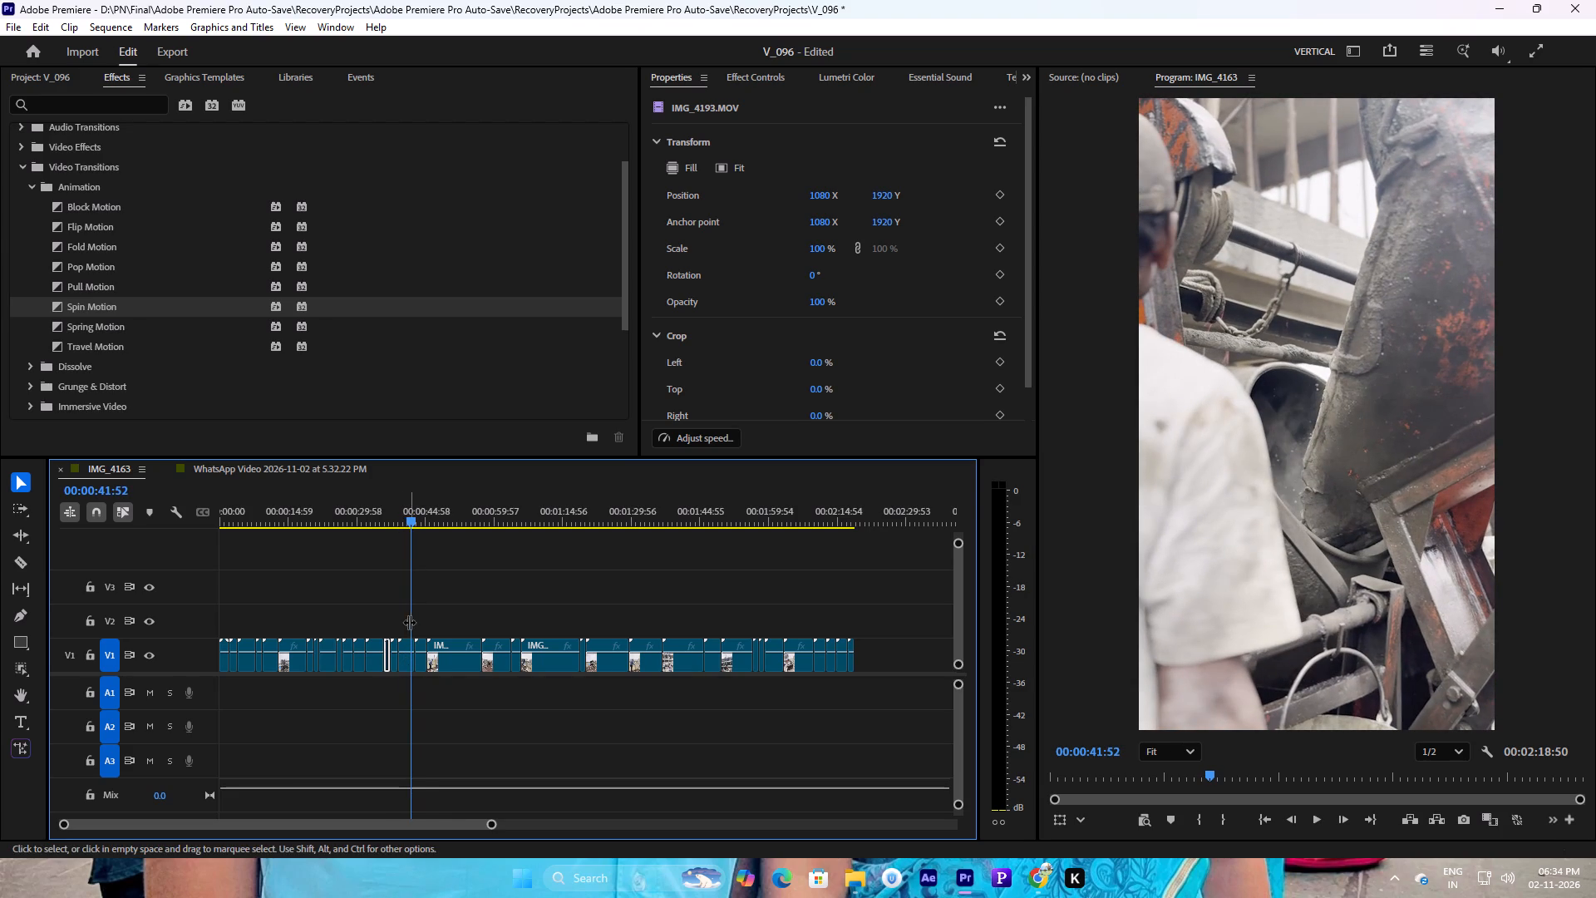
Scan the remaining footage in the IMG_4163 sequence from about 00:00:43 to its end for a usable construction shot.
{"action": "left_click_drag", "start_coordinate": [416, 521], "coordinate": [422, 521]}
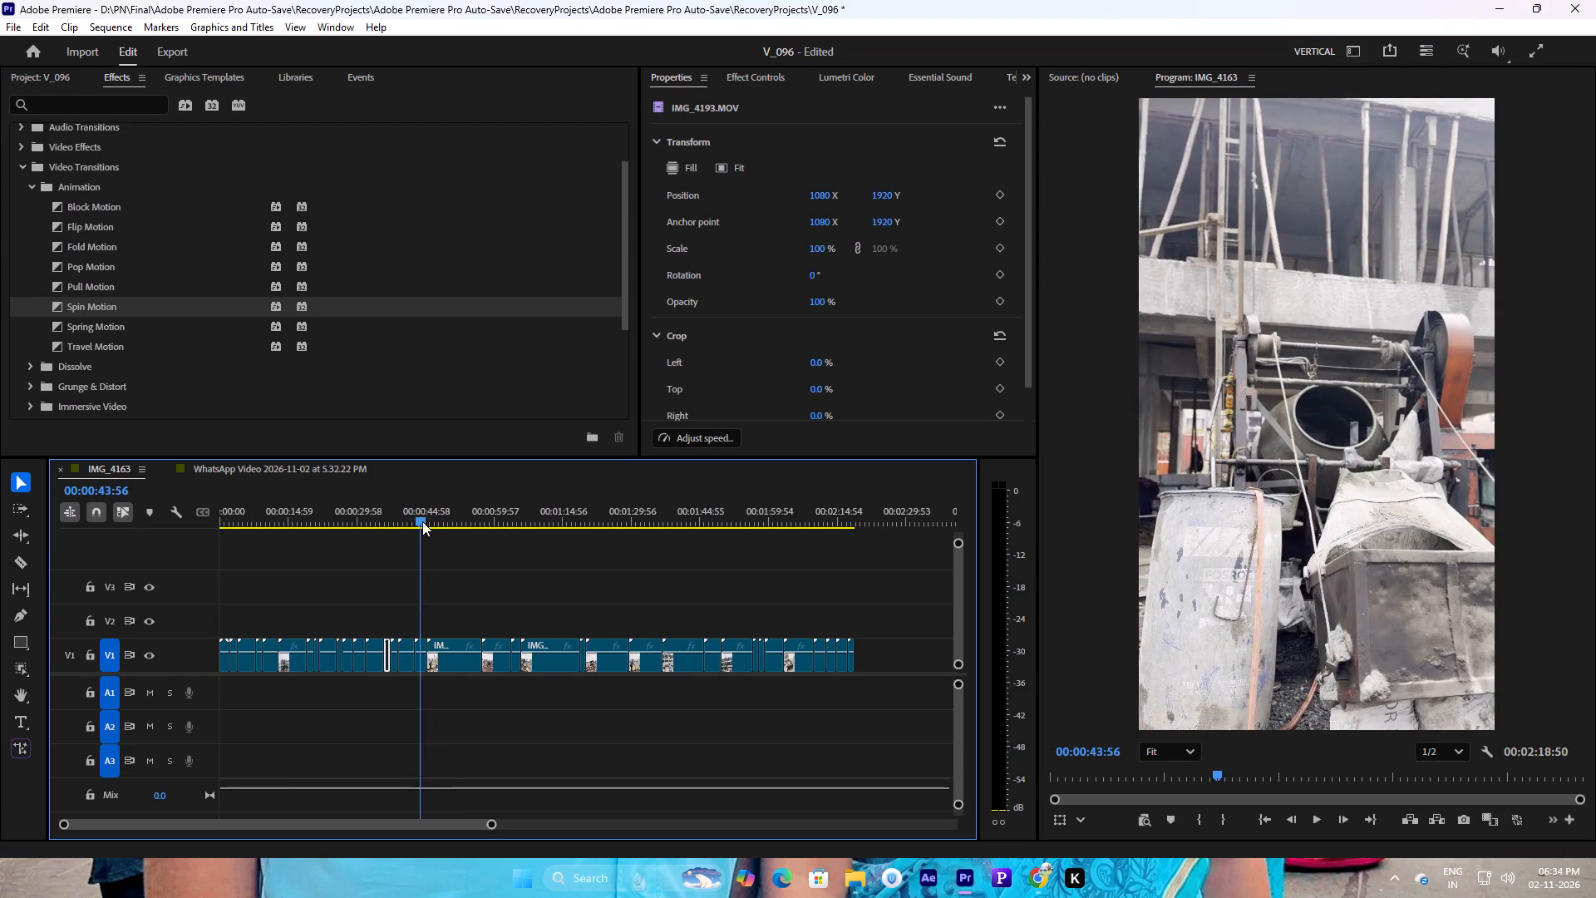
{"action": "left_click_drag", "start_coordinate": [422, 521], "coordinate": [523, 521]}
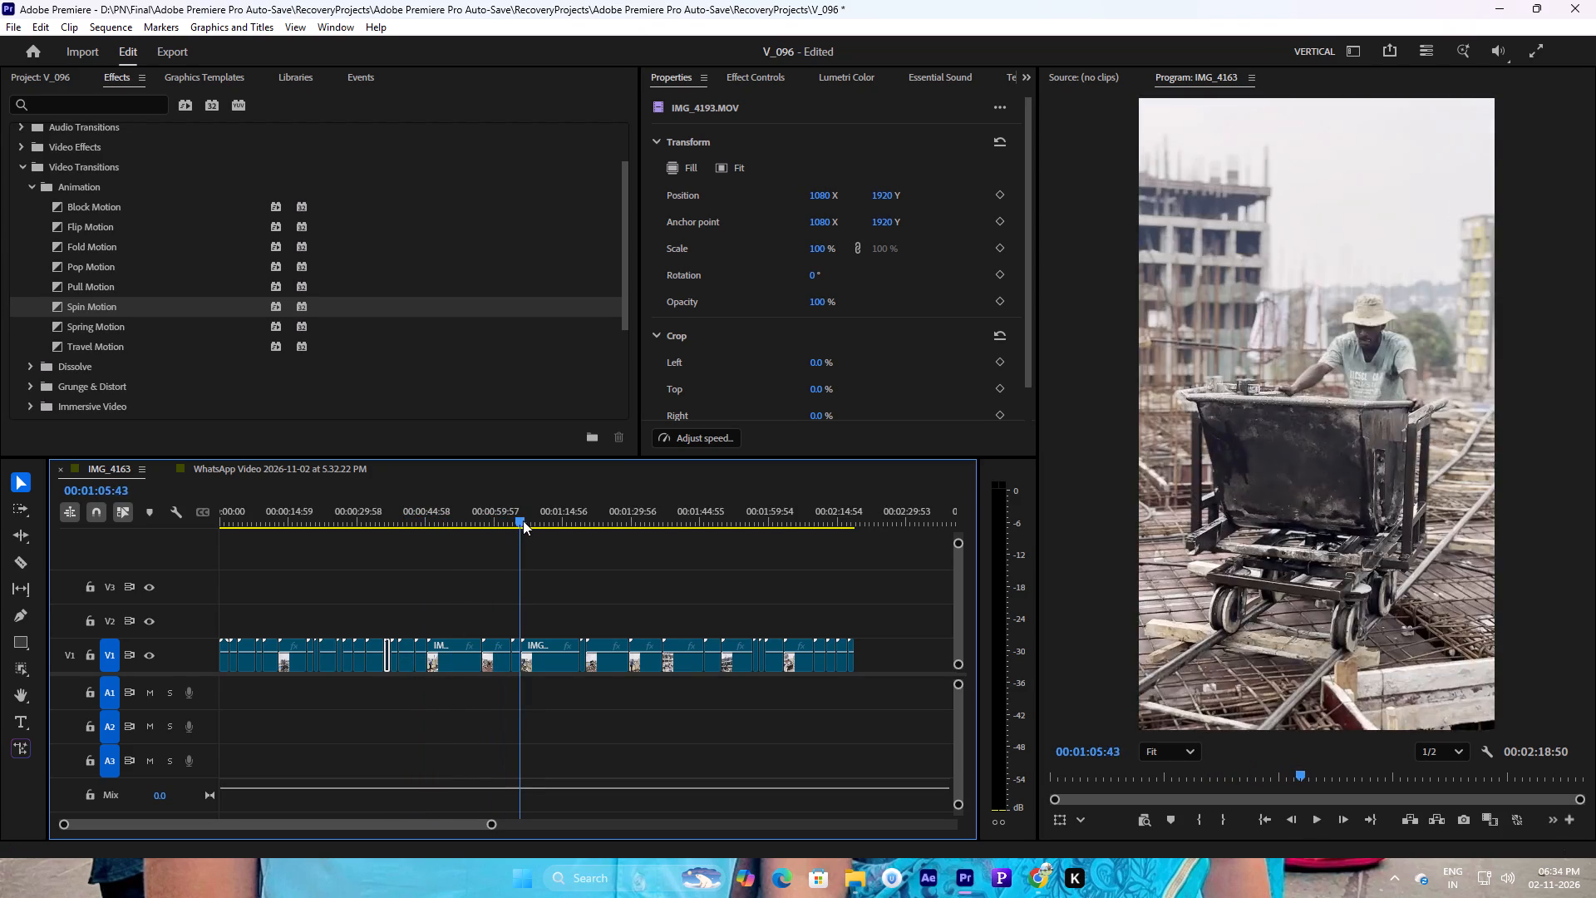
{"action": "left_click_drag", "start_coordinate": [523, 521], "coordinate": [632, 512]}
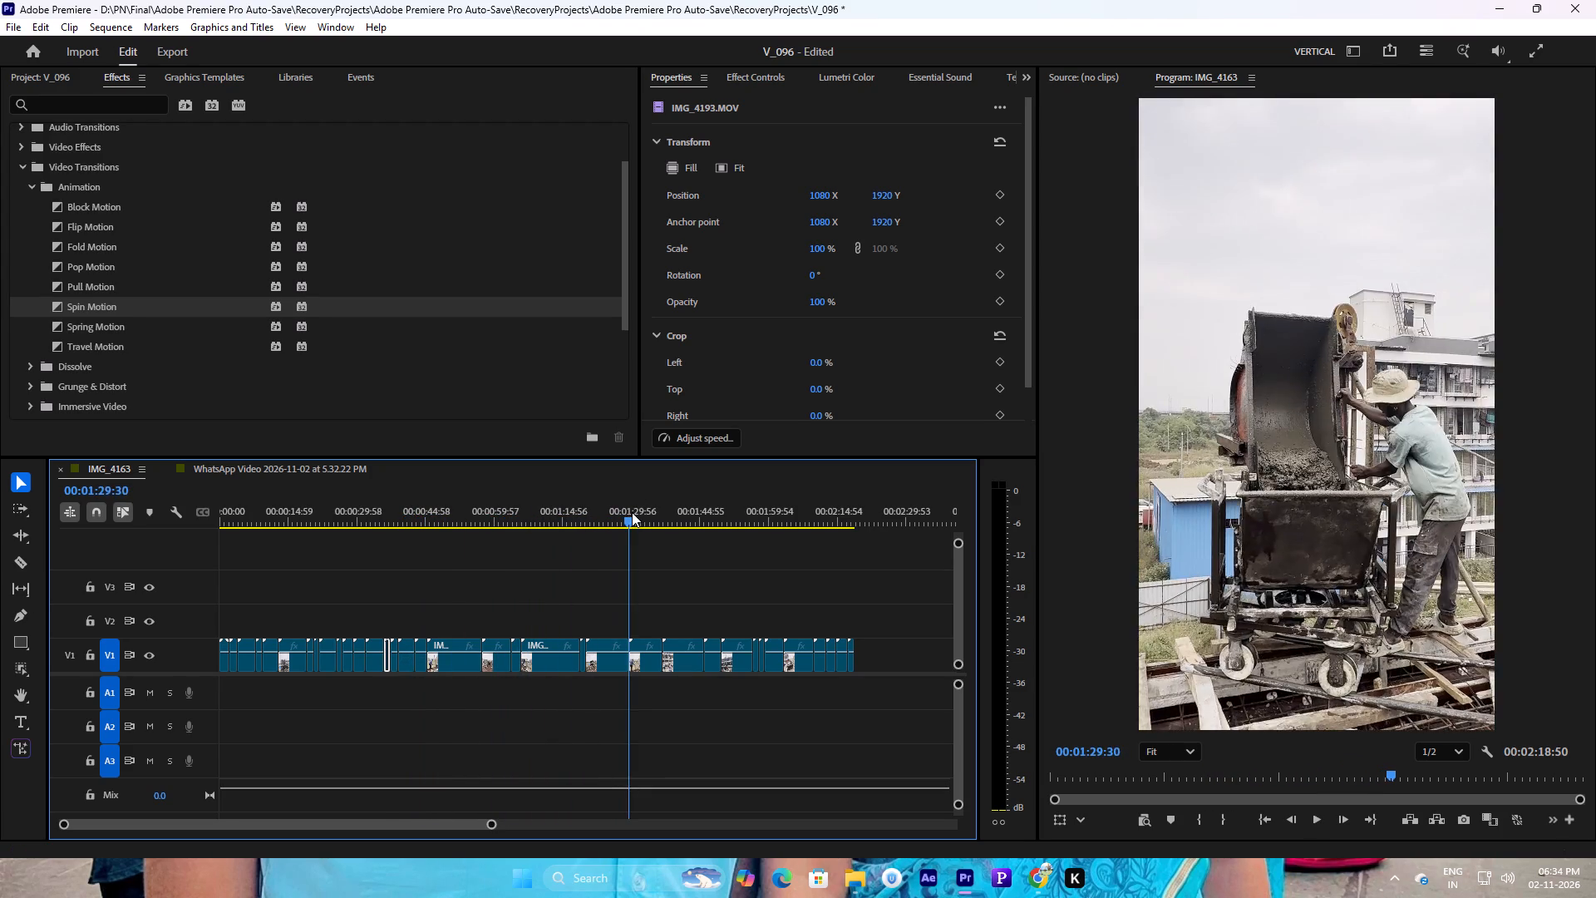
{"action": "left_click_drag", "start_coordinate": [632, 512], "coordinate": [718, 497]}
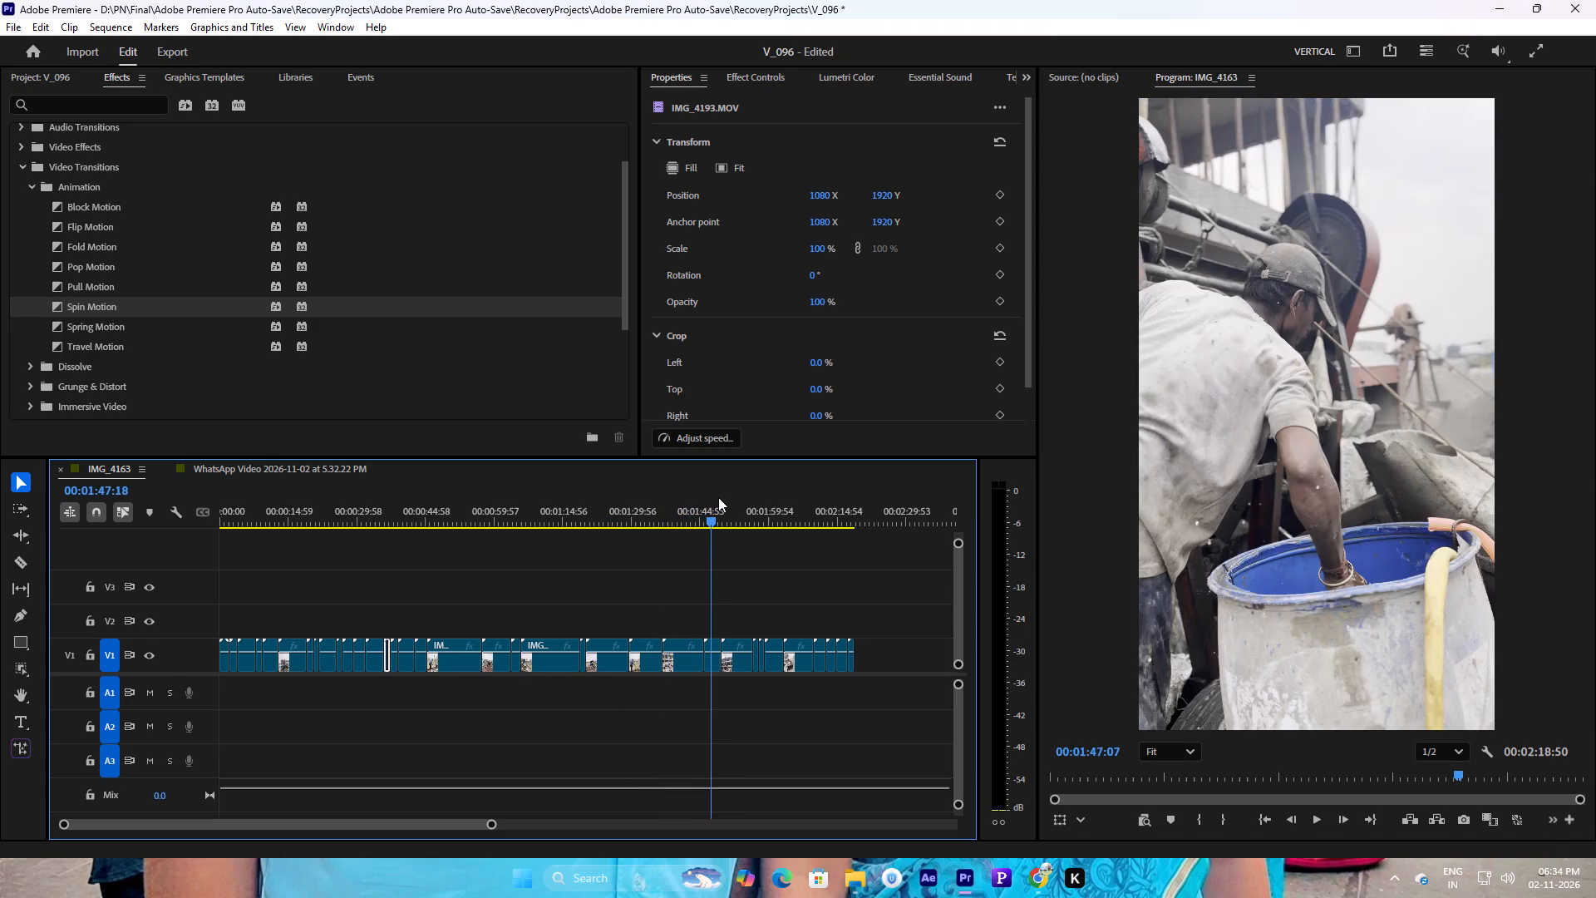
{"action": "left_click_drag", "start_coordinate": [718, 497], "coordinate": [768, 501]}
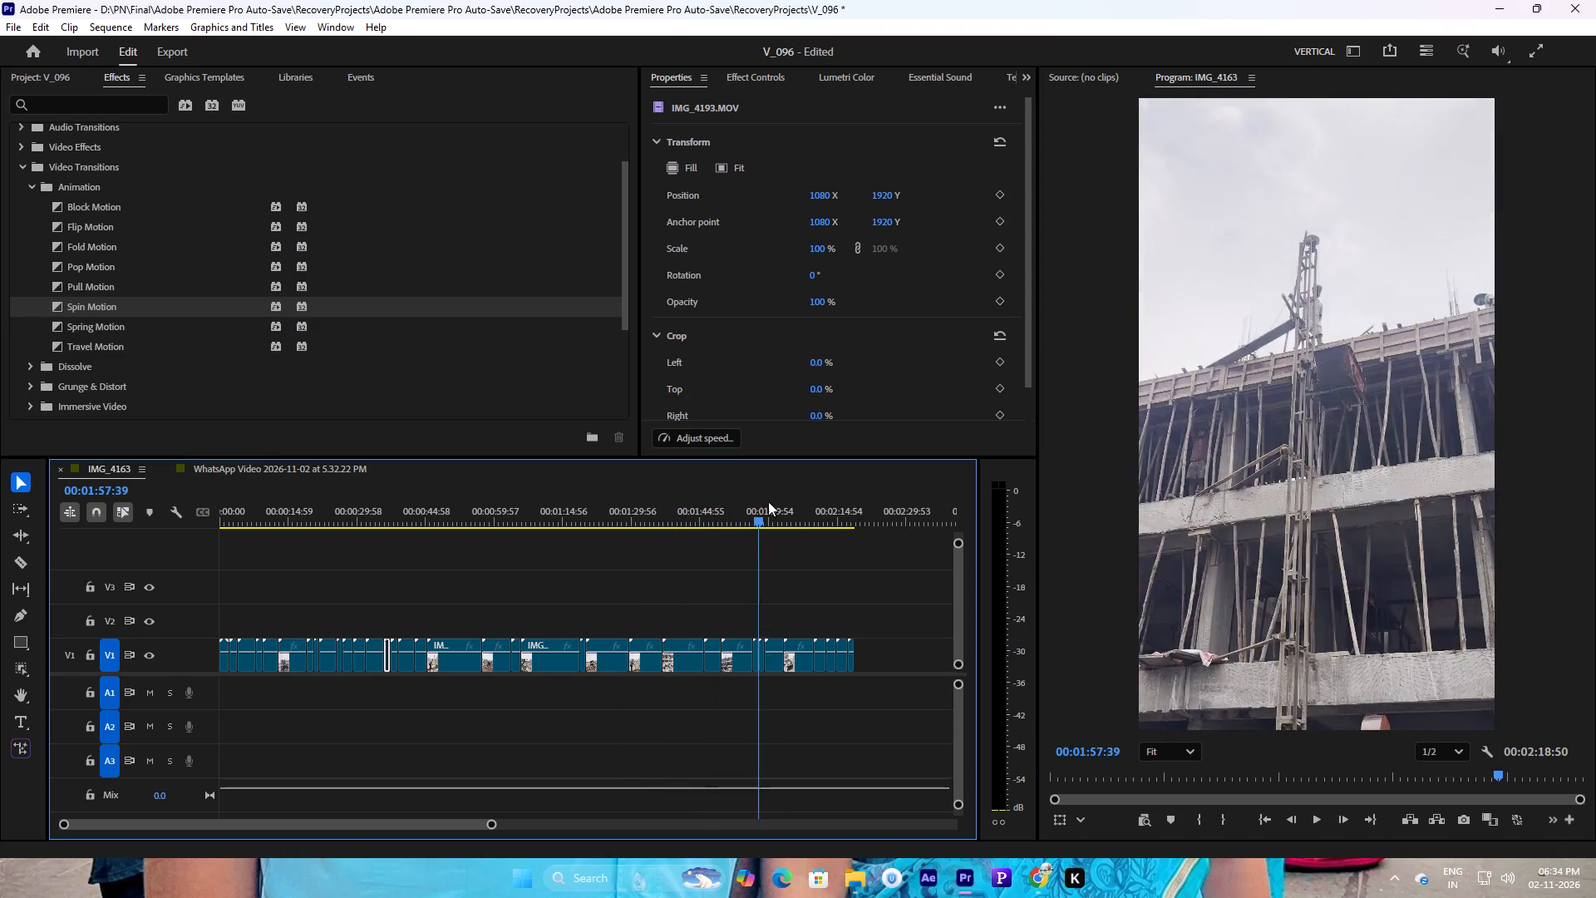
{"action": "left_click_drag", "start_coordinate": [768, 501], "coordinate": [768, 502]}
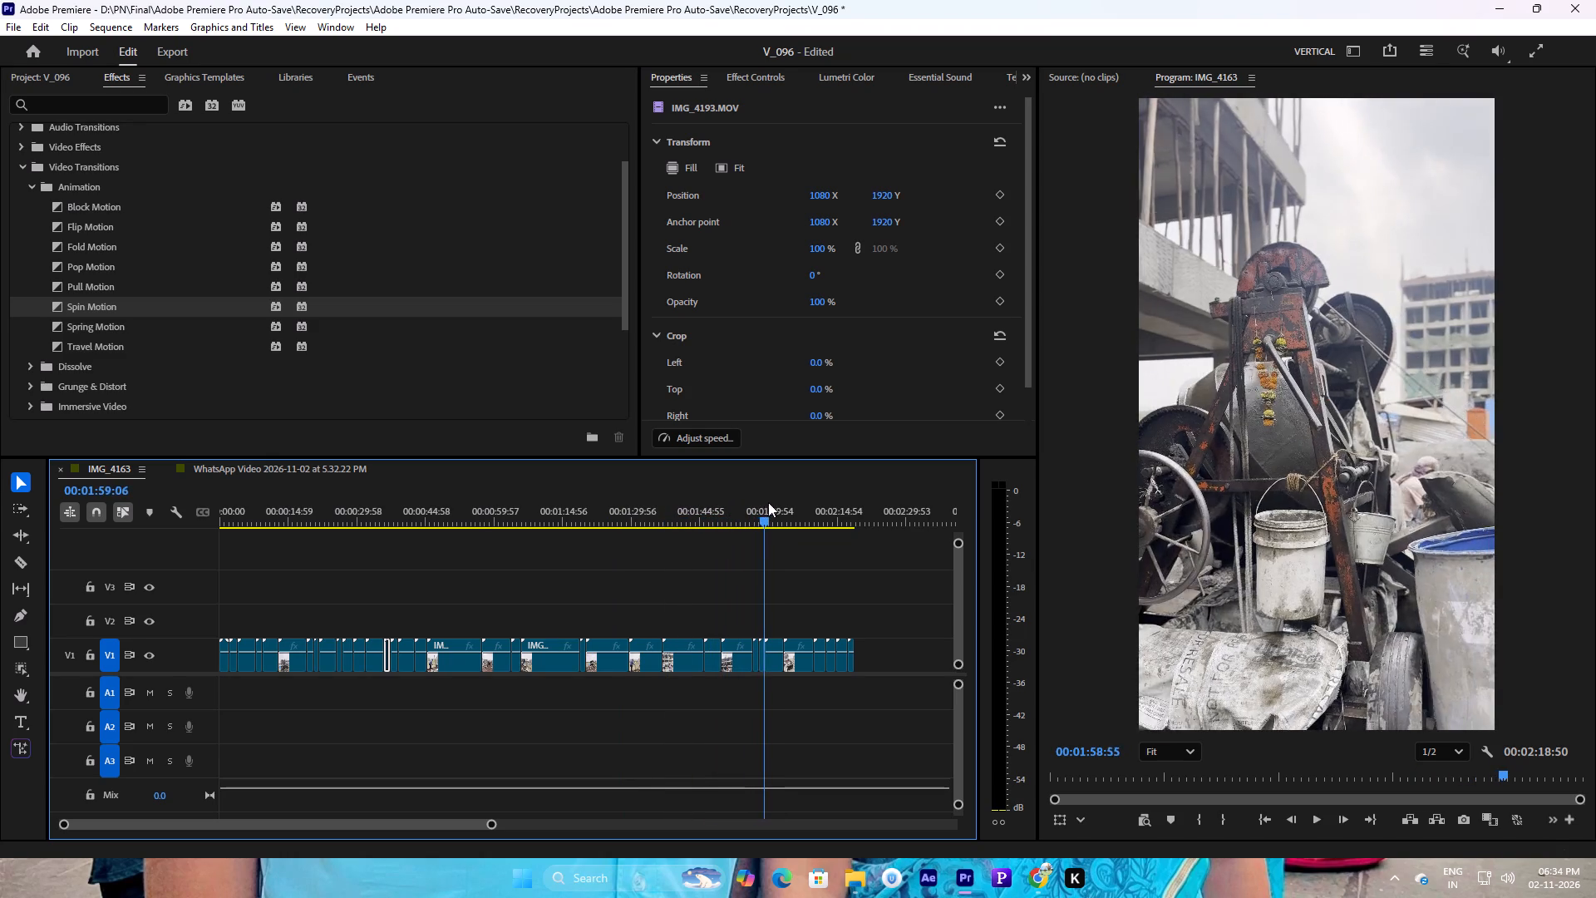
{"action": "left_click_drag", "start_coordinate": [768, 502], "coordinate": [812, 503]}
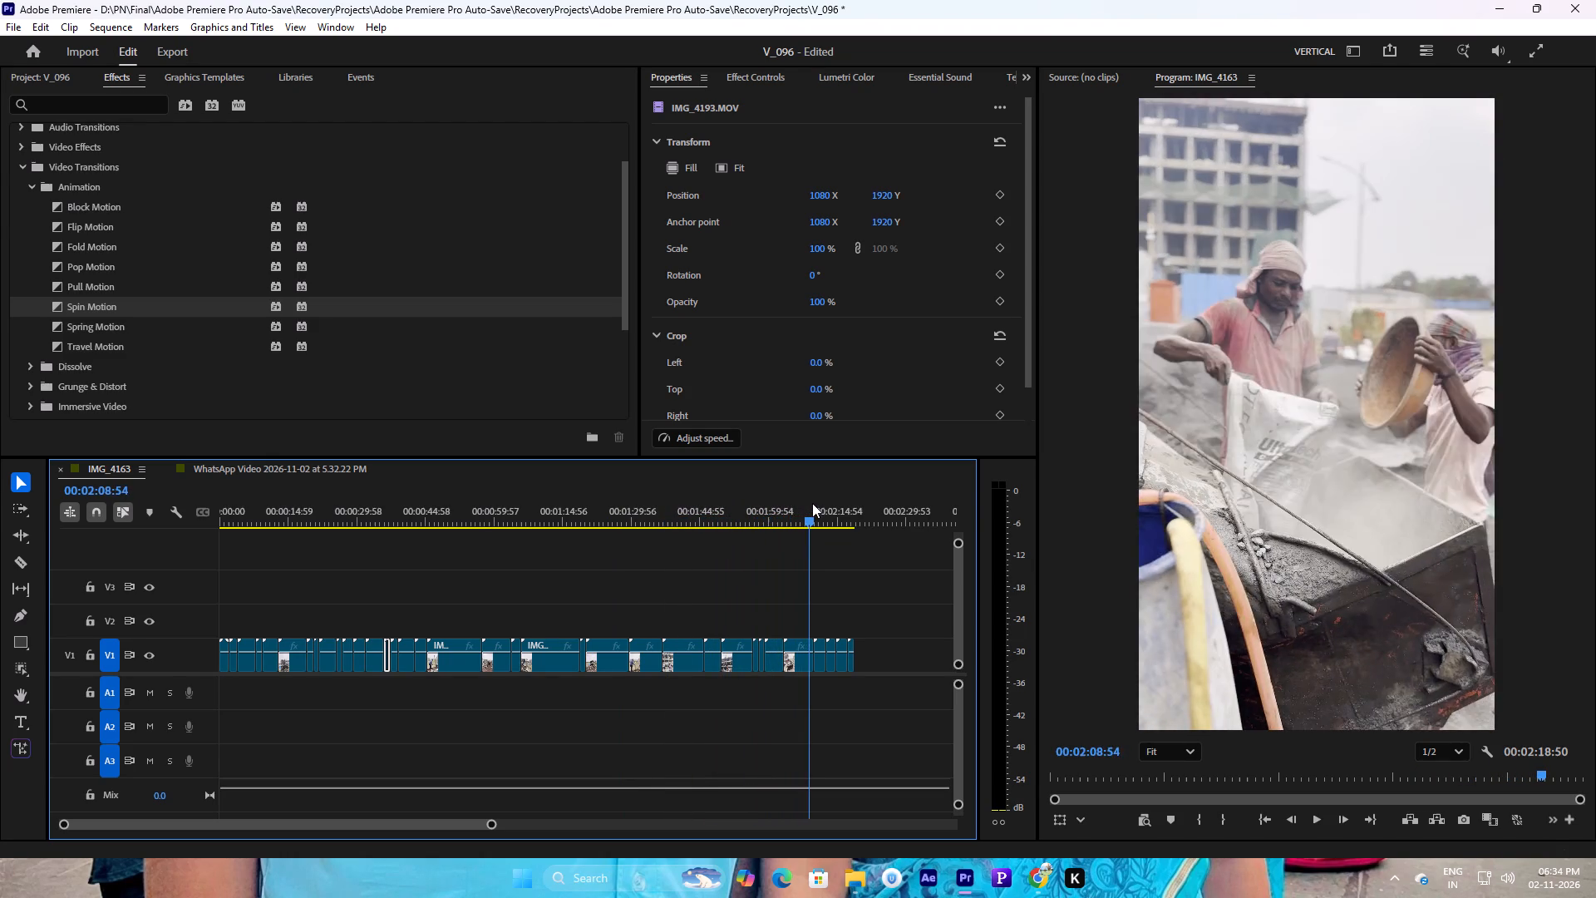
{"action": "left_click_drag", "start_coordinate": [812, 503], "coordinate": [820, 506]}
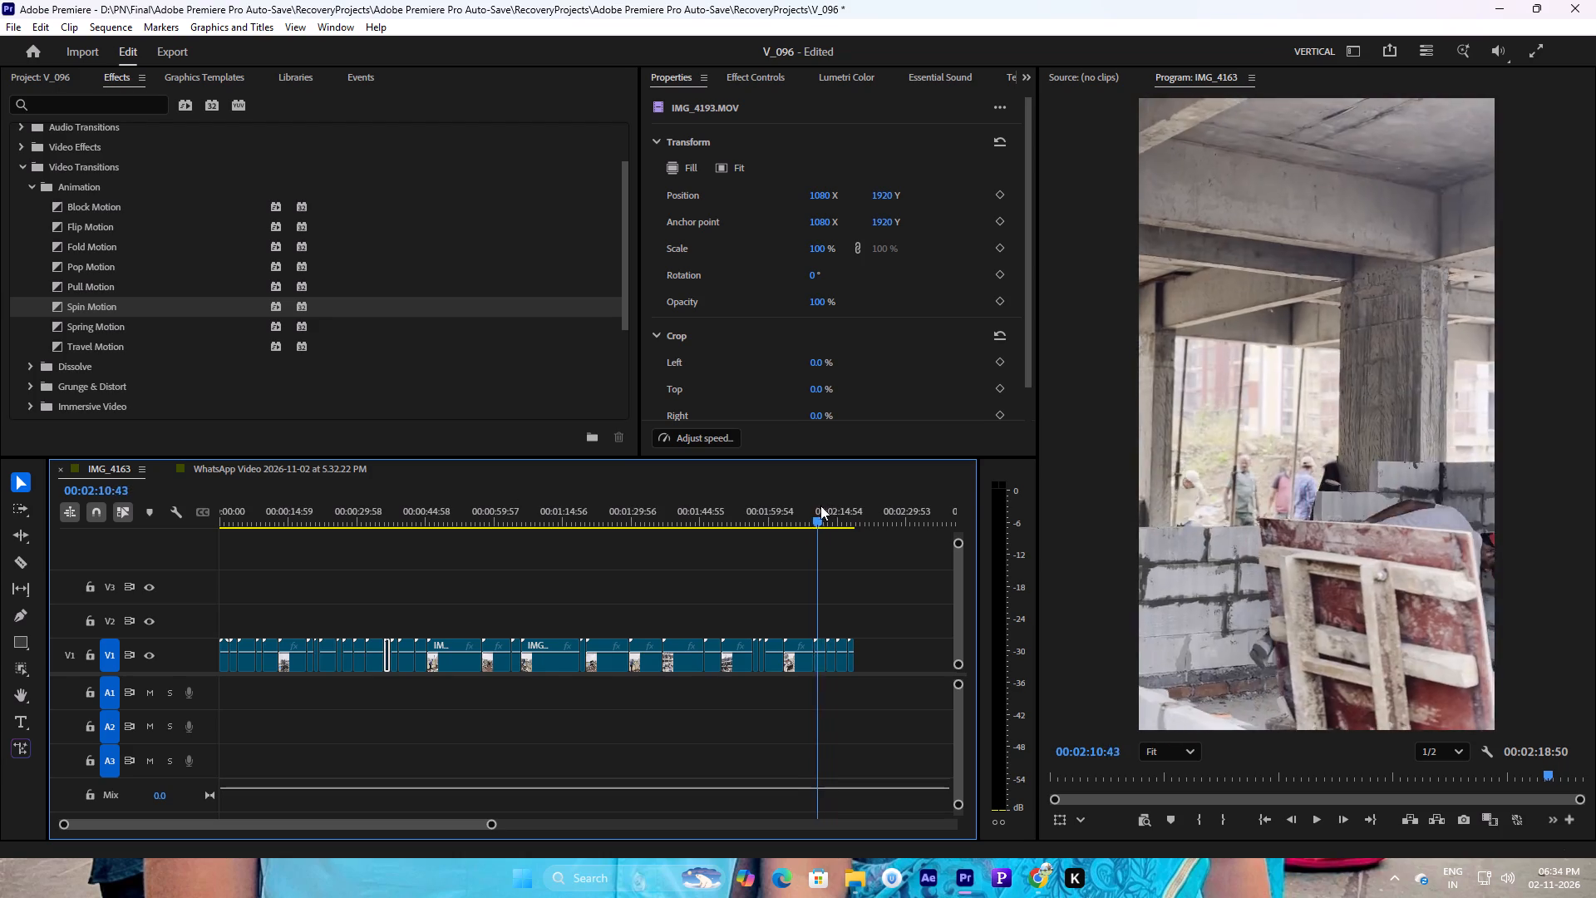
{"action": "left_click_drag", "start_coordinate": [820, 506], "coordinate": [807, 509]}
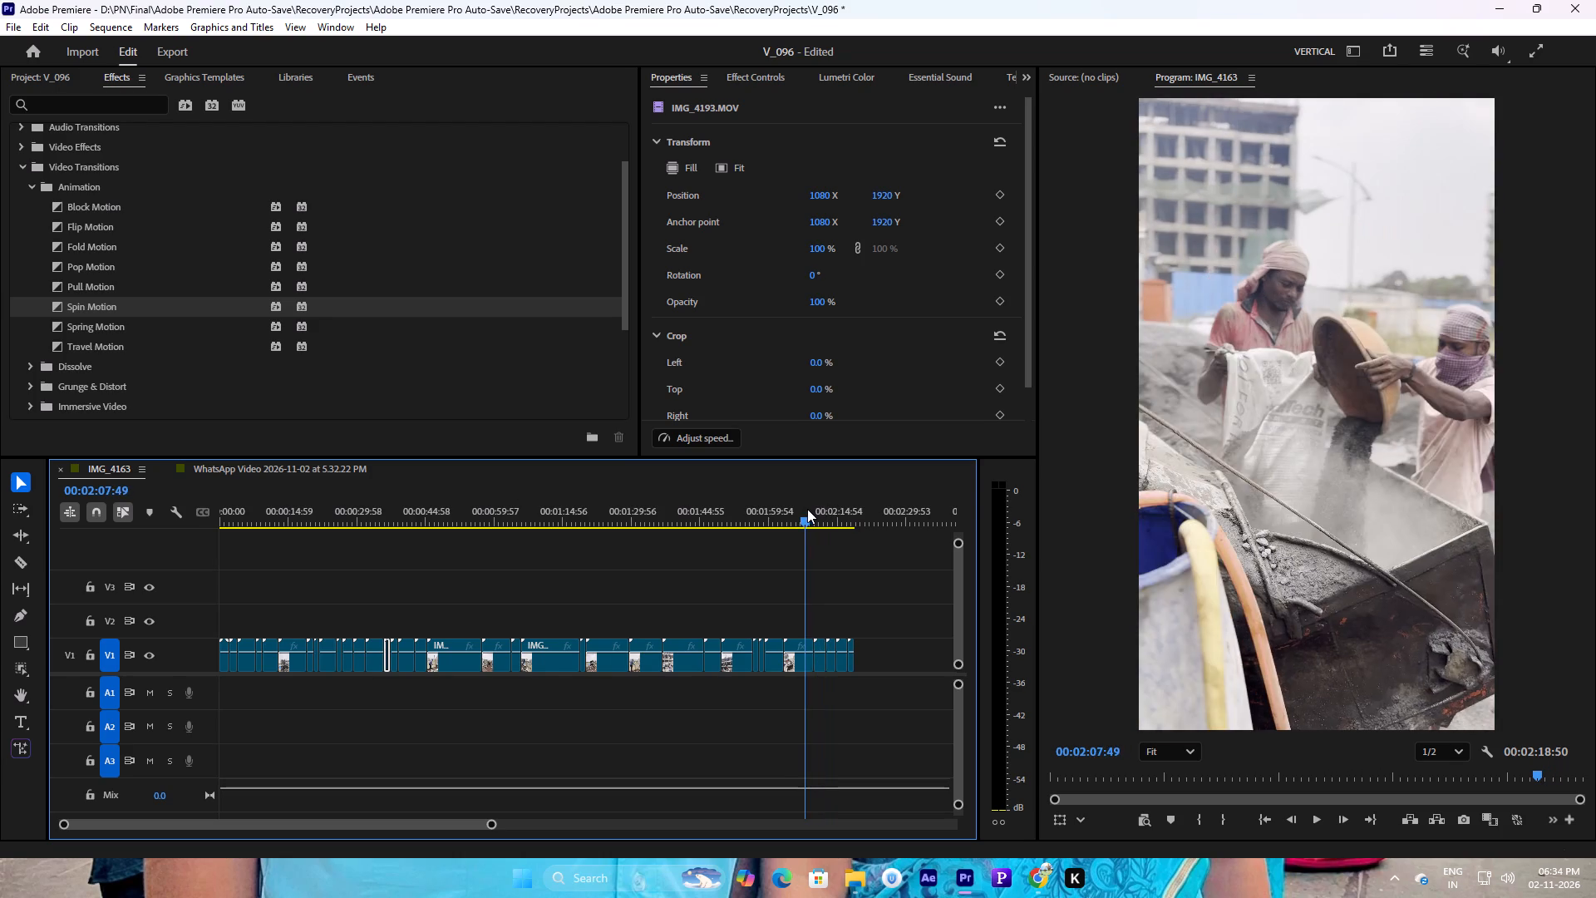
{"action": "left_click_drag", "start_coordinate": [807, 509], "coordinate": [839, 506]}
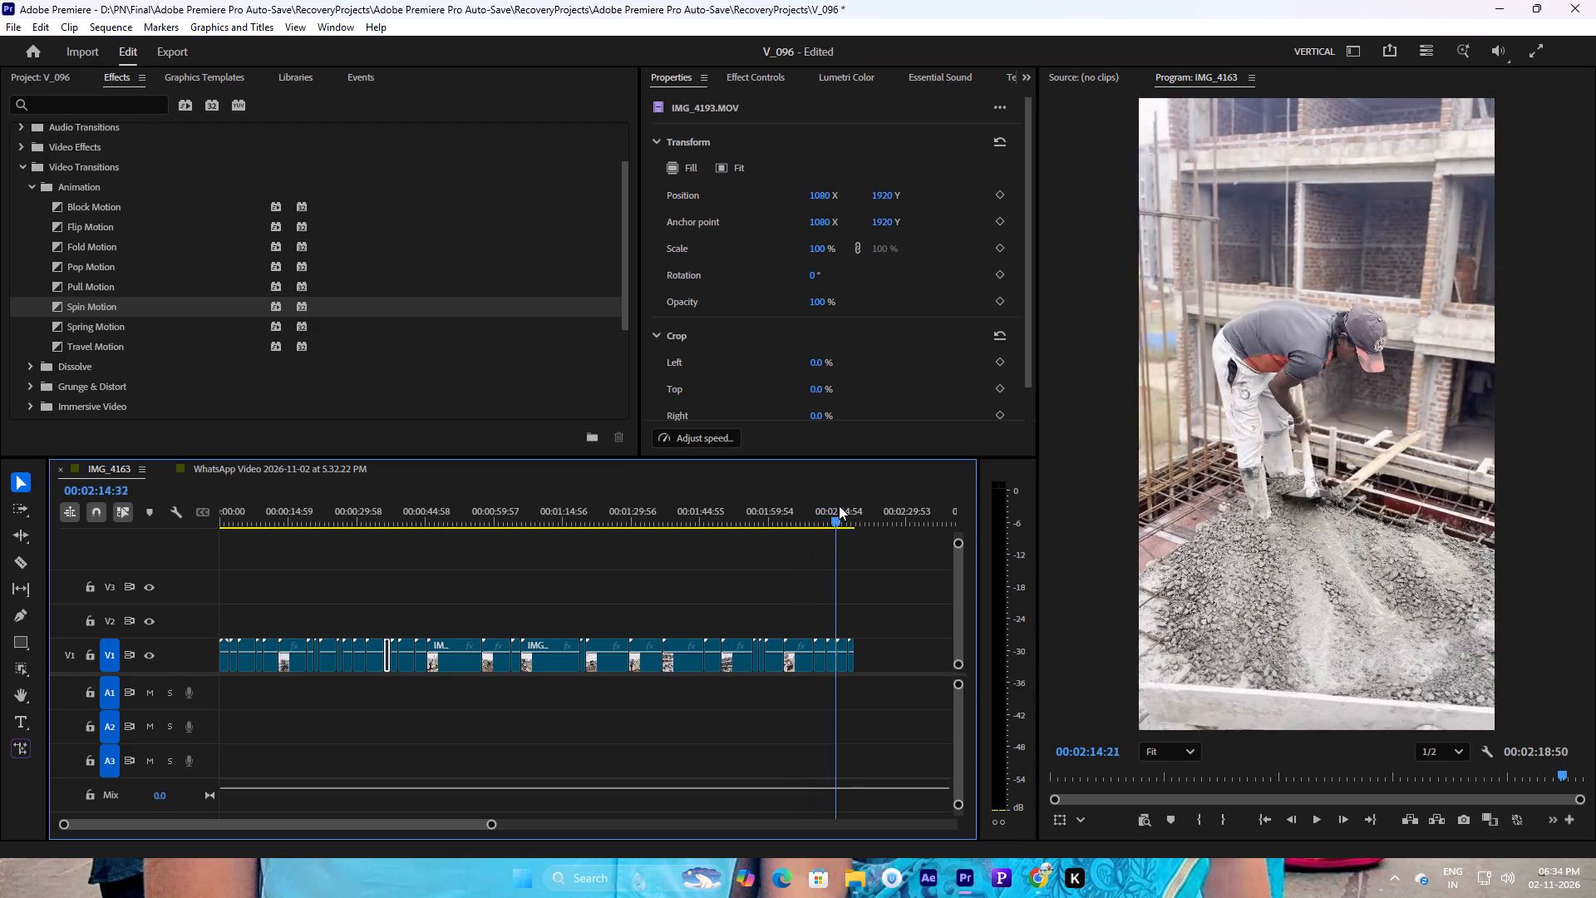
{"action": "left_click_drag", "start_coordinate": [839, 506], "coordinate": [852, 511]}
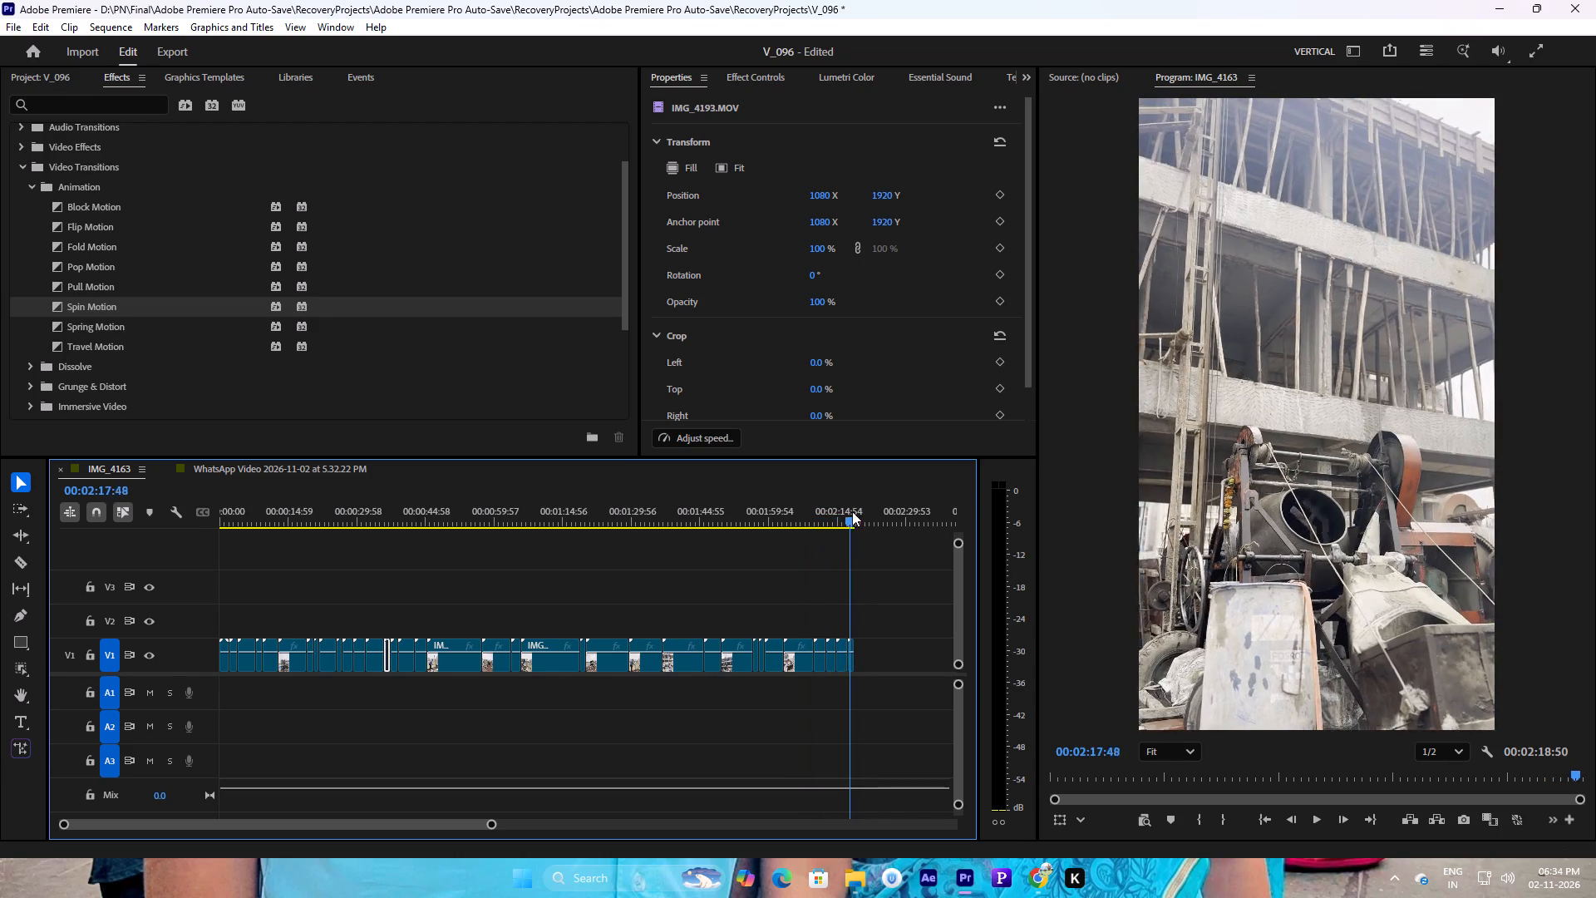
{"action": "left_click_drag", "start_coordinate": [852, 511], "coordinate": [780, 515]}
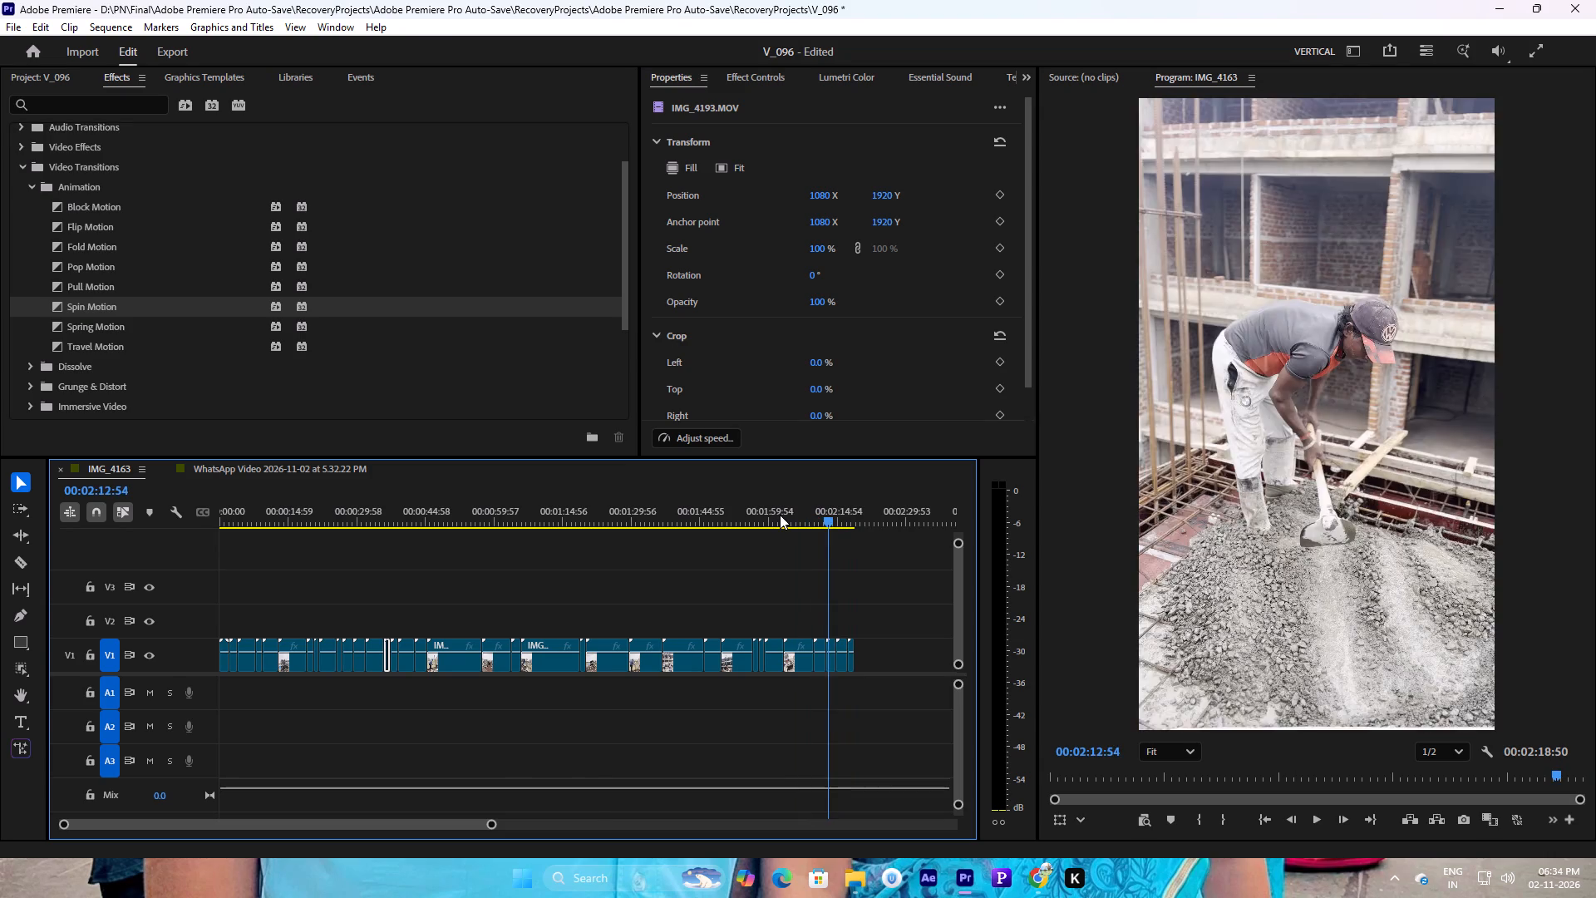
Scan the IMG_4163 sequence from its start to about 00:01:20 for the next construction shot.
{"action": "left_click_drag", "start_coordinate": [780, 515], "coordinate": [176, 511]}
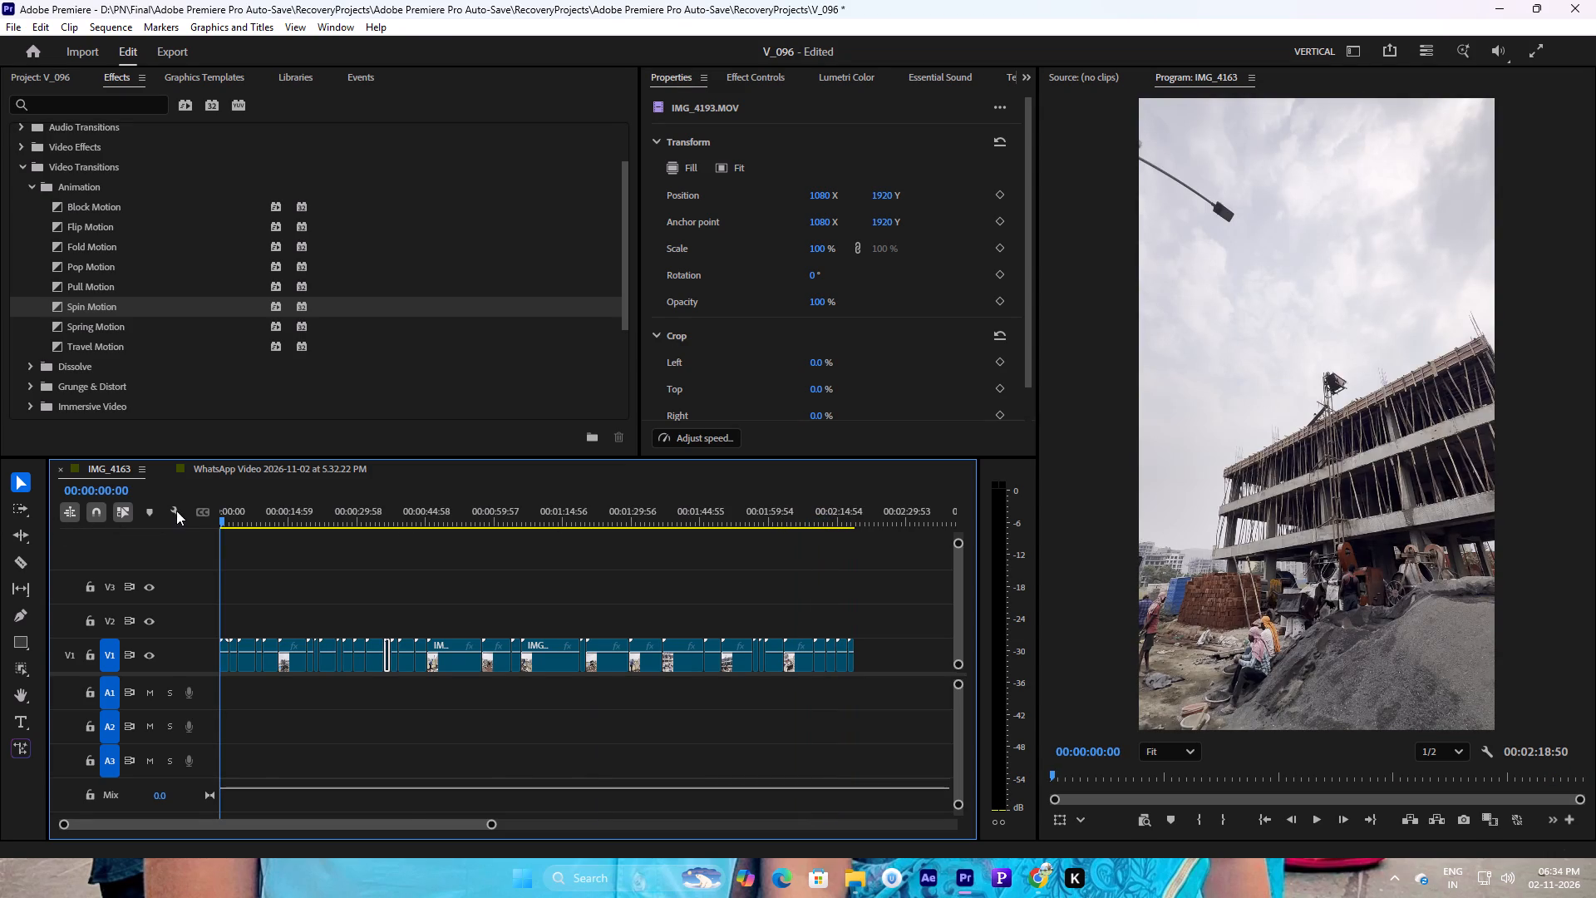
{"action": "left_click_drag", "start_coordinate": [176, 511], "coordinate": [219, 522]}
{"action": "left_click_drag", "start_coordinate": [224, 522], "coordinate": [238, 519]}
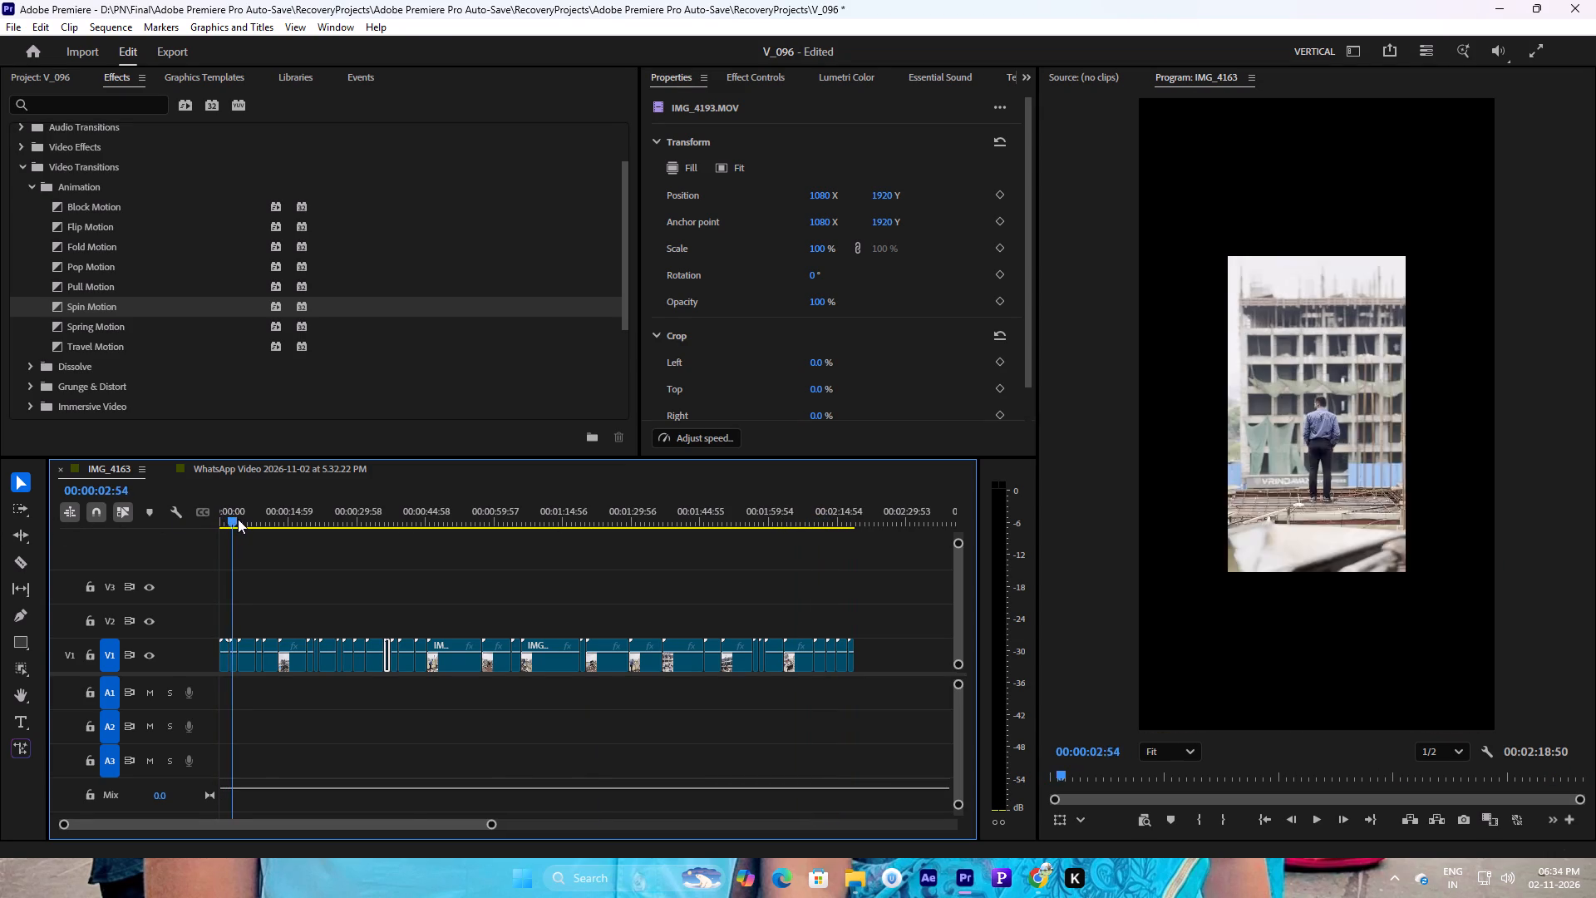
{"action": "left_click_drag", "start_coordinate": [238, 519], "coordinate": [266, 516]}
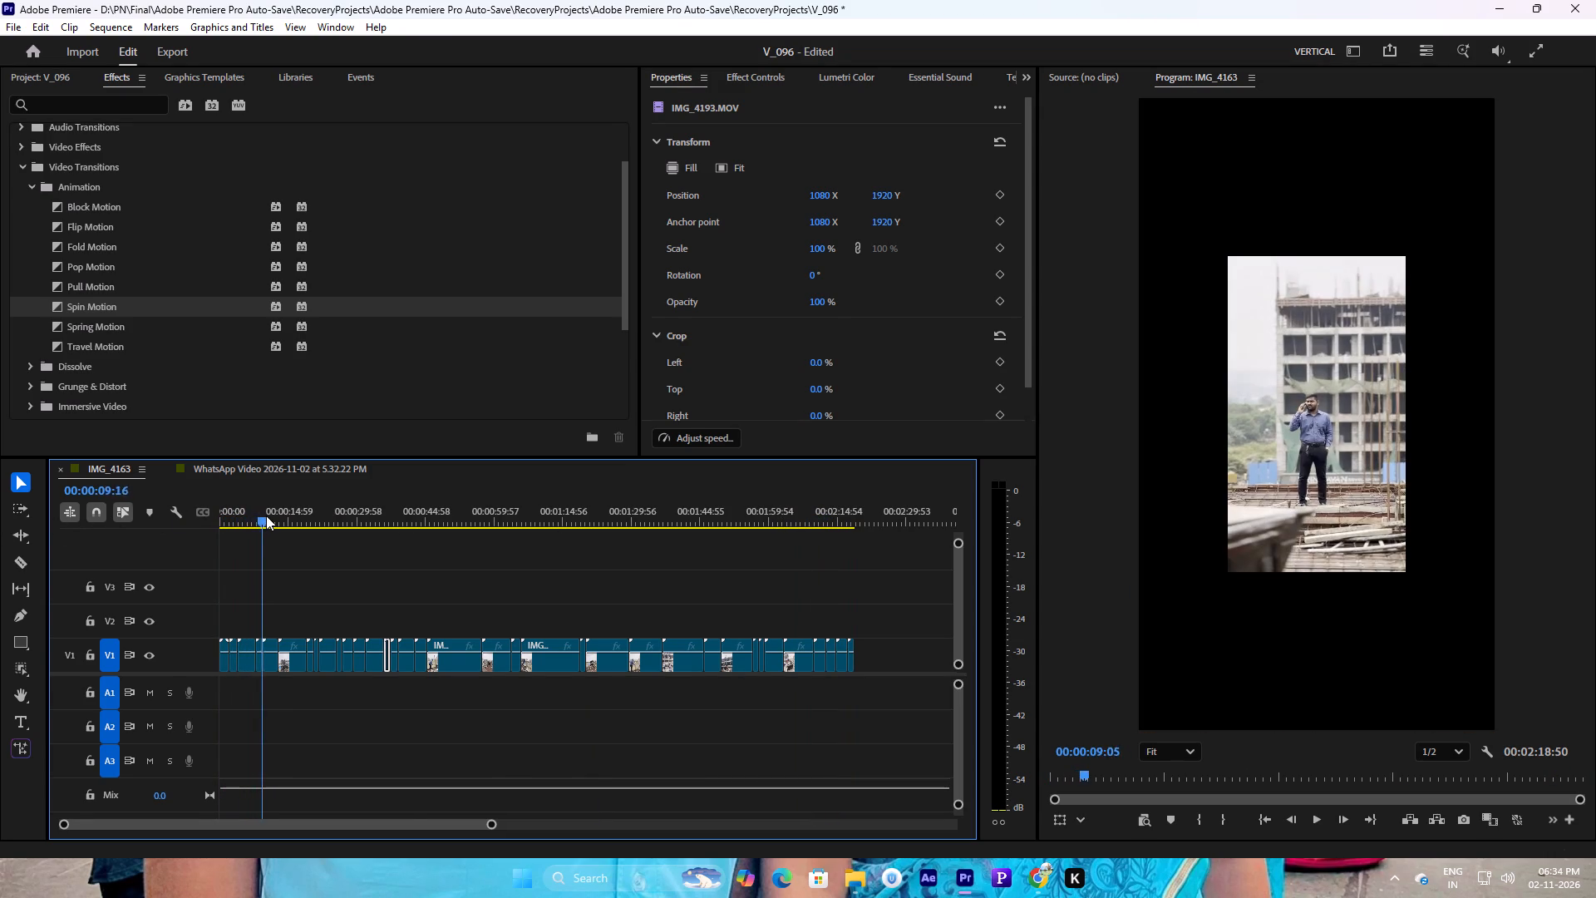
{"action": "left_click_drag", "start_coordinate": [266, 516], "coordinate": [303, 511]}
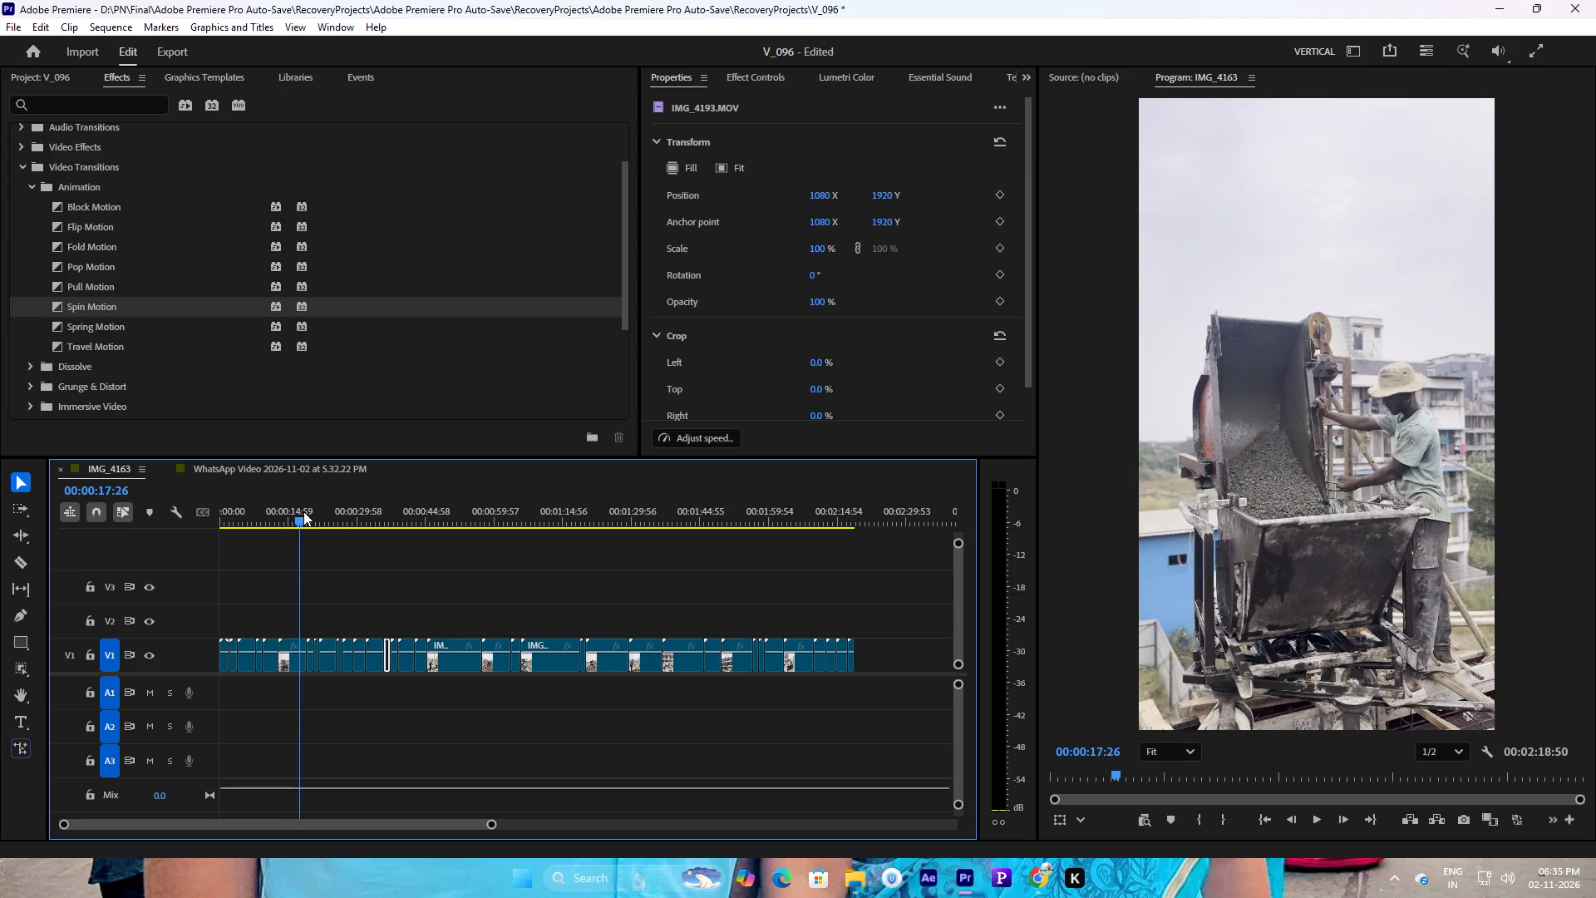
{"action": "left_click_drag", "start_coordinate": [303, 511], "coordinate": [323, 508]}
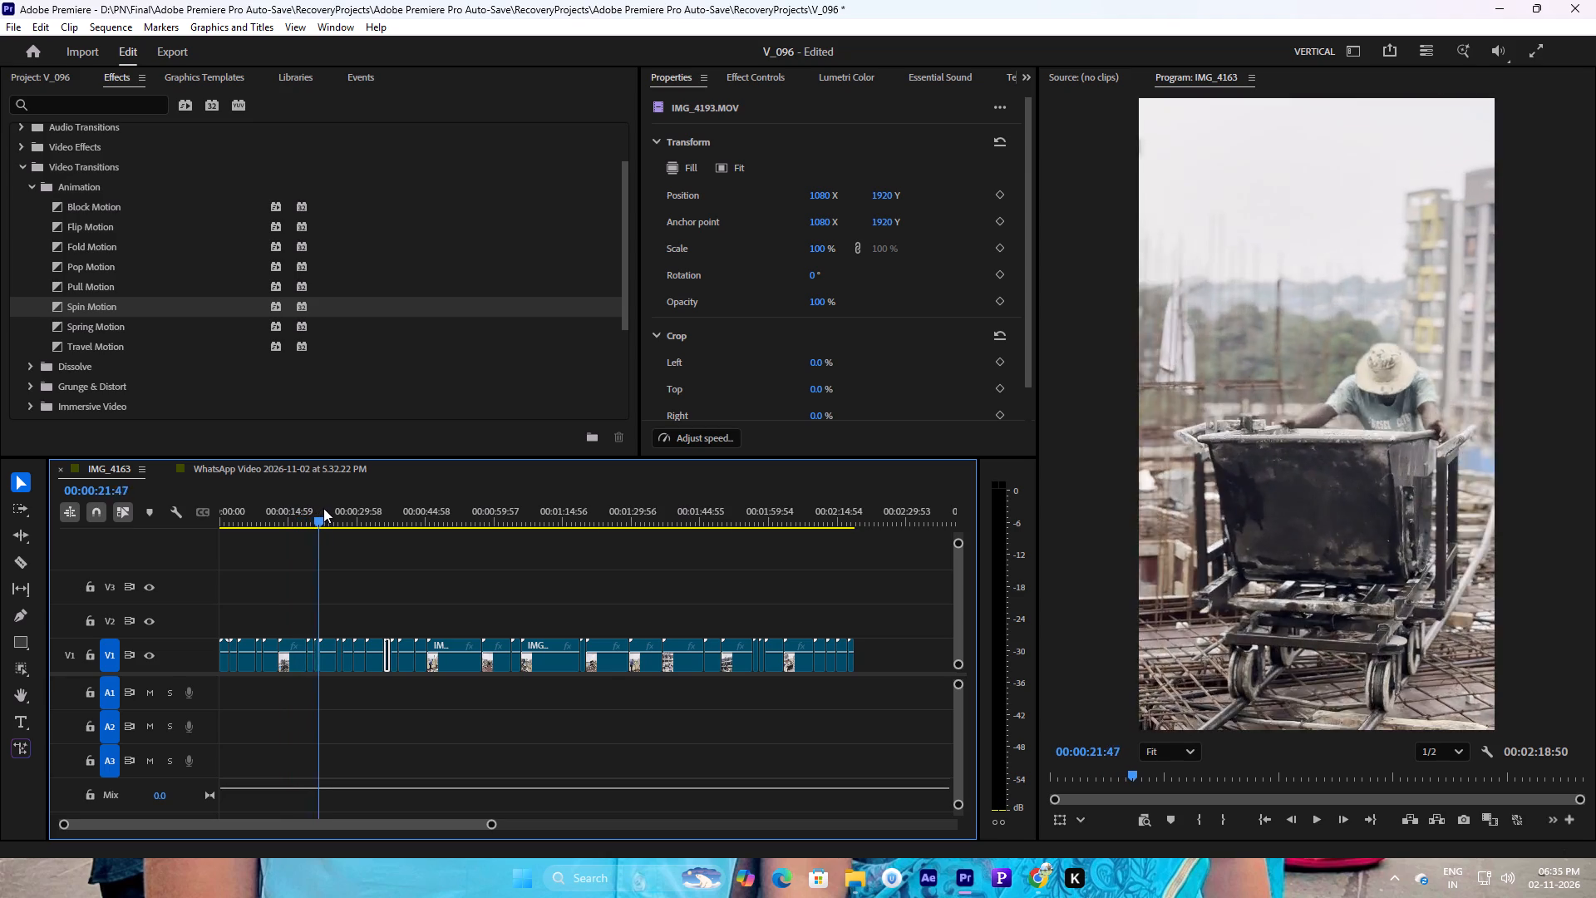
{"action": "left_click_drag", "start_coordinate": [323, 508], "coordinate": [341, 503]}
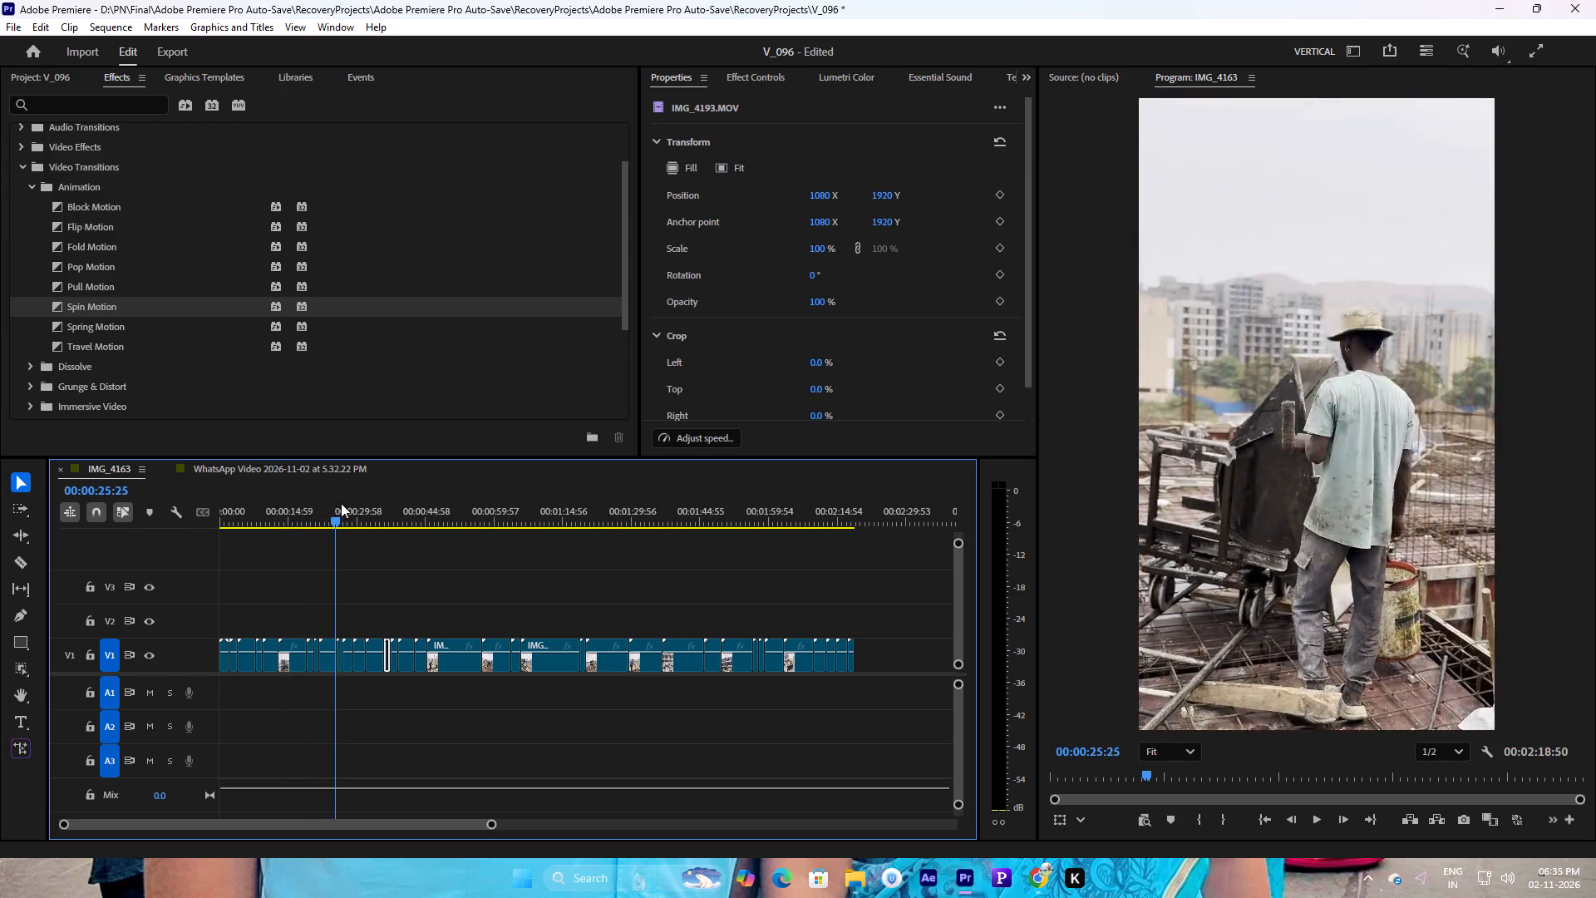
{"action": "left_click_drag", "start_coordinate": [341, 503], "coordinate": [352, 499]}
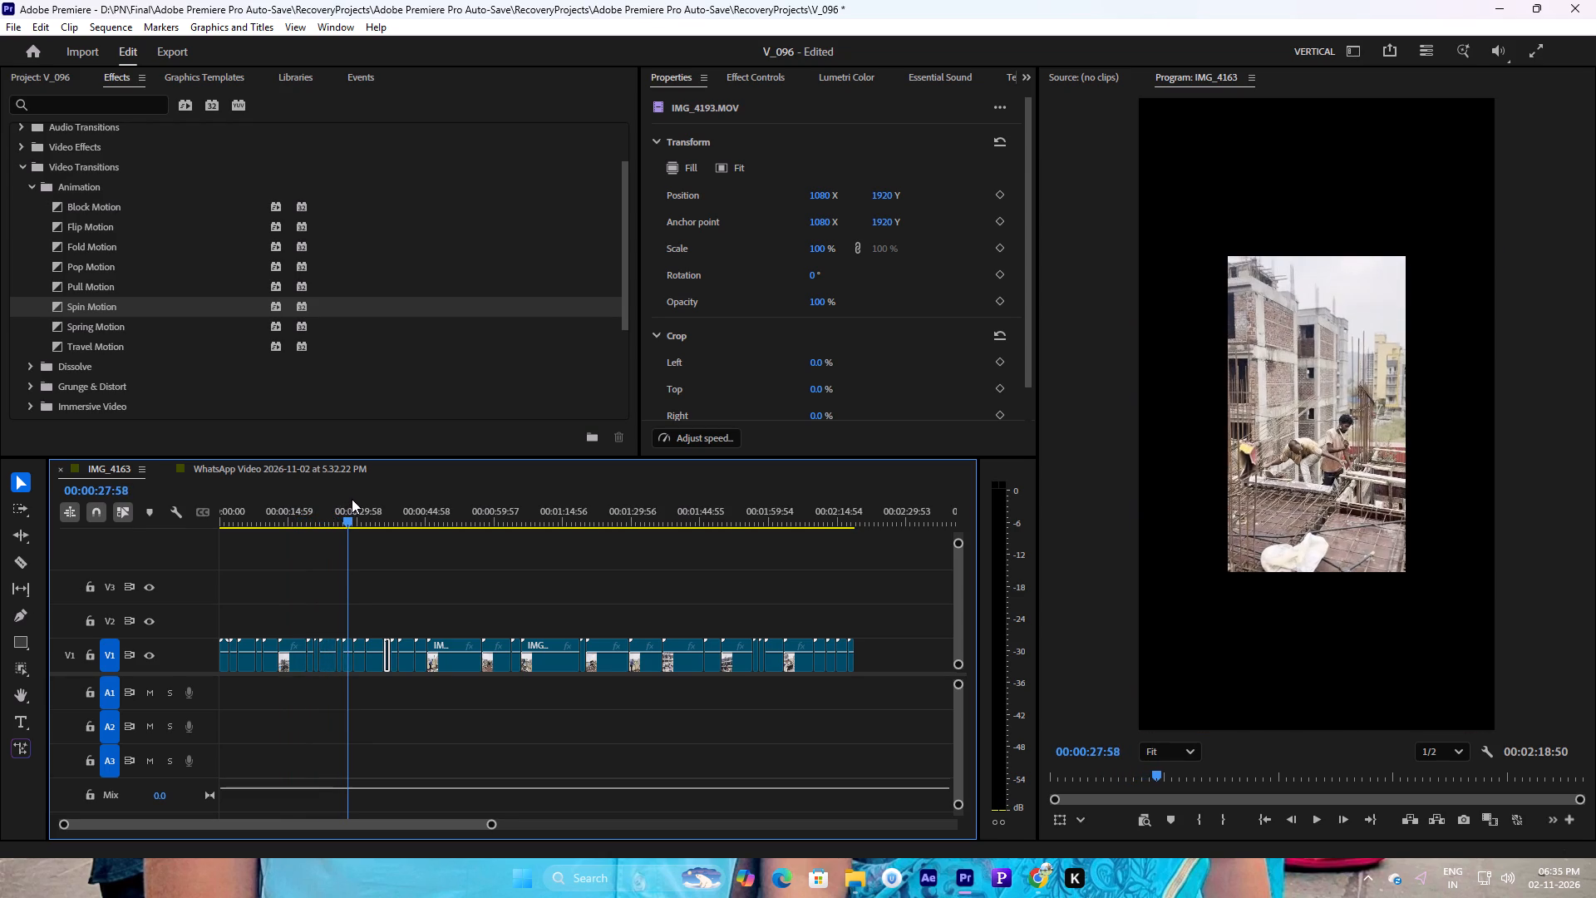
{"action": "left_click_drag", "start_coordinate": [352, 499], "coordinate": [368, 496]}
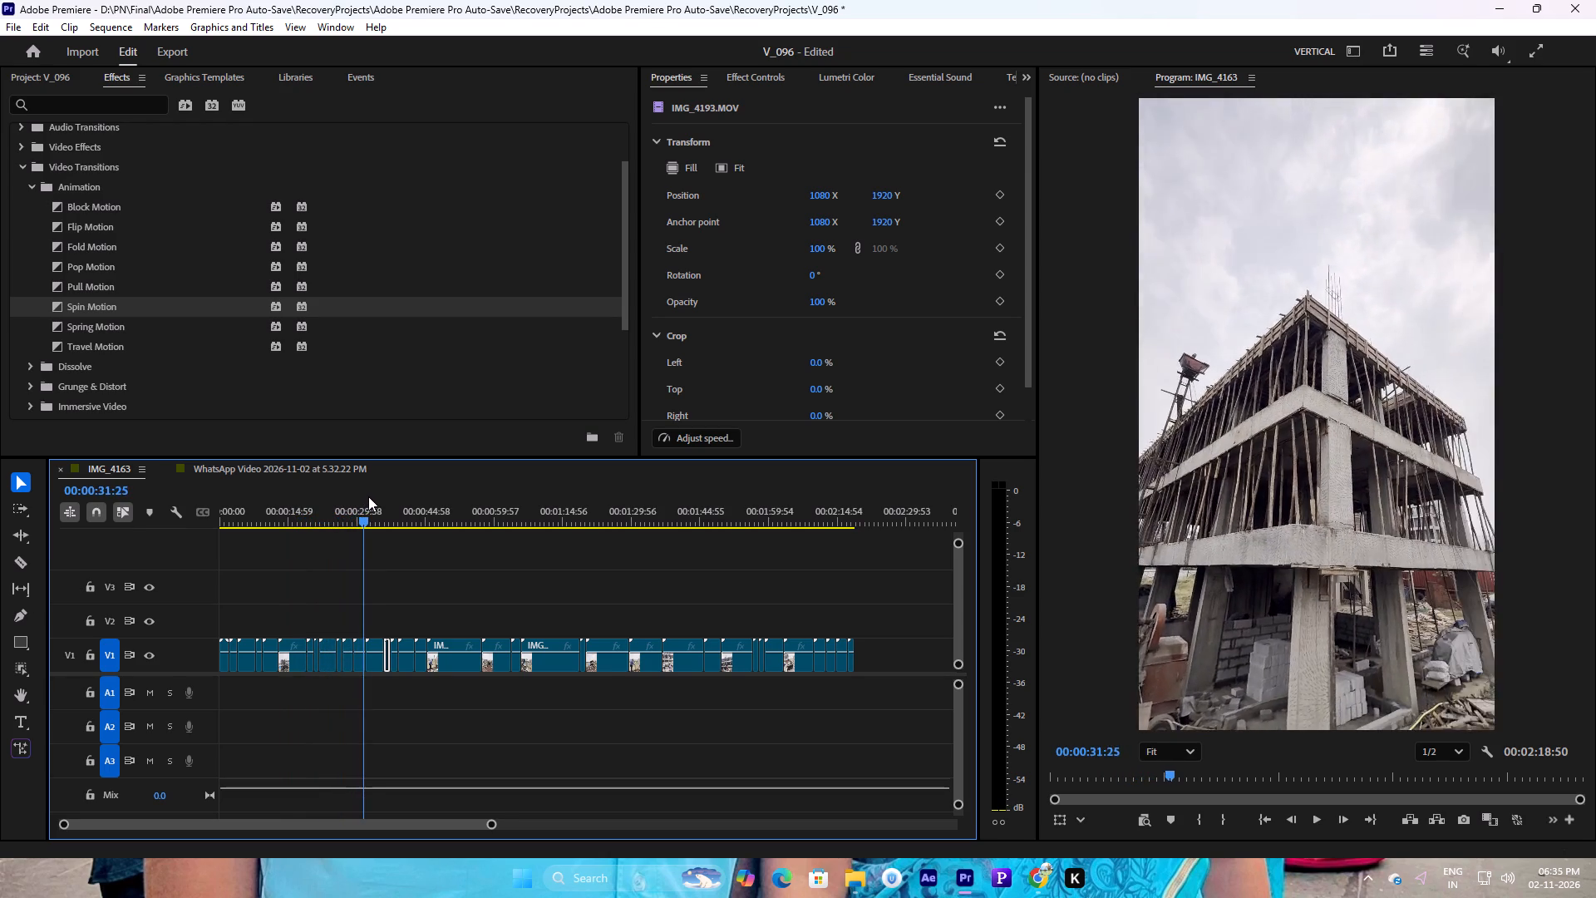
{"action": "left_click_drag", "start_coordinate": [368, 496], "coordinate": [391, 477]}
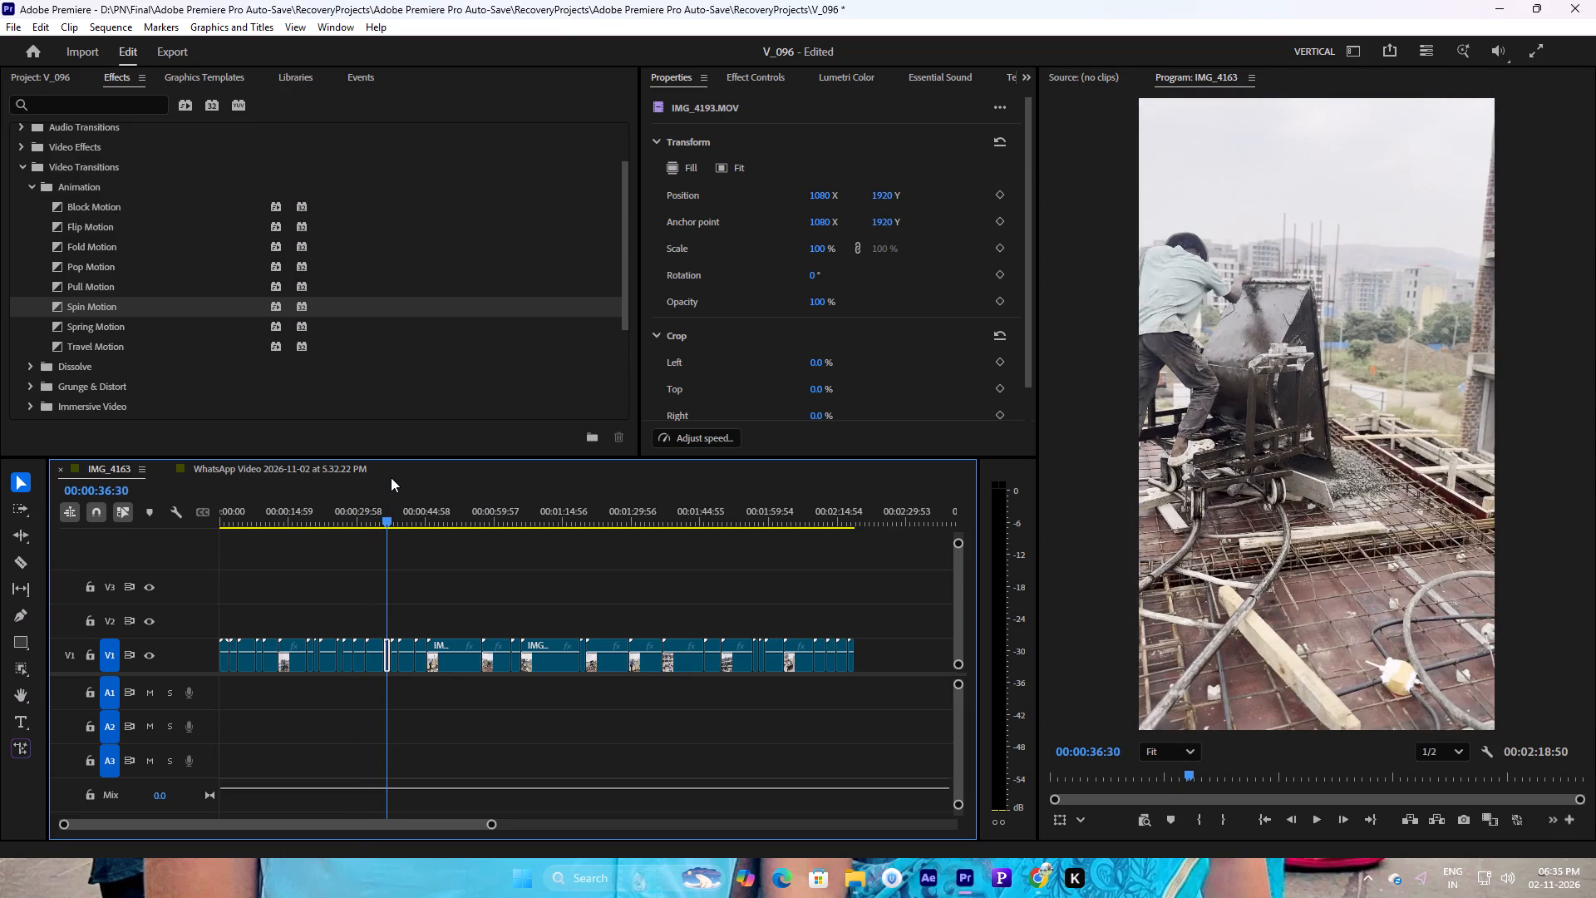
{"action": "left_click_drag", "start_coordinate": [391, 477], "coordinate": [426, 472]}
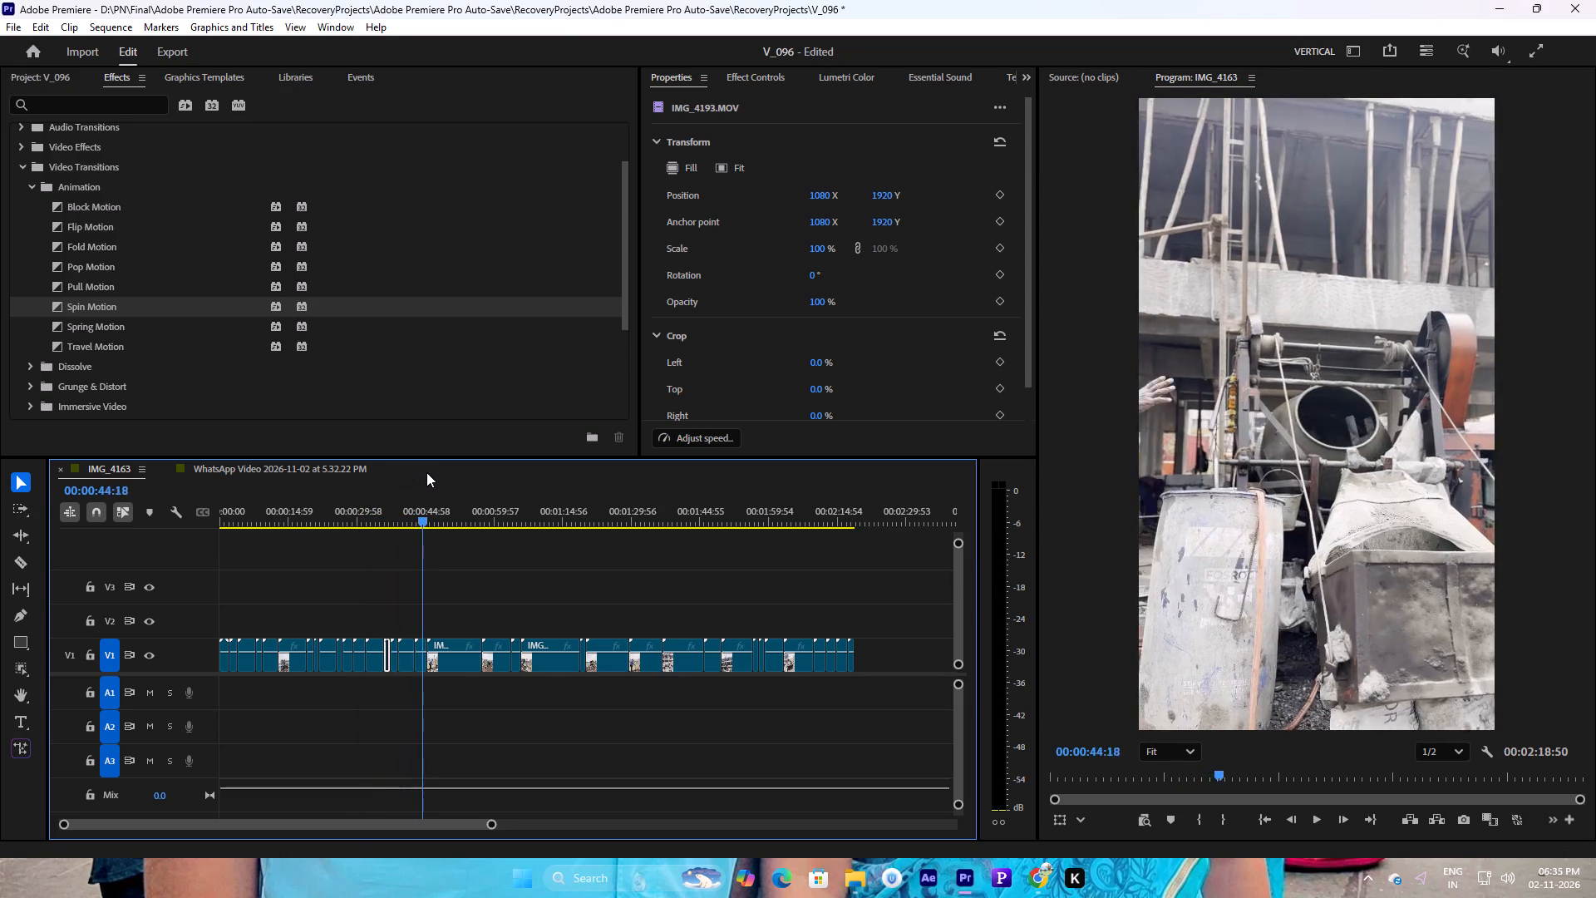
{"action": "left_click_drag", "start_coordinate": [426, 472], "coordinate": [460, 474]}
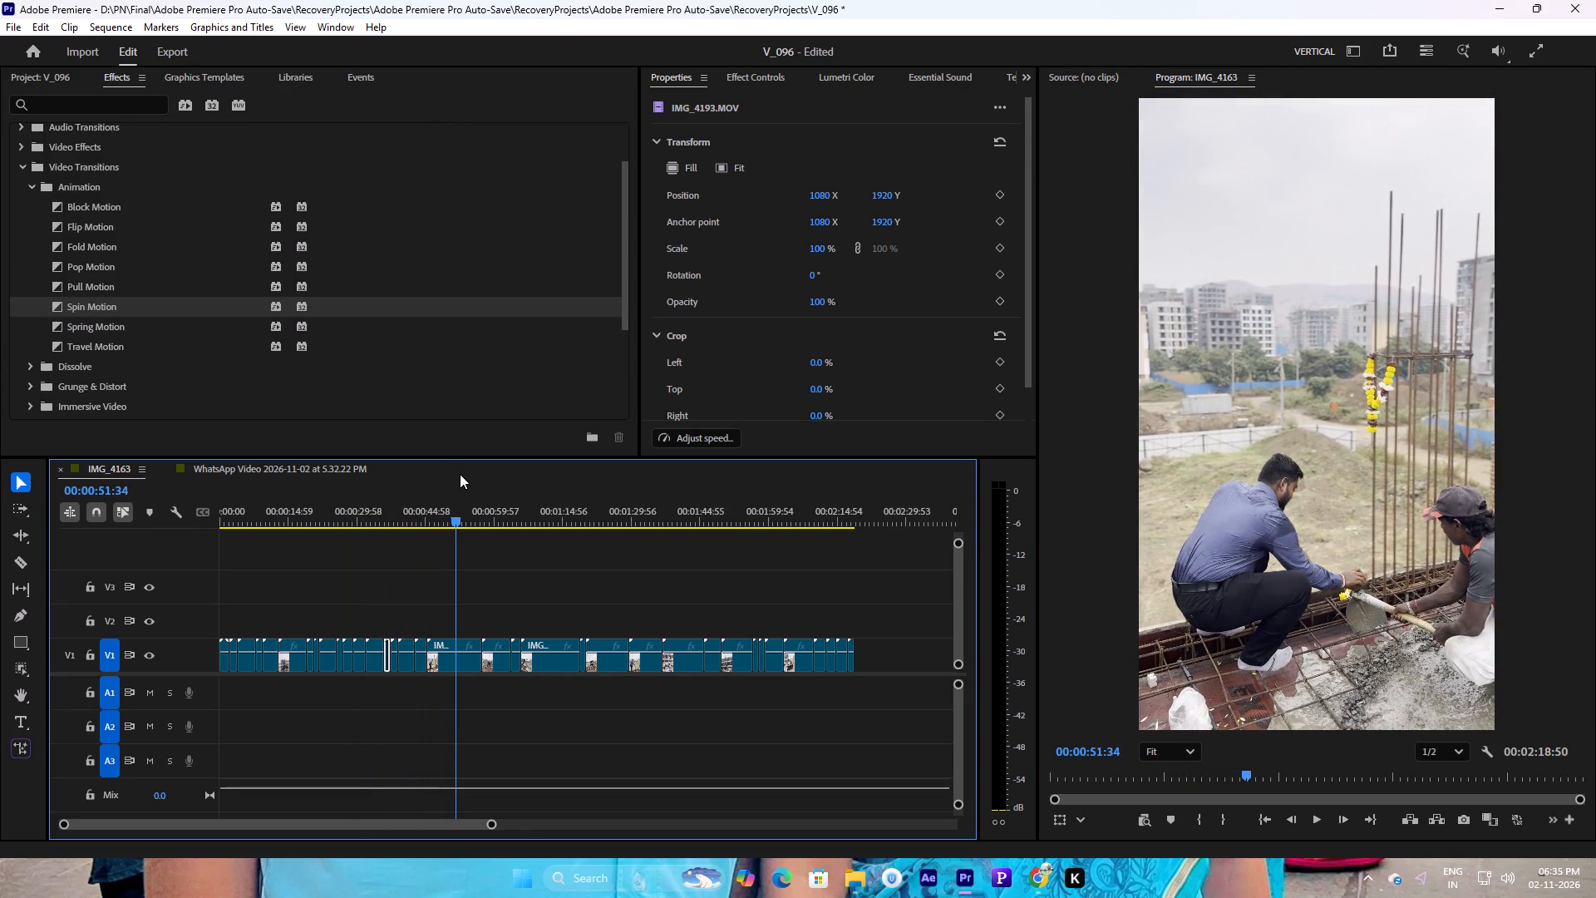
{"action": "left_click_drag", "start_coordinate": [460, 474], "coordinate": [485, 478]}
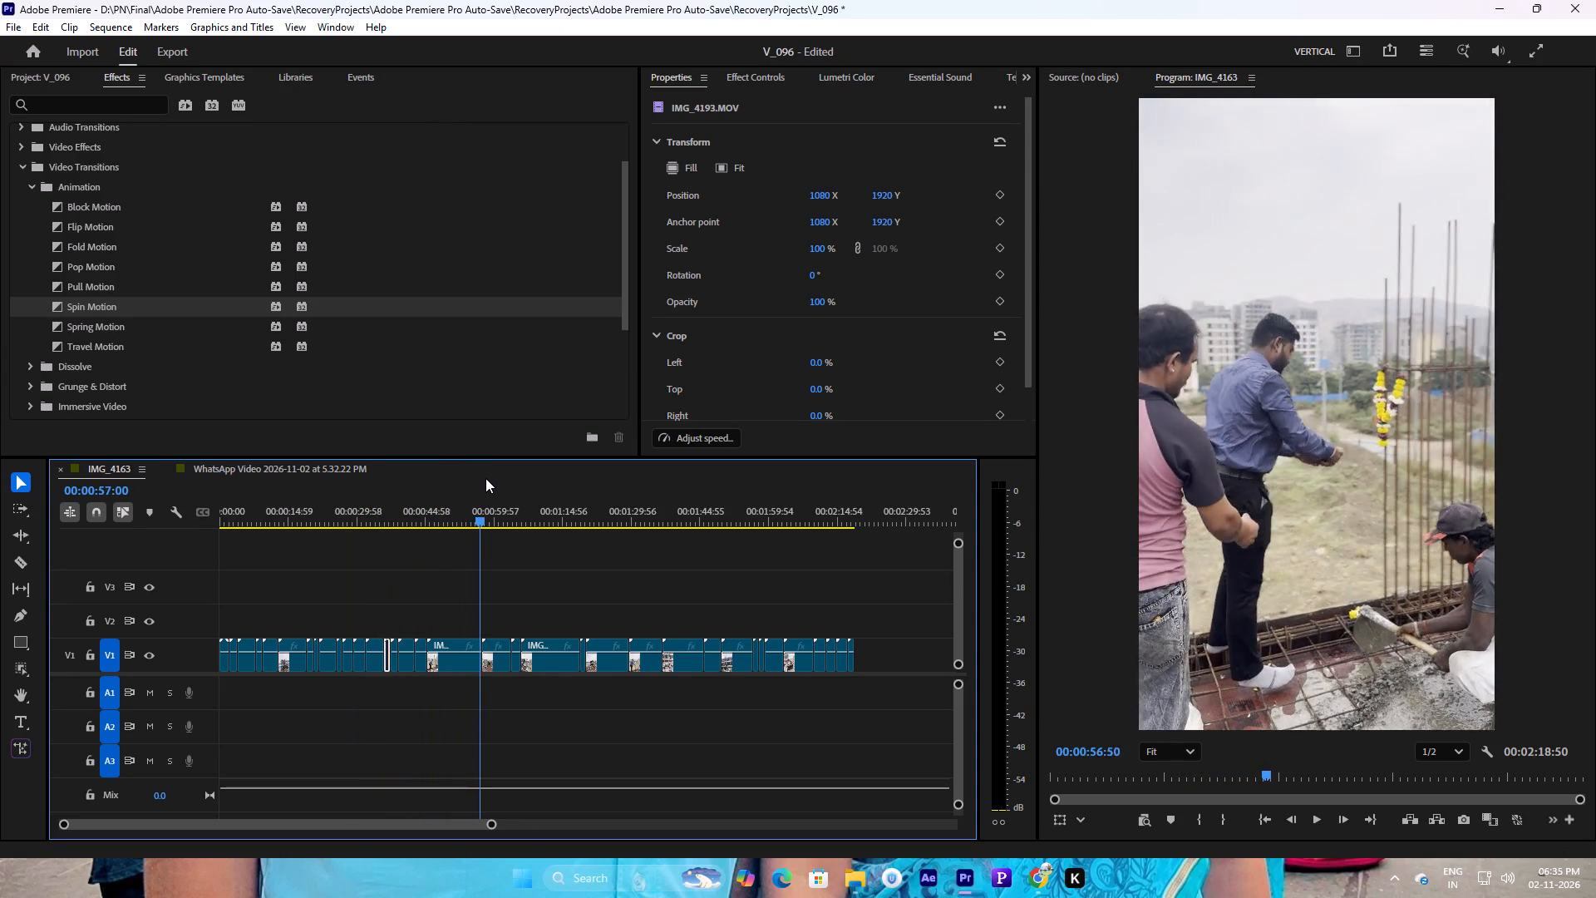
{"action": "left_click_drag", "start_coordinate": [485, 478], "coordinate": [487, 480]}
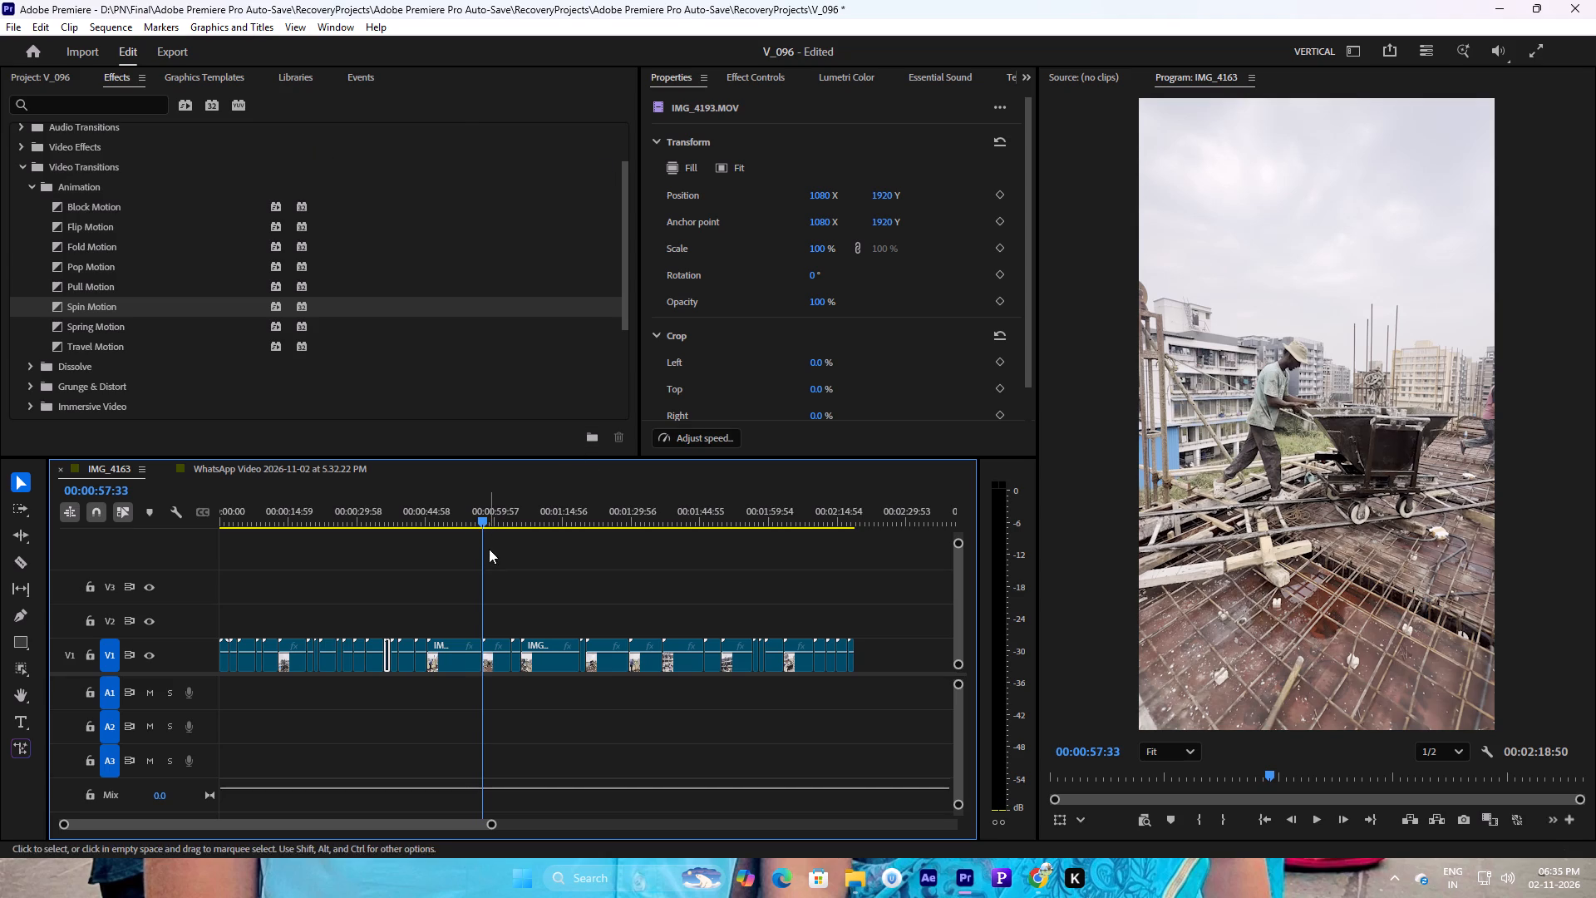
{"action": "left_click_drag", "start_coordinate": [485, 522], "coordinate": [518, 518]}
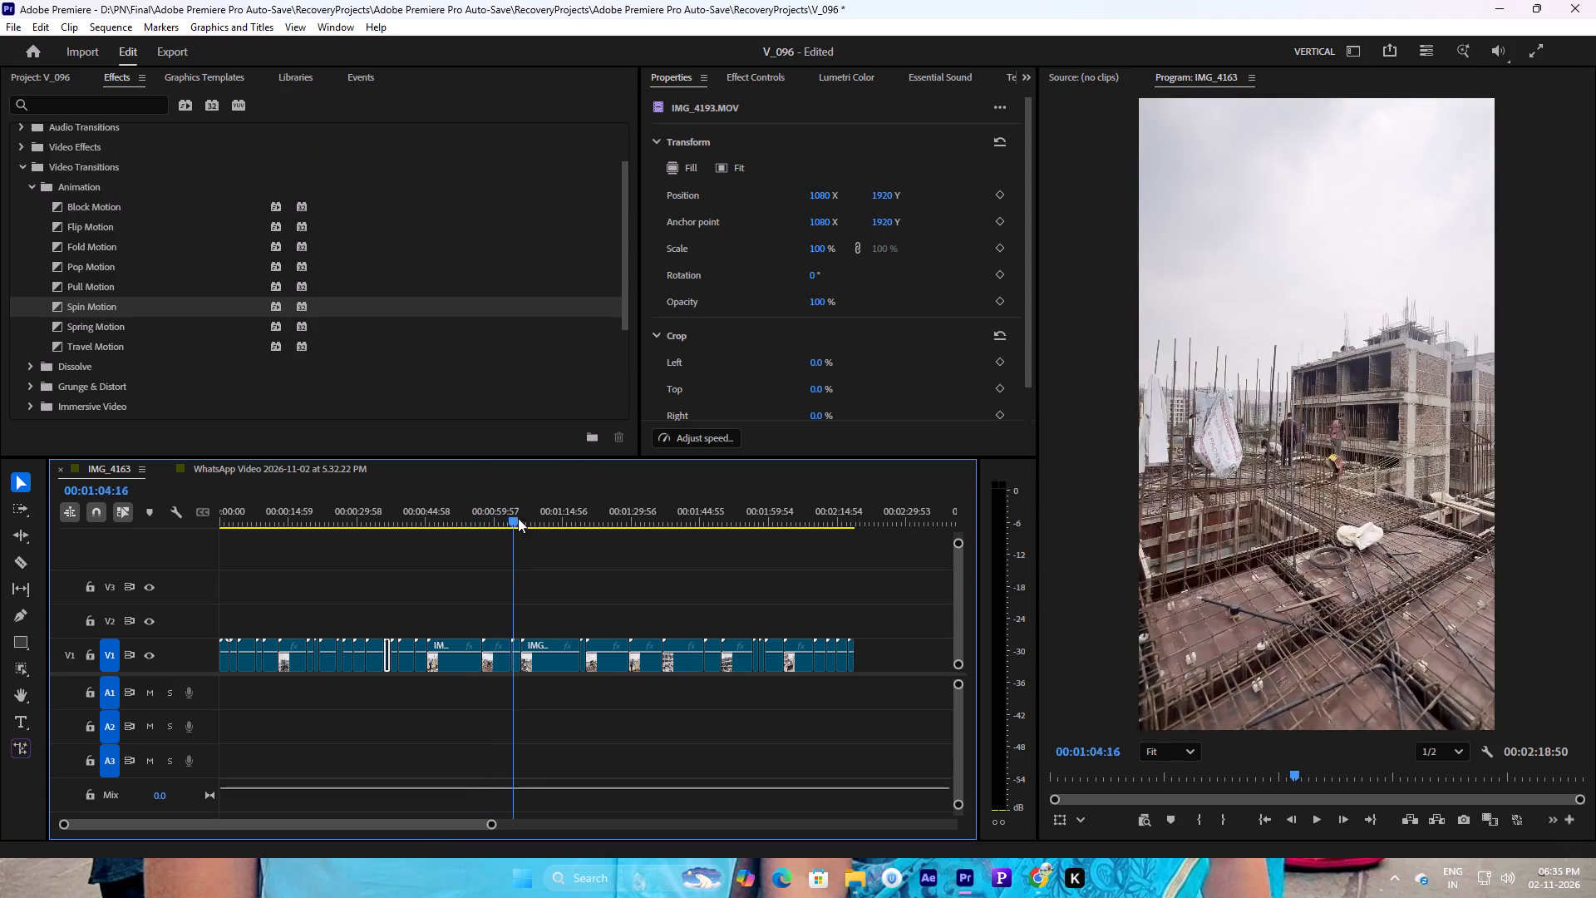
{"action": "left_click_drag", "start_coordinate": [518, 518], "coordinate": [552, 511]}
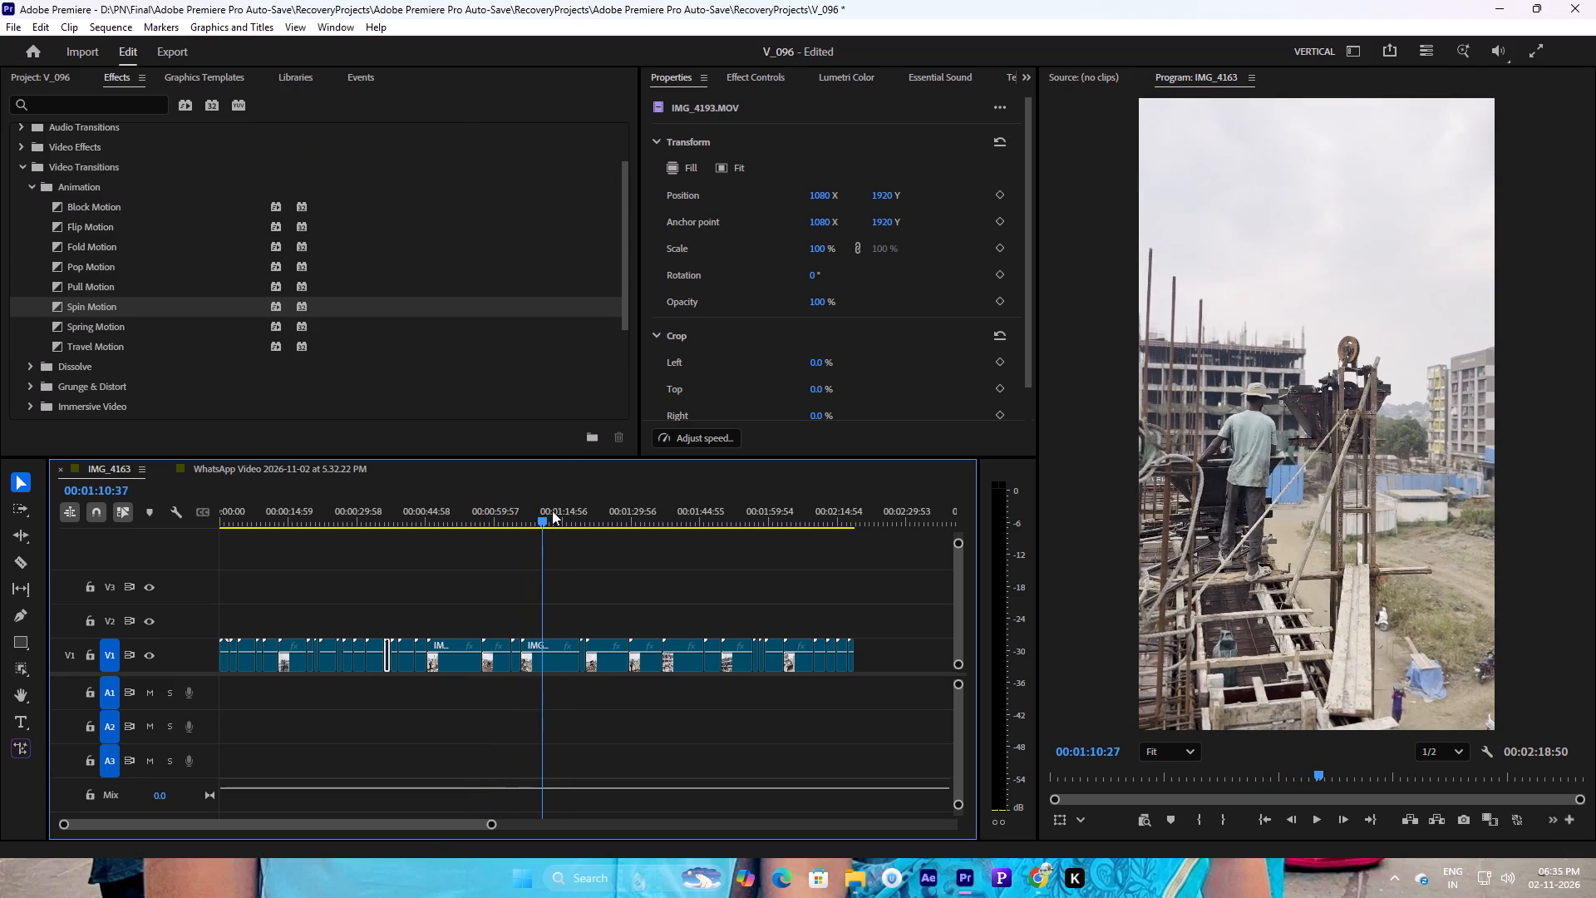
{"action": "left_click_drag", "start_coordinate": [552, 511], "coordinate": [590, 500]}
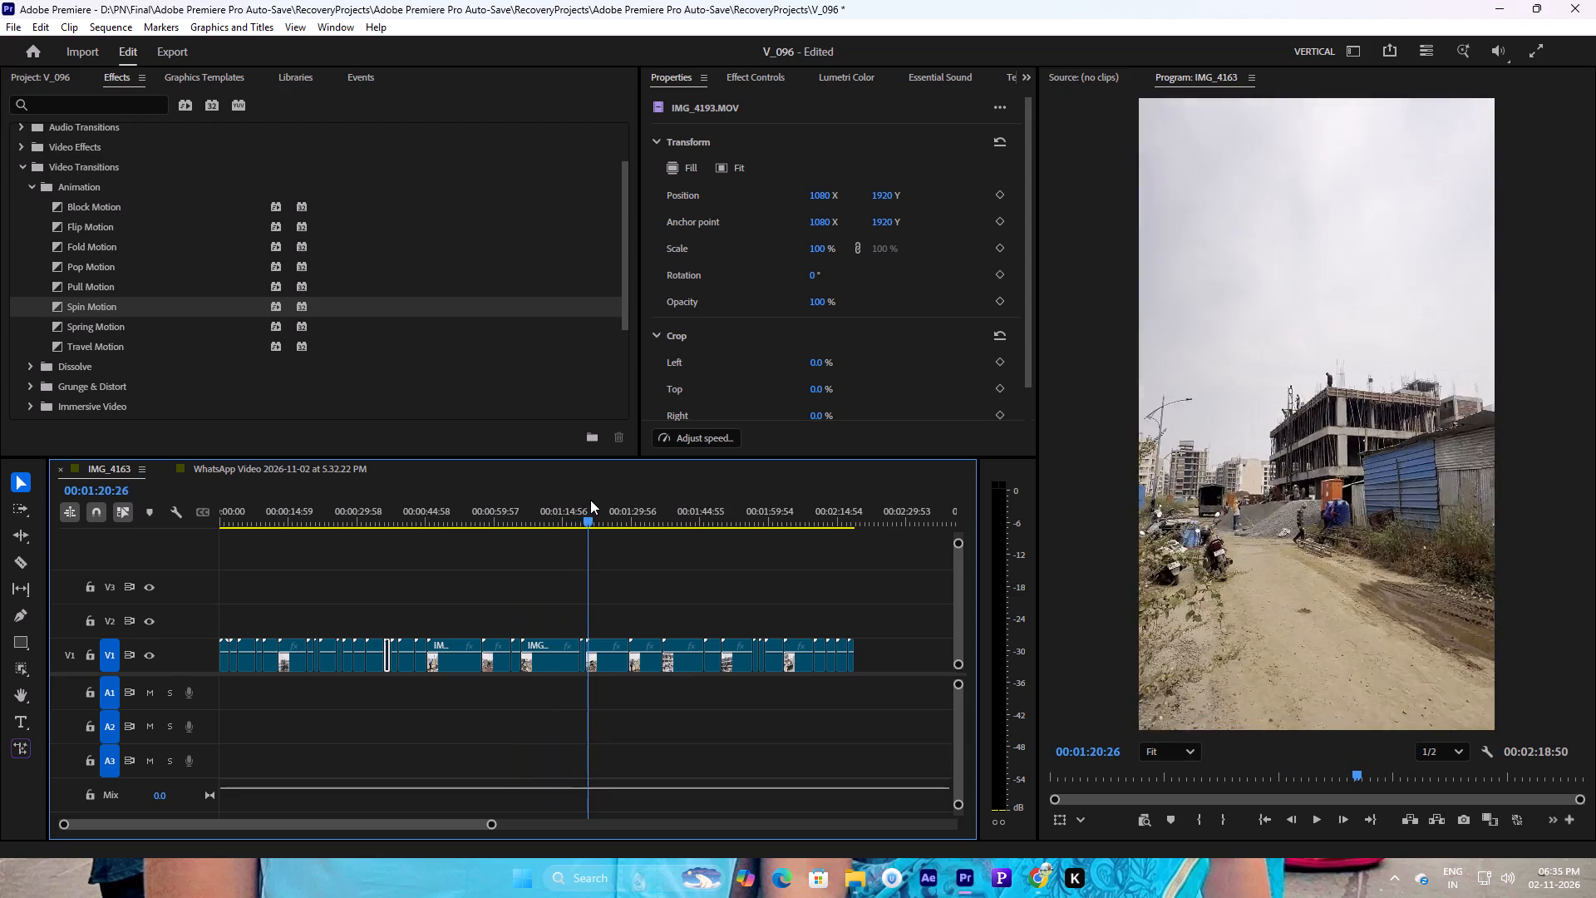
{"action": "left_click_drag", "start_coordinate": [590, 500], "coordinate": [584, 498]}
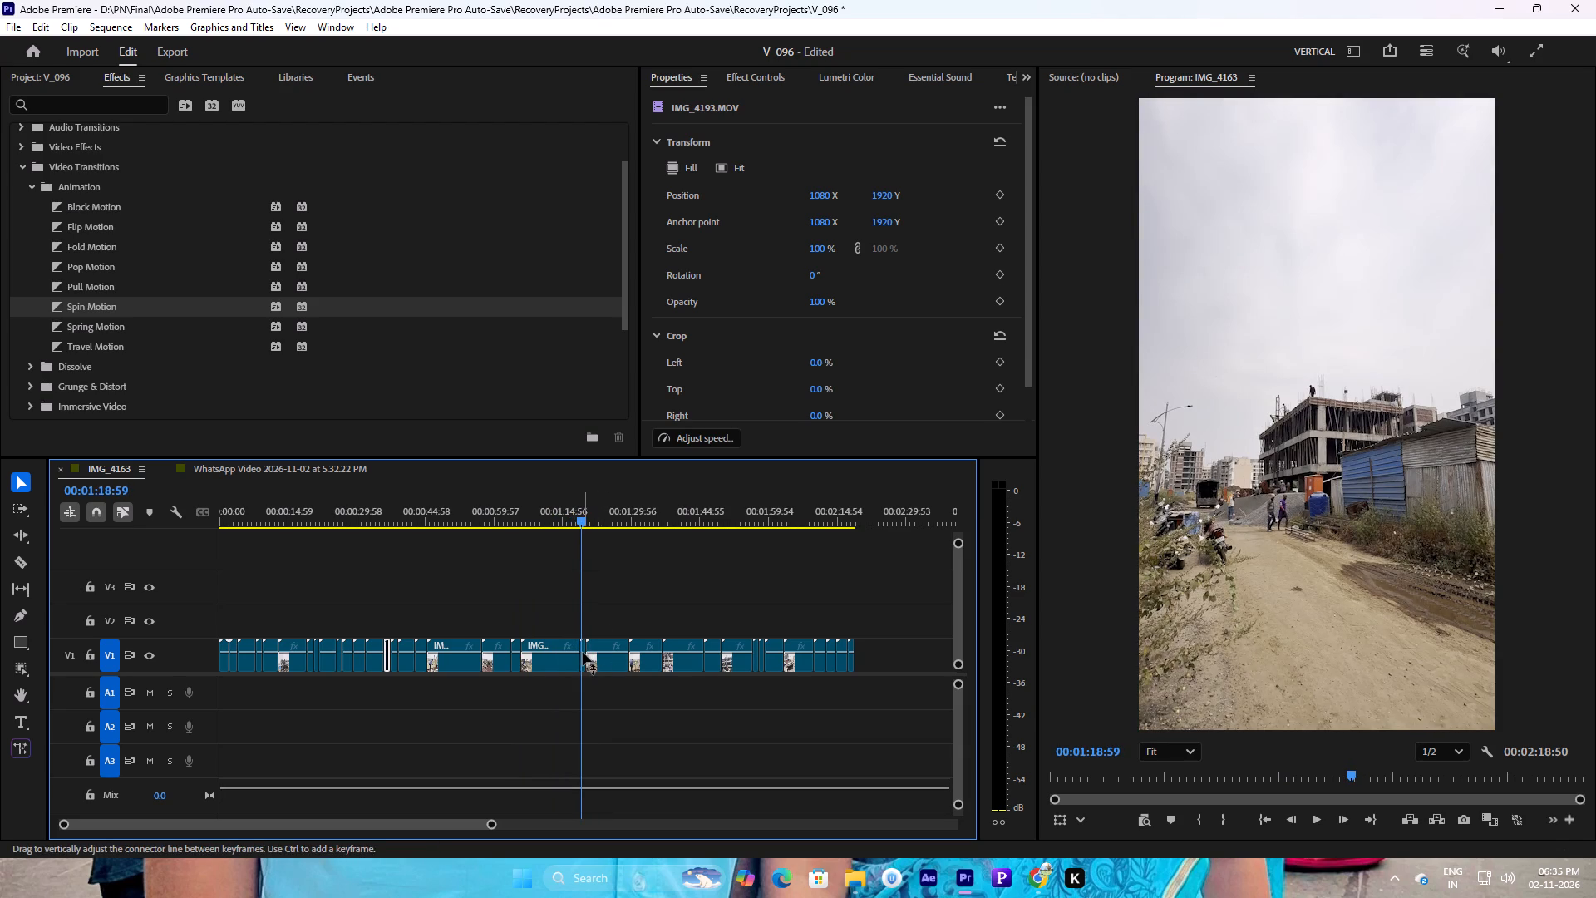
Place the road-view clip IMG_4214.MOV from the IMG_4163 sequence on V1 of the WhatsApp sequence, directly after IMG_4193.MOV, and play it.
{"action": "left_click", "coordinate": [582, 652]}
{"action": "left_click_drag", "start_coordinate": [584, 661], "coordinate": [281, 466]}
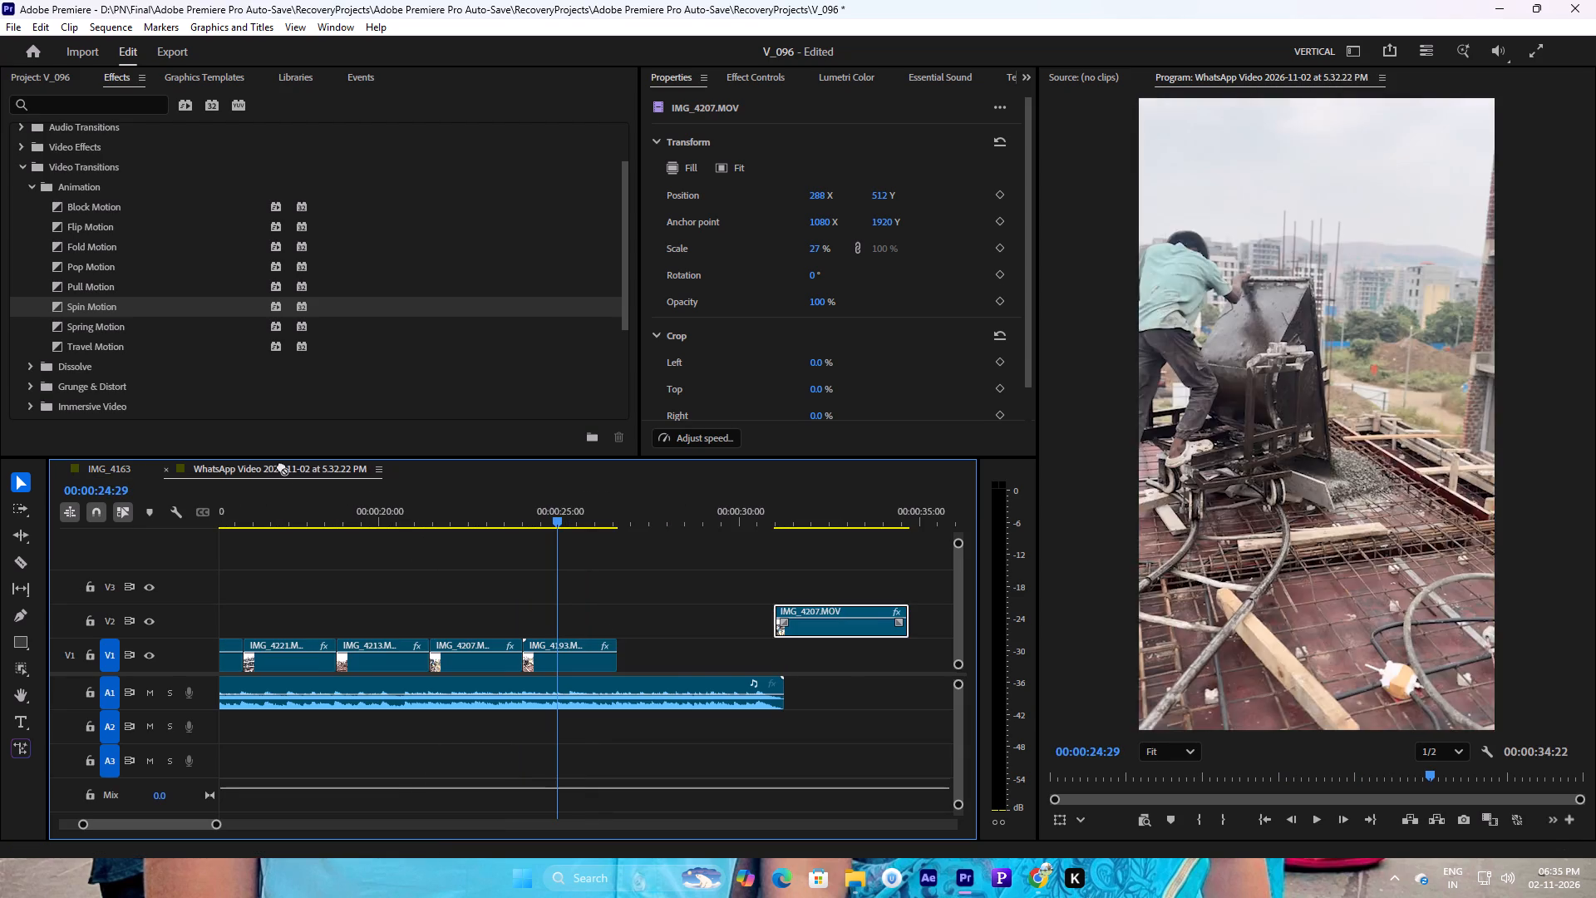
{"action": "left_click_drag", "start_coordinate": [281, 466], "coordinate": [646, 649]}
{"action": "key", "text": "space"}
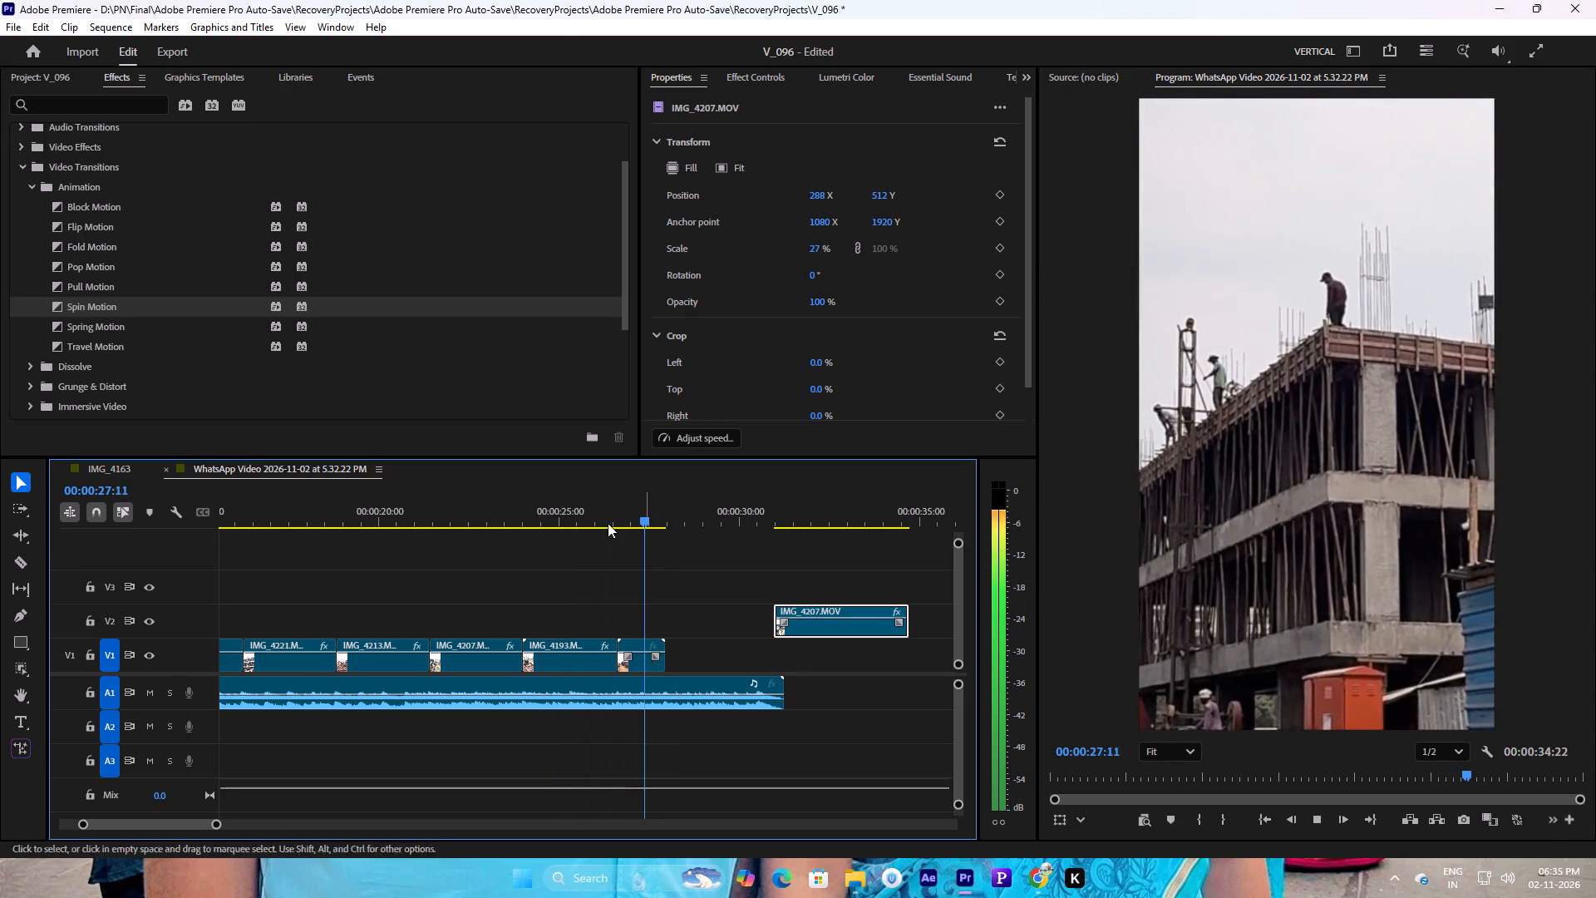
{"action": "key", "text": "space"}
Set the scale of IMG_4214.MOV at the end of V1 to 27%.
{"action": "left_click", "coordinate": [636, 653]}
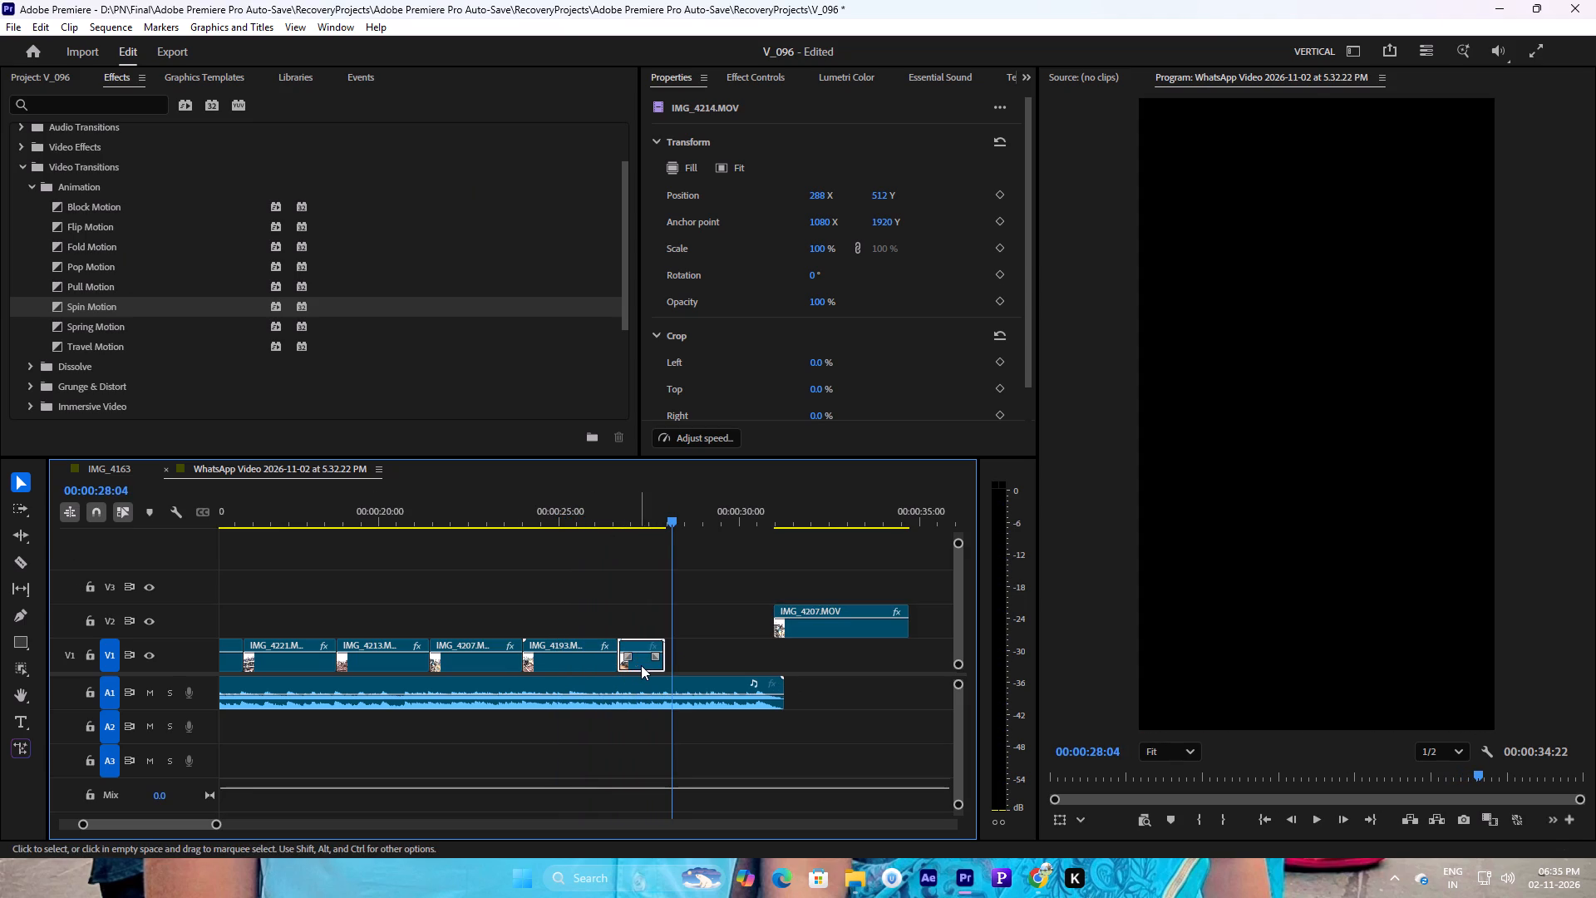
{"action": "left_click", "coordinate": [643, 665]}
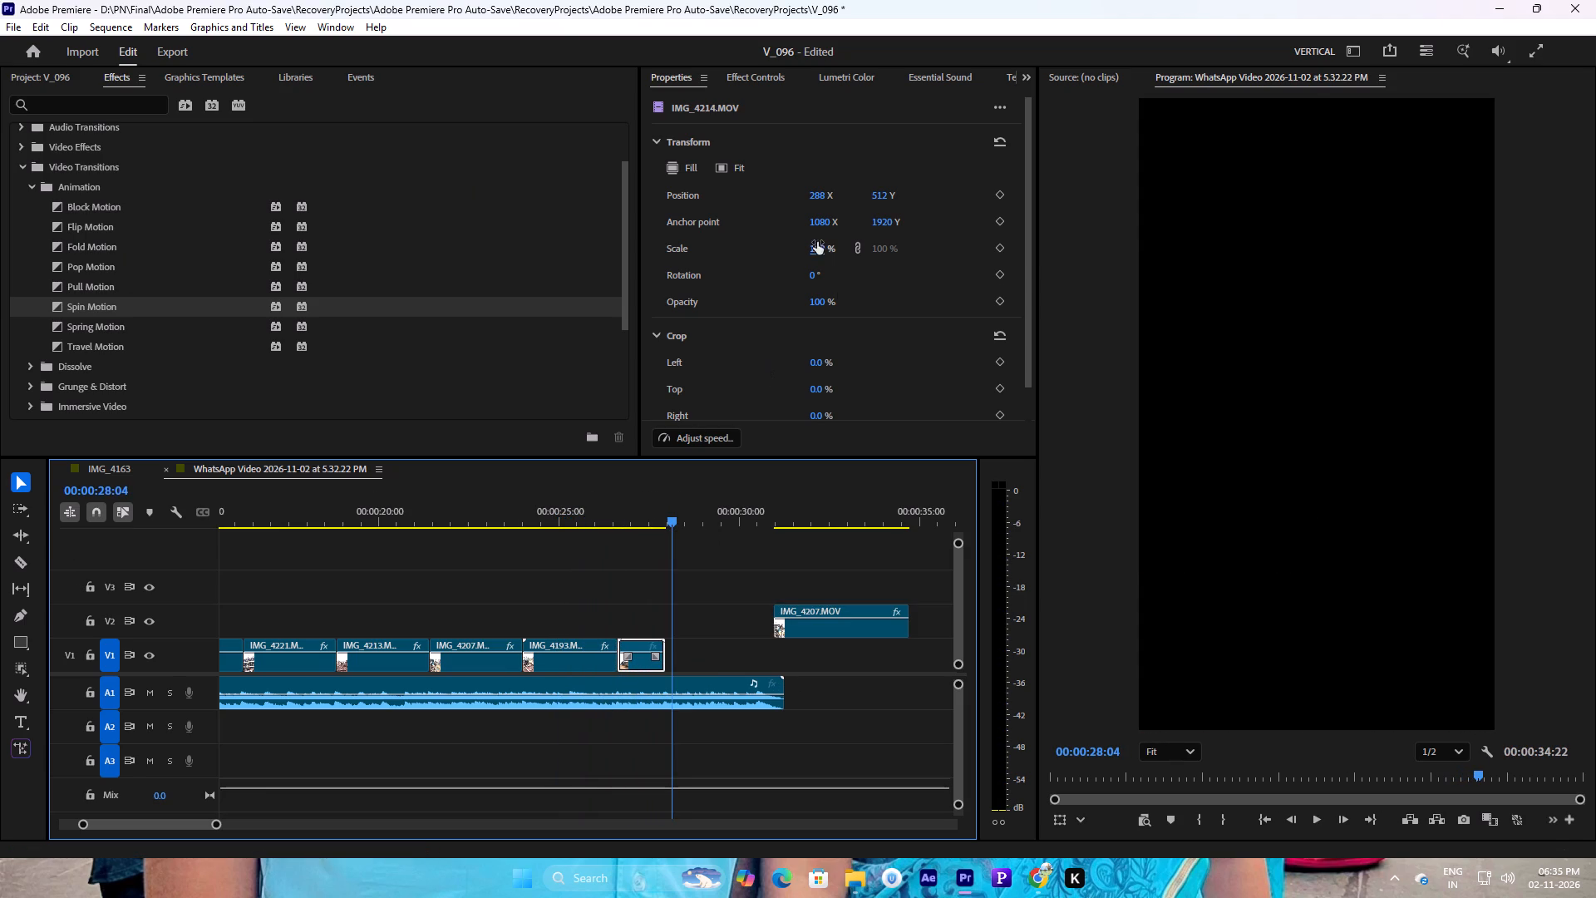
{"action": "left_click", "coordinate": [819, 244]}
{"action": "type", "text": "27"}
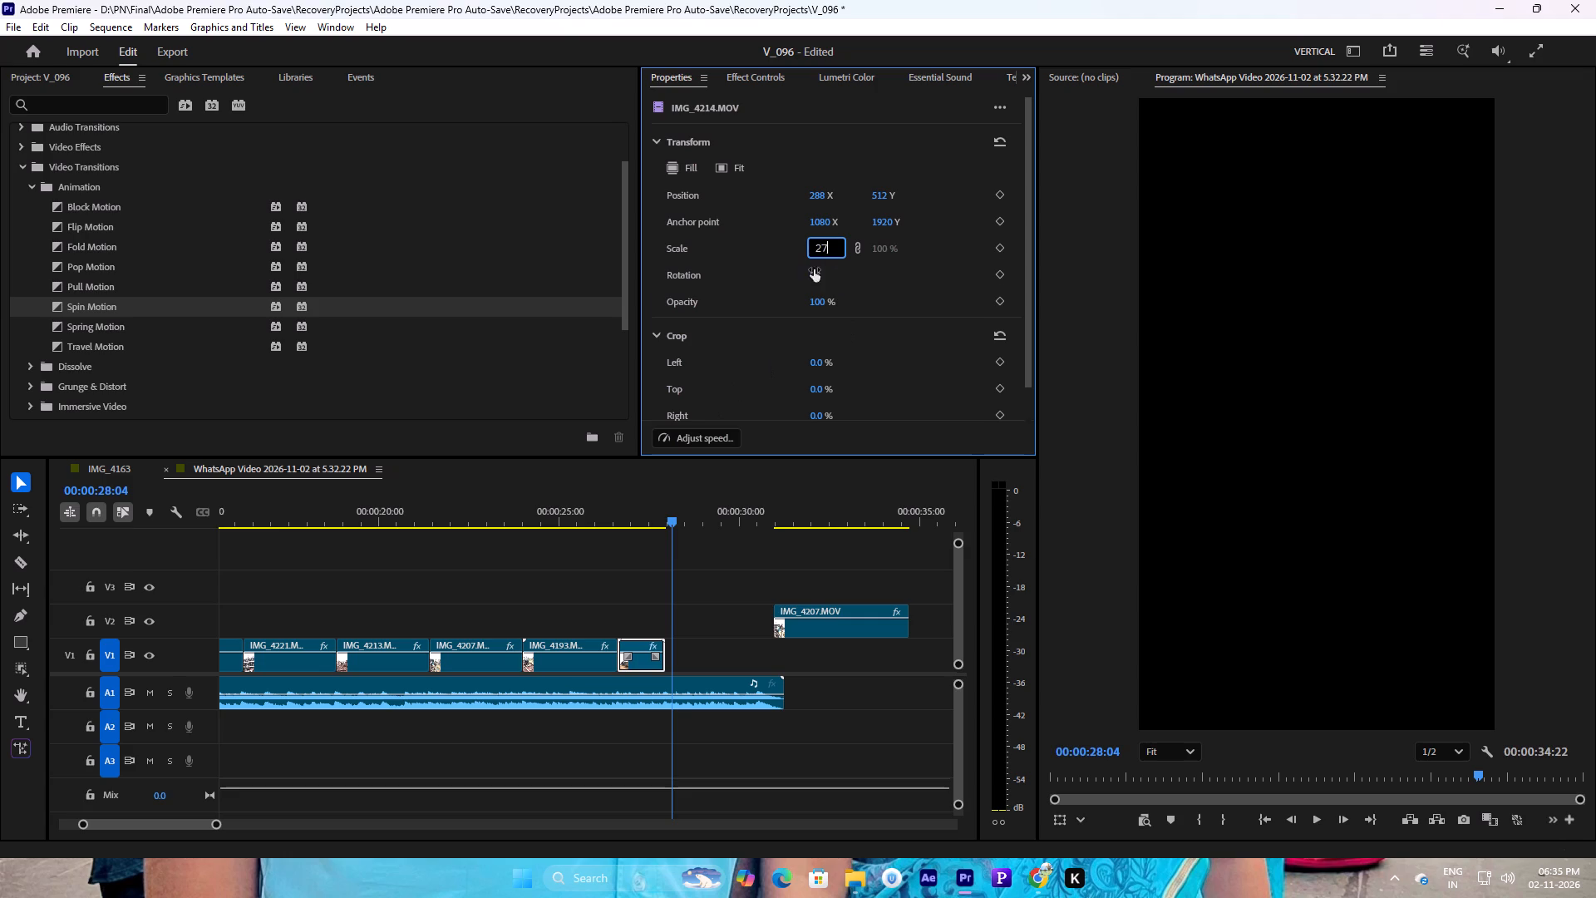
{"action": "left_click", "coordinate": [658, 520]}
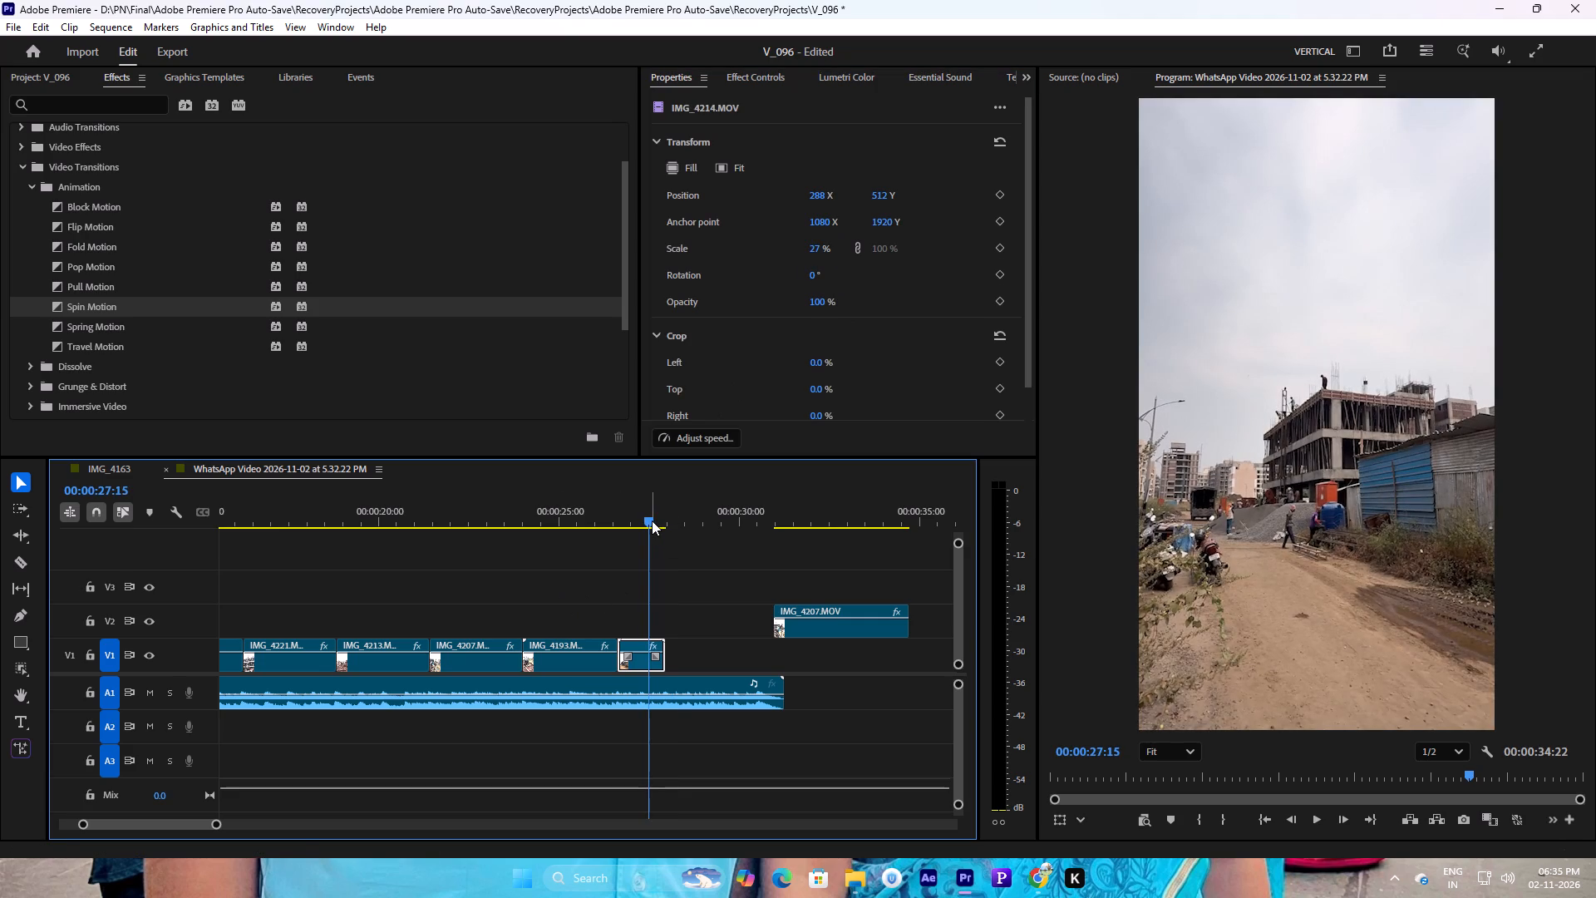
Play the cut from IMG_4193.MOV into IMG_4214.MOV to check its framing and timing against the music.
{"action": "key", "text": "Return"}
{"action": "key", "text": "space"}
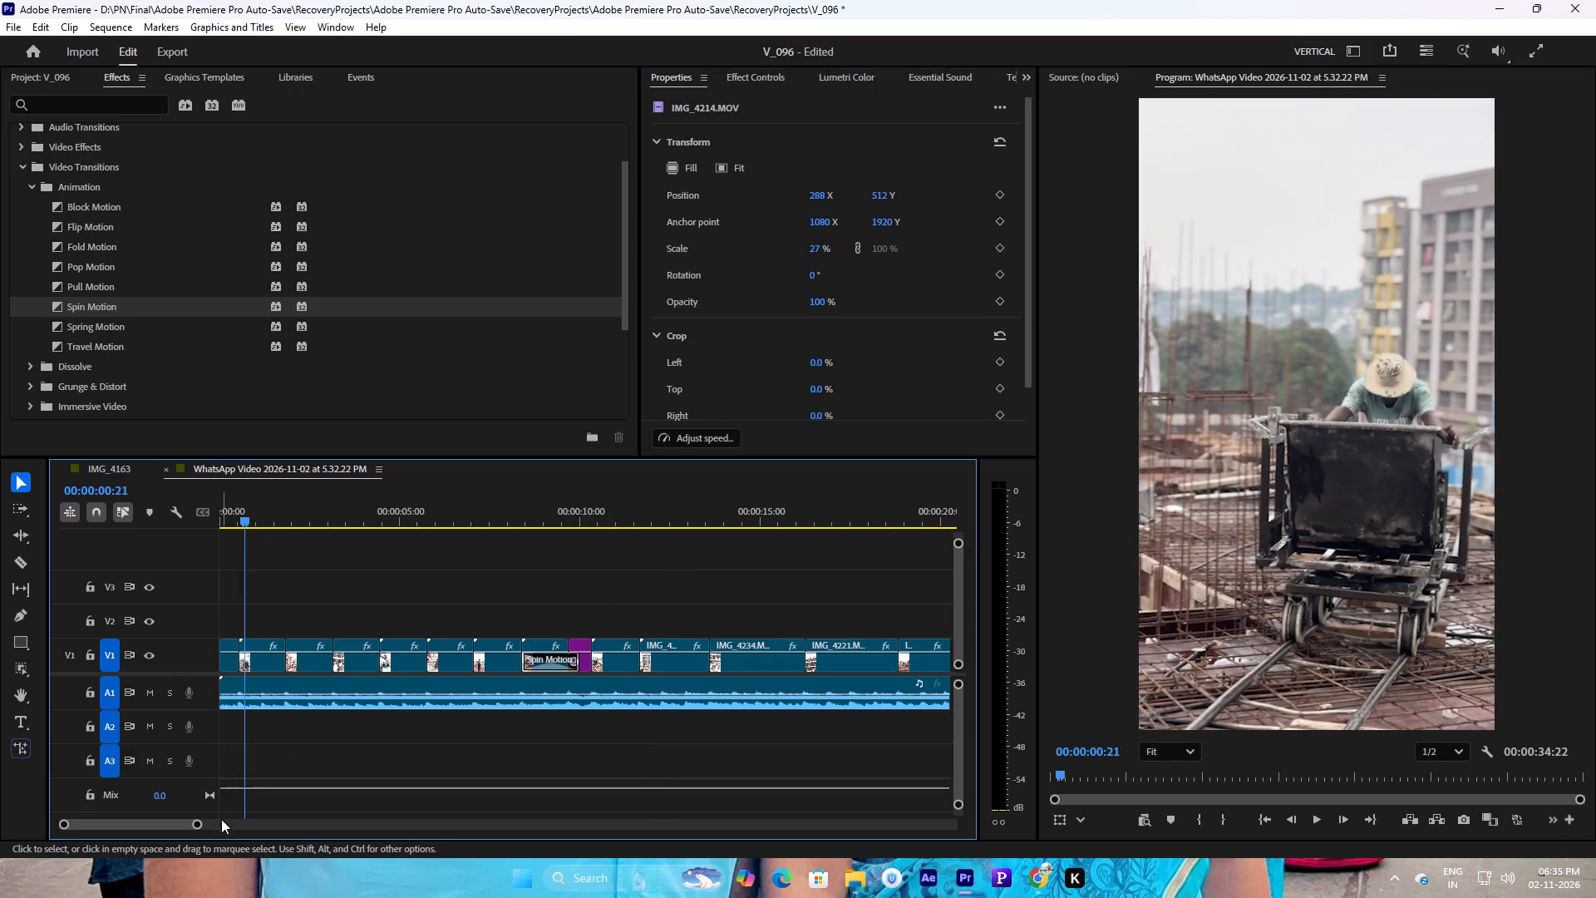
{"action": "left_click_drag", "start_coordinate": [199, 826], "coordinate": [398, 733]}
{"action": "left_click", "coordinate": [392, 513]}
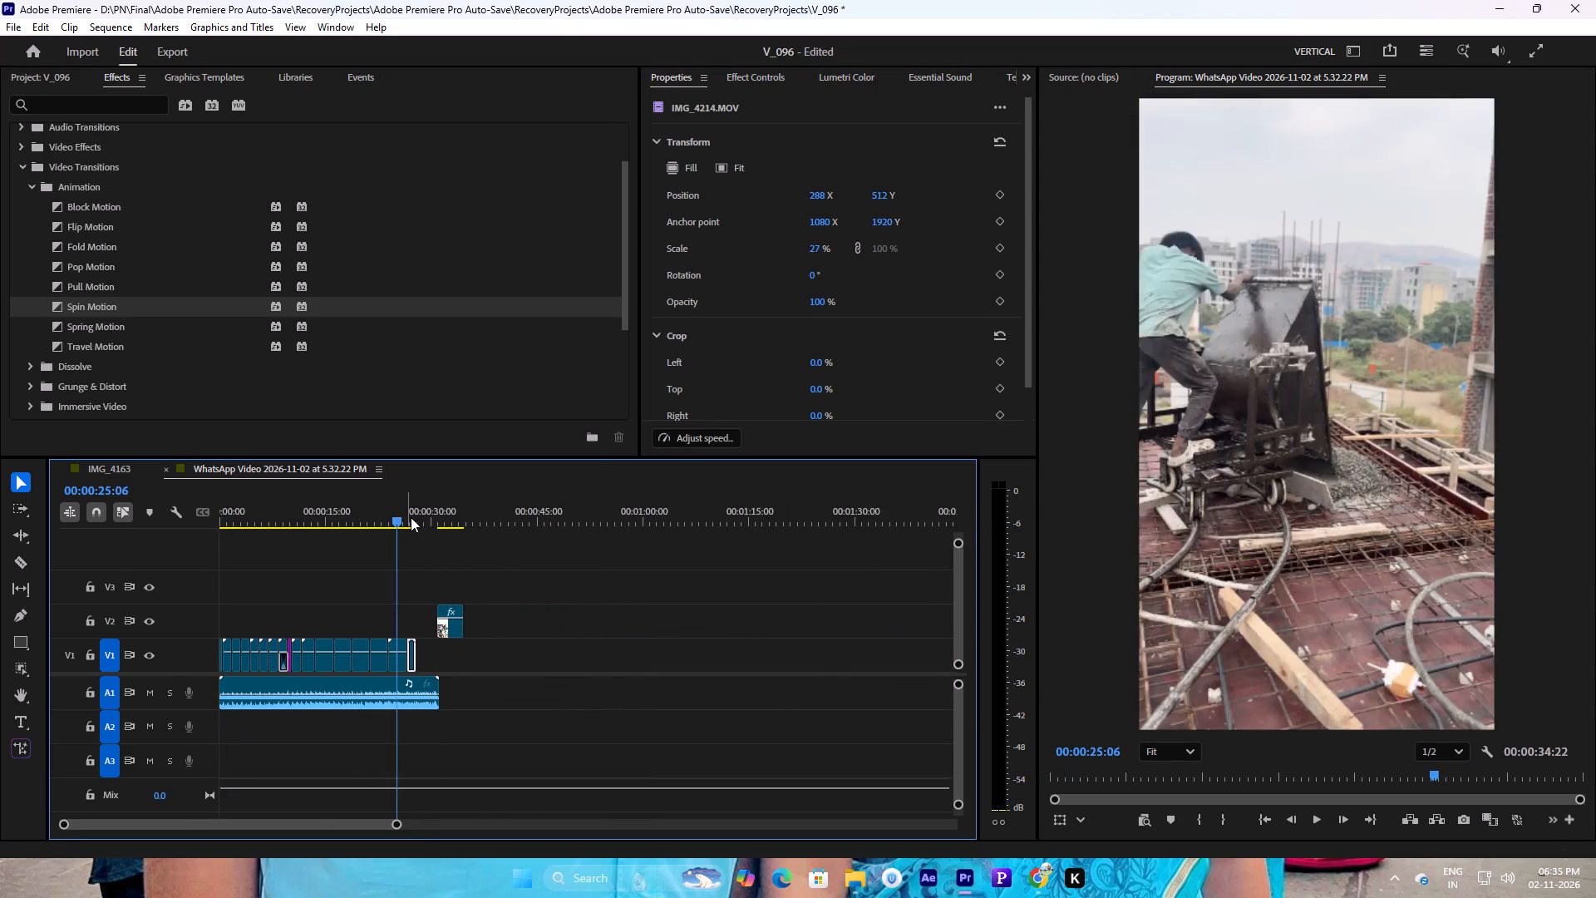
{"action": "left_click", "coordinate": [411, 518]}
{"action": "left_click_drag", "start_coordinate": [397, 821], "coordinate": [252, 754]}
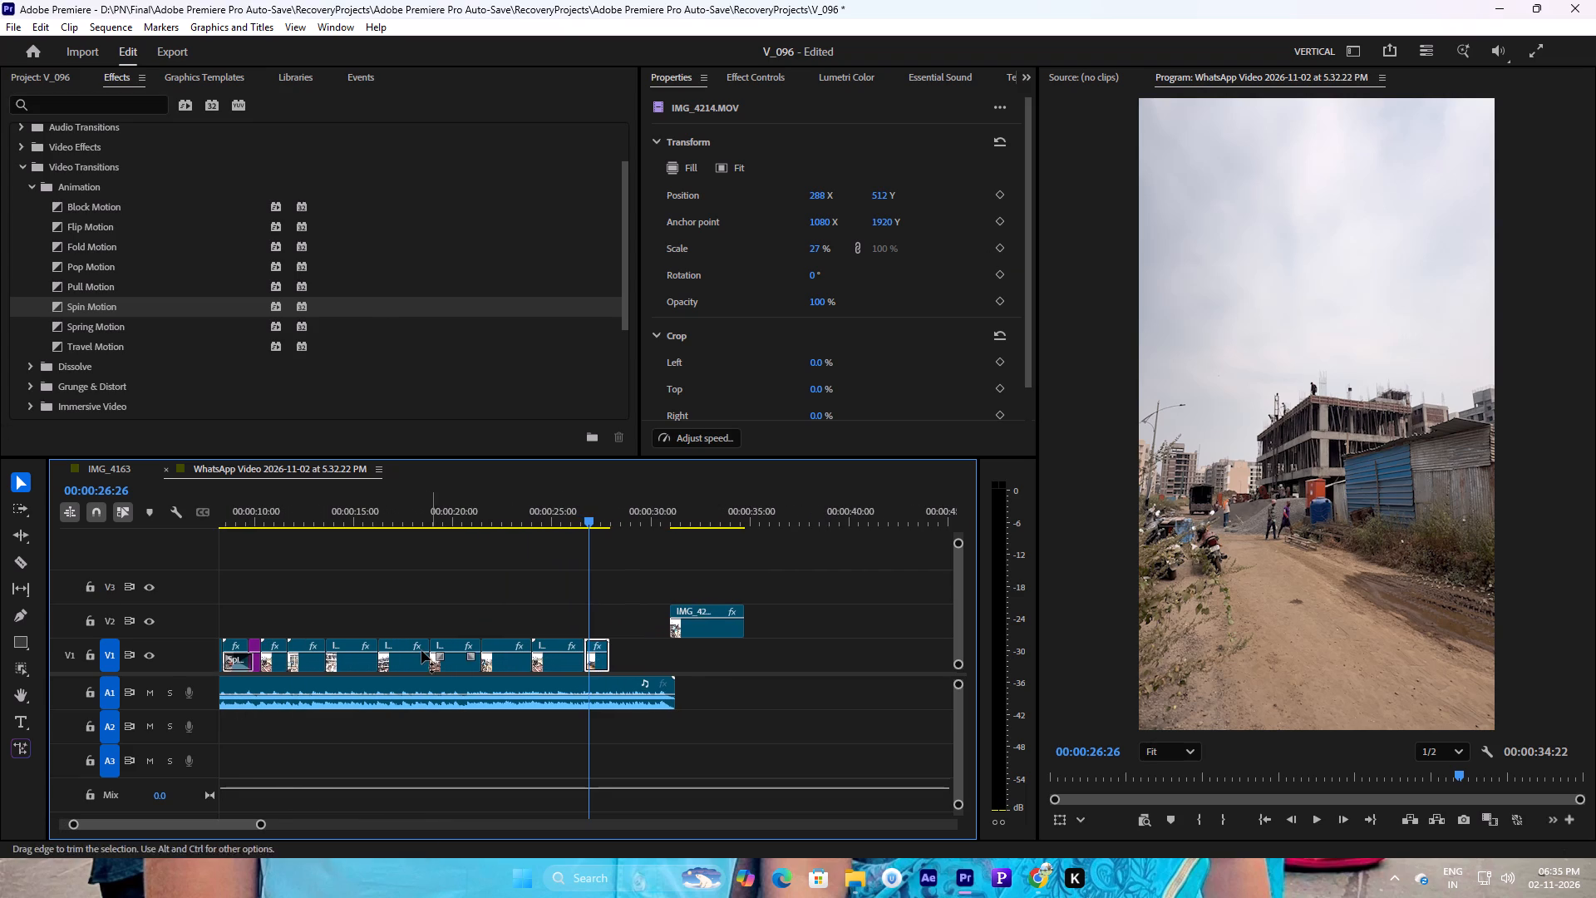
{"action": "left_click_drag", "start_coordinate": [589, 511], "coordinate": [574, 508]}
{"action": "key", "text": "space"}
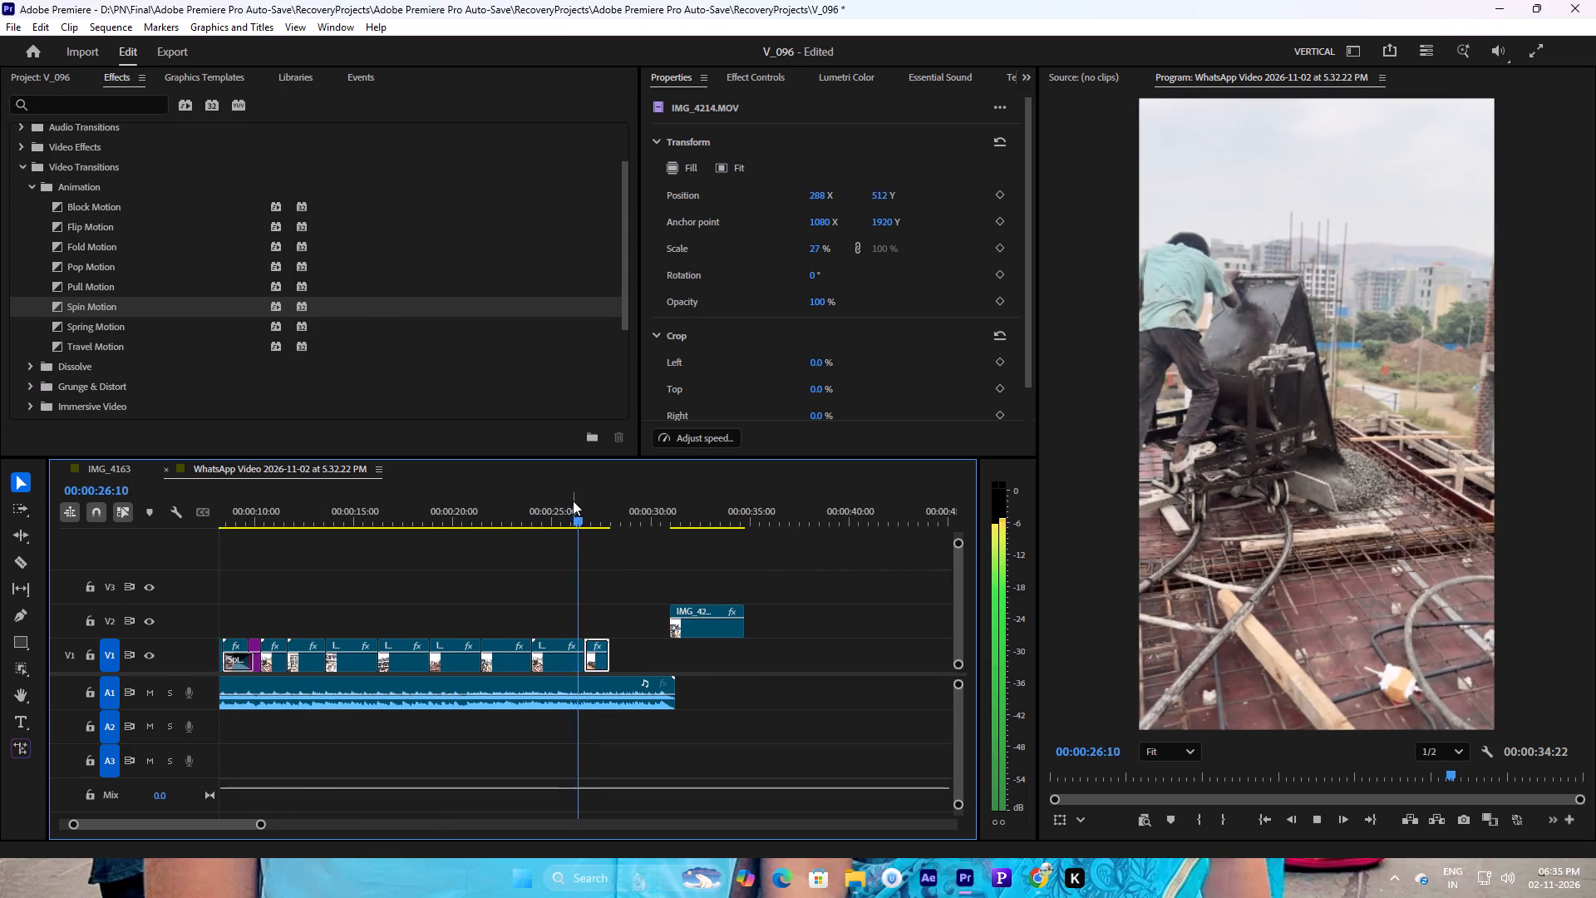
{"action": "key", "text": "space"}
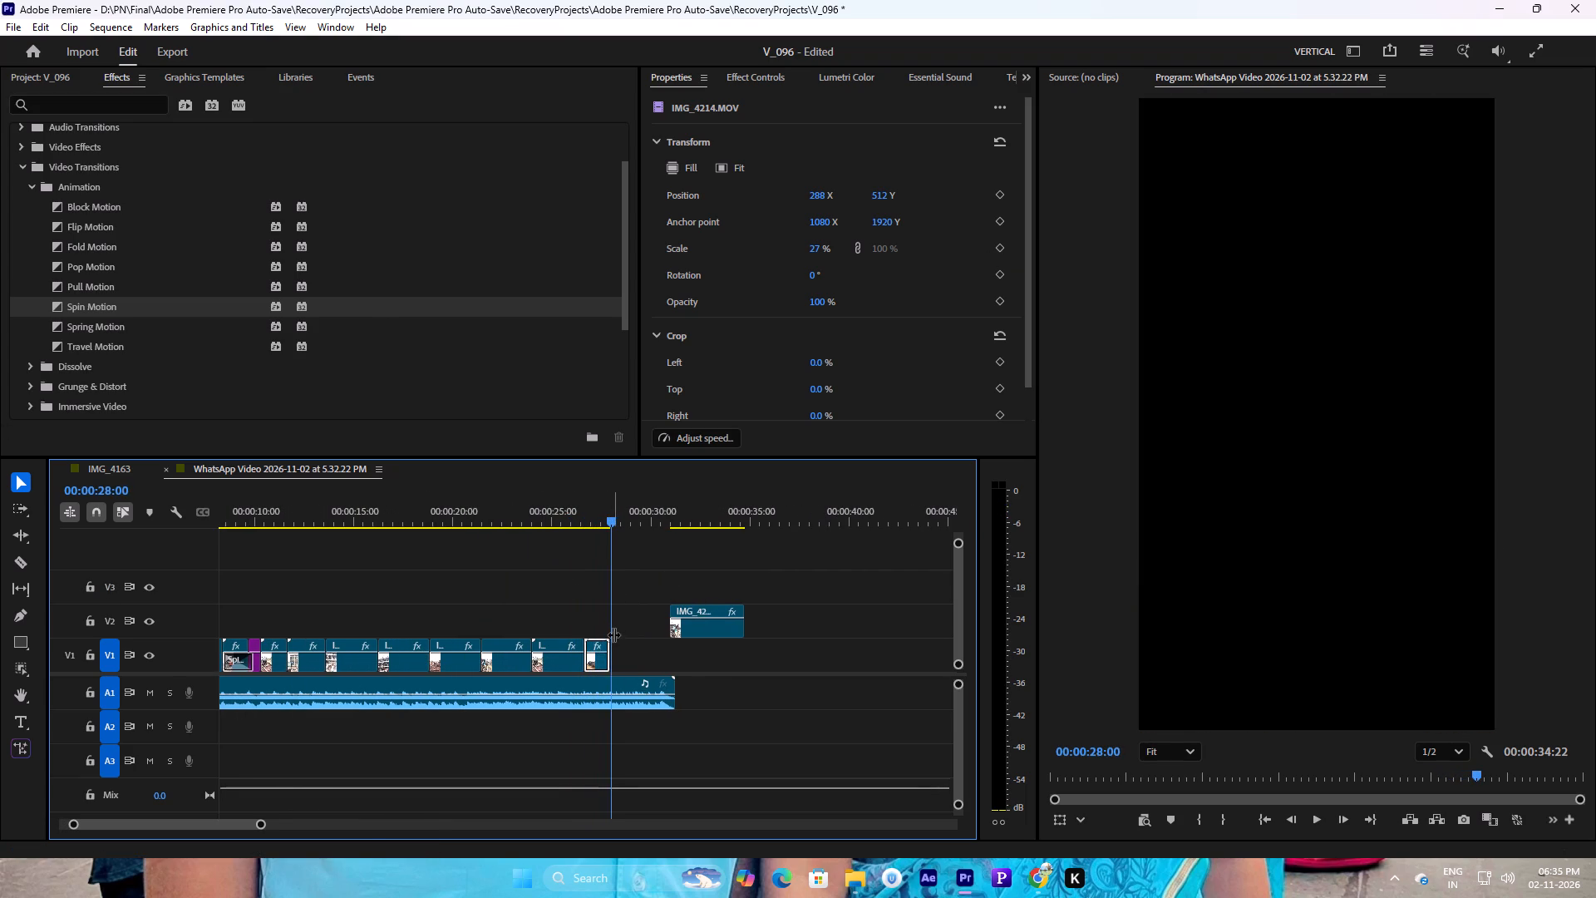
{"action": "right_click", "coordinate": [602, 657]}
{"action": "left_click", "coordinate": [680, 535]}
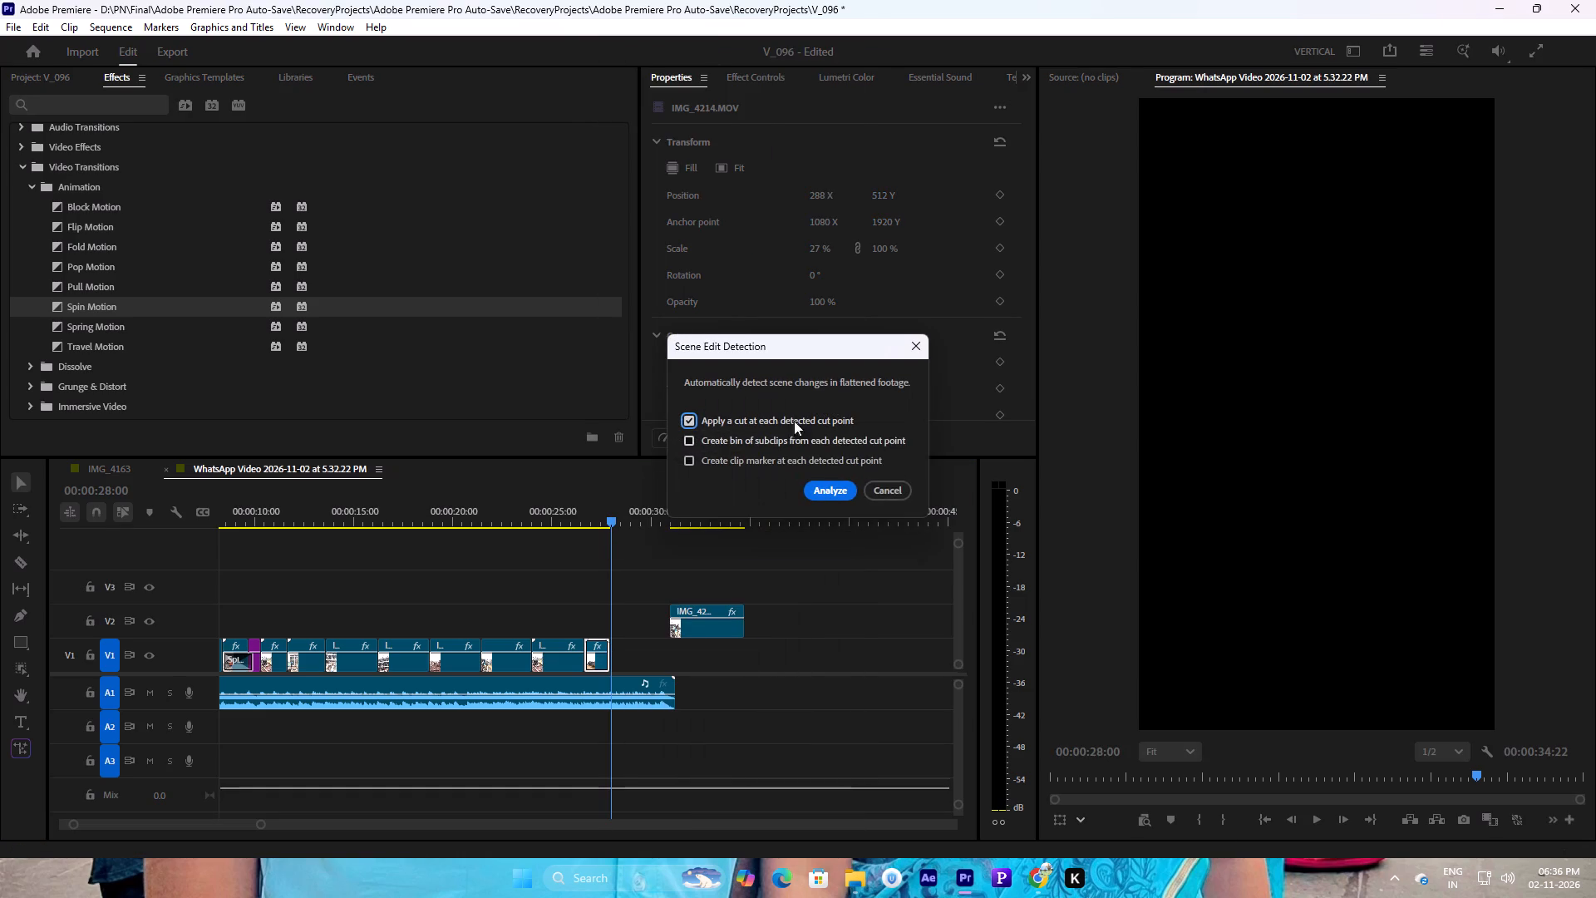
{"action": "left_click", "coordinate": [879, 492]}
Slow IMG_4214.MOV to 65.9% speed, a duration of 00:00:02:00, with Optical flow time interpolation.
{"action": "right_click_drag", "start_coordinate": [593, 649], "coordinate": [602, 664]}
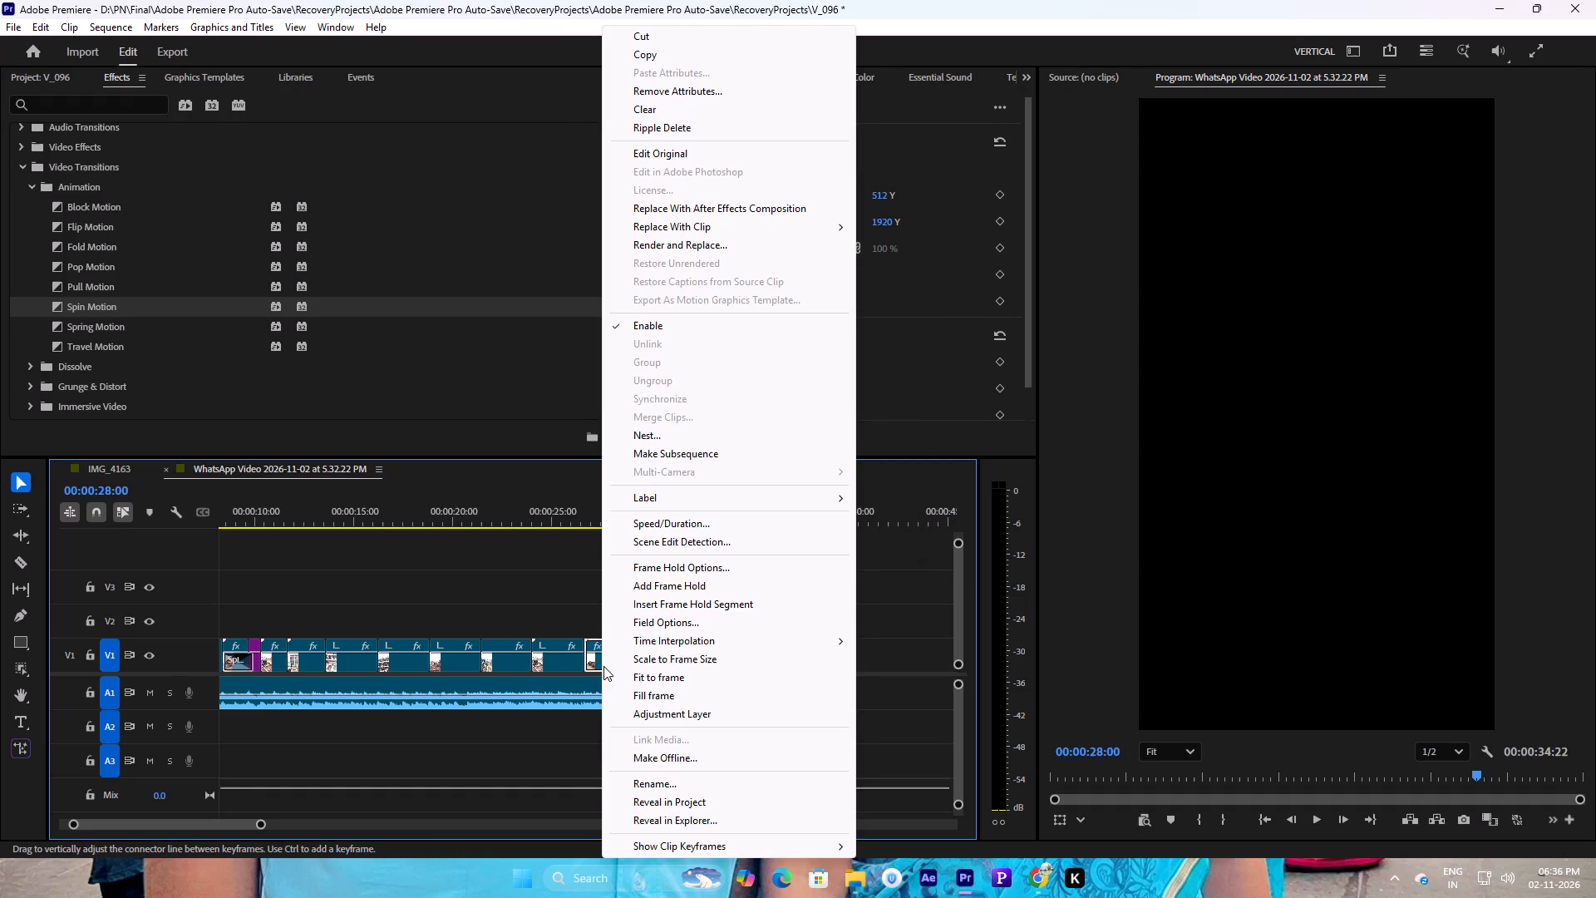
{"action": "left_click", "coordinate": [661, 524]}
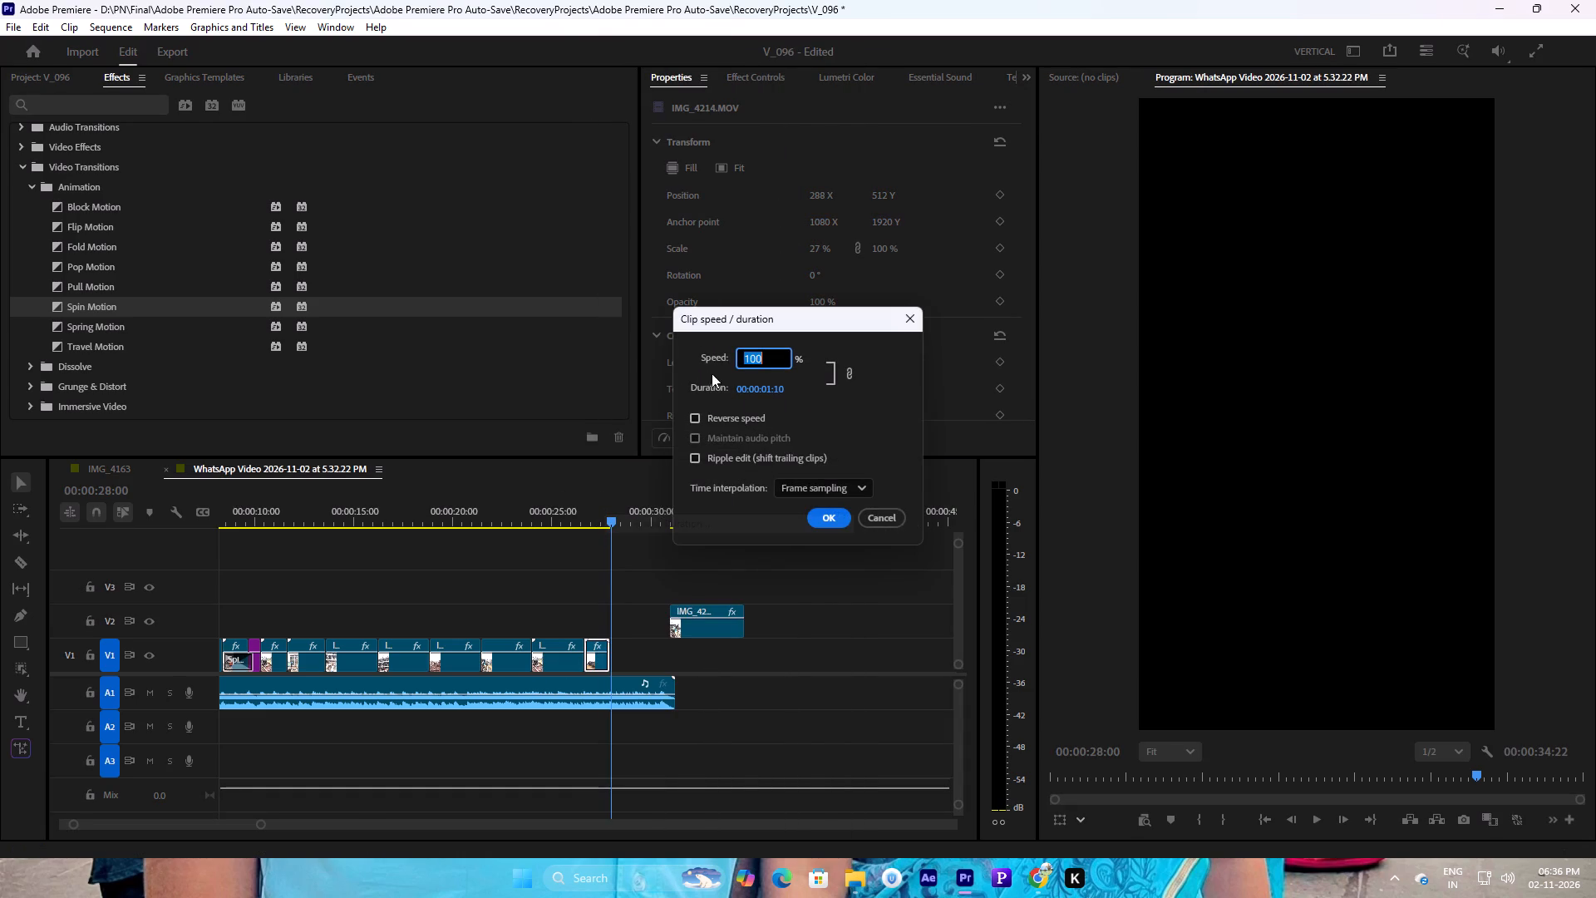
{"action": "left_click_drag", "start_coordinate": [716, 356], "coordinate": [687, 361]}
{"action": "left_click_drag", "start_coordinate": [744, 358], "coordinate": [545, 315]}
{"action": "left_click_drag", "start_coordinate": [740, 360], "coordinate": [638, 364]}
{"action": "left_click", "coordinate": [839, 490]}
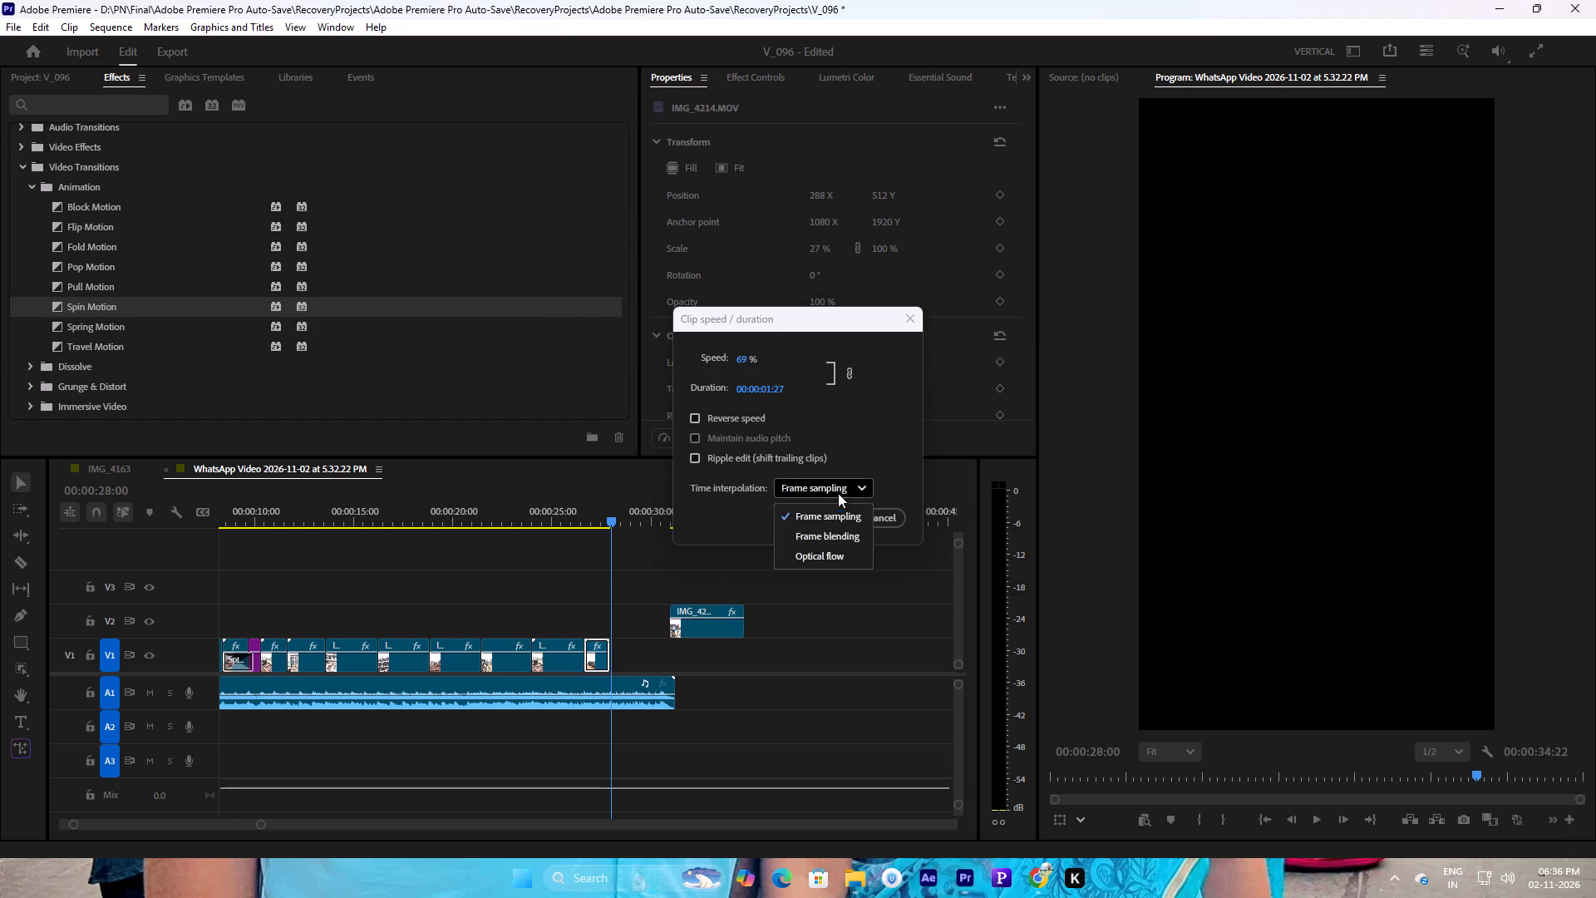
{"action": "left_click", "coordinate": [845, 552]}
{"action": "left_click_drag", "start_coordinate": [752, 356], "coordinate": [728, 360]}
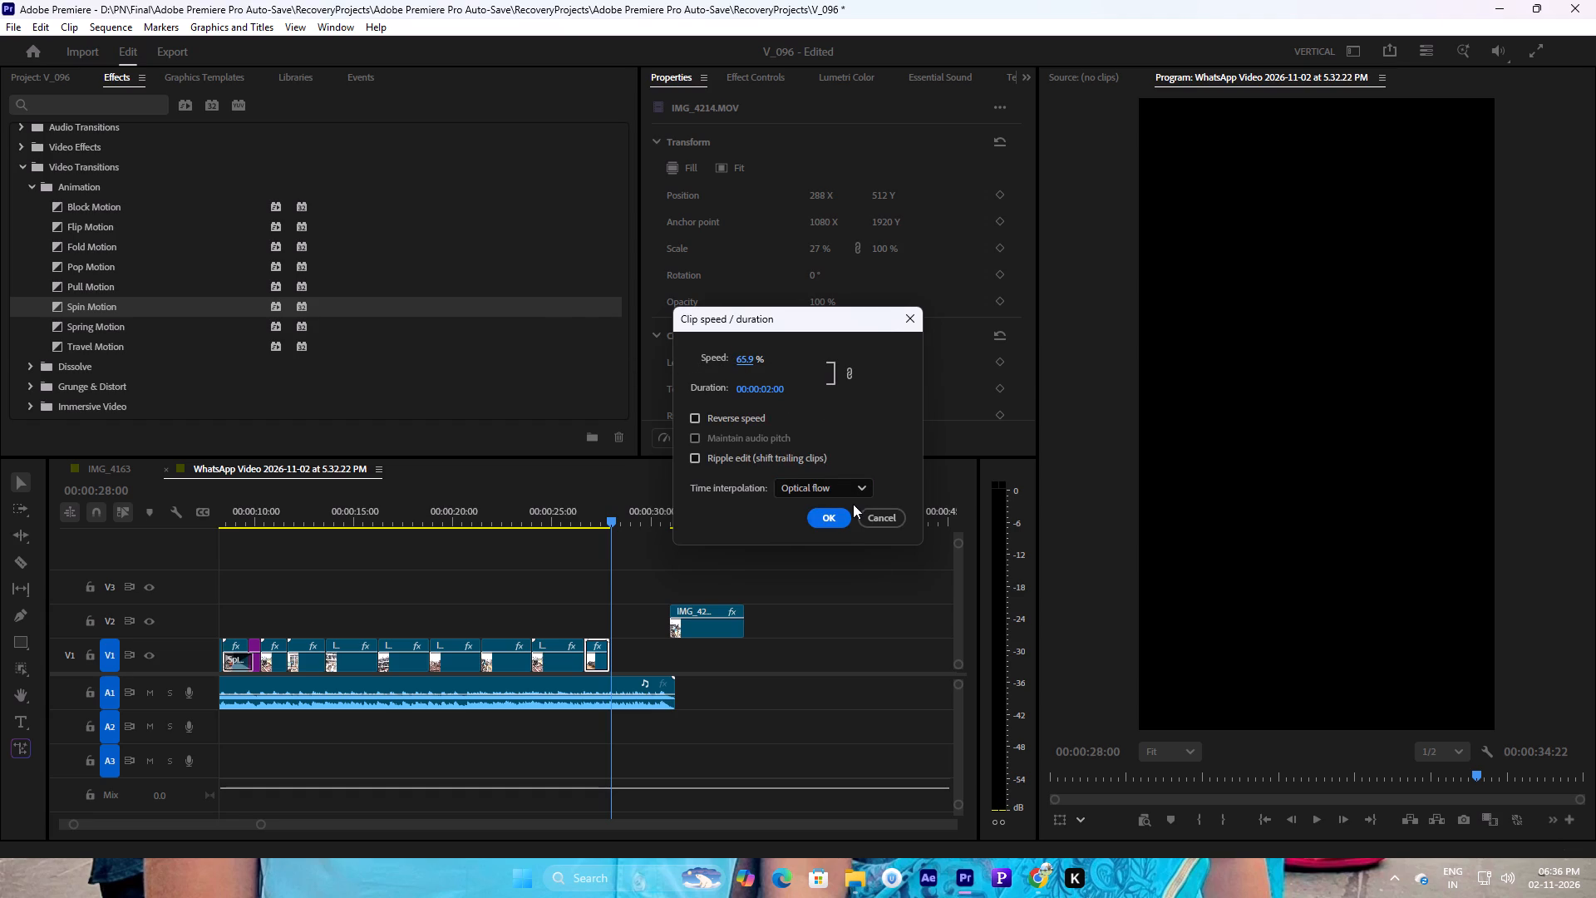
{"action": "left_click", "coordinate": [840, 515]}
Play the end of IMG_4193.MOV and the slowed IMG_4214.MOV repeatedly to check how the clip's end meets the music's beat.
{"action": "left_click", "coordinate": [586, 525]}
{"action": "key", "text": "space"}
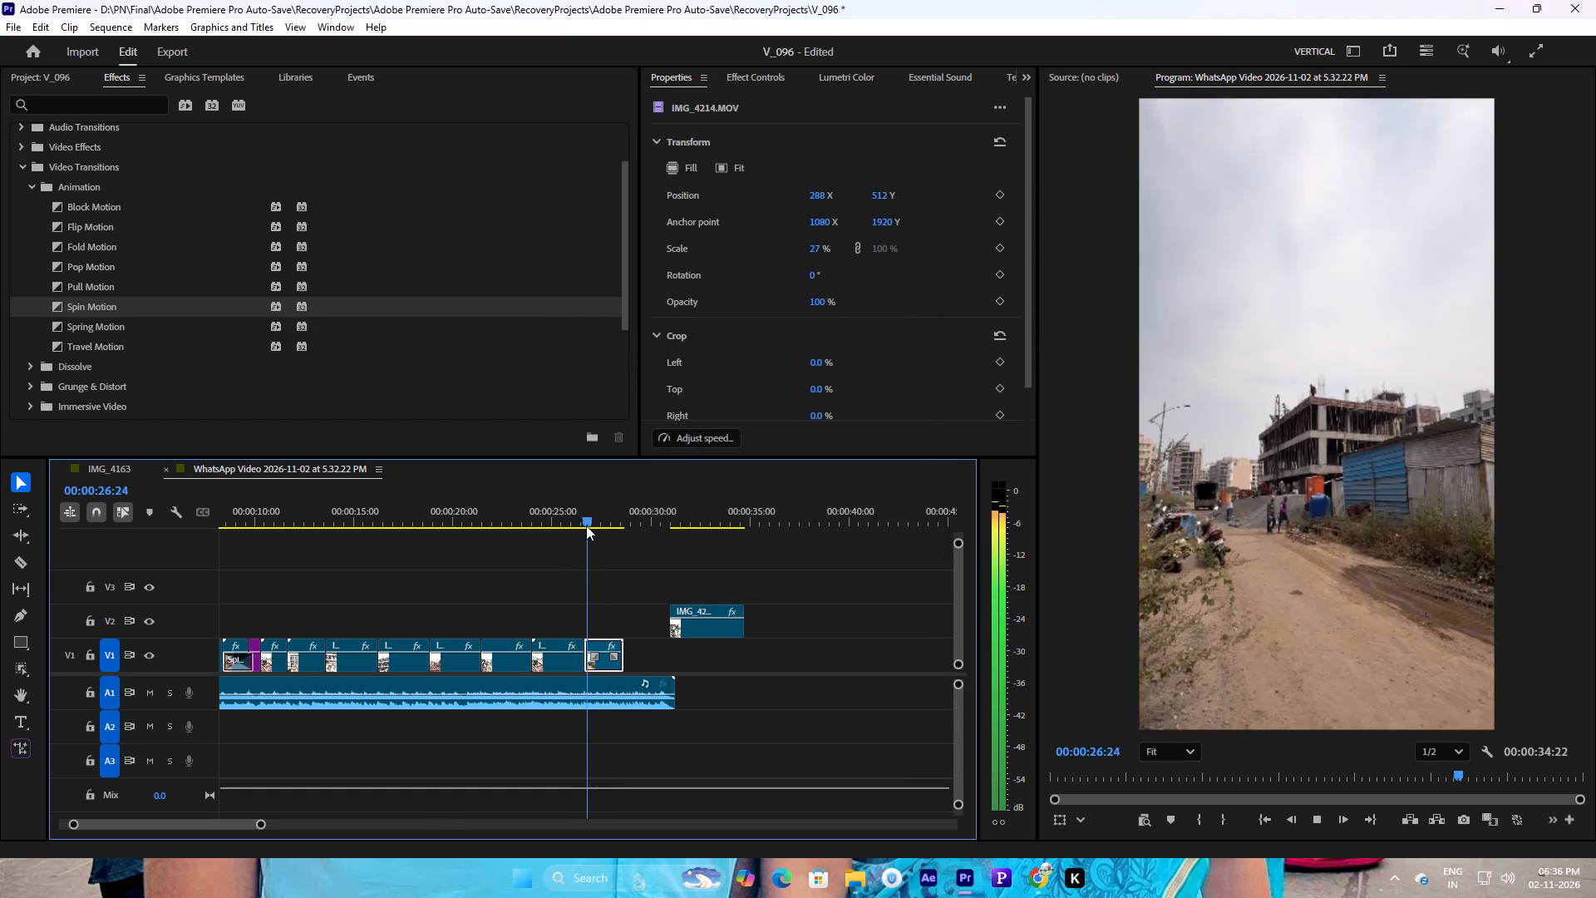
{"action": "key", "text": "space"}
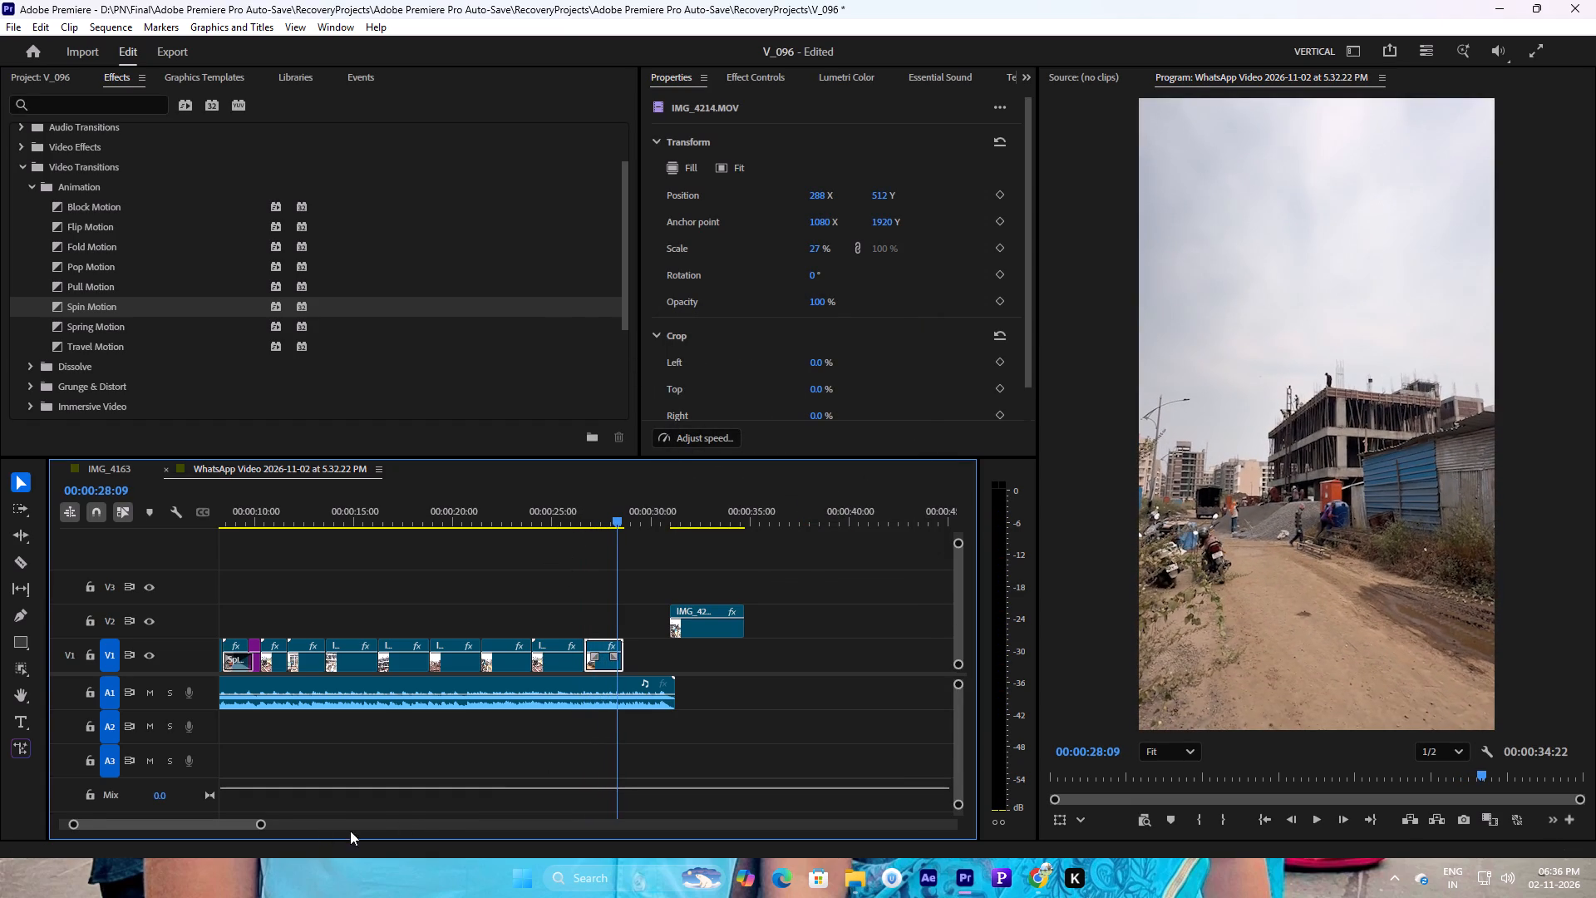
{"action": "left_click_drag", "start_coordinate": [262, 826], "coordinate": [180, 821]}
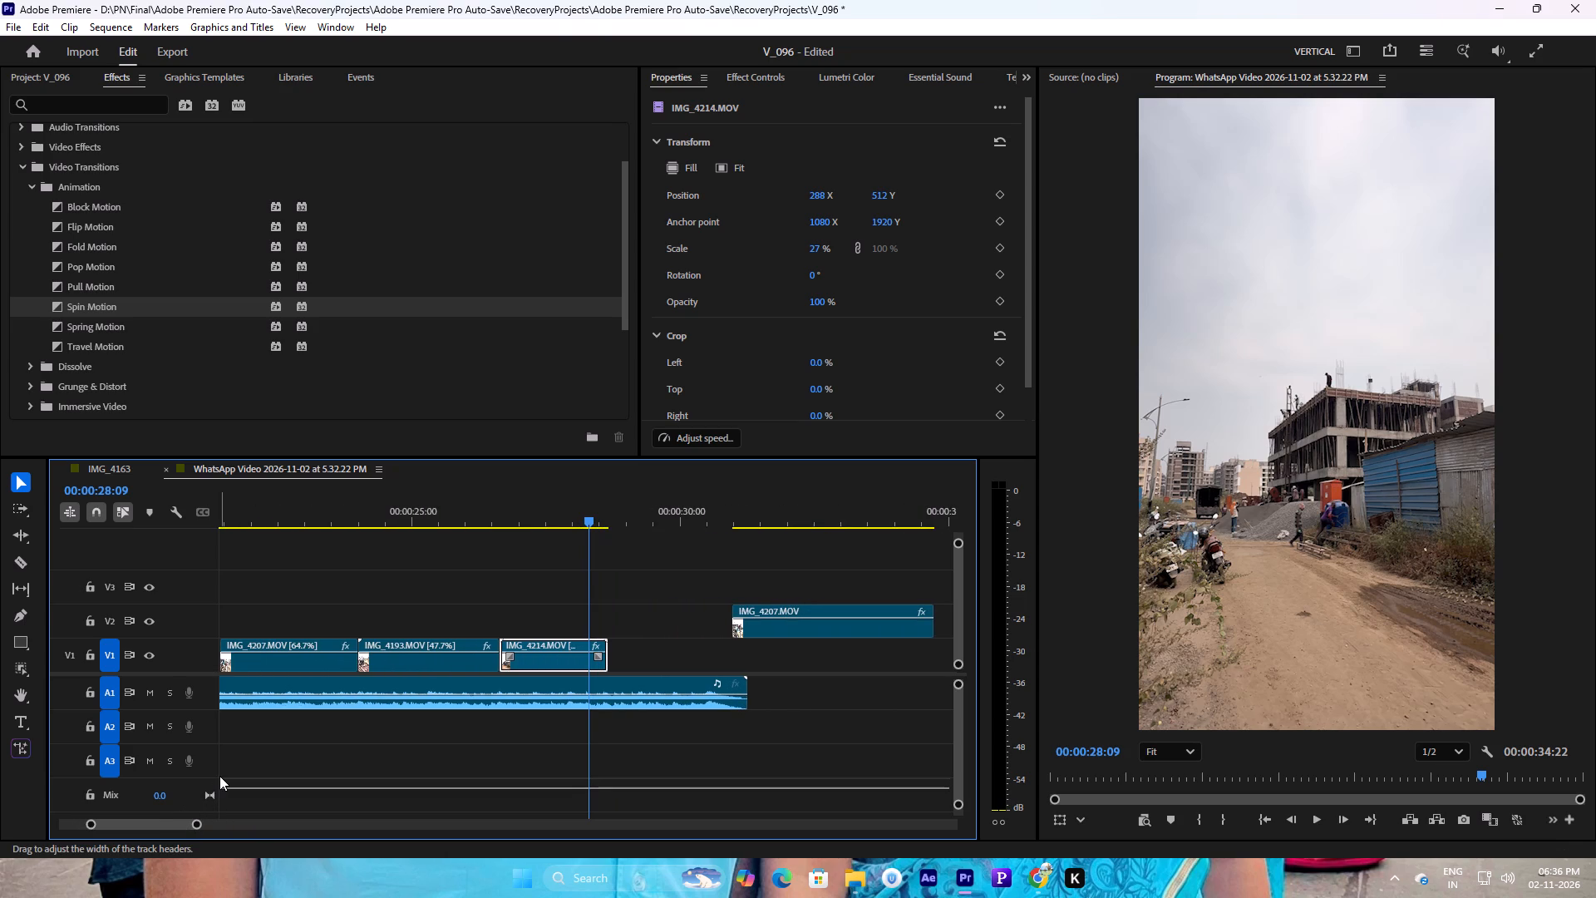
{"action": "left_click", "coordinate": [475, 520]}
{"action": "left_click", "coordinate": [1327, 829]}
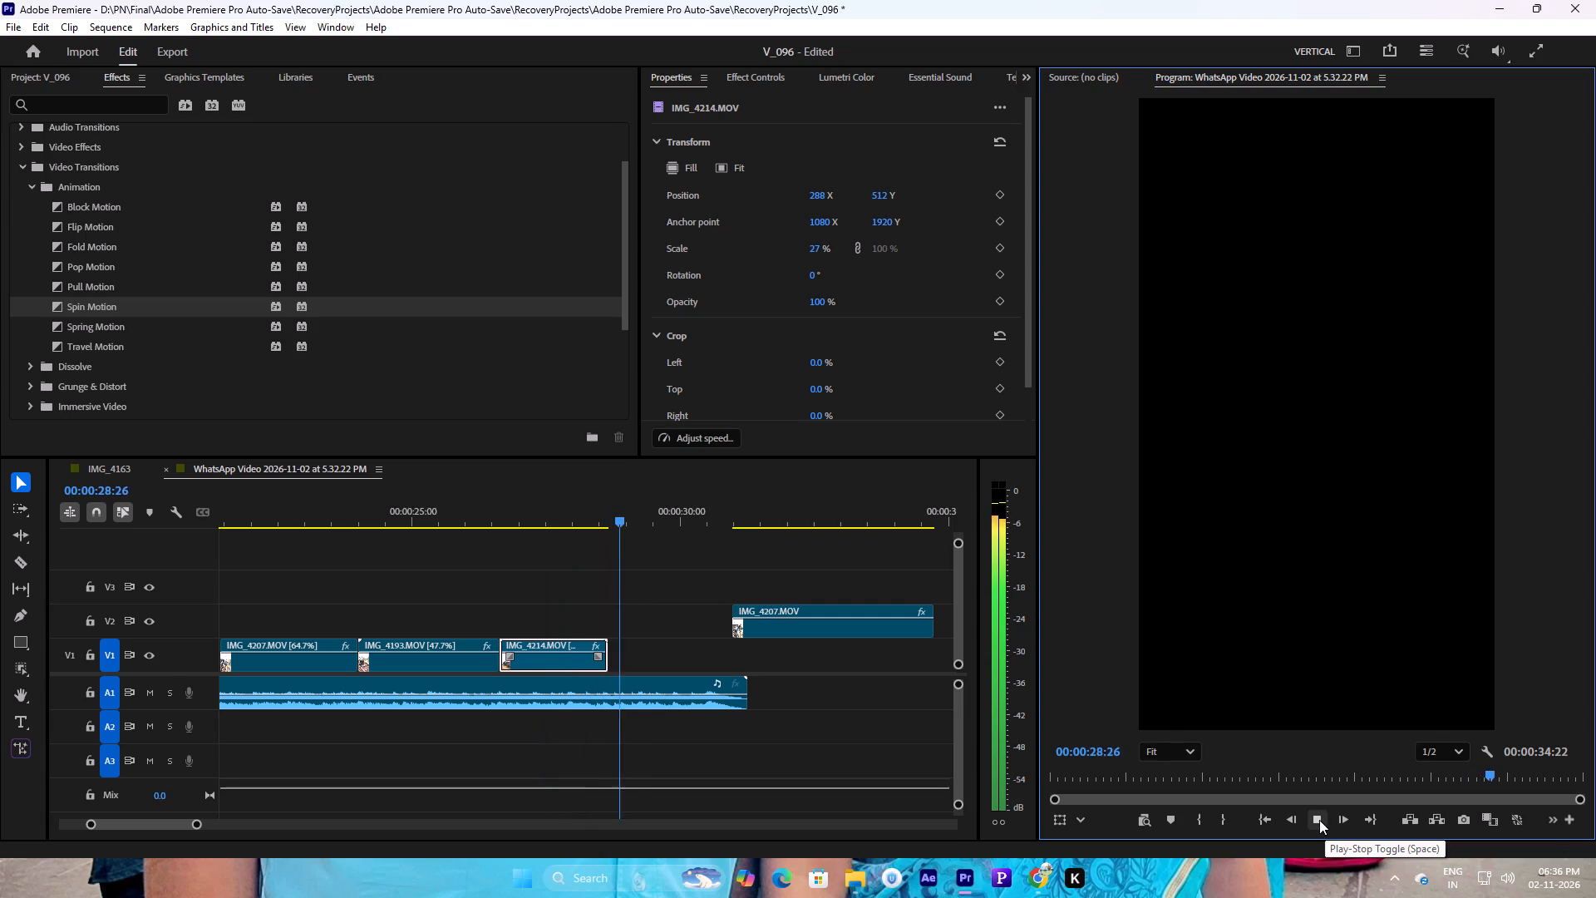
{"action": "left_click", "coordinate": [1319, 820]}
{"action": "left_click", "coordinate": [543, 522]}
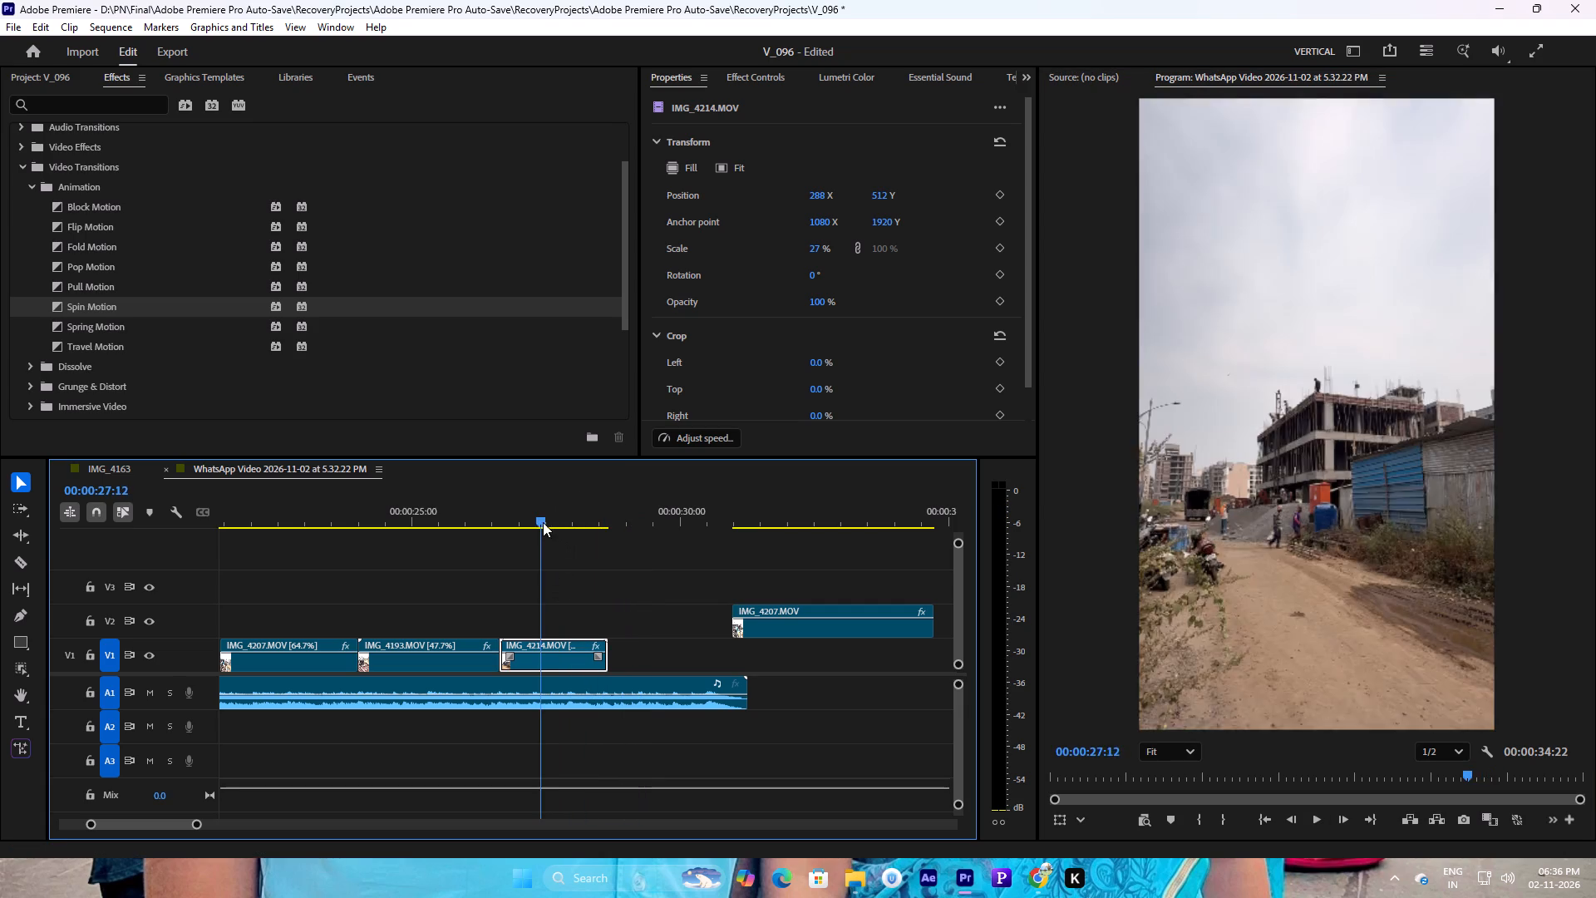
{"action": "left_click", "coordinate": [1326, 814]}
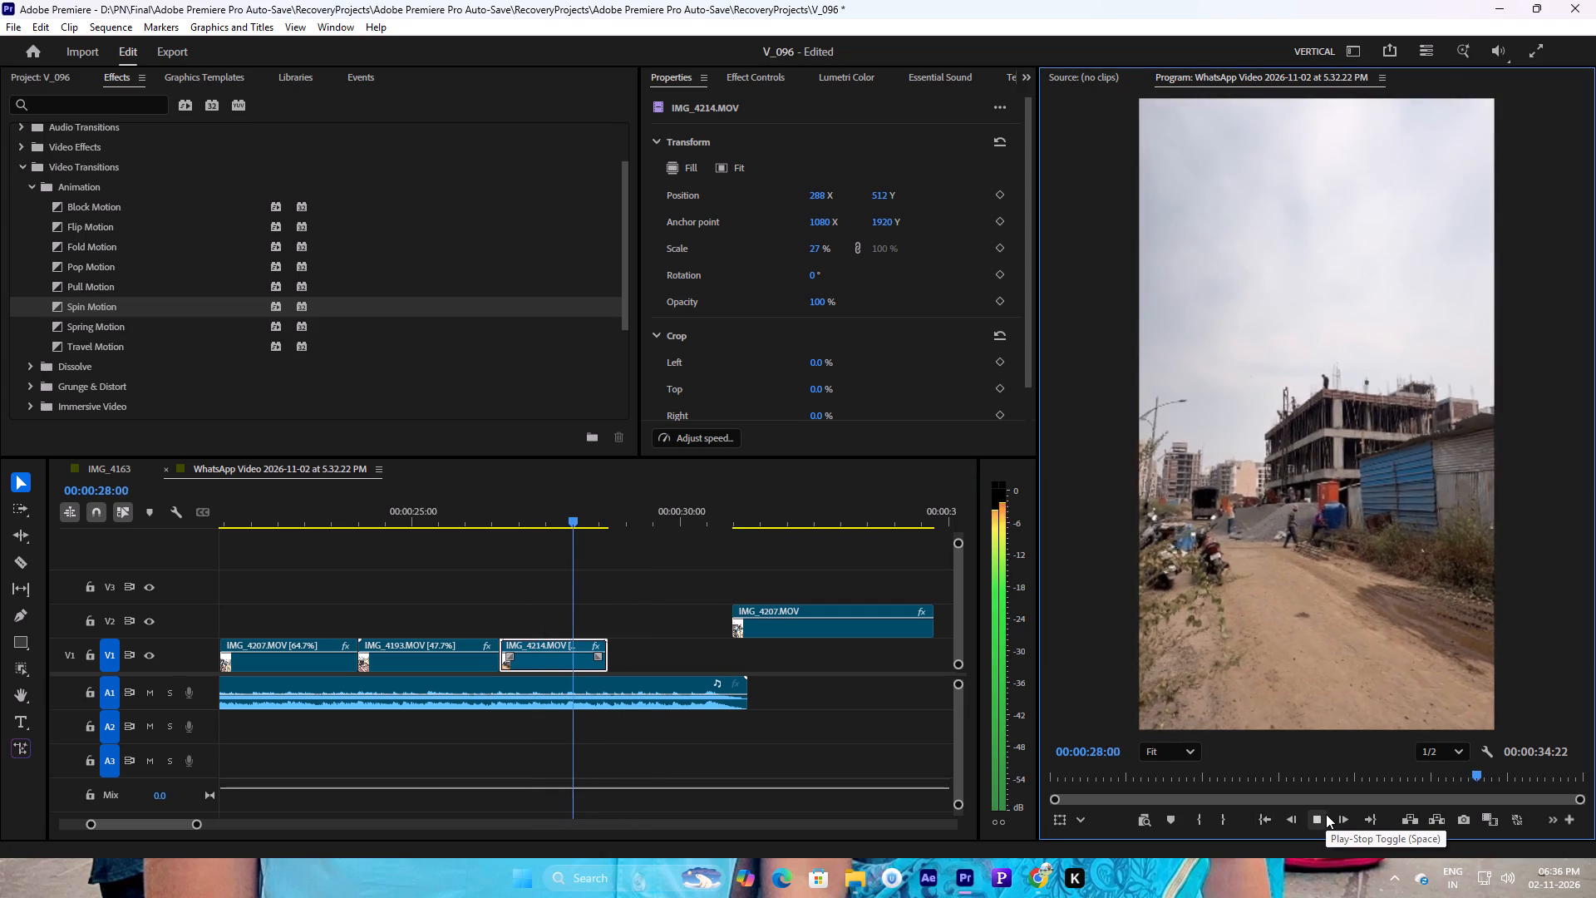
{"action": "left_click", "coordinate": [1326, 814]}
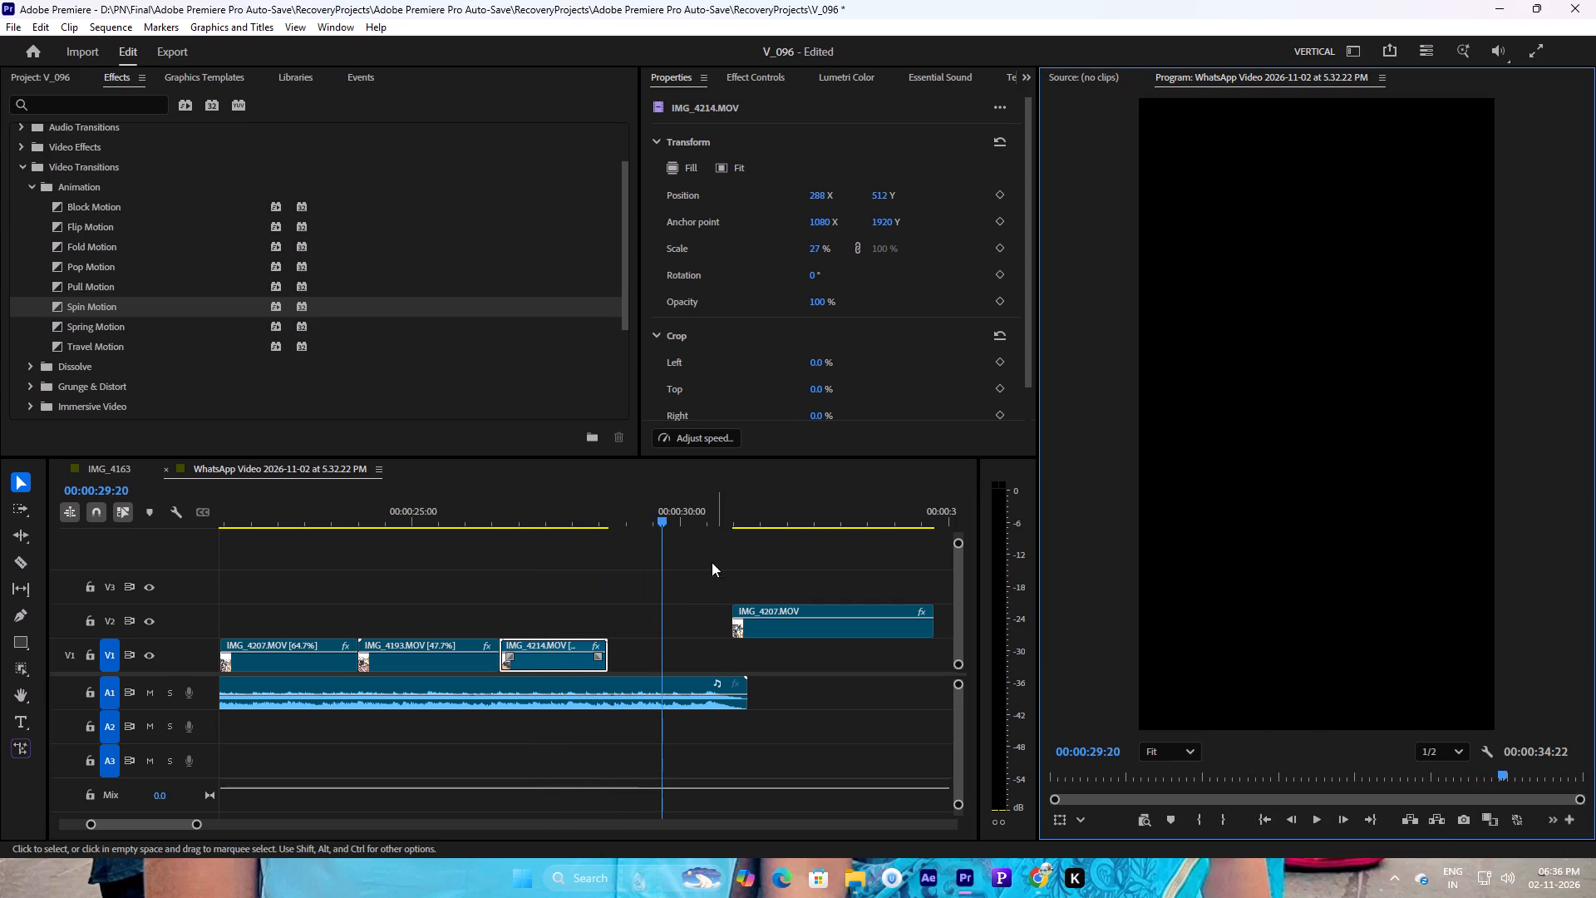
{"action": "left_click_drag", "start_coordinate": [655, 511], "coordinate": [501, 530]}
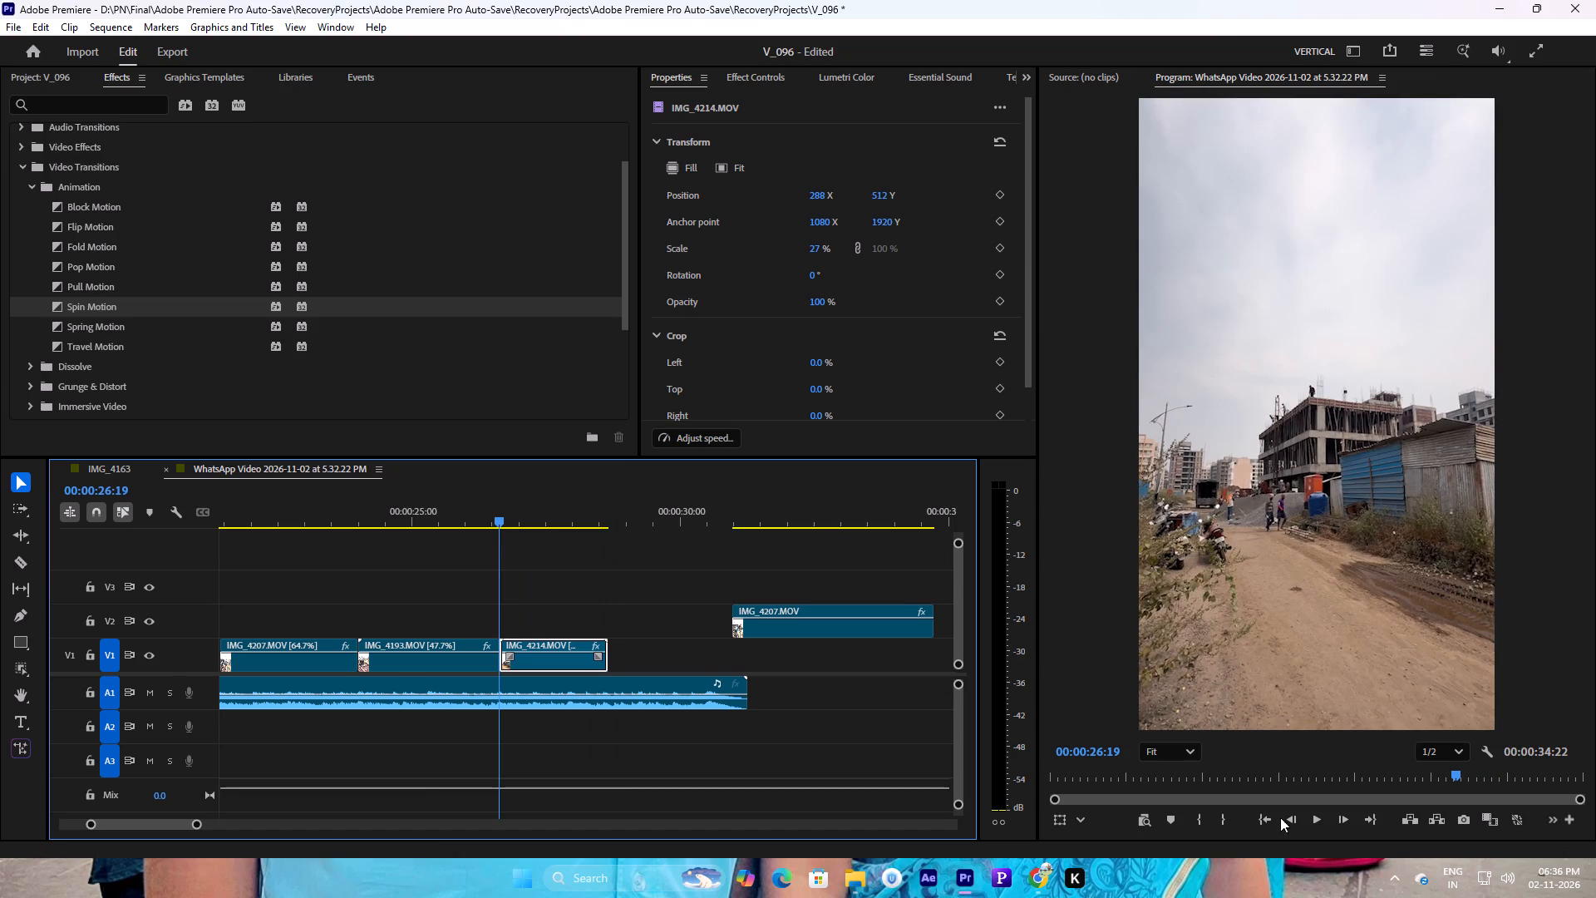
{"action": "left_click", "coordinate": [1321, 827]}
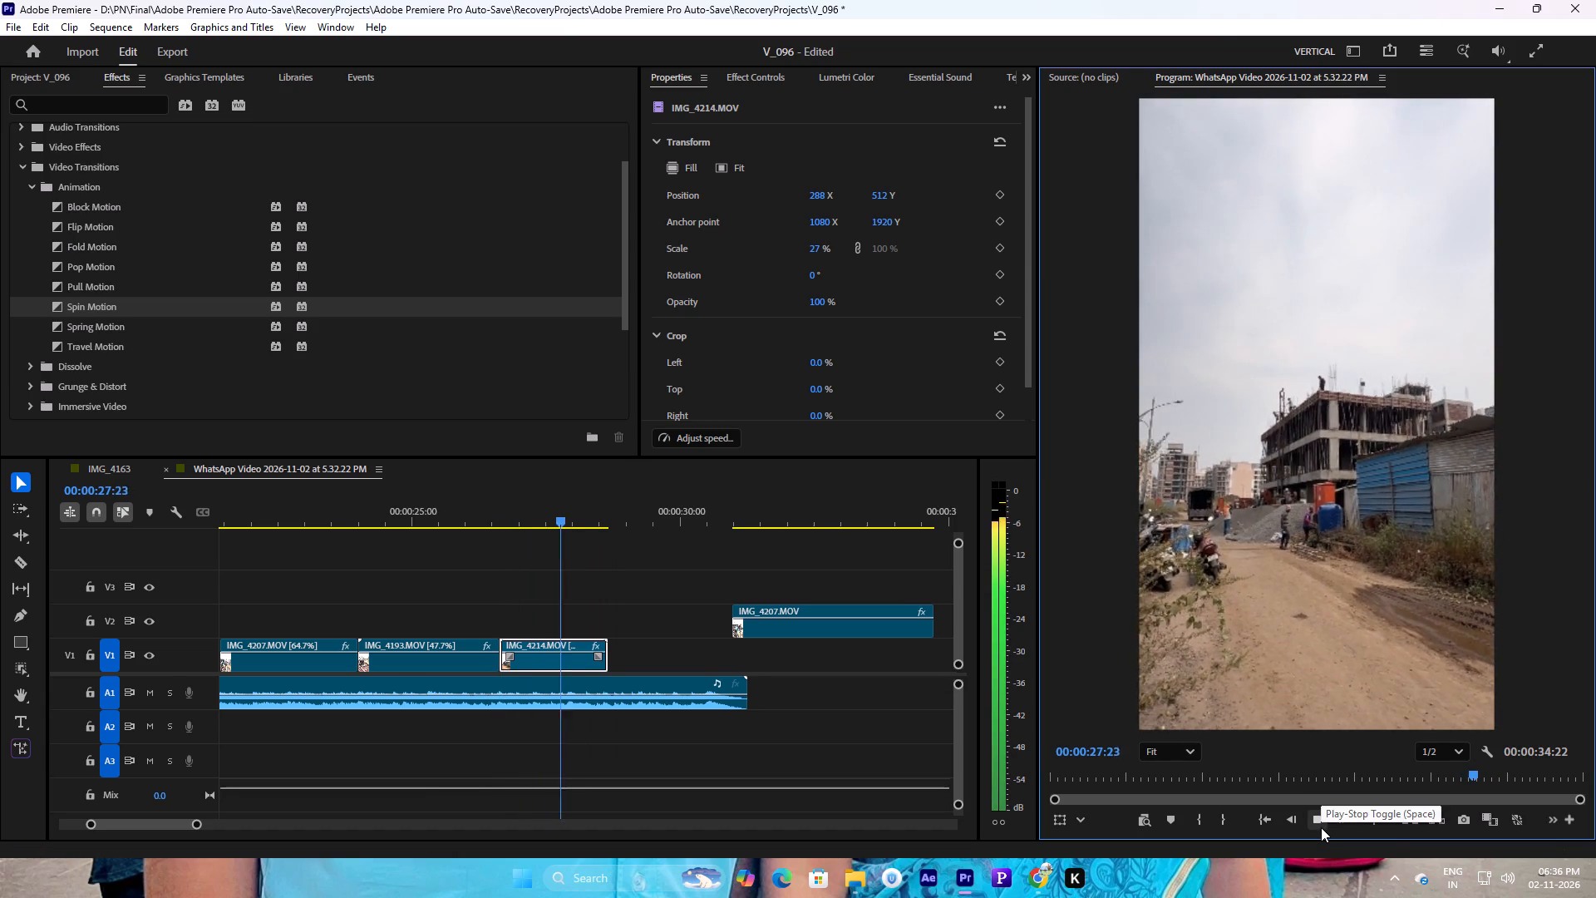
{"action": "left_click", "coordinate": [1321, 827]}
{"action": "left_click", "coordinate": [1321, 827]}
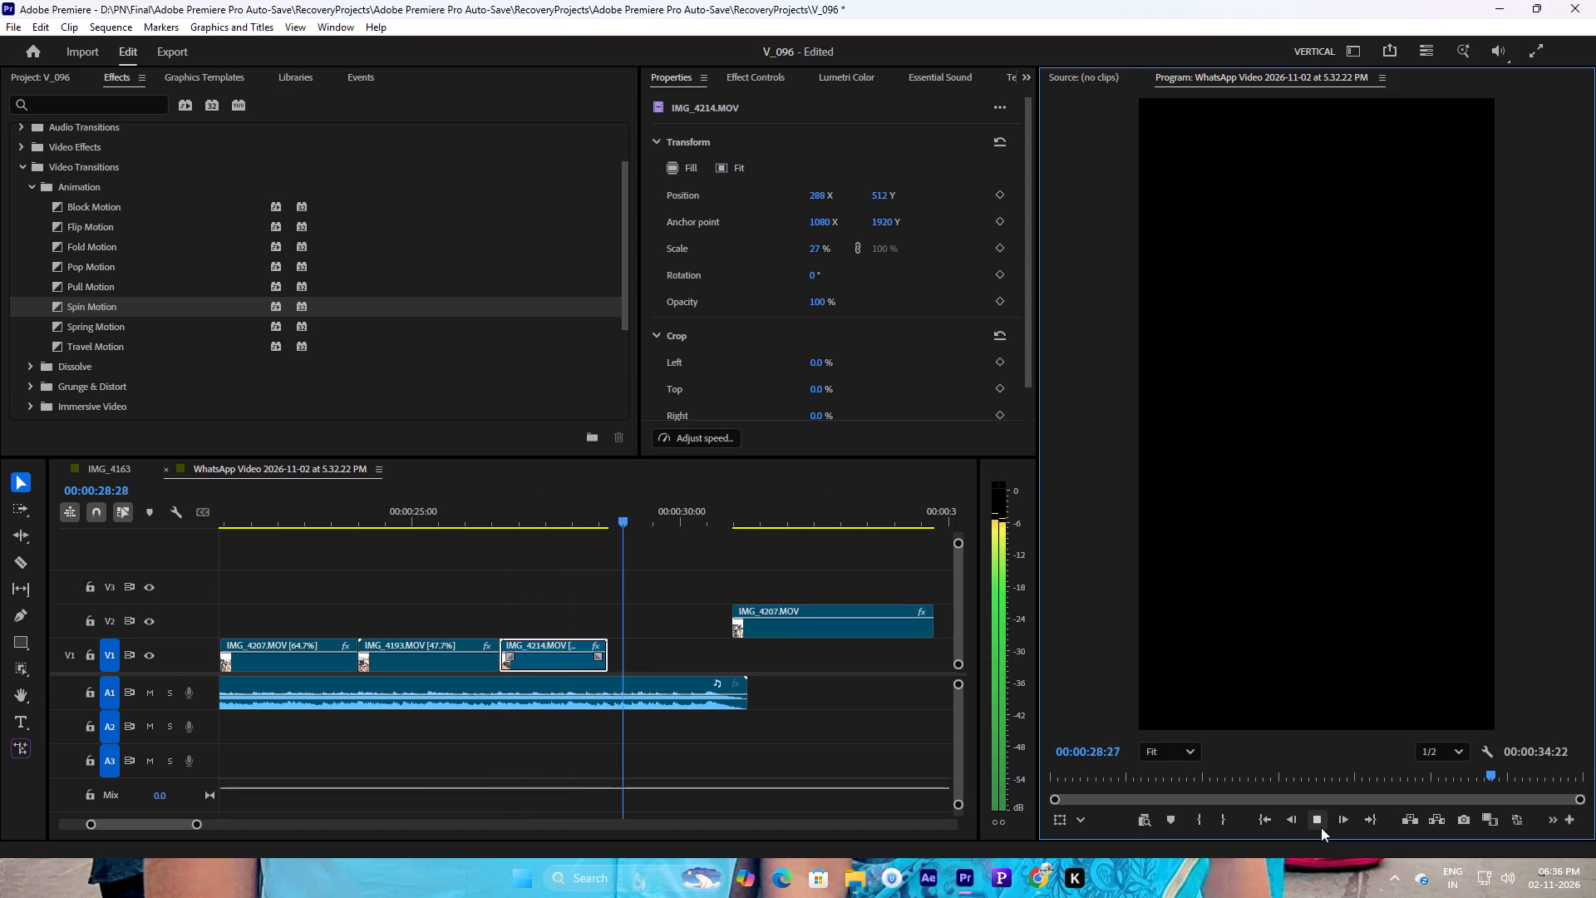
{"action": "left_click", "coordinate": [1321, 827]}
Slow IMG_4214.MOV on V1 to 49.1% speed, a duration of 00:00:02:21, and play it with the music.
{"action": "right_click", "coordinate": [555, 666]}
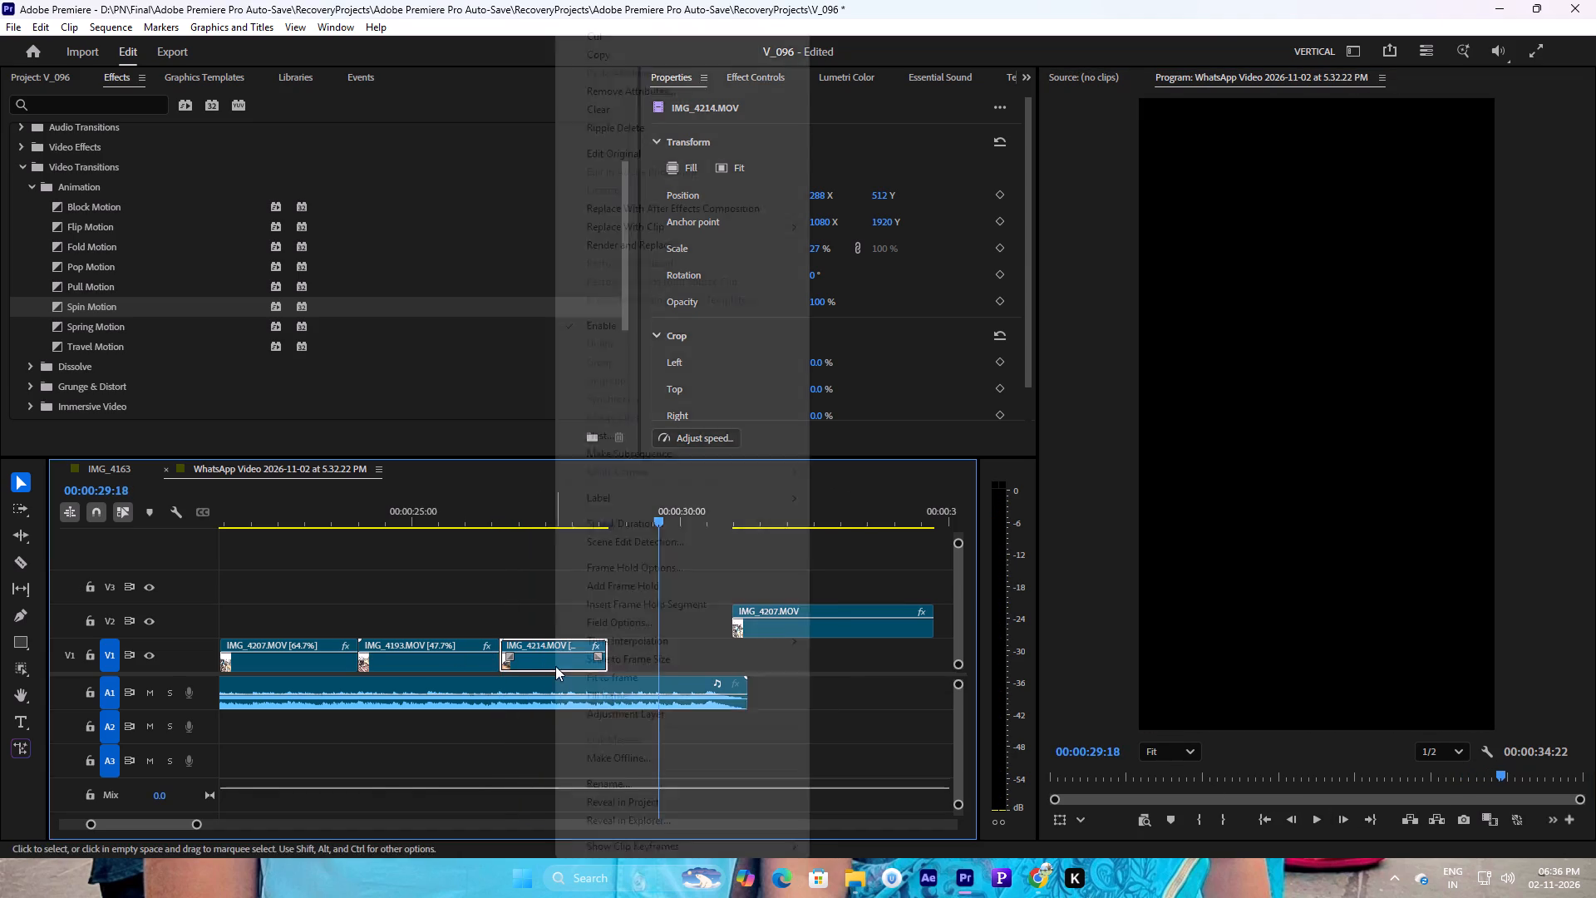
{"action": "left_click", "coordinate": [642, 523]}
{"action": "left_click", "coordinate": [717, 357]}
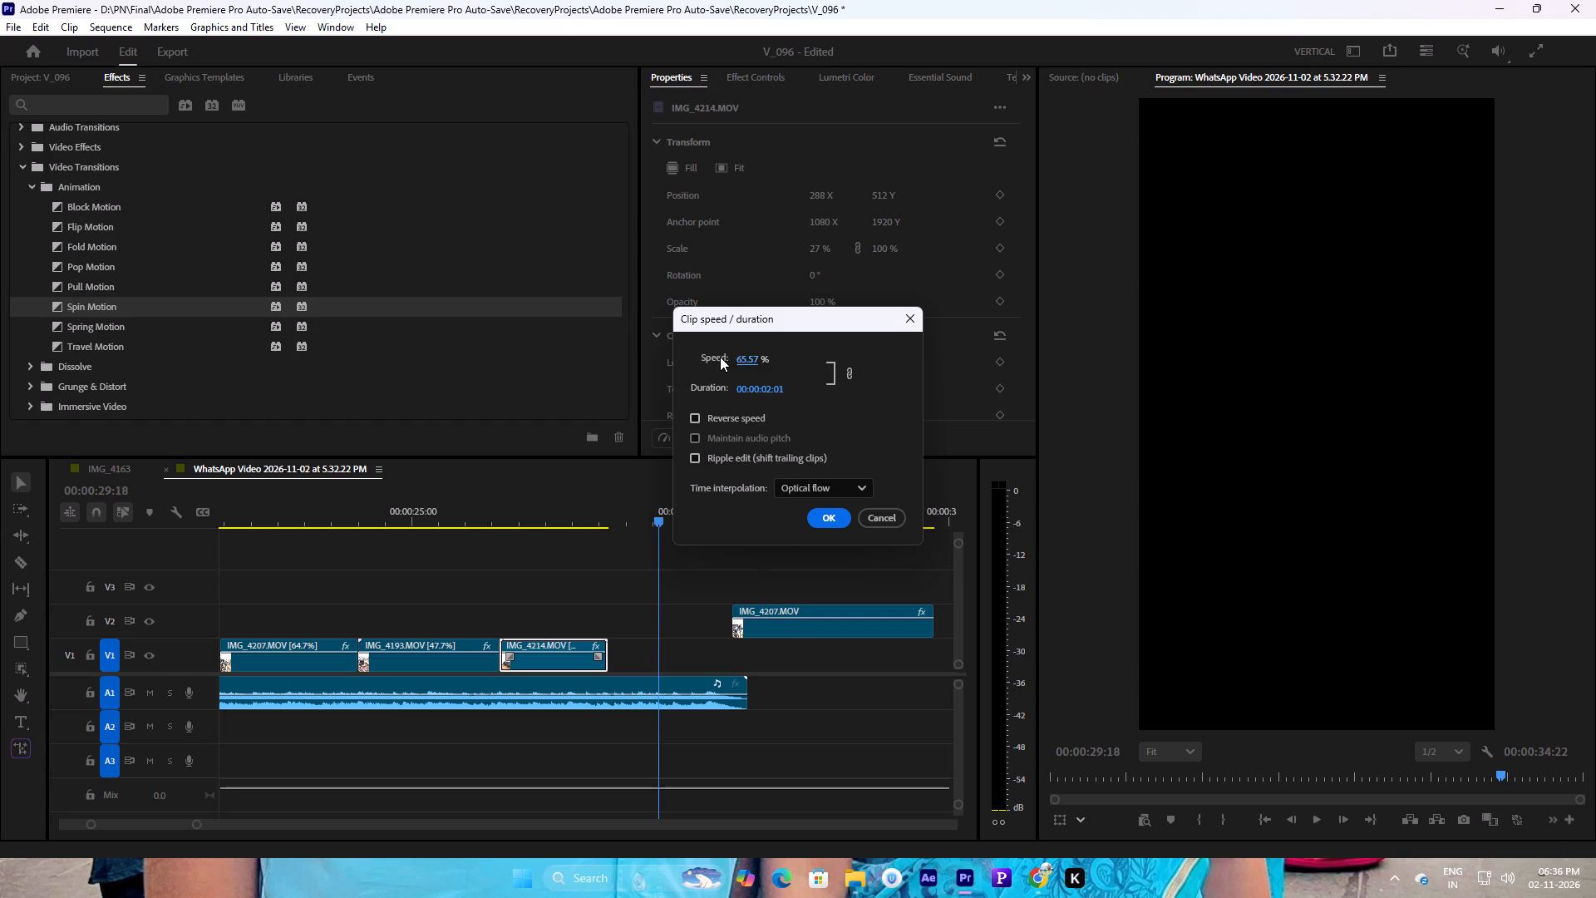
{"action": "left_click_drag", "start_coordinate": [747, 353], "coordinate": [630, 376]}
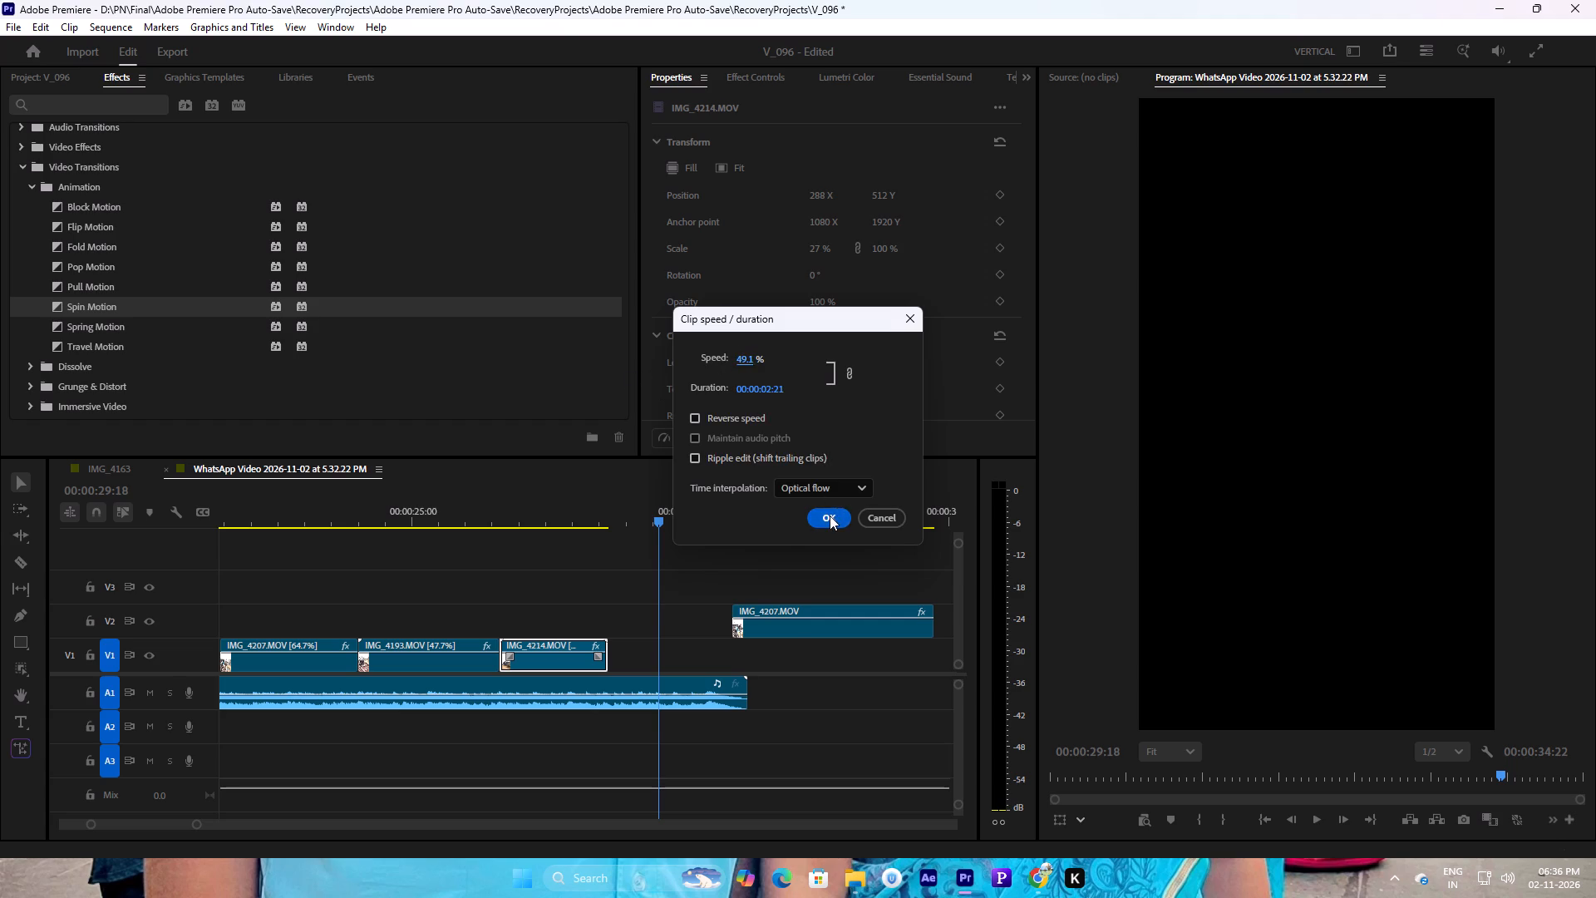
{"action": "left_click", "coordinate": [830, 516]}
{"action": "left_click_drag", "start_coordinate": [563, 514], "coordinate": [549, 516]}
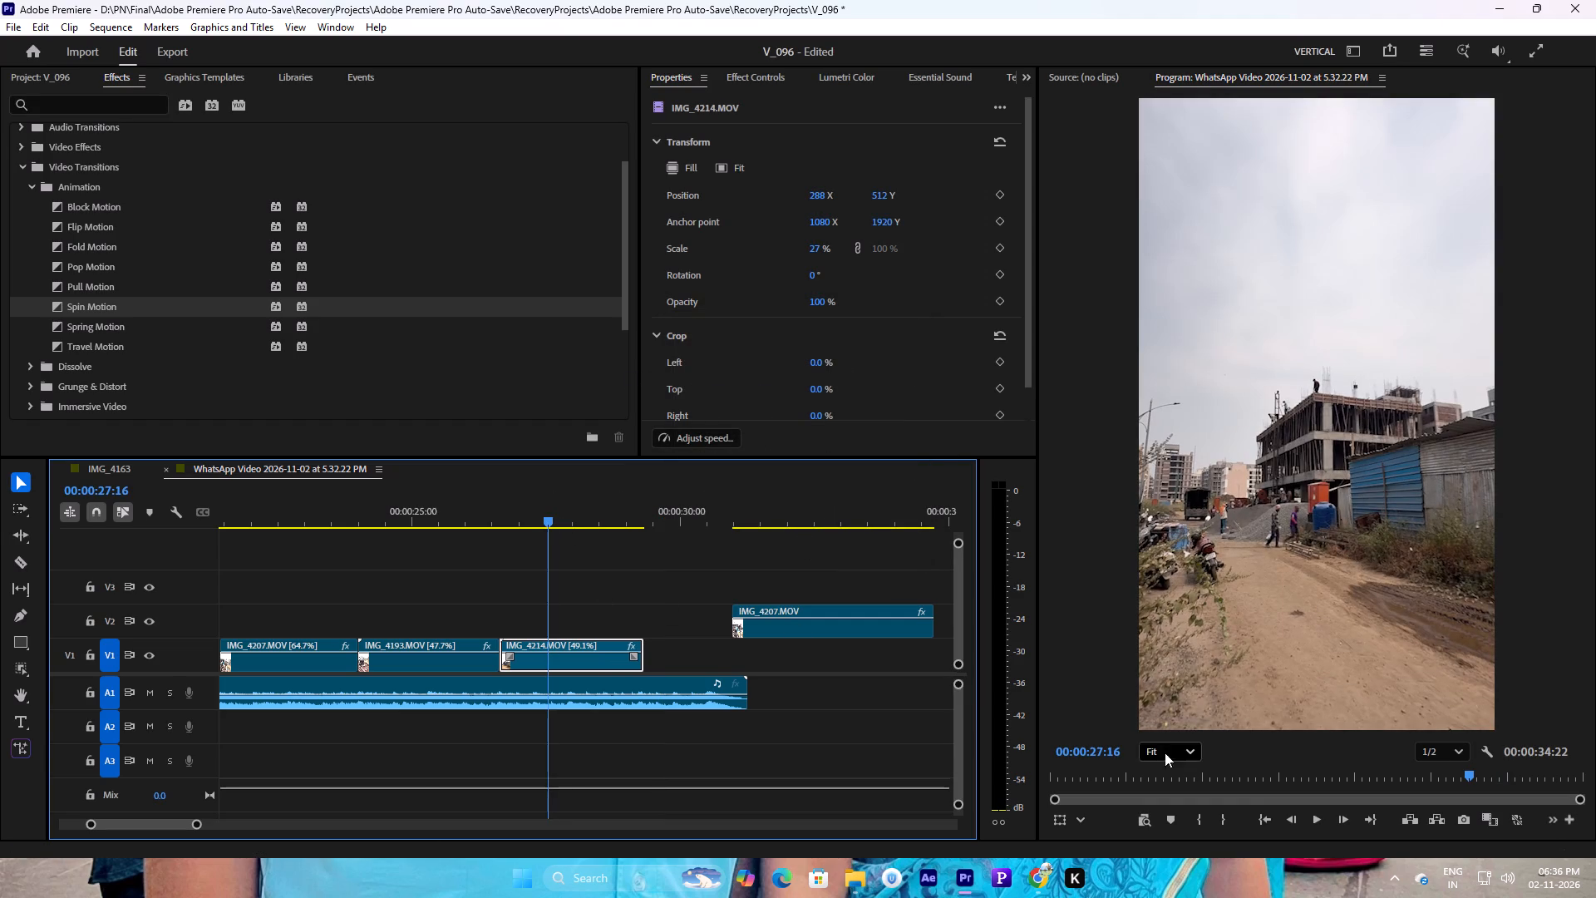
{"action": "left_click", "coordinate": [1318, 816]}
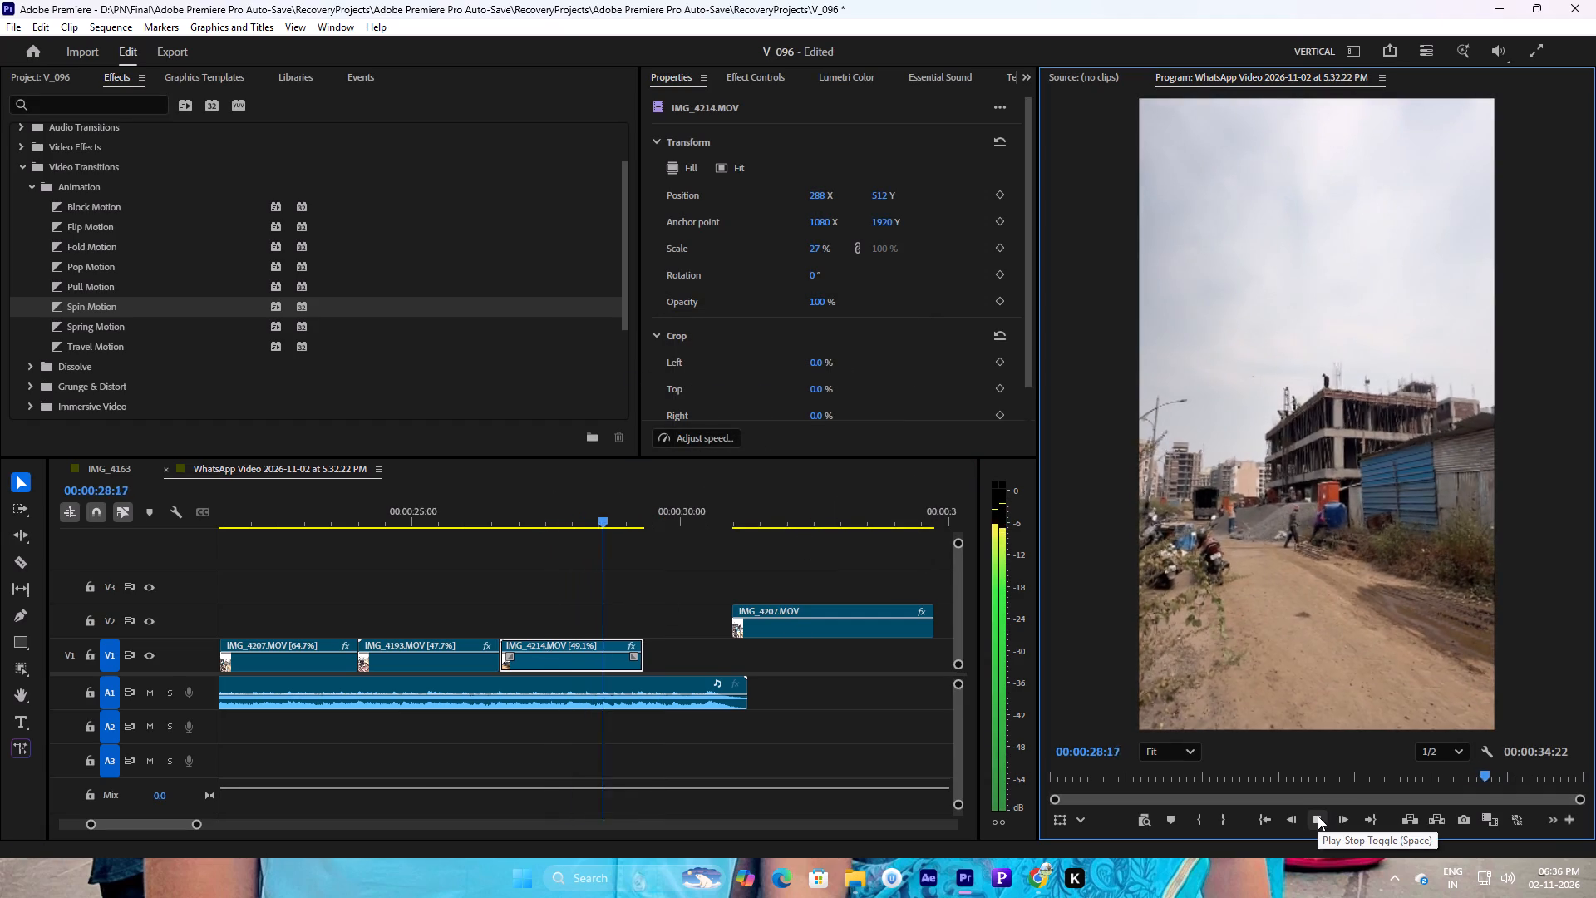
{"action": "left_click", "coordinate": [1318, 816]}
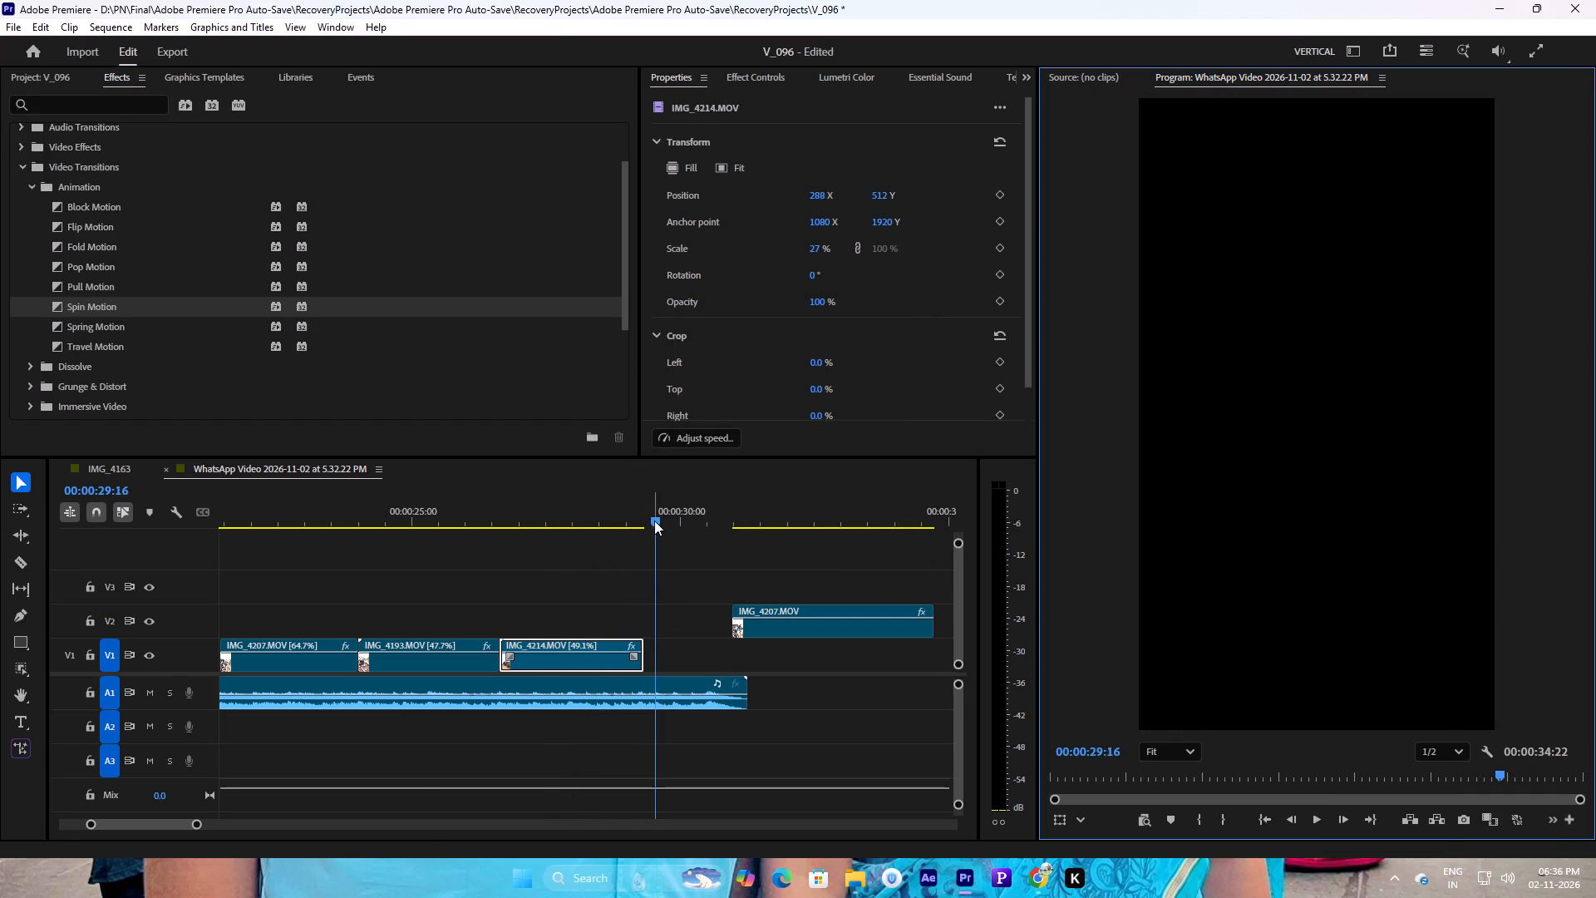
Trim the end of IMG_4214.MOV on V1 to 00:00:29:08 and play the cut against the music.
{"action": "left_click_drag", "start_coordinate": [654, 521], "coordinate": [640, 523]}
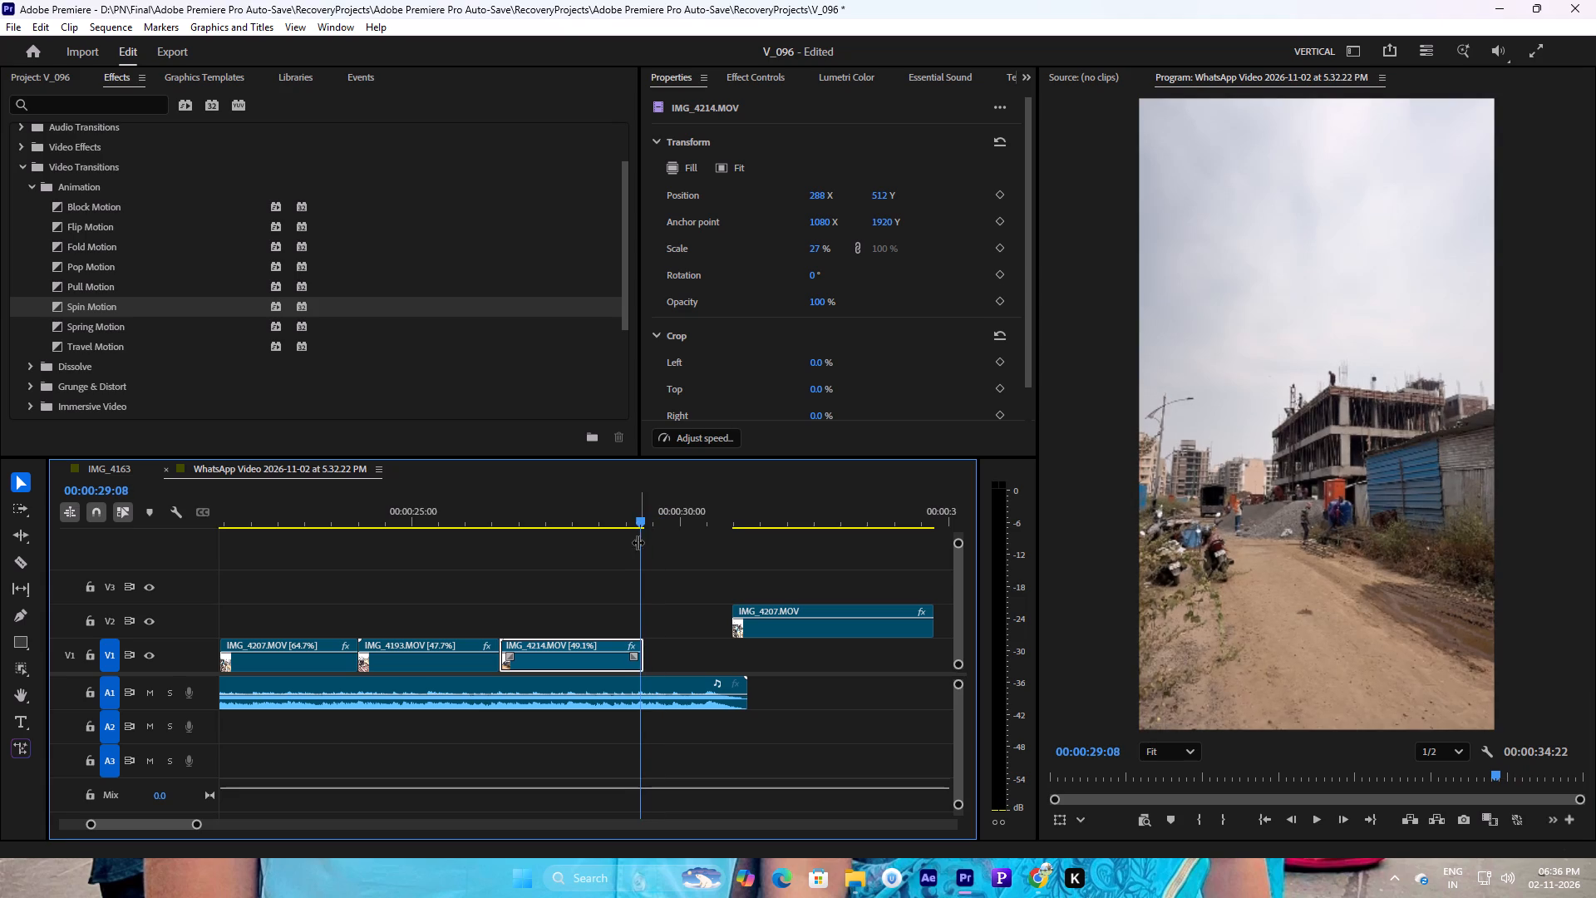
{"action": "left_click_drag", "start_coordinate": [640, 658], "coordinate": [633, 658]}
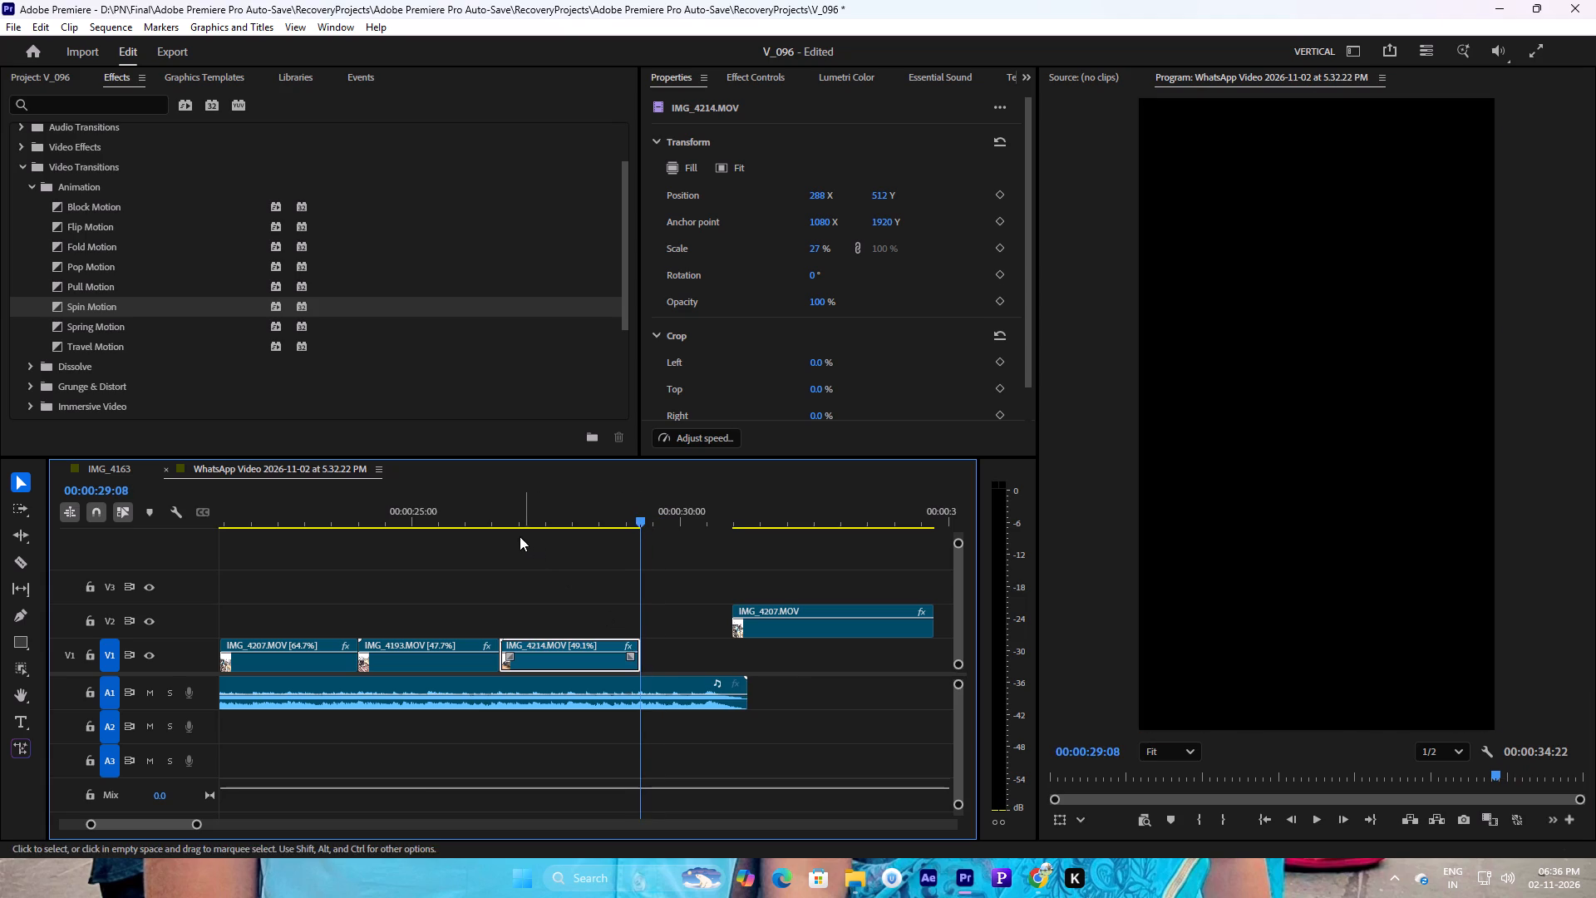
{"action": "left_click", "coordinate": [456, 517]}
{"action": "left_click", "coordinate": [1323, 814]}
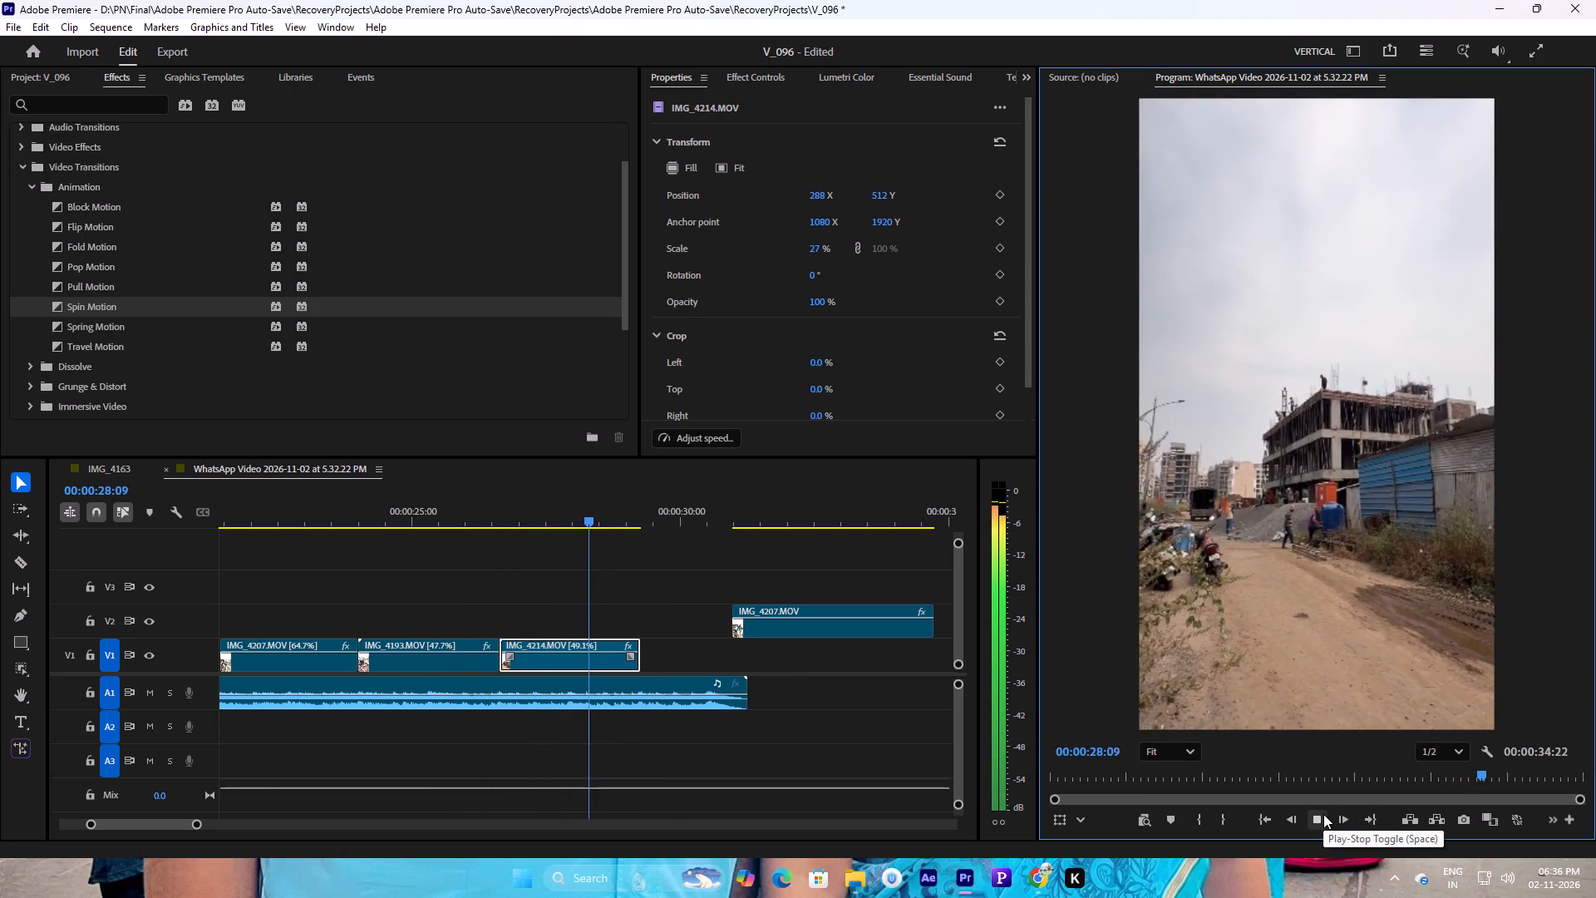
{"action": "left_click", "coordinate": [1323, 814]}
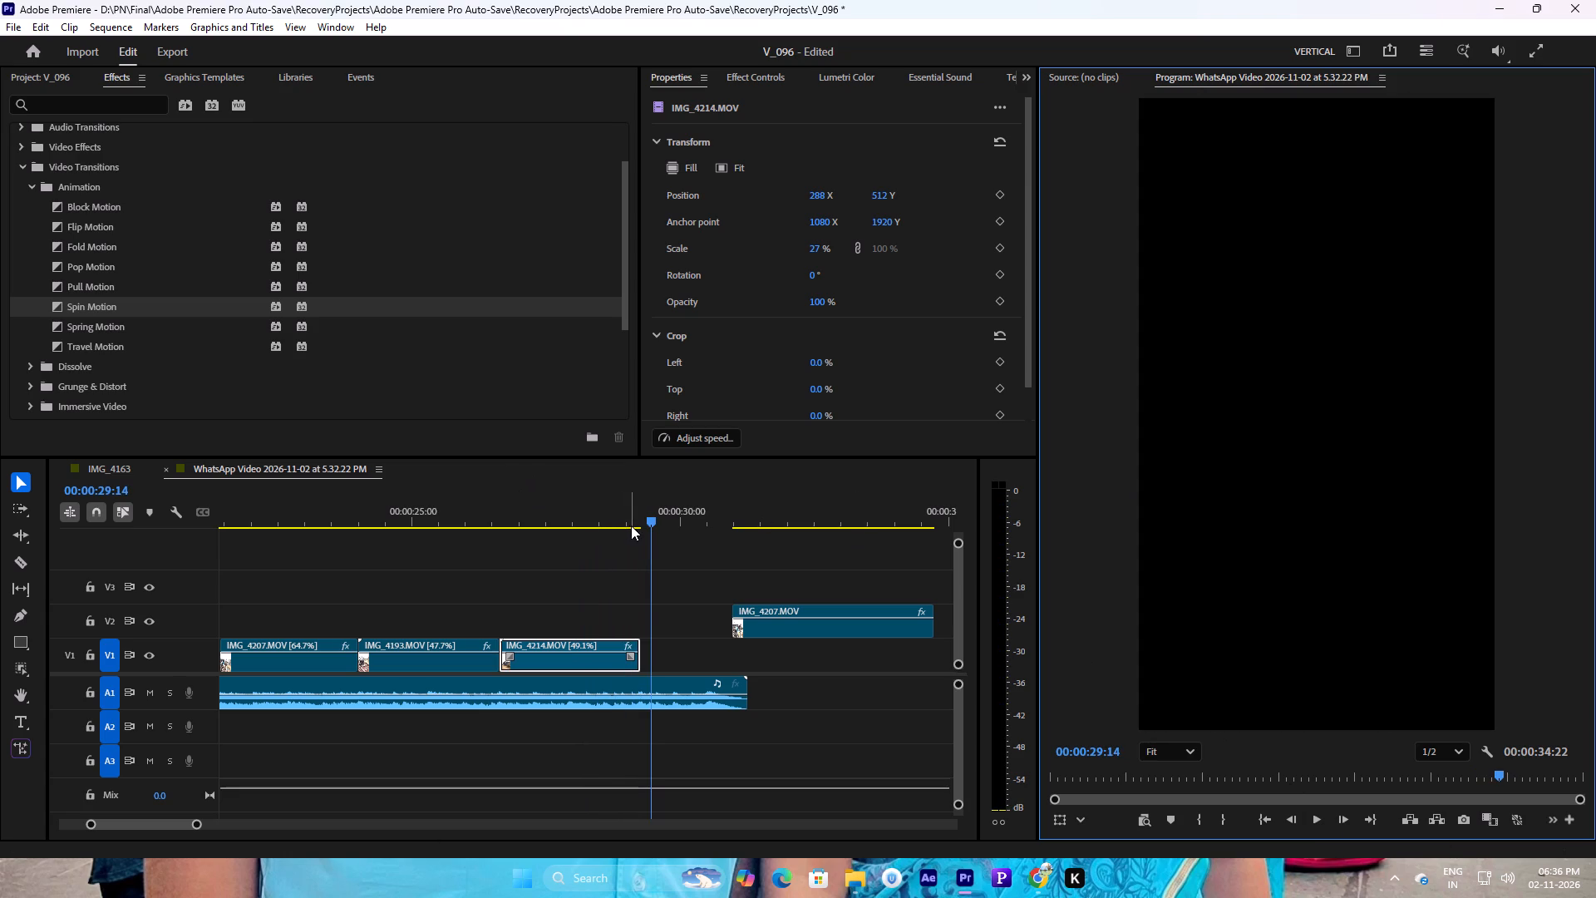
Place the concrete-skip clip IMG_4212.MOV from the IMG_4163 sequence on V1 of the WhatsApp sequence, directly after IMG_4214.MOV.
{"action": "left_click_drag", "start_coordinate": [631, 525], "coordinate": [642, 530]}
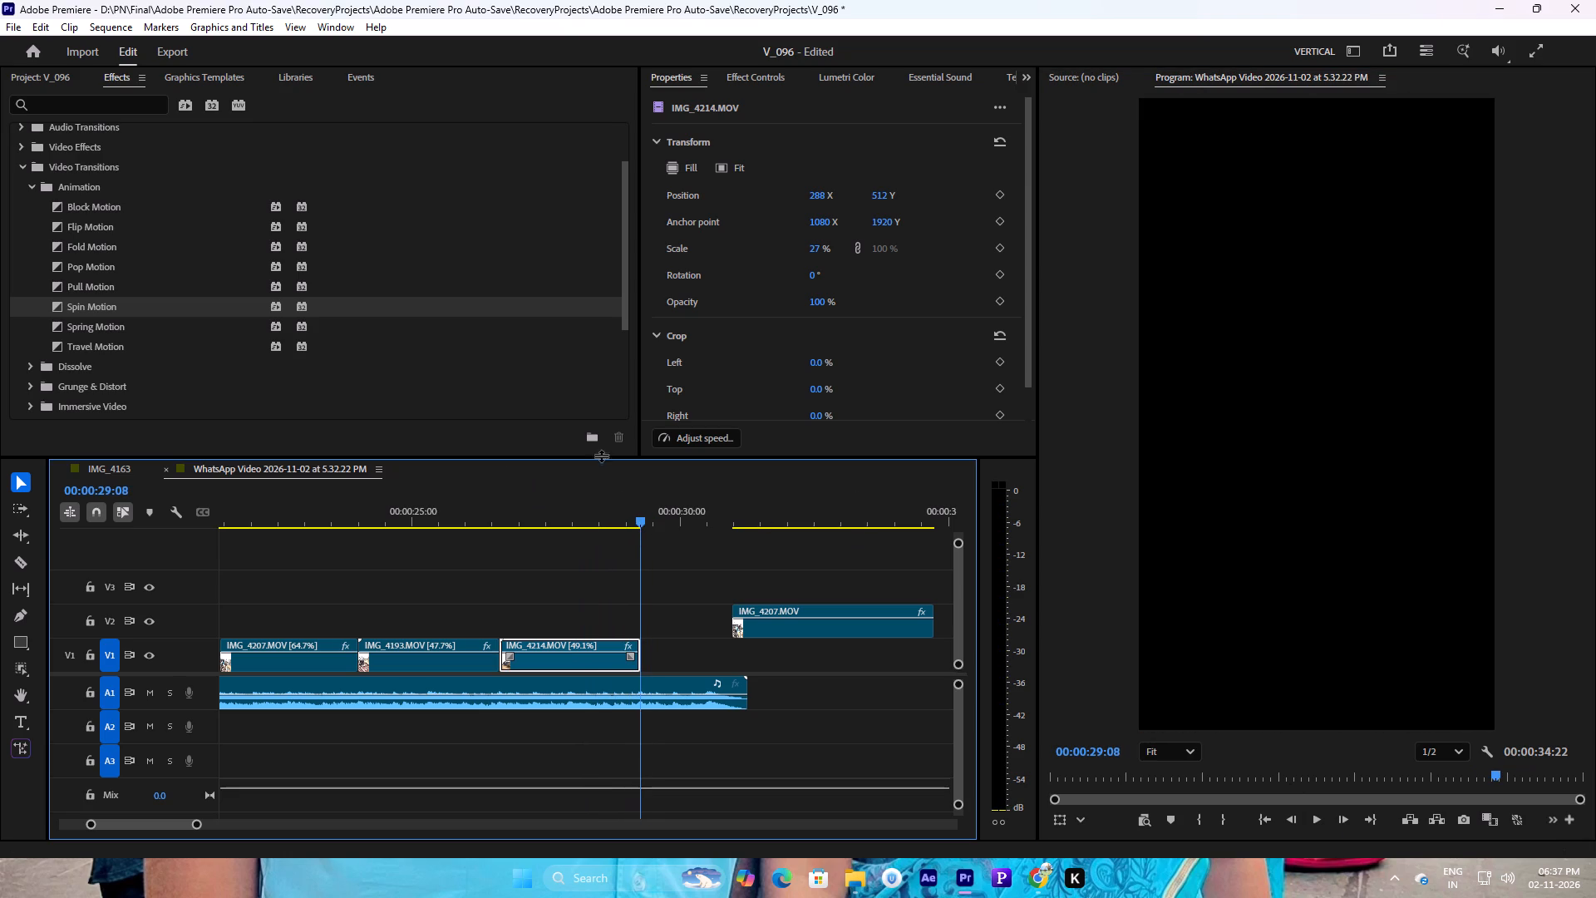
{"action": "left_click", "coordinate": [804, 628]}
{"action": "left_click_drag", "start_coordinate": [756, 511], "coordinate": [786, 523]}
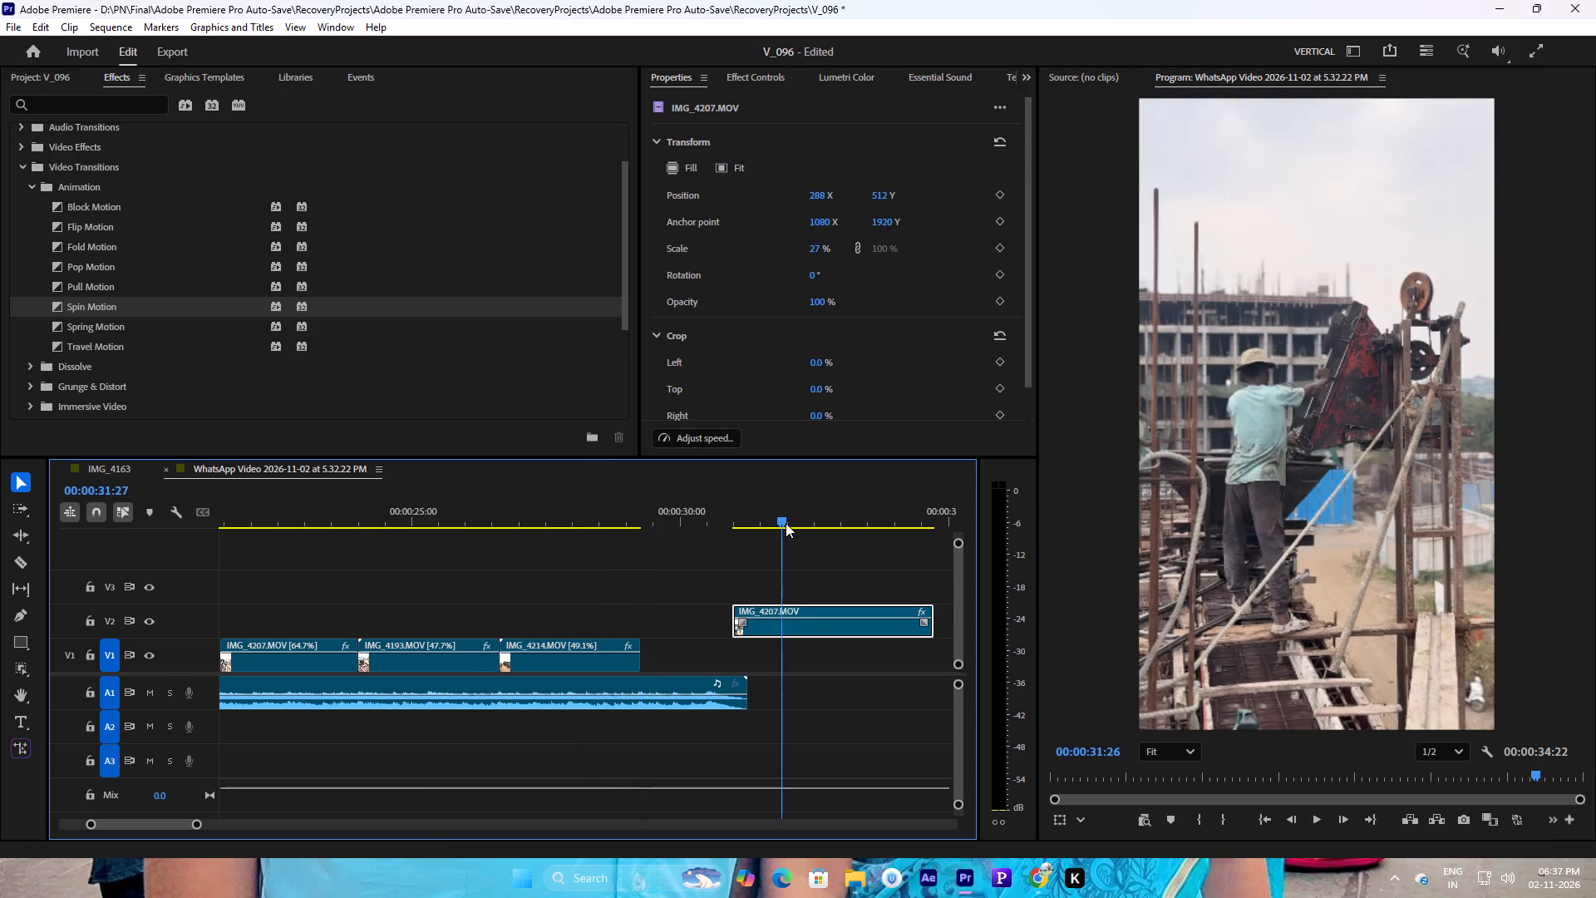
{"action": "left_click_drag", "start_coordinate": [786, 523], "coordinate": [627, 547]}
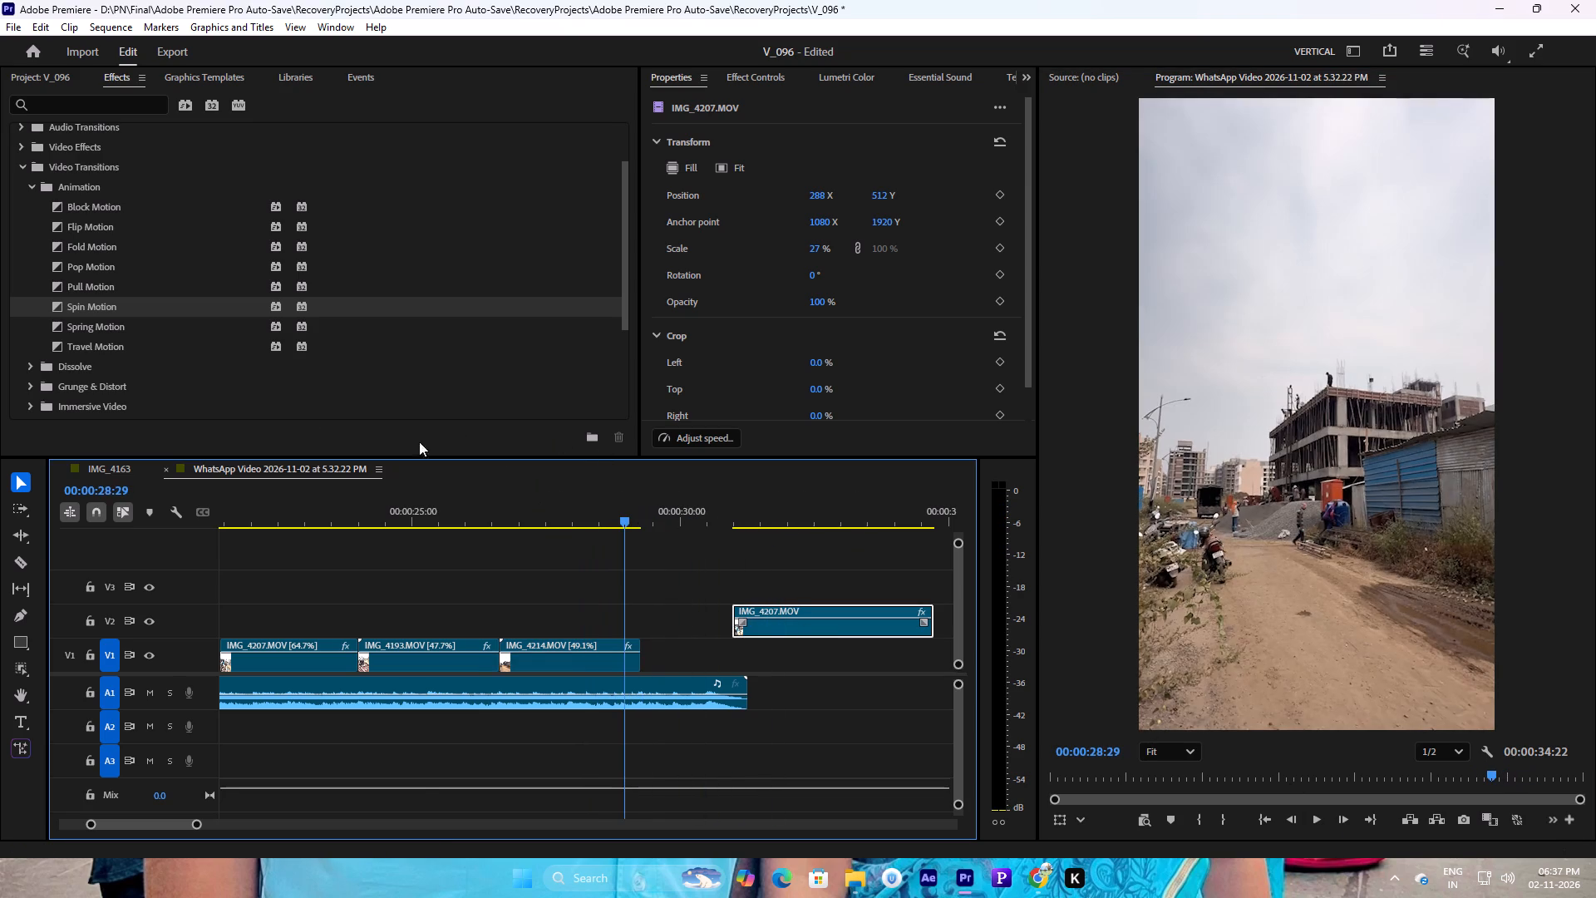
{"action": "left_click", "coordinate": [111, 477]}
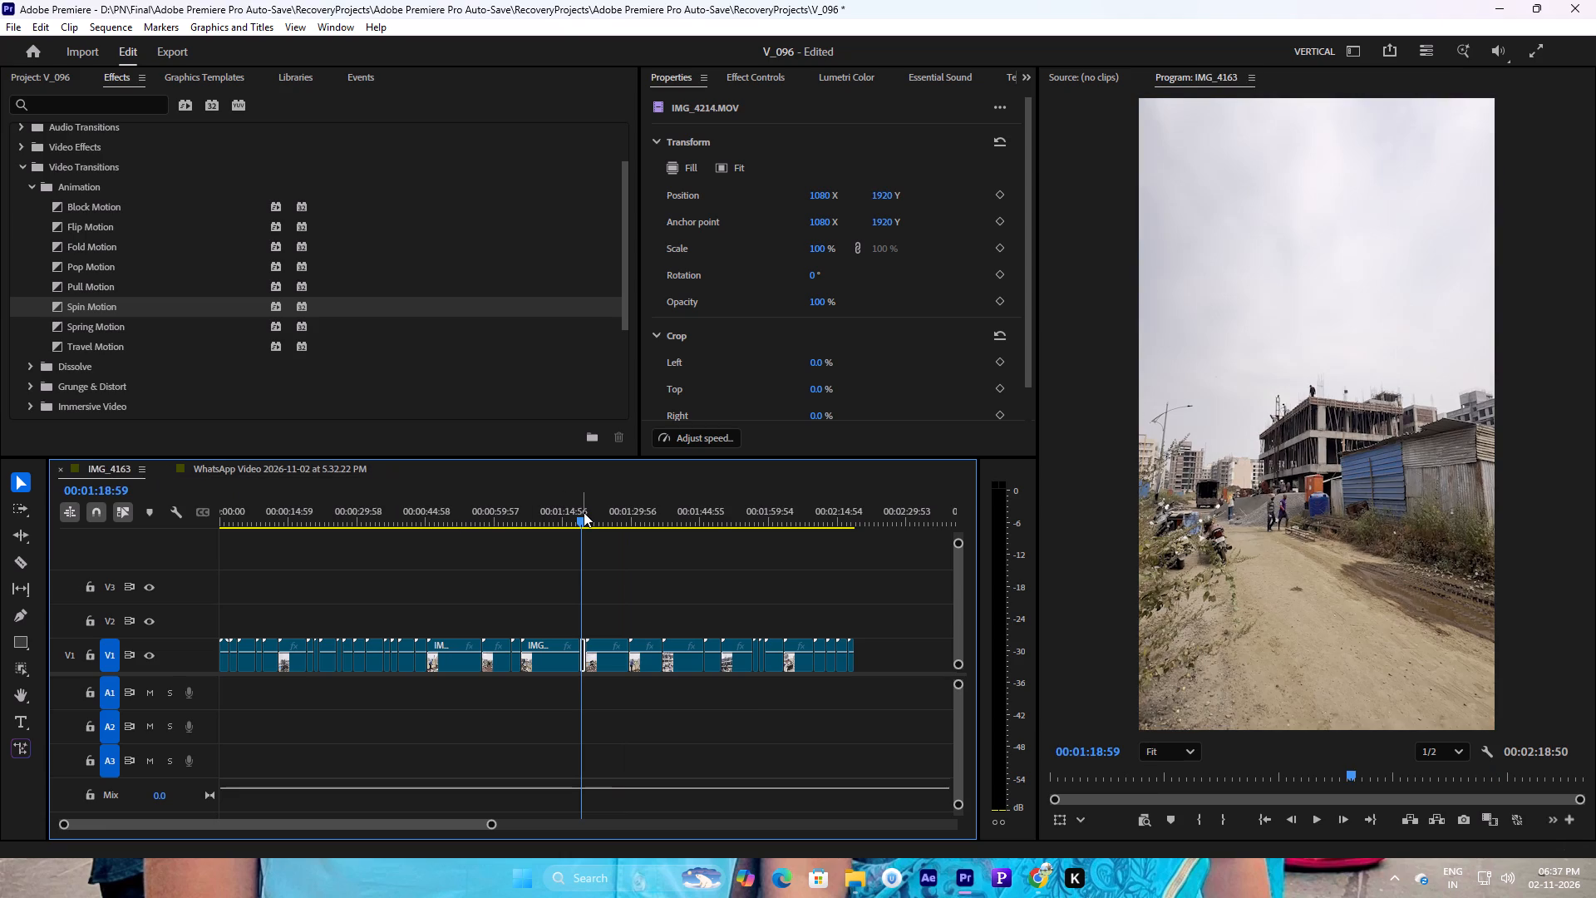
{"action": "left_click_drag", "start_coordinate": [584, 512], "coordinate": [616, 524]}
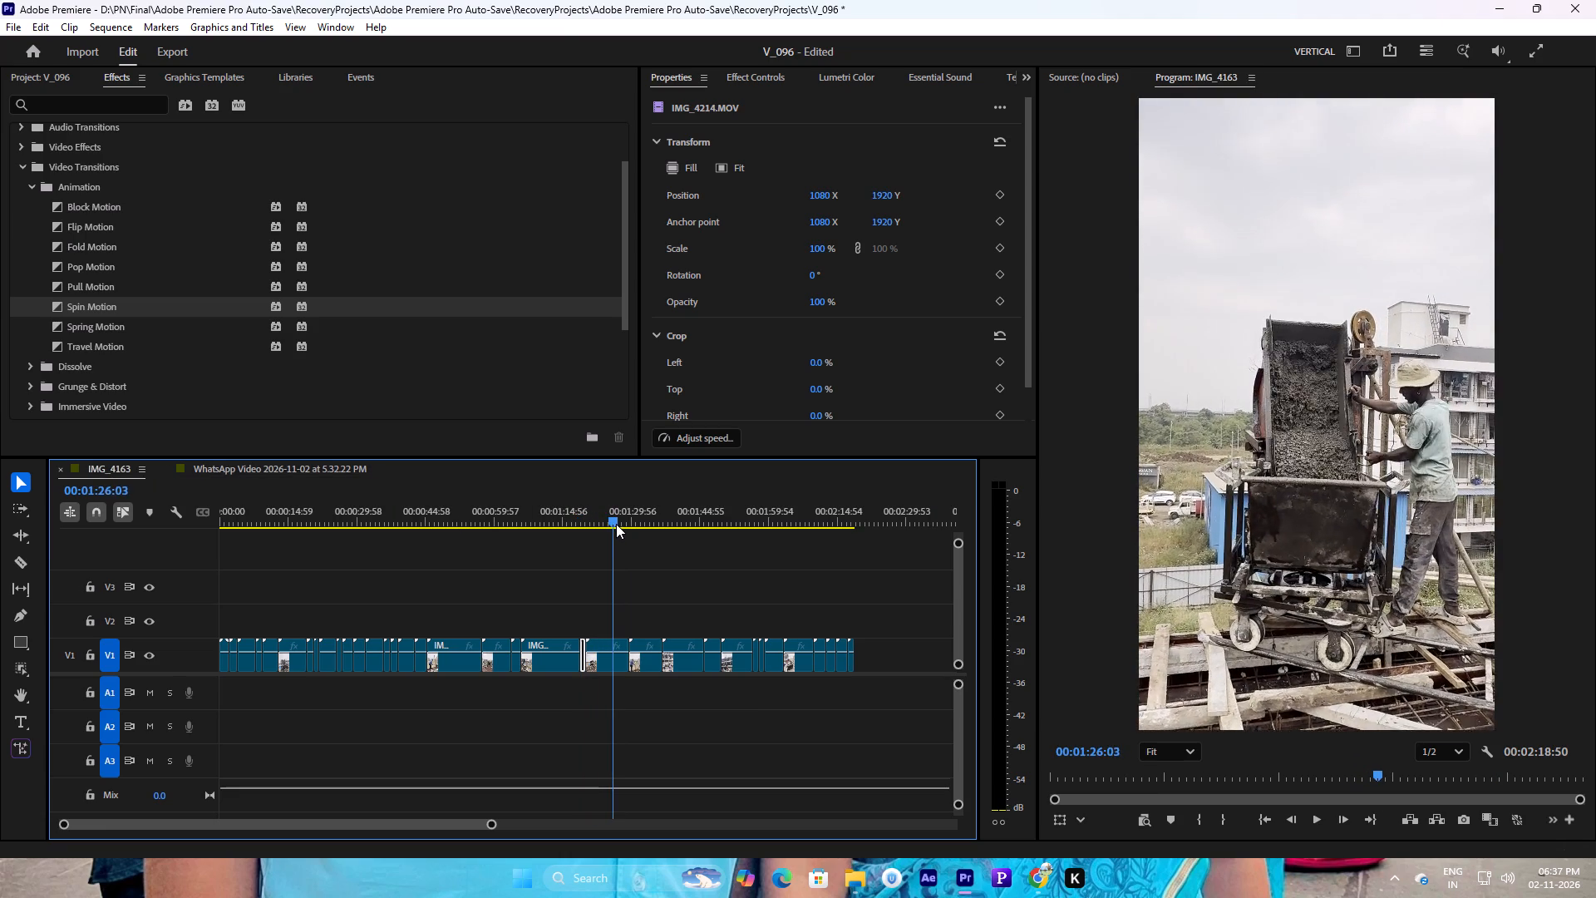
{"action": "left_click_drag", "start_coordinate": [616, 524], "coordinate": [627, 521]}
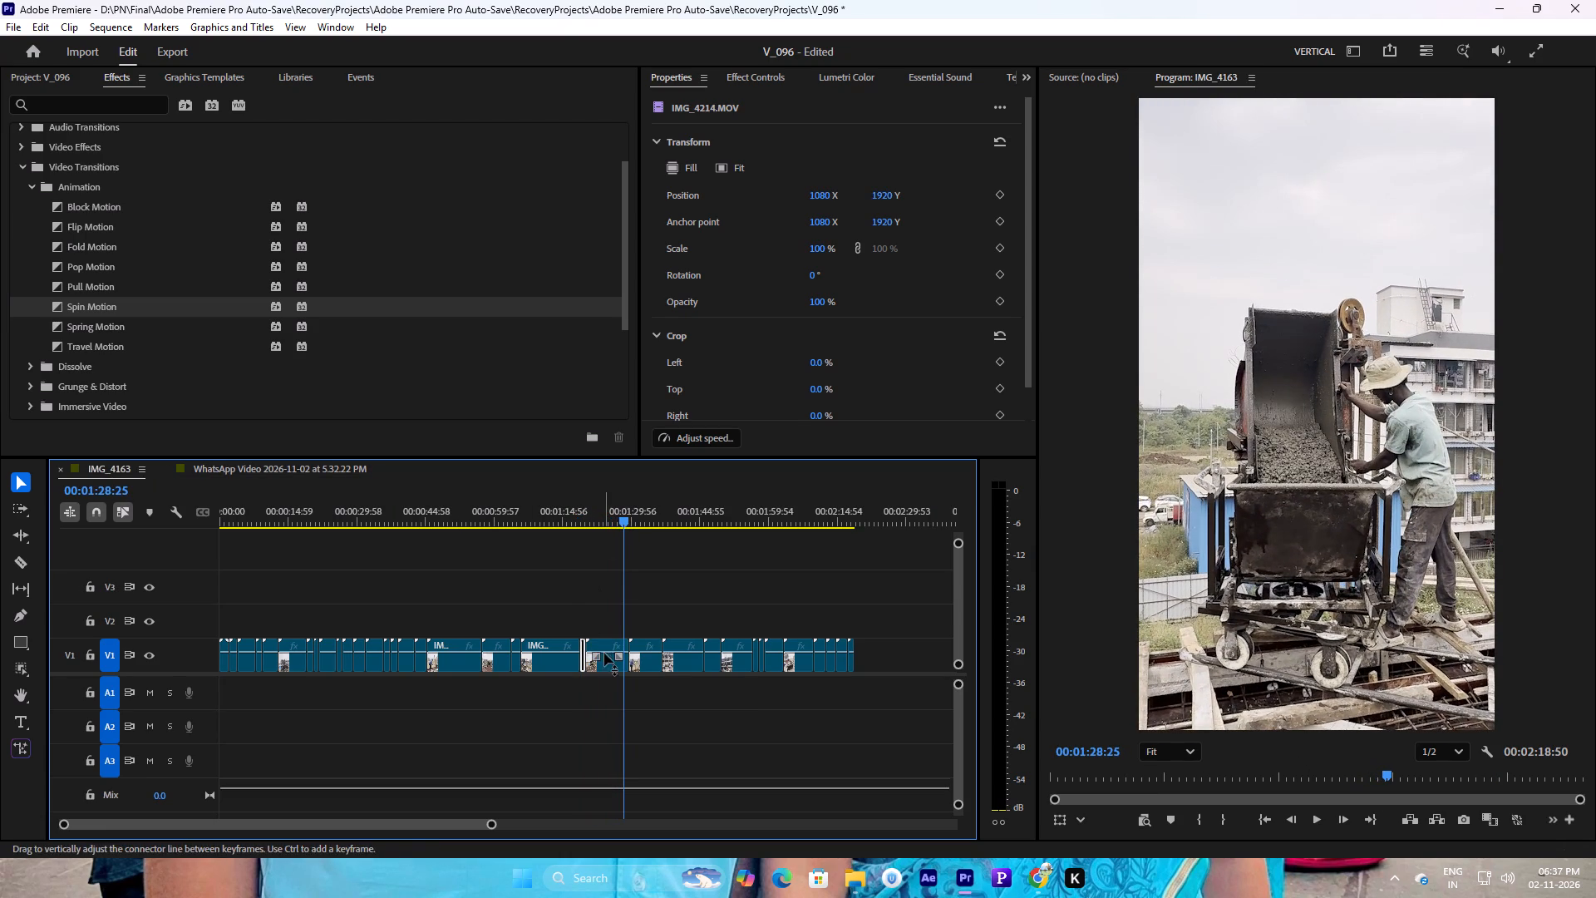
{"action": "left_click_drag", "start_coordinate": [604, 659], "coordinate": [321, 461]}
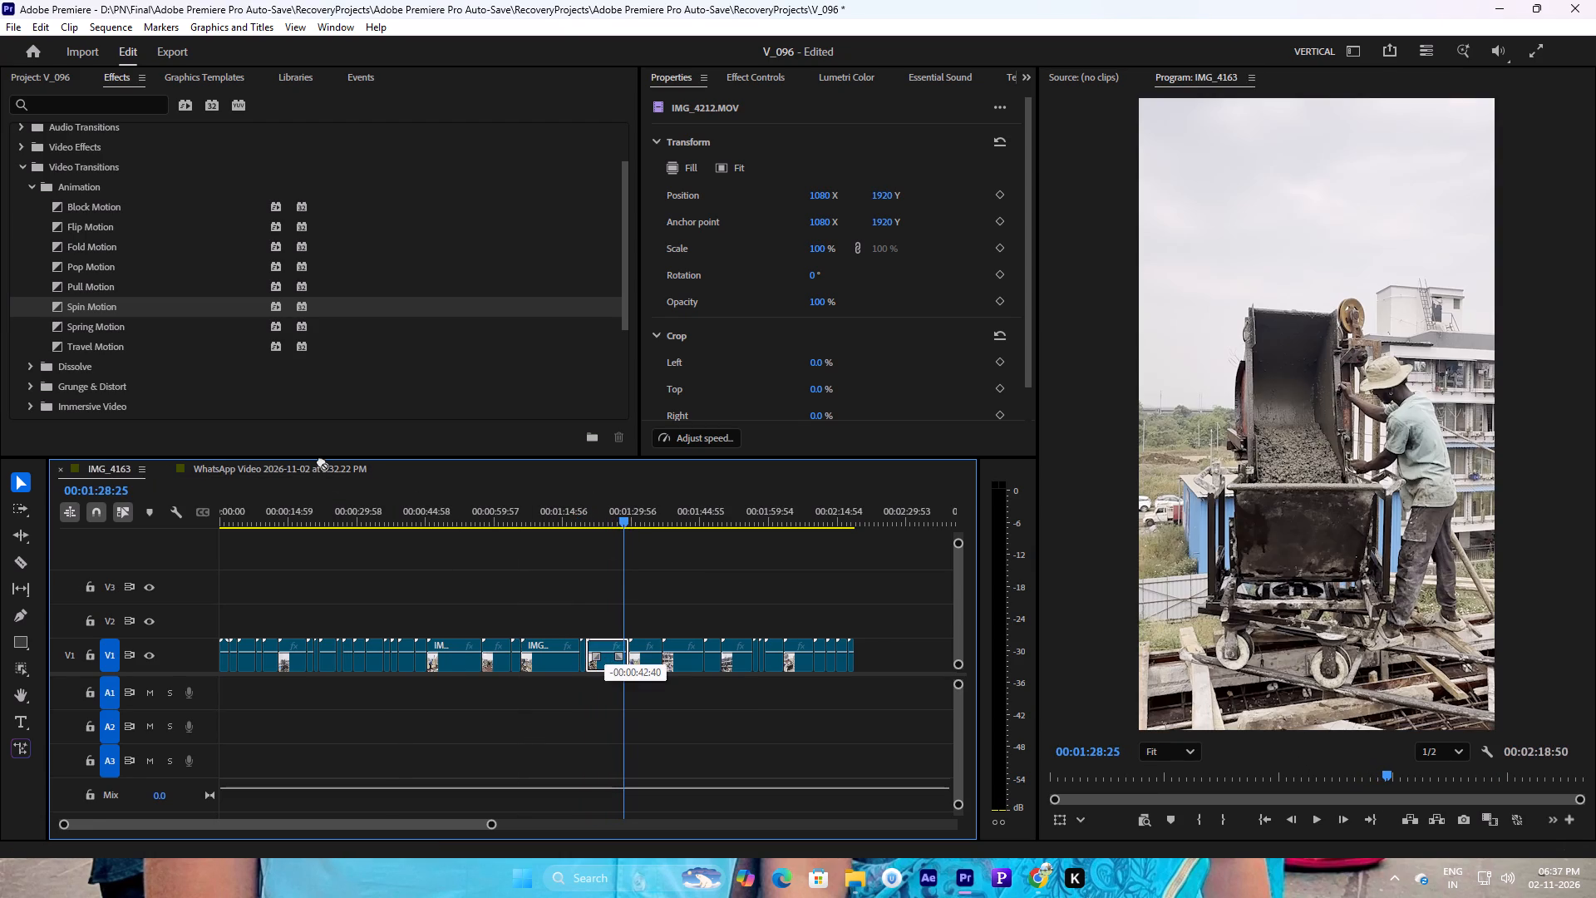
{"action": "left_click_drag", "start_coordinate": [321, 461], "coordinate": [867, 678]}
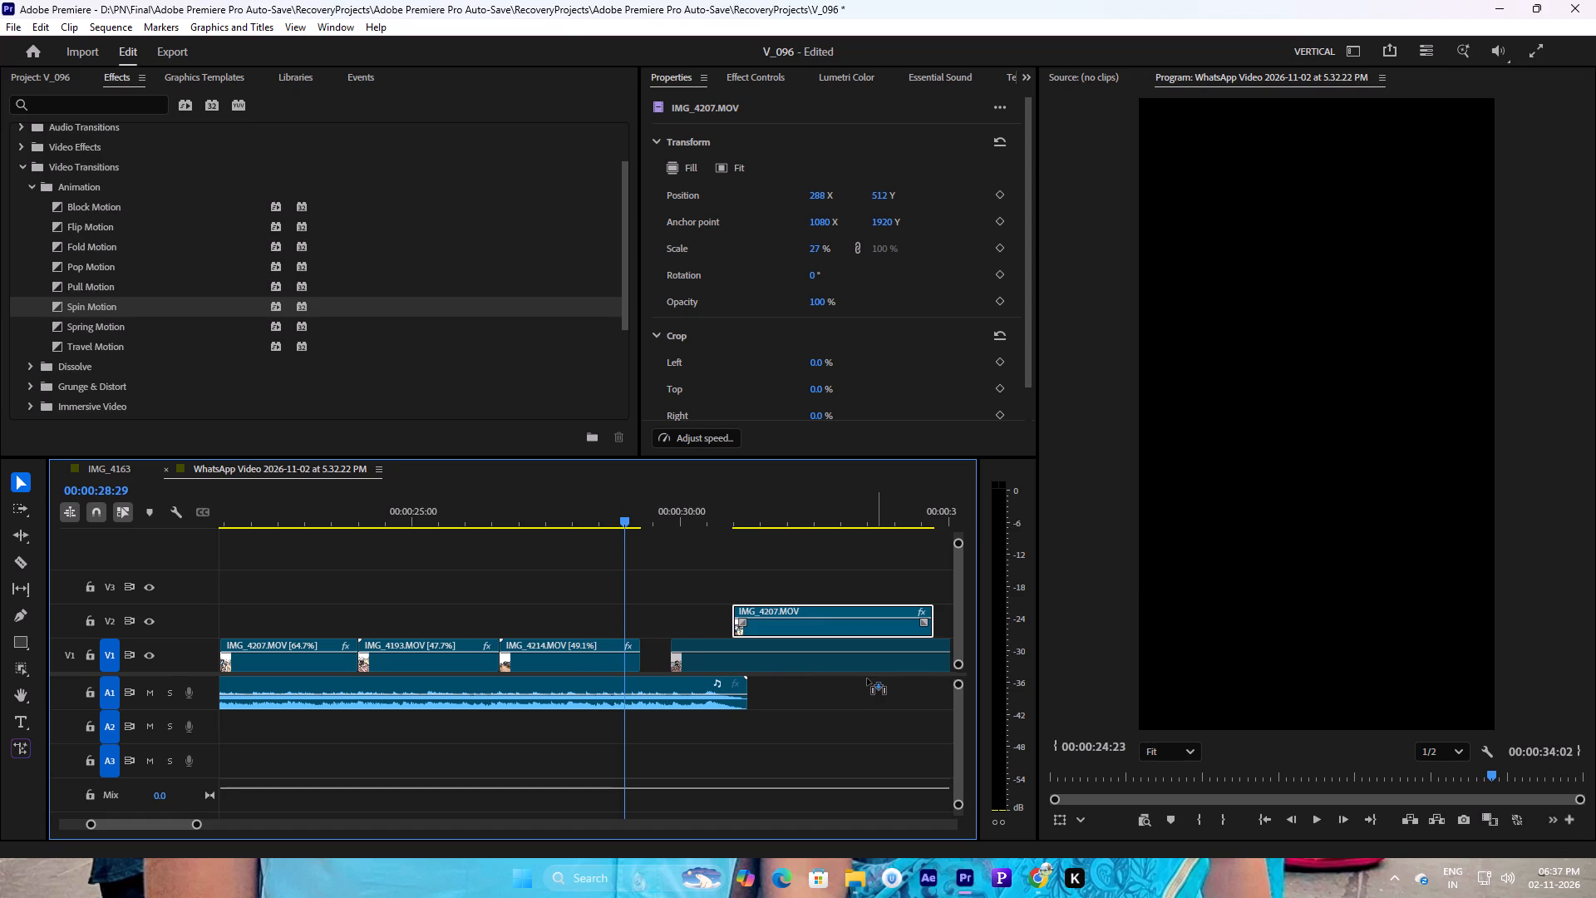
{"action": "left_click_drag", "start_coordinate": [867, 678], "coordinate": [855, 676]}
Set the scale of IMG_4212.MOV at the end of V1 to 27%.
{"action": "left_click_drag", "start_coordinate": [199, 822], "coordinate": [273, 809]}
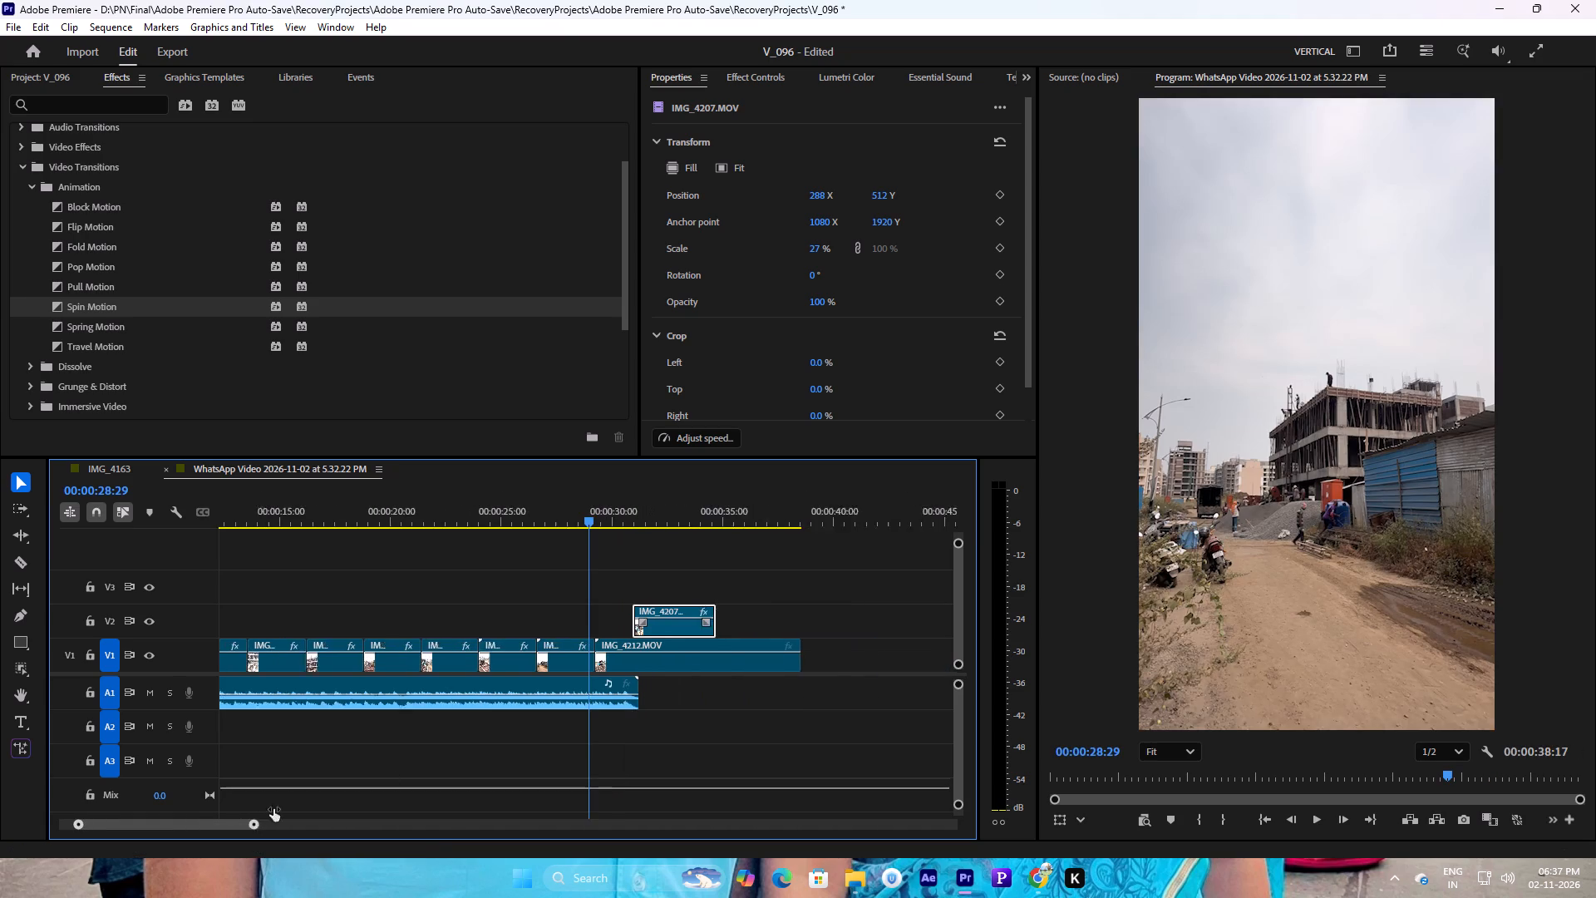
{"action": "left_click_drag", "start_coordinate": [273, 809], "coordinate": [304, 802]}
{"action": "left_click_drag", "start_coordinate": [591, 524], "coordinate": [706, 552]}
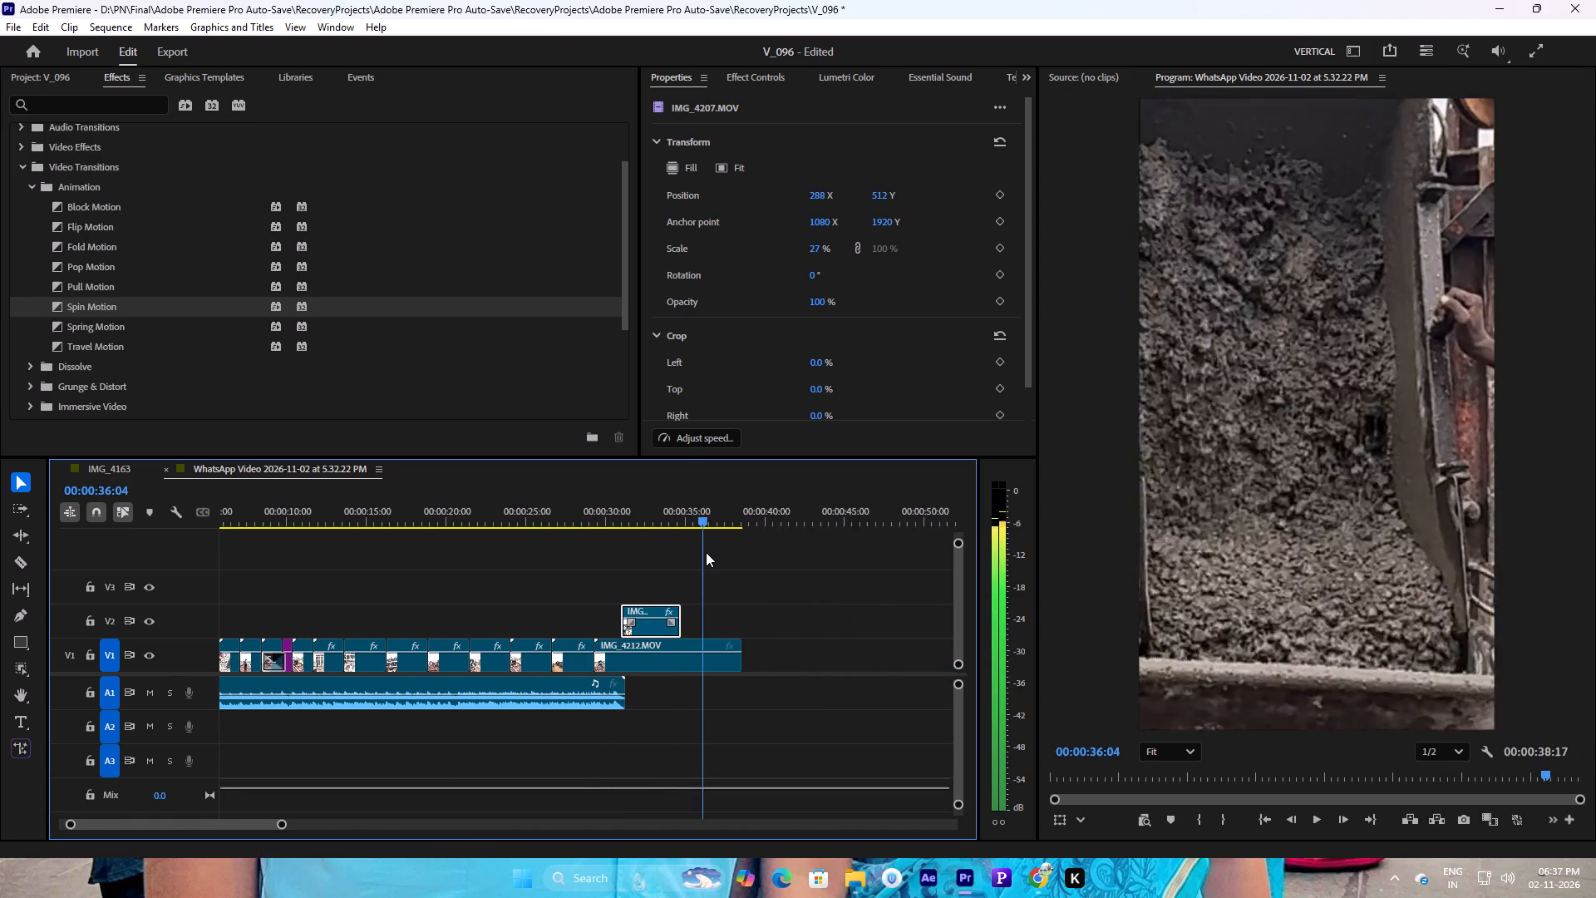
{"action": "left_click_drag", "start_coordinate": [706, 552], "coordinate": [704, 552]}
{"action": "left_click", "coordinate": [696, 659]}
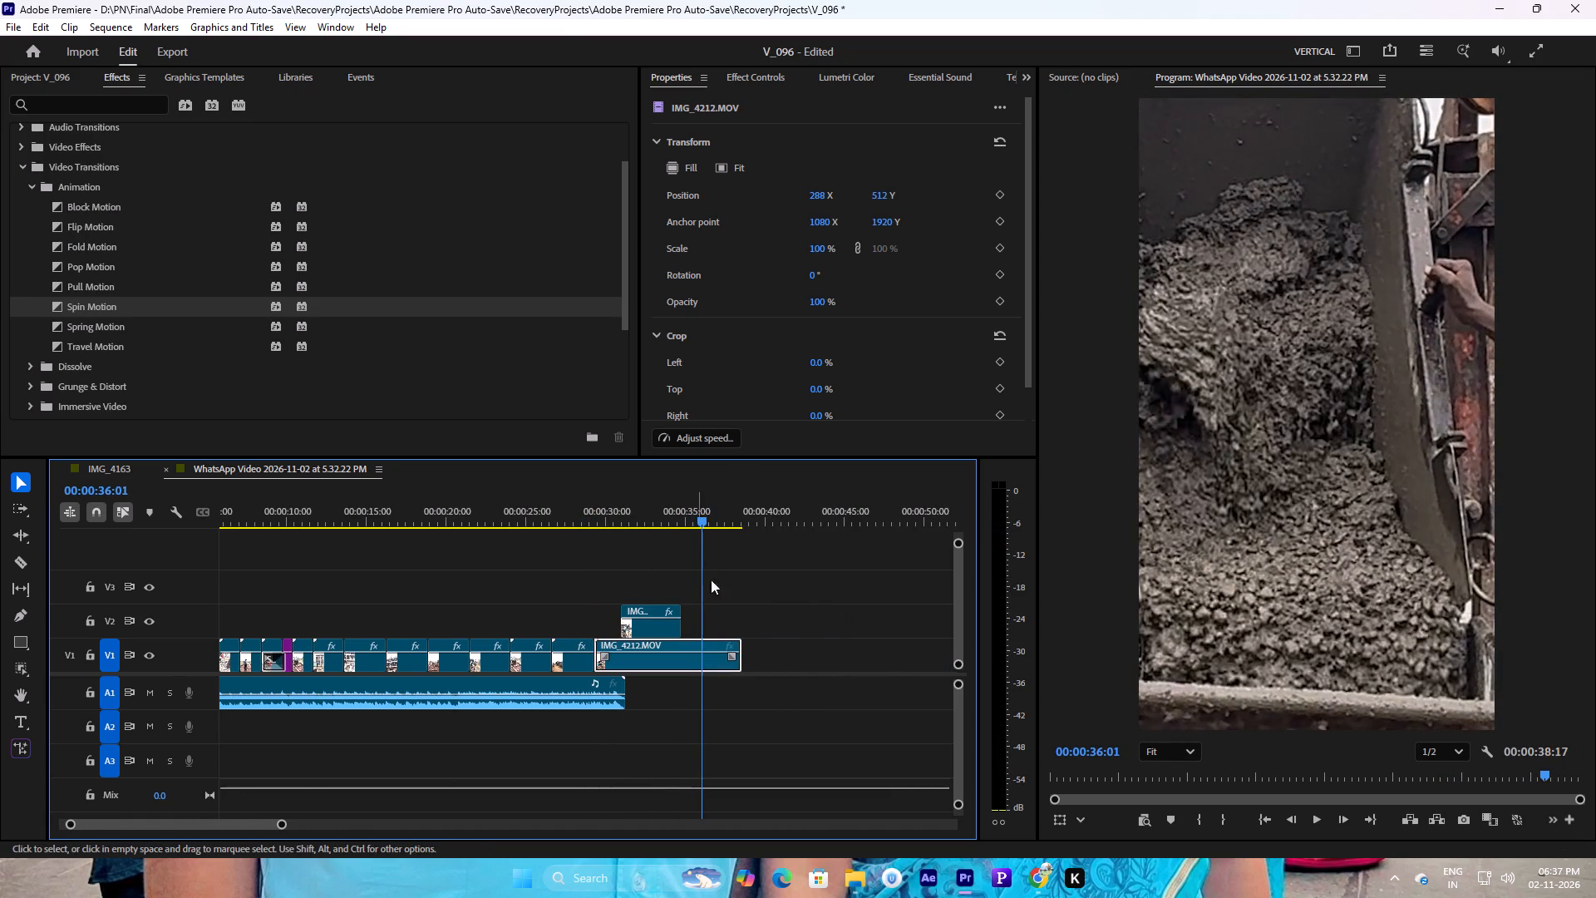
{"action": "left_click", "coordinate": [819, 243]}
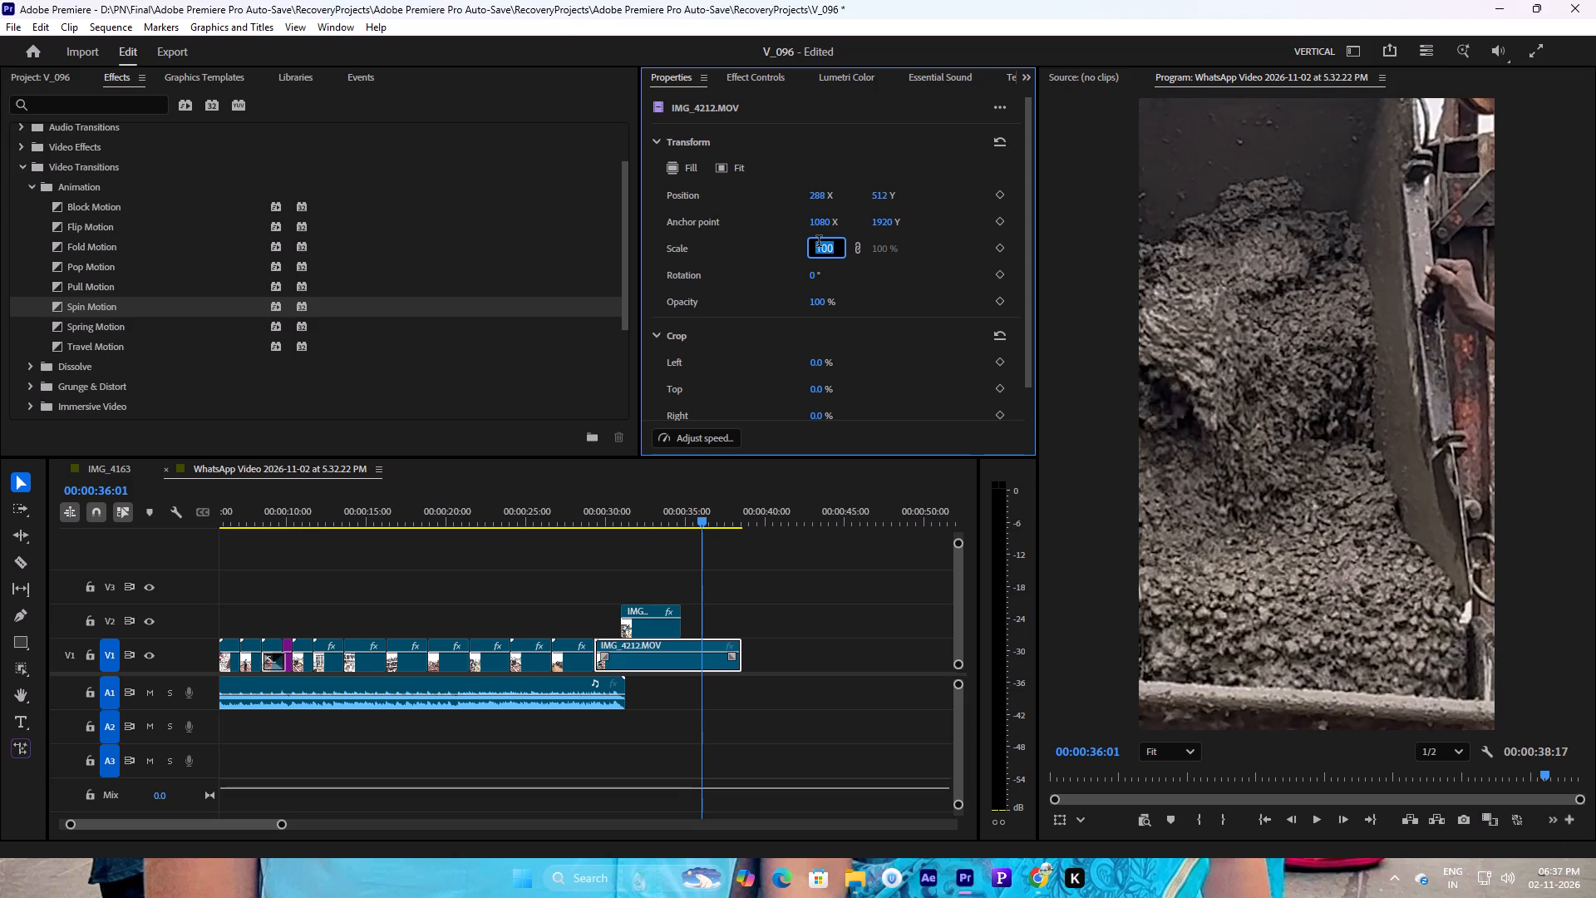
{"action": "type", "text": "27"}
{"action": "key", "text": "Return"}
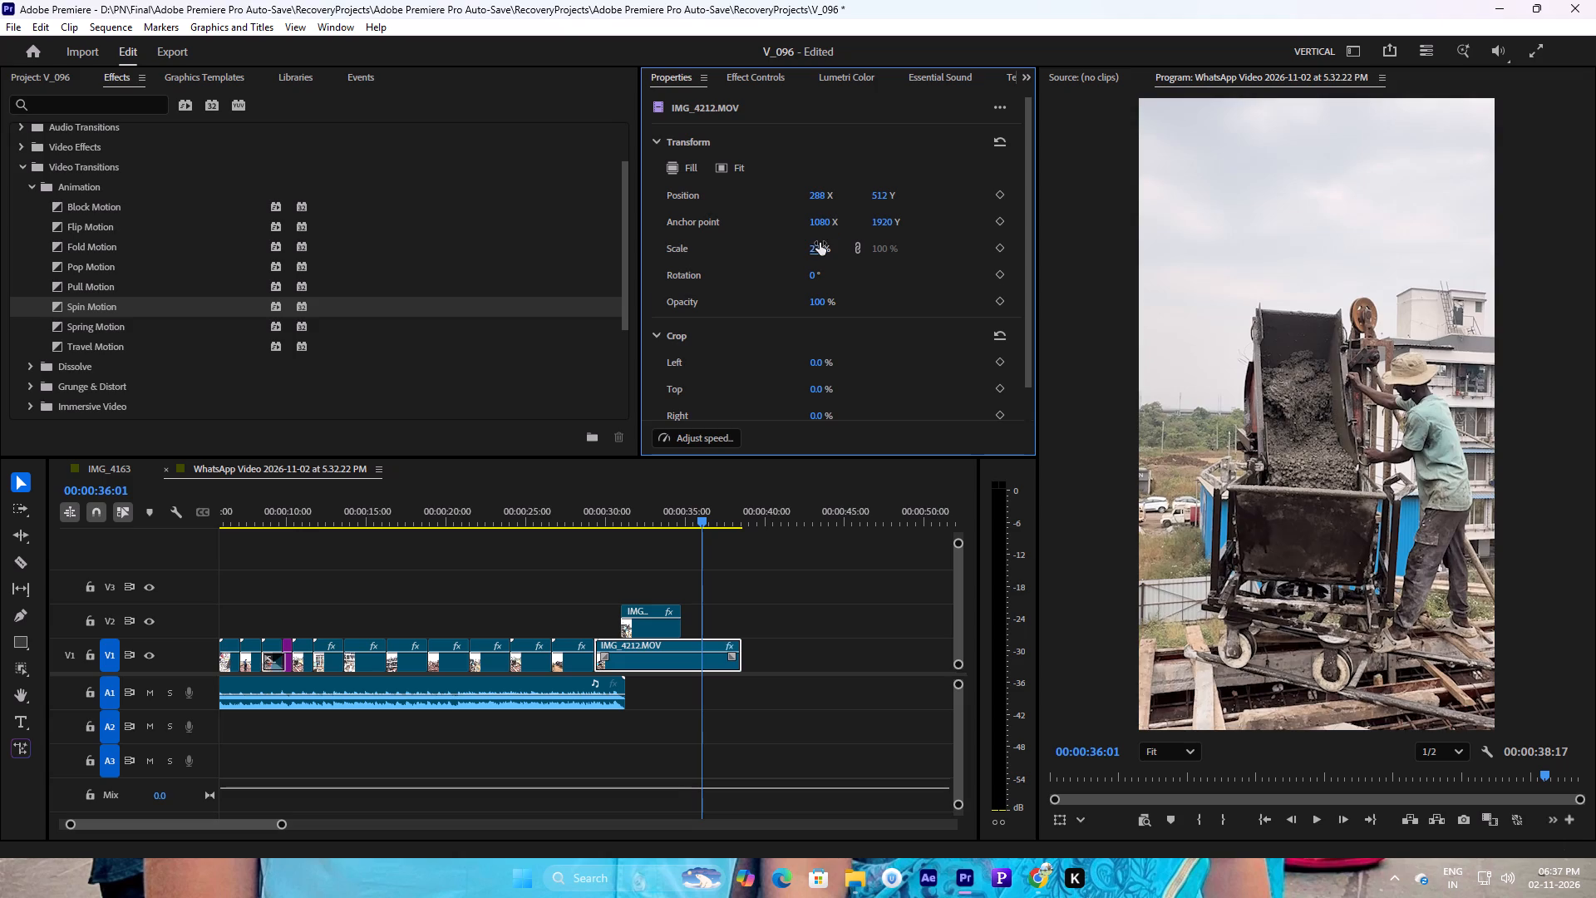
Set the scale of the concrete-skip clip IMG_4212.MOV on V1 to 27%.
{"action": "left_click", "coordinate": [820, 243]}
{"action": "type", "text": "25"}
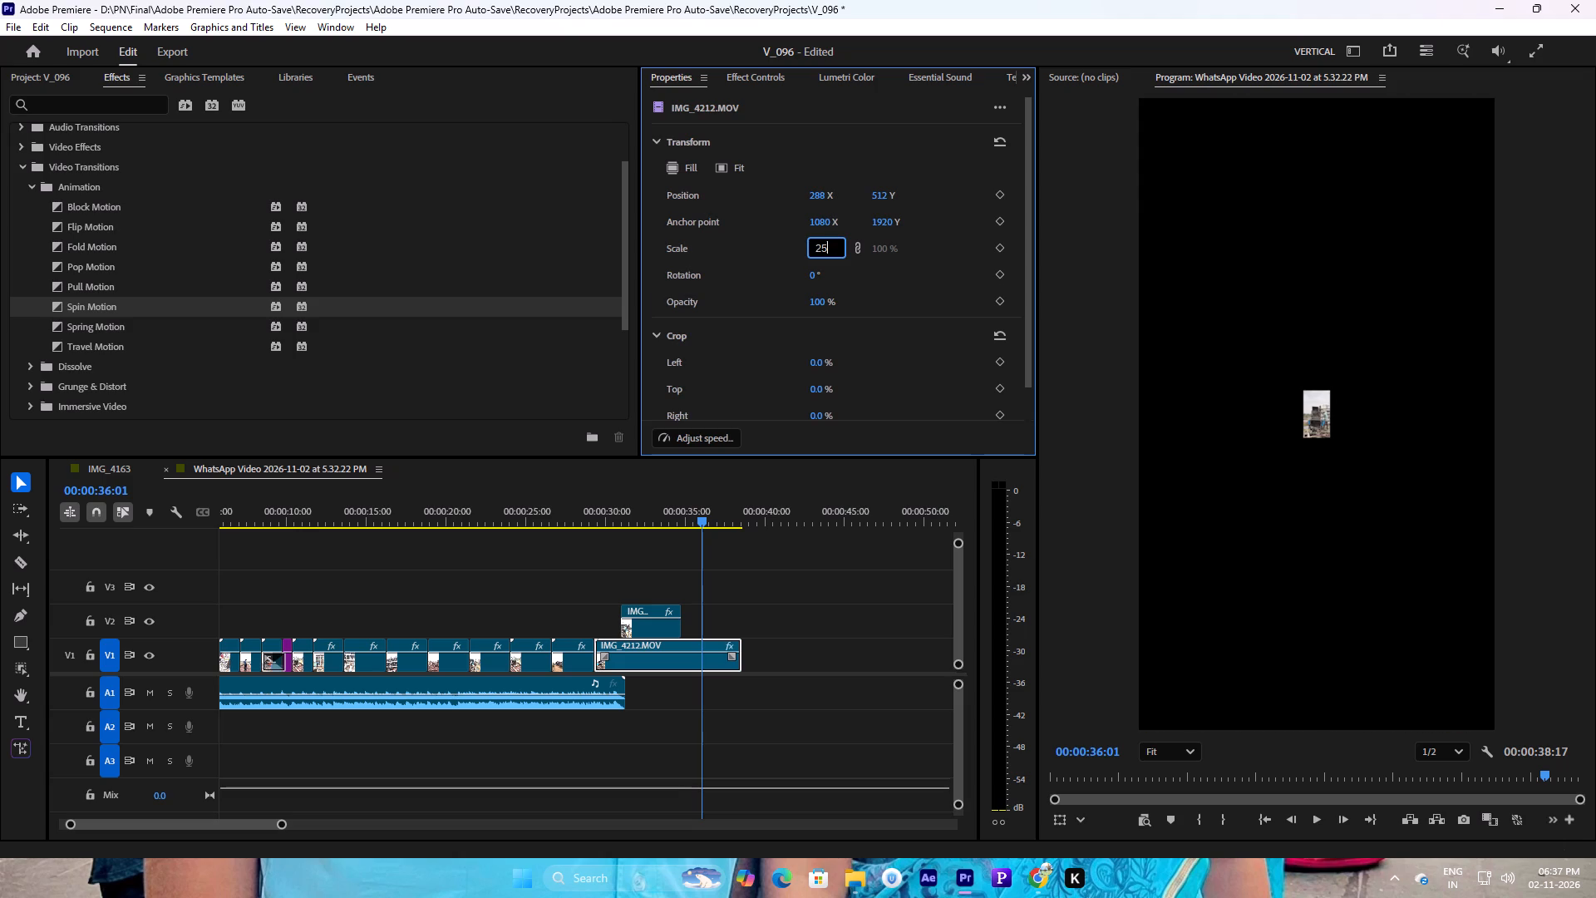
{"action": "key", "text": "BackSpace"}
{"action": "key", "text": "7"}
{"action": "key", "text": "Return"}
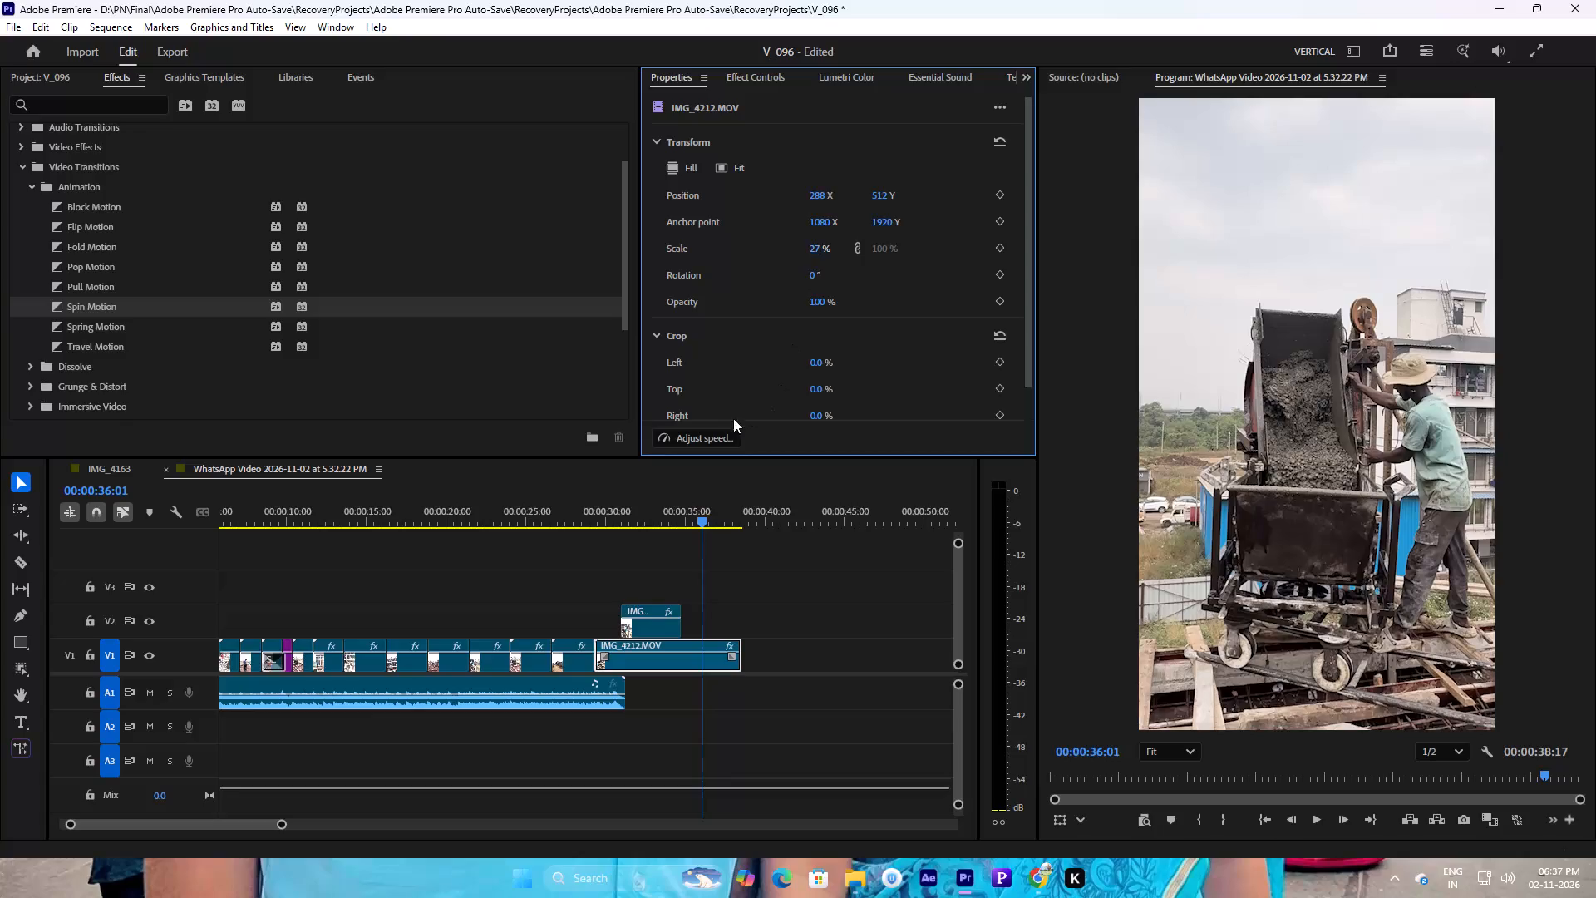
Trim the start of IMG_4212.MOV on V1 to 00:00:36:10 and move the shortened clip back against the end of IMG_4214.MOV.
{"action": "left_click", "coordinate": [700, 522]}
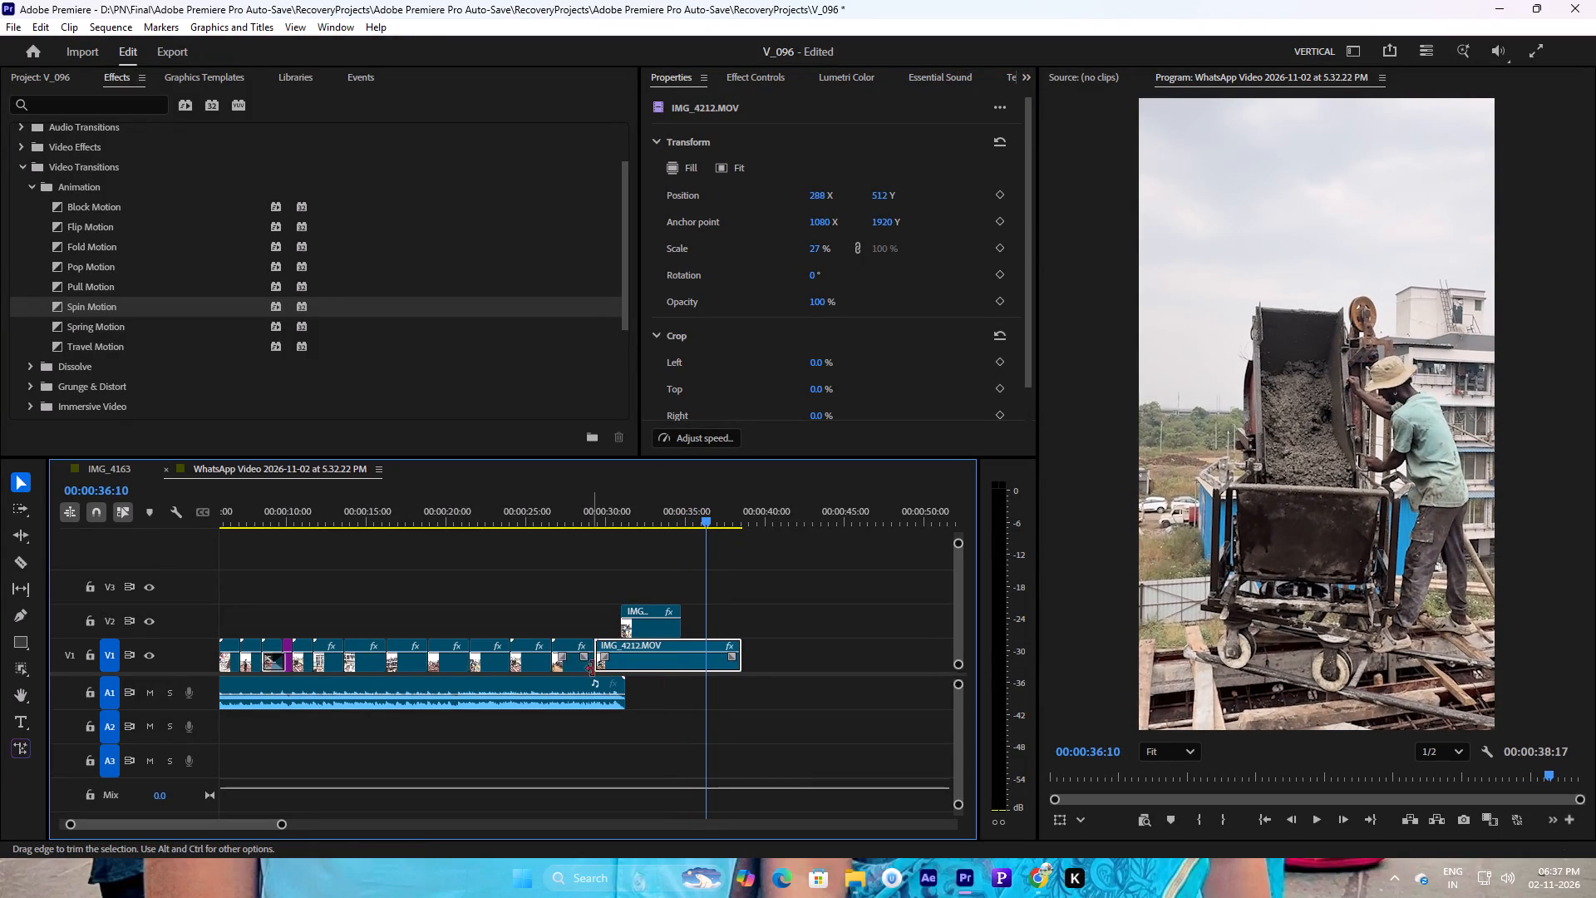
{"action": "left_click_drag", "start_coordinate": [598, 665], "coordinate": [704, 658]}
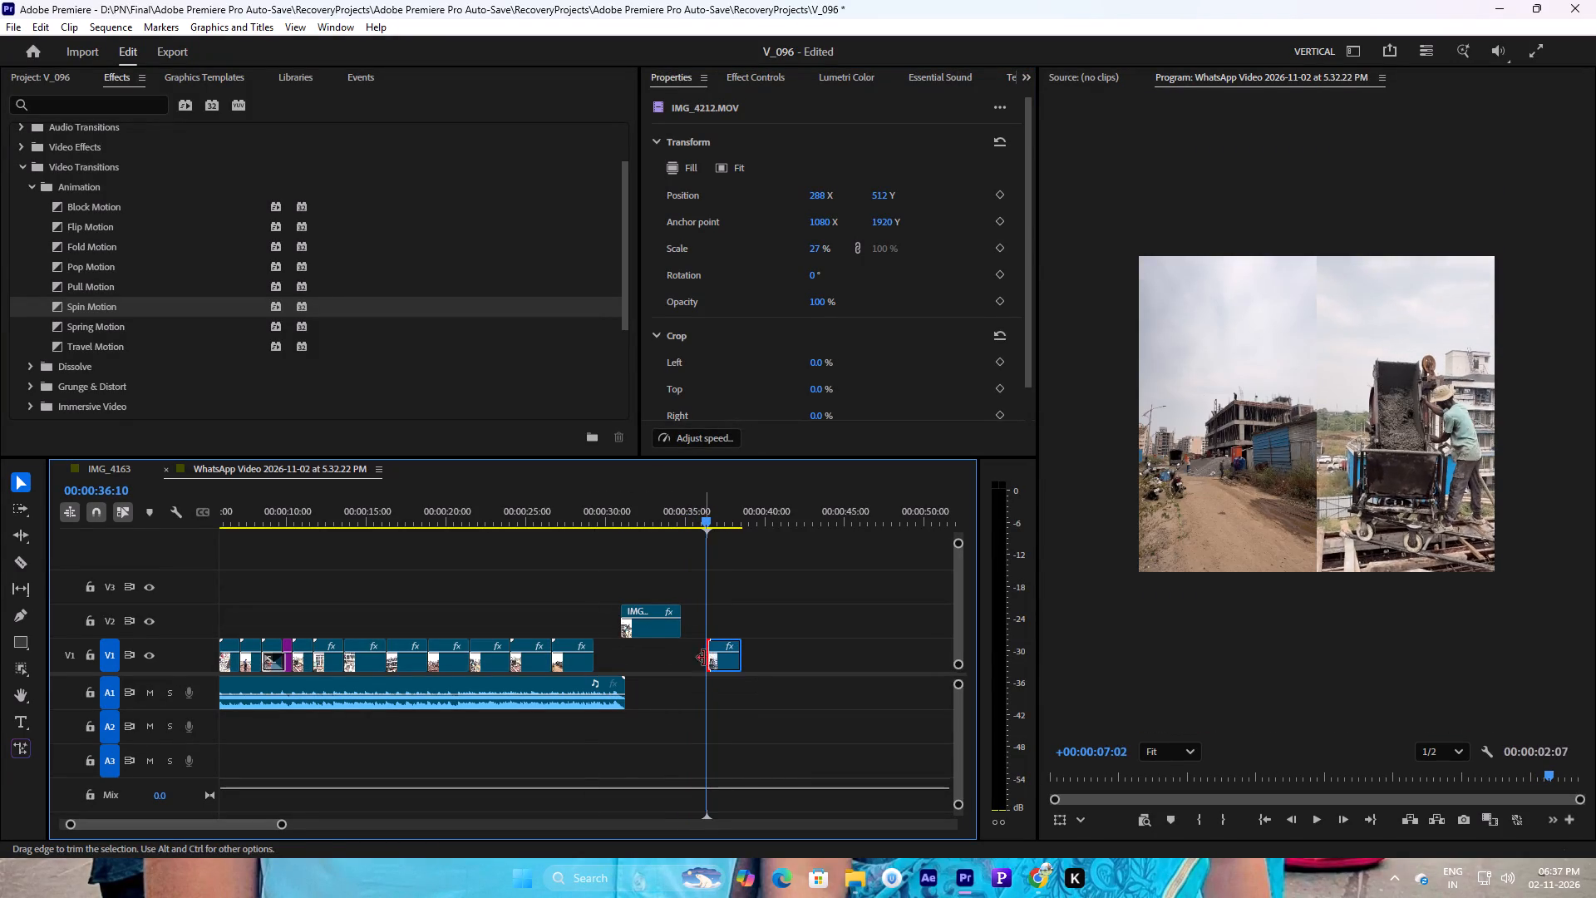
{"action": "left_click_drag", "start_coordinate": [724, 660], "coordinate": [608, 674]}
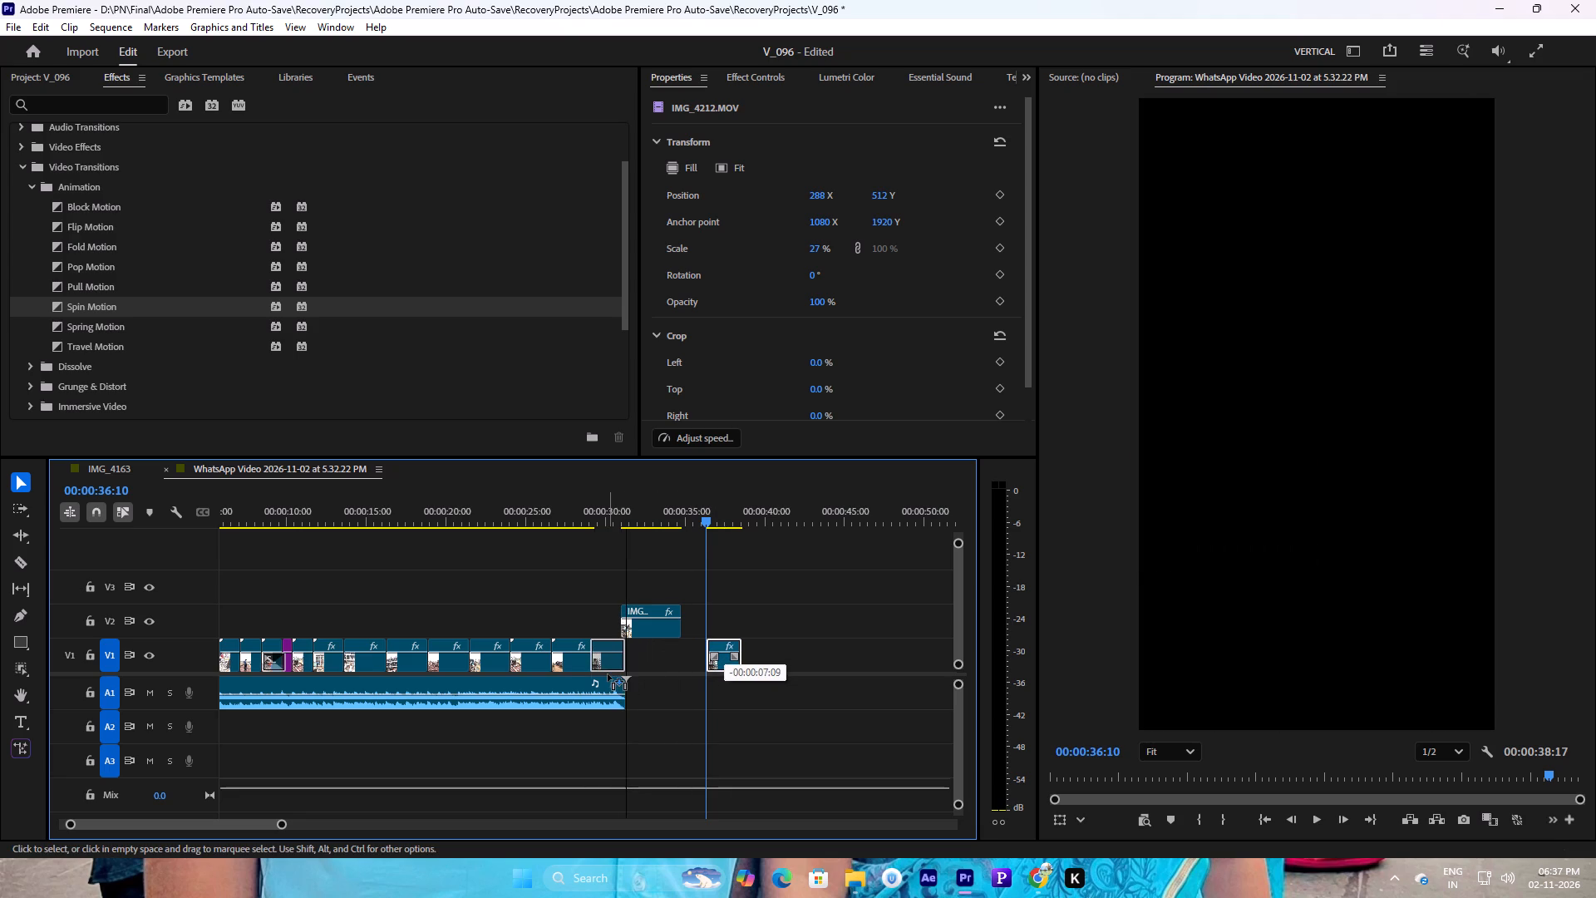
{"action": "left_click_drag", "start_coordinate": [608, 674], "coordinate": [621, 672]}
Delete the IMG_4207.MOV clip from V2.
{"action": "left_click", "coordinate": [665, 629]}
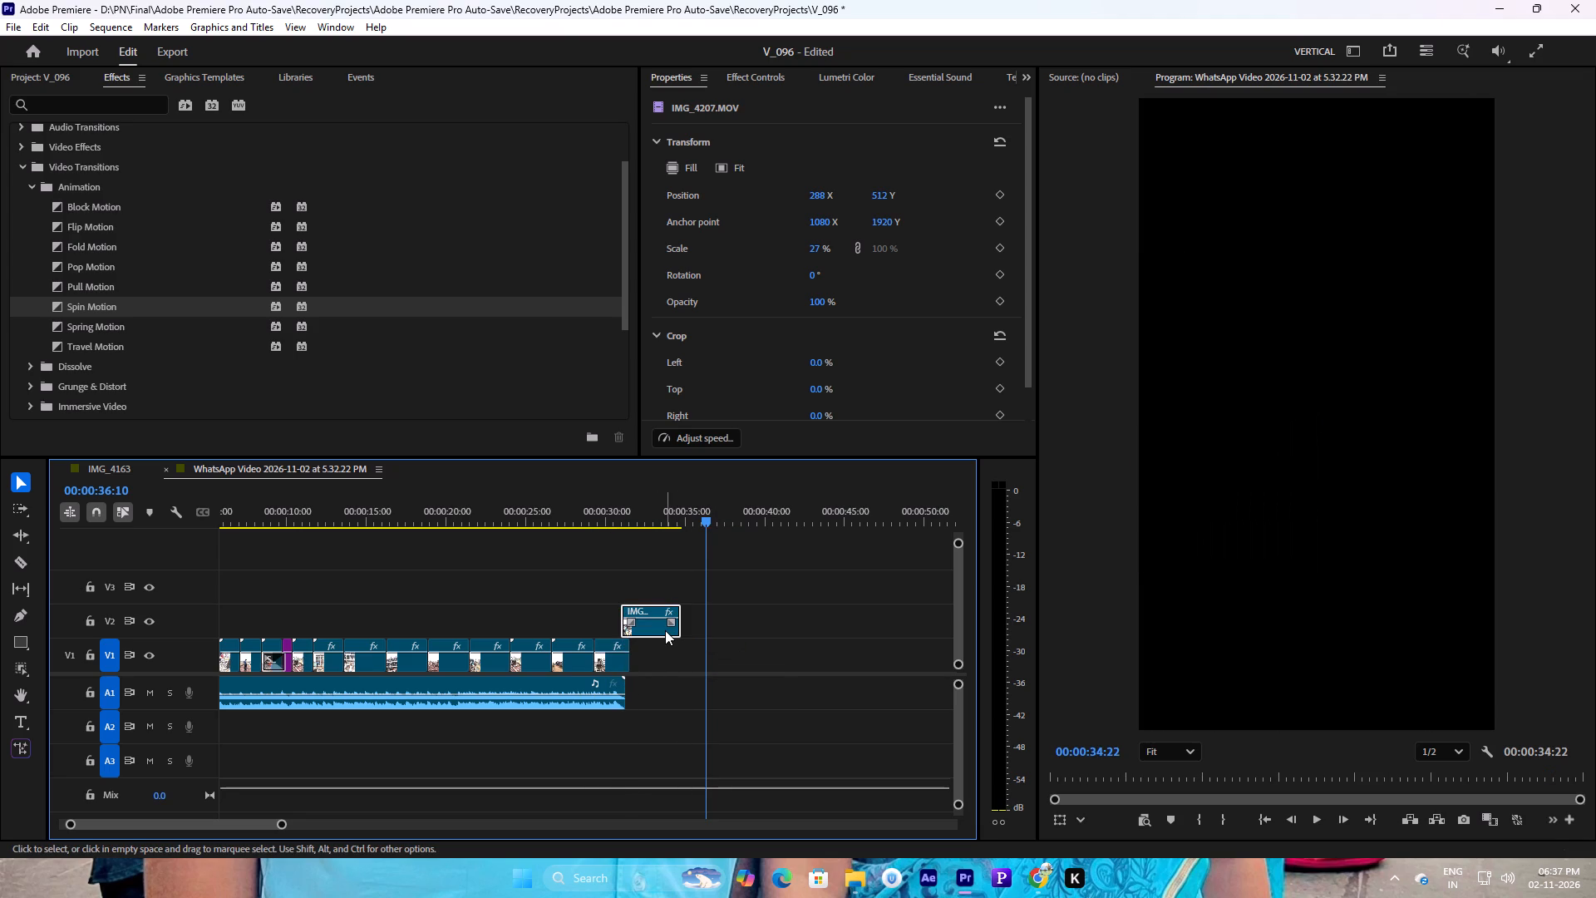
{"action": "key", "text": "Delete"}
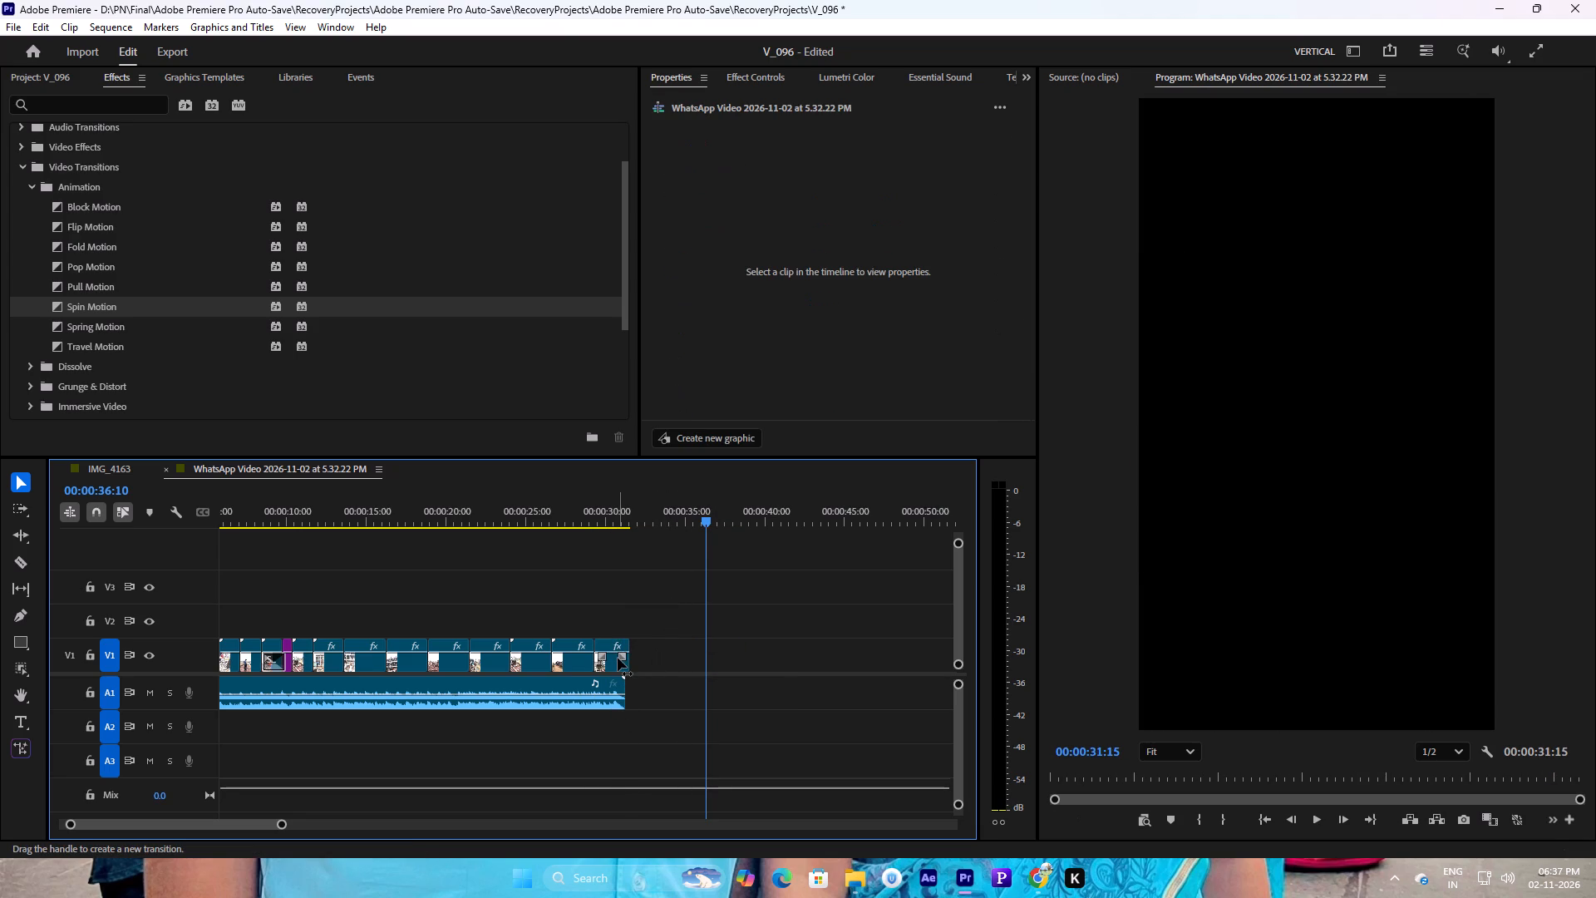
Trim about 7 more frames off the start of IMG_4212.MOV and close the gap after IMG_4214.MOV.
{"action": "left_click", "coordinate": [607, 663]}
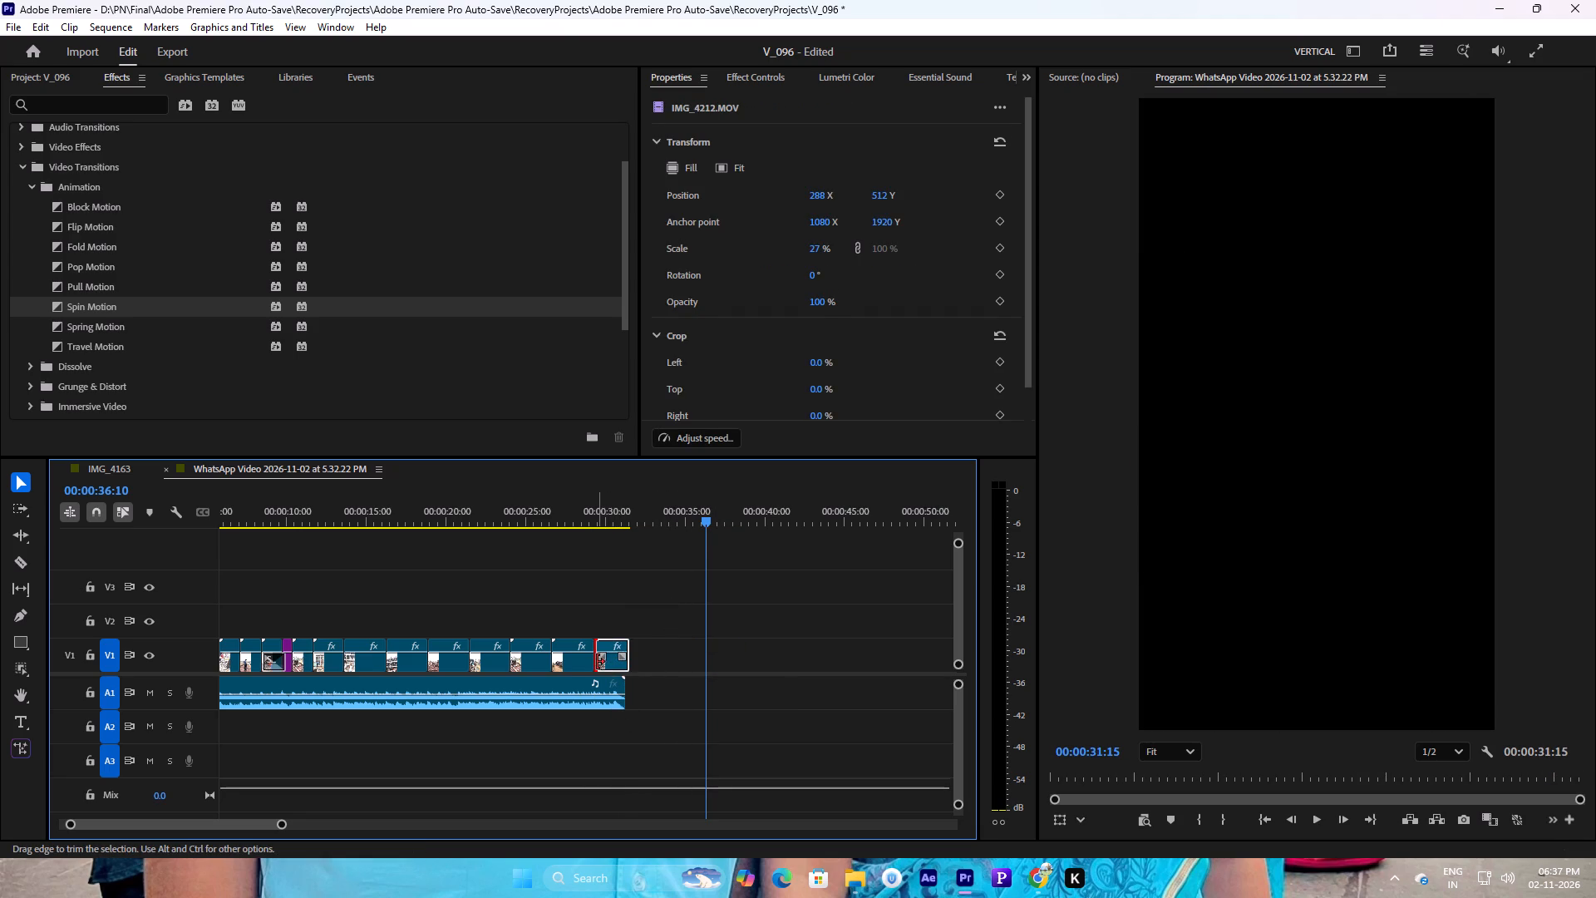
{"action": "left_click", "coordinate": [597, 662]}
{"action": "left_click", "coordinate": [620, 667]}
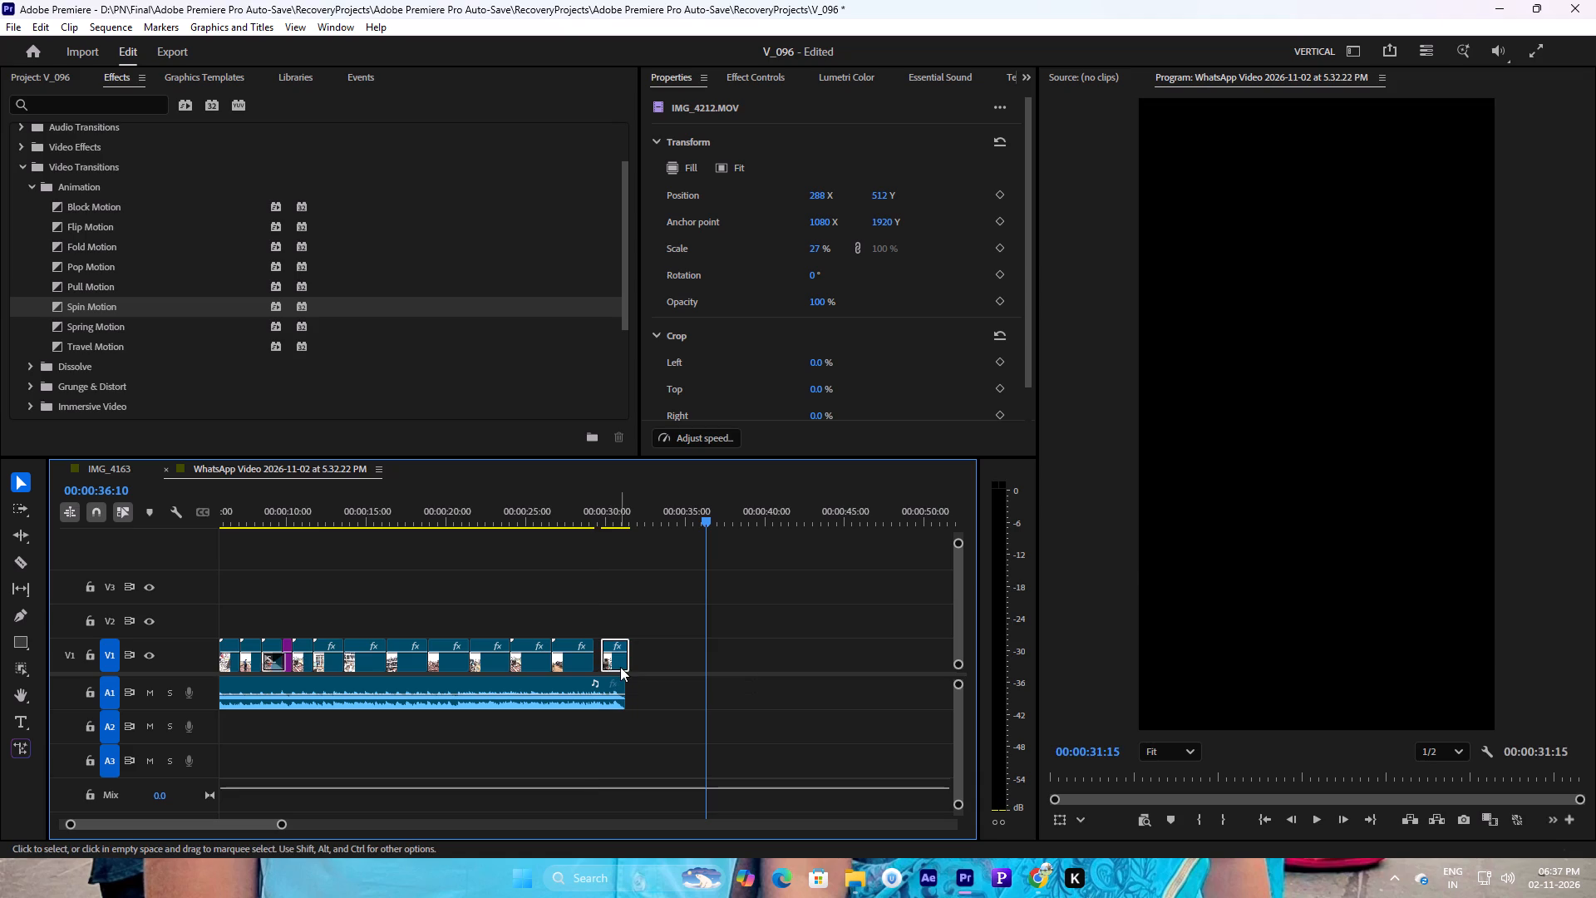
Slow IMG_4212.MOV on V1 to 56.7% speed, a duration of 00:00:03:05.
{"action": "right_click", "coordinate": [614, 667]}
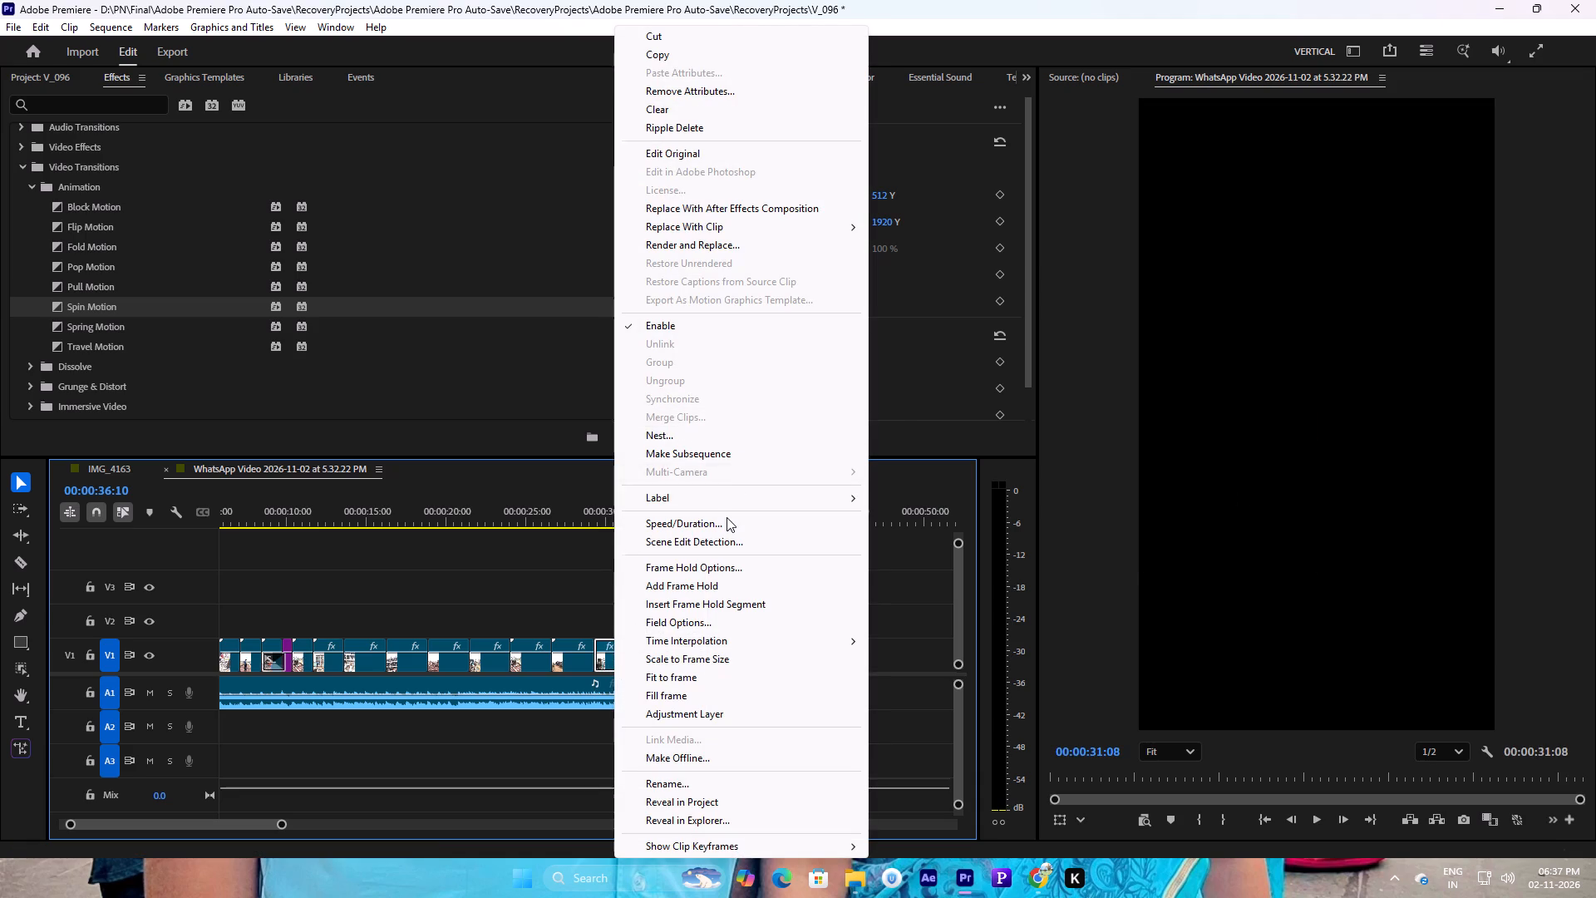
{"action": "left_click", "coordinate": [727, 517]}
{"action": "left_click", "coordinate": [706, 353]}
{"action": "left_click_drag", "start_coordinate": [754, 358], "coordinate": [578, 366]}
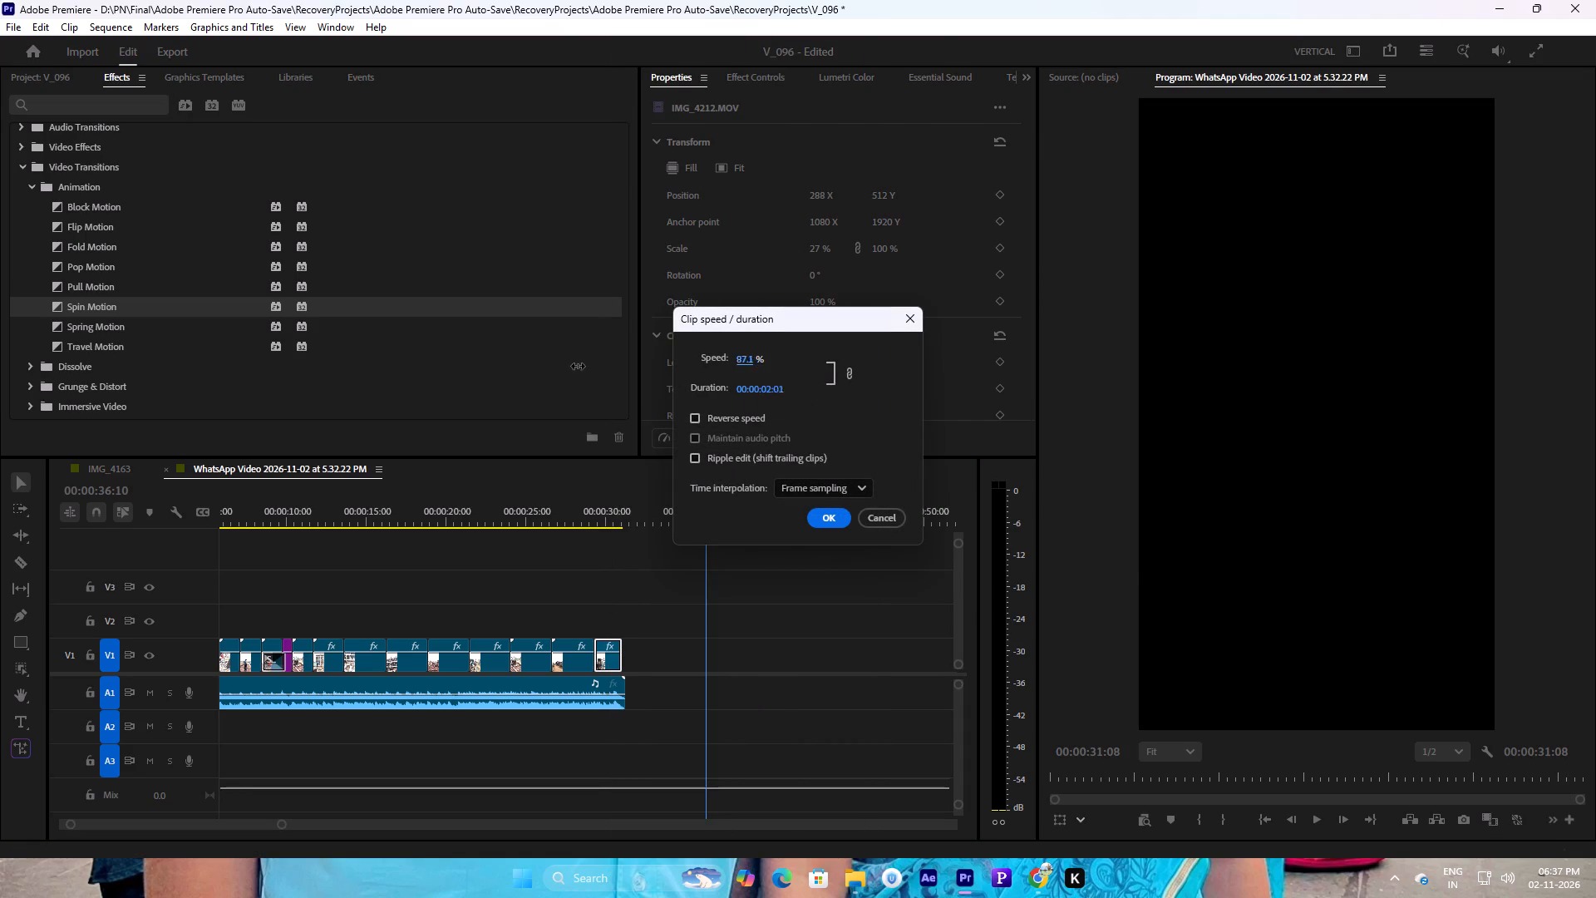
{"action": "left_click_drag", "start_coordinate": [578, 366], "coordinate": [528, 357]}
{"action": "left_click_drag", "start_coordinate": [756, 360], "coordinate": [672, 353]}
{"action": "left_click", "coordinate": [653, 372]}
{"action": "left_click_drag", "start_coordinate": [749, 358], "coordinate": [671, 345]}
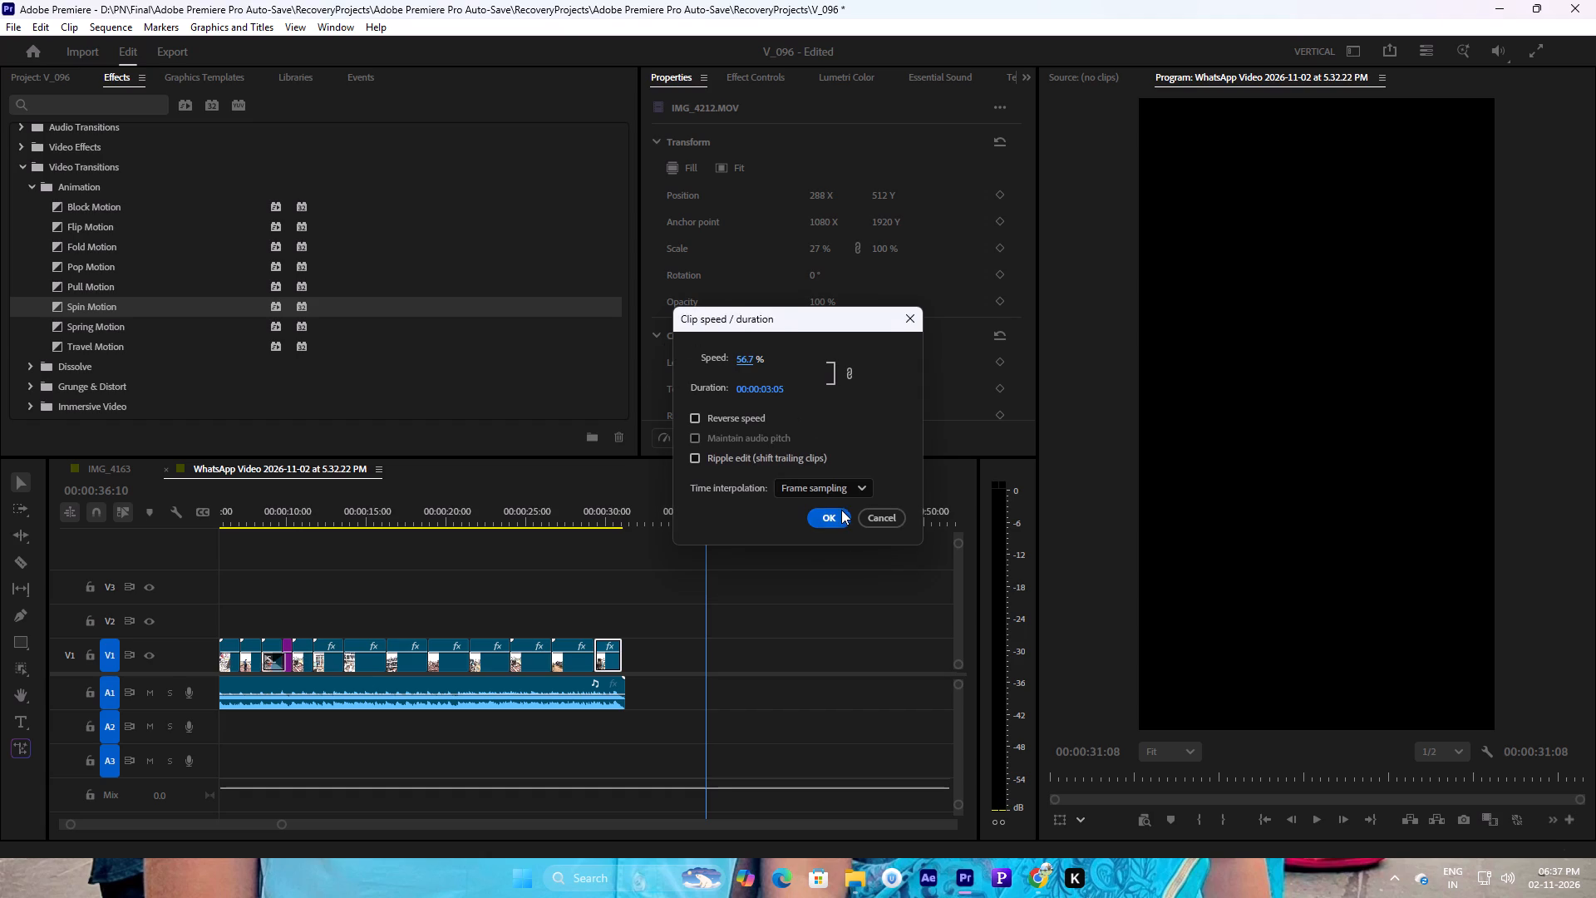
{"action": "left_click", "coordinate": [837, 497]}
{"action": "left_click", "coordinate": [835, 554]}
{"action": "left_click", "coordinate": [829, 511]}
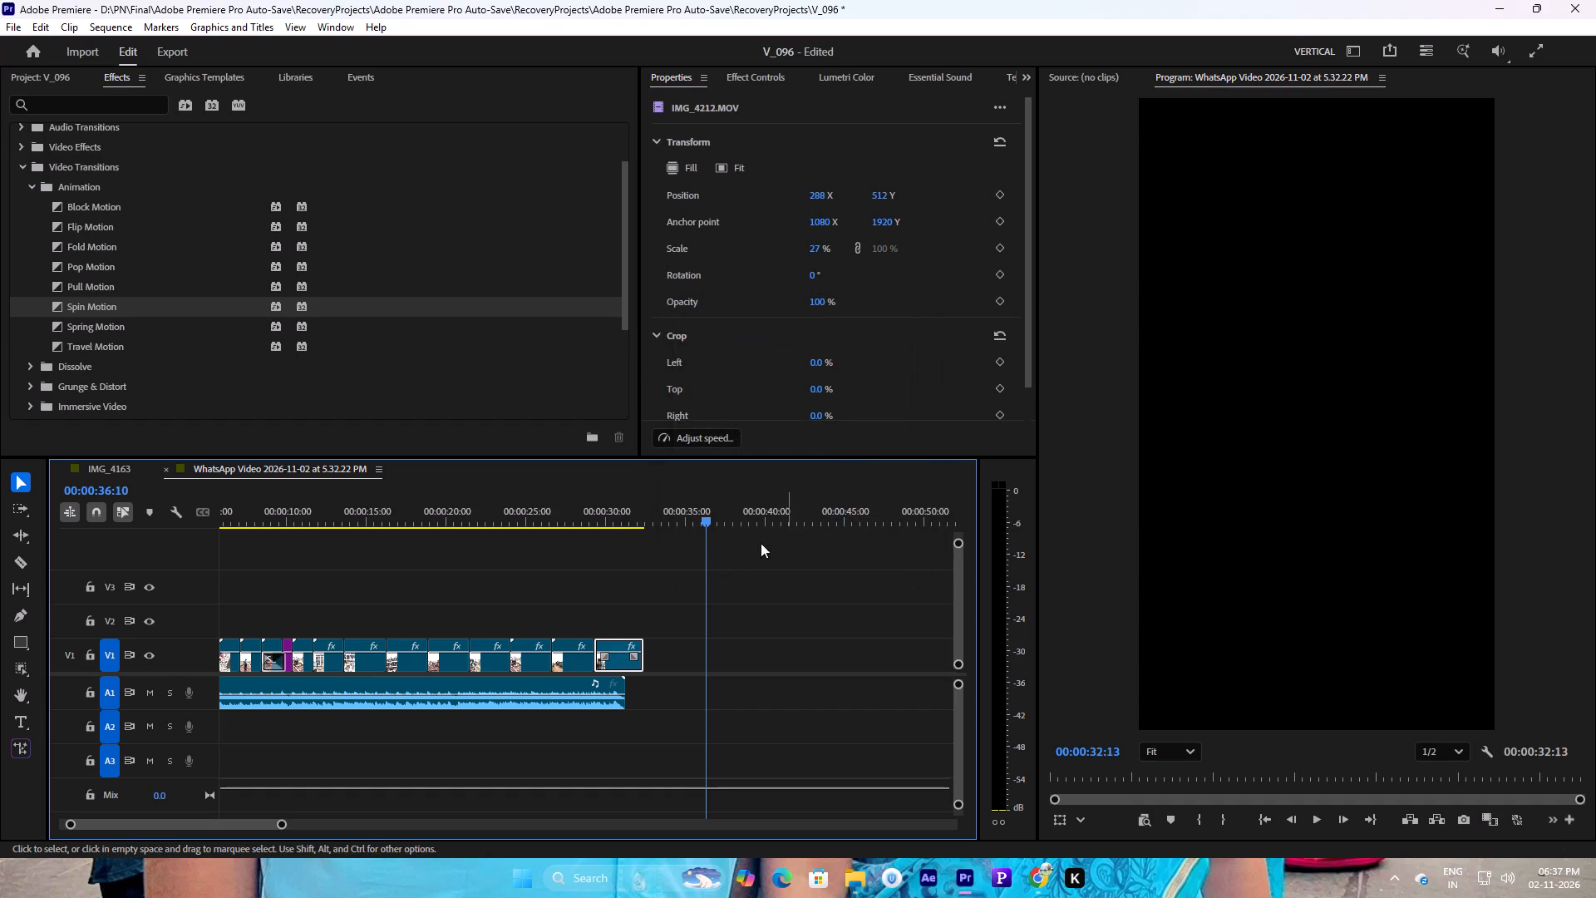
Trim the end of IMG_4212.MOV to the music's end at 00:00:31:08 and play the closing cut against the music.
{"action": "left_click_drag", "start_coordinate": [615, 525], "coordinate": [603, 523]}
{"action": "left_click_drag", "start_coordinate": [647, 661], "coordinate": [635, 661]}
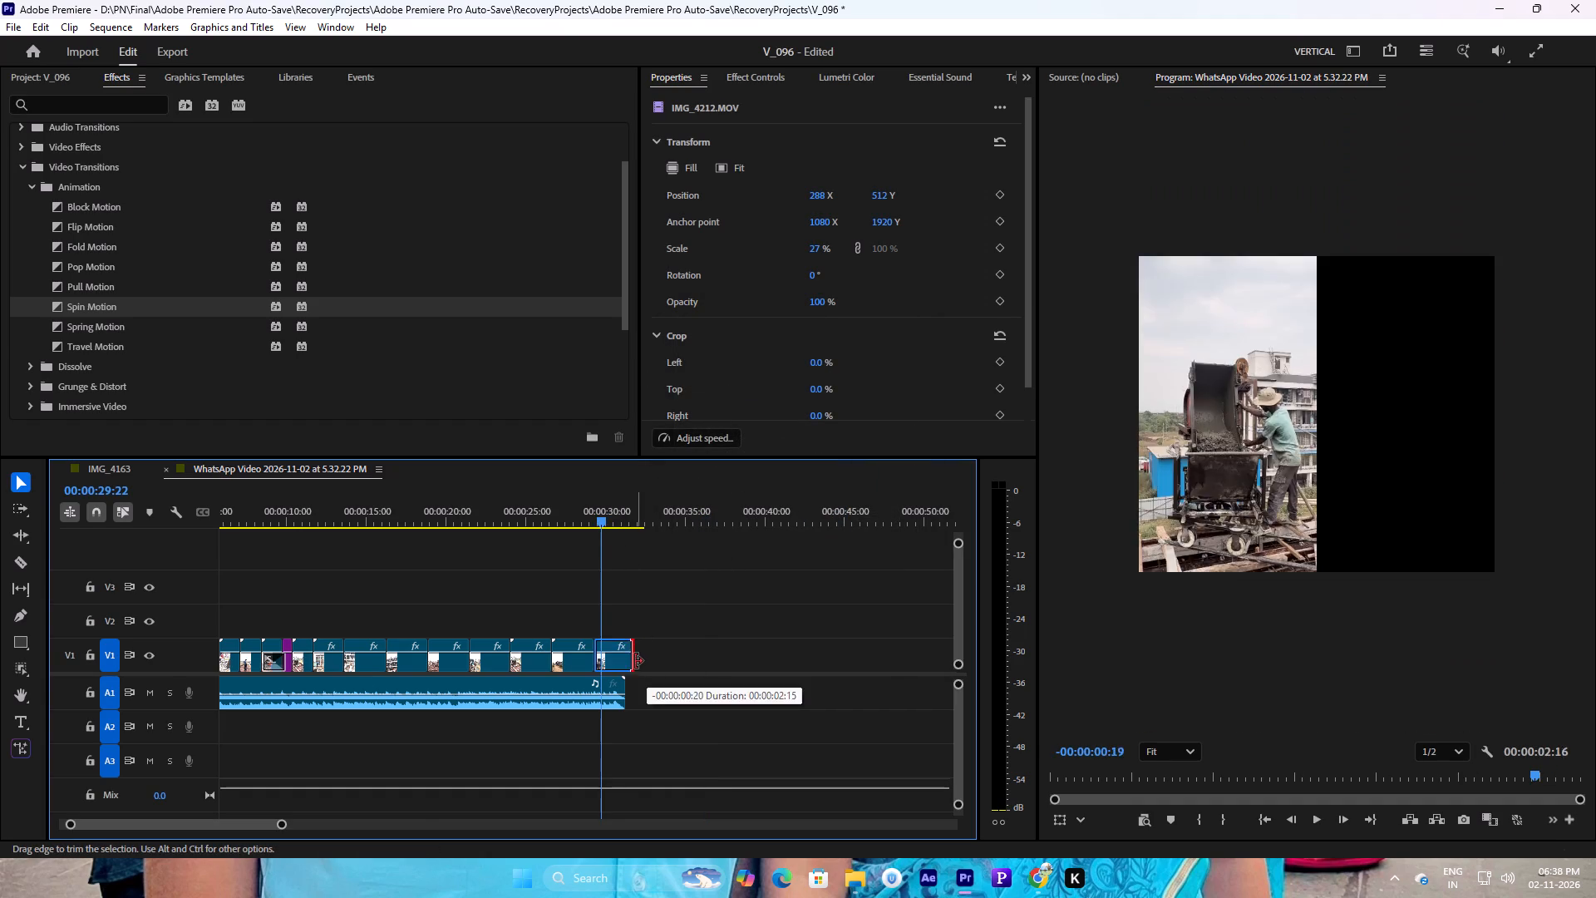
{"action": "left_click_drag", "start_coordinate": [635, 661], "coordinate": [632, 661]}
{"action": "left_click", "coordinate": [1316, 823]}
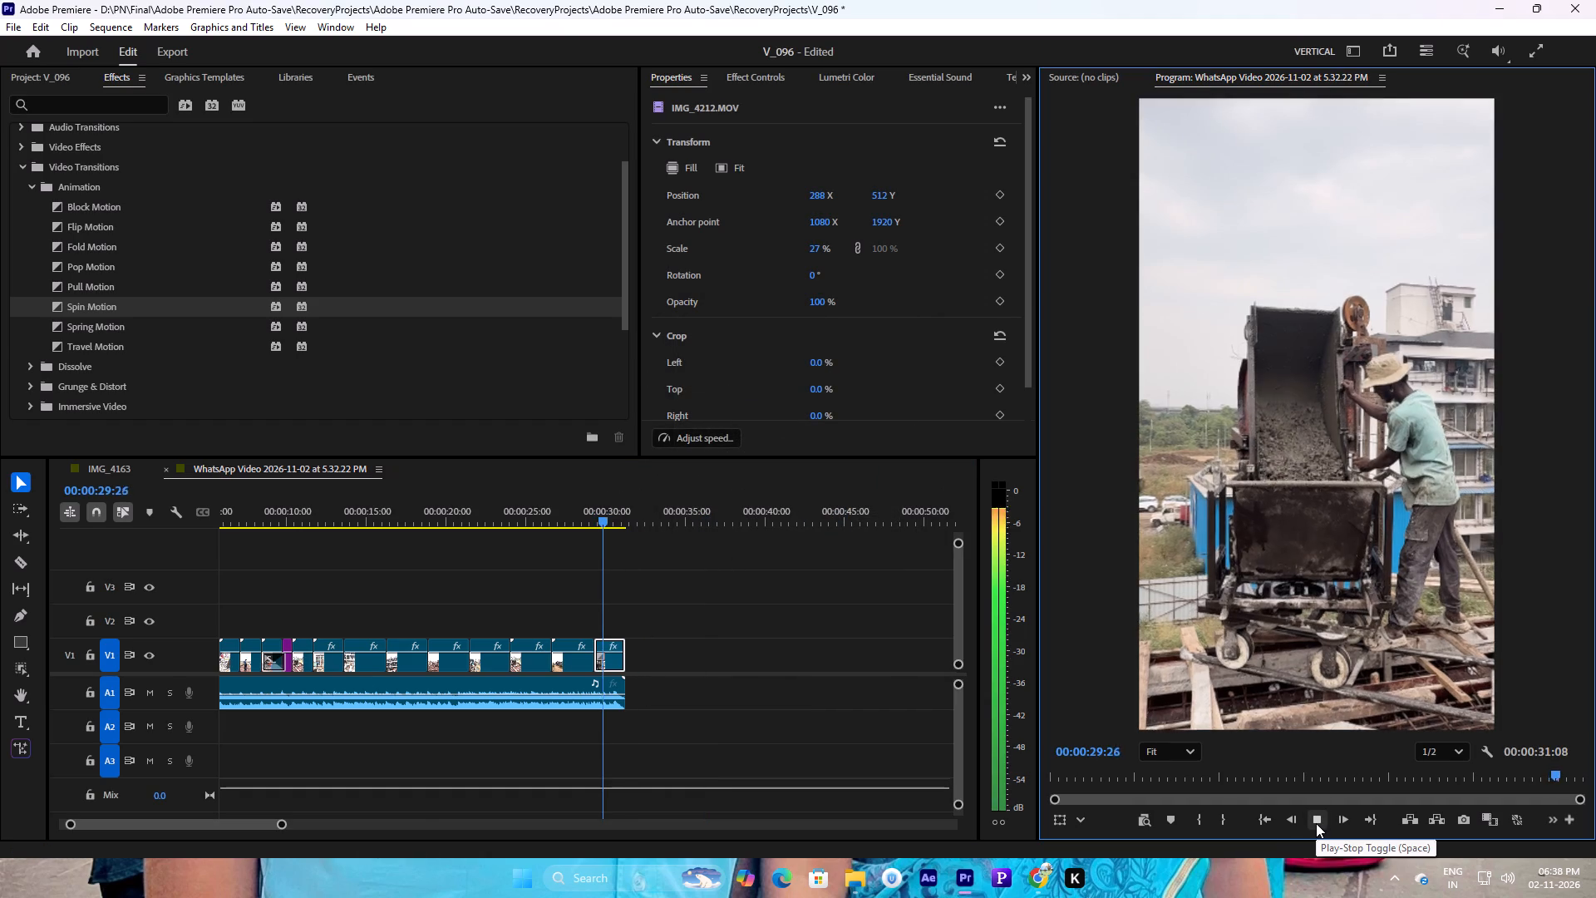
{"action": "left_click", "coordinate": [1315, 822]}
{"action": "left_click", "coordinate": [1312, 820]}
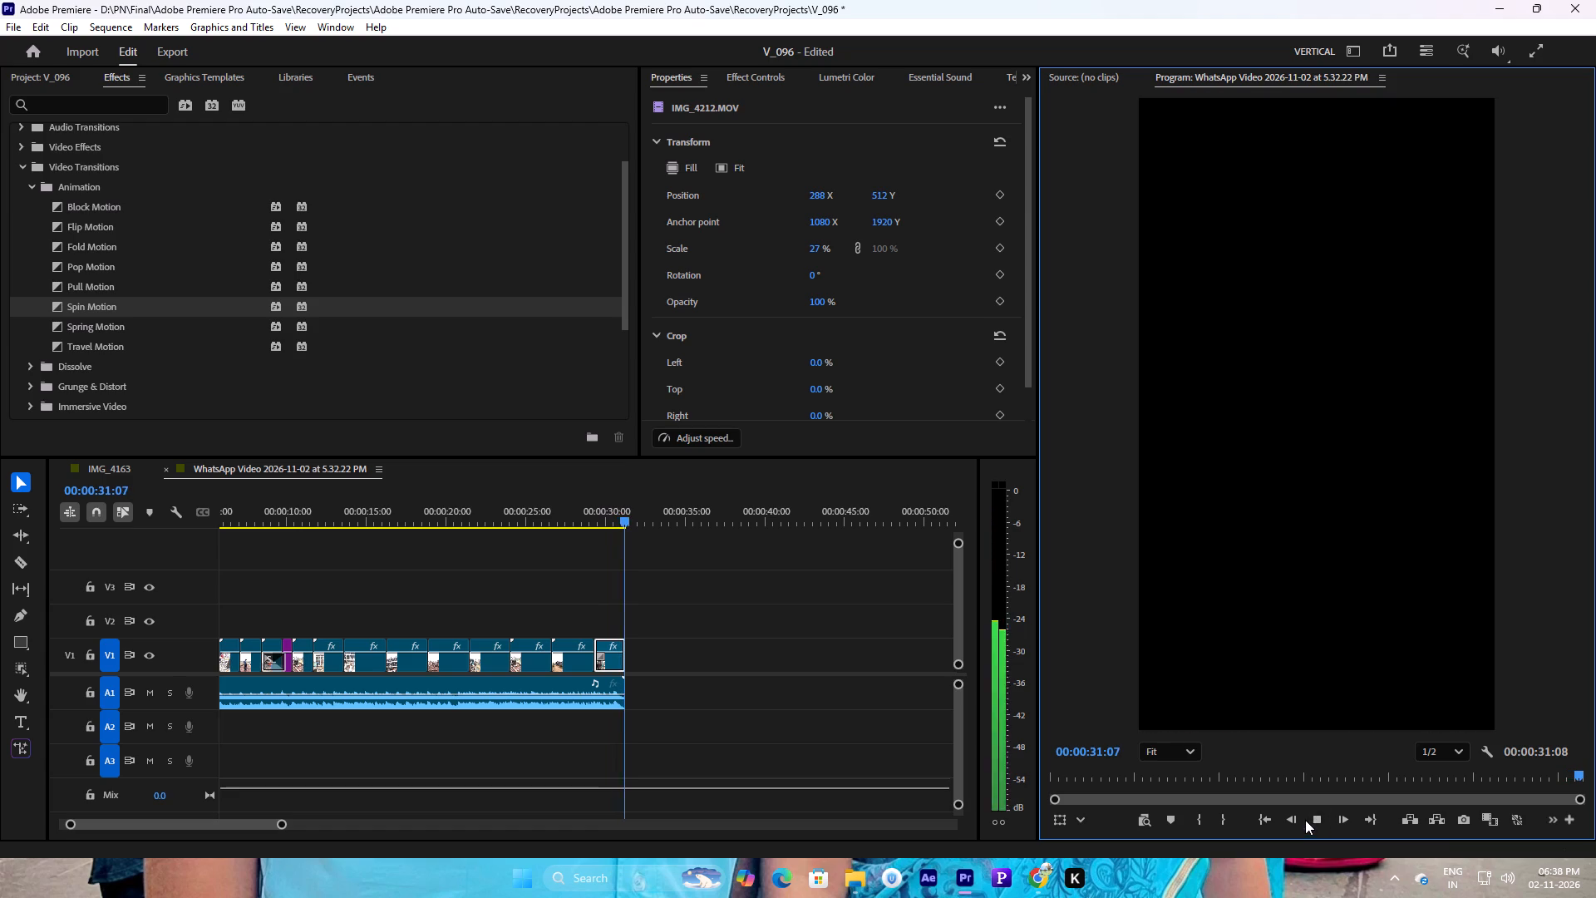
{"action": "left_click_drag", "start_coordinate": [625, 522], "coordinate": [590, 525]}
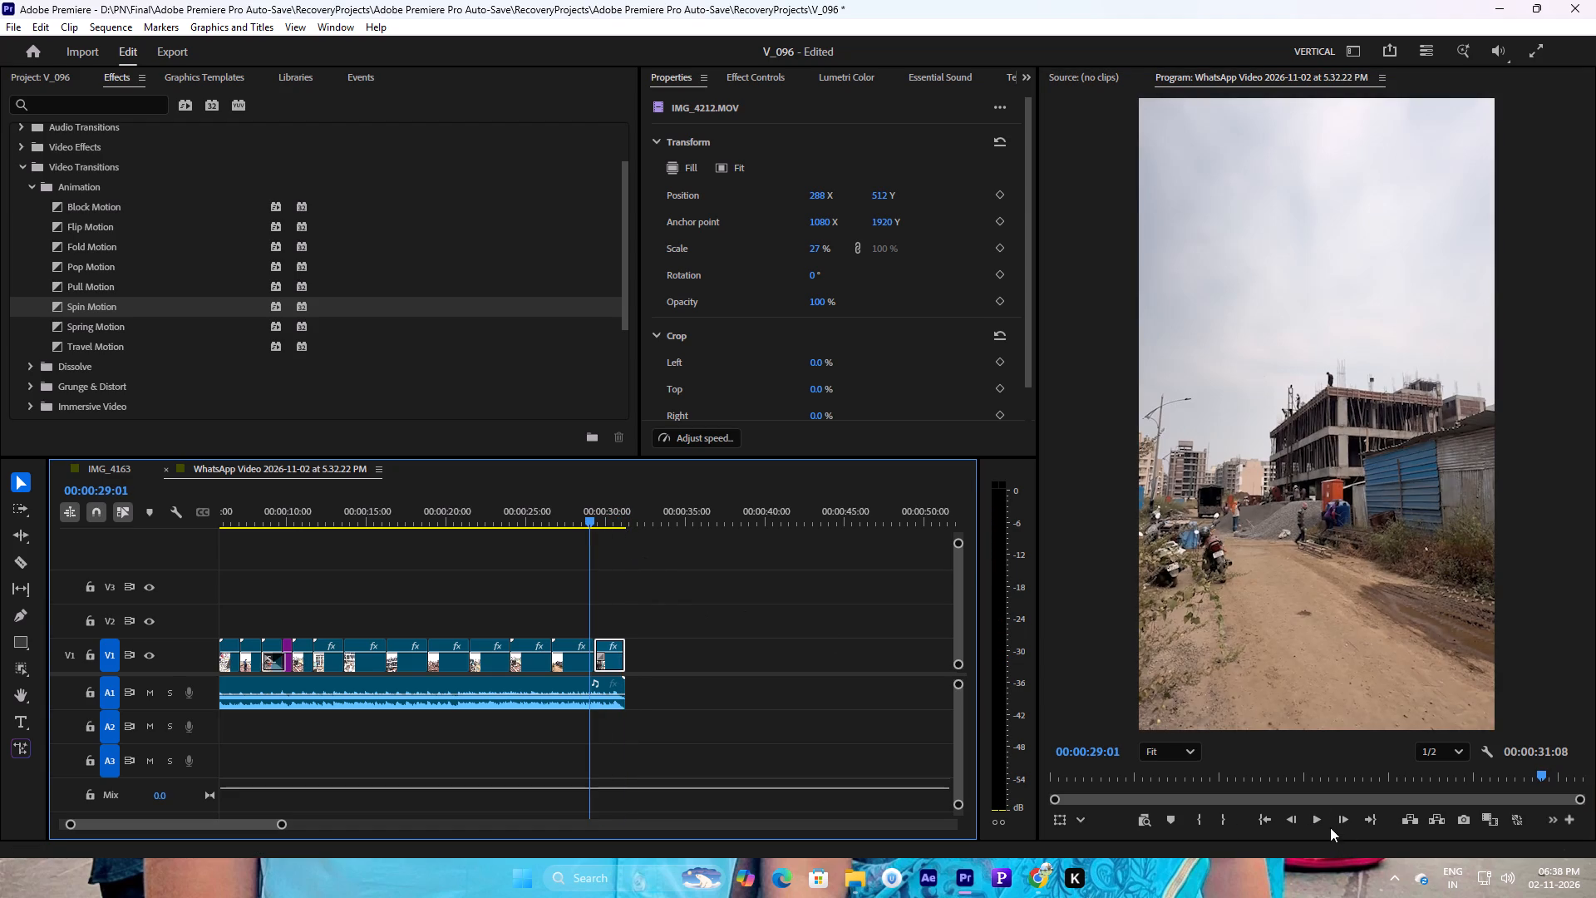
{"action": "left_click", "coordinate": [1321, 821]}
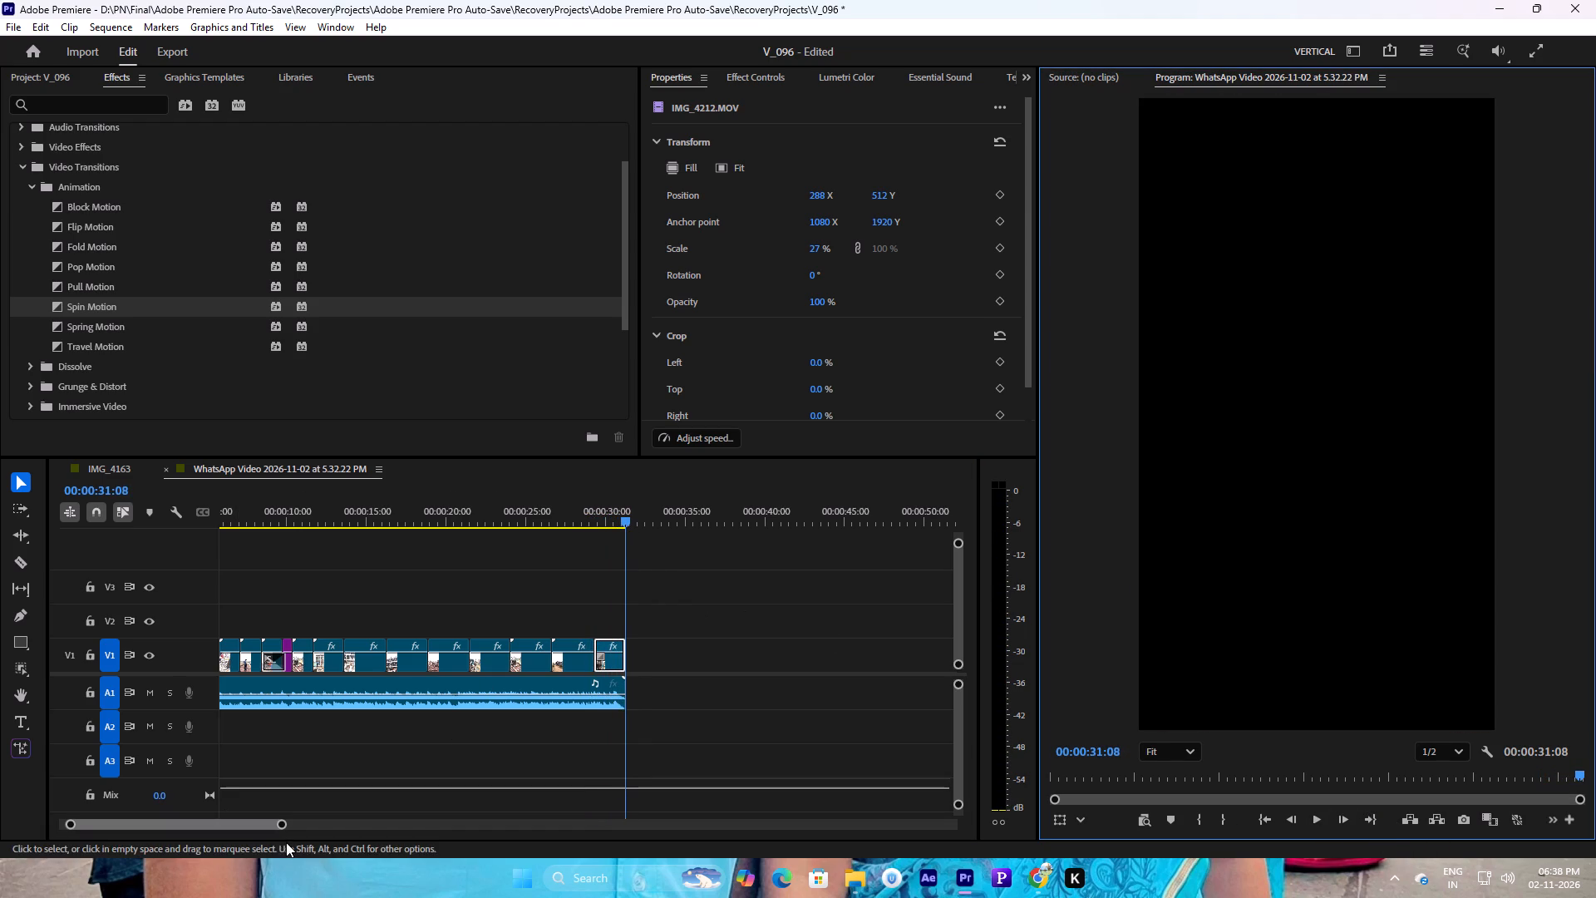
Fade IMG_4212.MOV to black with opacity keyframes from 100% at 00:00:30:12 down to 00:00:31:06, and play the fade-out.
{"action": "left_click_drag", "start_coordinate": [281, 822], "coordinate": [193, 813]}
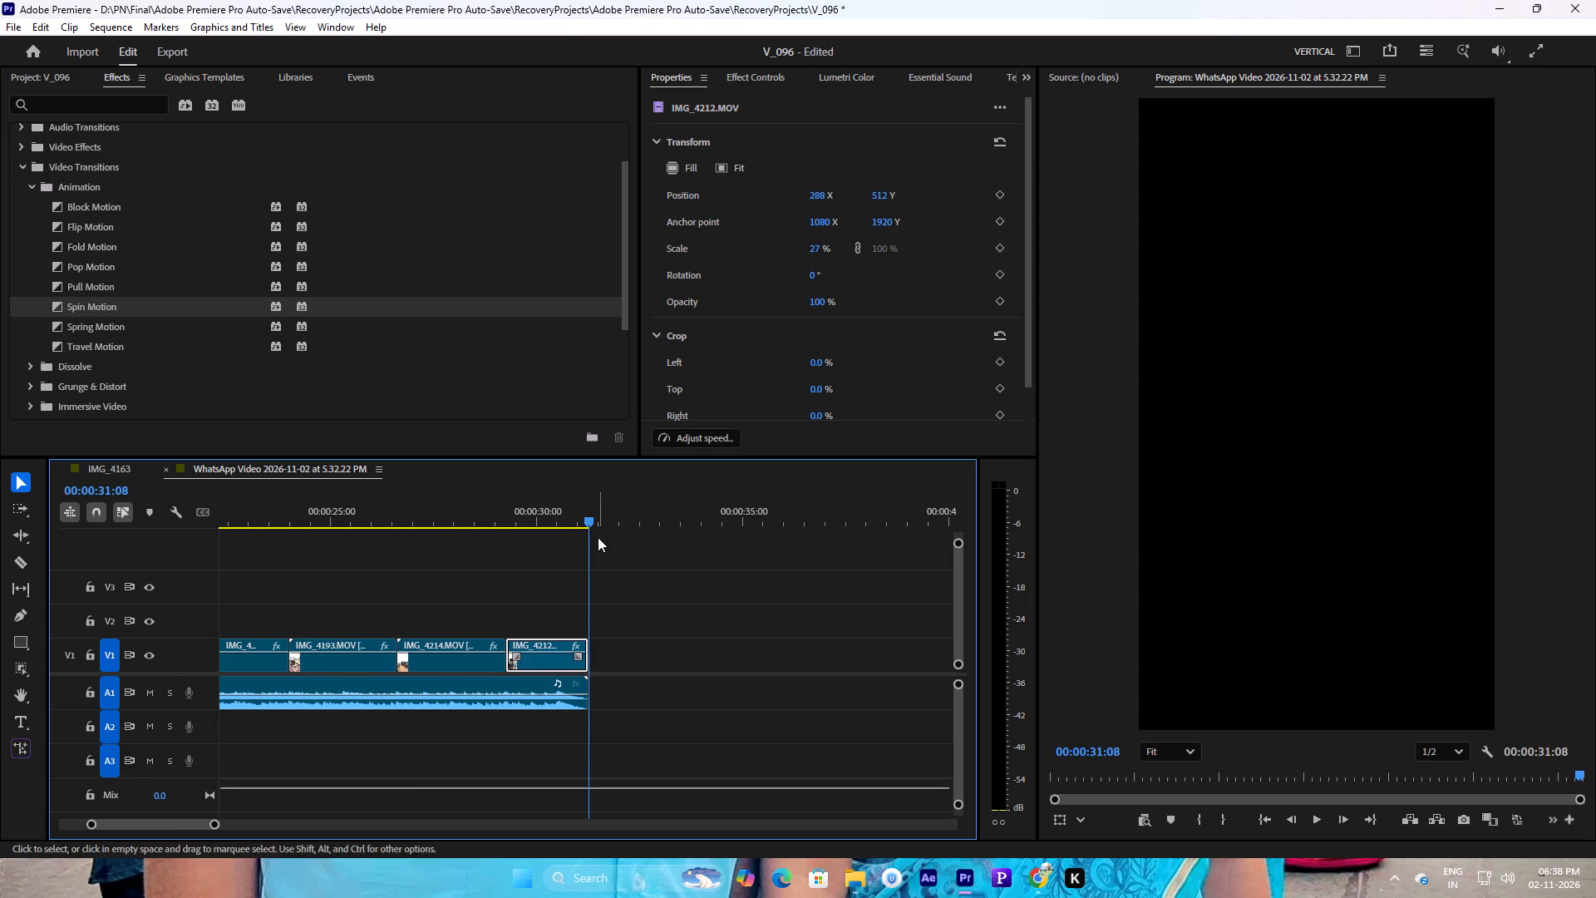
{"action": "left_click_drag", "start_coordinate": [587, 522], "coordinate": [552, 529]}
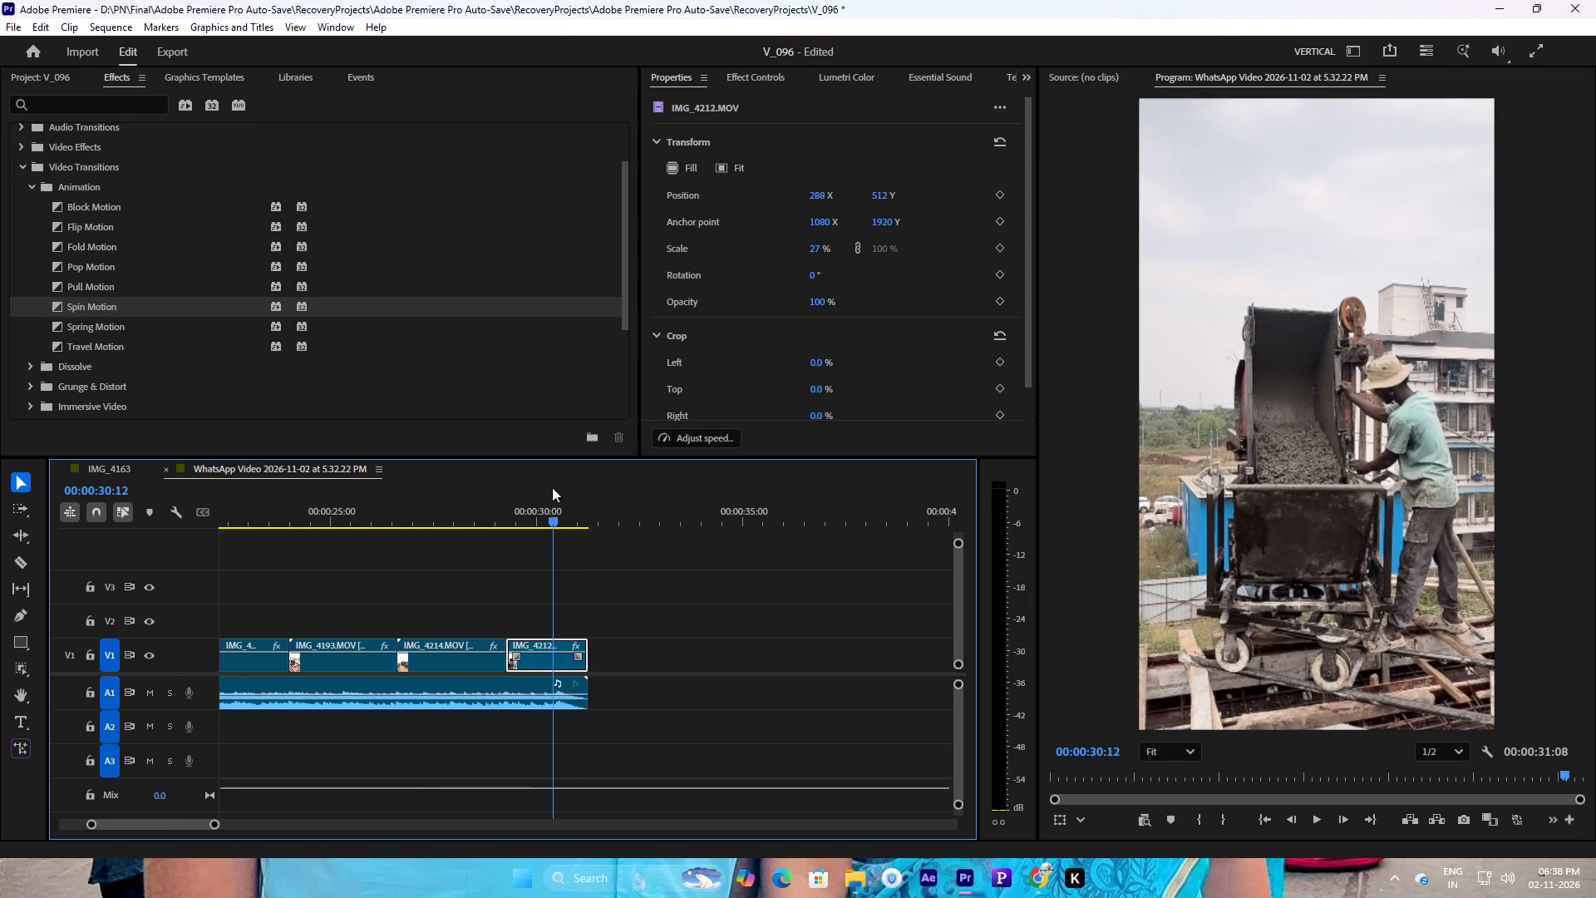
{"action": "left_click", "coordinate": [997, 300]}
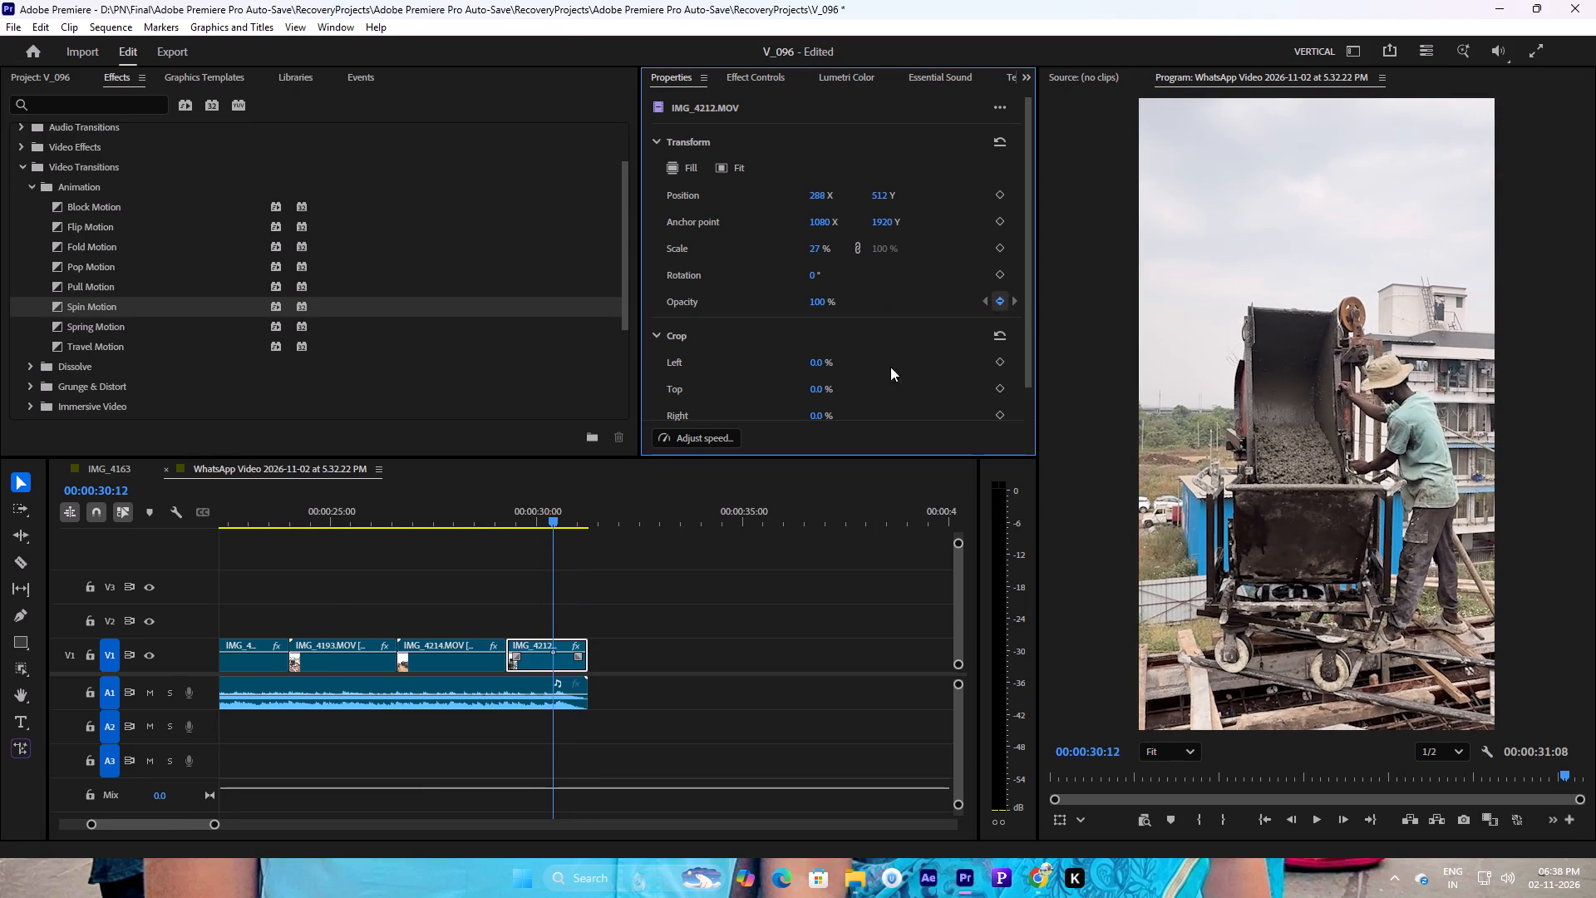
{"action": "left_click_drag", "start_coordinate": [554, 517], "coordinate": [586, 515]}
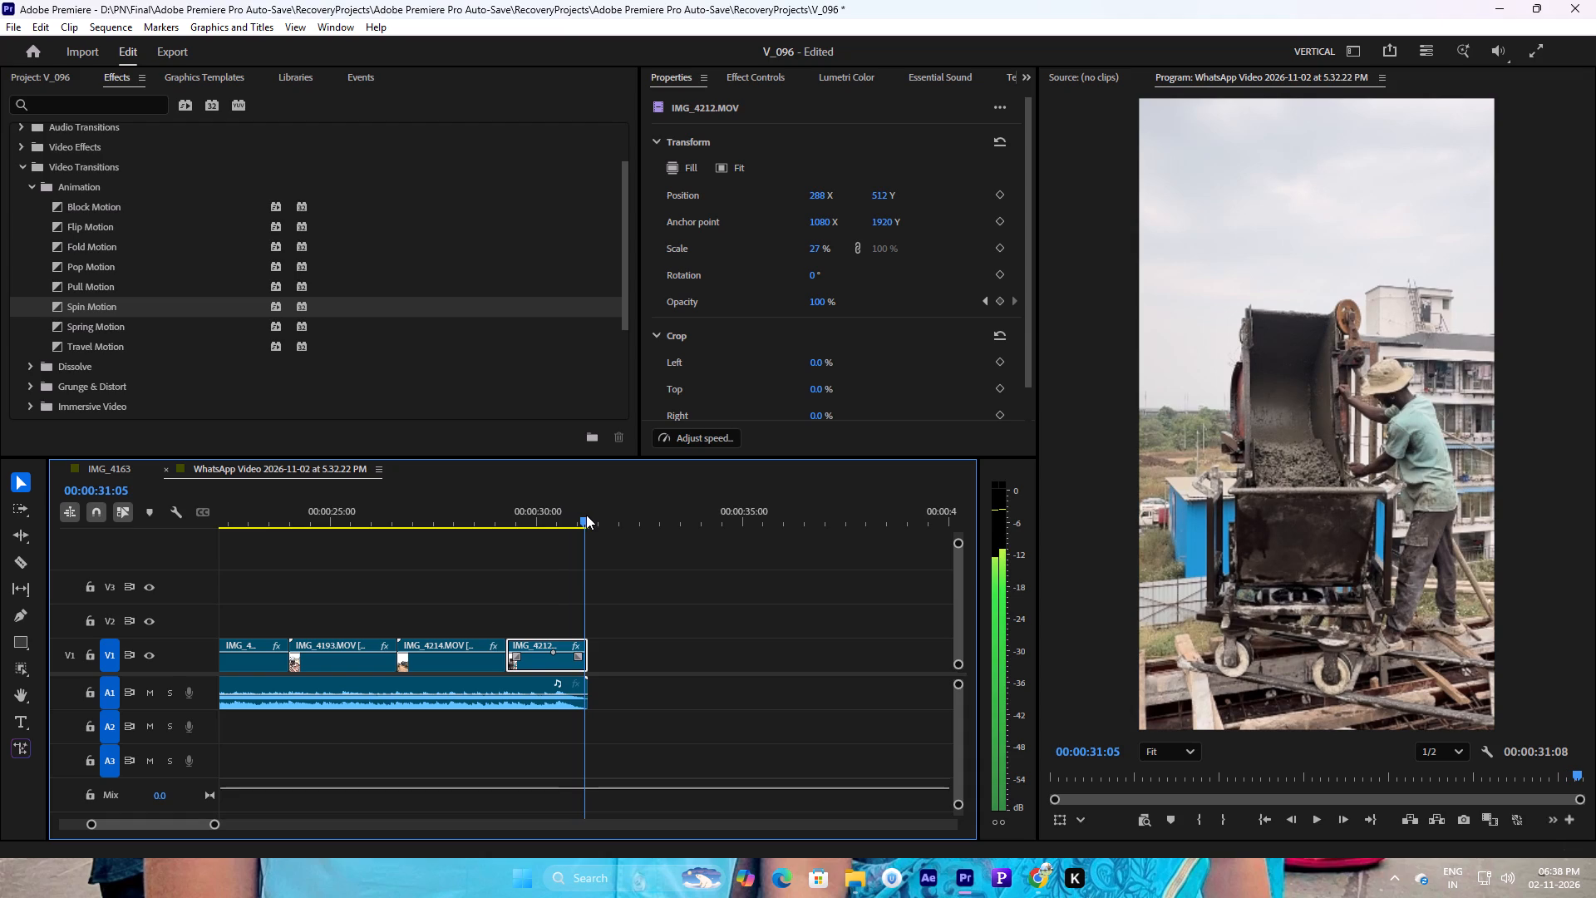
{"action": "left_click_drag", "start_coordinate": [586, 515], "coordinate": [587, 515]}
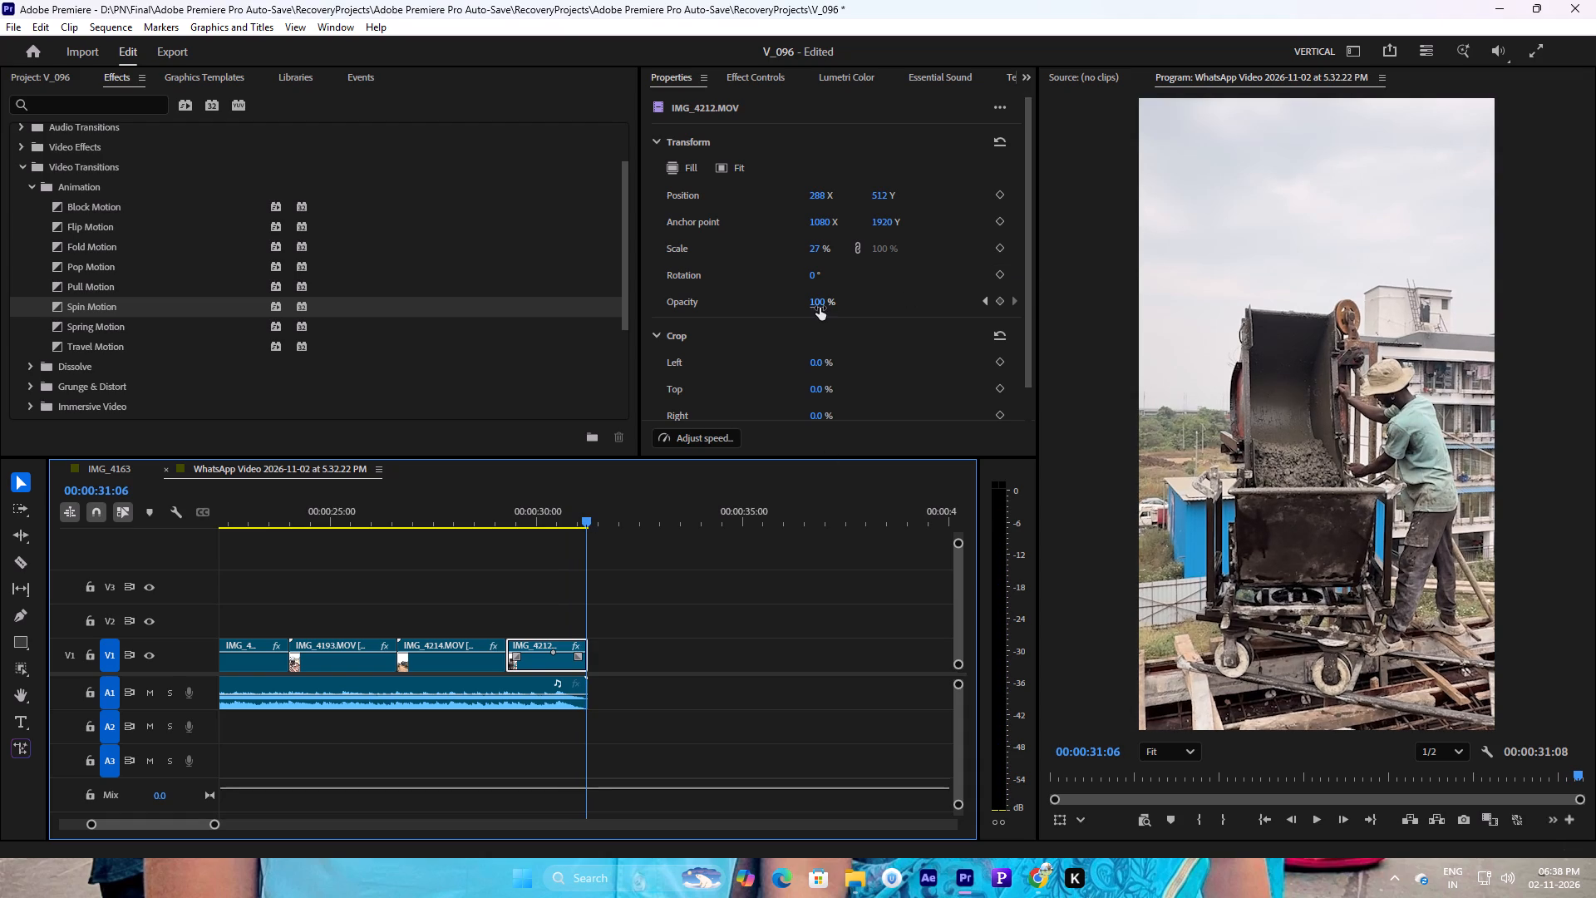
{"action": "left_click_drag", "start_coordinate": [820, 308], "coordinate": [602, 376]}
{"action": "left_click", "coordinate": [540, 530]}
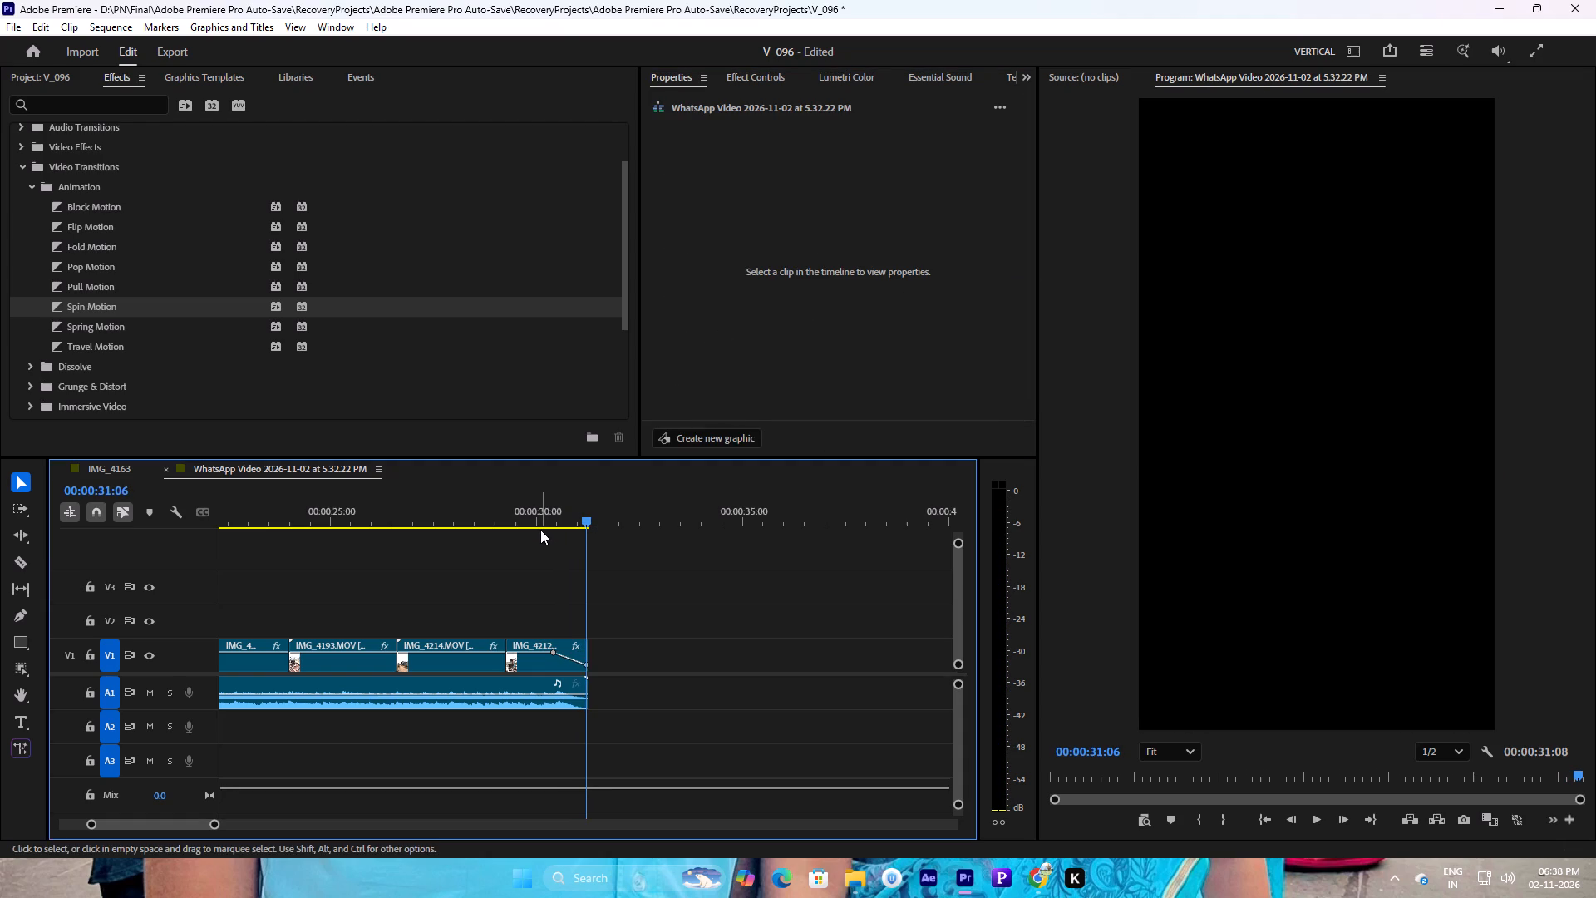
{"action": "key", "text": "space"}
{"action": "left_click", "coordinate": [540, 521]}
{"action": "key", "text": "space"}
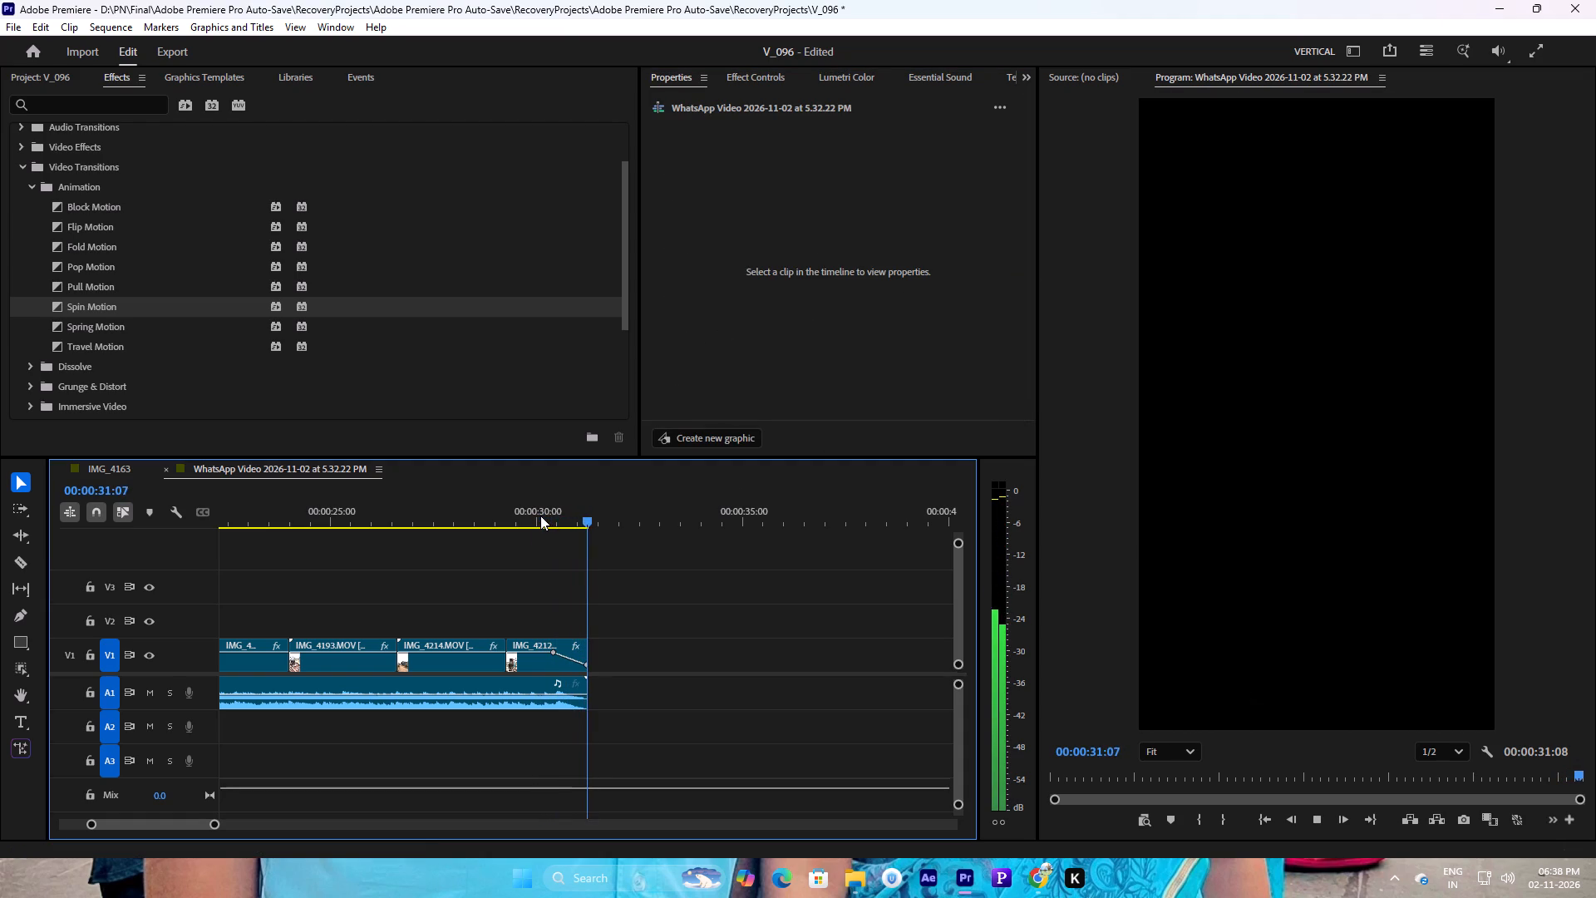
{"action": "left_click_drag", "start_coordinate": [540, 510], "coordinate": [523, 511]}
{"action": "key", "text": "space"}
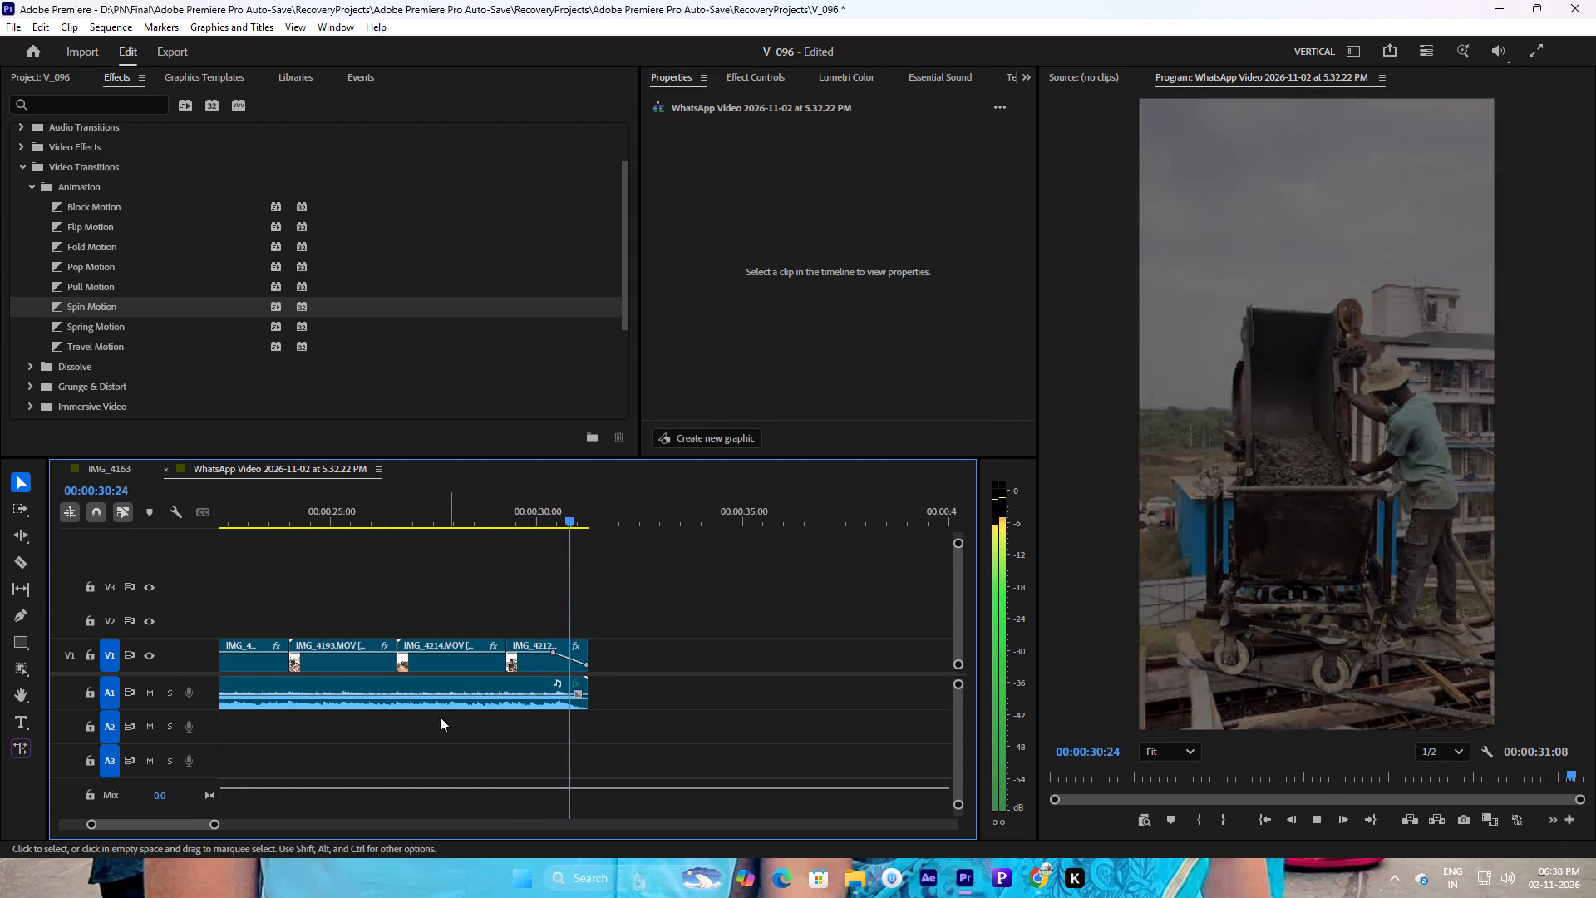
Play the sequence from its beginning to check the cuts against the music.
{"action": "left_click_drag", "start_coordinate": [219, 825], "coordinate": [376, 811]}
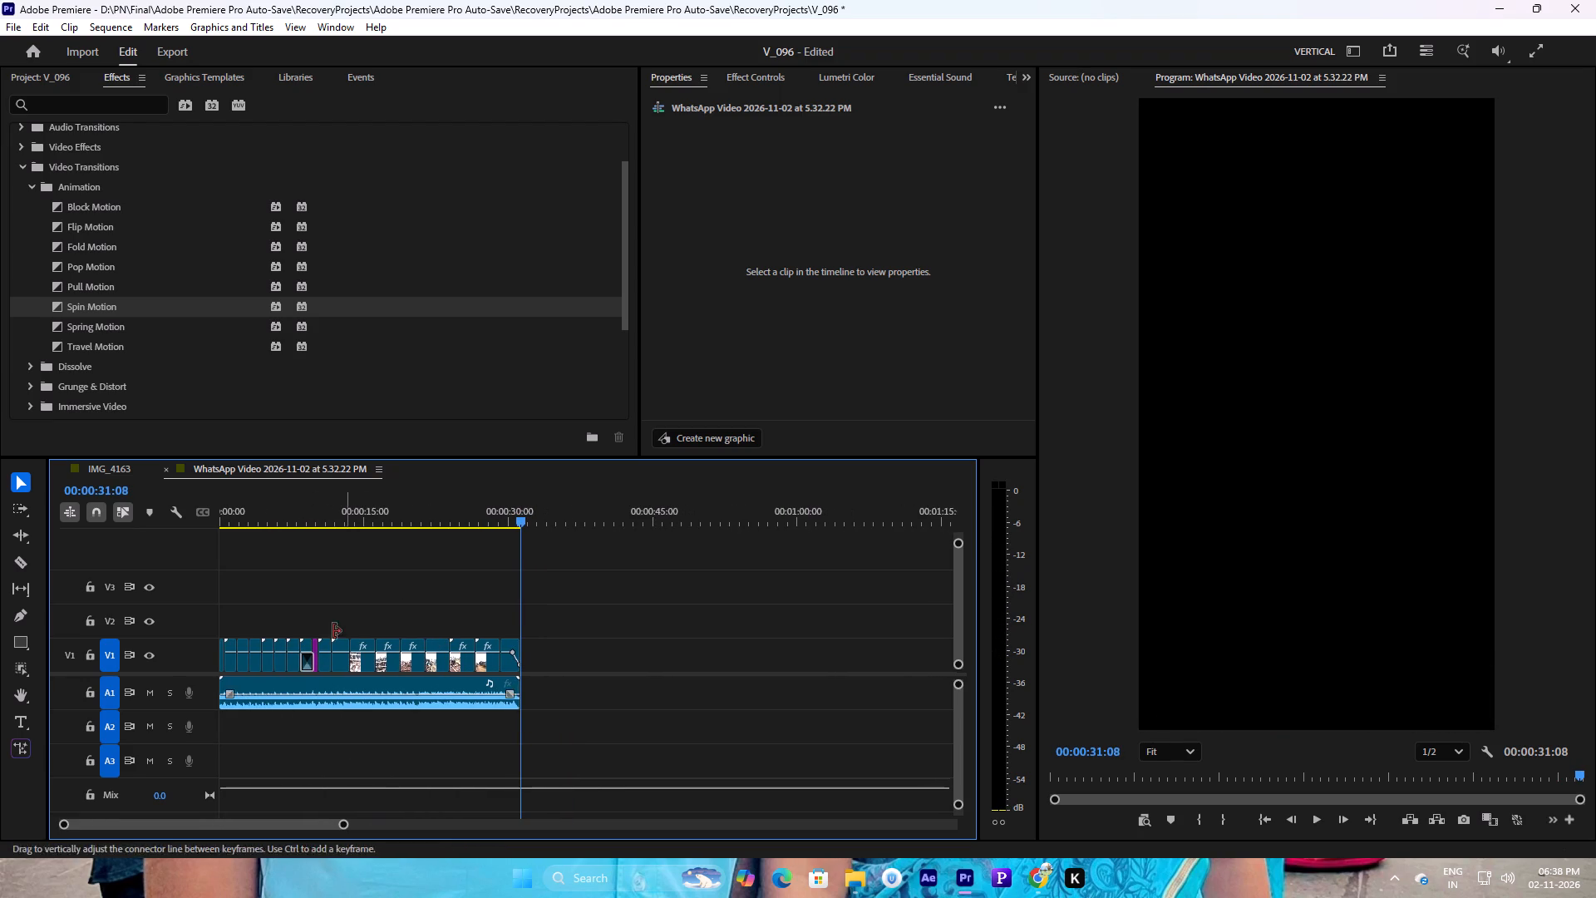
{"action": "left_click_drag", "start_coordinate": [484, 511], "coordinate": [0, 612]}
{"action": "key", "text": "space"}
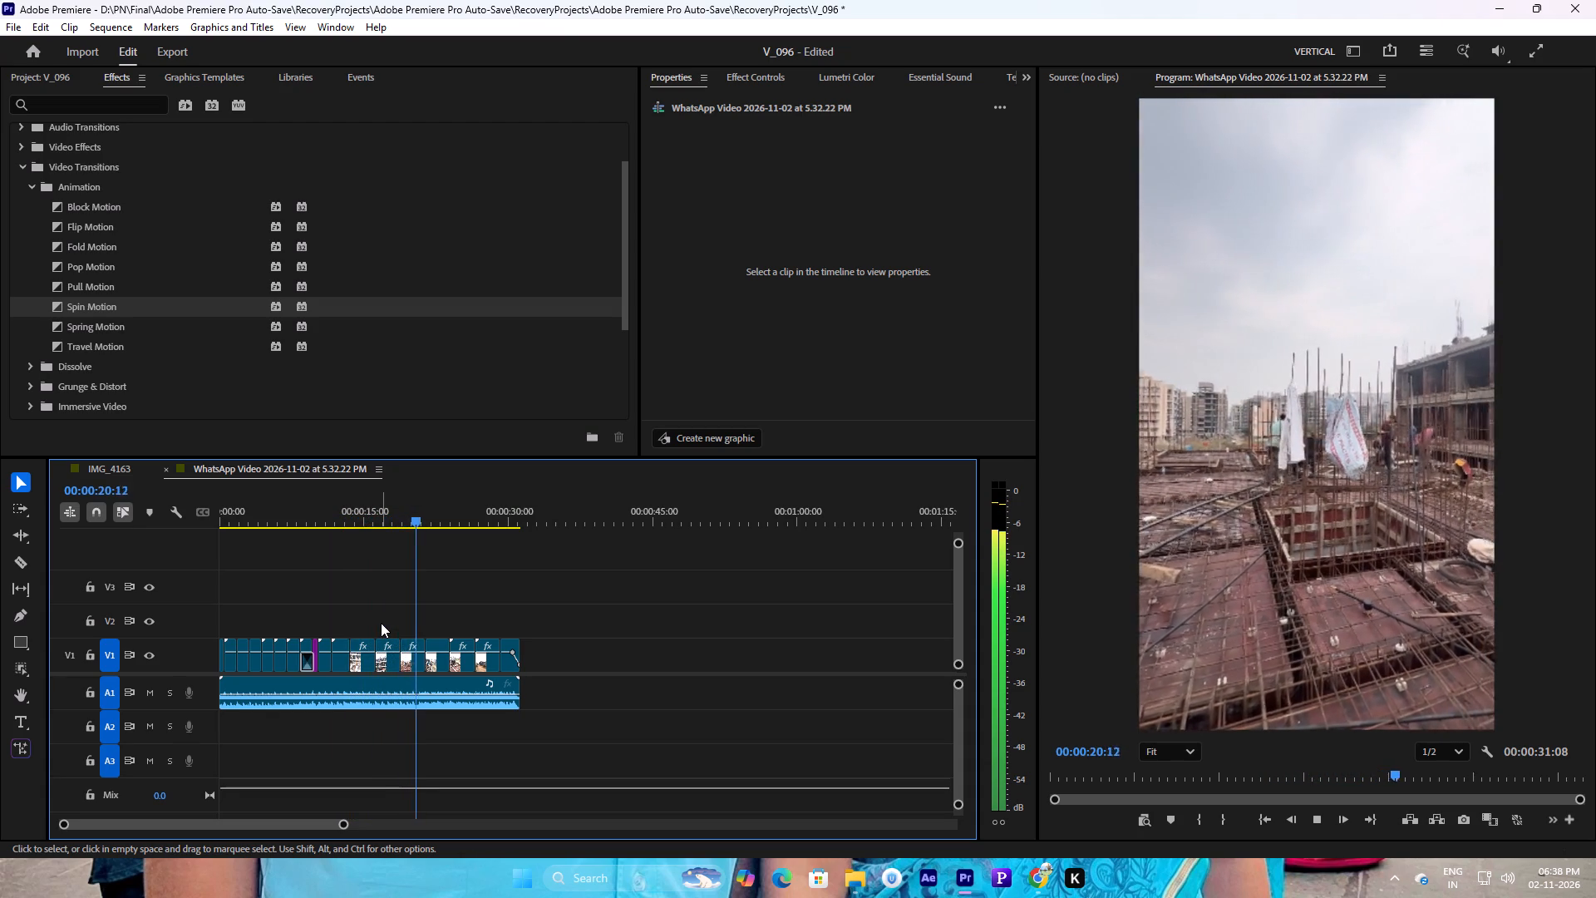
{"action": "key", "text": "space"}
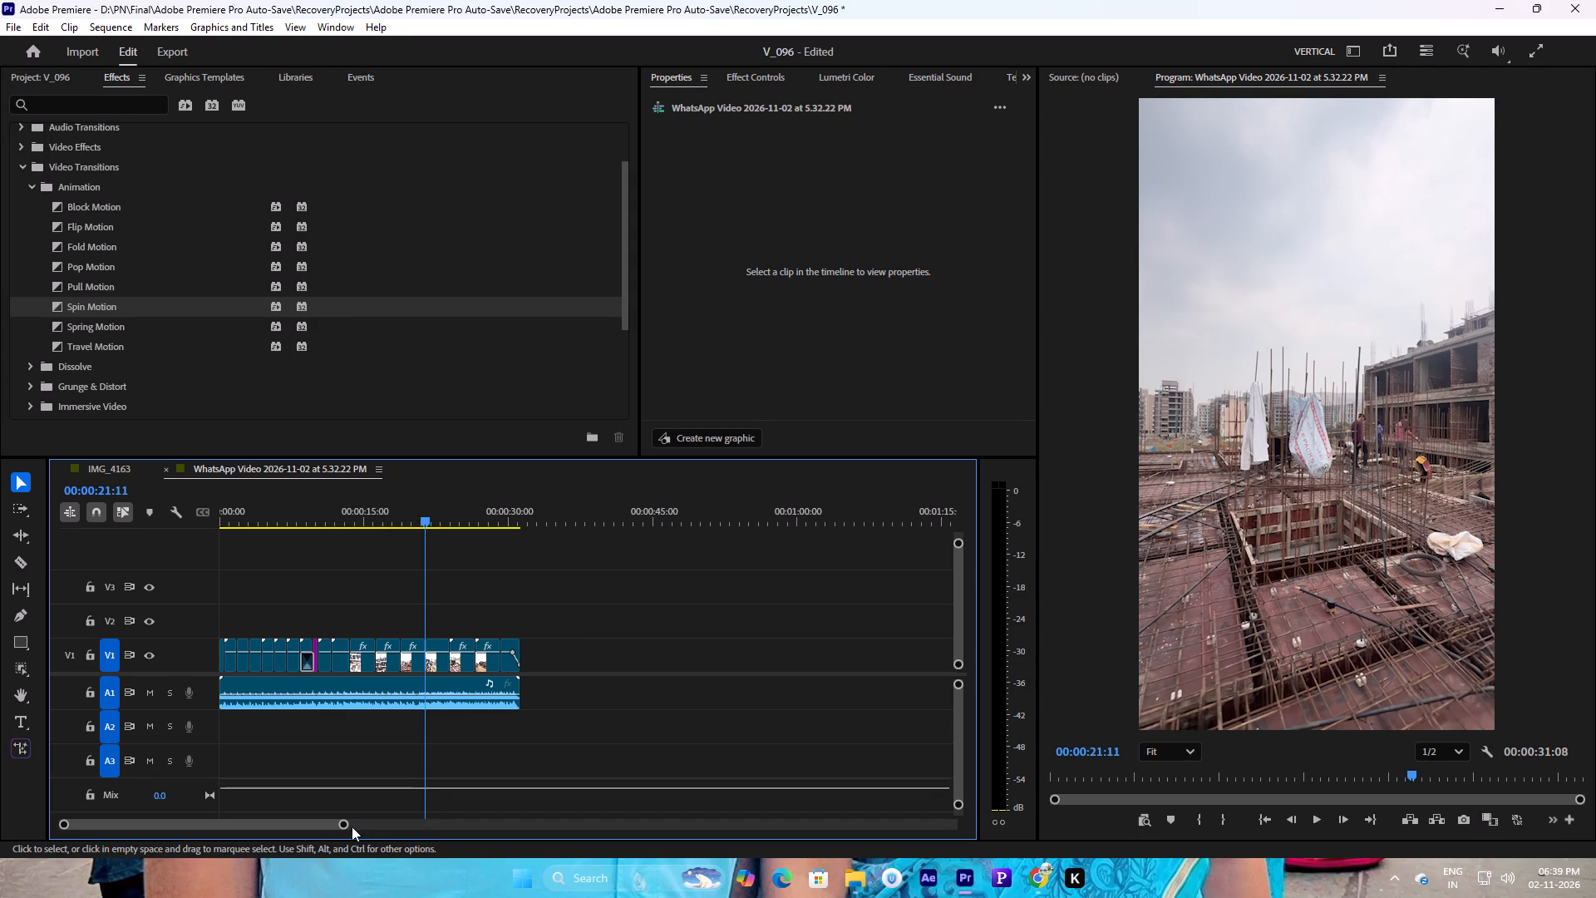
Play the section from about 00:00:07:20 through the Spin Motion transition and the Chaudhary Group logo to review it with the music.
{"action": "left_click_drag", "start_coordinate": [340, 827], "coordinate": [190, 803]}
{"action": "left_click_drag", "start_coordinate": [156, 827], "coordinate": [154, 827]}
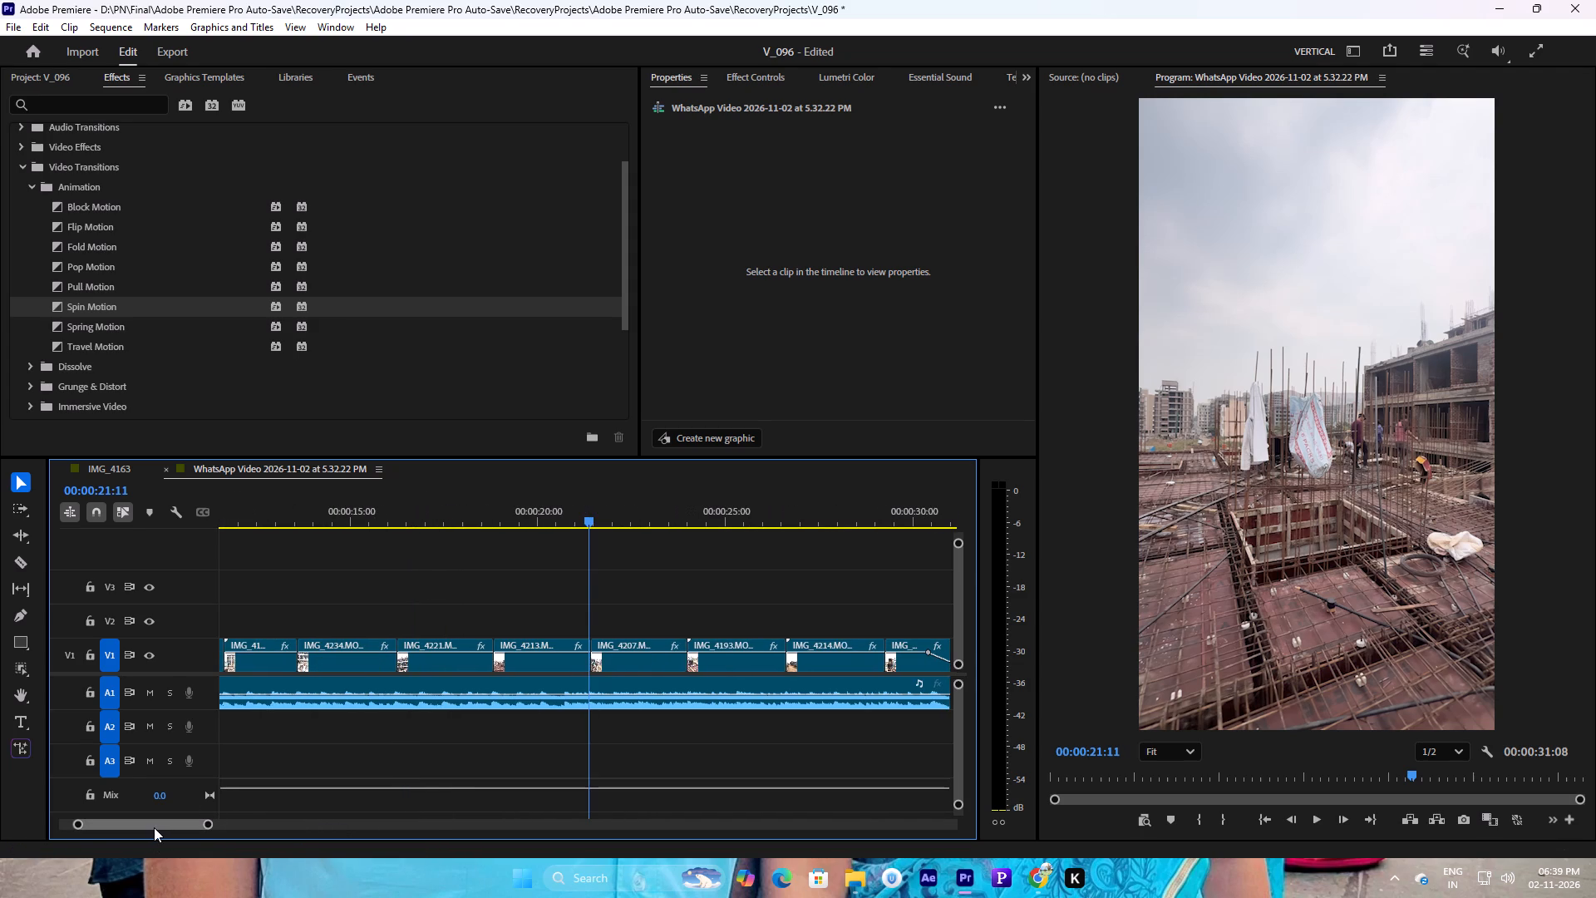
{"action": "left_click_drag", "start_coordinate": [154, 827], "coordinate": [112, 827]}
{"action": "left_click_drag", "start_coordinate": [518, 468], "coordinate": [505, 471]}
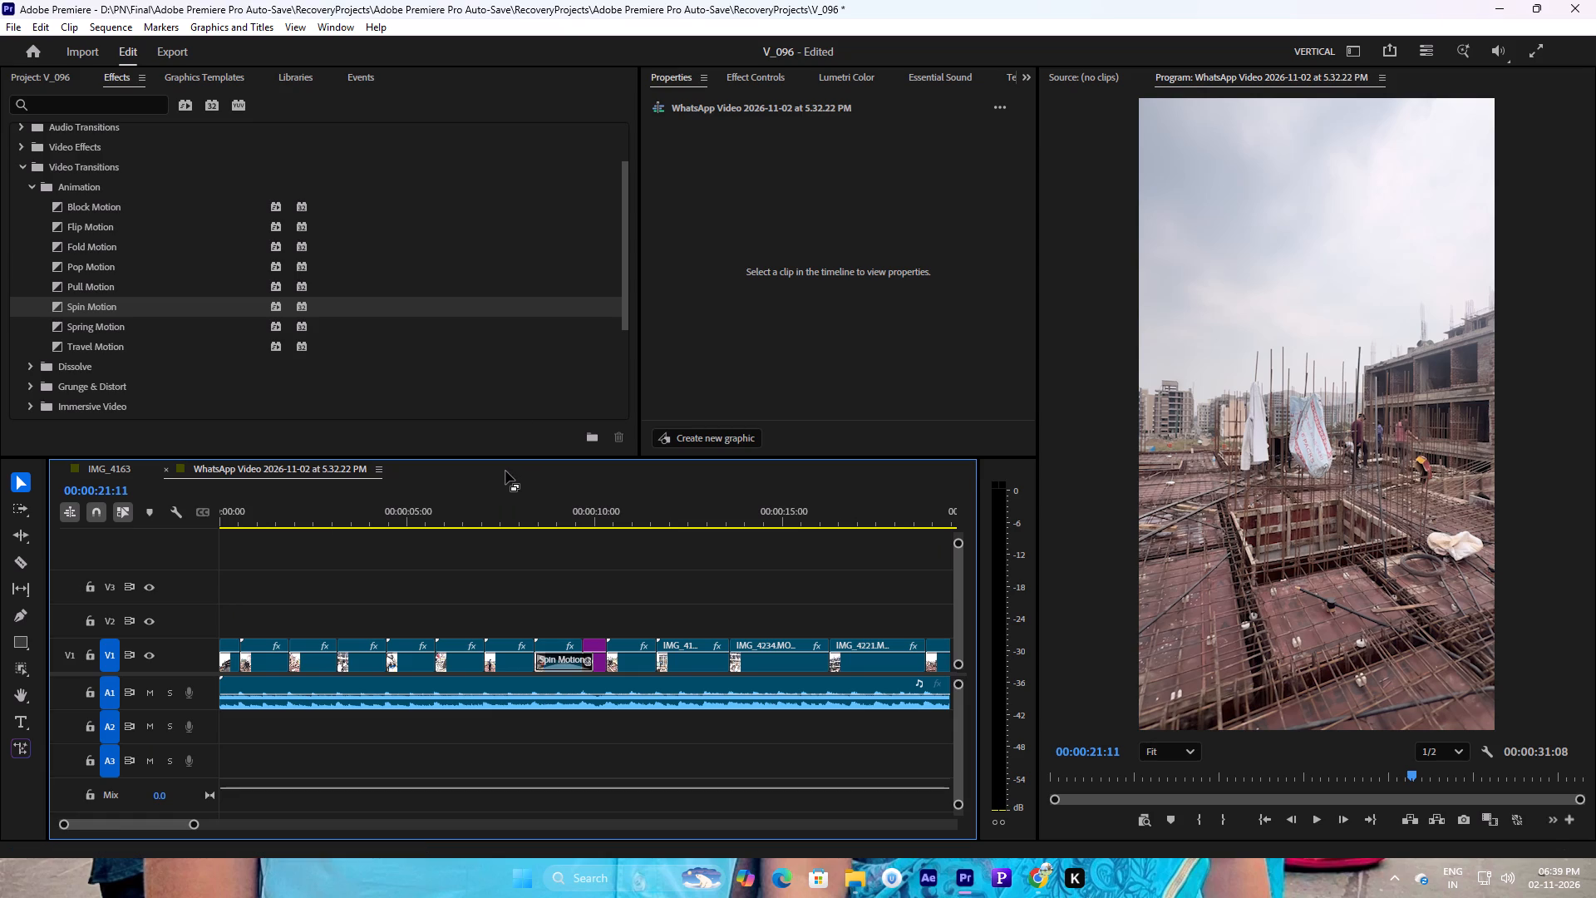
{"action": "left_click", "coordinate": [513, 472]}
{"action": "left_click", "coordinate": [506, 511]}
{"action": "key", "text": "space"}
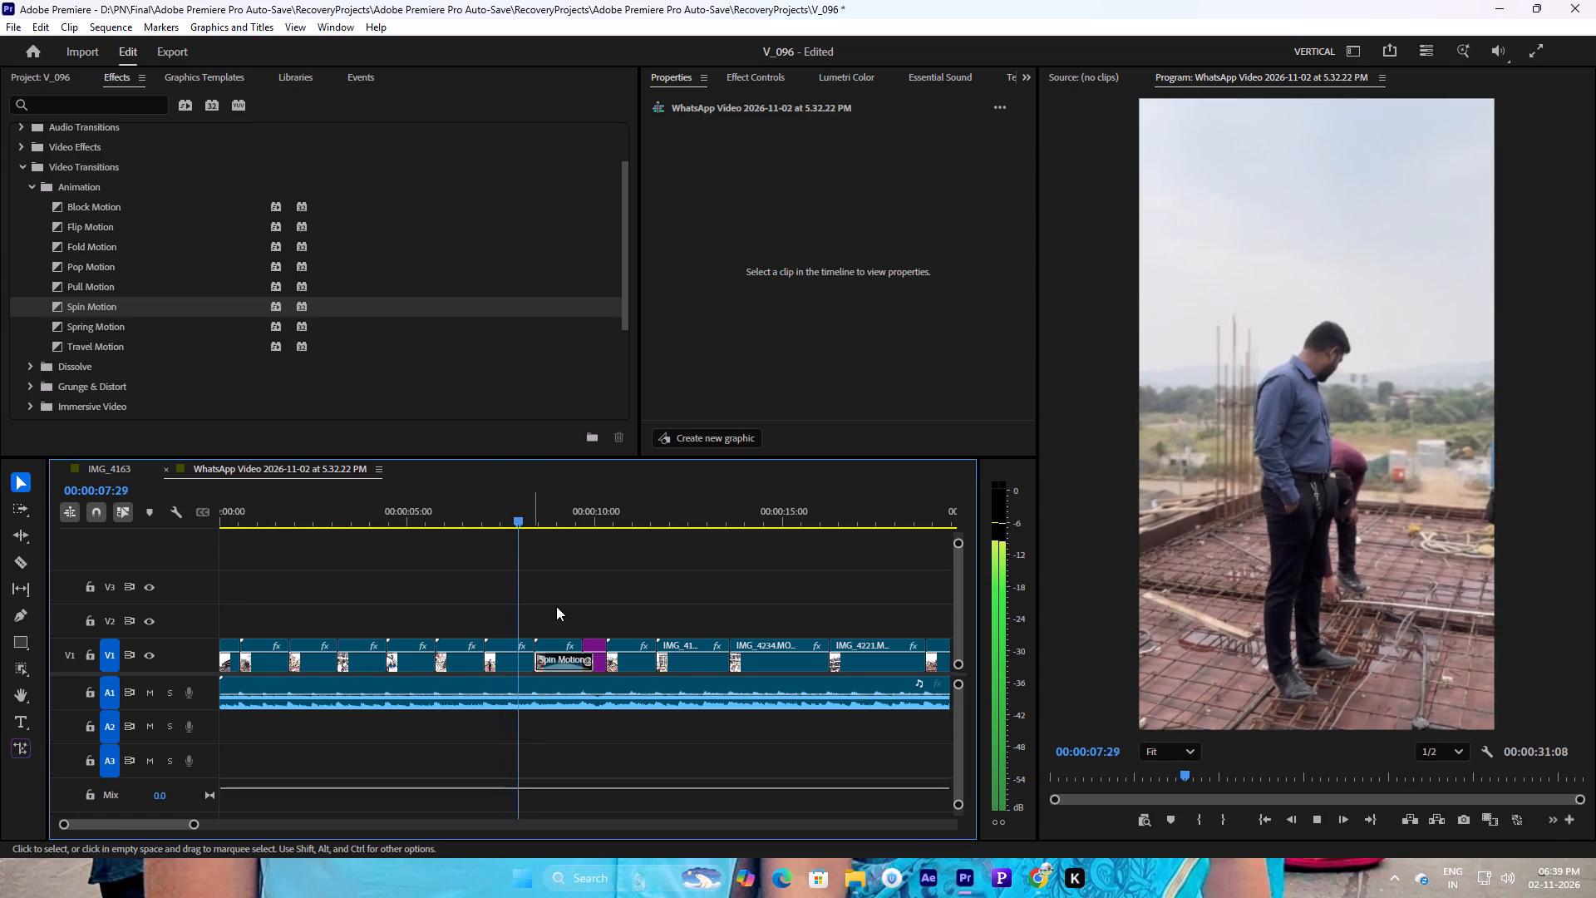
{"action": "key", "text": "space"}
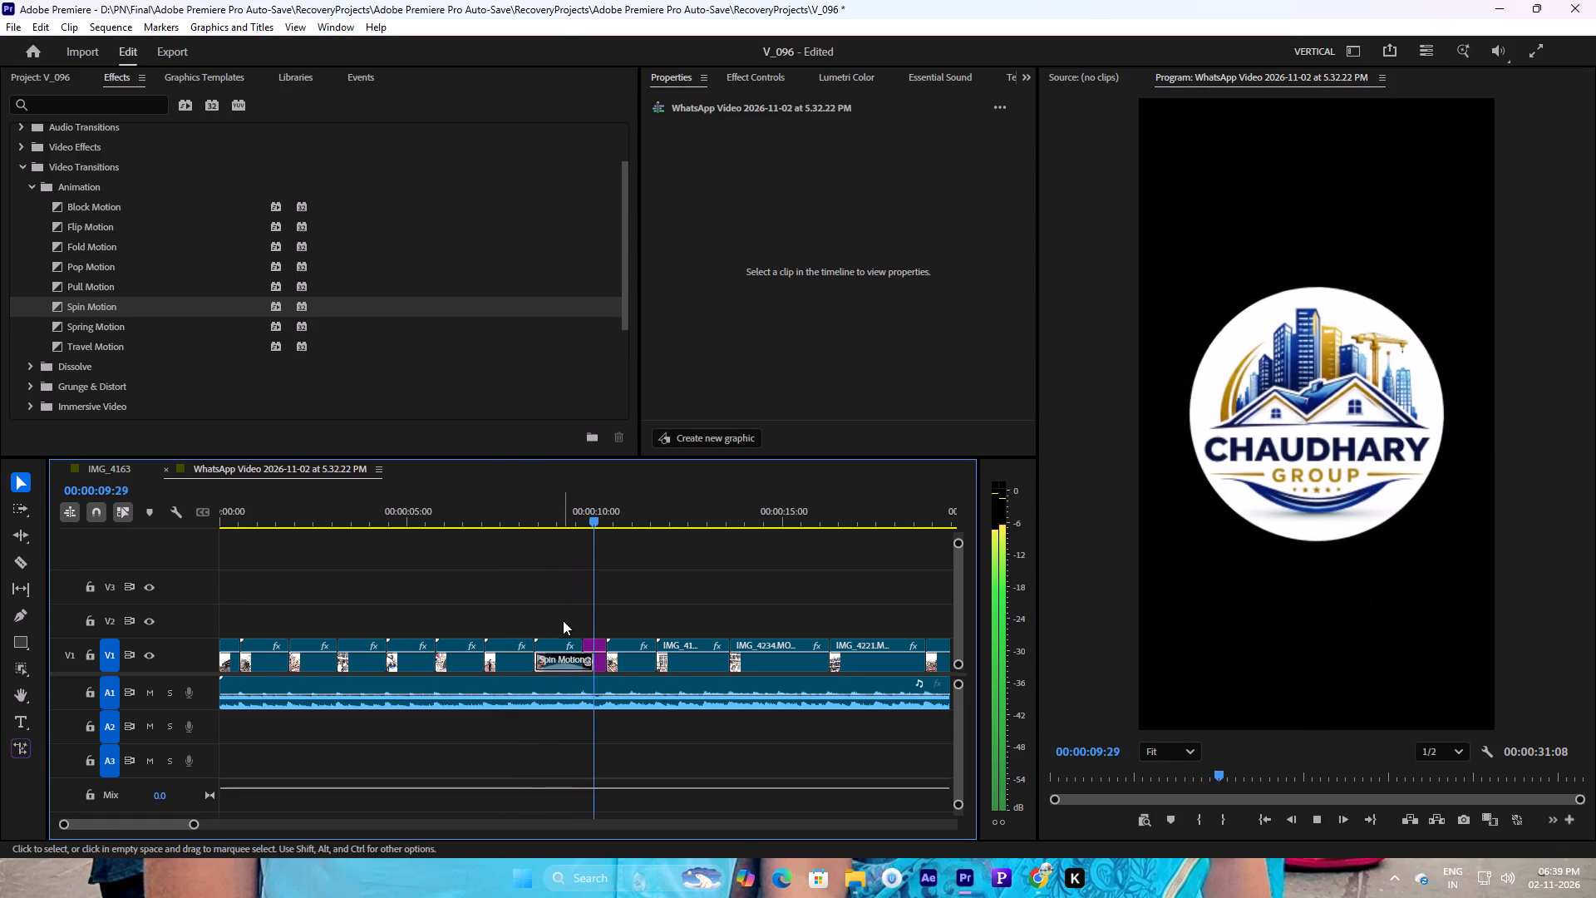
Replay the cut into the Chaudhary Group logo and delete its Spin Motion transition.
{"action": "left_click_drag", "start_coordinate": [596, 521], "coordinate": [568, 526]}
{"action": "key", "text": "space"}
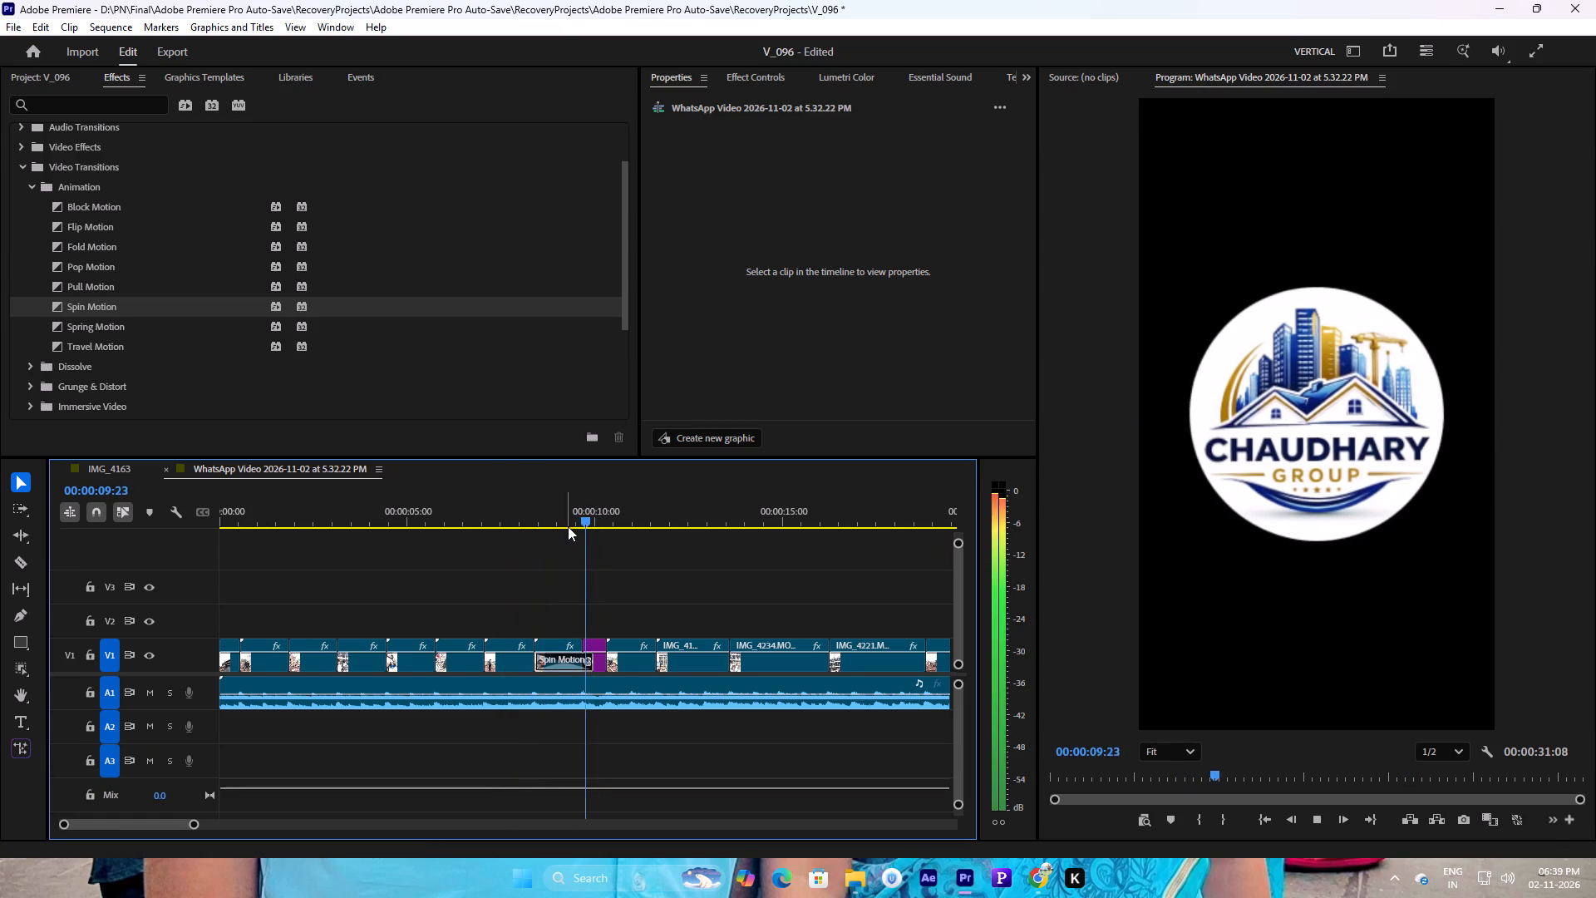
{"action": "key", "text": "space"}
{"action": "left_click", "coordinate": [596, 506]}
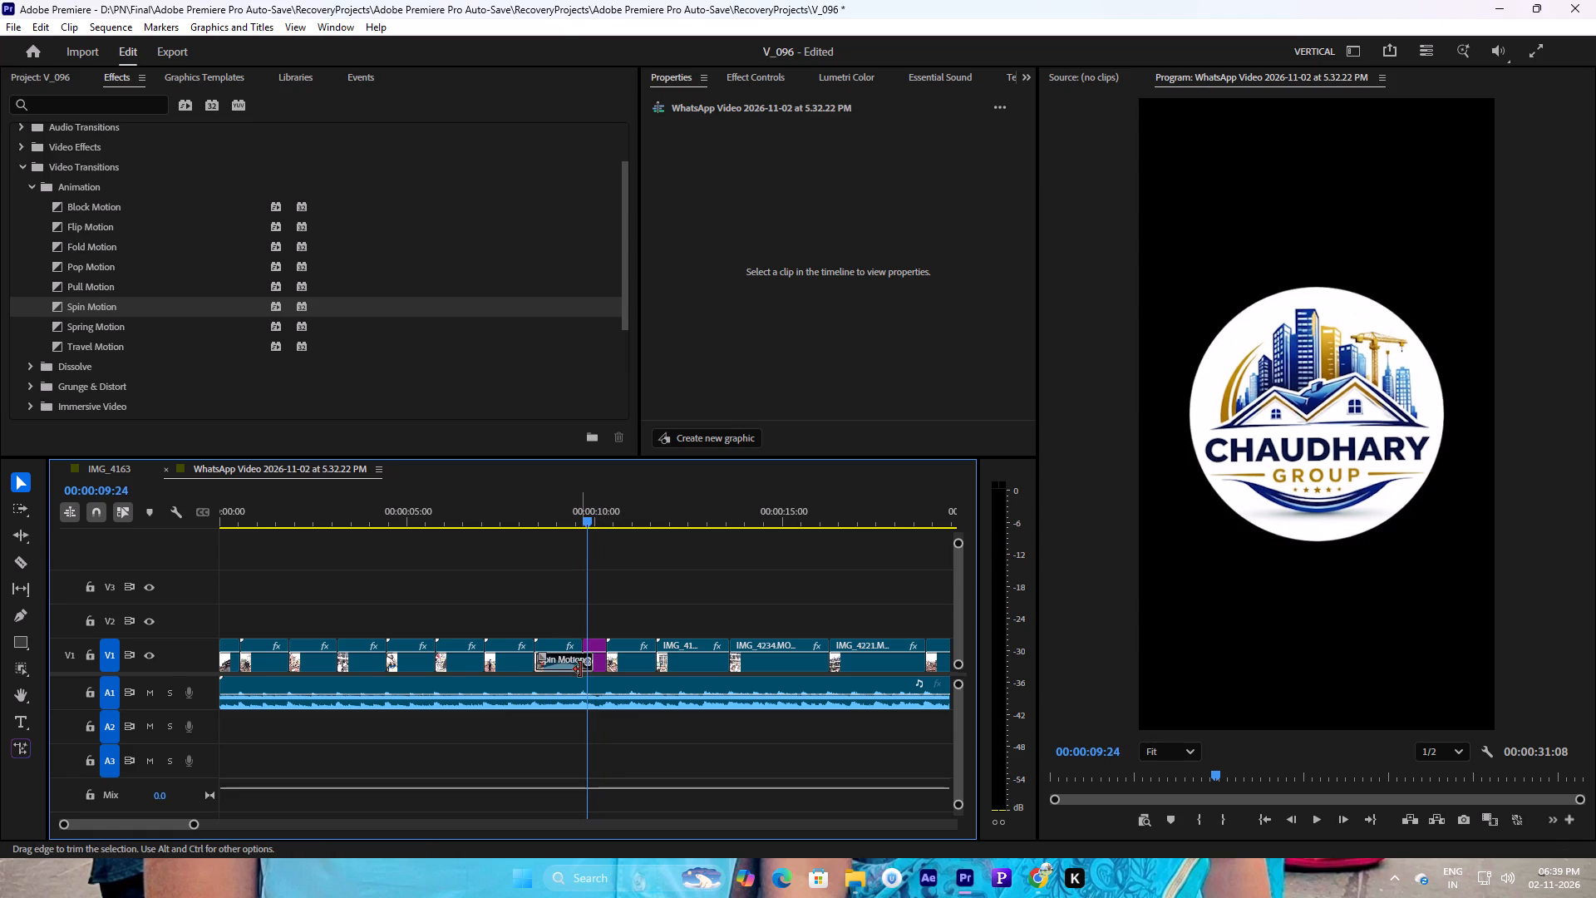
{"action": "left_click", "coordinate": [580, 669]}
{"action": "left_click", "coordinate": [575, 667]}
{"action": "left_click", "coordinate": [574, 661]}
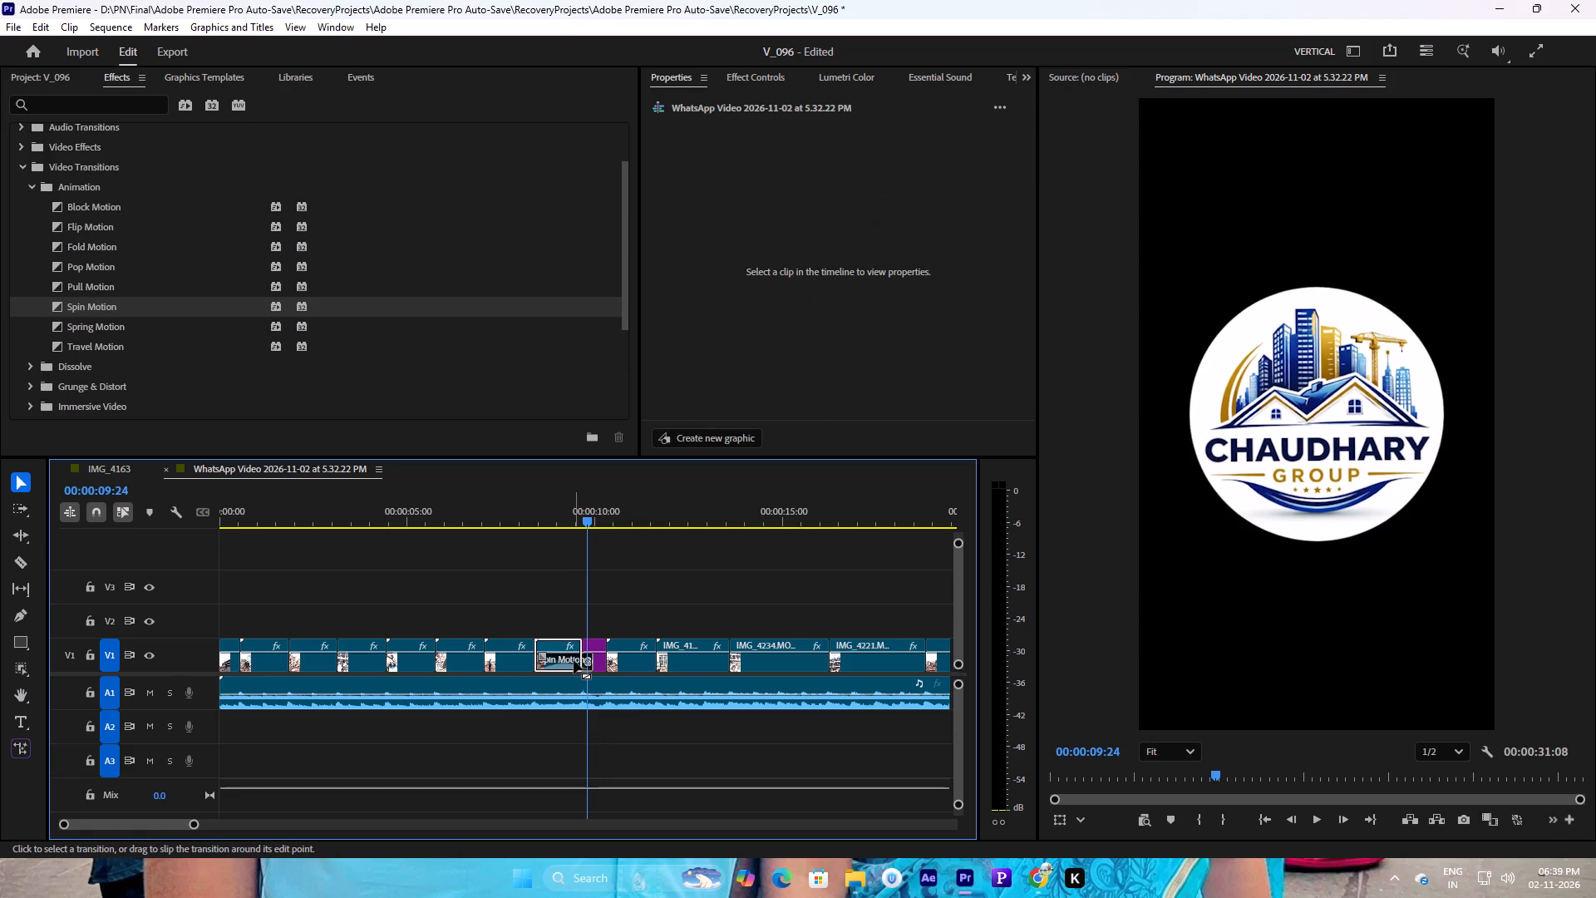
{"action": "key", "text": "Delete"}
Play the section through the Chaudhary Group logo without a transition to review both of its cuts.
{"action": "left_click", "coordinate": [526, 515]}
{"action": "key", "text": "space"}
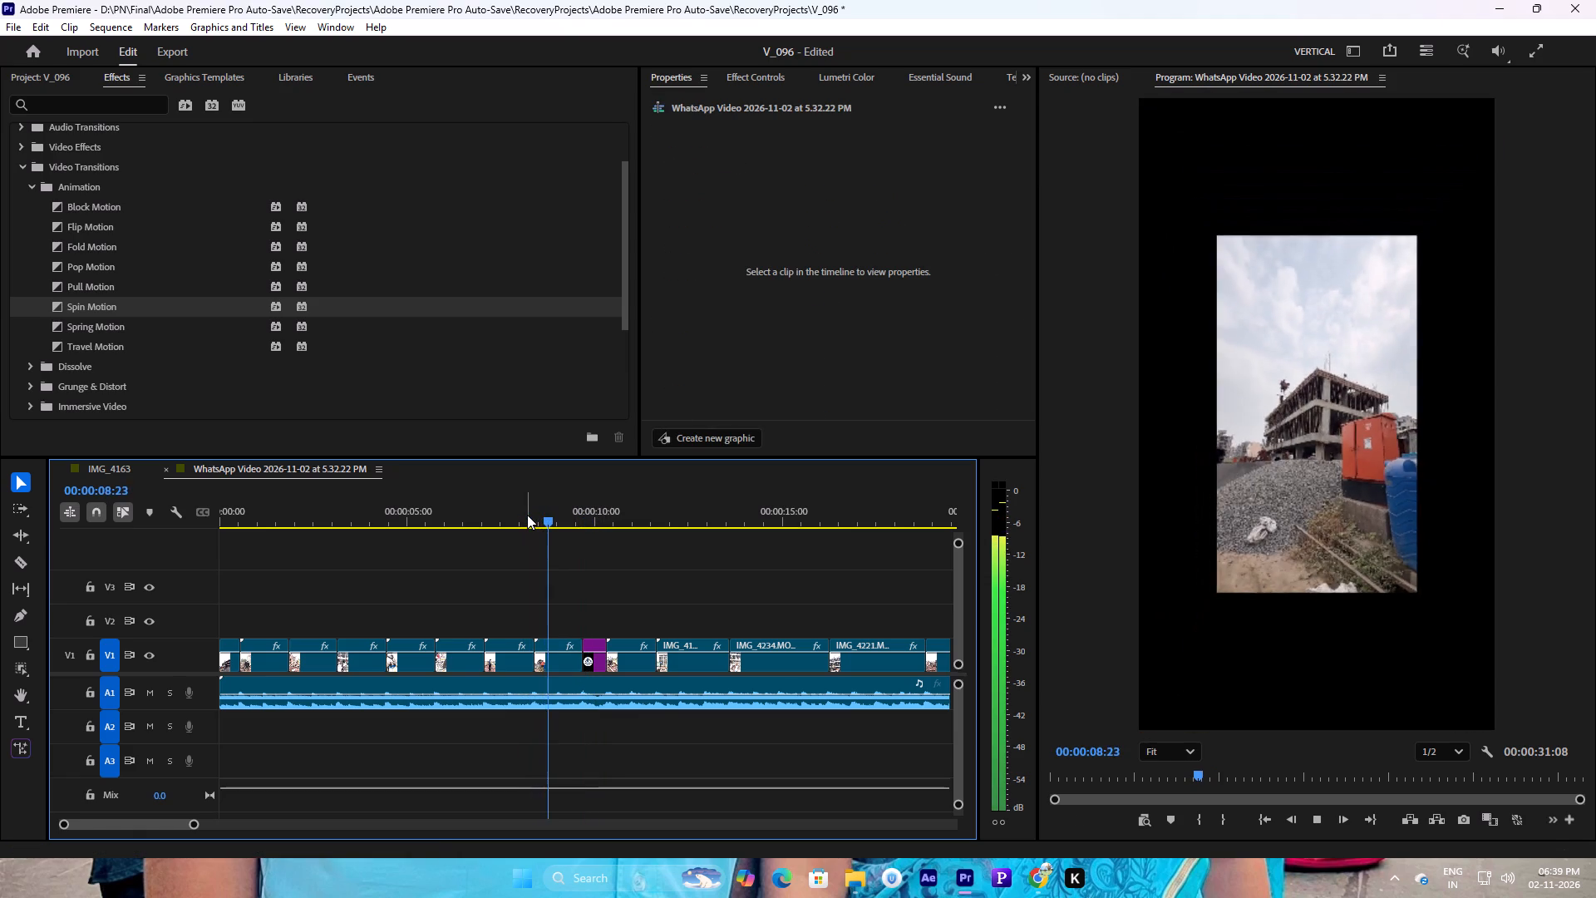
{"action": "key", "text": "space"}
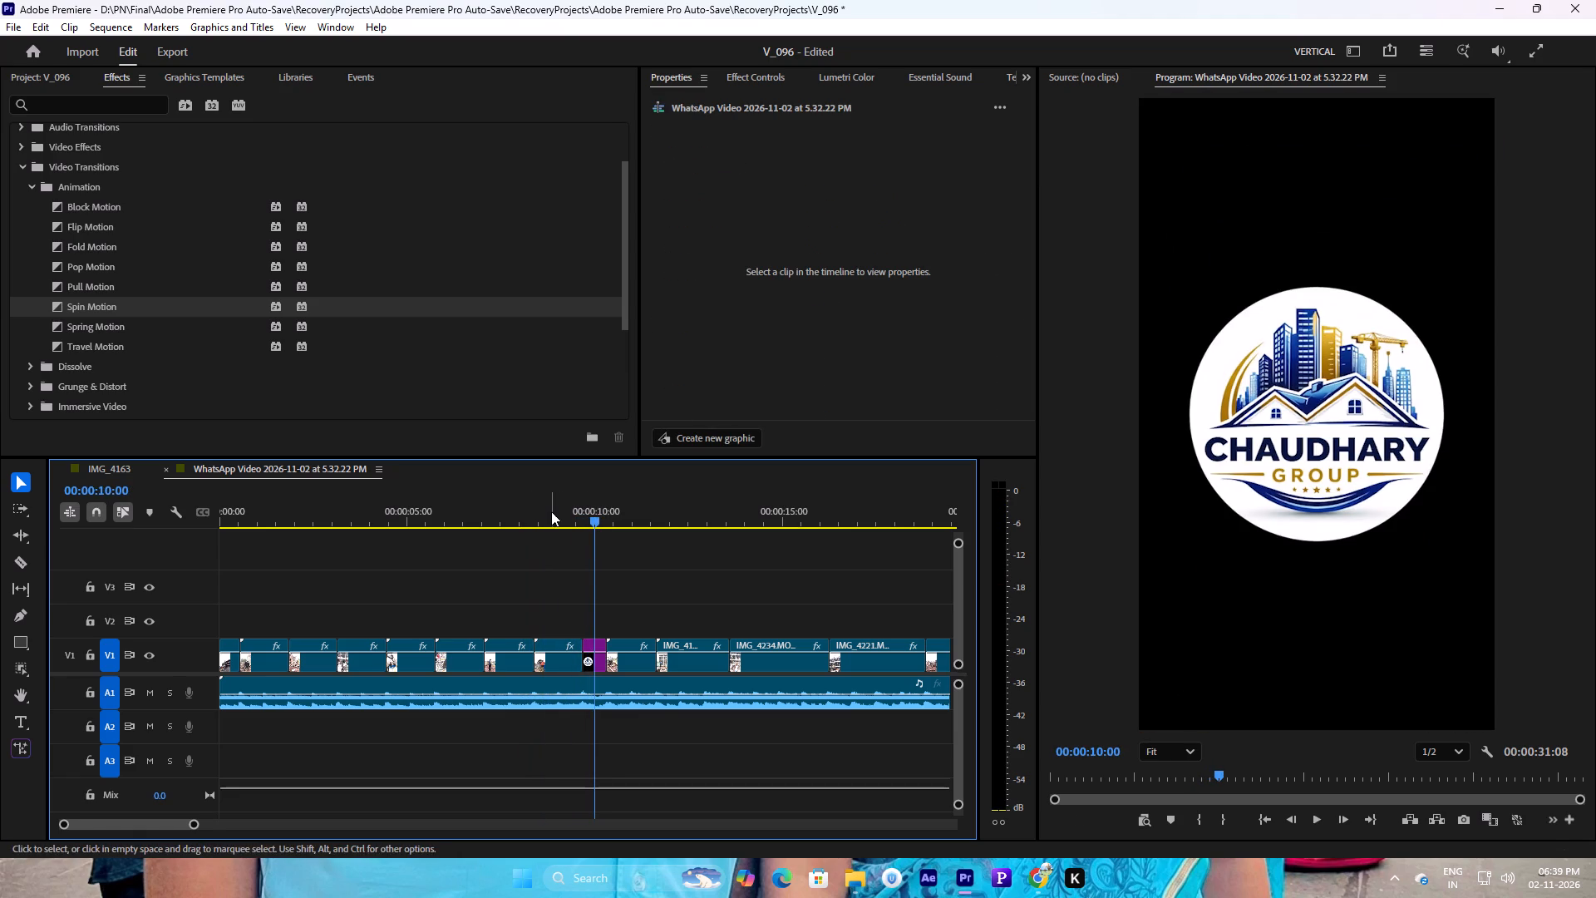
{"action": "left_click", "coordinate": [551, 511]}
{"action": "key", "text": "space"}
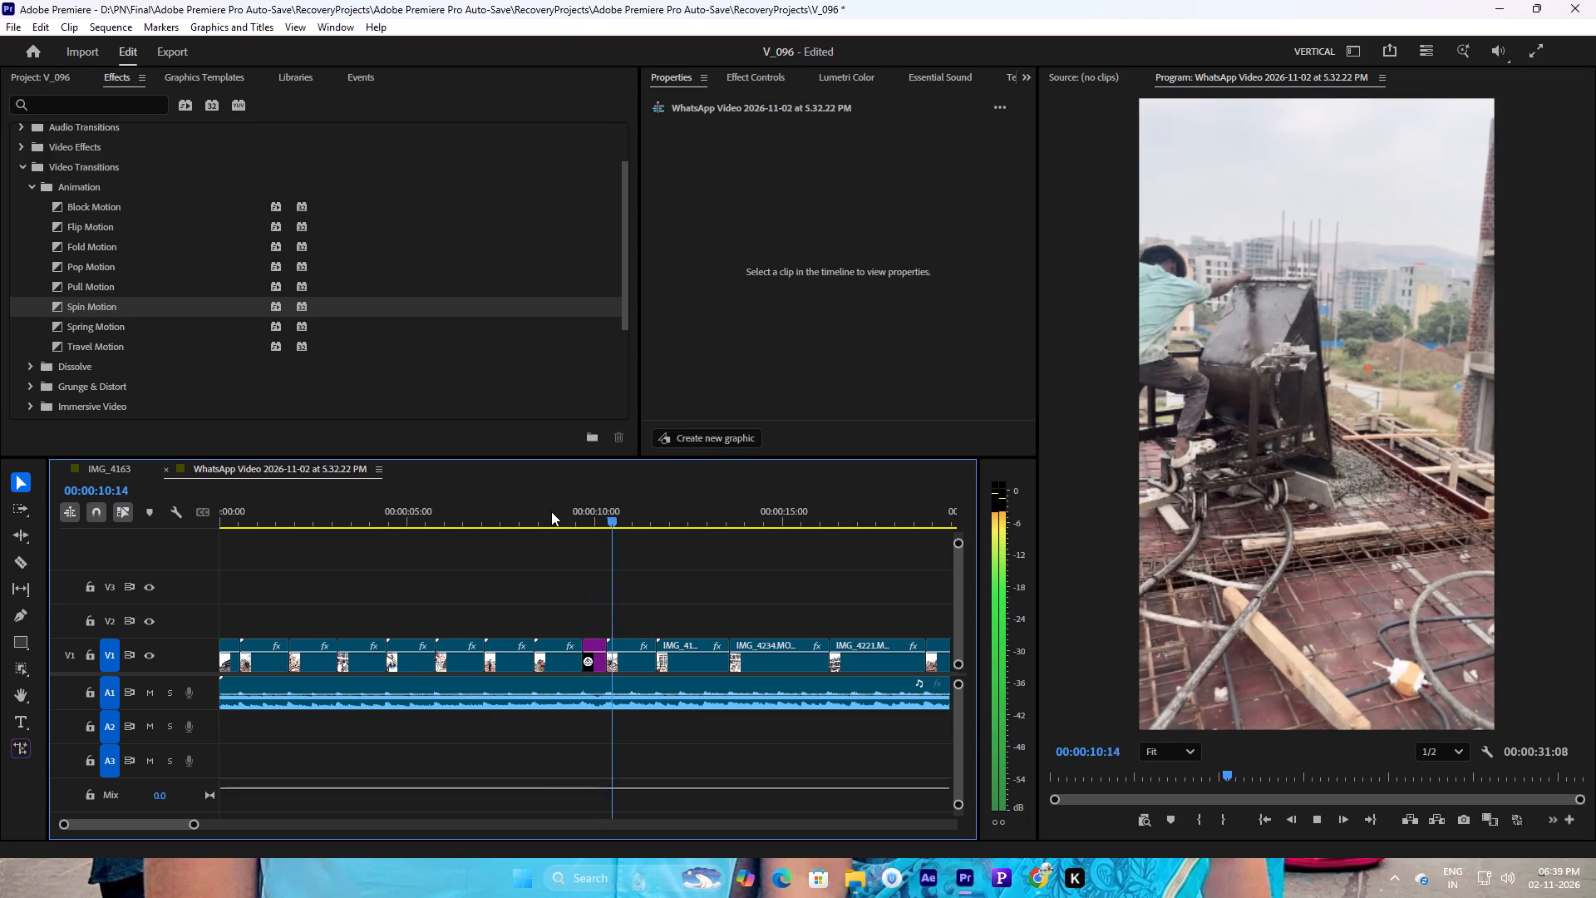
{"action": "key", "text": "space"}
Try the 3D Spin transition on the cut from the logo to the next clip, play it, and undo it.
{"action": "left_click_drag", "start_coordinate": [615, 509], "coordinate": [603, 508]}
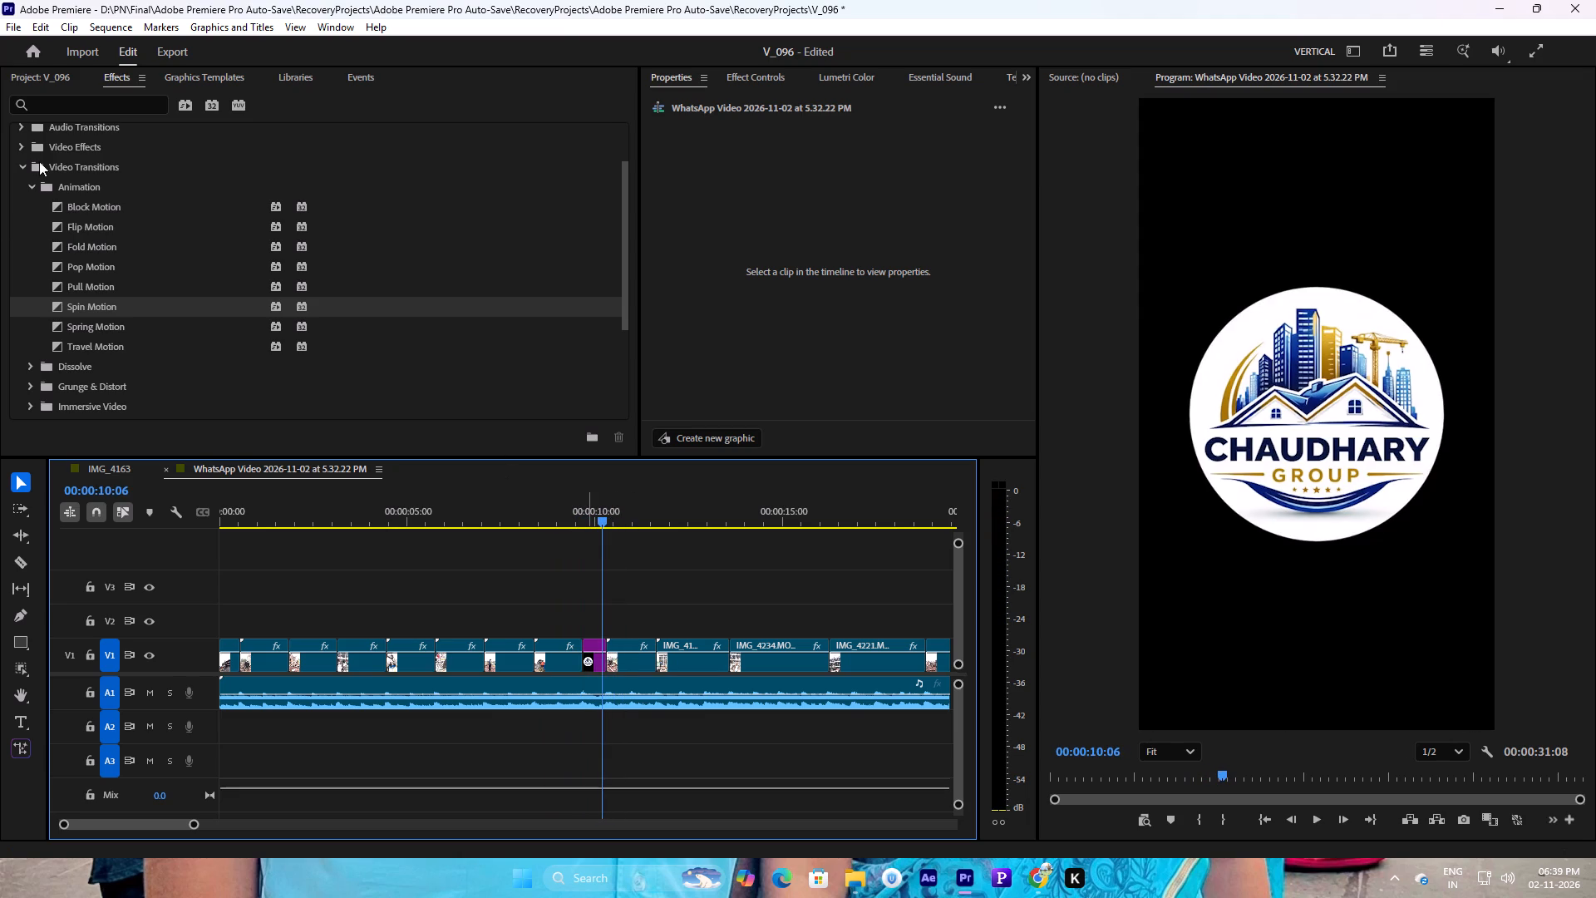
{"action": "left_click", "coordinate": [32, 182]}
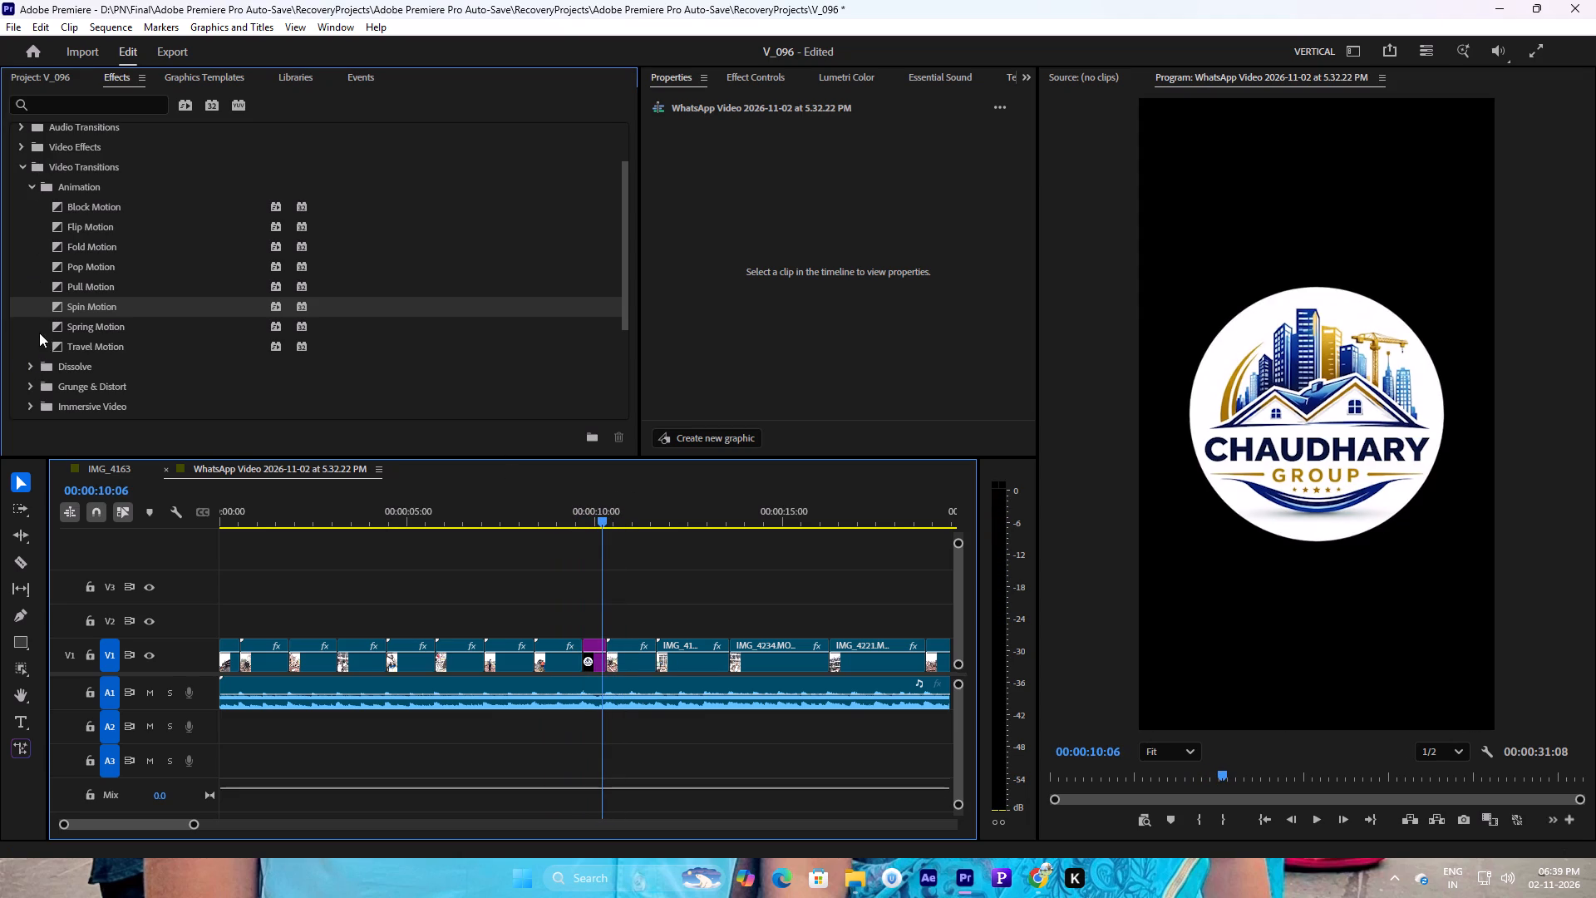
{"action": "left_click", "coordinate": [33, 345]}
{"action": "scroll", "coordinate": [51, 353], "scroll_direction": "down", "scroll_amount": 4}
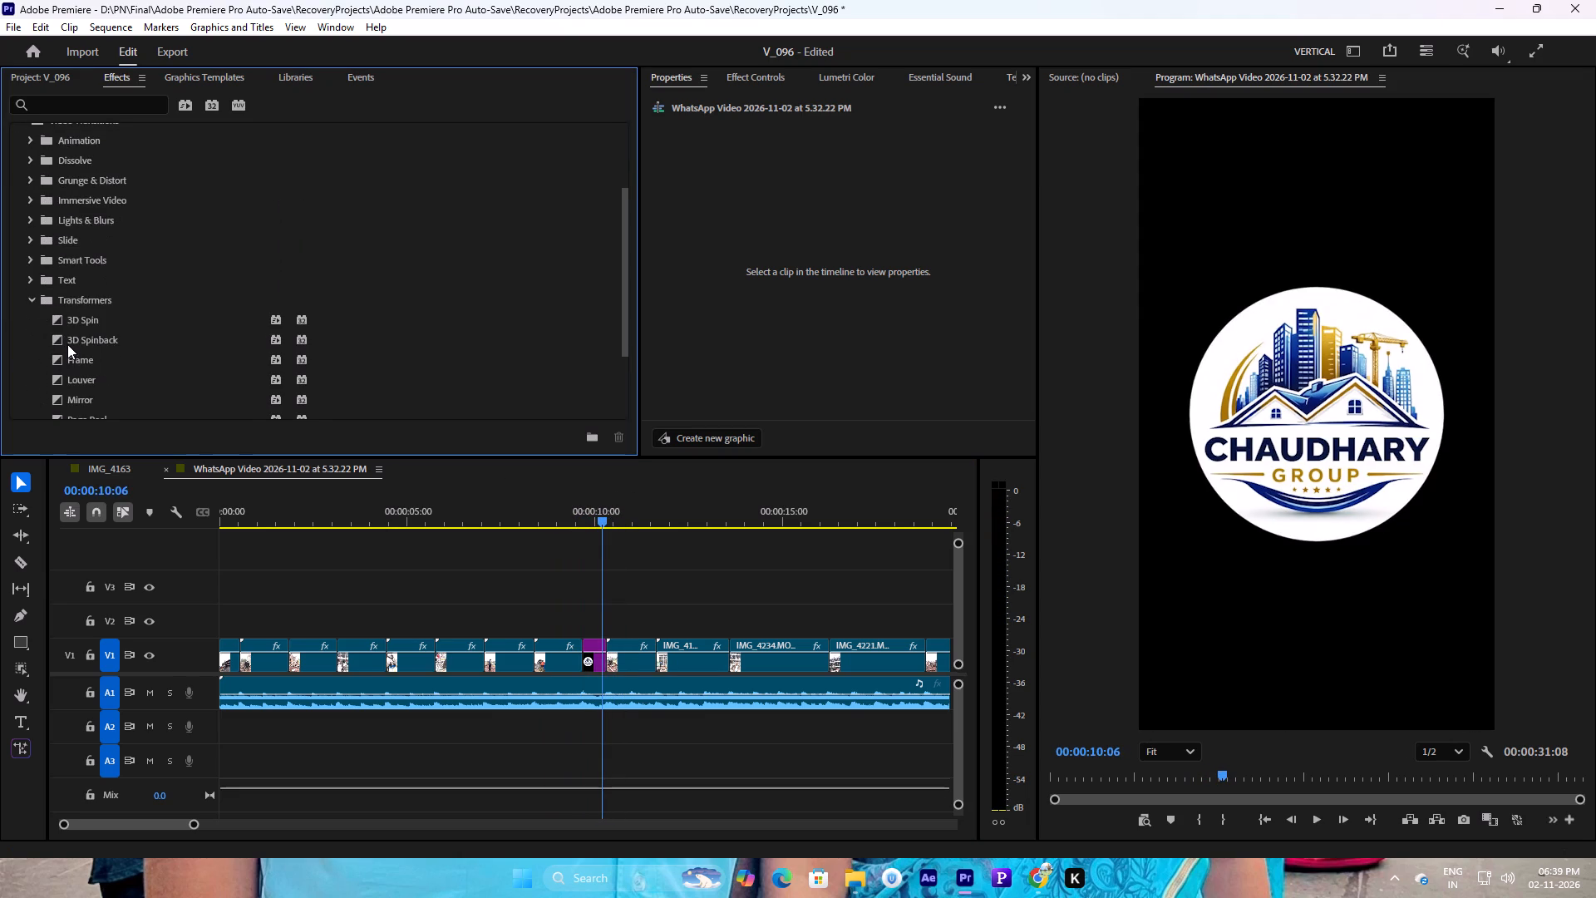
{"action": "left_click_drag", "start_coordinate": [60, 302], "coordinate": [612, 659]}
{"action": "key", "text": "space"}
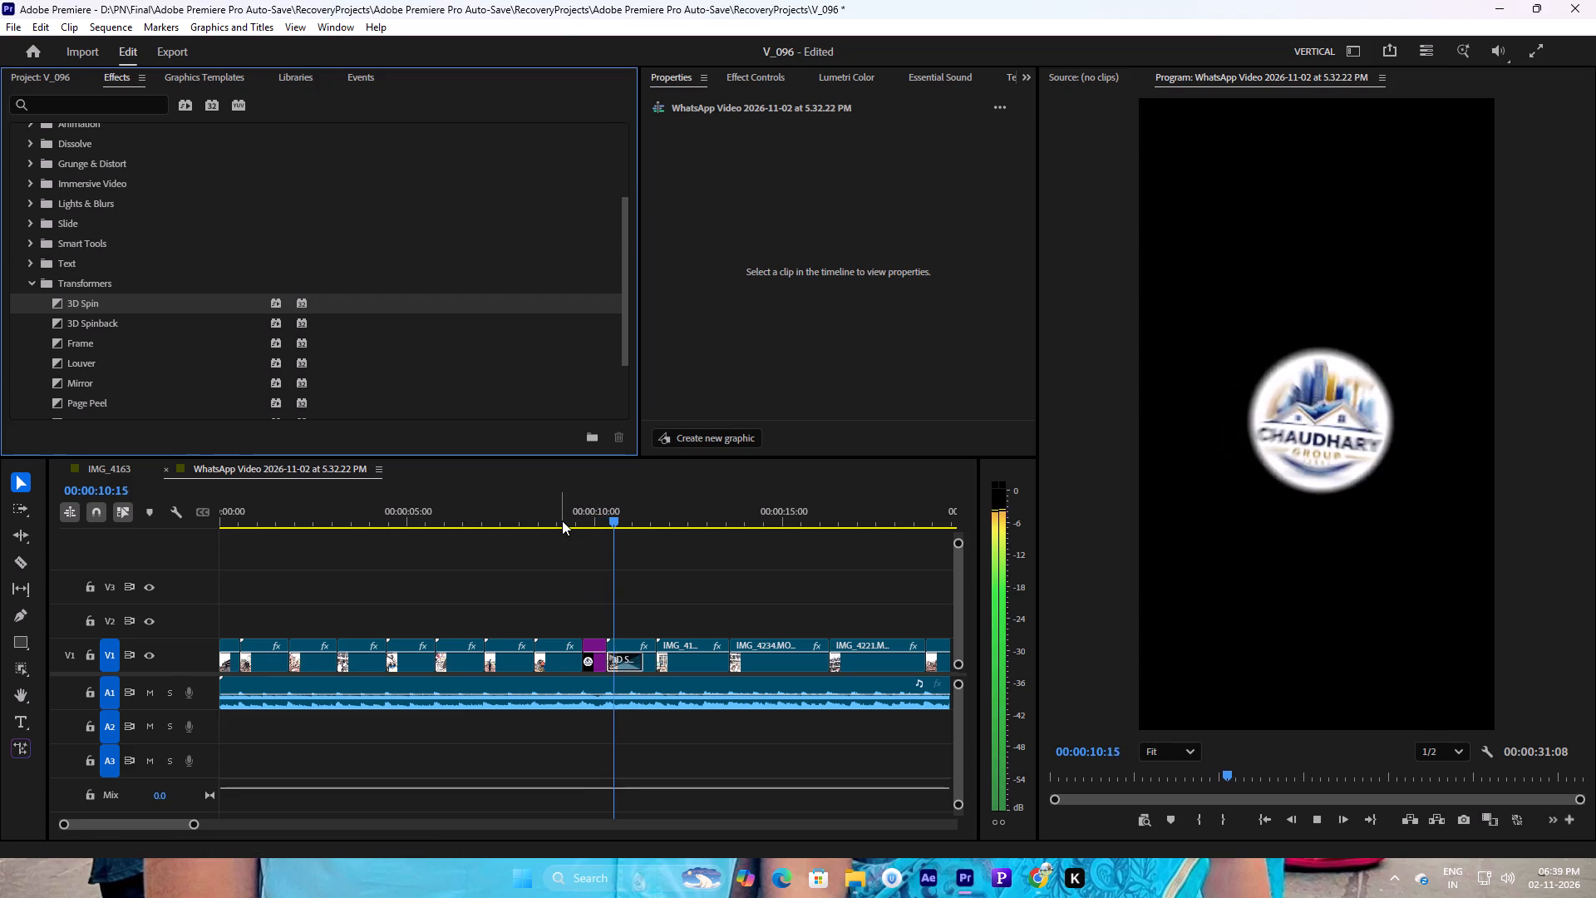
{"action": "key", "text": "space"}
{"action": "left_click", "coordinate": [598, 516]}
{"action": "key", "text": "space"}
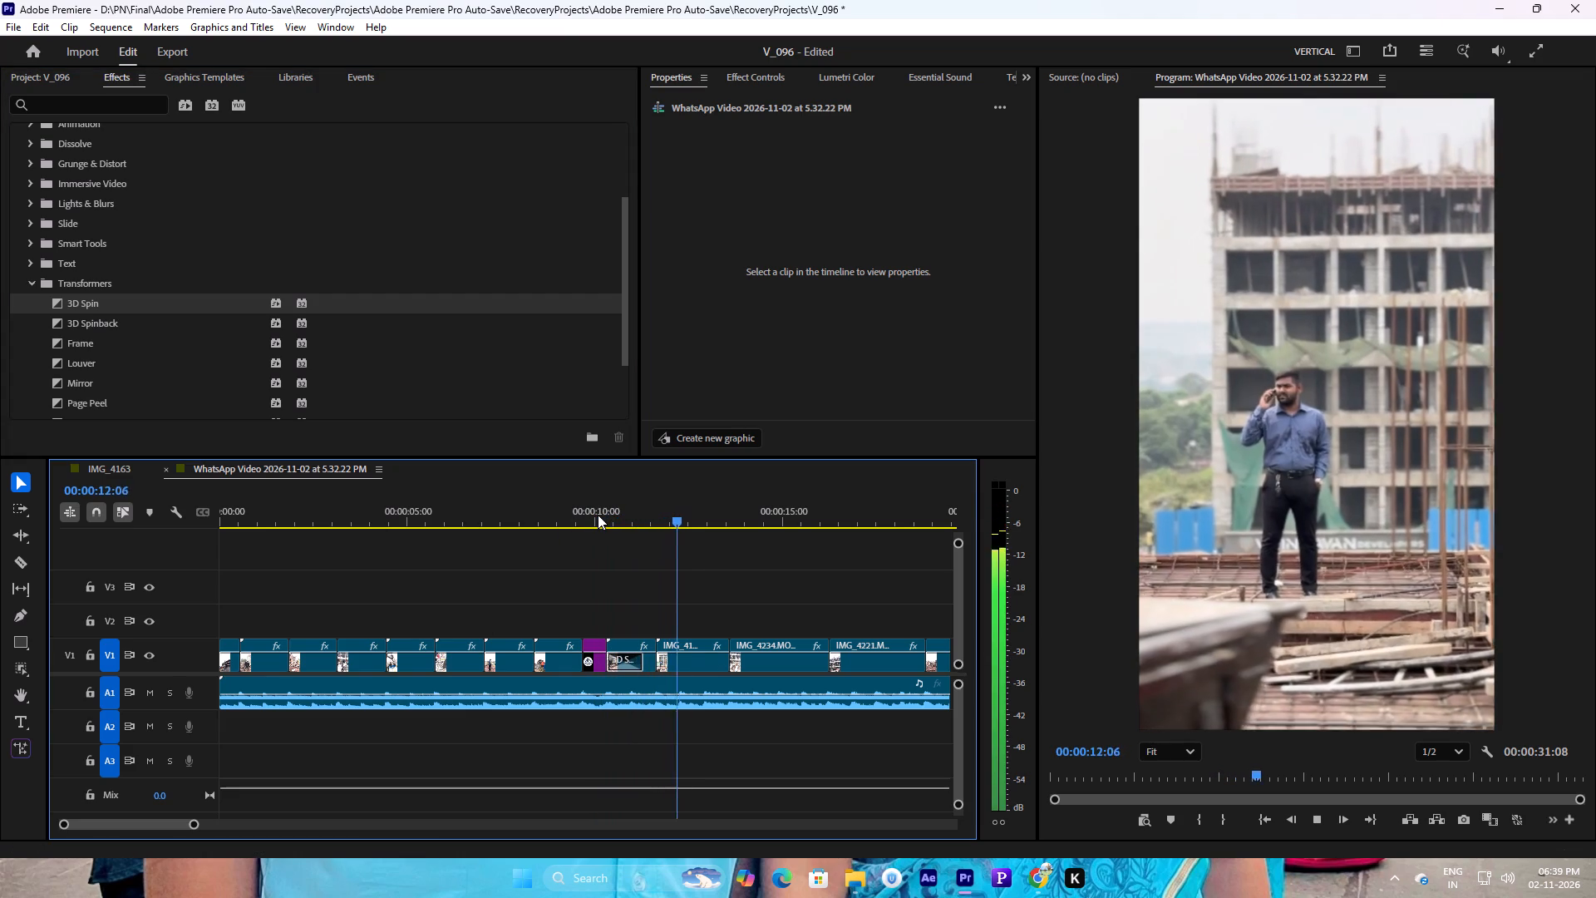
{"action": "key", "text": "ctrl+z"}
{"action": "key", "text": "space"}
Apply the 3D Spin transition to the cut into the Chaudhary Group logo and play it with the music.
{"action": "left_click_drag", "start_coordinate": [605, 517], "coordinate": [575, 523]}
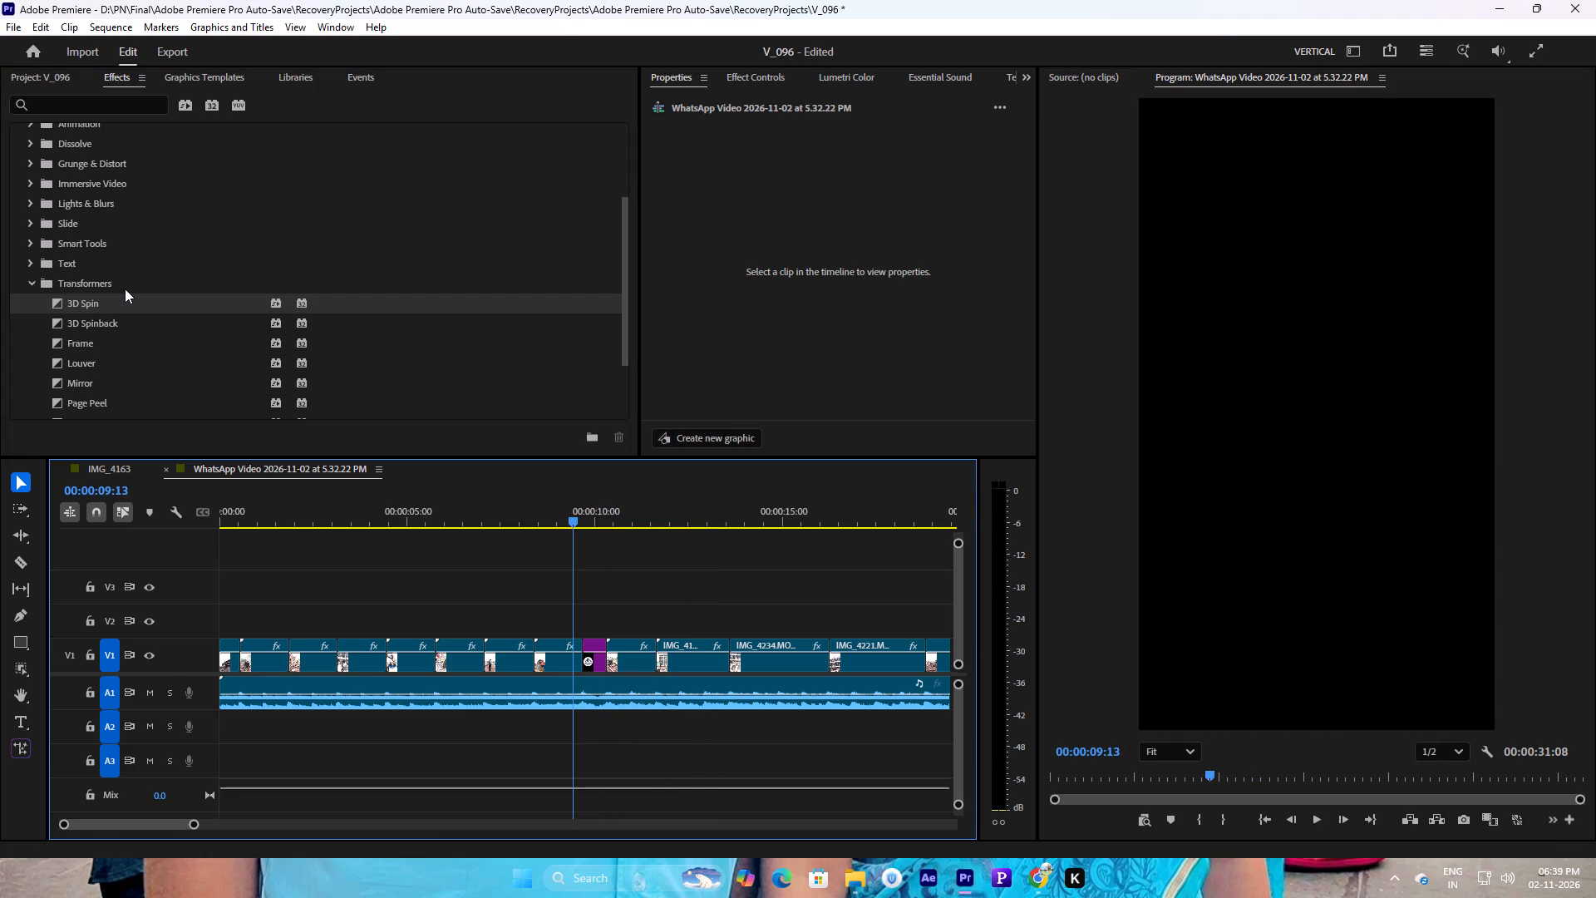
{"action": "left_click_drag", "start_coordinate": [117, 301], "coordinate": [588, 657]}
{"action": "key", "text": "space"}
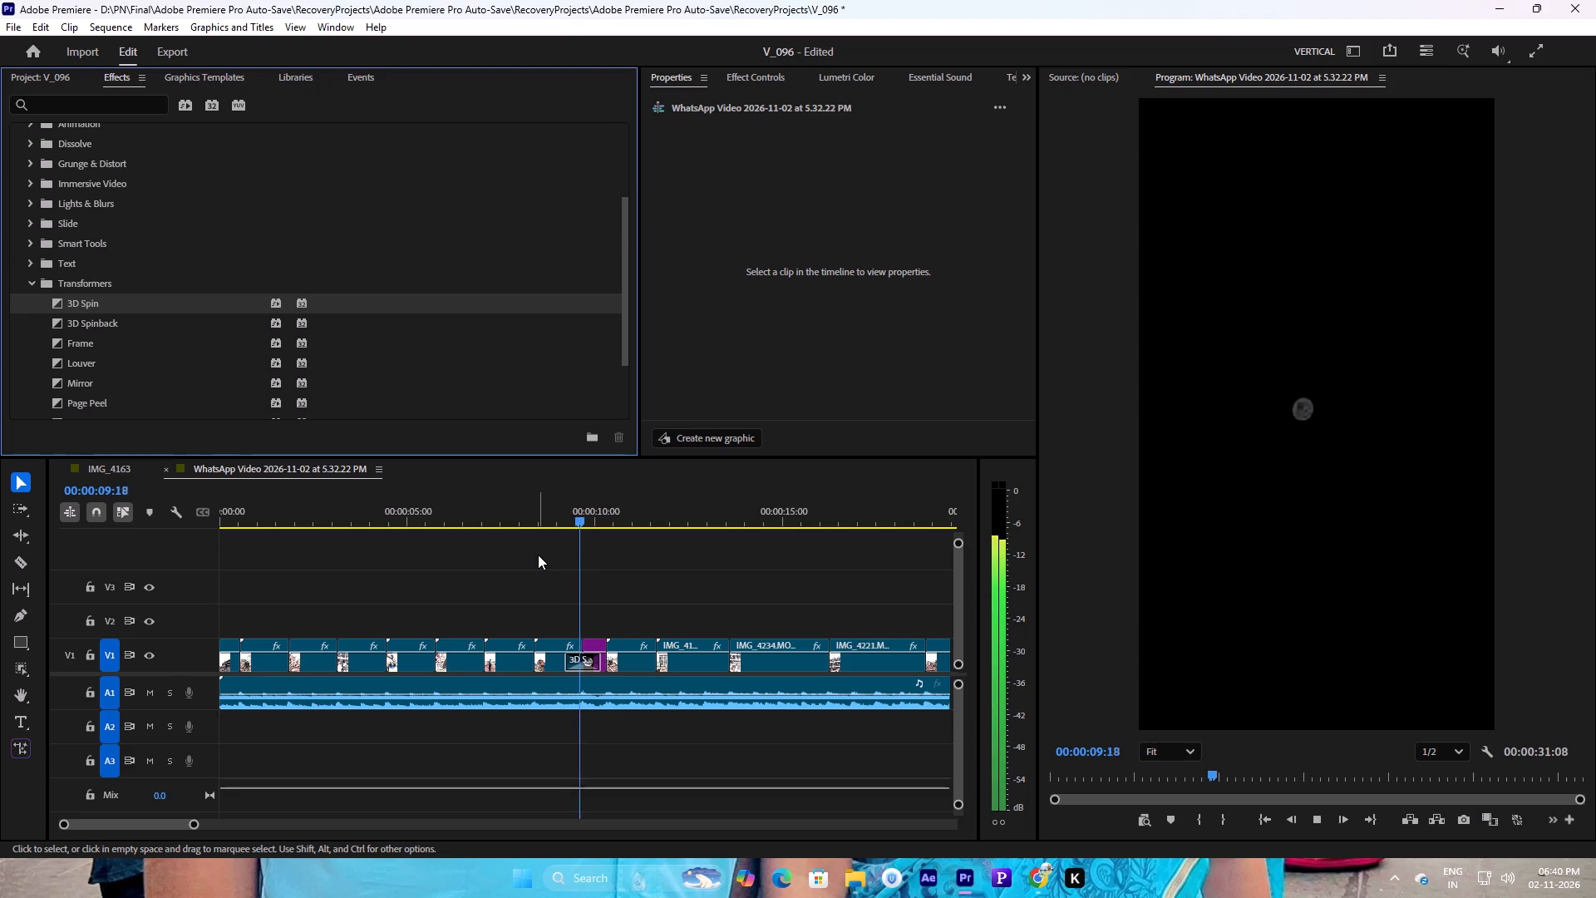
{"action": "left_click", "coordinate": [551, 517]}
{"action": "key", "text": "space"}
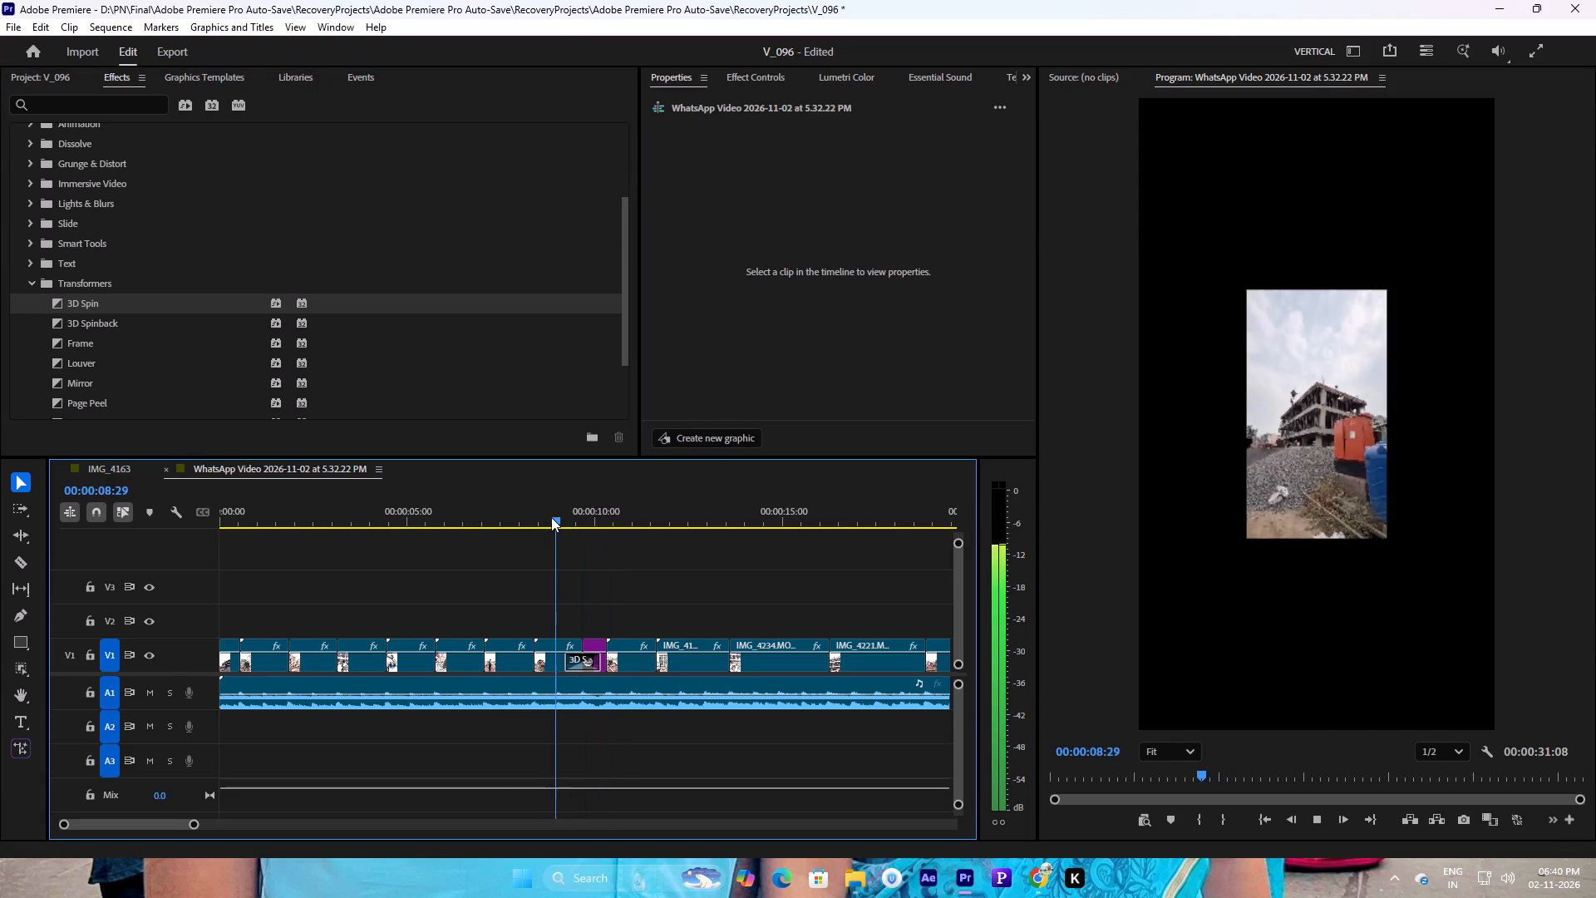
{"action": "key", "text": "space"}
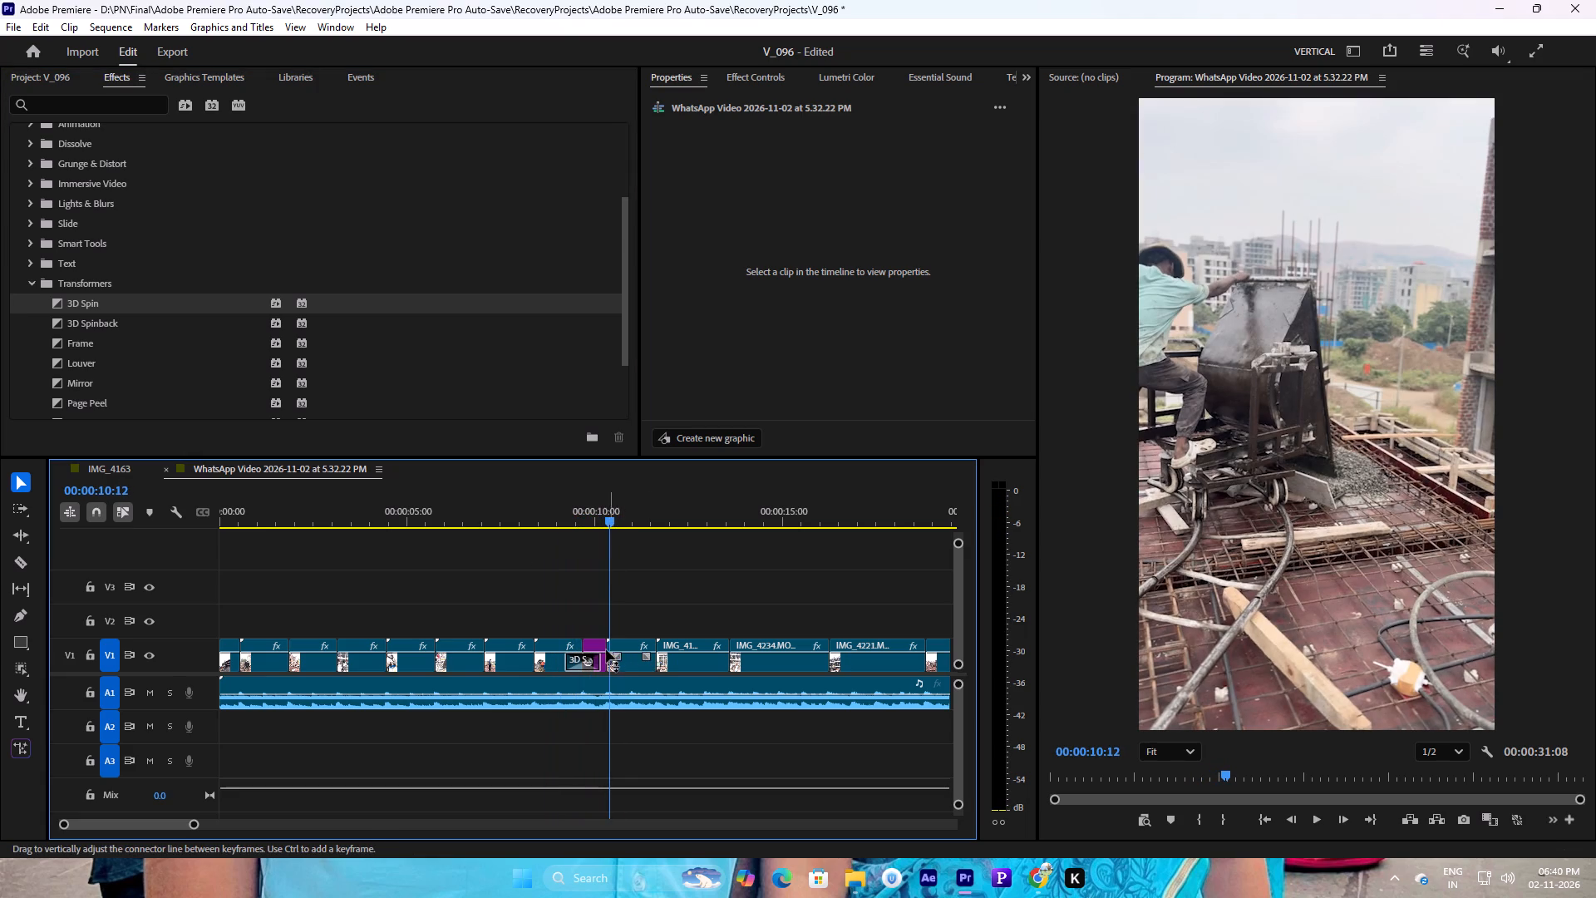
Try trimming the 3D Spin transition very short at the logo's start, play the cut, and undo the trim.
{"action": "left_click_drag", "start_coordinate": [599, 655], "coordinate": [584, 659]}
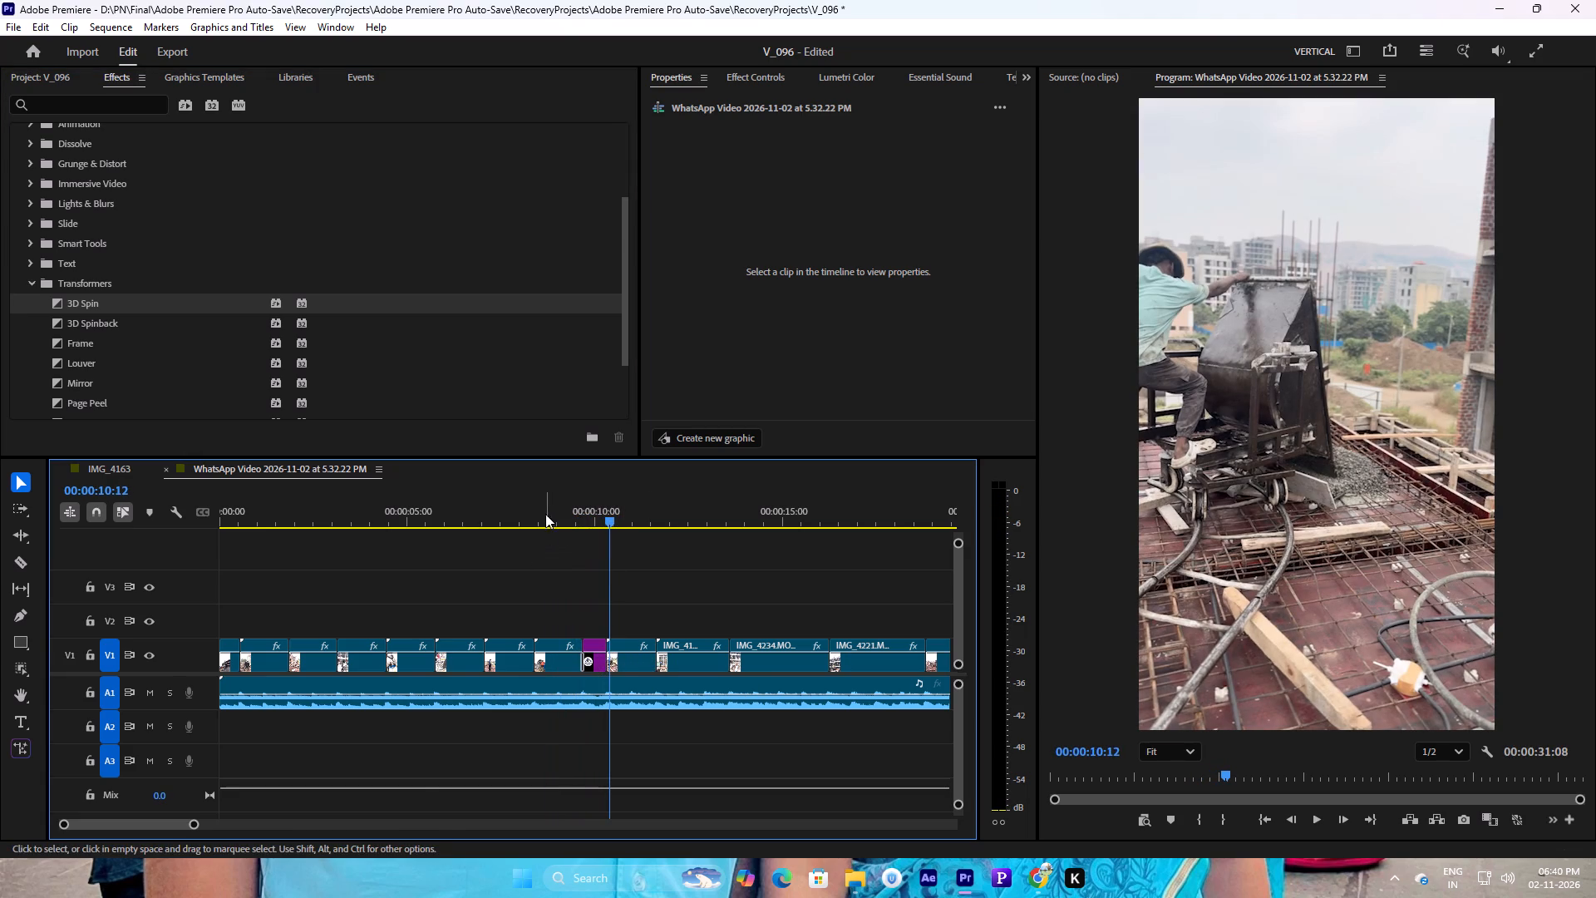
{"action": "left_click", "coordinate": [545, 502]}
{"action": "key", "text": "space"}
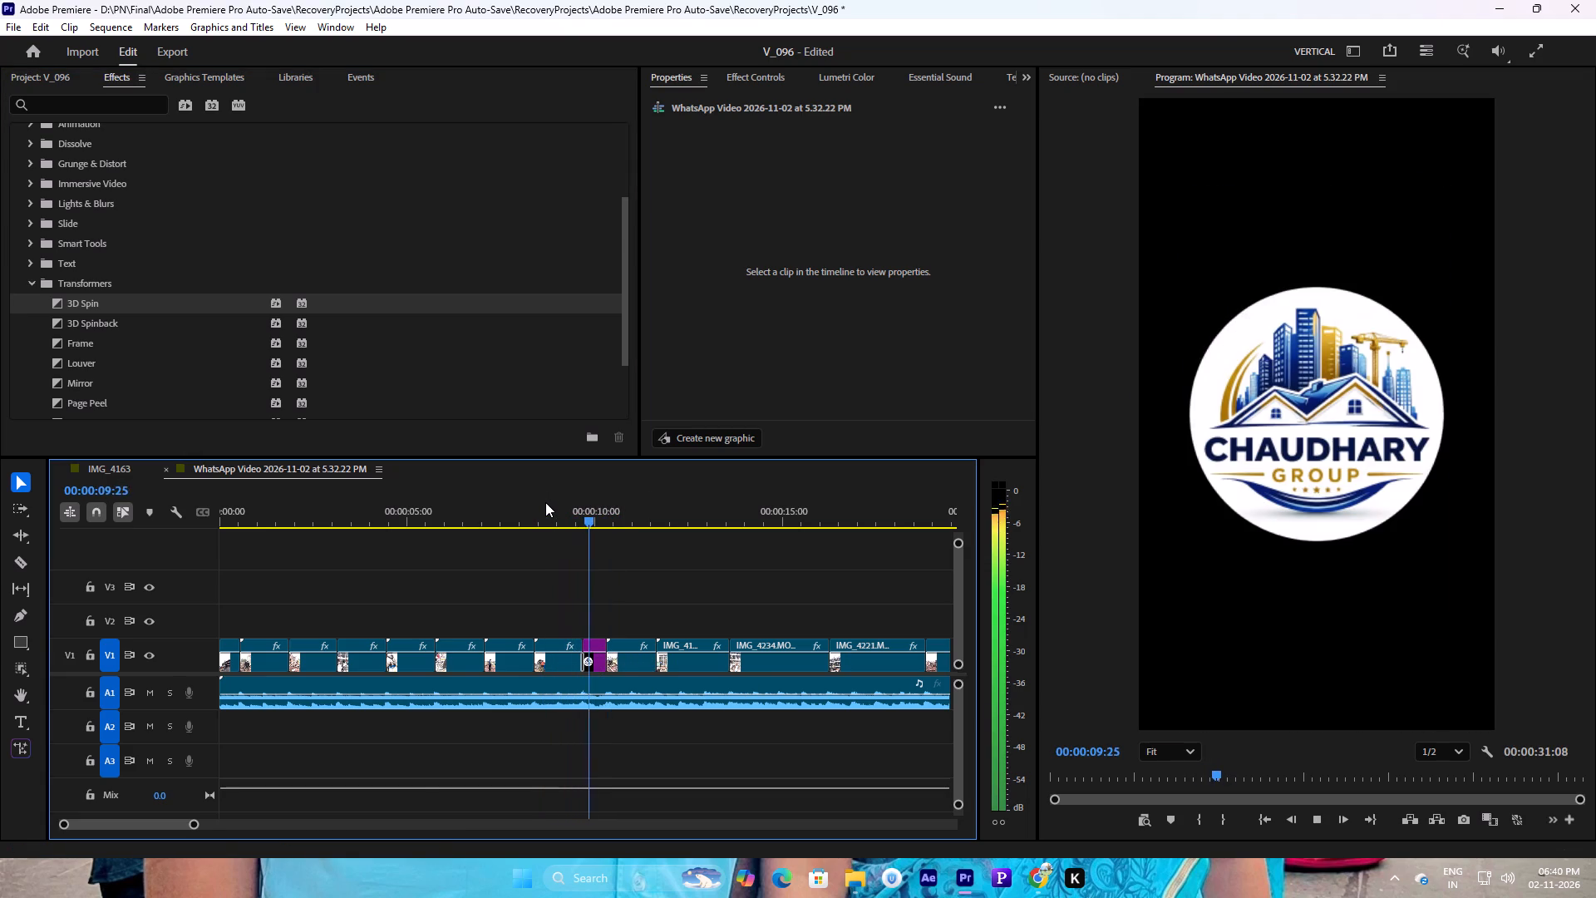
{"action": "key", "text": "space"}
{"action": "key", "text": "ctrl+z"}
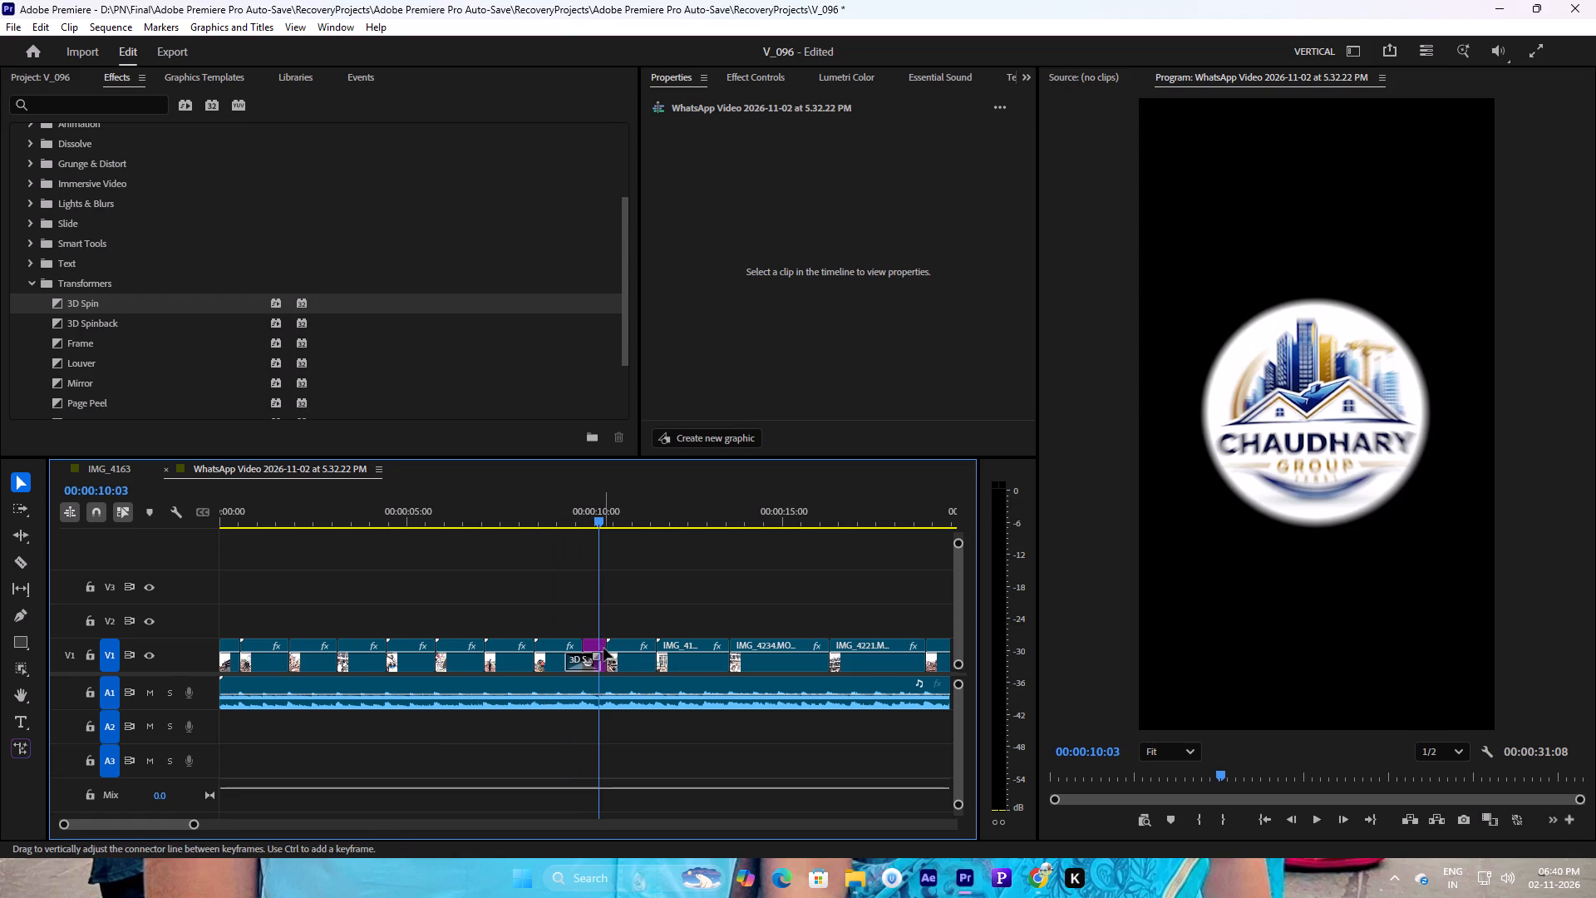
Shorten the 3D Spin transition at the logo's start to about 10 frames and play the cut.
{"action": "left_click_drag", "start_coordinate": [595, 657], "coordinate": [587, 659]}
{"action": "left_click", "coordinate": [584, 660]}
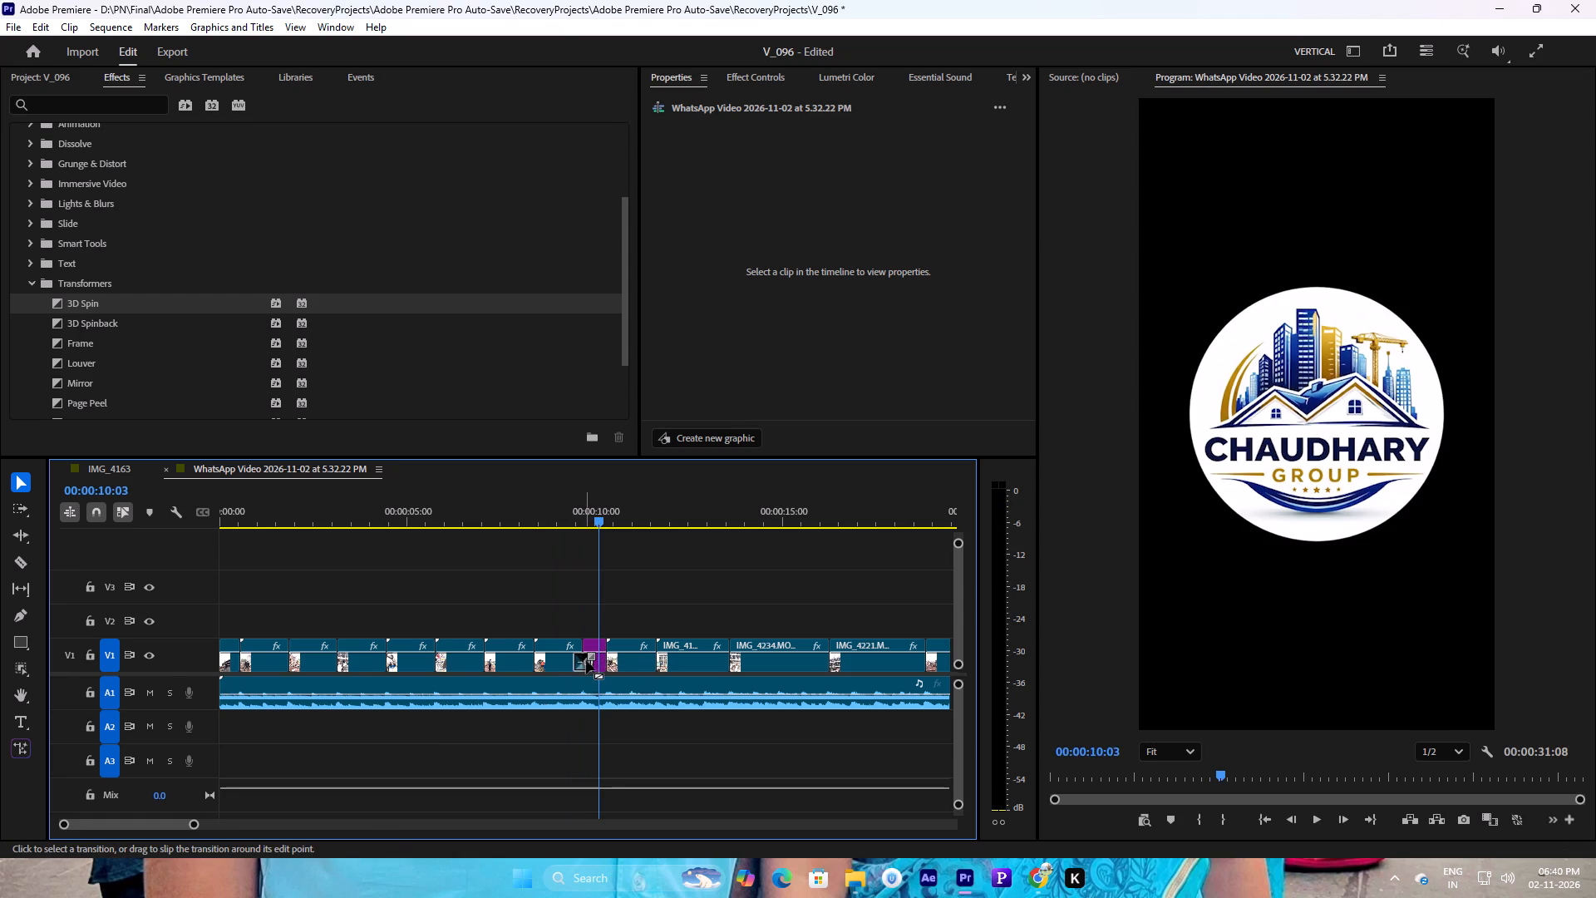
{"action": "left_click", "coordinate": [593, 658]}
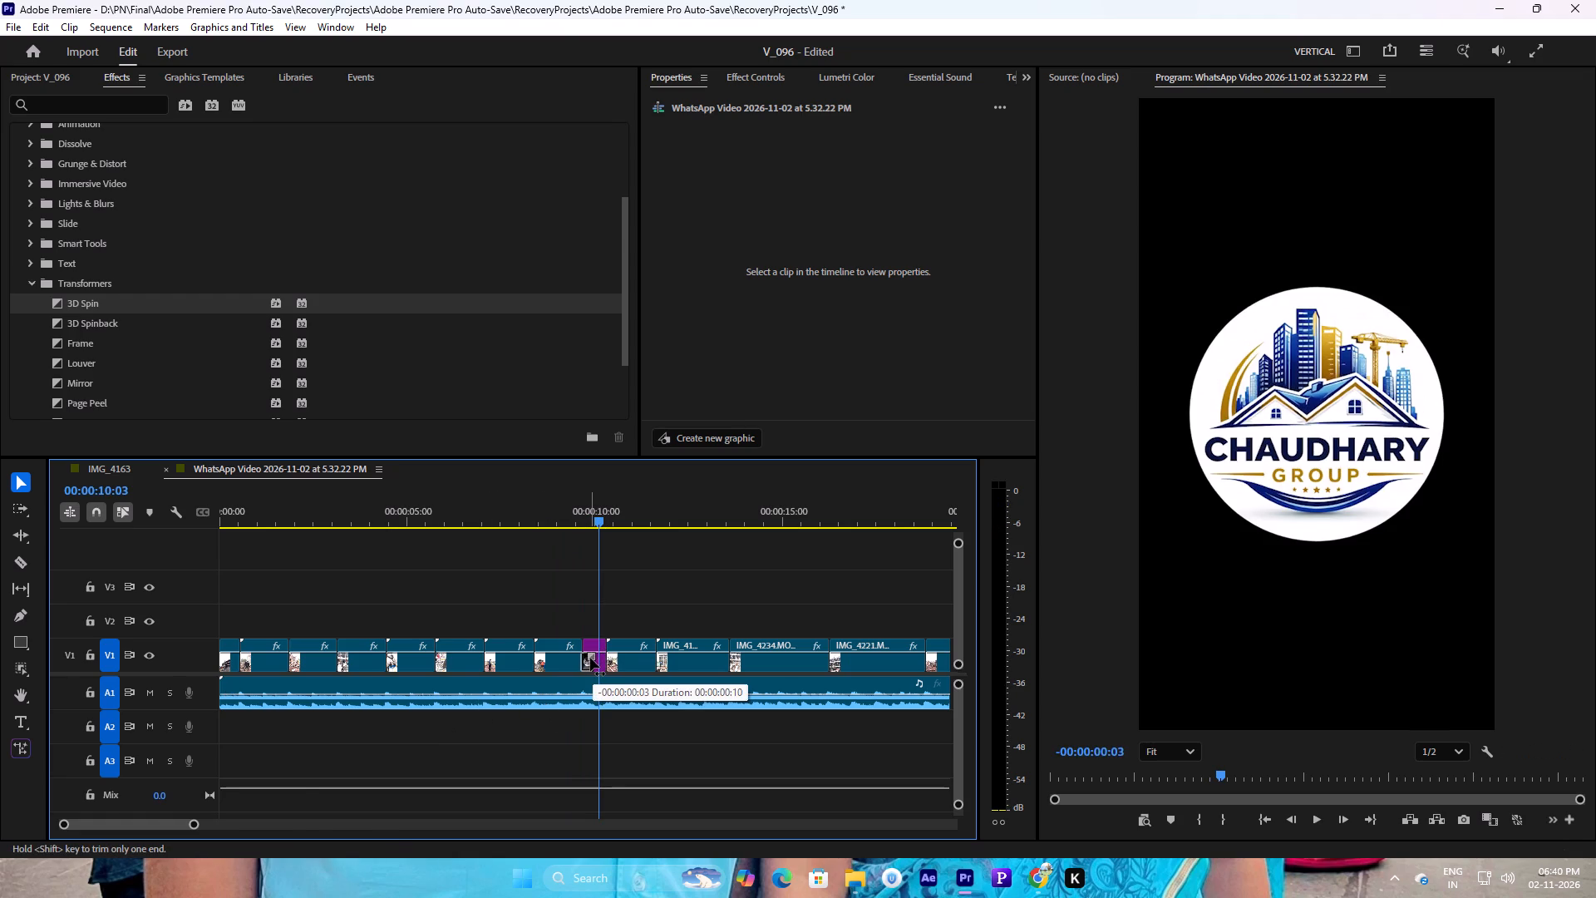
{"action": "left_click", "coordinate": [554, 512]}
{"action": "key", "text": "space"}
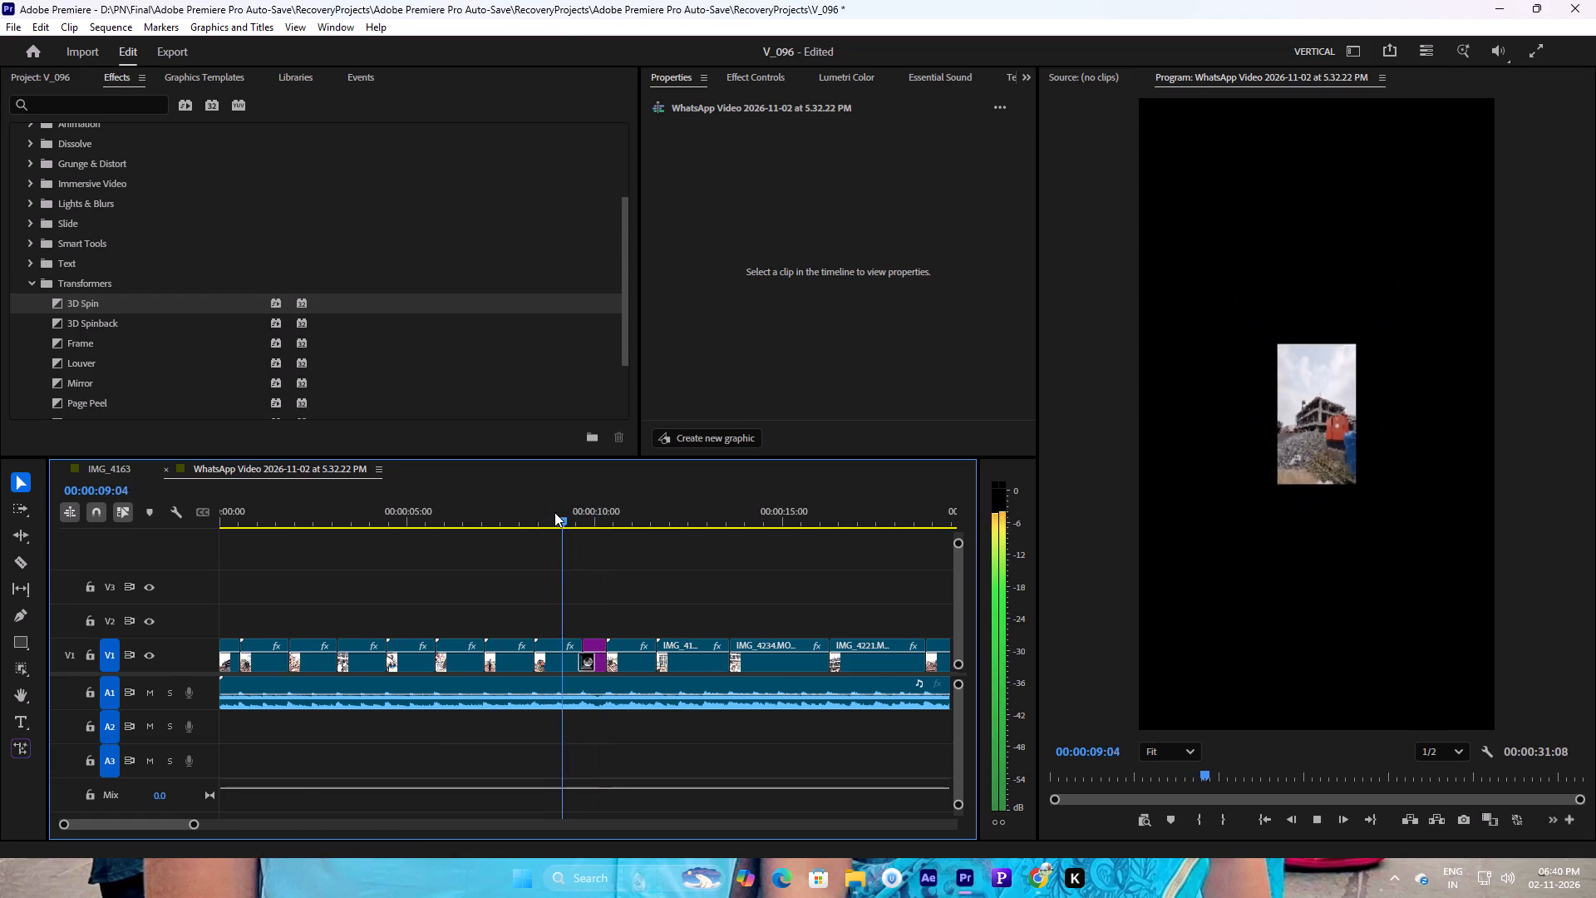
{"action": "key", "text": "space"}
{"action": "left_click", "coordinate": [560, 516]}
{"action": "key", "text": "space"}
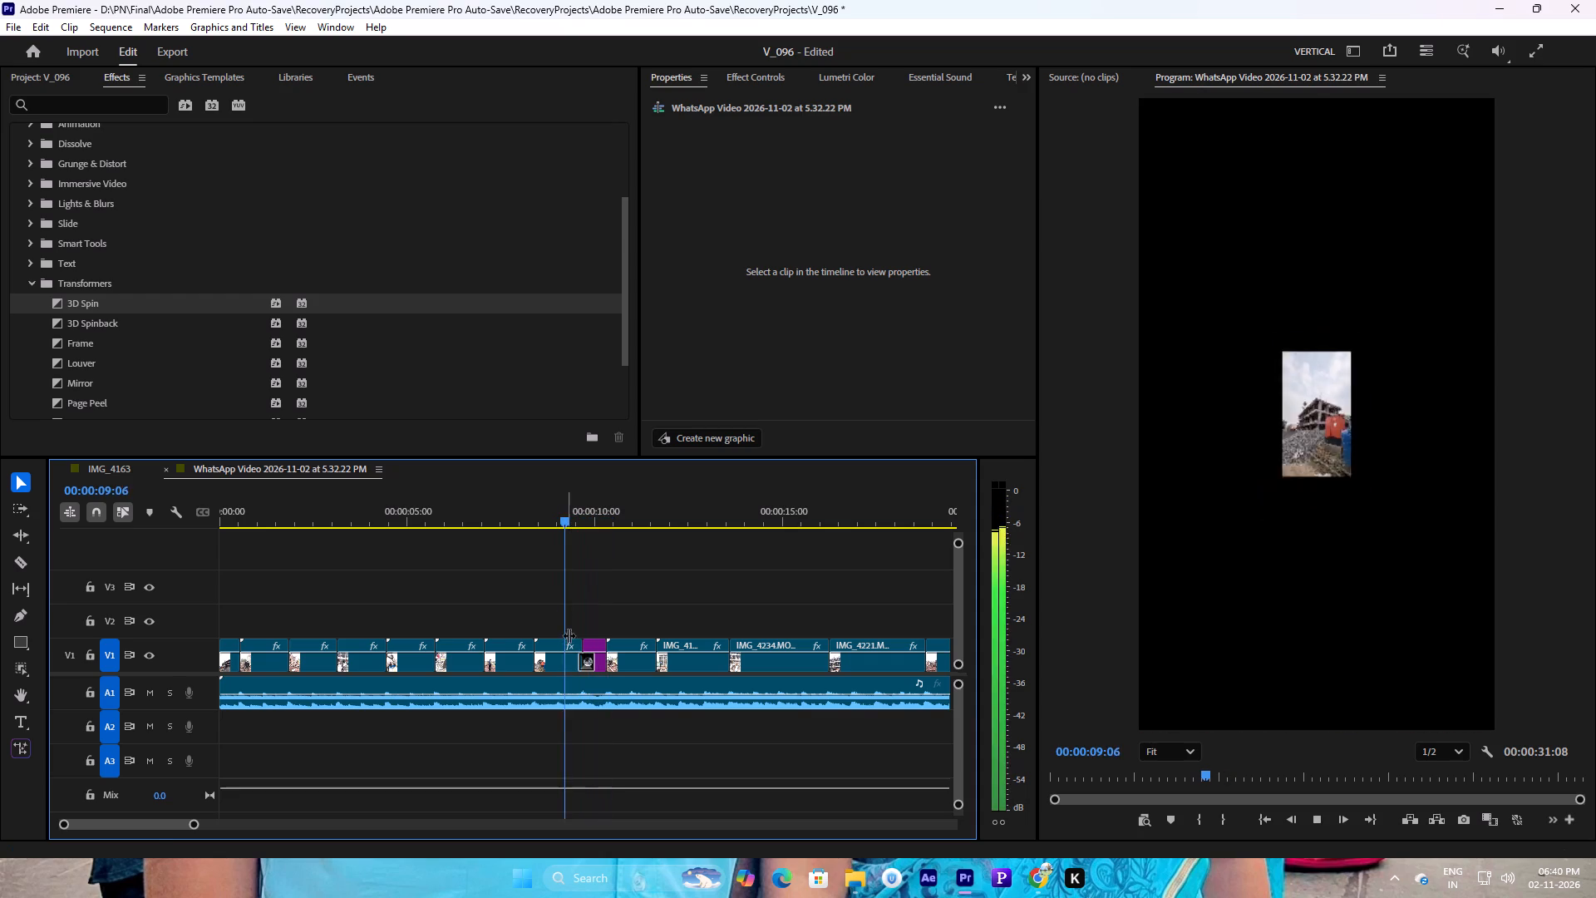
{"action": "key", "text": "space"}
Slip the shortened 3D Spin transition slightly earlier around the cut into the logo, and replay the section to check its timing.
{"action": "left_click_drag", "start_coordinate": [587, 661], "coordinate": [579, 662]}
{"action": "key", "text": "space"}
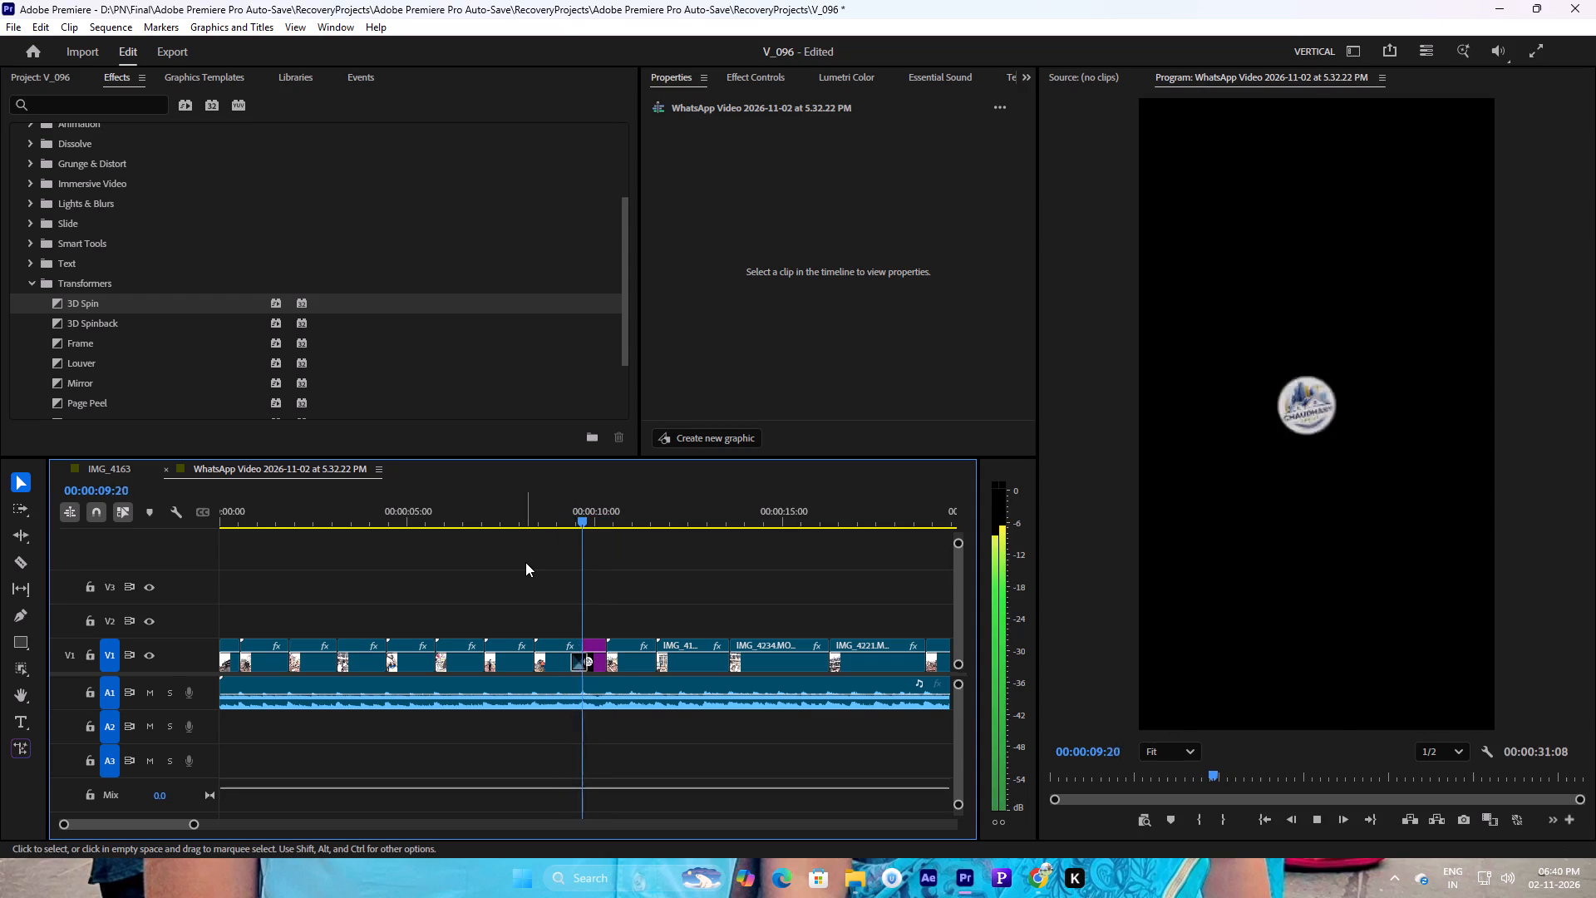
{"action": "key", "text": "space"}
{"action": "left_click", "coordinate": [540, 501]}
{"action": "key", "text": "space"}
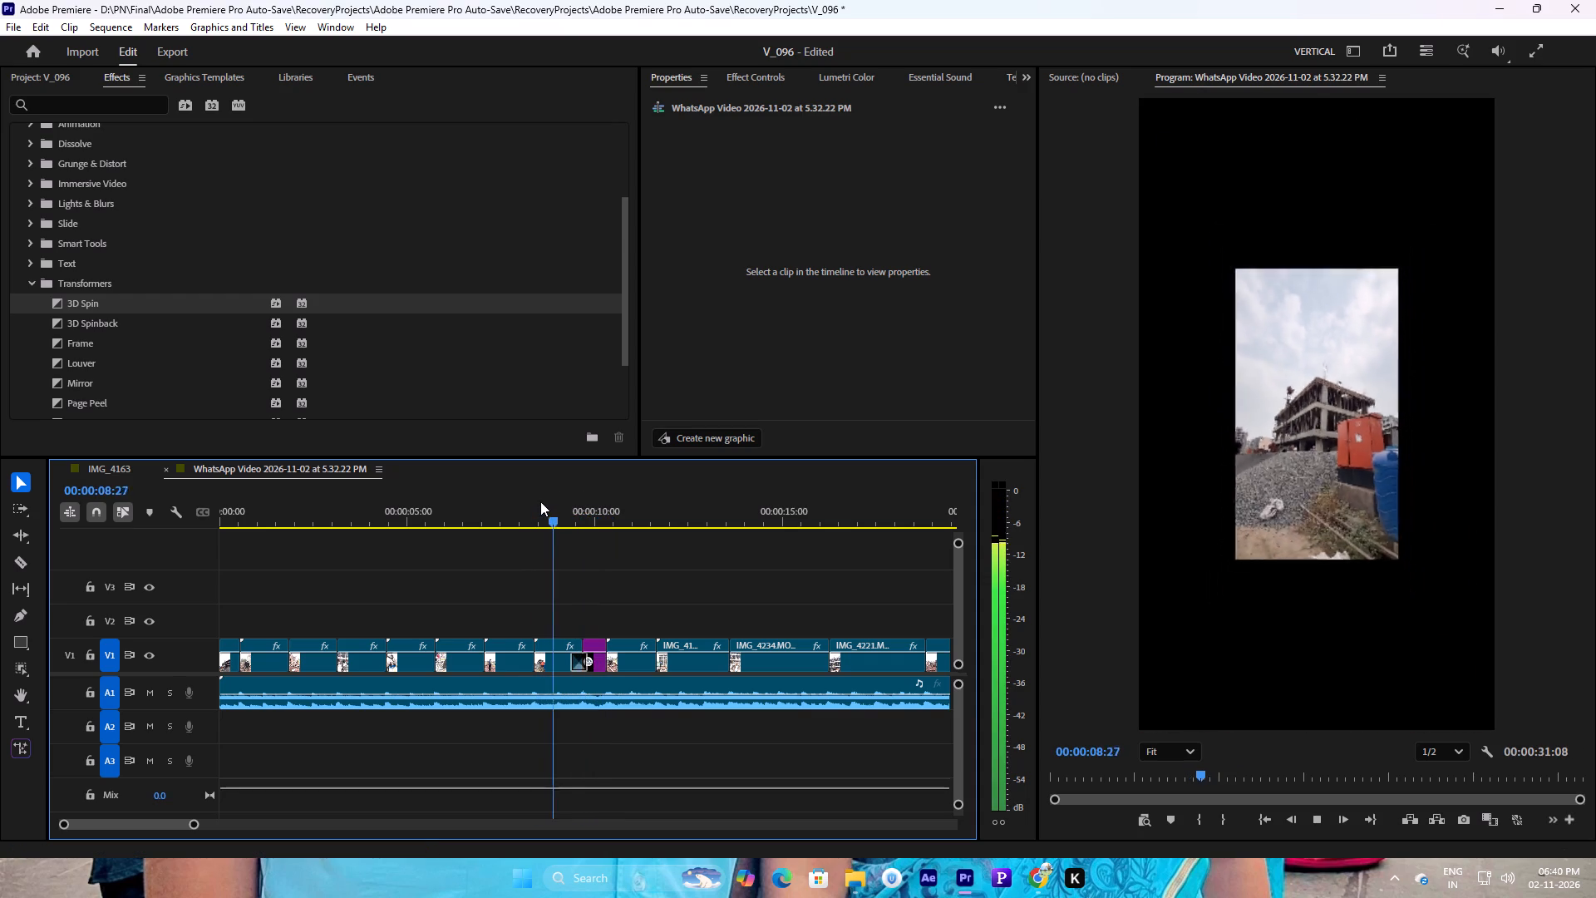
{"action": "left_click", "coordinate": [540, 501]}
{"action": "key", "text": "space"}
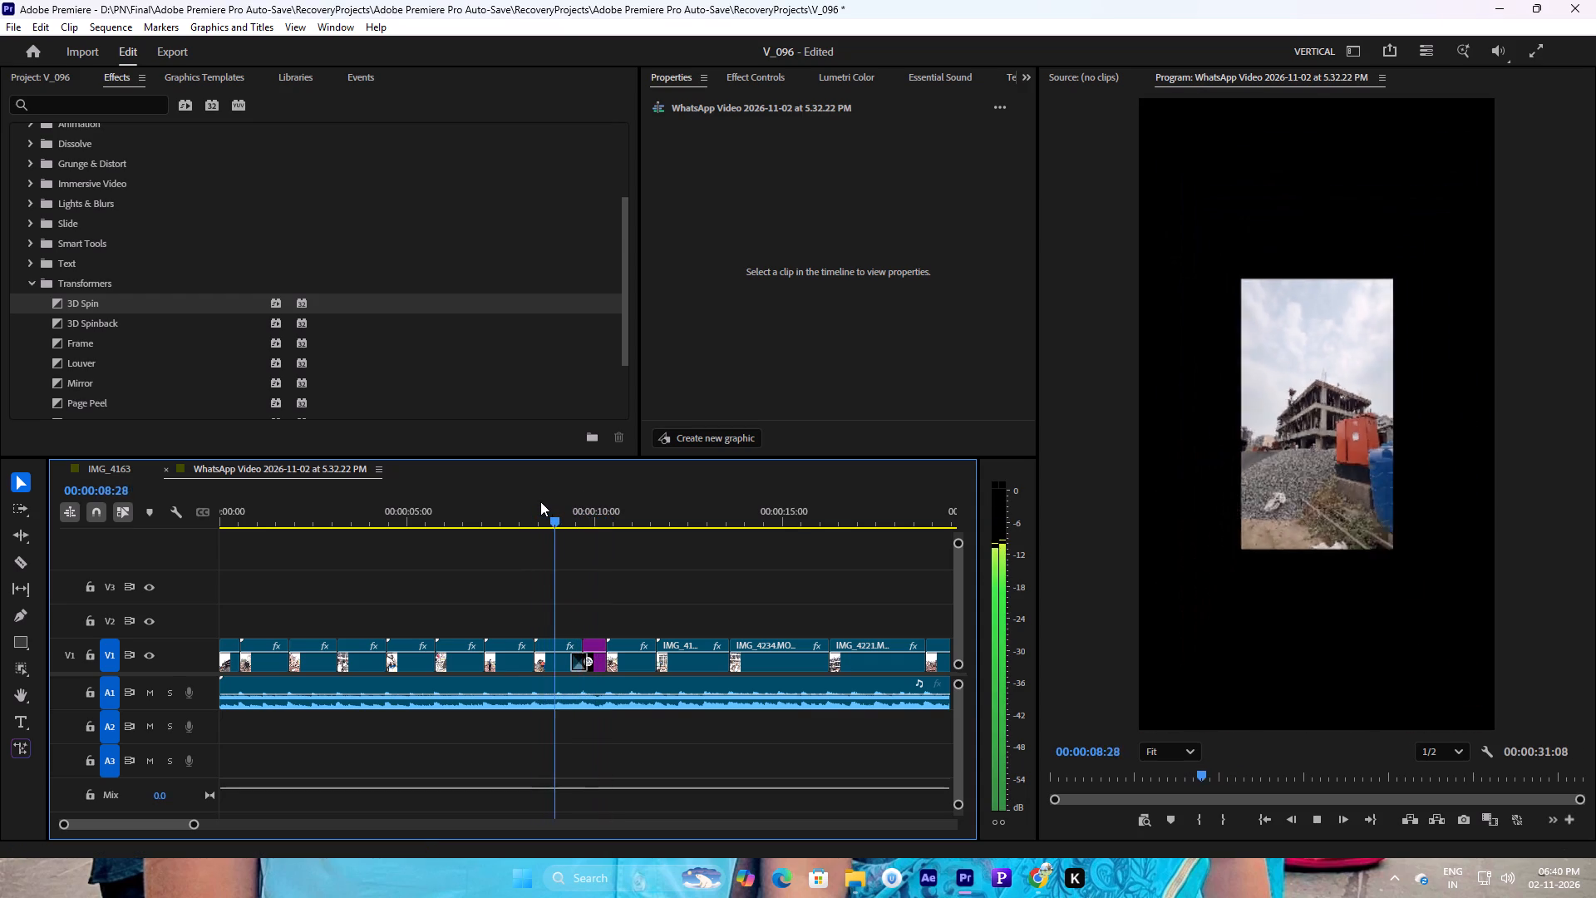
{"action": "key", "text": "space"}
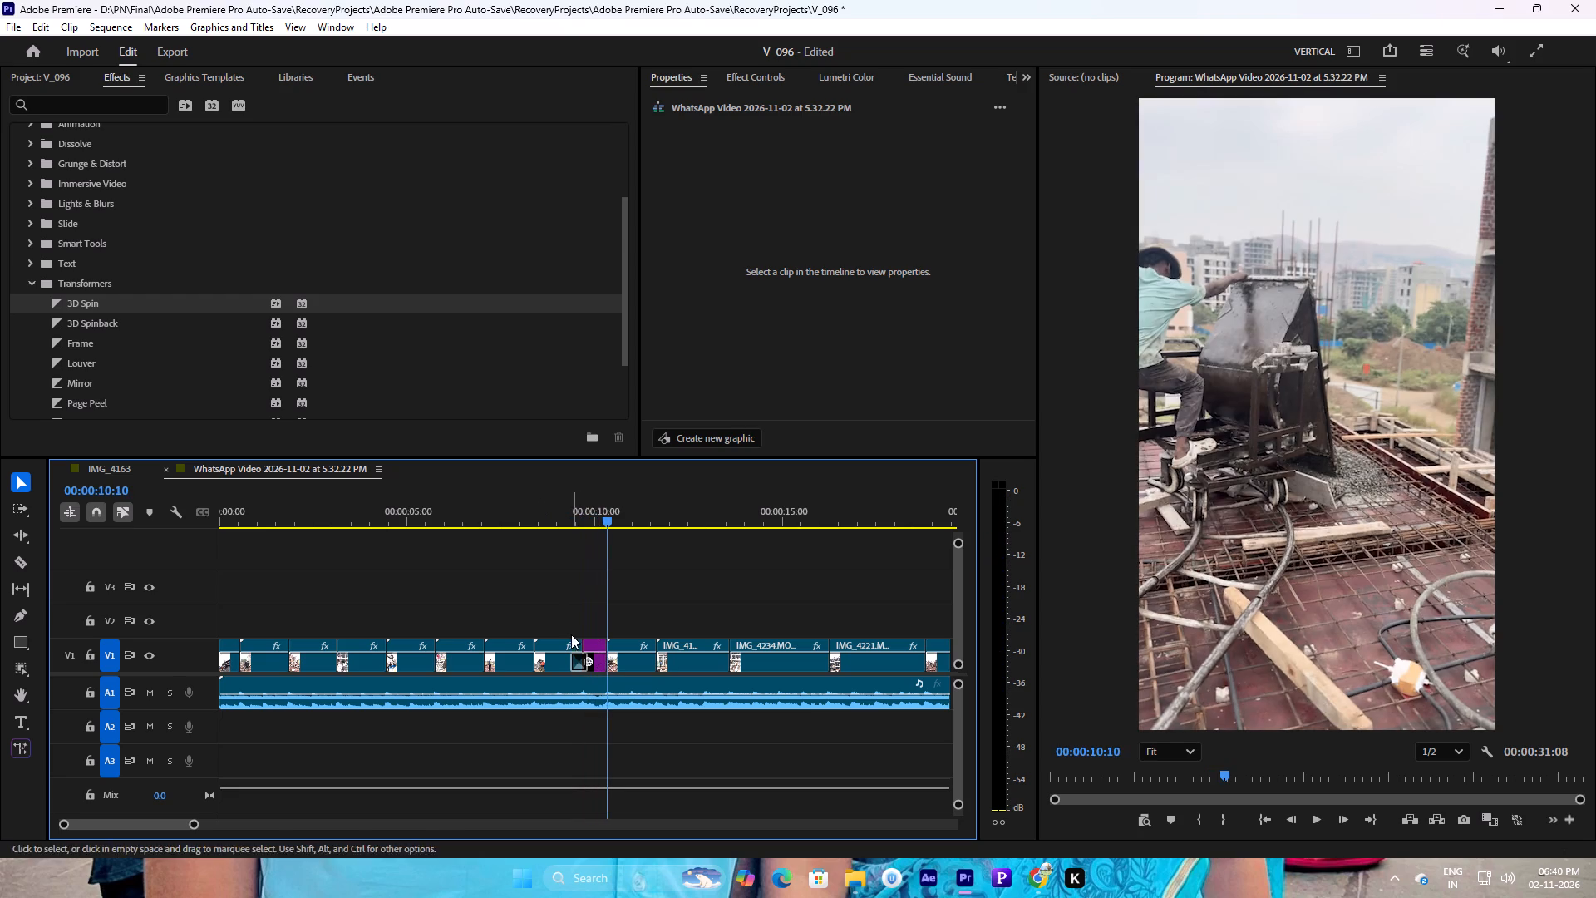
{"action": "left_click", "coordinate": [548, 521]}
{"action": "key", "text": "space"}
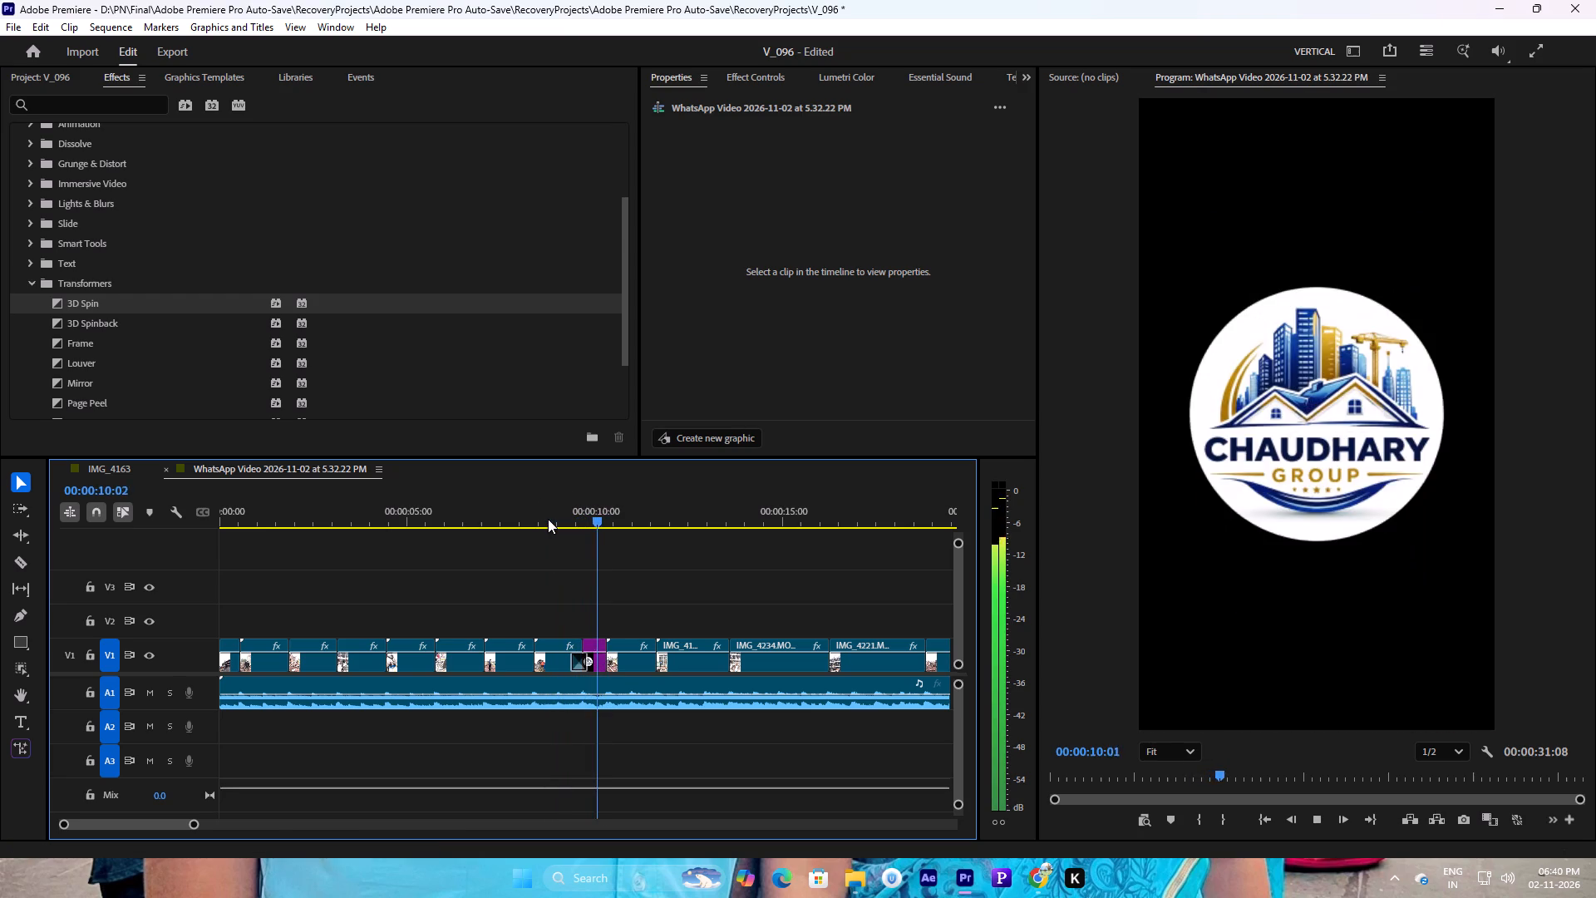
{"action": "key", "text": "space"}
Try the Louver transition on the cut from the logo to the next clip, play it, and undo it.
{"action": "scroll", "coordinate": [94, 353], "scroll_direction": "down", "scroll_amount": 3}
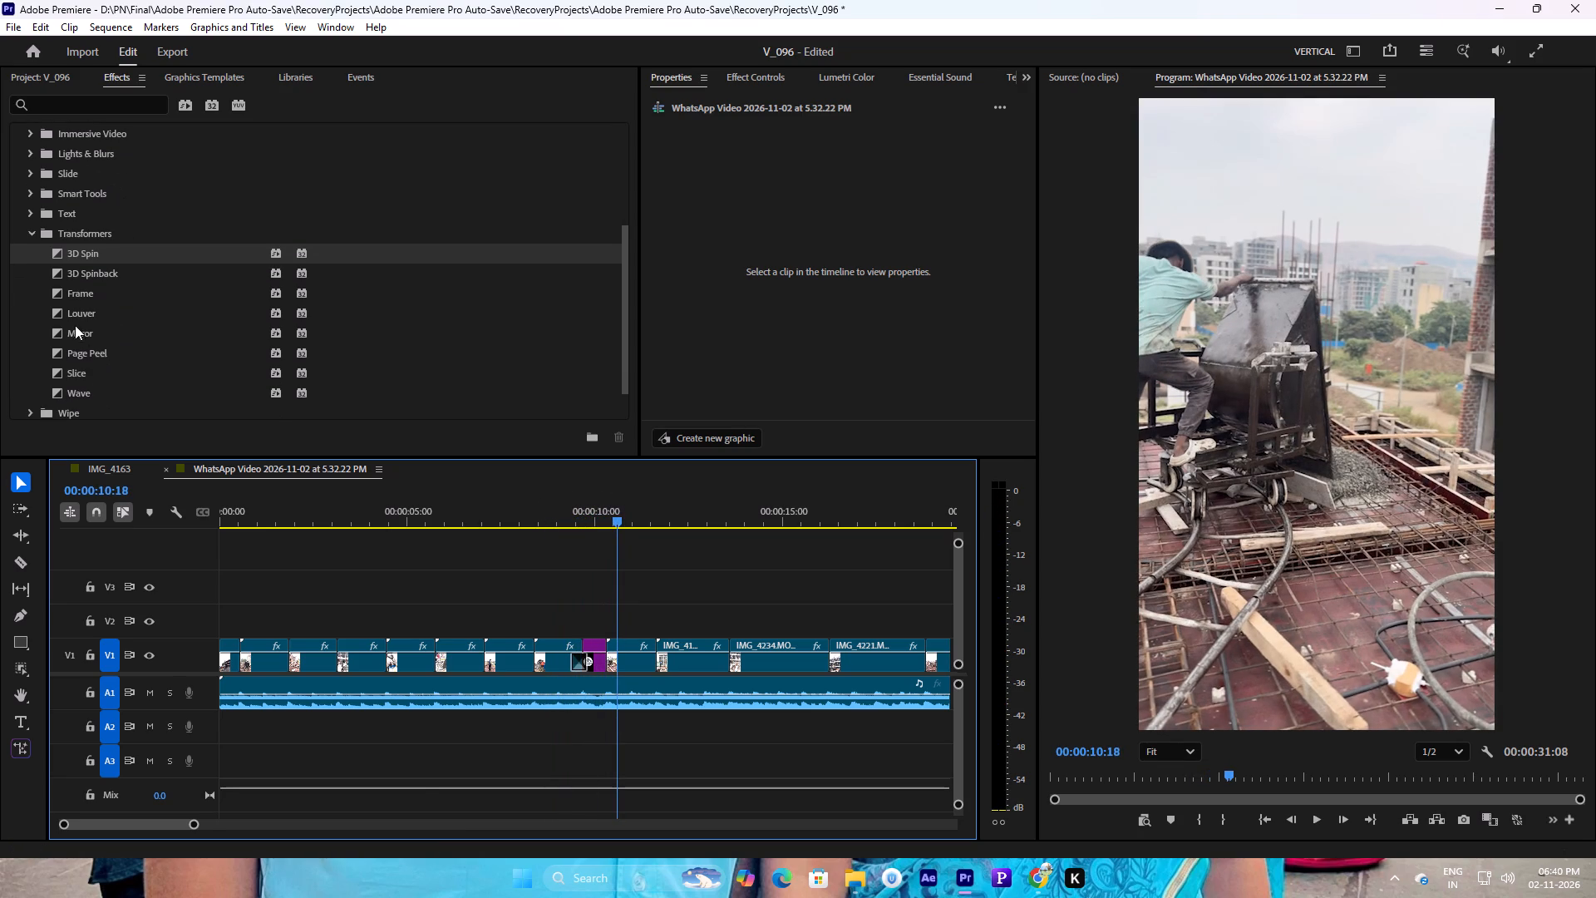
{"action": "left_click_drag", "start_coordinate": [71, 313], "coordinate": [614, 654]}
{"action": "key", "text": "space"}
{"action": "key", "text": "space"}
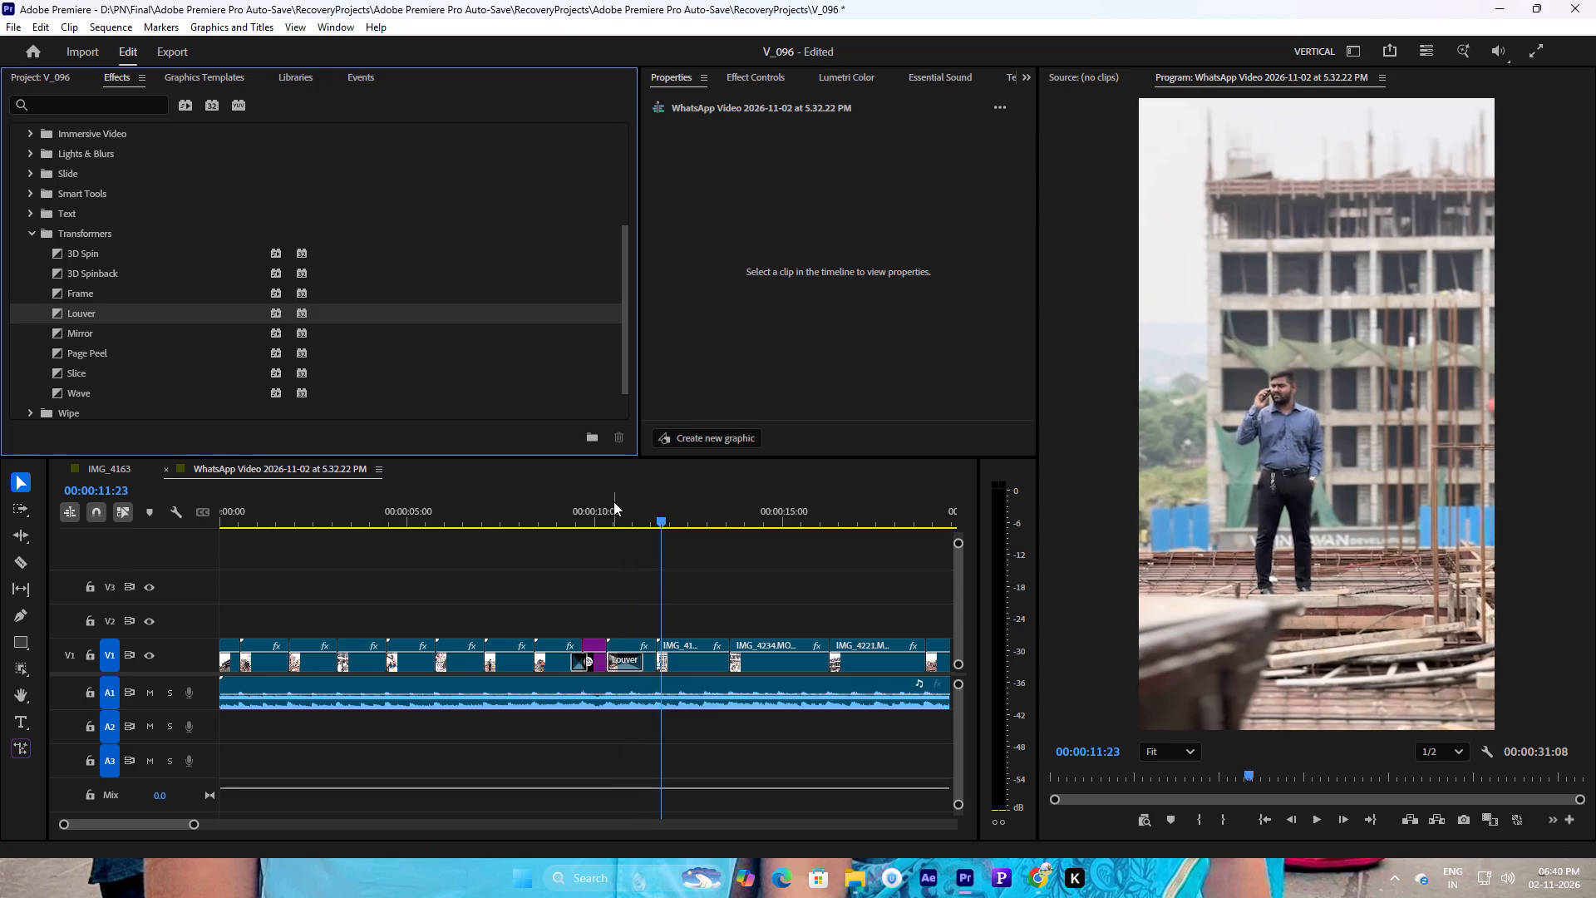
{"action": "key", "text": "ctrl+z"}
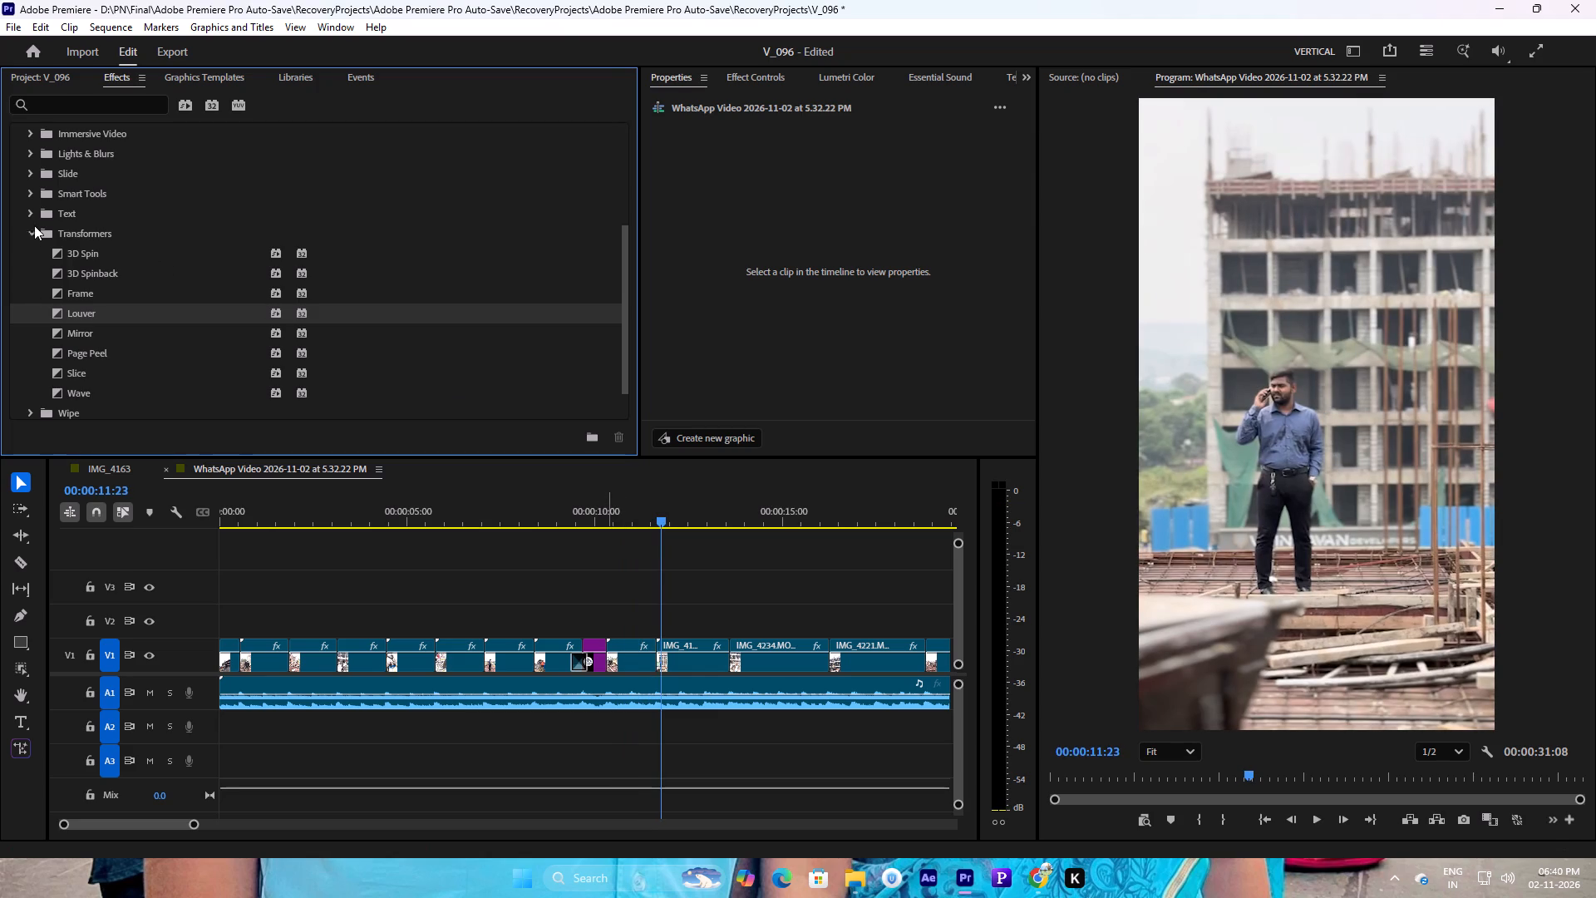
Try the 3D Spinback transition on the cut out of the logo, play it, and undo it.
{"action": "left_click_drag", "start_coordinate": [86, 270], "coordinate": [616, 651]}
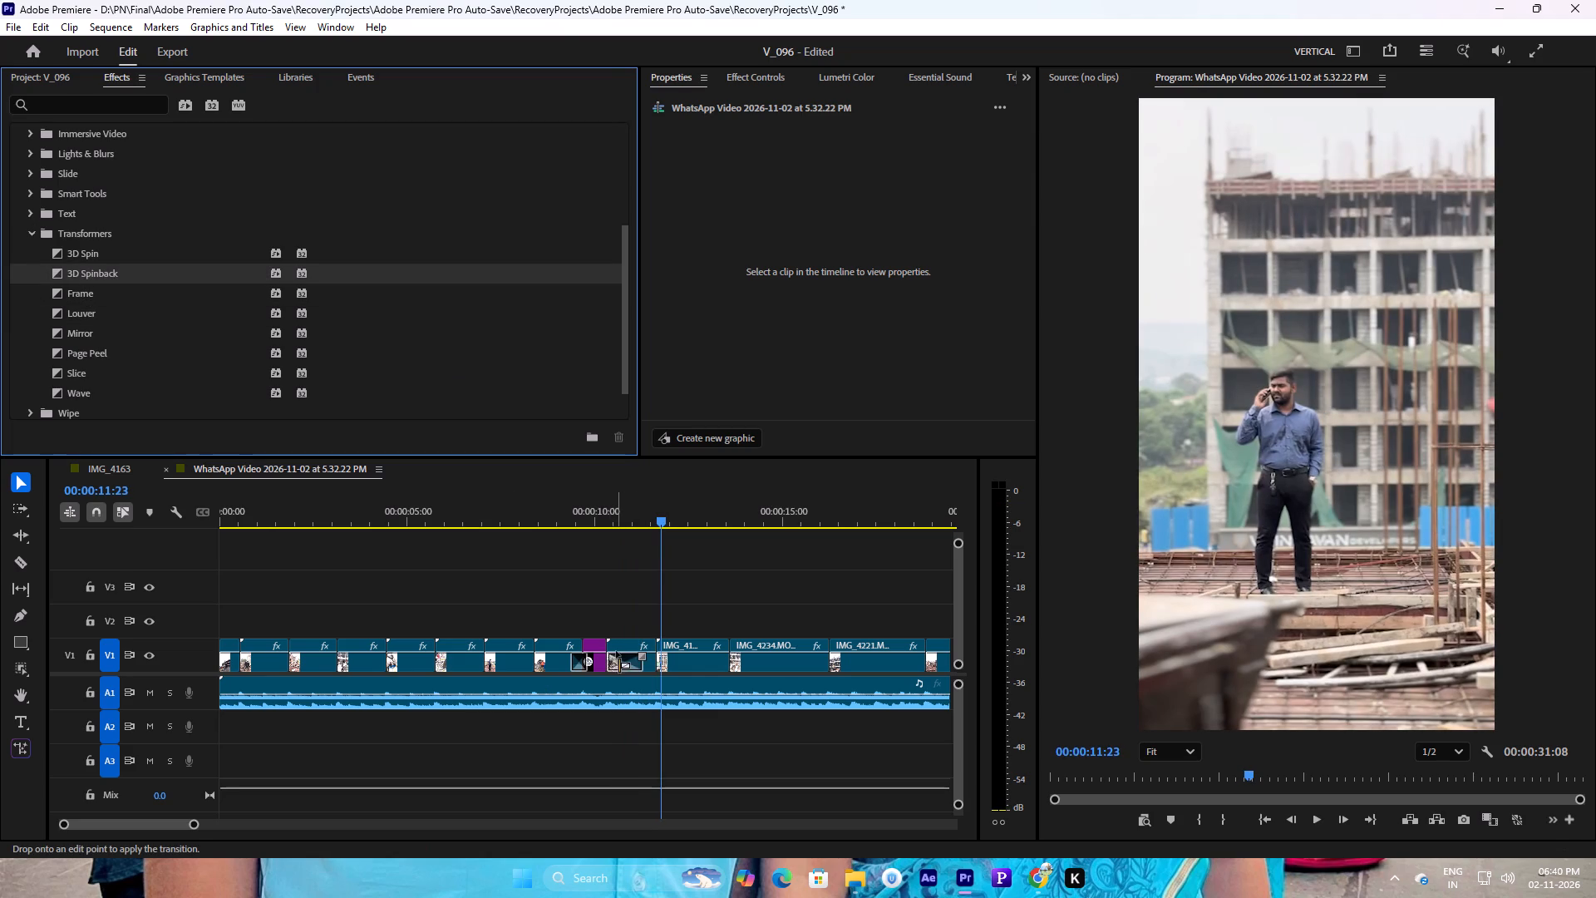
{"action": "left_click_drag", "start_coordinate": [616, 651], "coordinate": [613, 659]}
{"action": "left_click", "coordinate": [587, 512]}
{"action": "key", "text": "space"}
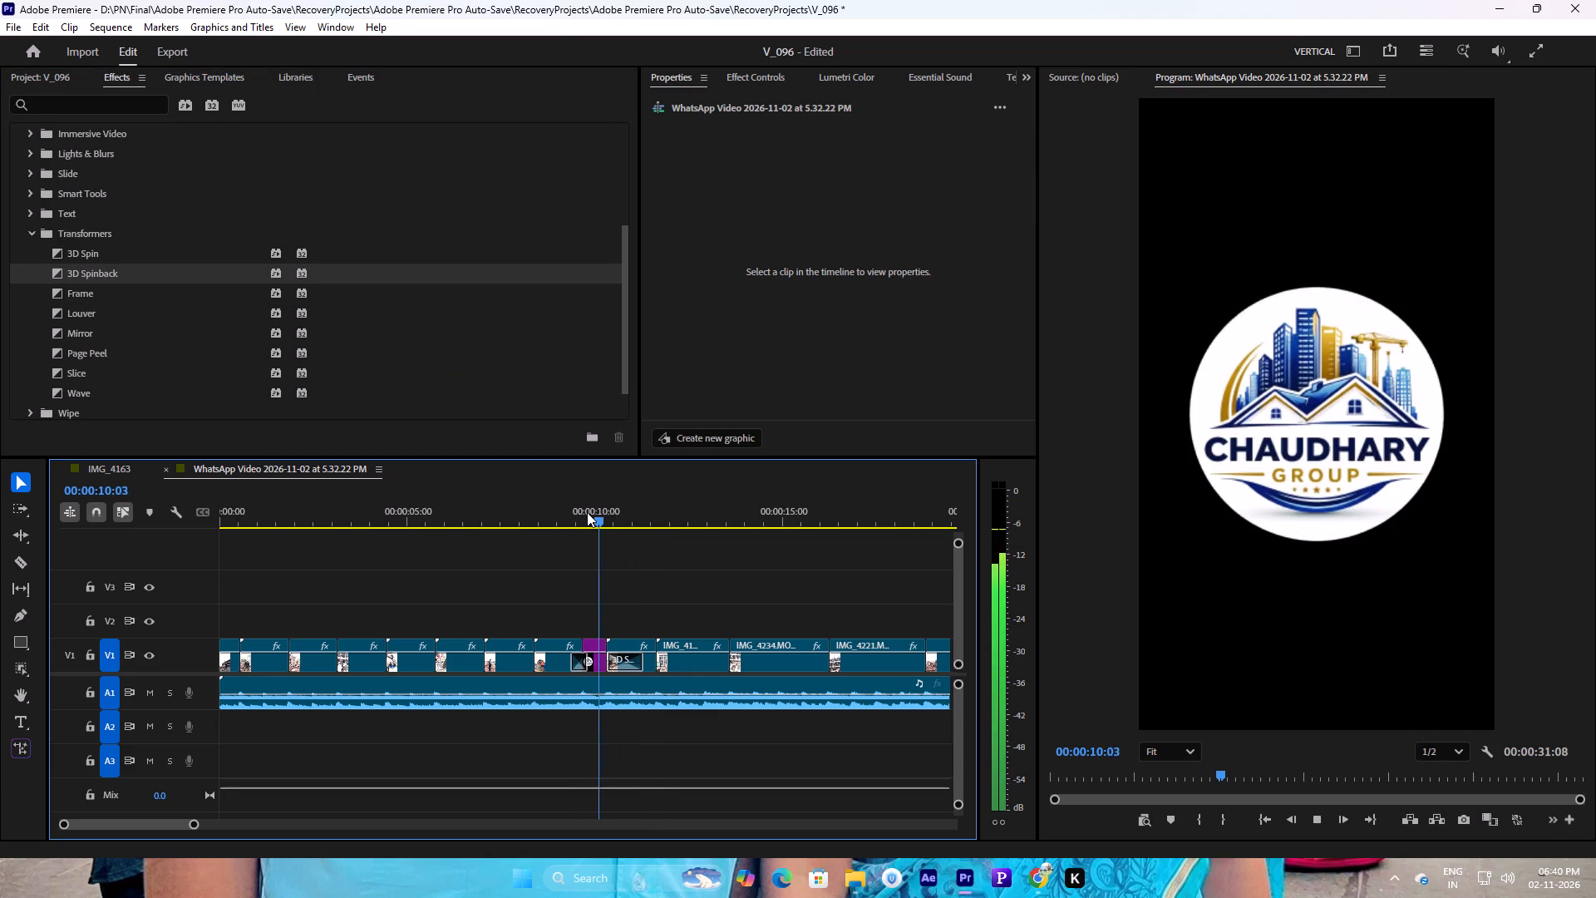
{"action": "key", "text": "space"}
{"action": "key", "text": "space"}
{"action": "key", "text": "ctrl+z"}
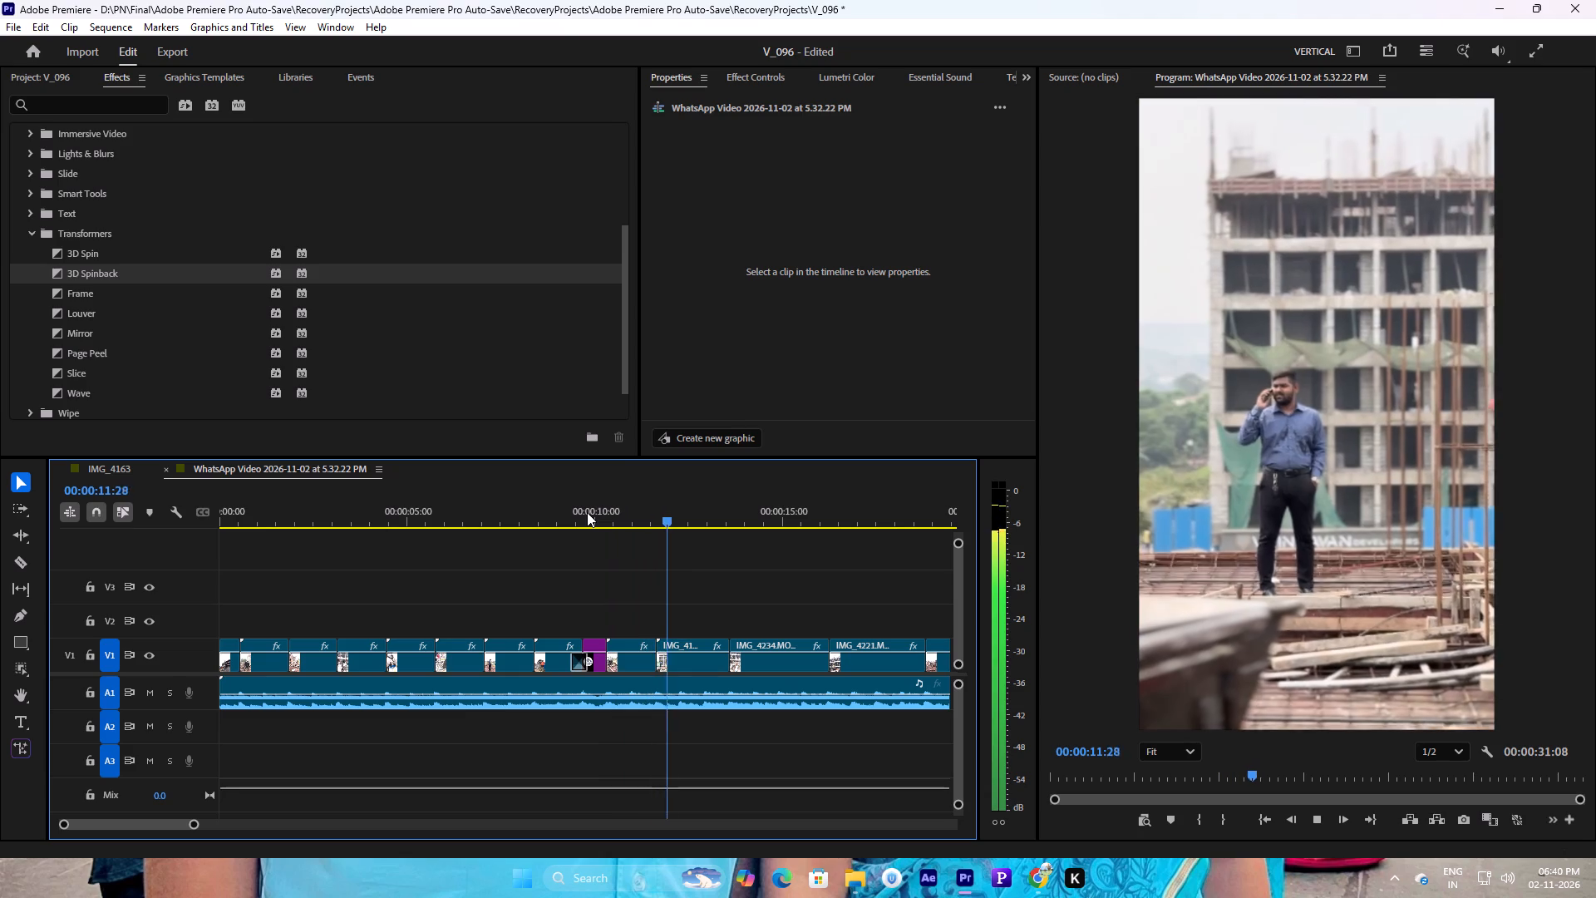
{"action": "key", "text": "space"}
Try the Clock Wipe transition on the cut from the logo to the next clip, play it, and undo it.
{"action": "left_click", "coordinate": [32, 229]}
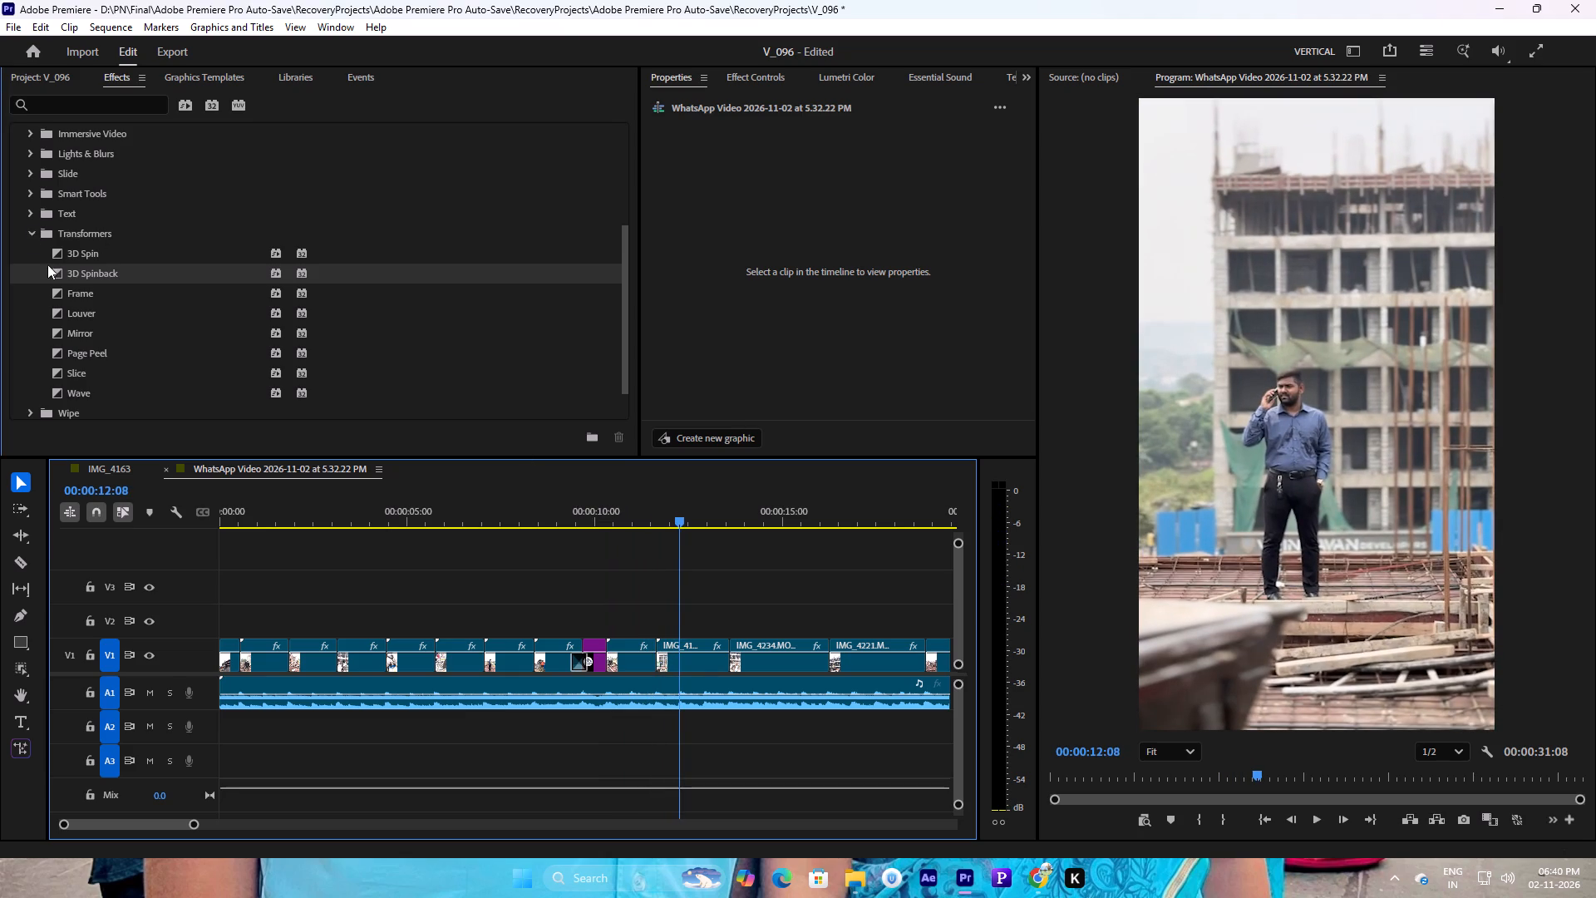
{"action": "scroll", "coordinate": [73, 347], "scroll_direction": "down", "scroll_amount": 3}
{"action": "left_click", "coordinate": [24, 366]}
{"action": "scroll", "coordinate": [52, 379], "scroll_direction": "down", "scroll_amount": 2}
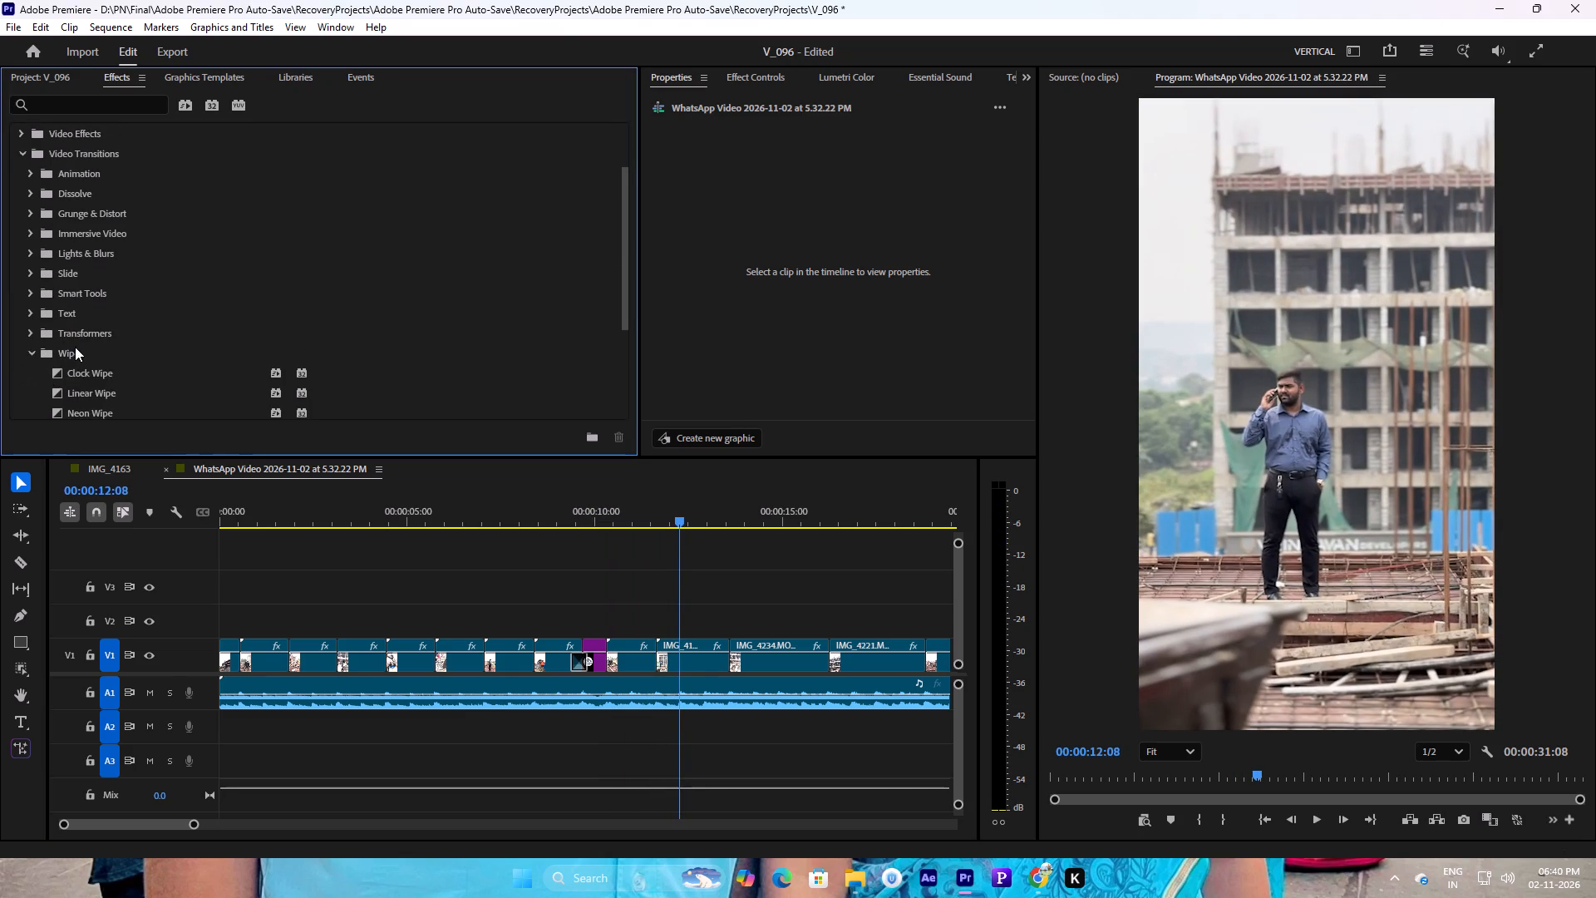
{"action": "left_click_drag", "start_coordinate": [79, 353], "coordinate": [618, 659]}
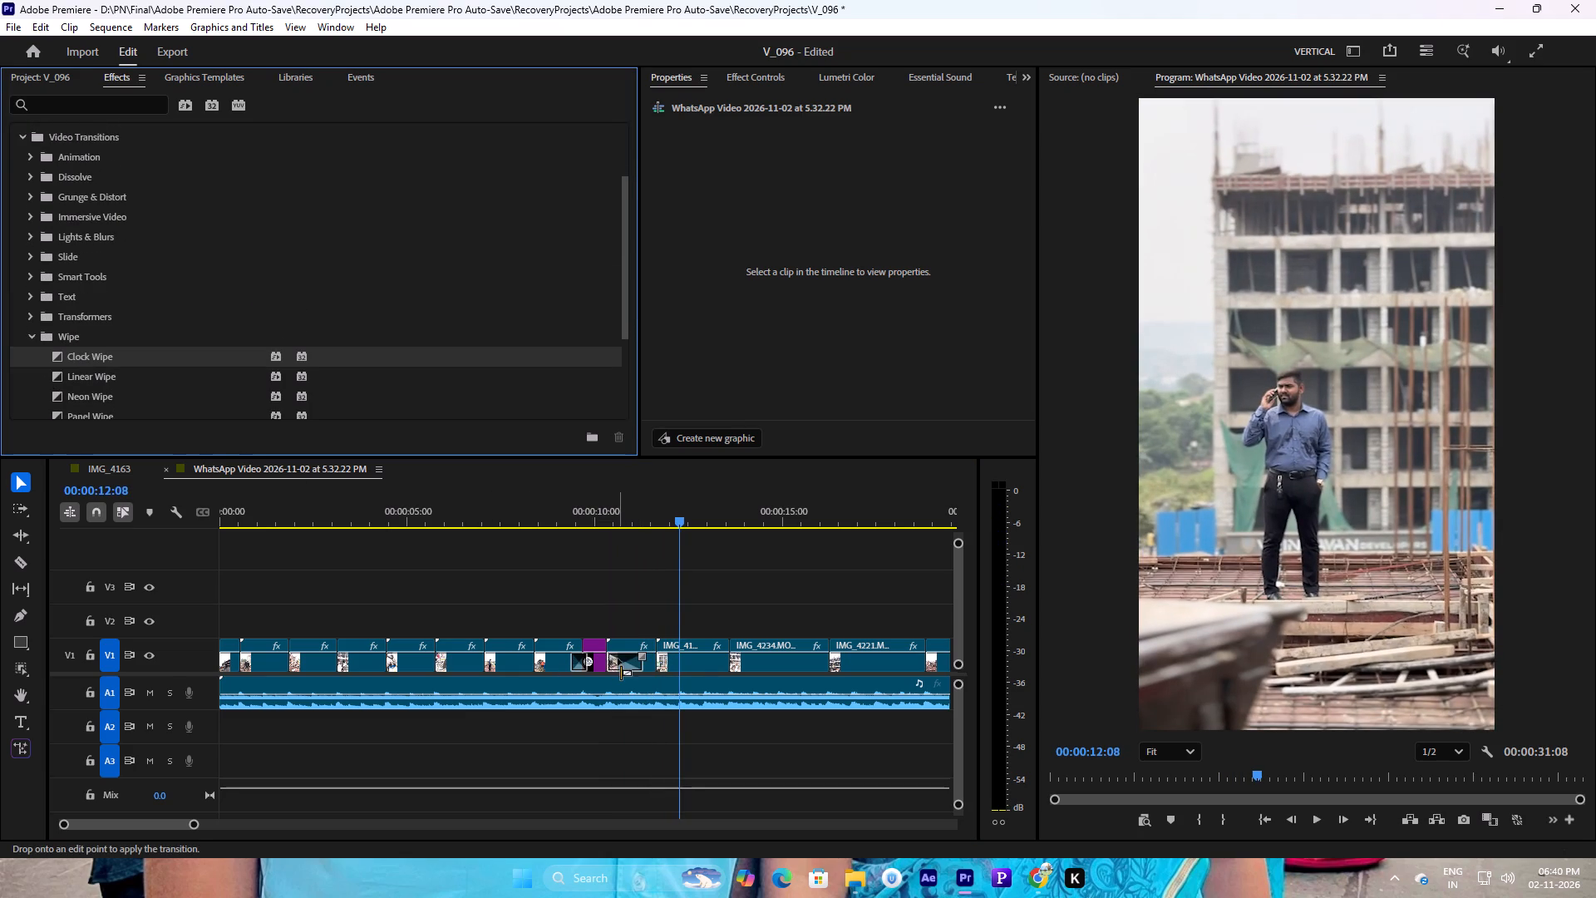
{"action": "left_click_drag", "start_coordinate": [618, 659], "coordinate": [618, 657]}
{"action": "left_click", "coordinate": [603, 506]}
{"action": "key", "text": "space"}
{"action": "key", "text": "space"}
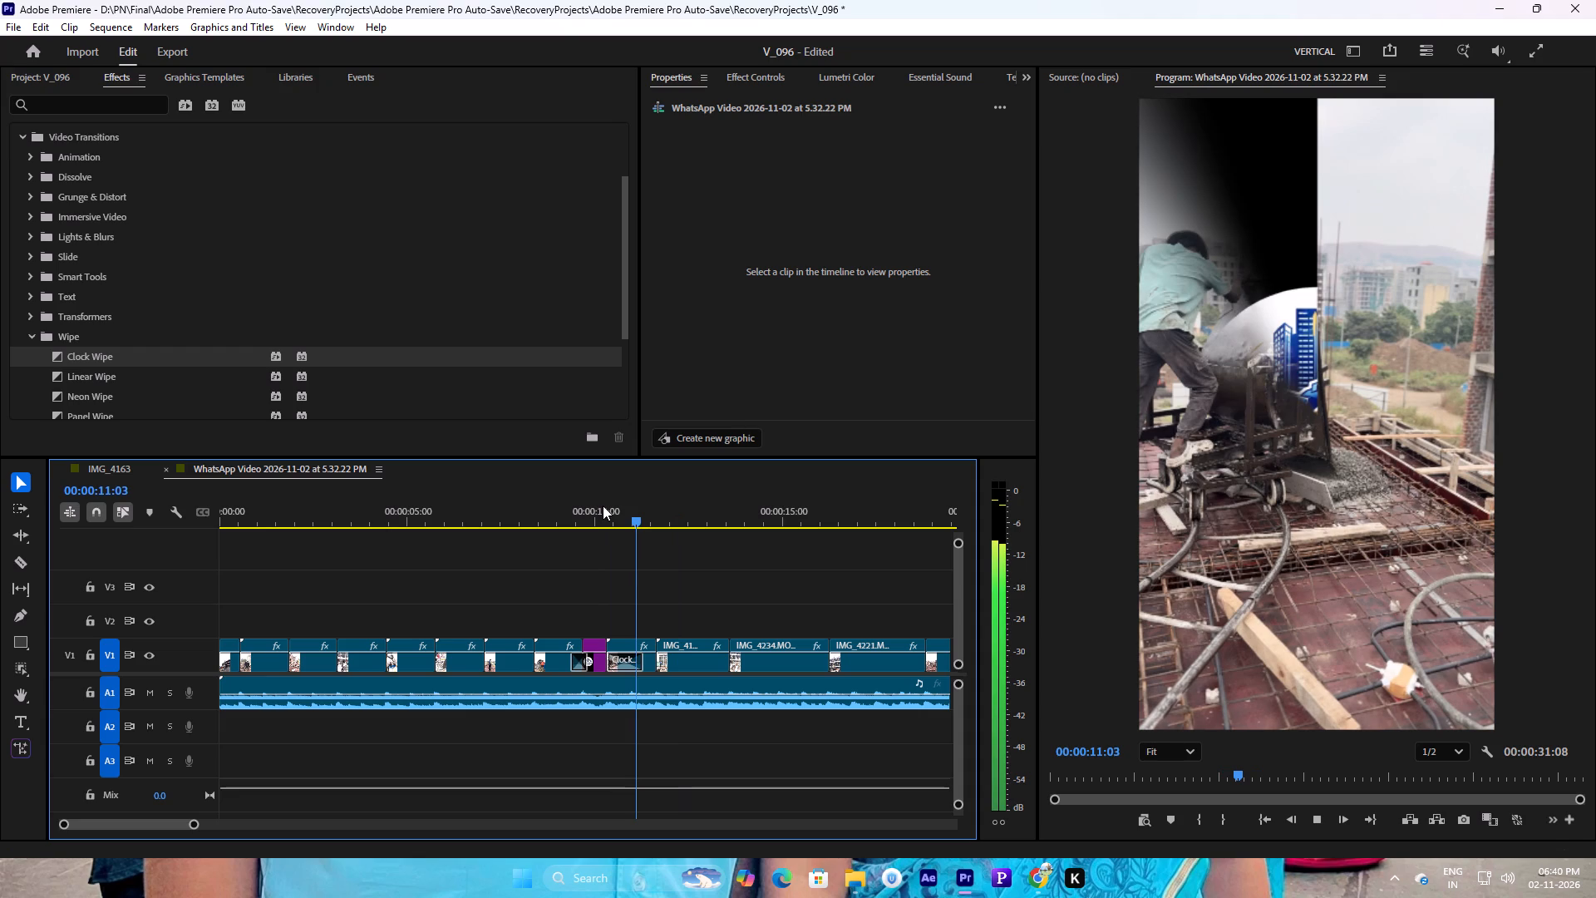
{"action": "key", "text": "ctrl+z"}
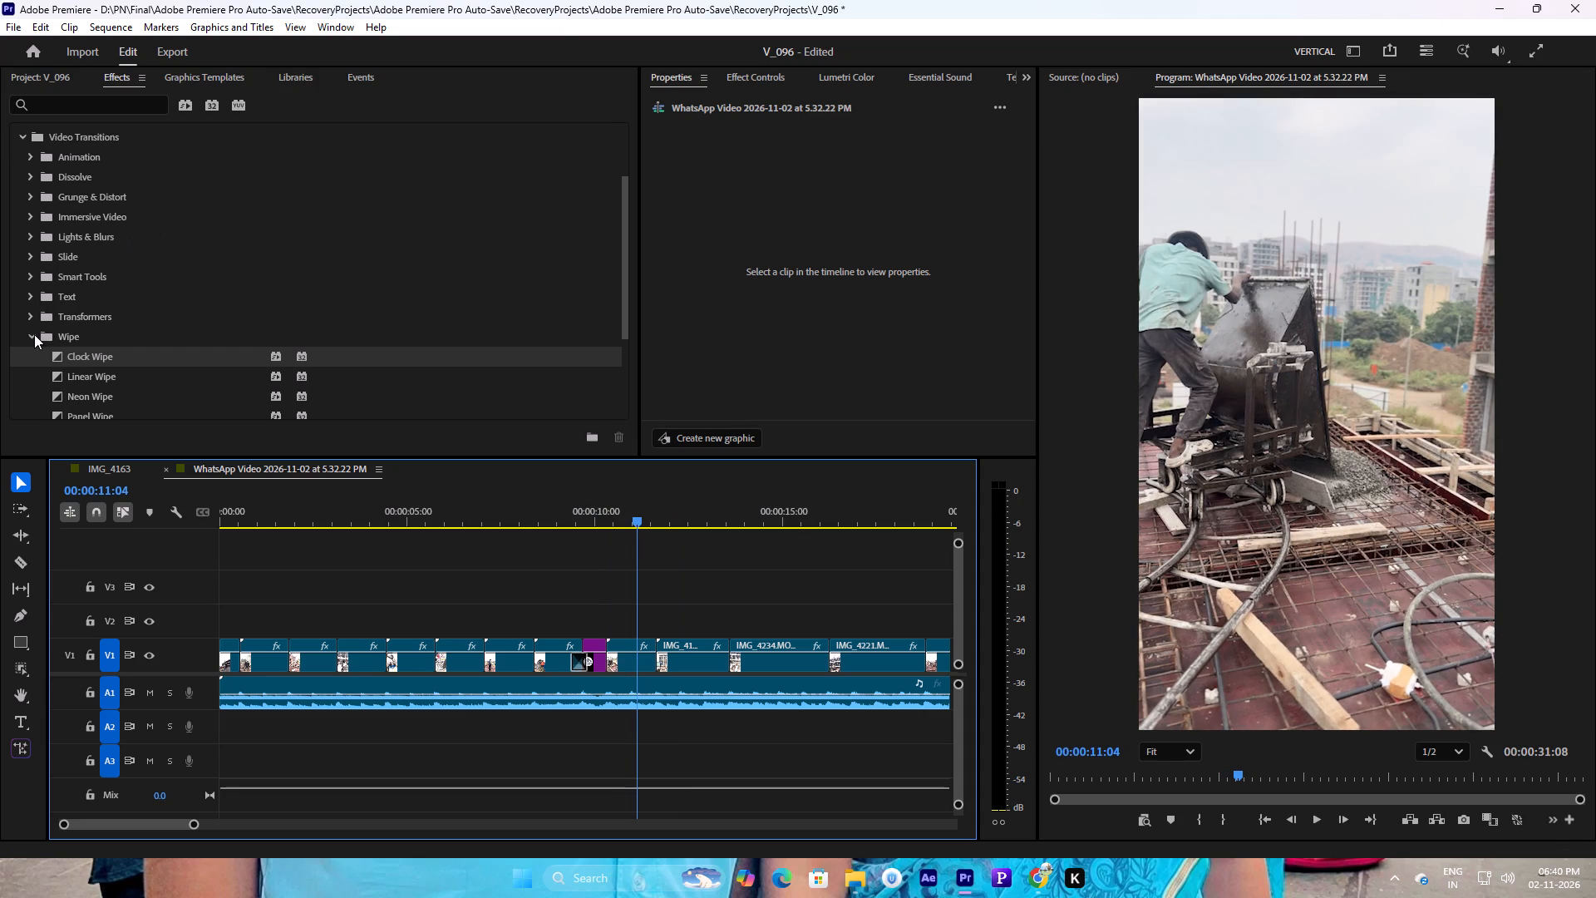
Apply the Smart Tools Motion Camera transition to the cut from the logo to the next clip and play it.
{"action": "left_click", "coordinate": [34, 334]}
{"action": "left_click", "coordinate": [31, 274]}
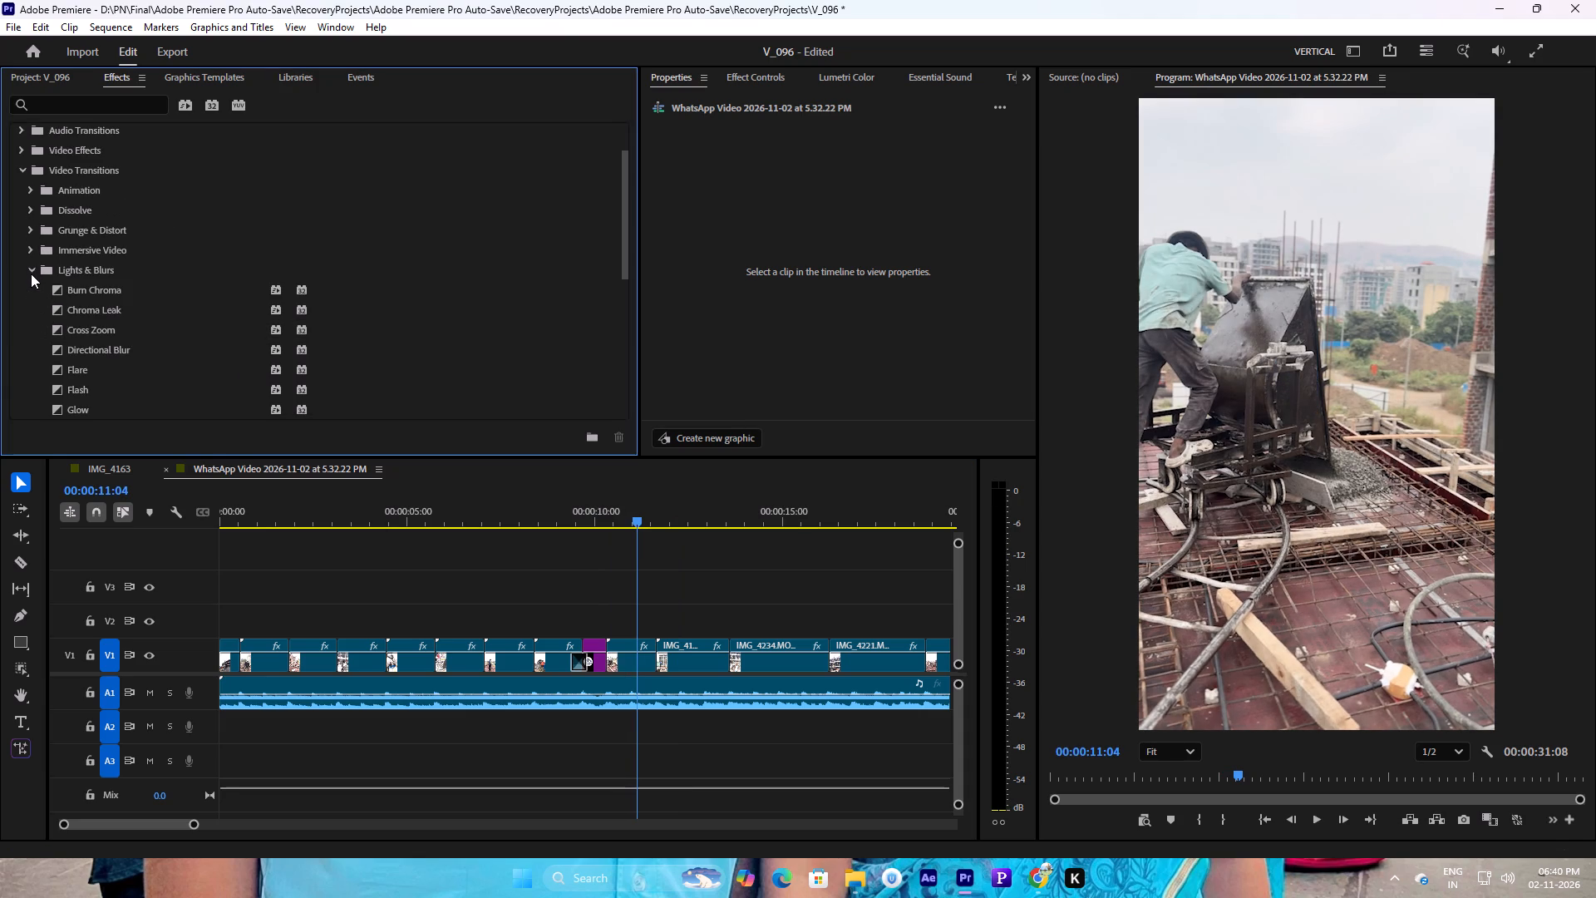
{"action": "left_click", "coordinate": [31, 274]}
{"action": "left_click", "coordinate": [36, 265]}
{"action": "scroll", "coordinate": [73, 336], "scroll_direction": "down", "scroll_amount": 2}
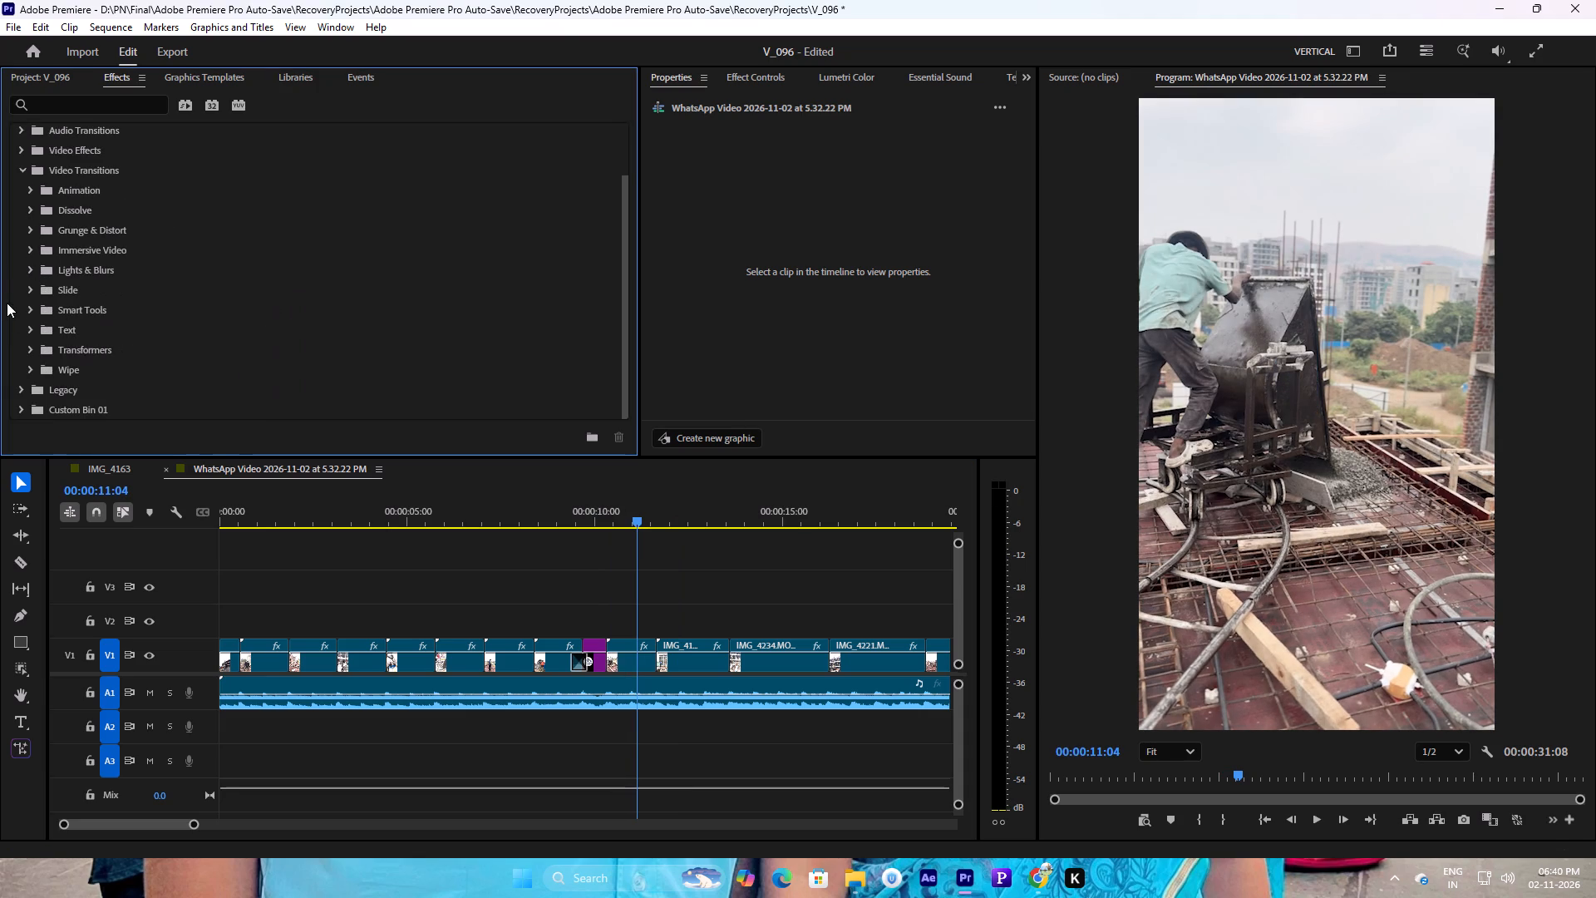
{"action": "left_click", "coordinate": [29, 305]}
{"action": "left_click_drag", "start_coordinate": [66, 323], "coordinate": [67, 323]}
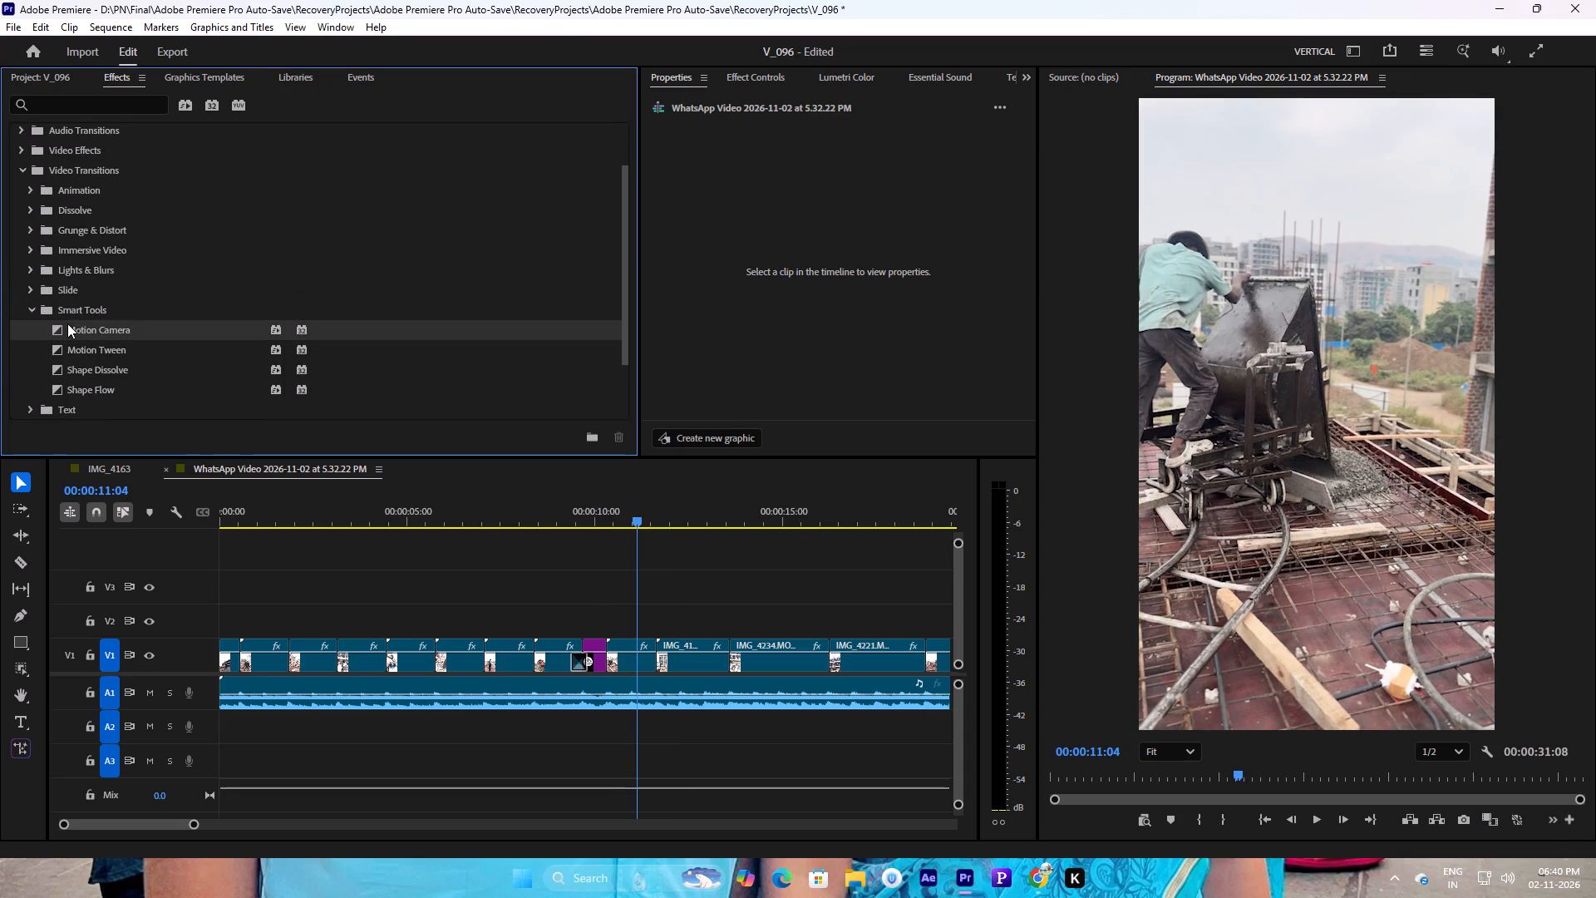
{"action": "left_click_drag", "start_coordinate": [67, 323], "coordinate": [610, 651]}
{"action": "left_click", "coordinate": [599, 506]}
{"action": "key", "text": "space"}
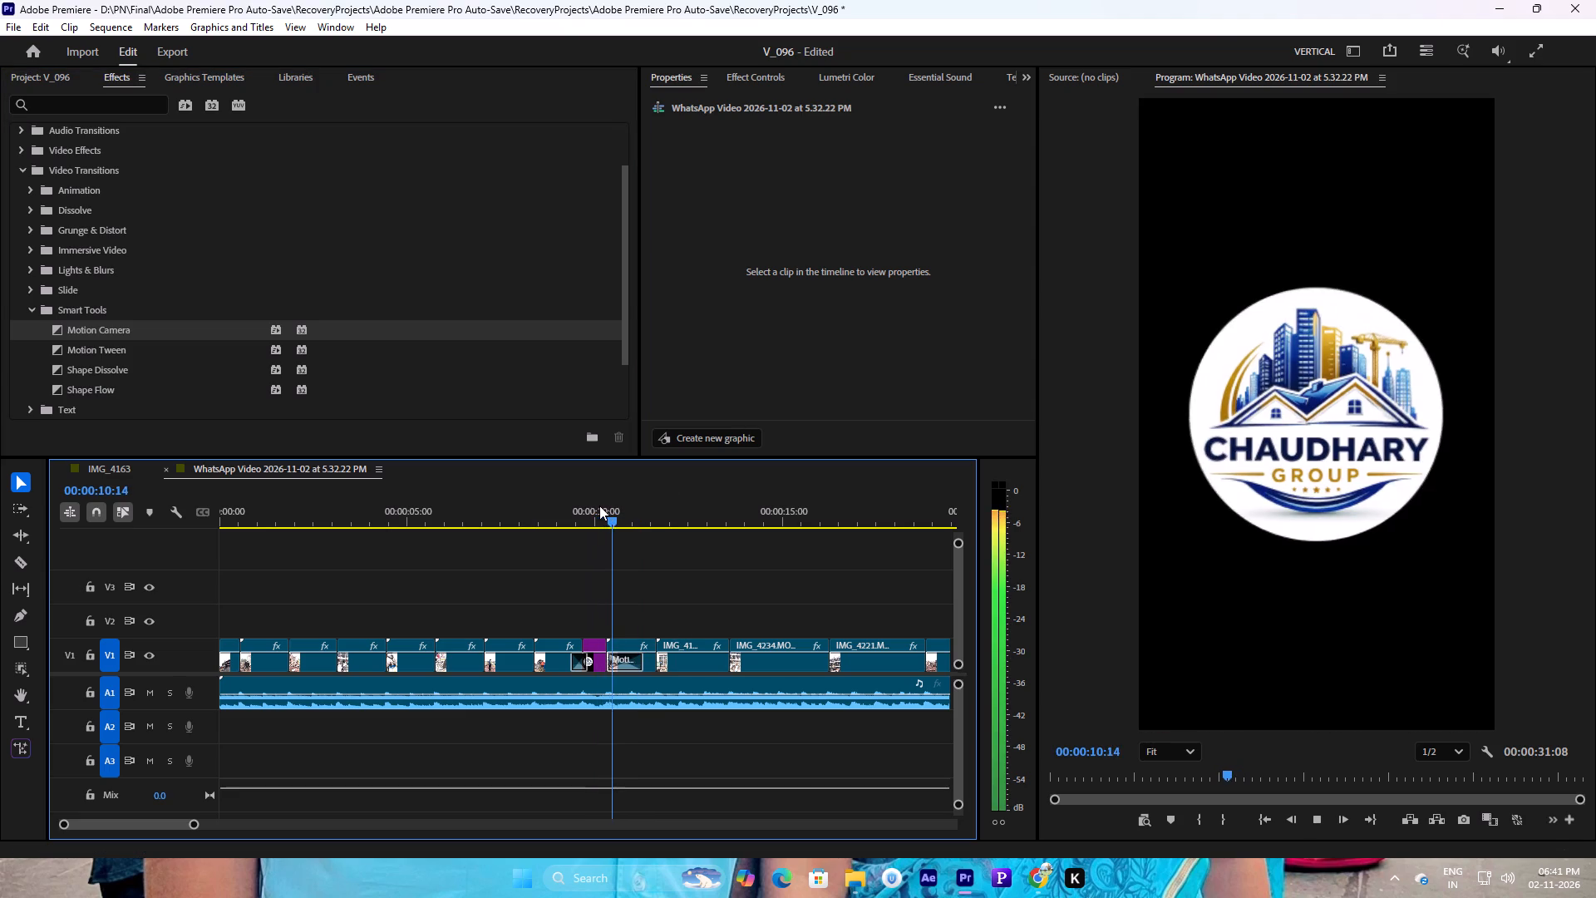
{"action": "left_click_drag", "start_coordinate": [599, 506], "coordinate": [616, 511]}
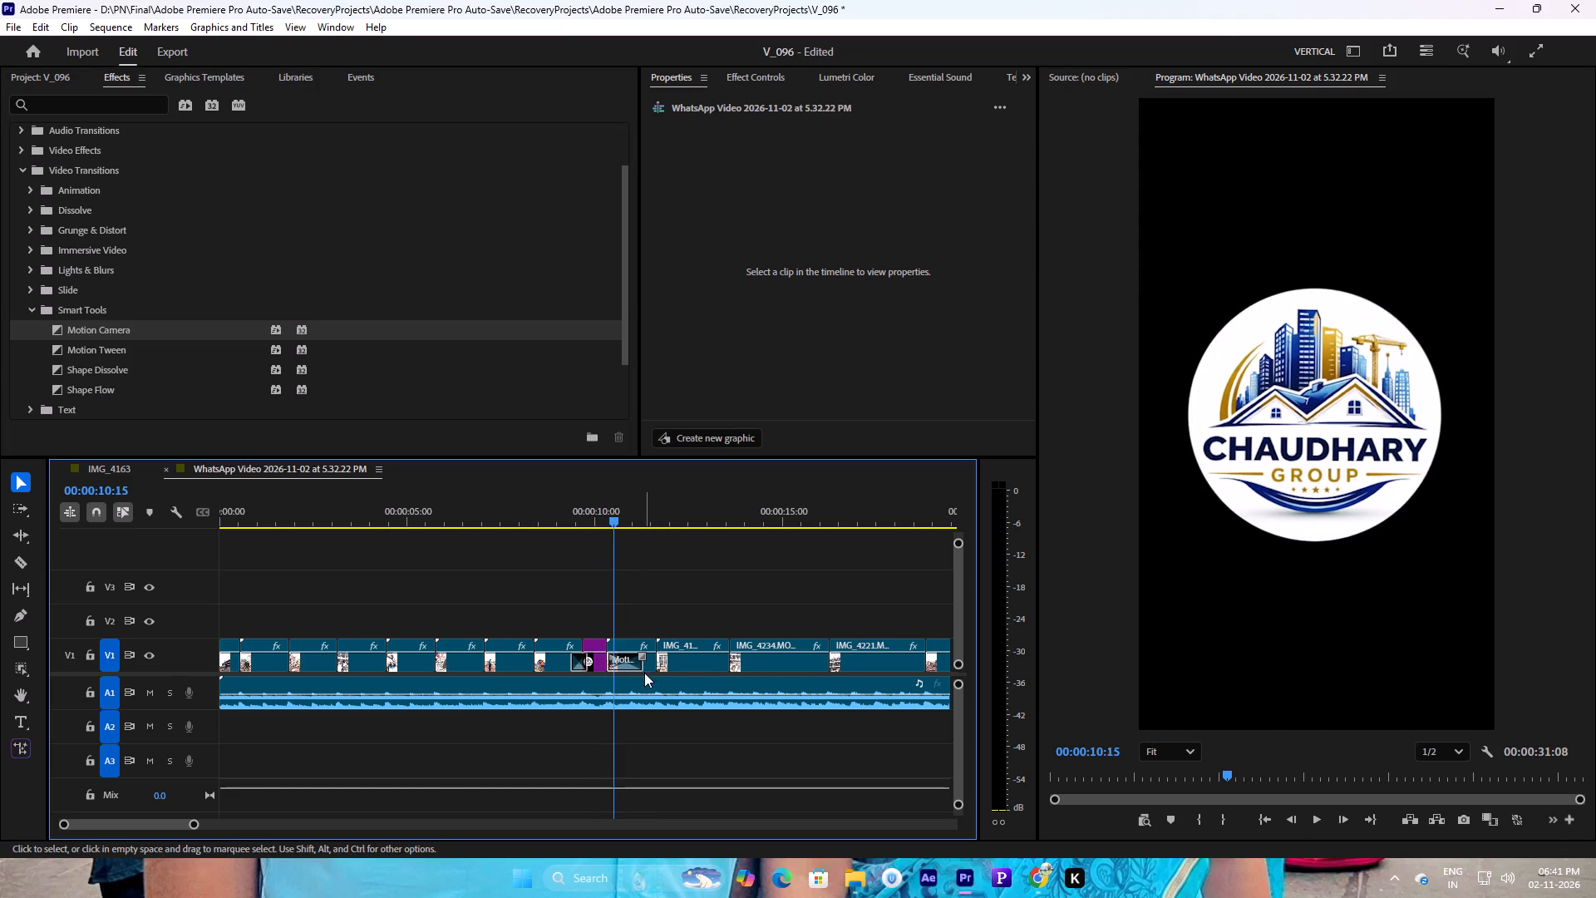
Shorten the Motion Camera transition after the logo to about 9 frames, replaying the section to check its timing.
{"action": "left_click_drag", "start_coordinate": [640, 657], "coordinate": [618, 658]}
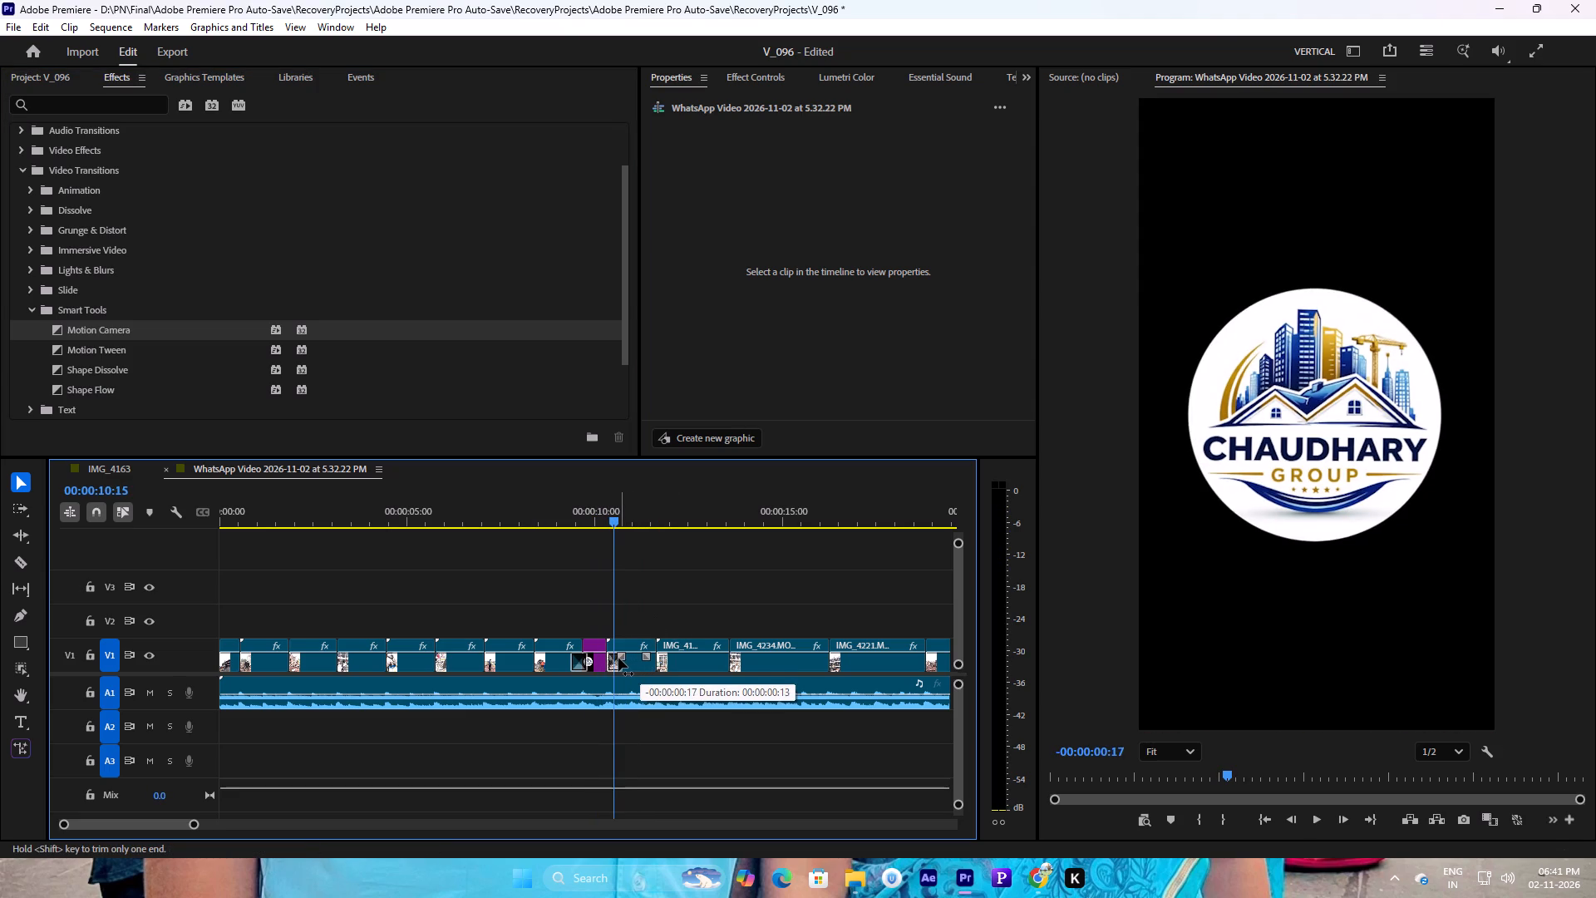
{"action": "left_click_drag", "start_coordinate": [618, 658], "coordinate": [617, 657]}
{"action": "left_click", "coordinate": [596, 518]}
{"action": "key", "text": "space"}
{"action": "left_click", "coordinate": [596, 518]}
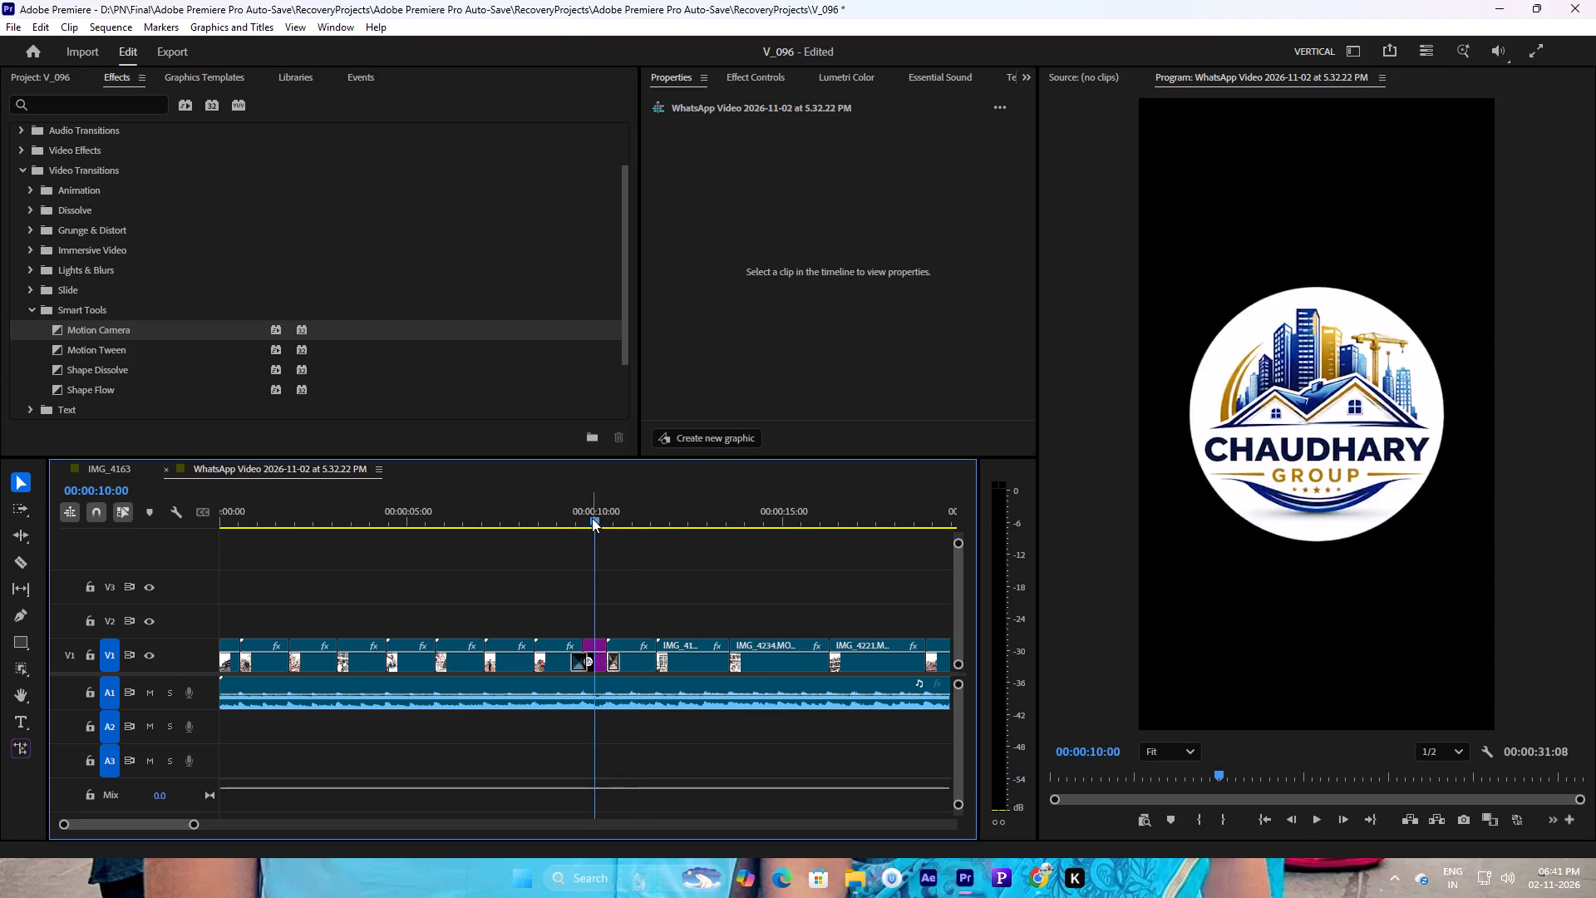
{"action": "left_click_drag", "start_coordinate": [586, 518], "coordinate": [566, 513]}
{"action": "key", "text": "space"}
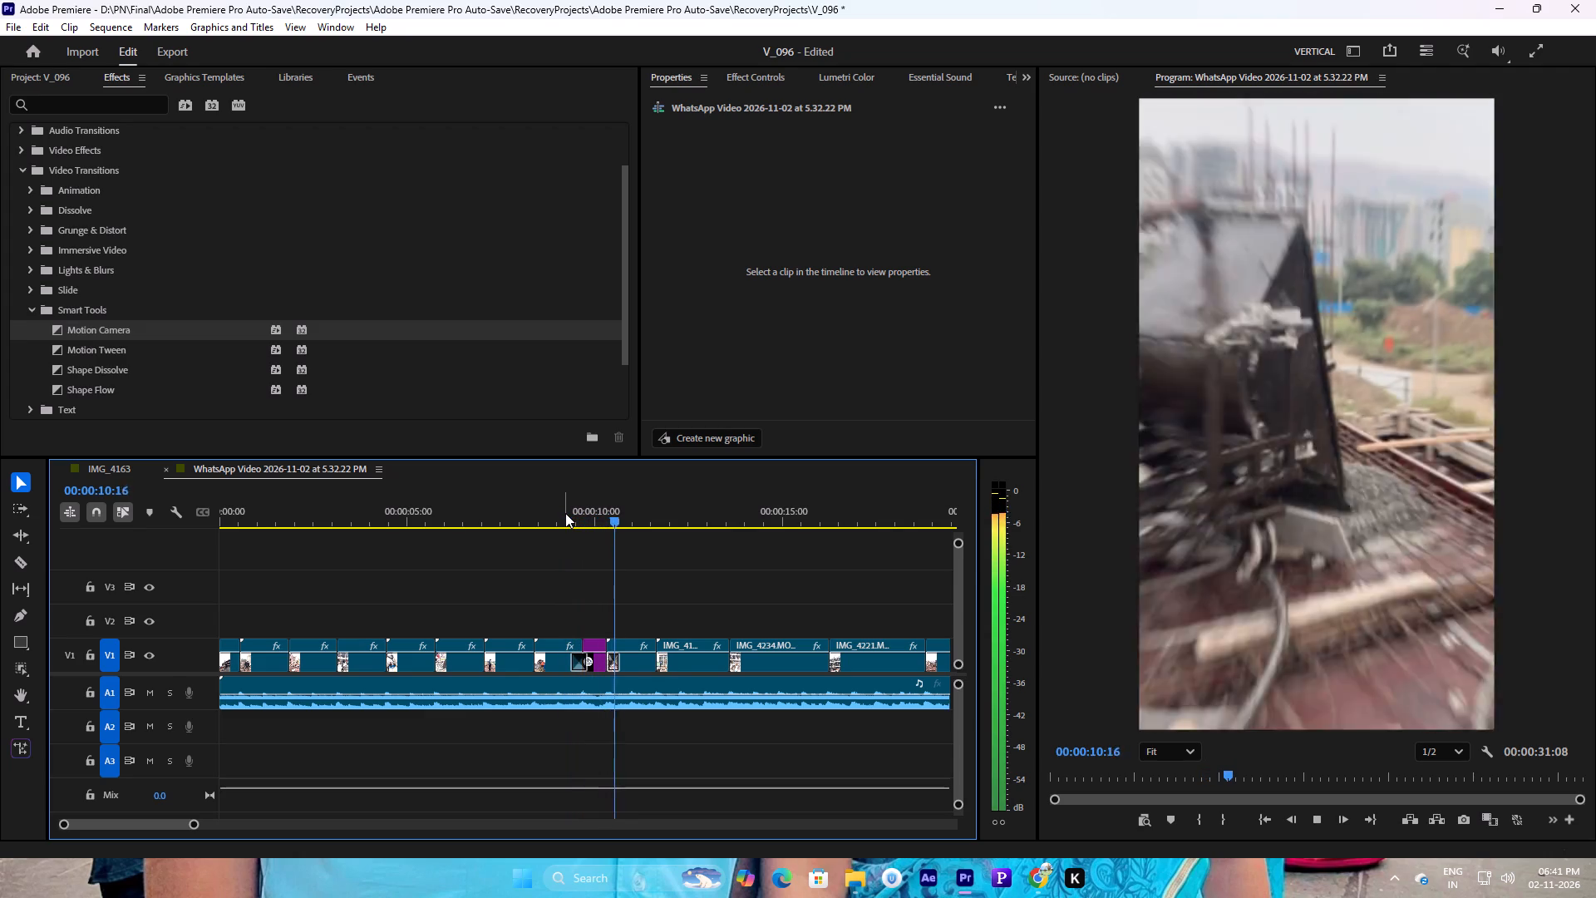
{"action": "key", "text": "space"}
{"action": "left_click", "coordinate": [619, 652]}
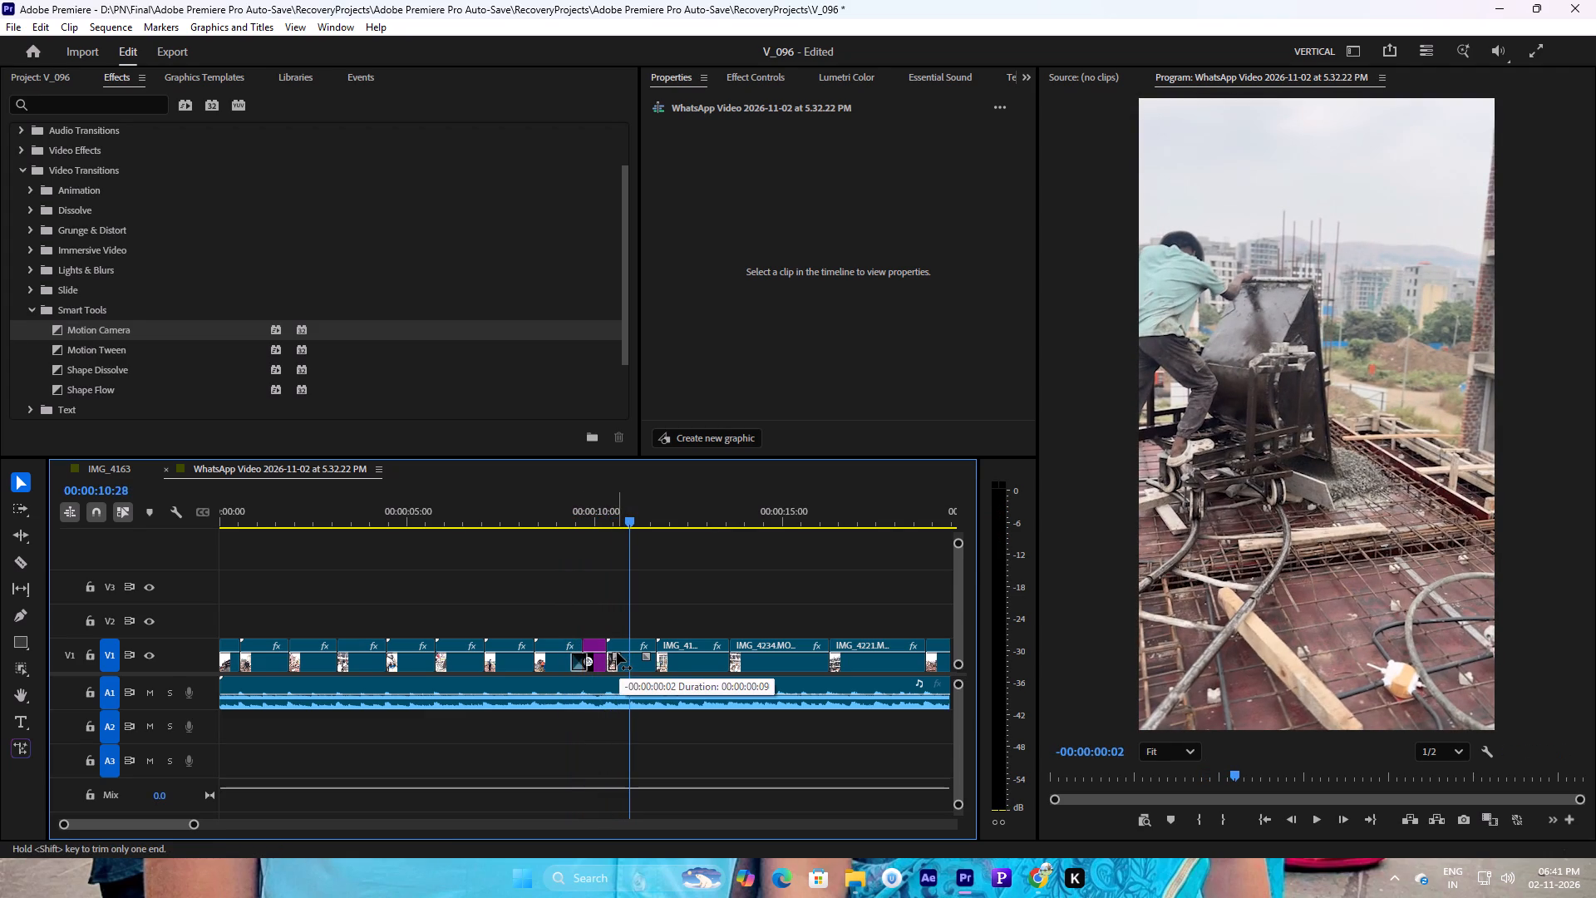
{"action": "left_click", "coordinate": [594, 517]}
{"action": "key", "text": "space"}
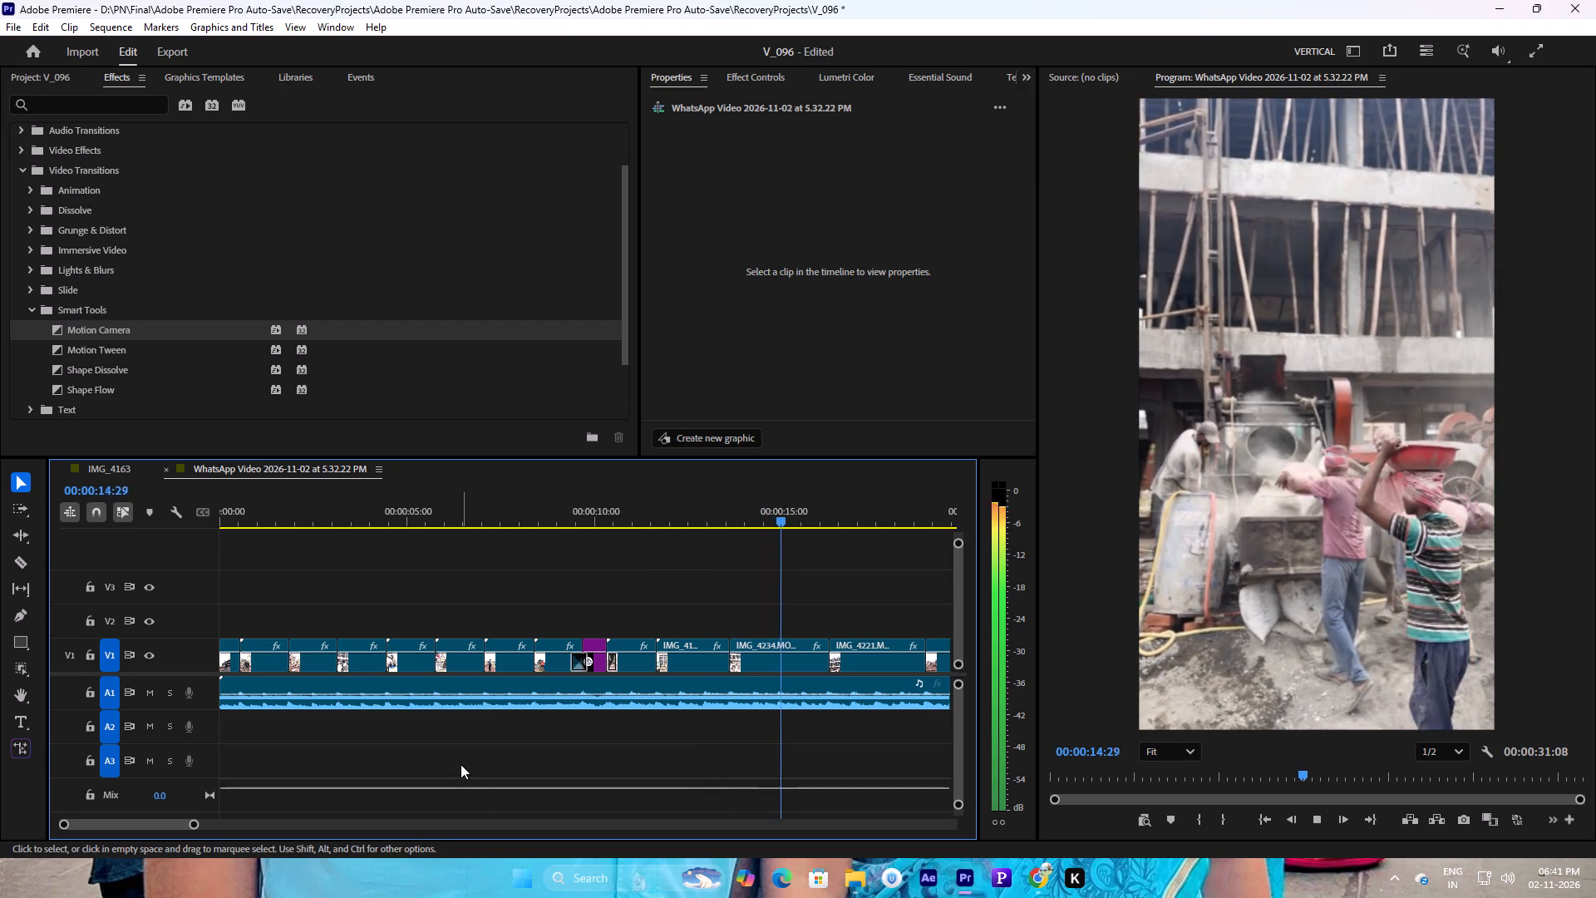
{"action": "key", "text": "space"}
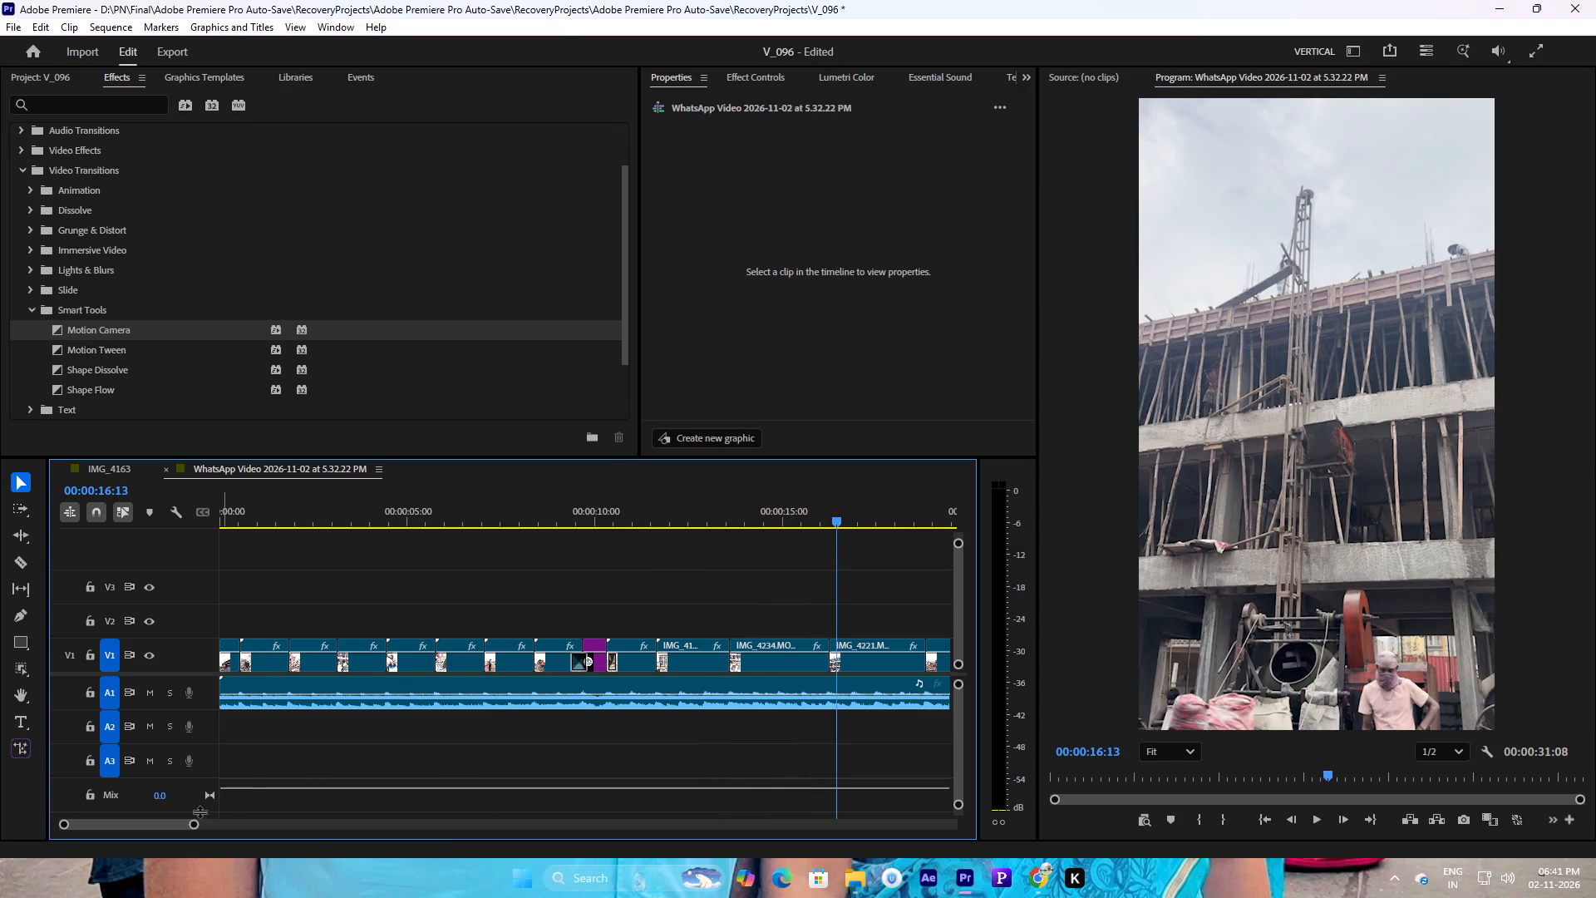
Play the sequence from the beginning to review the edit through both logo transitions, and return to the start.
{"action": "left_click_drag", "start_coordinate": [195, 822], "coordinate": [273, 807]}
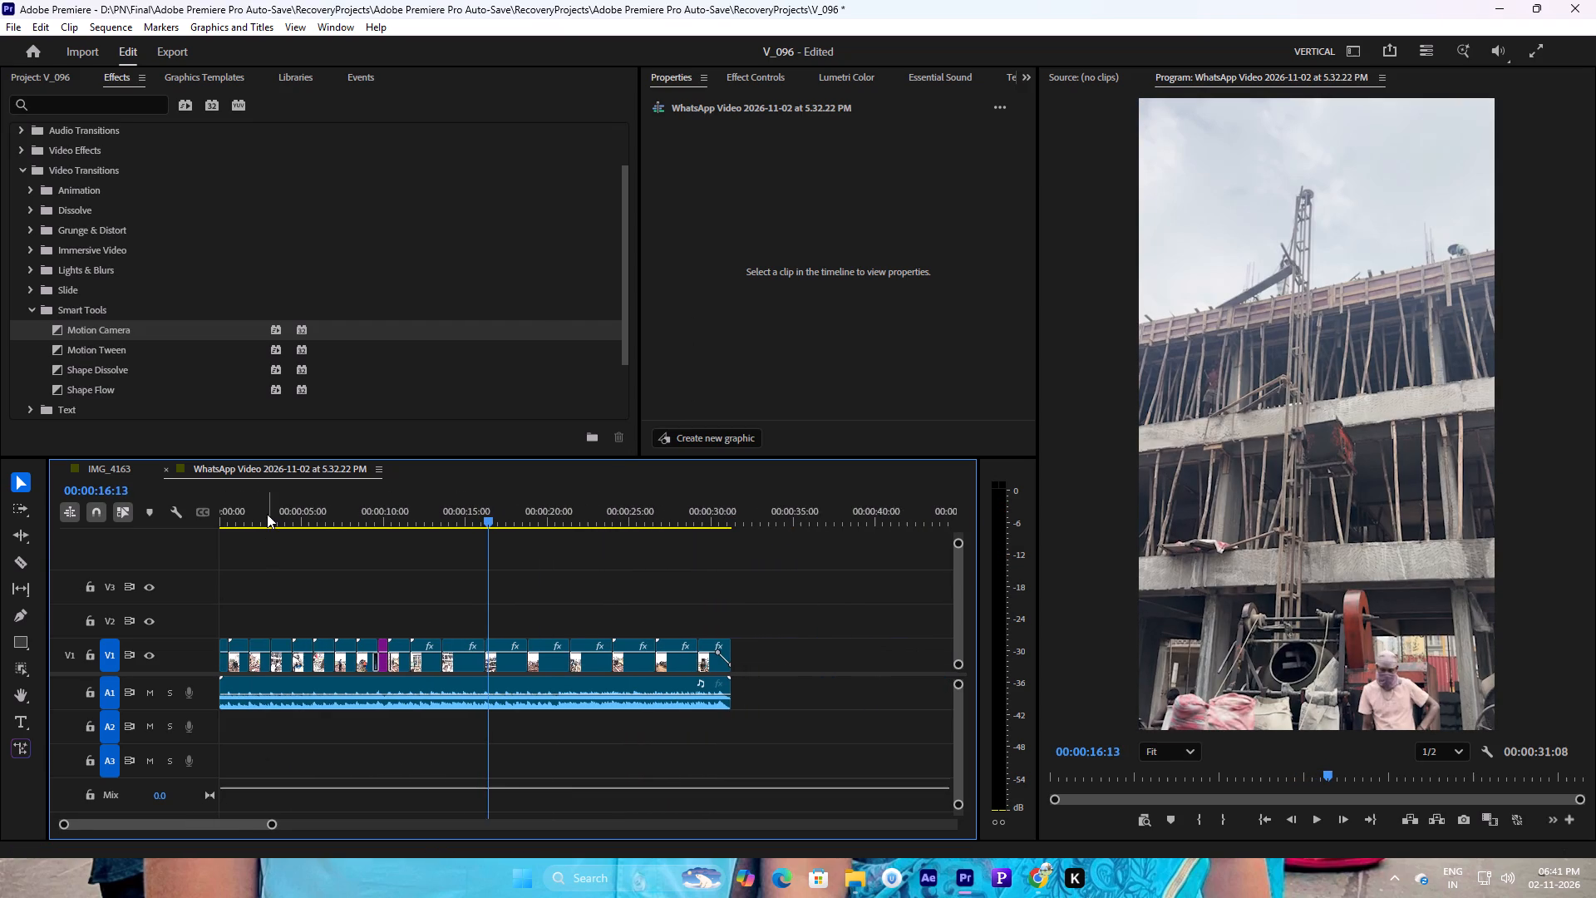
{"action": "left_click_drag", "start_coordinate": [267, 514], "coordinate": [173, 523]}
{"action": "left_click", "coordinate": [253, 596]}
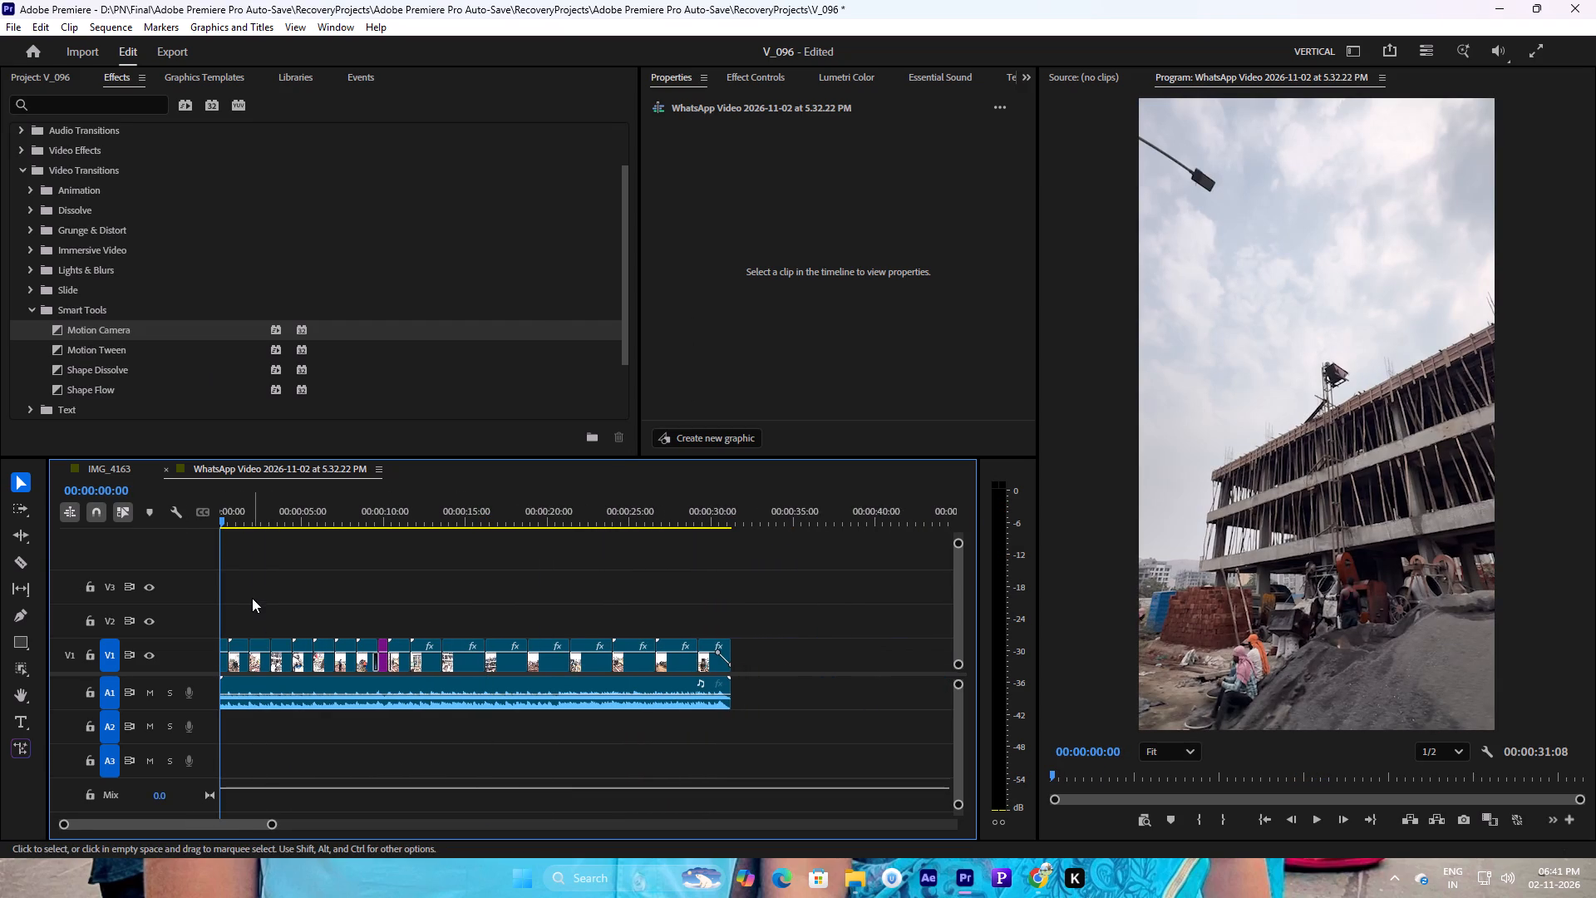
{"action": "left_click", "coordinate": [249, 614]}
{"action": "left_click", "coordinate": [34, 308]}
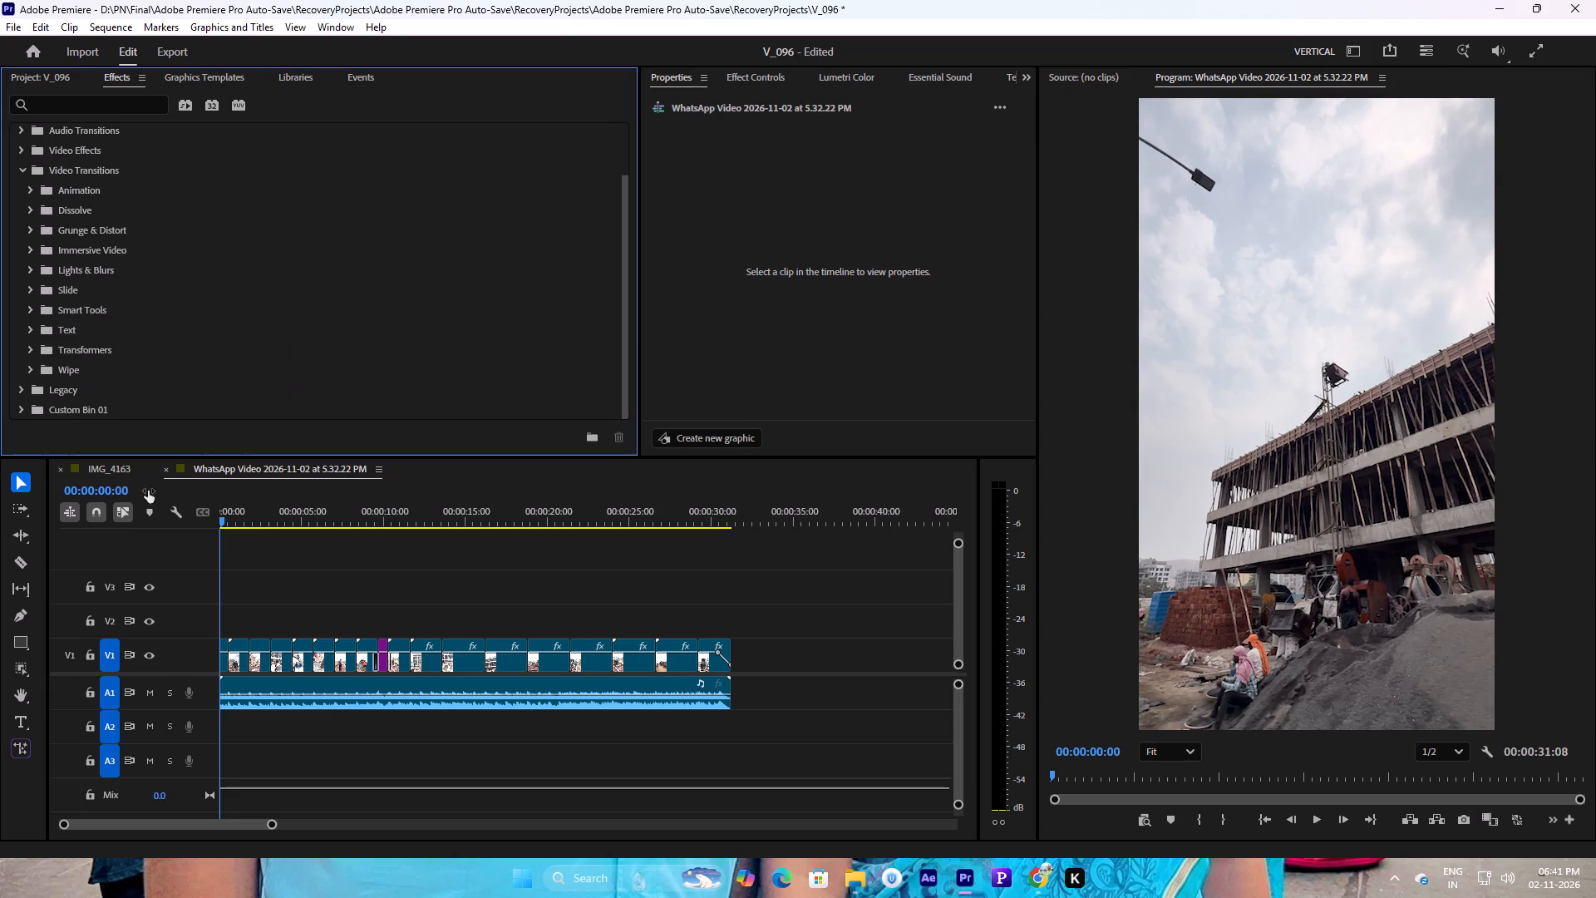
{"action": "key", "text": "space"}
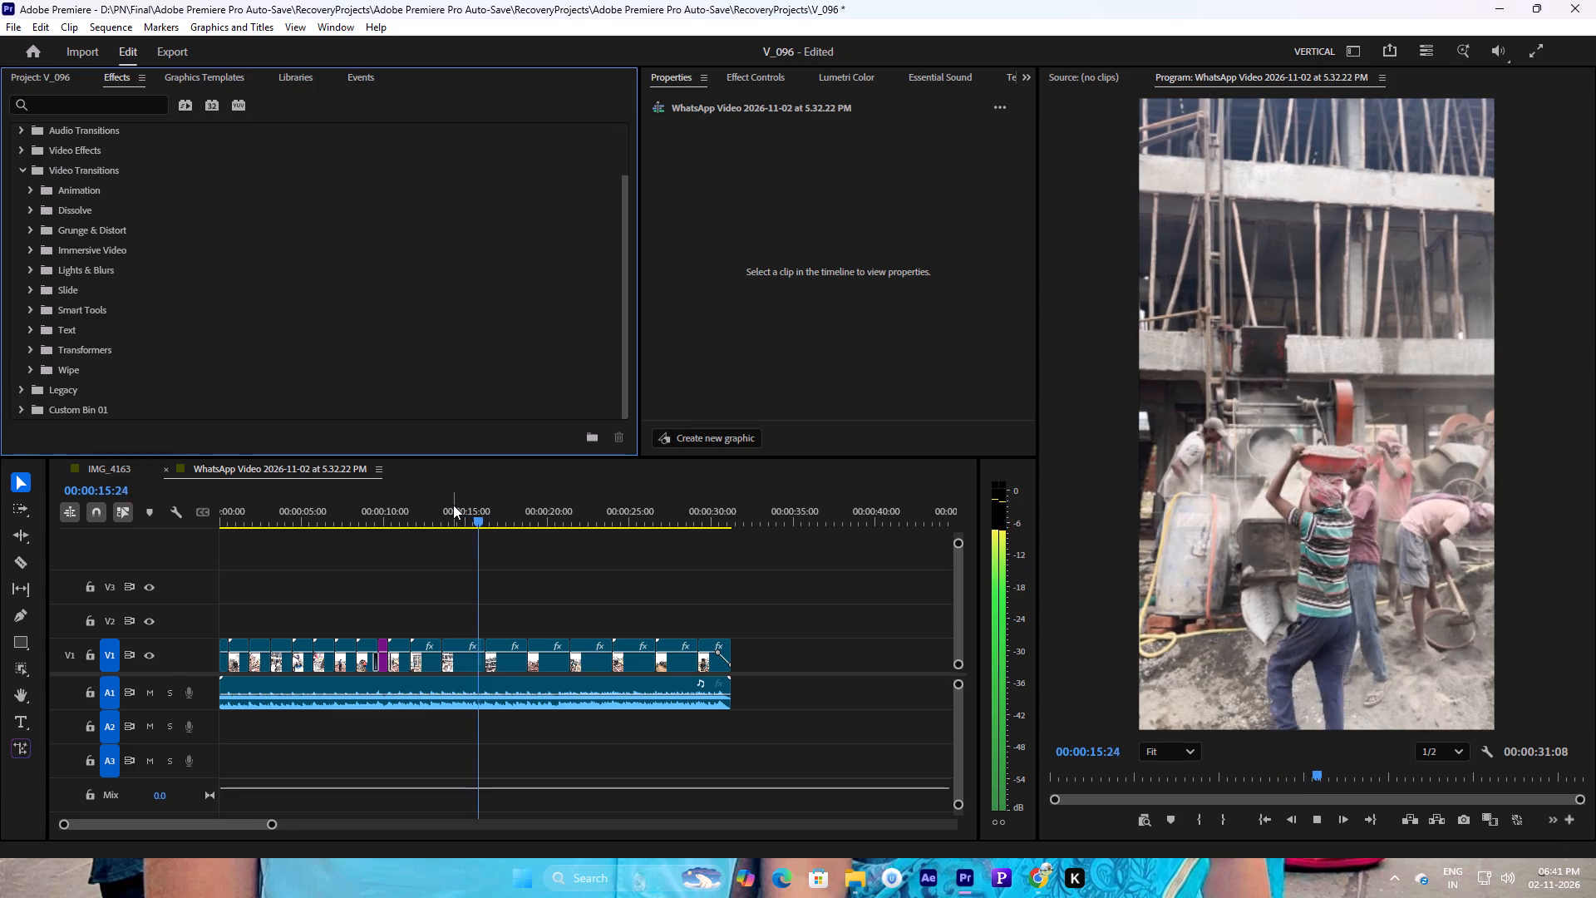
{"action": "left_click_drag", "start_coordinate": [453, 505], "coordinate": [106, 421]}
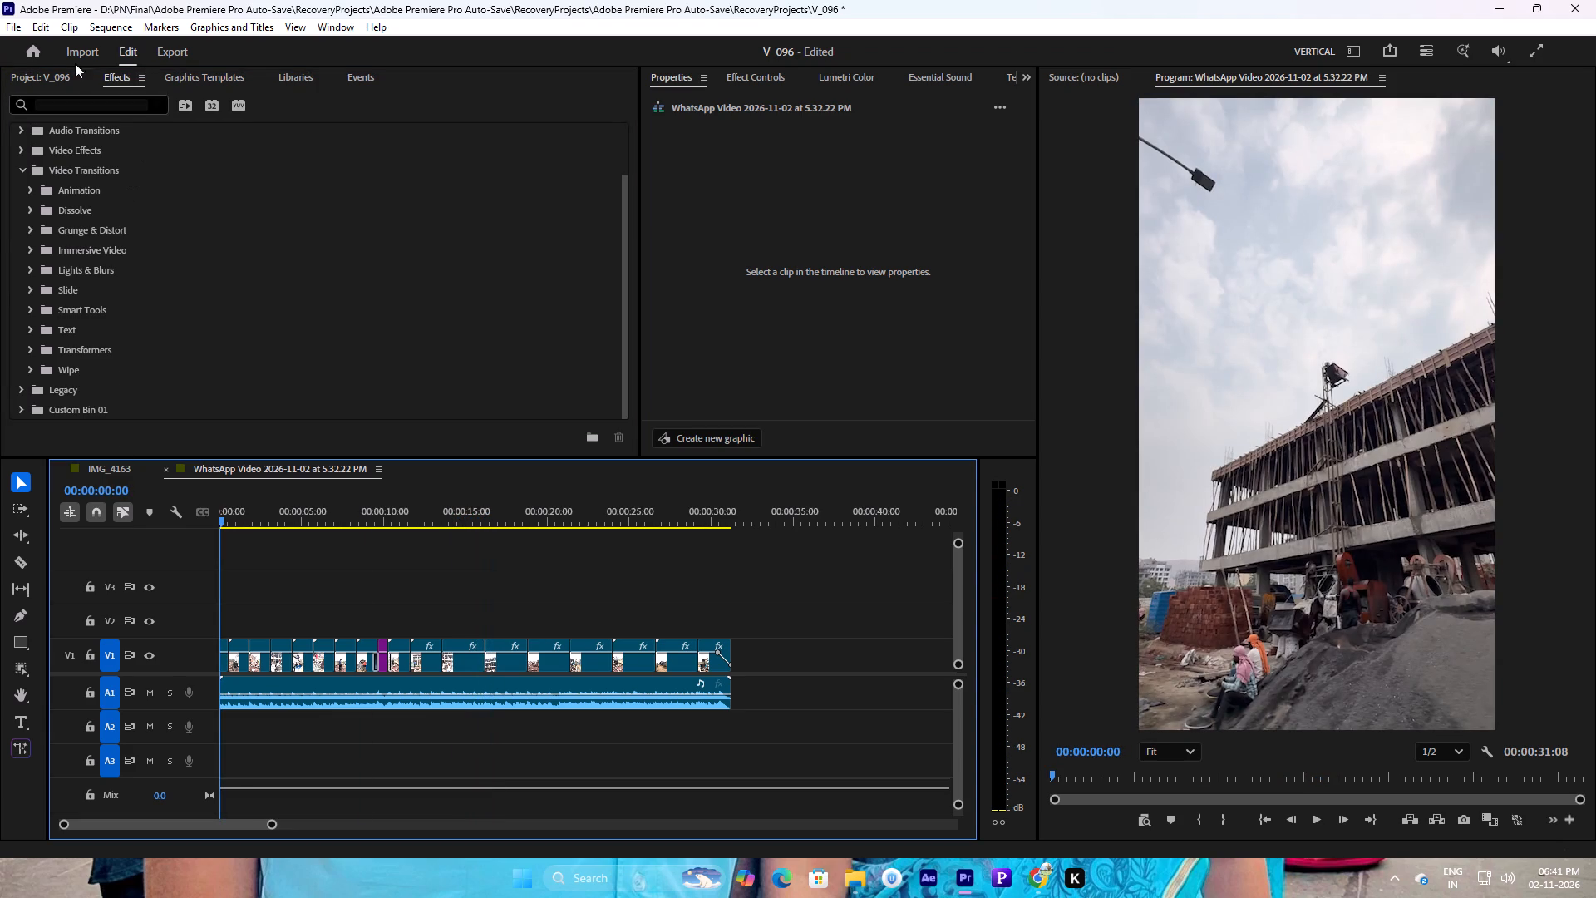
Start a media import and look through the material folder for an overlay image.
{"action": "left_click", "coordinate": [56, 72]}
{"action": "double_click", "coordinate": [538, 351]}
{"action": "double_click", "coordinate": [541, 392]}
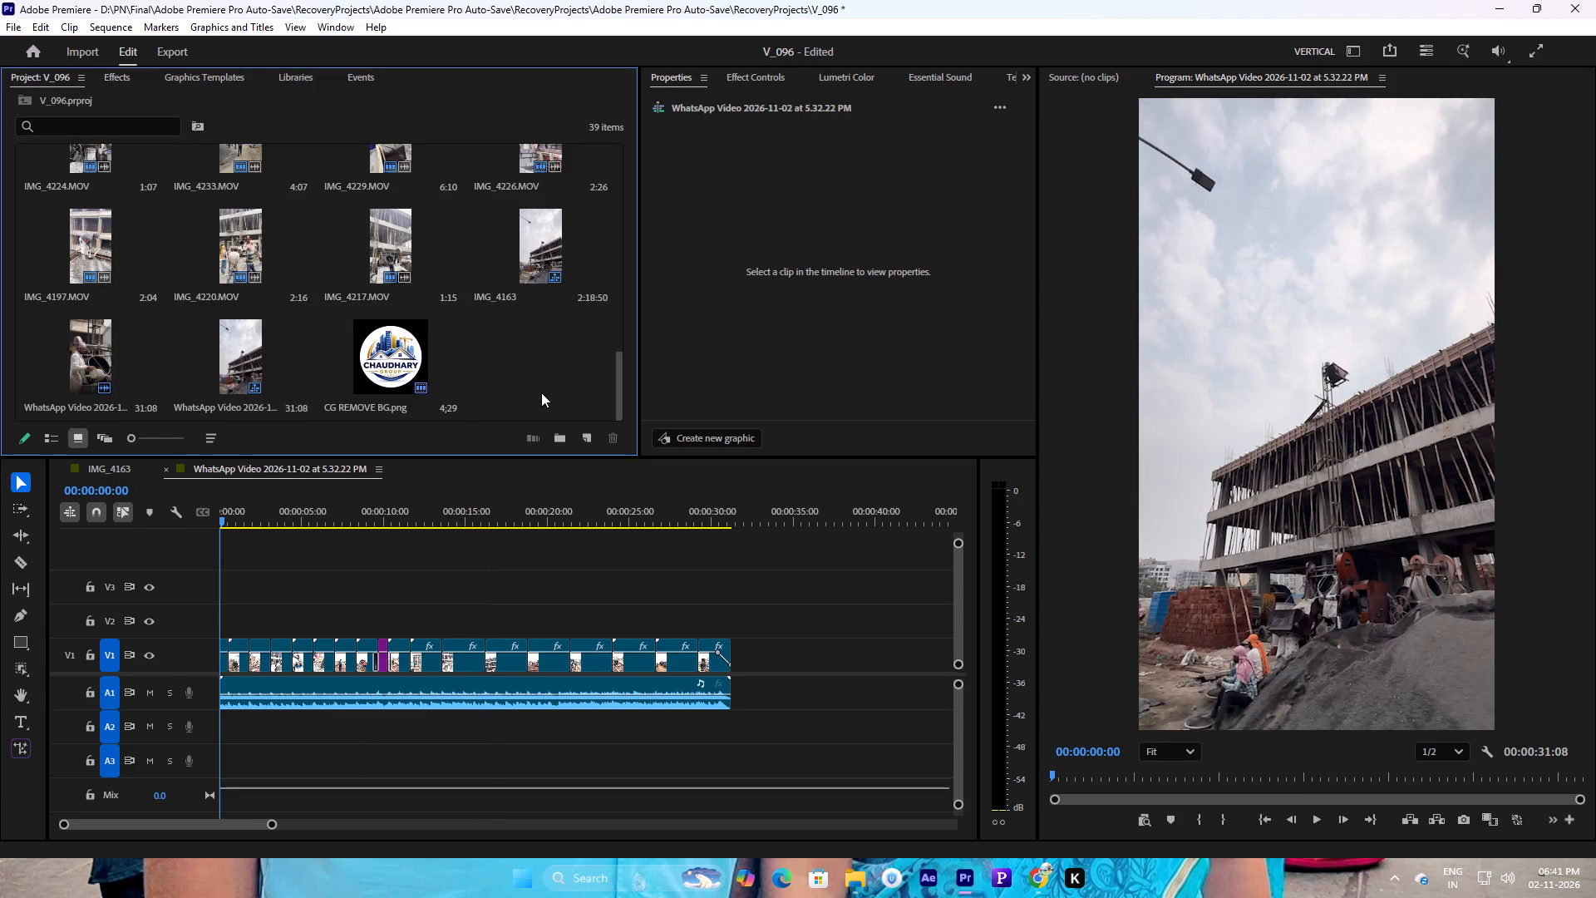
{"action": "scroll", "coordinate": [305, 438], "scroll_direction": "down", "scroll_amount": 1}
{"action": "left_click", "coordinate": [309, 347]}
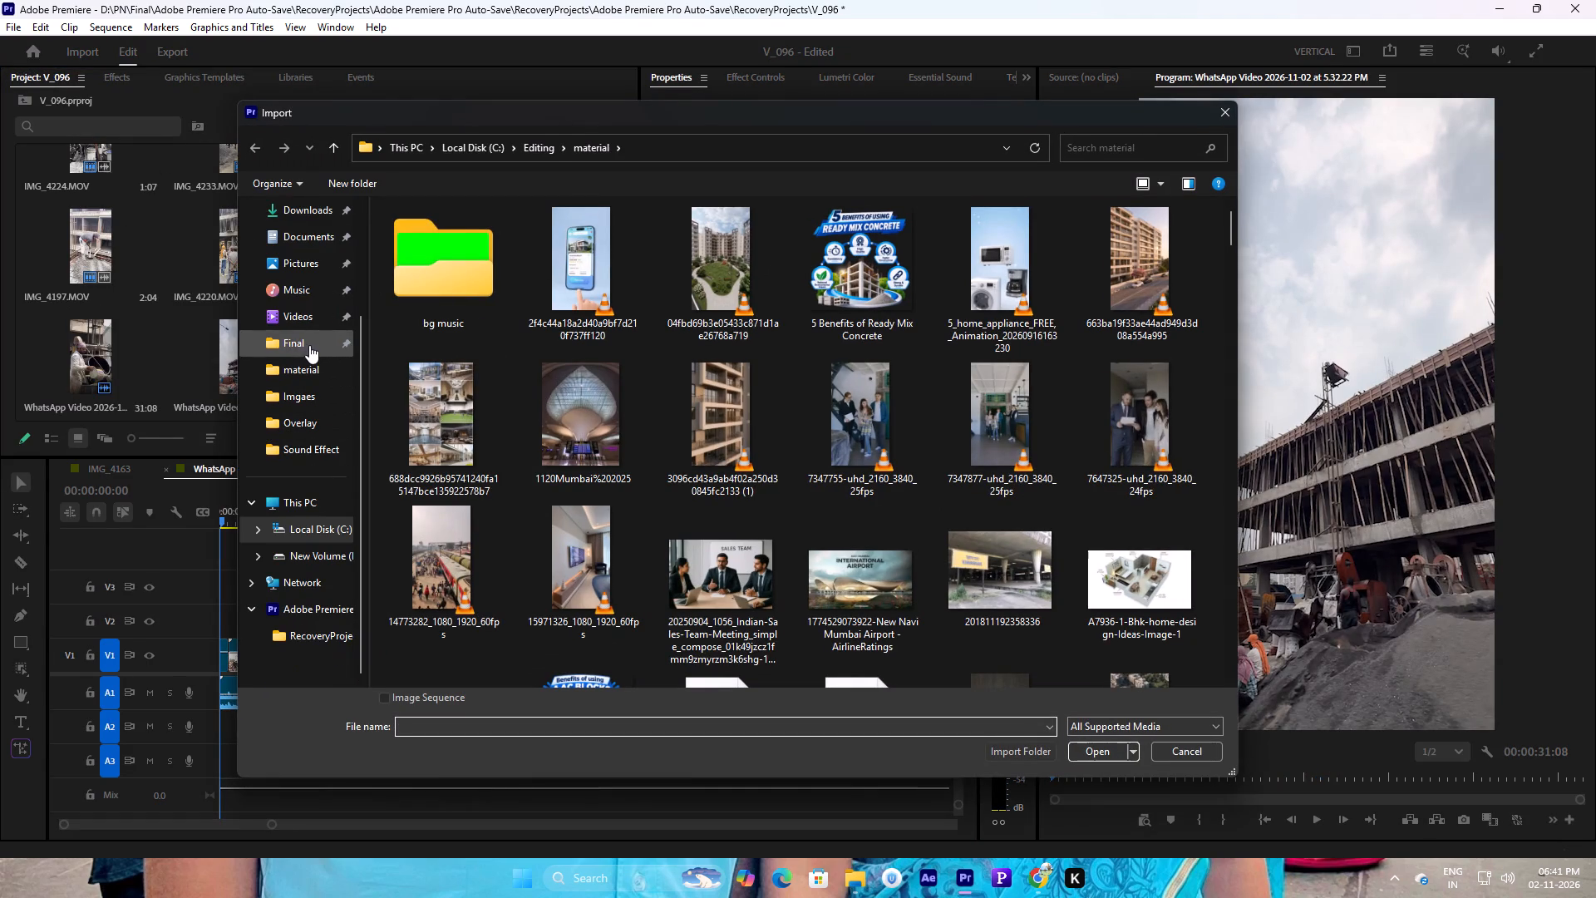
{"action": "left_click", "coordinate": [290, 365]}
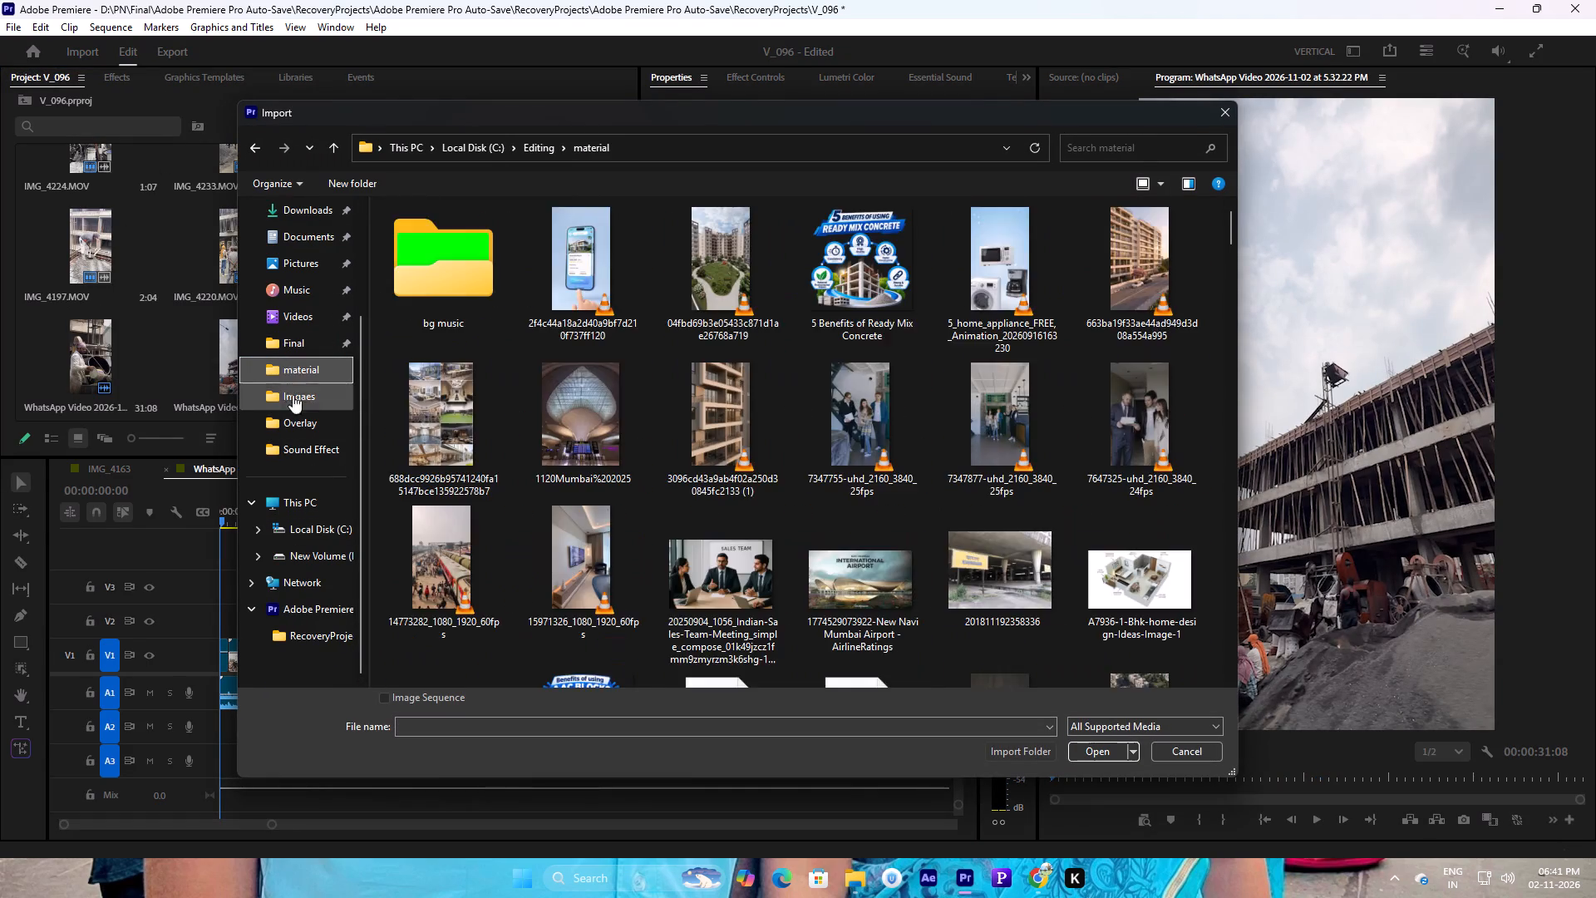
{"action": "scroll", "coordinate": [539, 501], "scroll_direction": "down", "scroll_amount": 1}
{"action": "scroll", "coordinate": [809, 574], "scroll_direction": "down", "scroll_amount": 6}
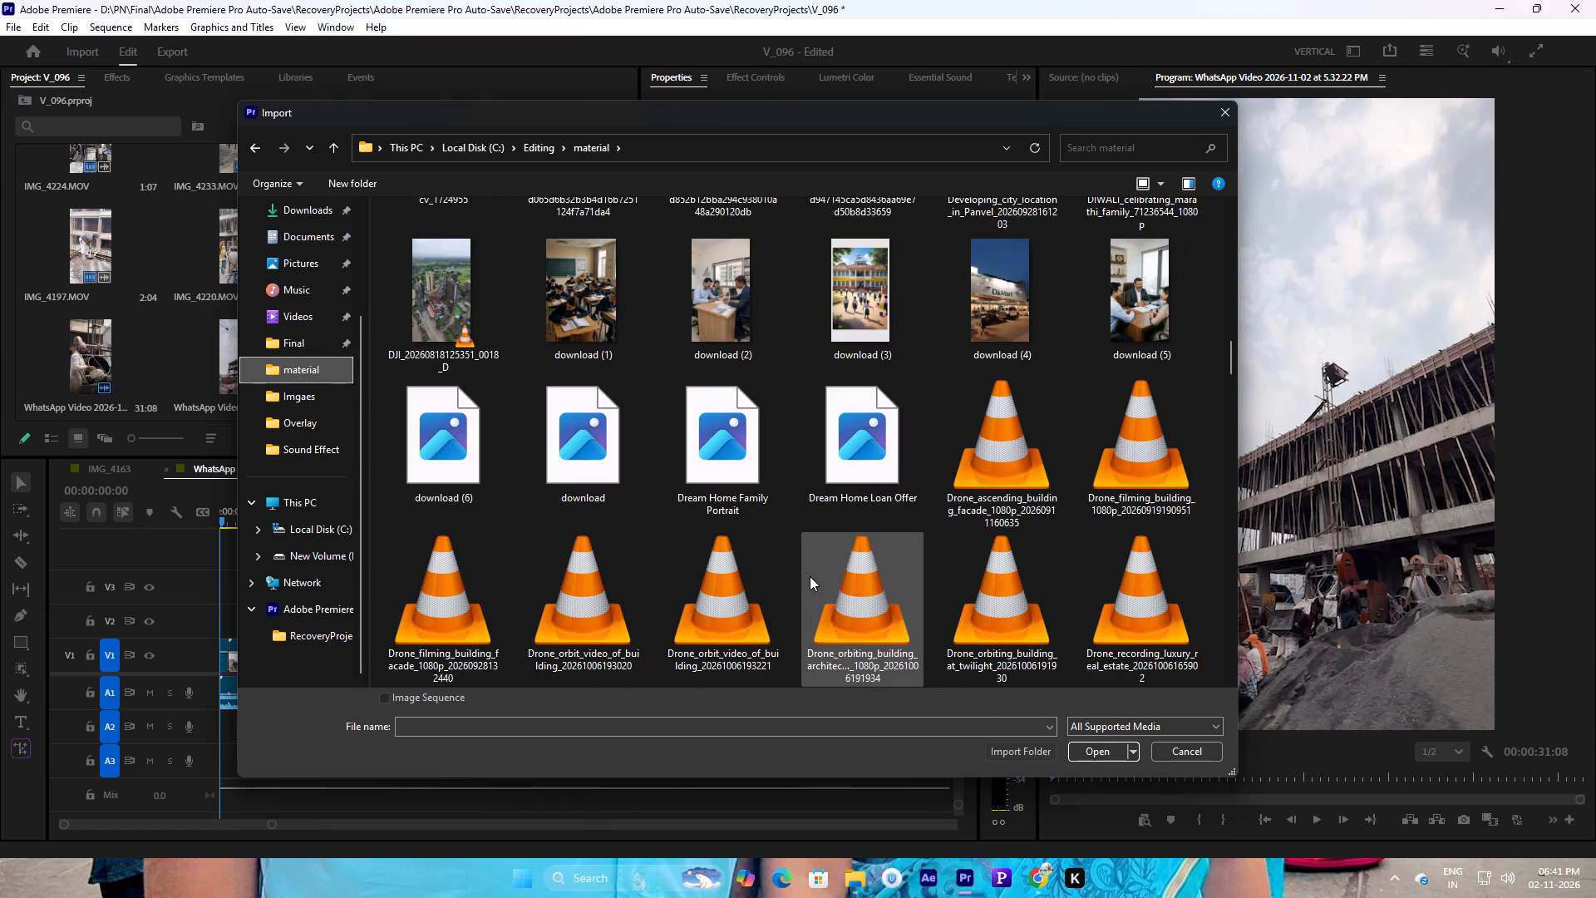
{"action": "scroll", "coordinate": [810, 574], "scroll_direction": "down", "scroll_amount": 3}
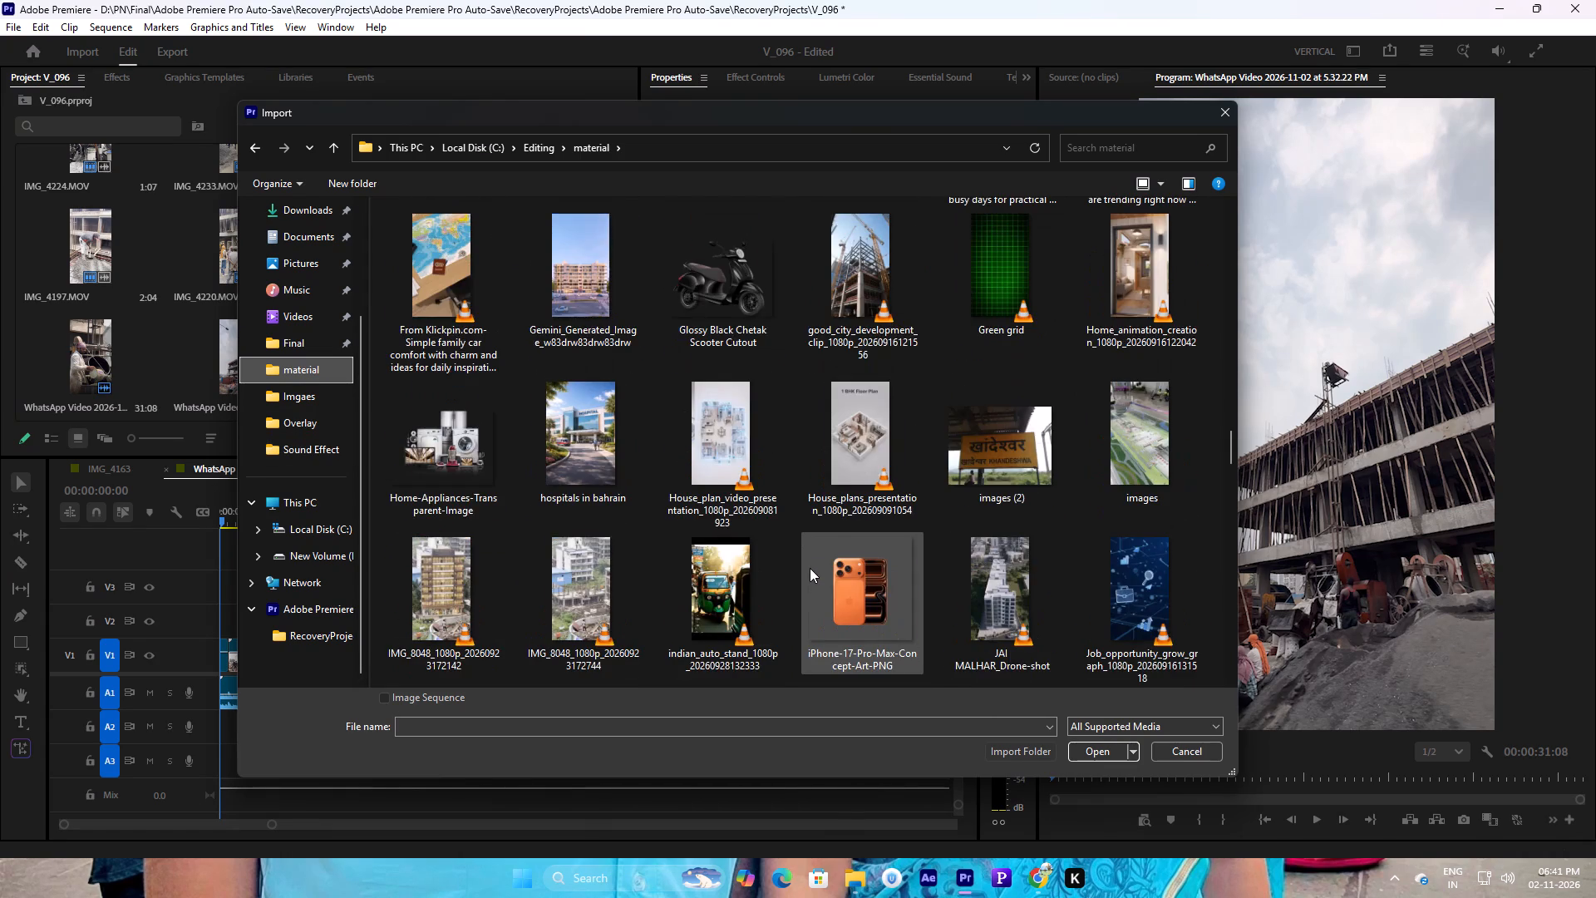
{"action": "scroll", "coordinate": [810, 568], "scroll_direction": "down", "scroll_amount": 6}
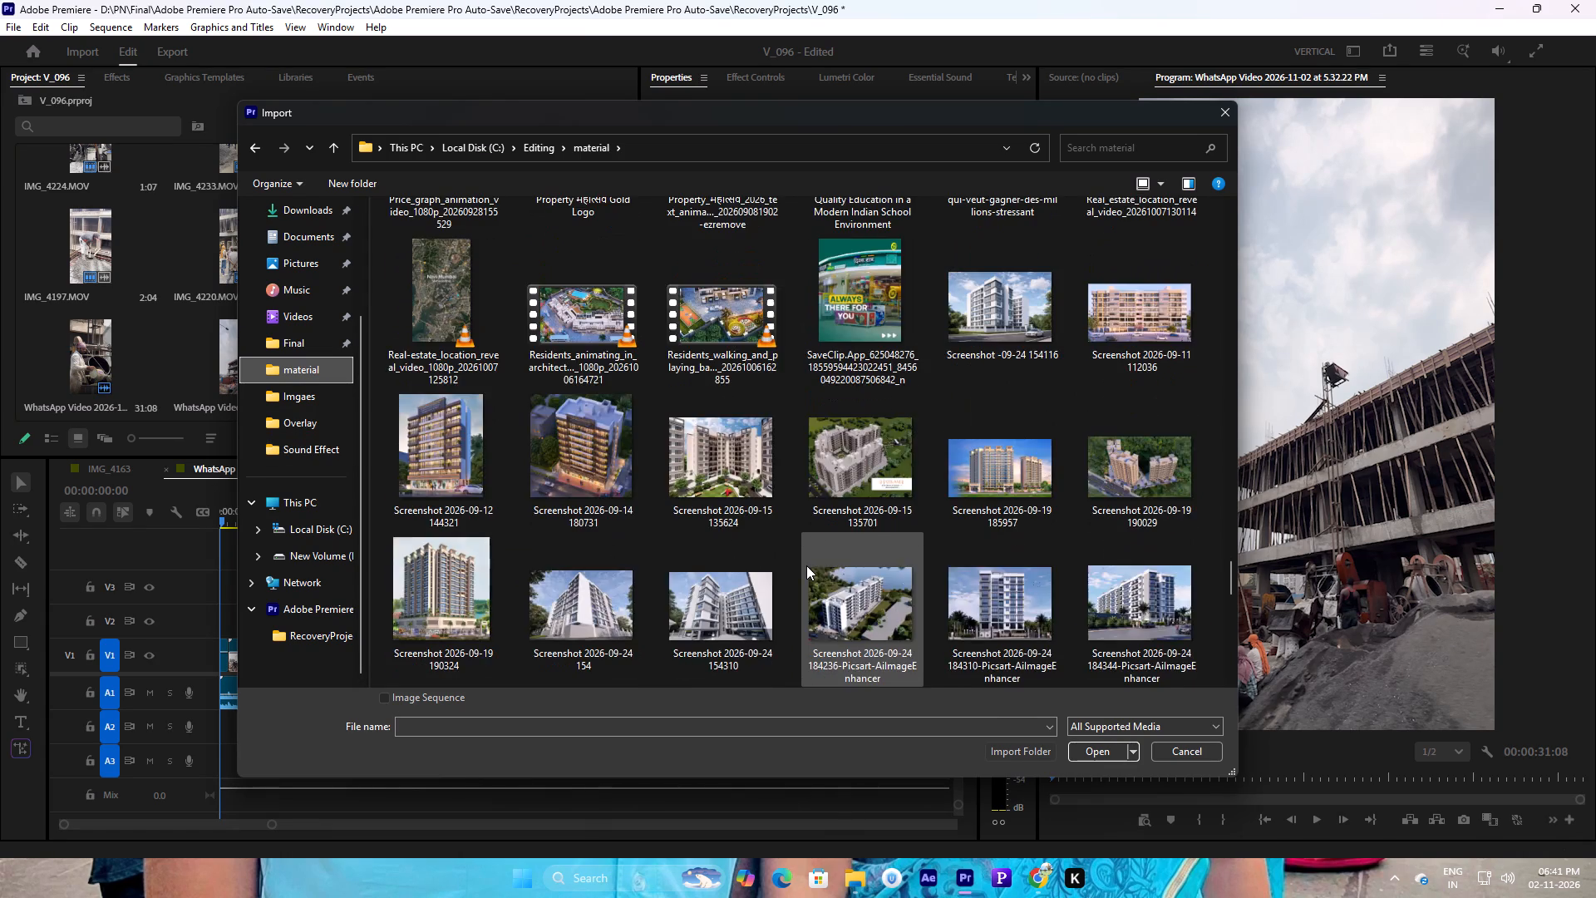
{"action": "scroll", "coordinate": [806, 565], "scroll_direction": "down", "scroll_amount": 4}
{"action": "scroll", "coordinate": [805, 563], "scroll_direction": "up", "scroll_amount": 2}
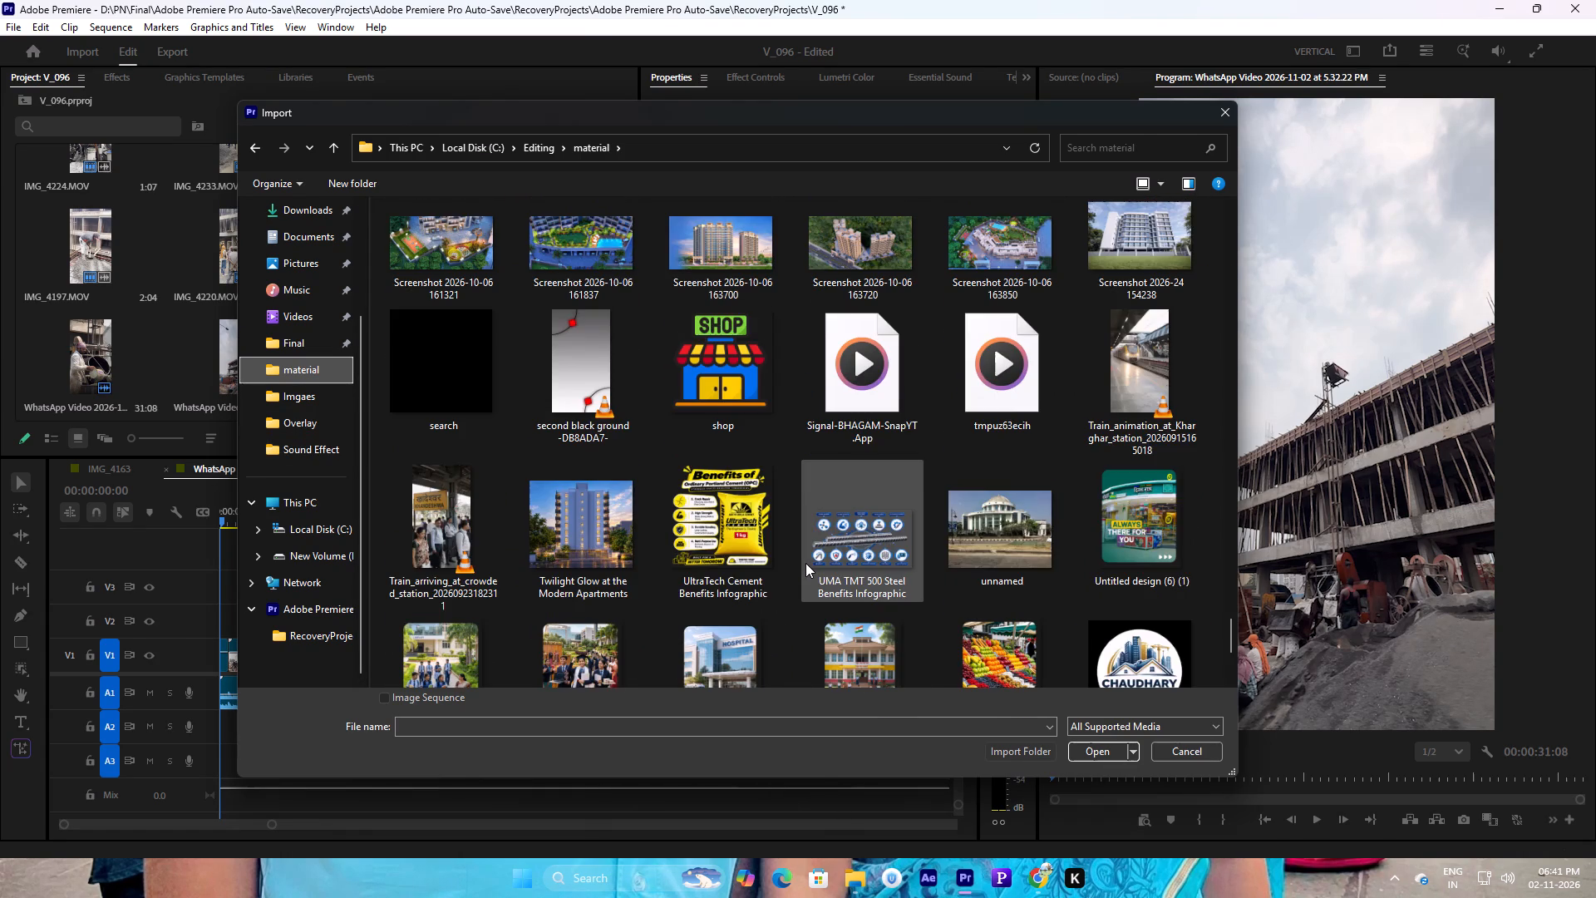
{"action": "scroll", "coordinate": [805, 563], "scroll_direction": "up", "scroll_amount": 1}
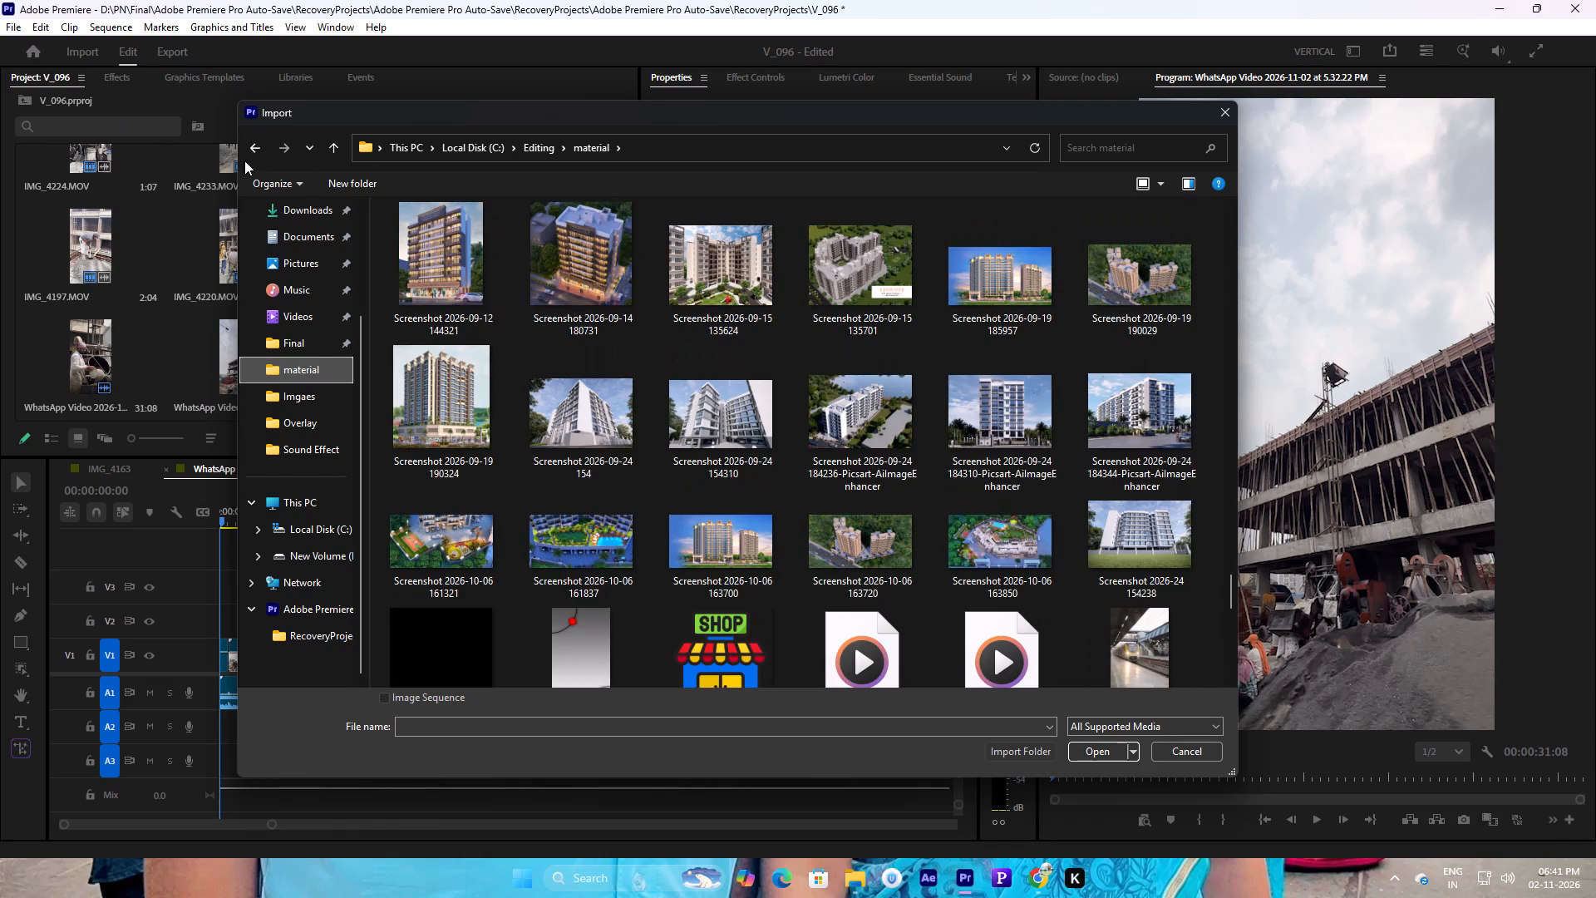
Import the dark gradient image Untitled design (1) from the Downloads folder into the project.
{"action": "left_click", "coordinate": [301, 215]}
{"action": "left_click_drag", "start_coordinate": [1231, 220], "coordinate": [1231, 246]}
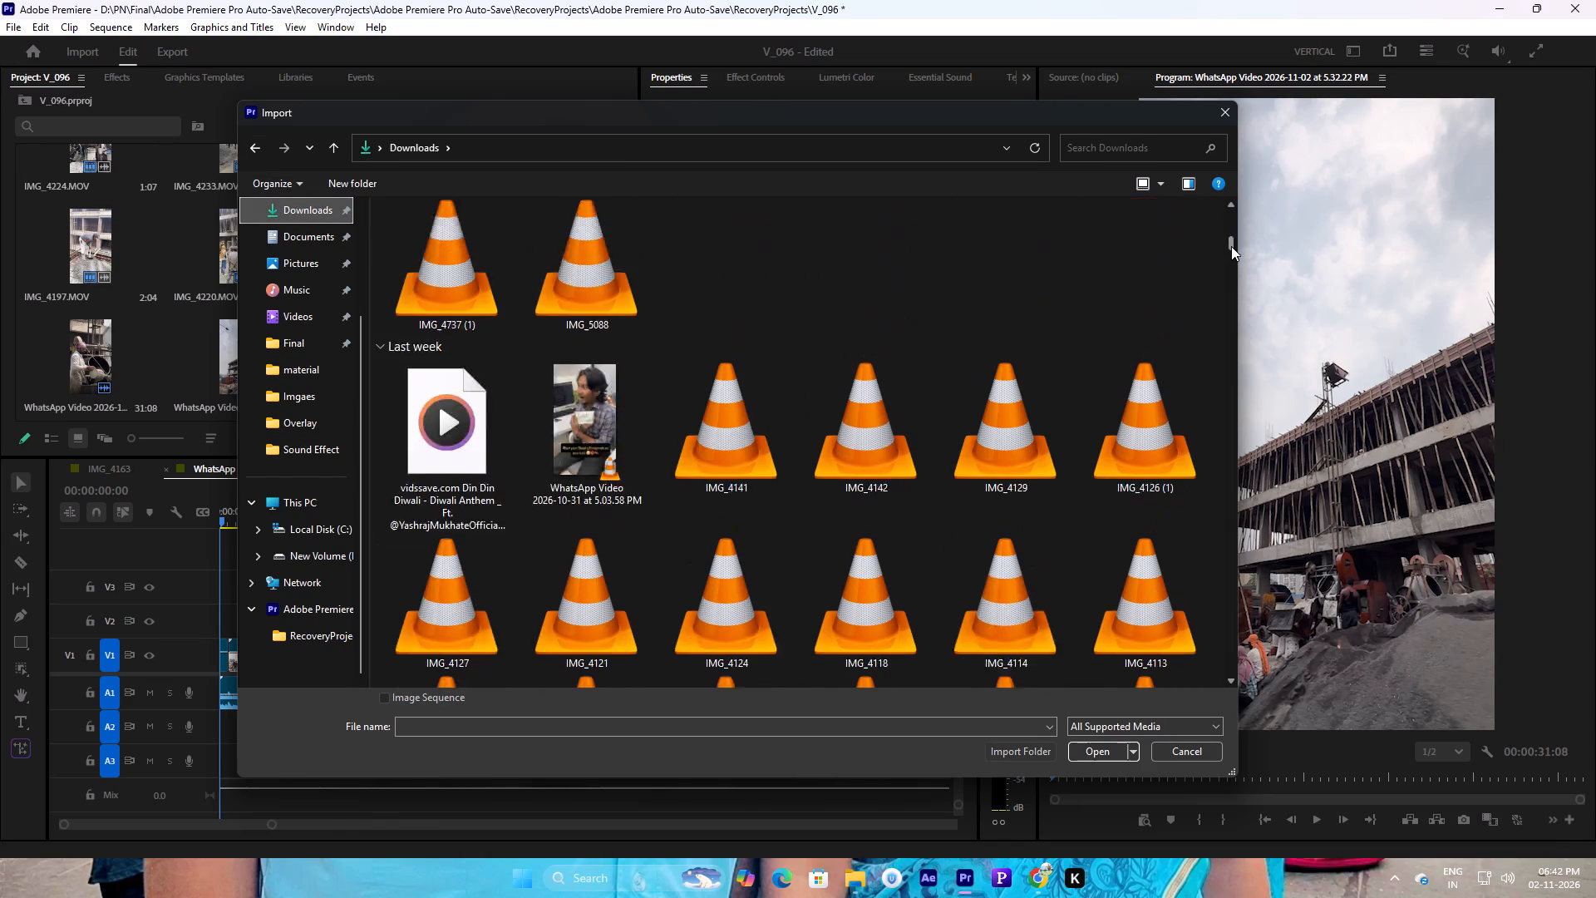
{"action": "left_click_drag", "start_coordinate": [1231, 246], "coordinate": [1231, 275]}
{"action": "left_click", "coordinate": [702, 503]}
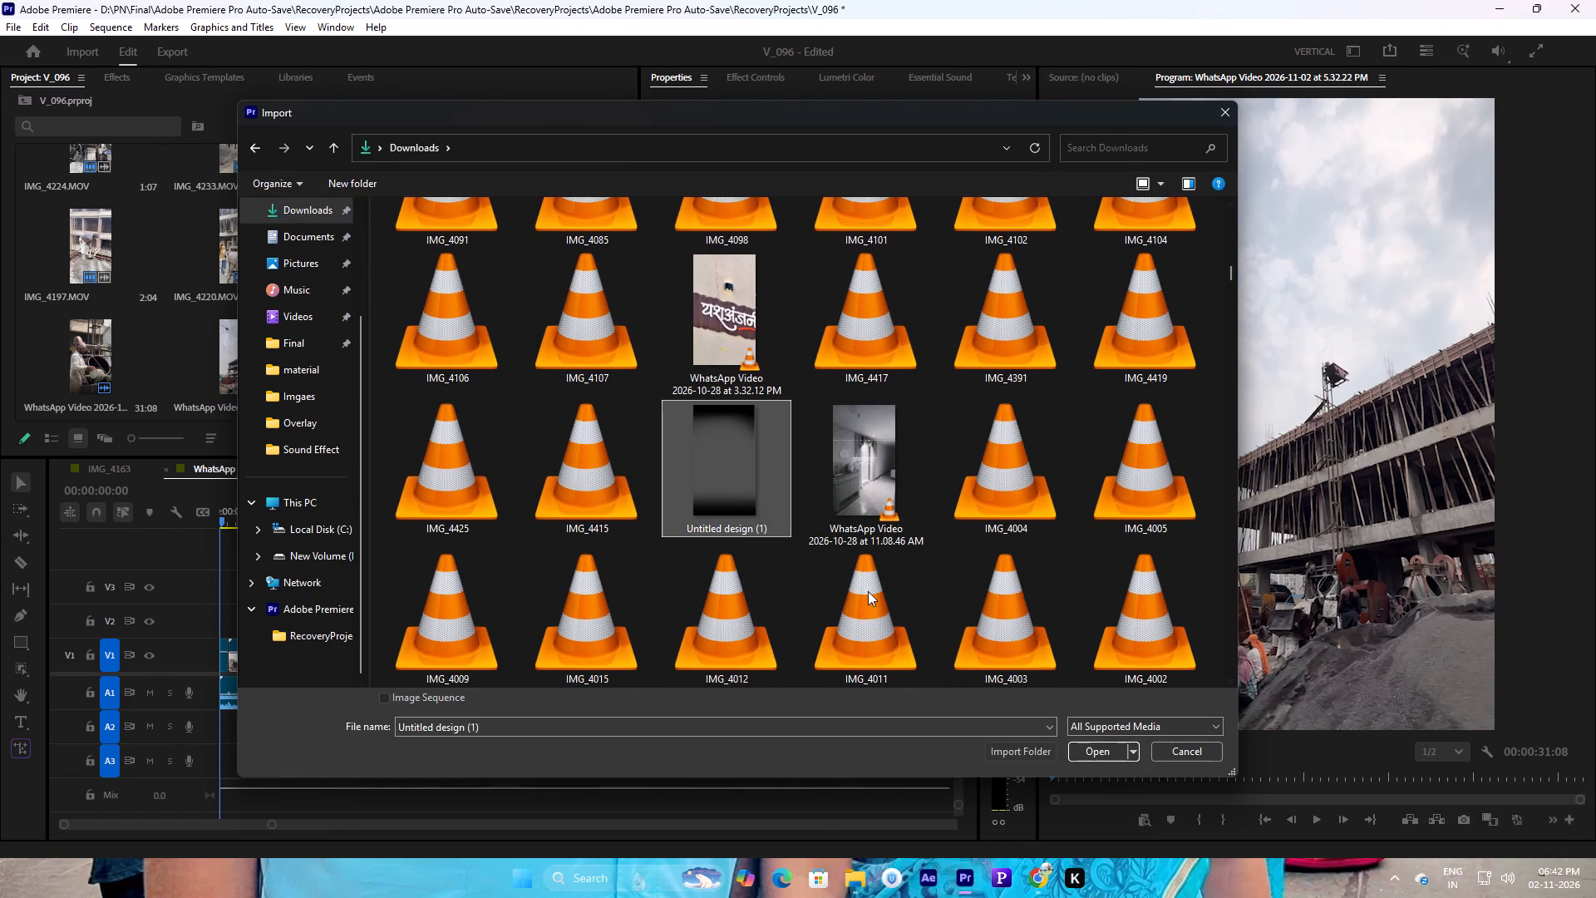
{"action": "left_click", "coordinate": [1117, 751]}
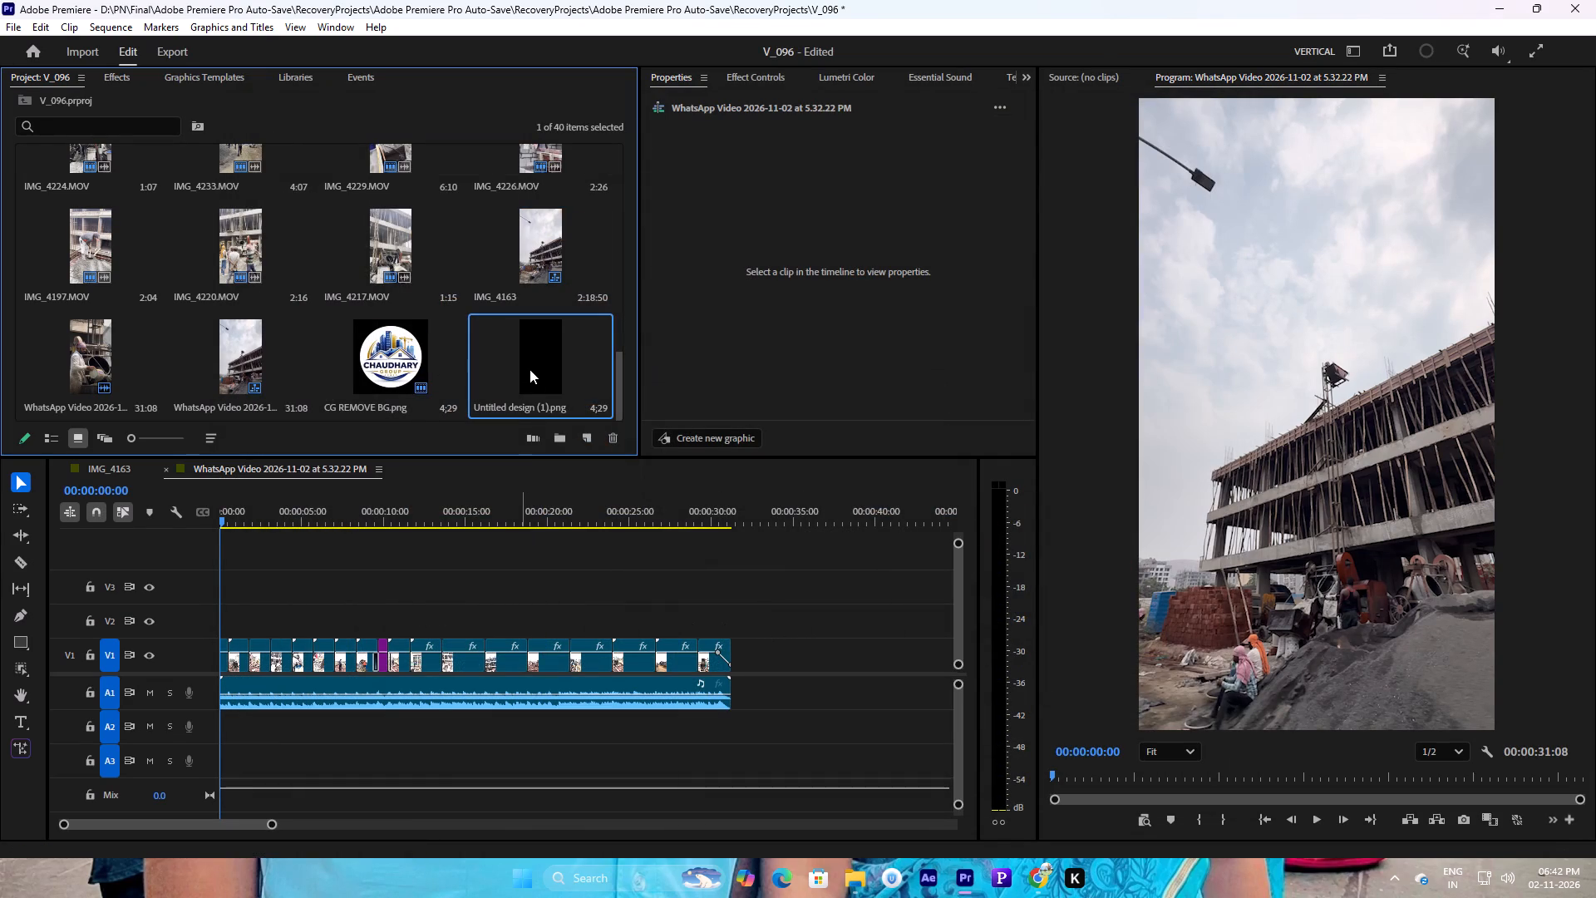
Place Untitled design (1).png on track V2 at the start of the sequence and play it over the footage.
{"action": "left_click_drag", "start_coordinate": [530, 369], "coordinate": [212, 622]}
{"action": "key", "text": "space"}
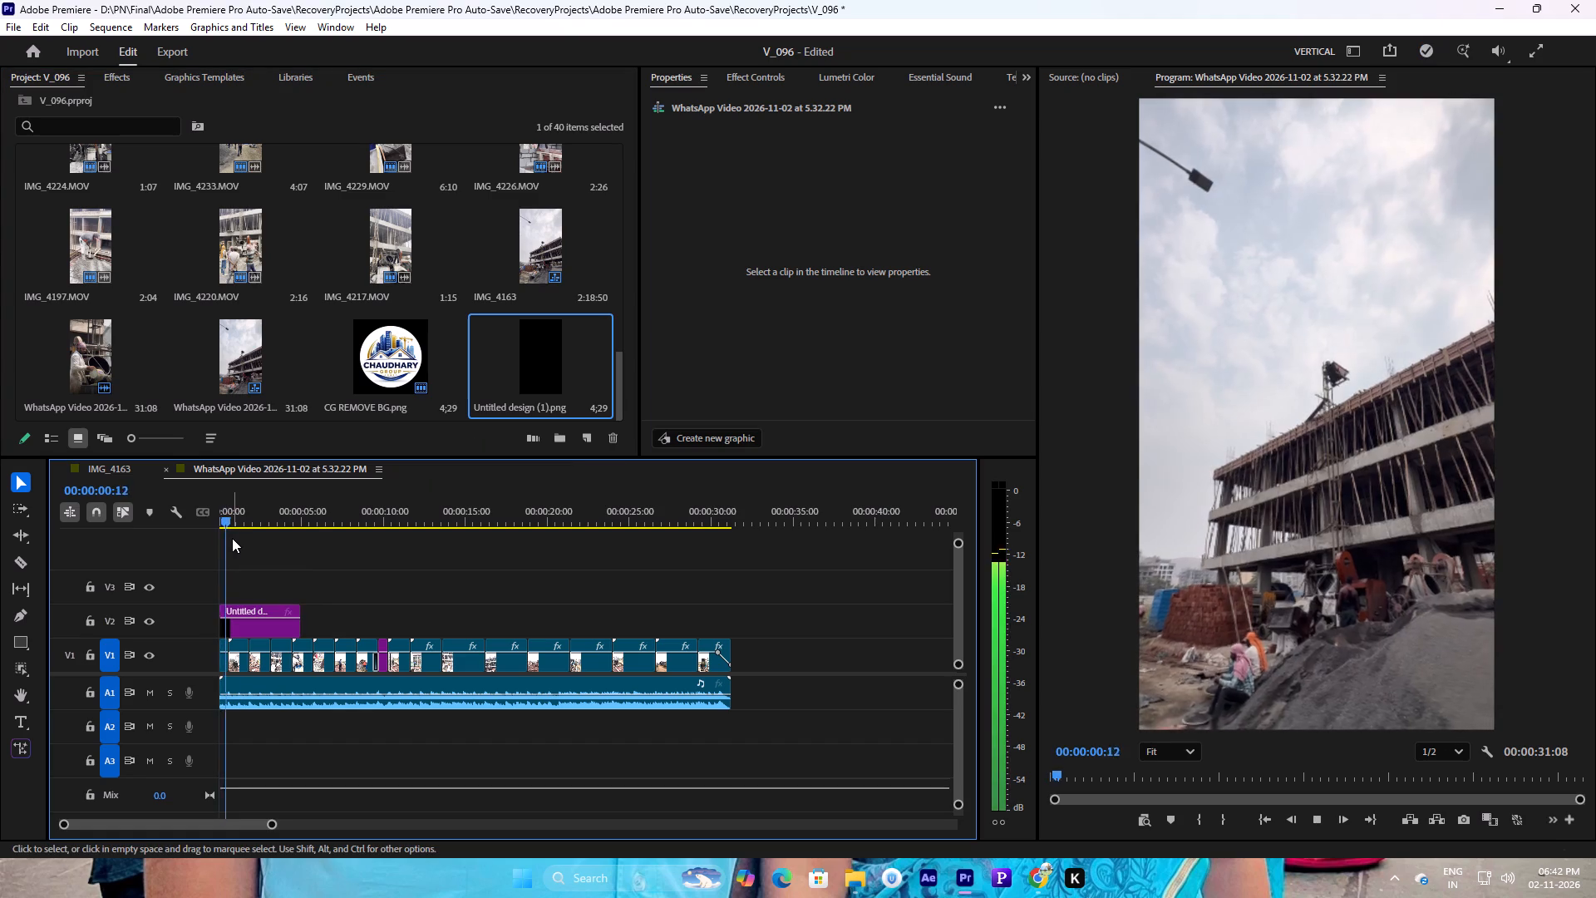
{"action": "key", "text": "space"}
Scale the Untitled design (1).png gradient overlay on V2 to 64% and play it over the footage.
{"action": "left_click", "coordinate": [242, 628]}
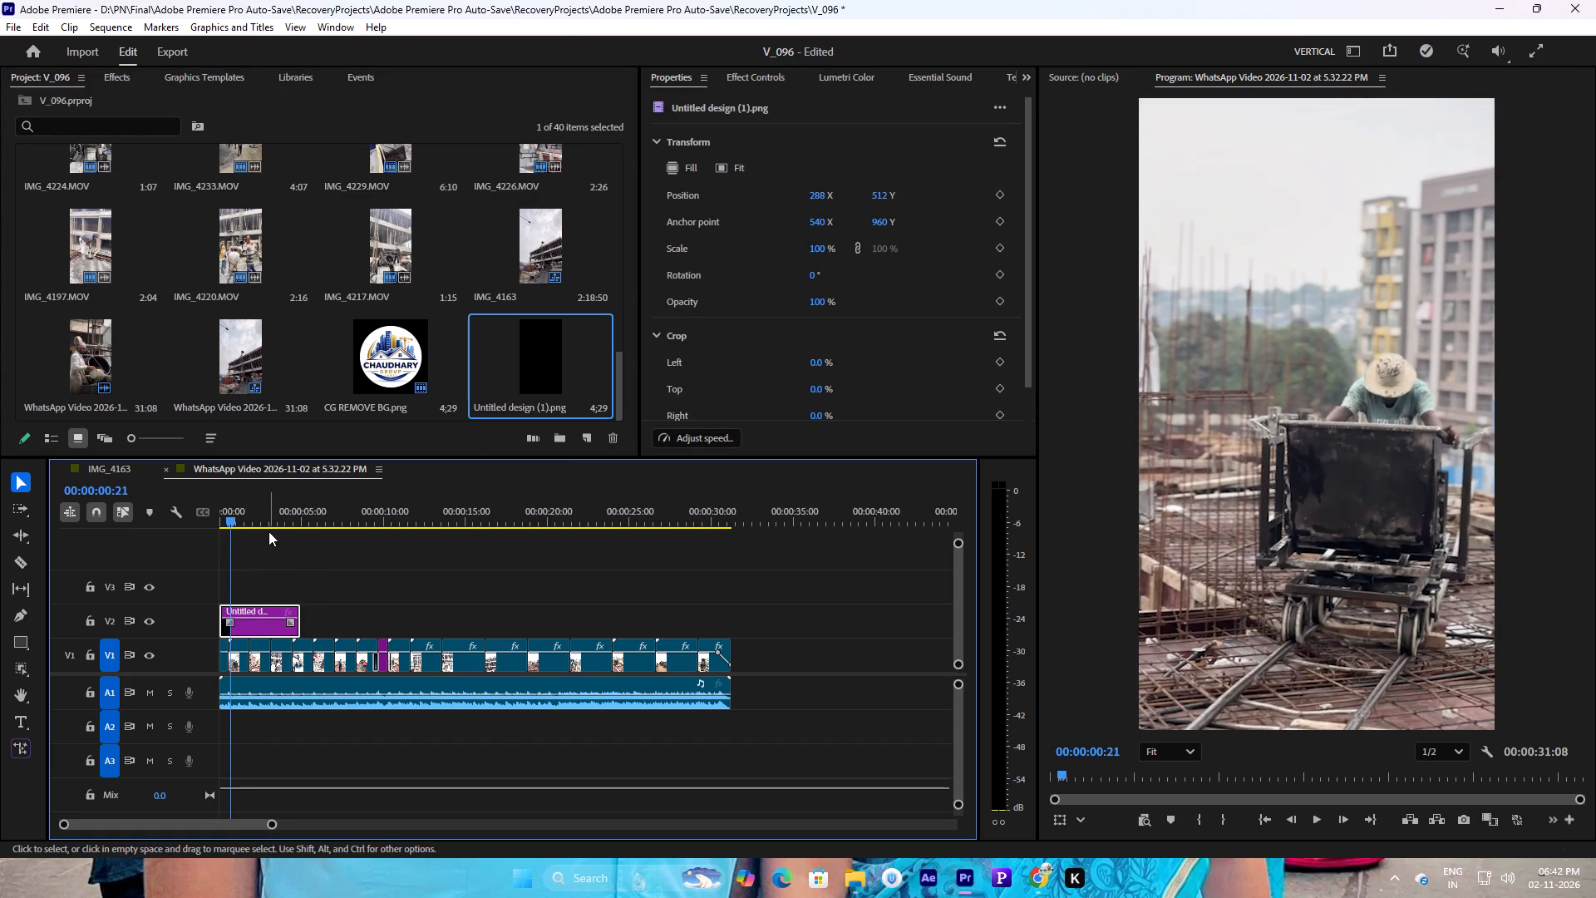
{"action": "left_click", "coordinate": [269, 519]}
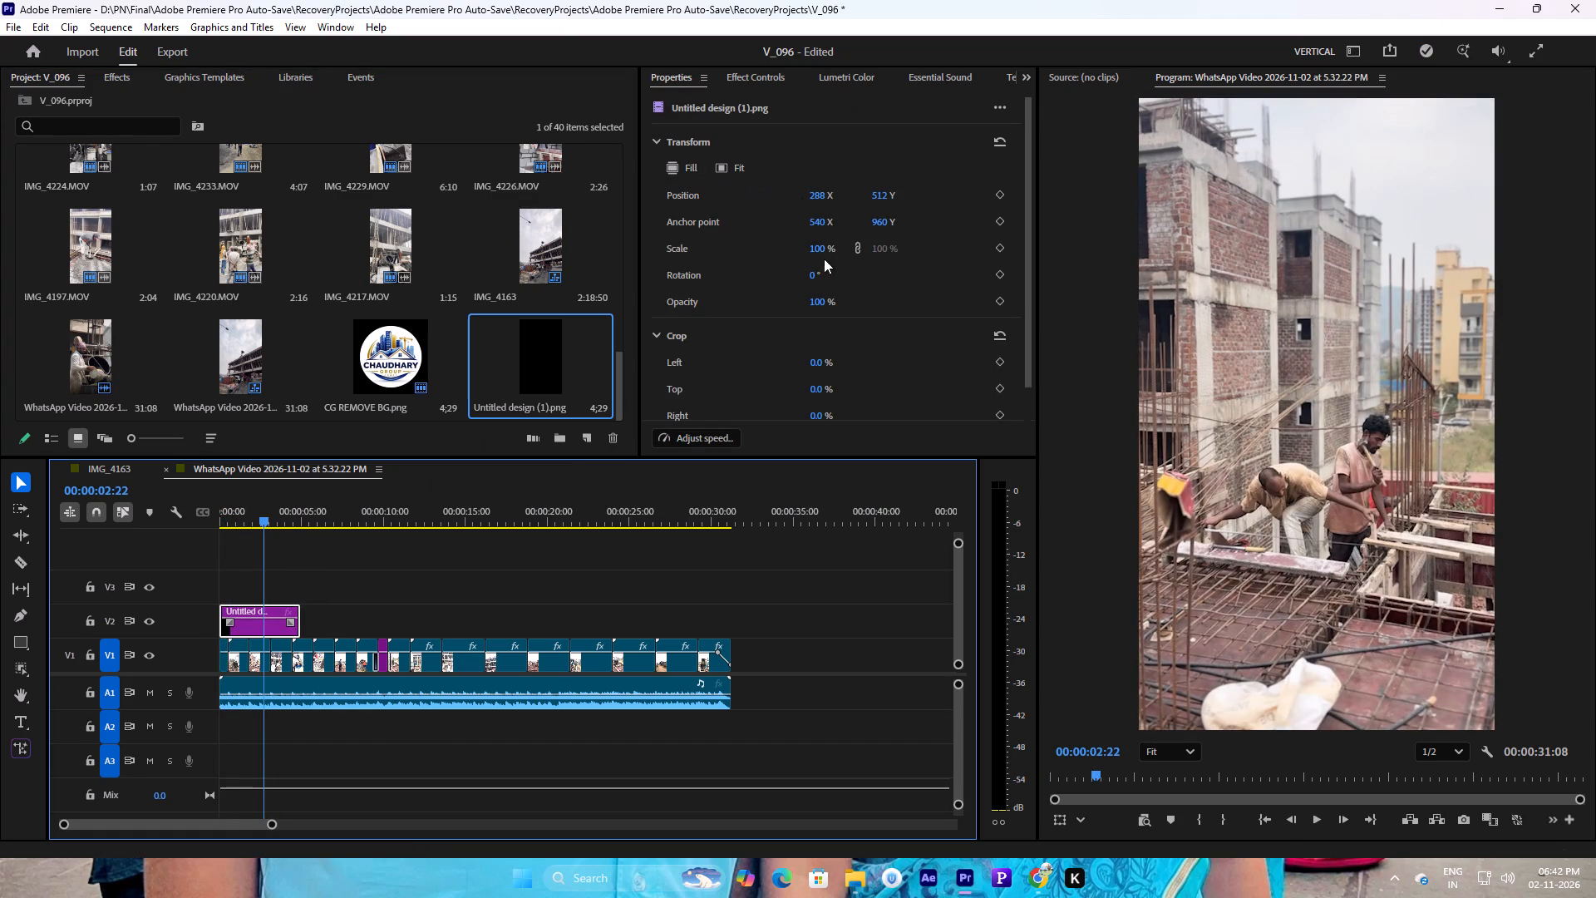
{"action": "left_click_drag", "start_coordinate": [822, 253], "coordinate": [793, 258]}
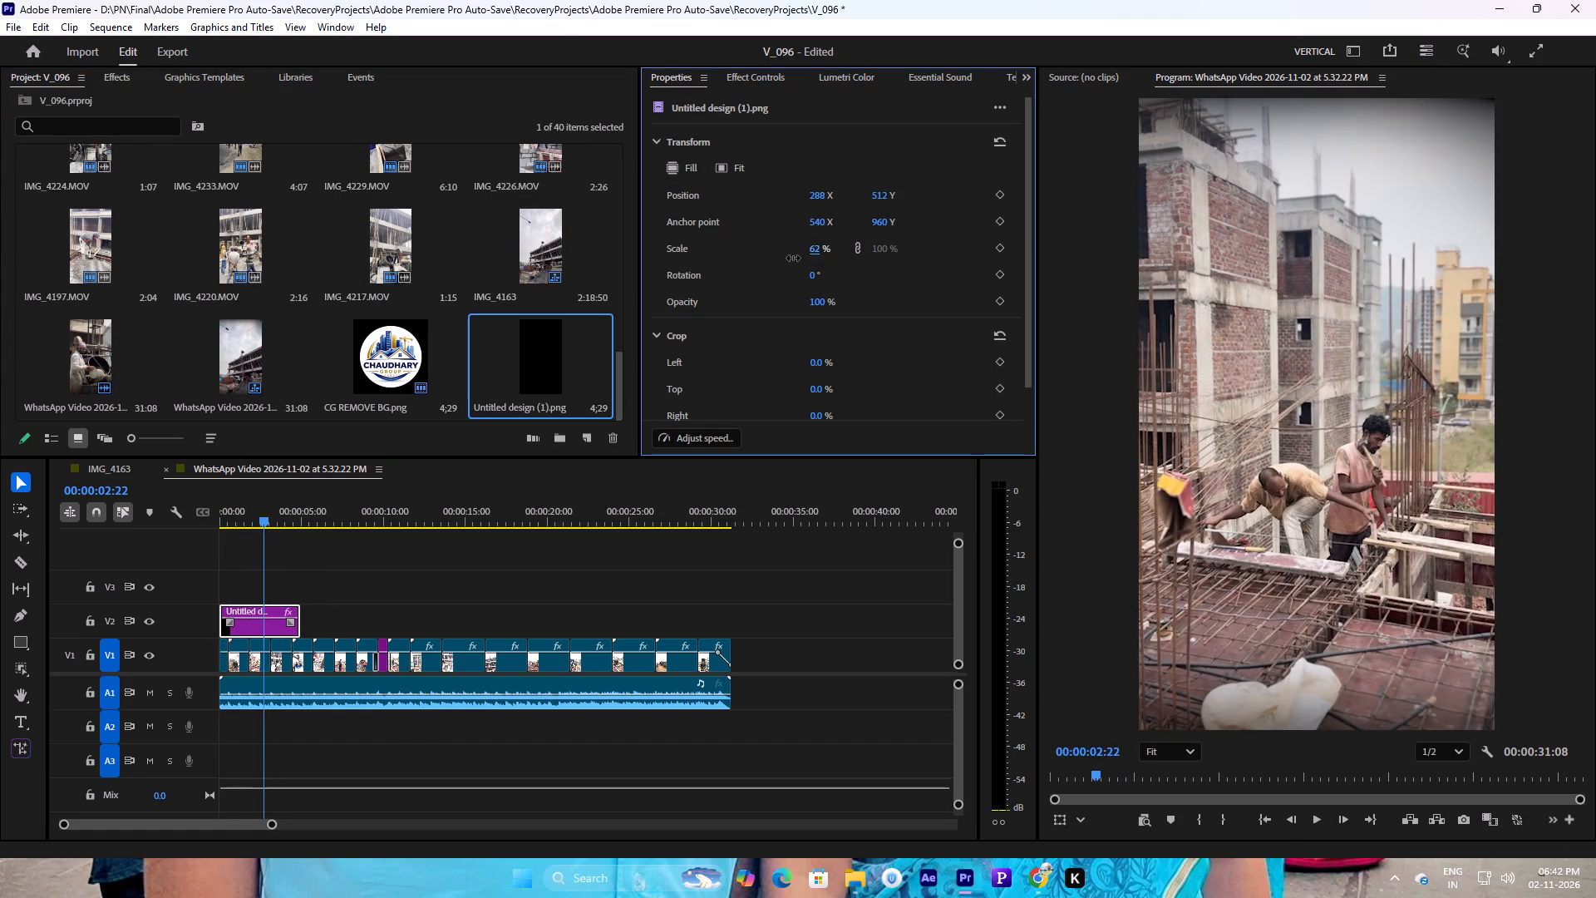
{"action": "left_click_drag", "start_coordinate": [793, 258], "coordinate": [794, 257]}
{"action": "key", "text": "space"}
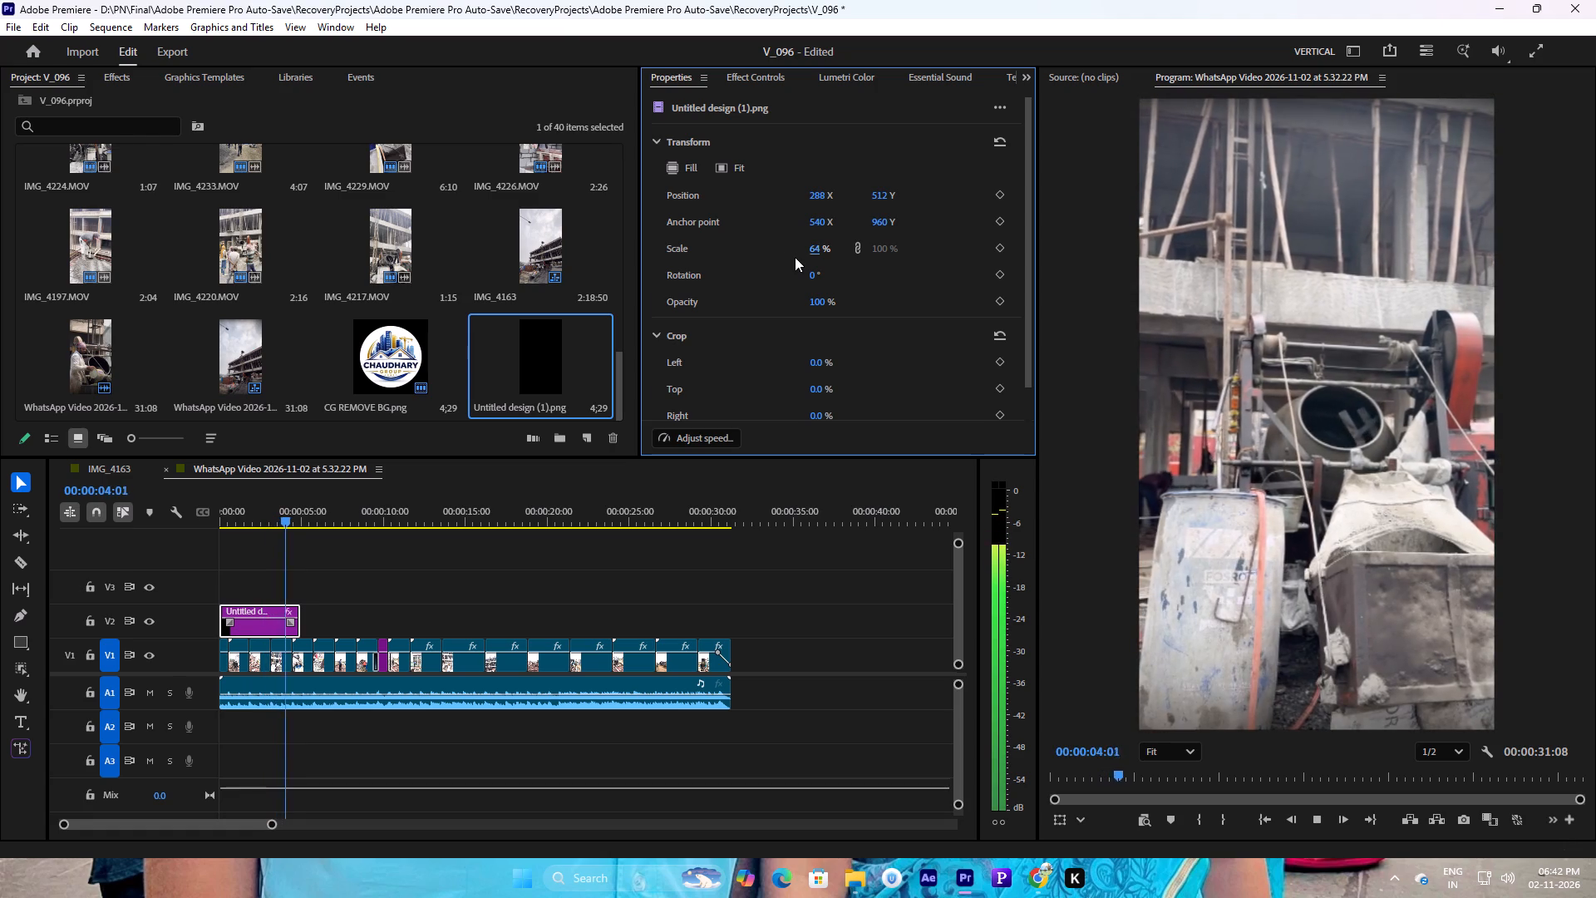
{"action": "key", "text": "space"}
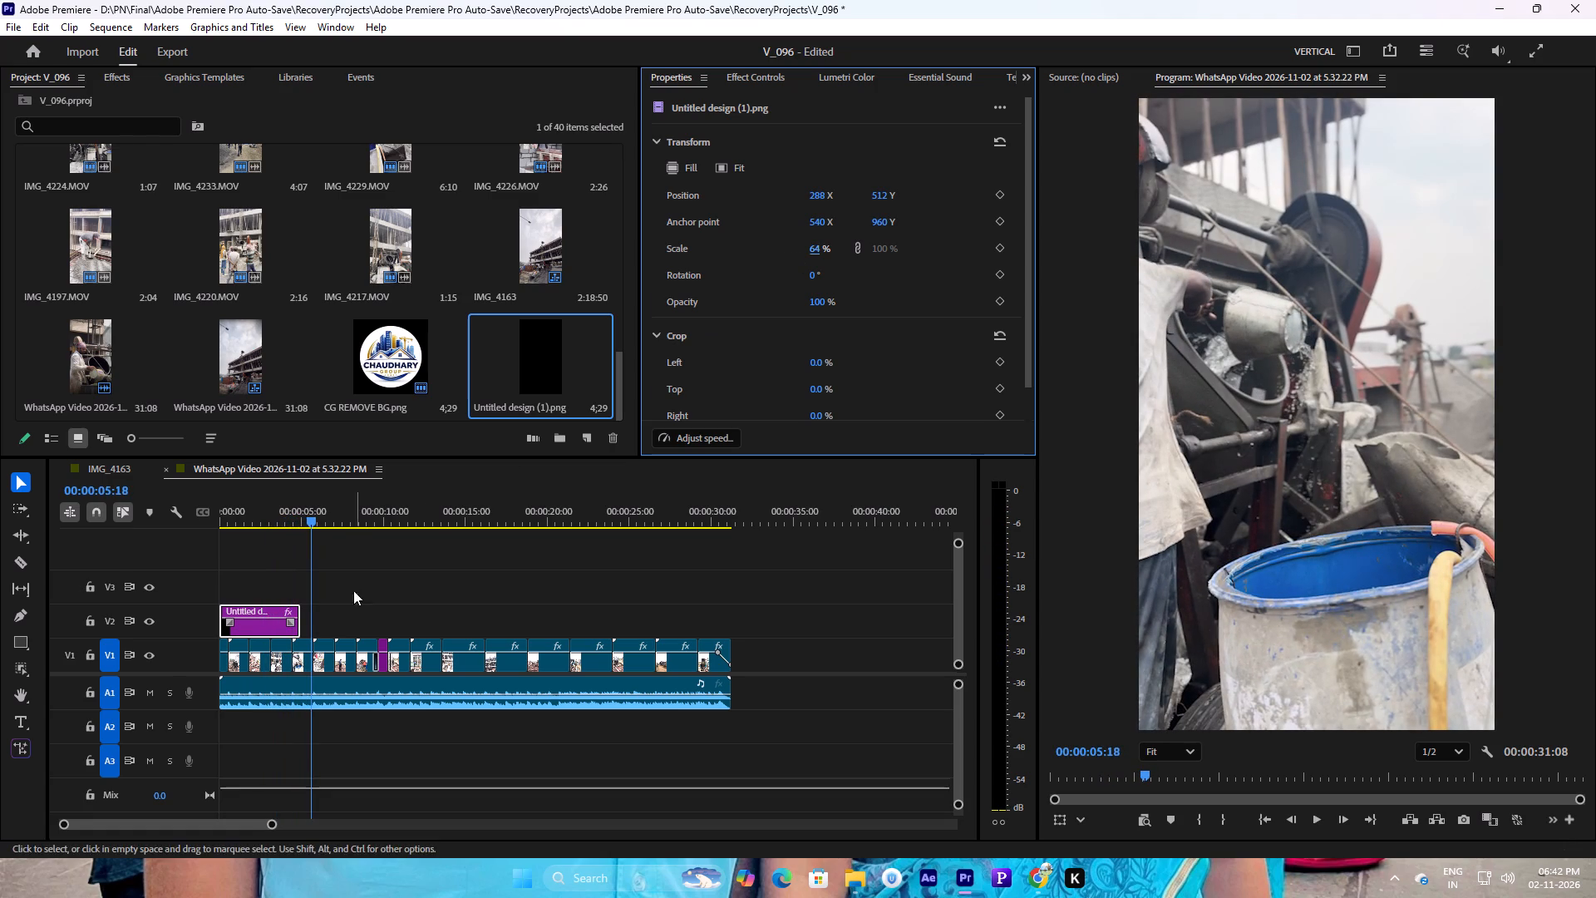
Extend the gradient overlay on V2 to the end of the sequence and play a short stretch.
{"action": "left_click_drag", "start_coordinate": [302, 616], "coordinate": [732, 609]}
{"action": "key", "text": "space"}
{"action": "key", "text": "space"}
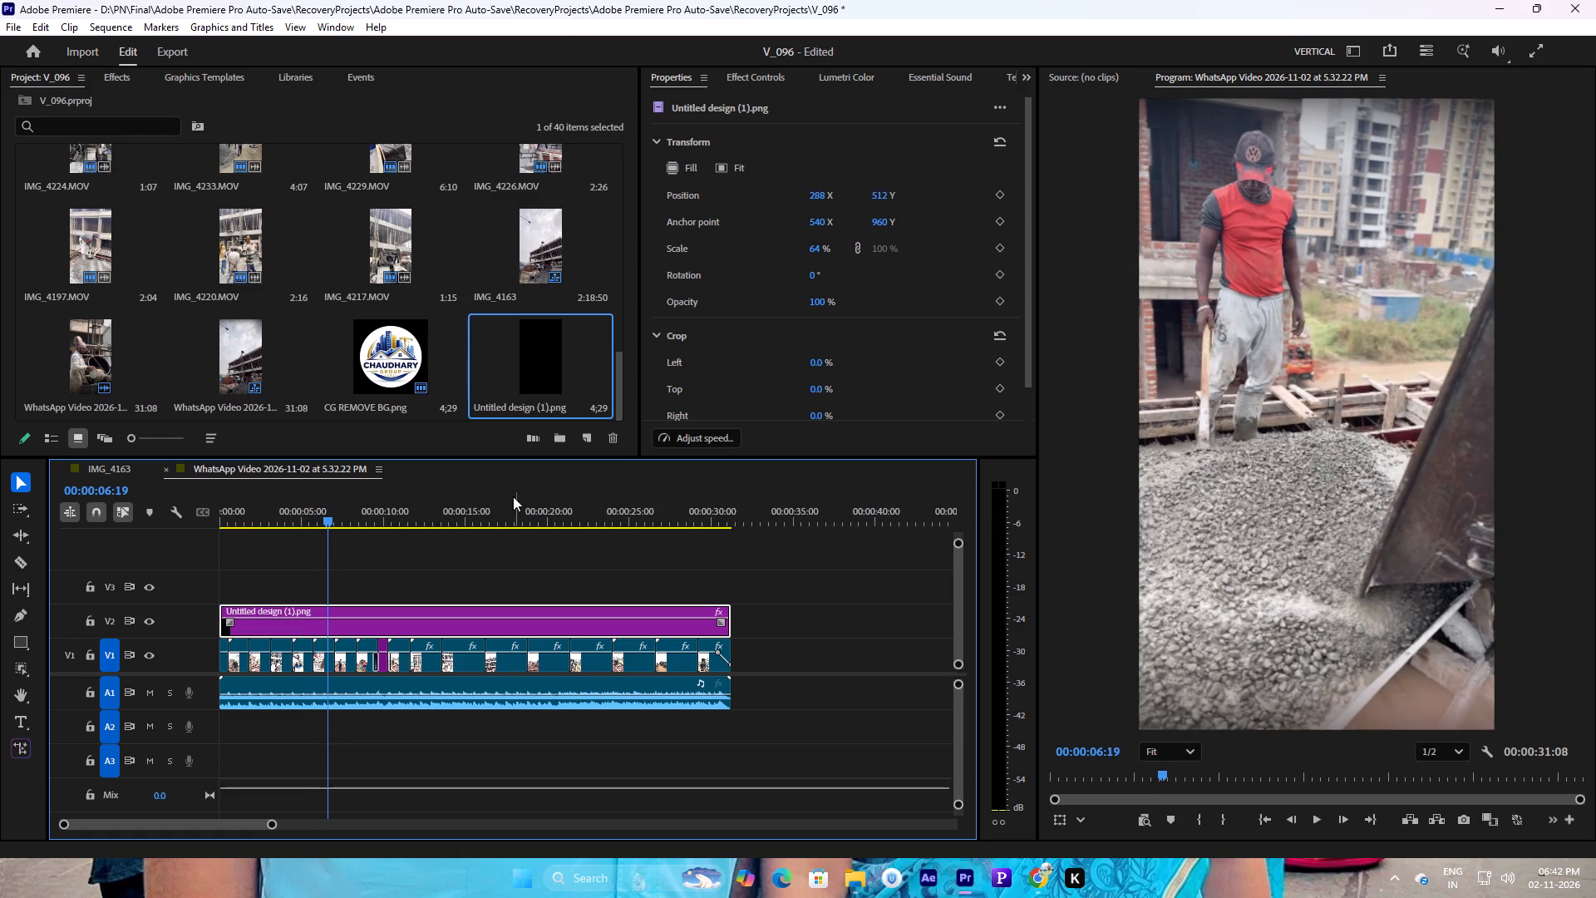
Set the gradient overlay's vertical position to 422 and play the footage to check the darkened lower edge.
{"action": "left_click_drag", "start_coordinate": [885, 201], "coordinate": [789, 219]}
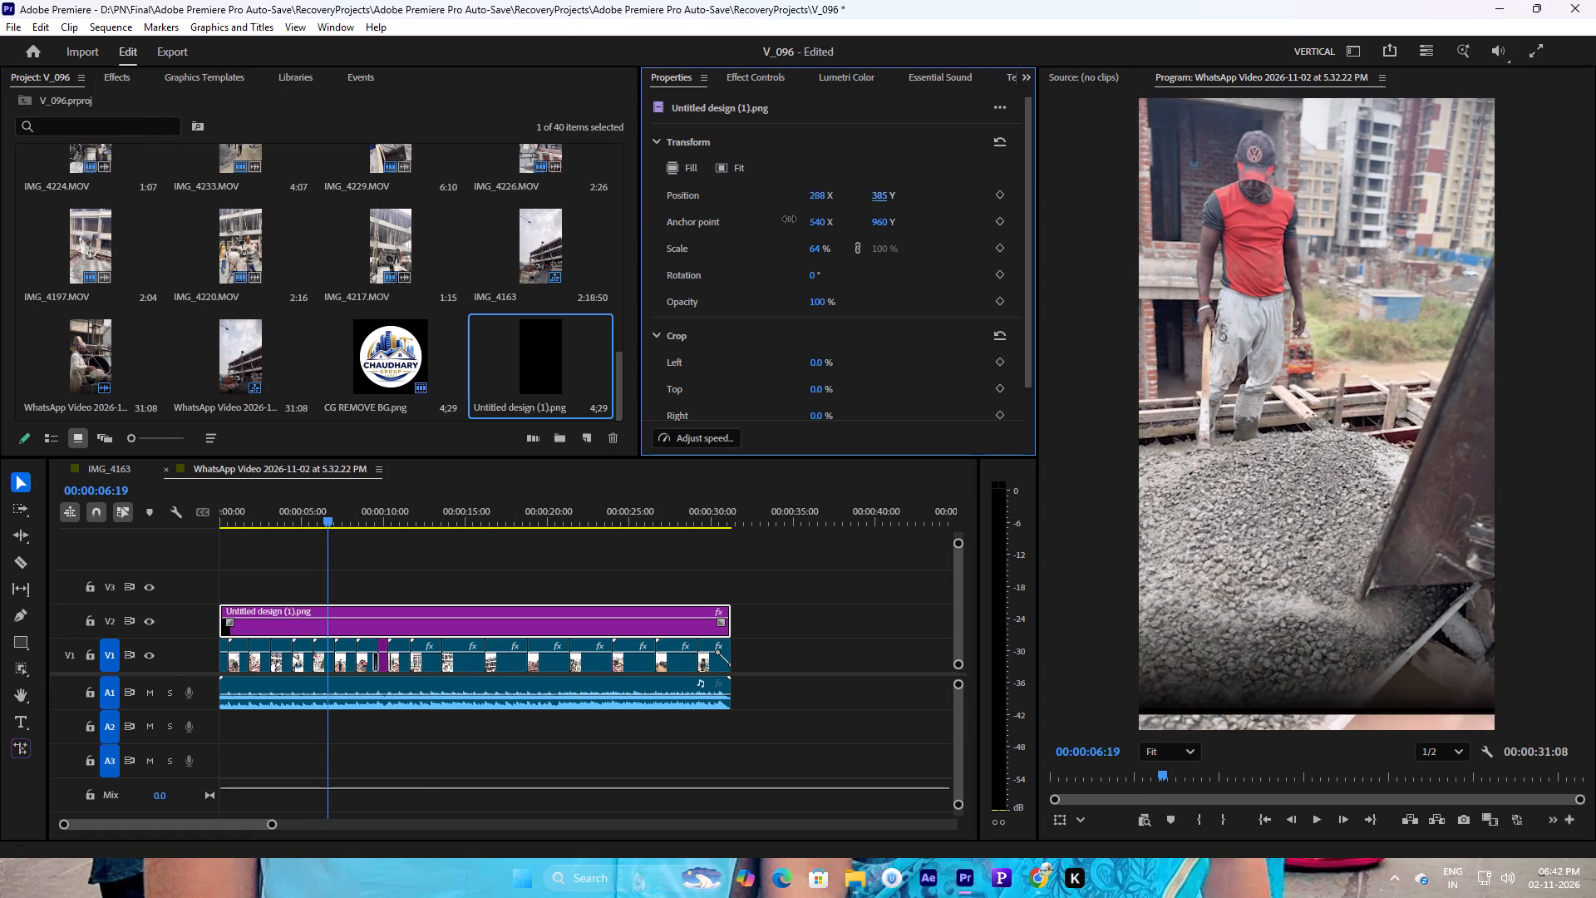
{"action": "left_click_drag", "start_coordinate": [789, 219], "coordinate": [982, 314]}
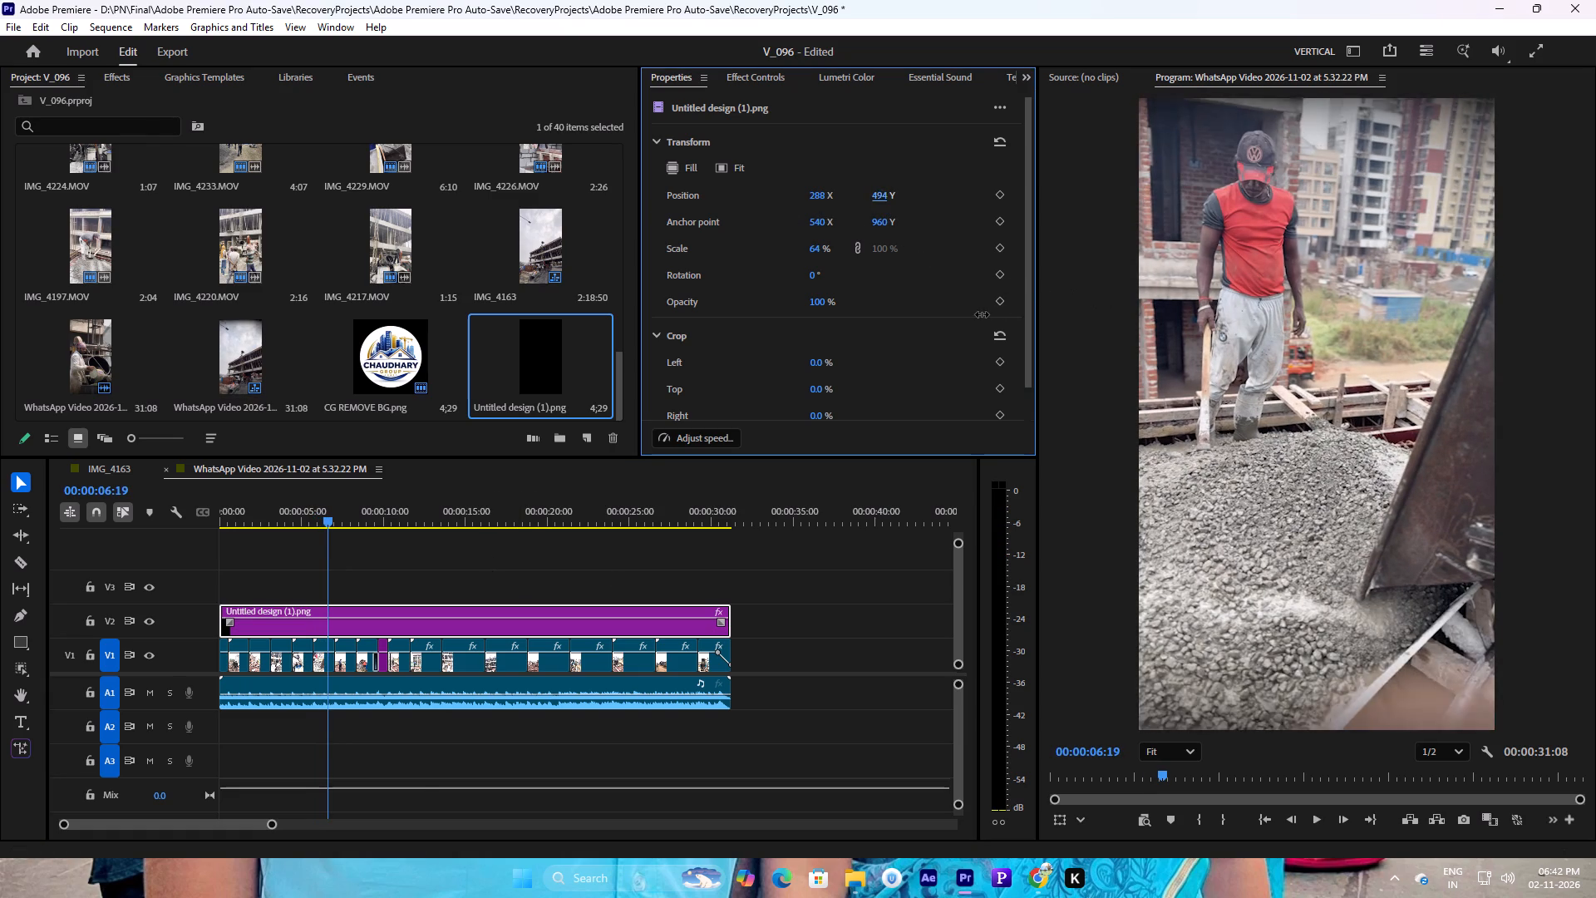
{"action": "left_click_drag", "start_coordinate": [982, 314], "coordinate": [924, 320]}
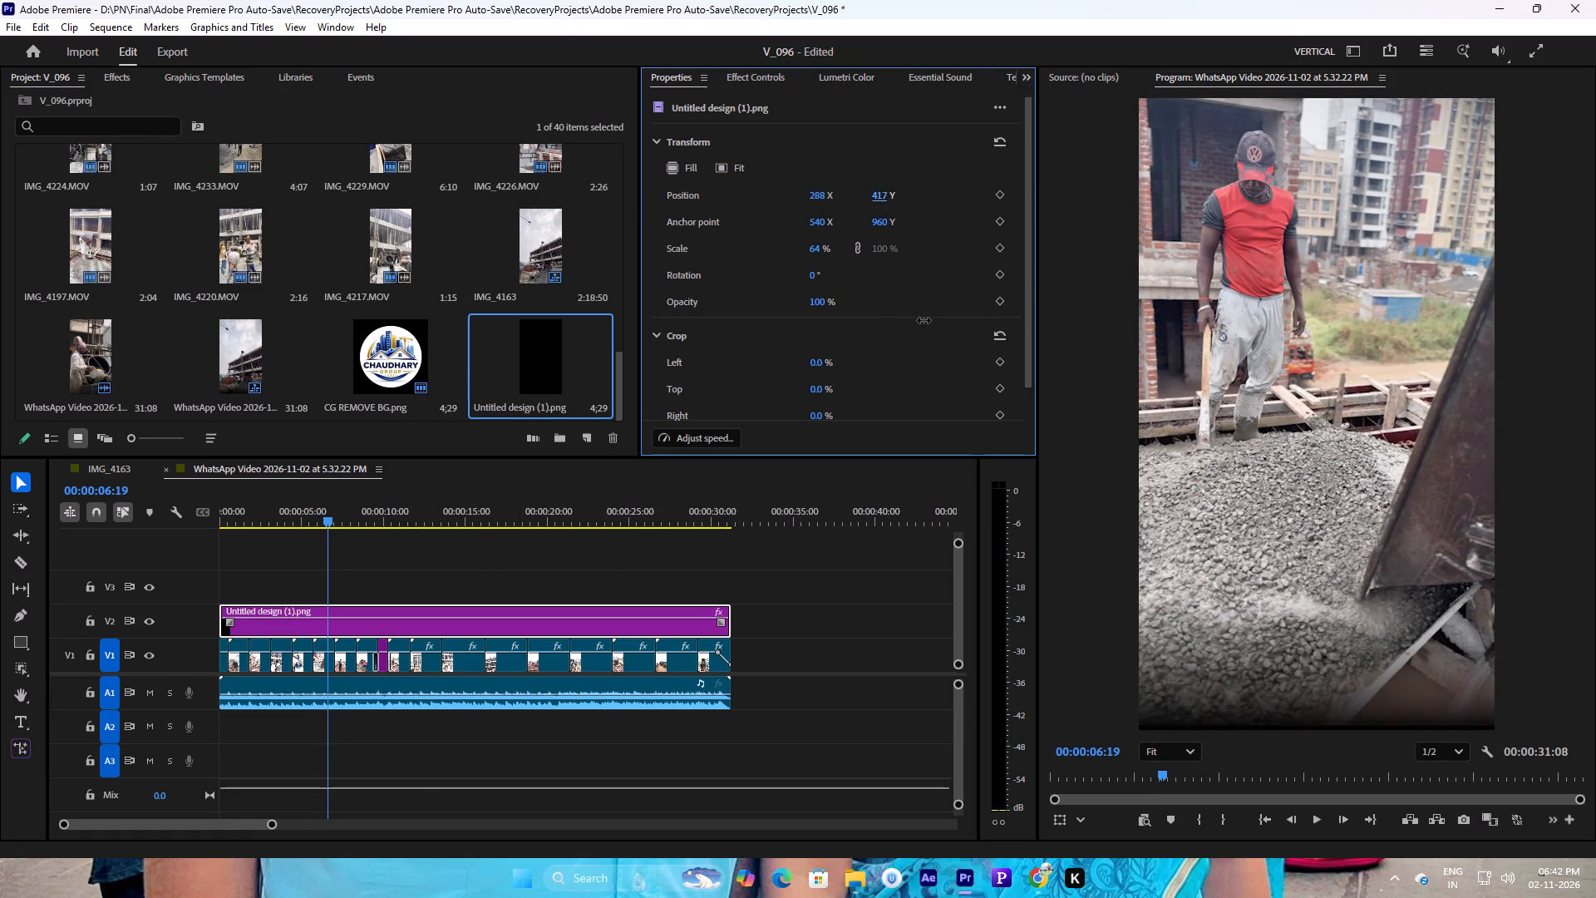
{"action": "left_click_drag", "start_coordinate": [924, 320], "coordinate": [928, 320]}
{"action": "key", "text": "space"}
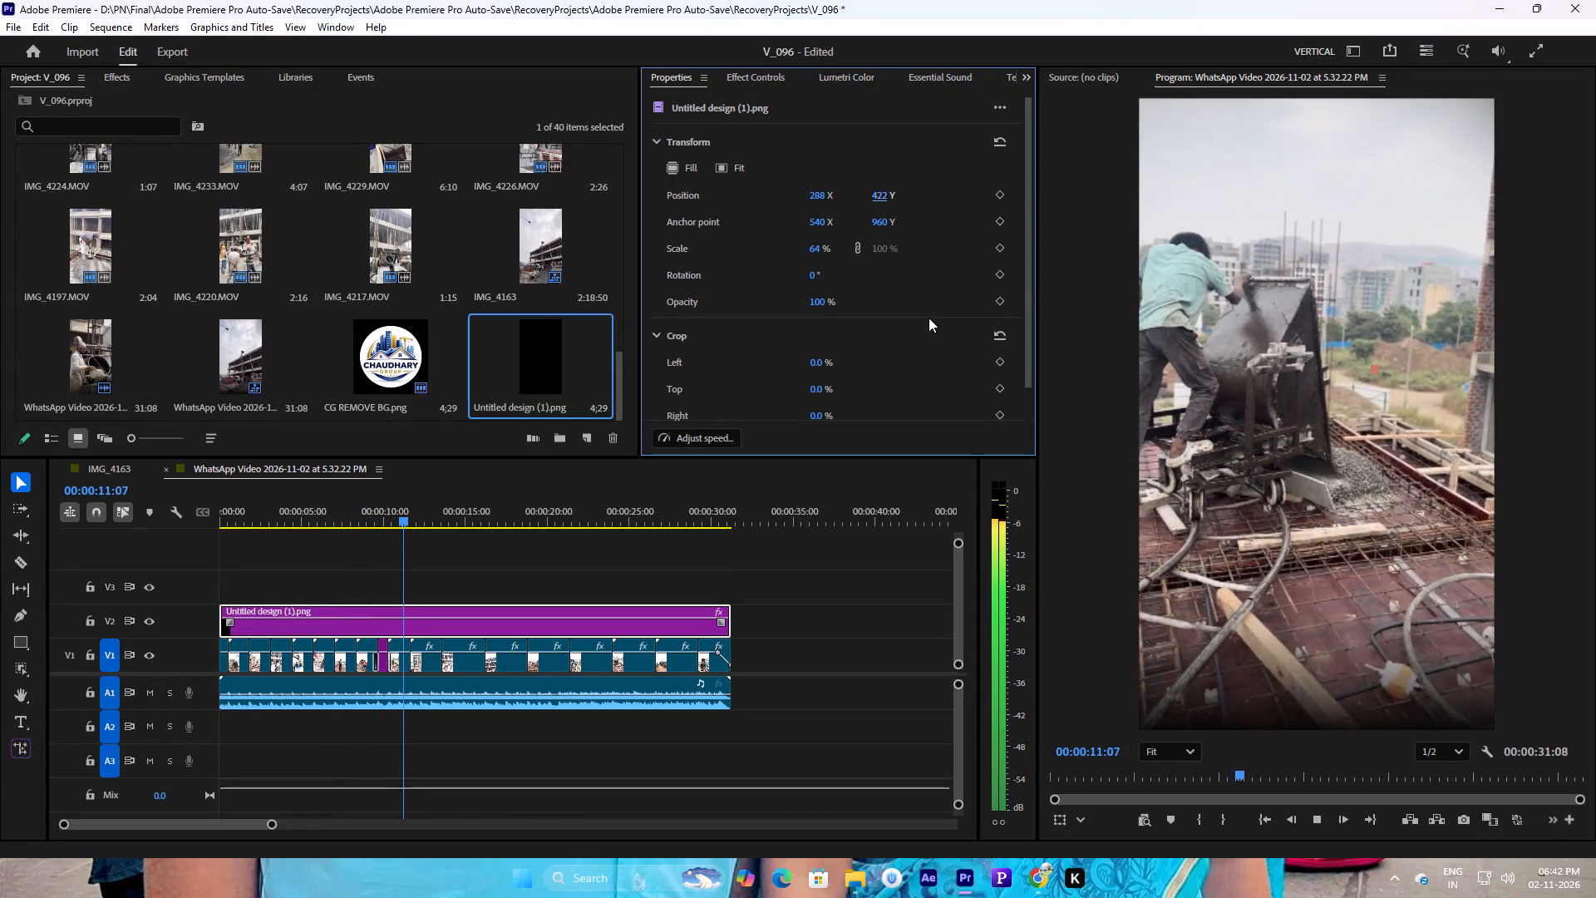
{"action": "key", "text": "space"}
{"action": "left_click", "coordinate": [611, 568]}
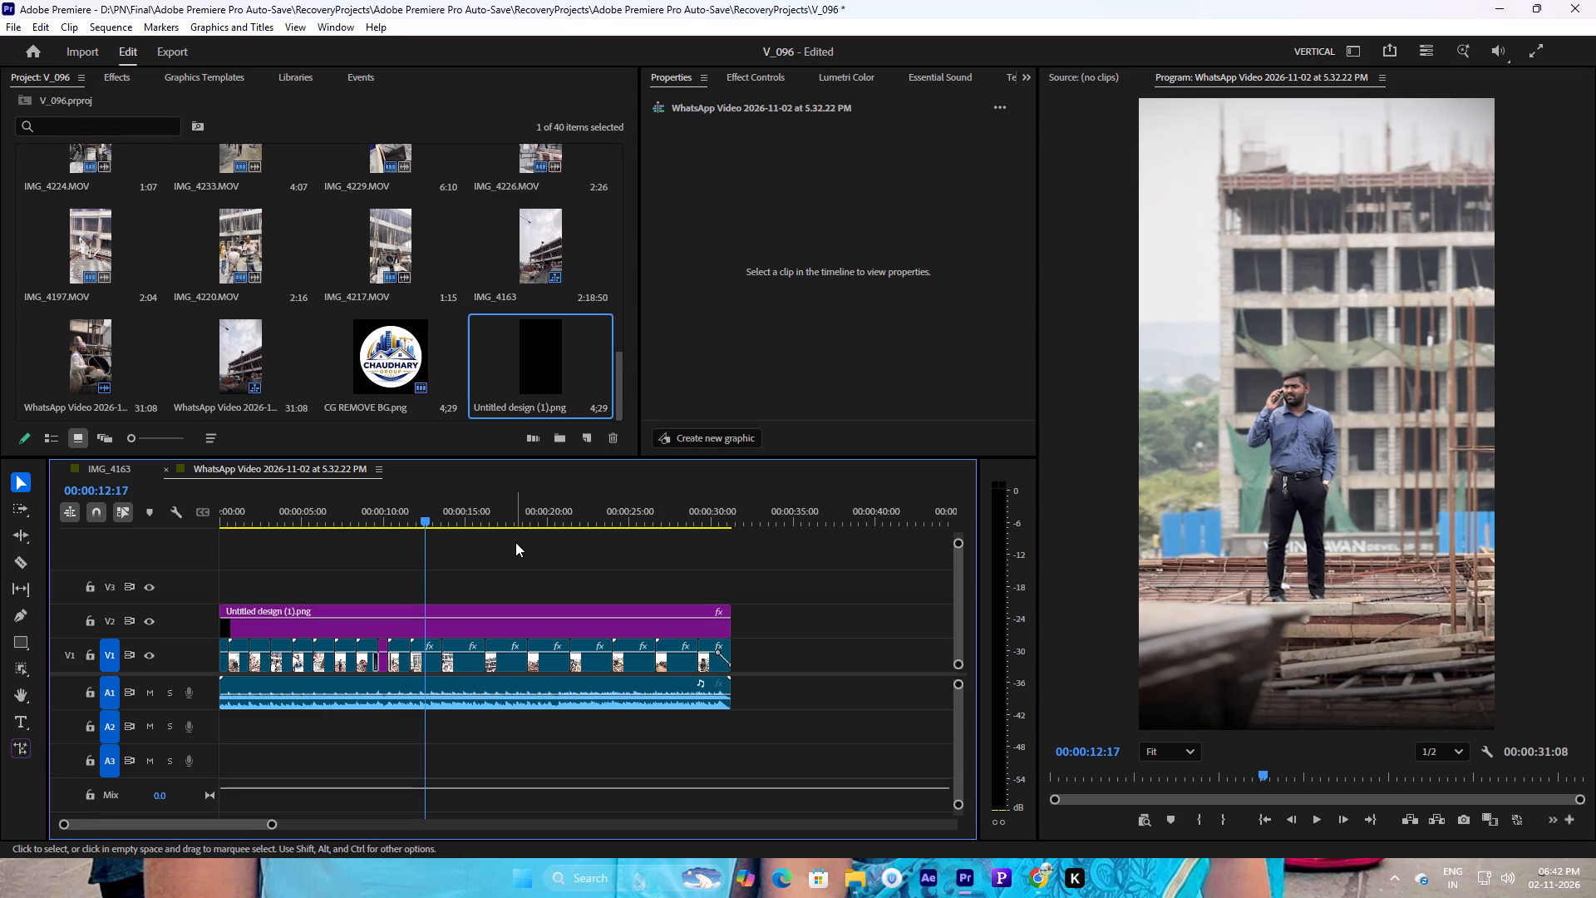
Place CG REMOVE BG.png on track V3 at the sequence start and extend it to the end of the footage.
{"action": "left_click_drag", "start_coordinate": [427, 514], "coordinate": [137, 469]}
{"action": "scroll", "coordinate": [278, 217], "scroll_direction": "down", "scroll_amount": 3}
{"action": "left_click_drag", "start_coordinate": [401, 353], "coordinate": [219, 581]}
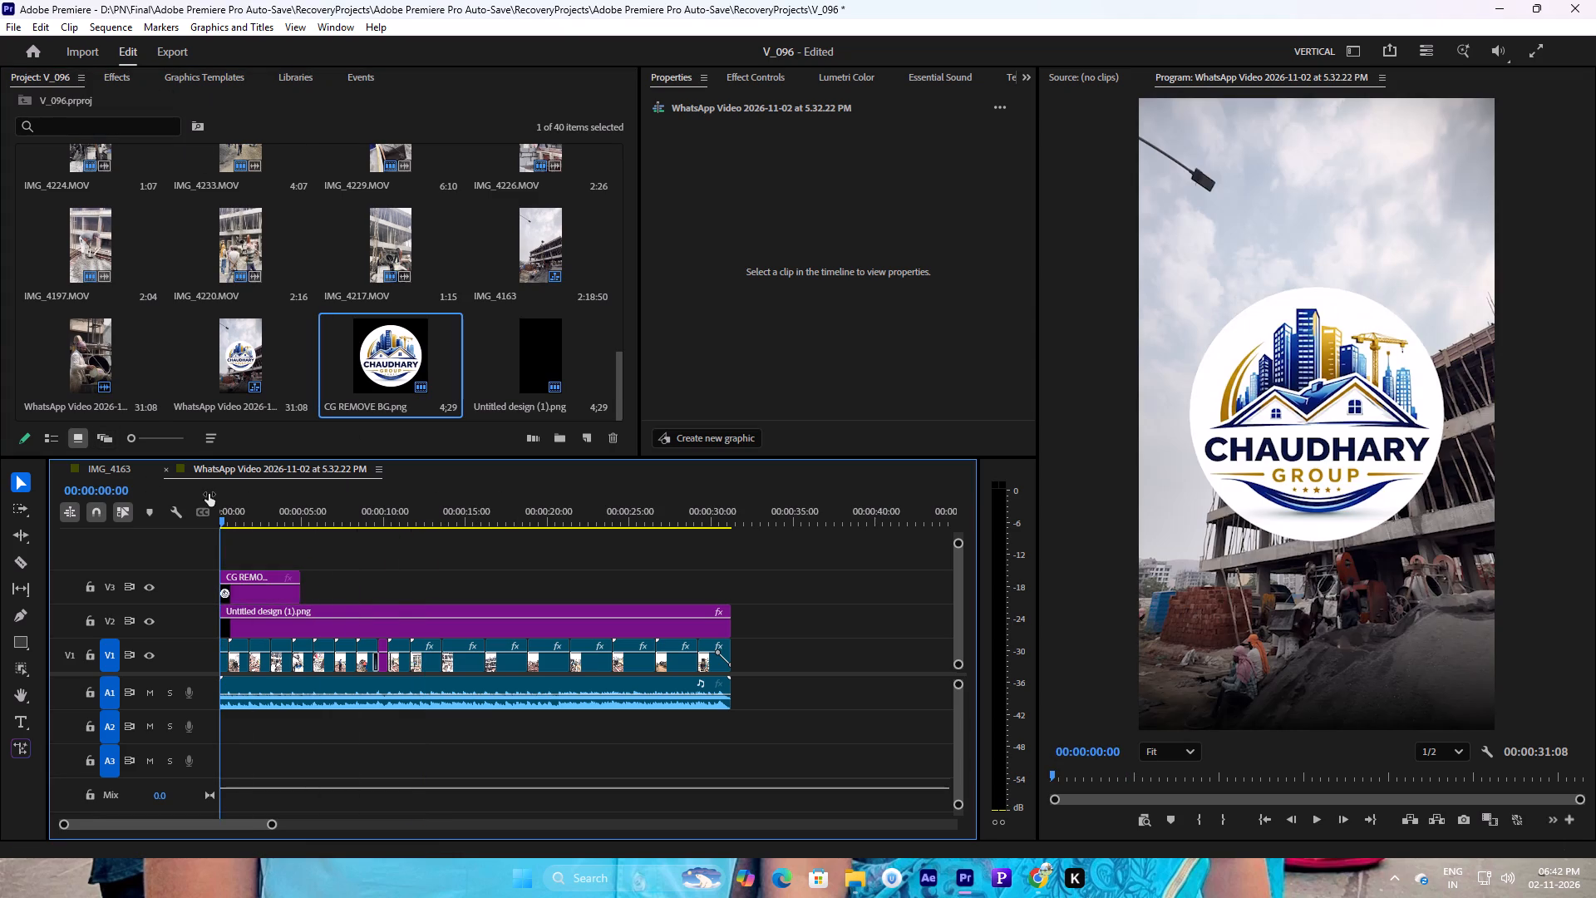
{"action": "left_click", "coordinate": [273, 595]}
{"action": "left_click_drag", "start_coordinate": [302, 587], "coordinate": [868, 637]}
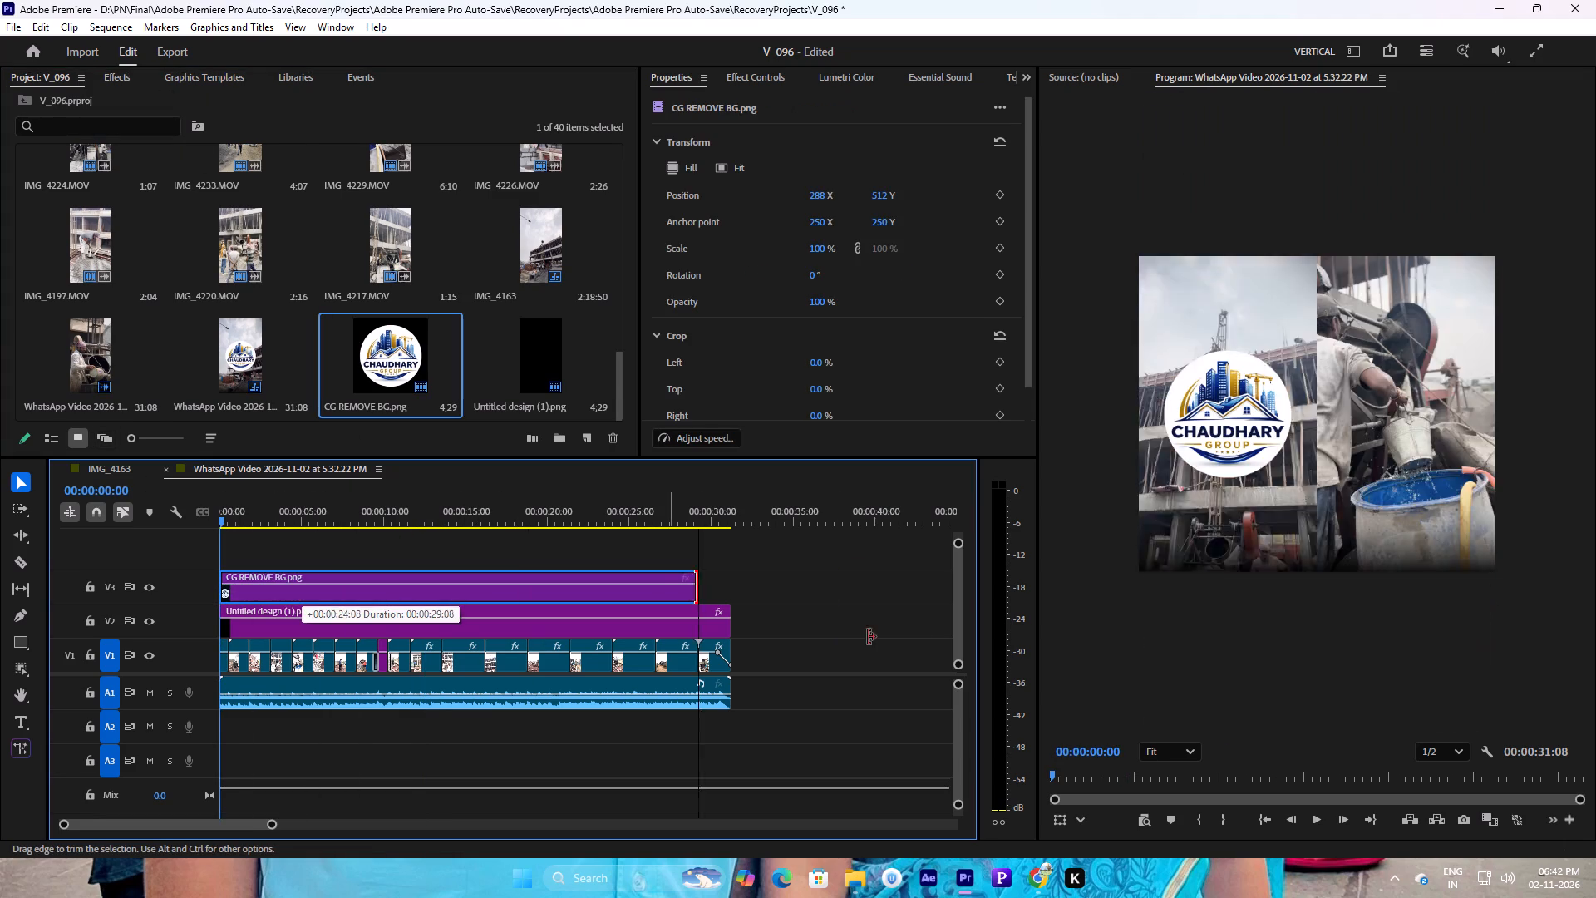
{"action": "left_click_drag", "start_coordinate": [868, 637], "coordinate": [720, 617]}
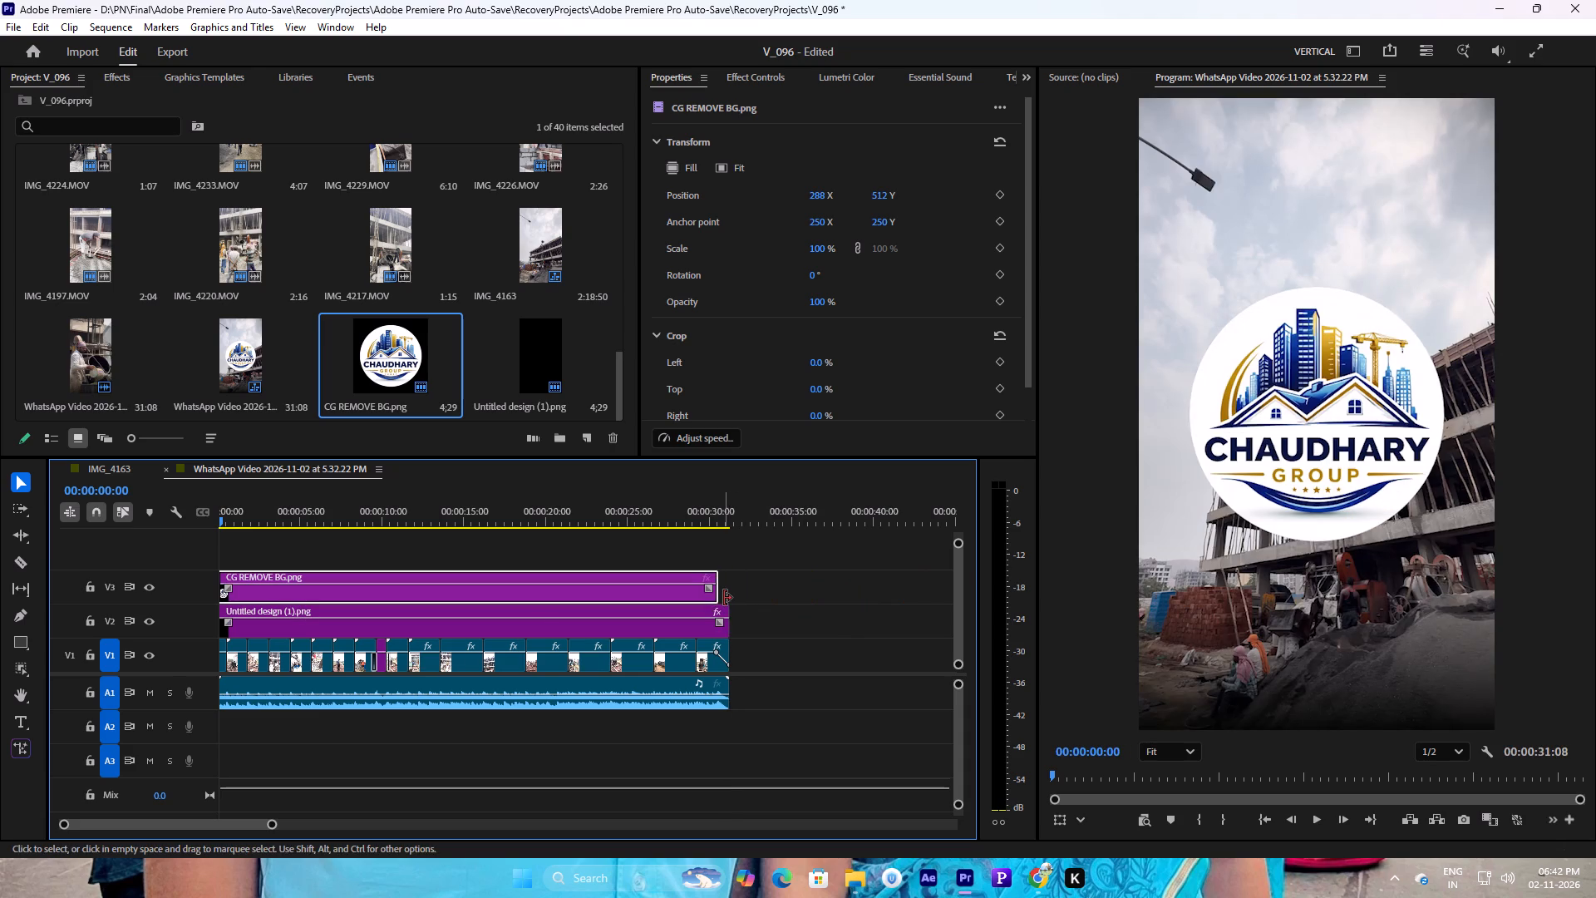
{"action": "left_click_drag", "start_coordinate": [724, 598], "coordinate": [740, 595]}
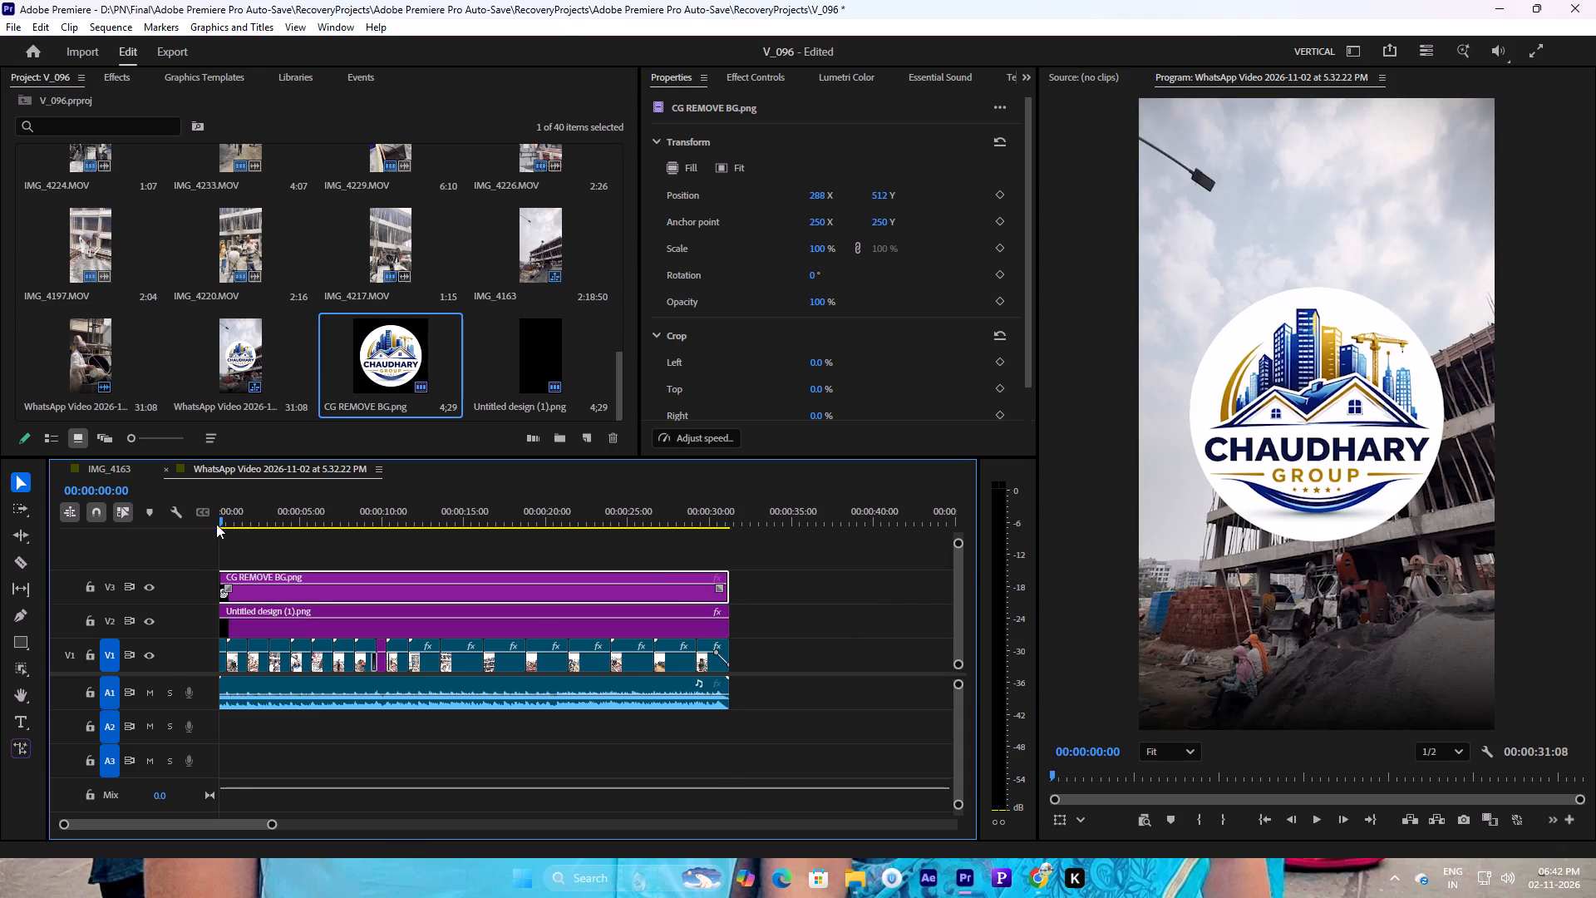
{"action": "left_click_drag", "start_coordinate": [228, 521], "coordinate": [191, 513]}
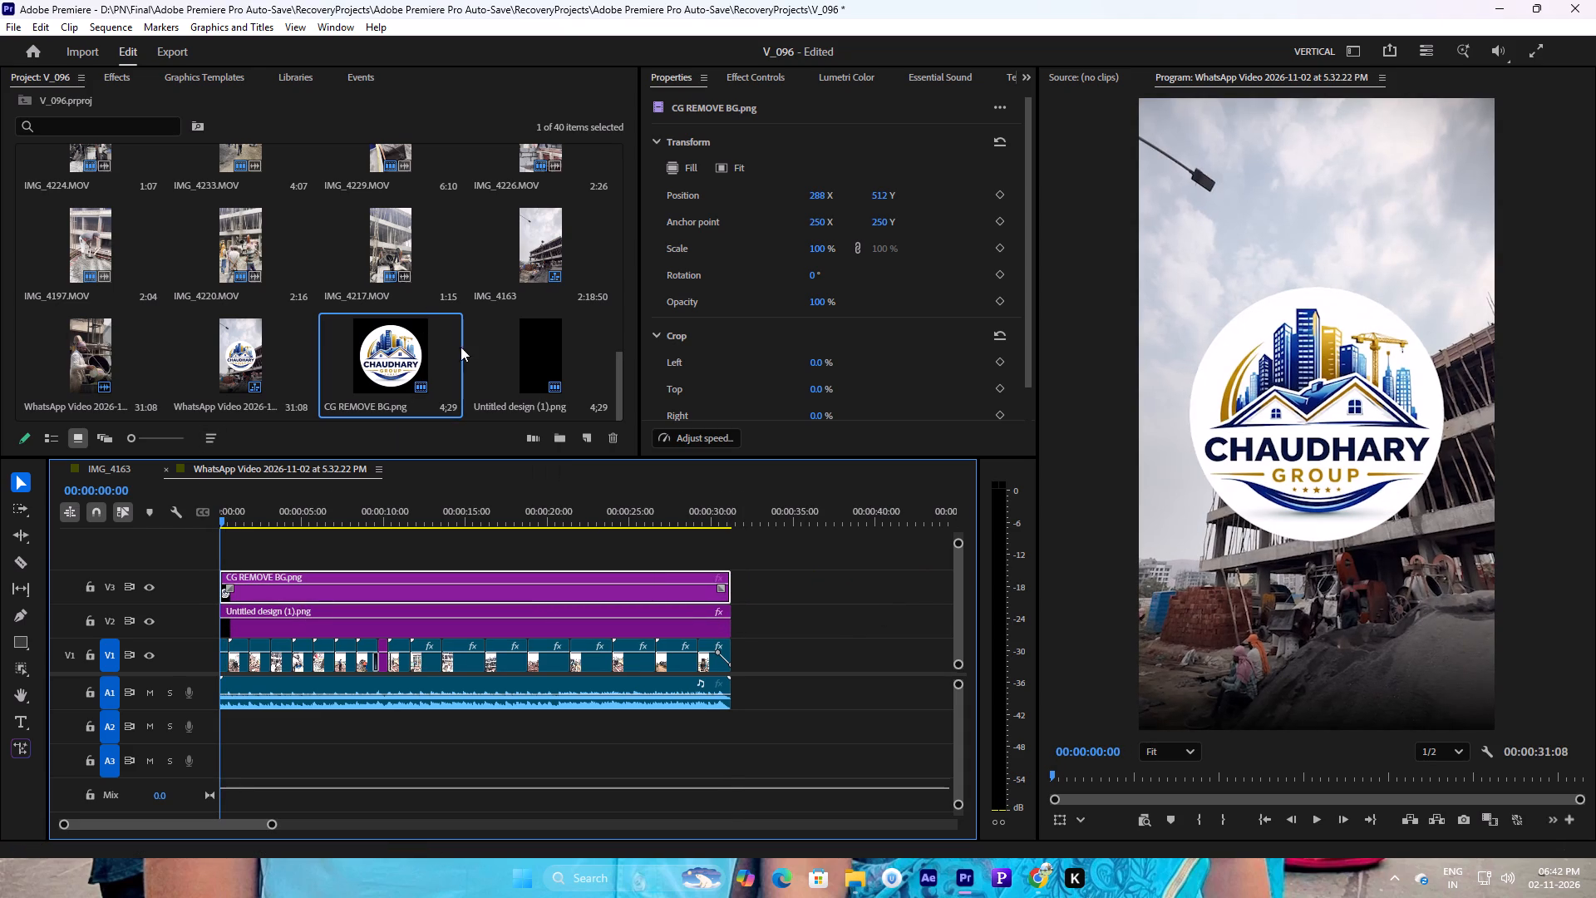
Scale the V3 logo to 15%, lower it to vertical position 853, and play it over the footage.
{"action": "left_click_drag", "start_coordinate": [820, 251], "coordinate": [759, 265]}
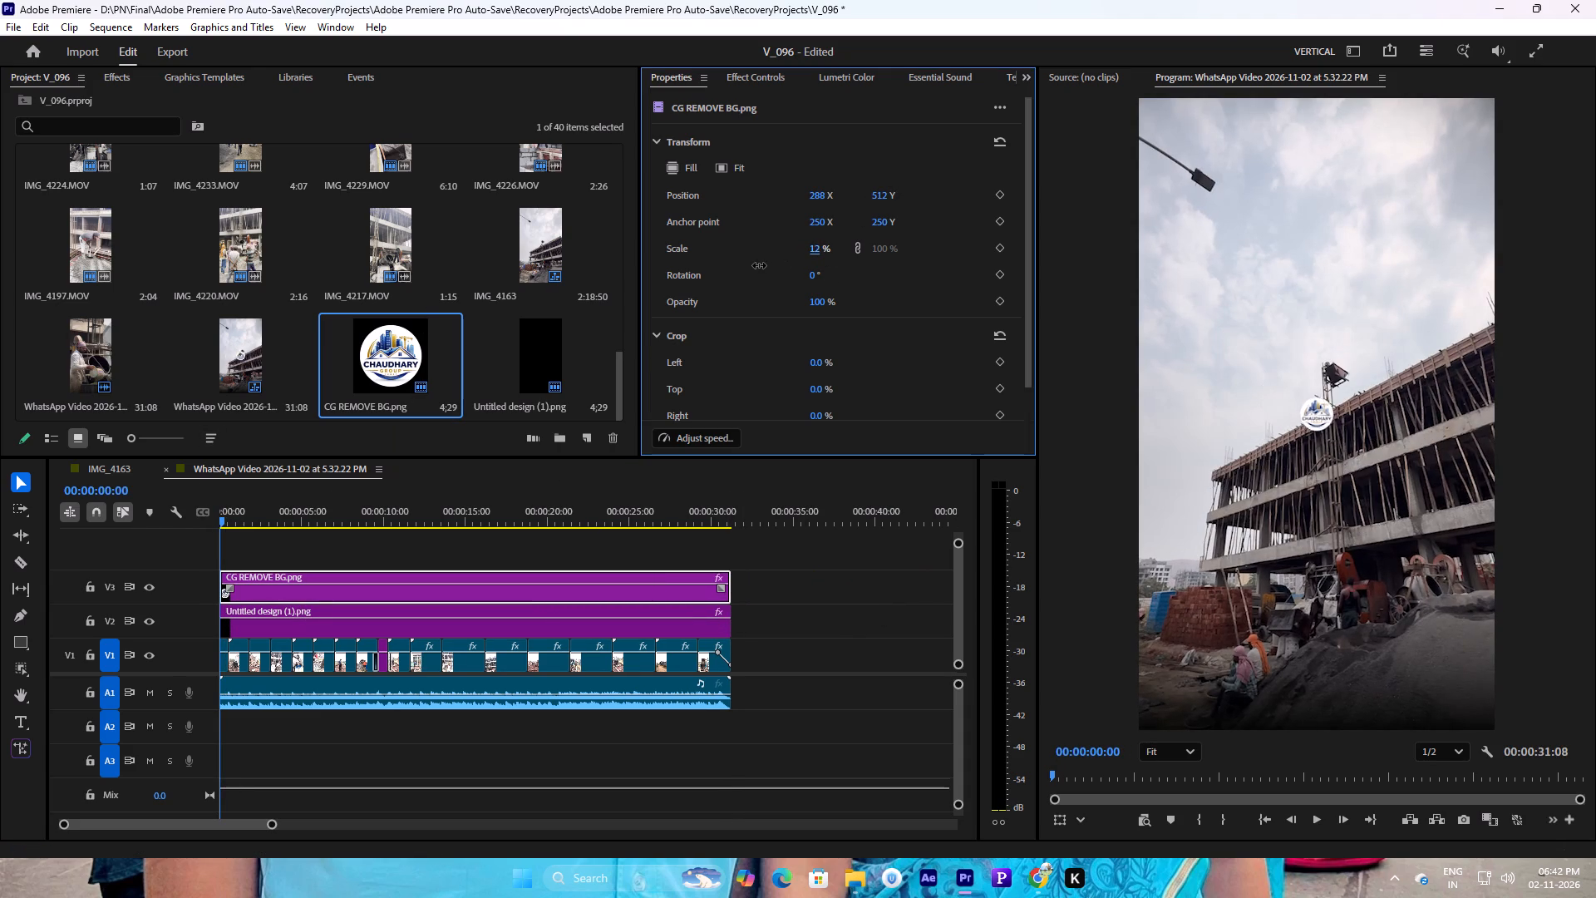
{"action": "left_click_drag", "start_coordinate": [759, 265], "coordinate": [761, 265]}
{"action": "left_click_drag", "start_coordinate": [879, 195], "coordinate": [981, 191]}
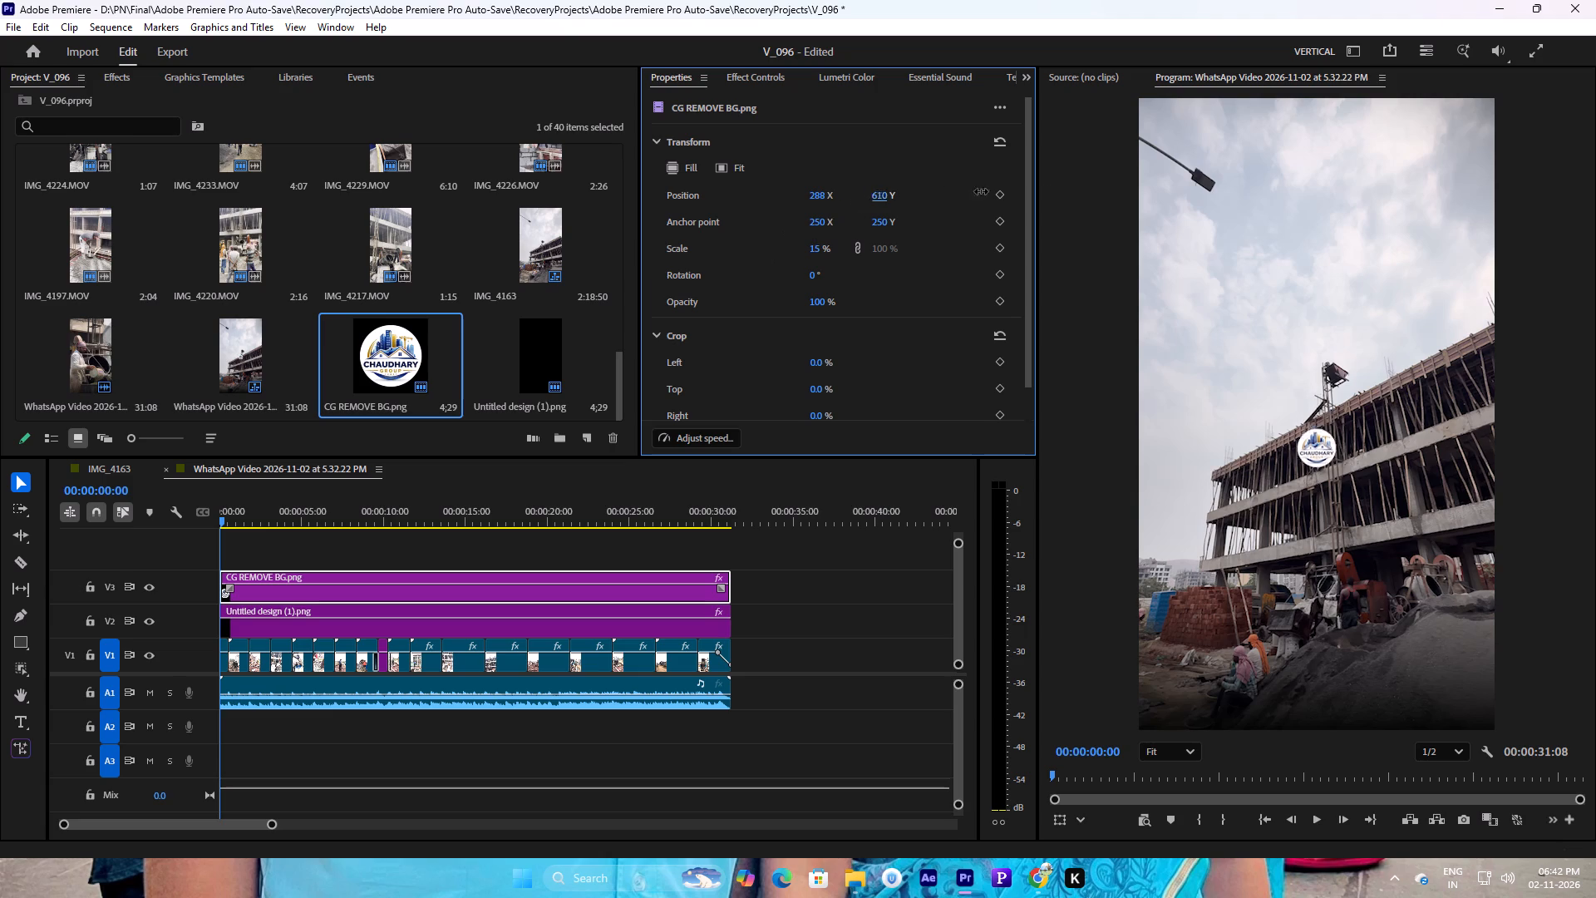
{"action": "left_click_drag", "start_coordinate": [981, 191], "coordinate": [1139, 191]}
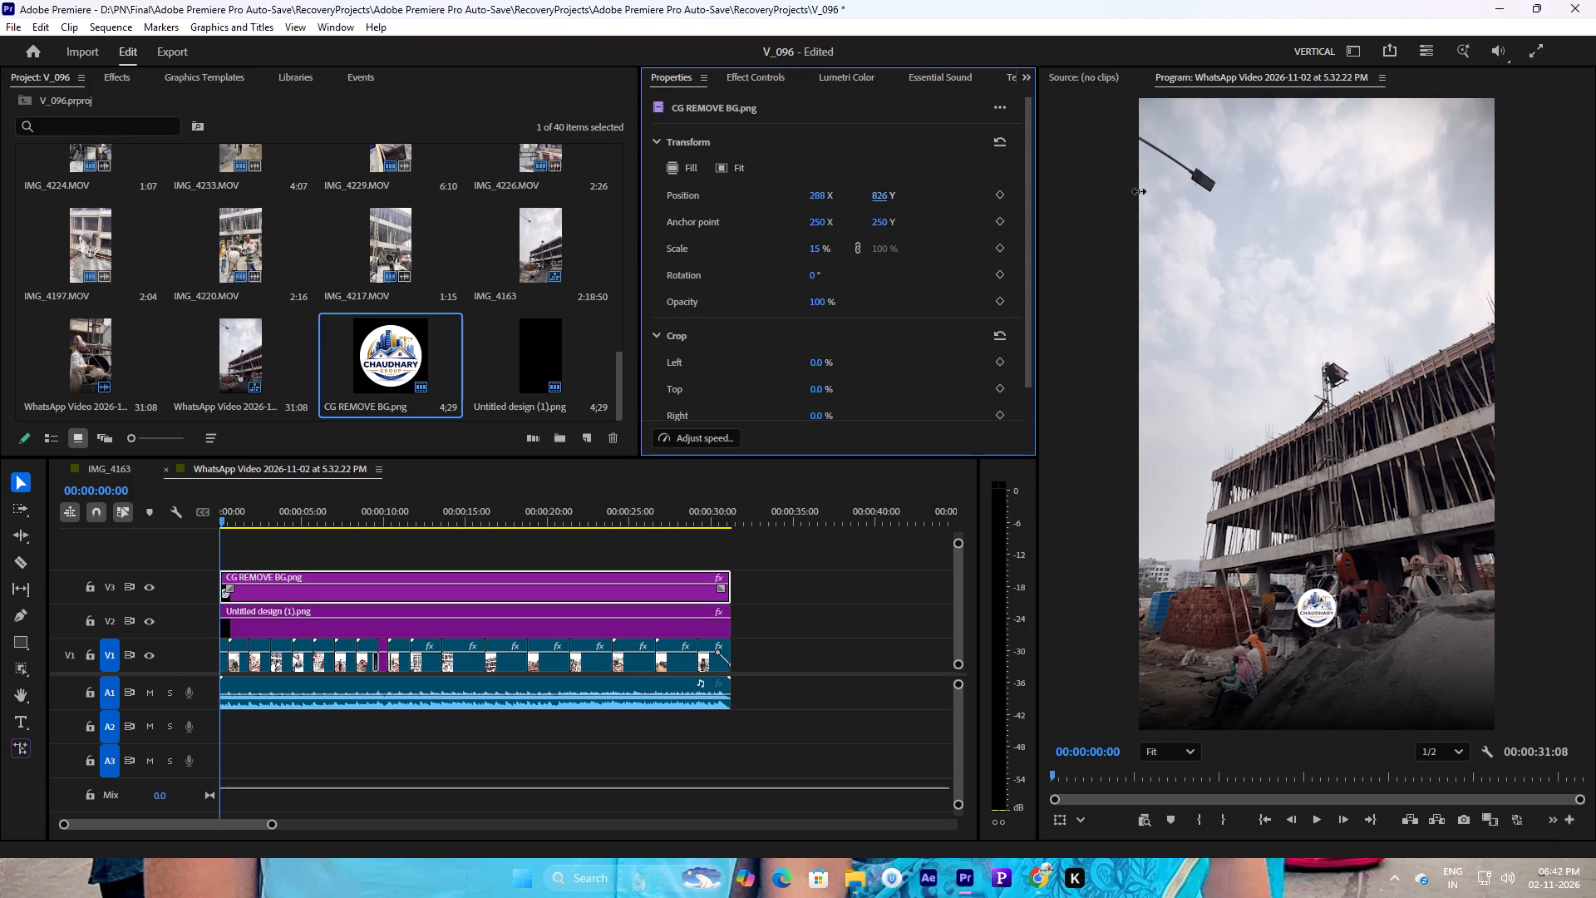
{"action": "left_click_drag", "start_coordinate": [1139, 191], "coordinate": [1157, 187]}
{"action": "key", "text": "space"}
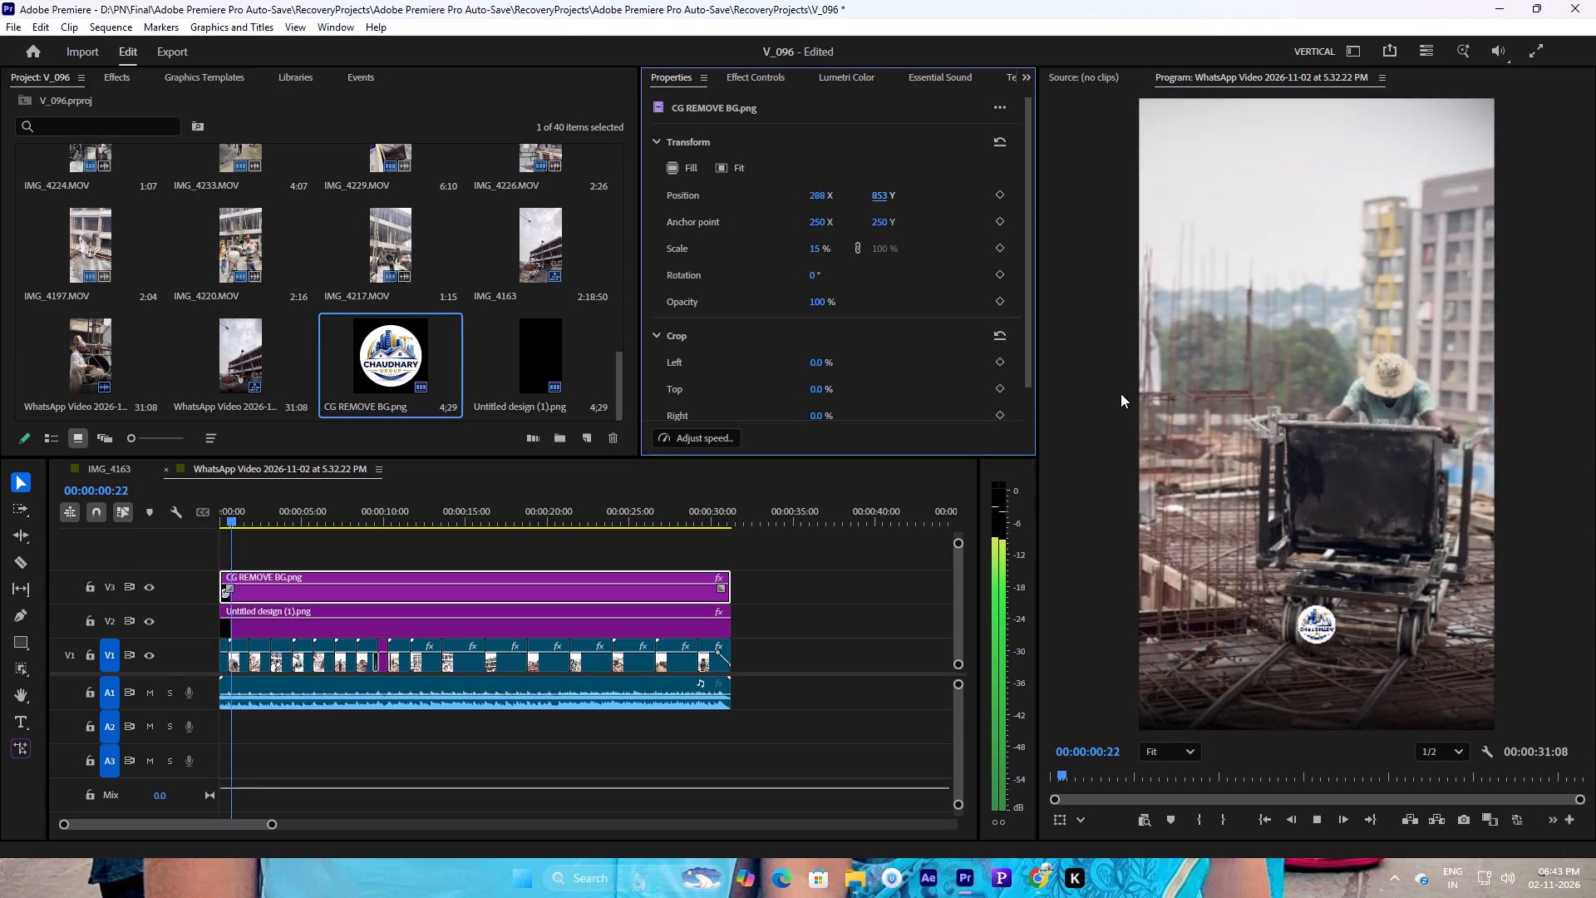
{"action": "key", "text": "space"}
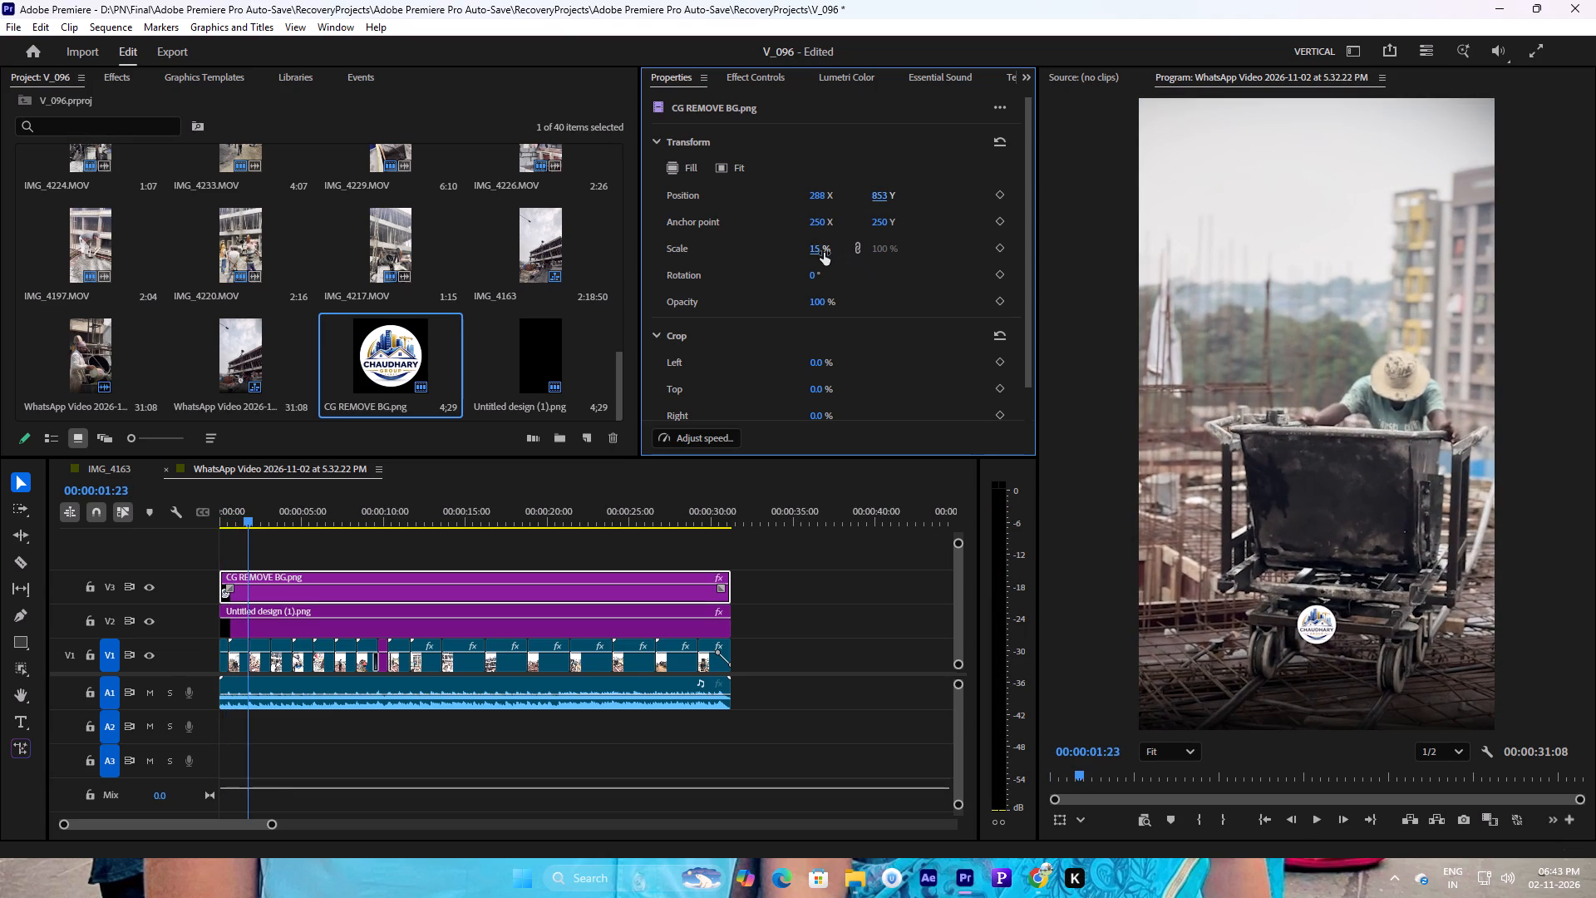
Refine the V3 logo watermark to 24% scale, 62% opacity and vertical position 842.
{"action": "left_click_drag", "start_coordinate": [824, 253], "coordinate": [832, 251]}
{"action": "key", "text": "space"}
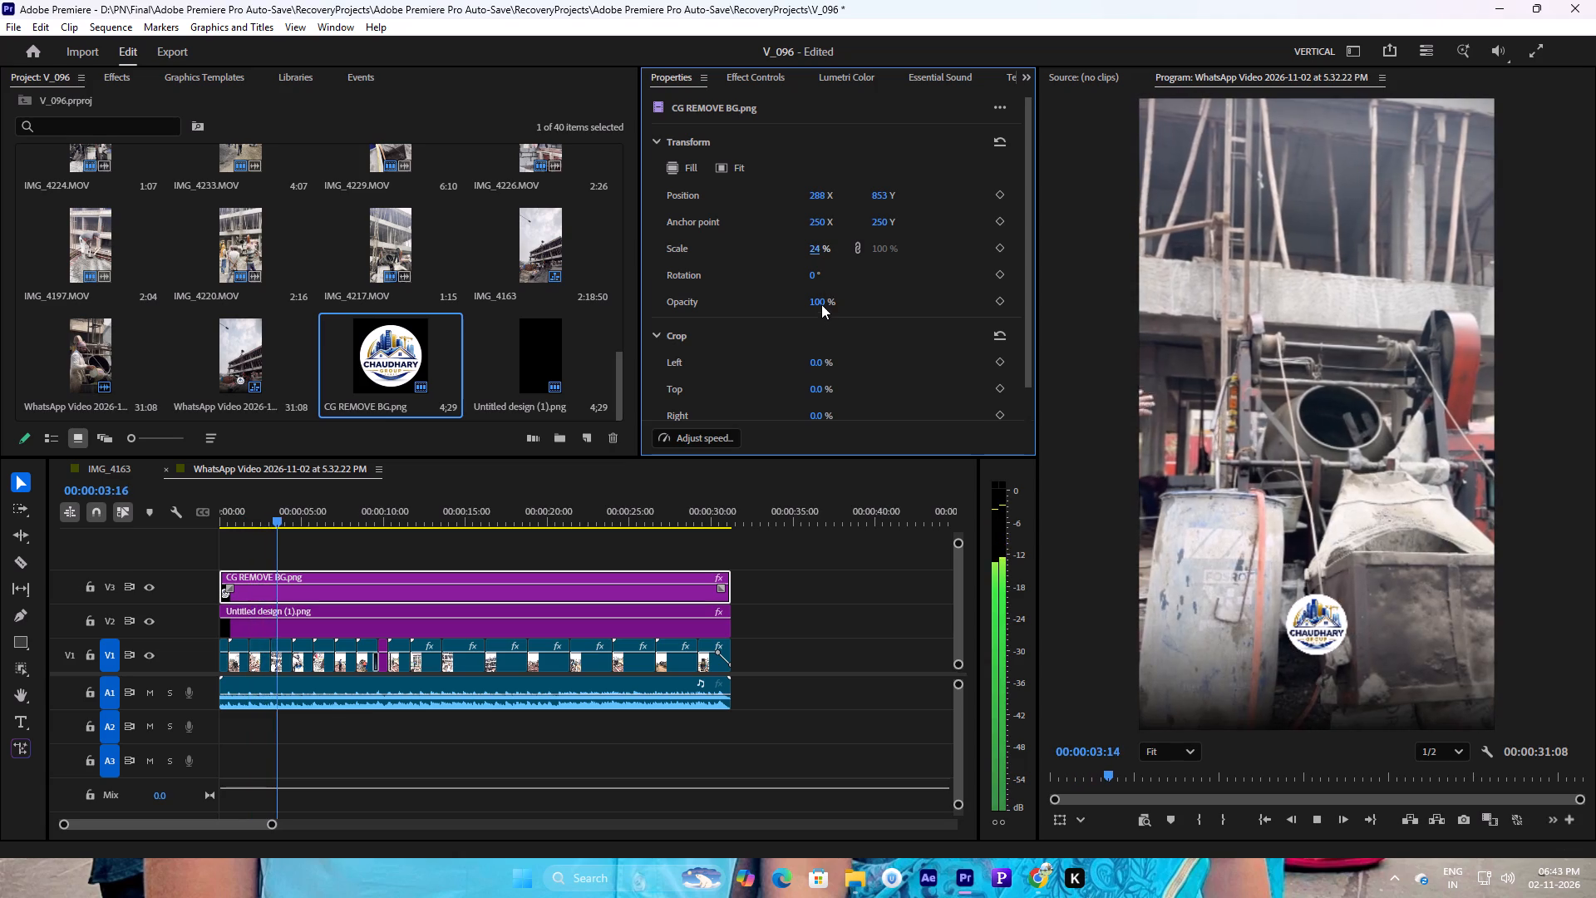
{"action": "left_click_drag", "start_coordinate": [820, 301], "coordinate": [782, 312]}
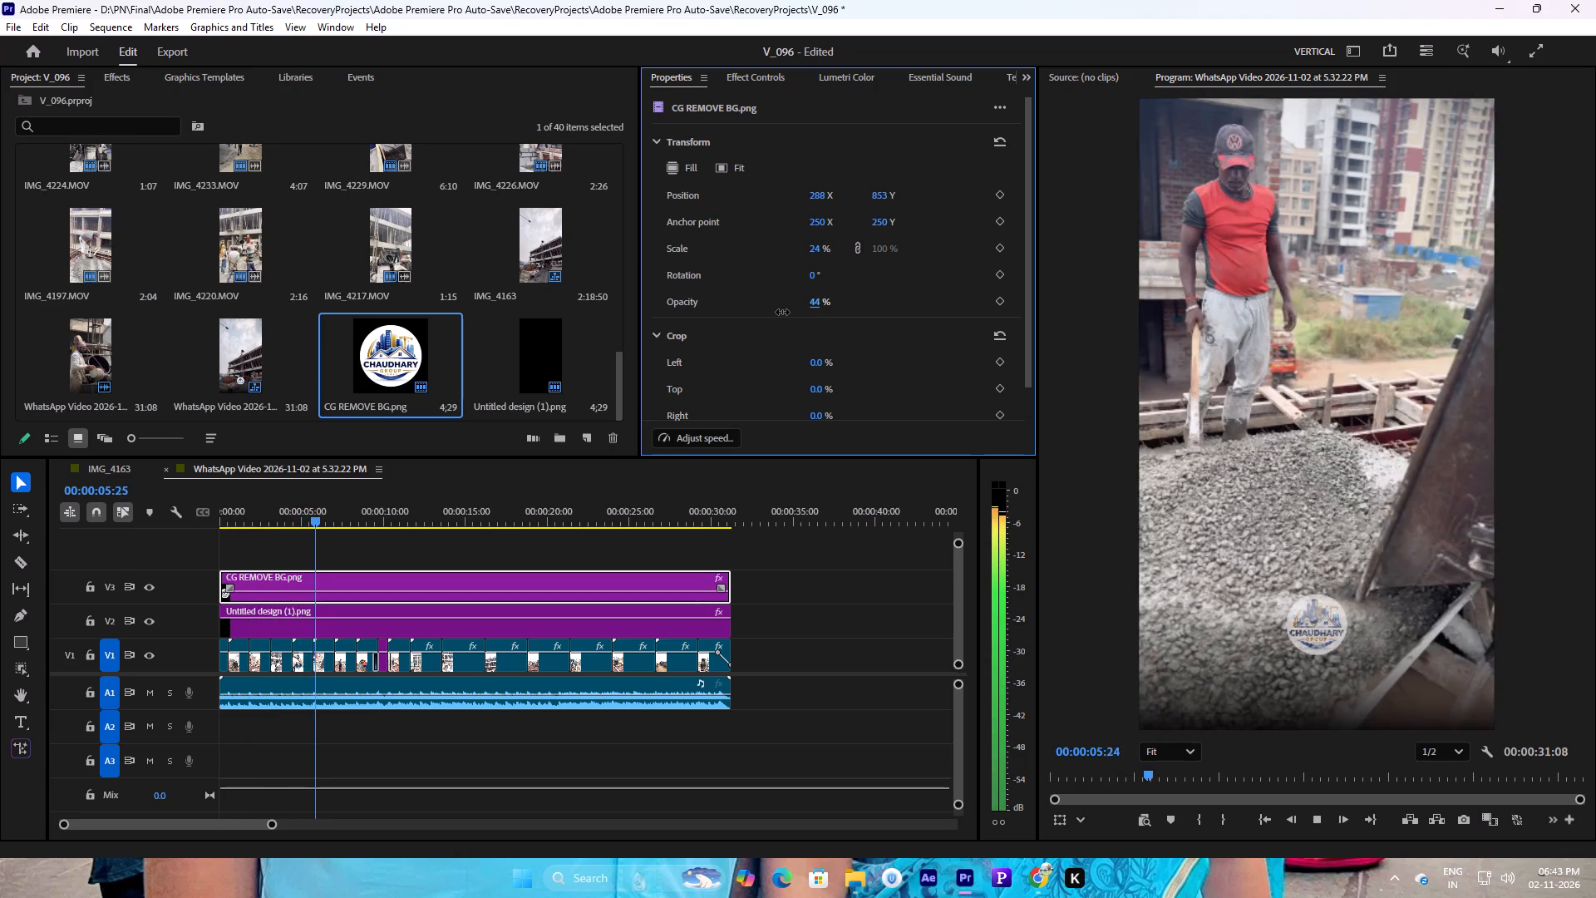
{"action": "left_click_drag", "start_coordinate": [782, 312], "coordinate": [797, 312]}
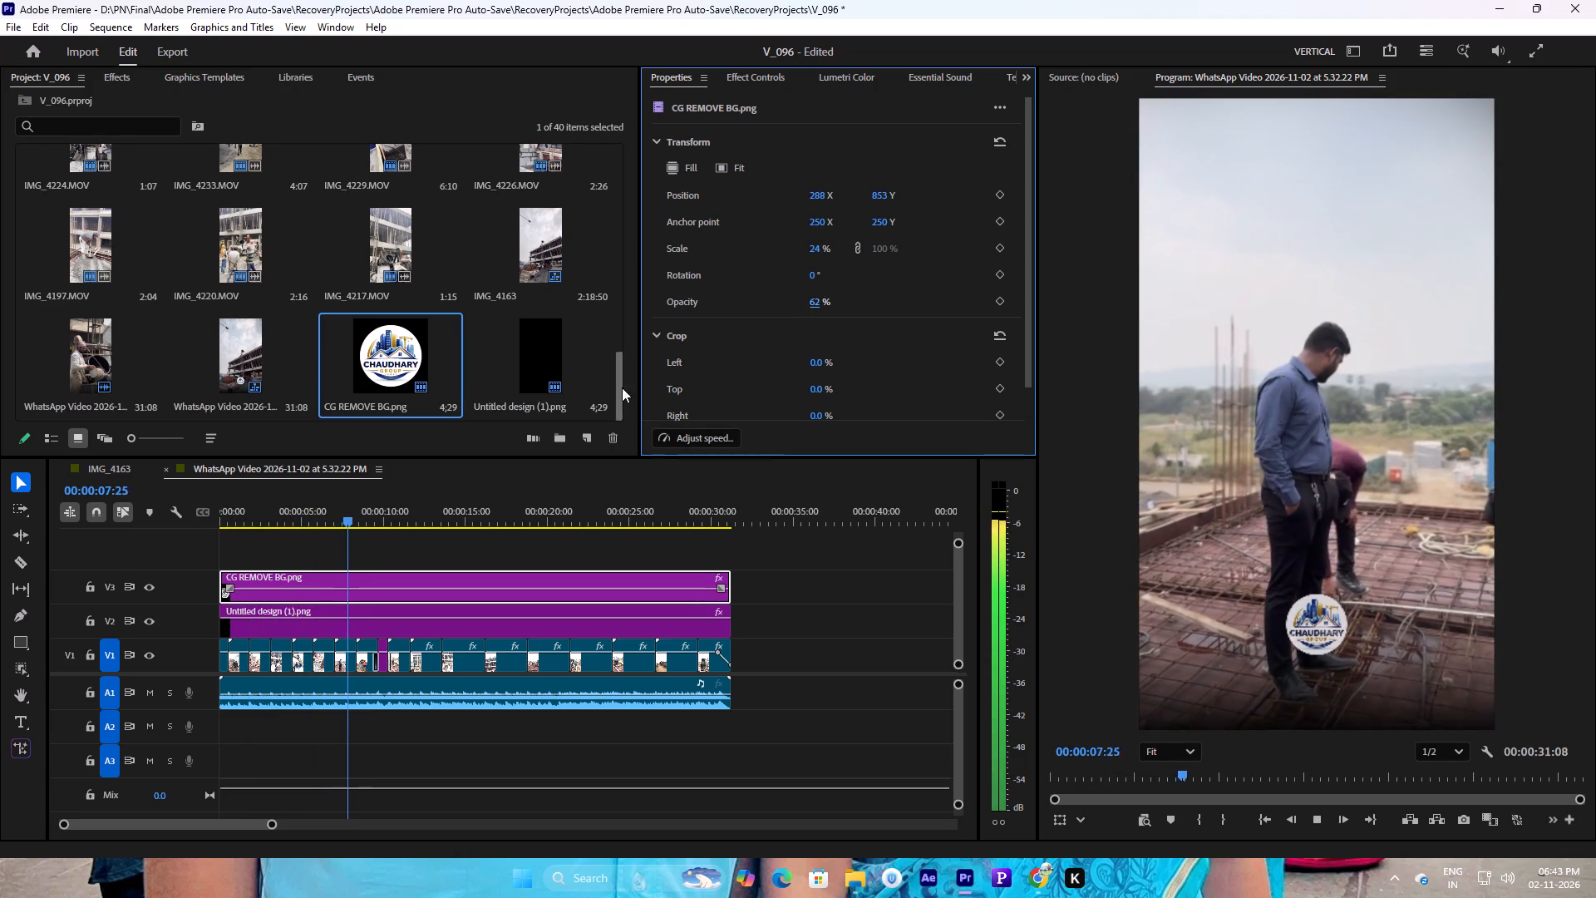
{"action": "key", "text": "space"}
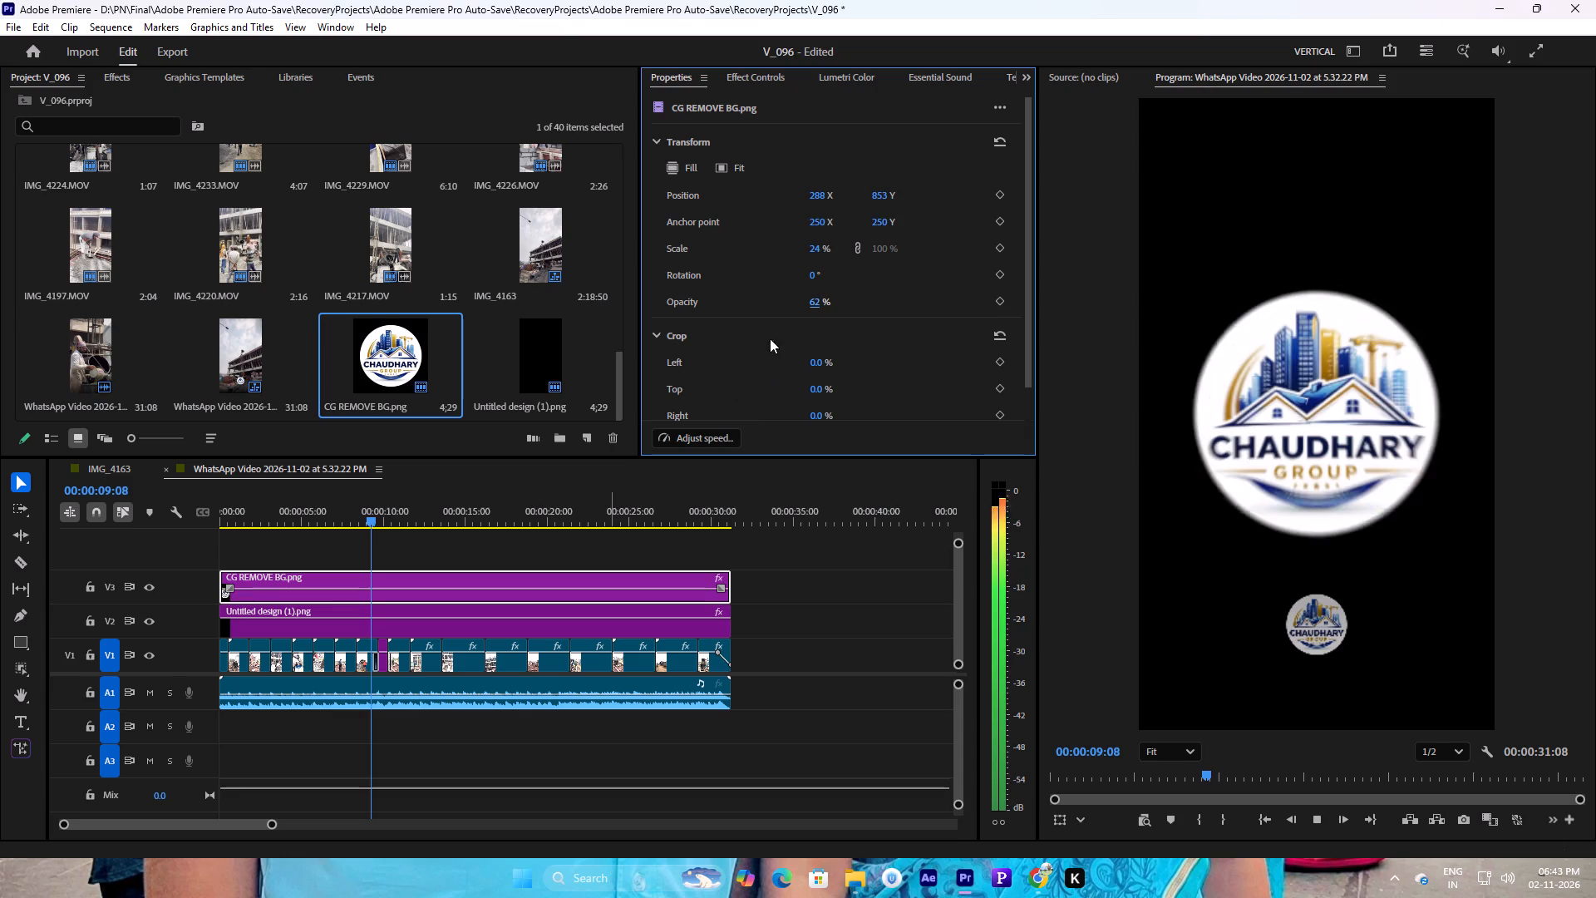
{"action": "left_click_drag", "start_coordinate": [883, 193], "coordinate": [870, 195]}
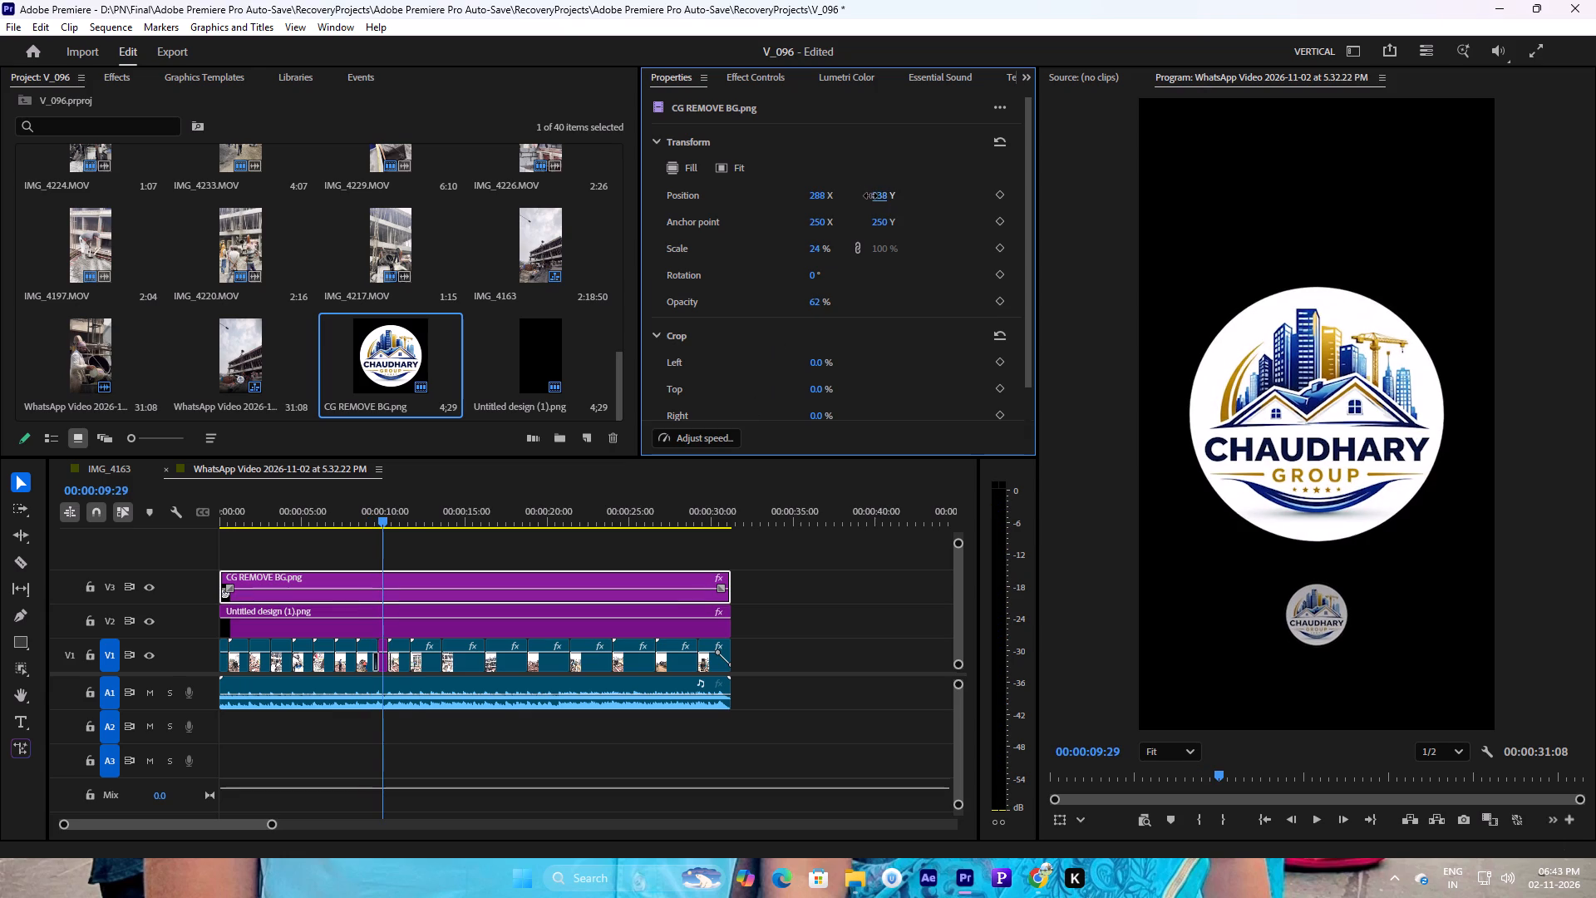
{"action": "left_click_drag", "start_coordinate": [870, 195], "coordinate": [874, 195]}
Split the V3 watermark at both ends of the V1 full-screen logo clip, delete the piece between, and play the result.
{"action": "left_click_drag", "start_coordinate": [271, 821], "coordinate": [152, 814]}
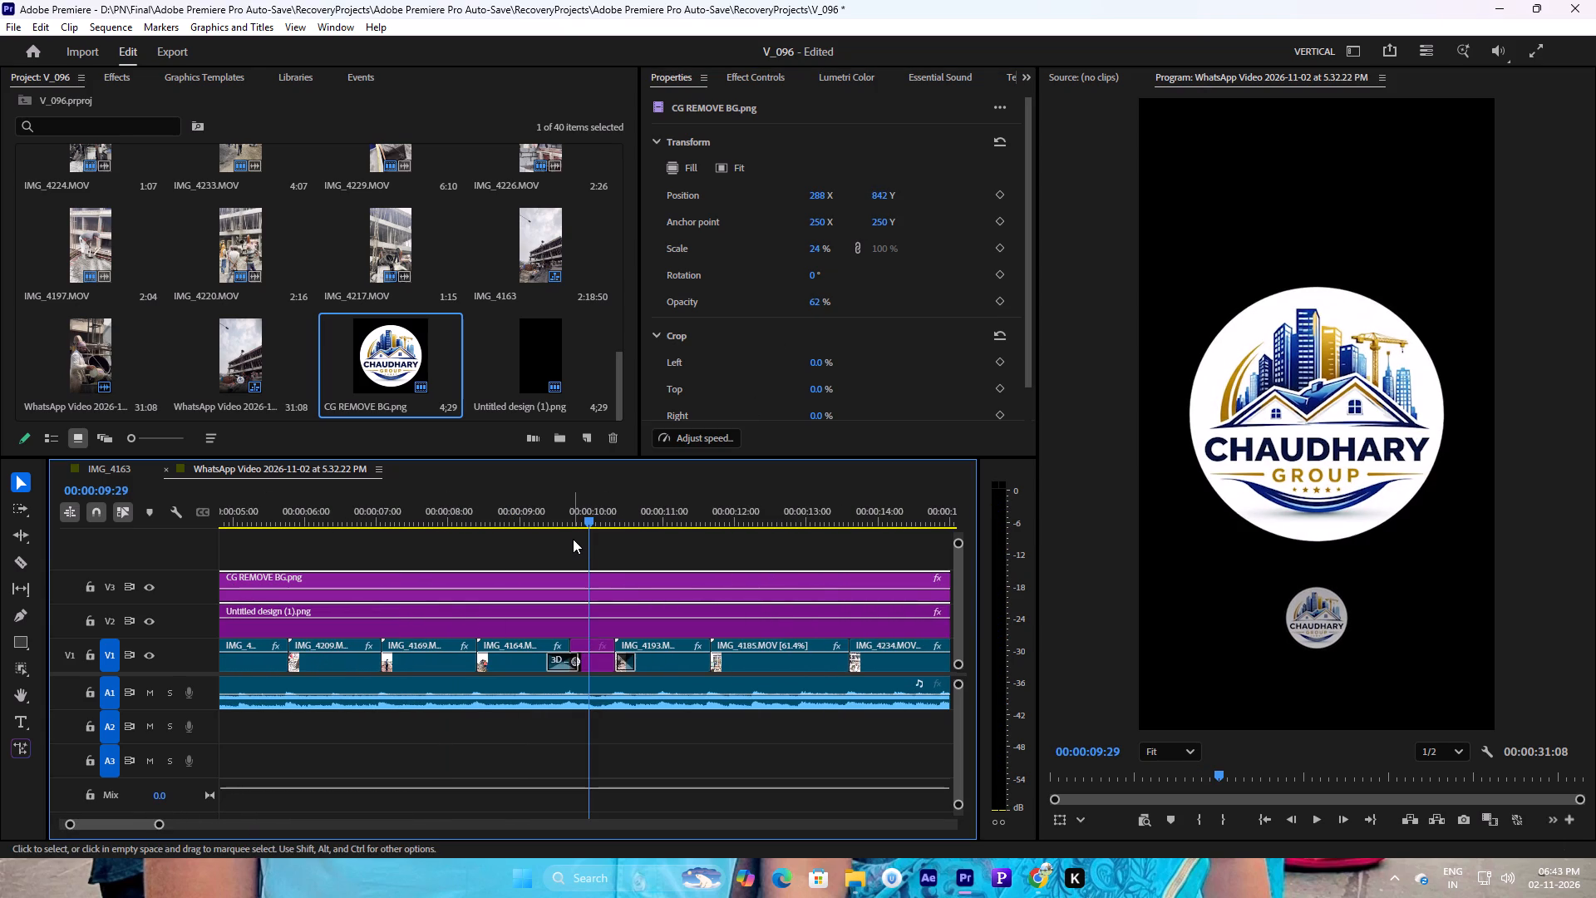
{"action": "key", "text": "c"}
{"action": "left_click", "coordinate": [573, 598]}
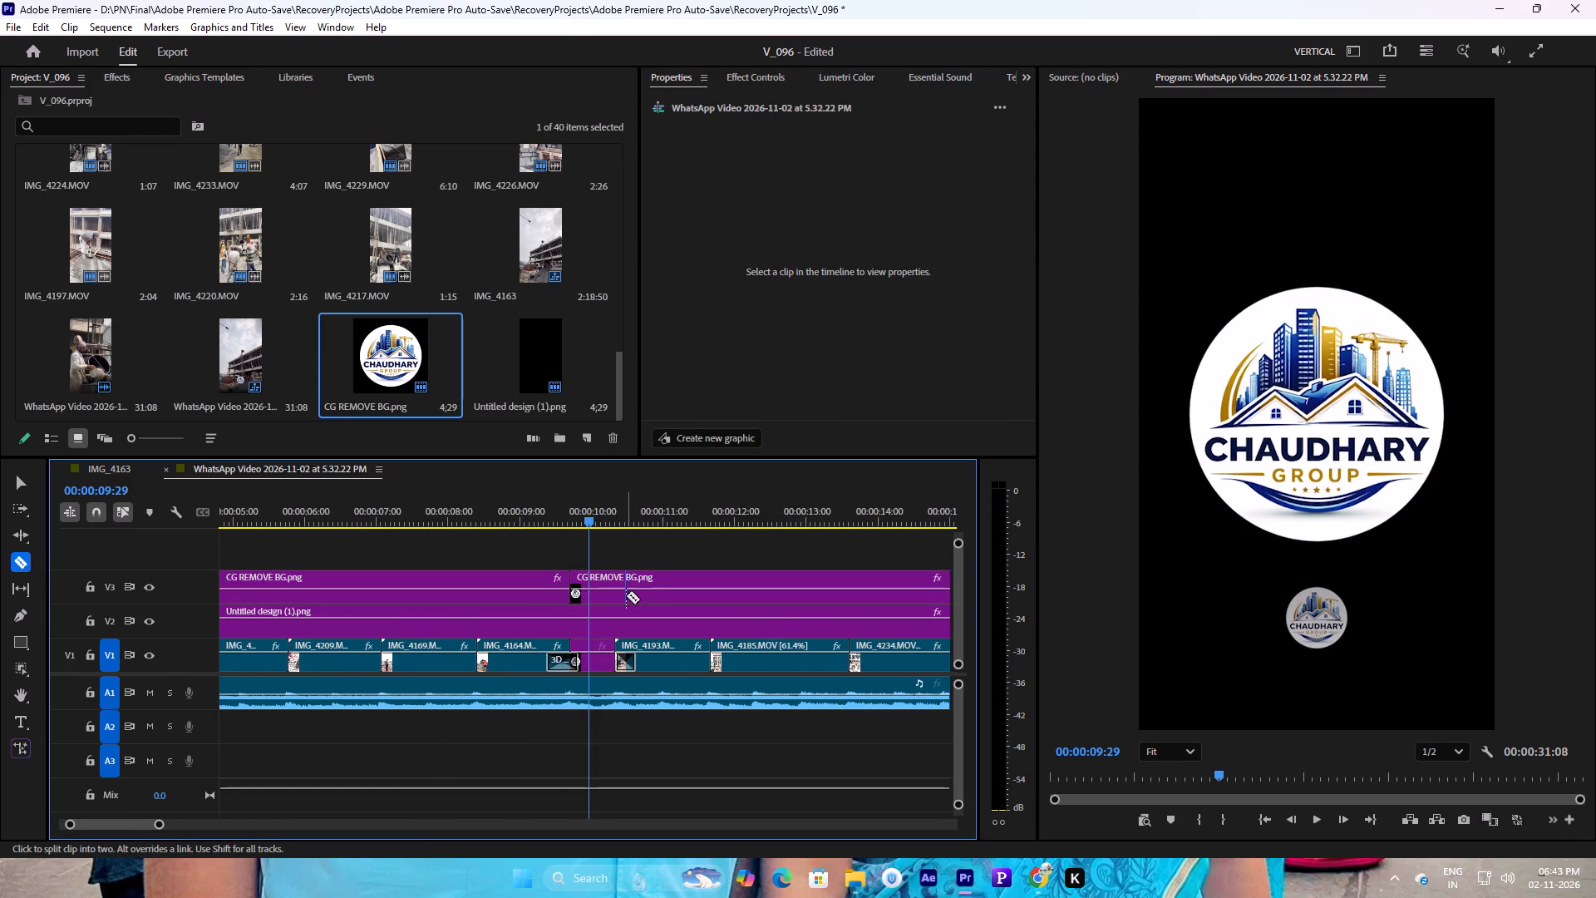
{"action": "left_click", "coordinate": [618, 591]}
{"action": "key", "text": "v"}
{"action": "left_click", "coordinate": [595, 596]}
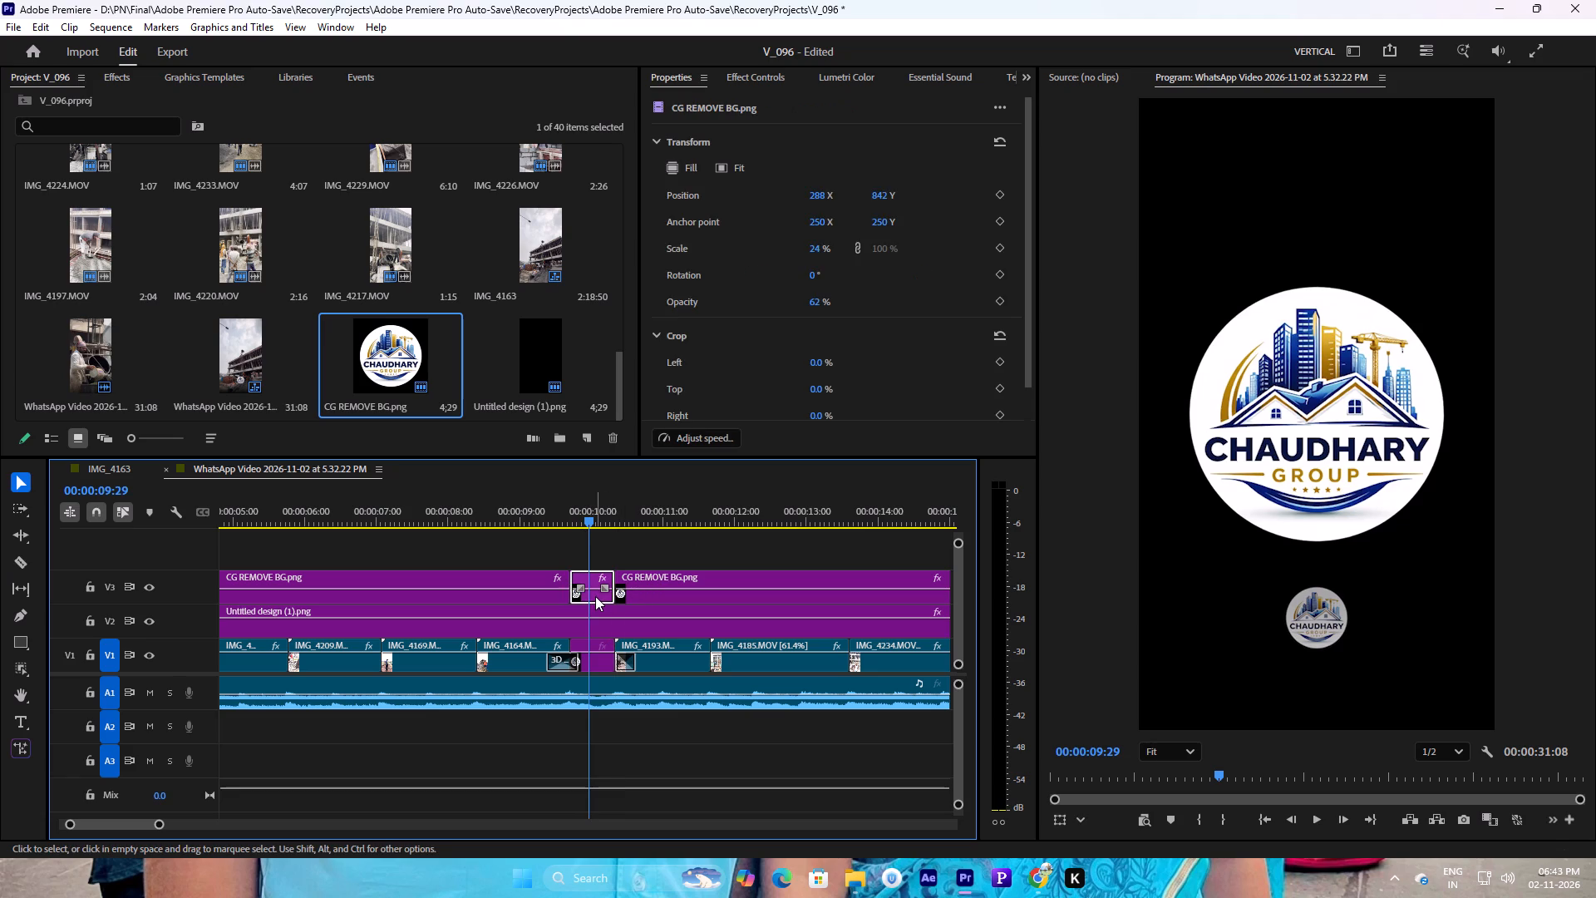
{"action": "key", "text": "Delete"}
{"action": "key", "text": "space"}
{"action": "key", "text": "space"}
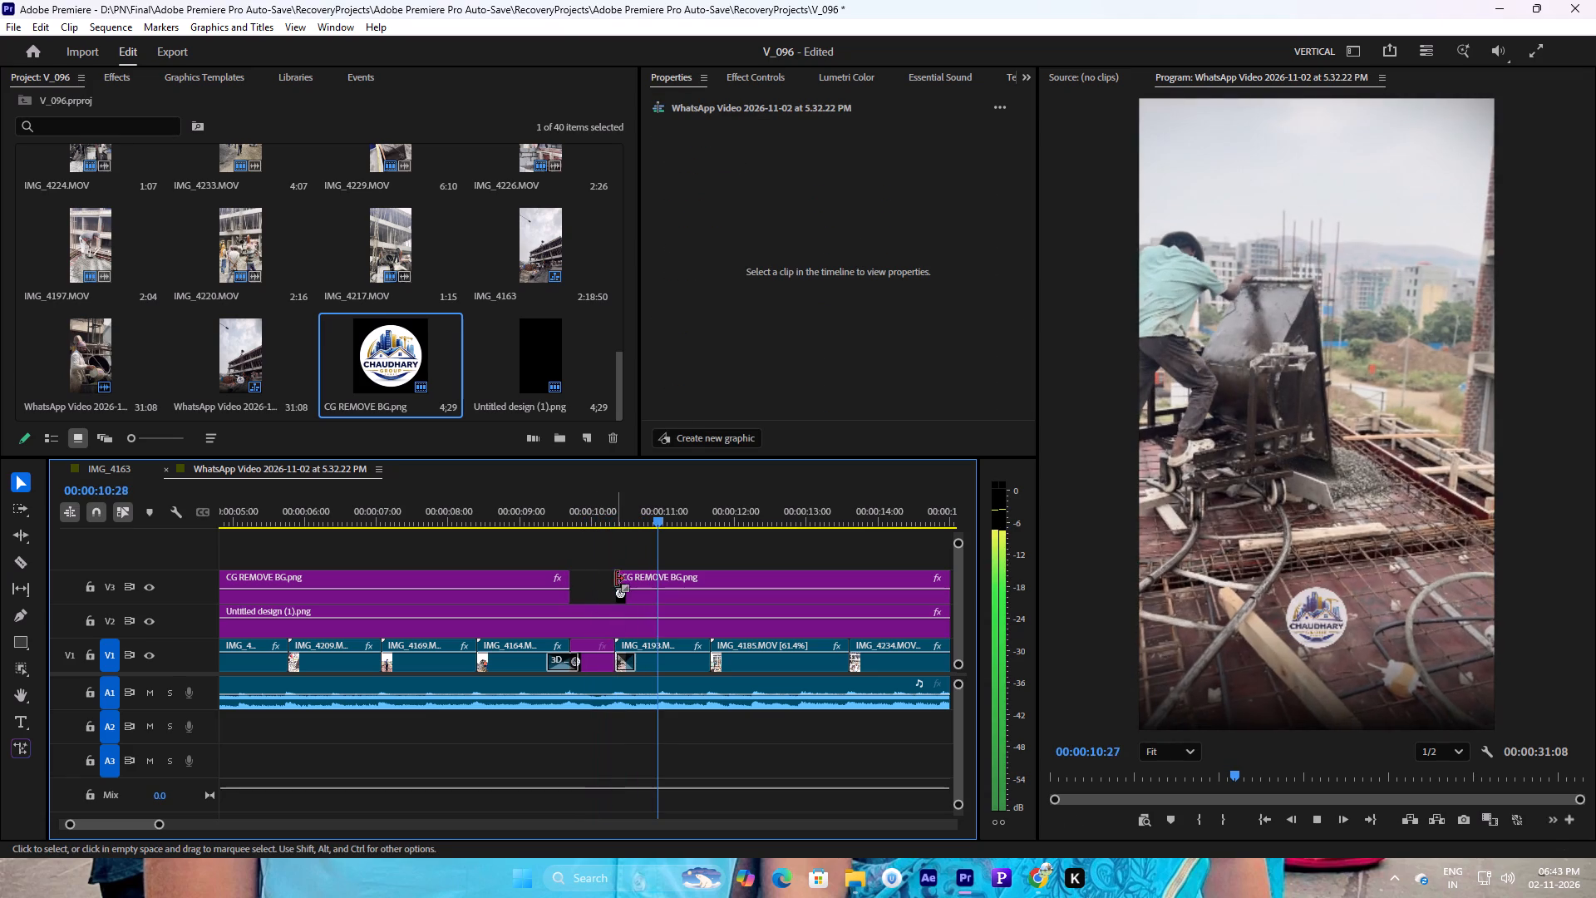
Trim both V3 watermark pieces back to widen the gap around the logo transitions, and review the approach to the gap.
{"action": "left_click_drag", "start_coordinate": [618, 596], "coordinate": [624, 598]}
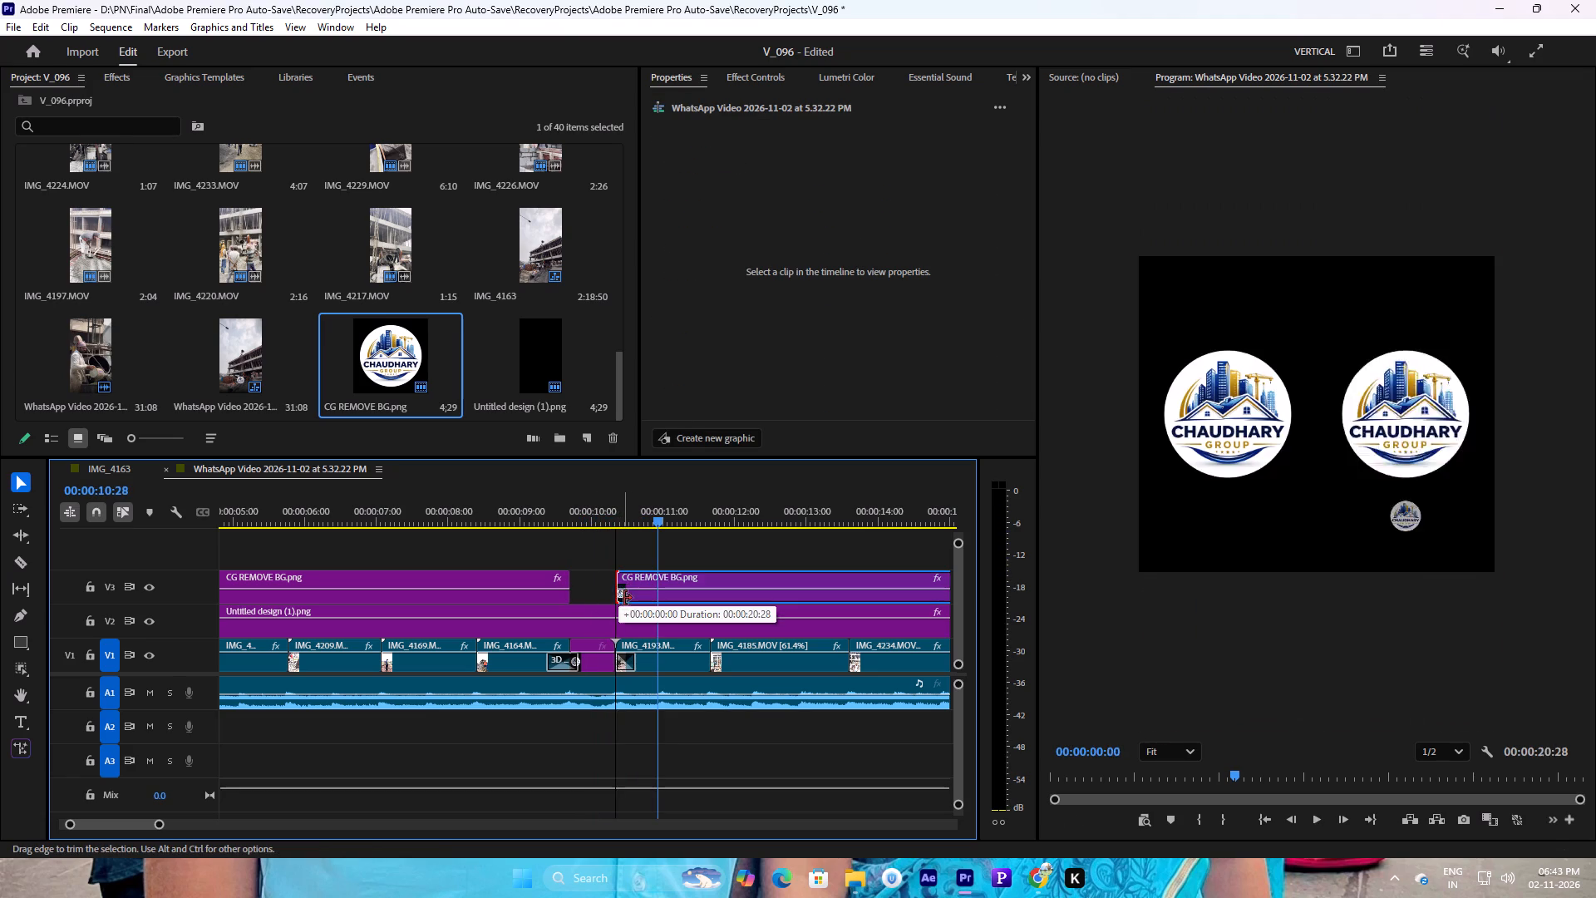
{"action": "left_click_drag", "start_coordinate": [624, 598], "coordinate": [638, 601]}
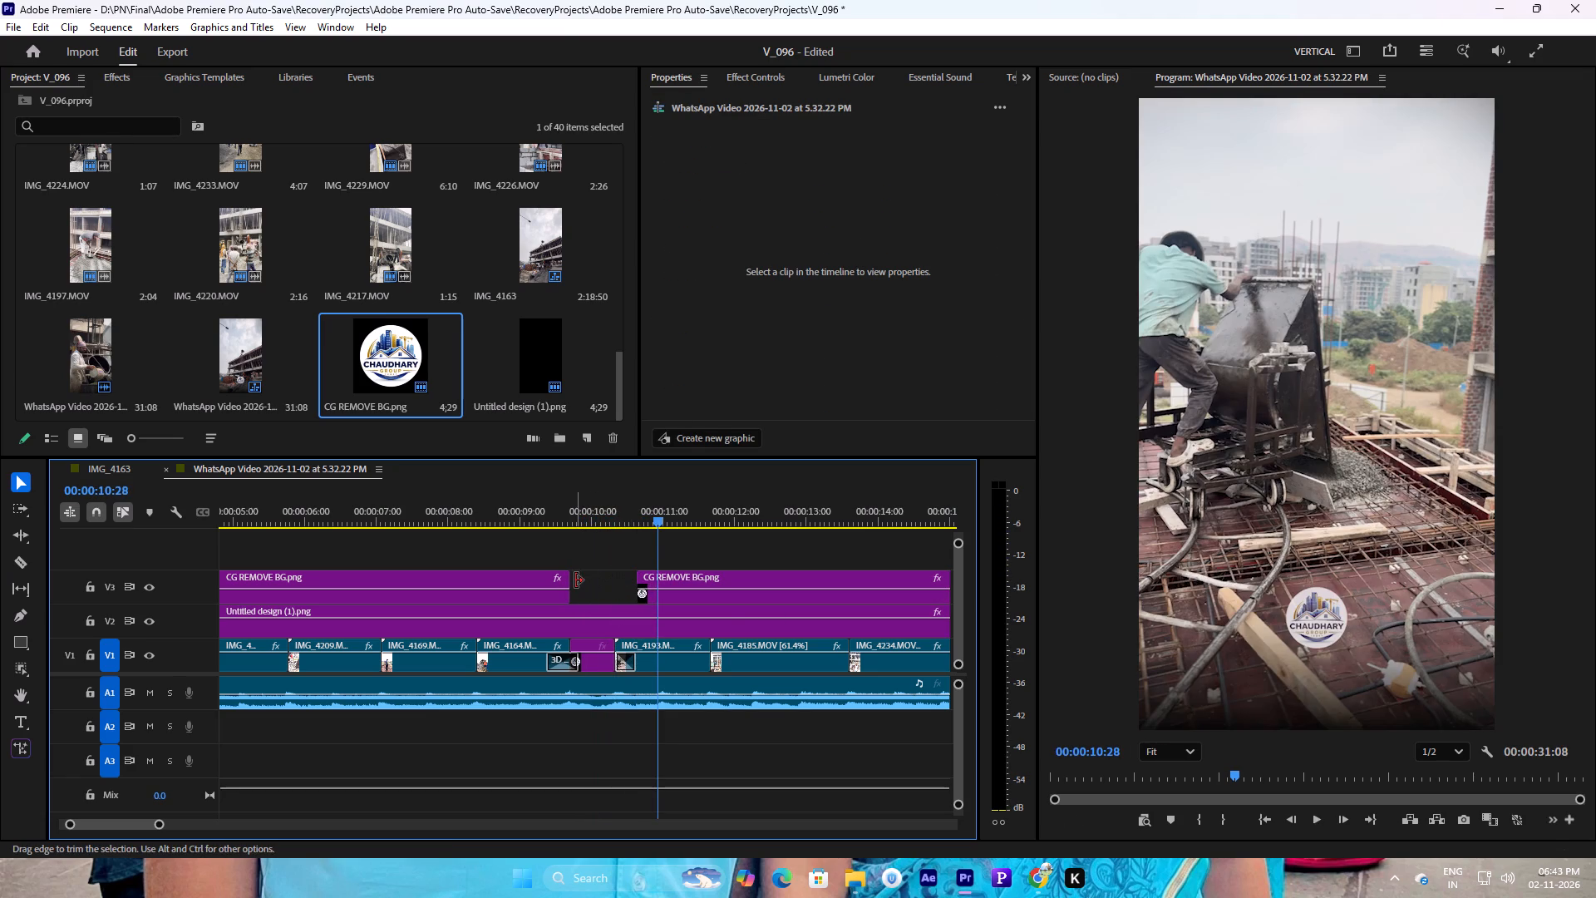
{"action": "left_click_drag", "start_coordinate": [574, 583], "coordinate": [554, 588]}
{"action": "left_click", "coordinate": [530, 505]}
{"action": "key", "text": "space"}
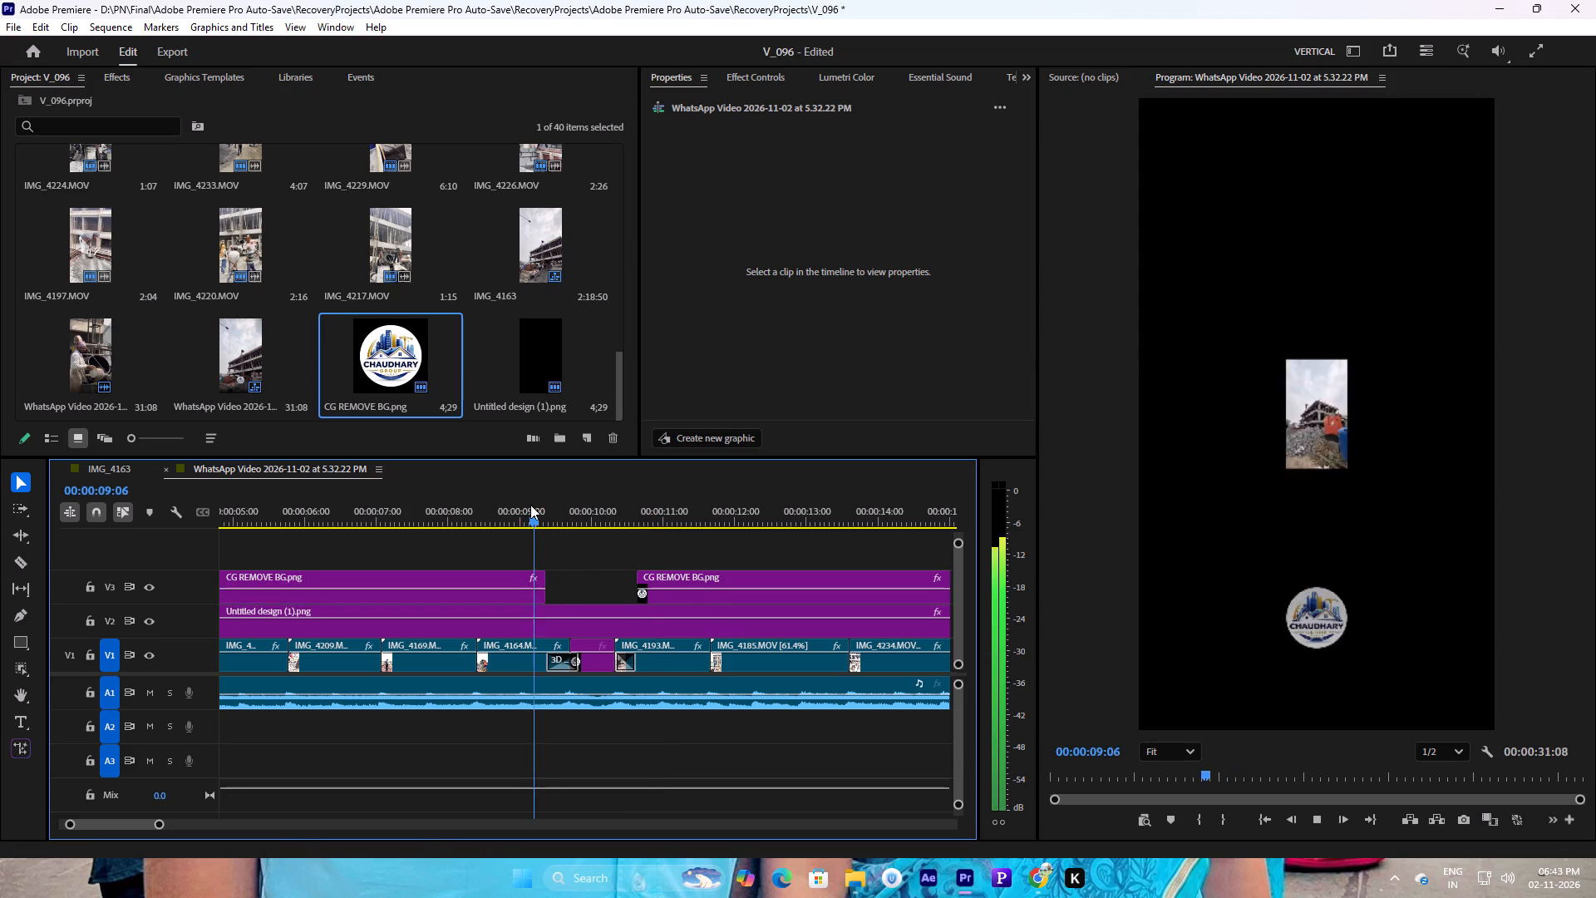
{"action": "left_click_drag", "start_coordinate": [531, 501], "coordinate": [545, 504]}
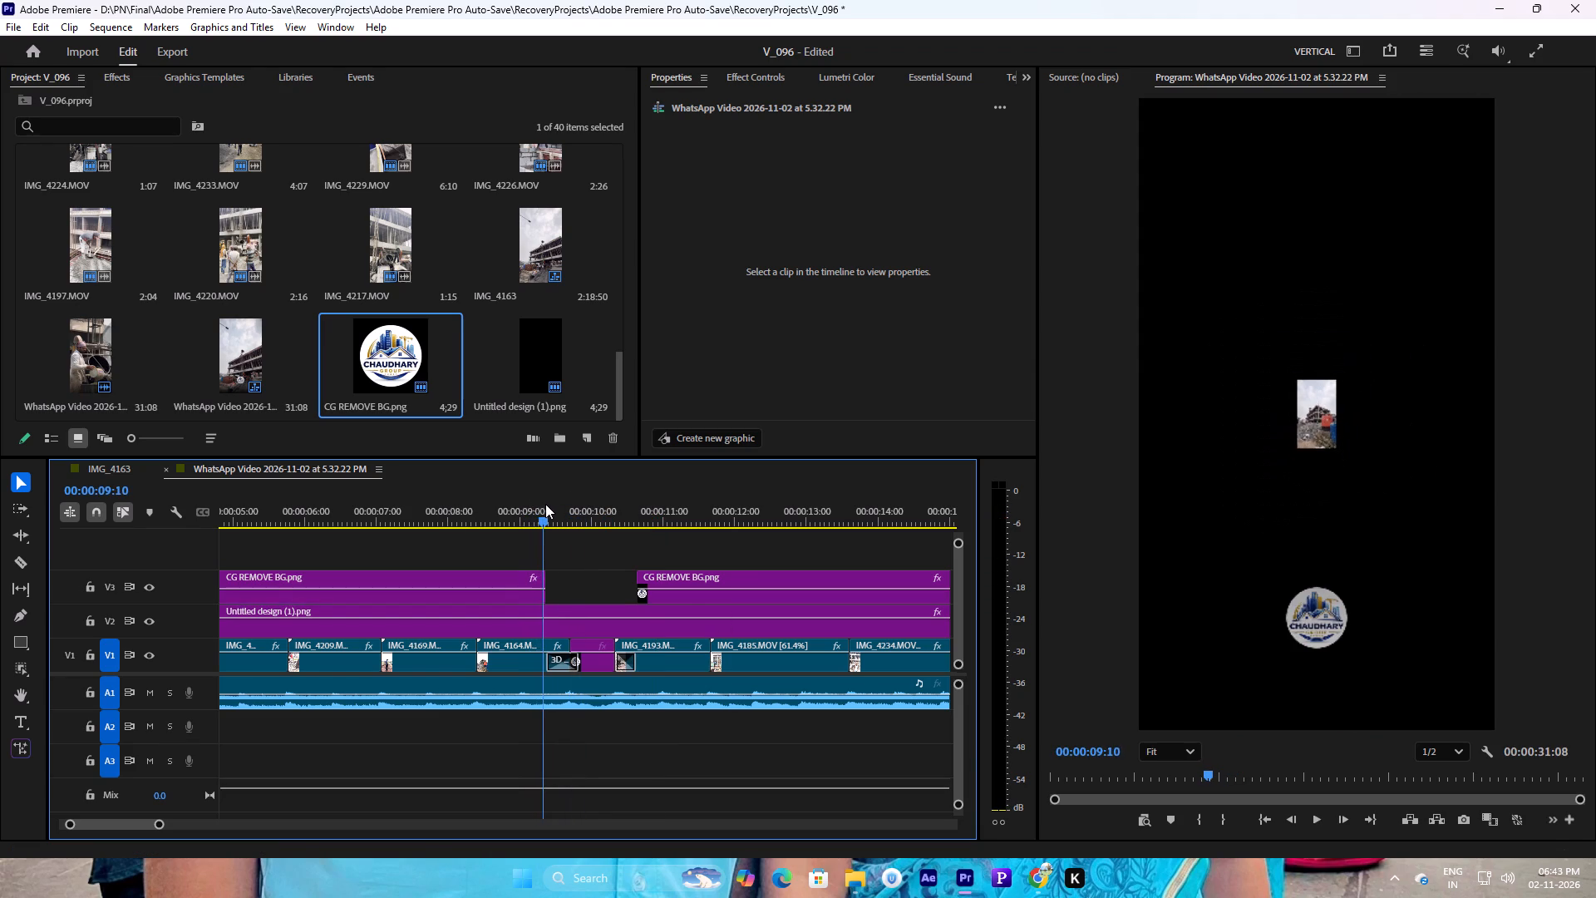
{"action": "left_click_drag", "start_coordinate": [545, 504], "coordinate": [543, 512]}
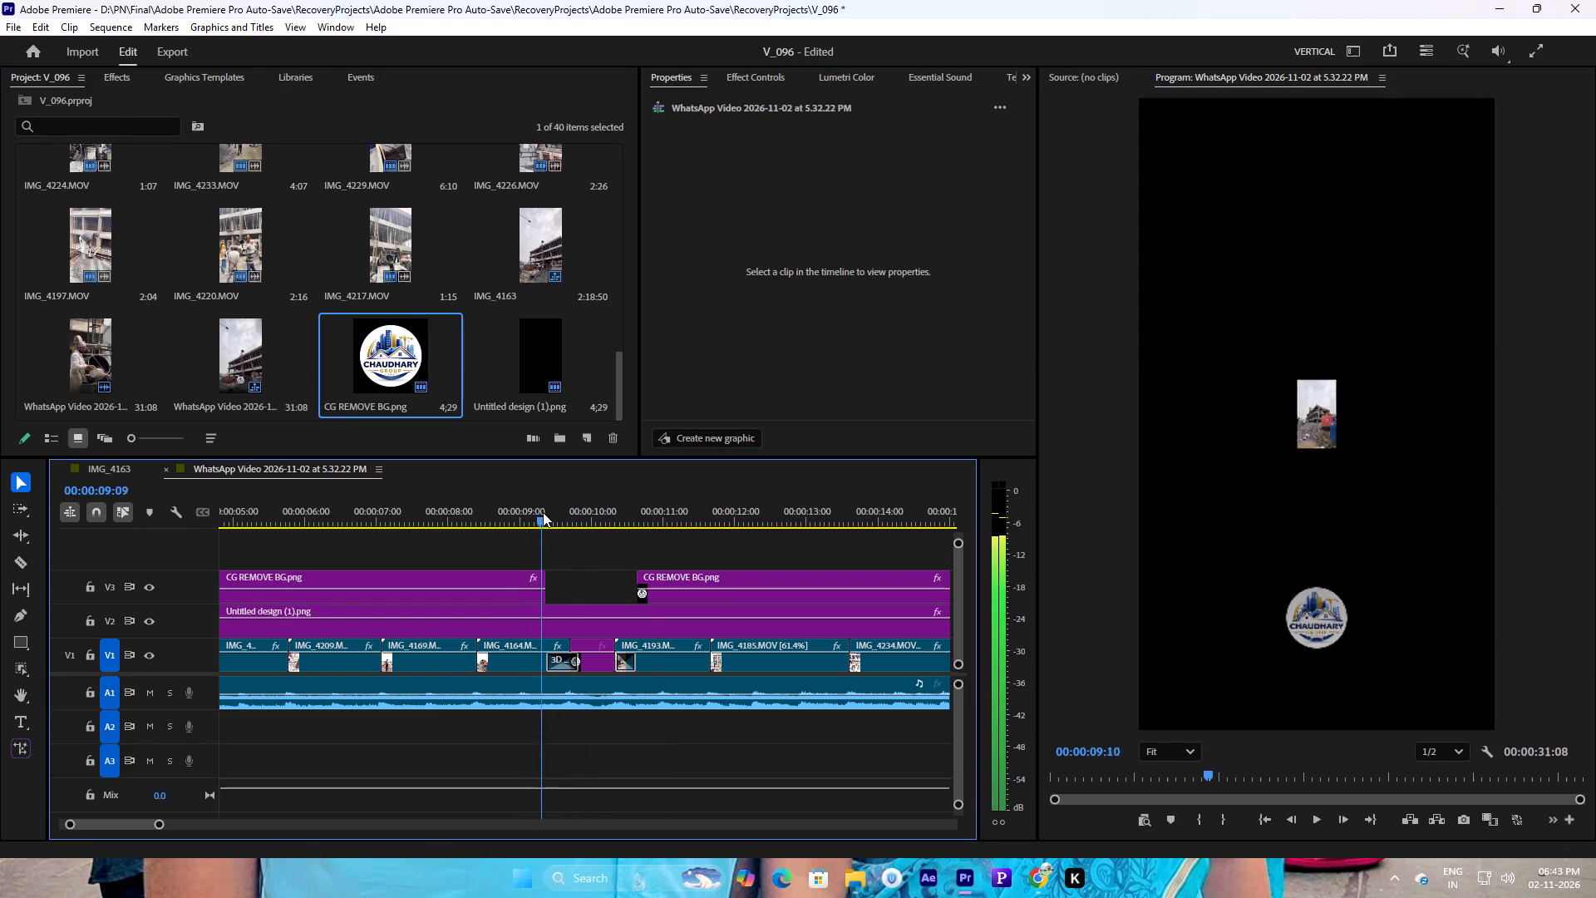
Trim the end of the first V3 logo watermark piece back to 00:00:08:12, near the cut to the IMG_4164 clip.
{"action": "left_click_drag", "start_coordinate": [543, 512], "coordinate": [481, 530]}
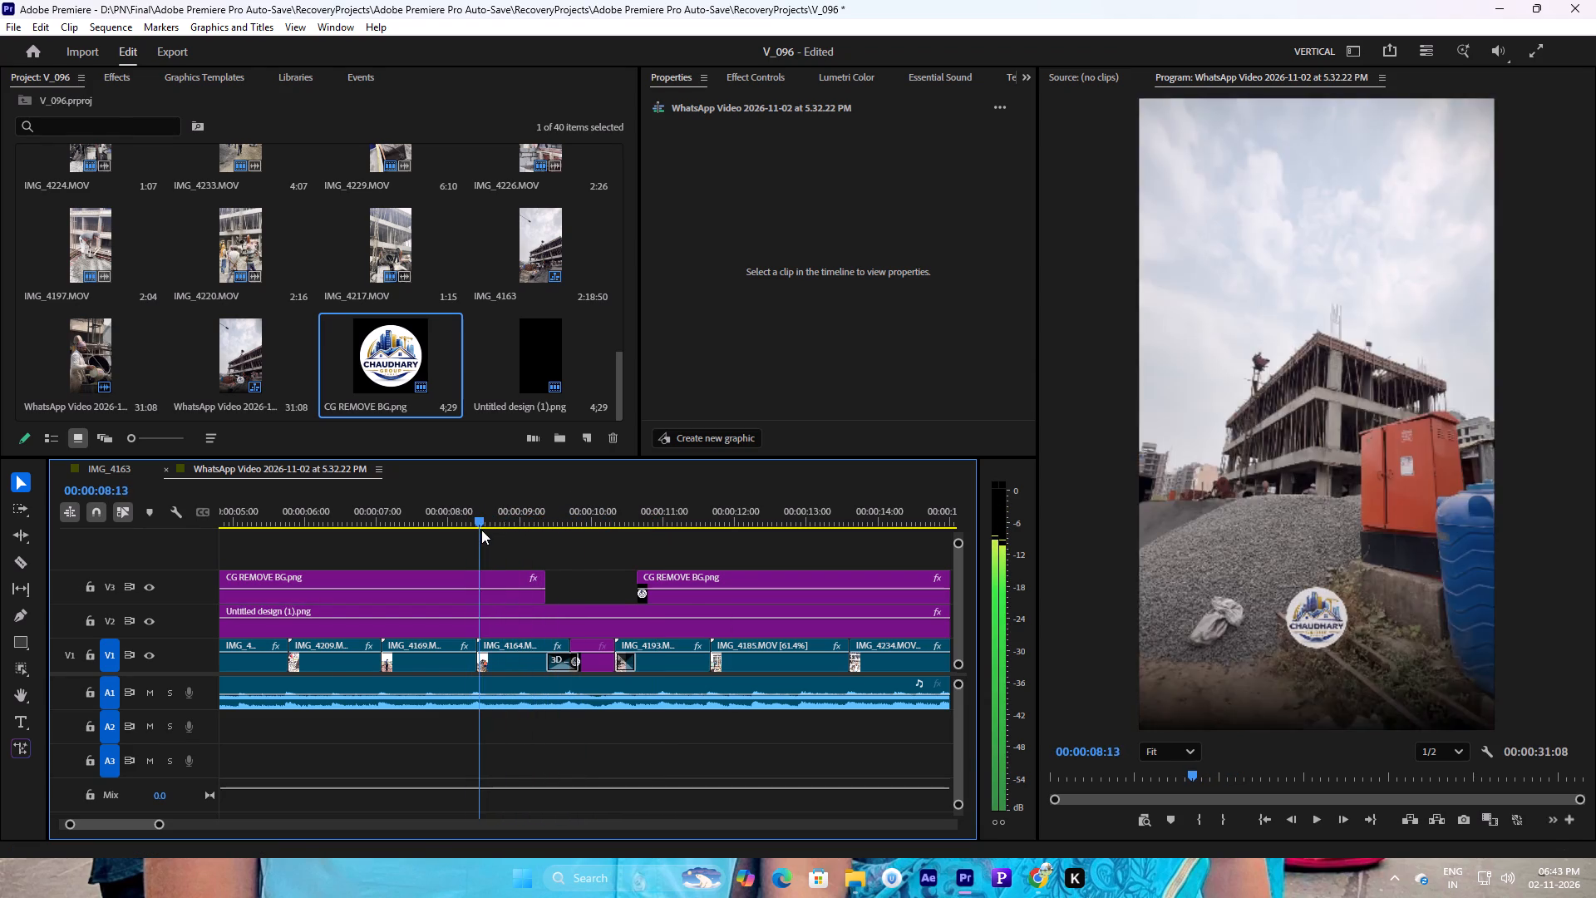
{"action": "left_click_drag", "start_coordinate": [481, 530], "coordinate": [494, 524]}
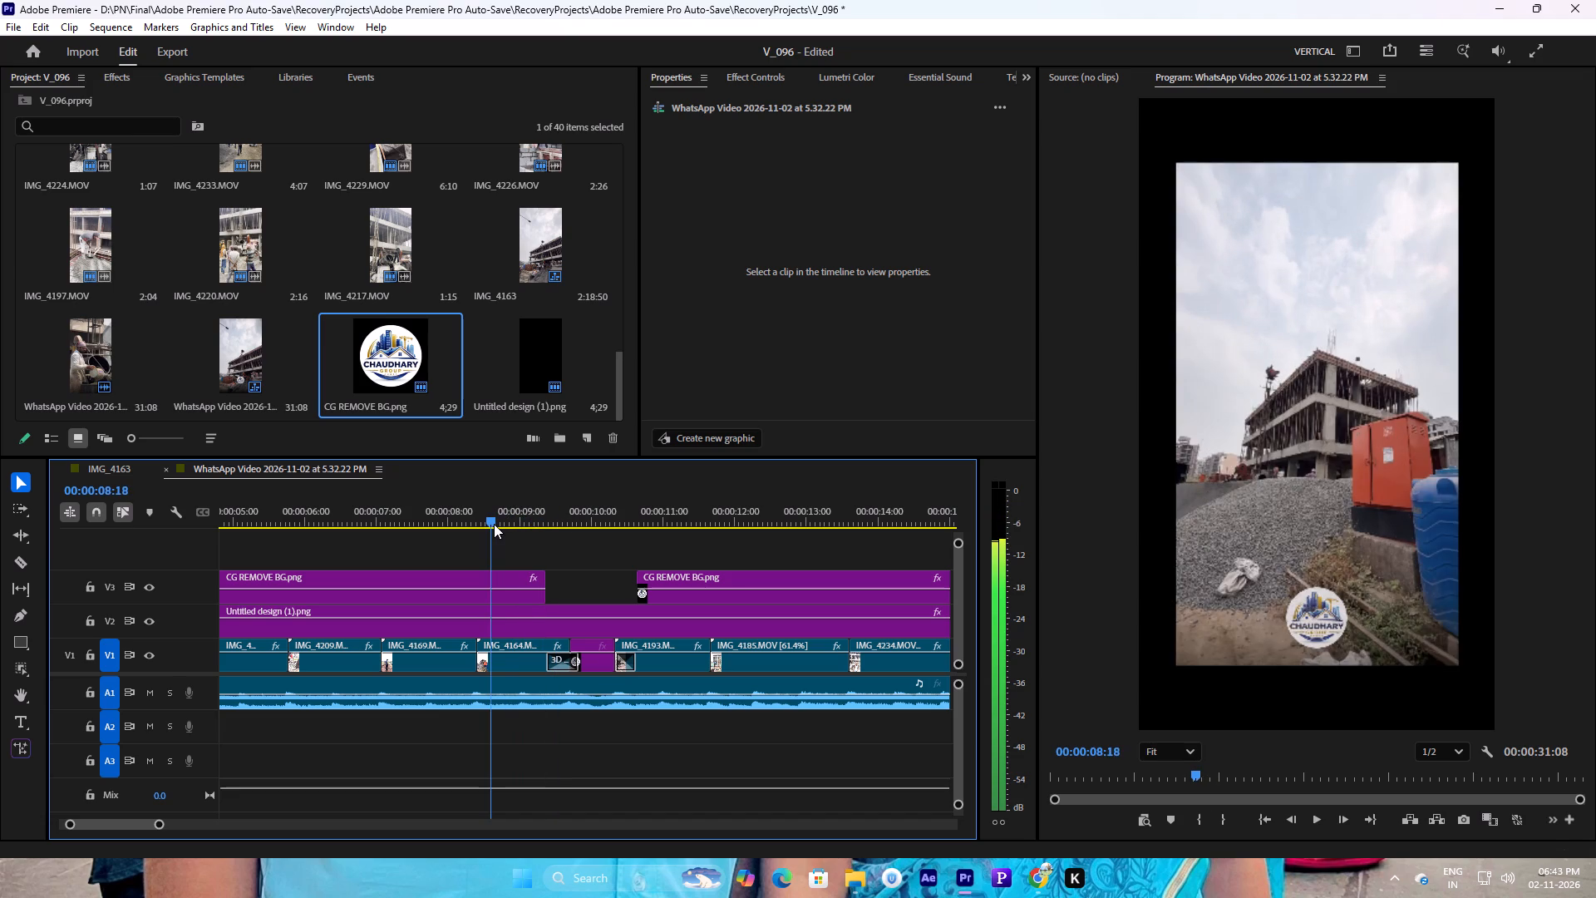
{"action": "left_click_drag", "start_coordinate": [494, 524], "coordinate": [480, 526]}
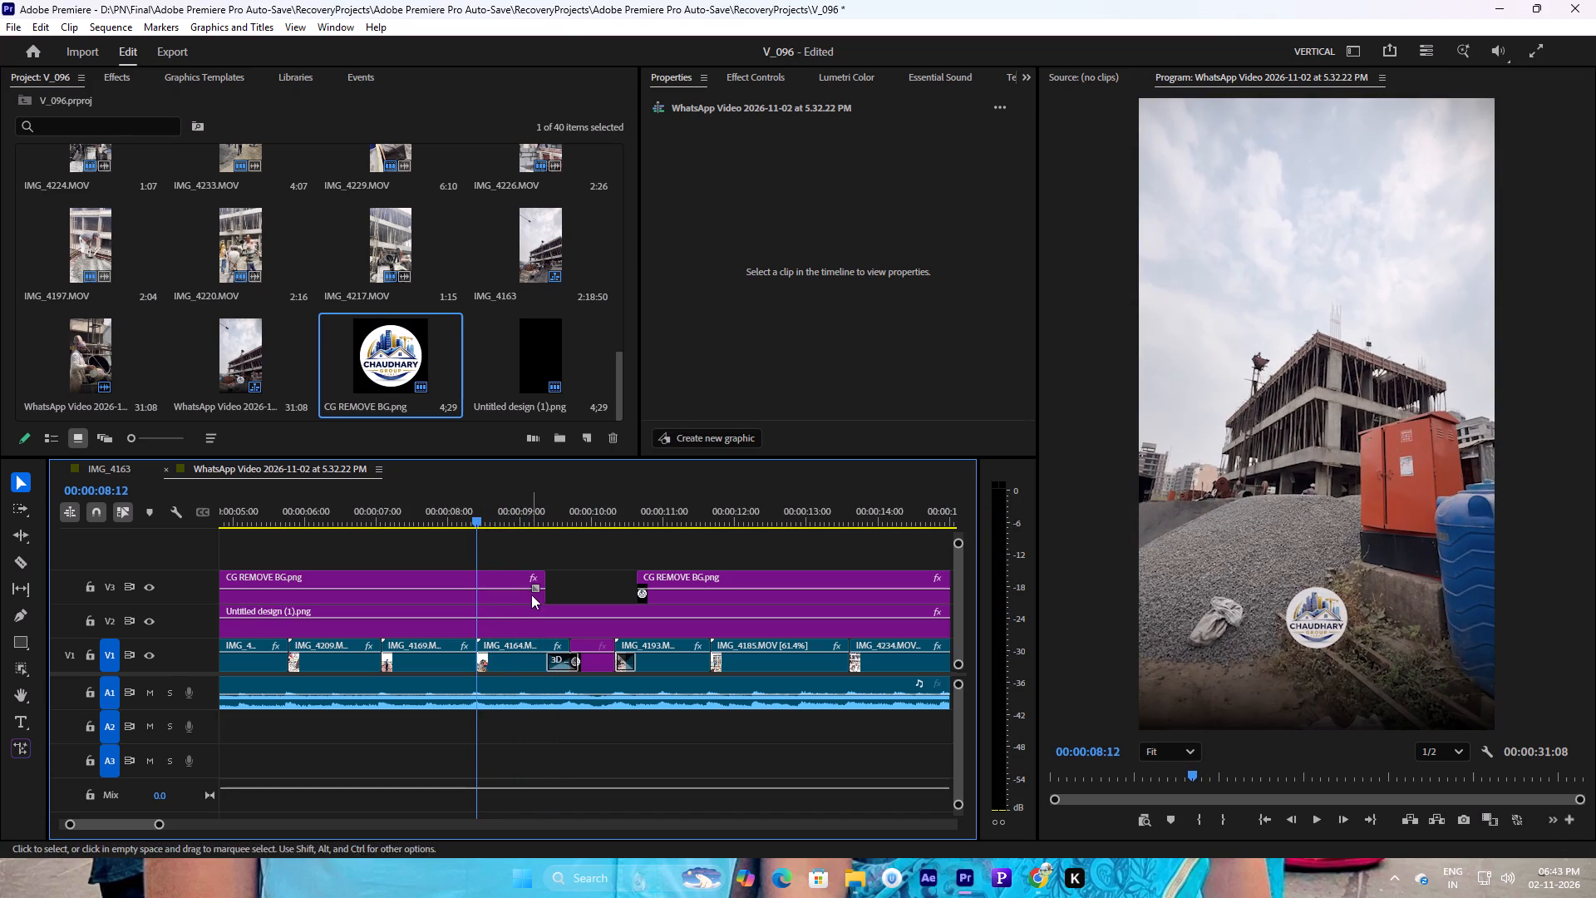
{"action": "left_click", "coordinate": [531, 595]}
{"action": "left_click_drag", "start_coordinate": [545, 595], "coordinate": [479, 595]}
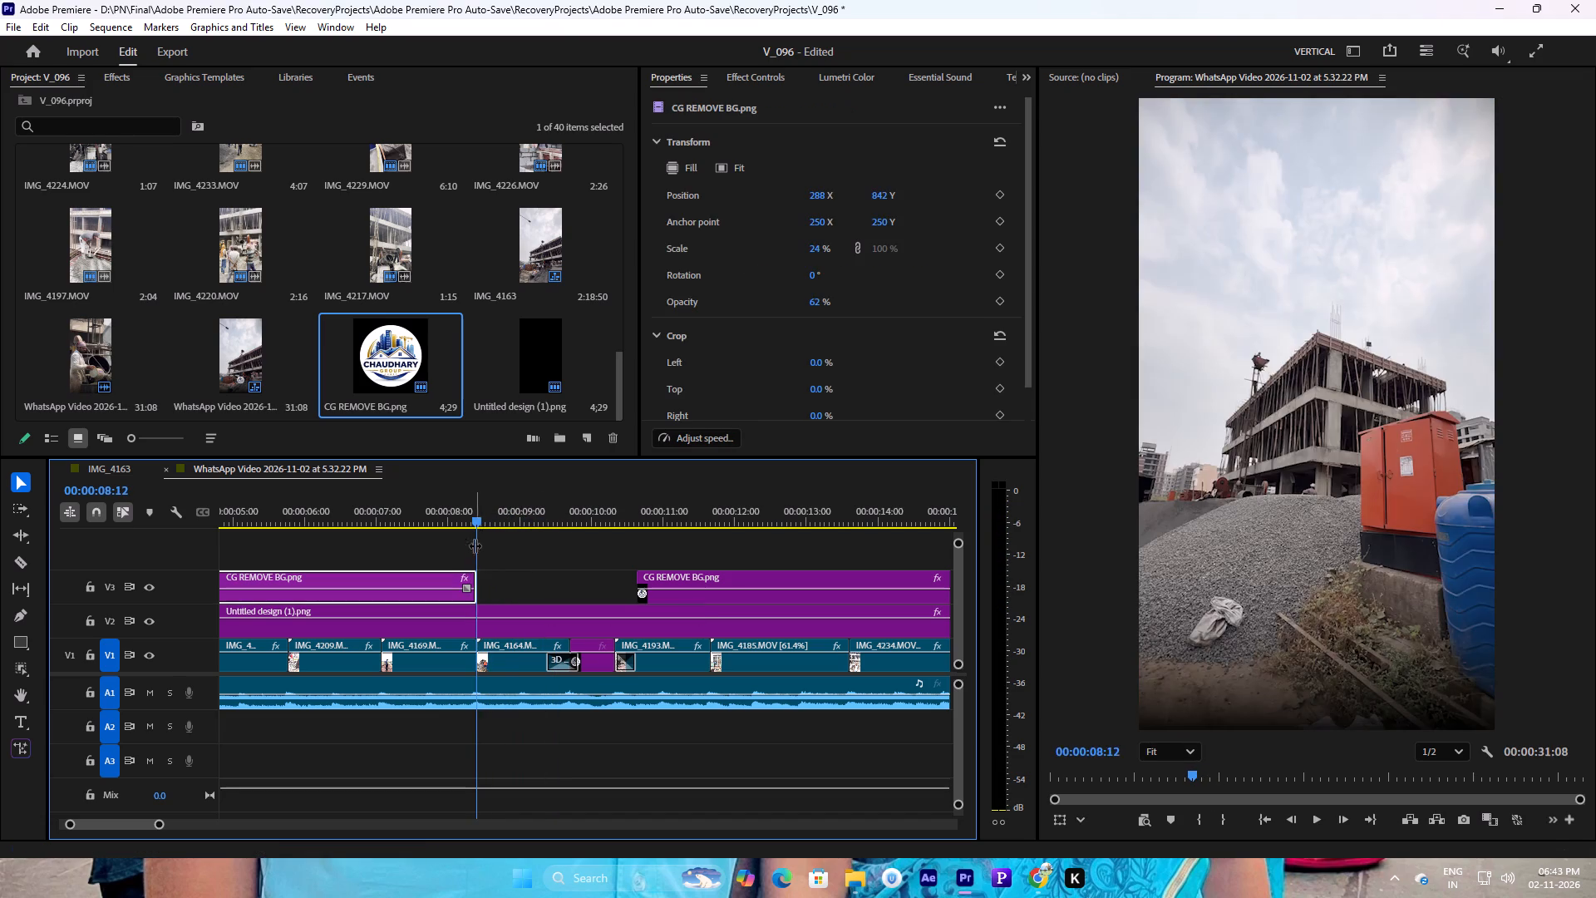
Fade out the first V3 watermark piece with opacity keyframes of 62% at 00:00:07:25 and 0% at 00:00:08:11.
{"action": "left_click_drag", "start_coordinate": [460, 516], "coordinate": [440, 521]}
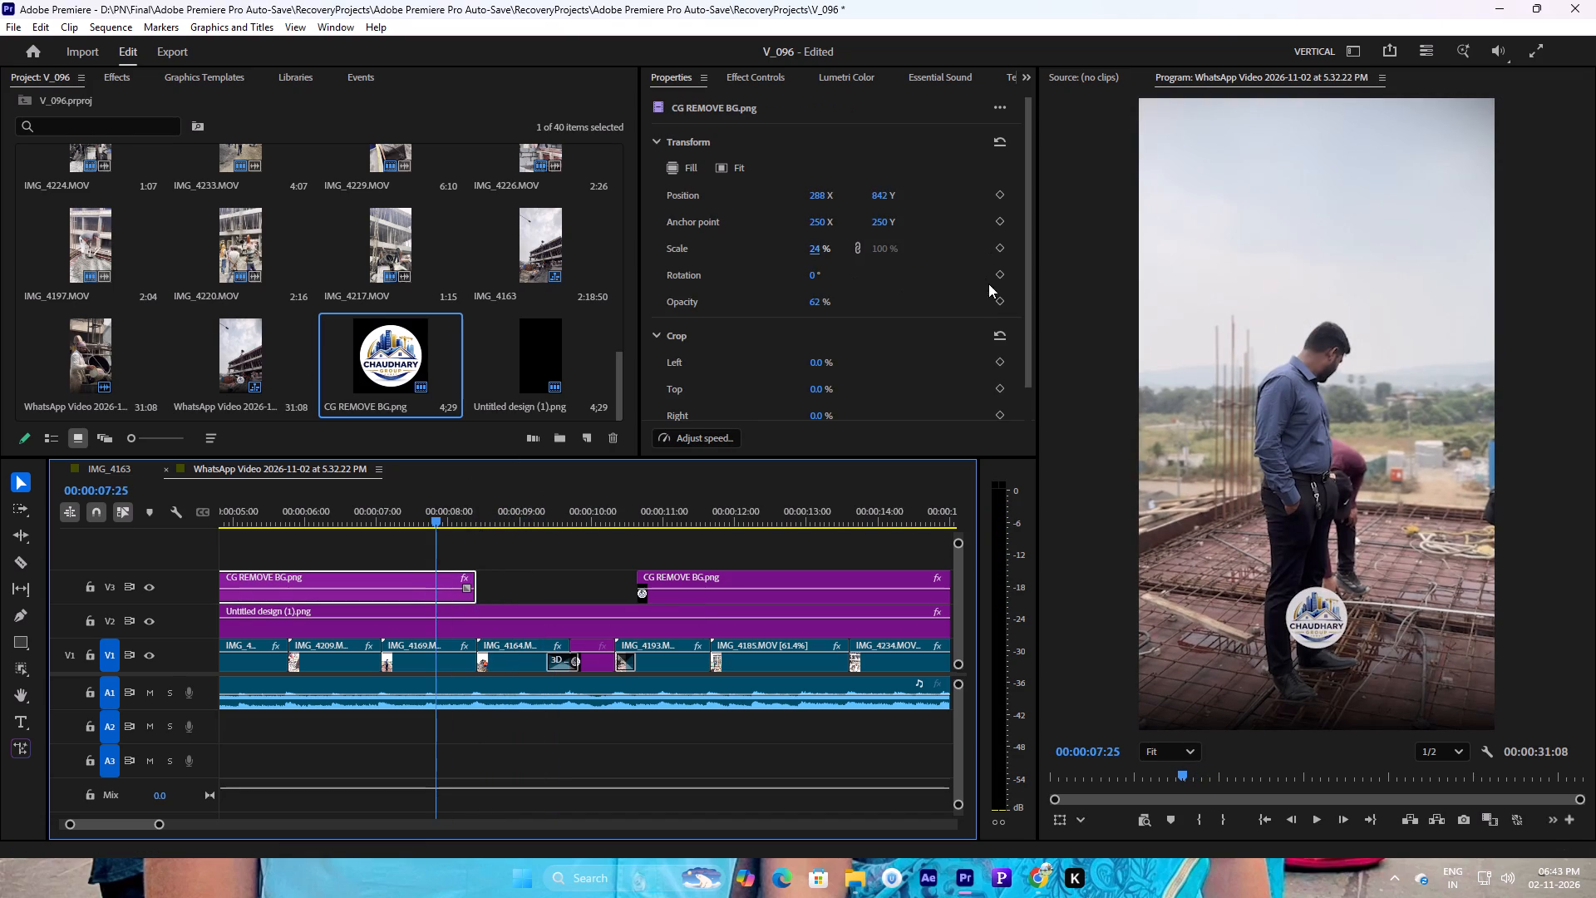
{"action": "left_click", "coordinate": [1001, 297]}
{"action": "left_click_drag", "start_coordinate": [440, 514], "coordinate": [470, 516]}
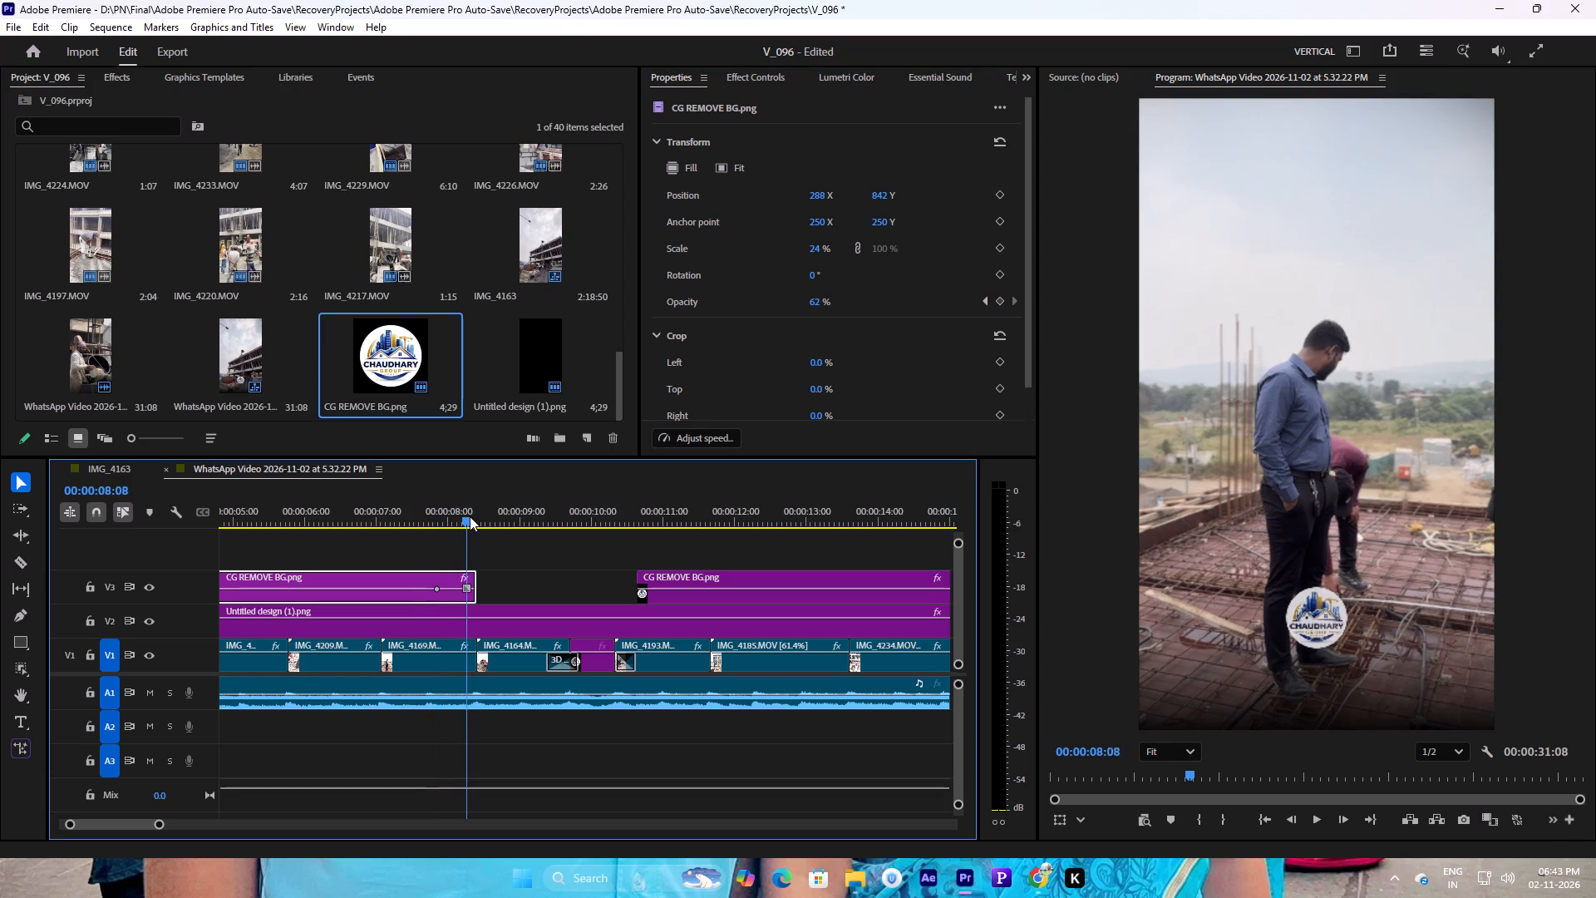
{"action": "left_click_drag", "start_coordinate": [470, 516], "coordinate": [475, 518]}
{"action": "left_click_drag", "start_coordinate": [461, 588], "coordinate": [458, 604]}
{"action": "key", "text": "ctrl+z"}
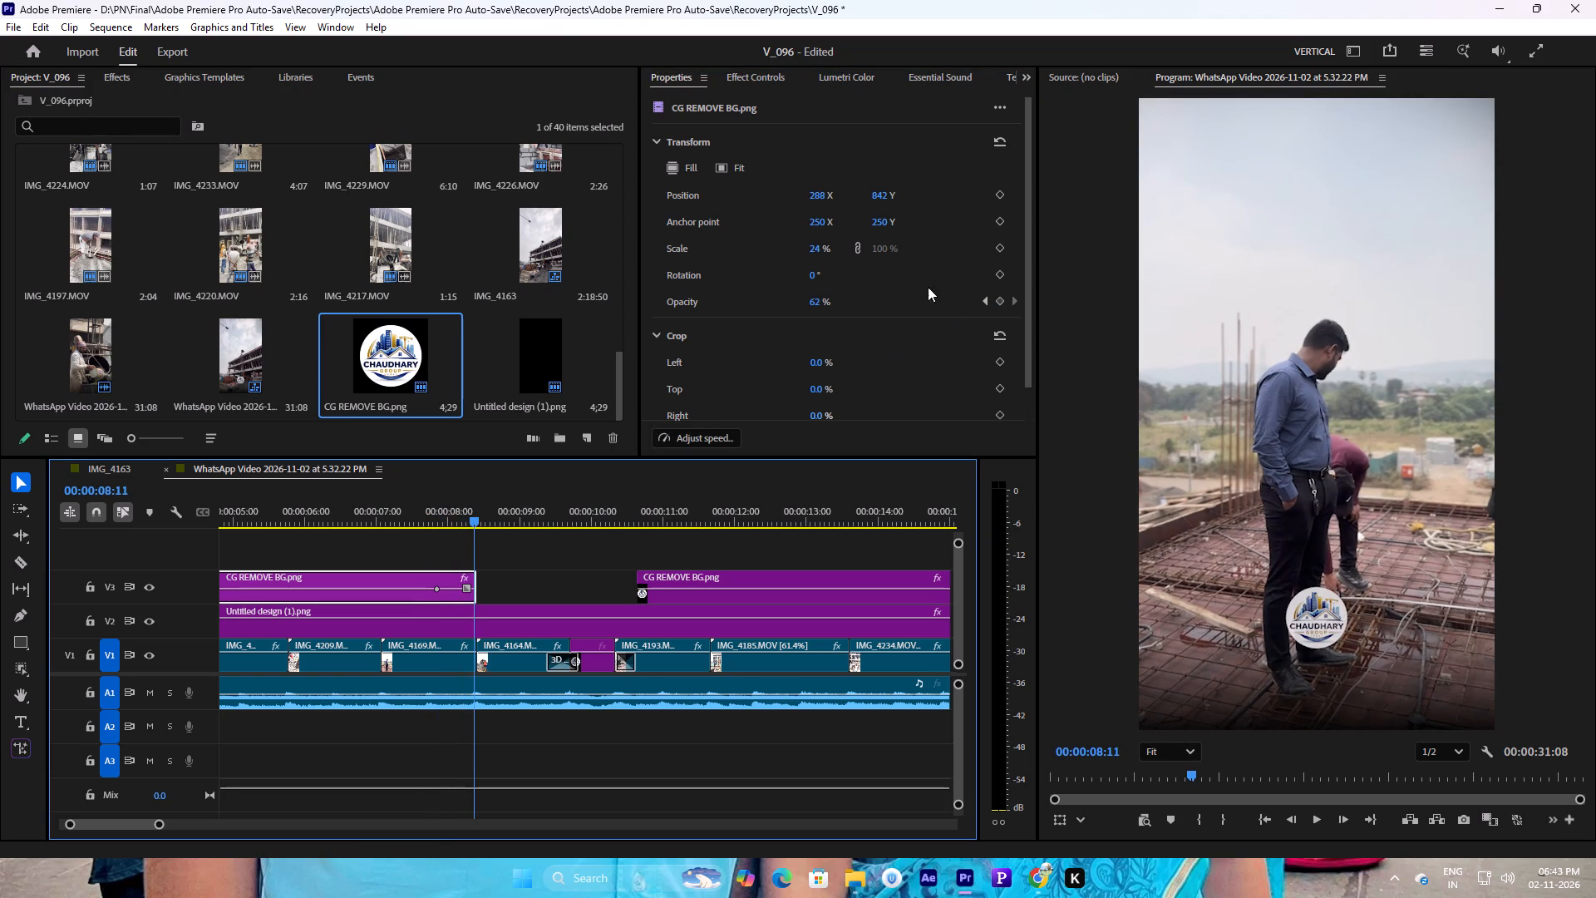
{"action": "left_click_drag", "start_coordinate": [821, 302], "coordinate": [674, 312]}
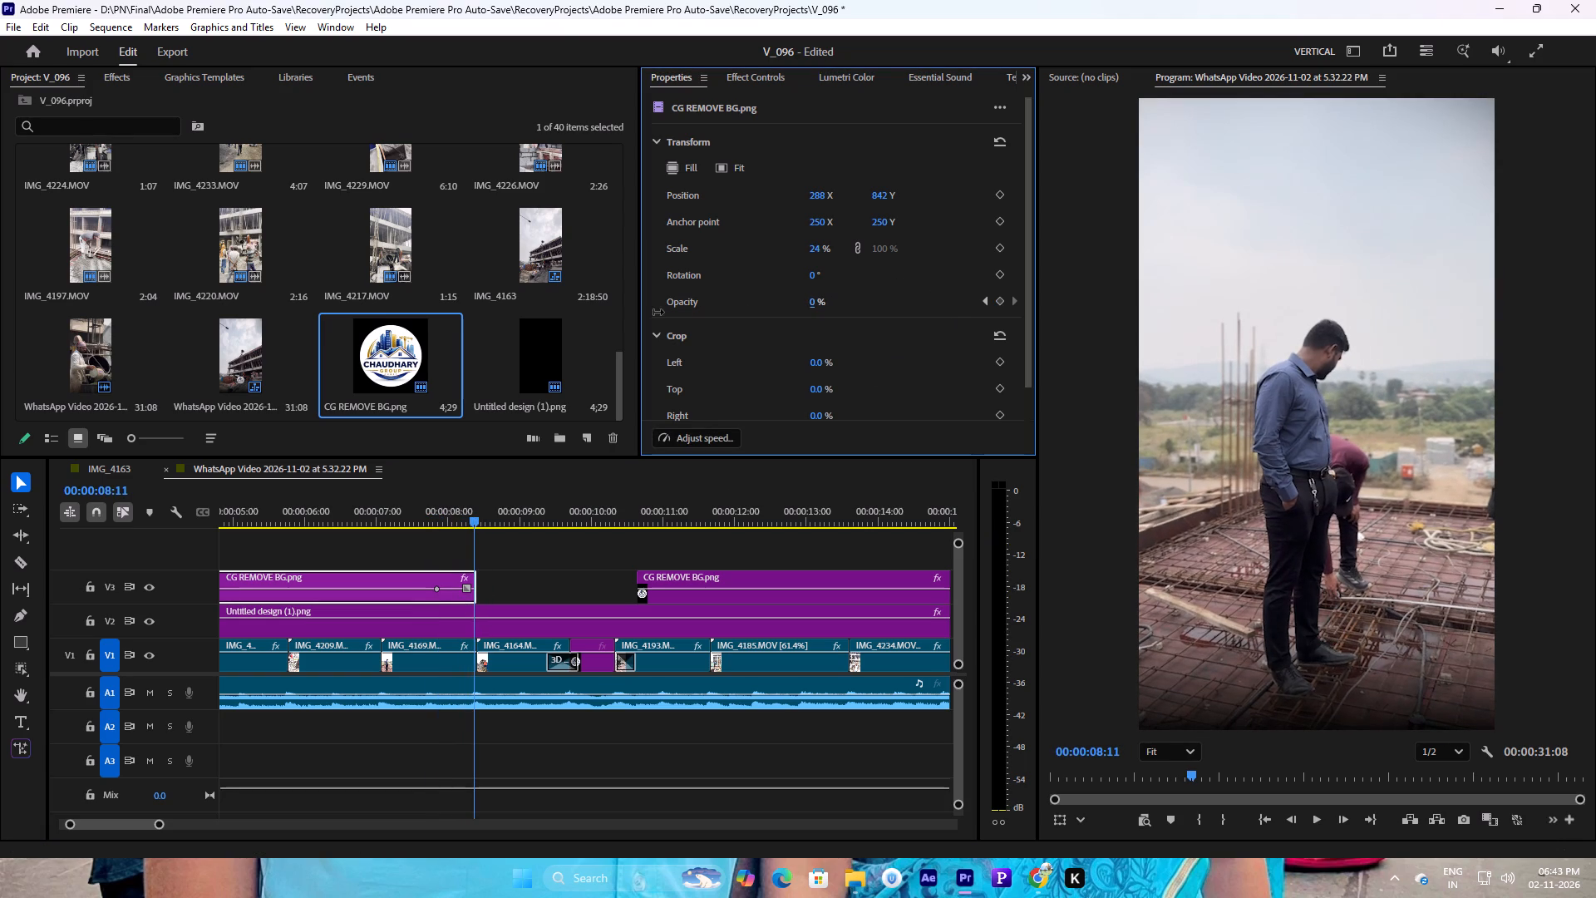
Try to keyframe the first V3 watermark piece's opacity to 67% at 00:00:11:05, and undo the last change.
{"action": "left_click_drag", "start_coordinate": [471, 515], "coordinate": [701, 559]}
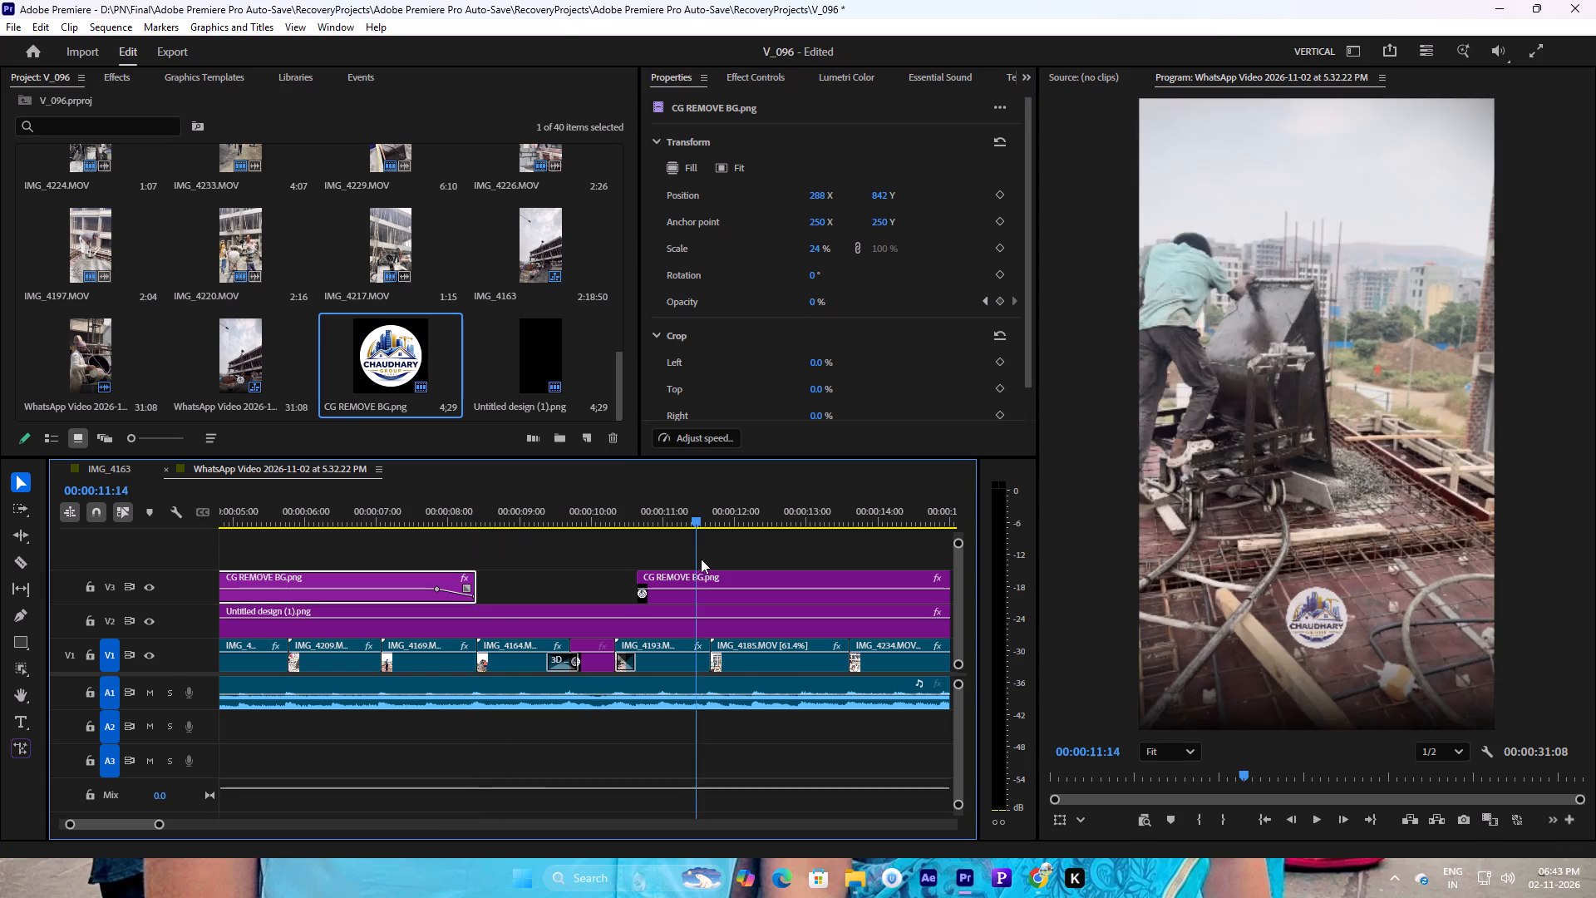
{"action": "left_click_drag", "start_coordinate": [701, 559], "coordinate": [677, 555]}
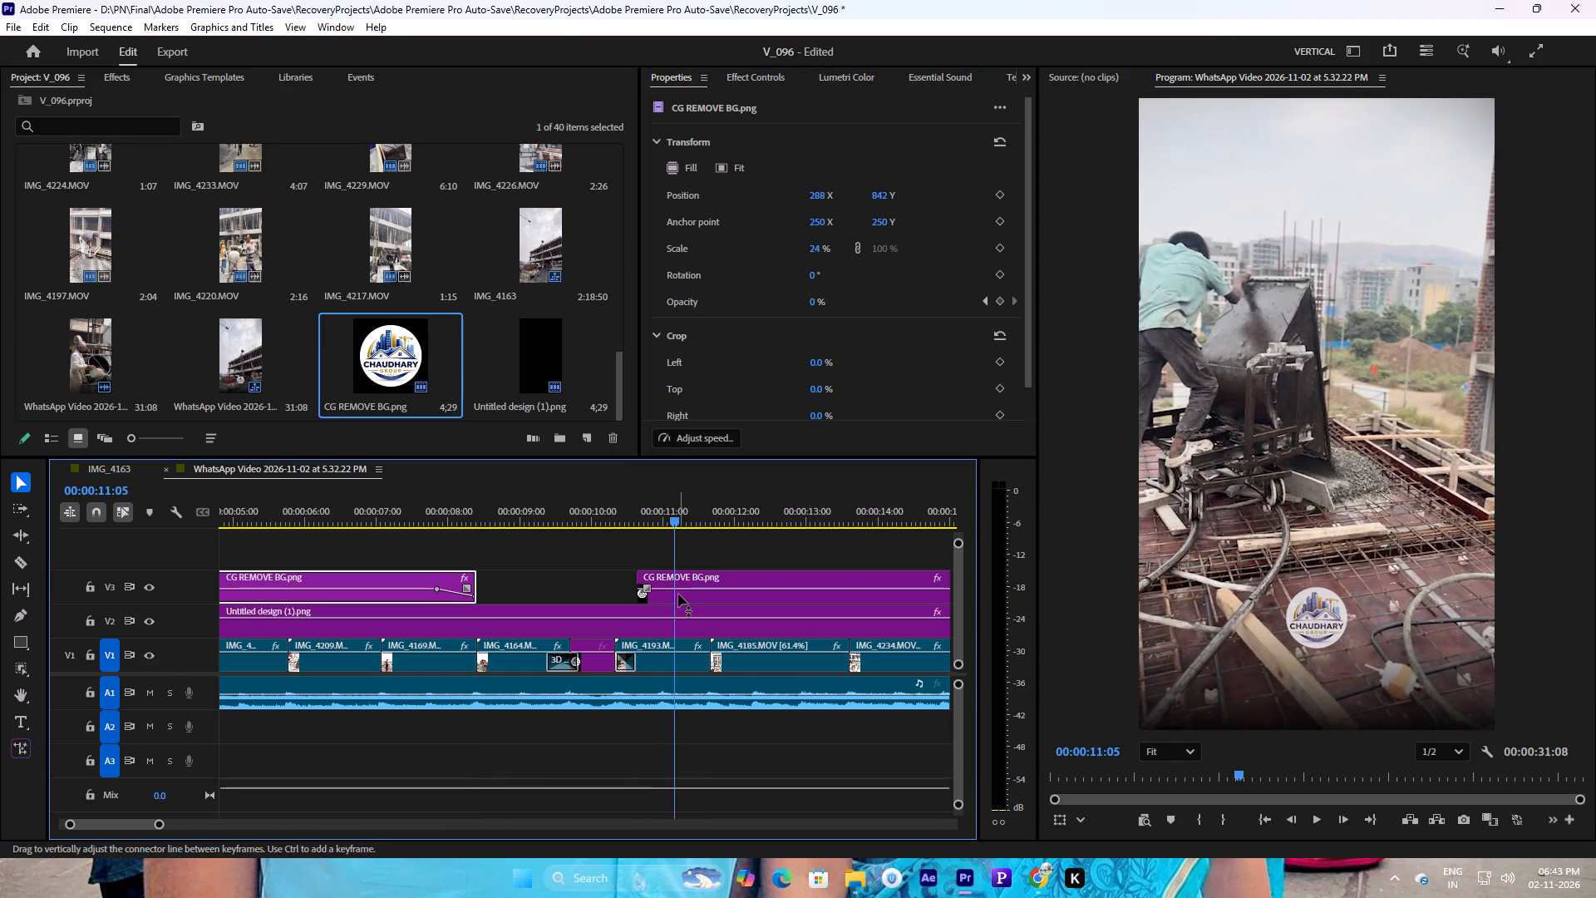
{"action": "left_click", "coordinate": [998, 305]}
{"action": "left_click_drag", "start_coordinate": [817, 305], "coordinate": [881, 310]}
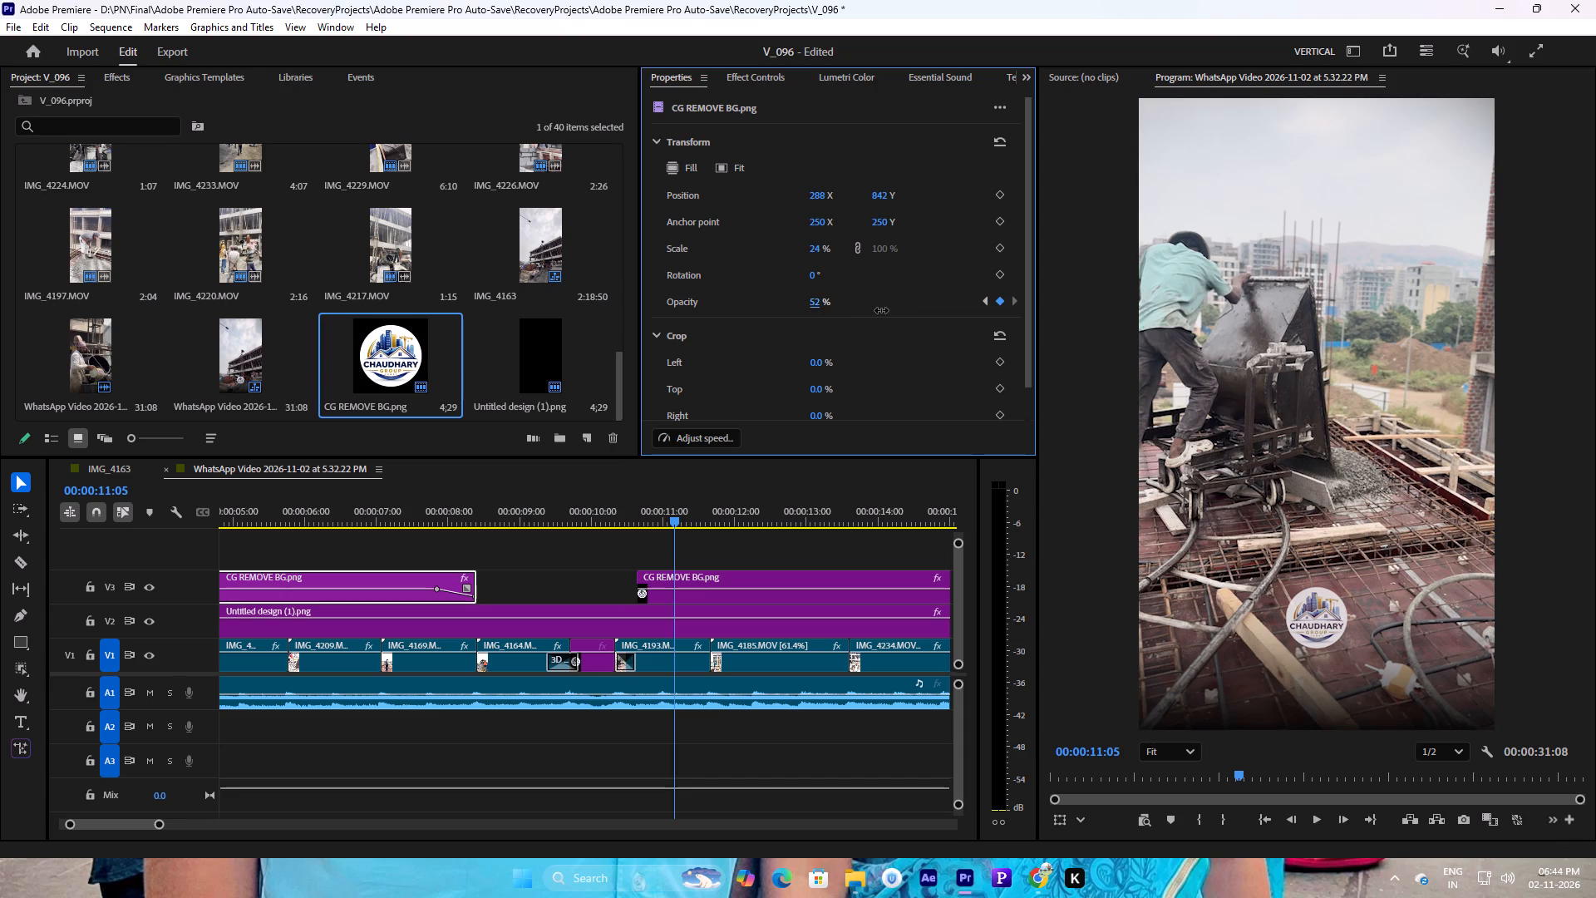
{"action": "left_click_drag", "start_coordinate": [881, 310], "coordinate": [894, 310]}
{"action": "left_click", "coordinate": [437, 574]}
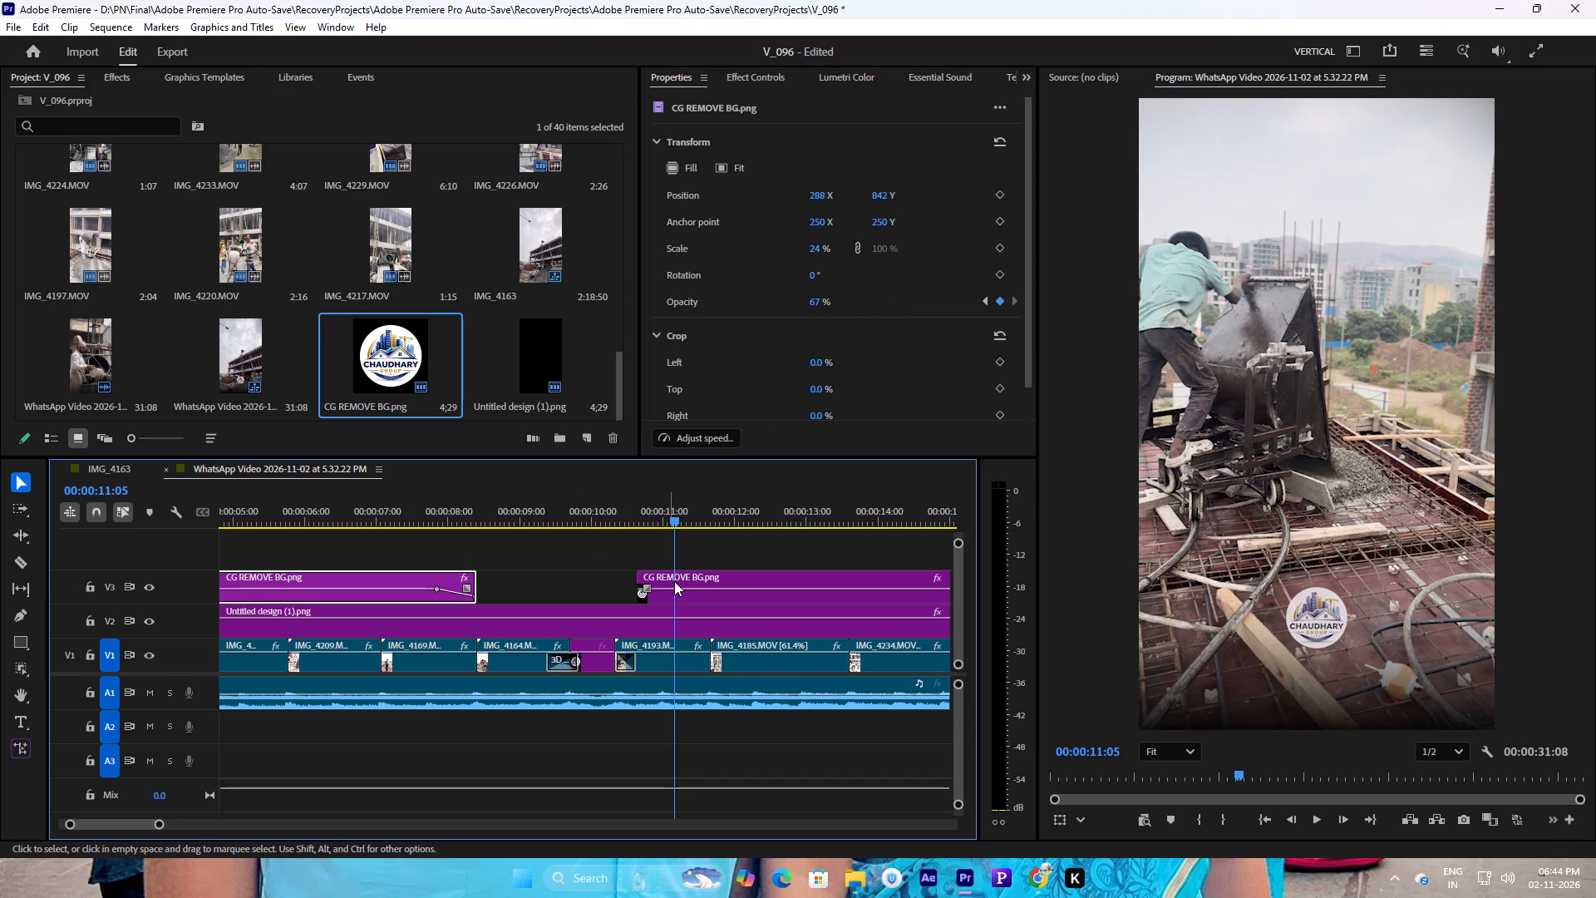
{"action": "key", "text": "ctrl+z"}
Fade in the second V3 watermark piece with opacity keyframes of 0% at 00:00:10:19 and 62% at 00:00:11:05.
{"action": "left_click", "coordinate": [699, 575]}
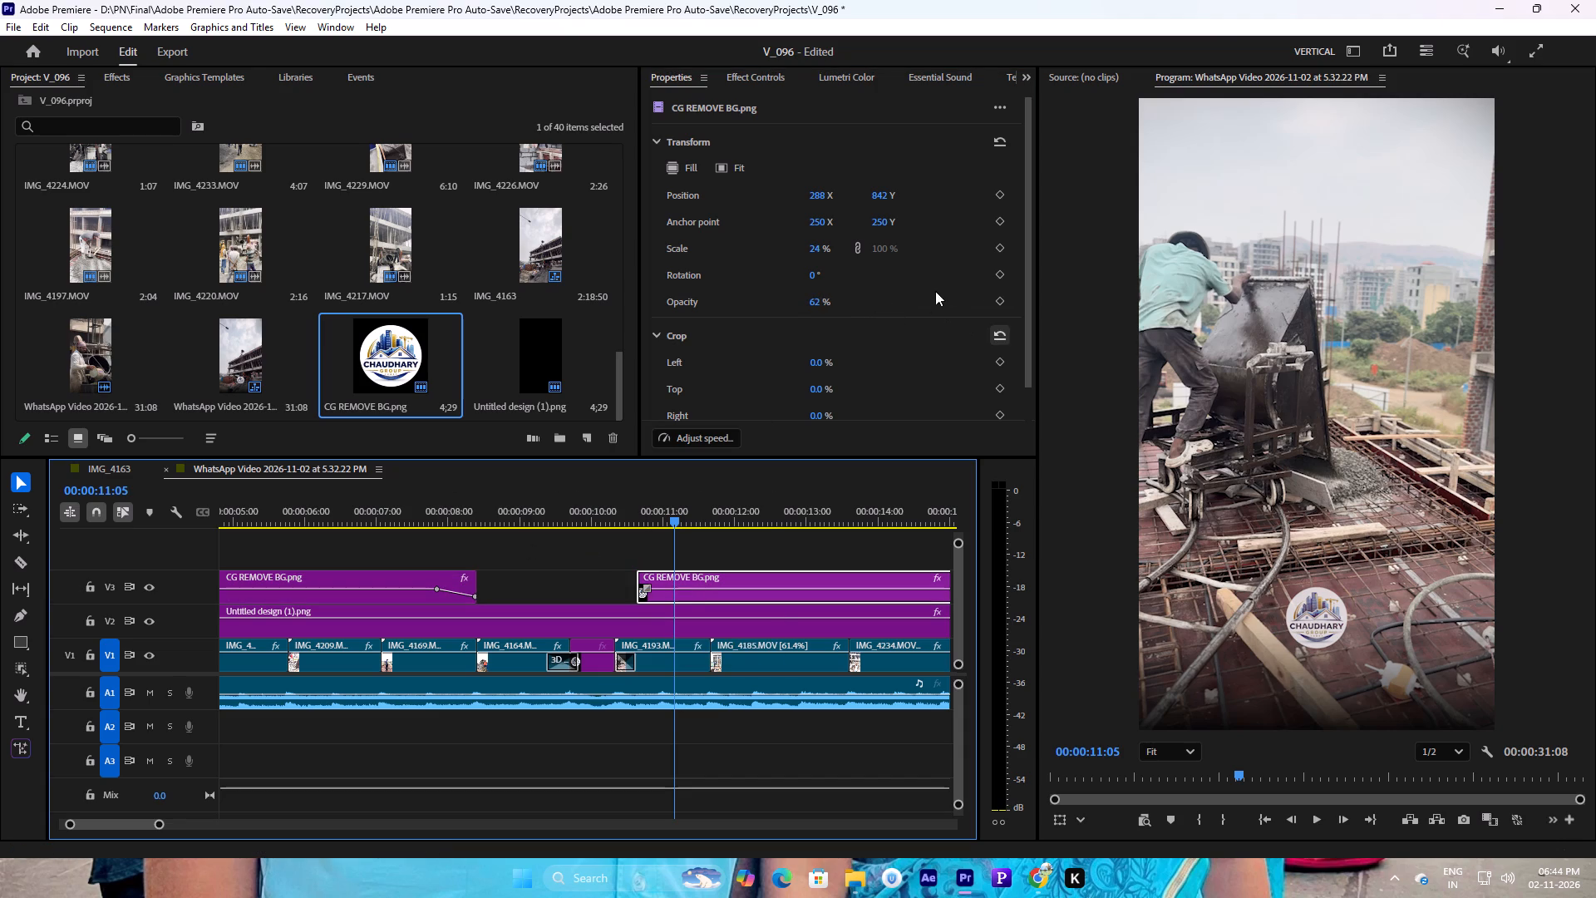
{"action": "left_click", "coordinate": [1001, 300]}
{"action": "left_click_drag", "start_coordinate": [673, 517], "coordinate": [646, 522]}
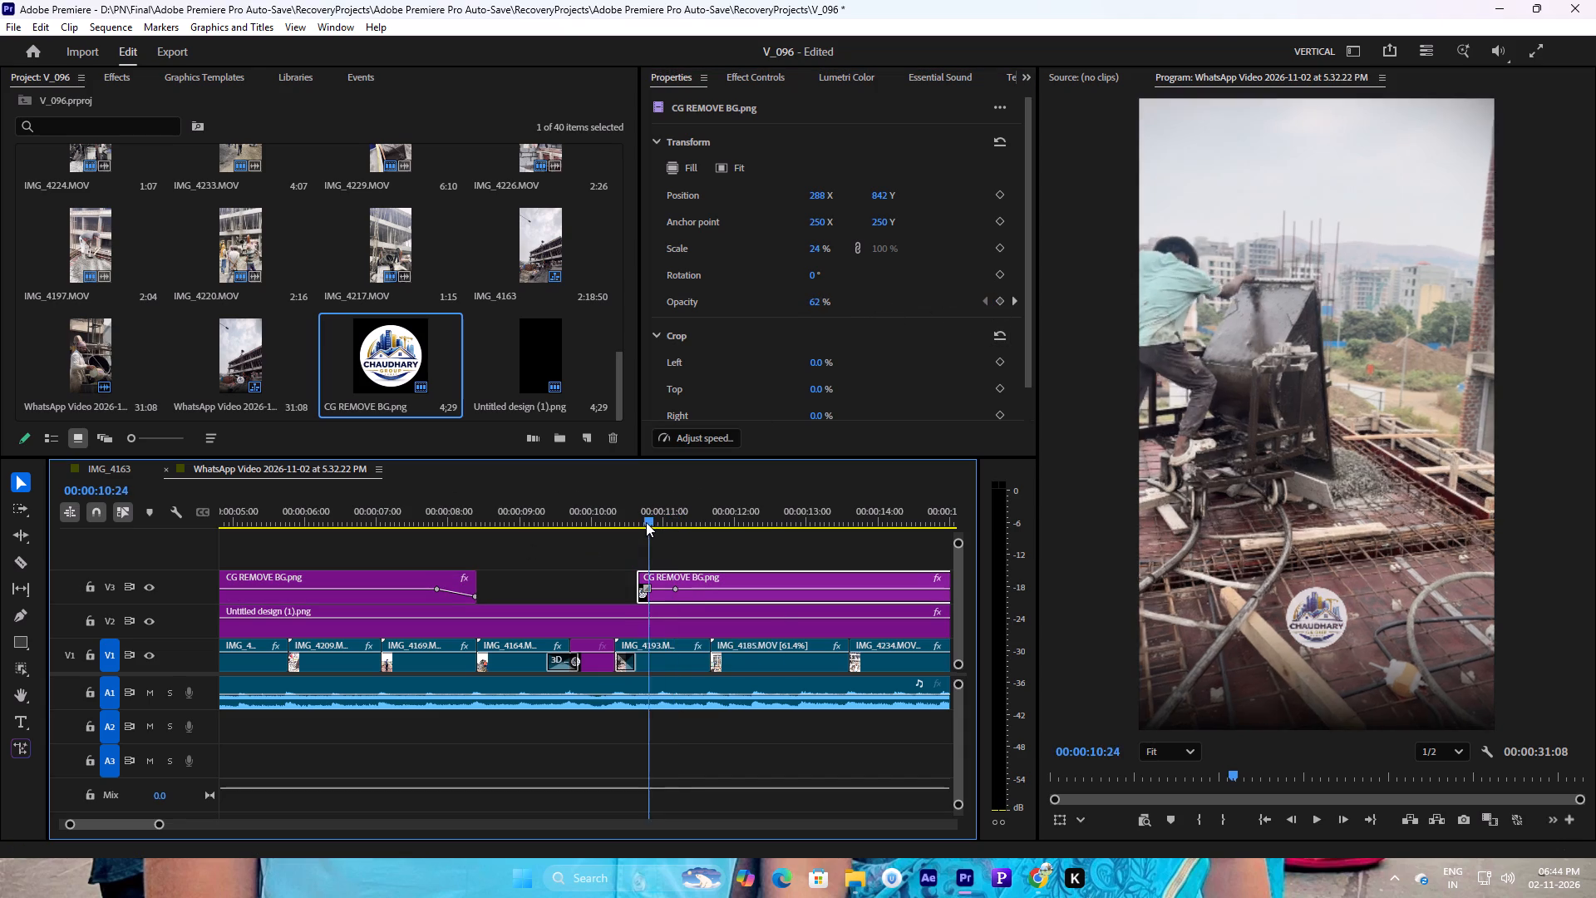
{"action": "left_click_drag", "start_coordinate": [646, 522], "coordinate": [635, 525]}
{"action": "left_click_drag", "start_coordinate": [815, 305], "coordinate": [701, 306]}
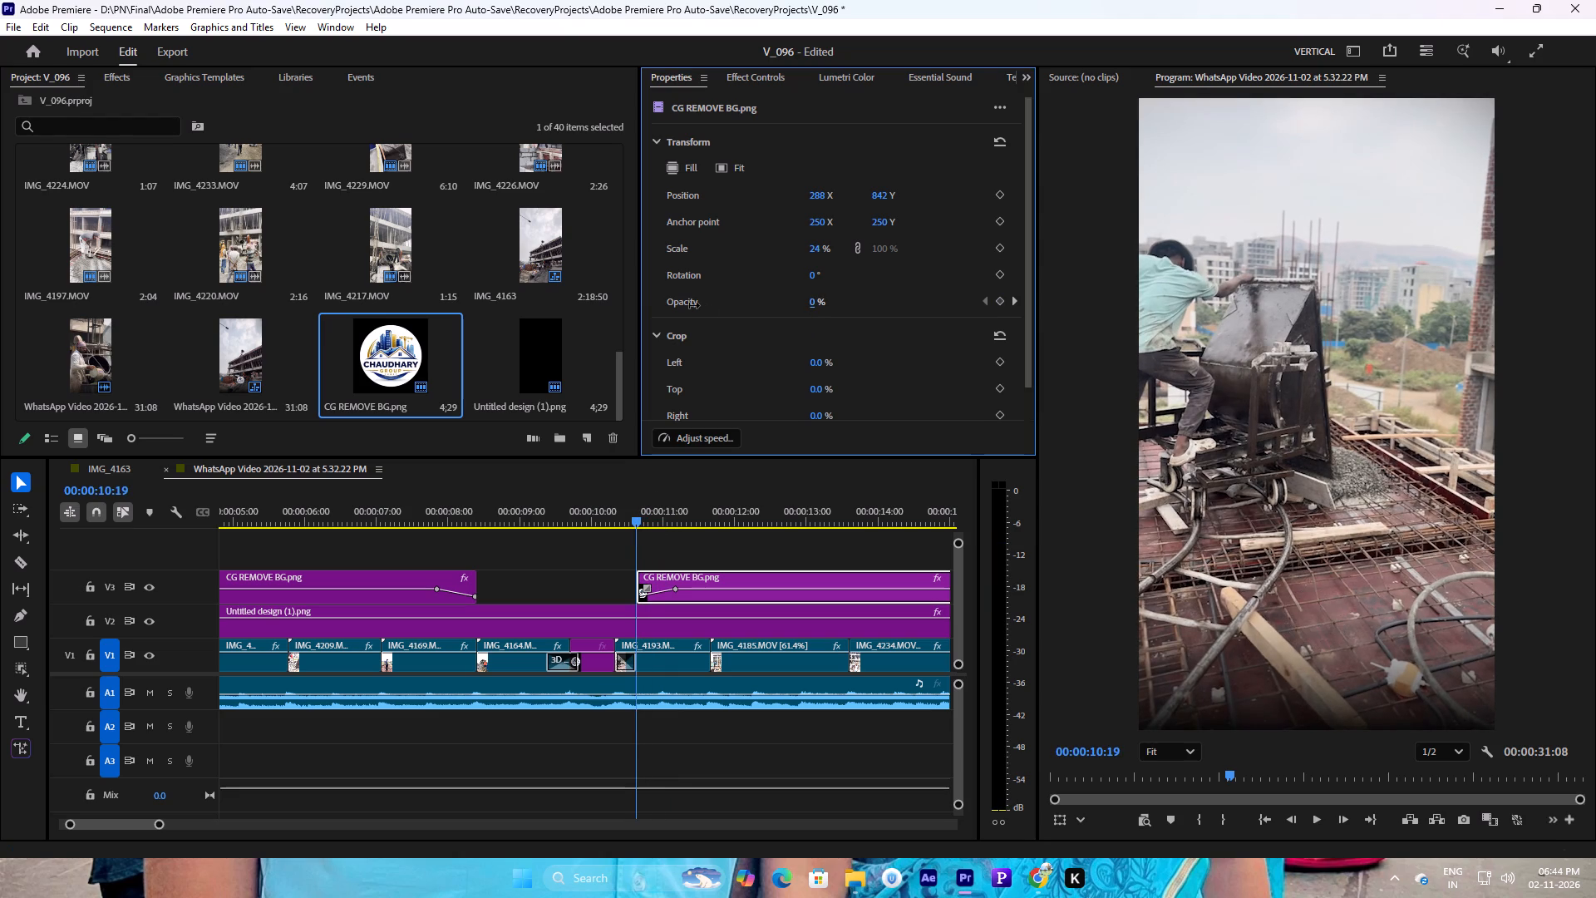
Play the watermark fades around the logo transition, and review the following footage and the start of the sequence.
{"action": "key", "text": "space"}
{"action": "left_click", "coordinate": [427, 477]}
{"action": "left_click", "coordinate": [423, 515]}
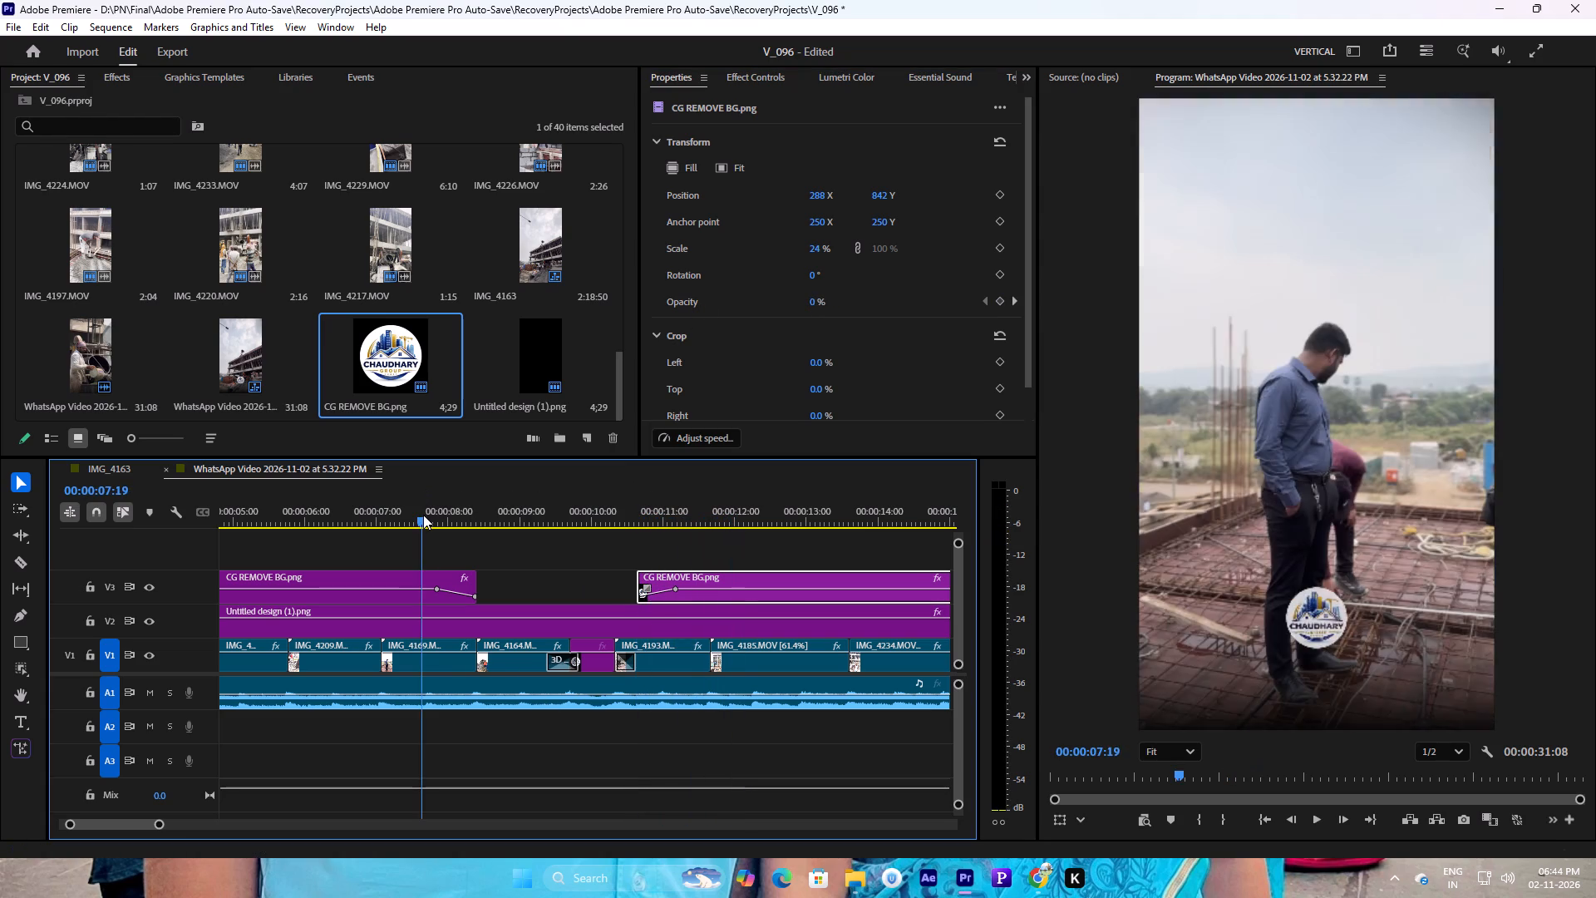
{"action": "key", "text": "space"}
{"action": "left_click_drag", "start_coordinate": [423, 515], "coordinate": [387, 511]}
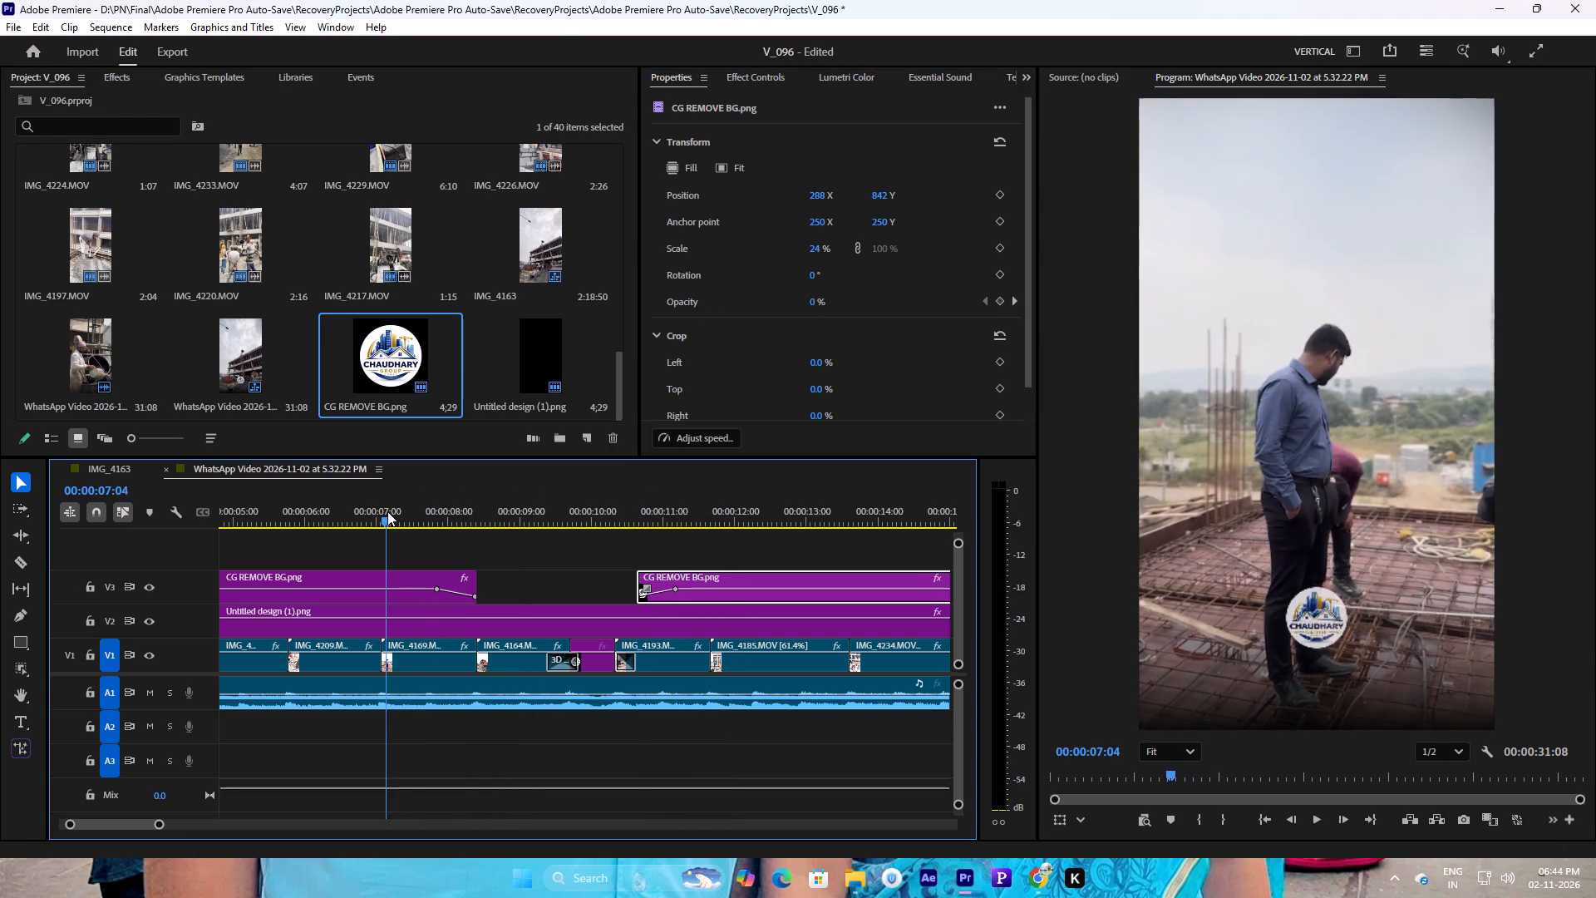
{"action": "key", "text": "space"}
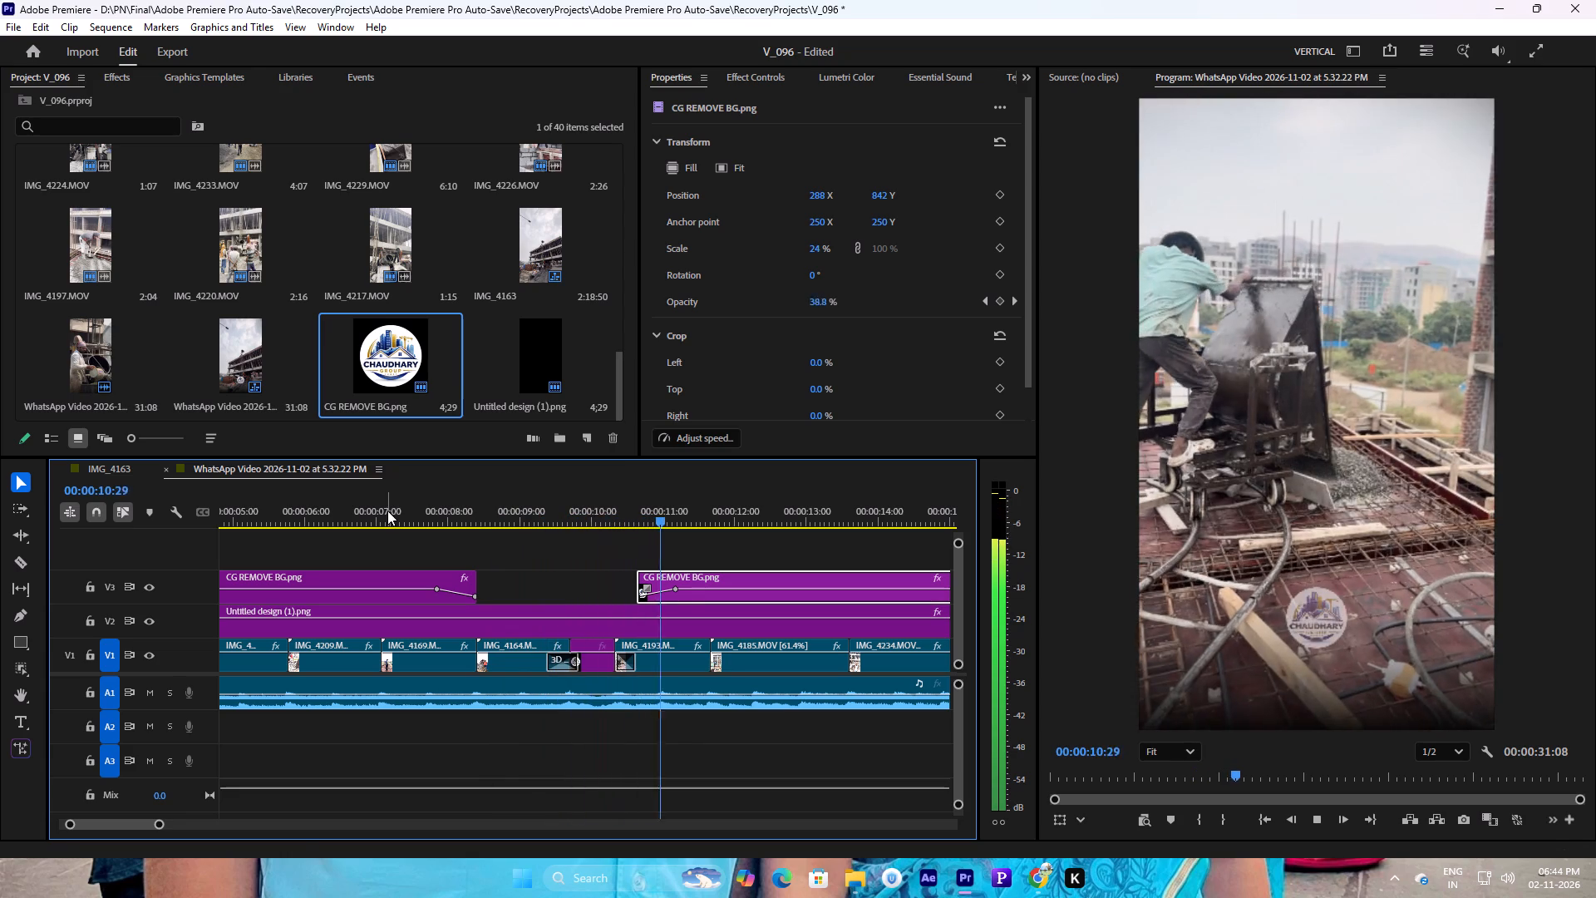
{"action": "key", "text": "space"}
{"action": "left_click_drag", "start_coordinate": [163, 824], "coordinate": [295, 796]}
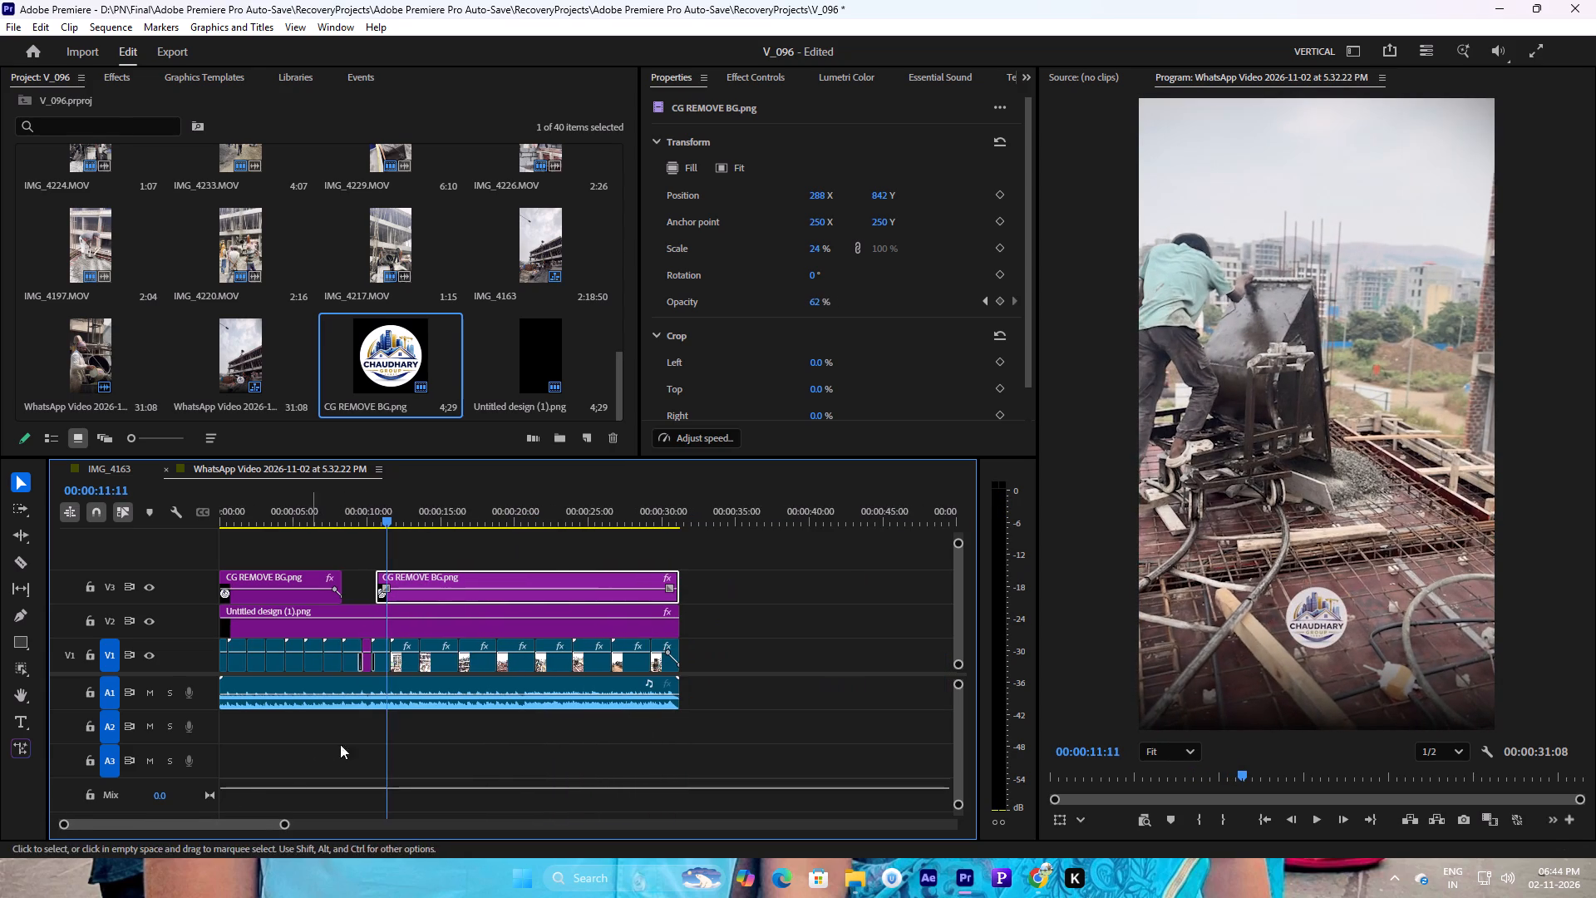
{"action": "key", "text": "space"}
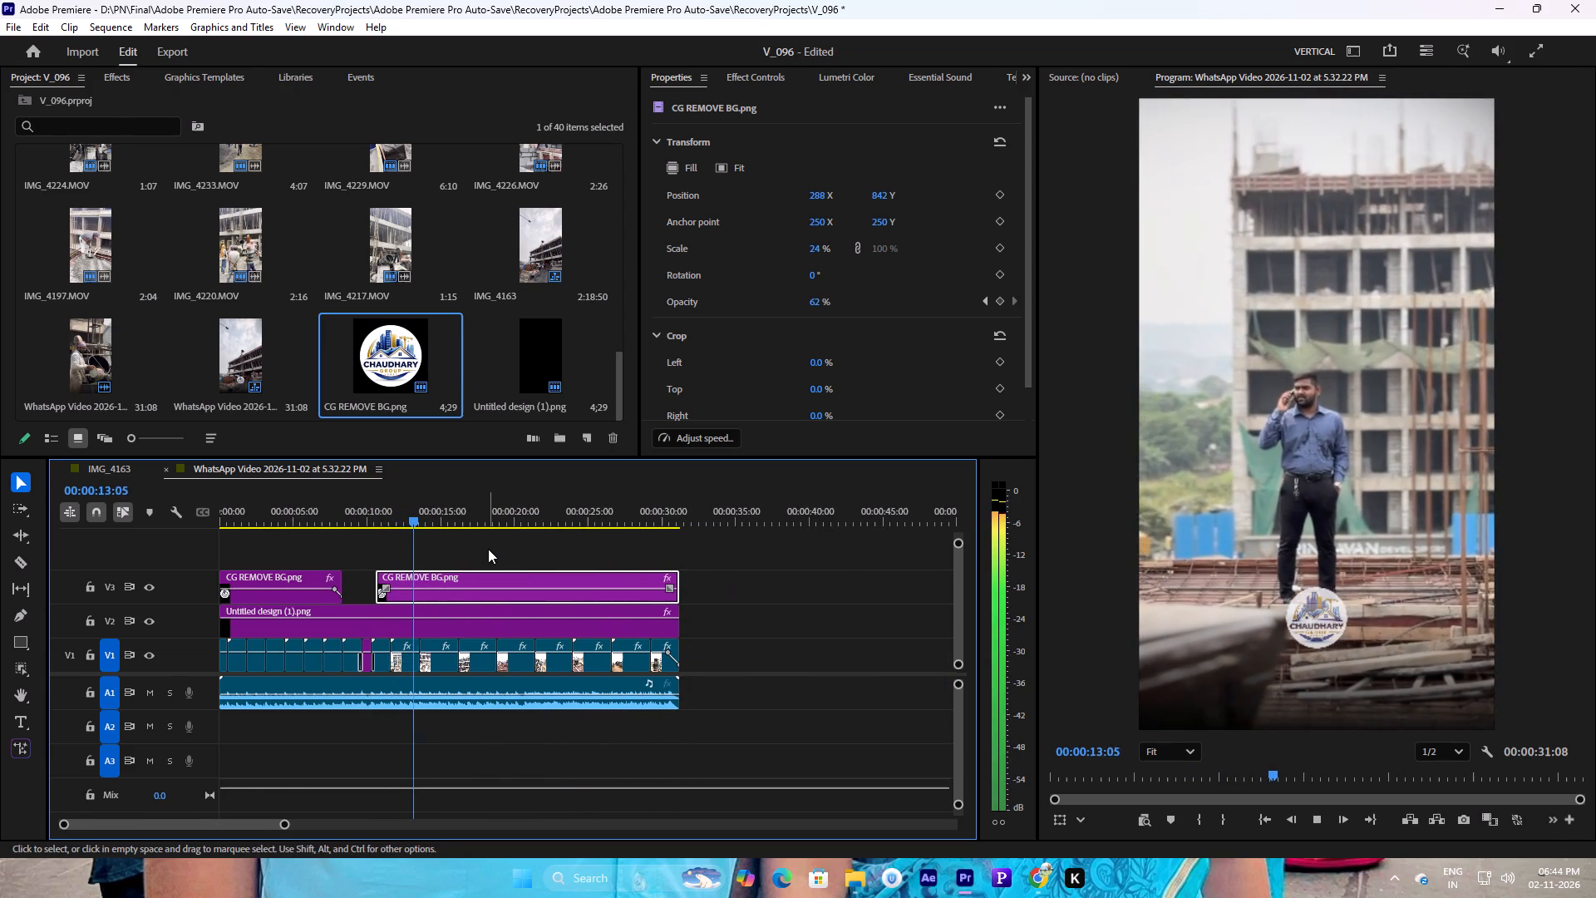
{"action": "key", "text": "space"}
{"action": "left_click_drag", "start_coordinate": [416, 519], "coordinate": [160, 514]}
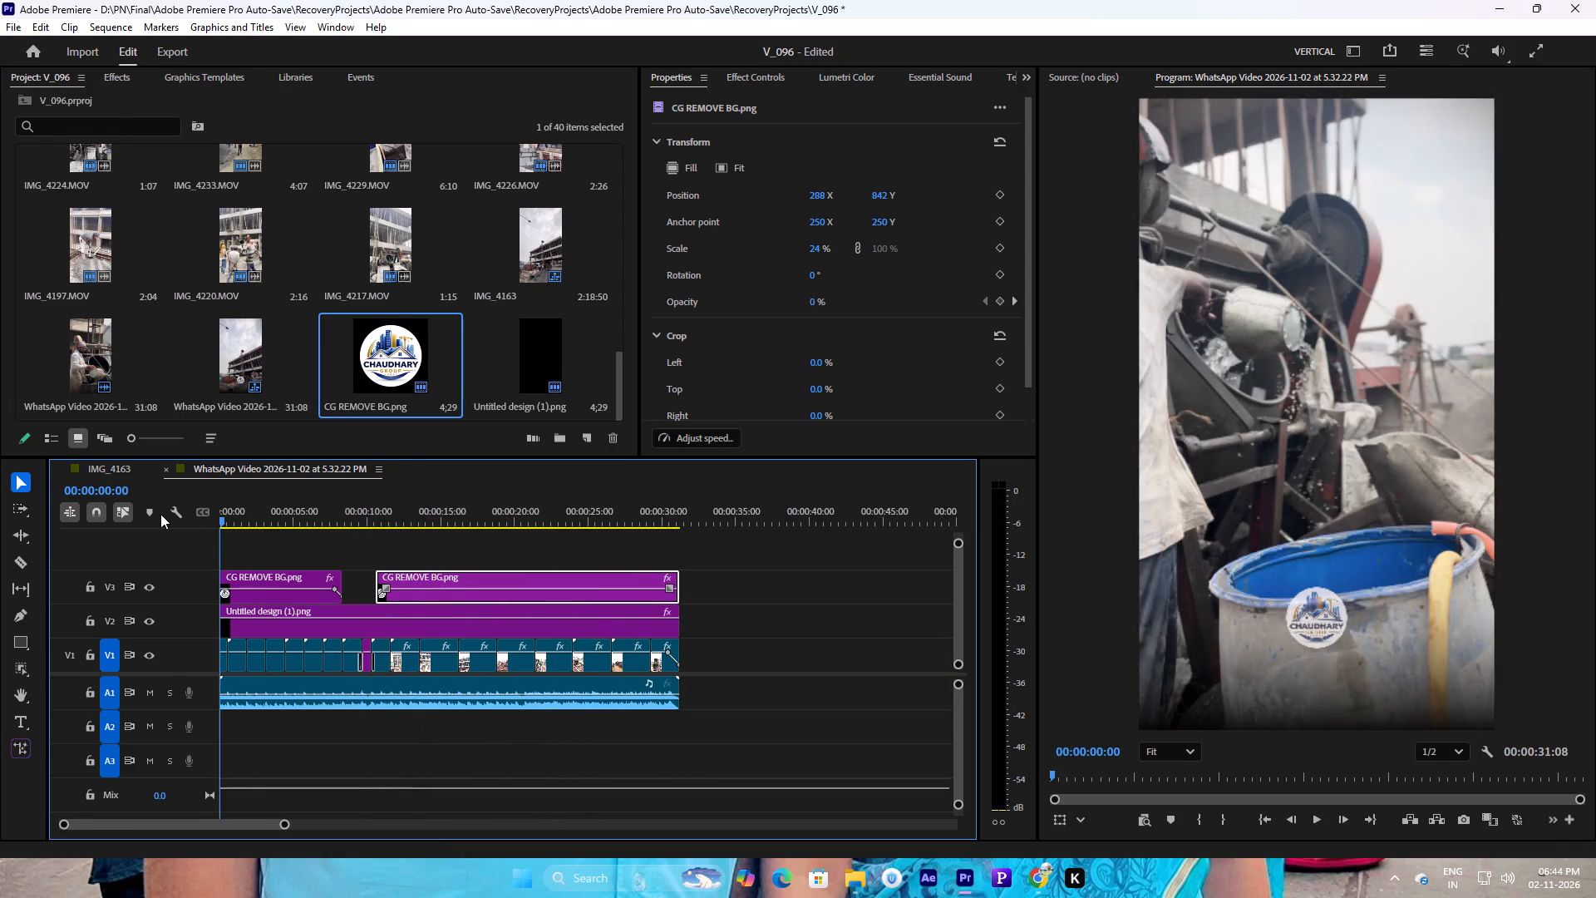
{"action": "left_click_drag", "start_coordinate": [160, 514], "coordinate": [158, 514]}
{"action": "scroll", "coordinate": [348, 560], "scroll_direction": "up", "scroll_amount": 2, "text": "ctrl"}
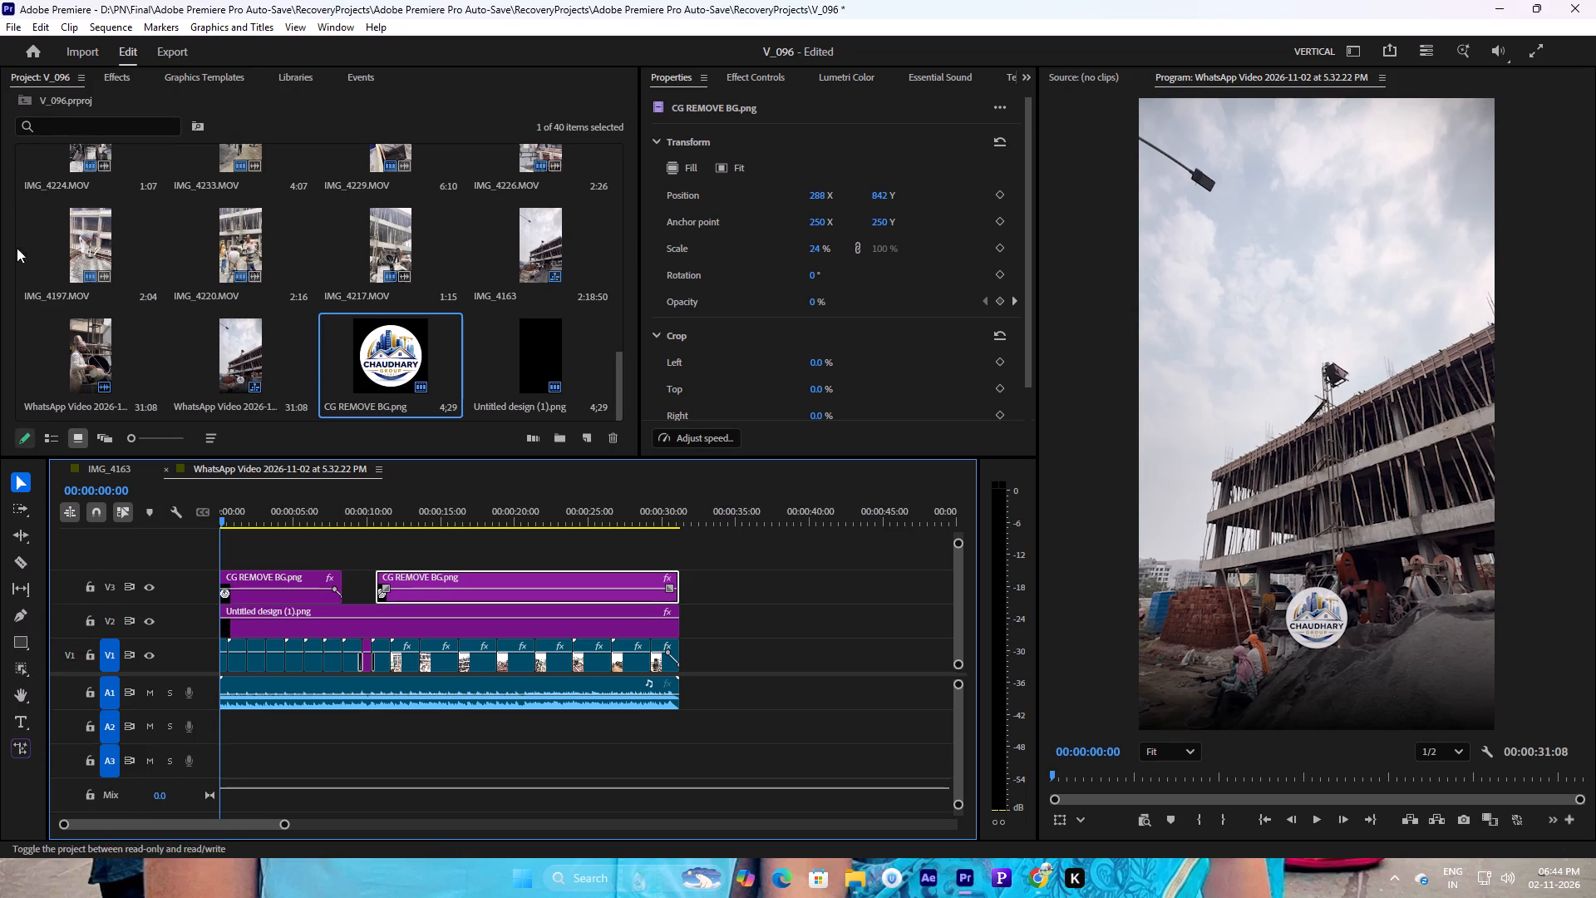
Search the effects for ADJU, apply Lighting Effects to the first V1 clip, IMG_4163.MOV, and check it in playback.
{"action": "left_click", "coordinate": [109, 84]}
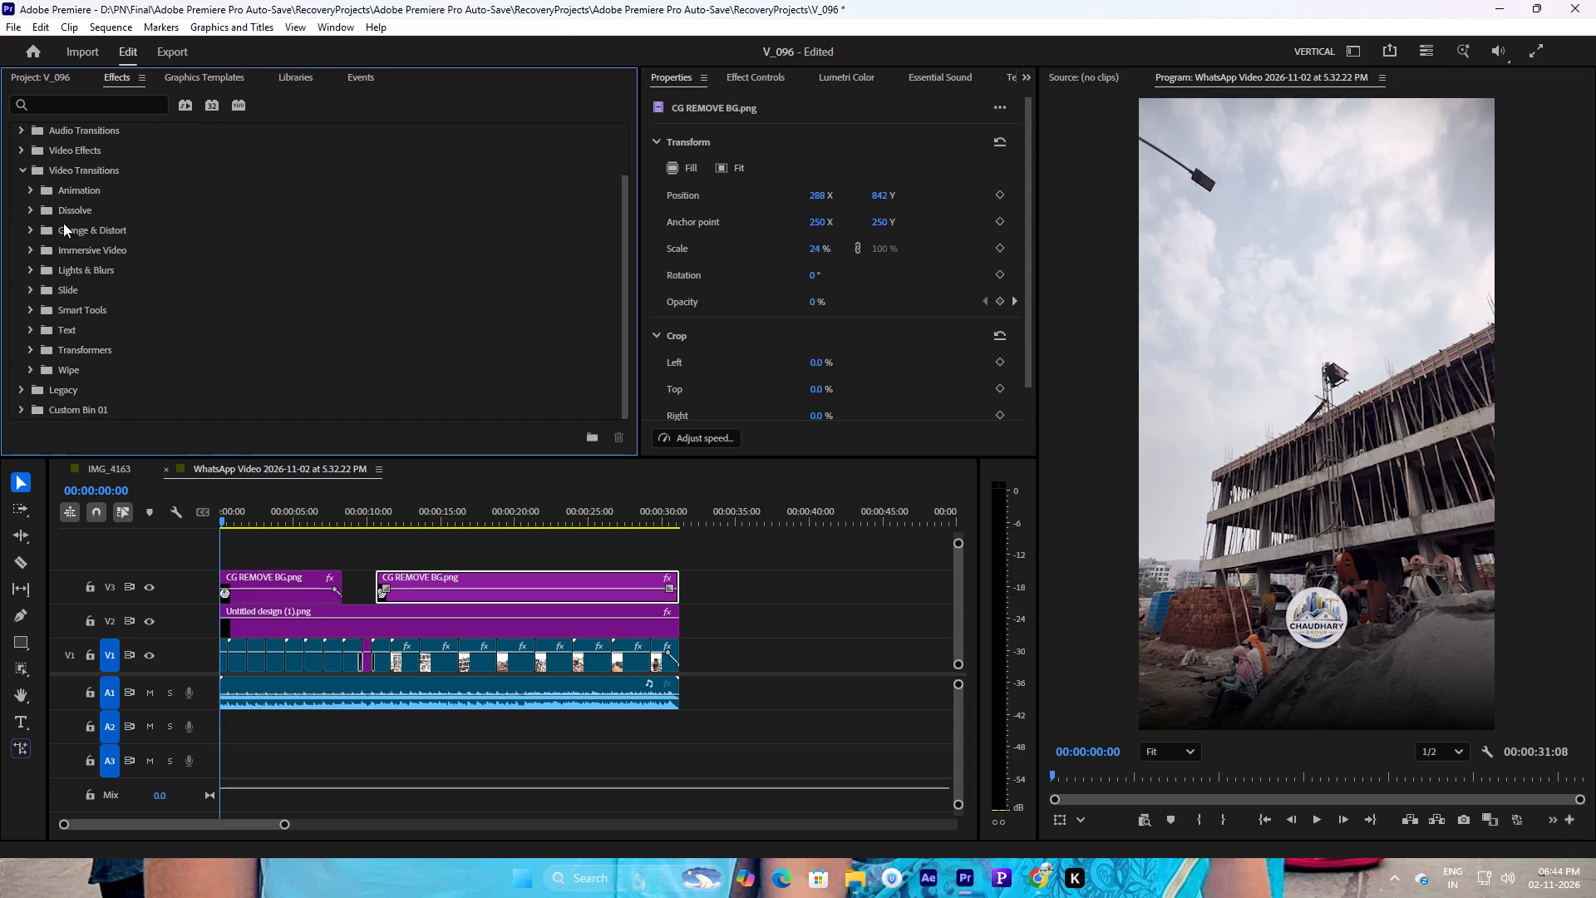
{"action": "scroll", "coordinate": [76, 307], "scroll_direction": "up", "scroll_amount": 3}
{"action": "left_click", "coordinate": [43, 103]}
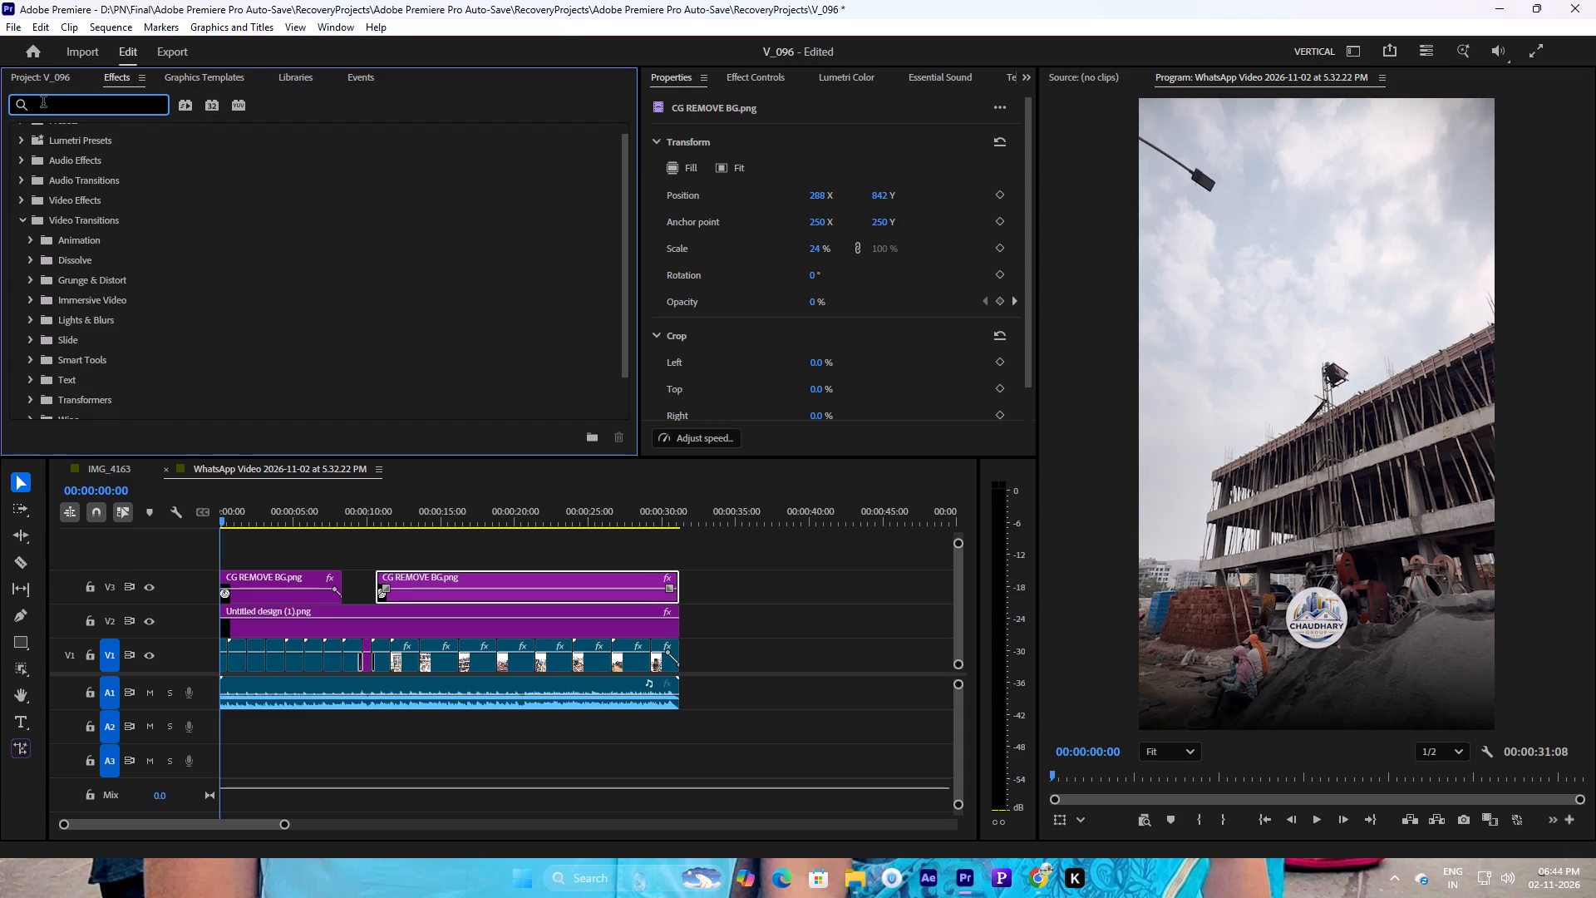
{"action": "type", "text": "AD"}
{"action": "scroll", "coordinate": [126, 327], "scroll_direction": "up", "scroll_amount": 2}
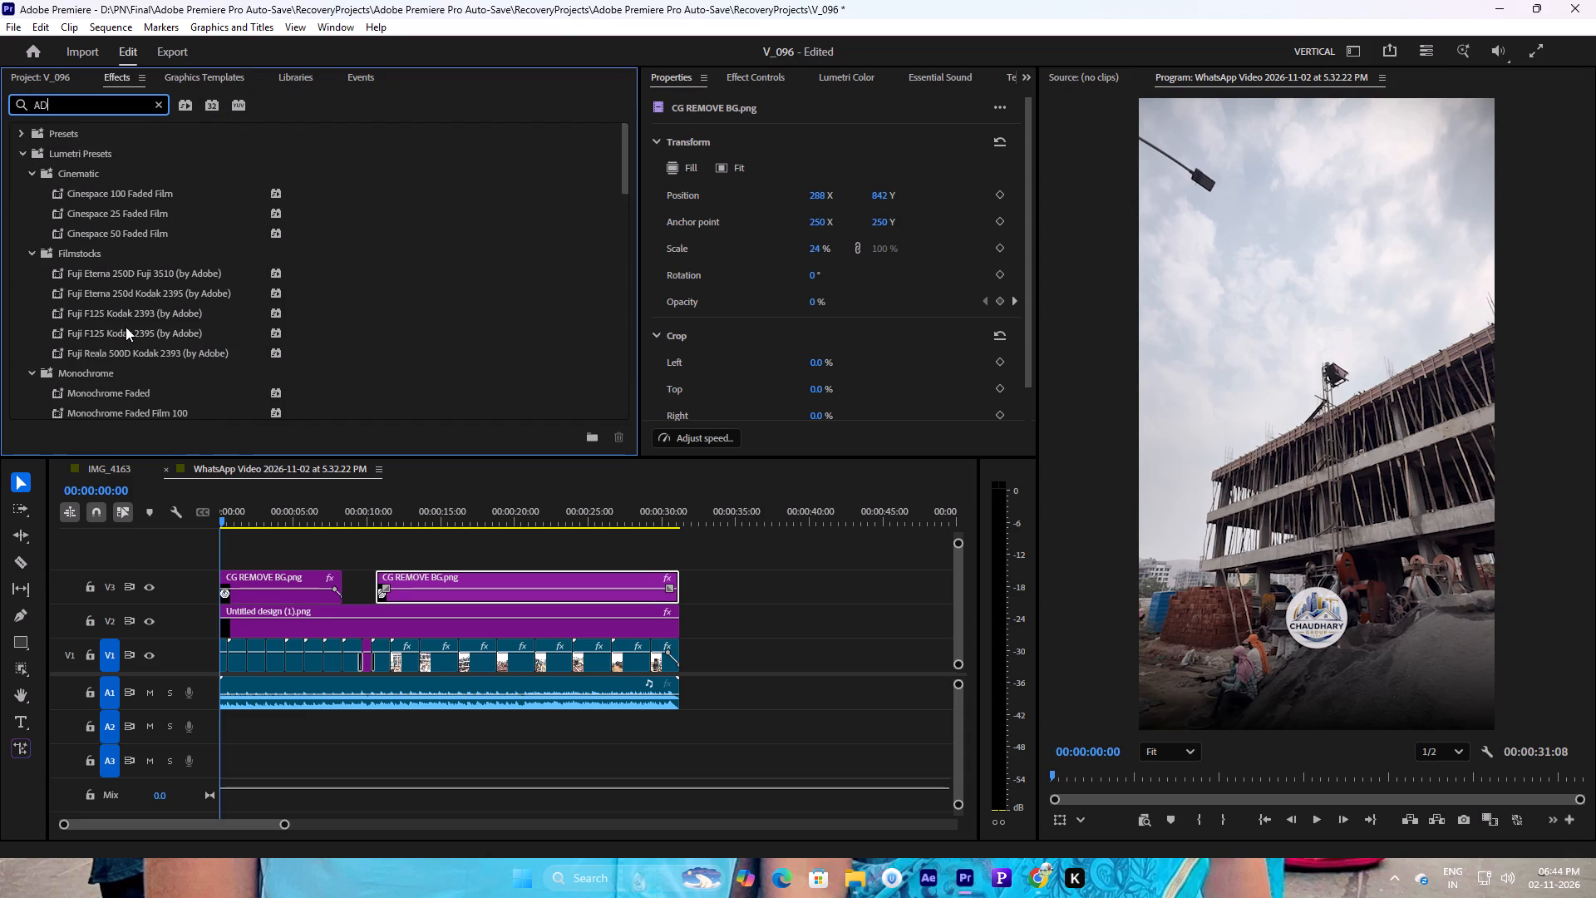
{"action": "type", "text": "JU"}
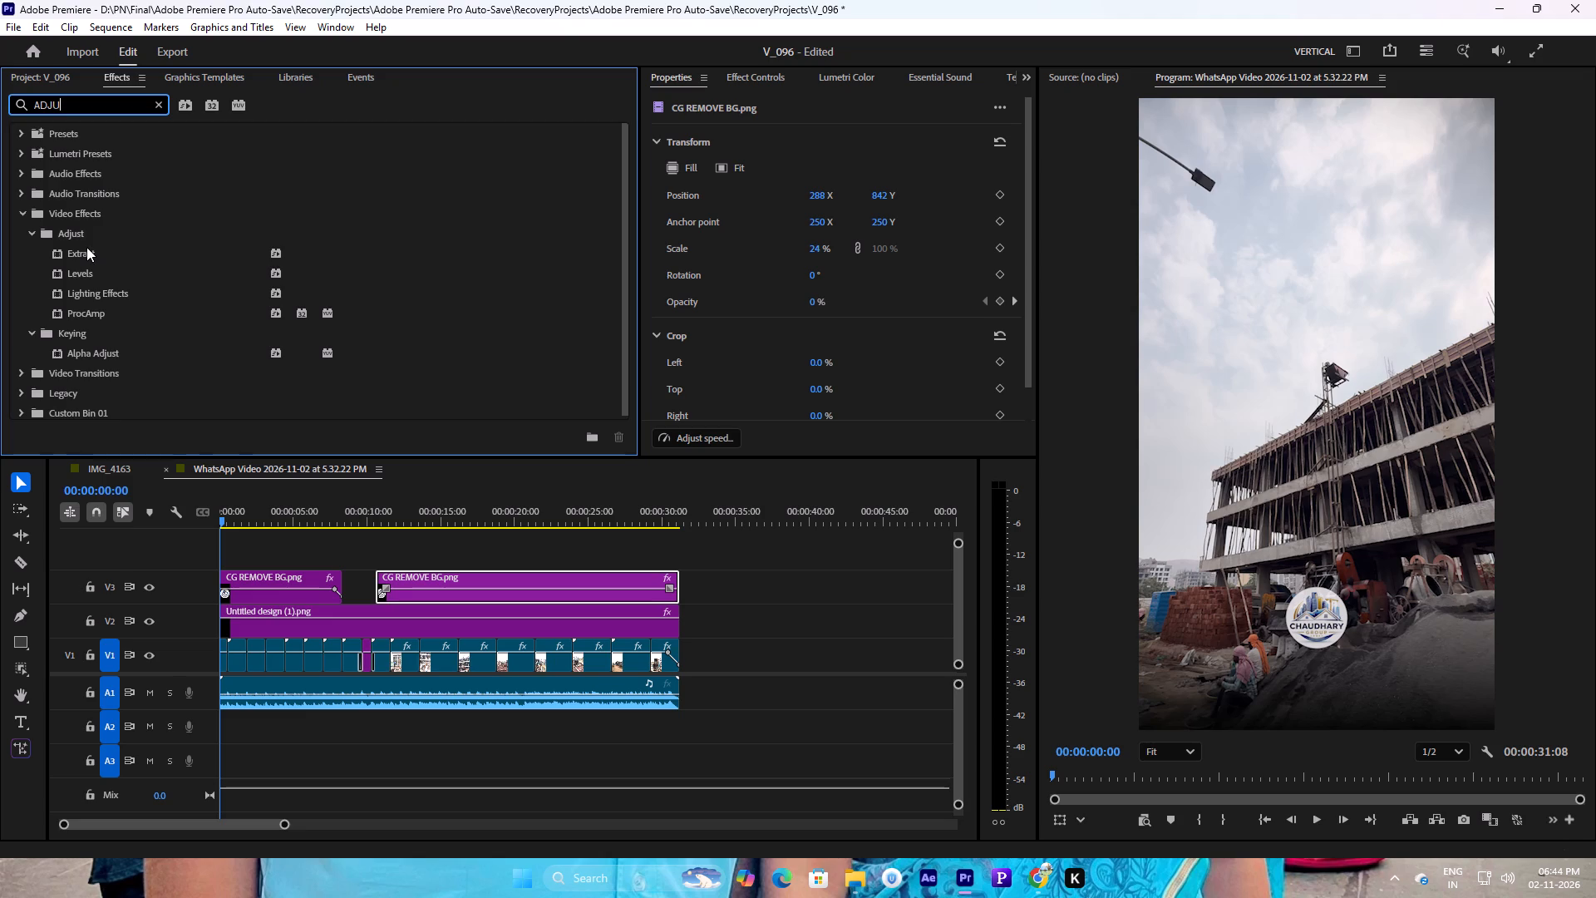
{"action": "left_click_drag", "start_coordinate": [86, 269], "coordinate": [269, 567]}
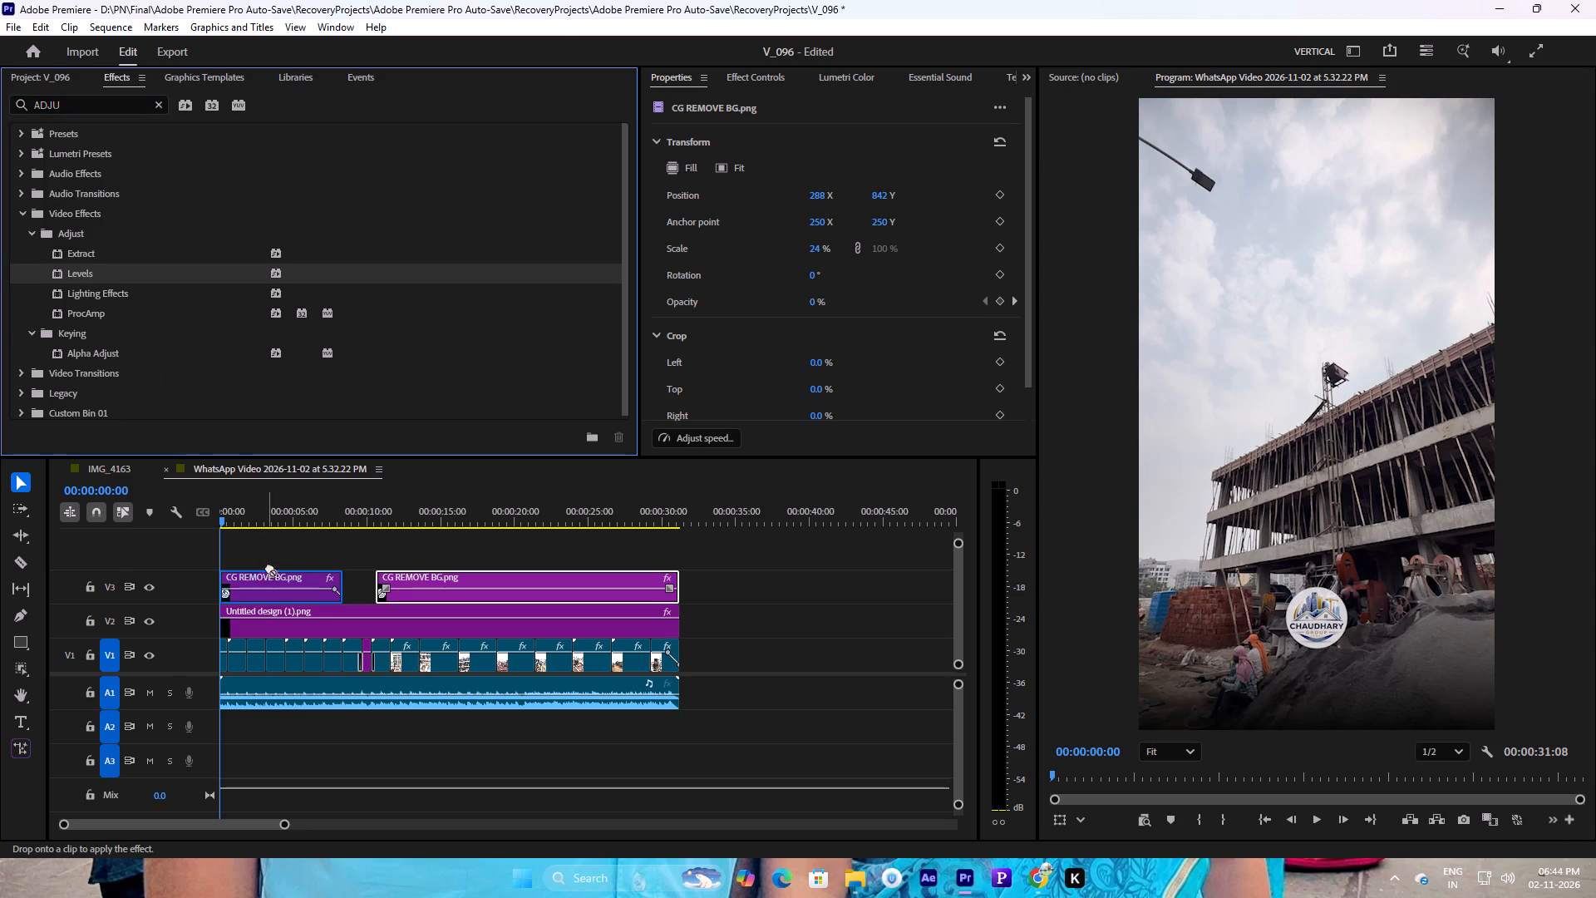
{"action": "left_click_drag", "start_coordinate": [269, 567], "coordinate": [276, 530]}
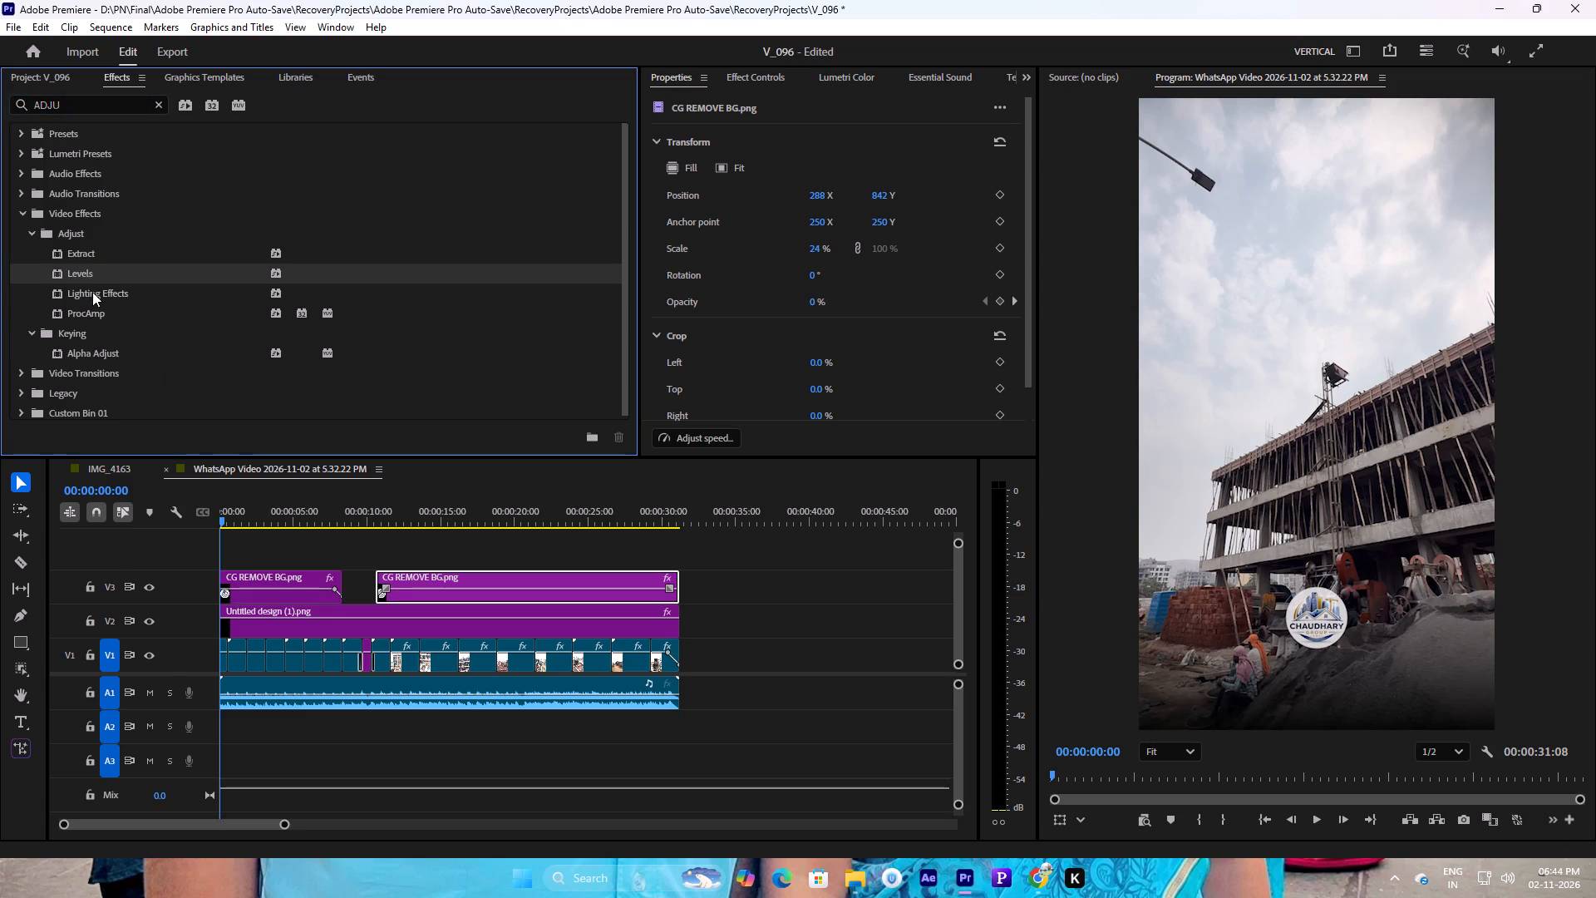
{"action": "left_click_drag", "start_coordinate": [93, 291], "coordinate": [222, 658]}
{"action": "key", "text": "space"}
{"action": "key", "text": "space"}
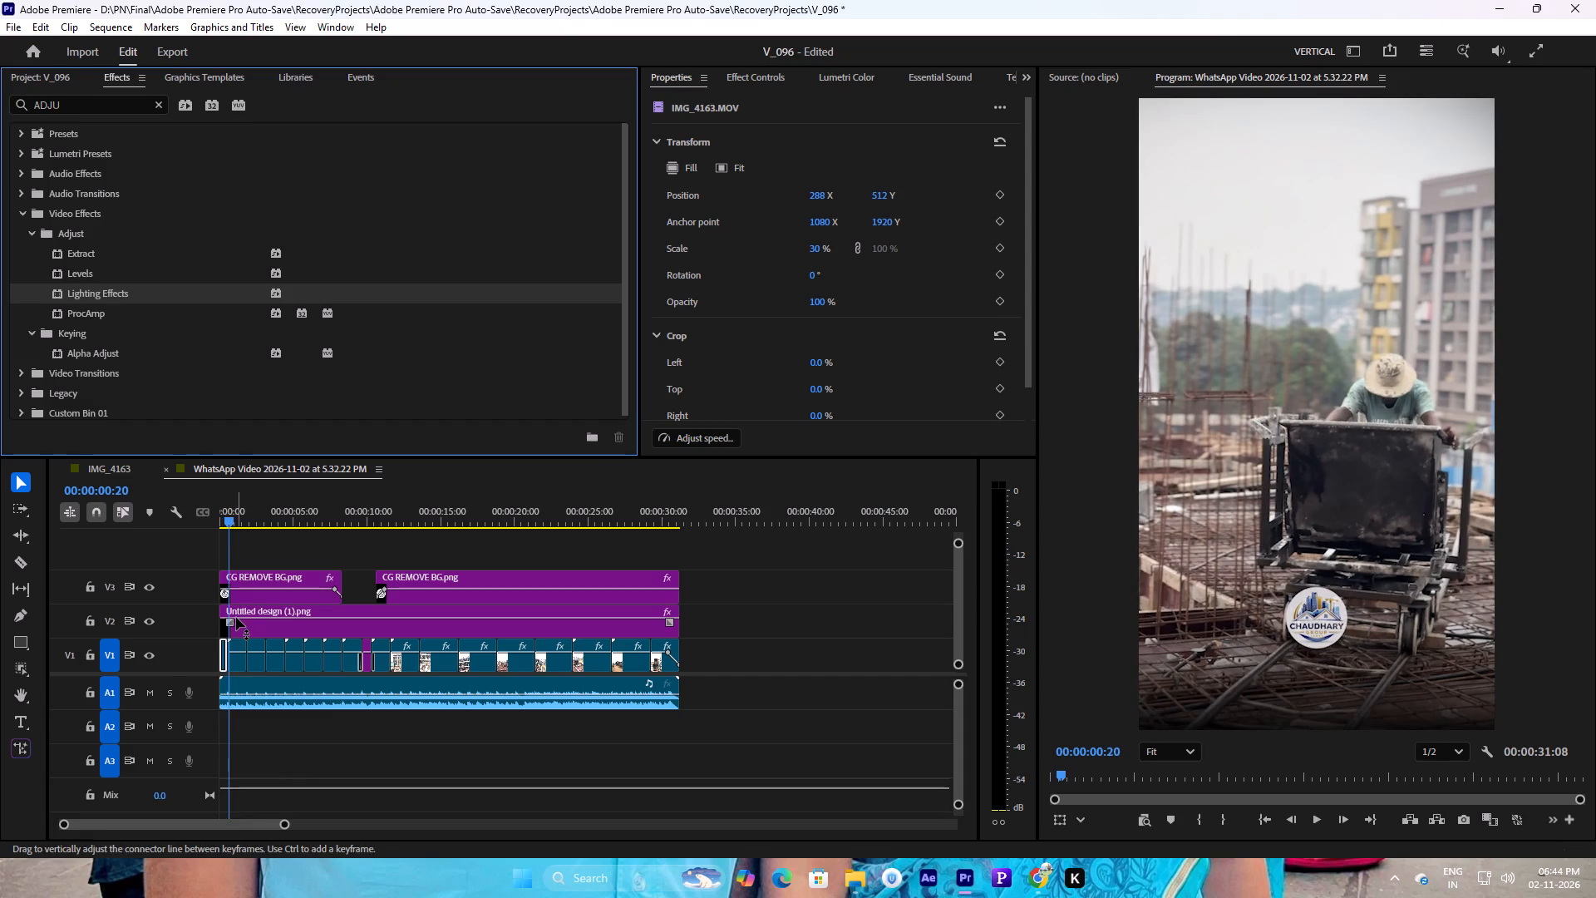
{"action": "left_click", "coordinate": [229, 513]}
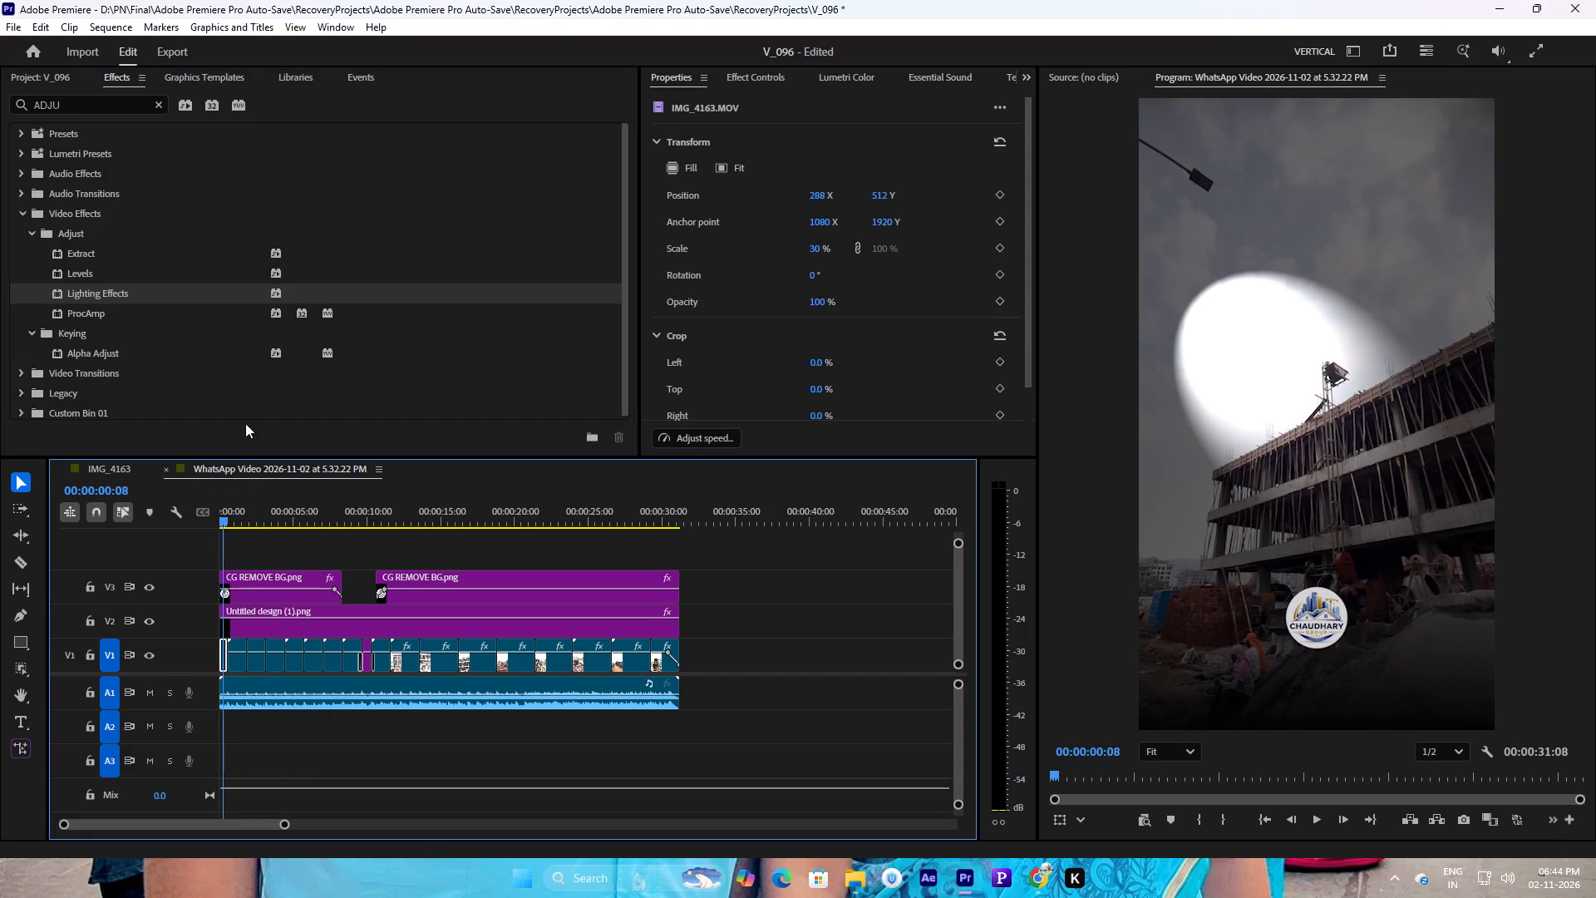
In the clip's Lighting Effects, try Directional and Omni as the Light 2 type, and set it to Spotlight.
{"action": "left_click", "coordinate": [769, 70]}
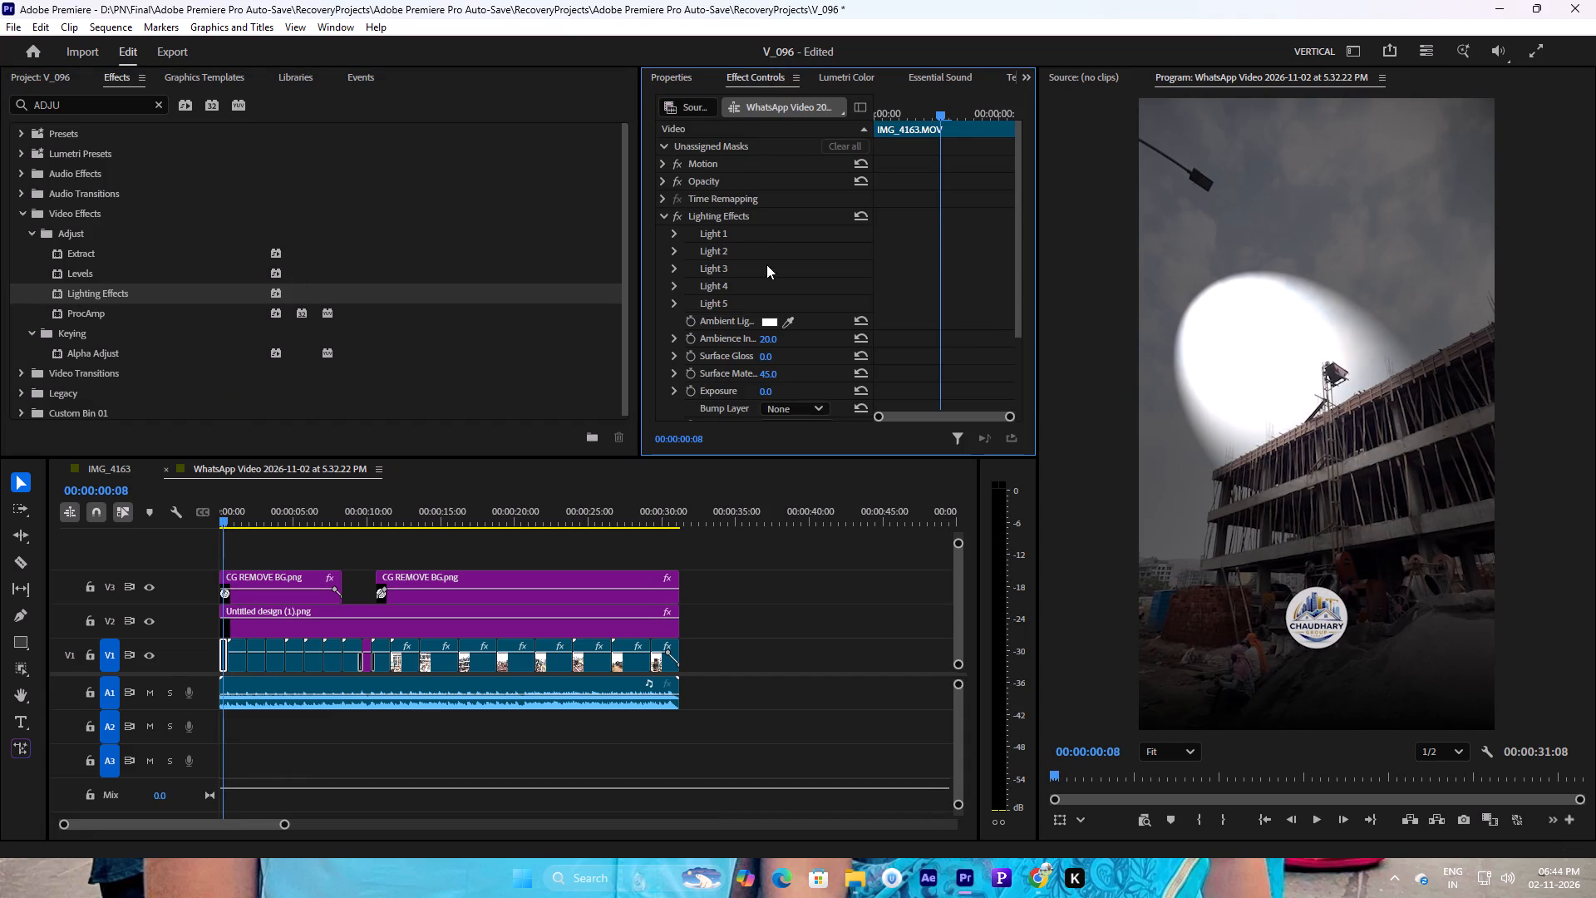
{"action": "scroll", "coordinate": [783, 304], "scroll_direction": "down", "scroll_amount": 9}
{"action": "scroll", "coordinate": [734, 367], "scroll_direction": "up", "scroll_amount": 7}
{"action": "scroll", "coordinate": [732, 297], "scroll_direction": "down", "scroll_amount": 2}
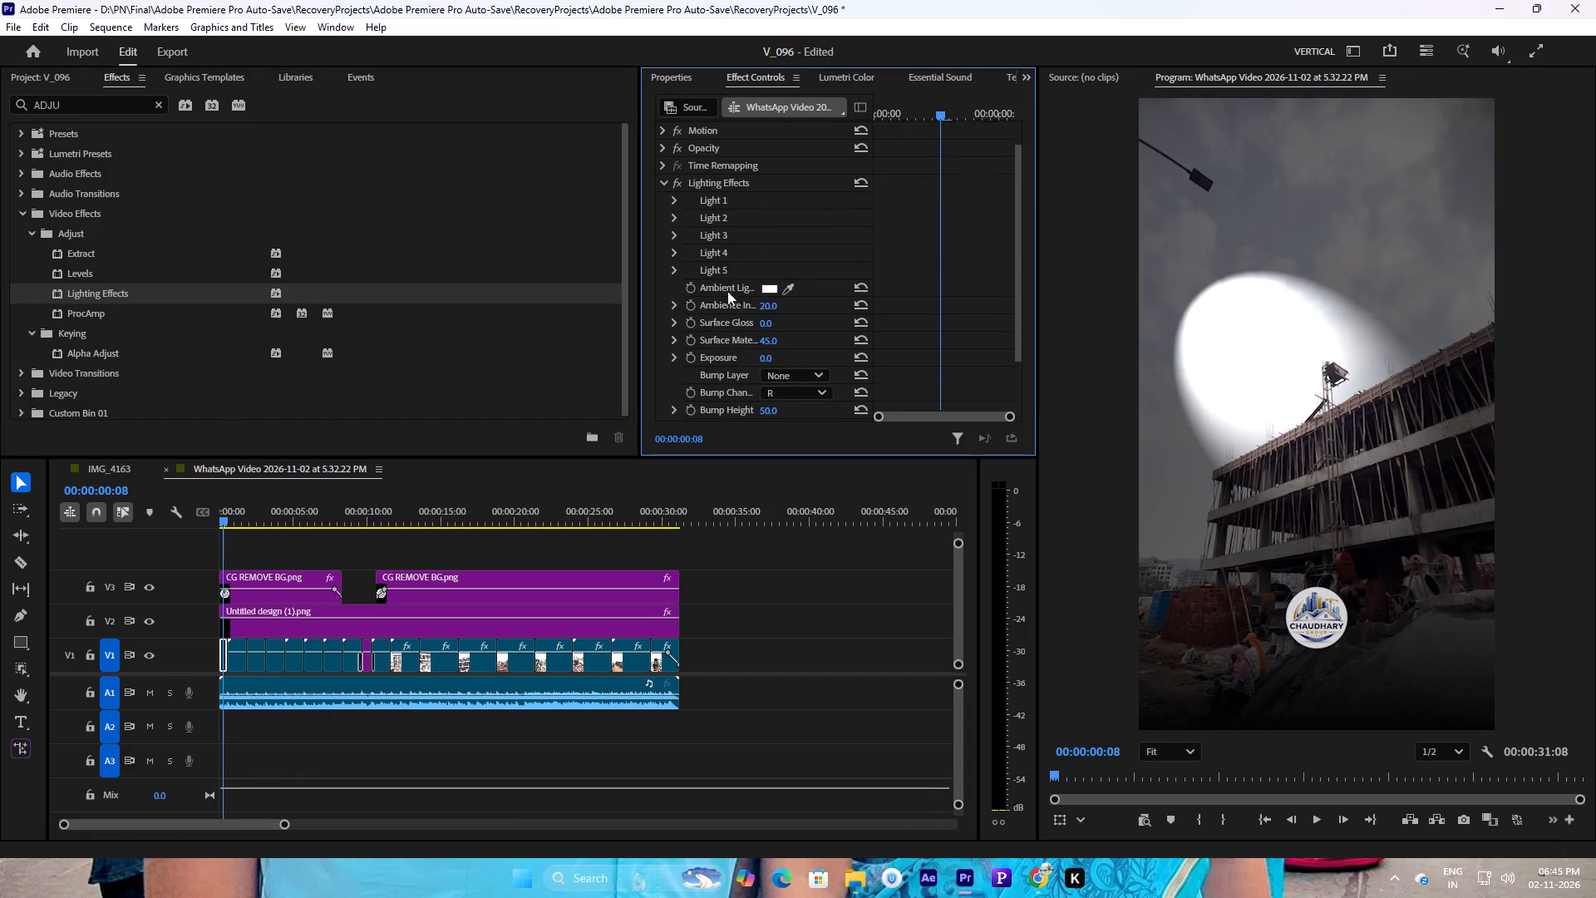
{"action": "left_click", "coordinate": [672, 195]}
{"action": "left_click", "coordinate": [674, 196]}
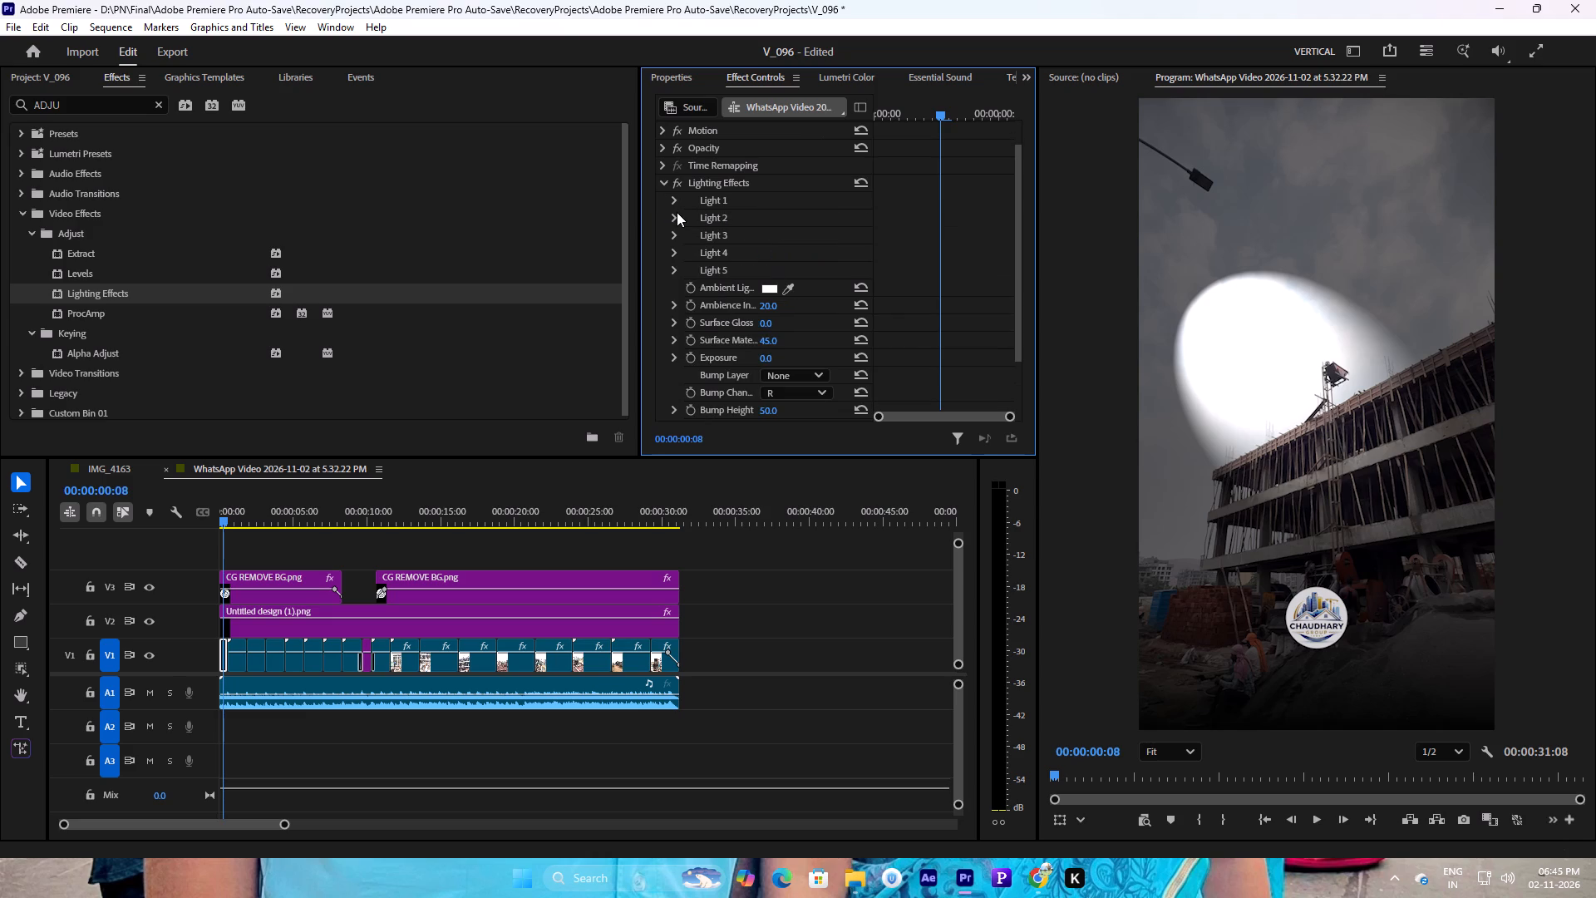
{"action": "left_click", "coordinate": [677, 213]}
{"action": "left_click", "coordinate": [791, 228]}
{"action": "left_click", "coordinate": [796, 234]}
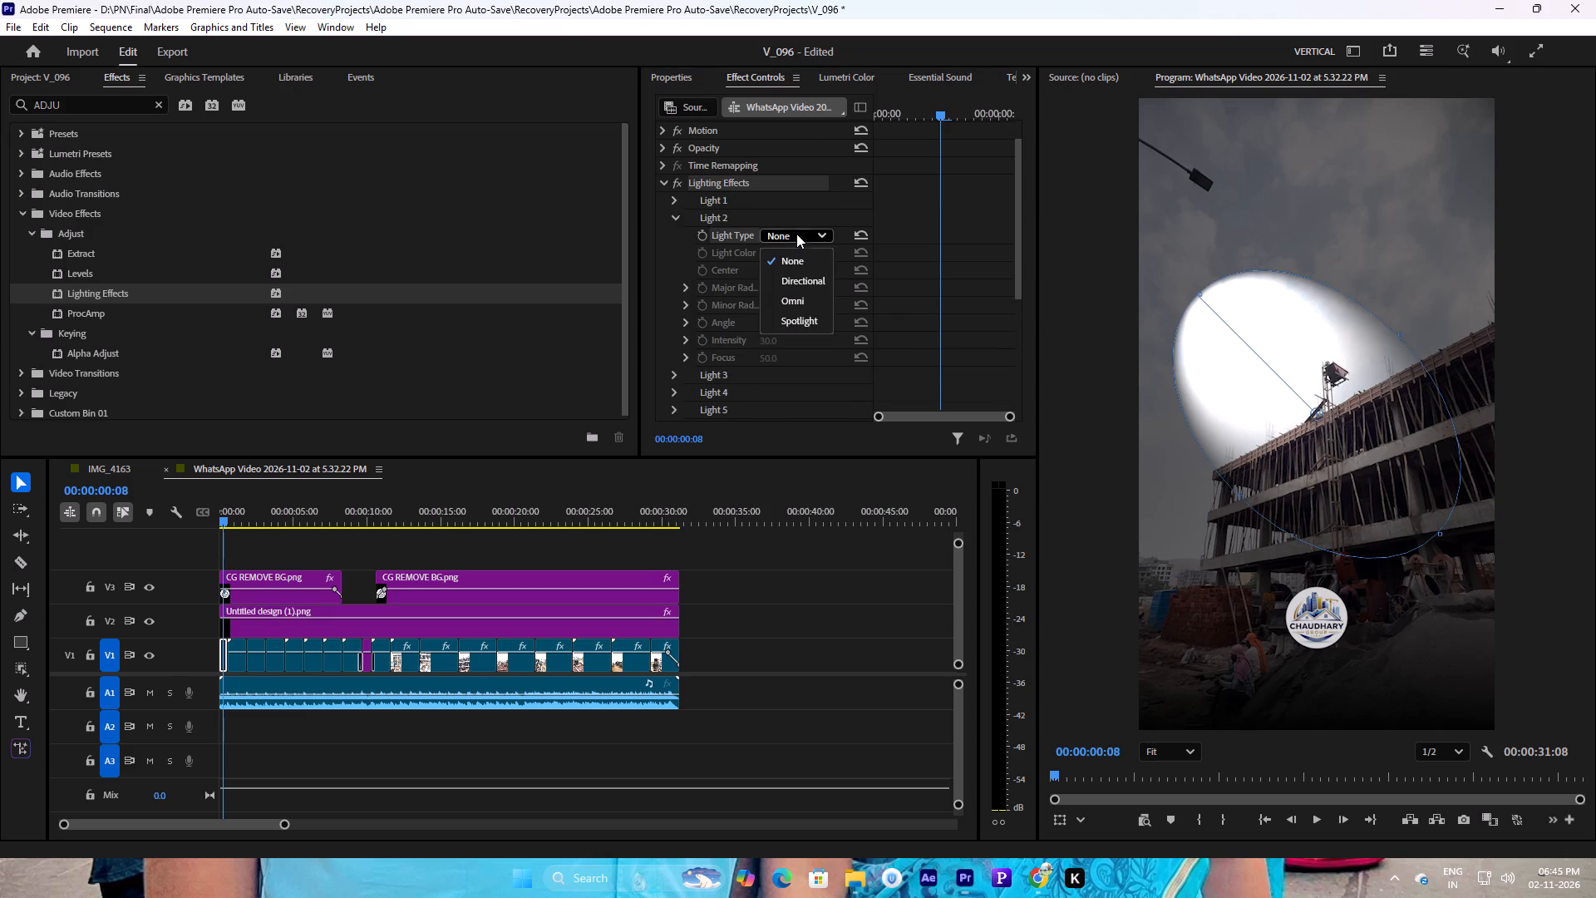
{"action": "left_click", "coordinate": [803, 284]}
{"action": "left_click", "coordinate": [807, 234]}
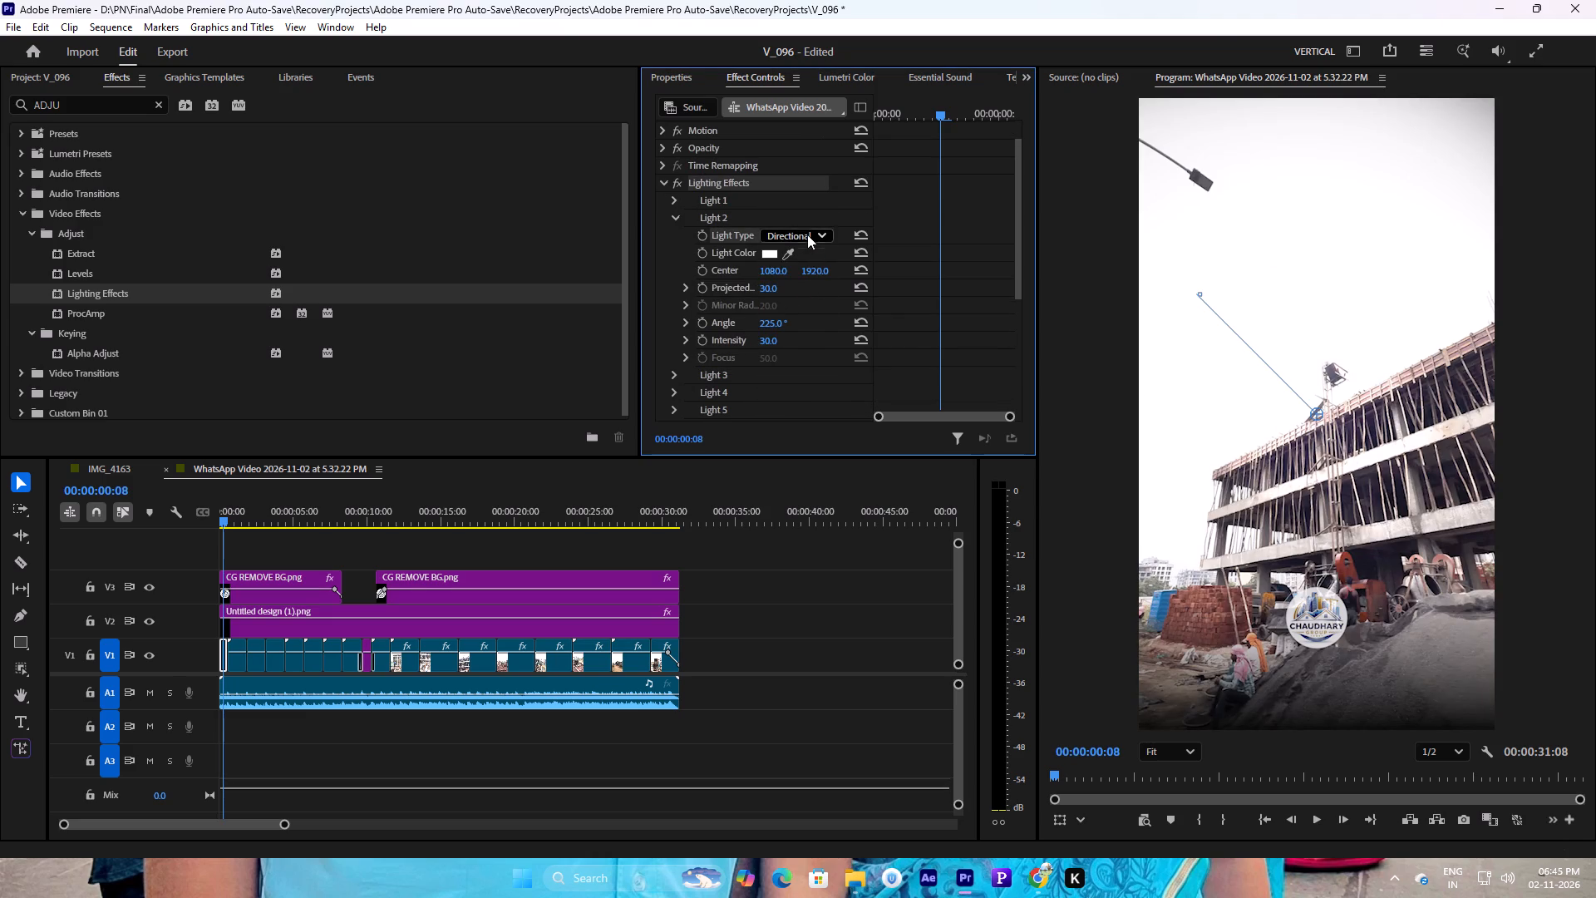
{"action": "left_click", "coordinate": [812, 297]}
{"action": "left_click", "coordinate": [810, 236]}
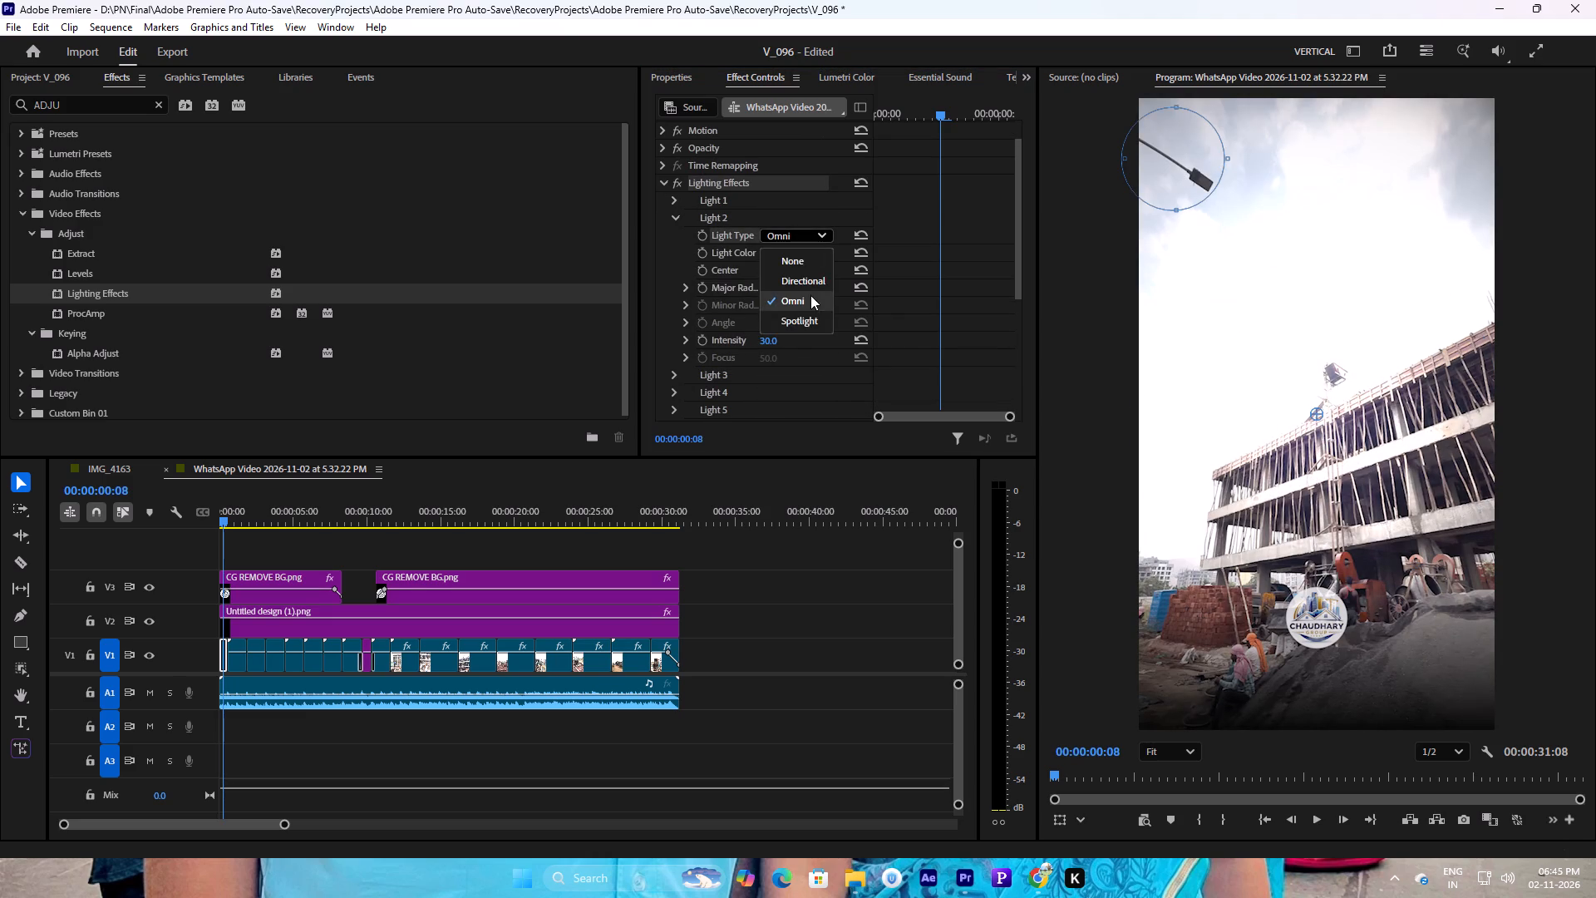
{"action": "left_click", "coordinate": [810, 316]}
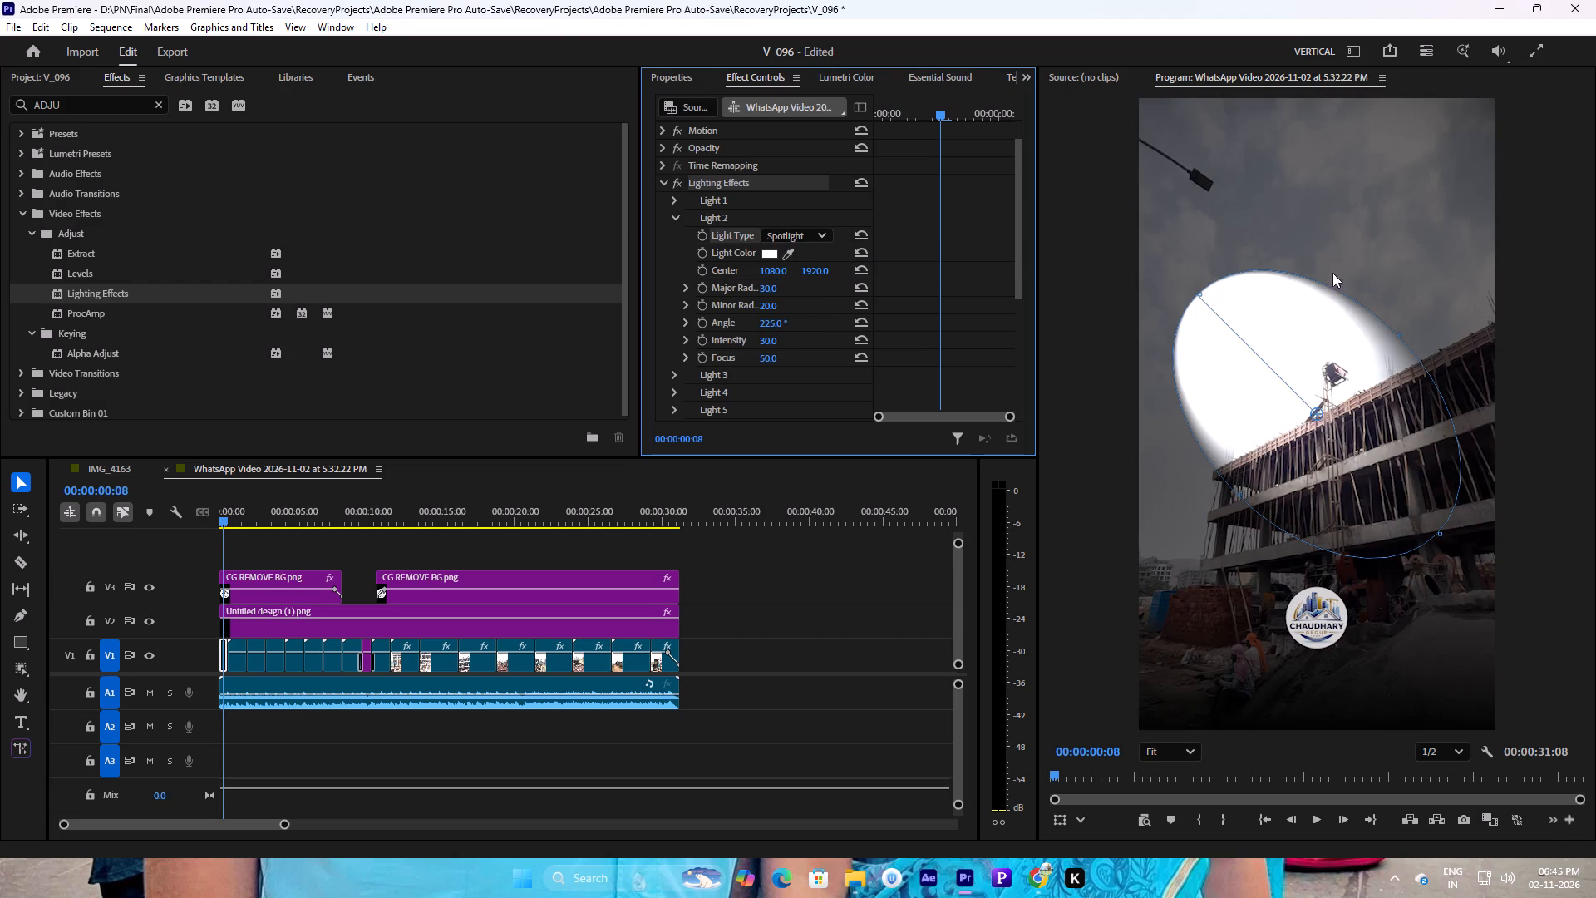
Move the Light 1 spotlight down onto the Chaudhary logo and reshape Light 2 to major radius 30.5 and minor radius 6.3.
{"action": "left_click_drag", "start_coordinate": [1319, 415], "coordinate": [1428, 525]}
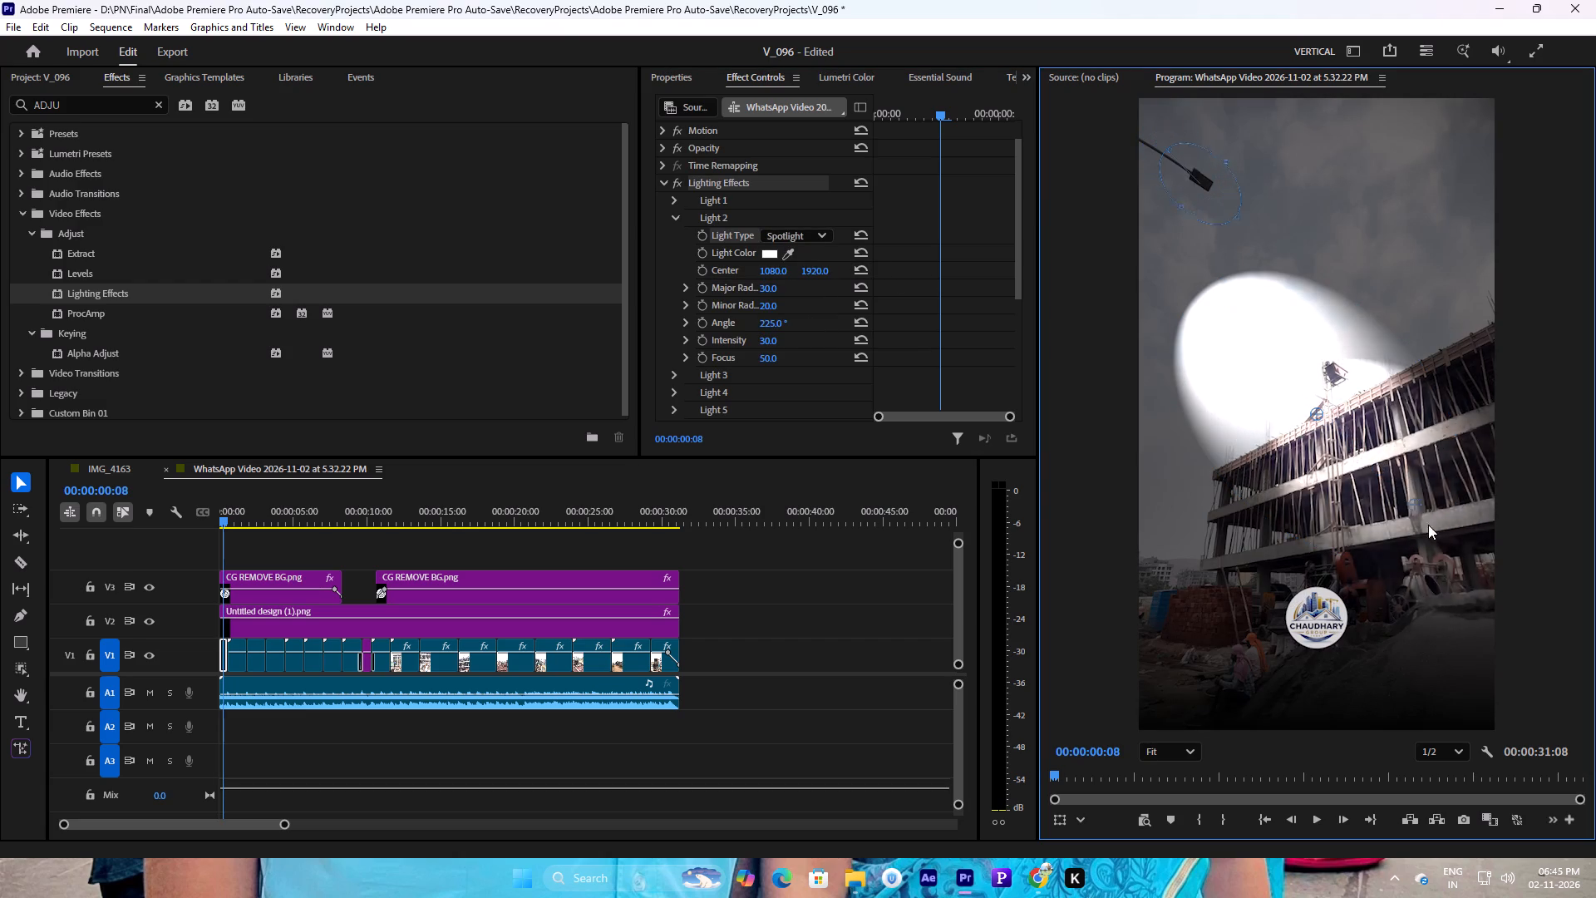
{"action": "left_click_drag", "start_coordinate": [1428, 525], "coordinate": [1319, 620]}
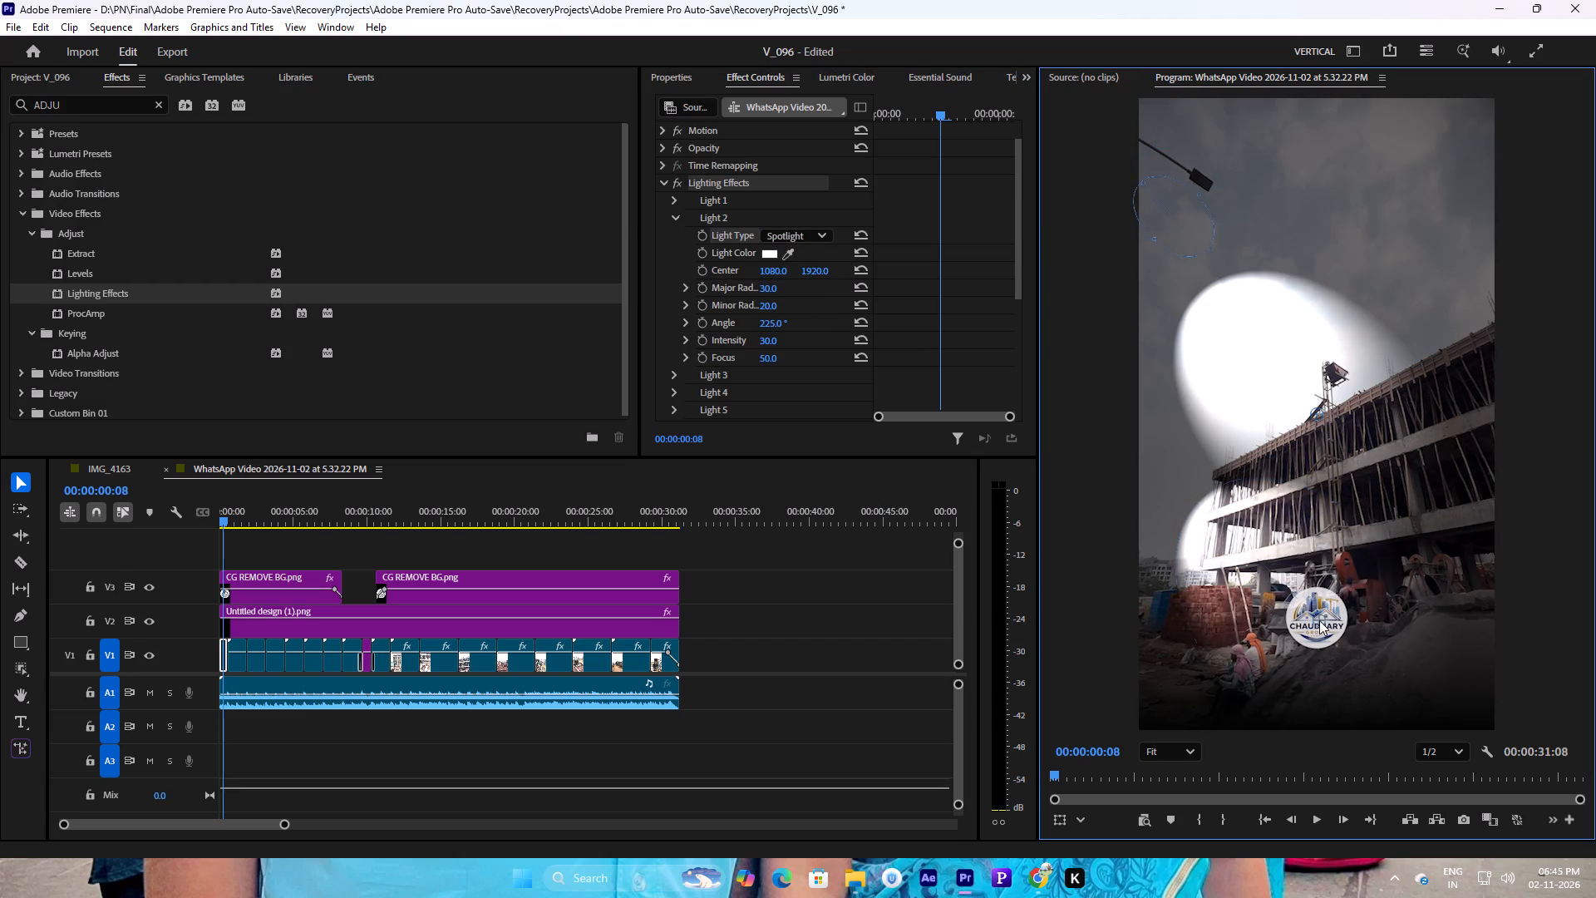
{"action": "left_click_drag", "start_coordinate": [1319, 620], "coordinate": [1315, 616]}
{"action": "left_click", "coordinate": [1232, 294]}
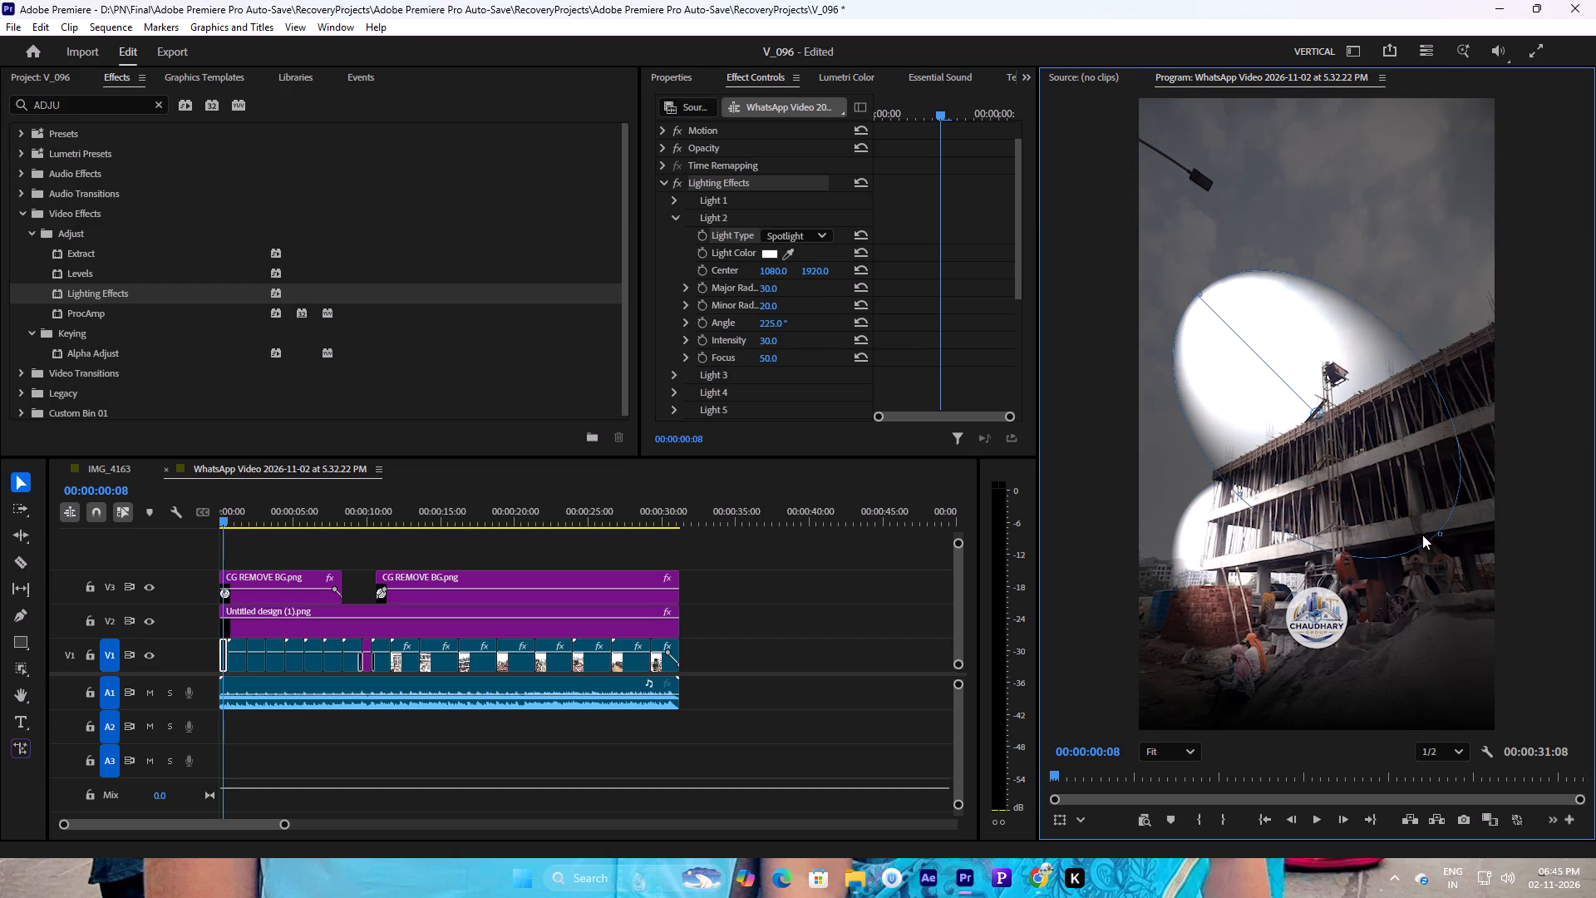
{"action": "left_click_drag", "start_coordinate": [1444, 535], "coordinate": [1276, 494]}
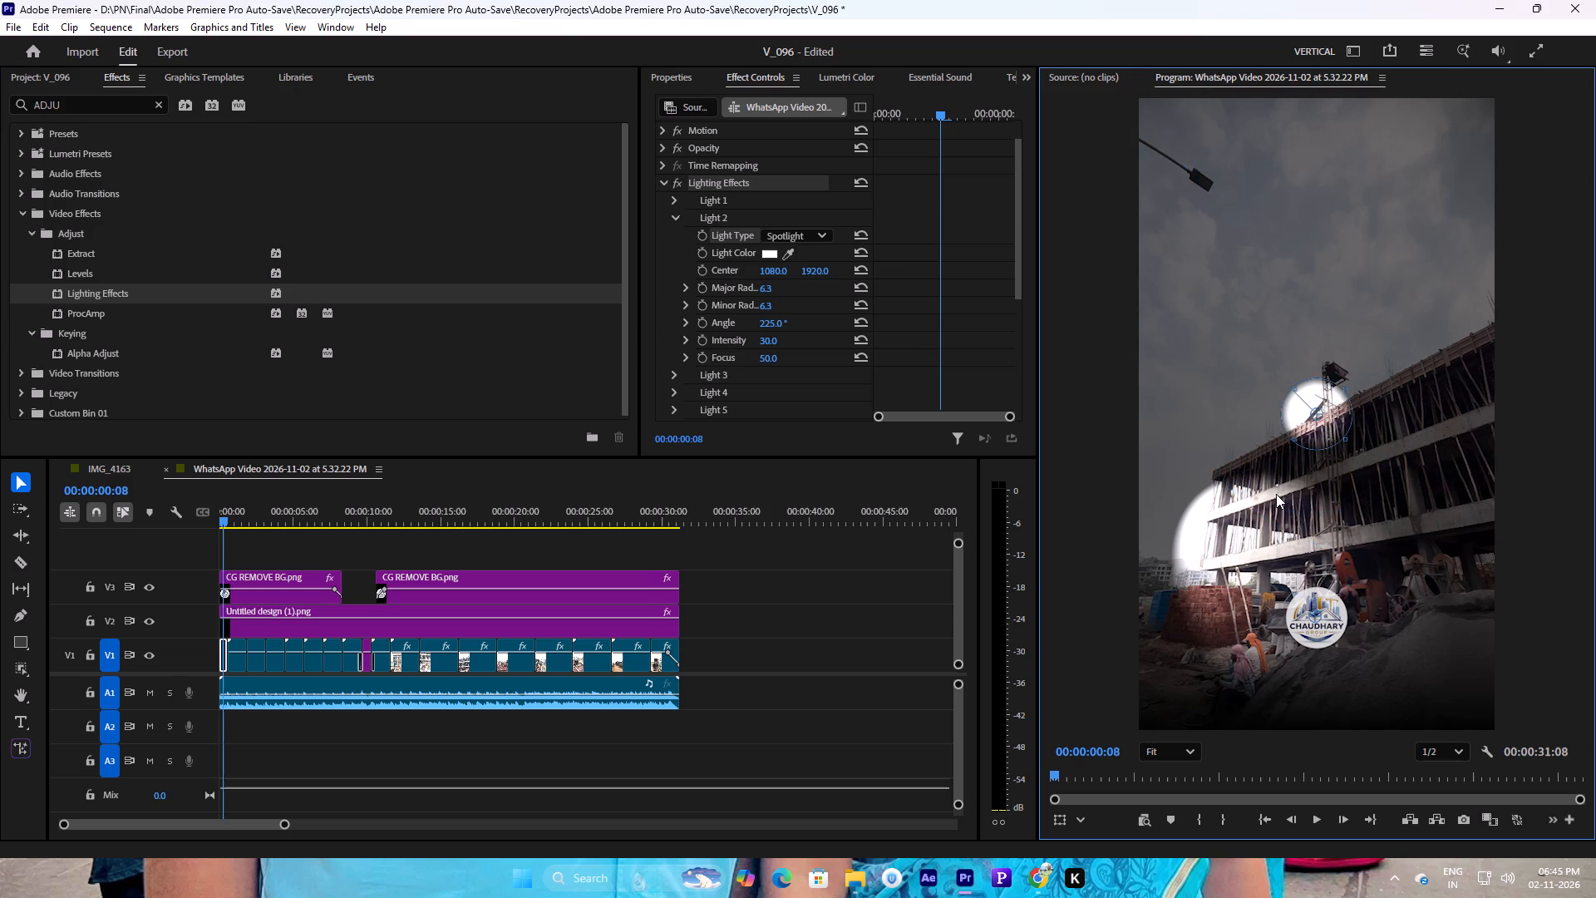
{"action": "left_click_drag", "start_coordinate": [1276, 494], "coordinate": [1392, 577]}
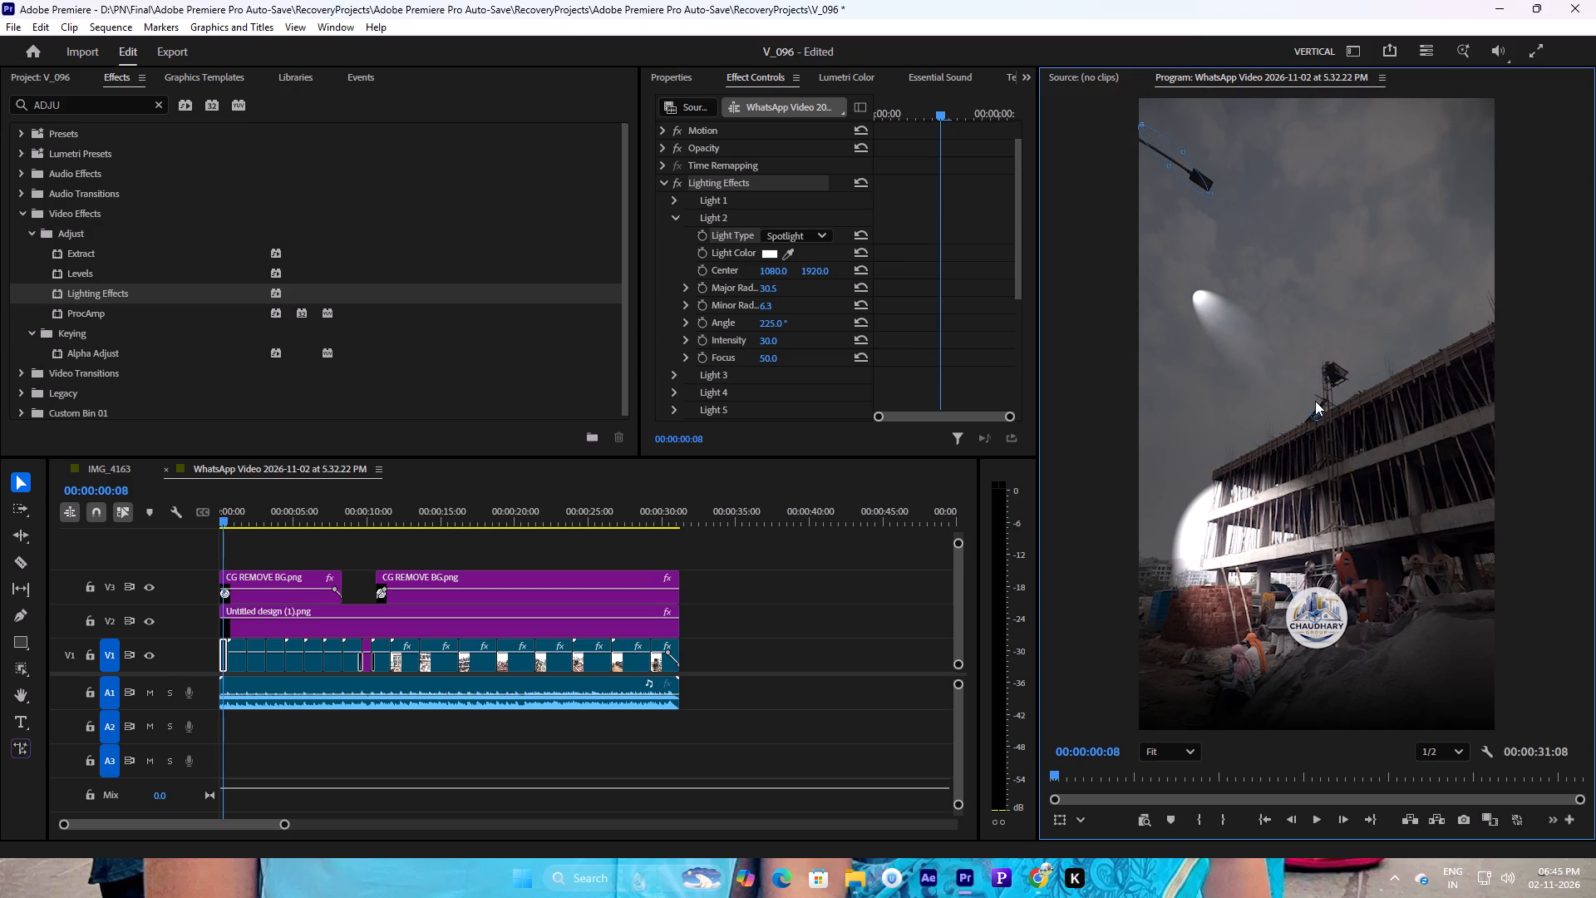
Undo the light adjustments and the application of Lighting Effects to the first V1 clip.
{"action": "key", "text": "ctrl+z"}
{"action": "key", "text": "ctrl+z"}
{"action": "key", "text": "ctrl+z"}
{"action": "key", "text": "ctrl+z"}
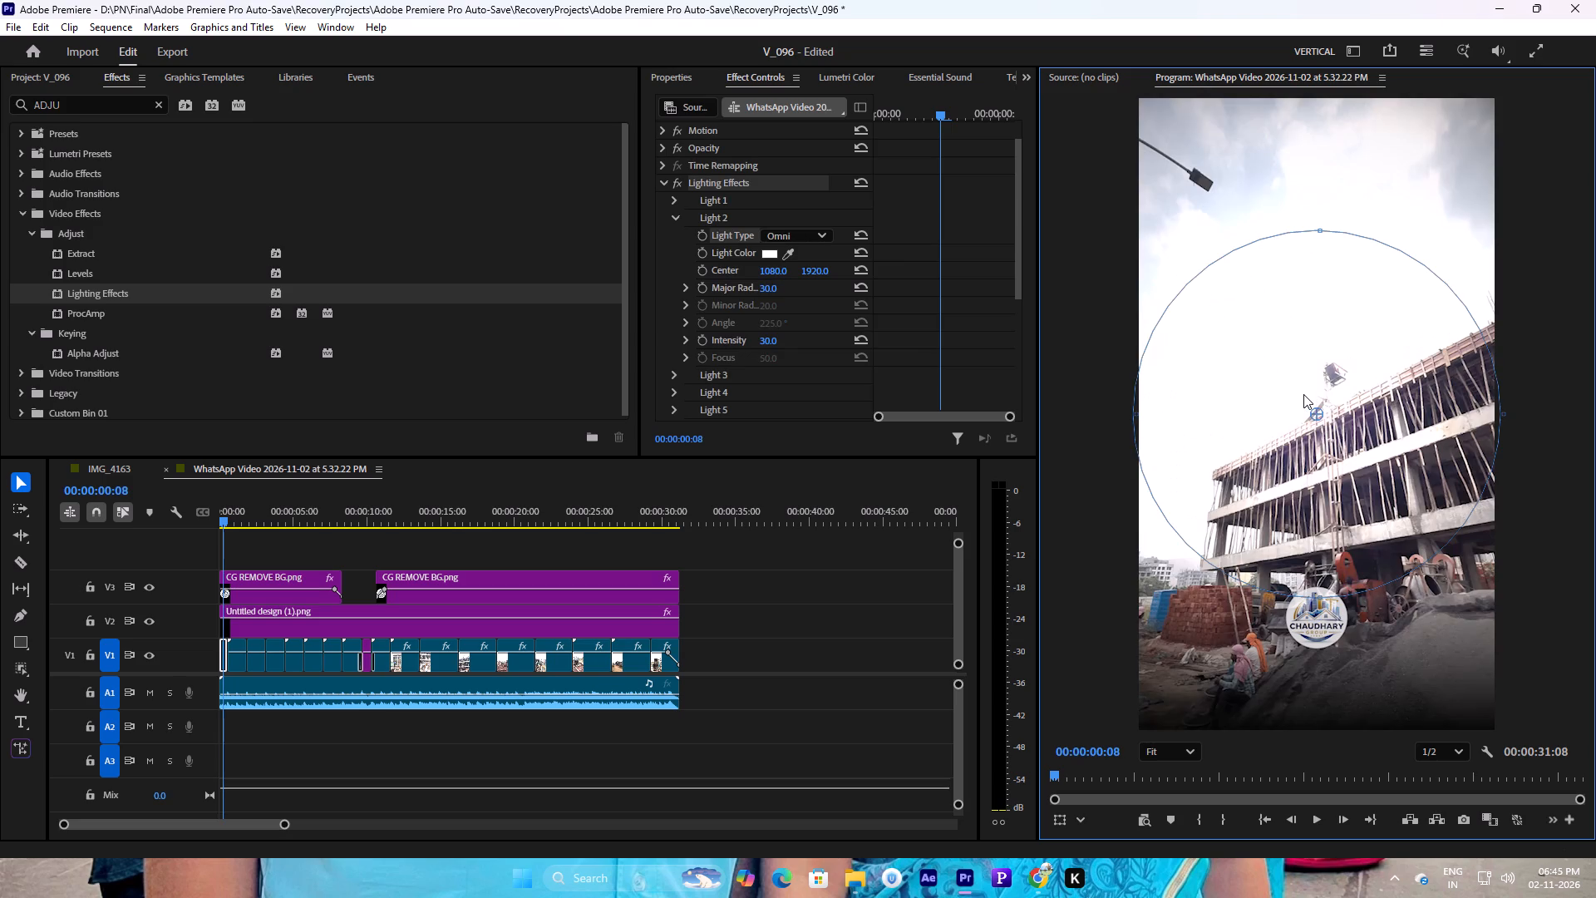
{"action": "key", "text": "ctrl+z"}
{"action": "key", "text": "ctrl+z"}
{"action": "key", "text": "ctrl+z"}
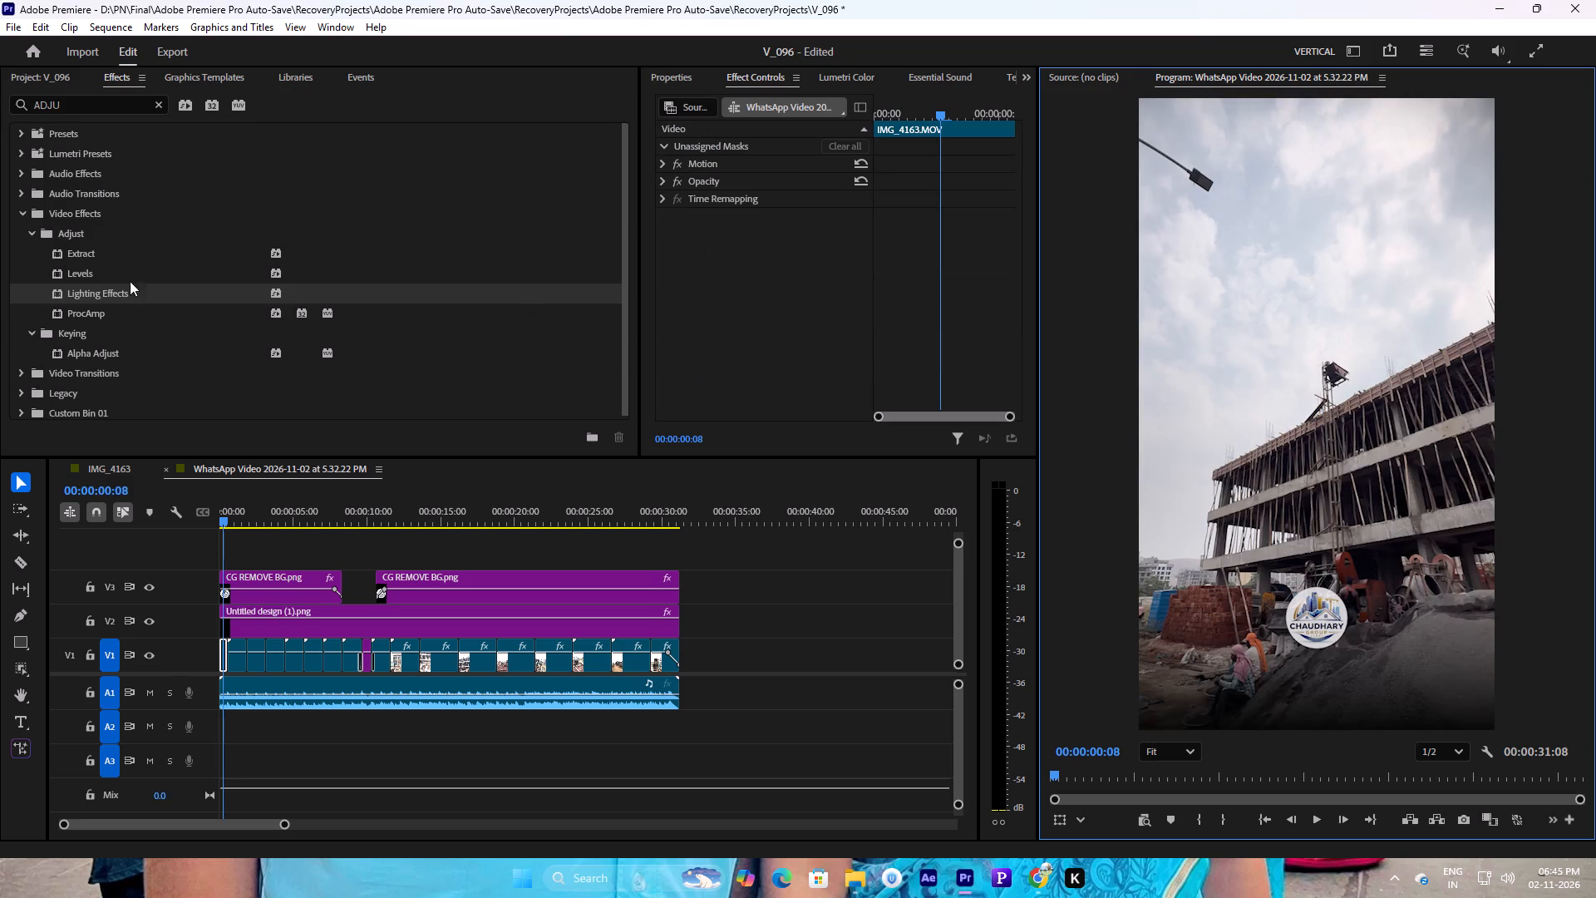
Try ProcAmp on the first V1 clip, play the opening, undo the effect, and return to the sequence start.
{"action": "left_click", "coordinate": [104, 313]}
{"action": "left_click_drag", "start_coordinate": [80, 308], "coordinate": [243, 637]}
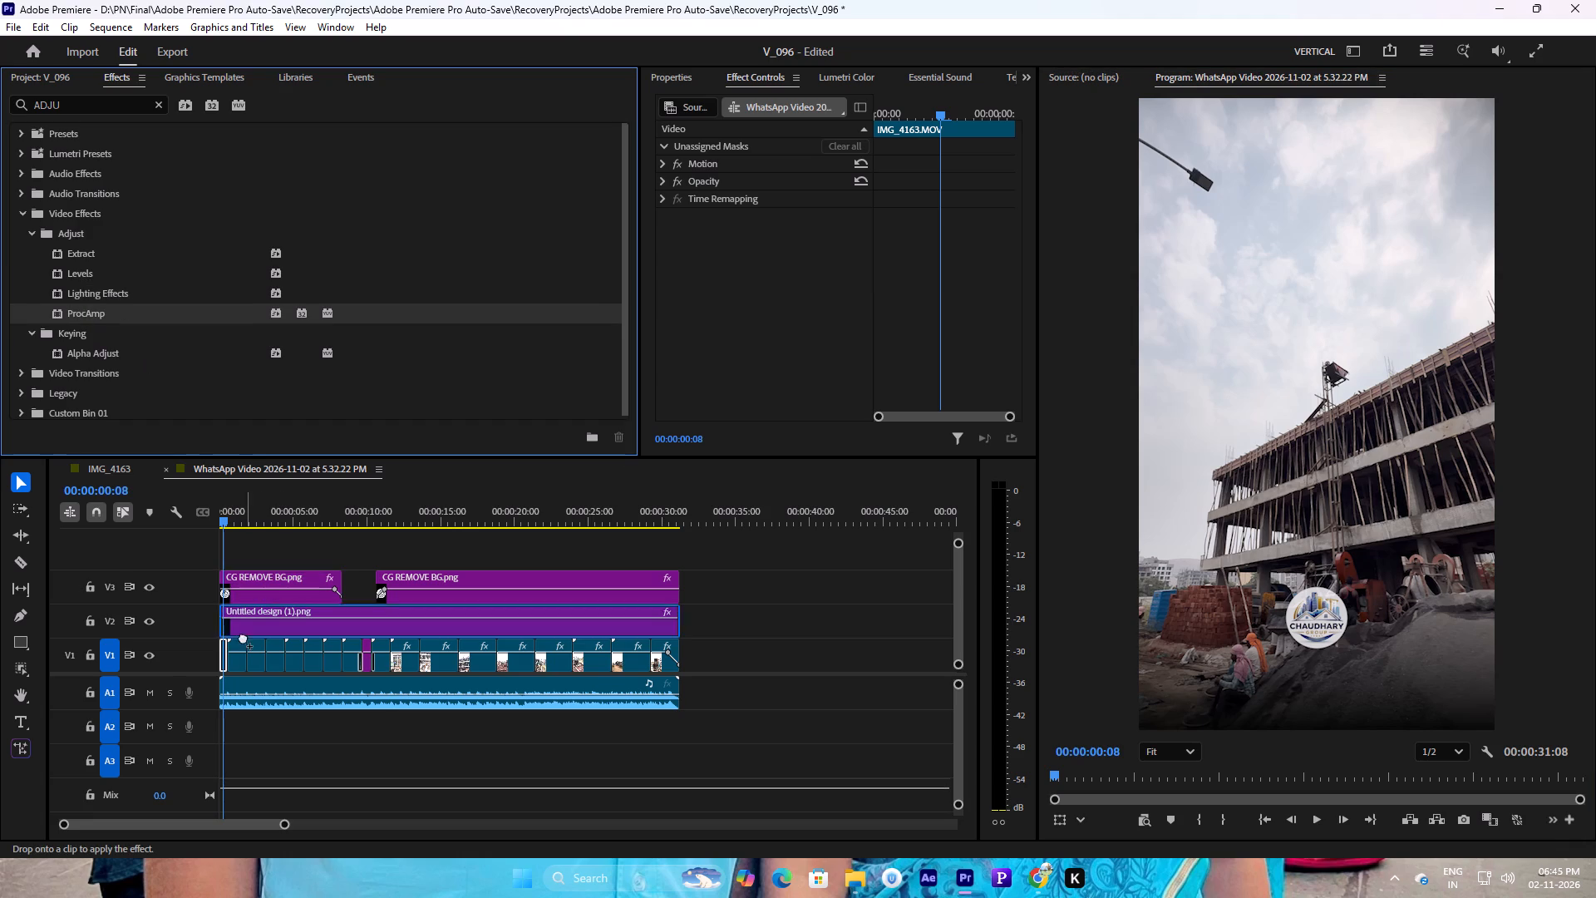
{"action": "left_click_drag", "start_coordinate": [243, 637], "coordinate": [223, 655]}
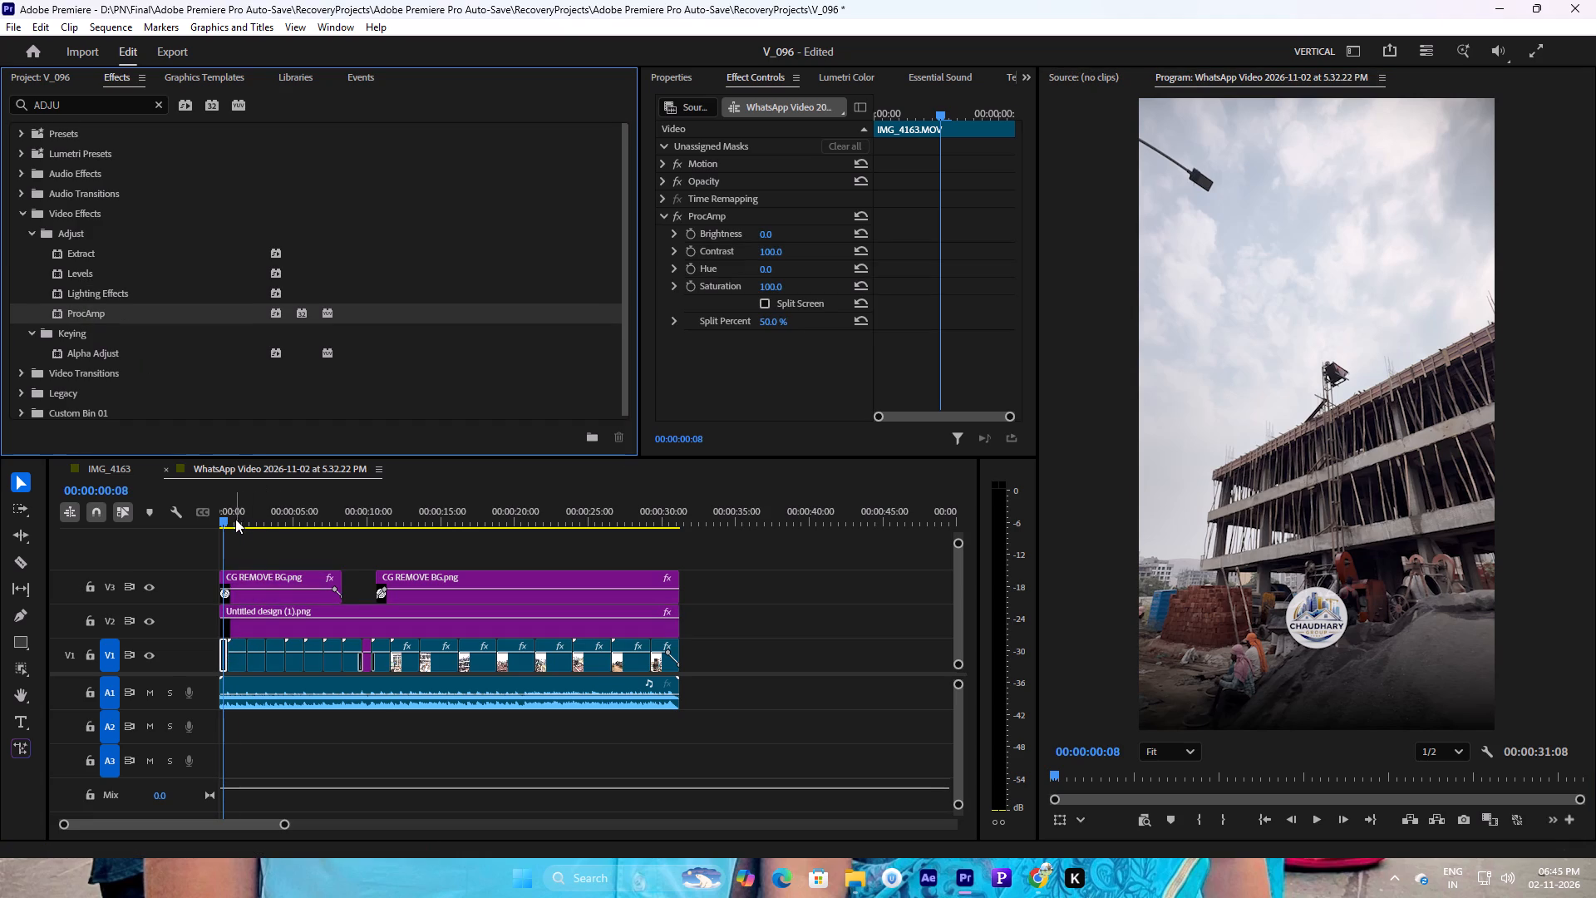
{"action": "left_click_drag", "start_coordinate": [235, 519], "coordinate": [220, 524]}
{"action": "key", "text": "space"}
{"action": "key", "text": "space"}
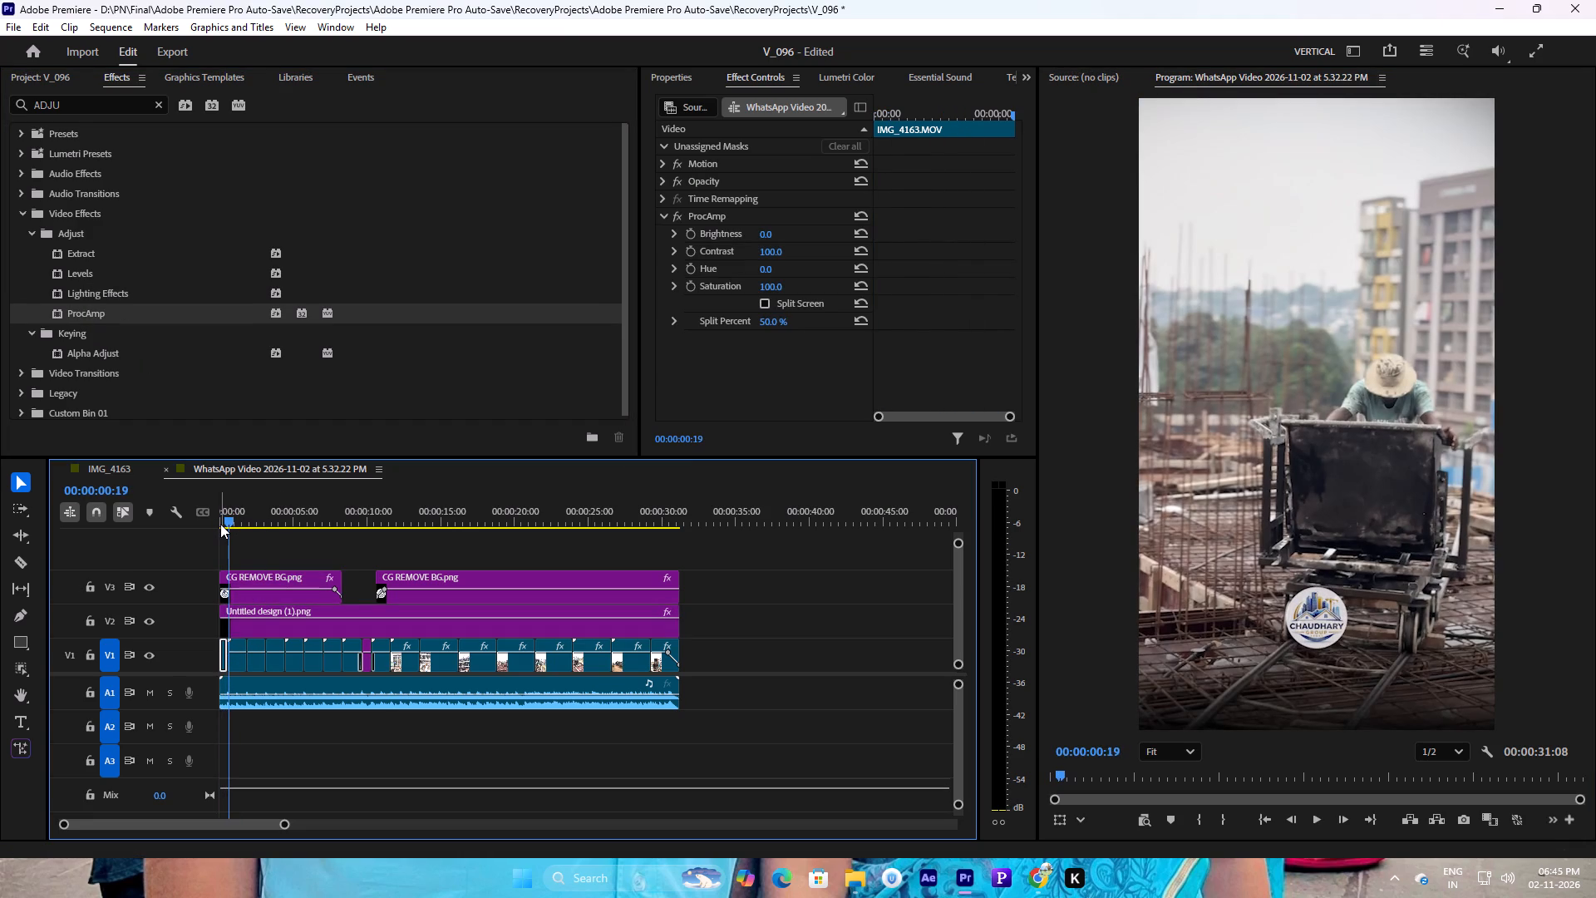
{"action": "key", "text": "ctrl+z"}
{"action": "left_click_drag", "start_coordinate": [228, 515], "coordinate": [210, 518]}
Clear the ADJU effects search and browse the Video Effects categories, expanding the Adjust group.
{"action": "left_click", "coordinate": [30, 234]}
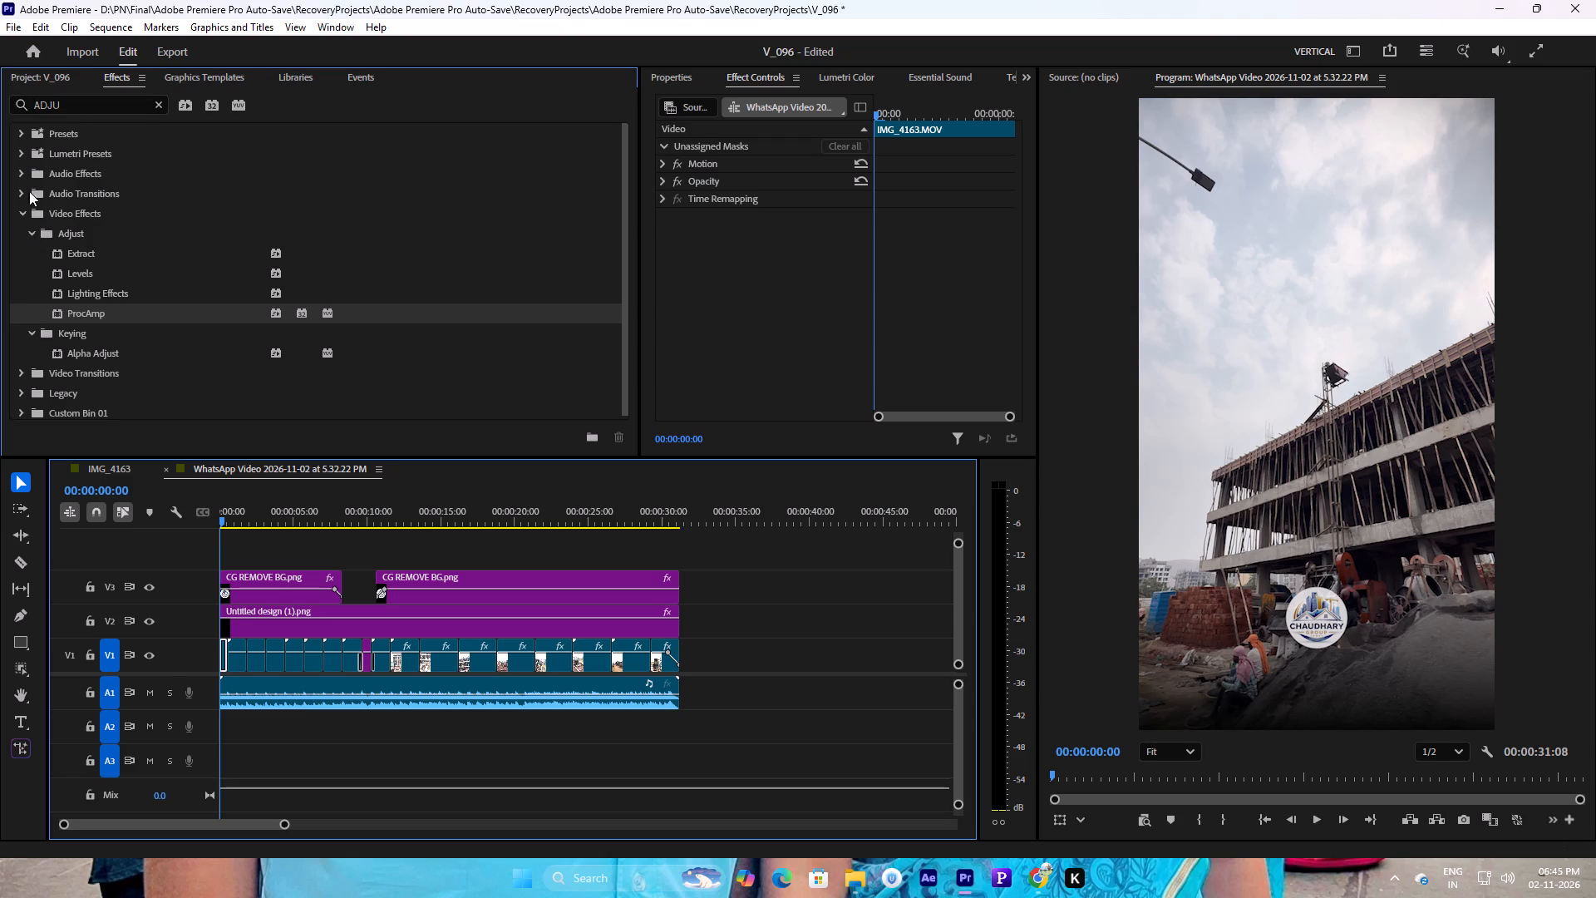
{"action": "left_click", "coordinate": [76, 131]}
{"action": "left_click", "coordinate": [15, 131]}
{"action": "triple_click", "coordinate": [21, 132]}
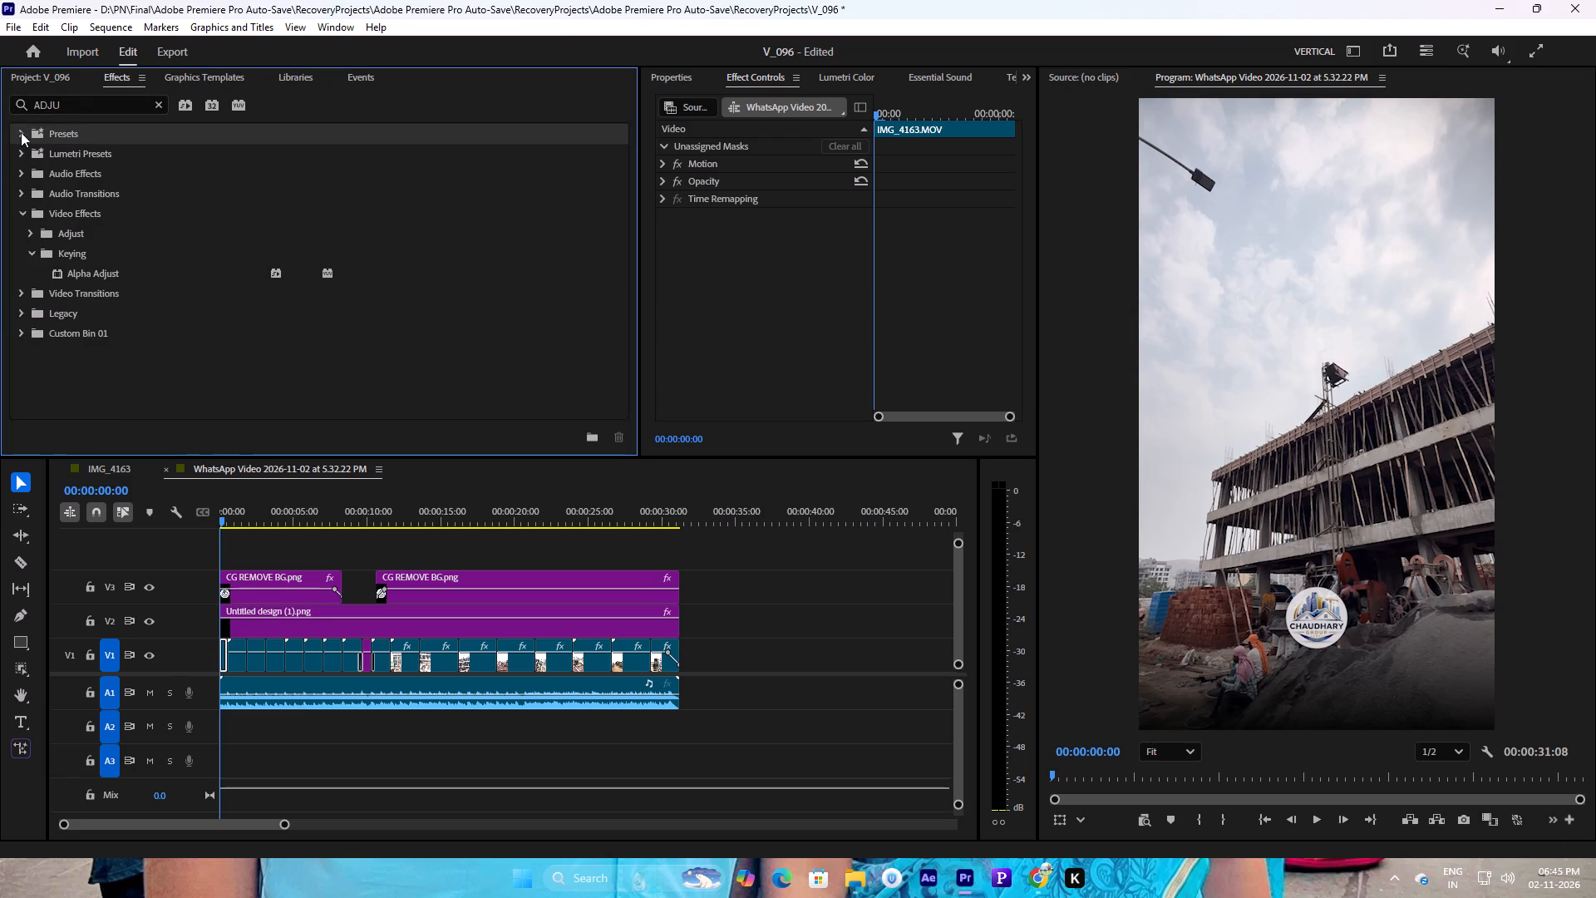
{"action": "left_click", "coordinate": [19, 155]}
{"action": "left_click", "coordinate": [19, 155]}
{"action": "left_click", "coordinate": [51, 148]}
{"action": "left_click", "coordinate": [163, 104]}
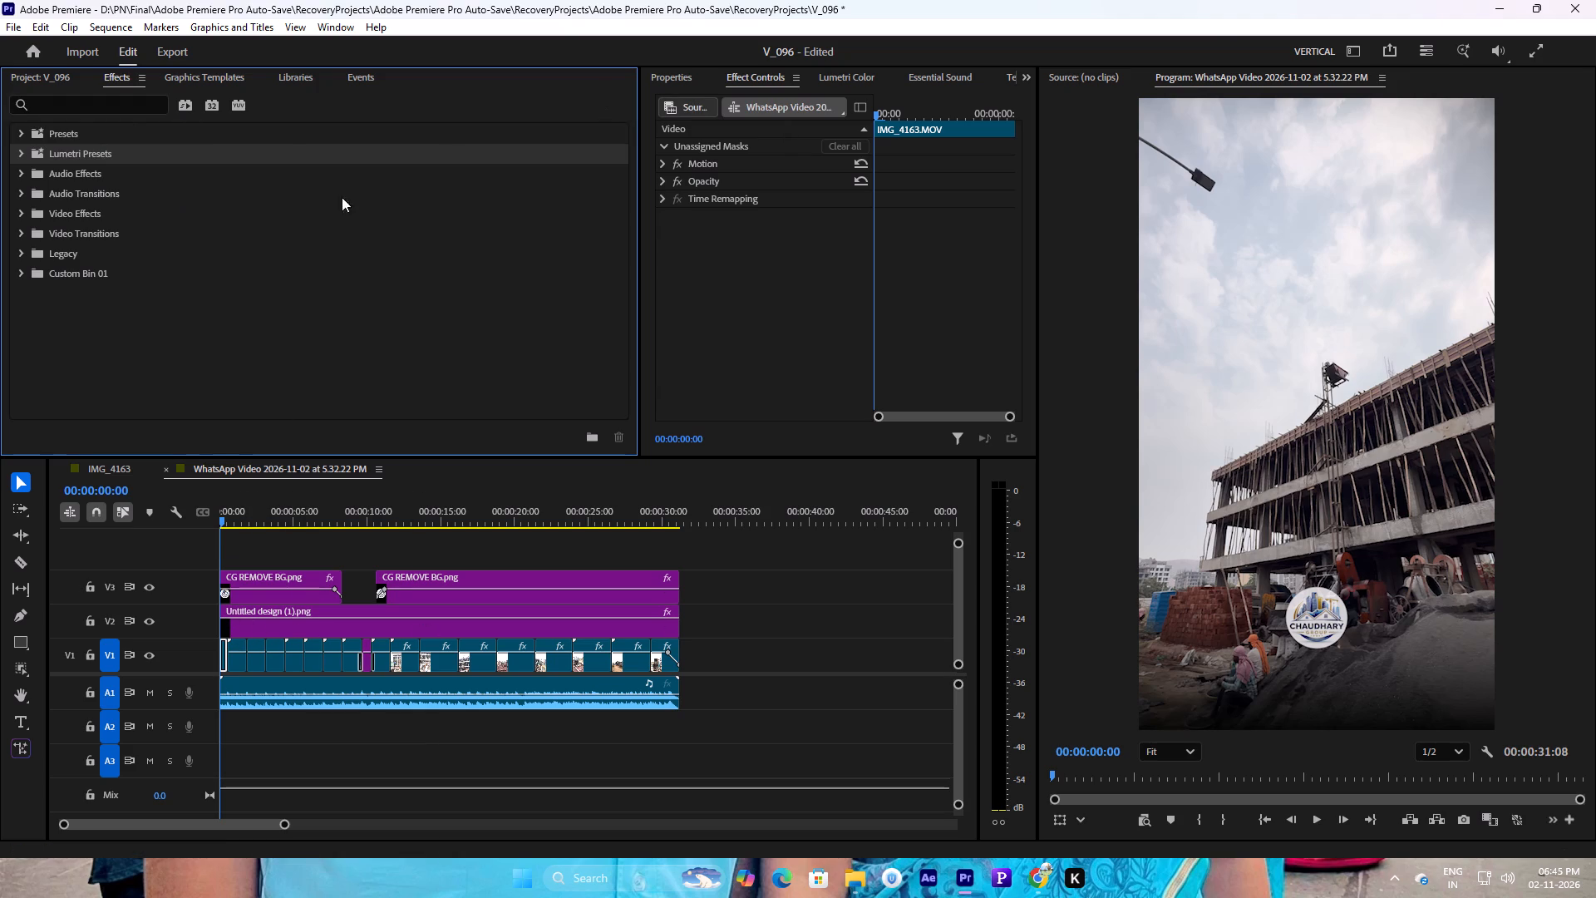
{"action": "left_click", "coordinate": [190, 81]}
{"action": "left_click", "coordinate": [119, 76]}
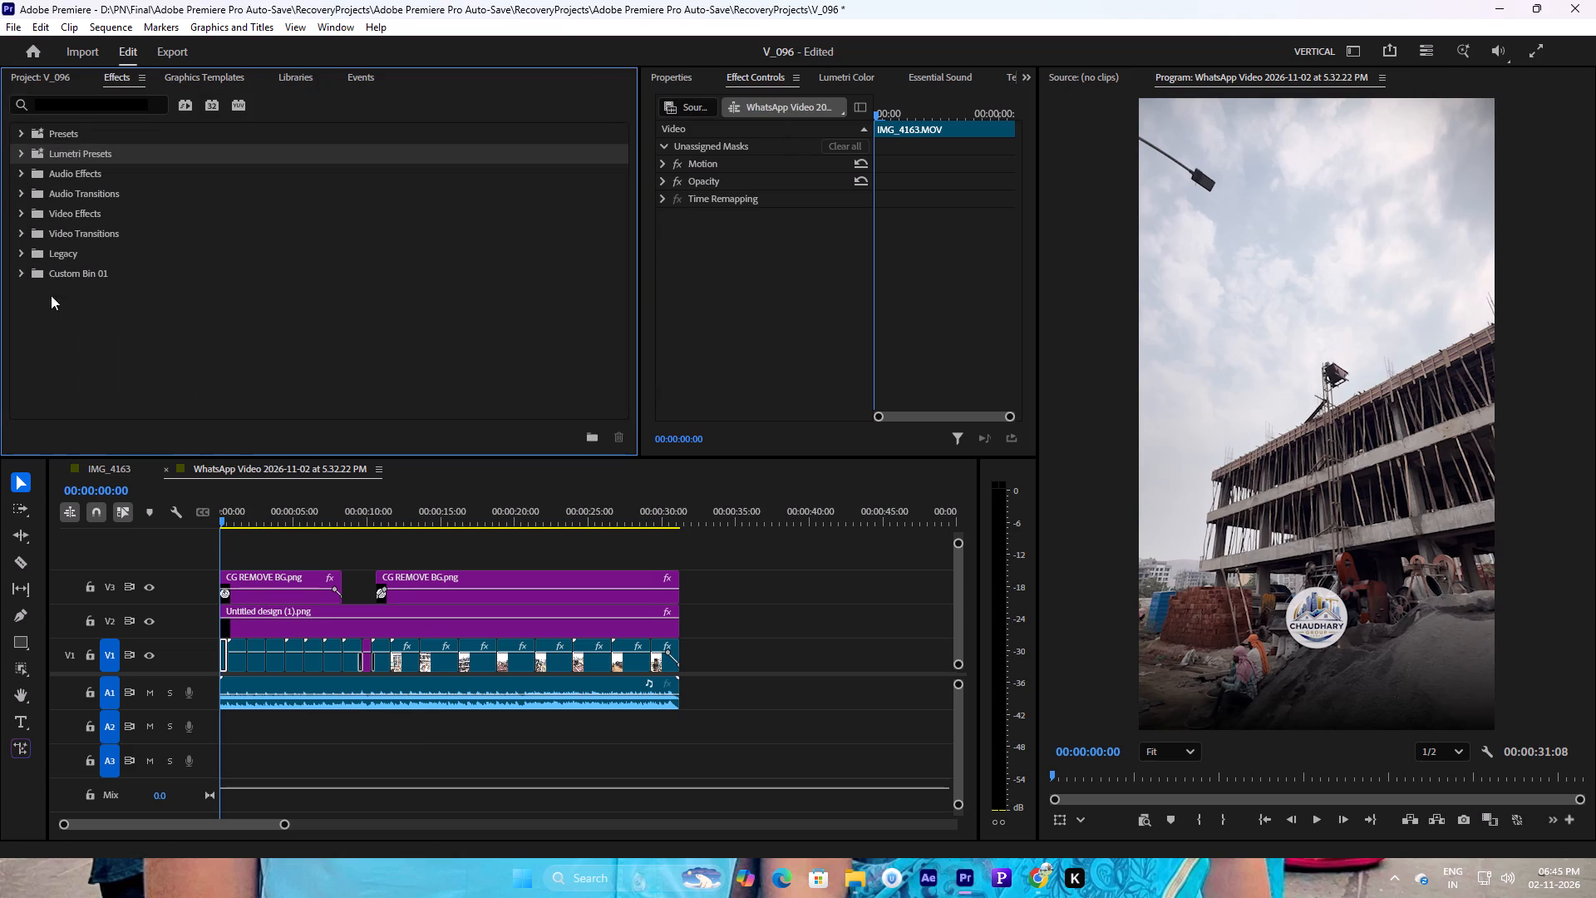
{"action": "left_click", "coordinate": [20, 215]}
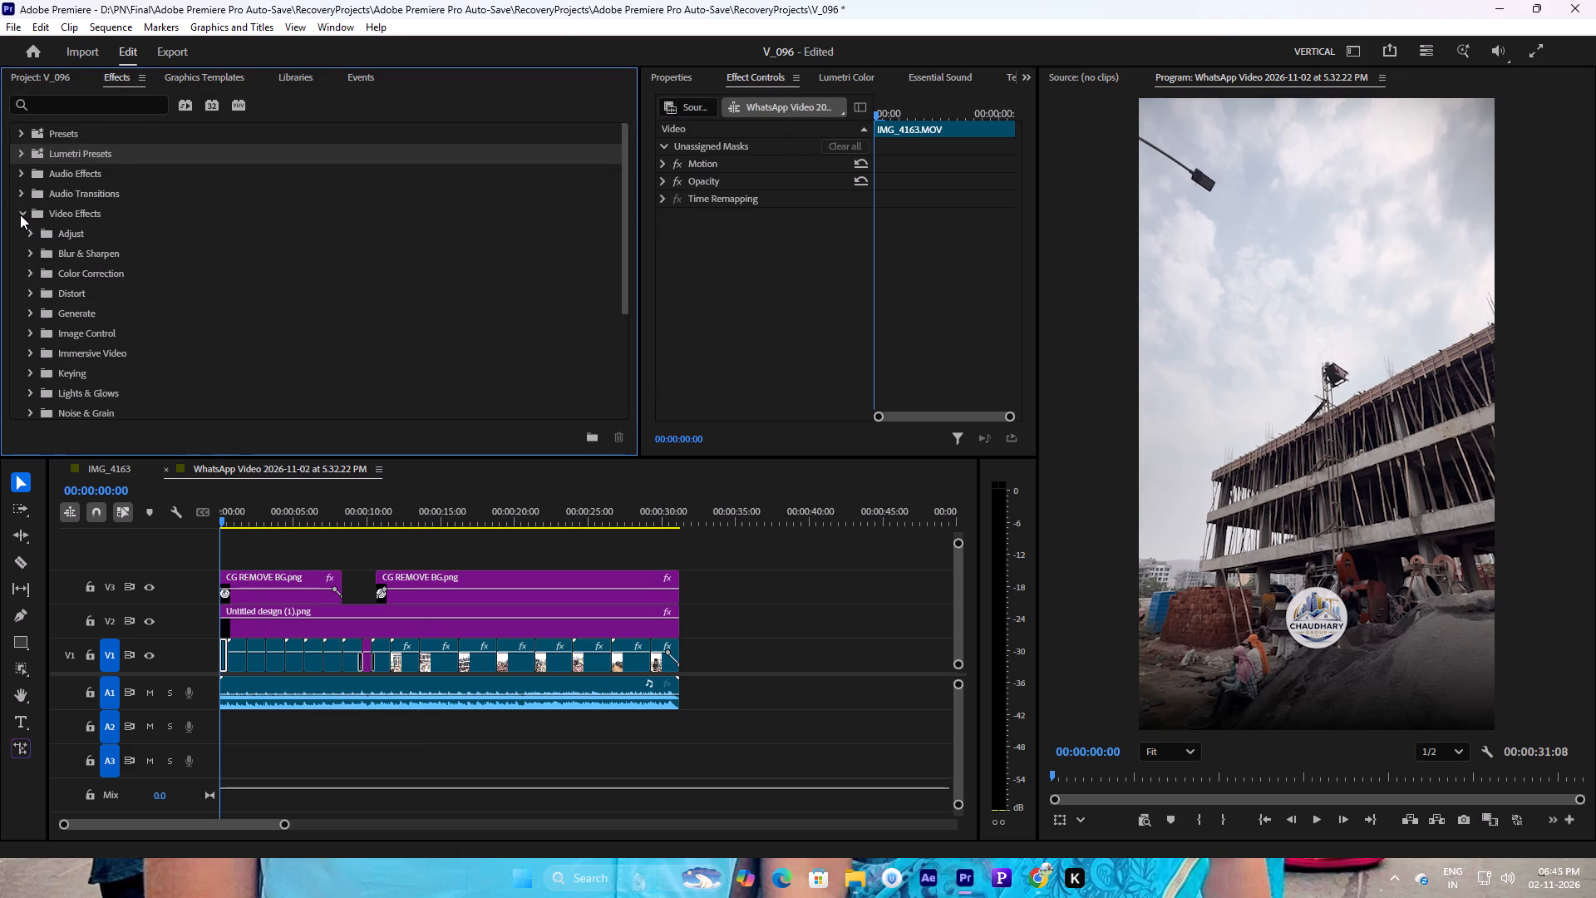
{"action": "left_click", "coordinate": [20, 215]}
{"action": "scroll", "coordinate": [37, 246], "scroll_direction": "down", "scroll_amount": 2}
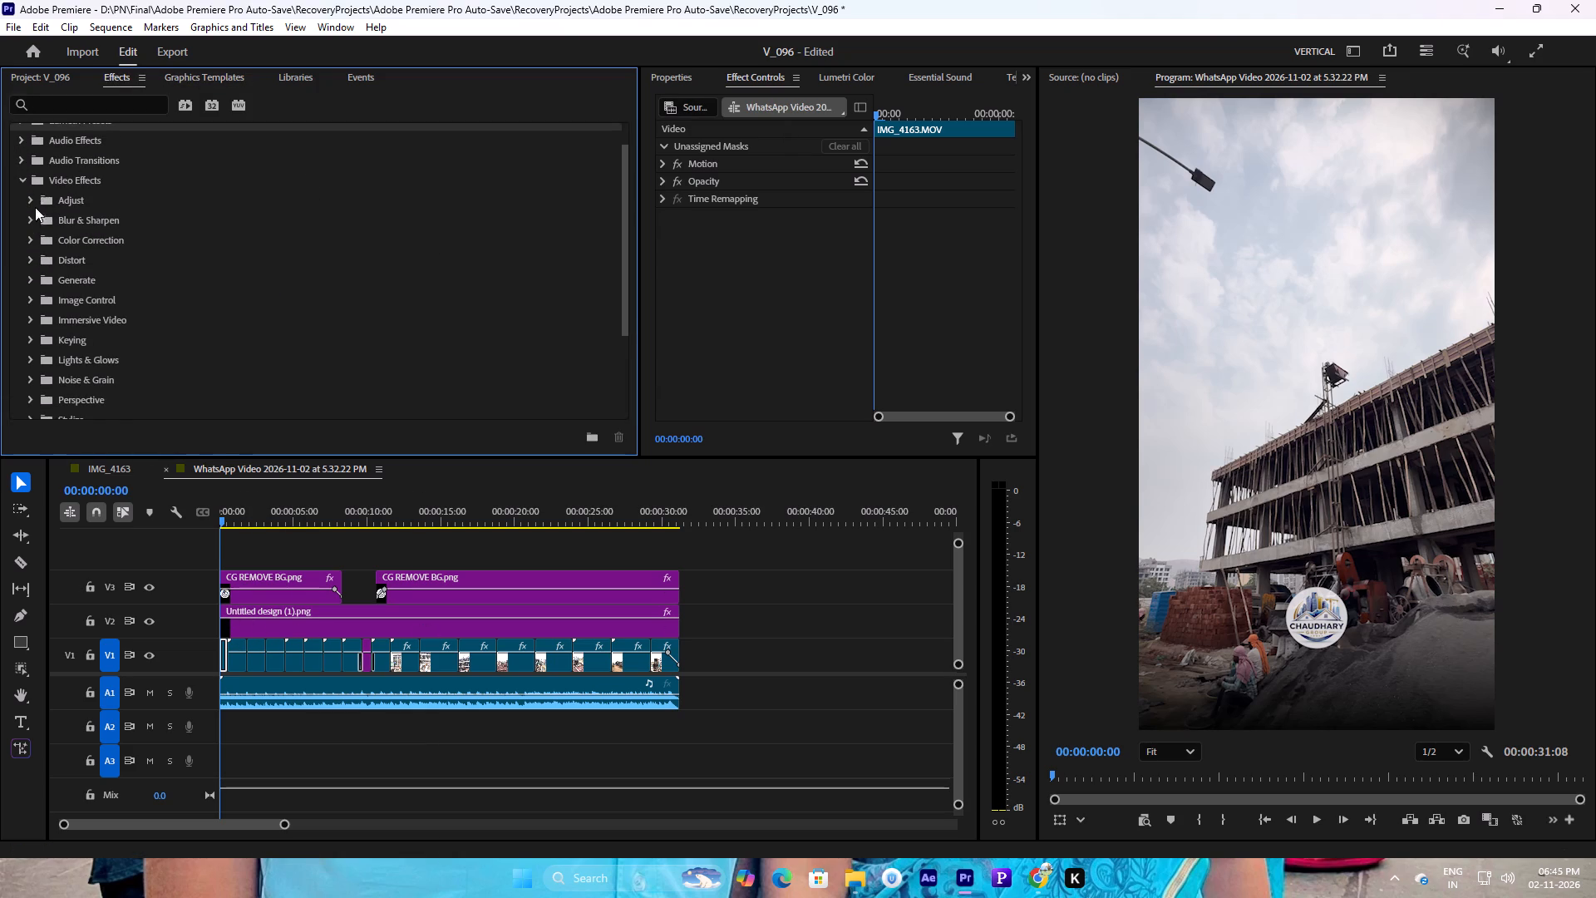
{"action": "left_click", "coordinate": [27, 204]}
{"action": "scroll", "coordinate": [55, 228], "scroll_direction": "down", "scroll_amount": 2}
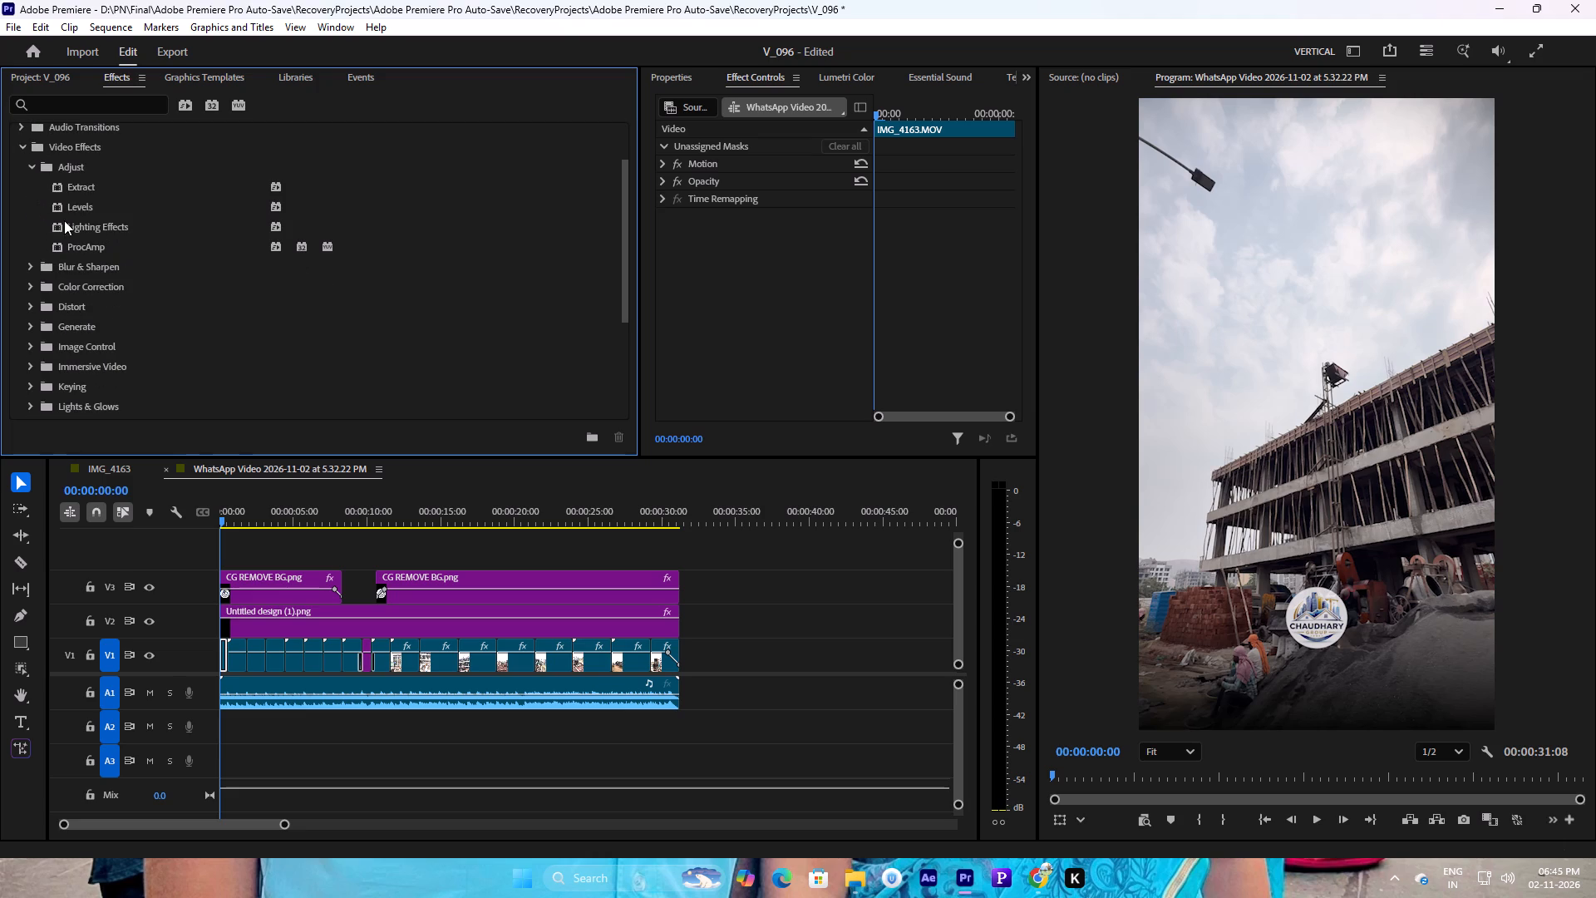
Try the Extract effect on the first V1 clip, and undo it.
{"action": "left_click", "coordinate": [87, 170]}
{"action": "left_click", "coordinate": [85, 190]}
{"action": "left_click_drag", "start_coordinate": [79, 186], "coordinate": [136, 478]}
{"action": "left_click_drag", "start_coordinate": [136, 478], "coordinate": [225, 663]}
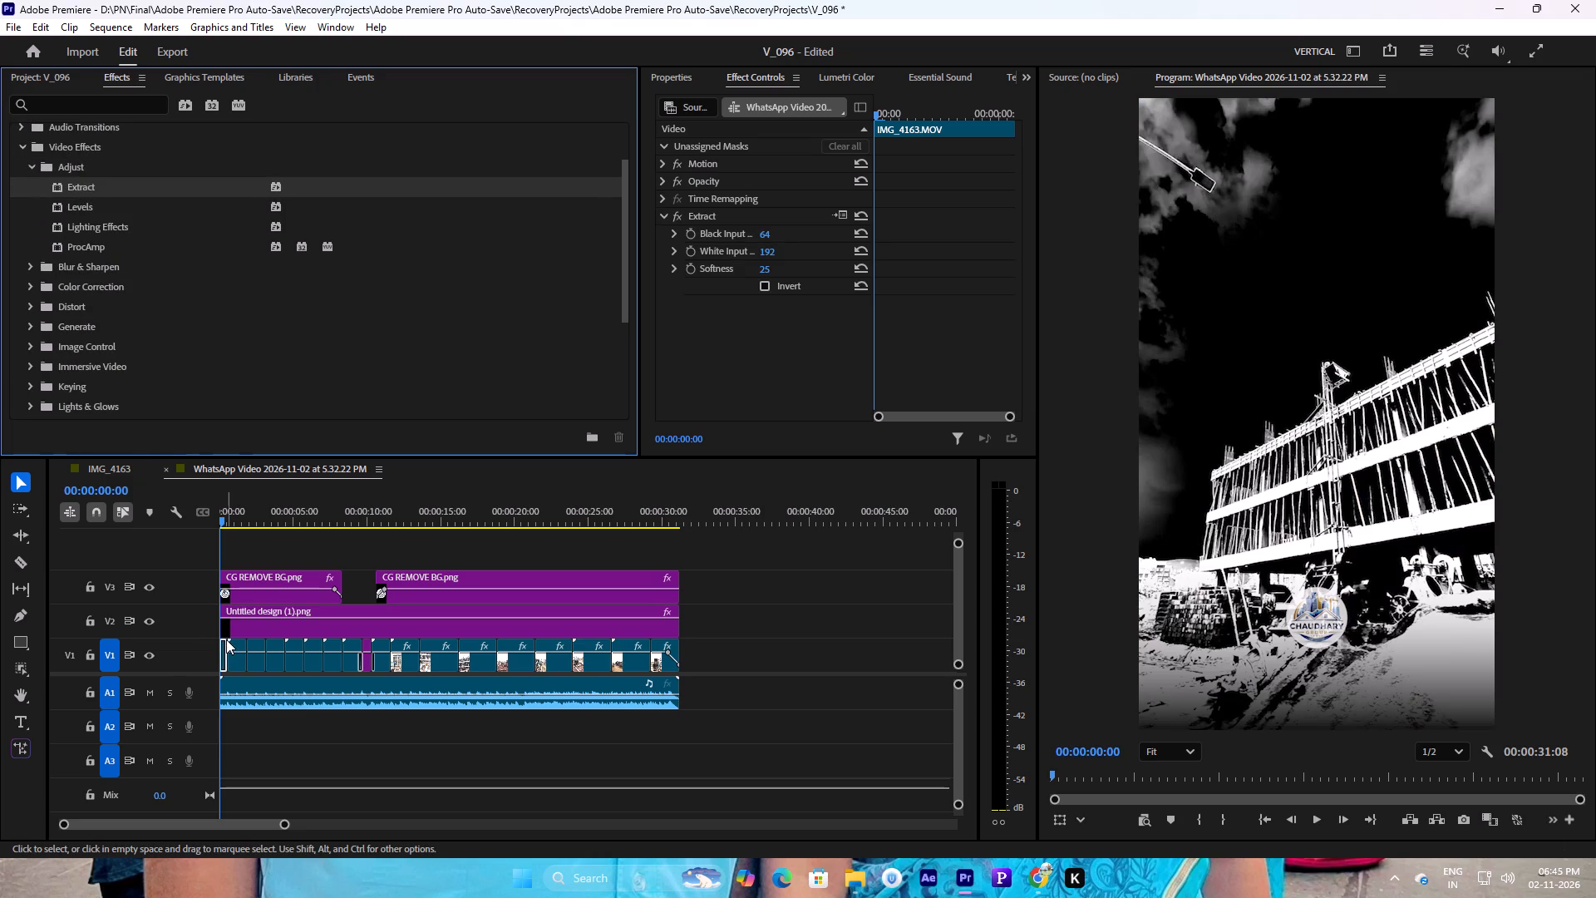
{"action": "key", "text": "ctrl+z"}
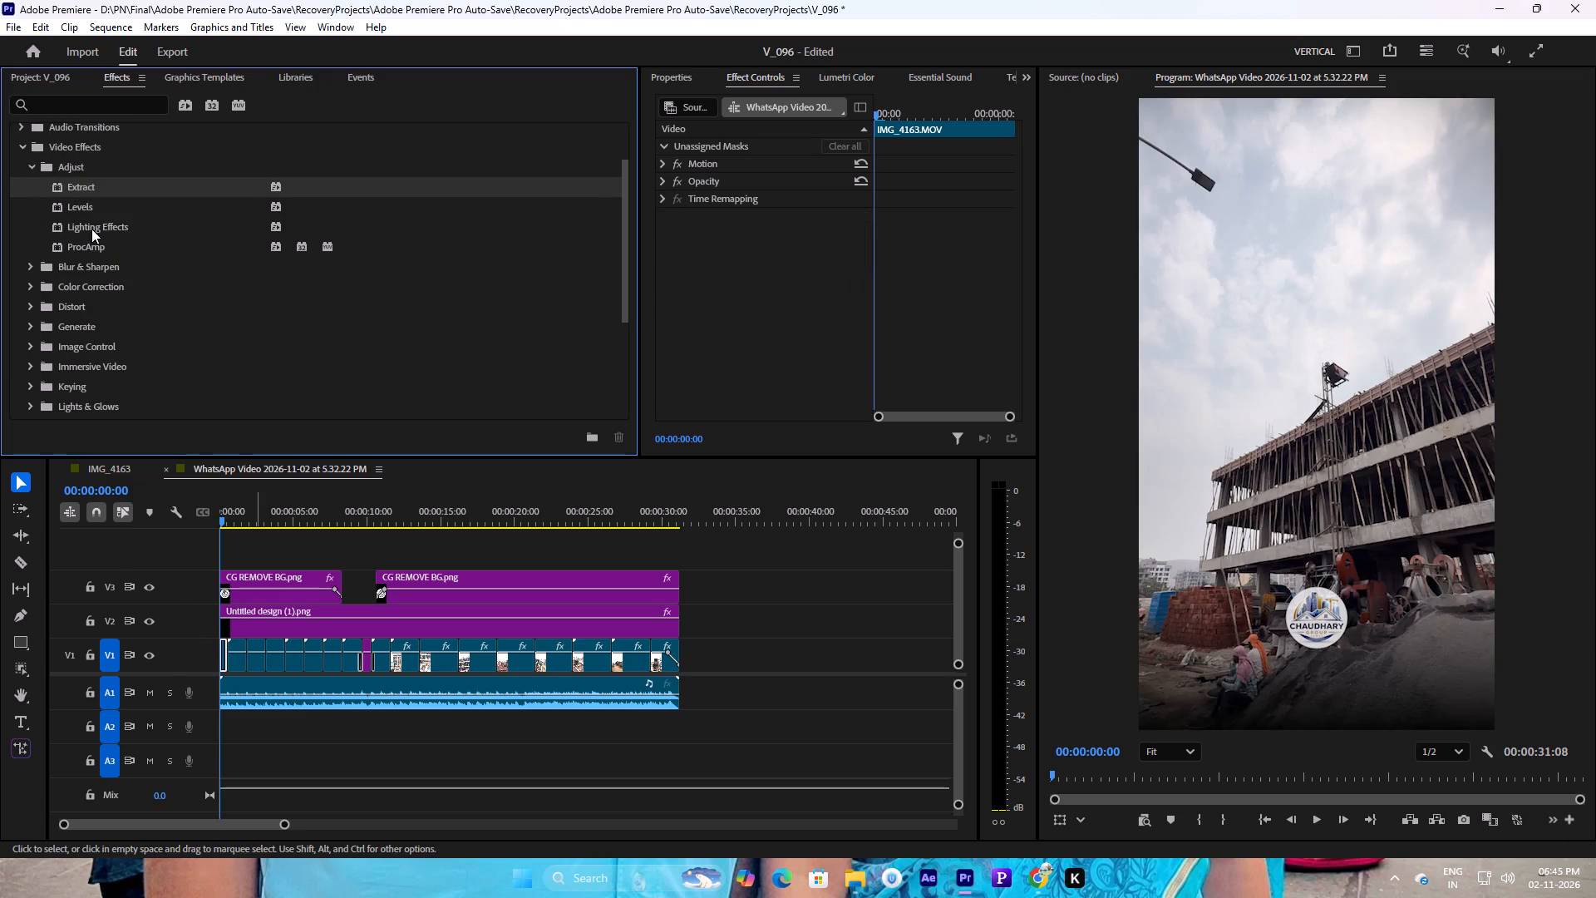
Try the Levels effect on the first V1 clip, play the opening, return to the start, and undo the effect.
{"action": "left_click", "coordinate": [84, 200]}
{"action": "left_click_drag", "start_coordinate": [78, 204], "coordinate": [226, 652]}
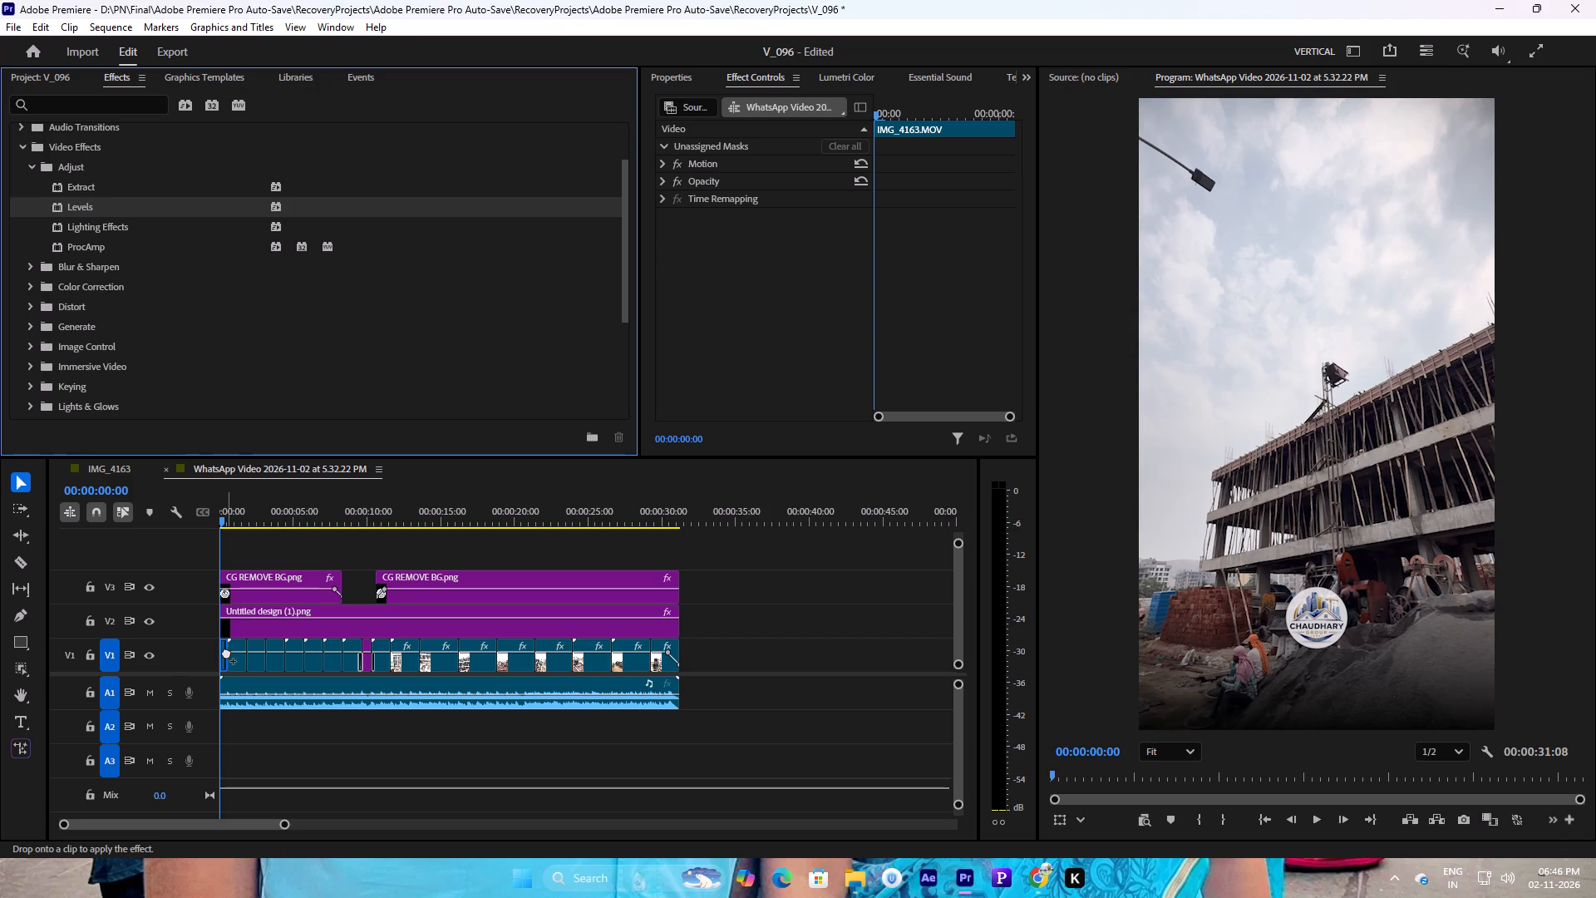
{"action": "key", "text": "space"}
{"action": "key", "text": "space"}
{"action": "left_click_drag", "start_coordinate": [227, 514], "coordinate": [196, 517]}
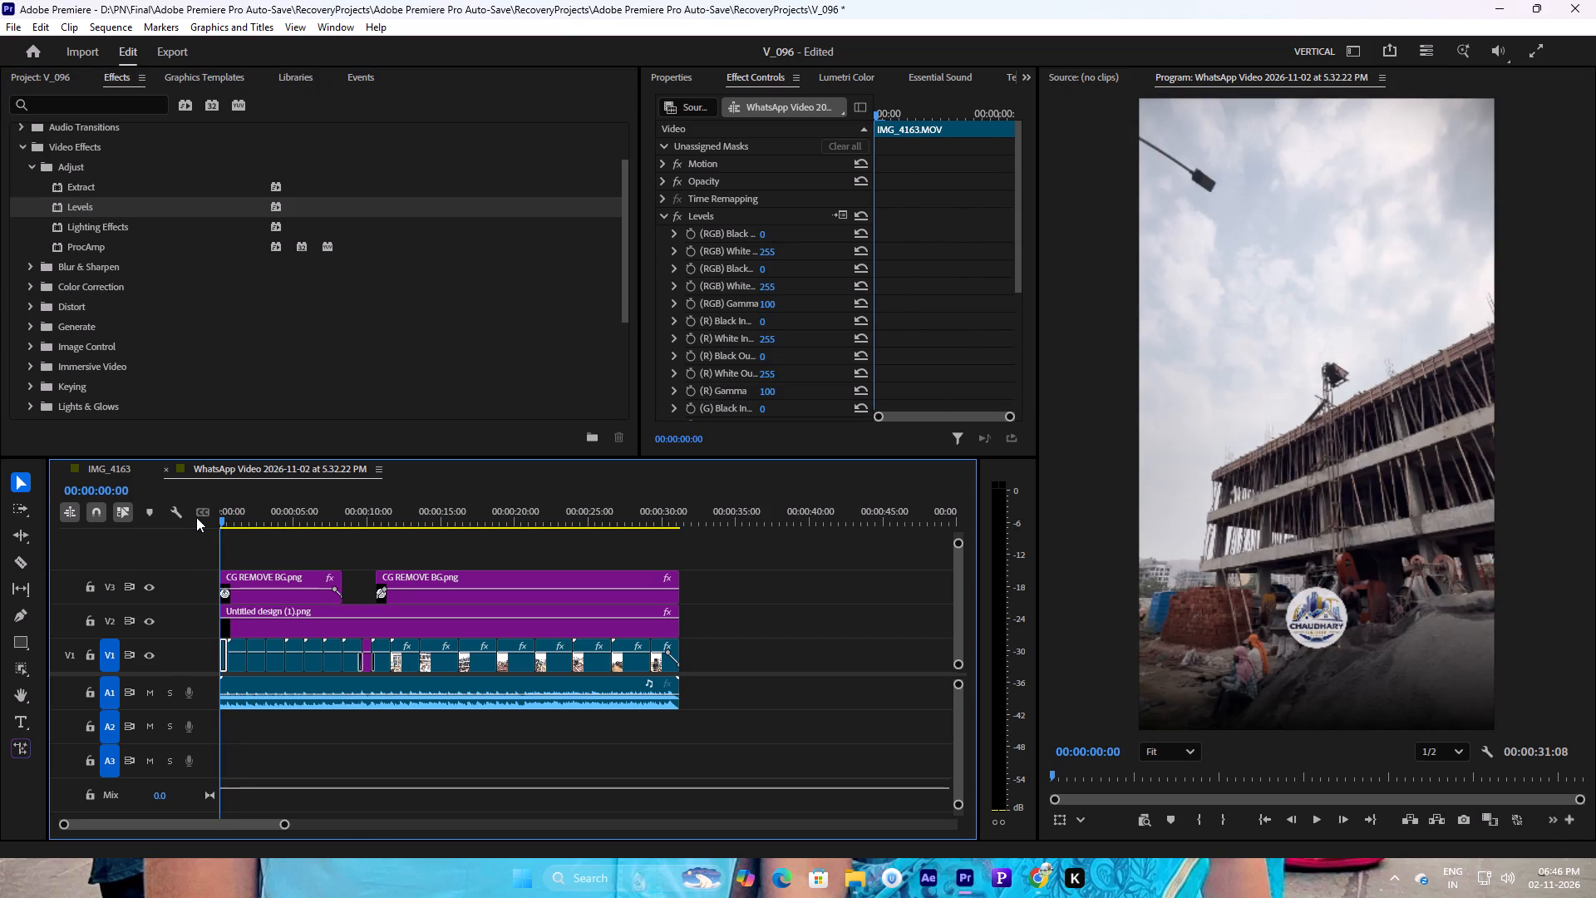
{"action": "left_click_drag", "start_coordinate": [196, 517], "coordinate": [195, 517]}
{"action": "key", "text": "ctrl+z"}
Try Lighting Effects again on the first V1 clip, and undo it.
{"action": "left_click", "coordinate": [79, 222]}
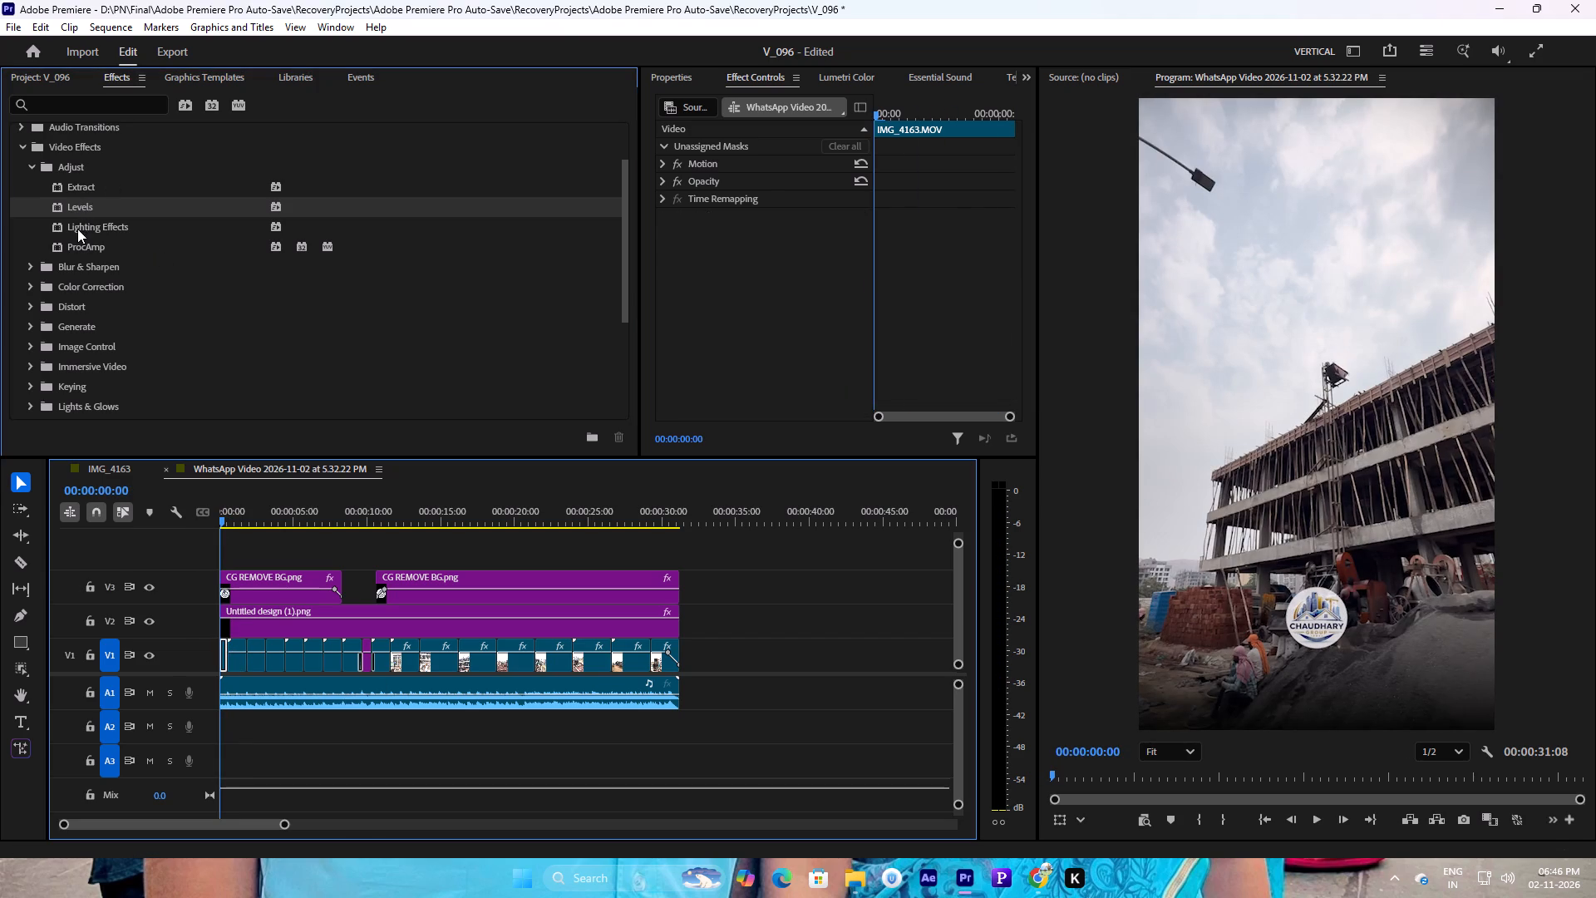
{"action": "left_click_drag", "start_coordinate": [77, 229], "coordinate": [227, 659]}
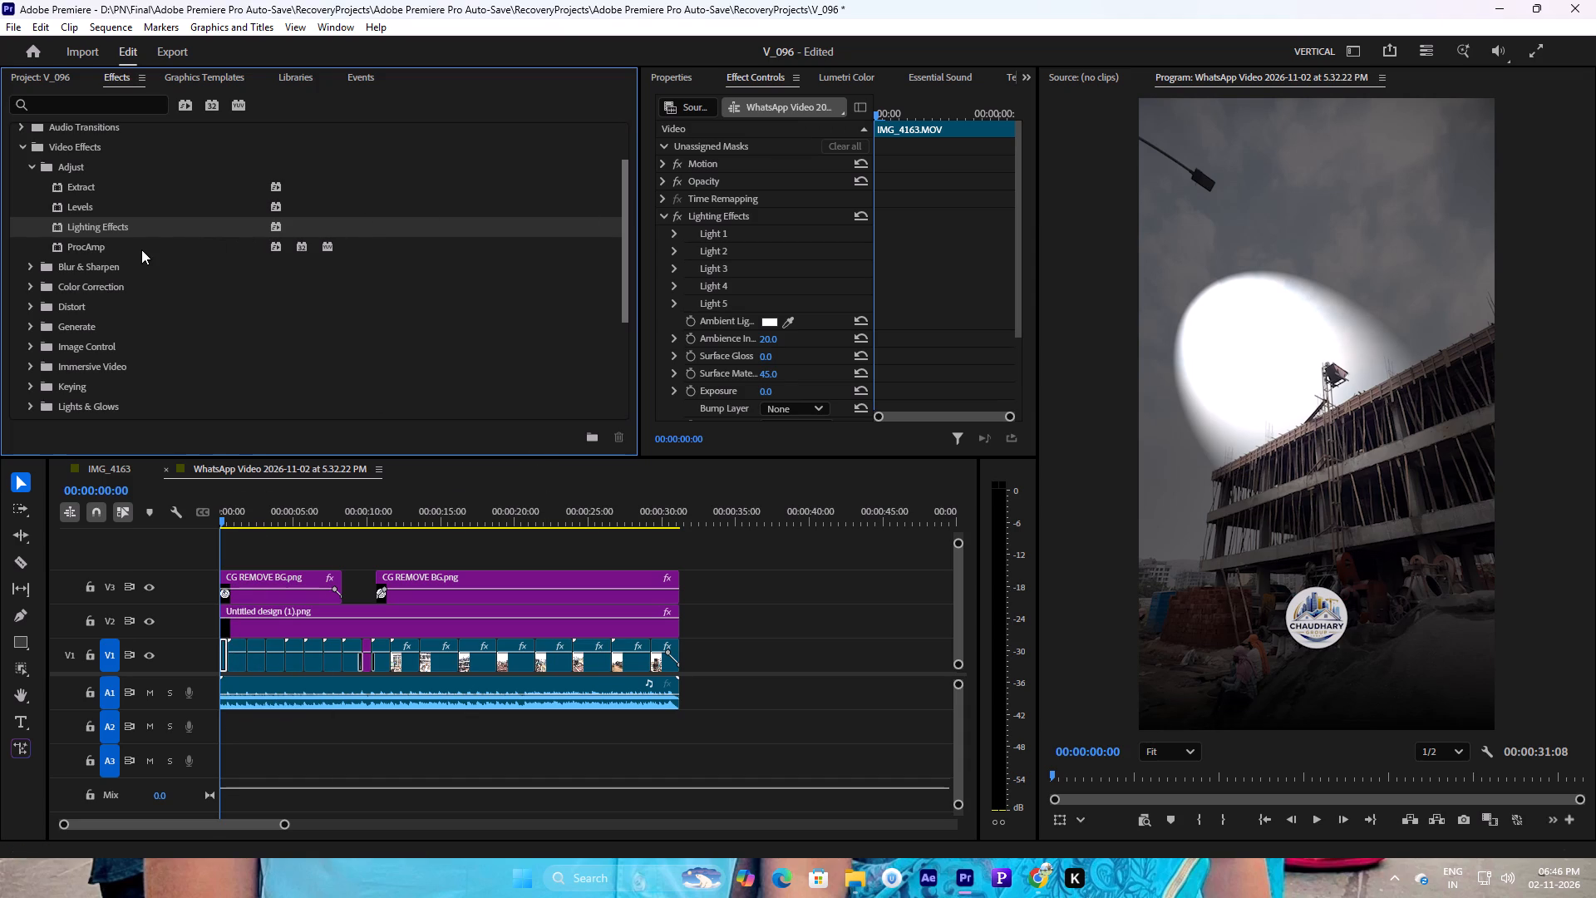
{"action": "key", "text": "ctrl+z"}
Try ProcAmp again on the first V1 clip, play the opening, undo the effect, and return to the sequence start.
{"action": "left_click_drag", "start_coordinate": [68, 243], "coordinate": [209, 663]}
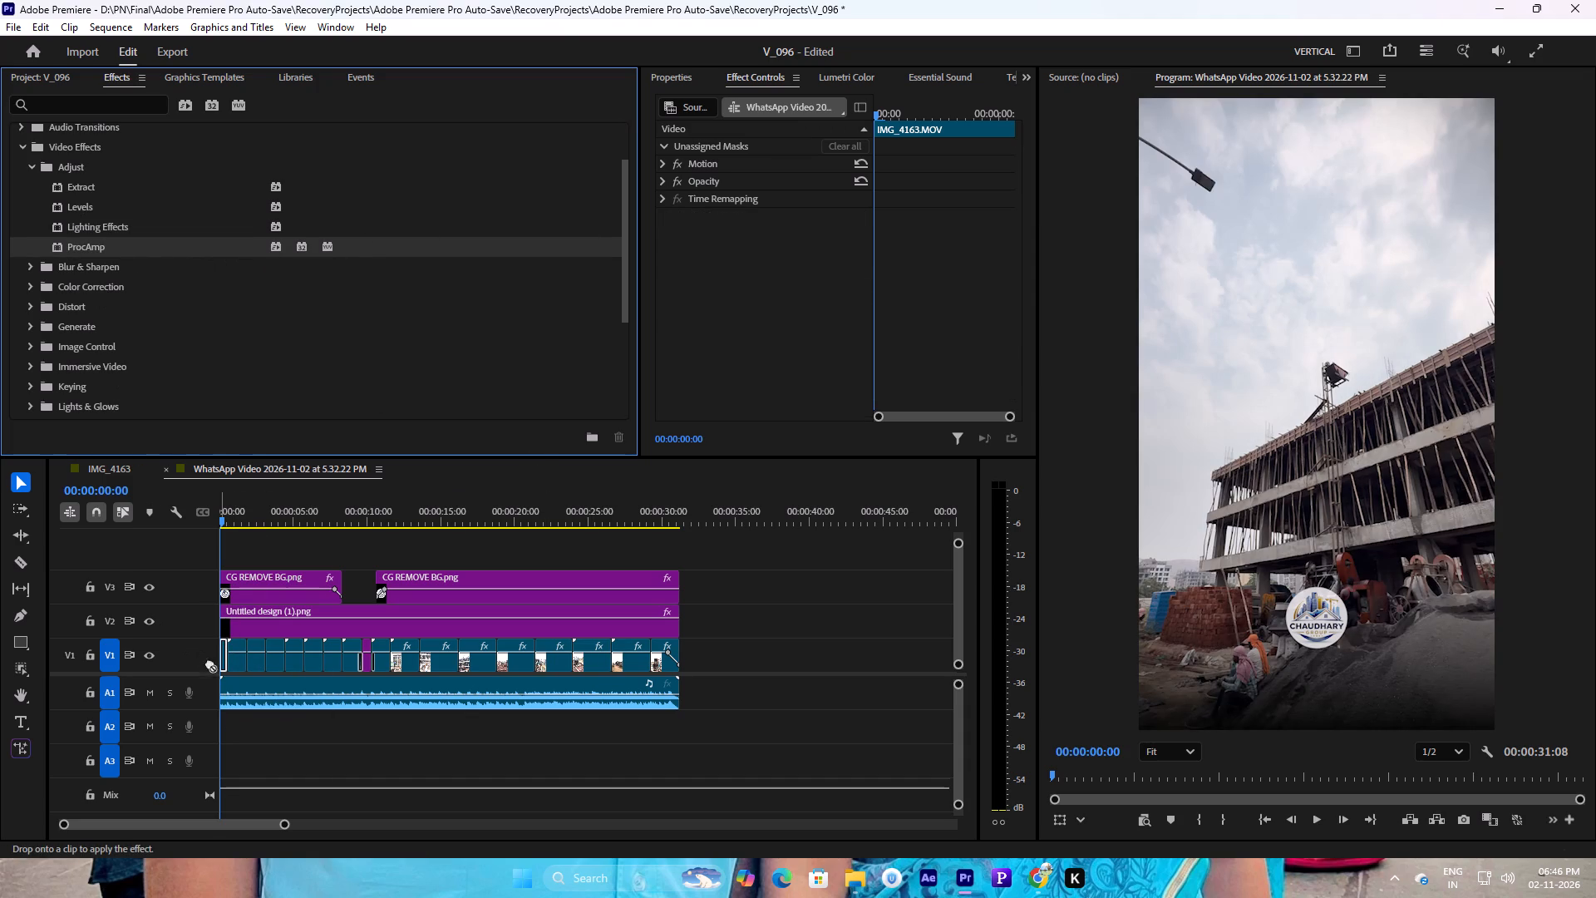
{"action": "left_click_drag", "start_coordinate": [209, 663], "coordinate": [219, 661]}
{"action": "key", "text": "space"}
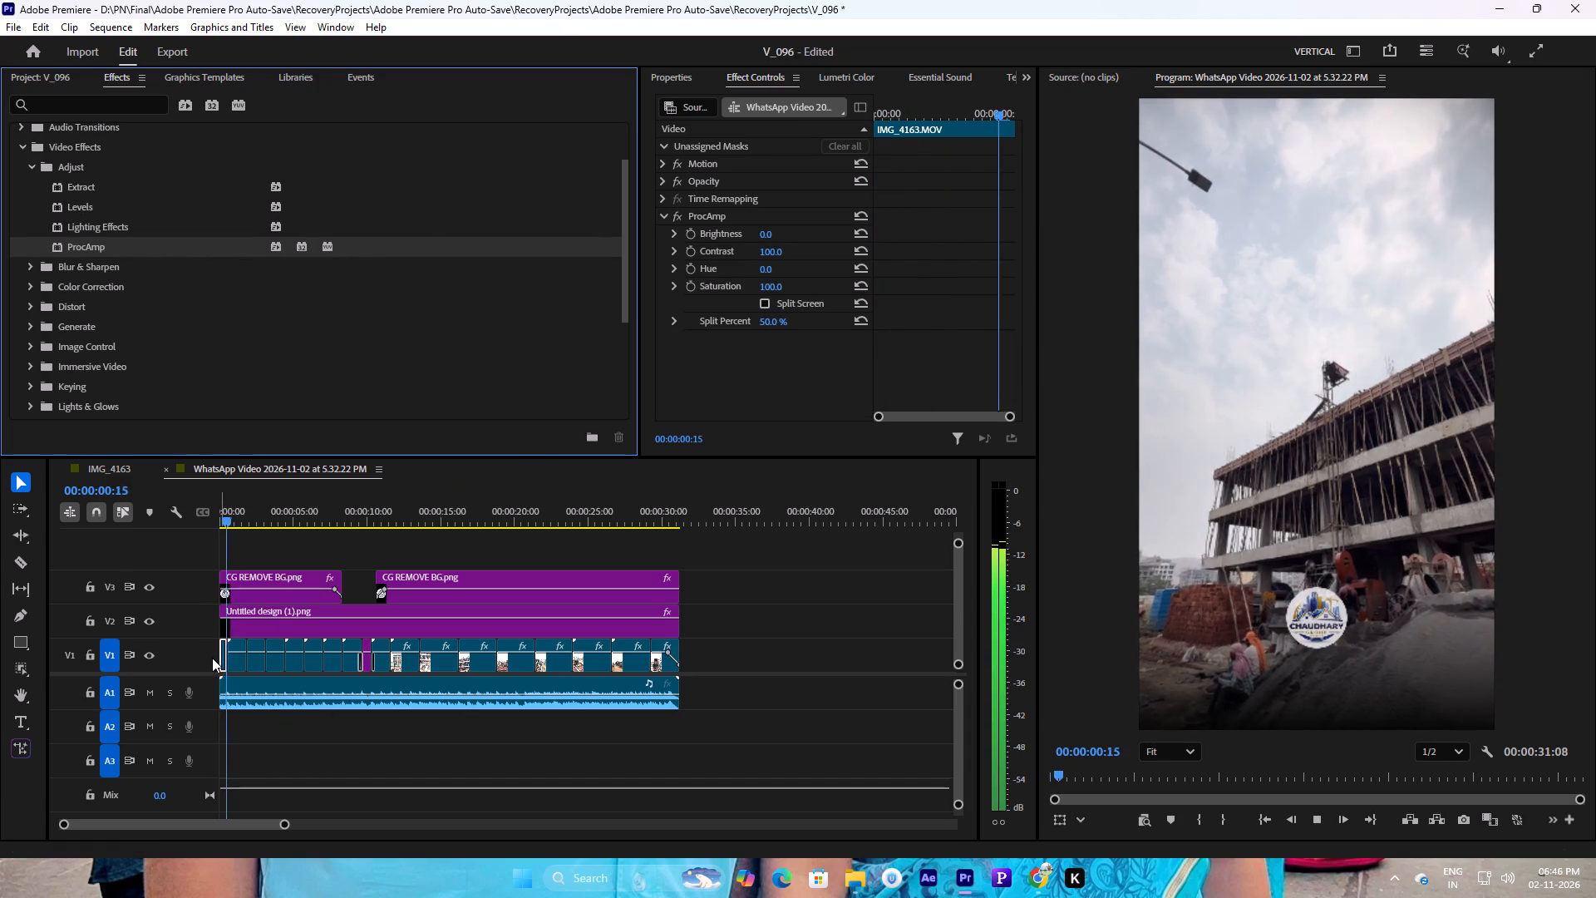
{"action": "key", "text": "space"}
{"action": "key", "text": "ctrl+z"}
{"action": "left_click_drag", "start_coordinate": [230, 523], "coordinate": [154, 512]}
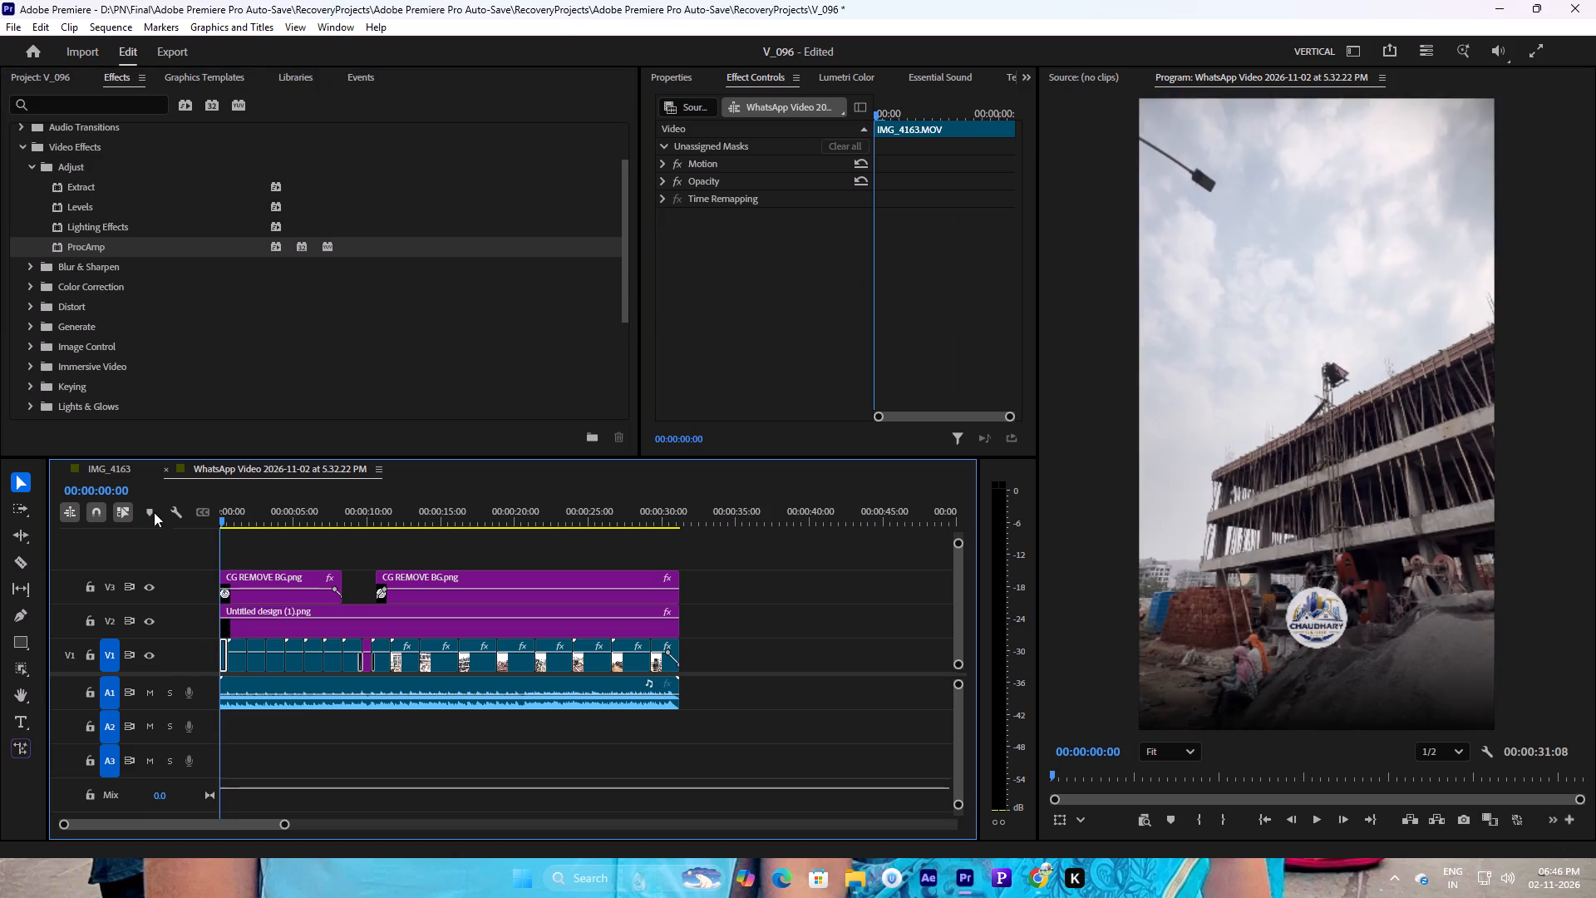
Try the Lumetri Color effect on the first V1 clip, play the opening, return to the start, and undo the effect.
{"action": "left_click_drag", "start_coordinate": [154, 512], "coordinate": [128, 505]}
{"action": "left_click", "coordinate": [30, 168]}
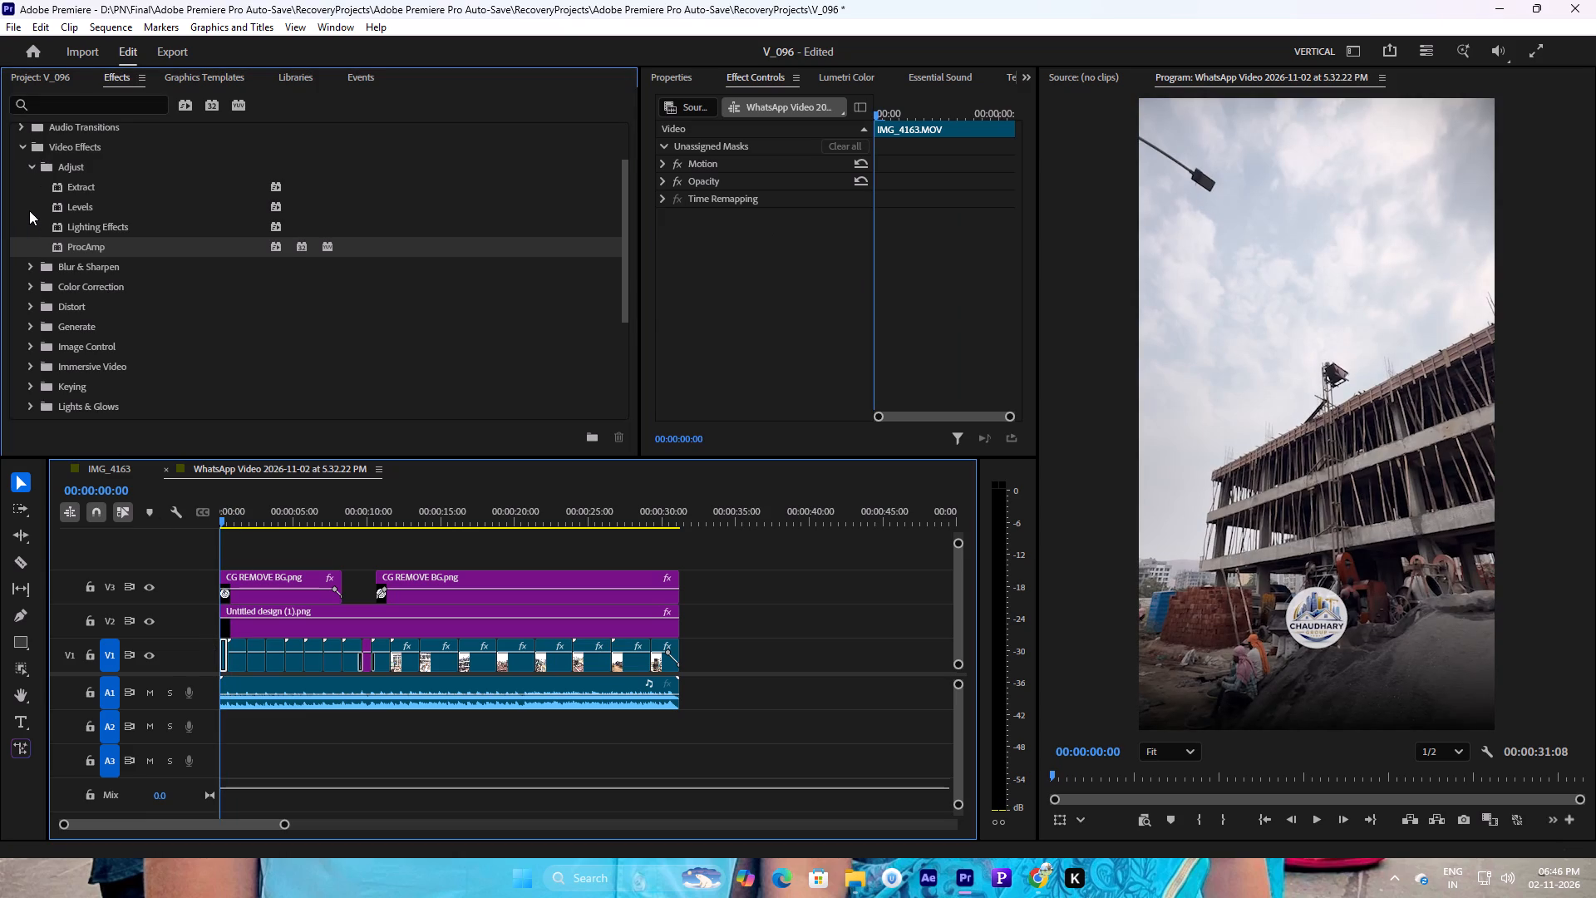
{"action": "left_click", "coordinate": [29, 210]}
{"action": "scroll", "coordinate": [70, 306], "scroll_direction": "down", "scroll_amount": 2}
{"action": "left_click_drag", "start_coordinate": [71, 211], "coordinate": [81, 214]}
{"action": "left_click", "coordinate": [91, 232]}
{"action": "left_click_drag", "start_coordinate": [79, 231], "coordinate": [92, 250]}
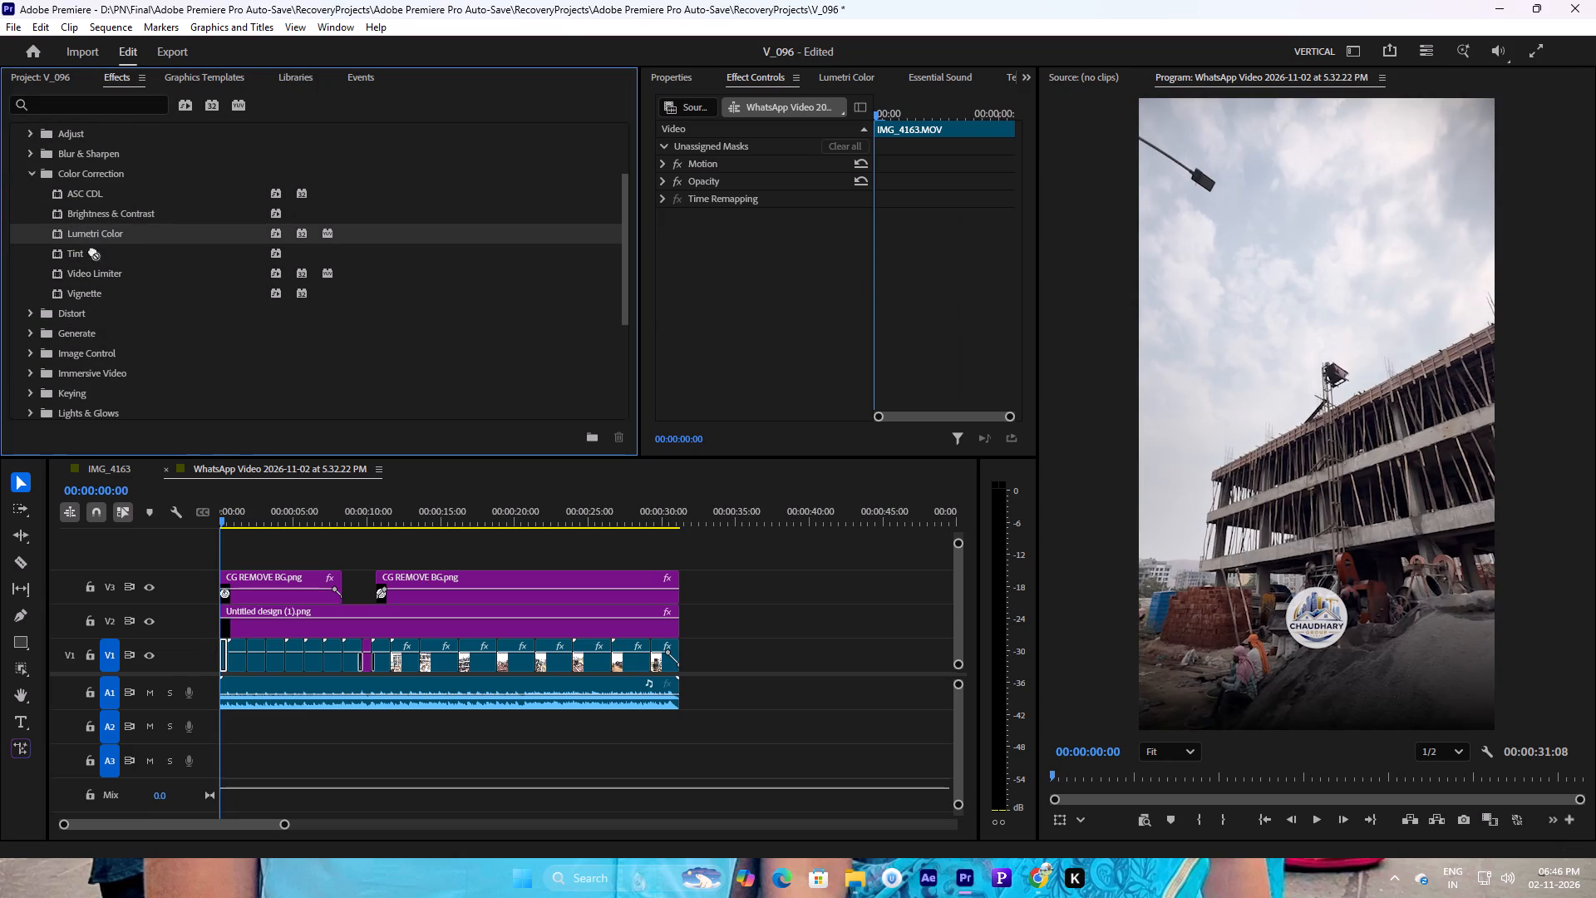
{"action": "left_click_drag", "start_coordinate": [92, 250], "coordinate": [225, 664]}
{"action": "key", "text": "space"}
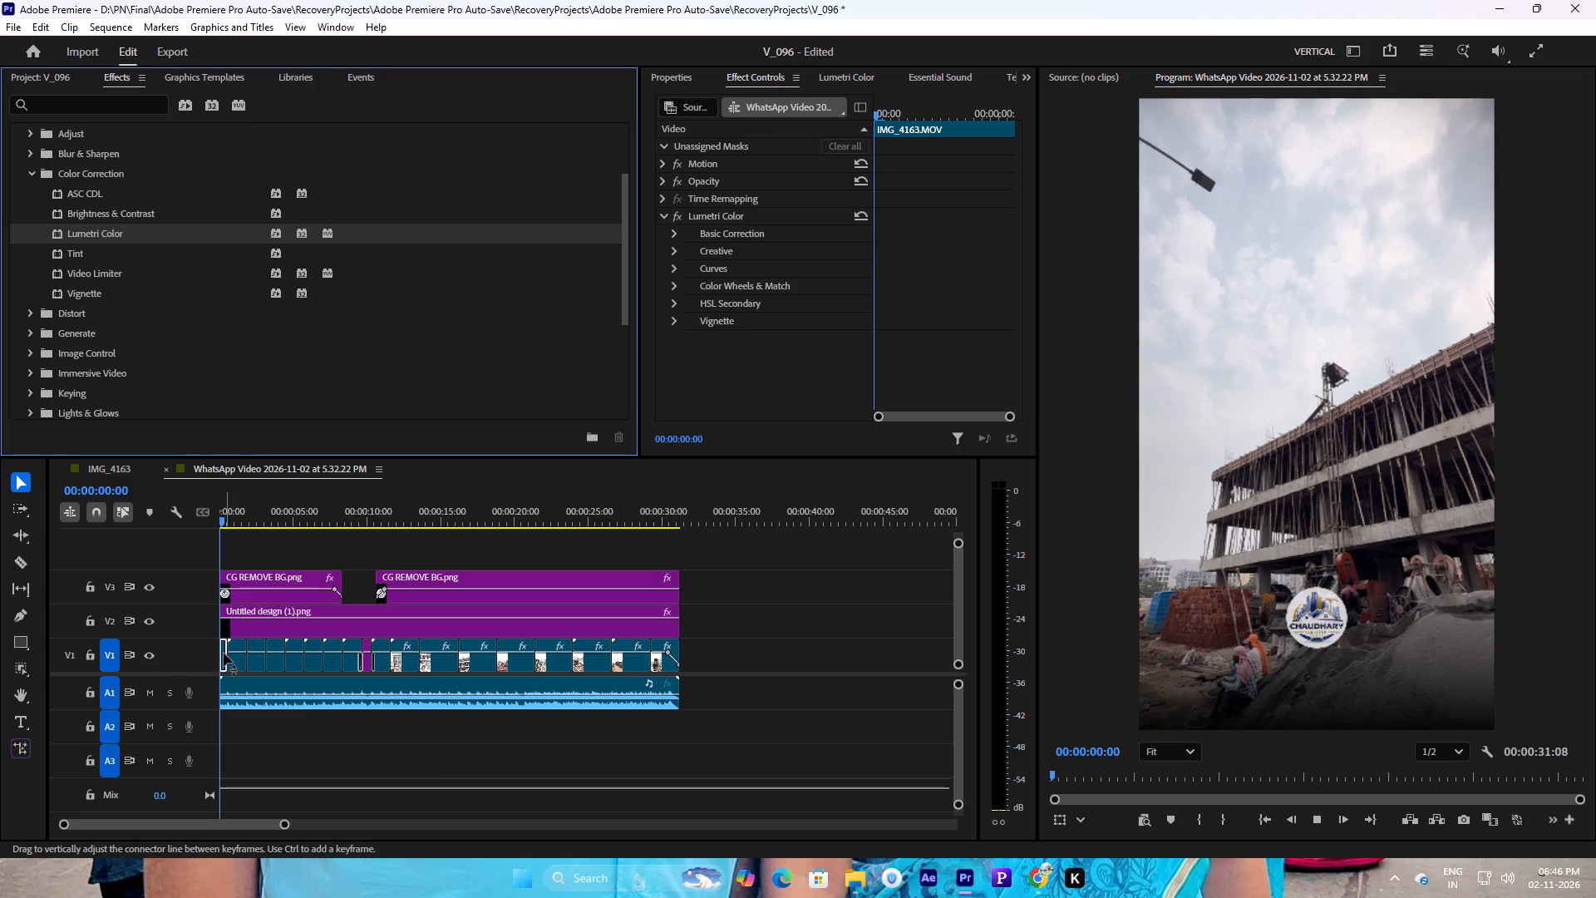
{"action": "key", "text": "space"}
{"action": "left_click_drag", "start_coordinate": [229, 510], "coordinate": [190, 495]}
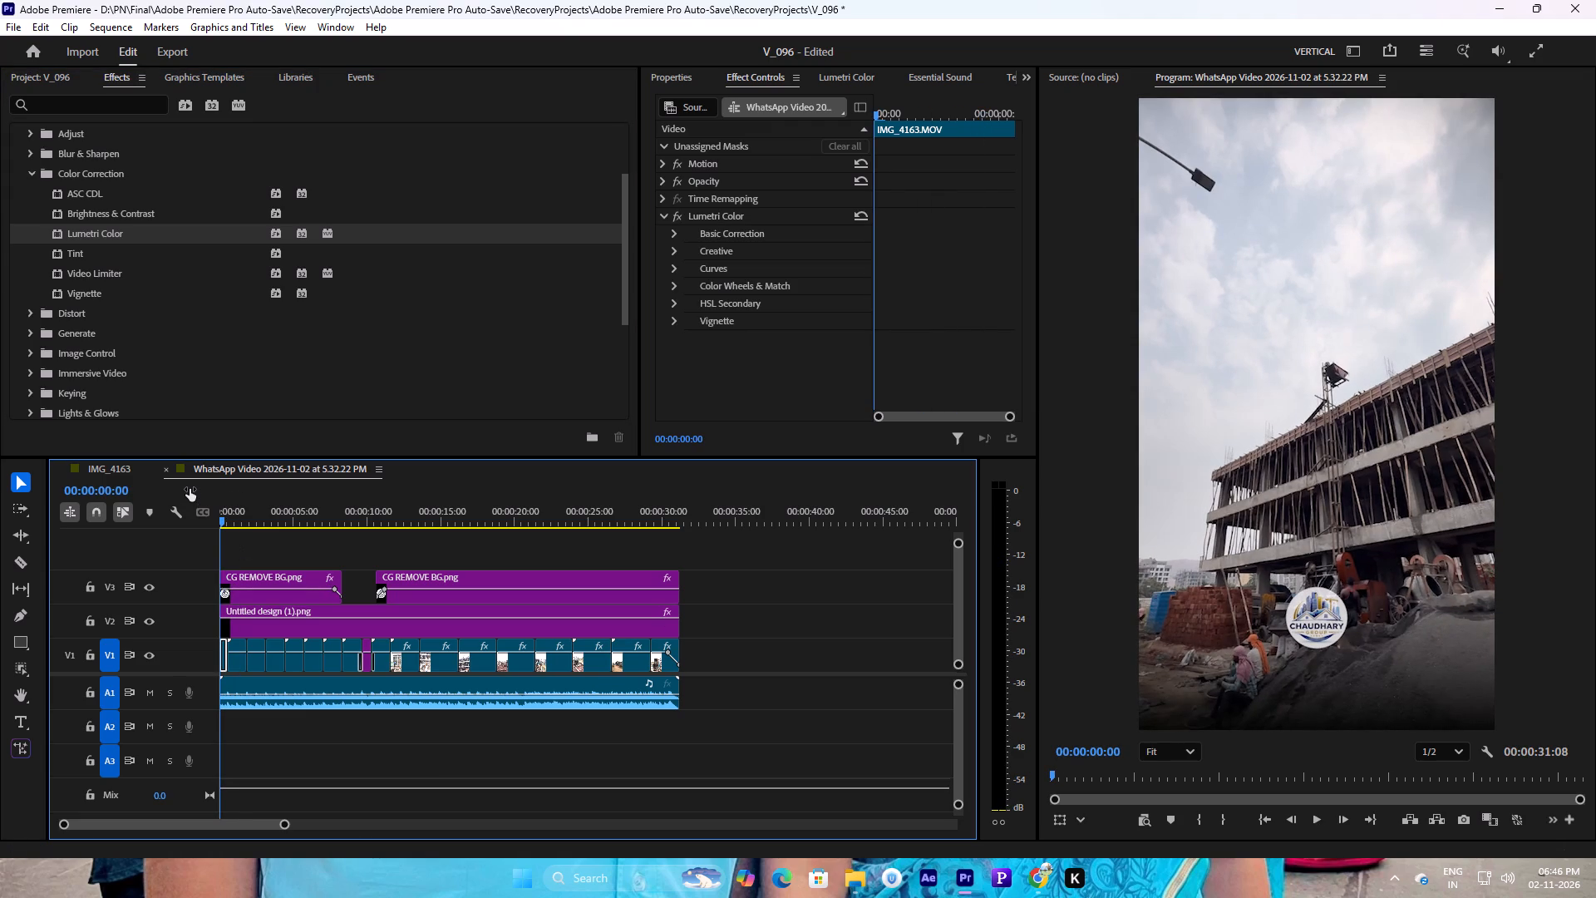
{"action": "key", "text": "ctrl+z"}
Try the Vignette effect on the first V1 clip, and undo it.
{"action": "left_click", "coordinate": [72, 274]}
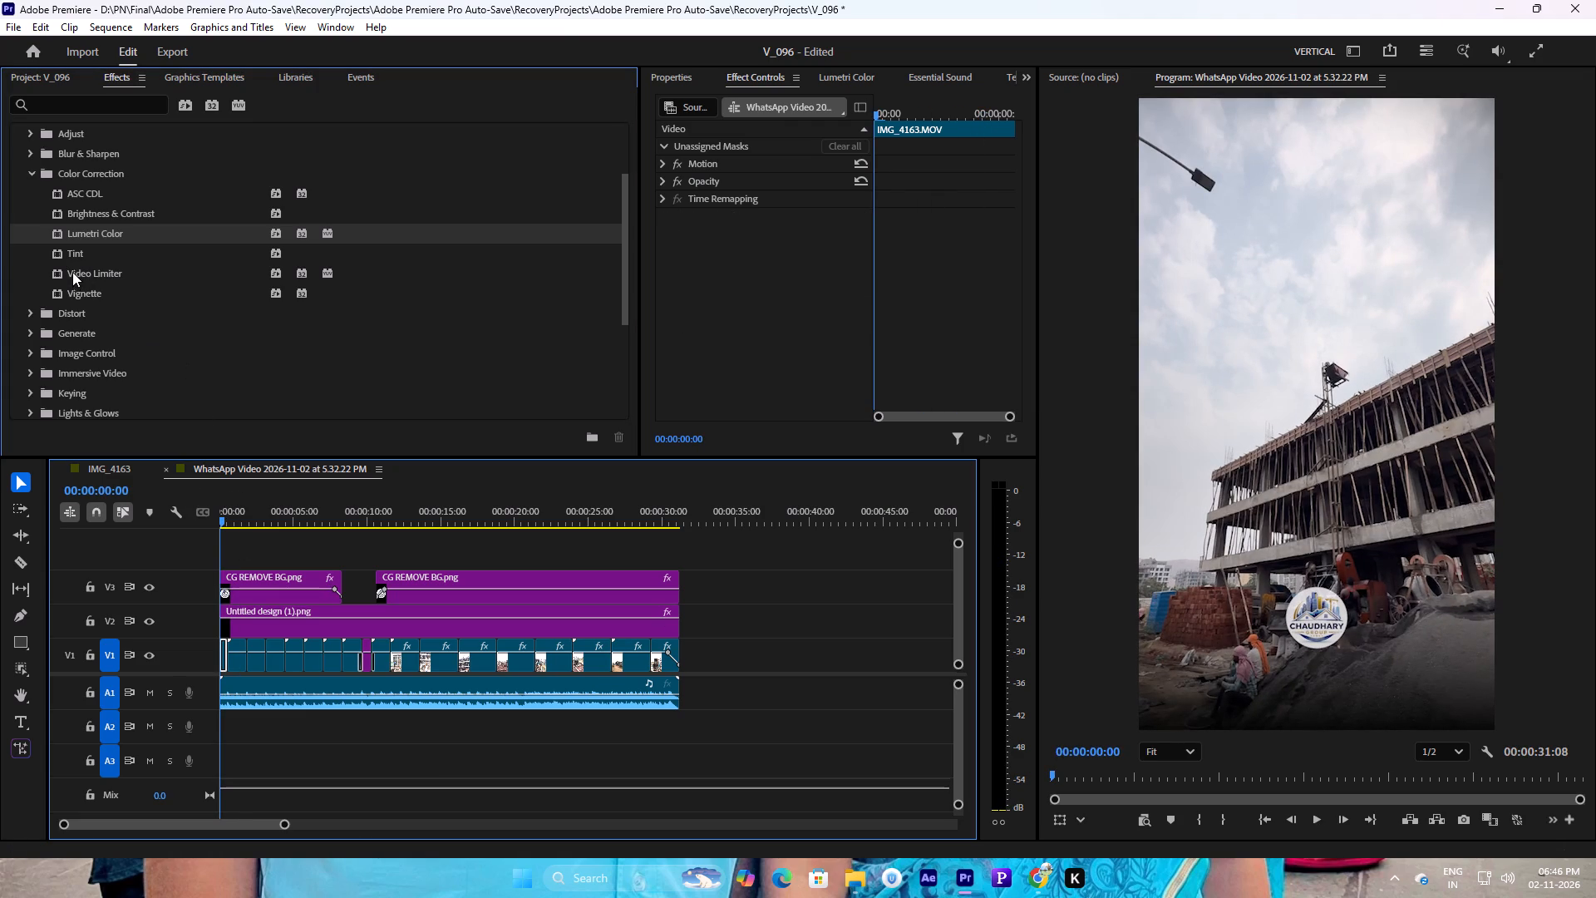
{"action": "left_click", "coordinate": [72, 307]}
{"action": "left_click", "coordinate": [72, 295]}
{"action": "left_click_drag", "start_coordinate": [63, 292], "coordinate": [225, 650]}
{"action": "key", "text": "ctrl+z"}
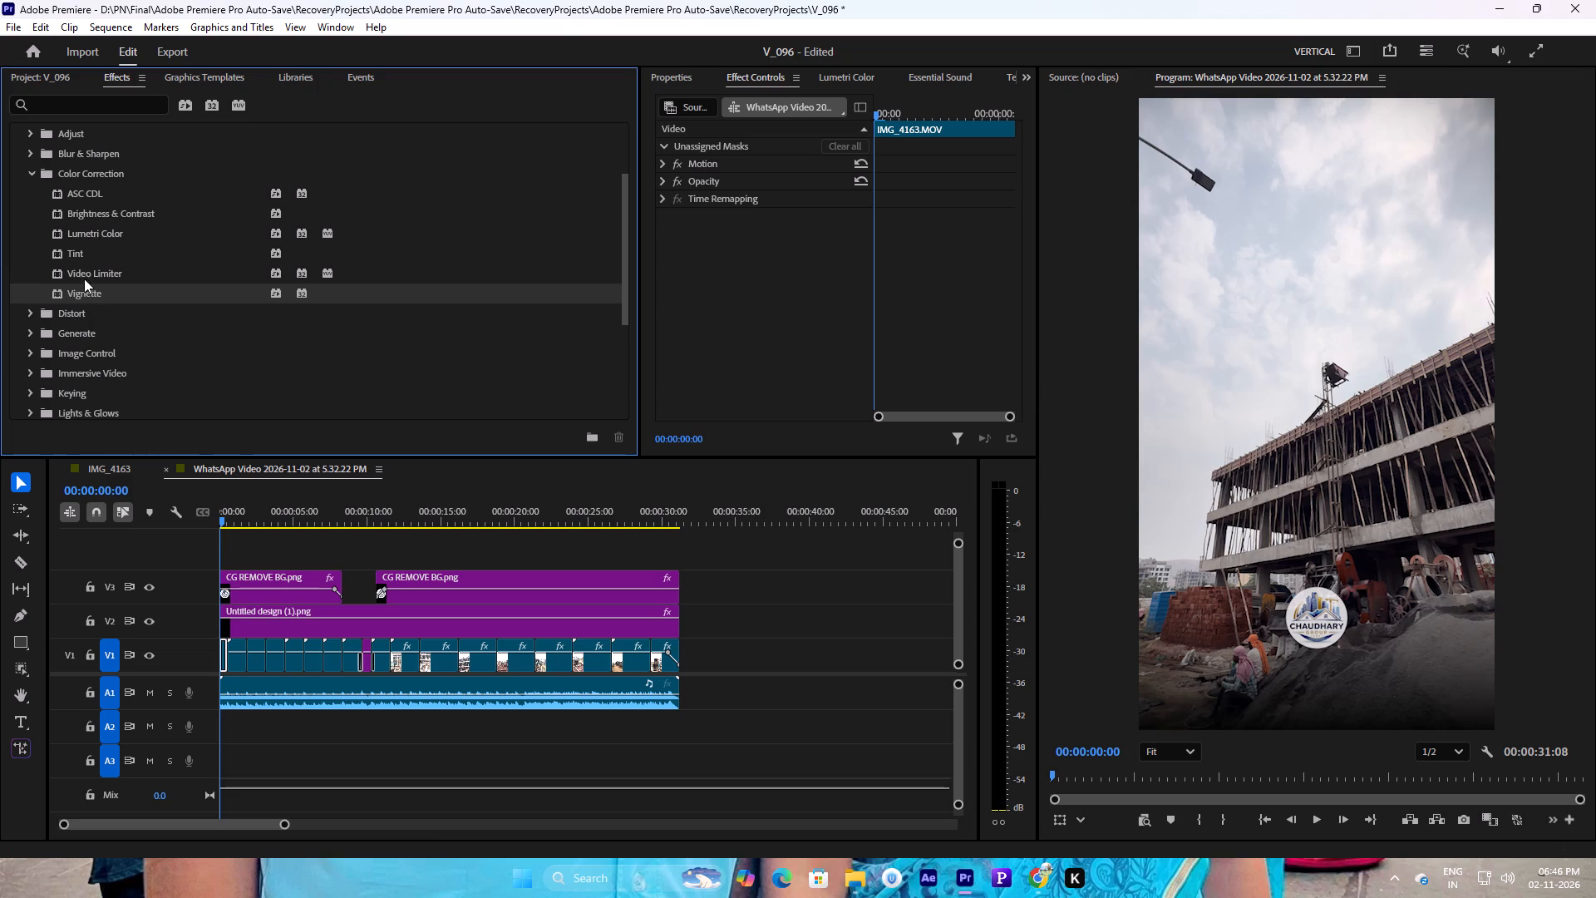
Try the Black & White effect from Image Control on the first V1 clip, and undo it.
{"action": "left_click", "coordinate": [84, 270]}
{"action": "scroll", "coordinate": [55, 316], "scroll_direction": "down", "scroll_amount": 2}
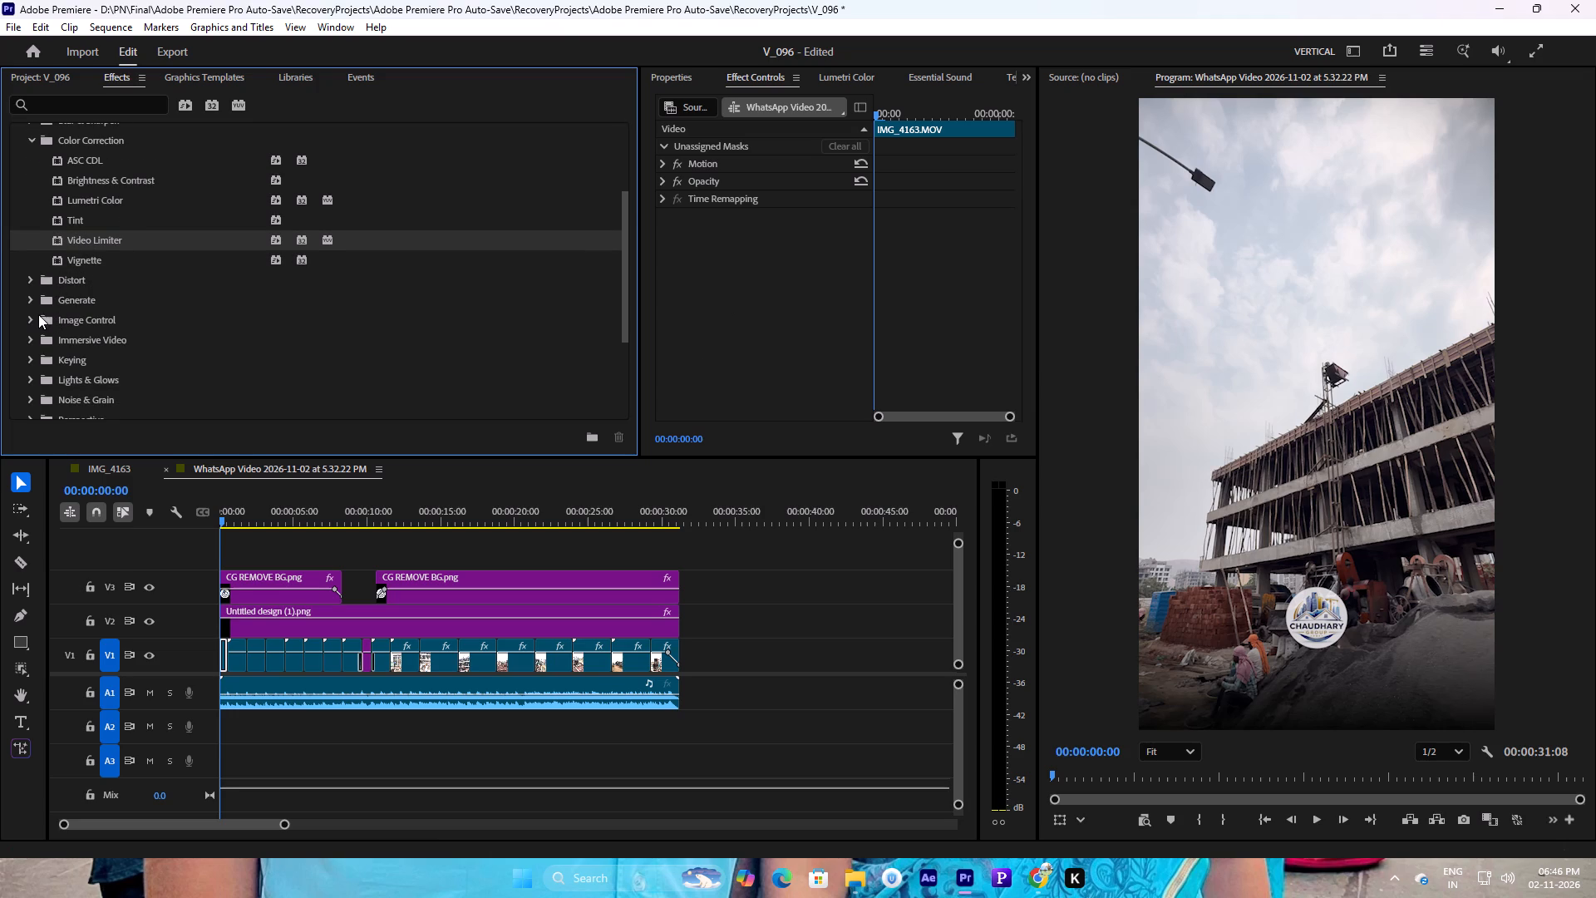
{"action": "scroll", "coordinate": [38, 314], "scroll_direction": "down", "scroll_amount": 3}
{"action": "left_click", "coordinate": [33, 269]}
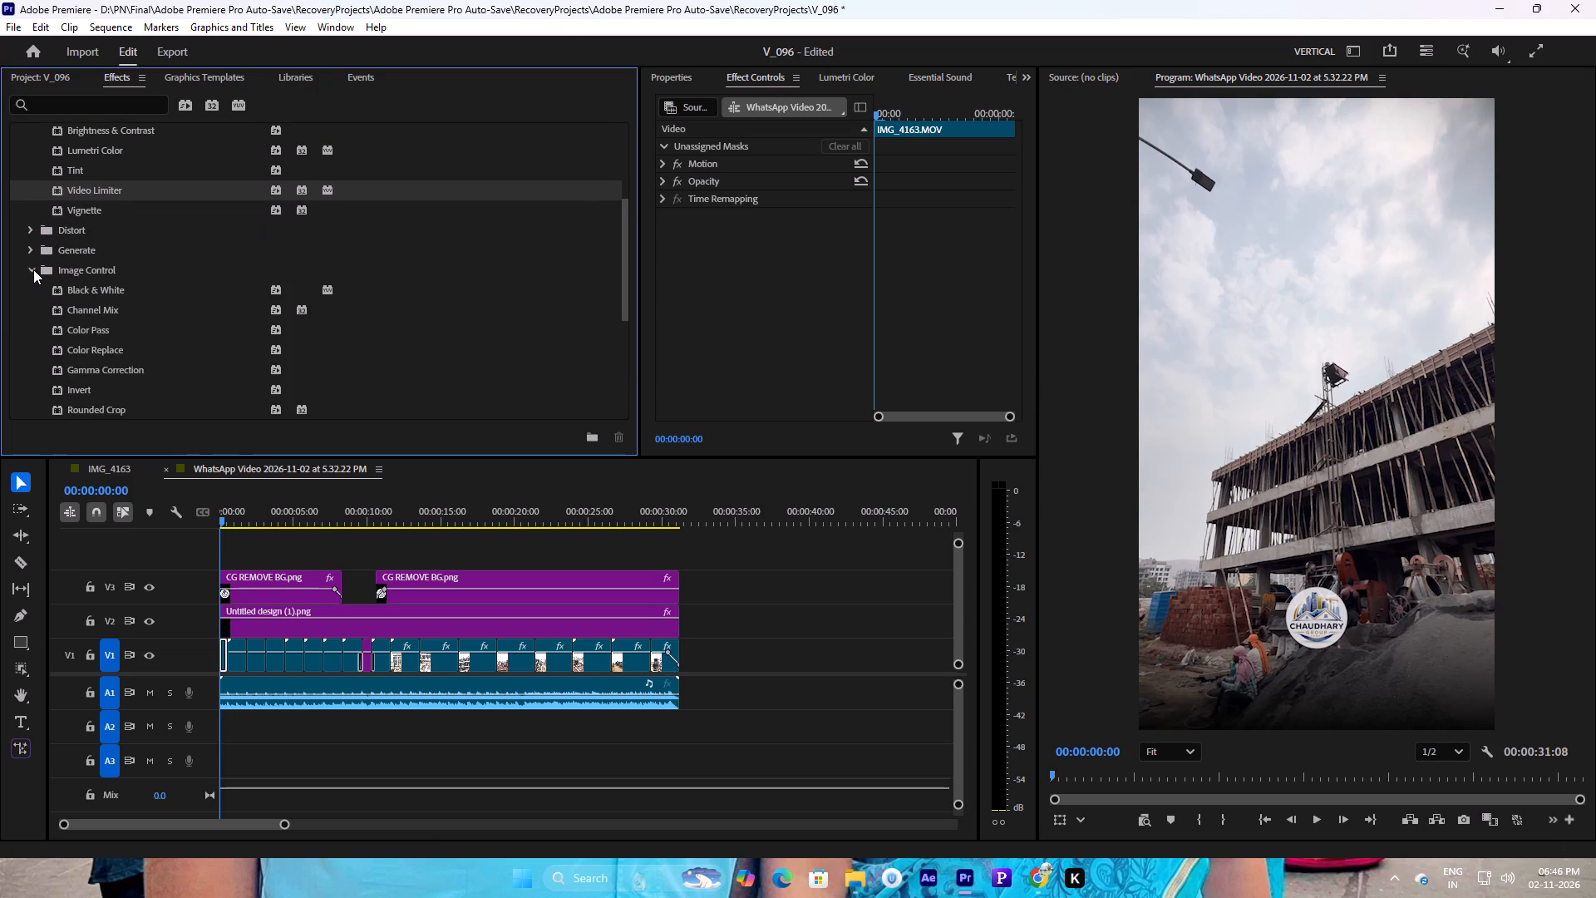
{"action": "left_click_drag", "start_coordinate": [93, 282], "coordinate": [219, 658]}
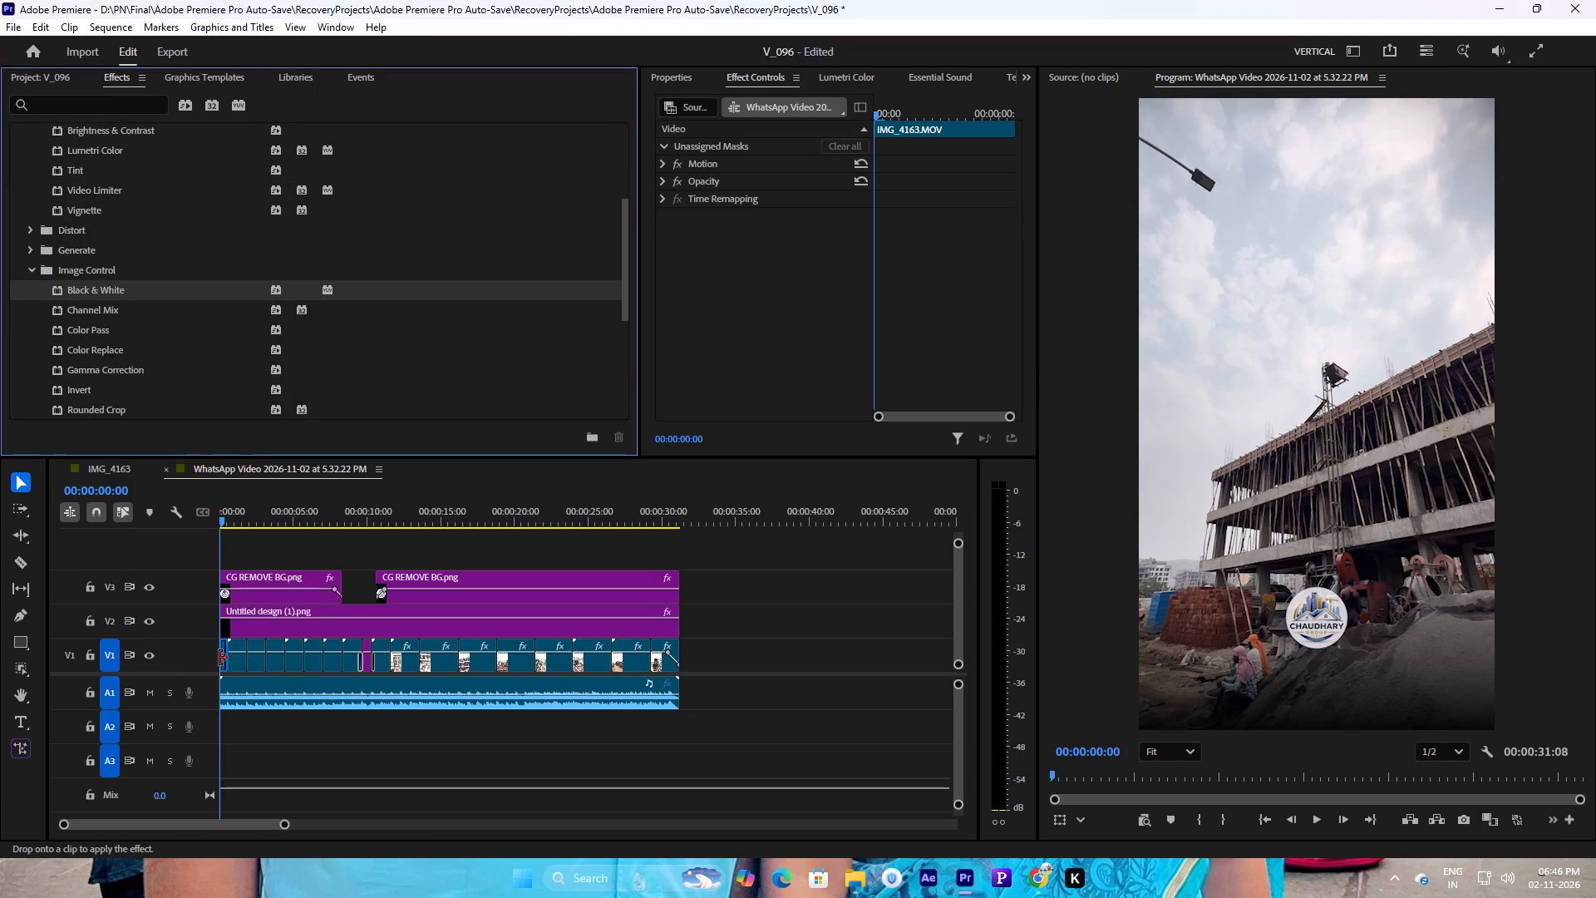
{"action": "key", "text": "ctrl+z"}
Play the sequence from its start through the second watermark's entrance to review the footage, zooming the timeline out to see more of it.
{"action": "key", "text": "space"}
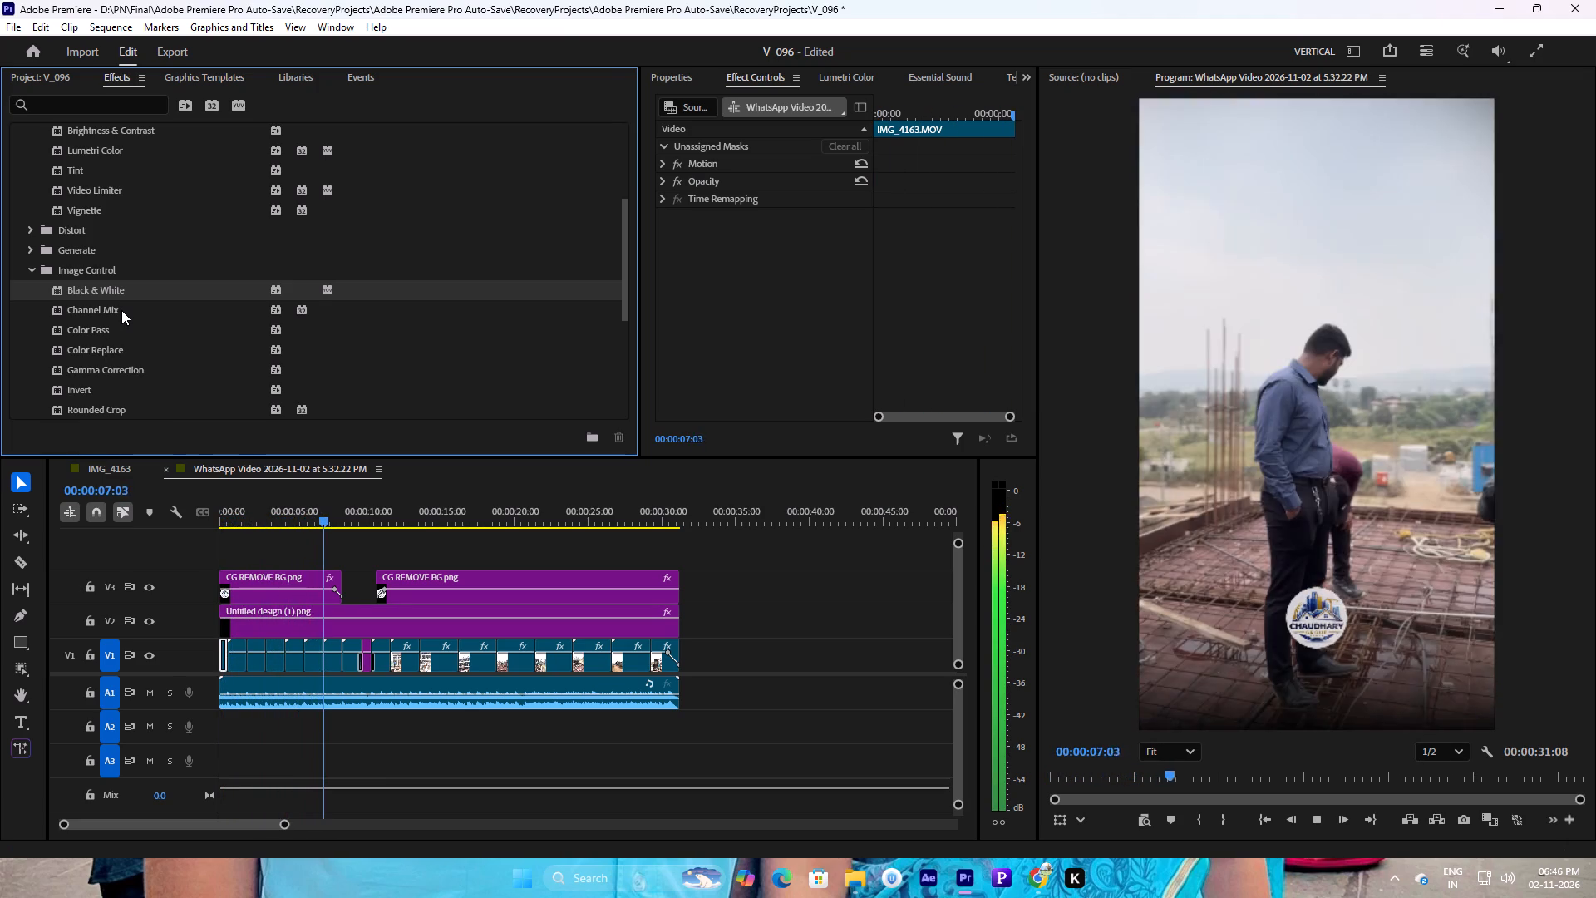
{"action": "key", "text": "space"}
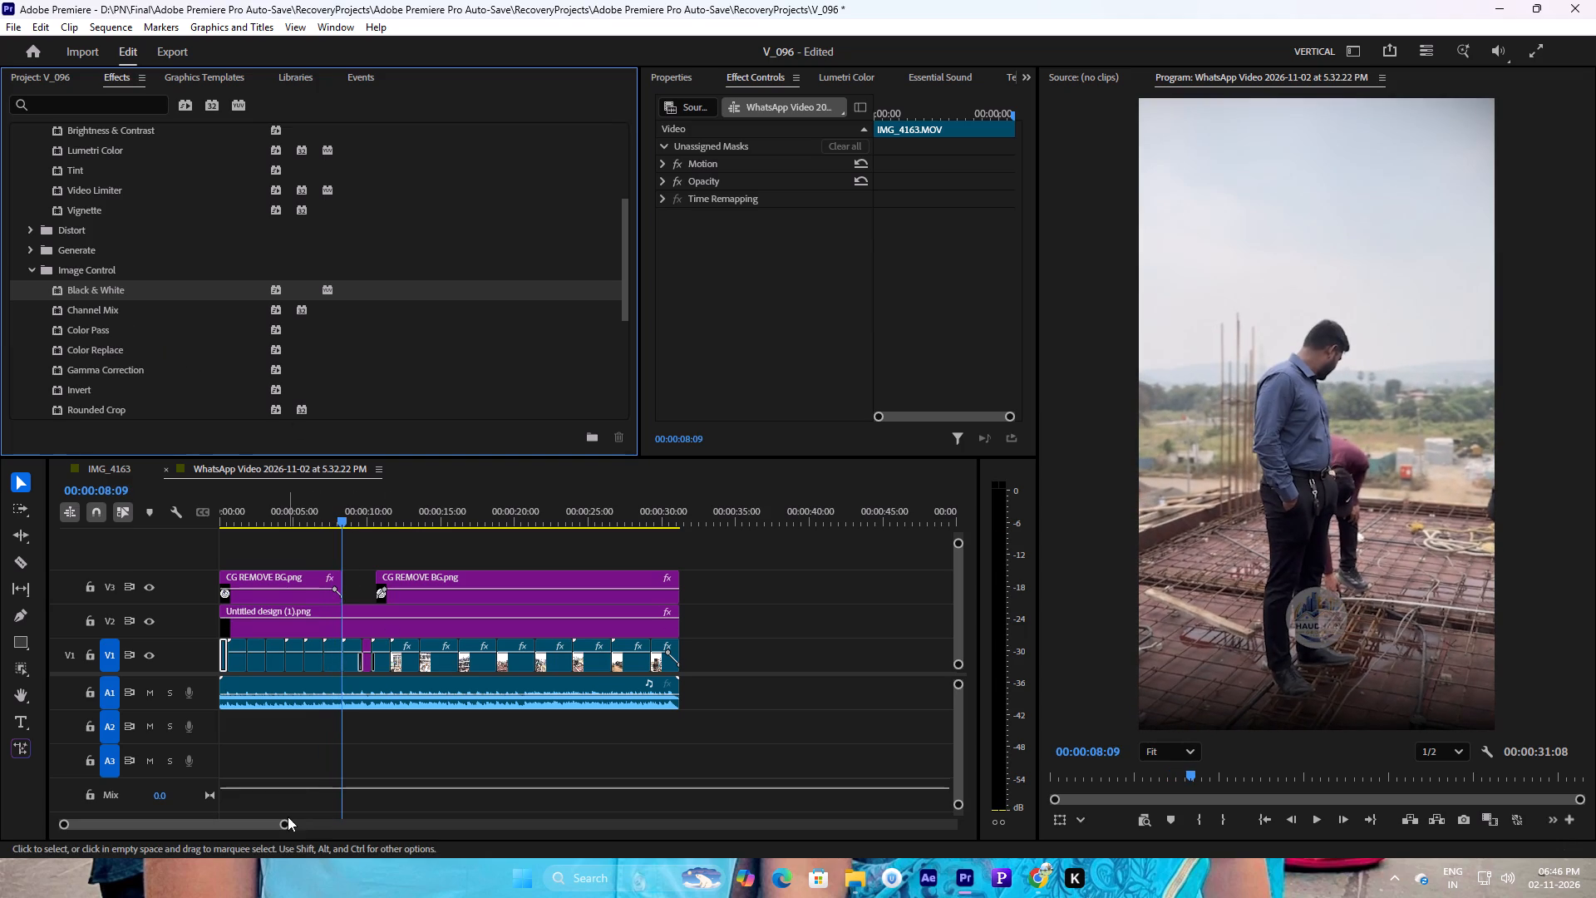
{"action": "left_click_drag", "start_coordinate": [288, 822], "coordinate": [344, 807]}
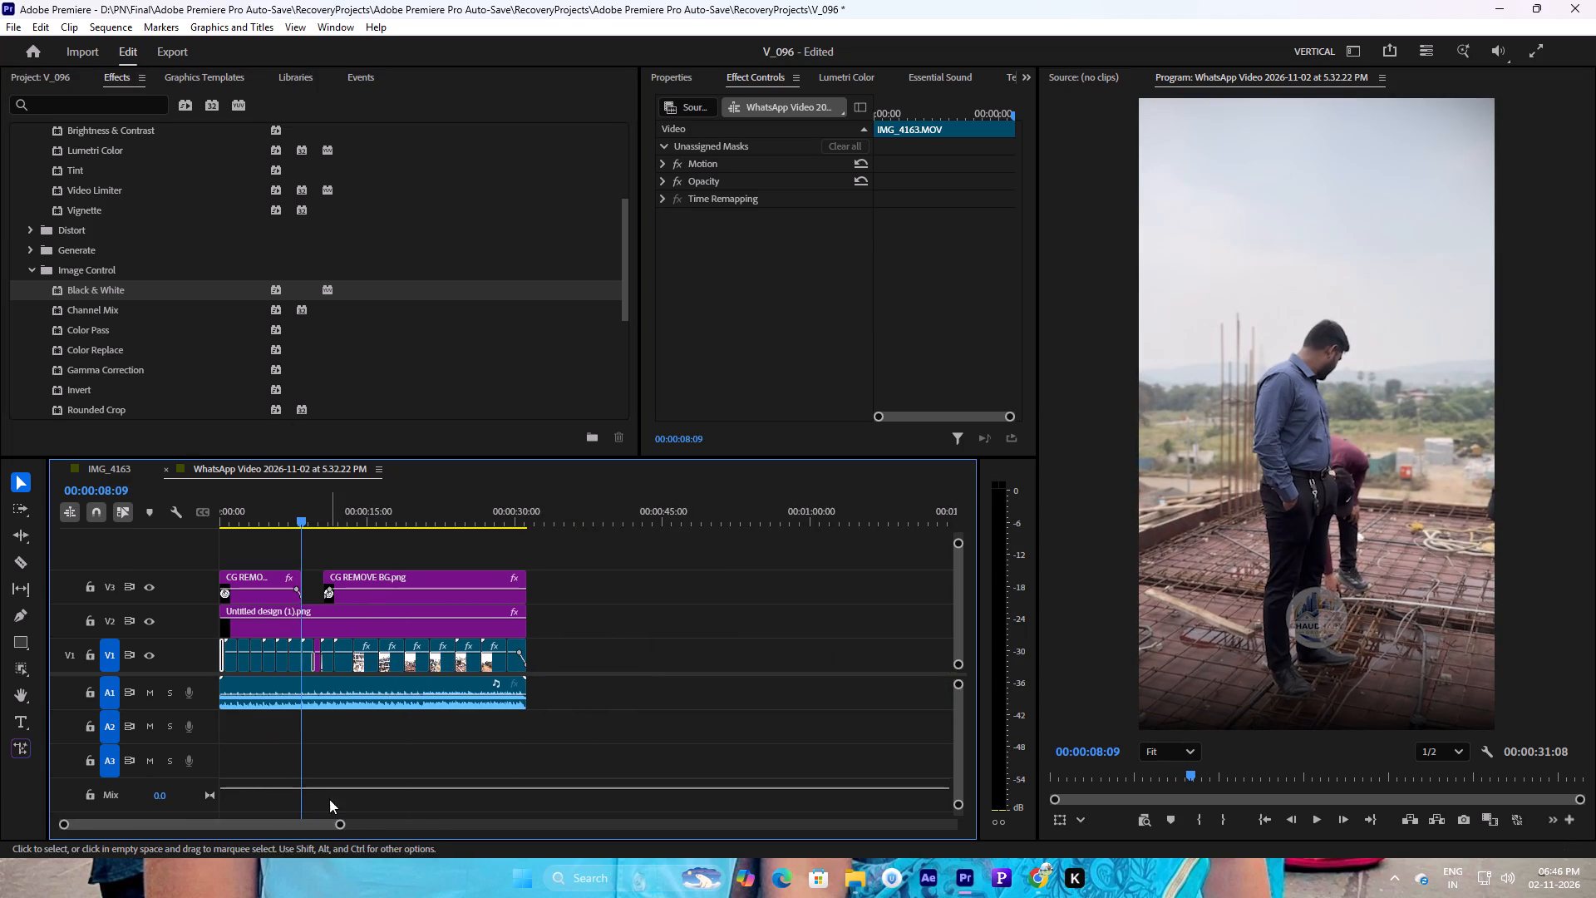
{"action": "key", "text": "space"}
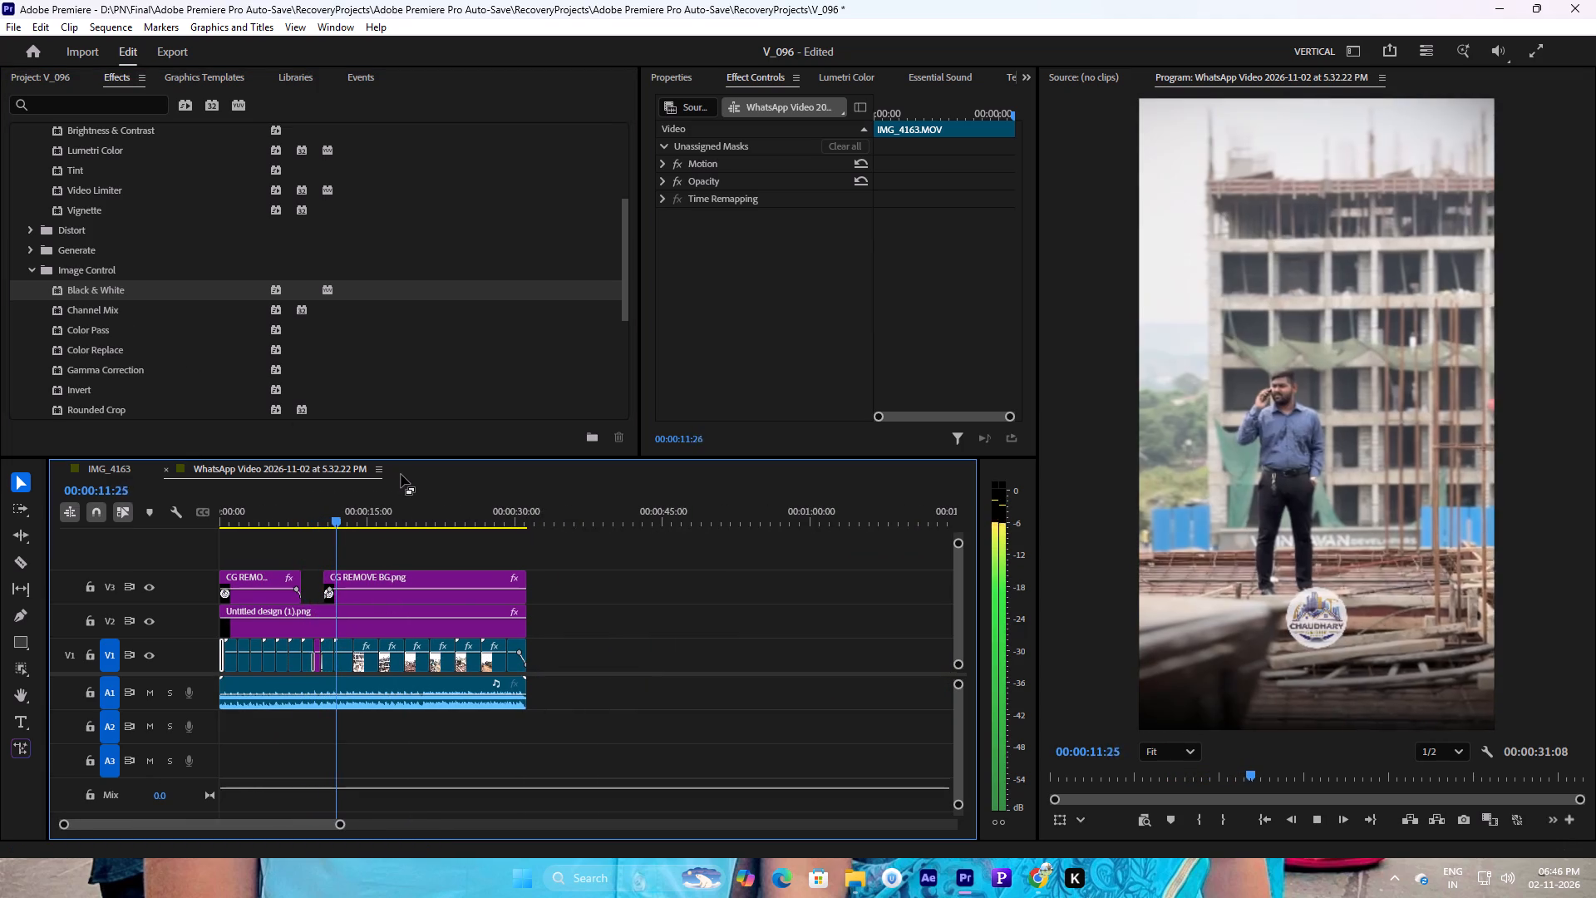
{"action": "key", "text": "space"}
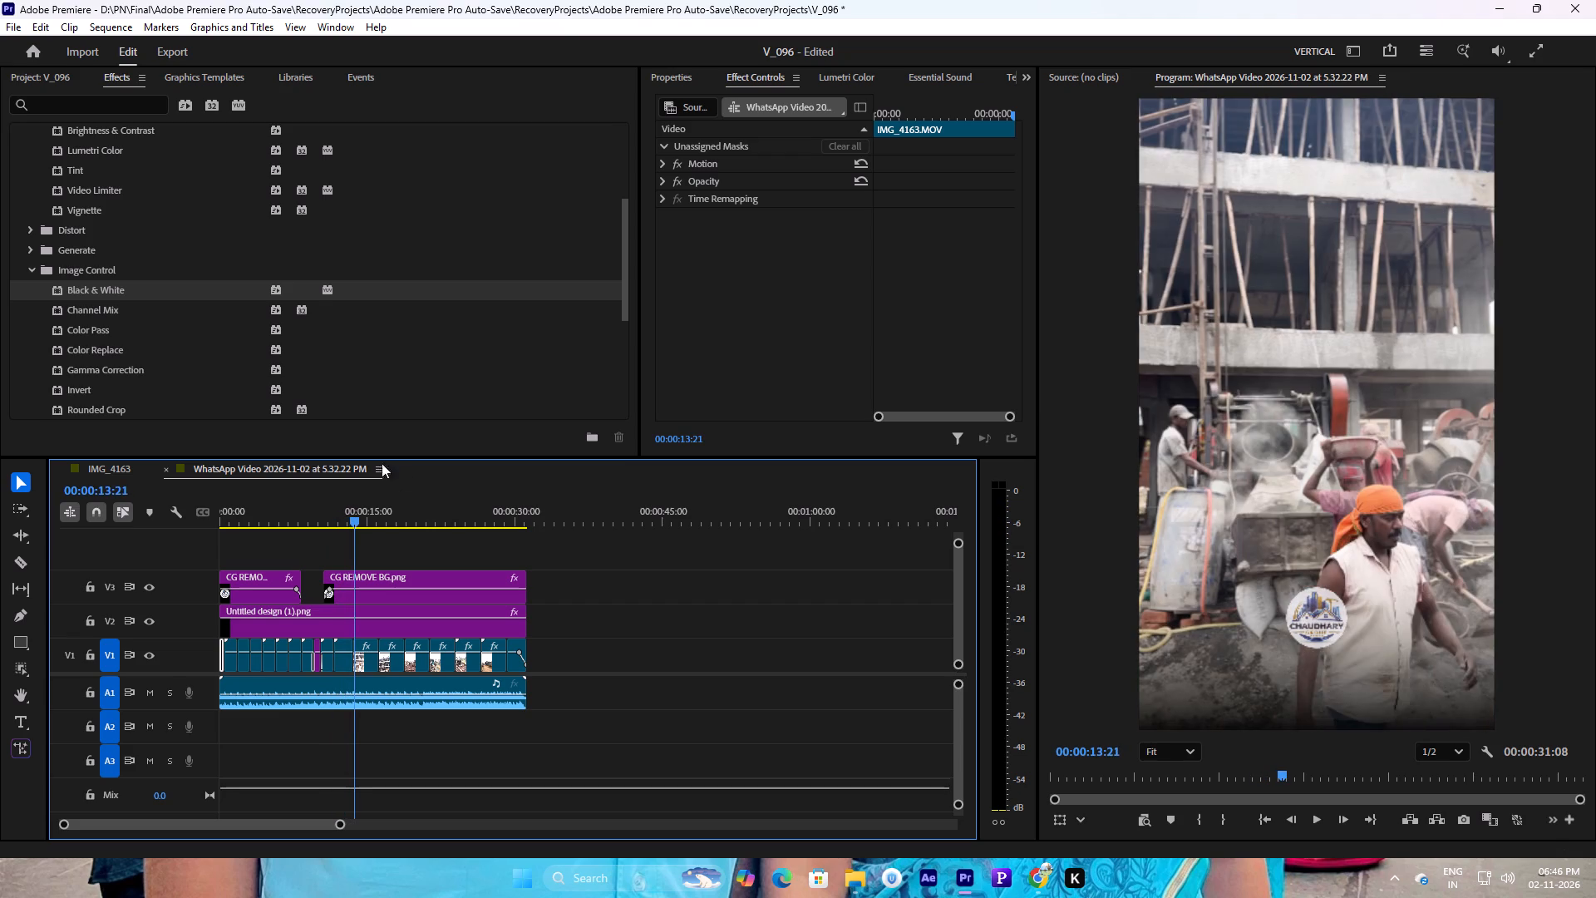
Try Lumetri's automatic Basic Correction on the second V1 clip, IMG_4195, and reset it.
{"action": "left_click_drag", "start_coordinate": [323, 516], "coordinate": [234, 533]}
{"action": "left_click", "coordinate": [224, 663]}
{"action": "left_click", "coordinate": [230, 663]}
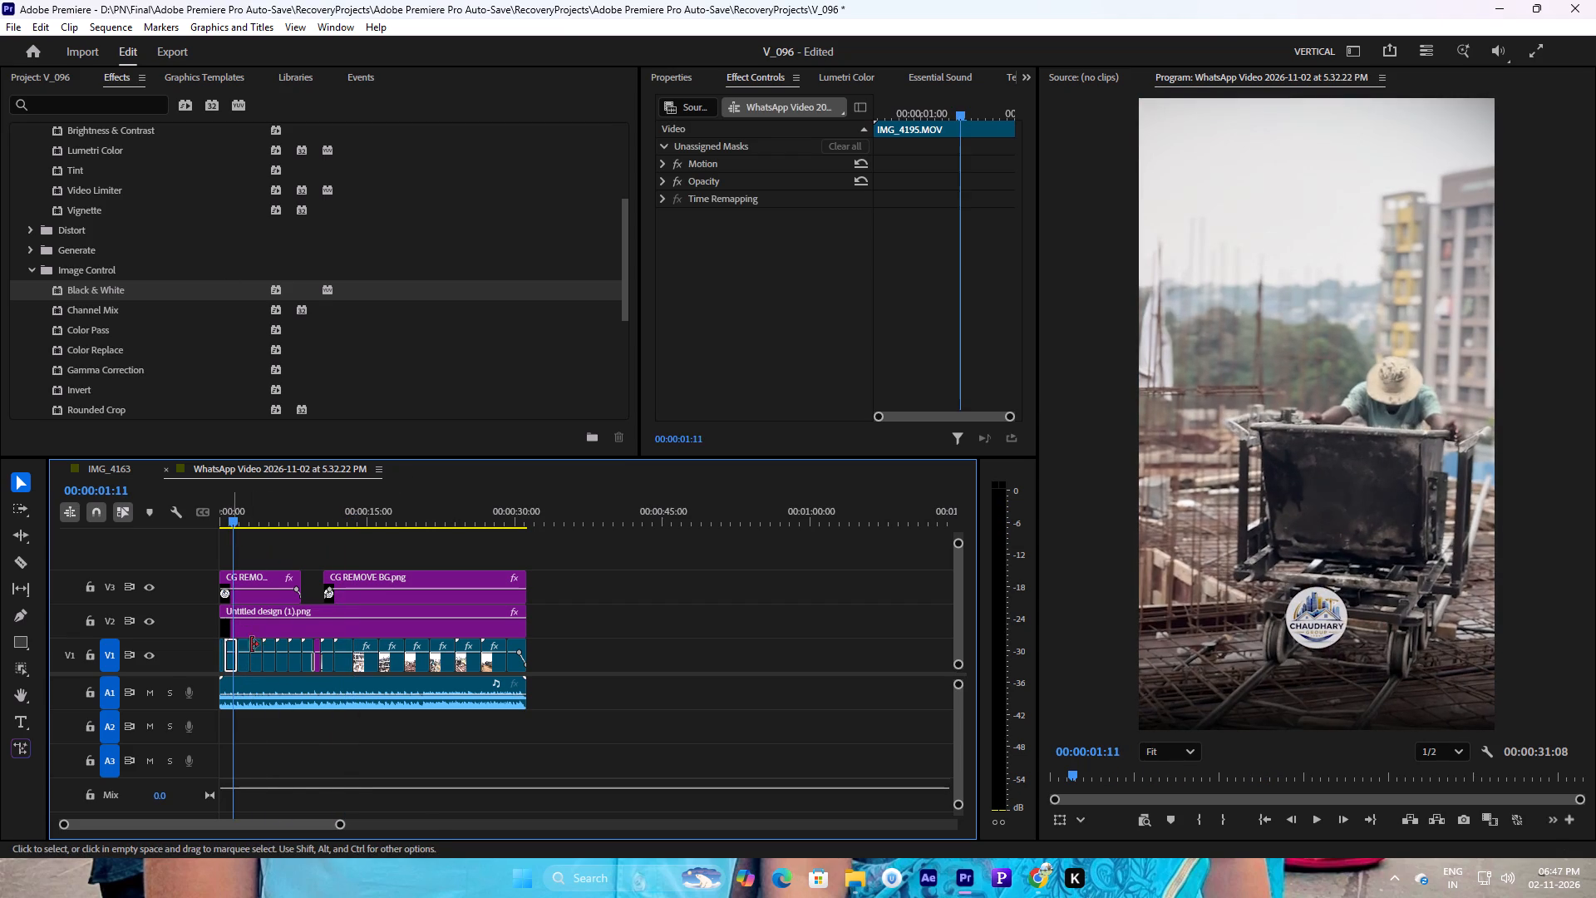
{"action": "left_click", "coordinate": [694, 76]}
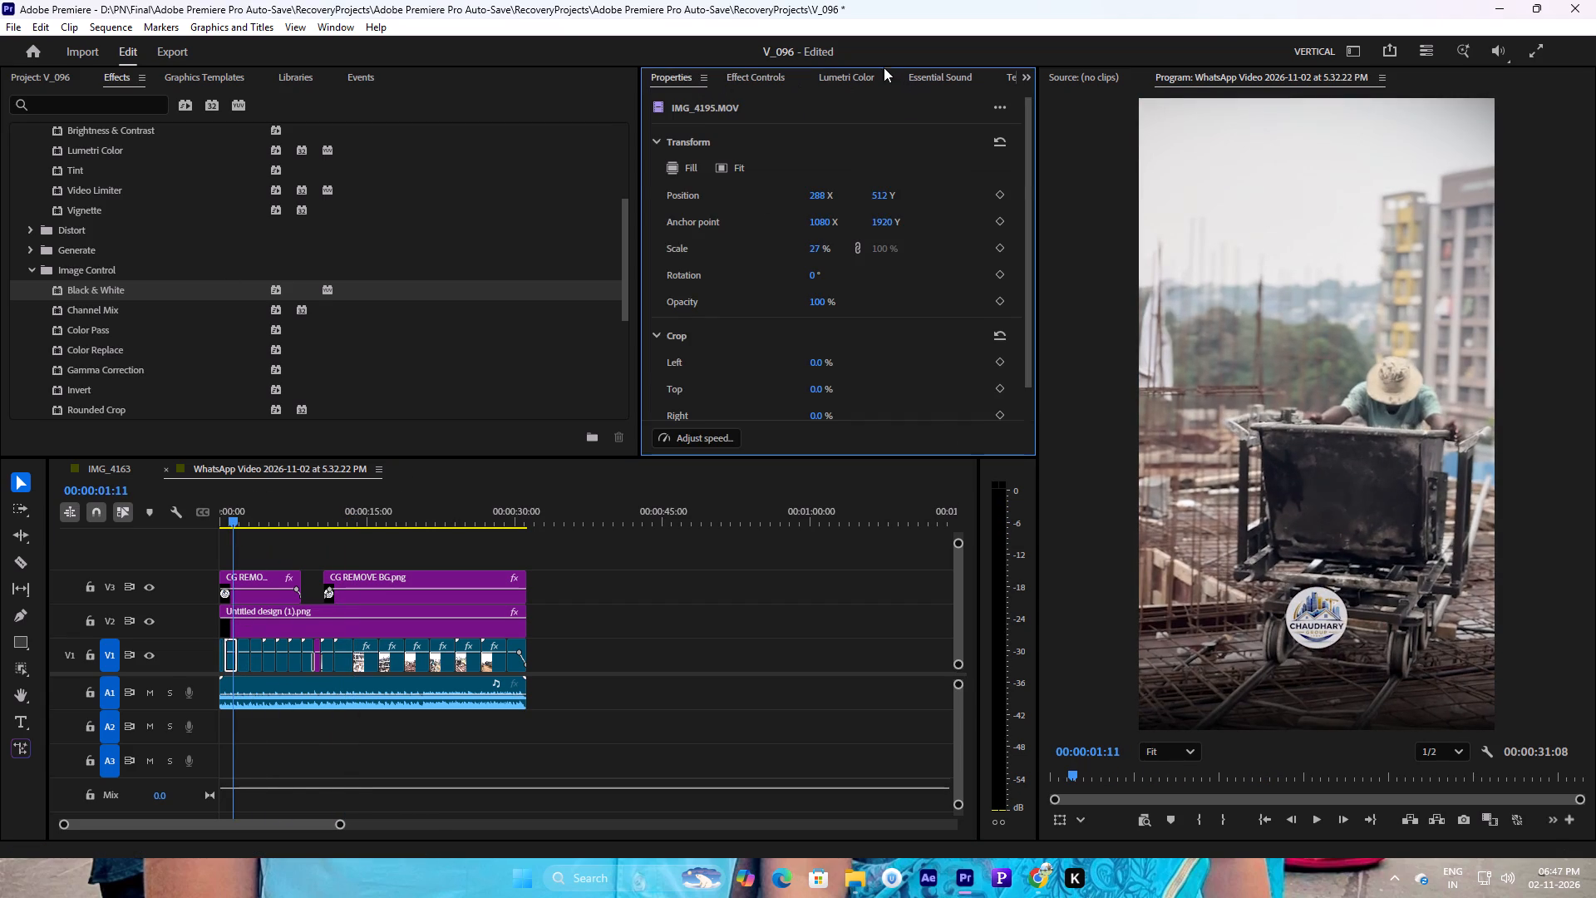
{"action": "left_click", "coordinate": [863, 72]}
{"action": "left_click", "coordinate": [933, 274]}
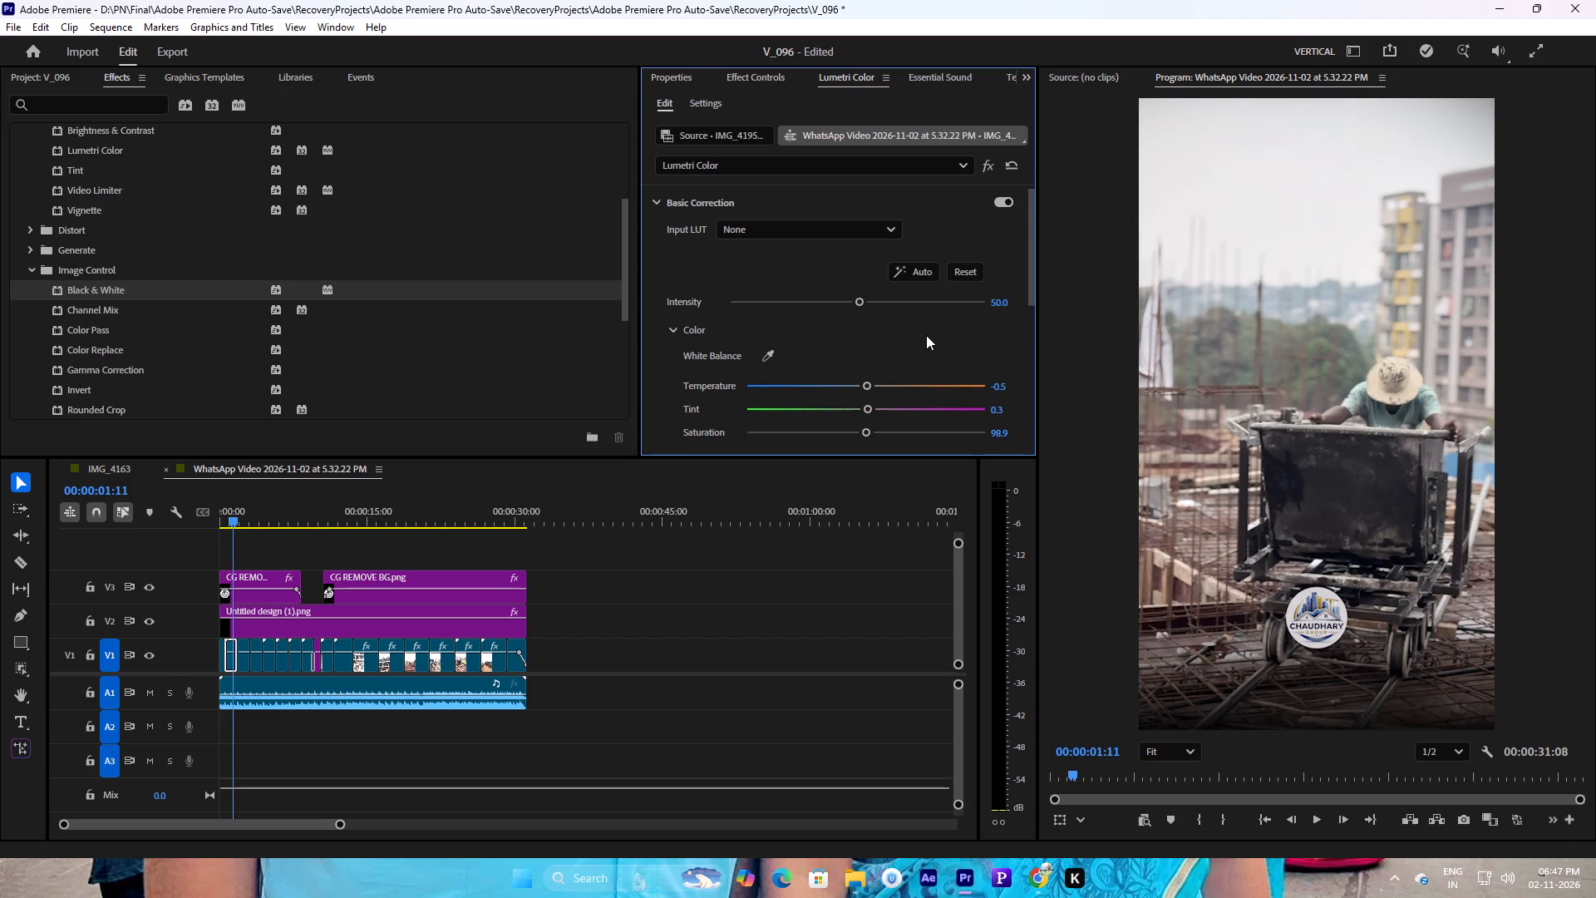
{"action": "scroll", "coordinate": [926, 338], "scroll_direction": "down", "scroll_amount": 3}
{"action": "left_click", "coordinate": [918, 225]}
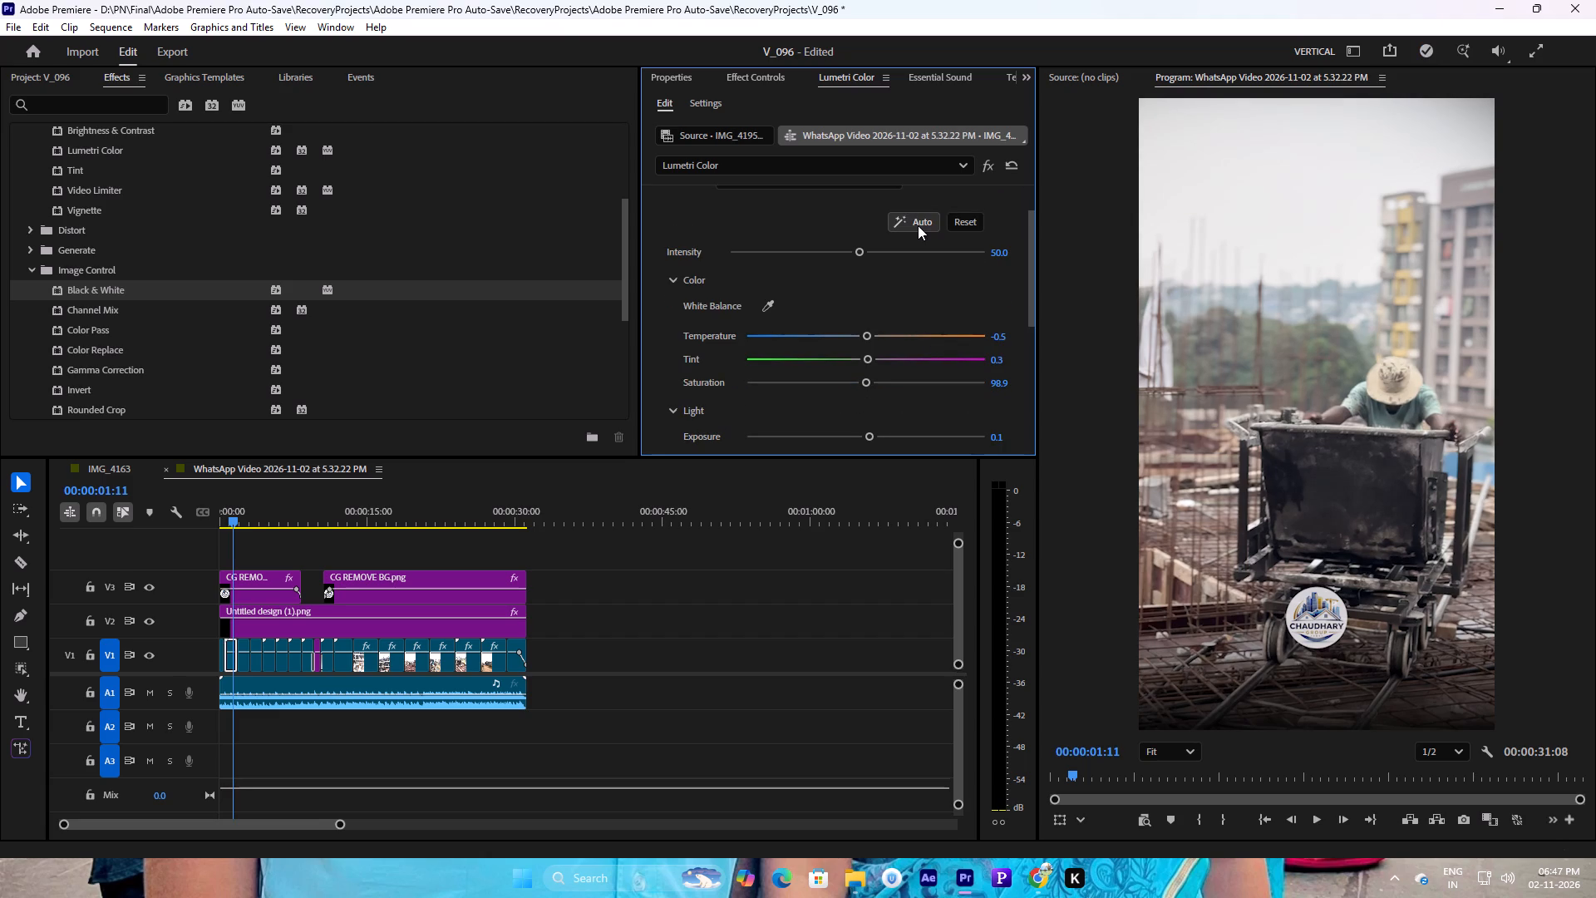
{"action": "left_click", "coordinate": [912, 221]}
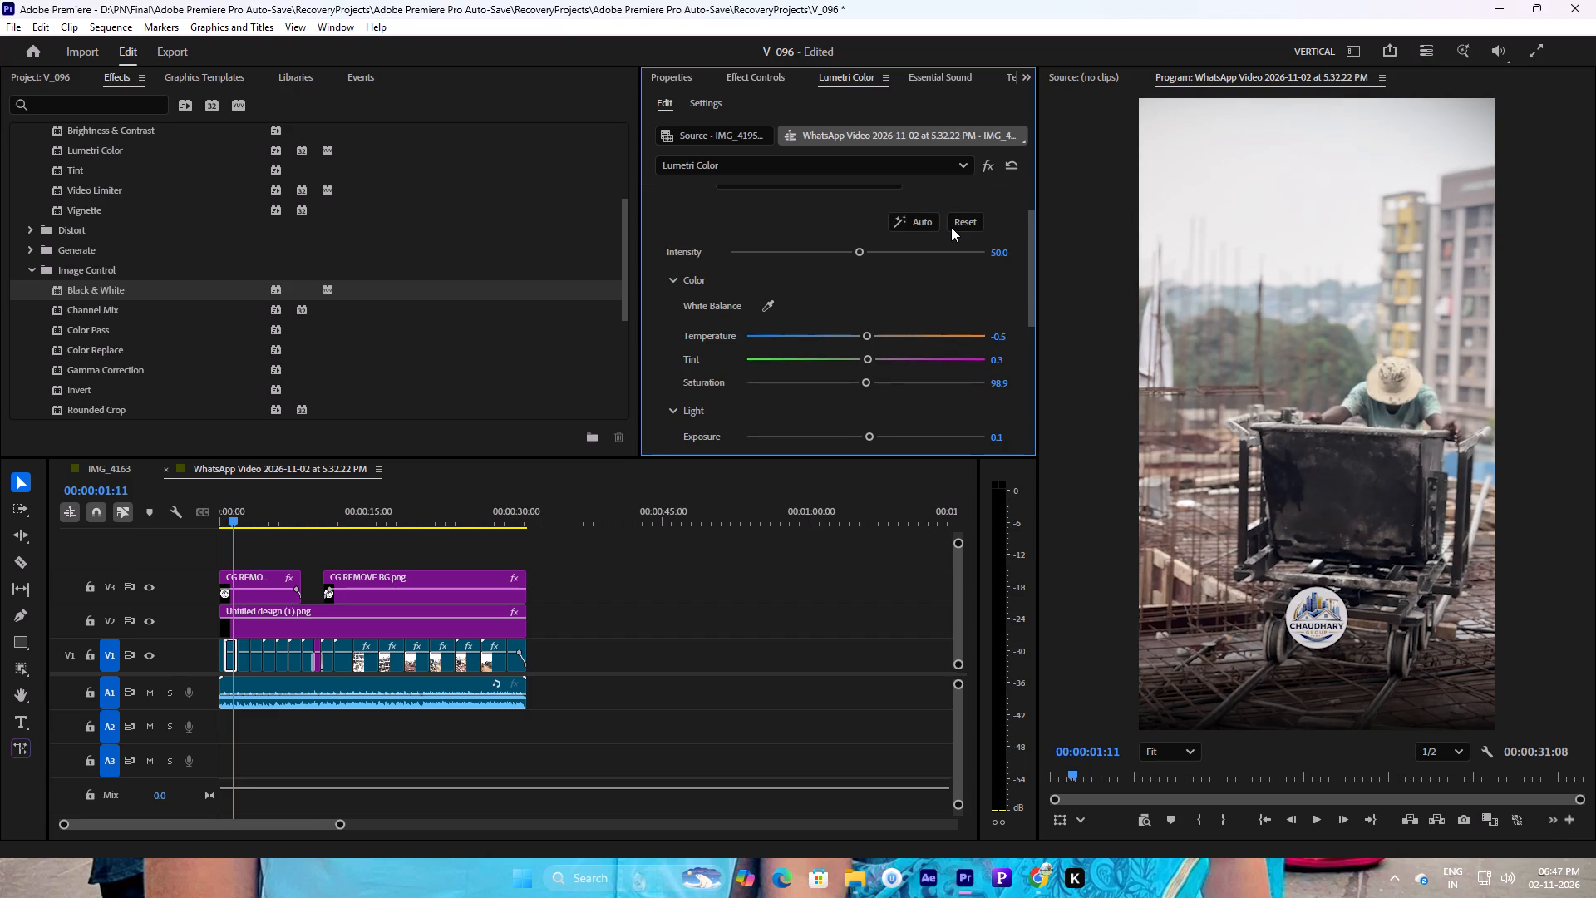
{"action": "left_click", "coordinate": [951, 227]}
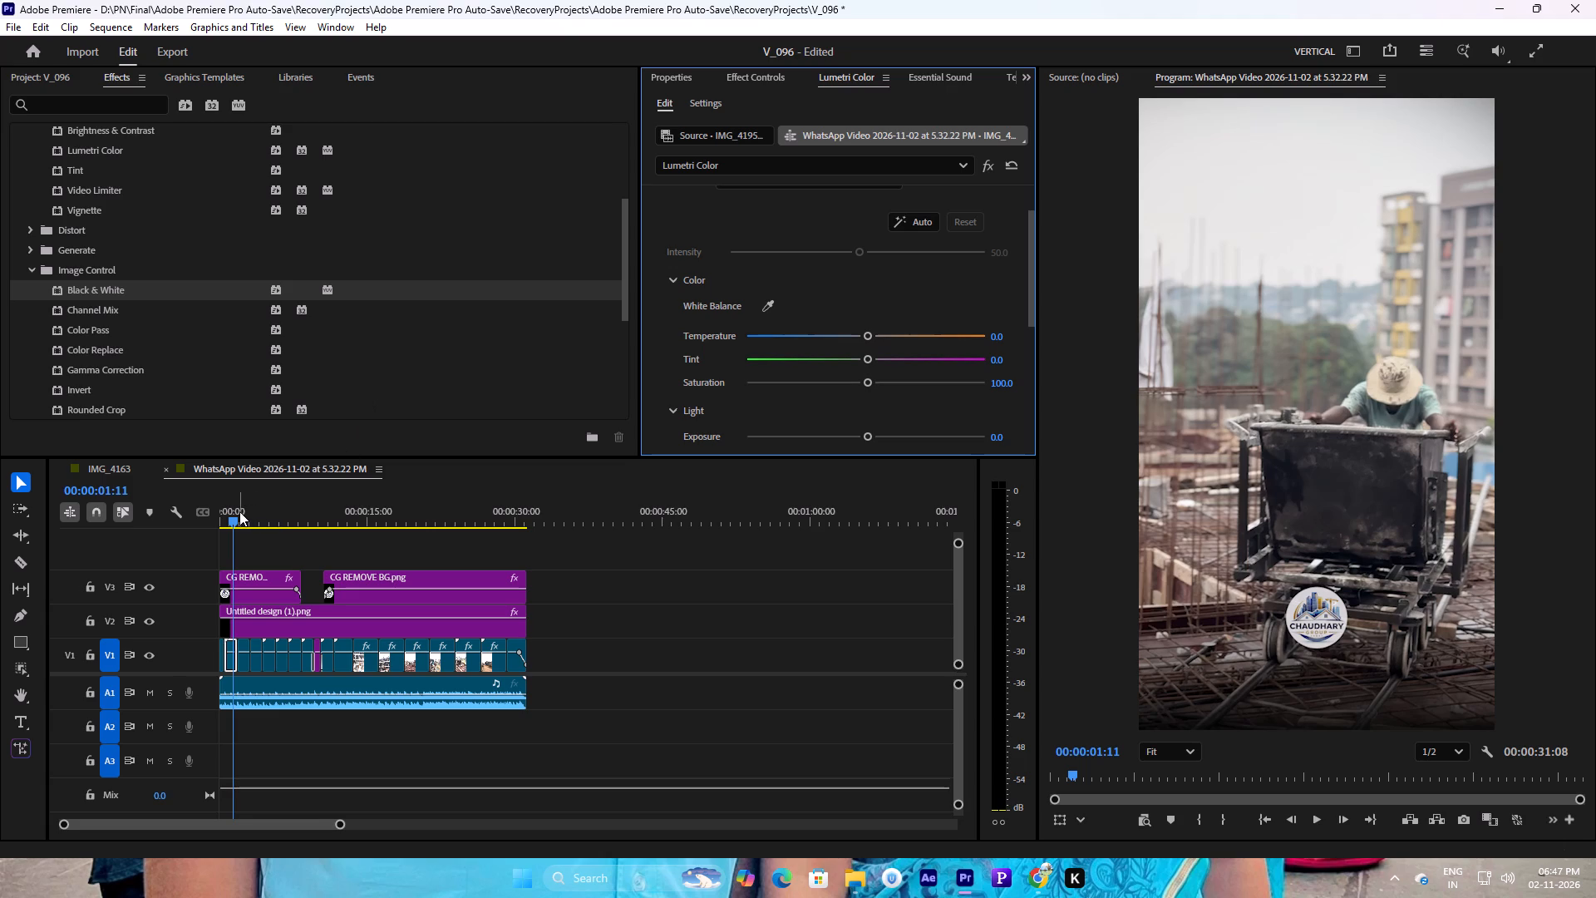
Scrub ahead to 00:00:07:23 and apply Lumetri's automatic Basic Correction to V1 clips IMG_4169, IMG_4164 and IMG_4209.
{"action": "left_click_drag", "start_coordinate": [239, 511], "coordinate": [261, 512]}
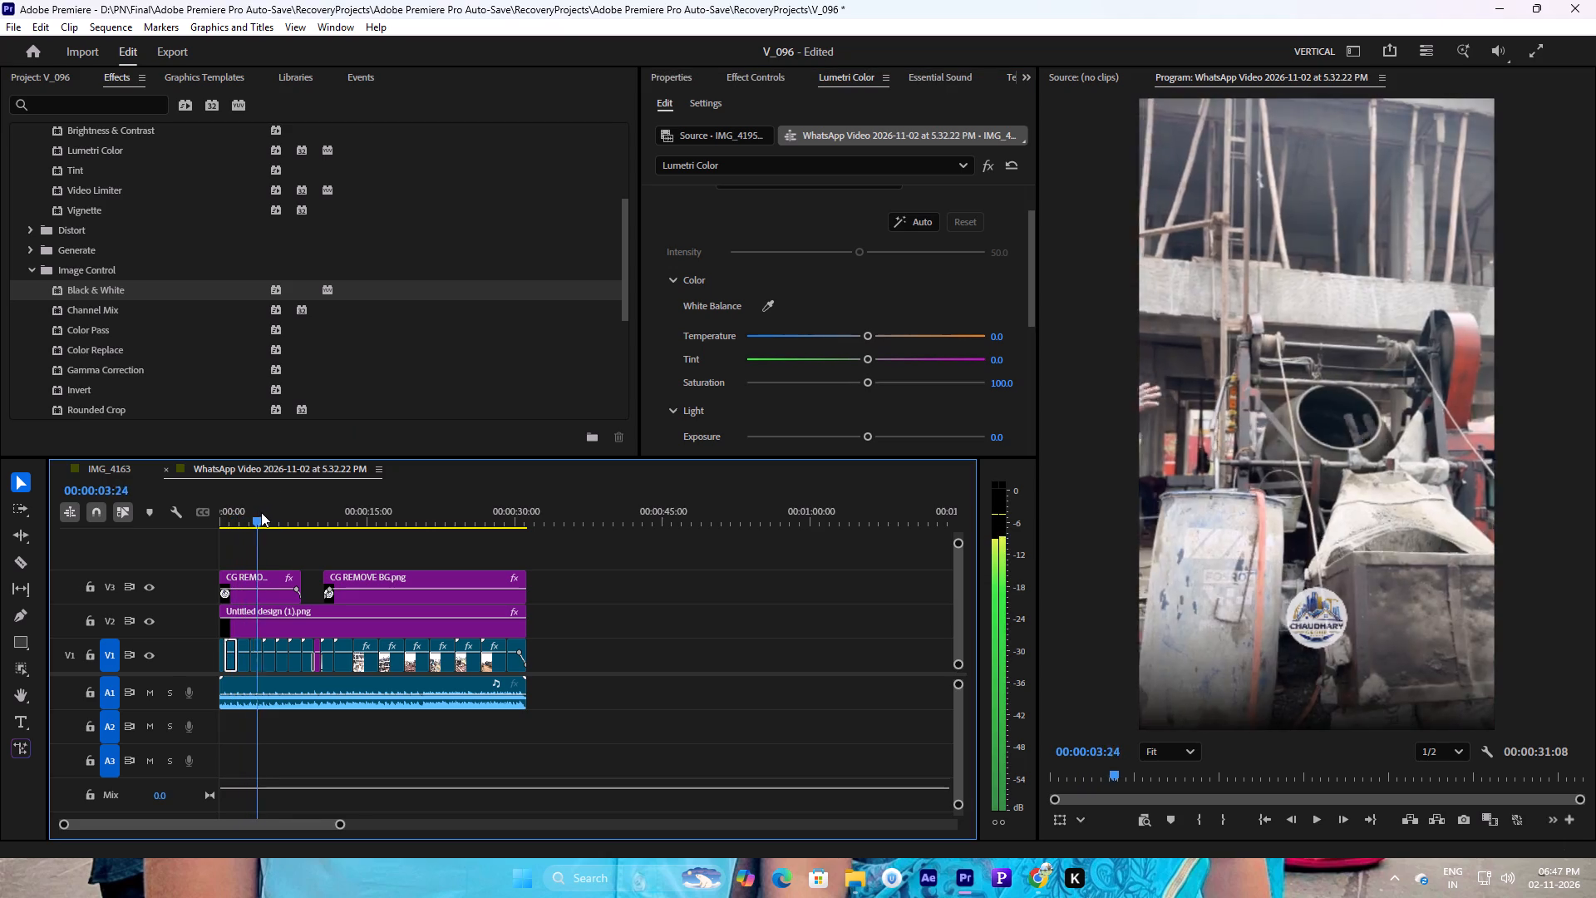
{"action": "left_click_drag", "start_coordinate": [261, 512], "coordinate": [298, 507]}
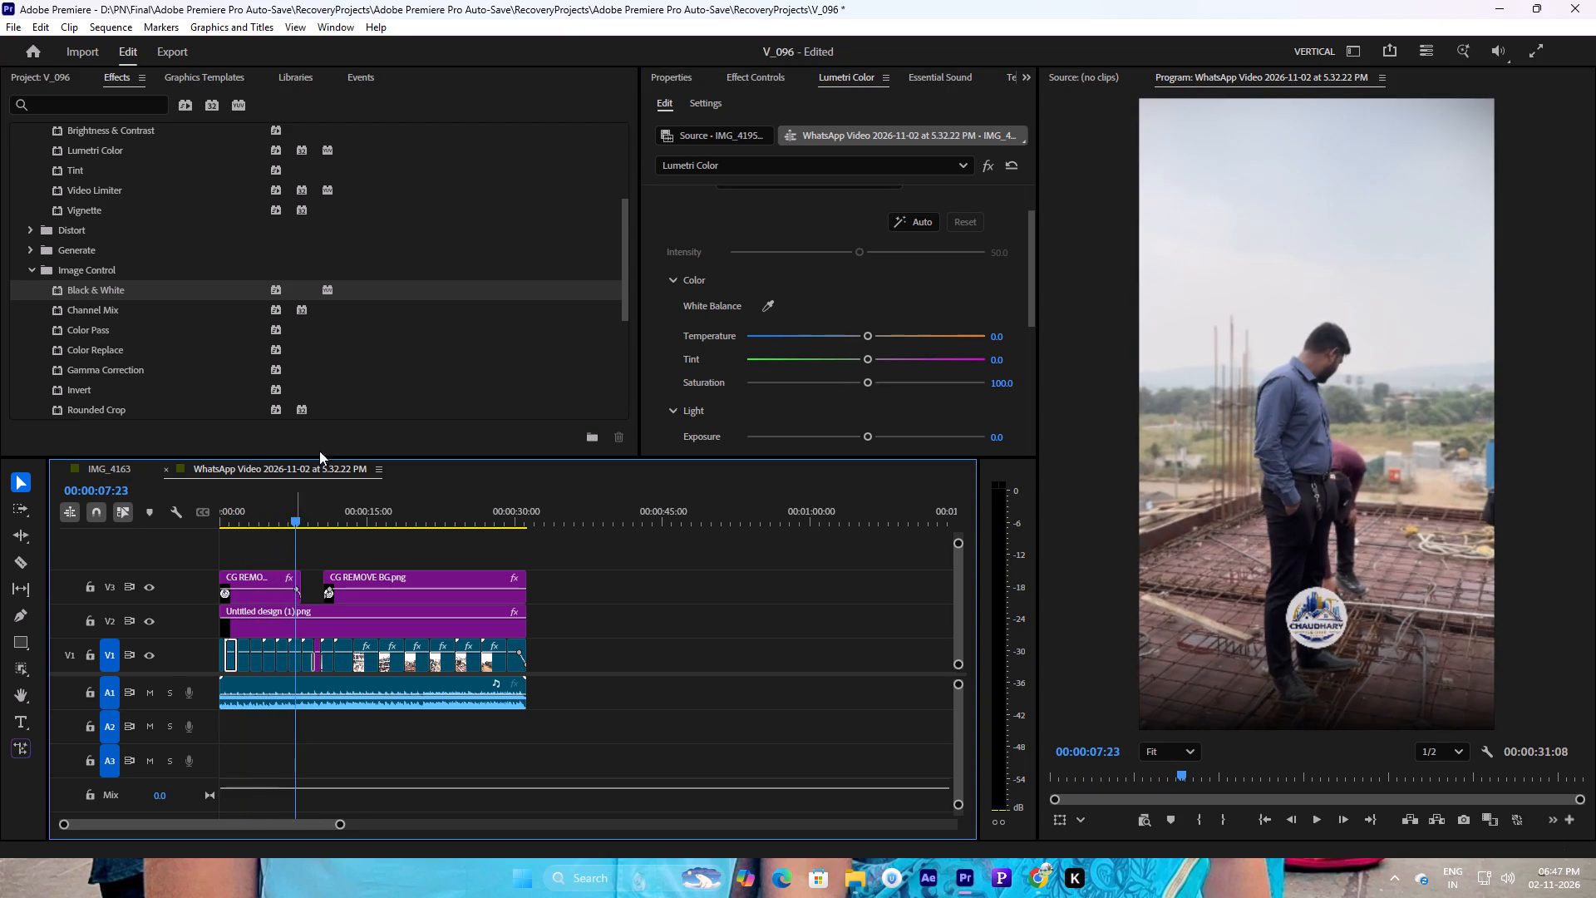
{"action": "left_click", "coordinate": [293, 654]}
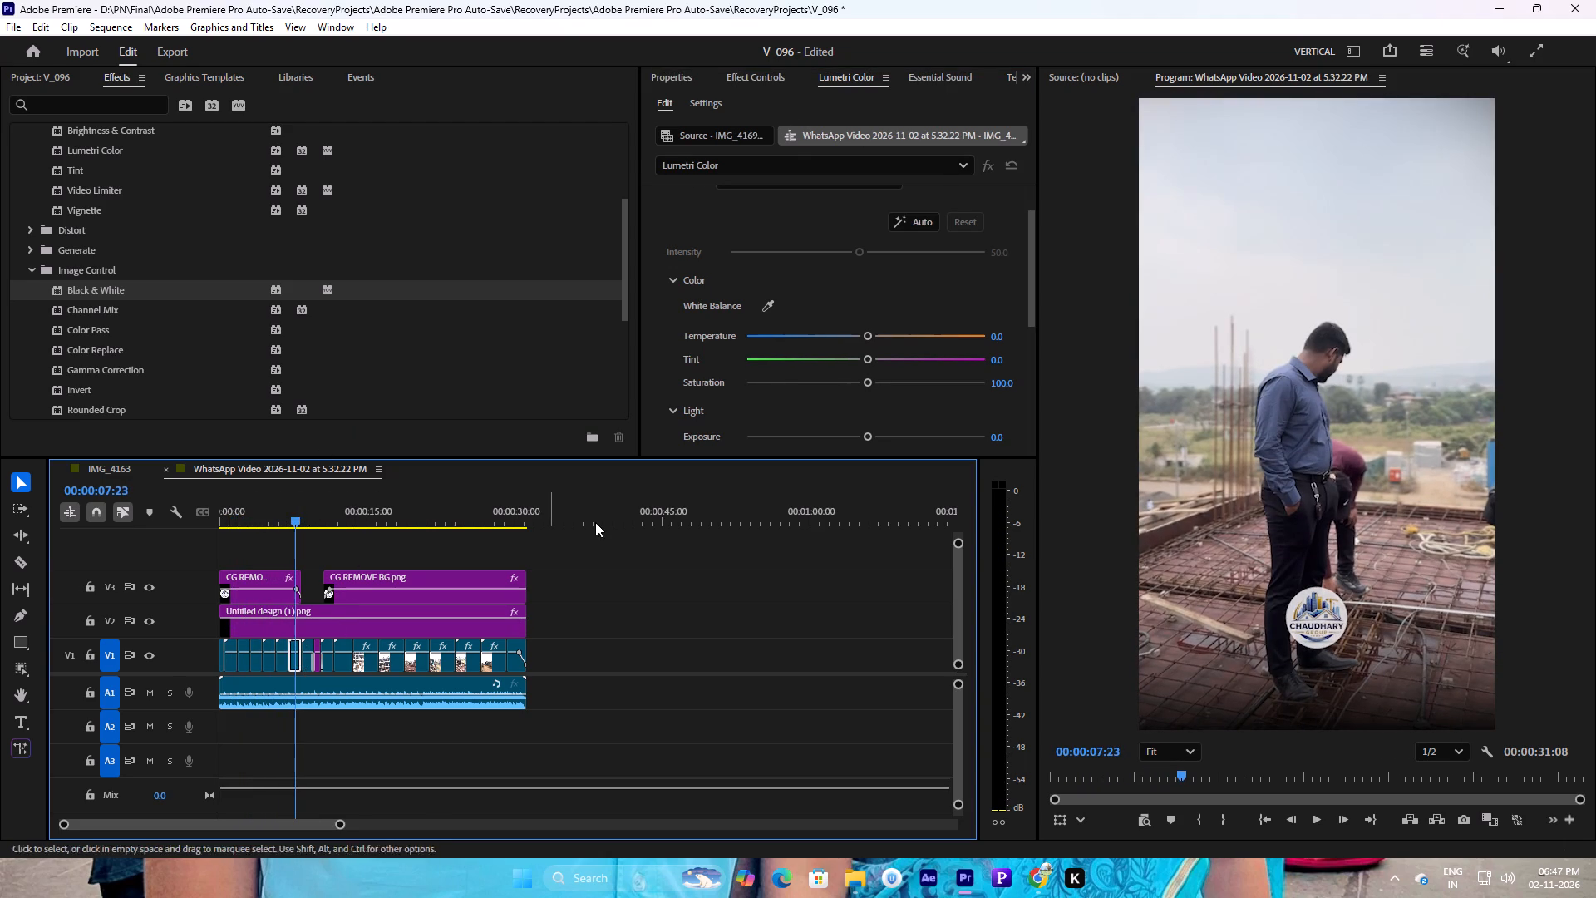
{"action": "left_click", "coordinate": [933, 224]}
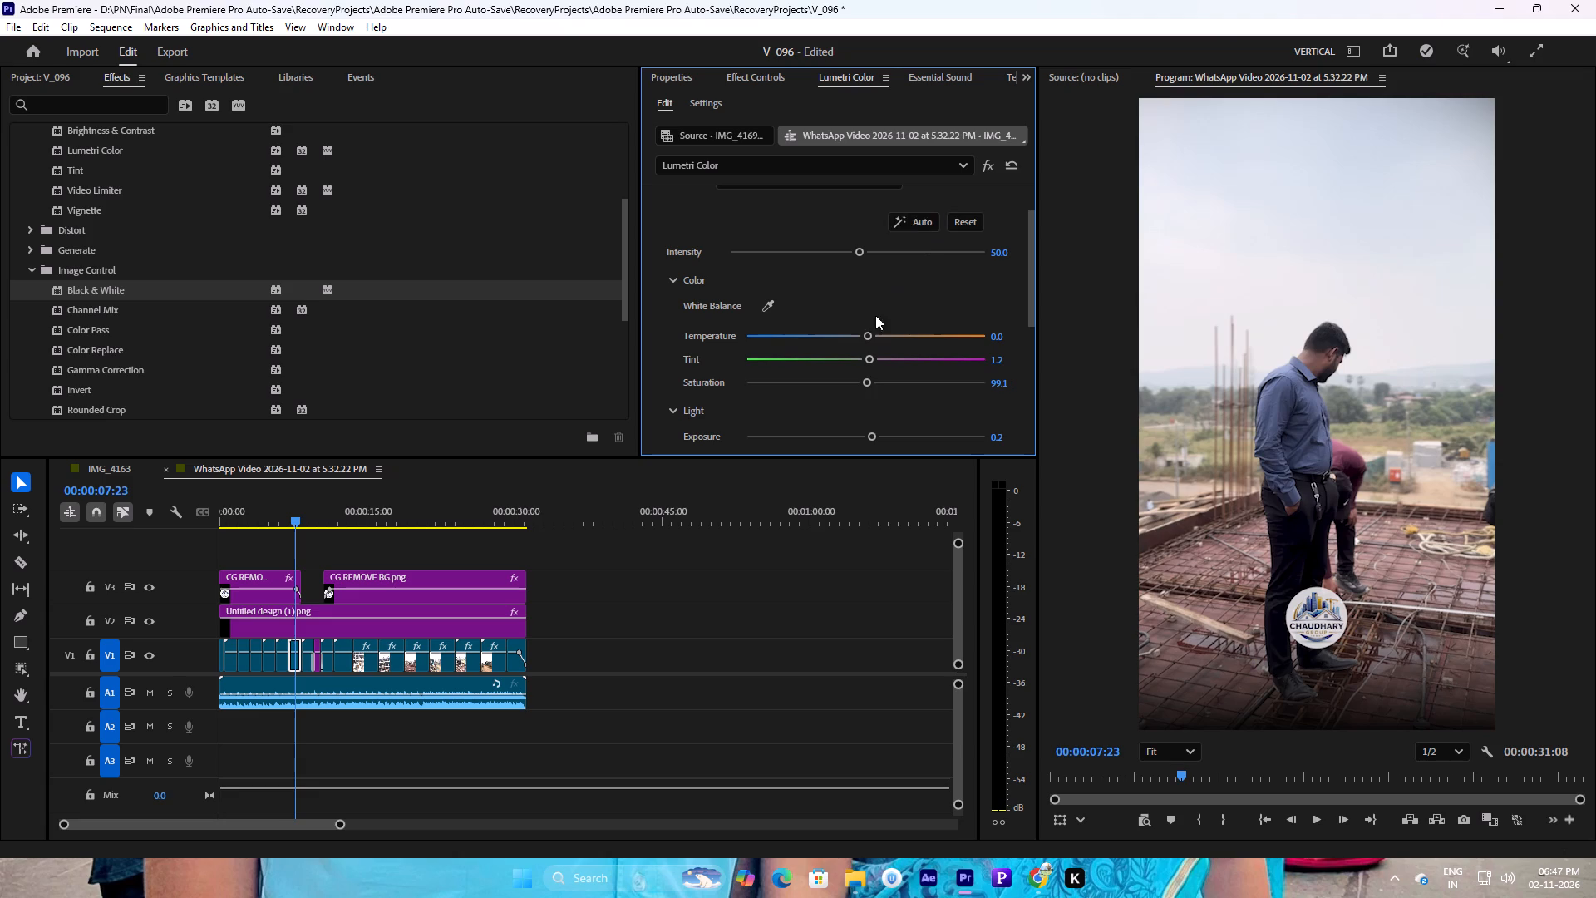
{"action": "left_click", "coordinate": [308, 657]}
{"action": "left_click", "coordinate": [924, 222]}
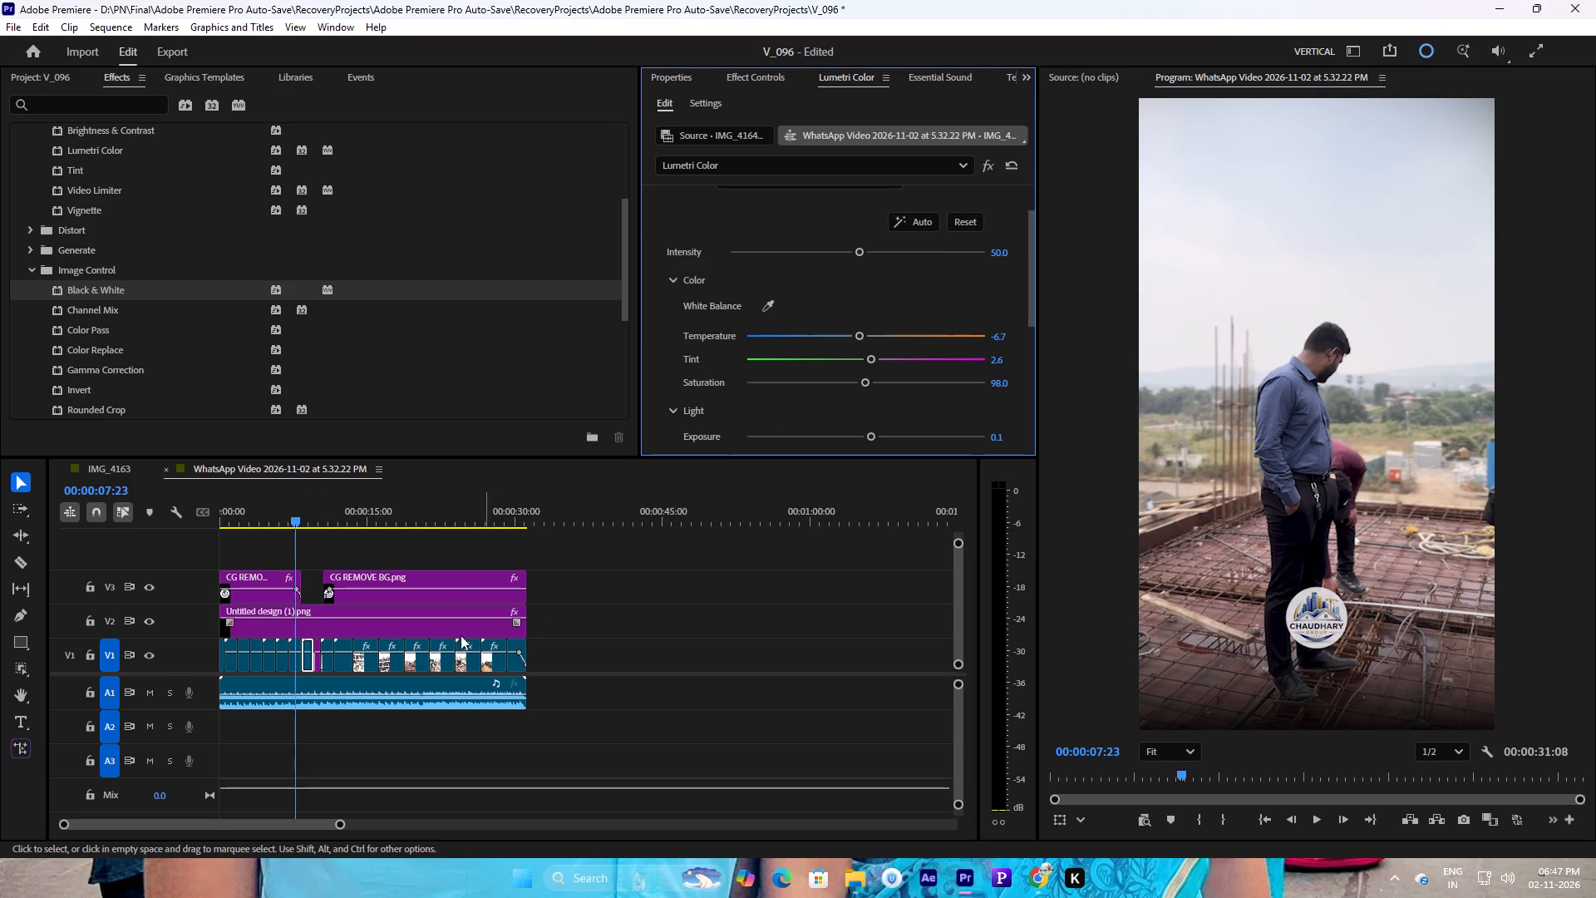
{"action": "left_click", "coordinate": [283, 649]}
{"action": "left_click", "coordinate": [918, 222]}
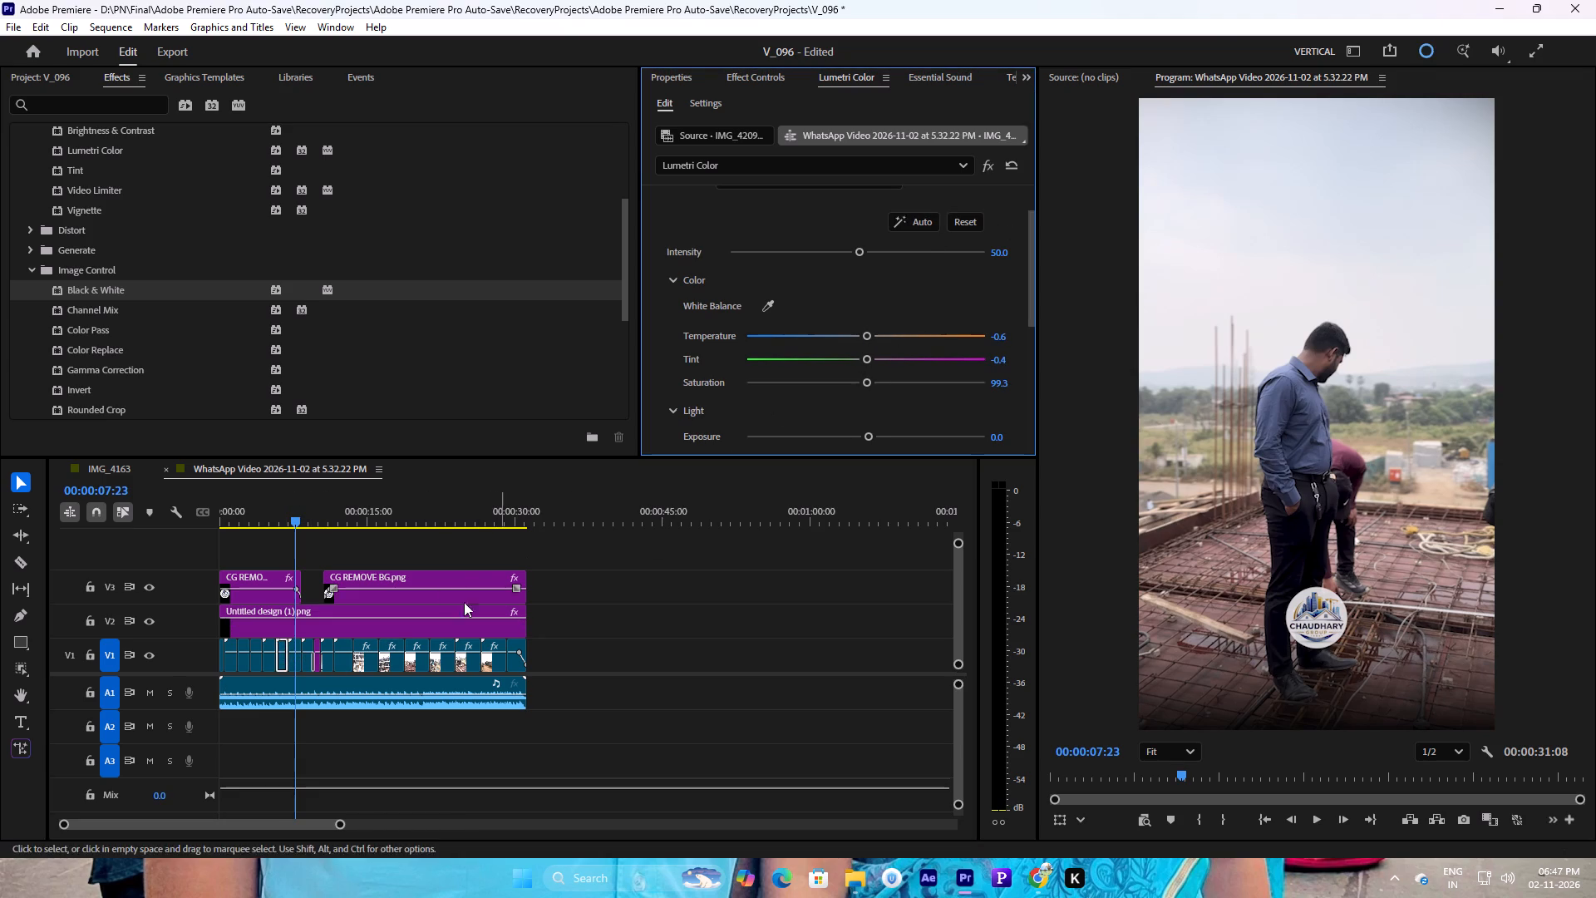
Apply Lumetri's automatic Basic Correction to V1 clips IMG_4231, IMG_4215 and IMG_4190.
{"action": "left_click", "coordinate": [272, 665]}
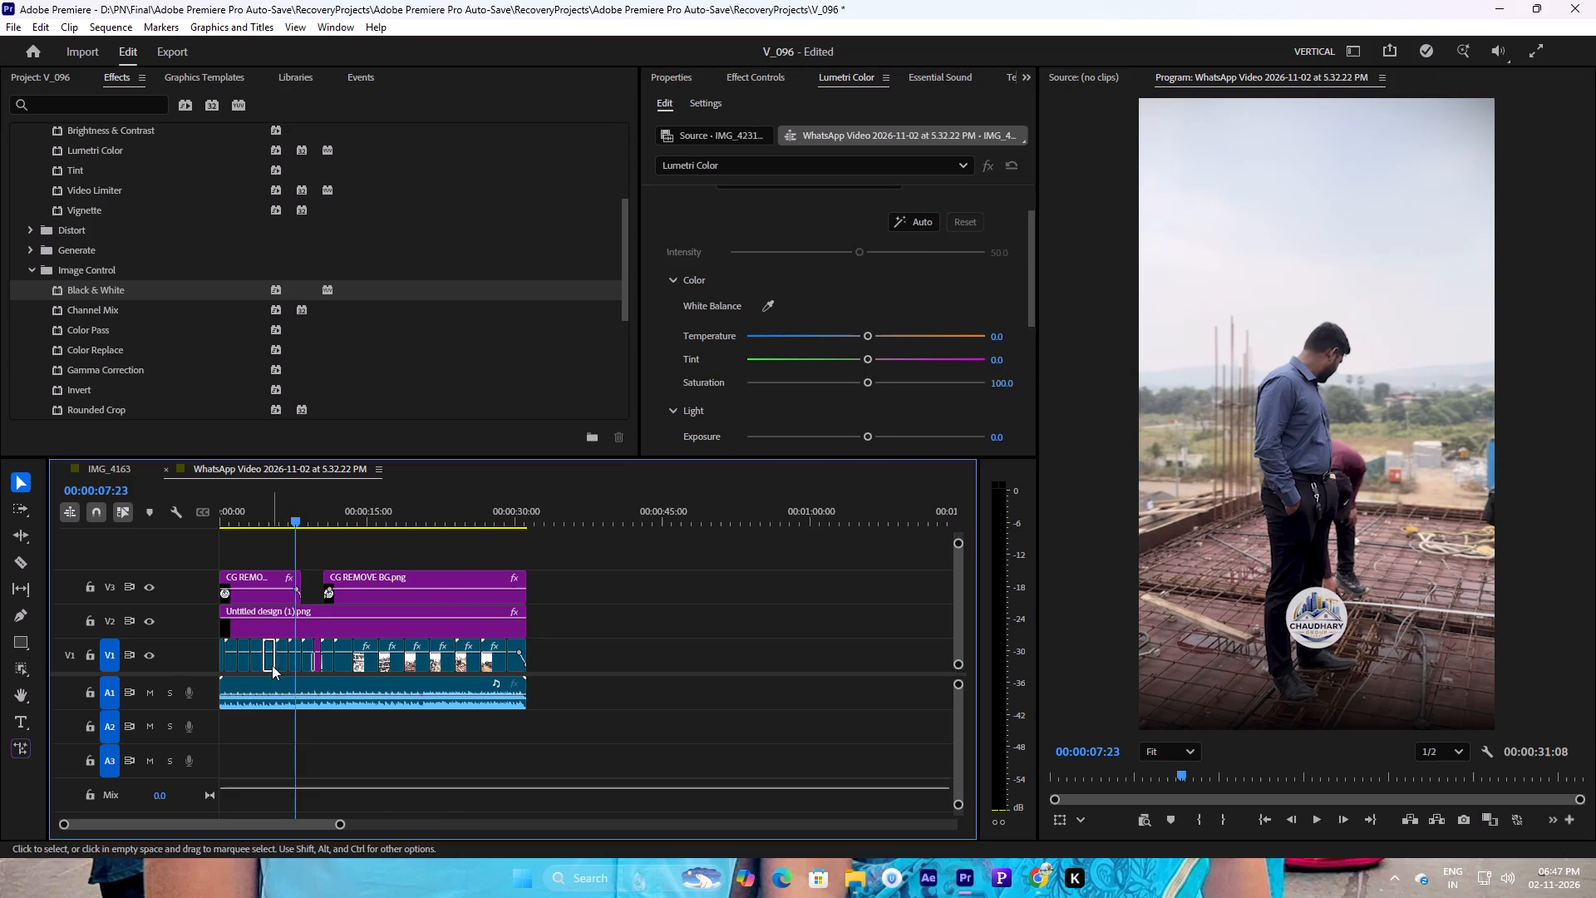
{"action": "left_click", "coordinate": [911, 220]}
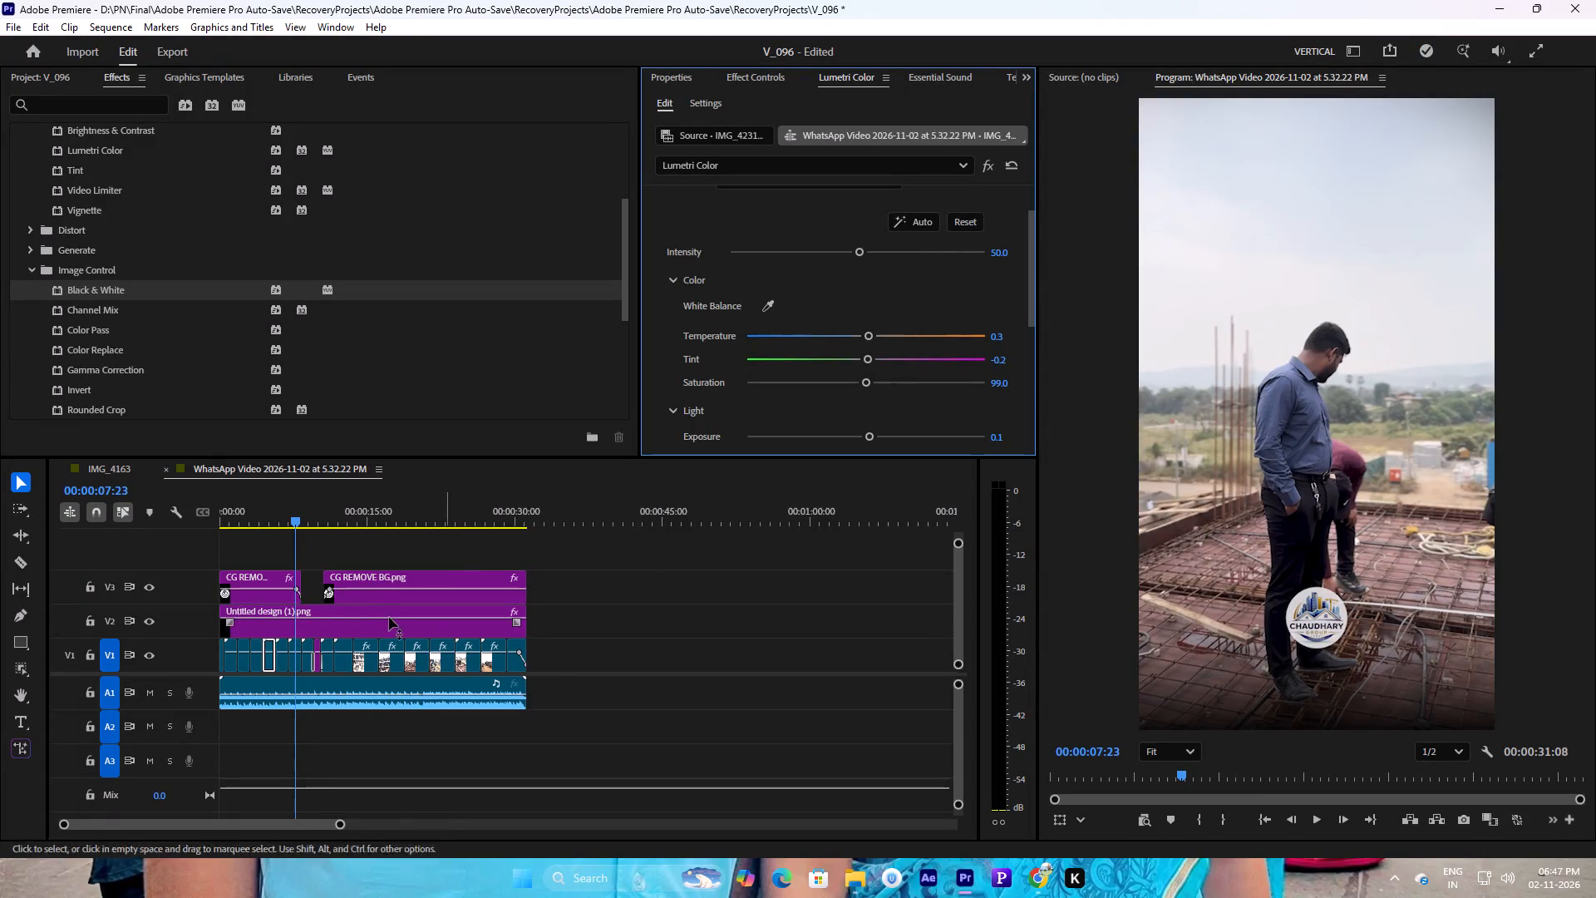
{"action": "left_click", "coordinate": [258, 660]}
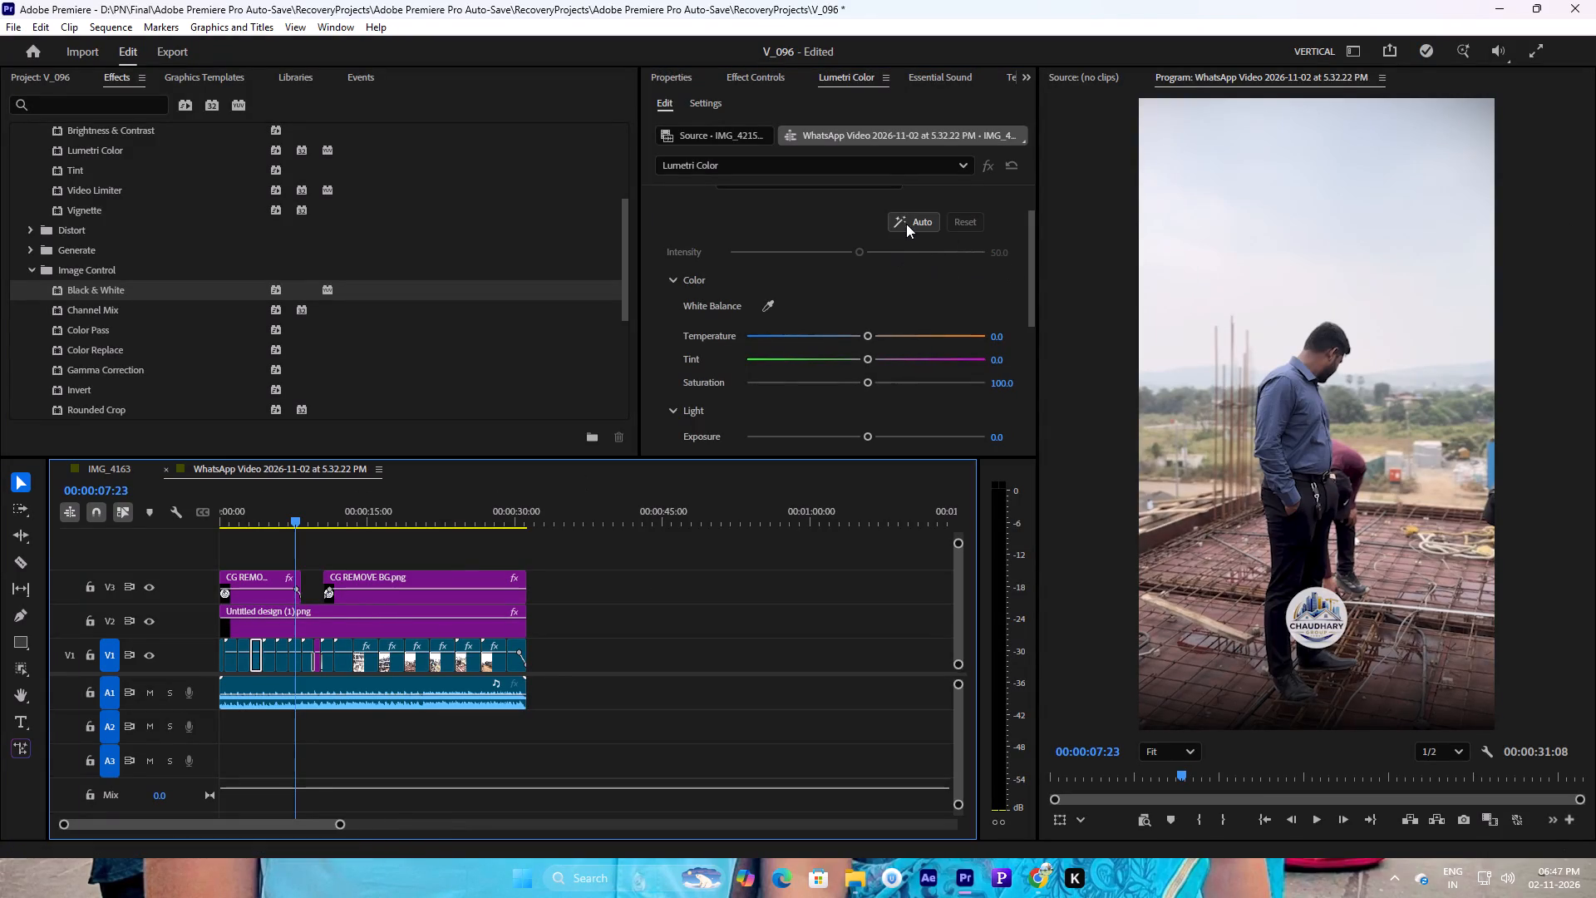
{"action": "left_click", "coordinate": [906, 224]}
{"action": "left_click", "coordinate": [249, 663]}
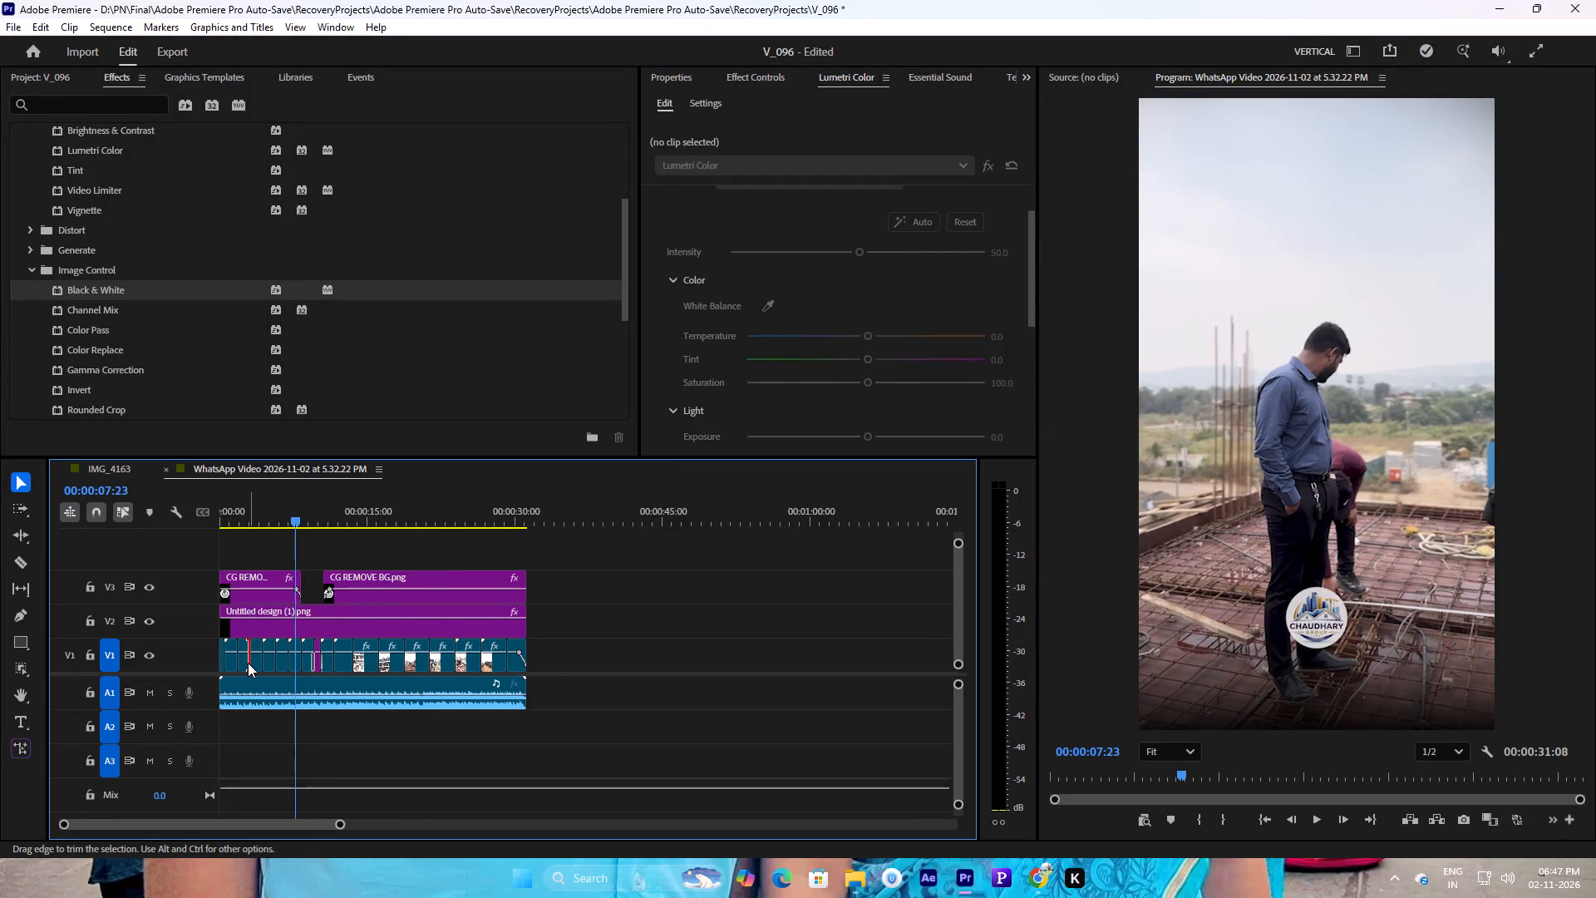
{"action": "left_click", "coordinate": [244, 660]}
{"action": "left_click", "coordinate": [891, 220]}
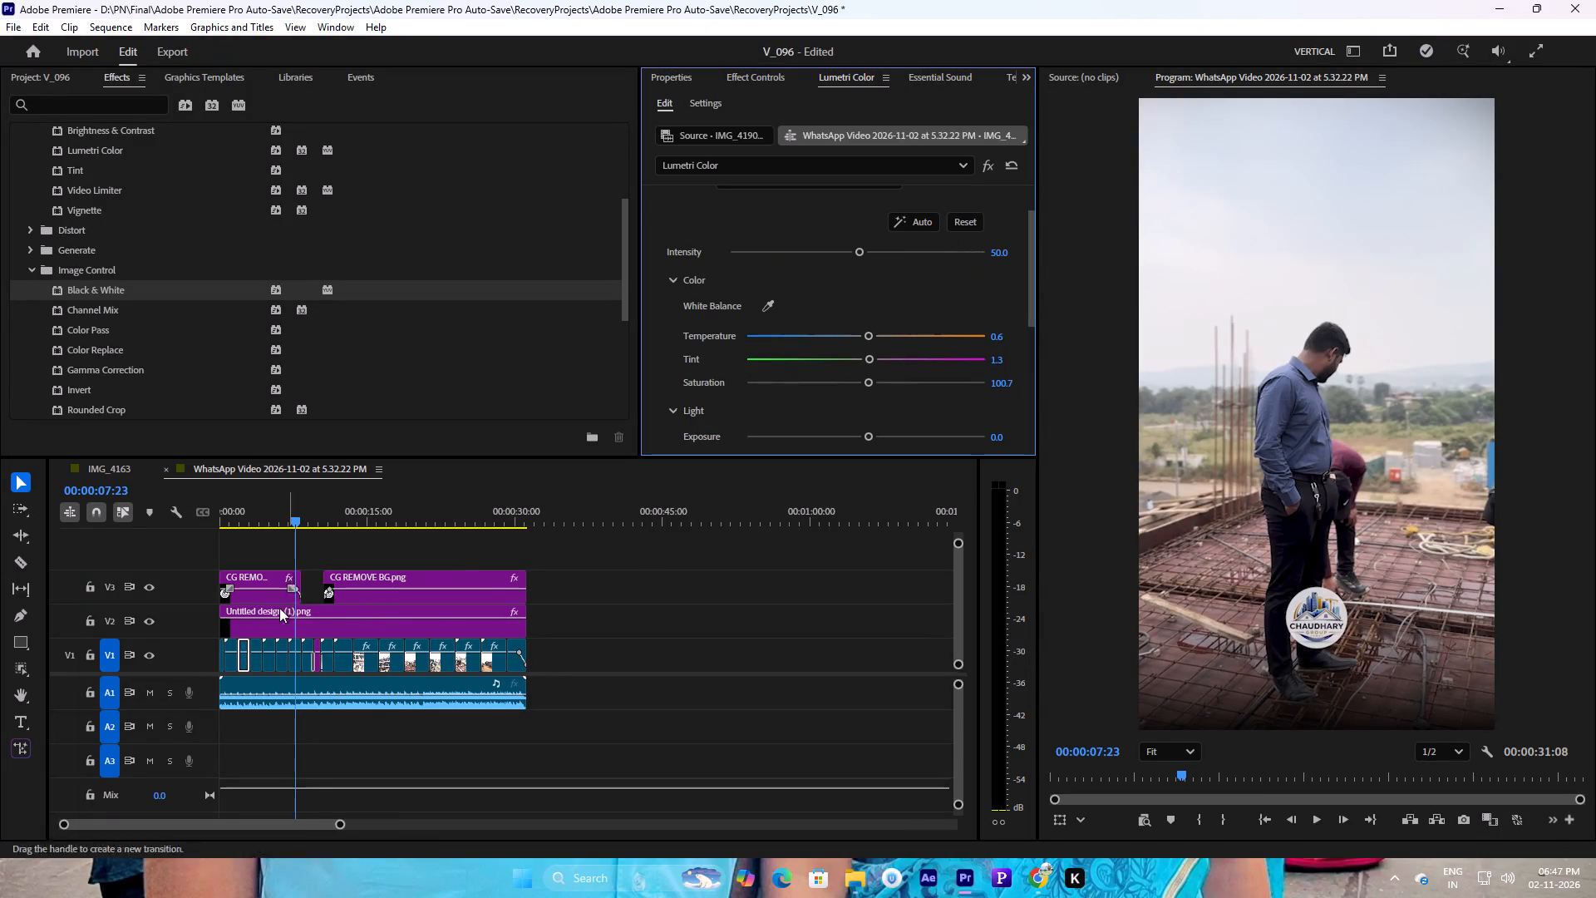
Apply Lumetri's automatic Basic Correction to the first two V1 clips, starting with IMG_4195 and finishing with IMG_4163.
{"action": "left_click", "coordinate": [229, 660]}
{"action": "left_click", "coordinate": [918, 215]}
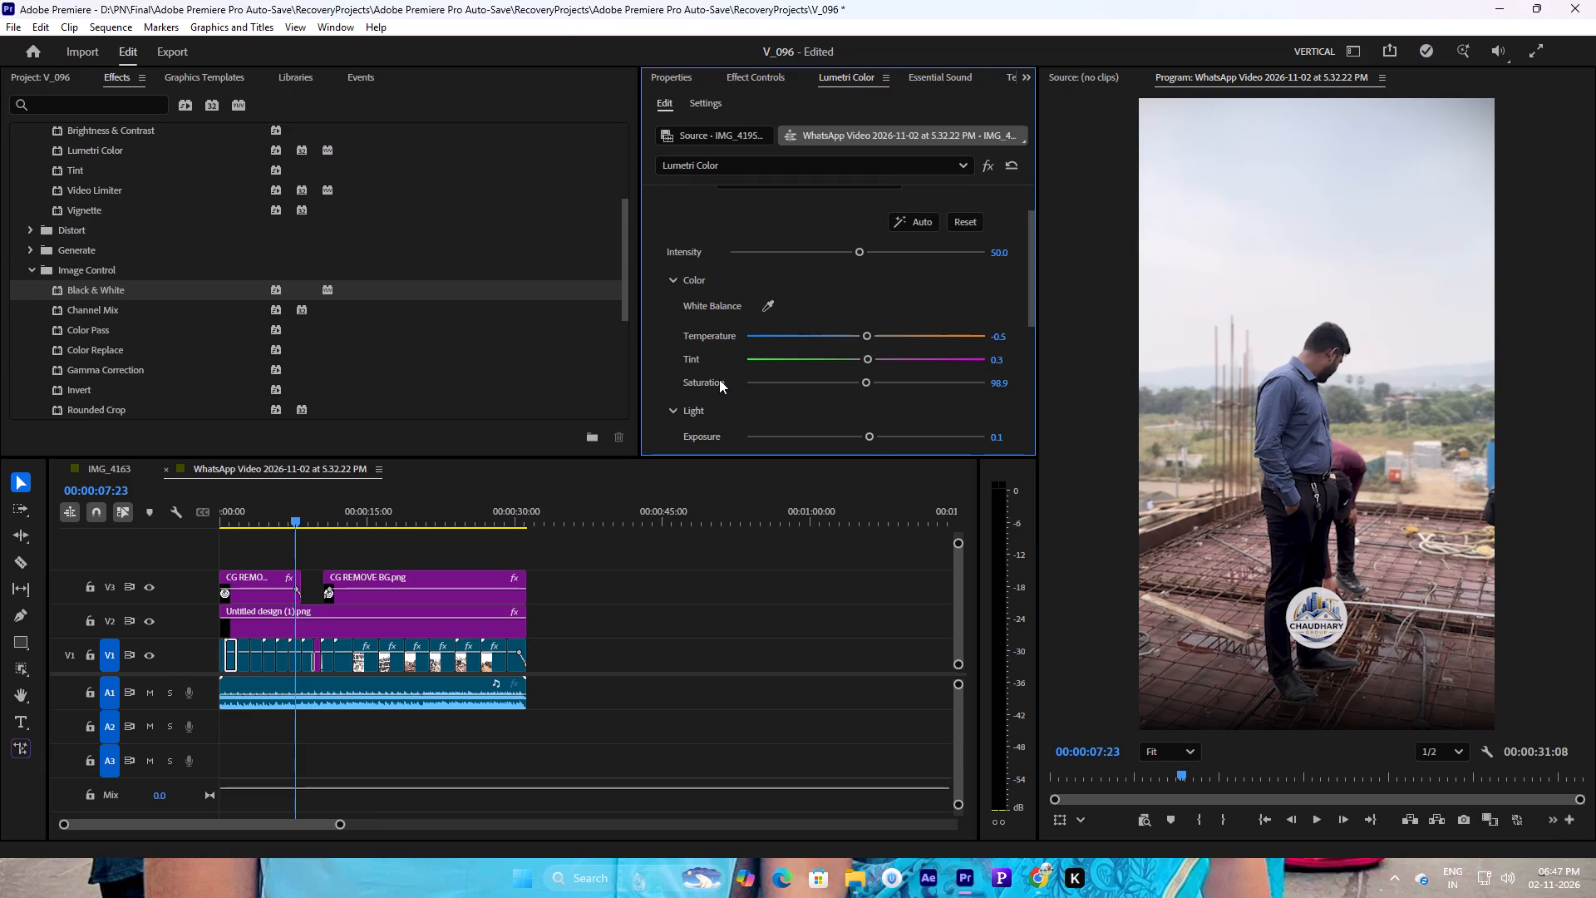
{"action": "scroll", "coordinate": [718, 380], "scroll_direction": "down", "scroll_amount": 5}
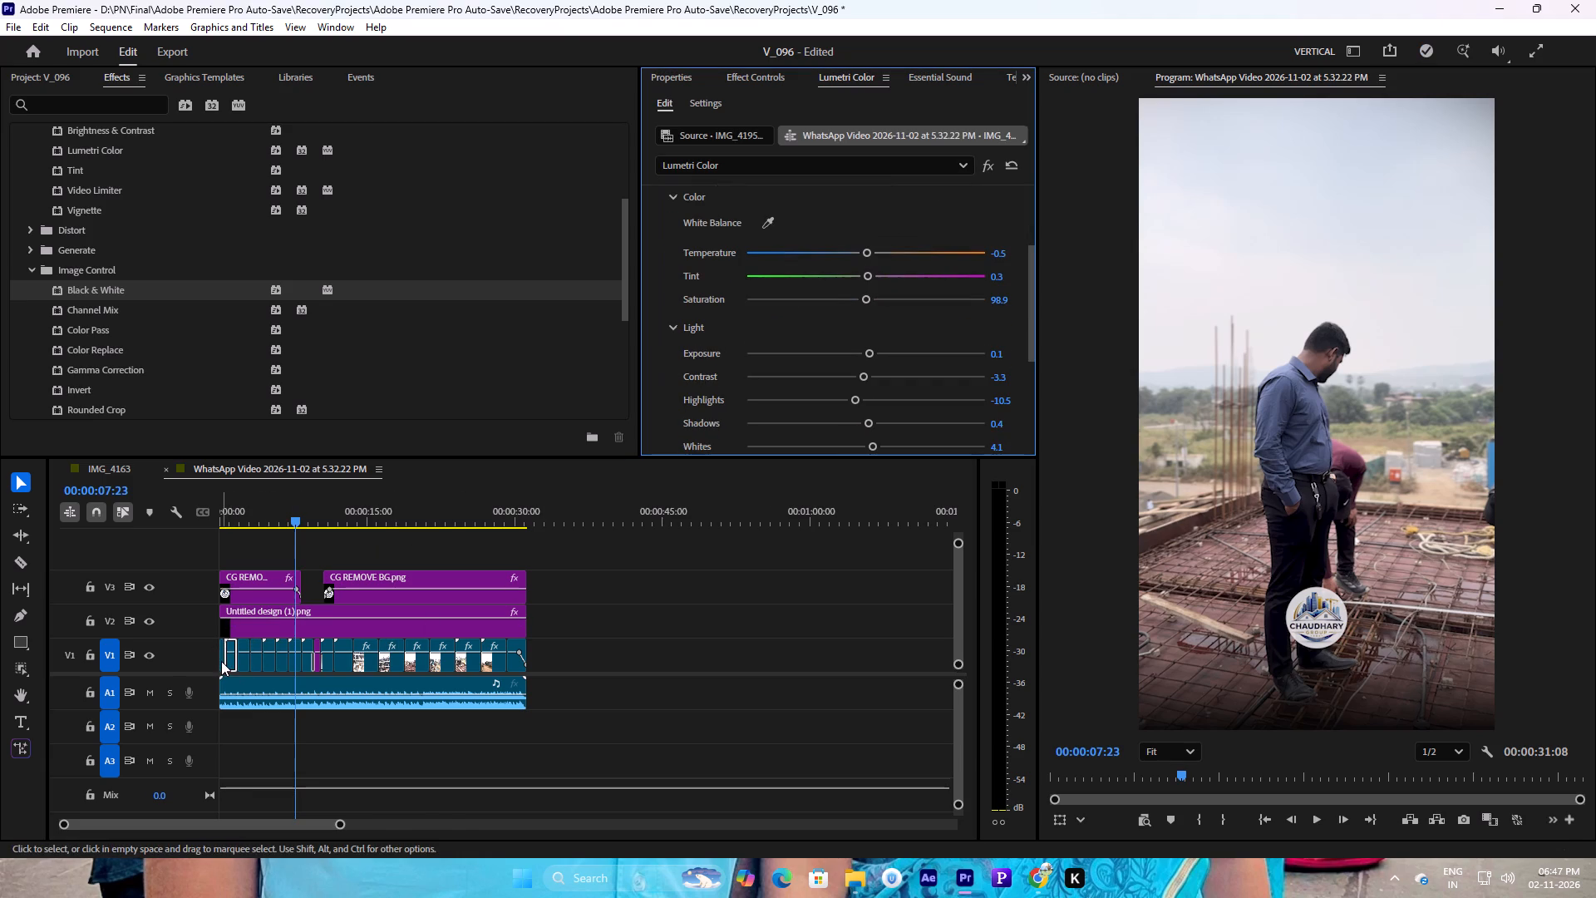
{"action": "left_click", "coordinate": [221, 661]}
{"action": "scroll", "coordinate": [972, 217], "scroll_direction": "up", "scroll_amount": 5}
{"action": "left_click", "coordinate": [924, 220]}
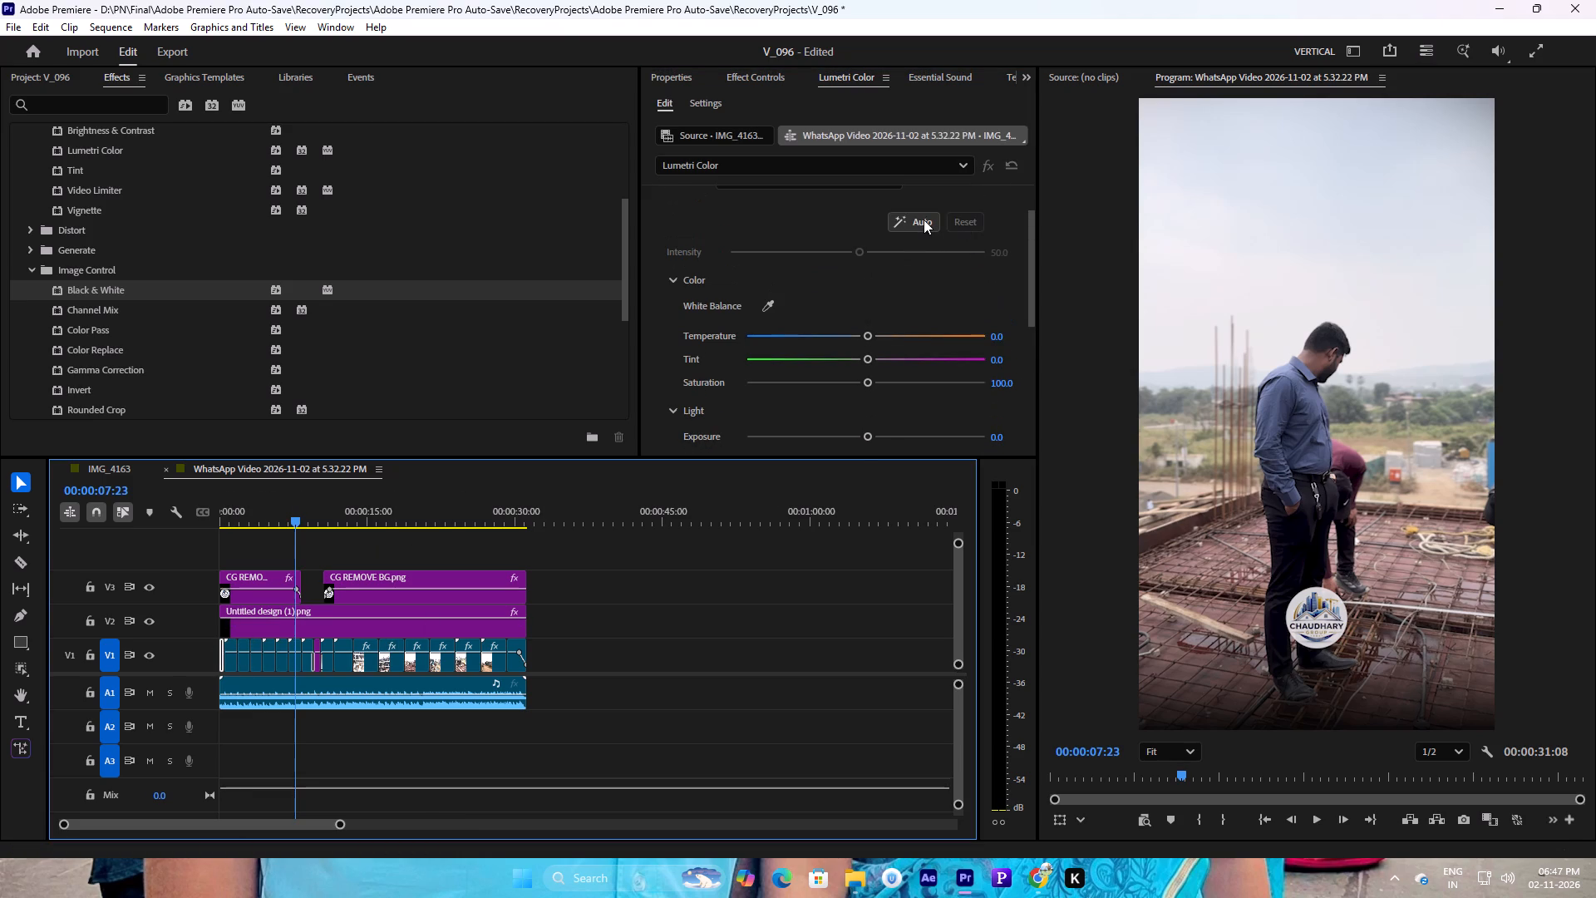
Apply Lumetri's automatic Basic Correction to V1 clip IMG_4163 and, after checking the clips between, to IMG_4193 near 00:00:10:29.
{"action": "scroll", "coordinate": [809, 303], "scroll_direction": "down", "scroll_amount": 4}
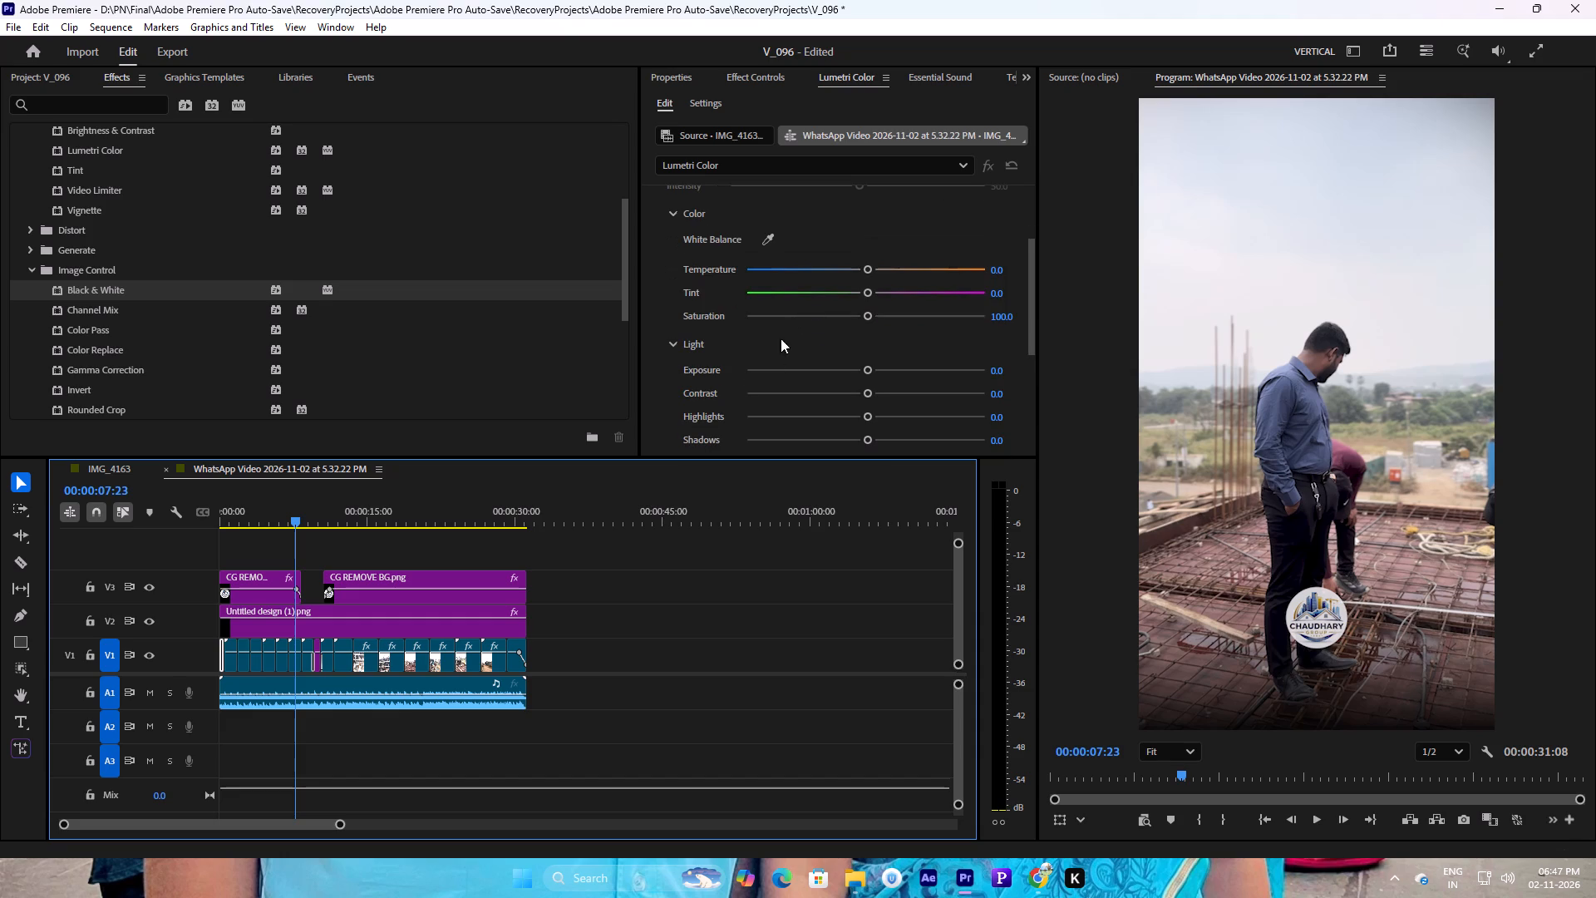
{"action": "scroll", "coordinate": [806, 320], "scroll_direction": "up", "scroll_amount": 3}
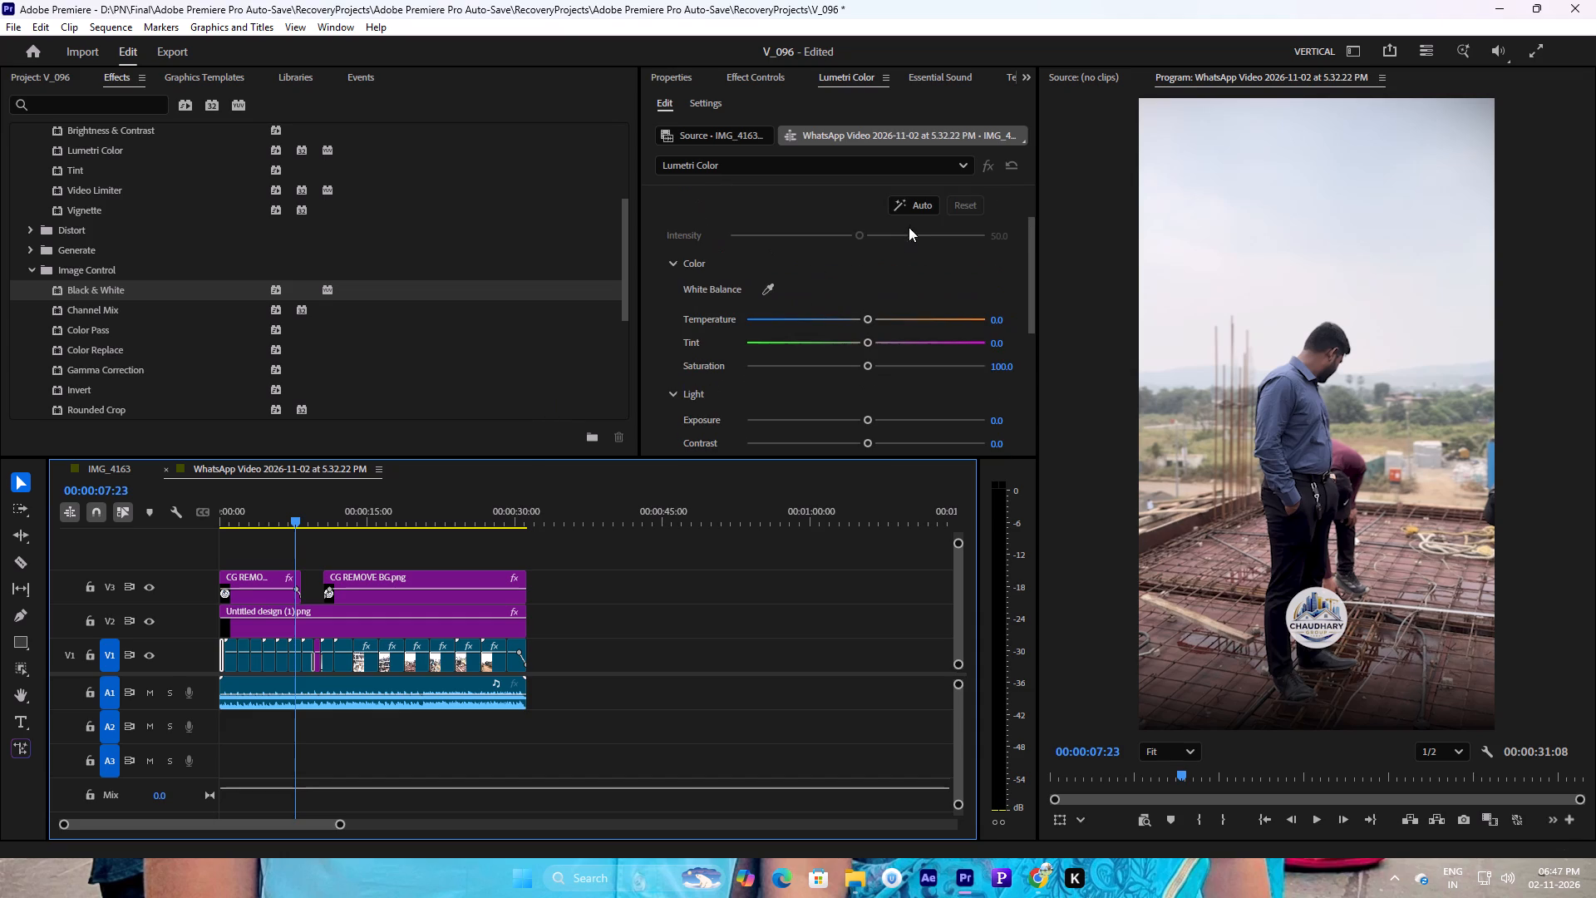
{"action": "left_click", "coordinate": [914, 212]}
{"action": "scroll", "coordinate": [882, 353], "scroll_direction": "down", "scroll_amount": 2}
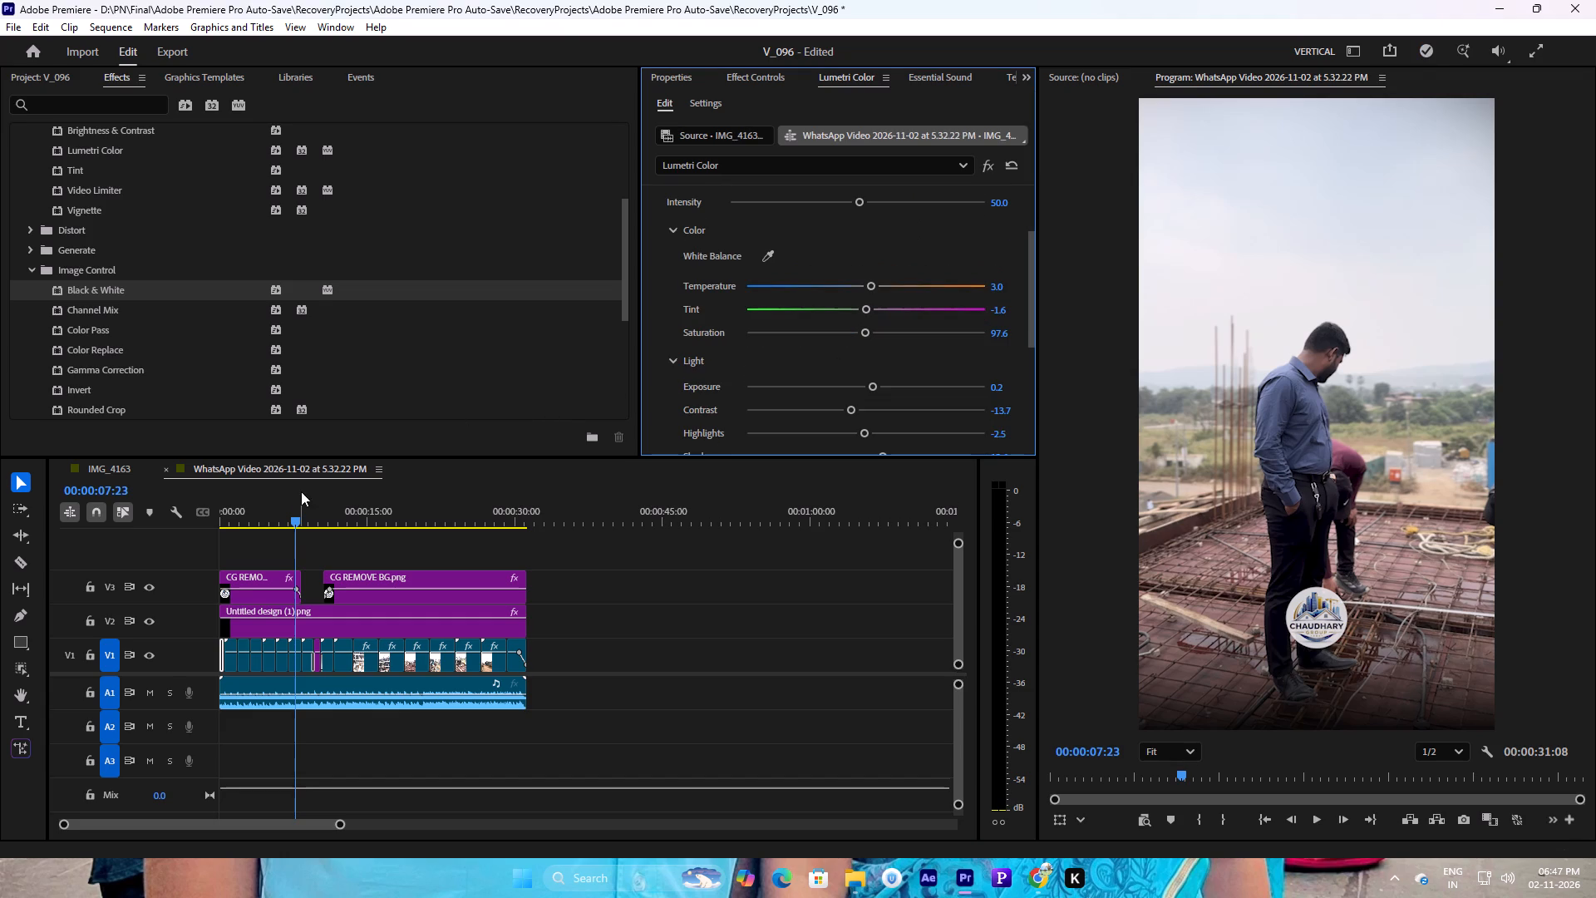
{"action": "left_click", "coordinate": [283, 661]}
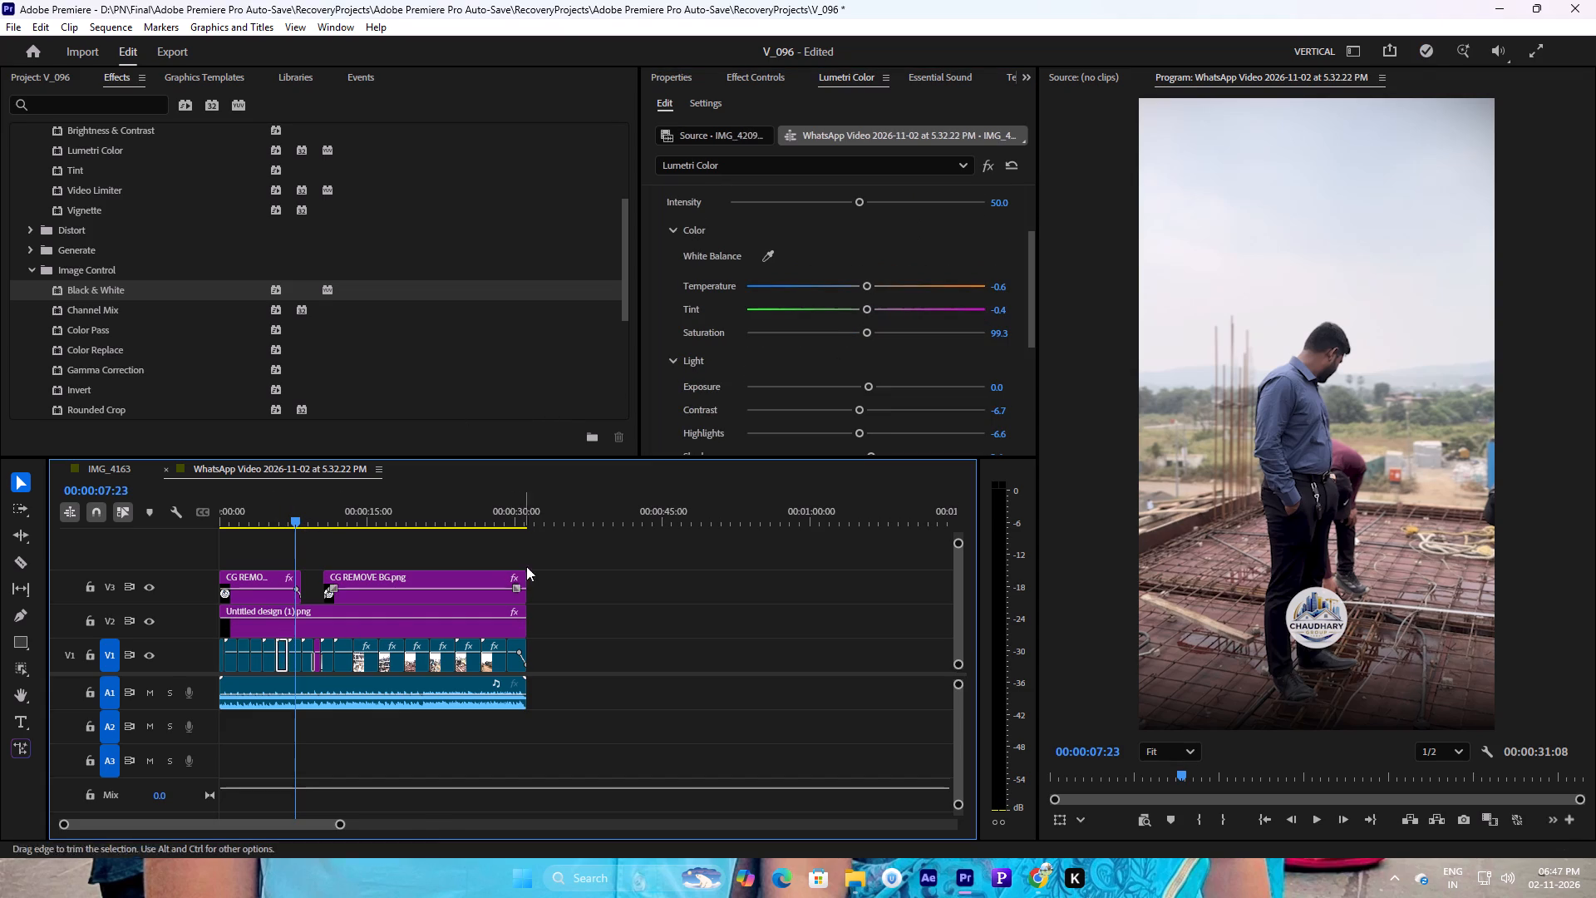
{"action": "scroll", "coordinate": [739, 432], "scroll_direction": "down", "scroll_amount": 2}
{"action": "left_click", "coordinate": [290, 660]}
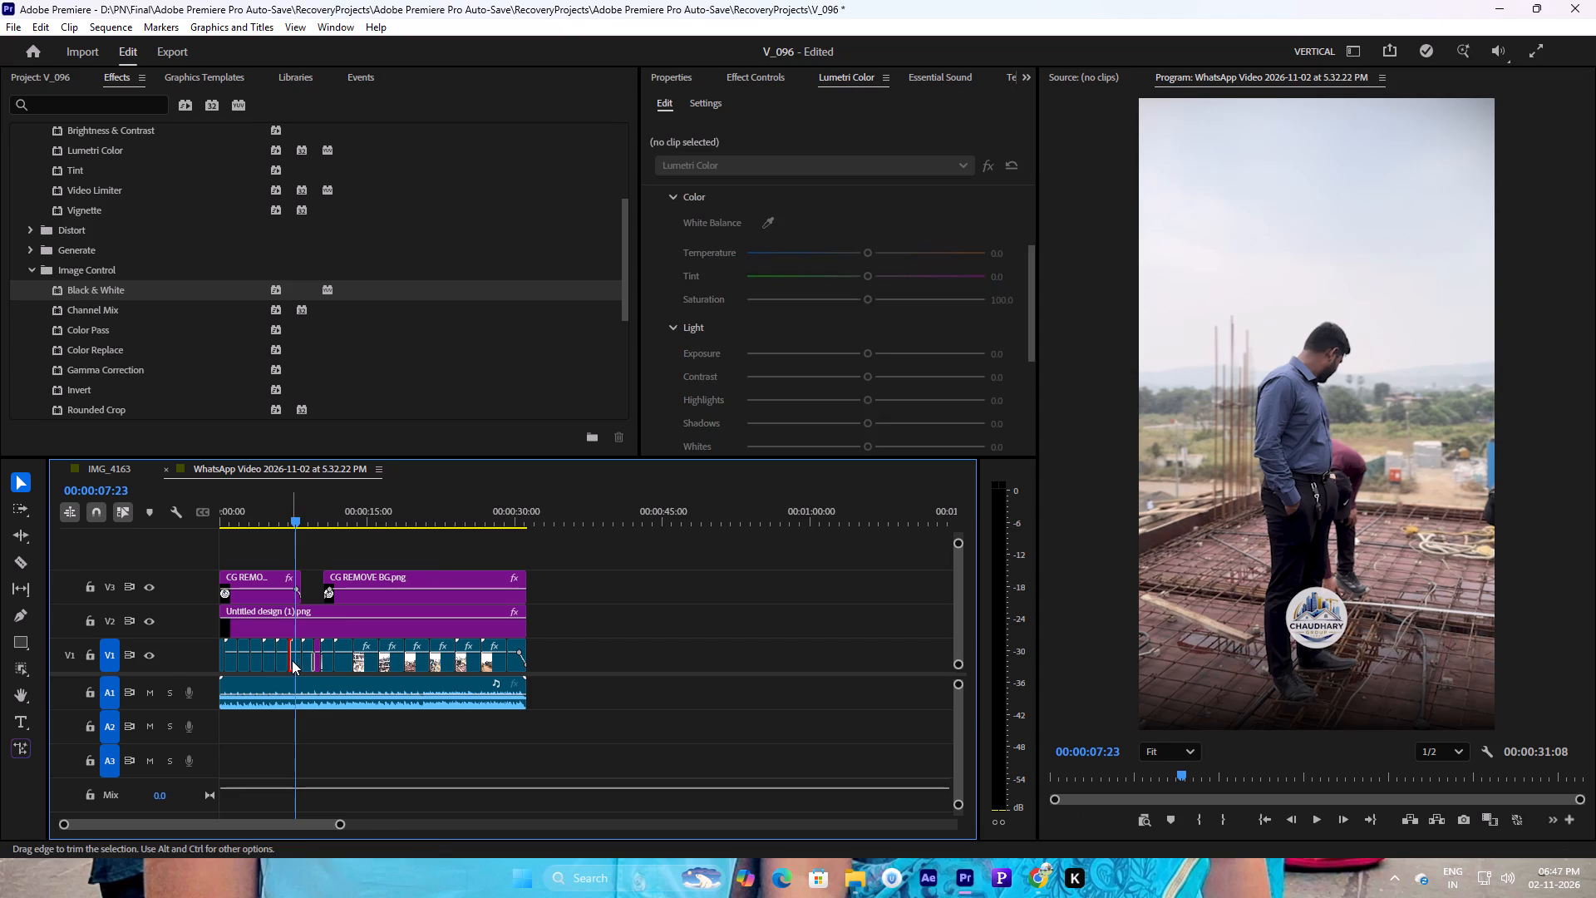
{"action": "left_click", "coordinate": [294, 660]}
{"action": "left_click", "coordinate": [306, 663]}
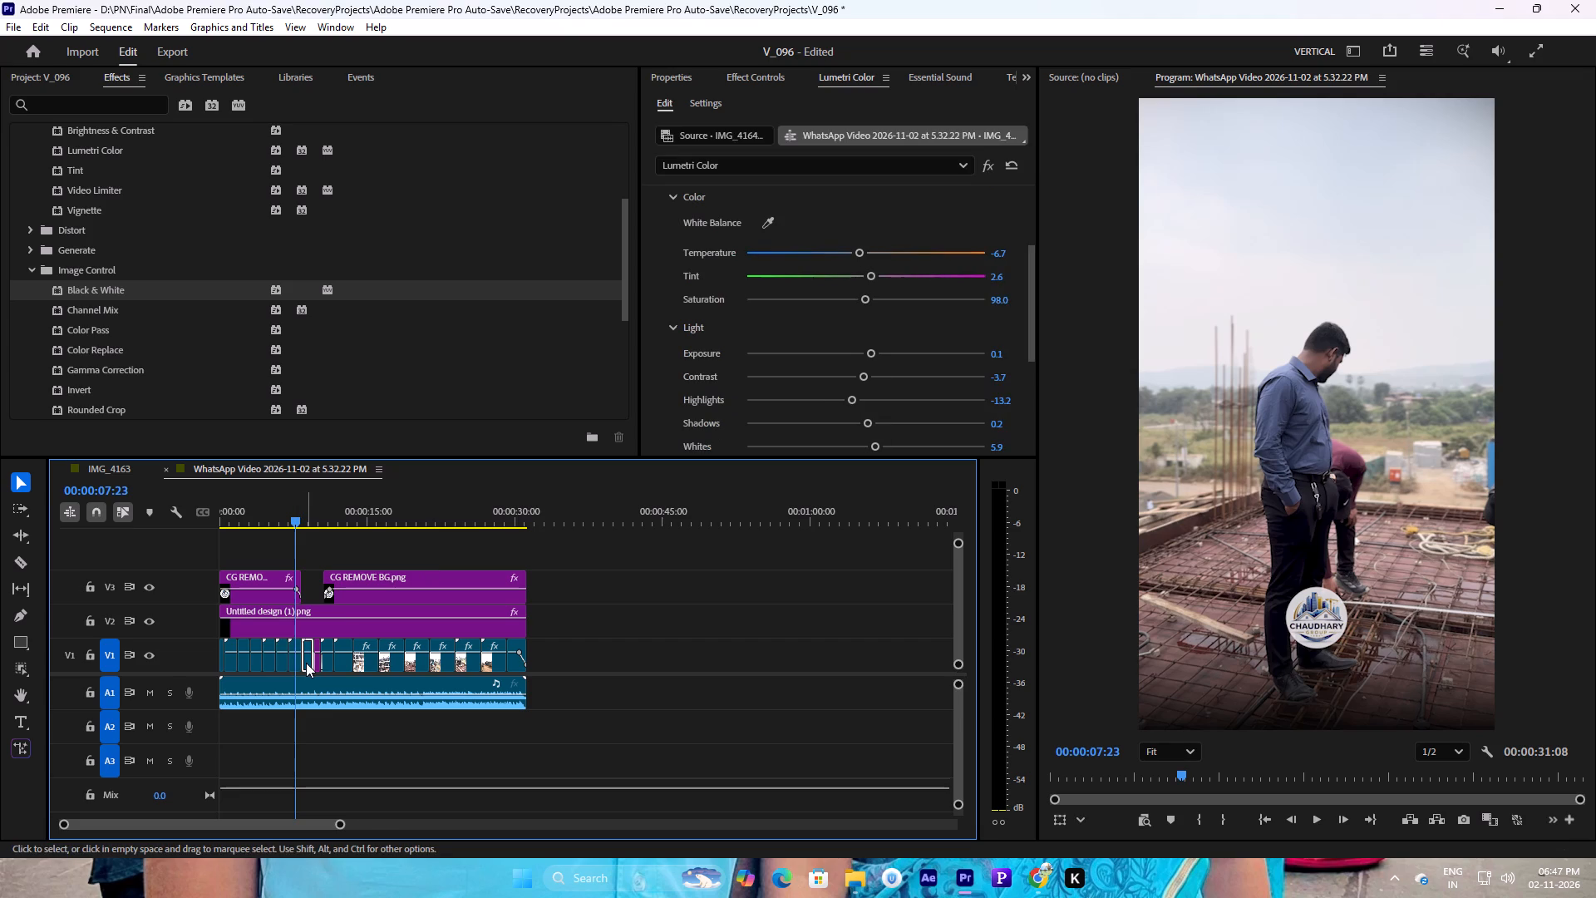
{"action": "left_click", "coordinate": [331, 662]}
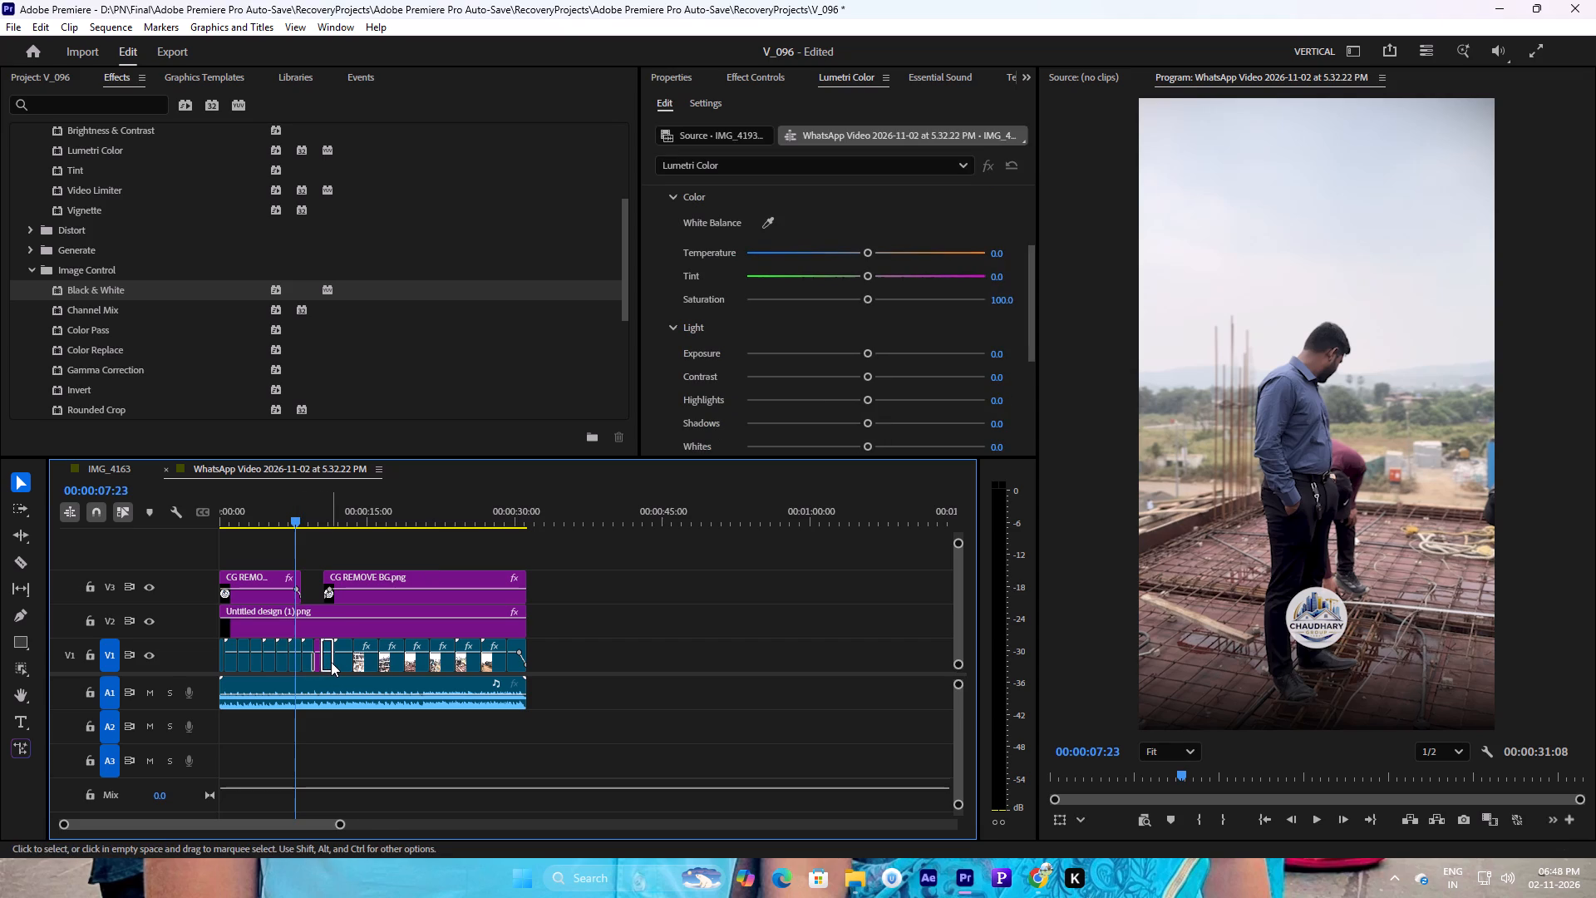
{"action": "scroll", "coordinate": [785, 313], "scroll_direction": "up", "scroll_amount": 3}
{"action": "left_click", "coordinate": [913, 196]}
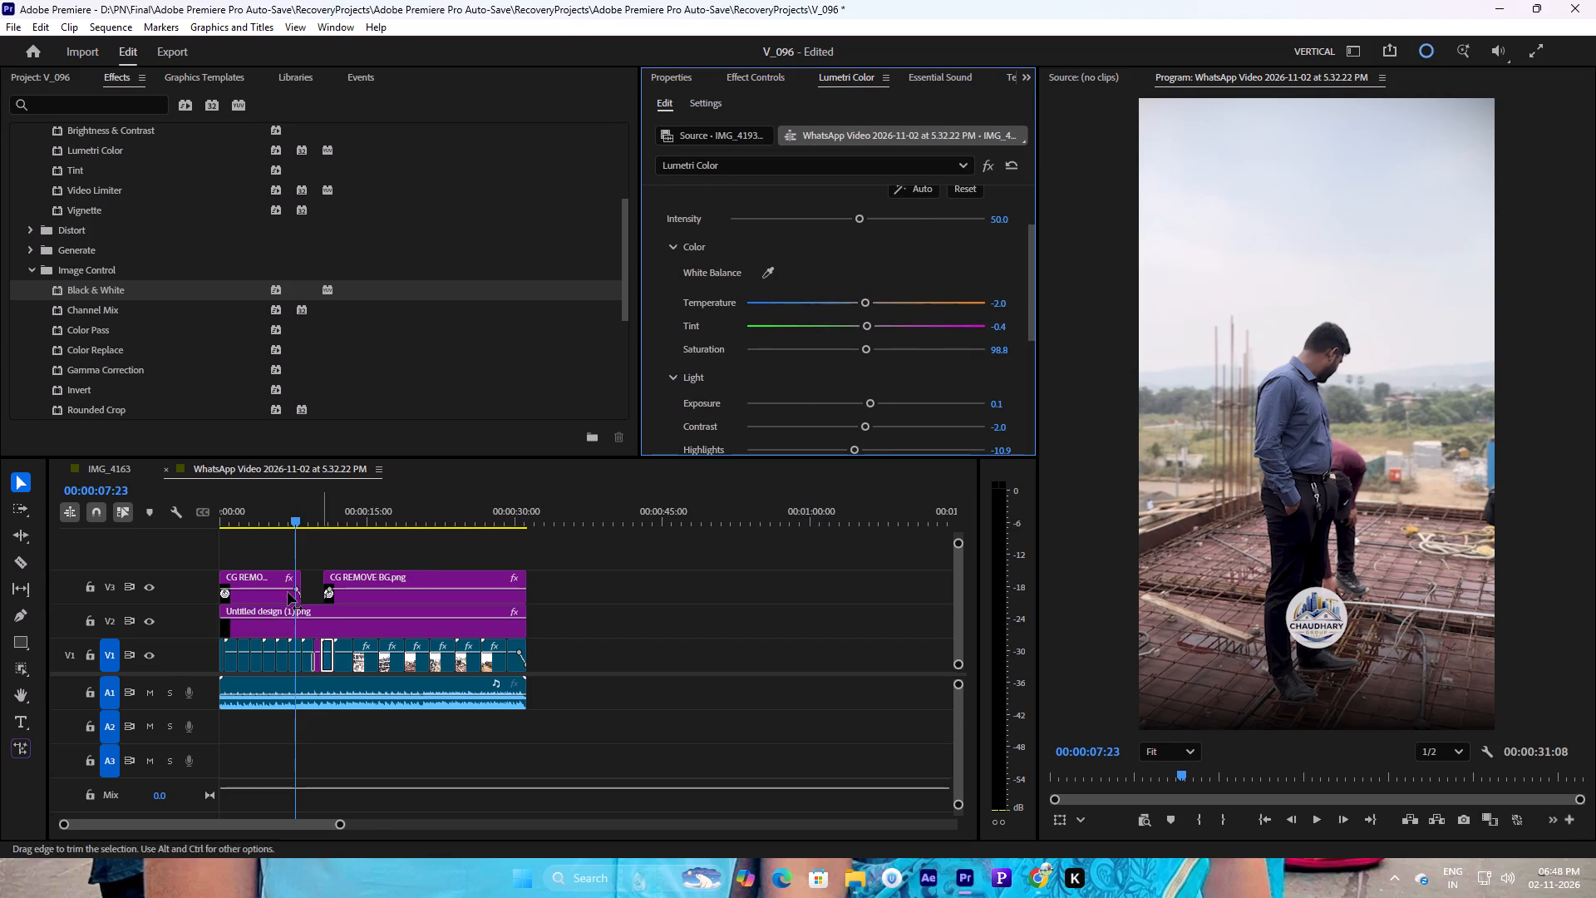
Scrub to 00:00:10:29 and apply Lumetri's automatic Basic Correction to V1 clips IMG_4185, IMG_4234 and IMG_4221.
{"action": "left_click", "coordinate": [329, 518]}
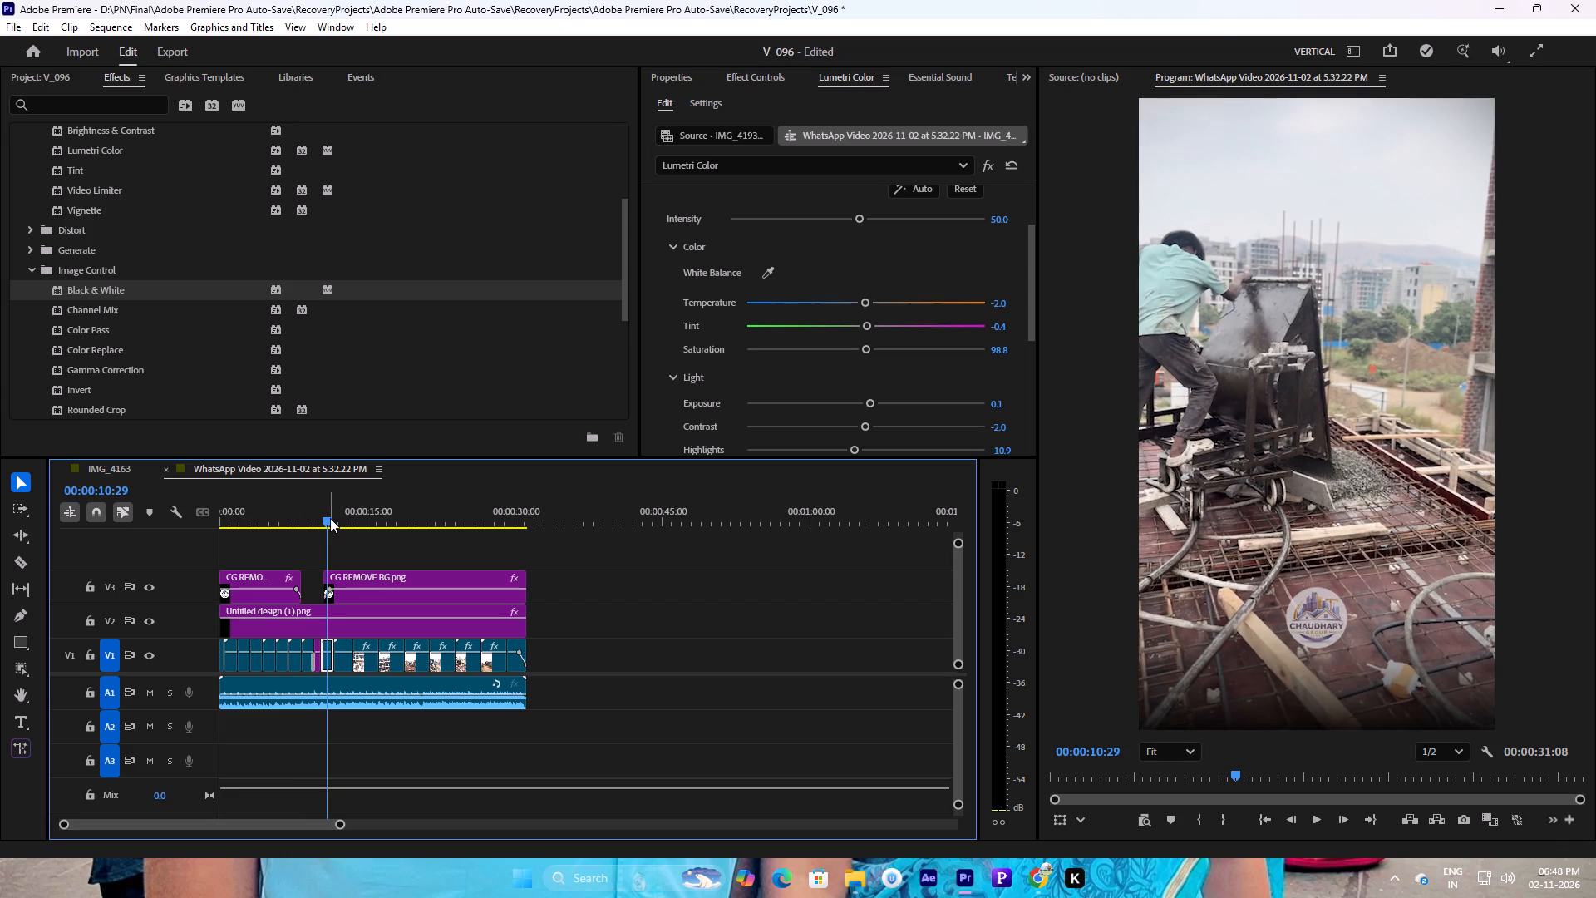
{"action": "left_click", "coordinate": [341, 665]}
{"action": "scroll", "coordinate": [791, 319], "scroll_direction": "up", "scroll_amount": 2}
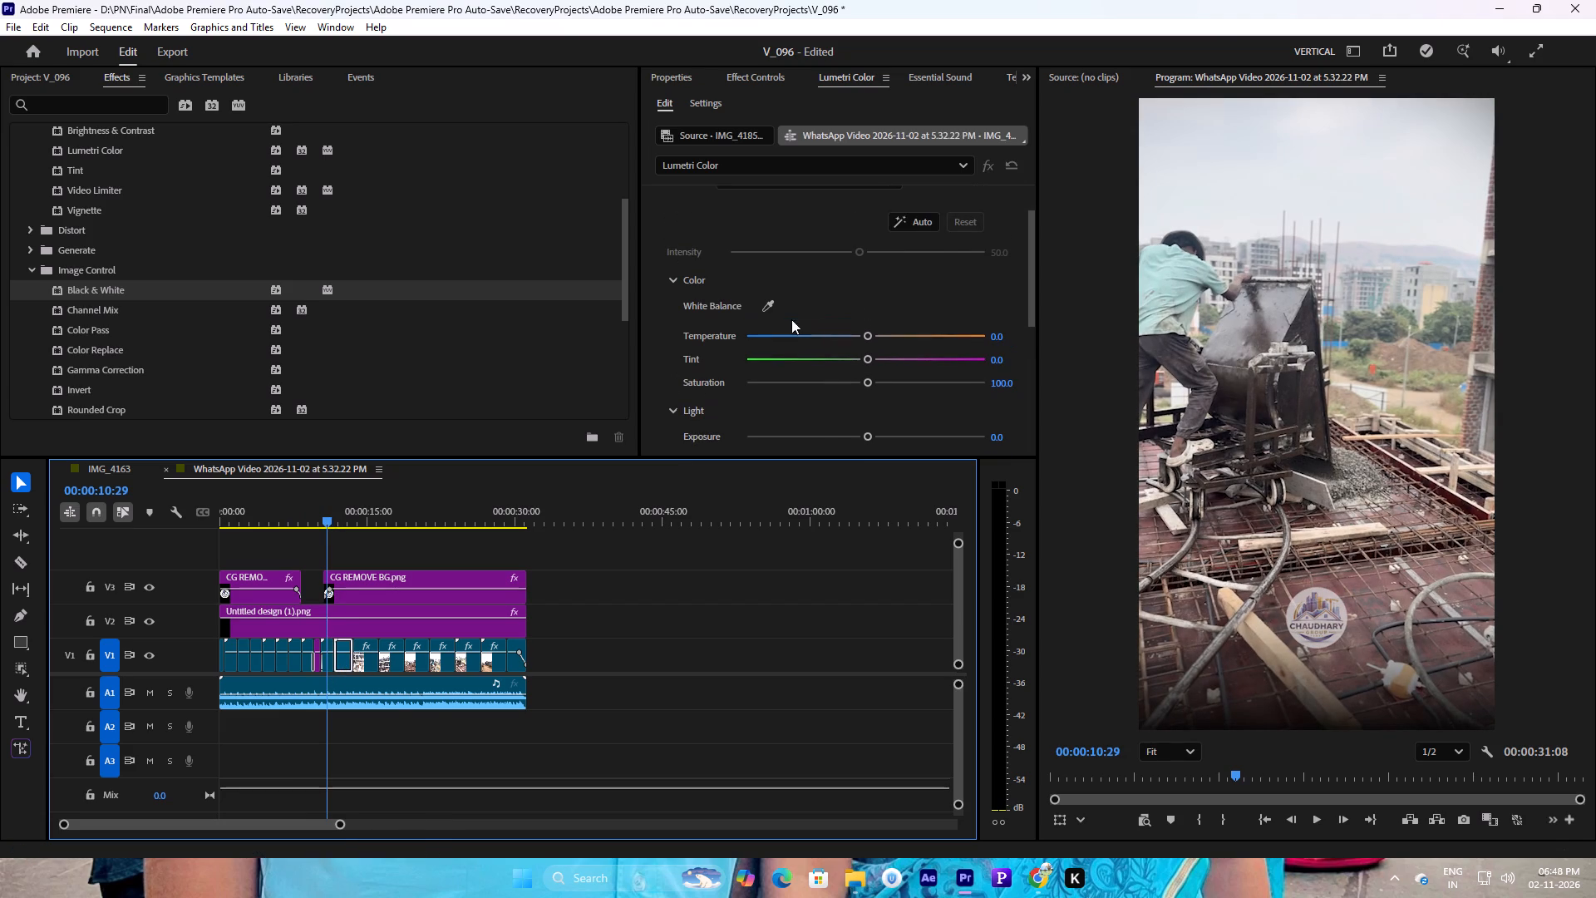
{"action": "left_click", "coordinate": [915, 222]}
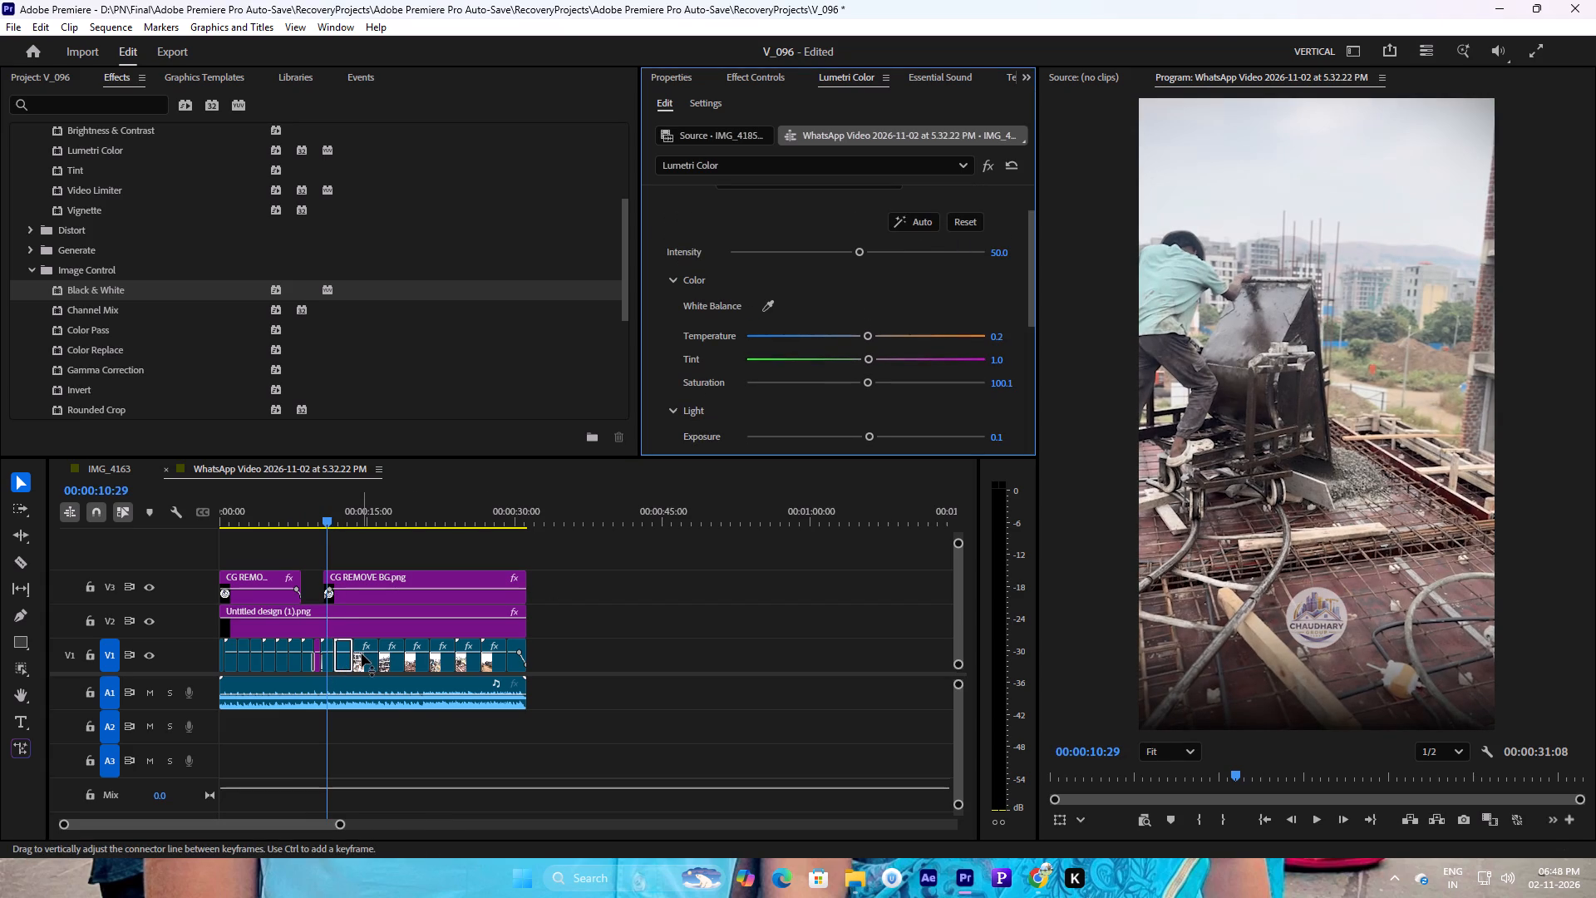
{"action": "left_click", "coordinate": [362, 654]}
{"action": "left_click", "coordinate": [889, 215]}
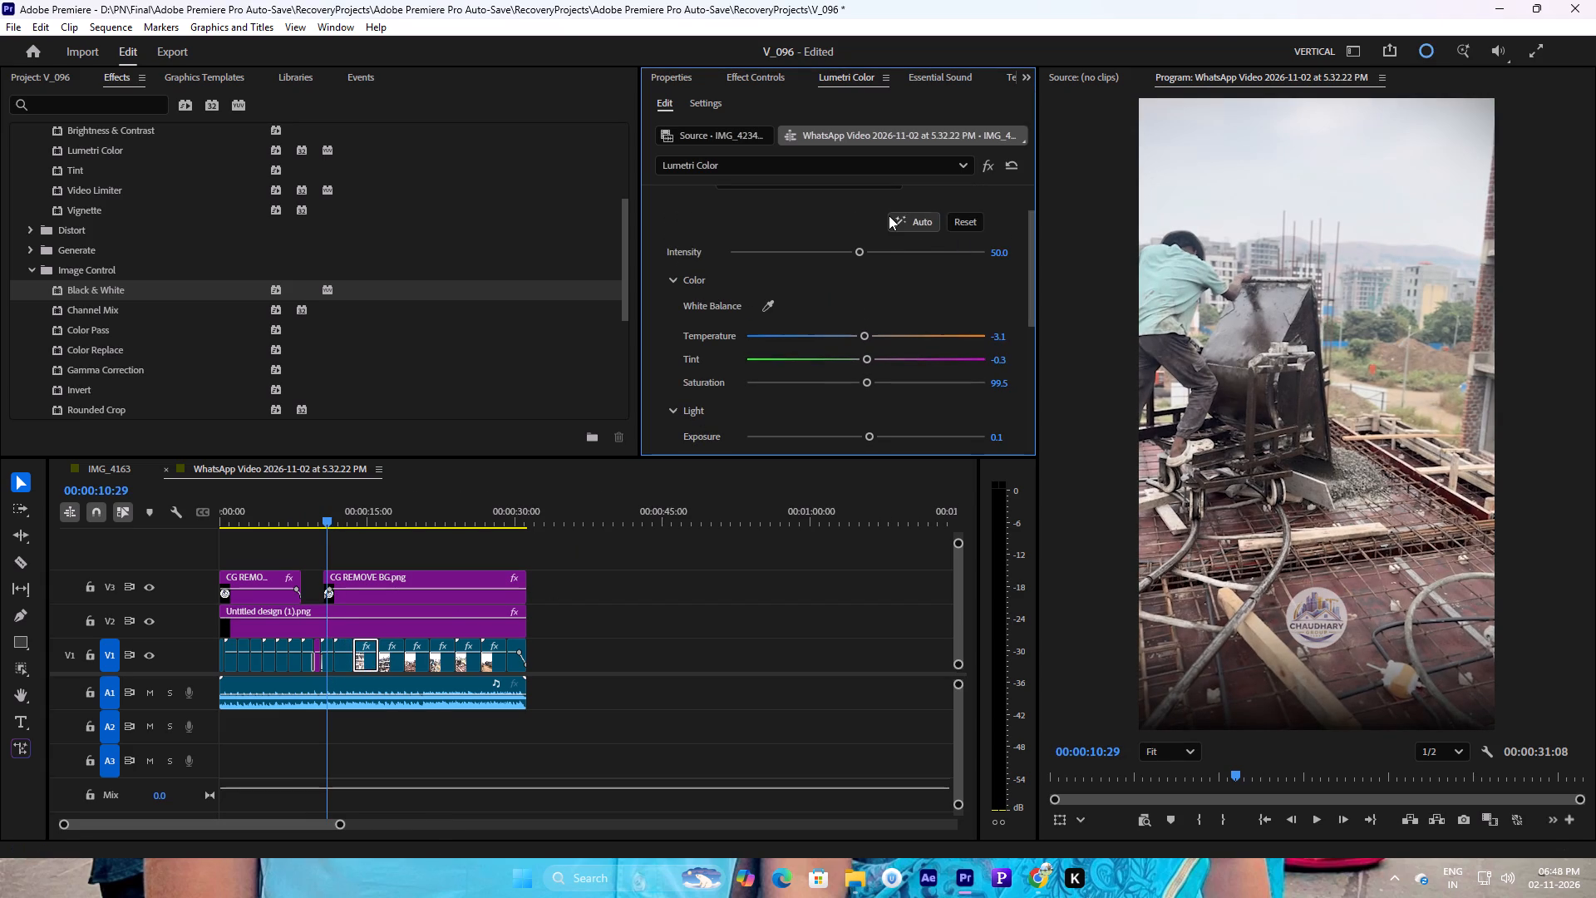
{"action": "left_click", "coordinate": [393, 659]}
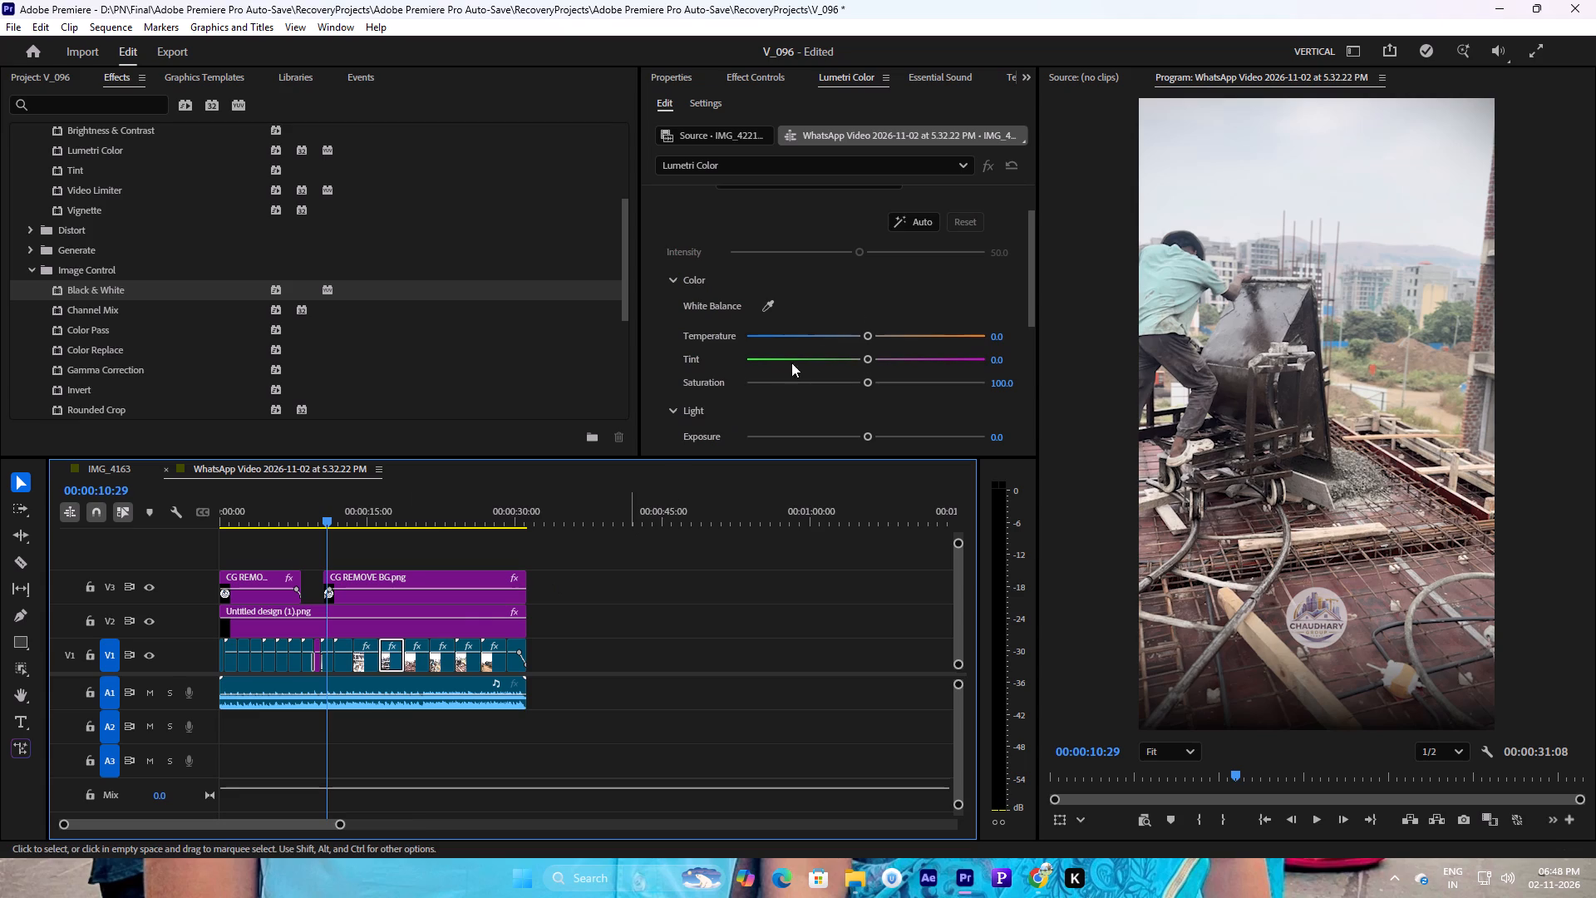
{"action": "left_click", "coordinate": [924, 221]}
Preview the logo transition around 00:00:09, and apply Lumetri's automatic Basic Correction to V1 clips IMG_4213 and IMG_4207.
{"action": "left_click_drag", "start_coordinate": [327, 526], "coordinate": [326, 526]}
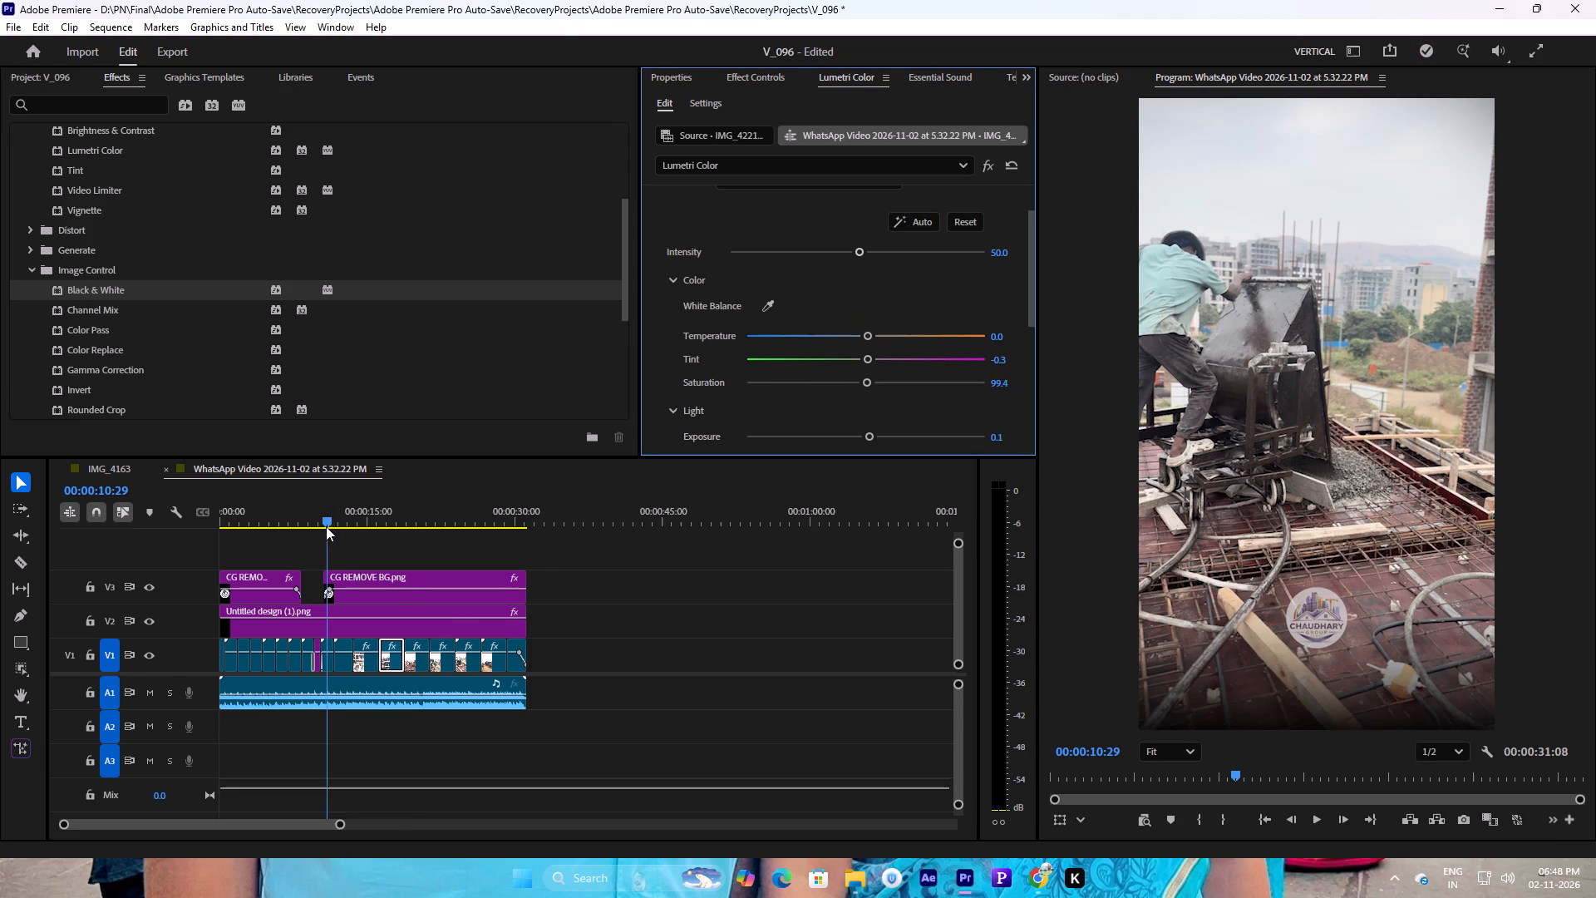
{"action": "left_click_drag", "start_coordinate": [326, 526], "coordinate": [301, 521]}
{"action": "key", "text": "space"}
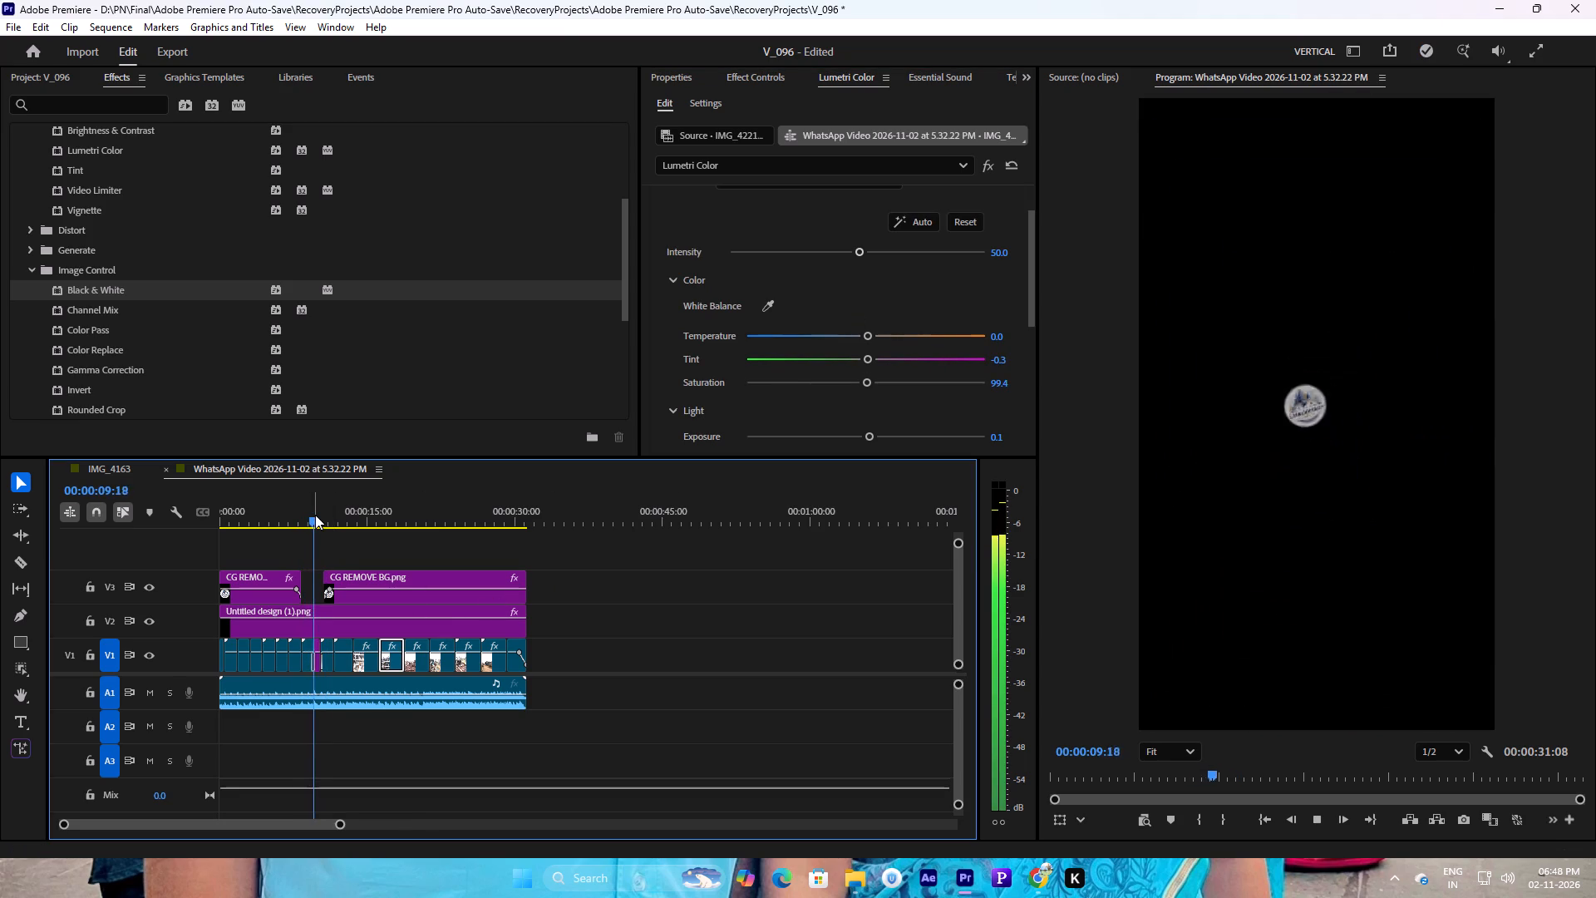
{"action": "key", "text": "space"}
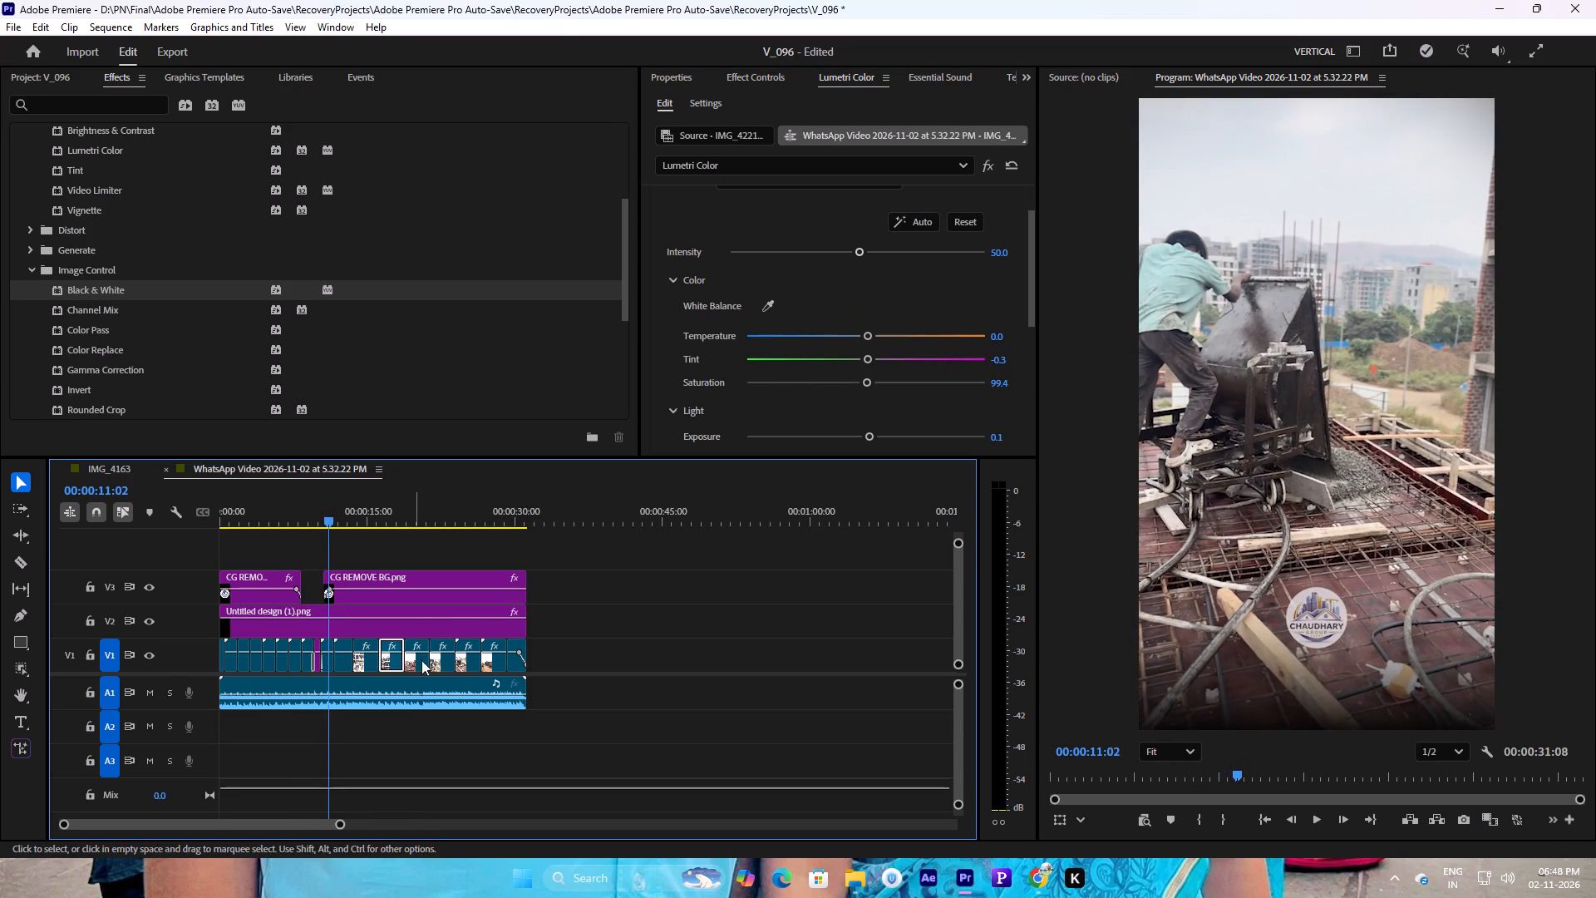
{"action": "left_click", "coordinate": [419, 655]}
{"action": "left_click", "coordinate": [905, 219]}
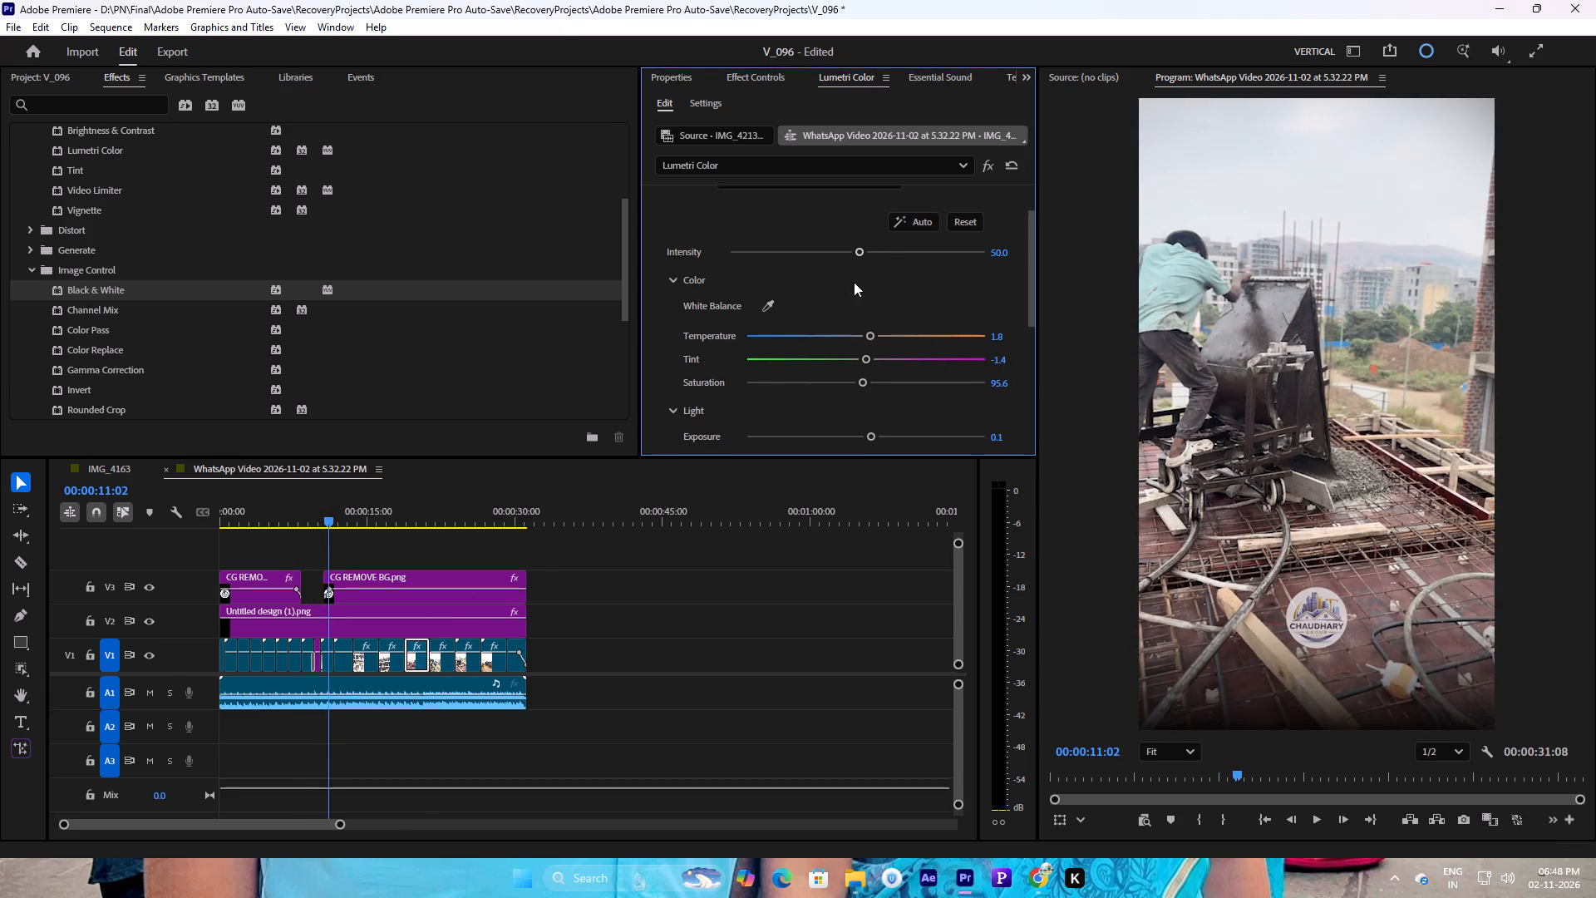
{"action": "left_click", "coordinate": [446, 654]}
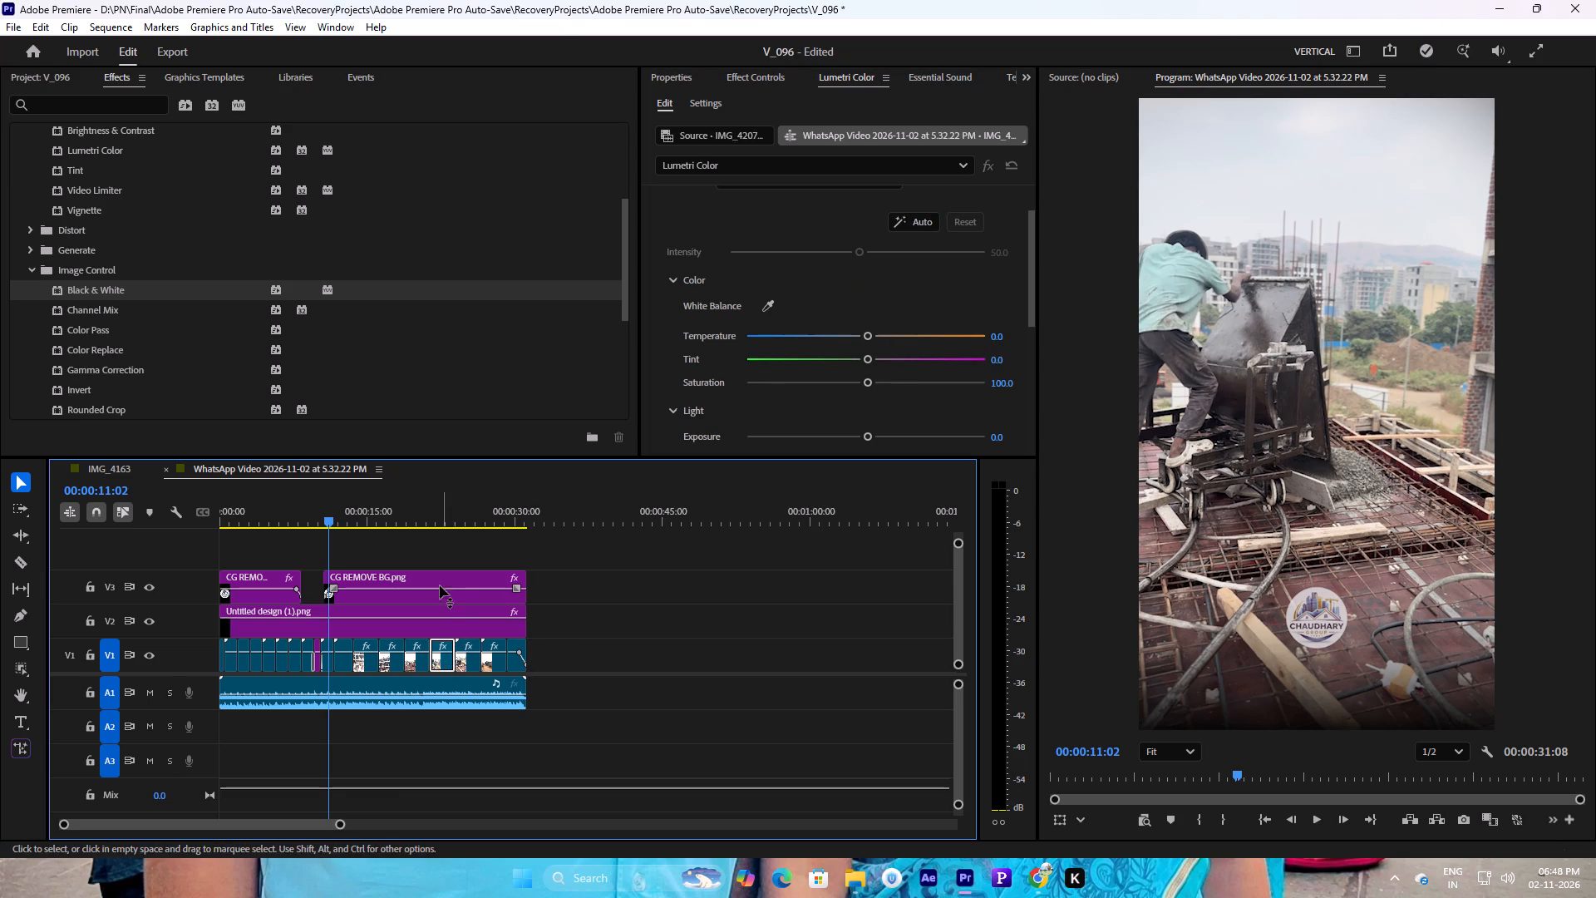
{"action": "left_click", "coordinate": [919, 218]}
Apply Lumetri's automatic Basic Correction to the last three V1 clips, IMG_4193, IMG_4214 and IMG_4212.
{"action": "left_click", "coordinate": [466, 665]}
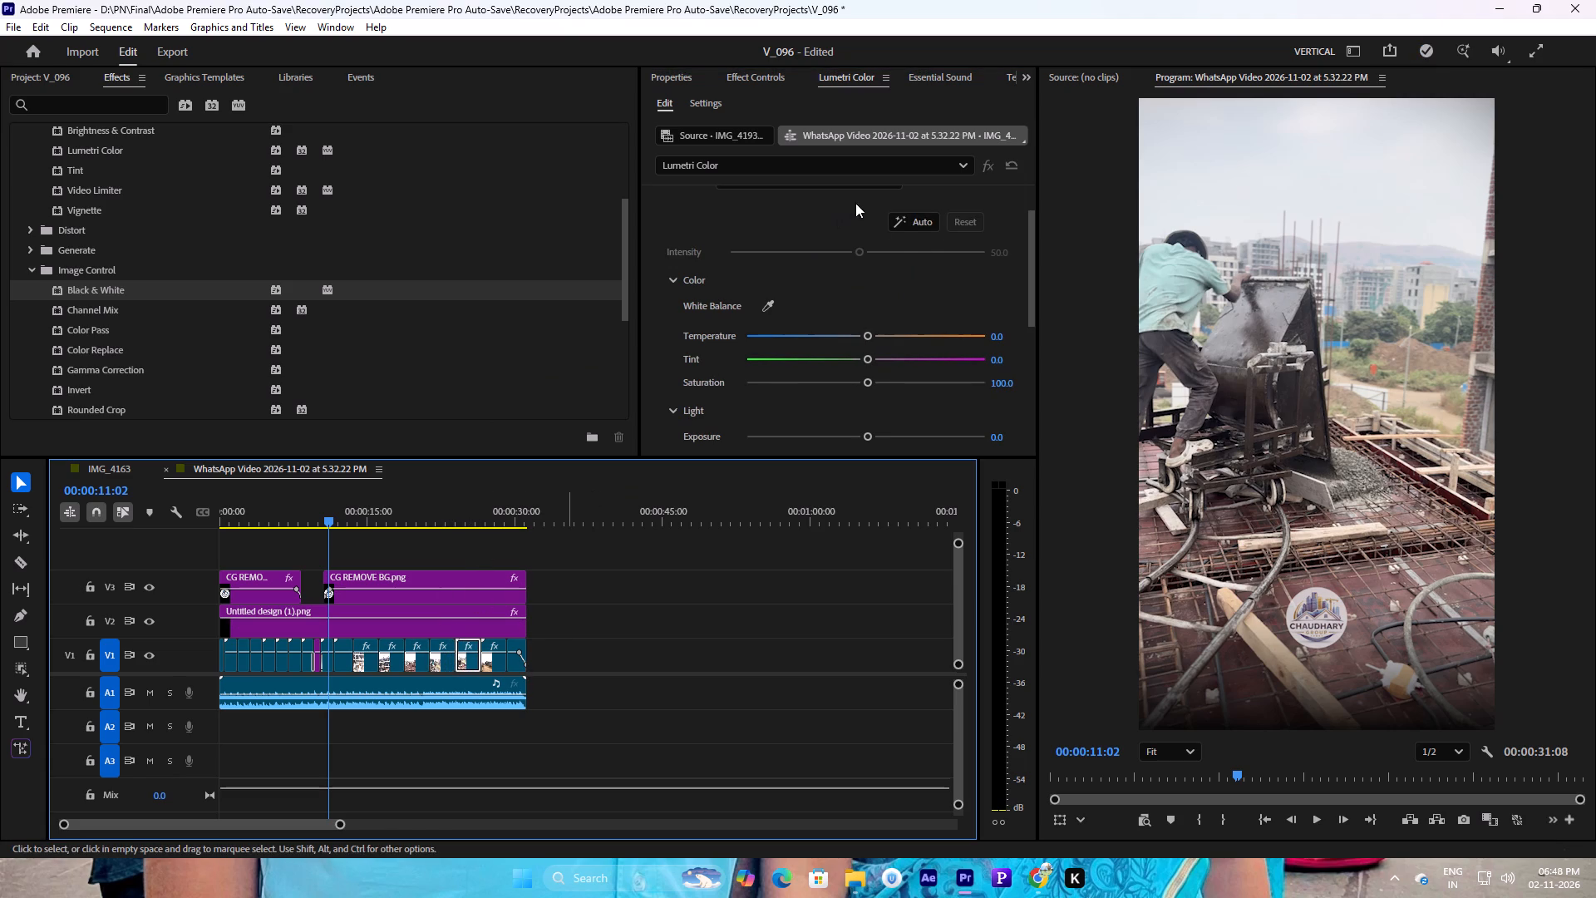
{"action": "left_click", "coordinate": [896, 225]}
{"action": "left_click", "coordinate": [498, 663]}
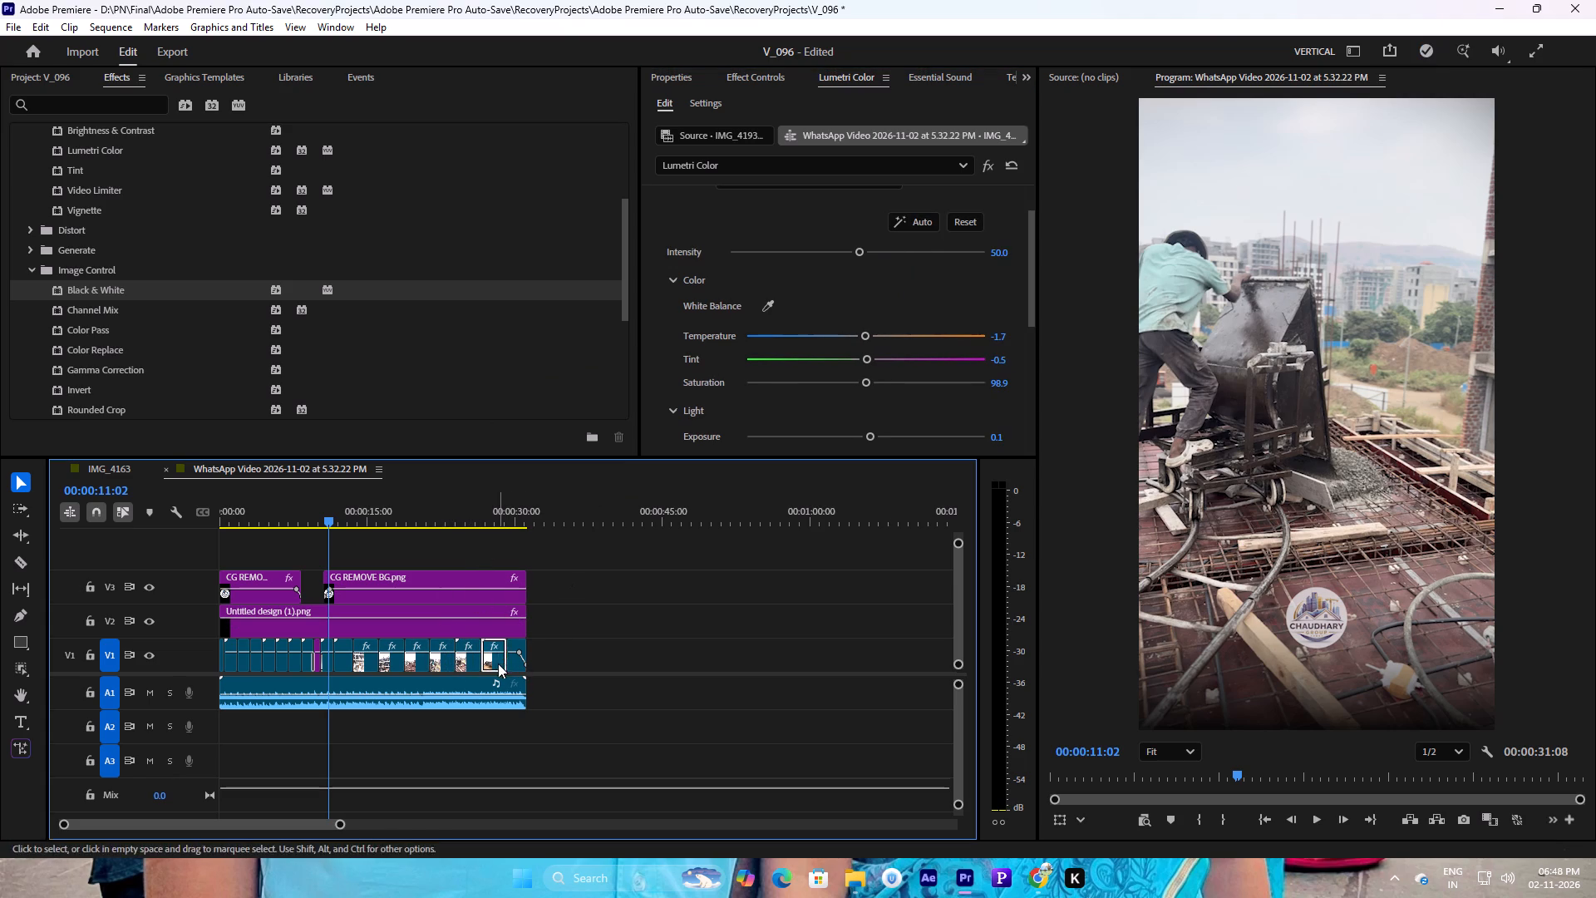
{"action": "left_click", "coordinate": [900, 223]}
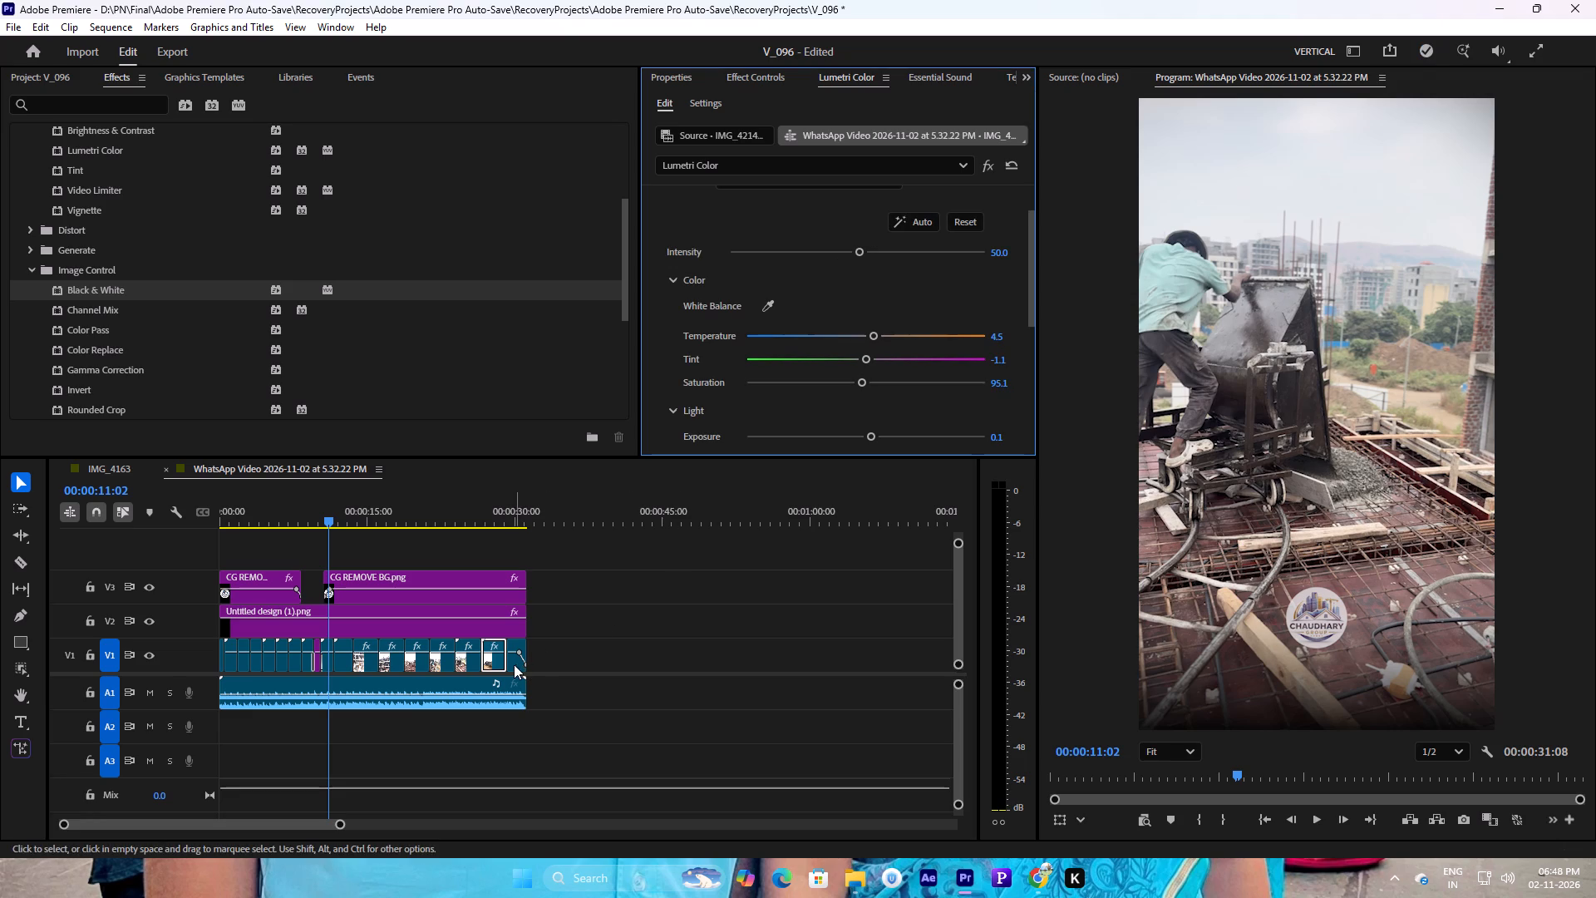
{"action": "left_click", "coordinate": [514, 664]}
{"action": "left_click", "coordinate": [921, 214]}
Play back the logo transition between about 00:00:08 and 00:00:11 and inspect its clips up close on V1.
{"action": "key", "text": "space"}
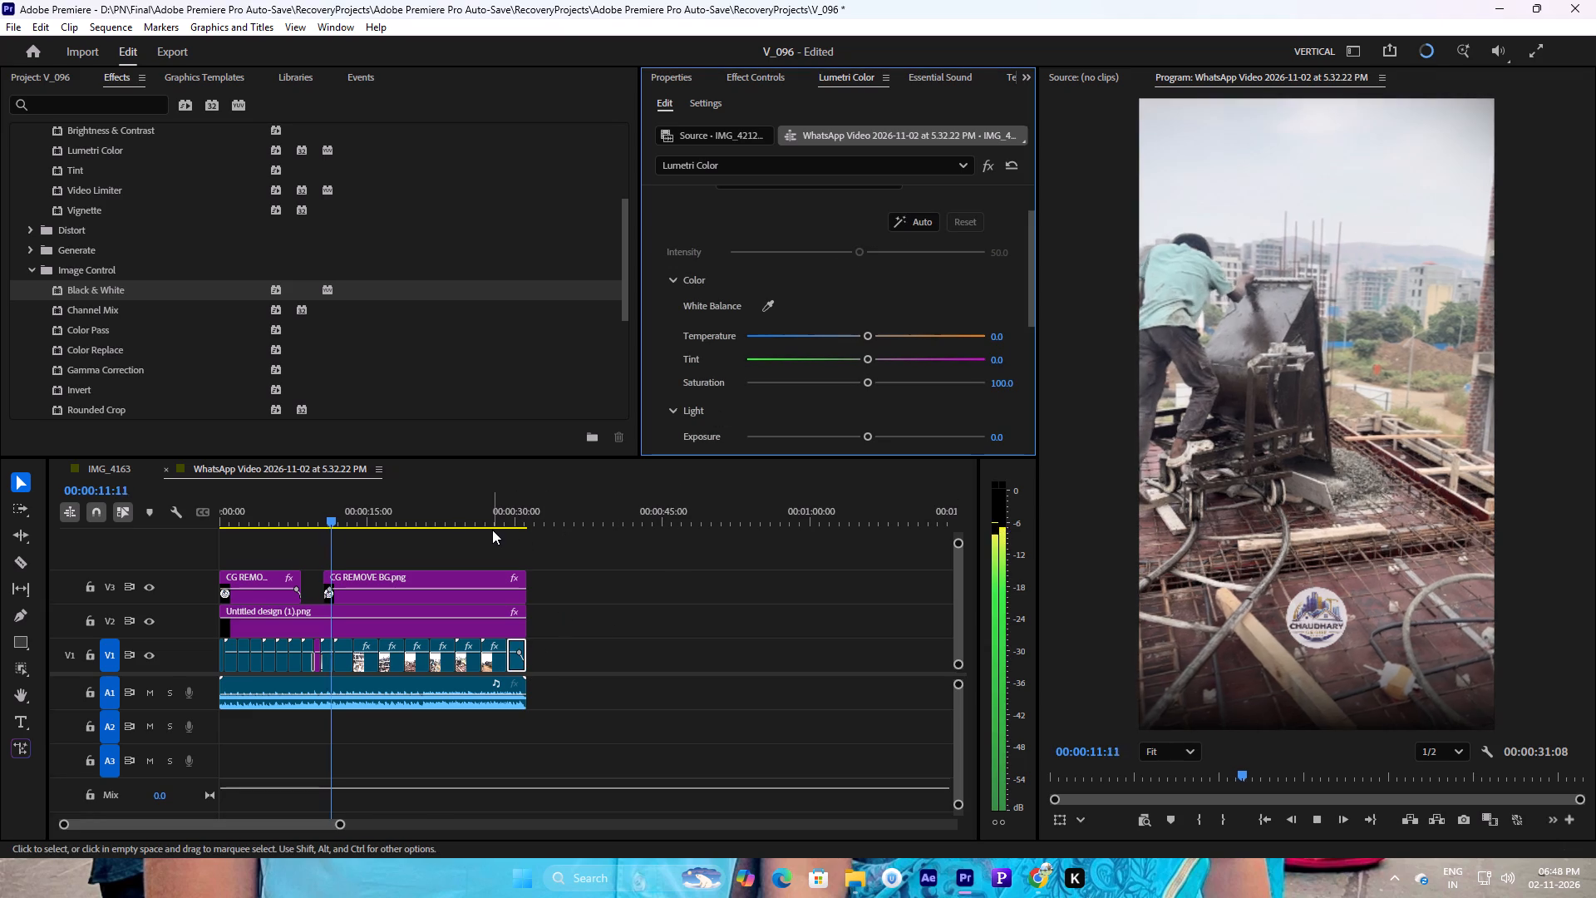
{"action": "left_click", "coordinate": [308, 503]}
{"action": "key", "text": "space"}
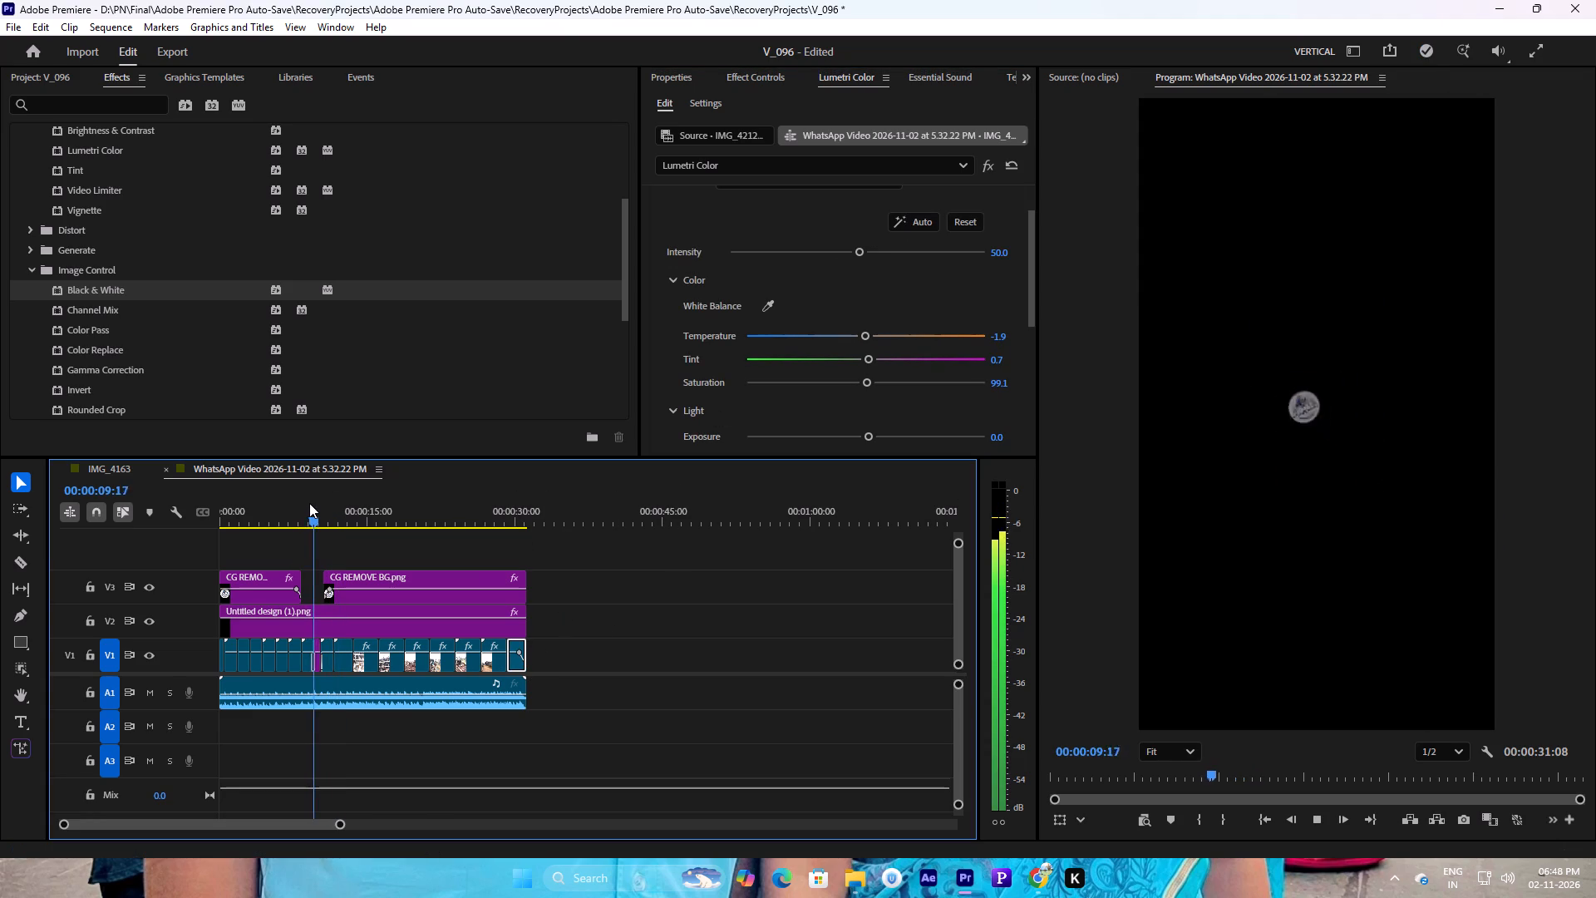
{"action": "left_click", "coordinate": [309, 503]}
{"action": "key", "text": "space"}
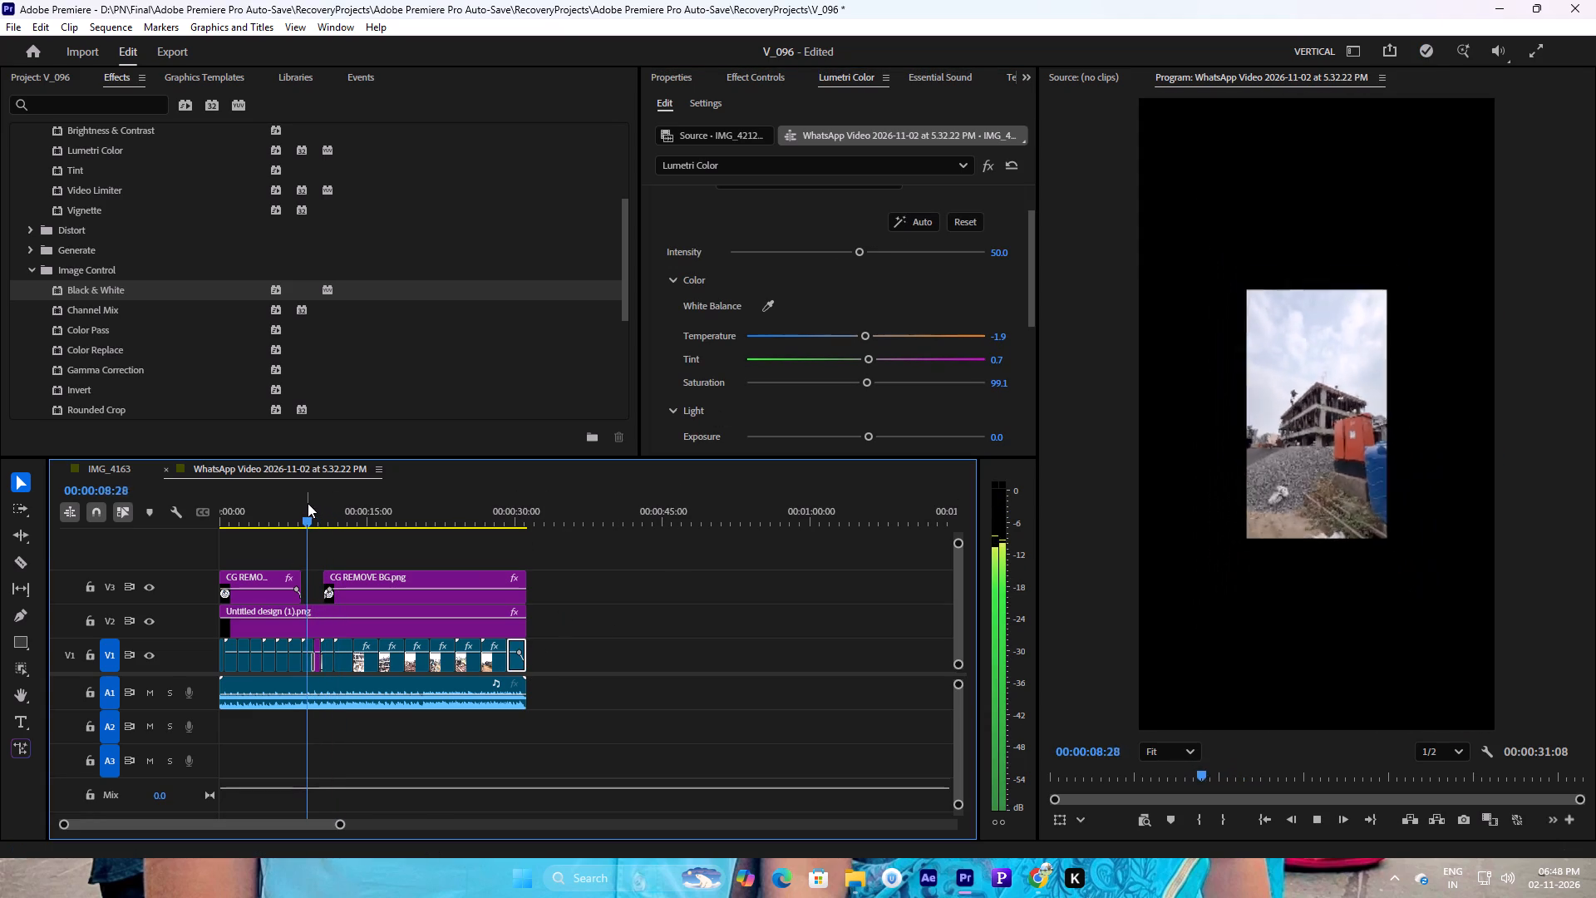
{"action": "key", "text": "space"}
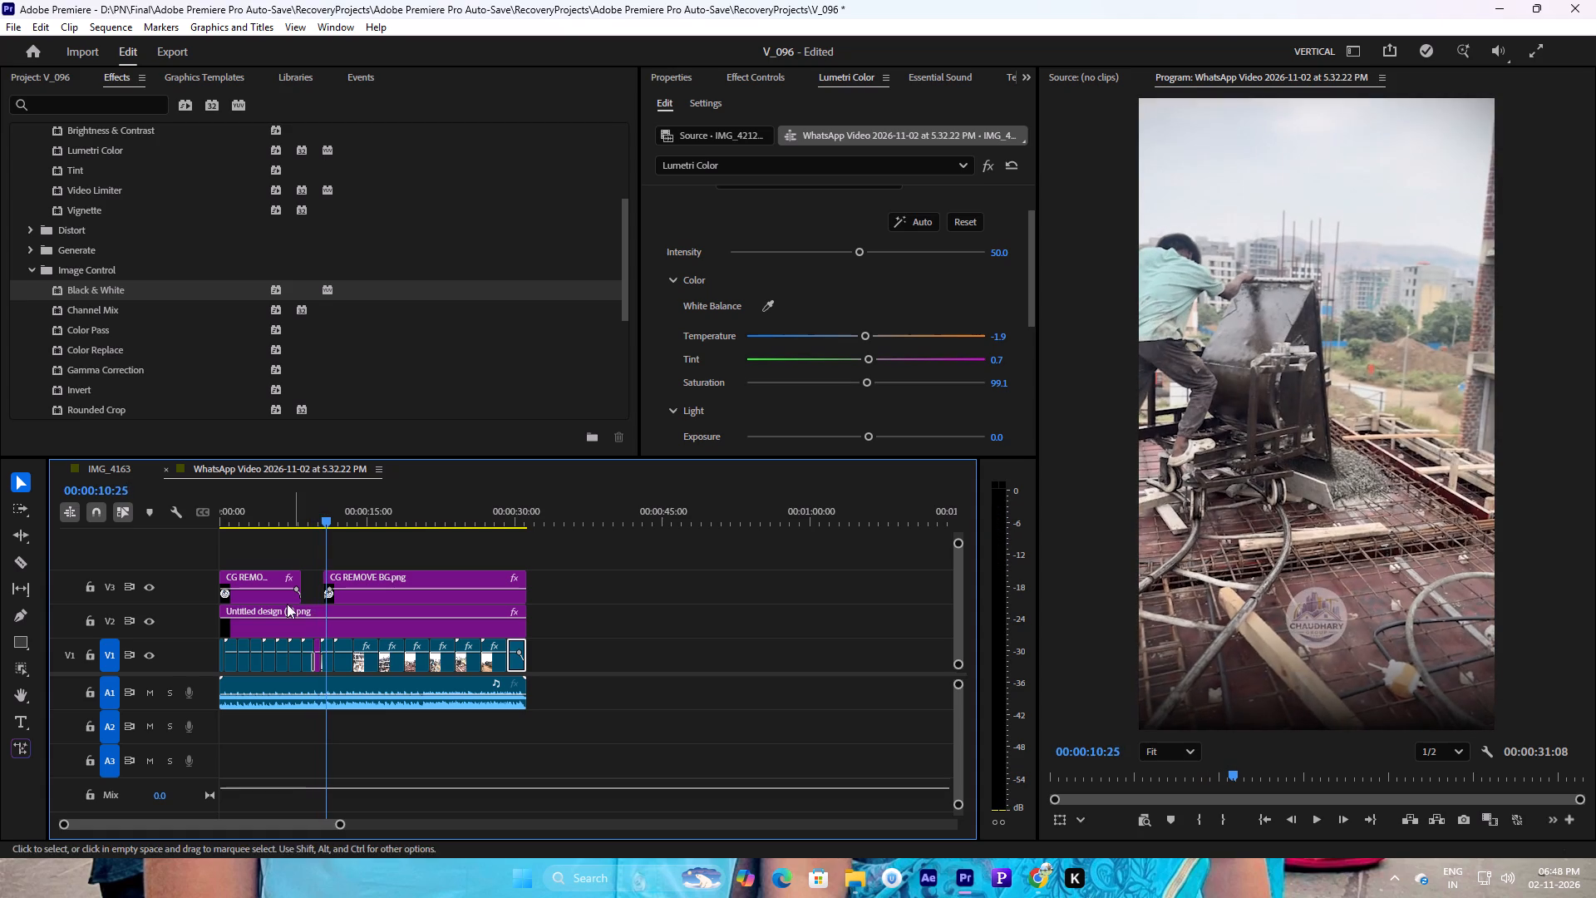
{"action": "left_click_drag", "start_coordinate": [342, 820], "coordinate": [166, 803]}
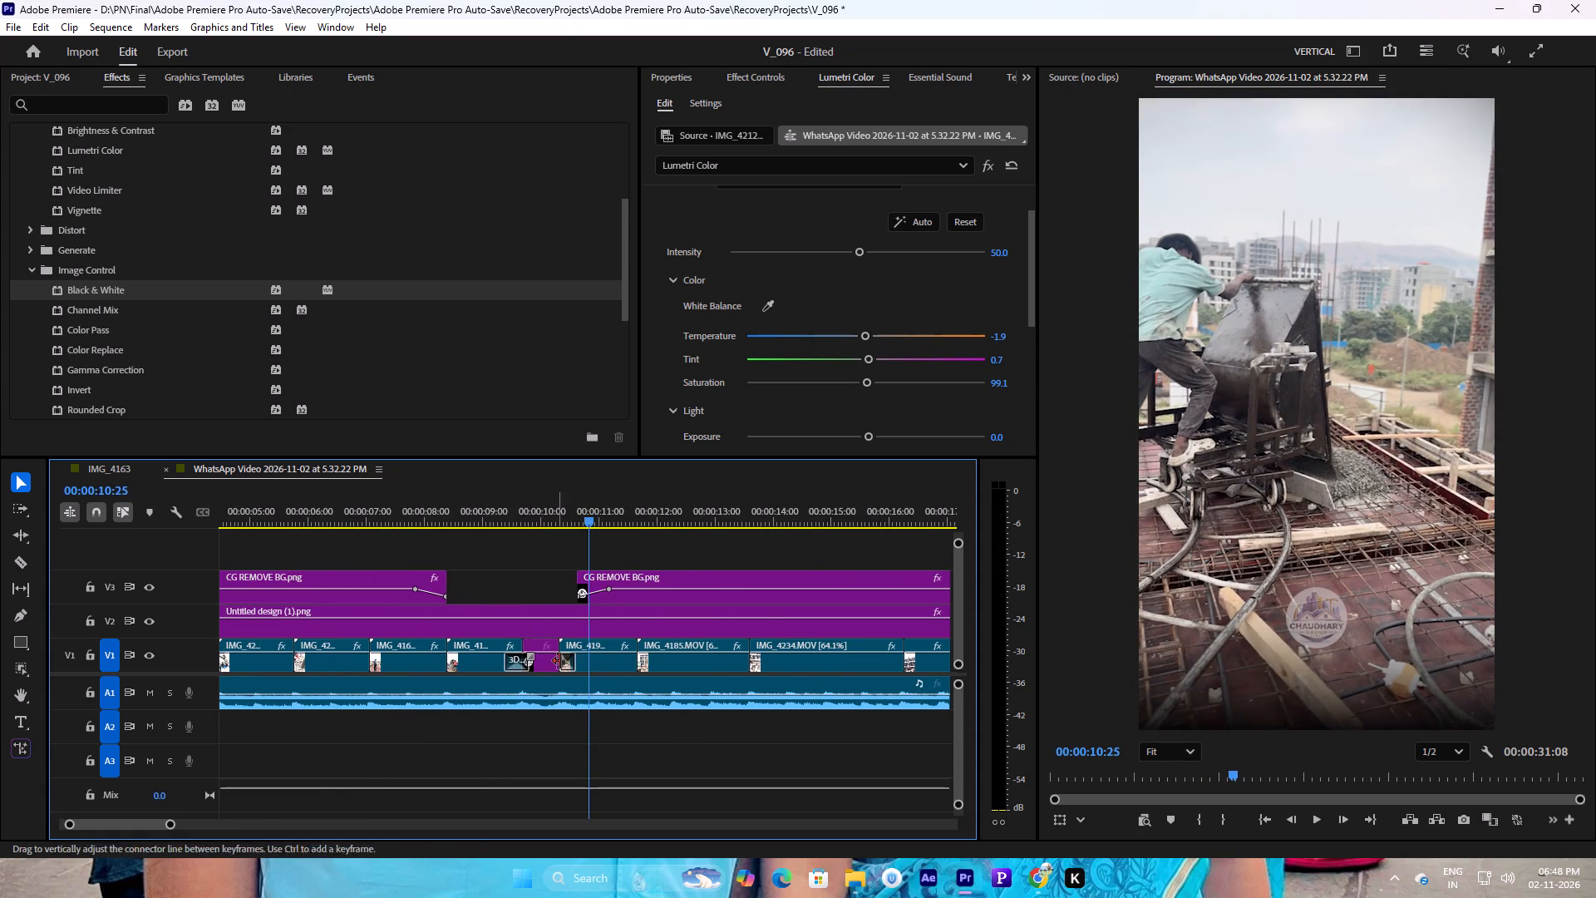
{"action": "left_click", "coordinate": [552, 671]}
{"action": "left_click_drag", "start_coordinate": [591, 519], "coordinate": [554, 527]}
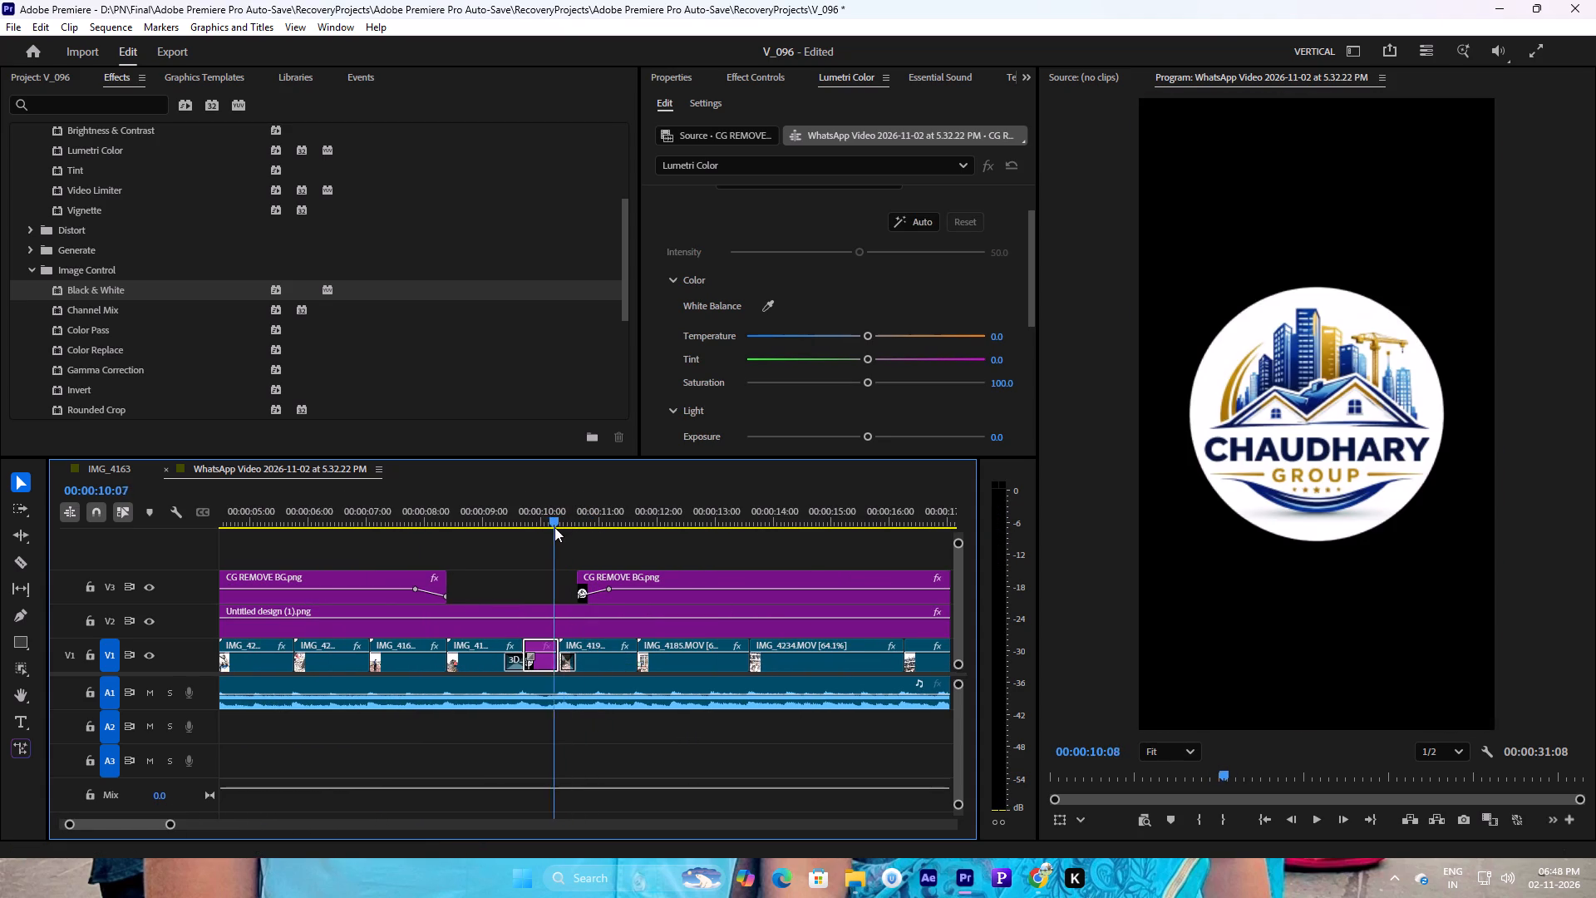
Keyframe the opacity of the CG REMOVE BG.png clip on V1 from 100% at 00:00:10:03 to 0% at 00:00:10:09.
{"action": "left_click_drag", "start_coordinate": [554, 527], "coordinate": [549, 528]}
{"action": "scroll", "coordinate": [855, 249], "scroll_direction": "up", "scroll_amount": 3}
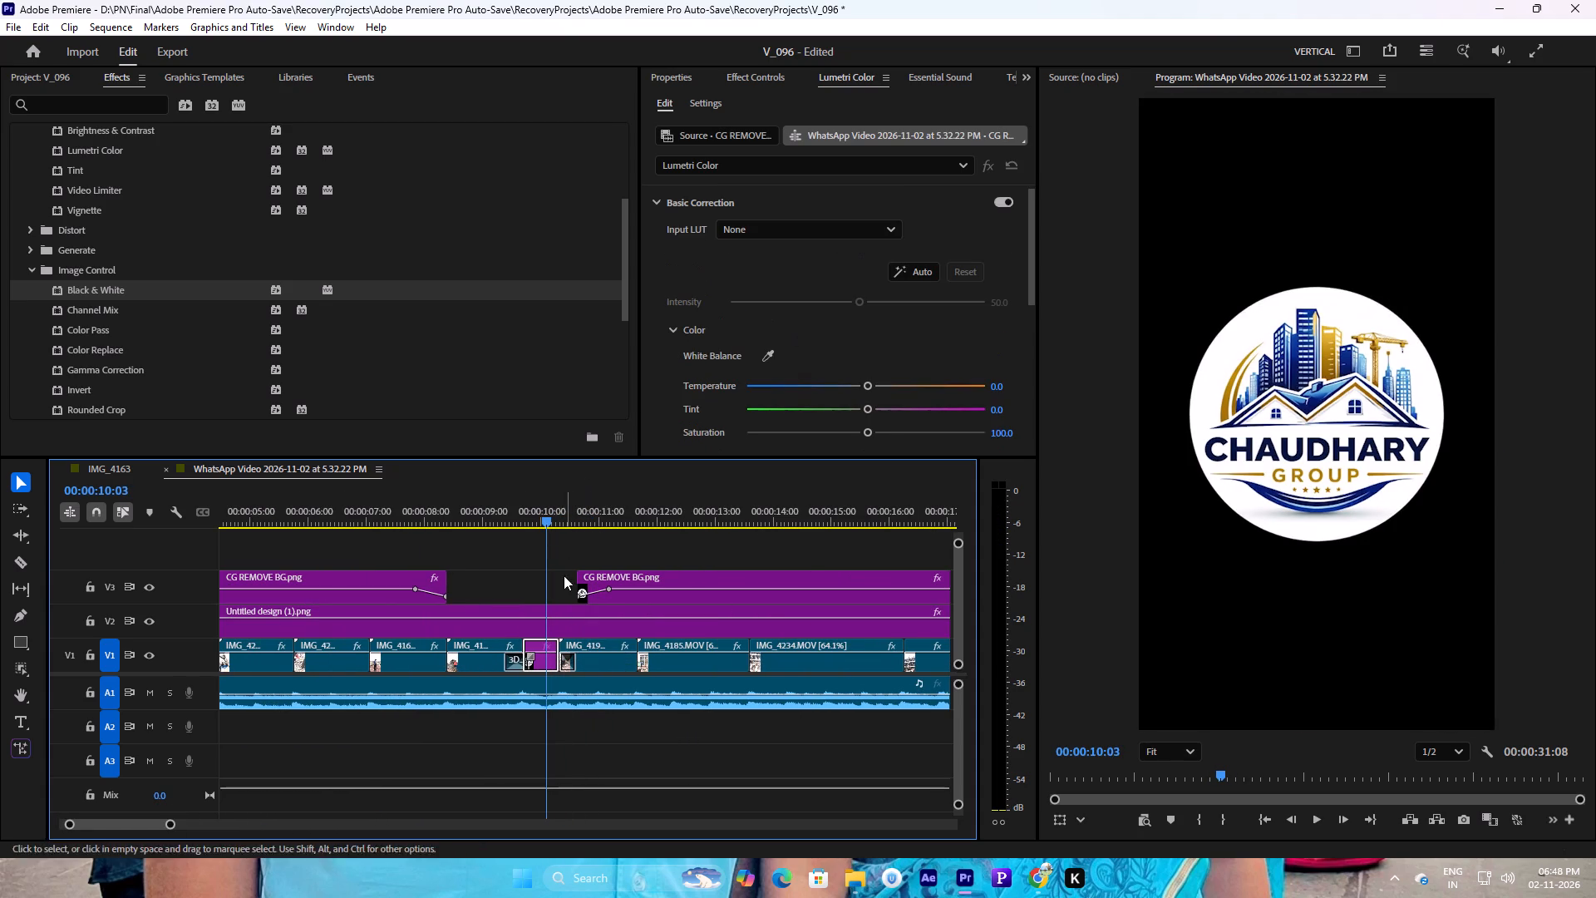
{"action": "left_click", "coordinate": [692, 68]}
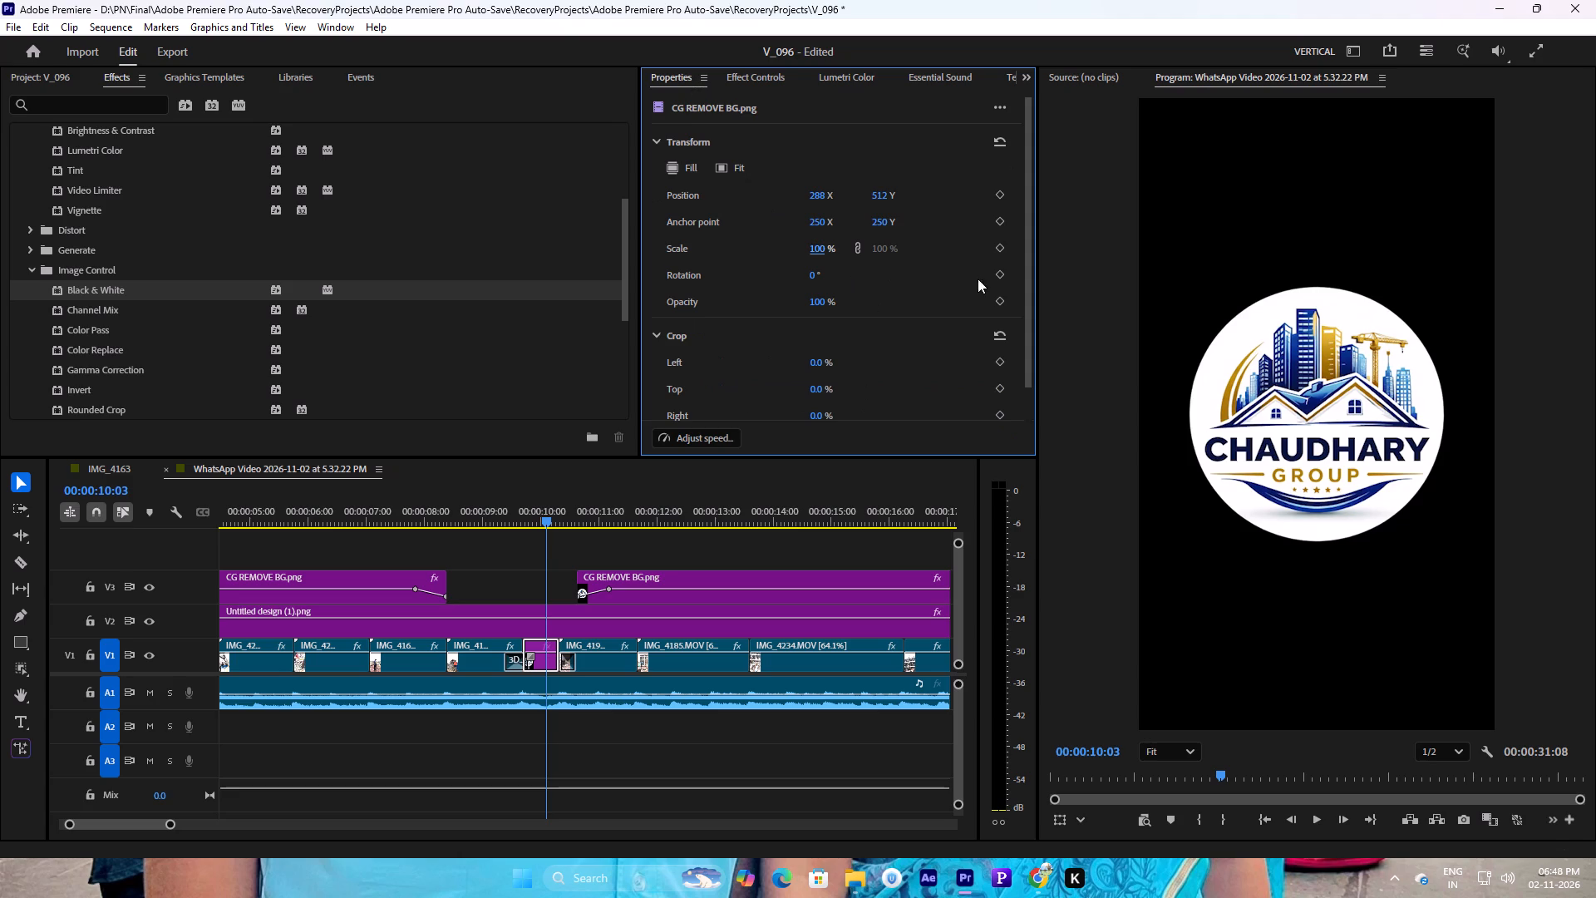
{"action": "left_click", "coordinate": [995, 291]}
{"action": "left_click_drag", "start_coordinate": [546, 518], "coordinate": [558, 517]}
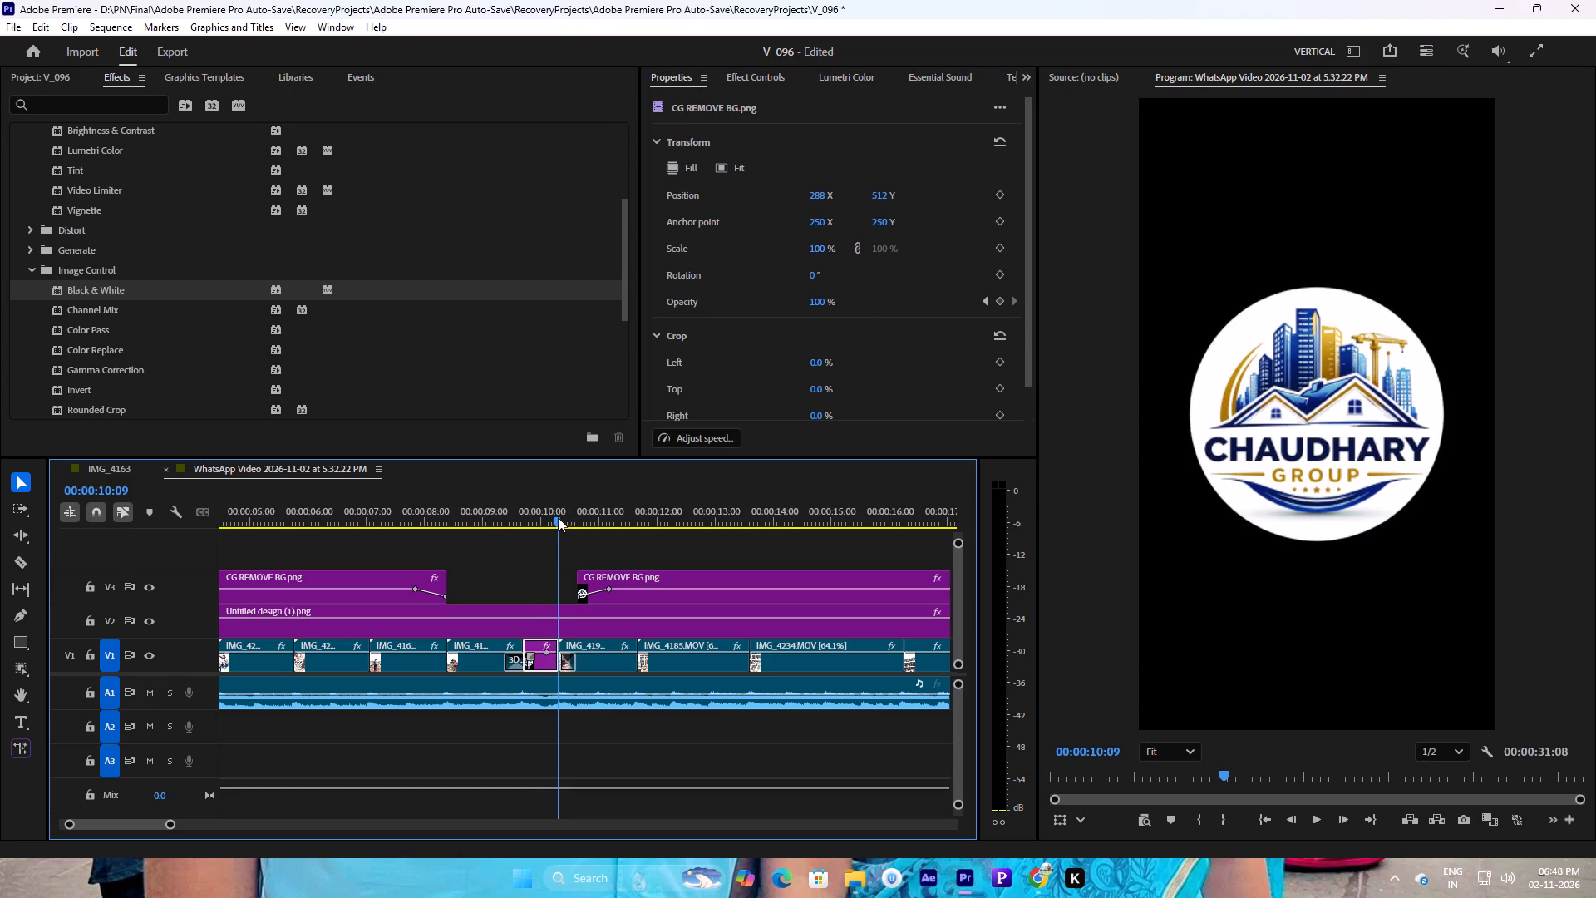
{"action": "left_click_drag", "start_coordinate": [558, 517], "coordinate": [559, 517]}
{"action": "left_click_drag", "start_coordinate": [824, 302], "coordinate": [644, 334]}
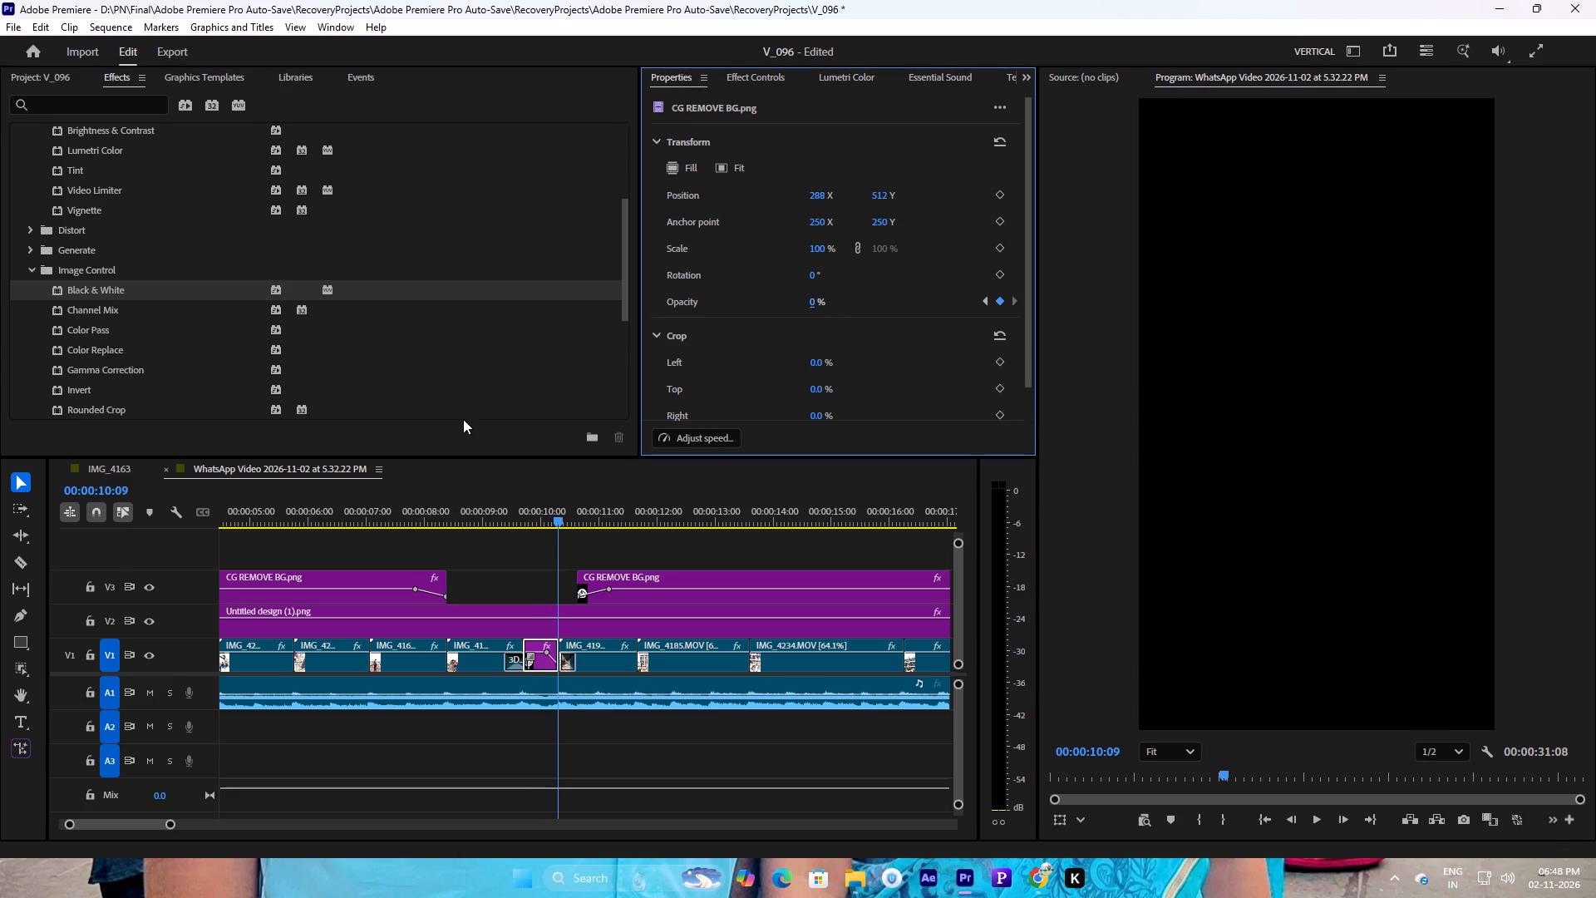
Play back the V1 logo's fade-out and the clips that follow it, up to about 00:00:12.
{"action": "left_click", "coordinate": [500, 530]}
{"action": "left_click", "coordinate": [517, 508]}
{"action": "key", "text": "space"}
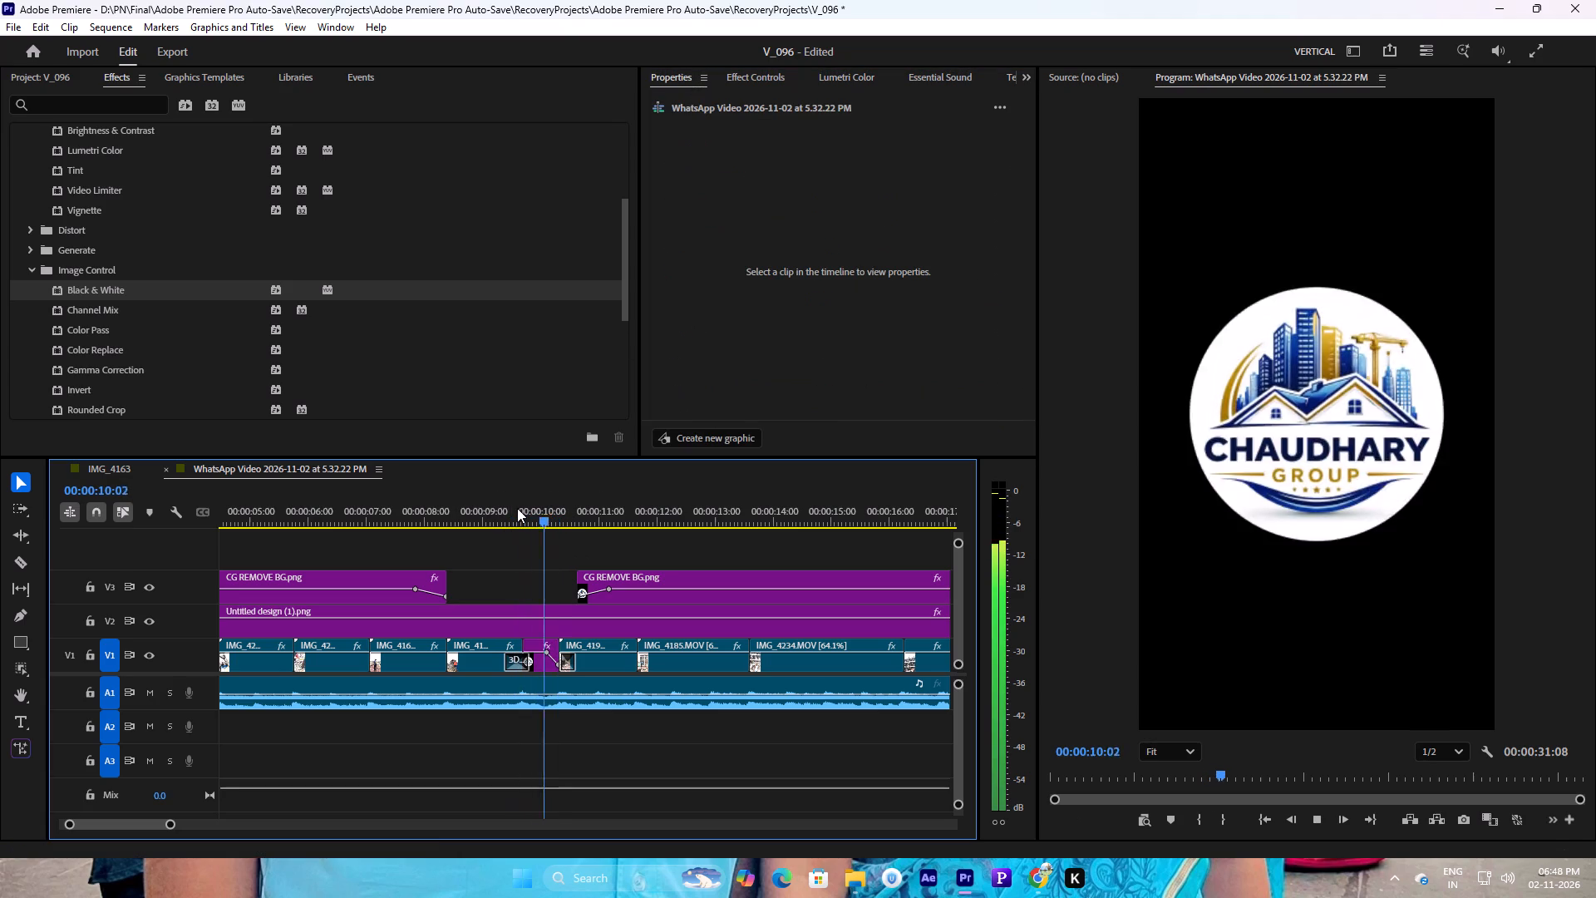
{"action": "left_click", "coordinate": [517, 508]}
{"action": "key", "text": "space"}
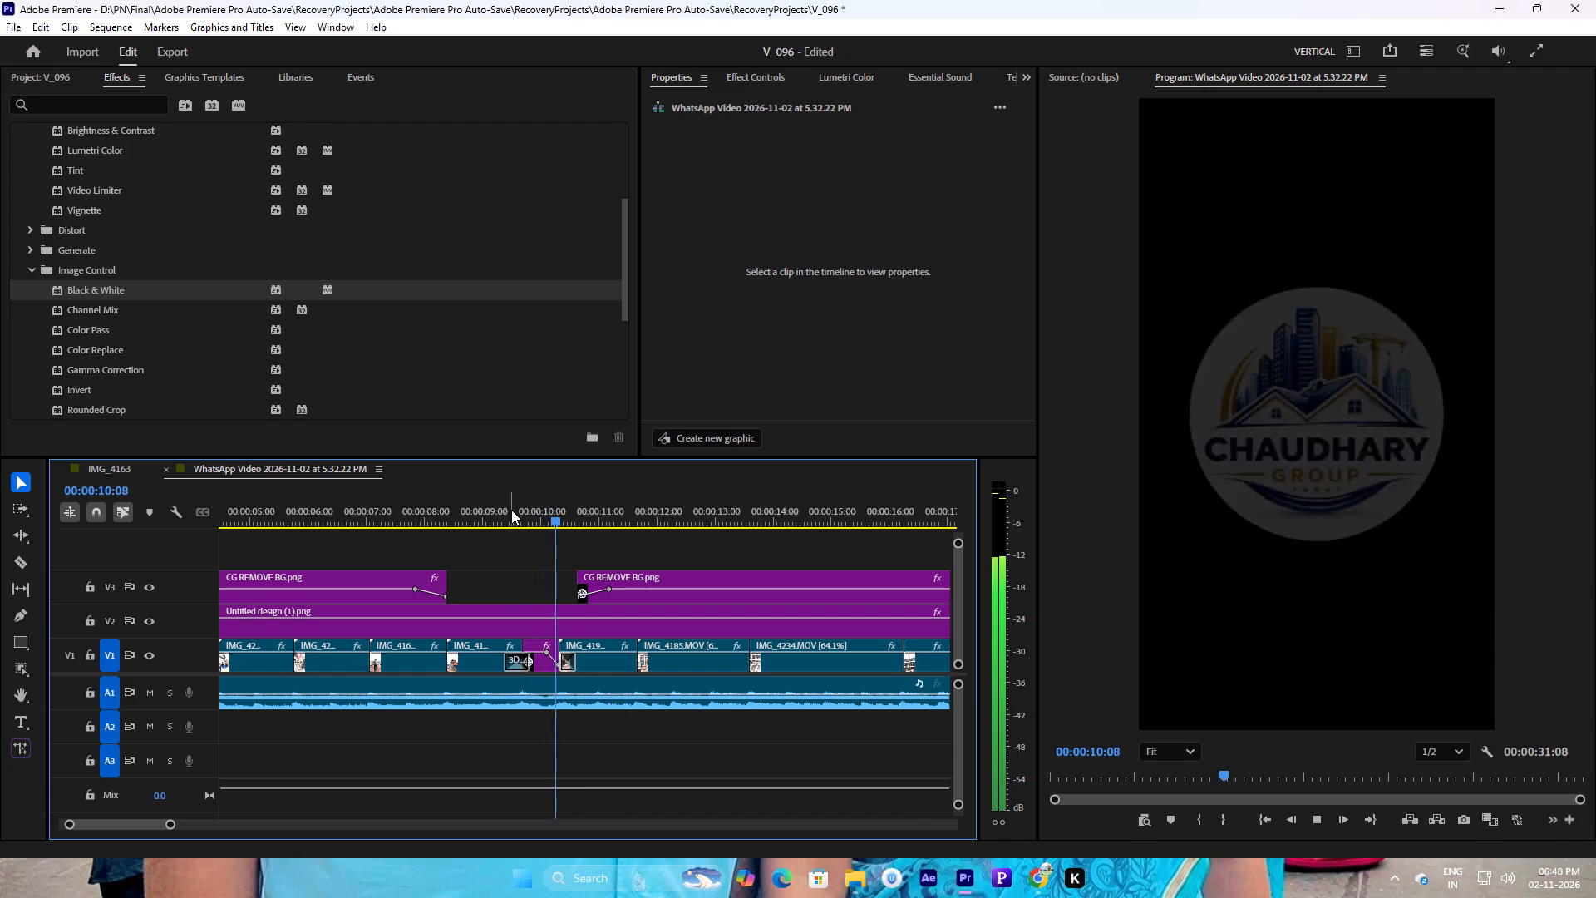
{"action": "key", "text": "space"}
{"action": "left_click_drag", "start_coordinate": [171, 826], "coordinate": [361, 786]}
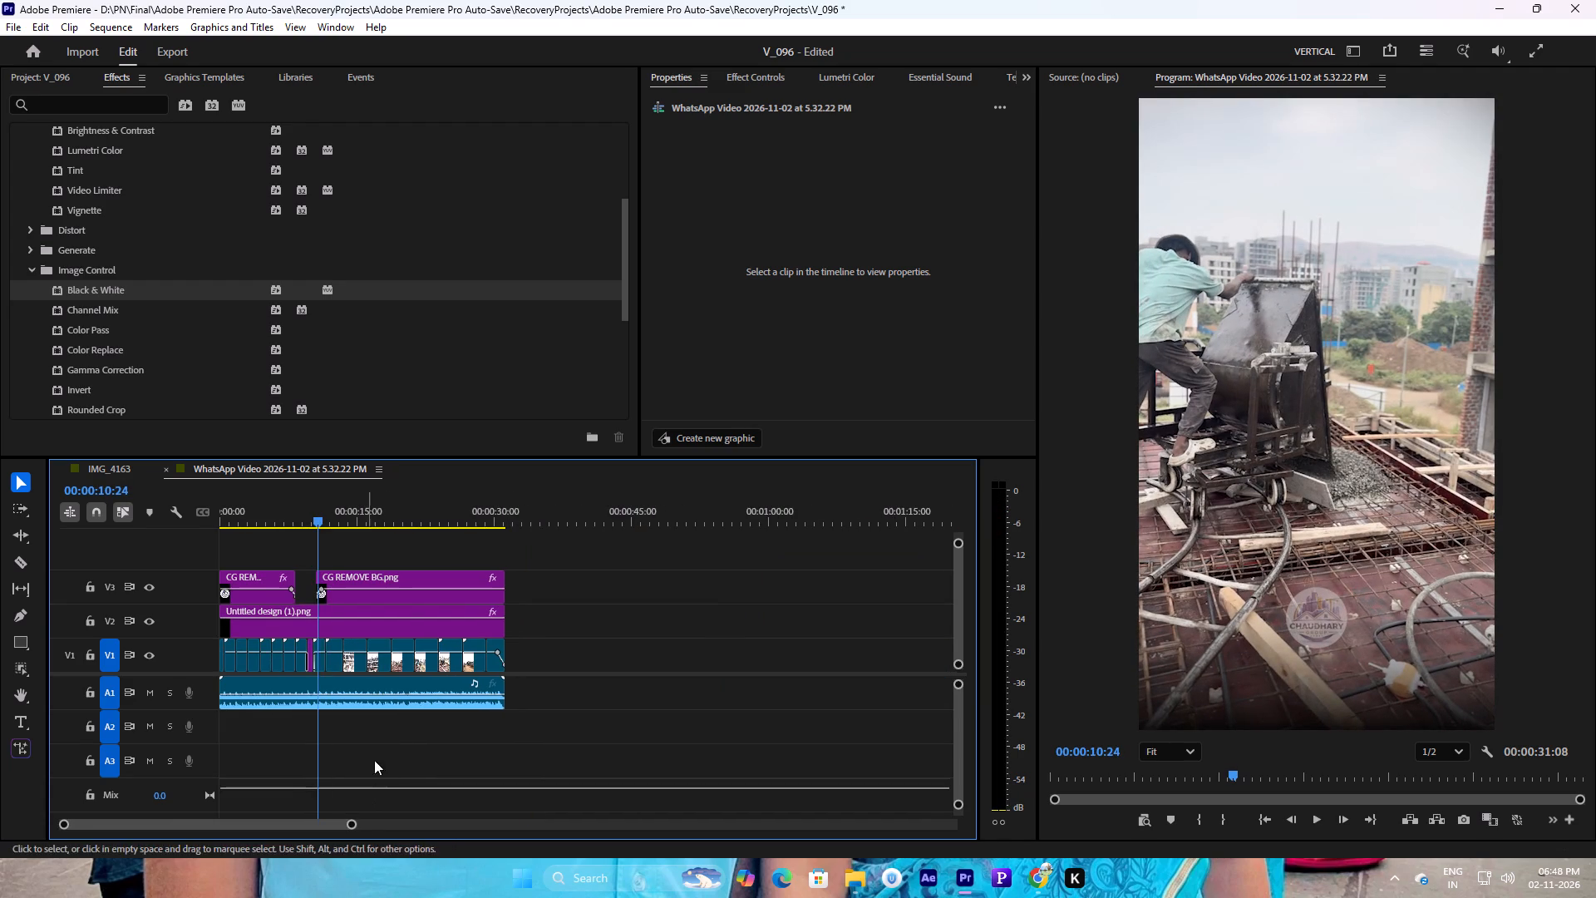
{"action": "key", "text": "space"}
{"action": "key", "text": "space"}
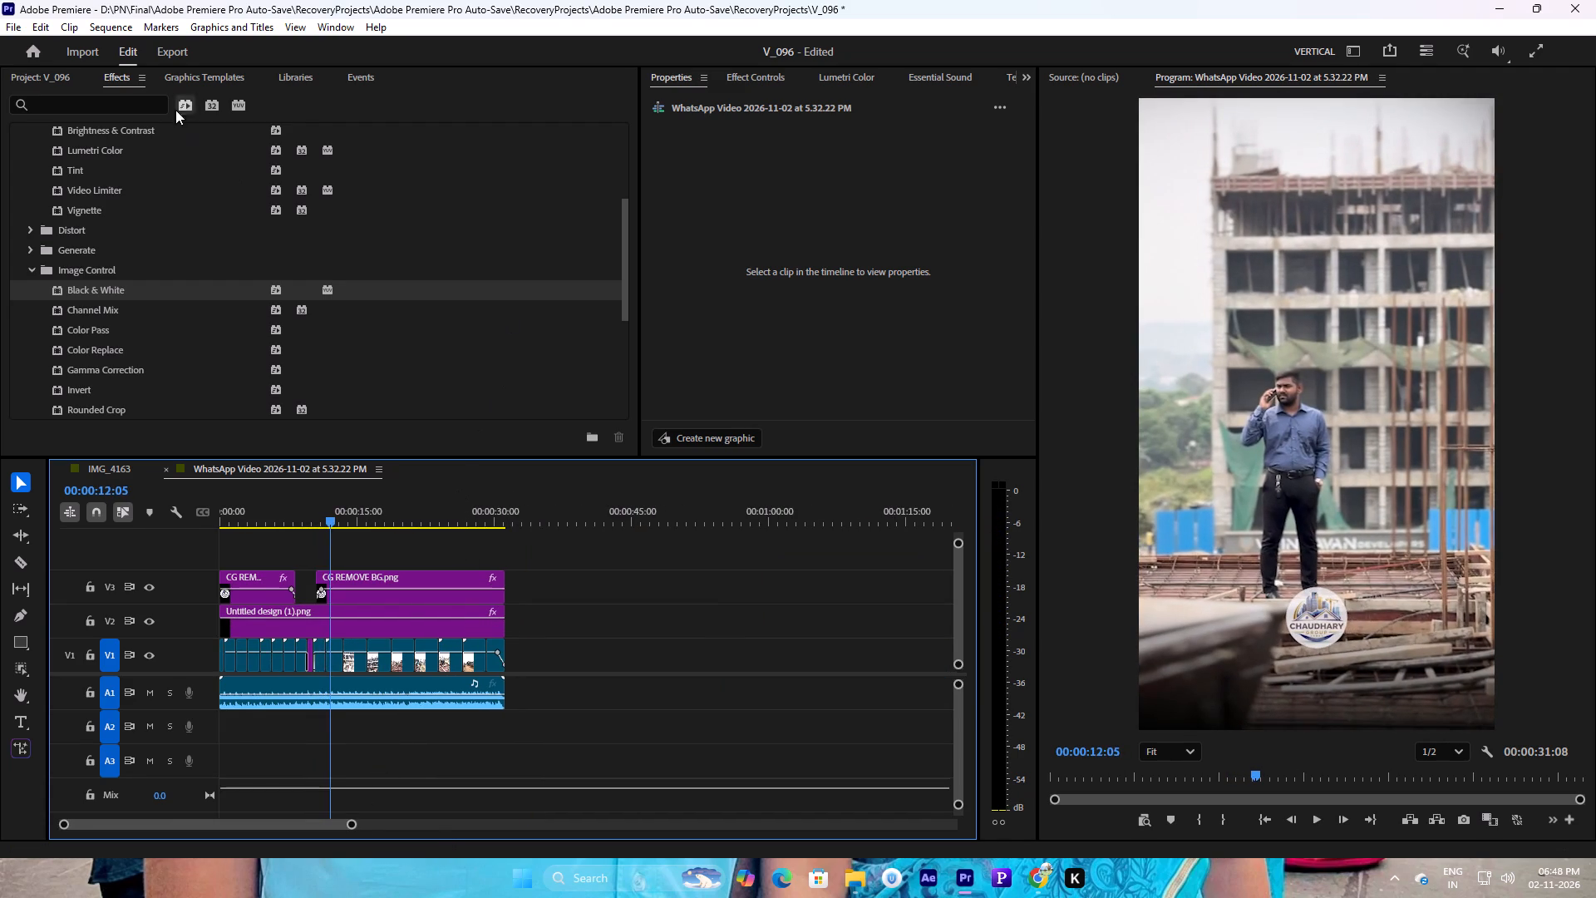
Open the sequence's export settings and preview the video there from about 00:00:12 to 00:00:22.
{"action": "left_click", "coordinate": [171, 47]}
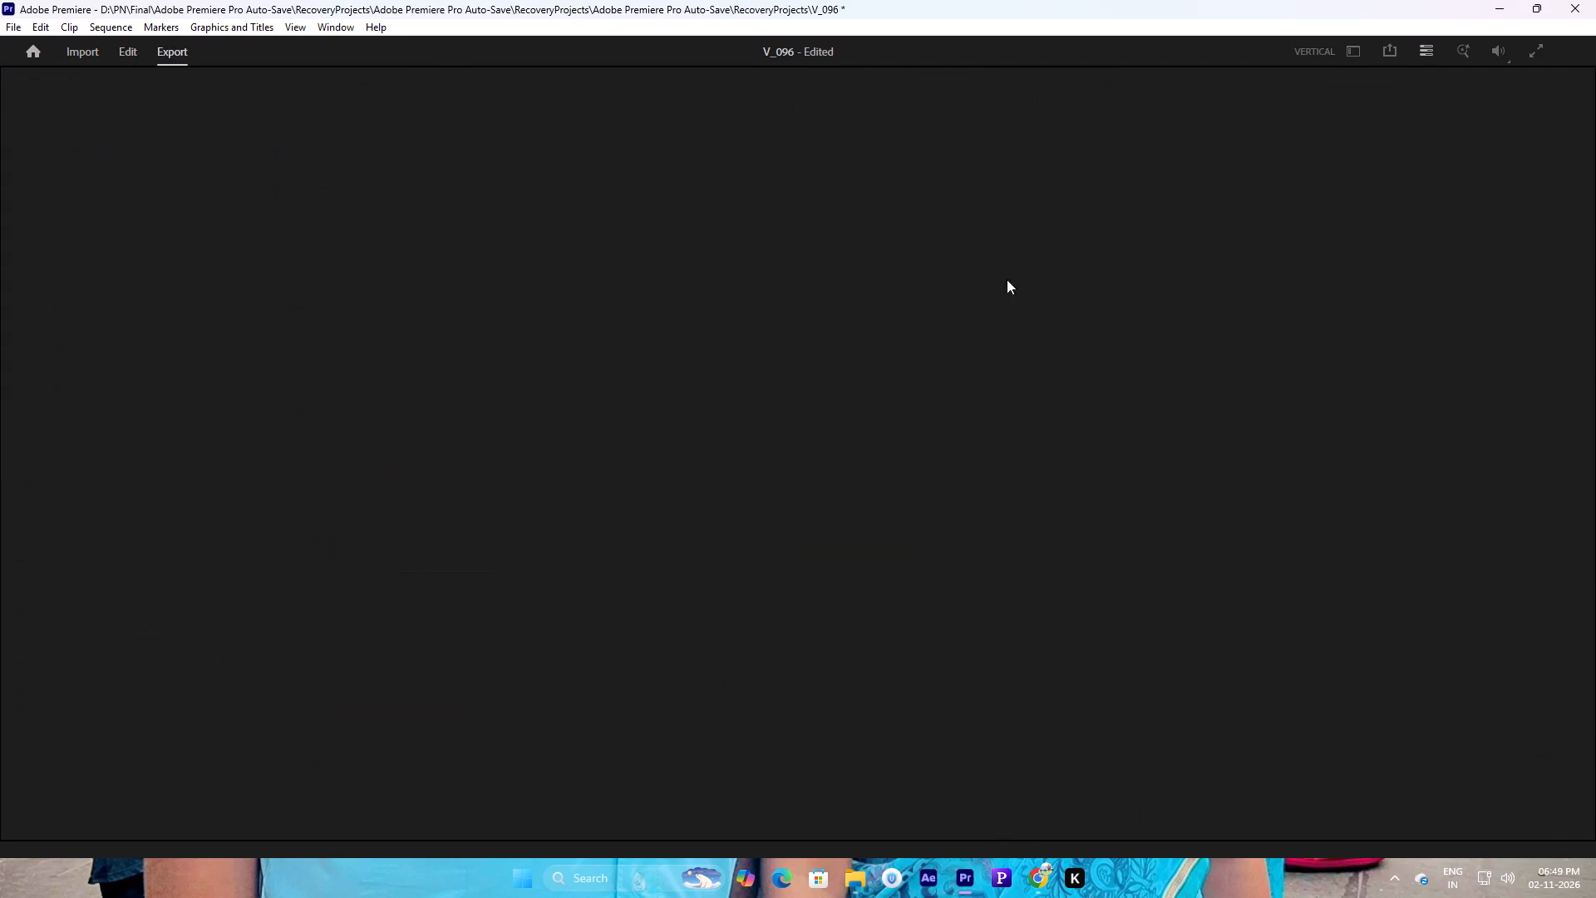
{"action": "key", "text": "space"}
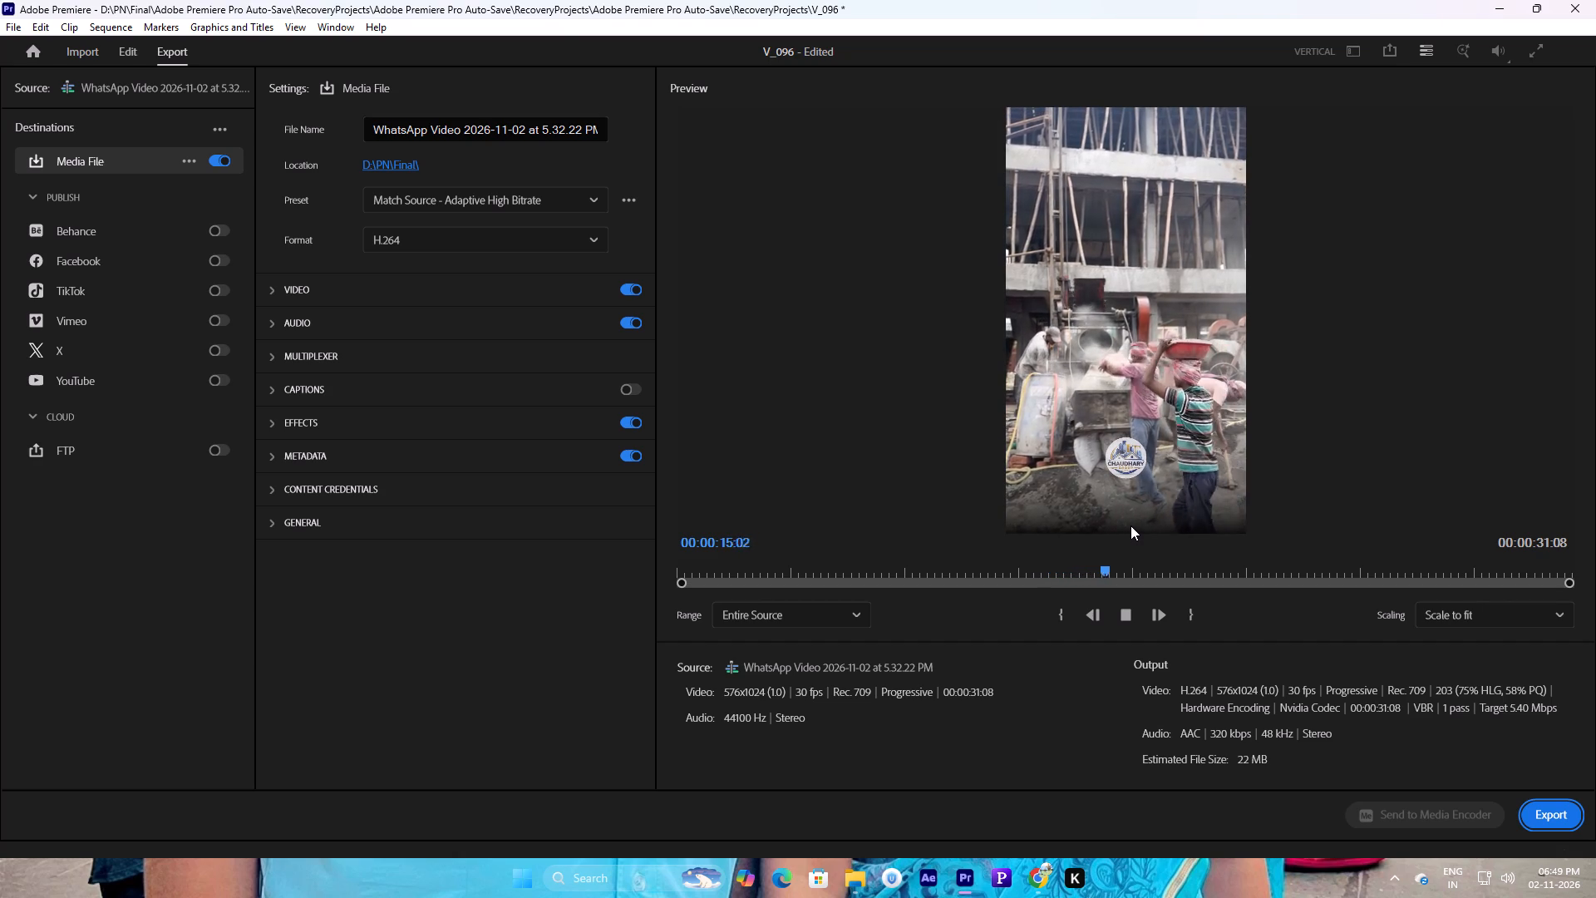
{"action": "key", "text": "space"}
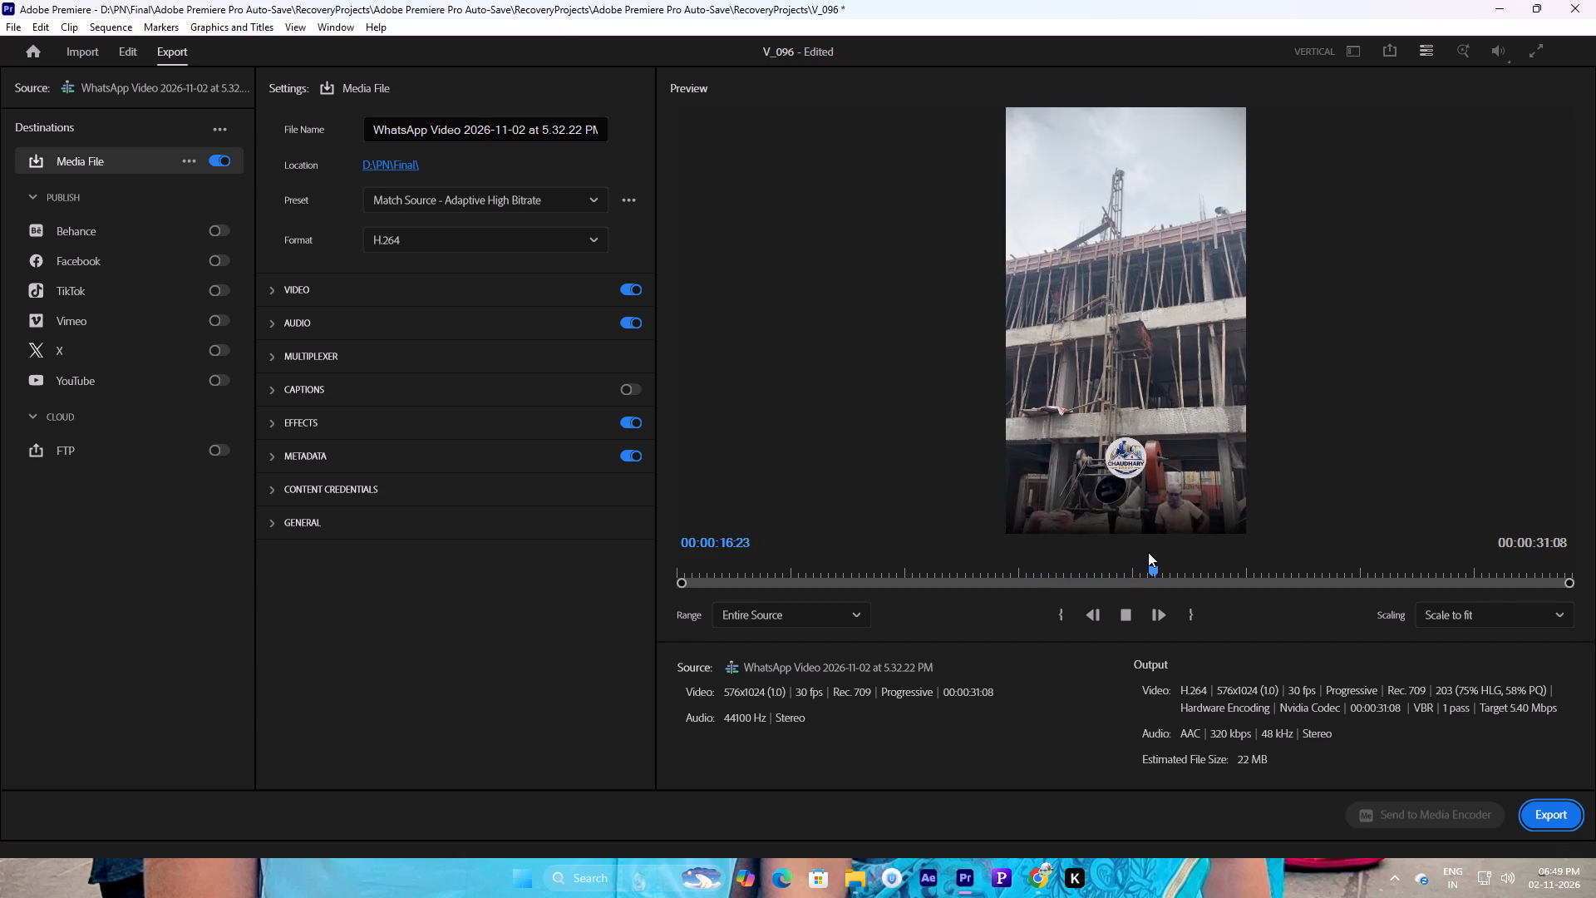
{"action": "left_click_drag", "start_coordinate": [1144, 560], "coordinate": [1108, 563]}
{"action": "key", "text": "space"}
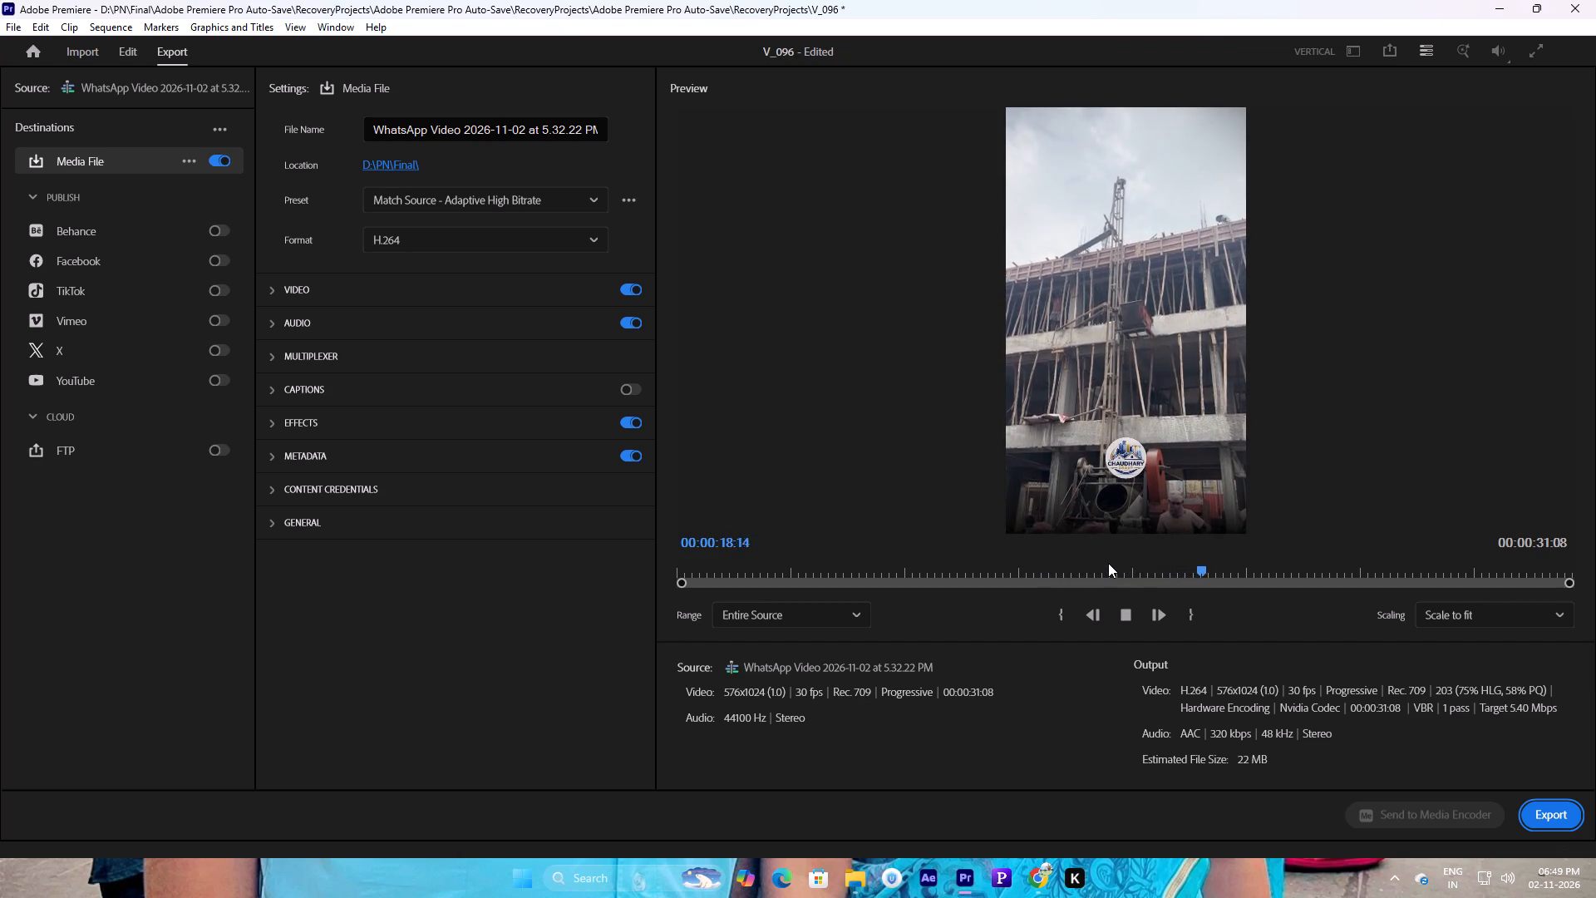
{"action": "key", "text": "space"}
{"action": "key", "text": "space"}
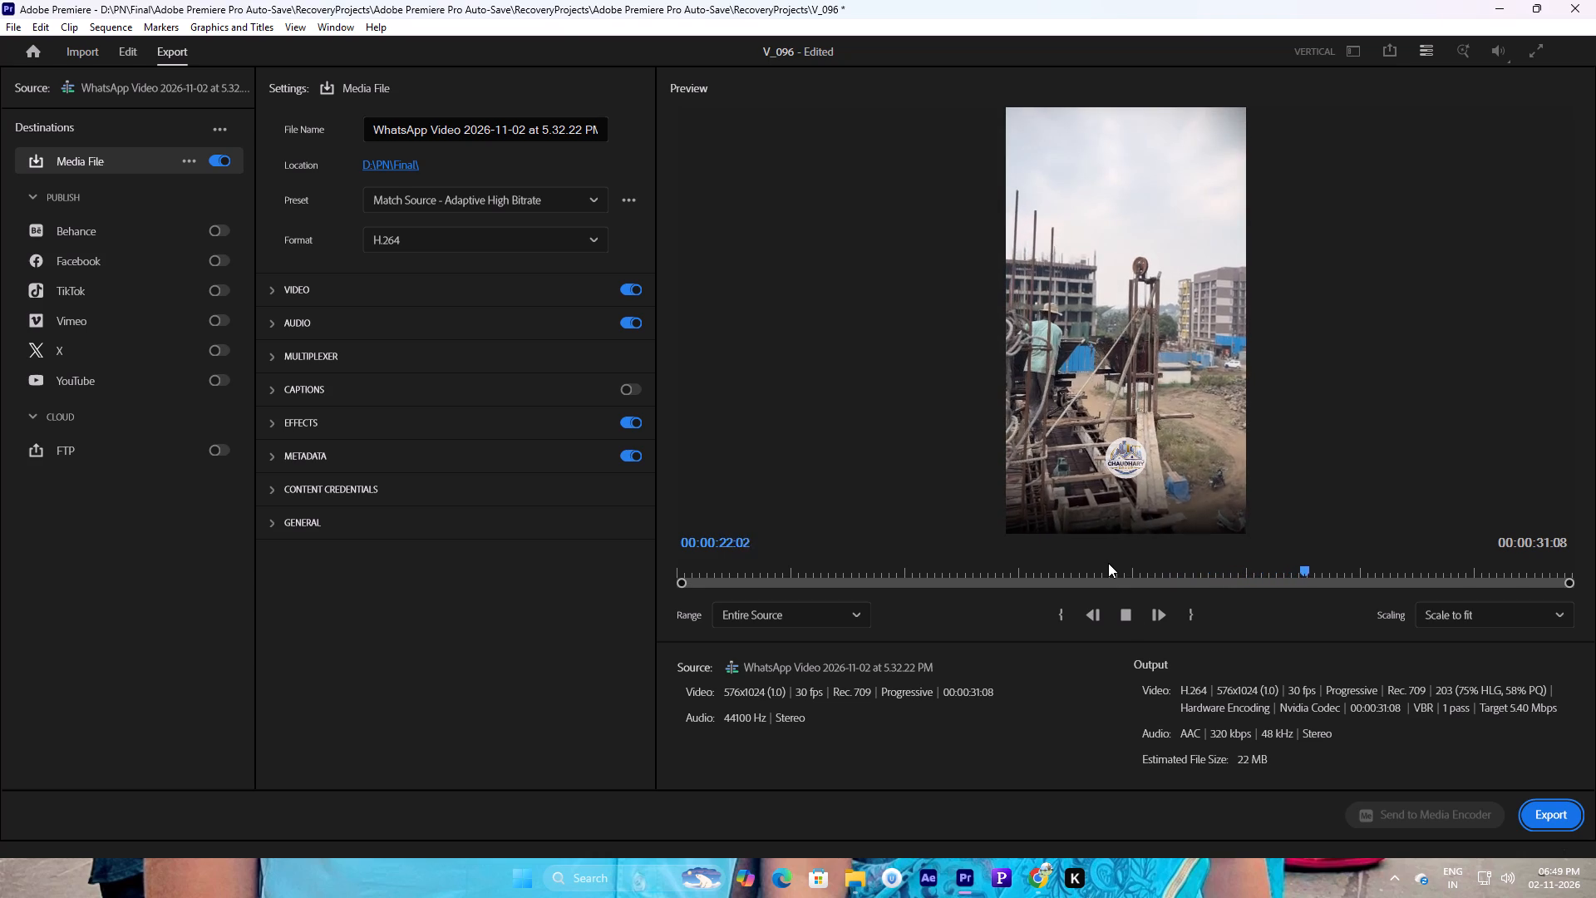
Stop the export preview playback and return to timeline editing.
{"action": "key", "text": "space"}
{"action": "left_click", "coordinate": [121, 55]}
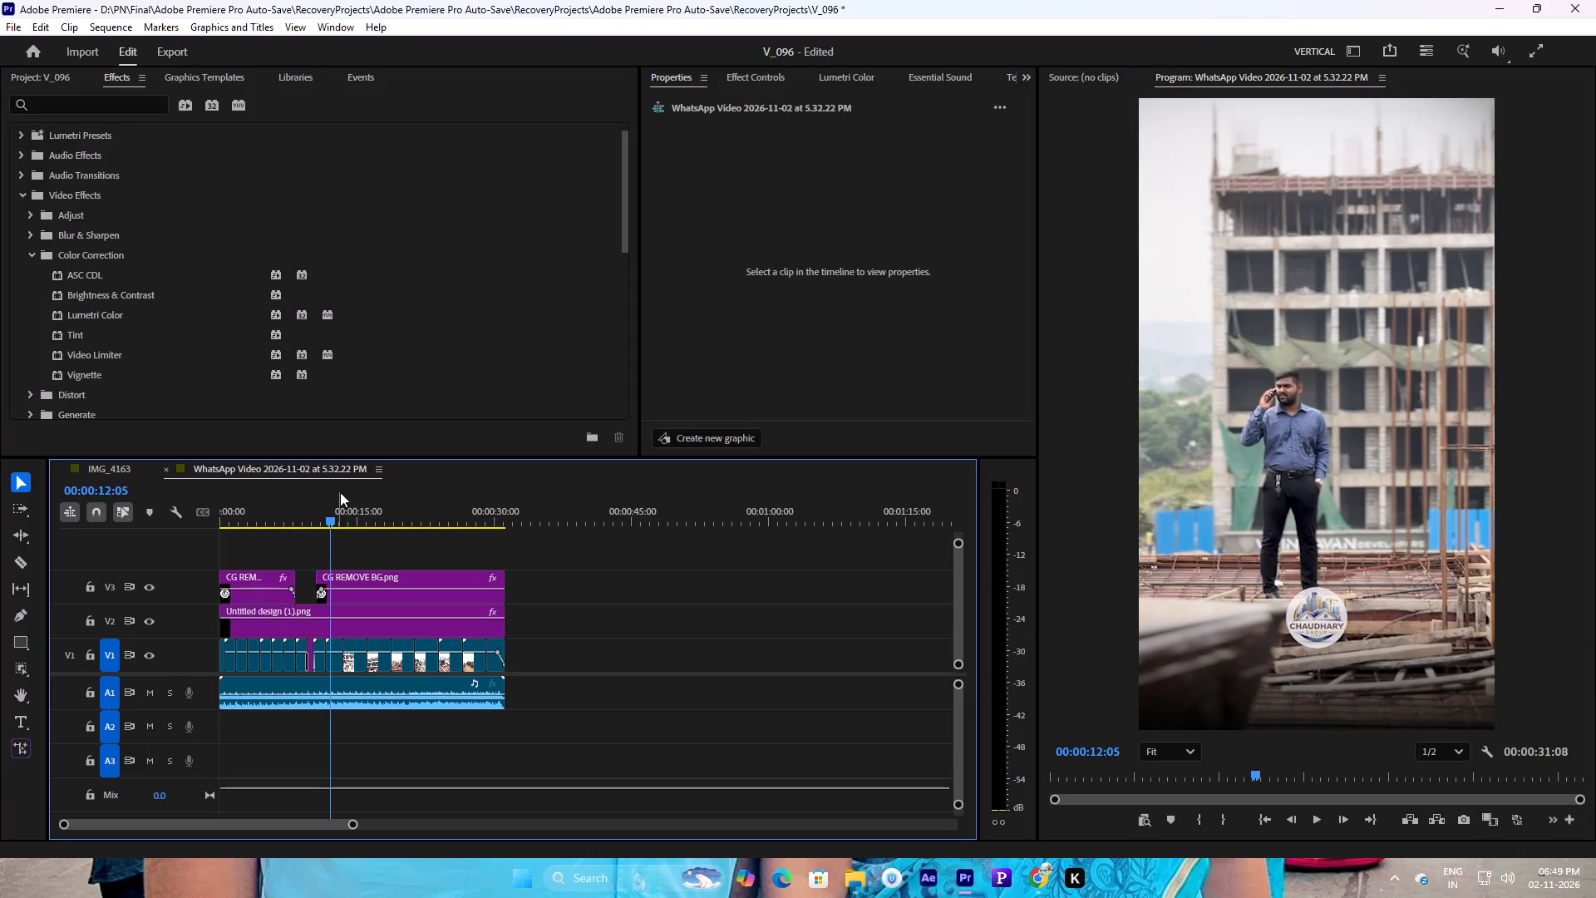
Scrub to 00:00:14:18 and slow down V1 clip IMG_4234 through its speed/duration settings, without reversing or rippling.
{"action": "left_click_drag", "start_coordinate": [351, 826], "coordinate": [236, 841]}
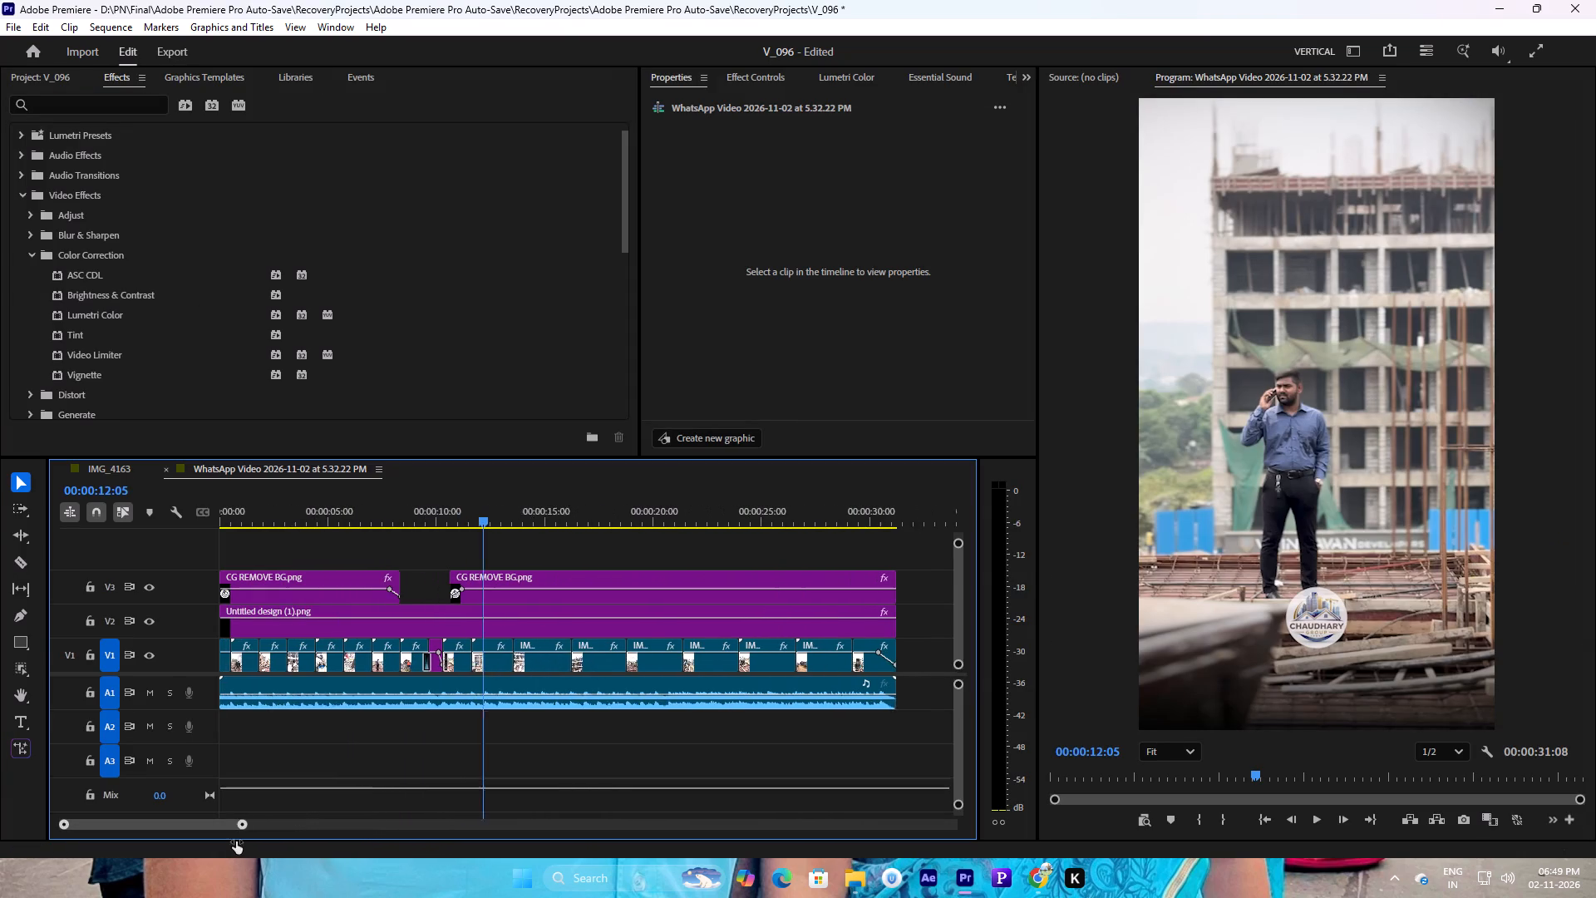
{"action": "left_click_drag", "start_coordinate": [236, 841], "coordinate": [235, 841]}
{"action": "left_click_drag", "start_coordinate": [498, 523], "coordinate": [554, 516]}
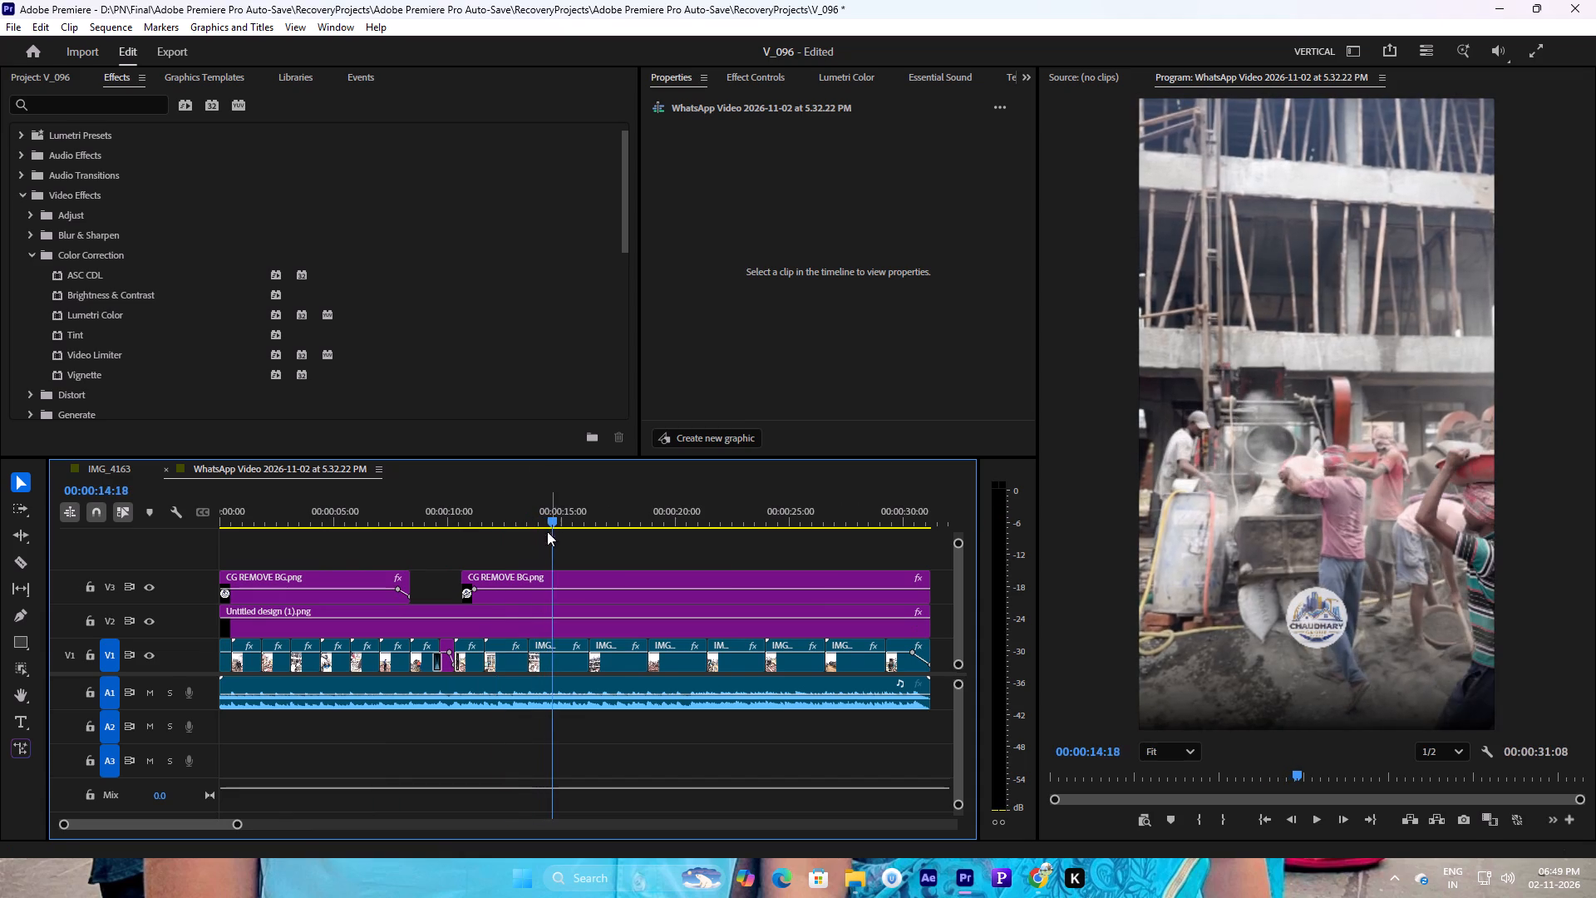
{"action": "left_click", "coordinate": [554, 663]}
{"action": "right_click", "coordinate": [554, 663]}
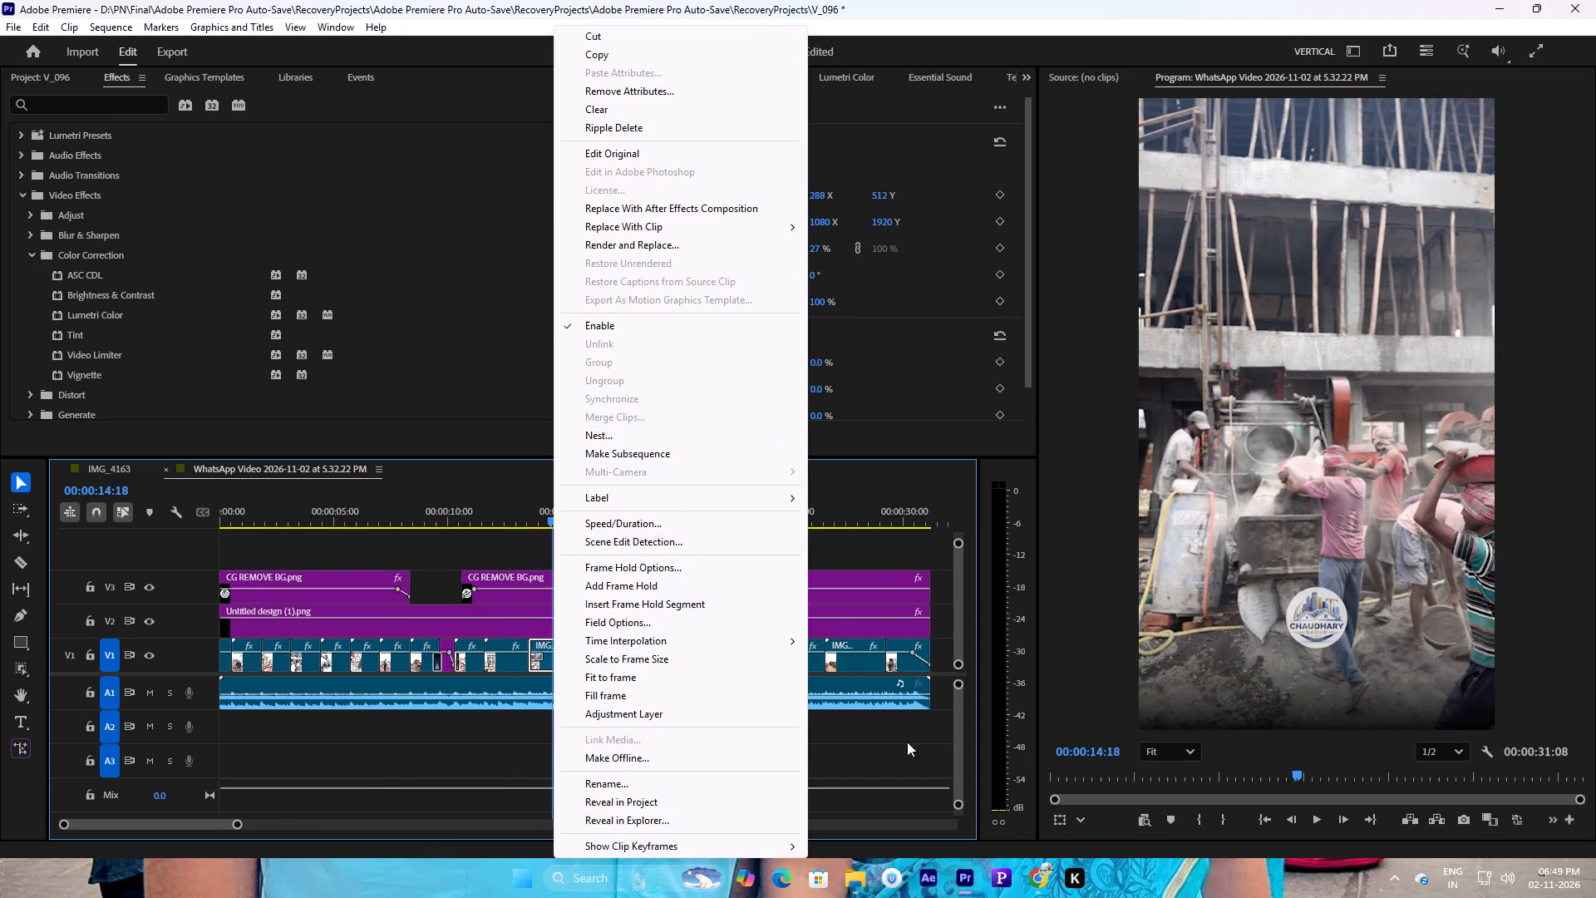
{"action": "left_click", "coordinate": [891, 773]}
{"action": "left_click", "coordinate": [567, 662]}
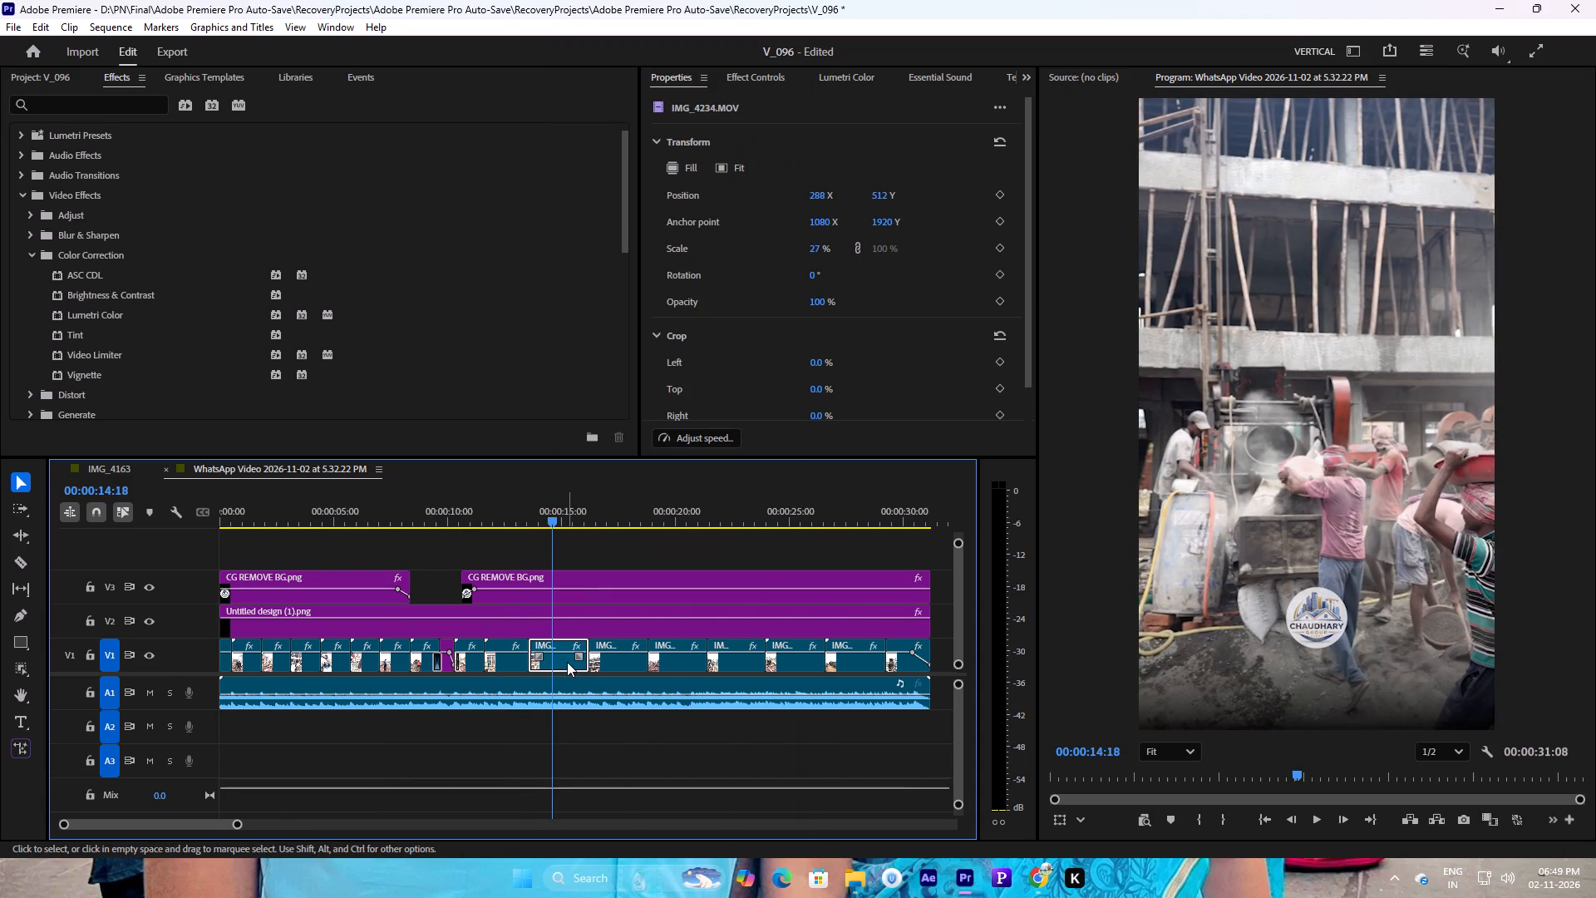
{"action": "right_click", "coordinate": [567, 662]}
{"action": "left_click", "coordinate": [649, 516]}
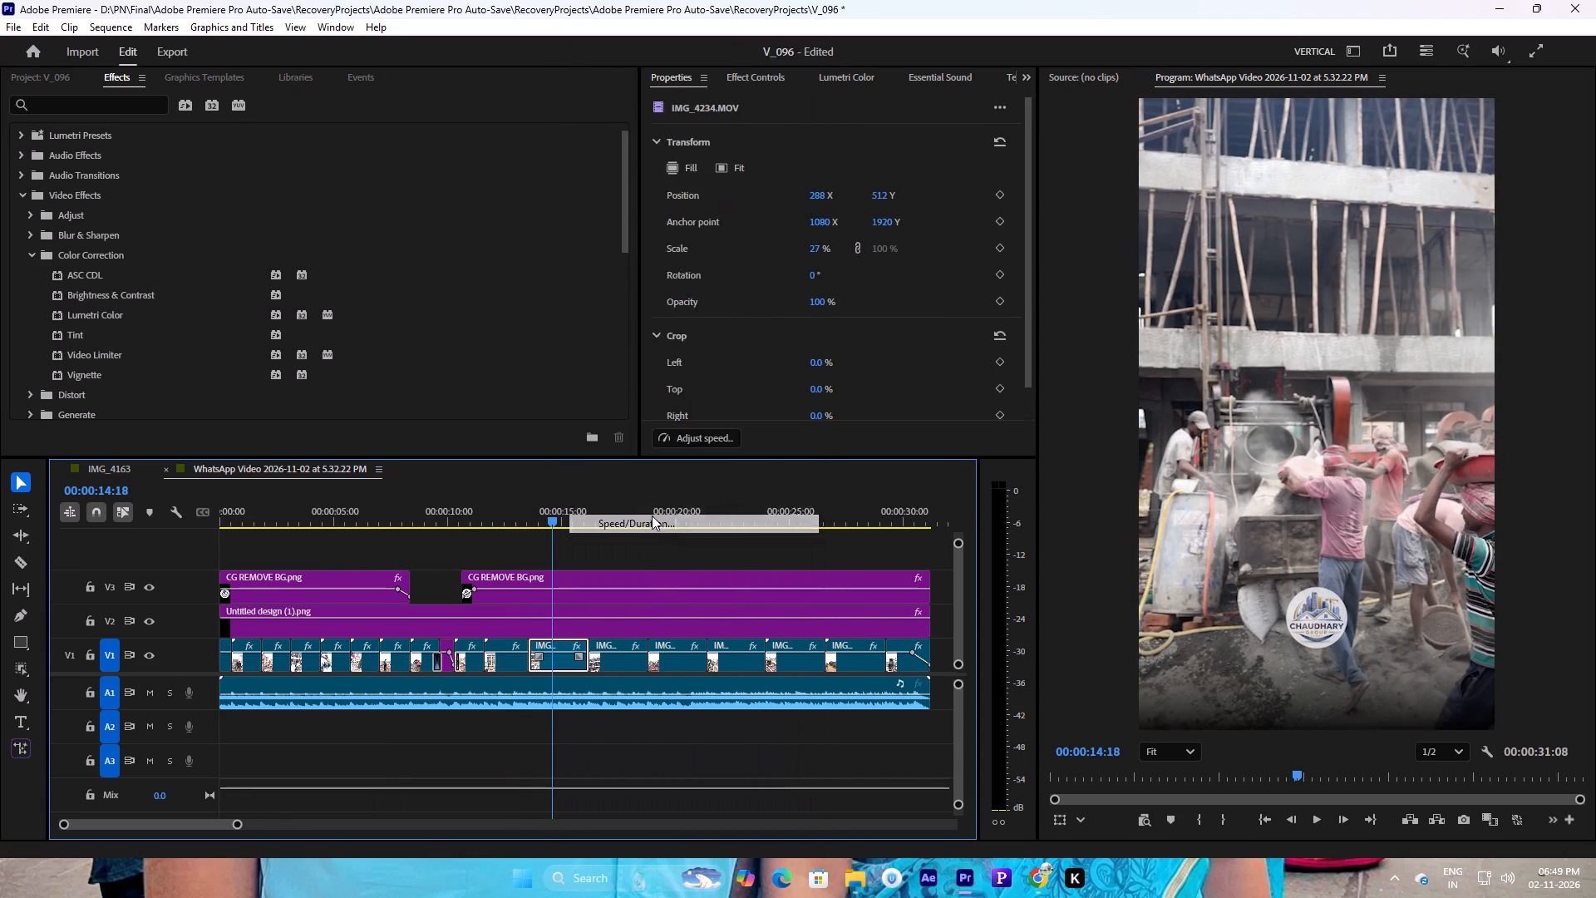
{"action": "left_click", "coordinate": [709, 364]}
{"action": "left_click_drag", "start_coordinate": [750, 358], "coordinate": [605, 392]}
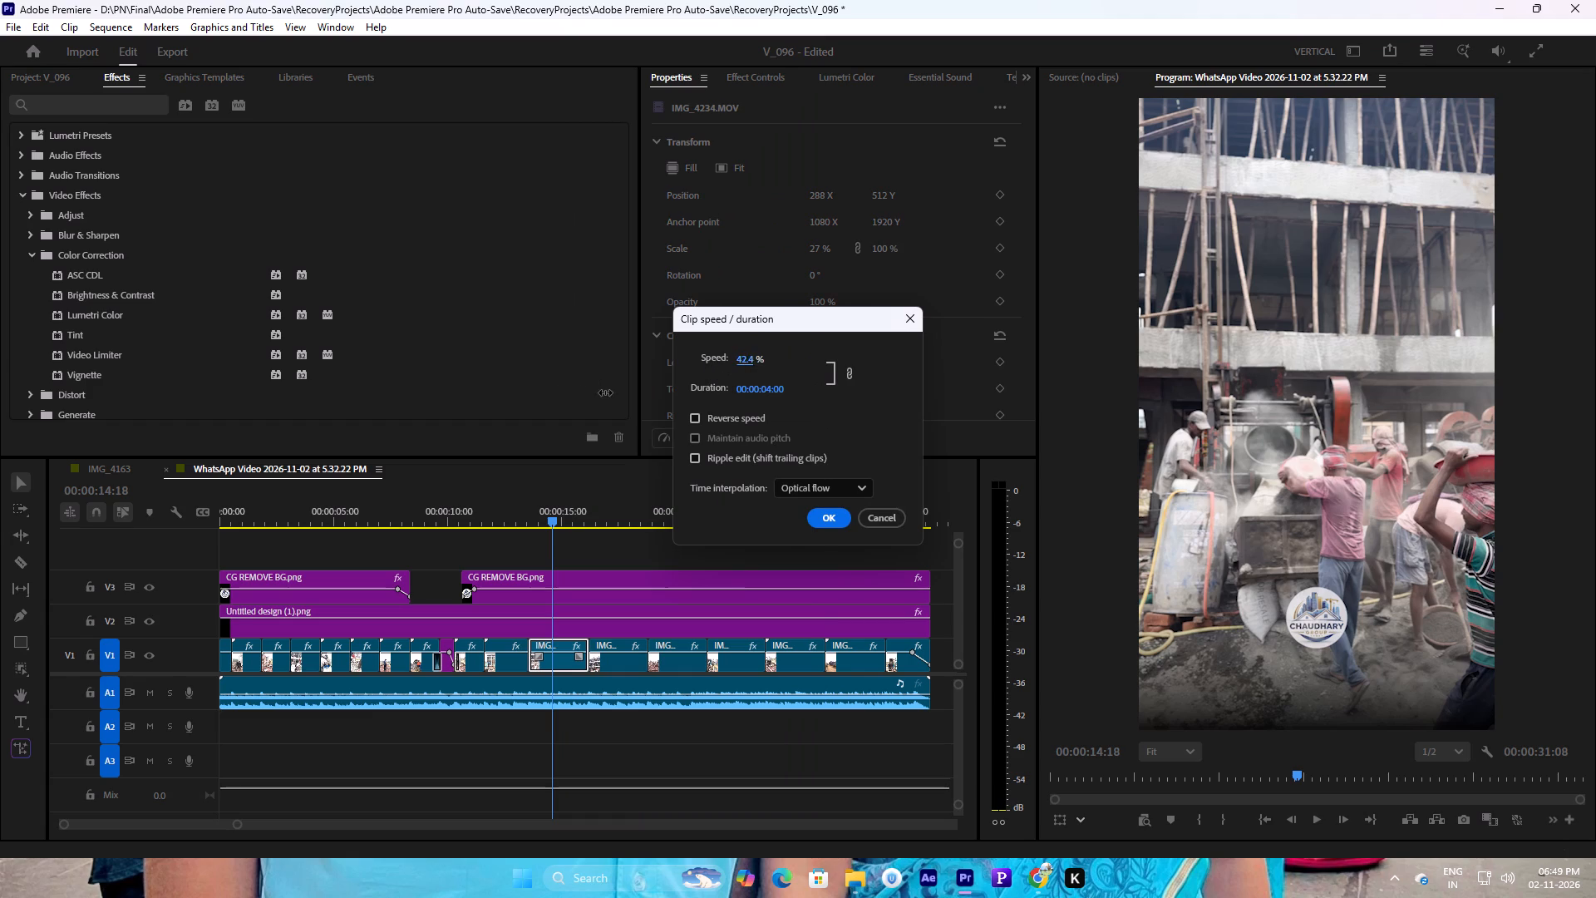
{"action": "left_click_drag", "start_coordinate": [605, 392], "coordinate": [633, 389]}
{"action": "left_click", "coordinate": [835, 516]}
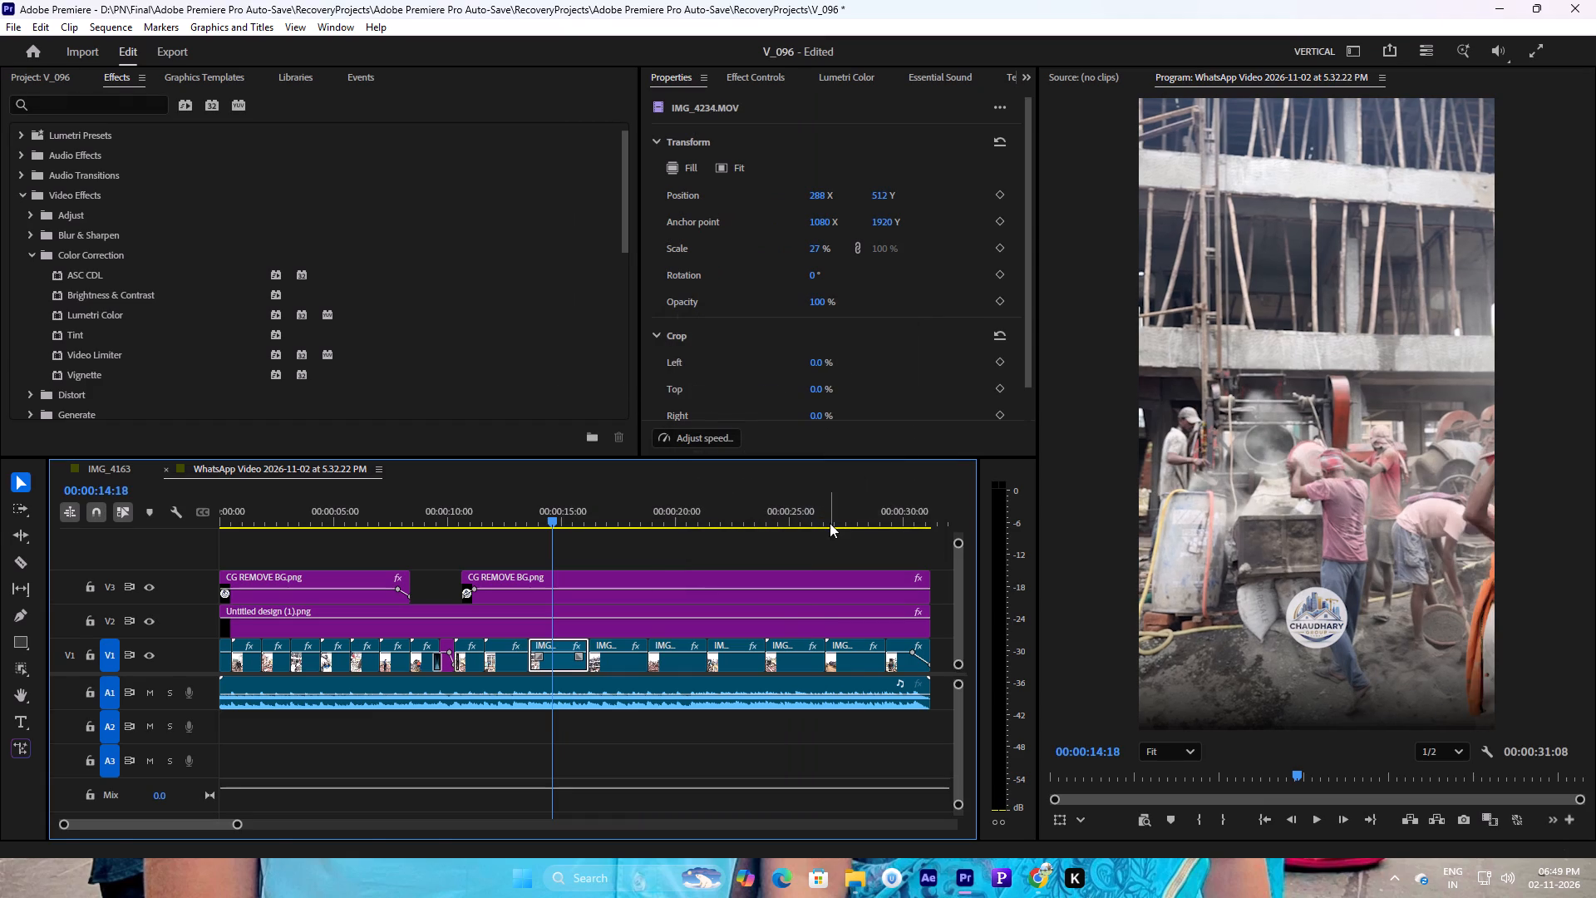
Review the slowed V1 clip IMG_4234 from 00:00:14:18 and undo its last speed change.
{"action": "key", "text": "space"}
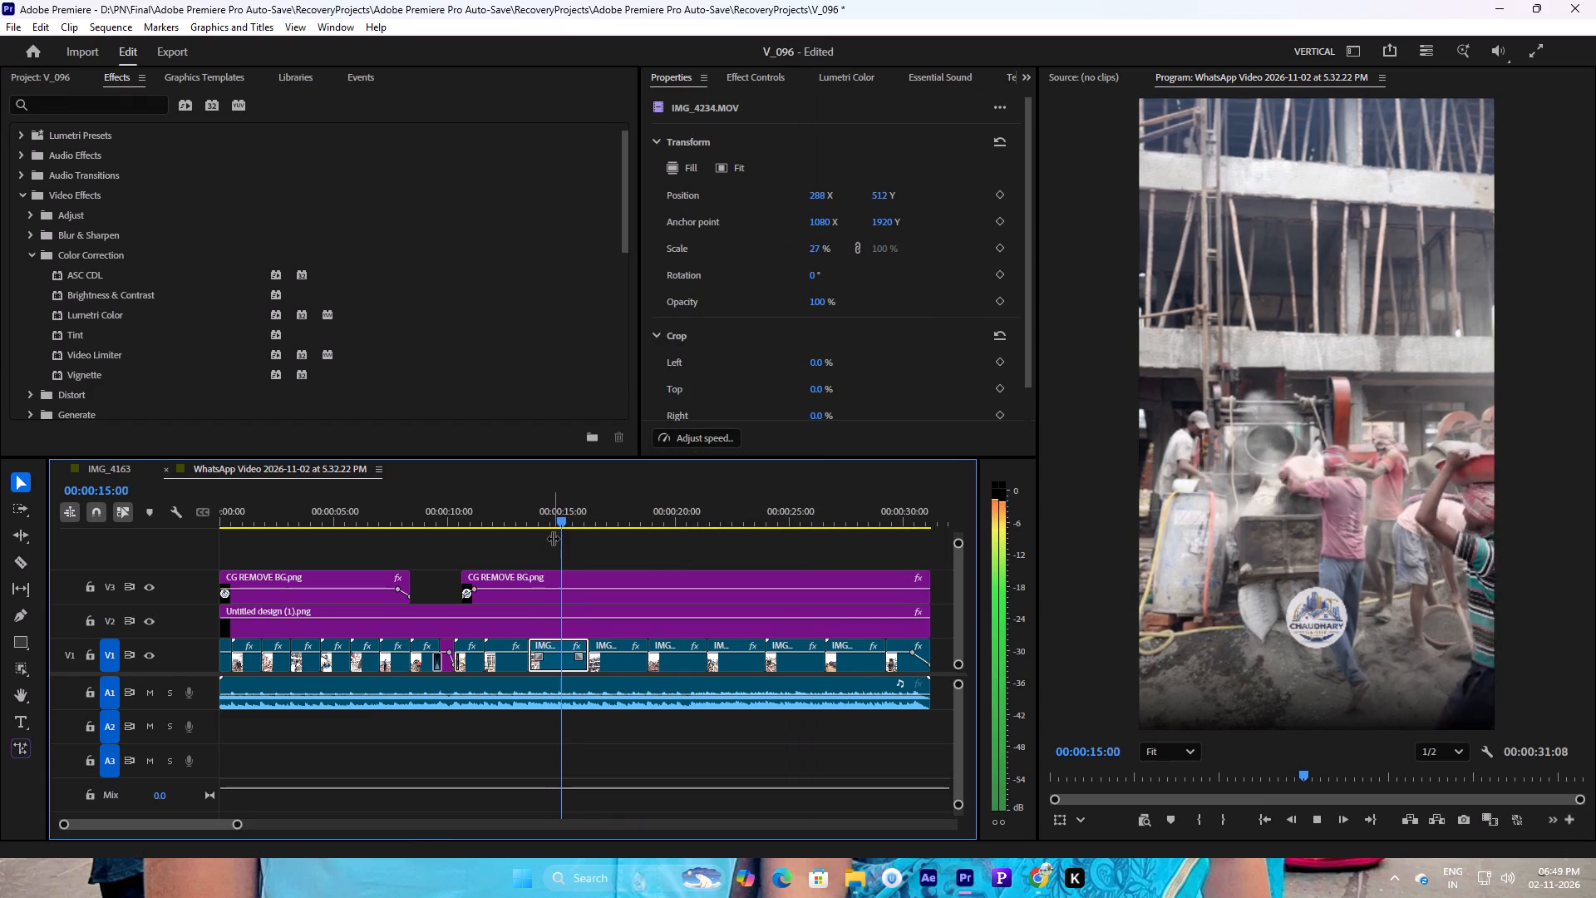
{"action": "key", "text": "space"}
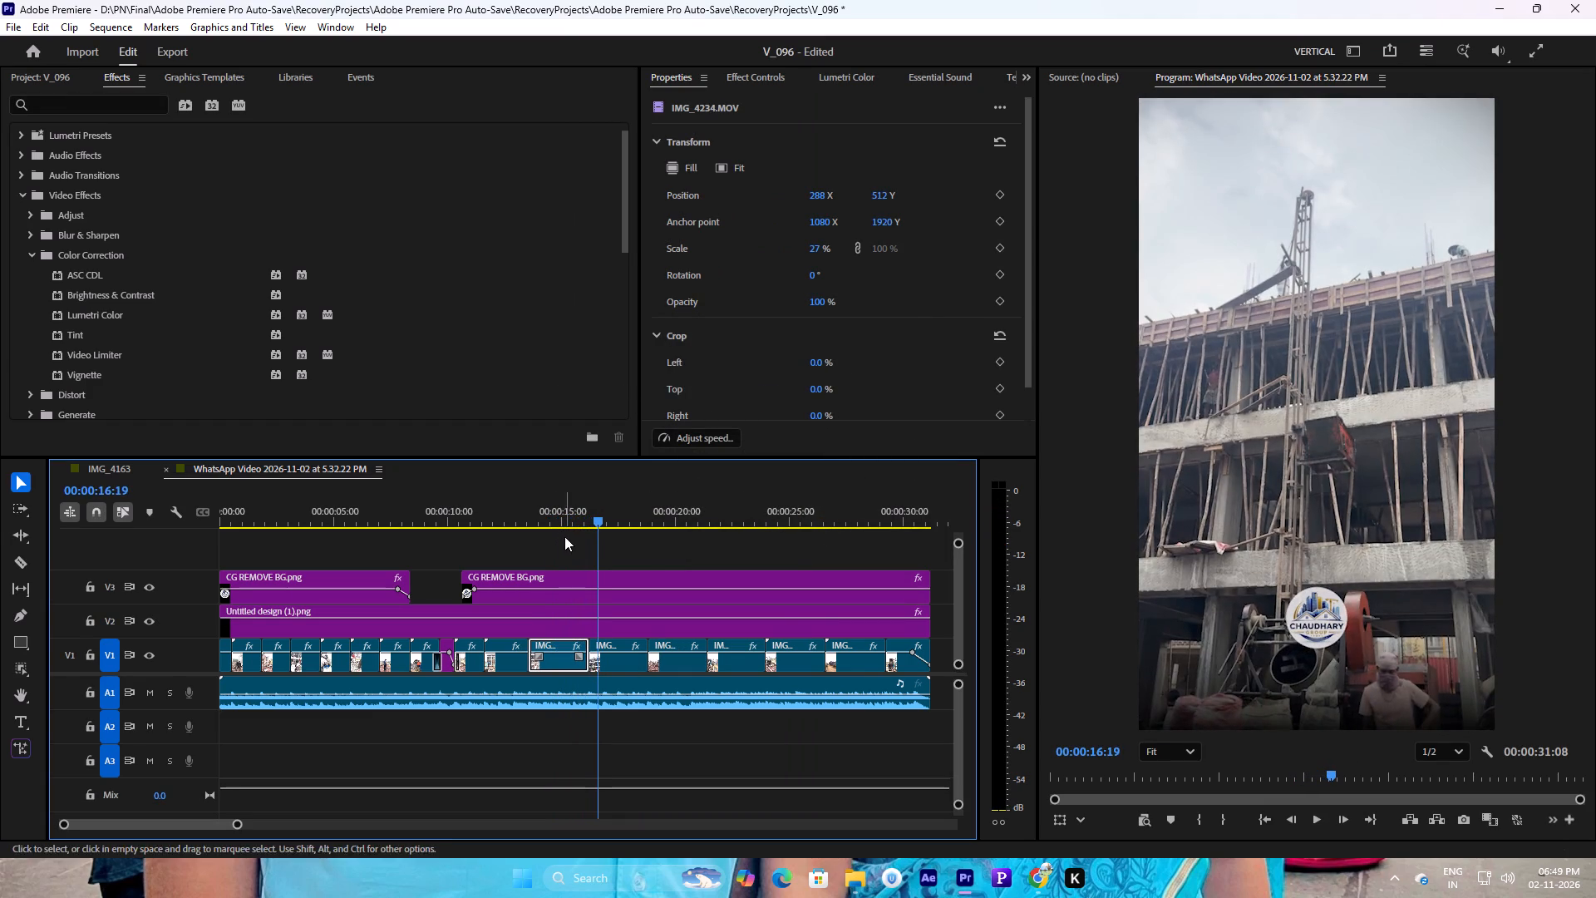
{"action": "left_click_drag", "start_coordinate": [569, 514], "coordinate": [586, 514]}
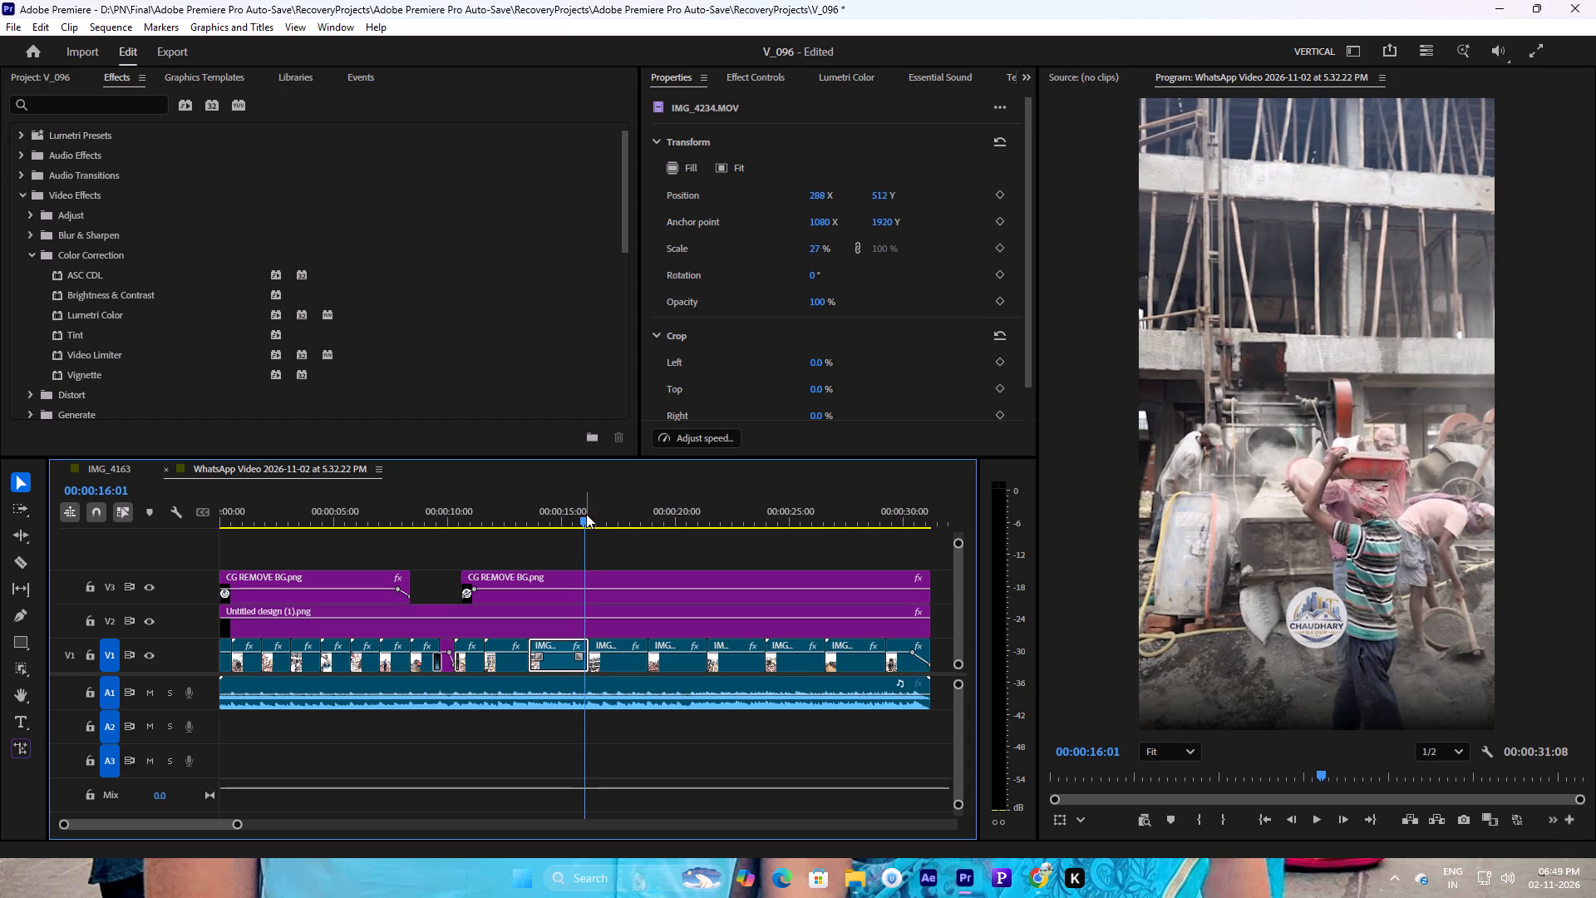
{"action": "key", "text": "ctrl+z"}
Set the speed of V1 clip IMG_4234 to 45.8% without reversing or rippling.
{"action": "right_click", "coordinate": [558, 654]}
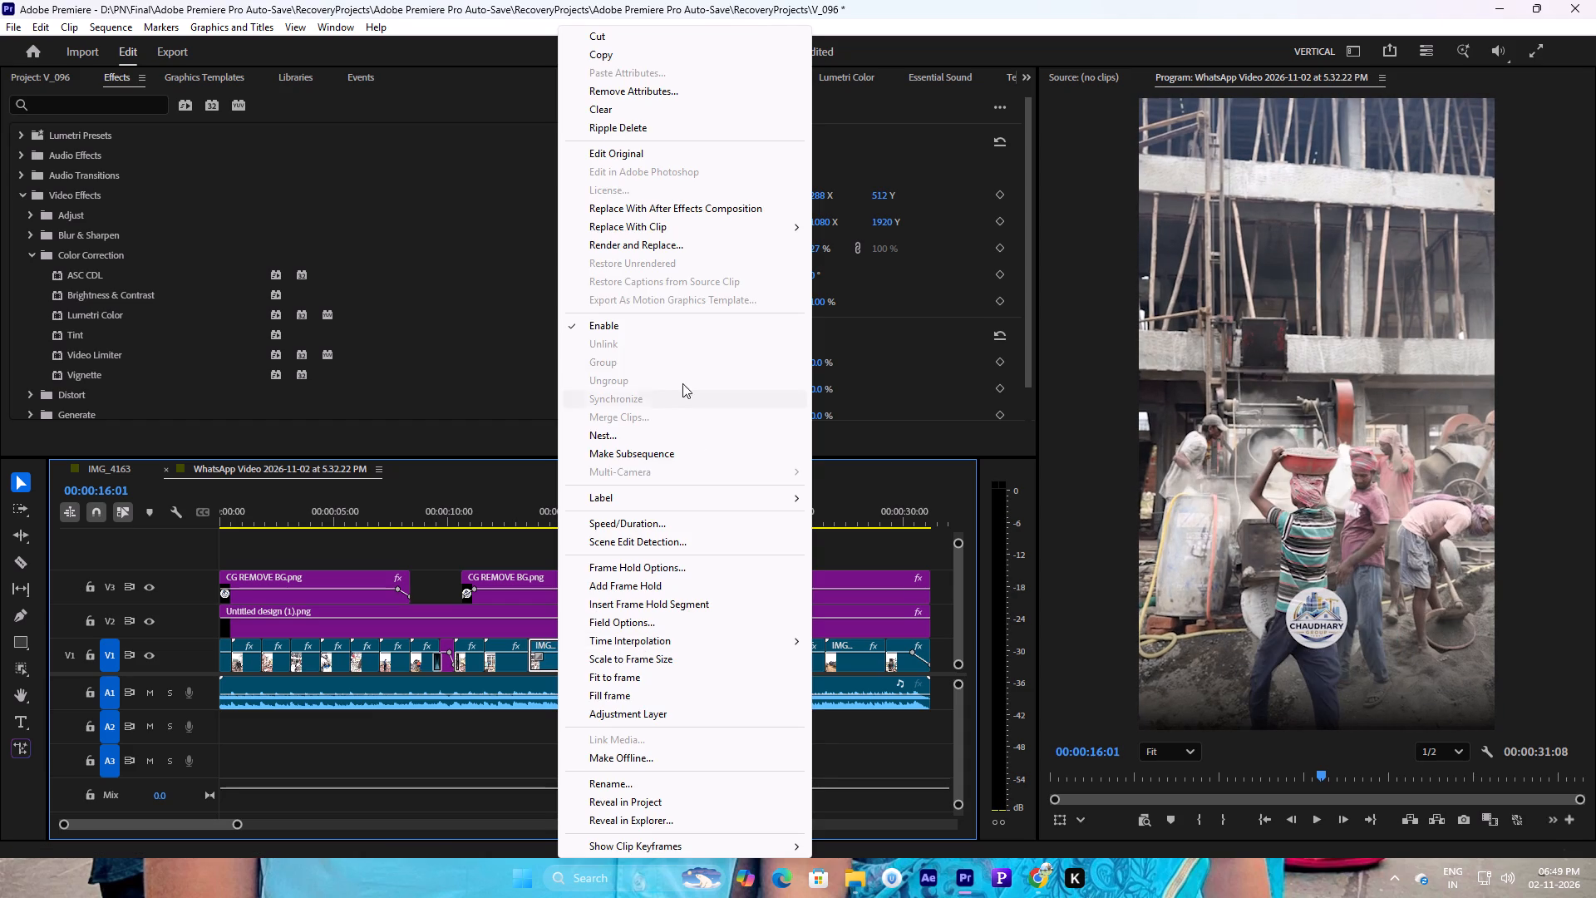
{"action": "left_click", "coordinate": [623, 517]}
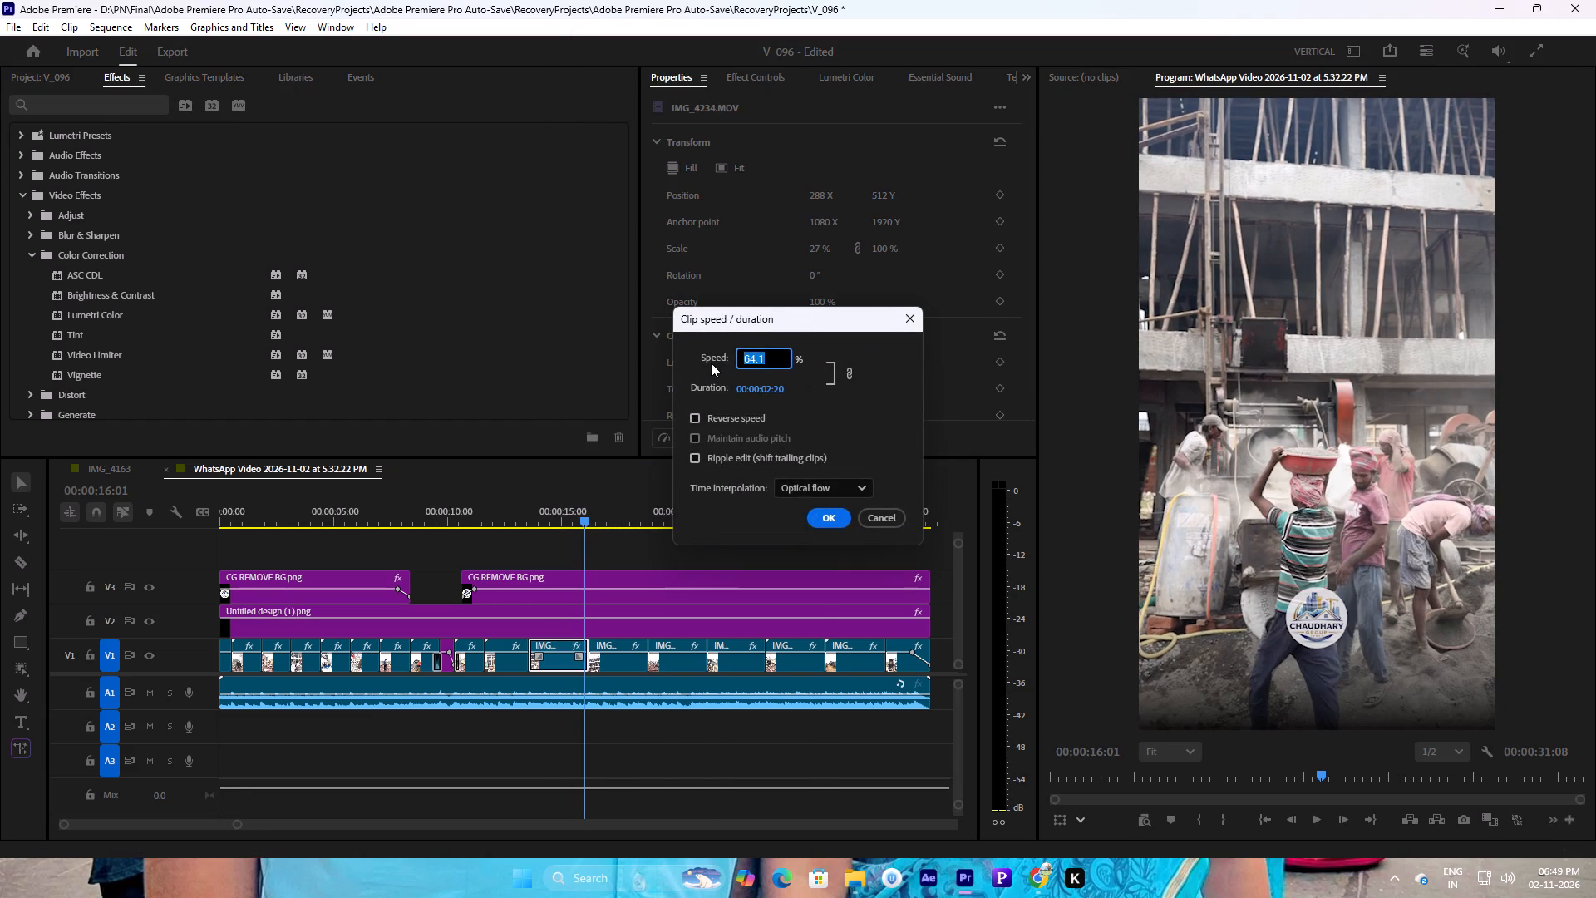
{"action": "left_click", "coordinate": [711, 363]}
{"action": "left_click_drag", "start_coordinate": [751, 359], "coordinate": [613, 377]}
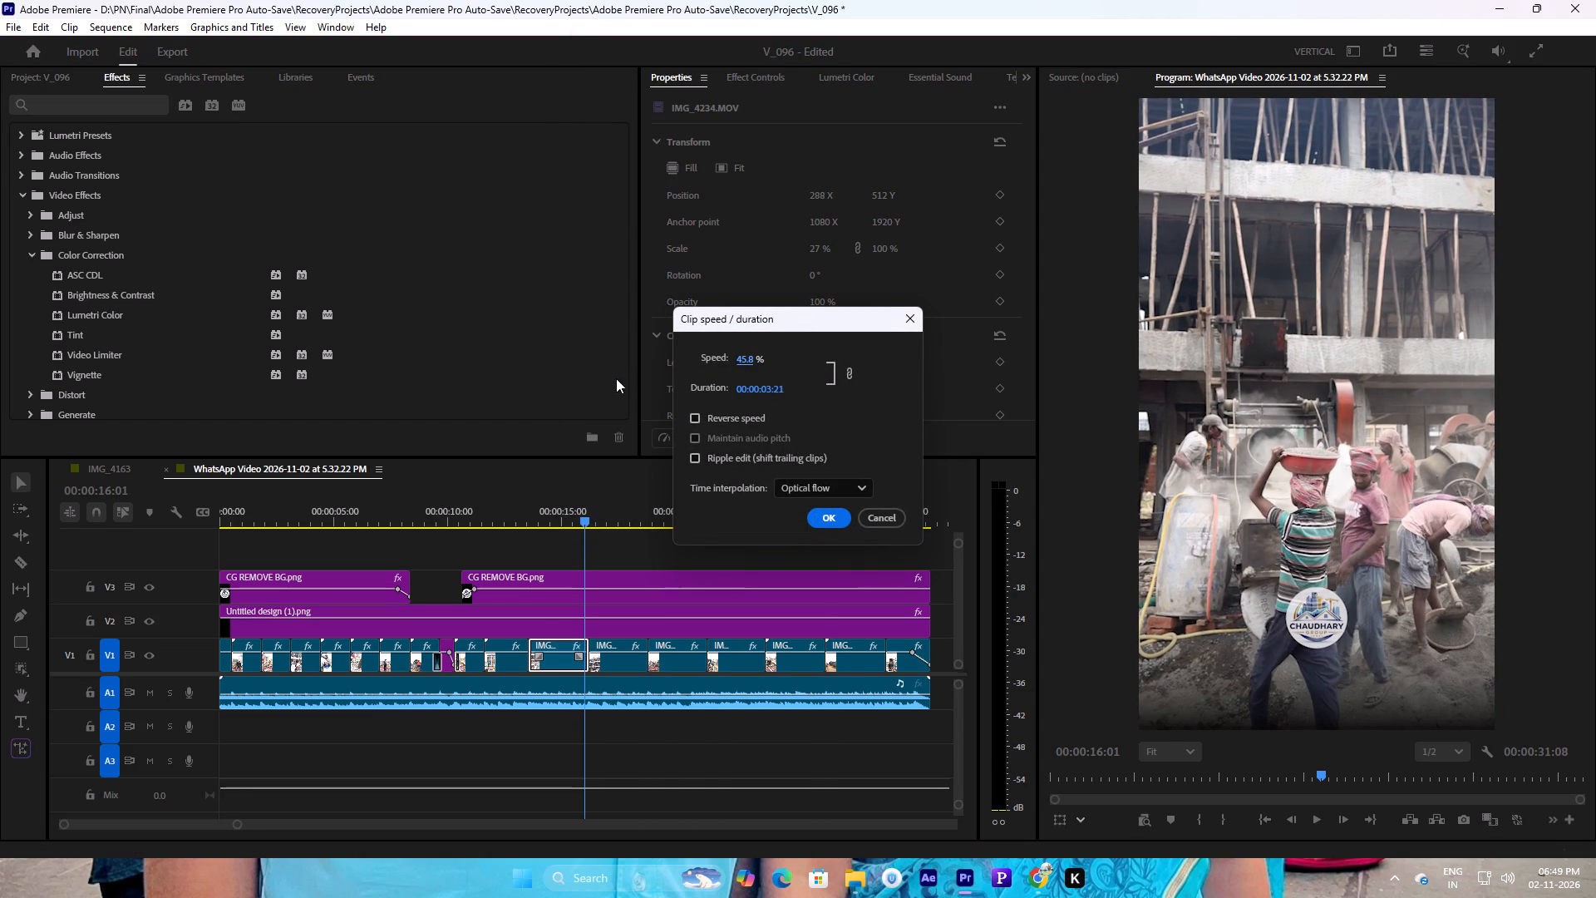
{"action": "left_click", "coordinate": [830, 524]}
Play the edit from 00:00:13:07 in the export preview, replaying the section from about 00:00:11 to check clip IMG_4234's pacing.
{"action": "left_click", "coordinate": [545, 517]}
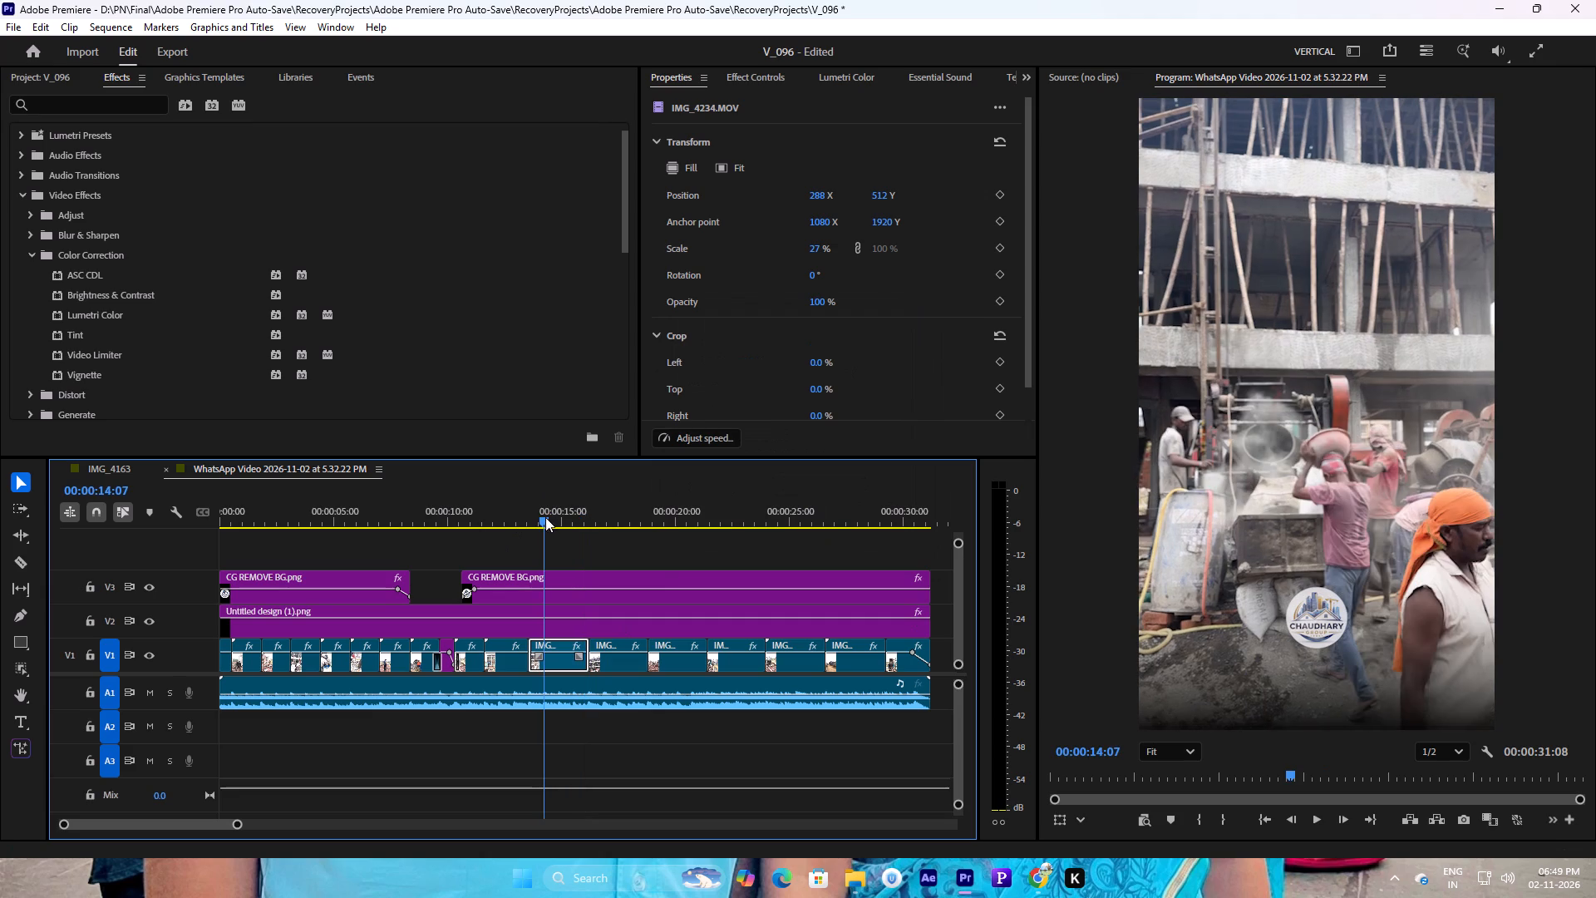
{"action": "left_click", "coordinate": [524, 512]}
{"action": "left_click", "coordinate": [169, 55]}
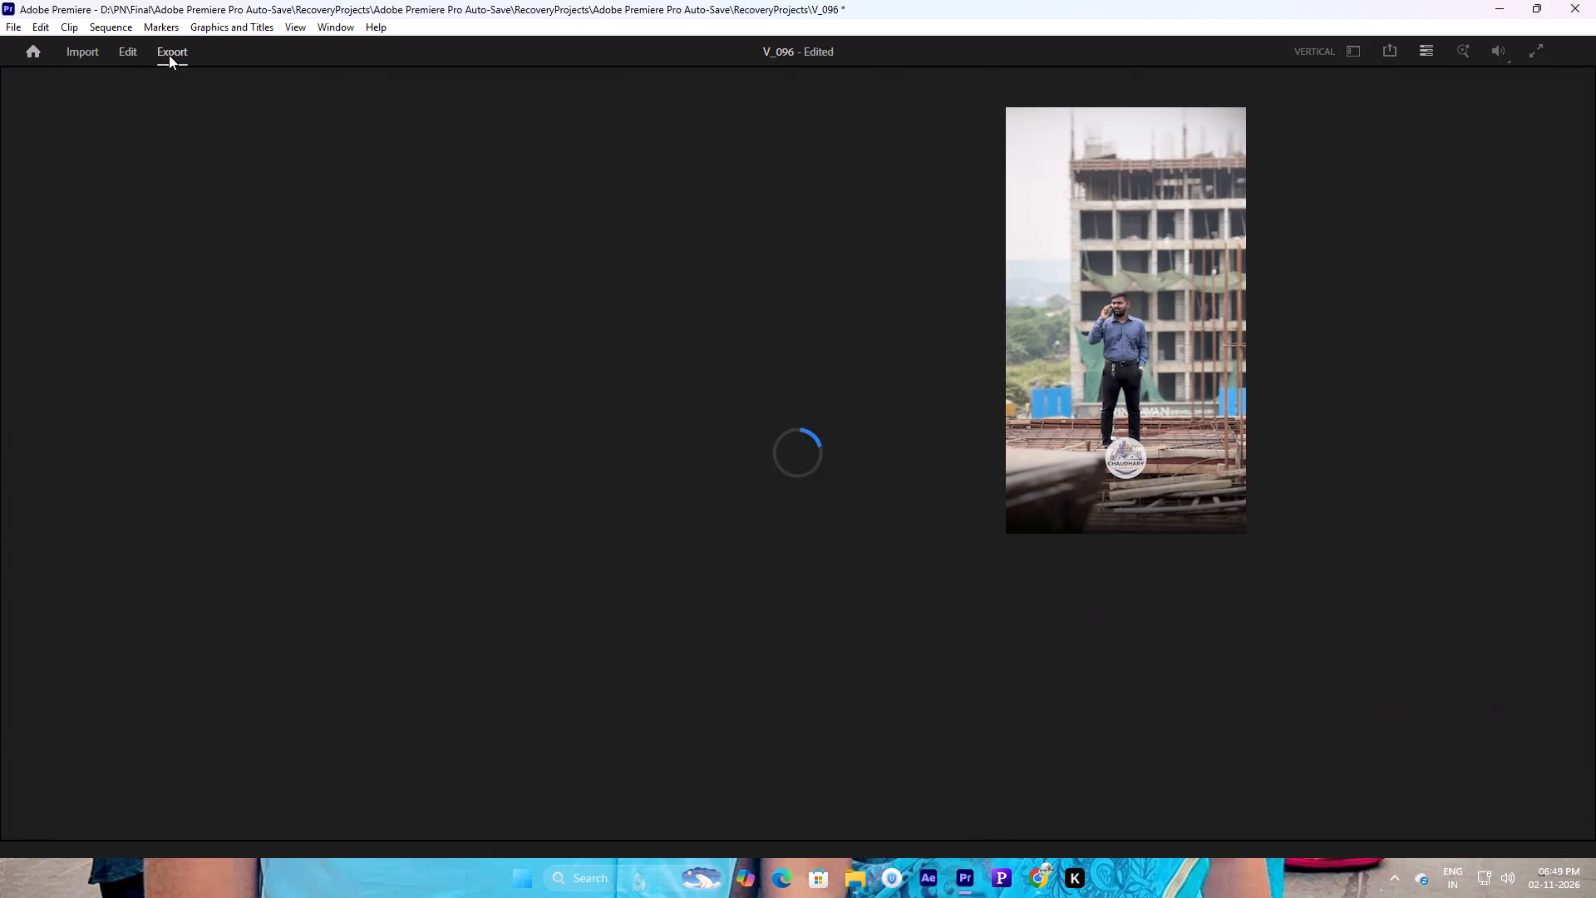
{"action": "key", "text": "space"}
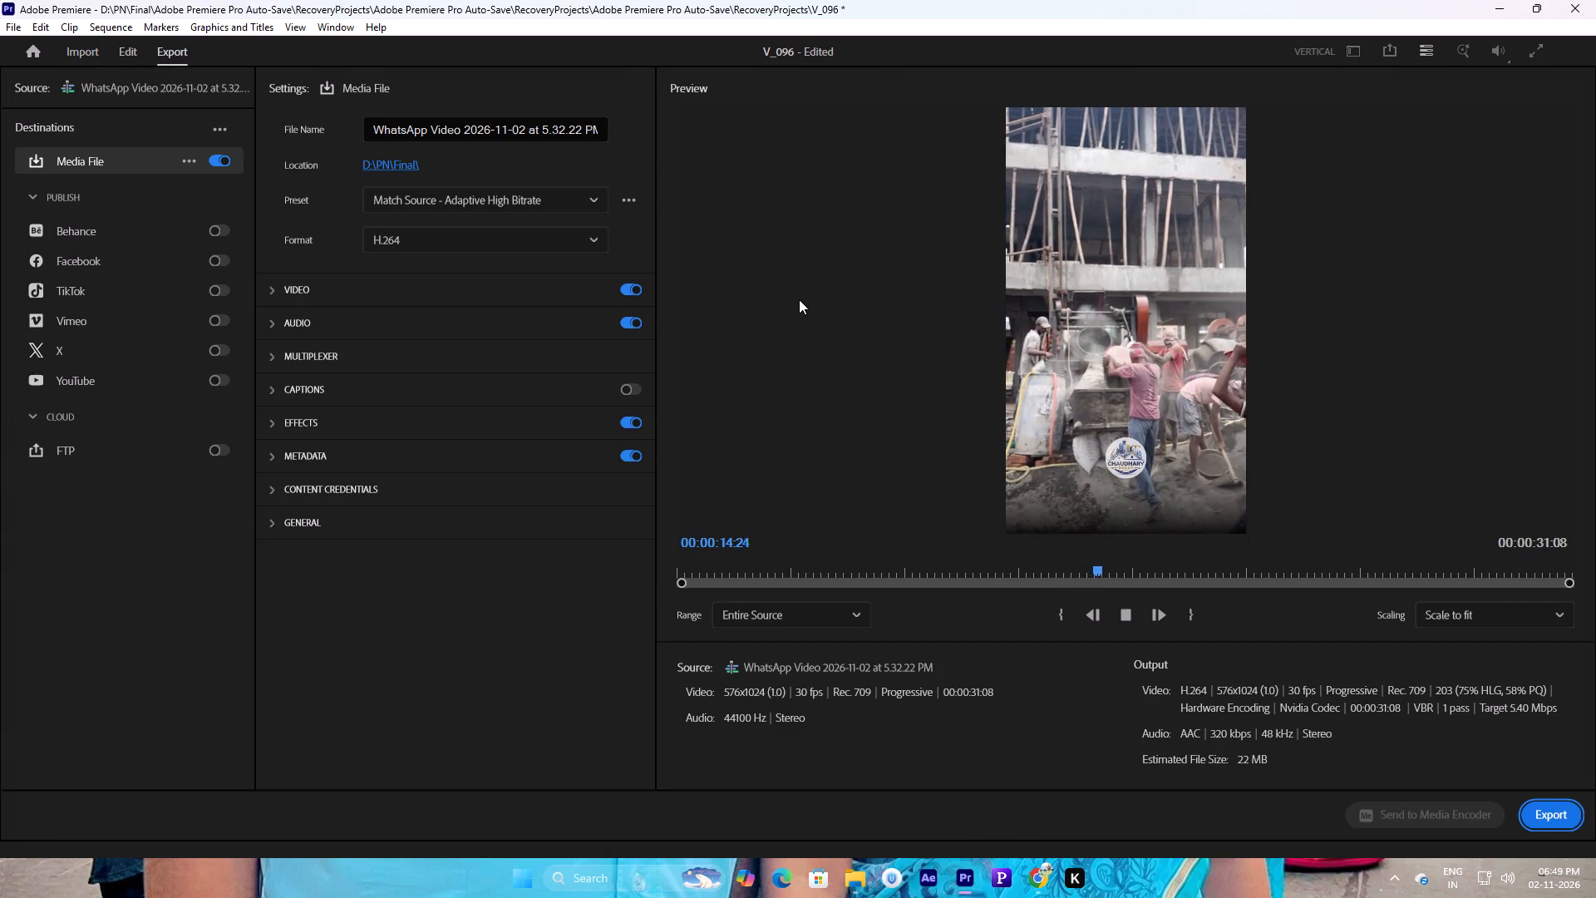
{"action": "key", "text": "space"}
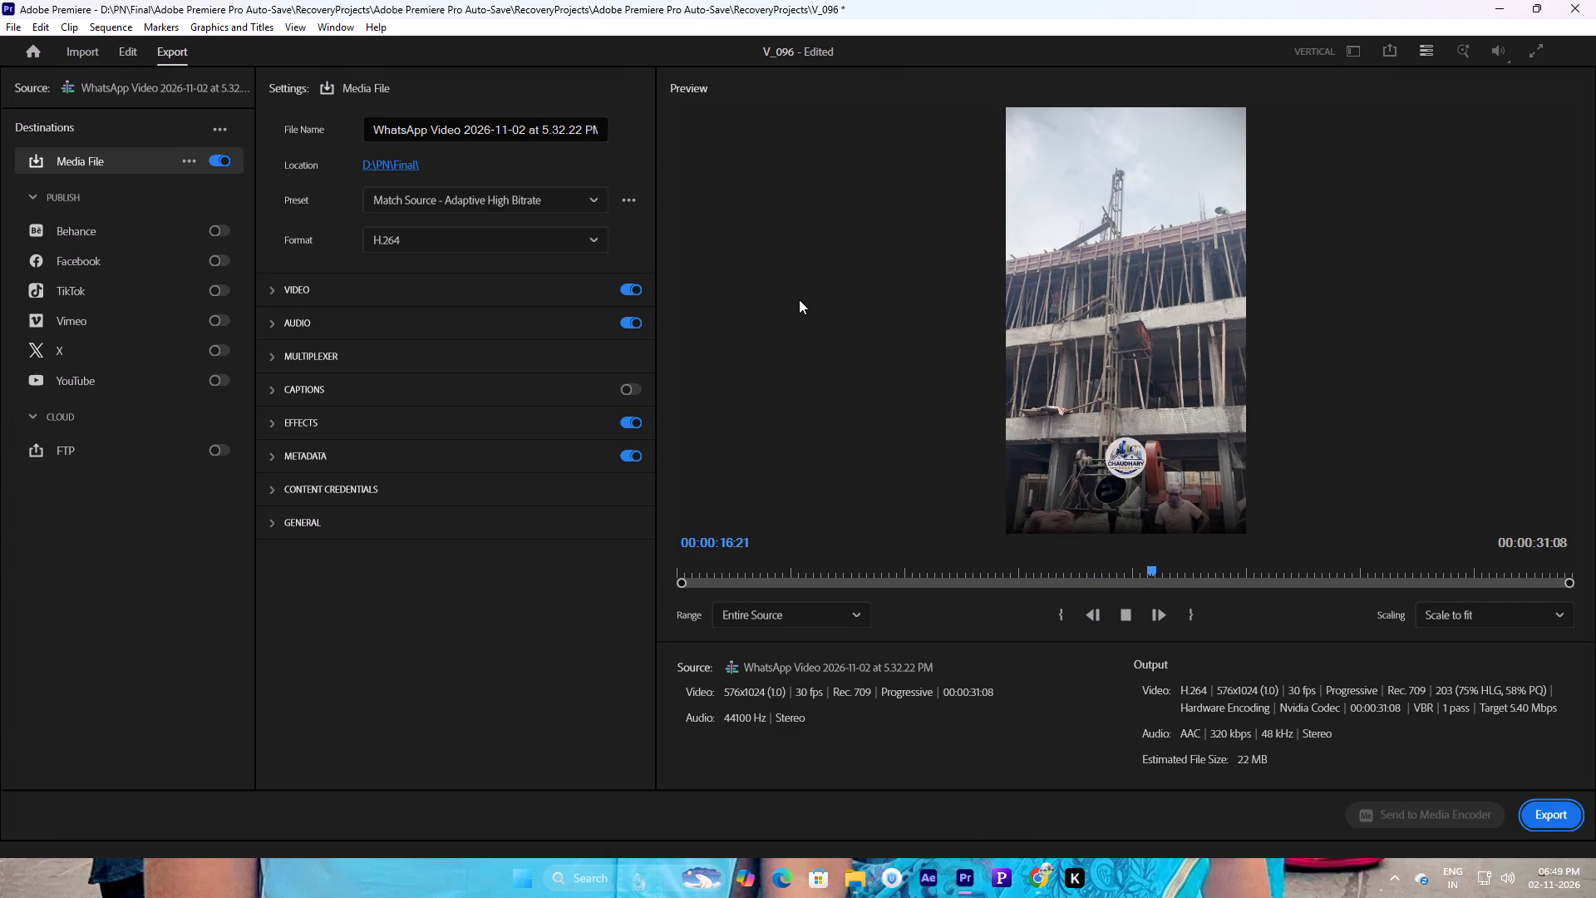
{"action": "key", "text": "space"}
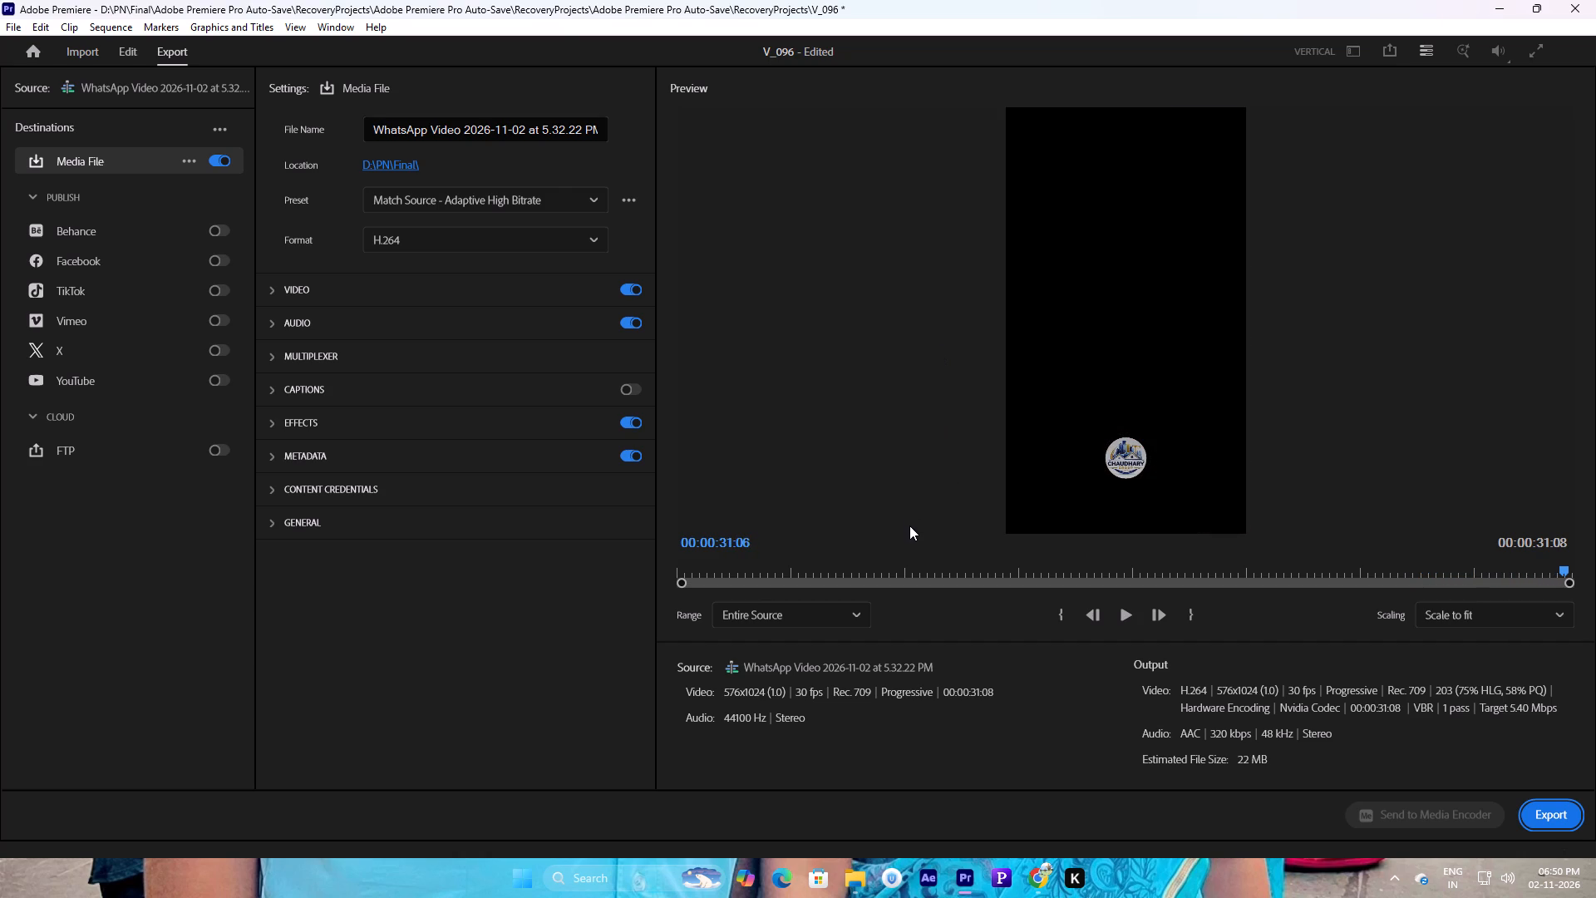
{"action": "key", "text": "space"}
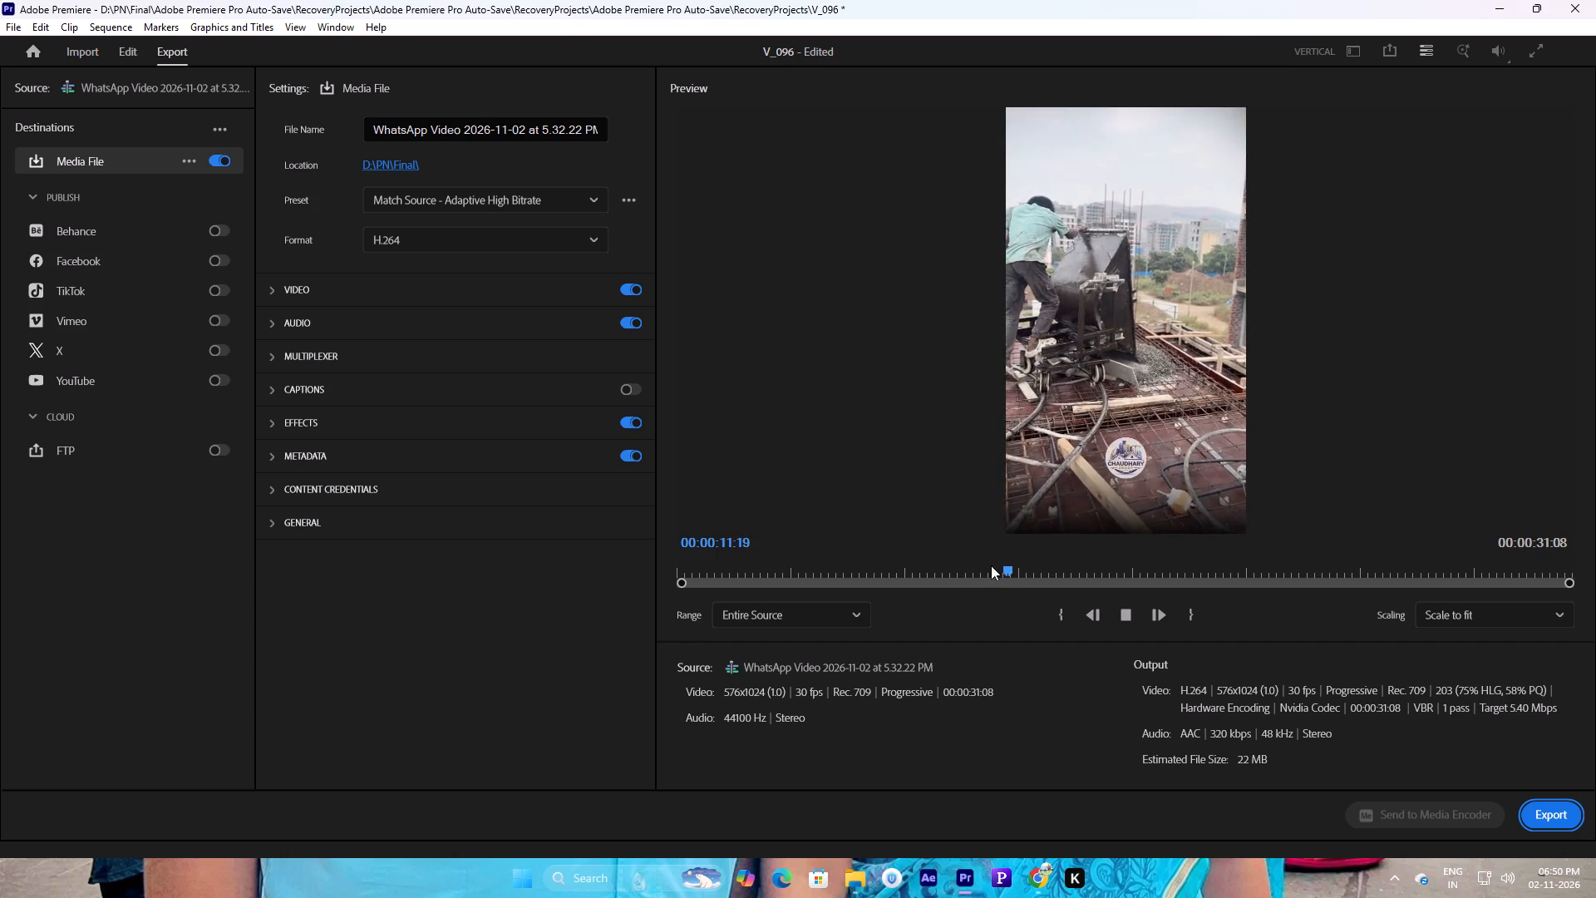
{"action": "left_click_drag", "start_coordinate": [979, 570], "coordinate": [955, 575]}
{"action": "key", "text": "space"}
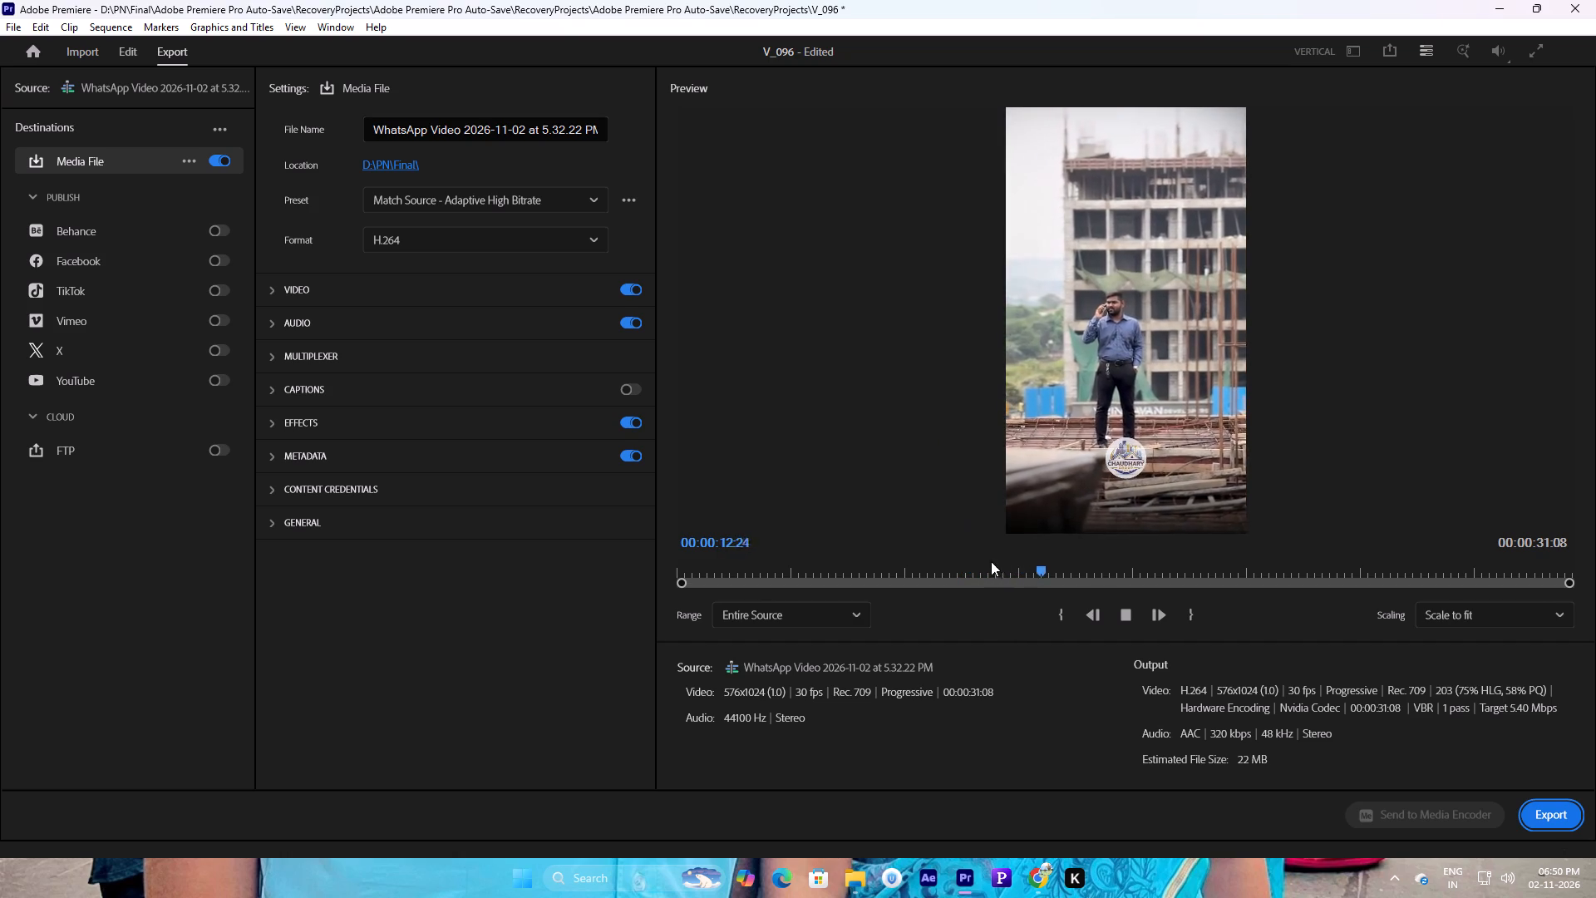
{"action": "left_click_drag", "start_coordinate": [991, 564], "coordinate": [955, 565]}
{"action": "key", "text": "space"}
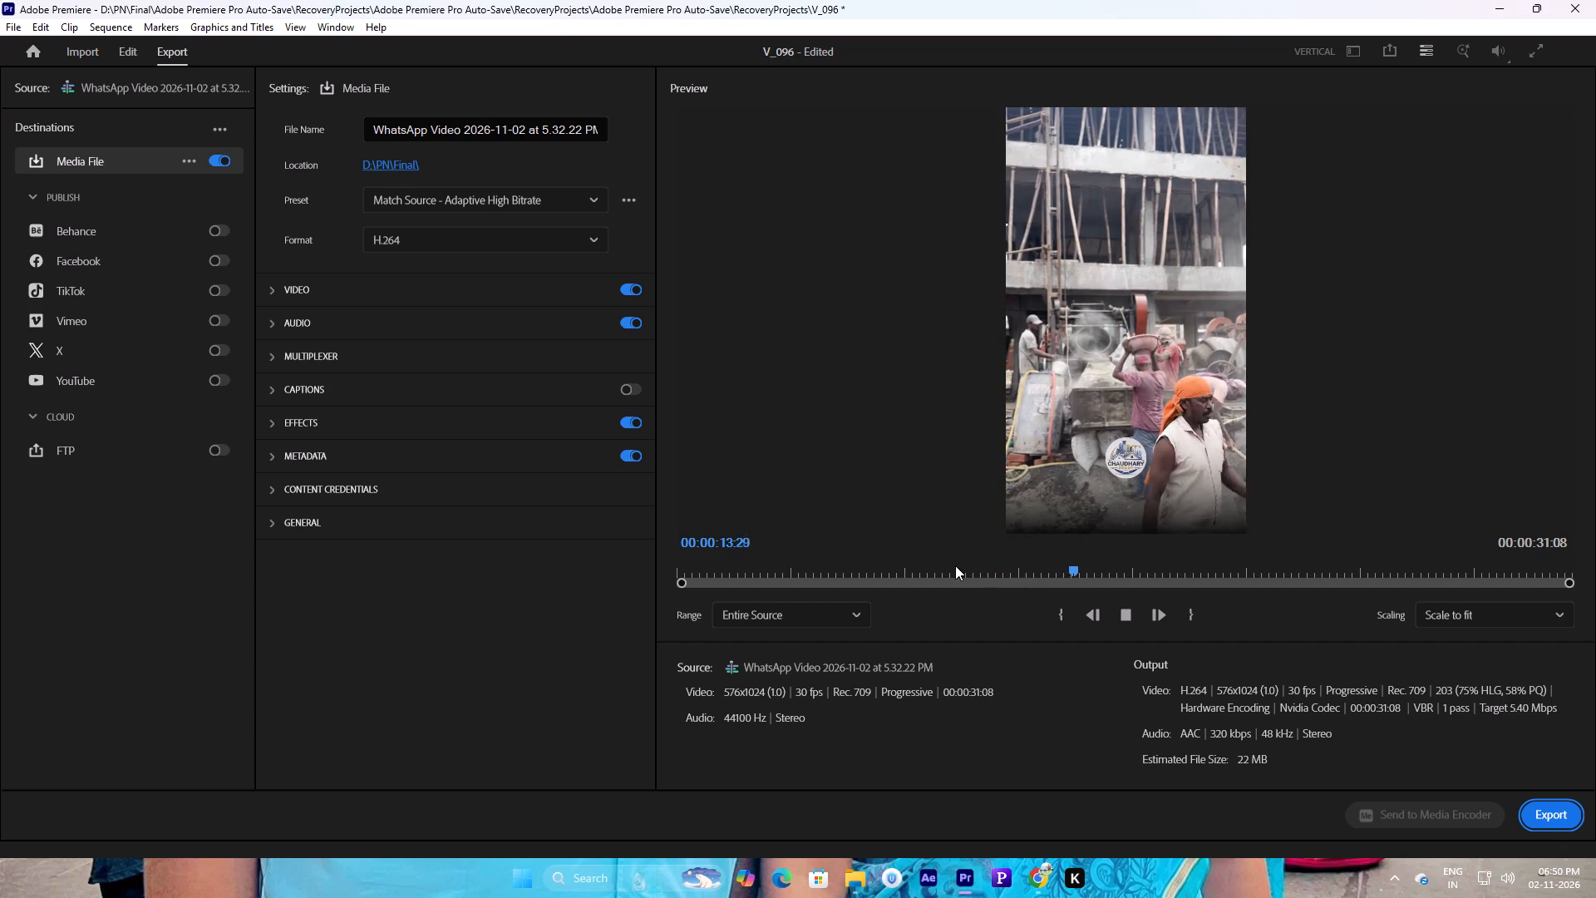
{"action": "key", "text": "space"}
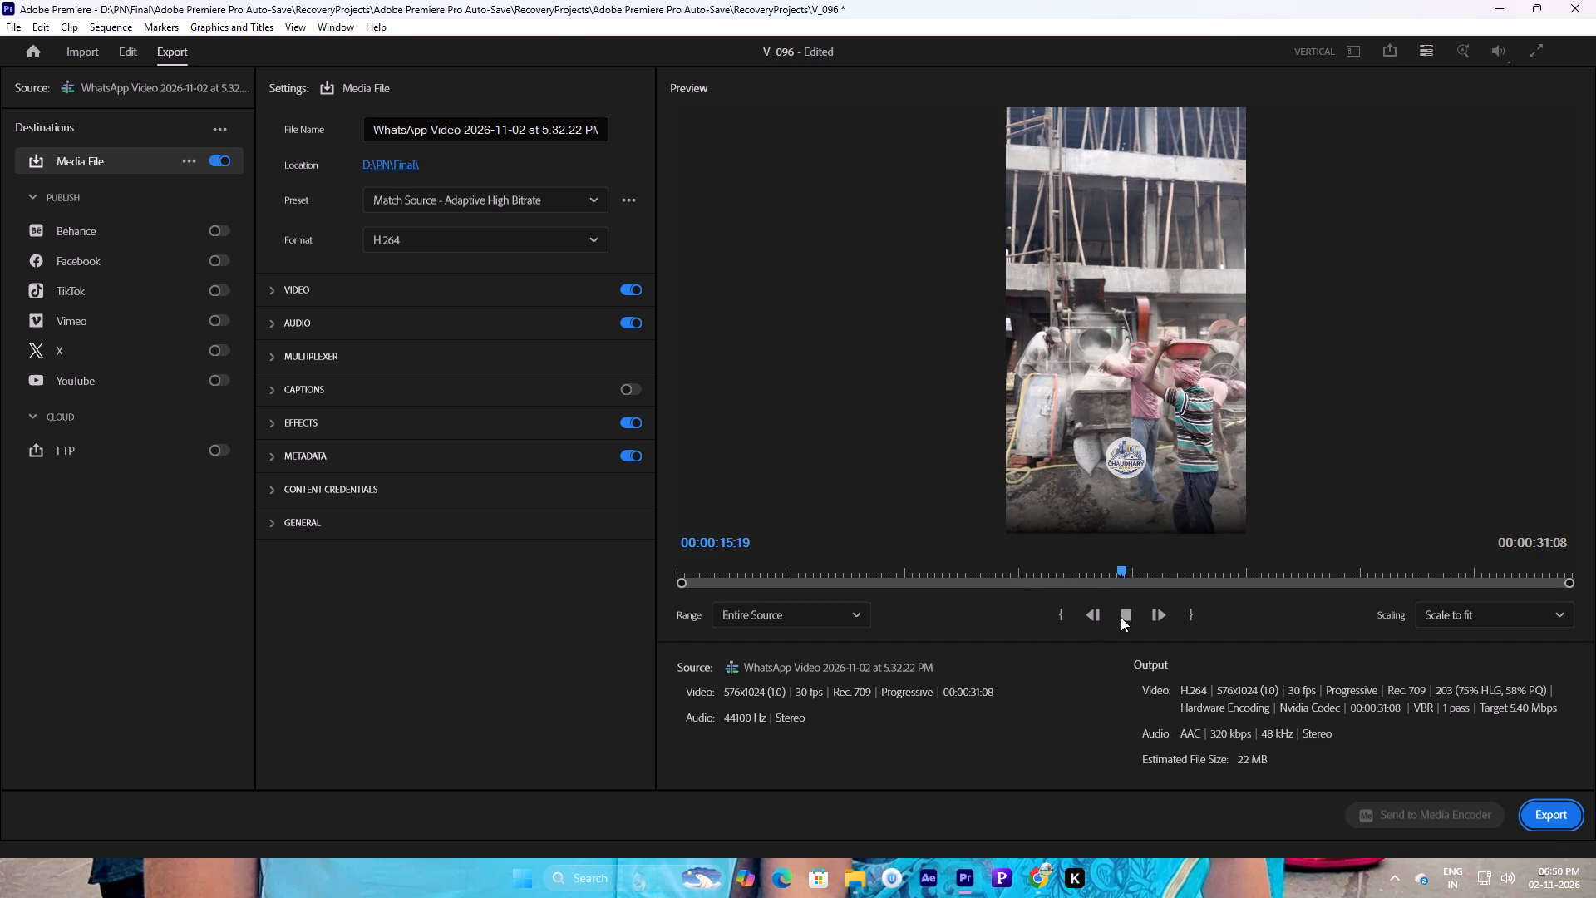
{"action": "left_click", "coordinate": [1123, 619]}
{"action": "key", "text": "space"}
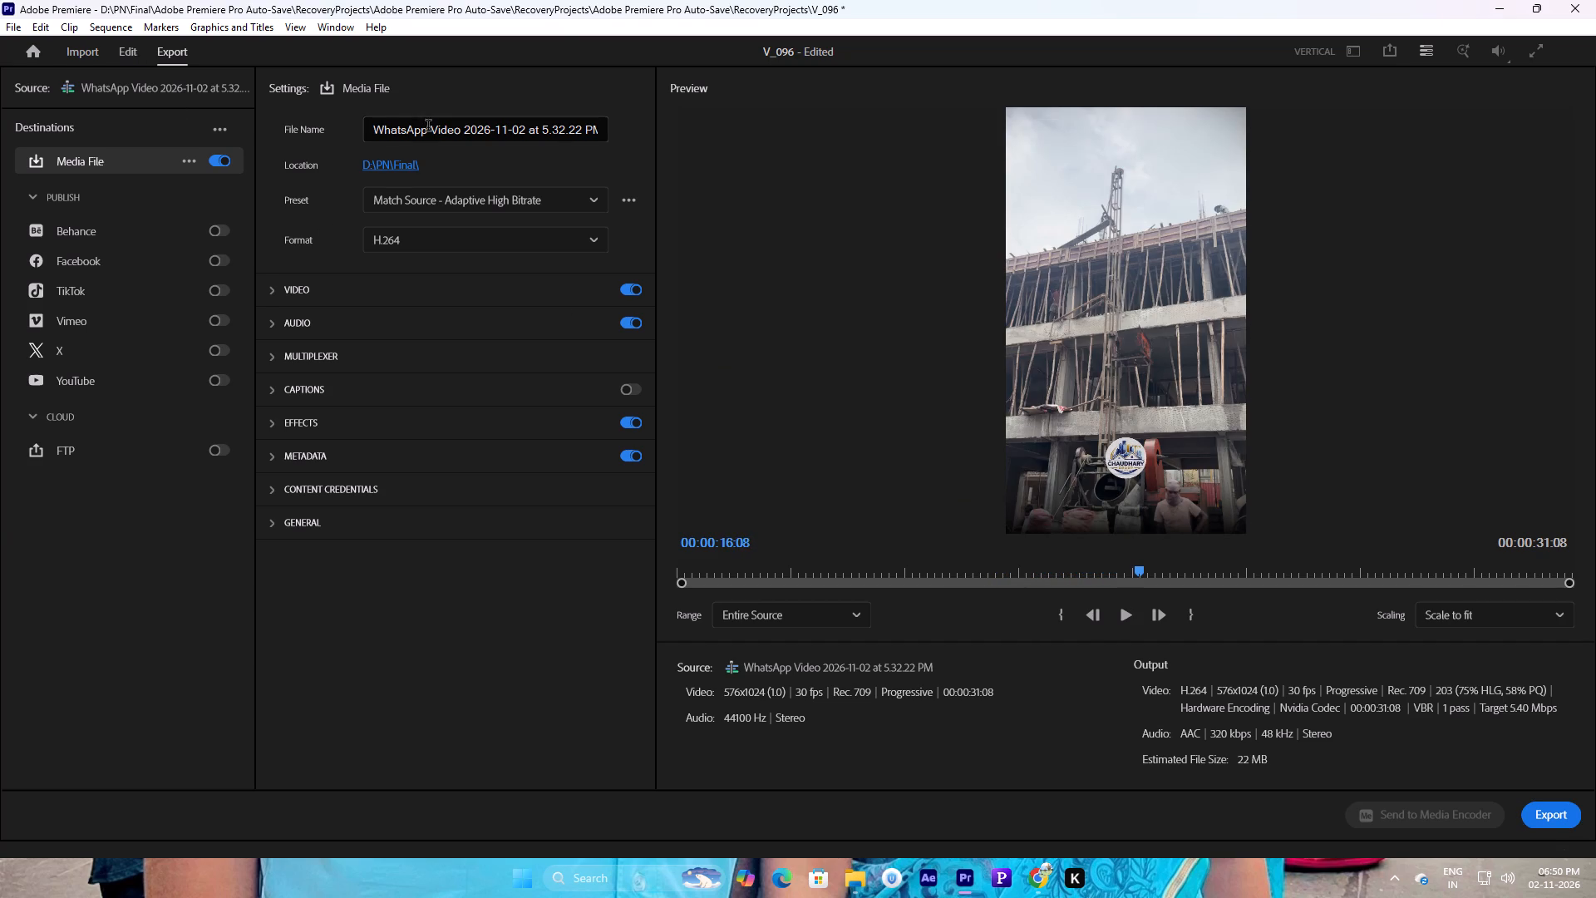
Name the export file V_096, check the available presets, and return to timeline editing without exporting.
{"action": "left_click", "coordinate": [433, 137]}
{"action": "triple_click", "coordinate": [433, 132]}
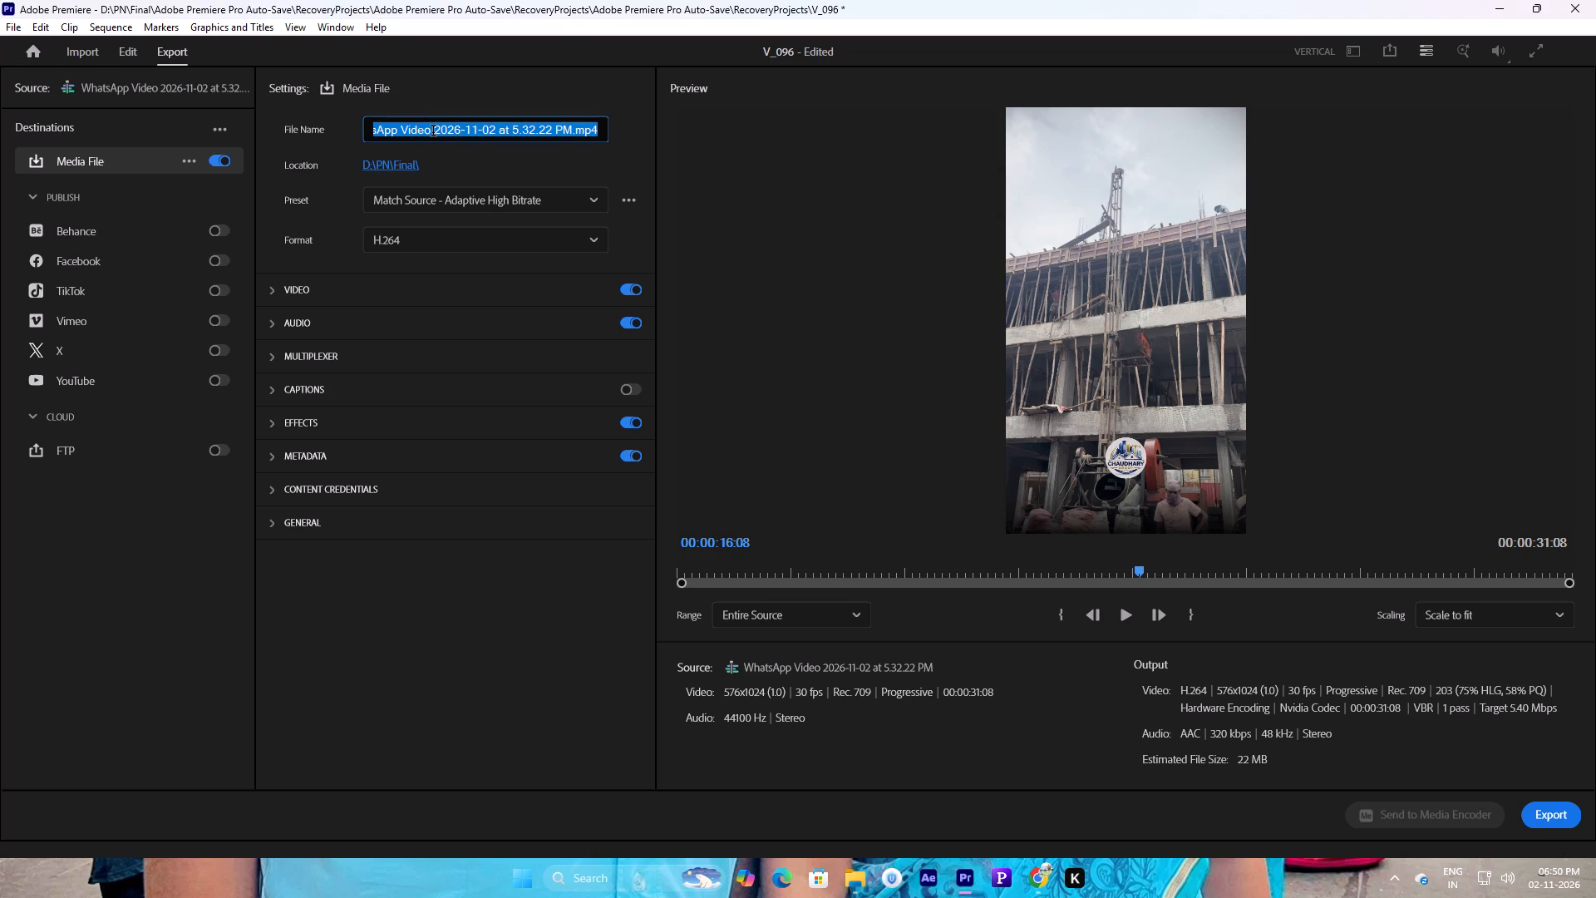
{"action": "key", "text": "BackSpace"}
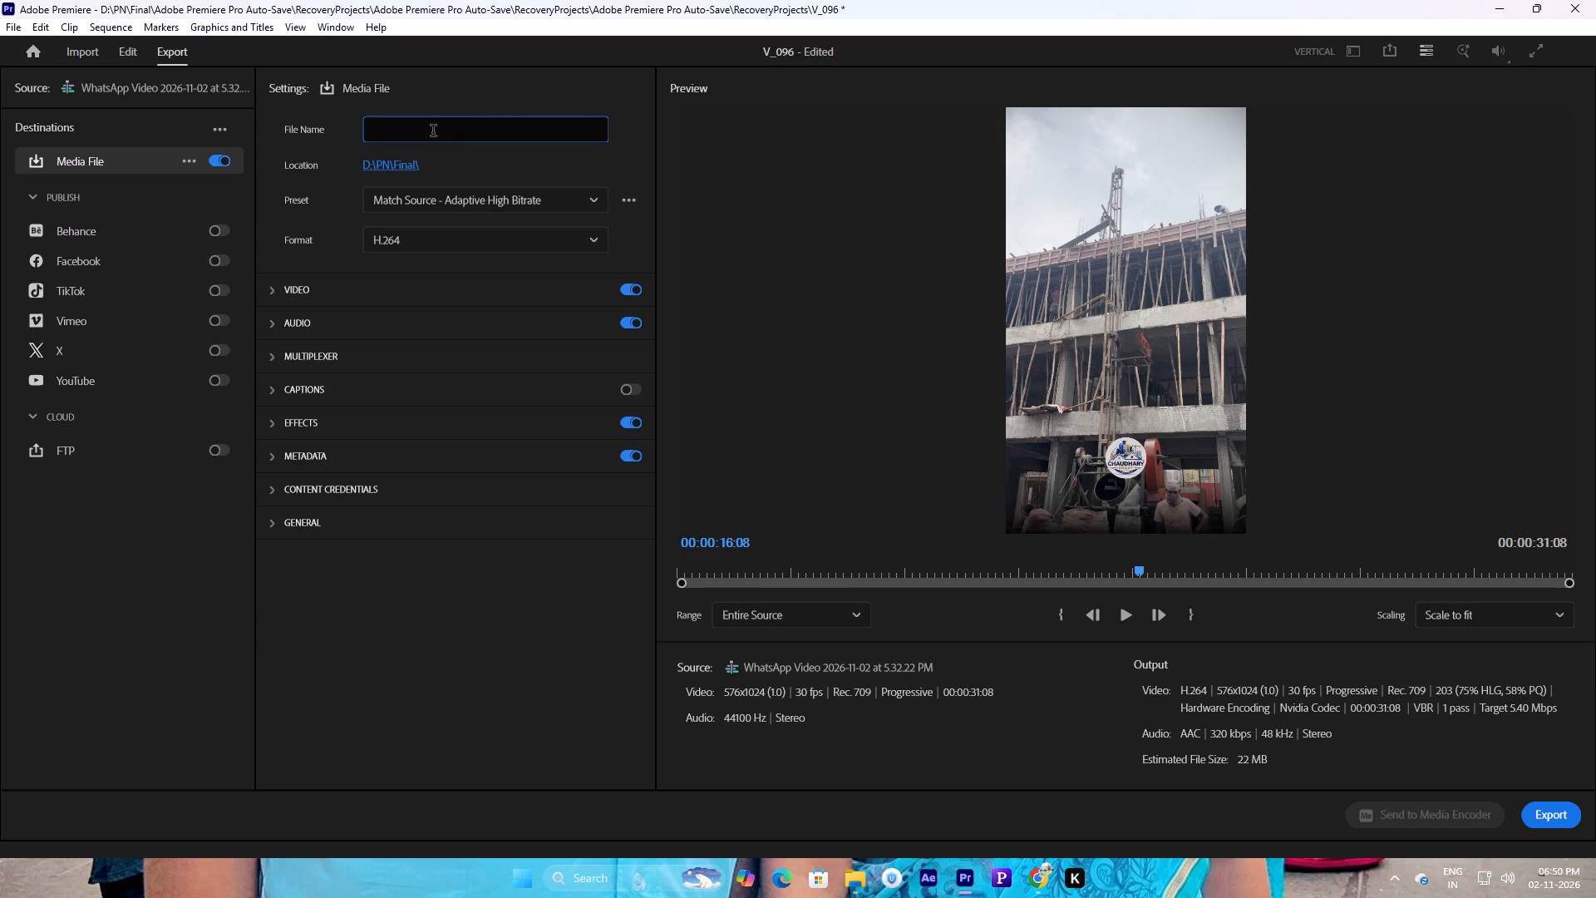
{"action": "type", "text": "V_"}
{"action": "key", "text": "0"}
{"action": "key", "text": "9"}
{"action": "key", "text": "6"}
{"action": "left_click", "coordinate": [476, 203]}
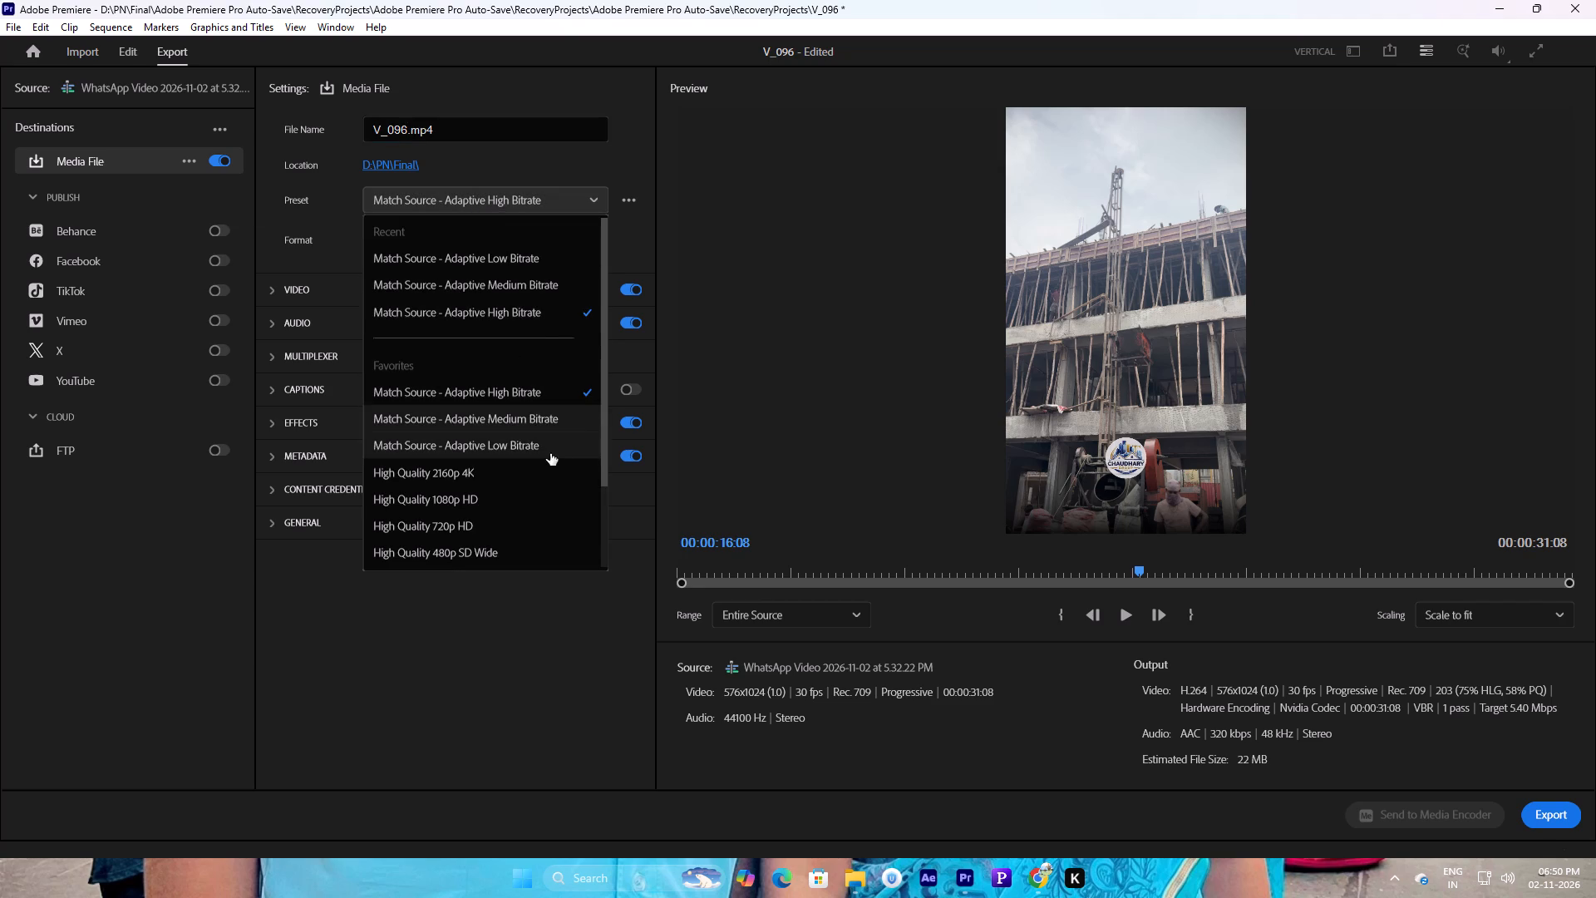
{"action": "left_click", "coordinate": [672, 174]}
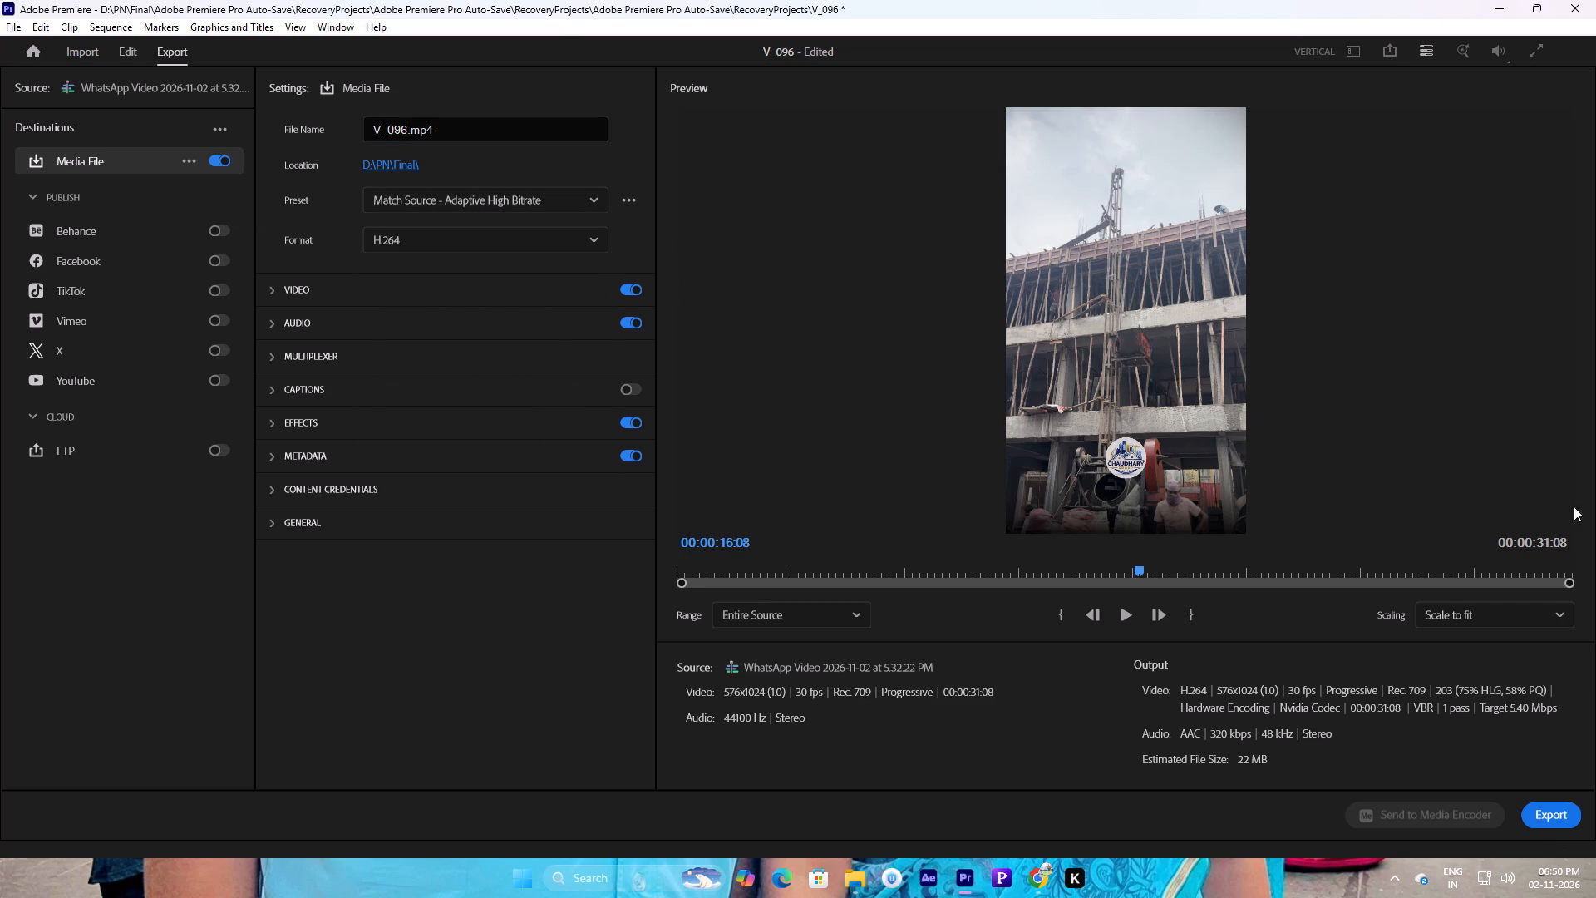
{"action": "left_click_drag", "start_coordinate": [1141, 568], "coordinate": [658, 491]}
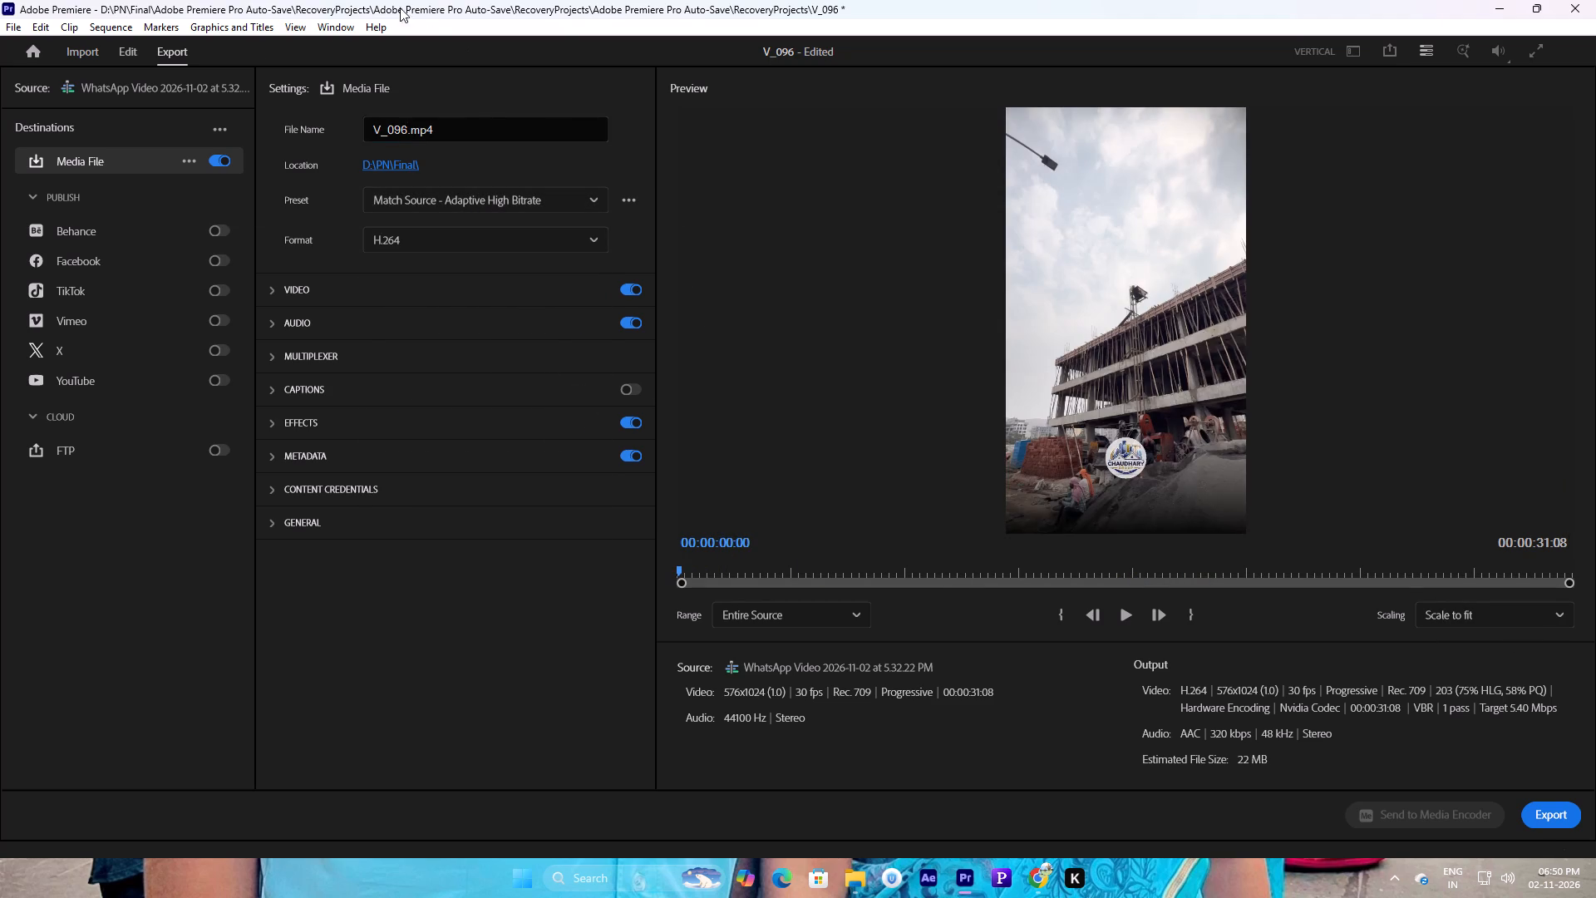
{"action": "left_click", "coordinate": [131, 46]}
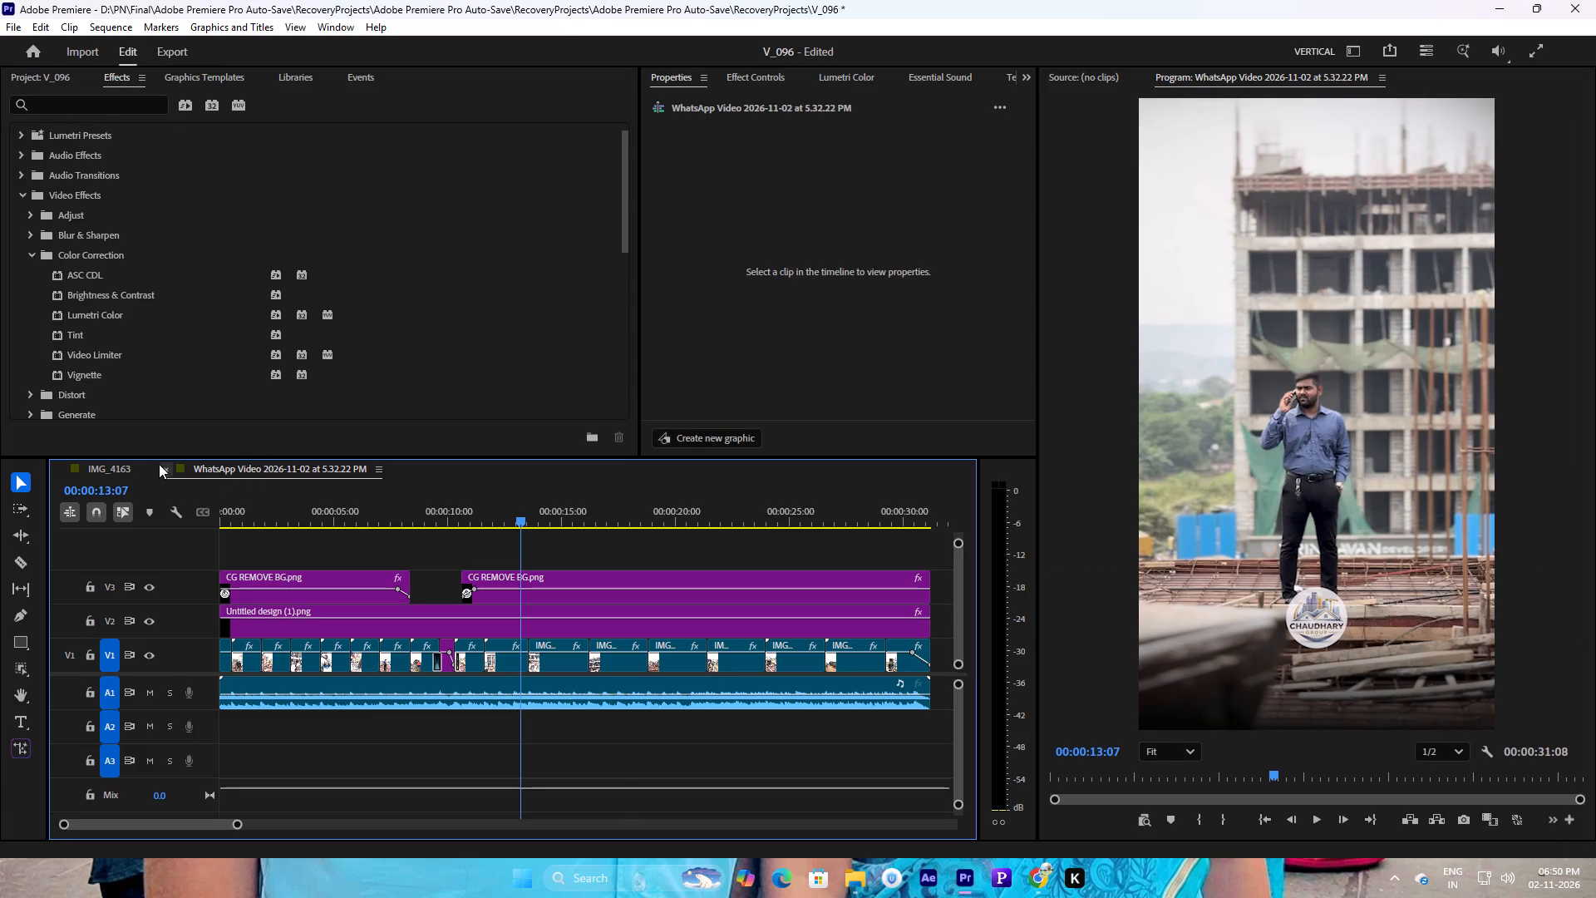
Close the IMG_4163 sequence and save the V_096 project.
{"action": "left_click", "coordinate": [120, 461]}
{"action": "left_click", "coordinate": [61, 470]}
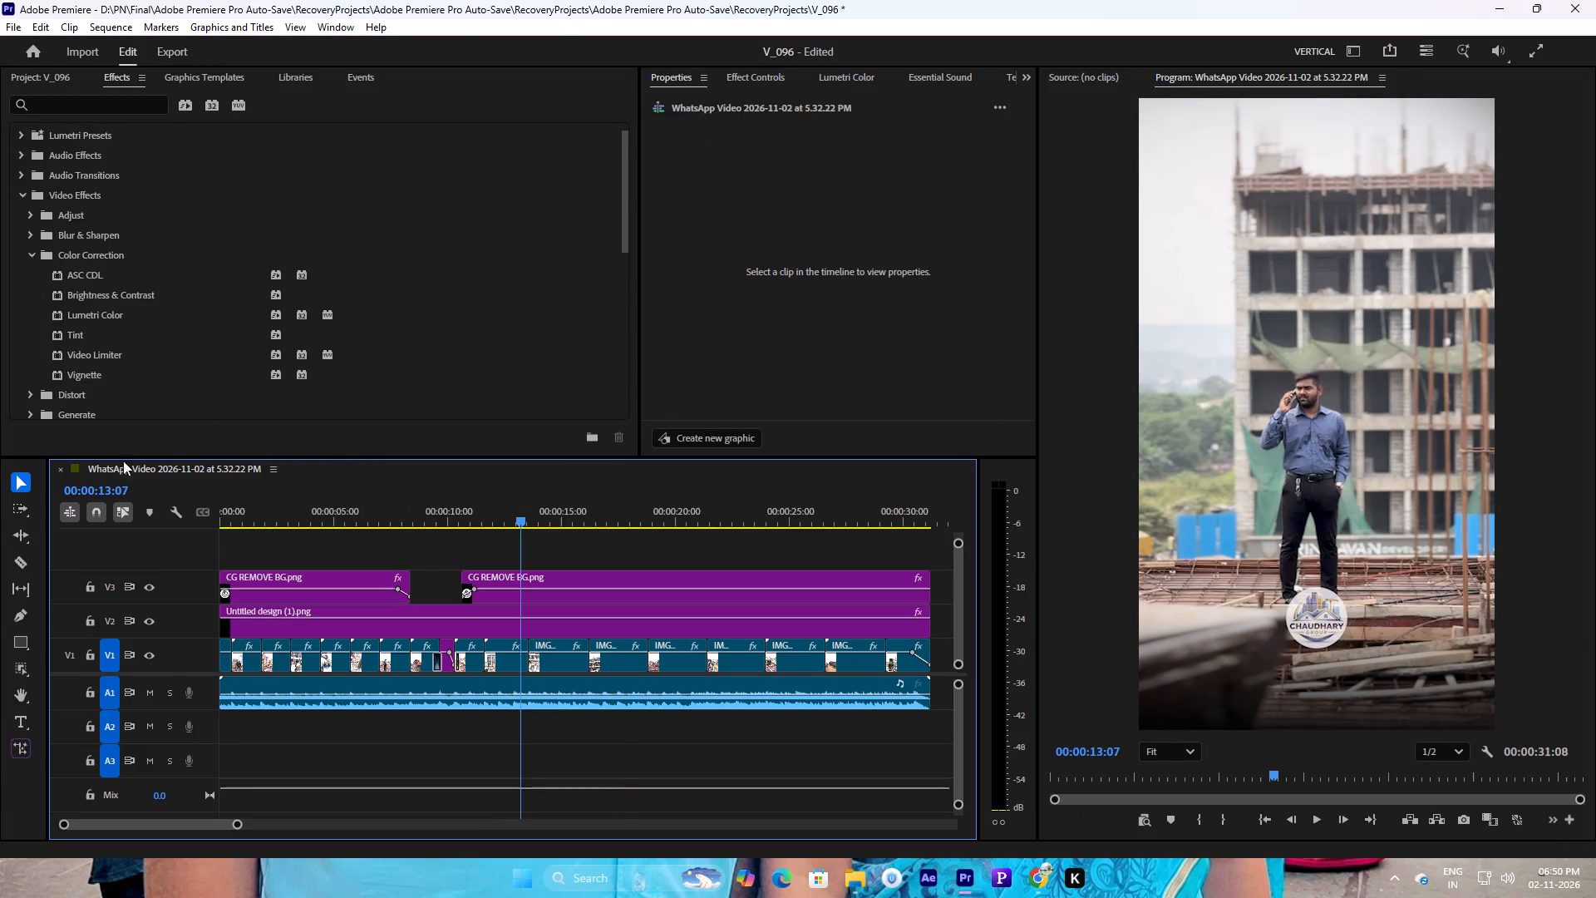
{"action": "key", "text": "ctrl+s"}
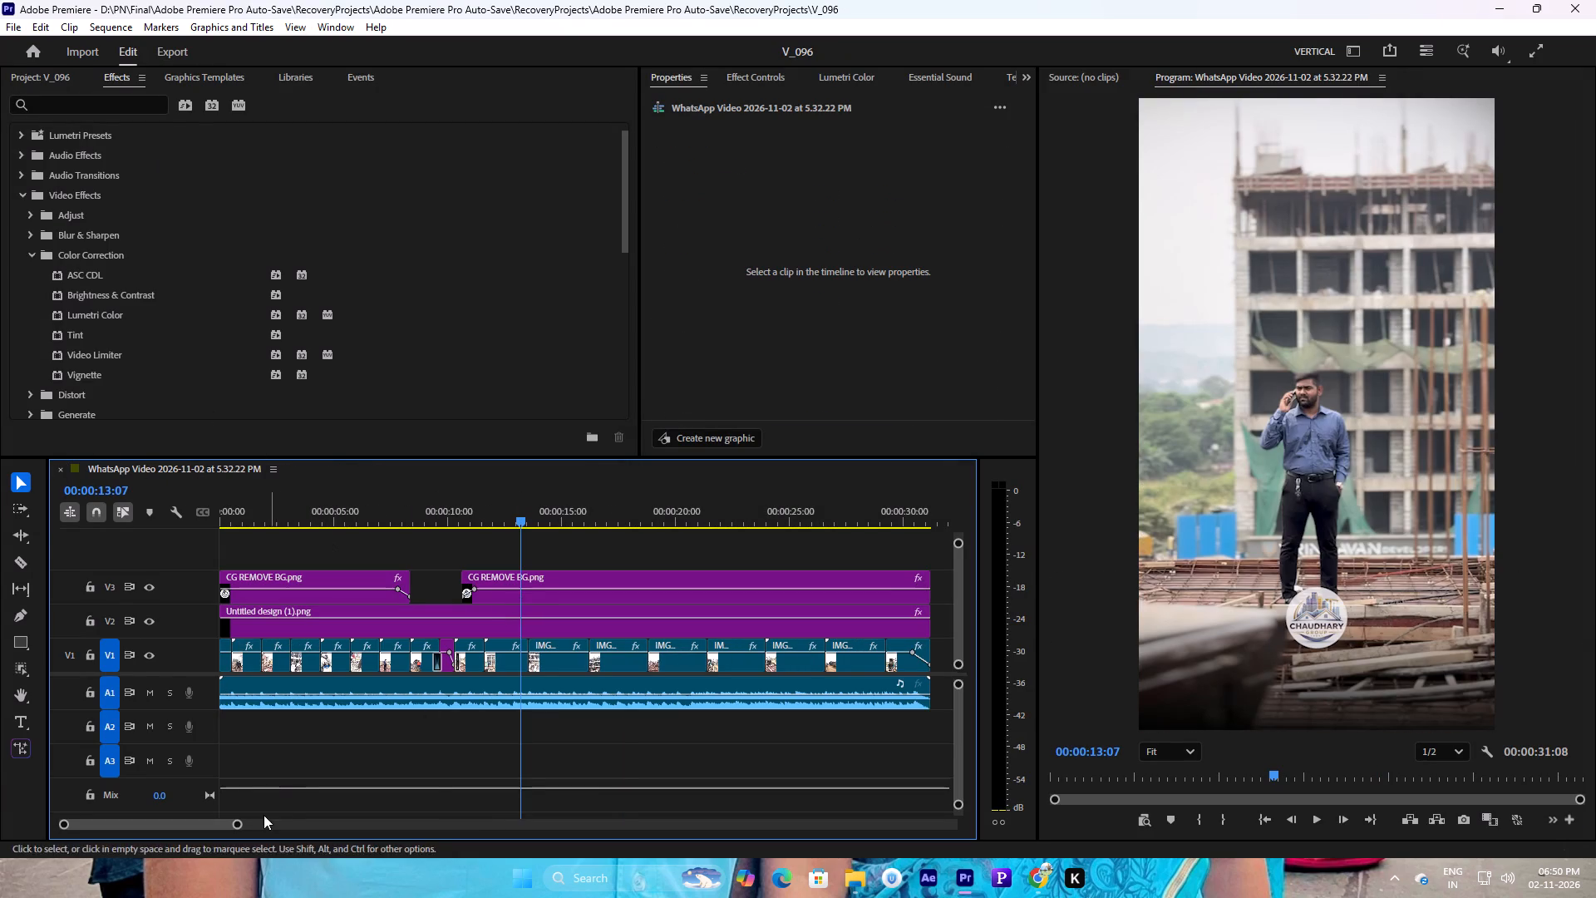
{"action": "left_click_drag", "start_coordinate": [235, 827], "coordinate": [342, 796]}
Name the output file V_096 and export the entire sequence as H.264 to D:\PN\Final.
{"action": "left_click", "coordinate": [184, 53]}
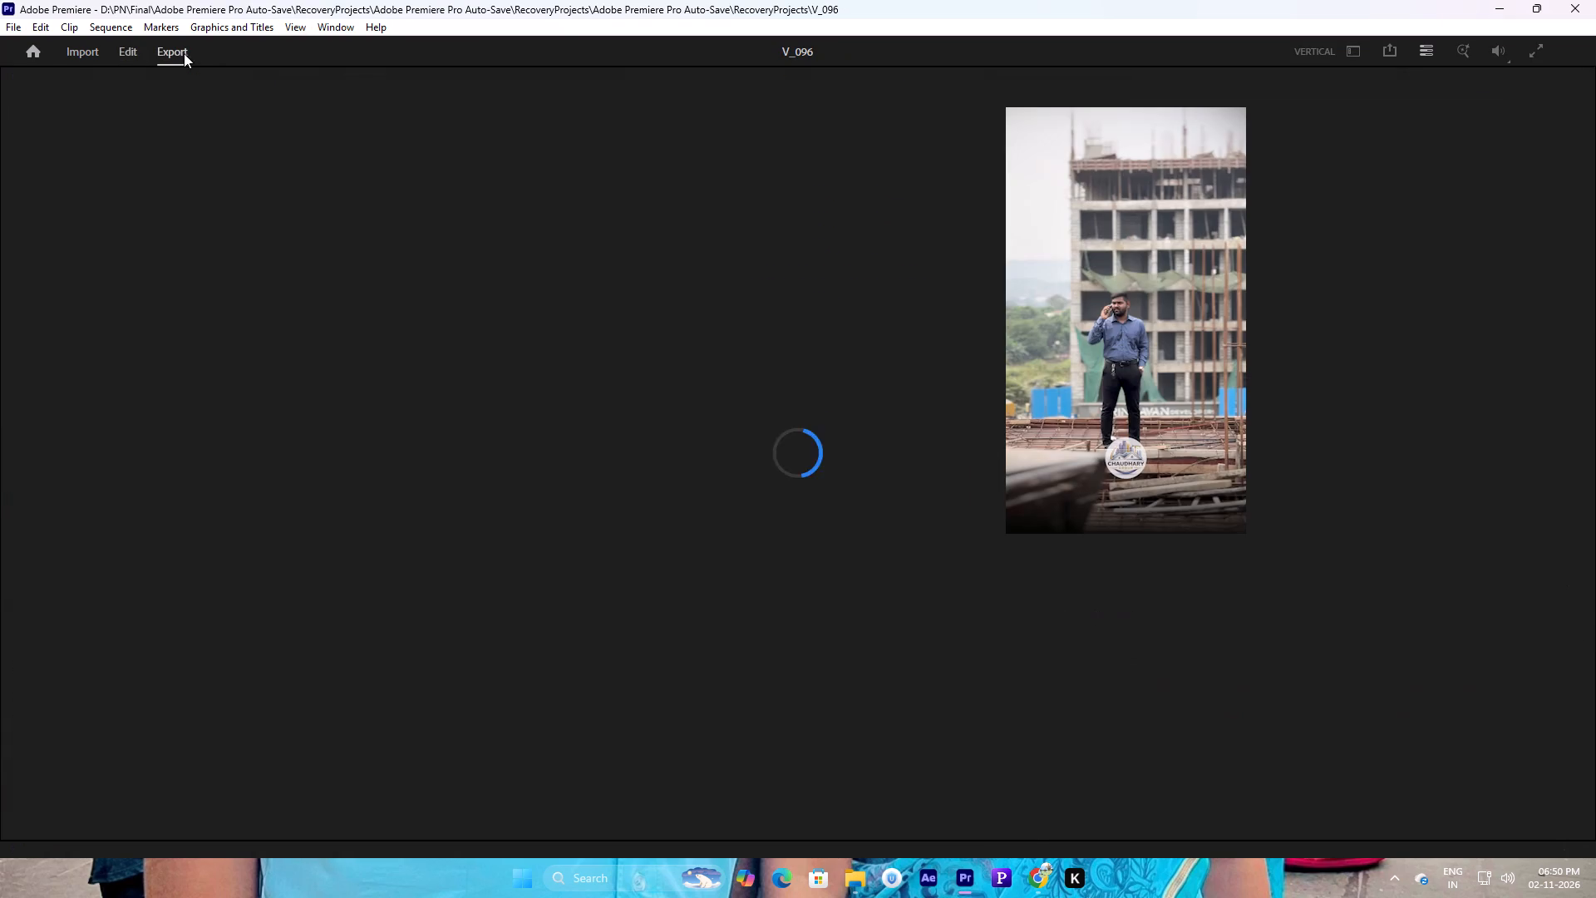
{"action": "triple_click", "coordinate": [461, 130]}
{"action": "key", "text": "BackSpace"}
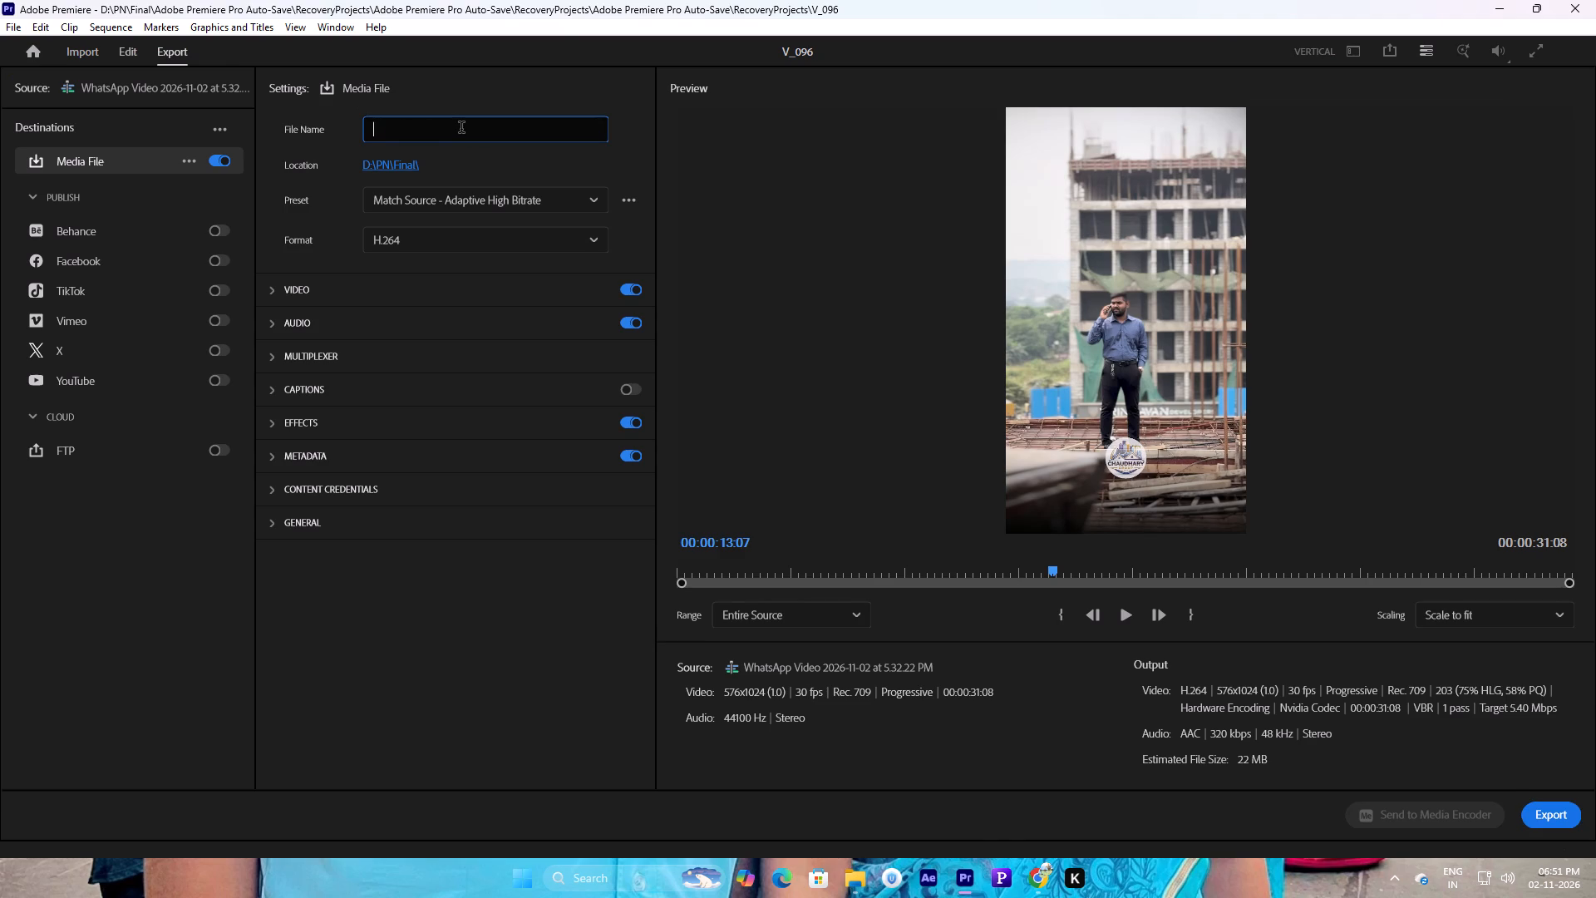
{"action": "key", "text": "v"}
{"action": "key", "text": "shift+parenright"}
{"action": "key", "text": "BackSpace"}
{"action": "key", "text": "shift+underscore"}
{"action": "key", "text": "0"}
{"action": "type", "text": "96"}
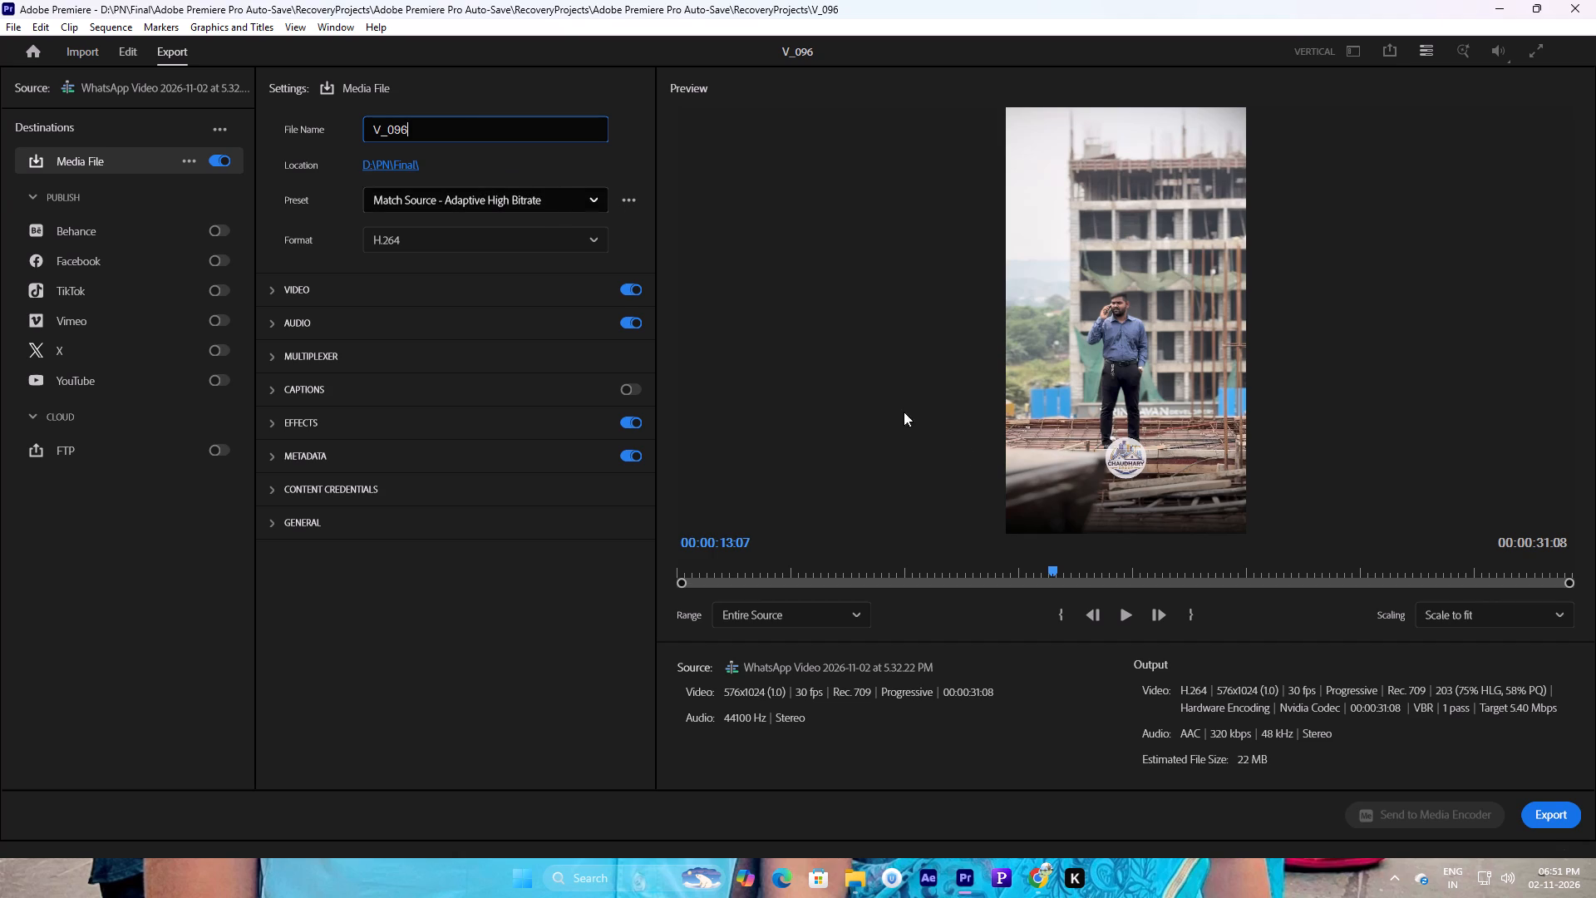
{"action": "left_click", "coordinate": [1570, 812]}
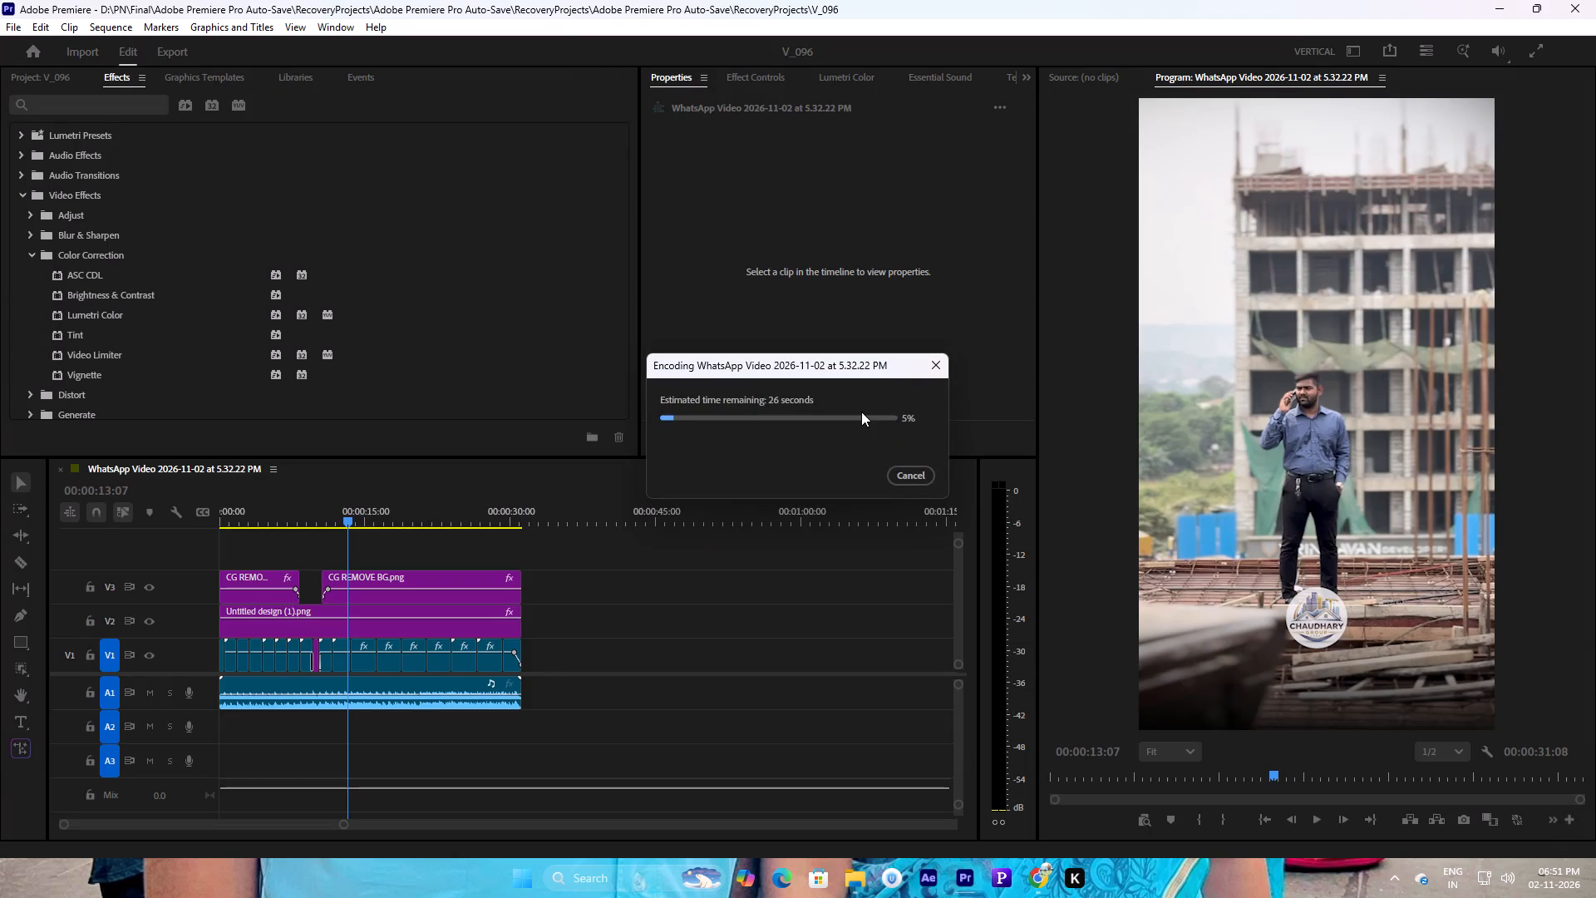
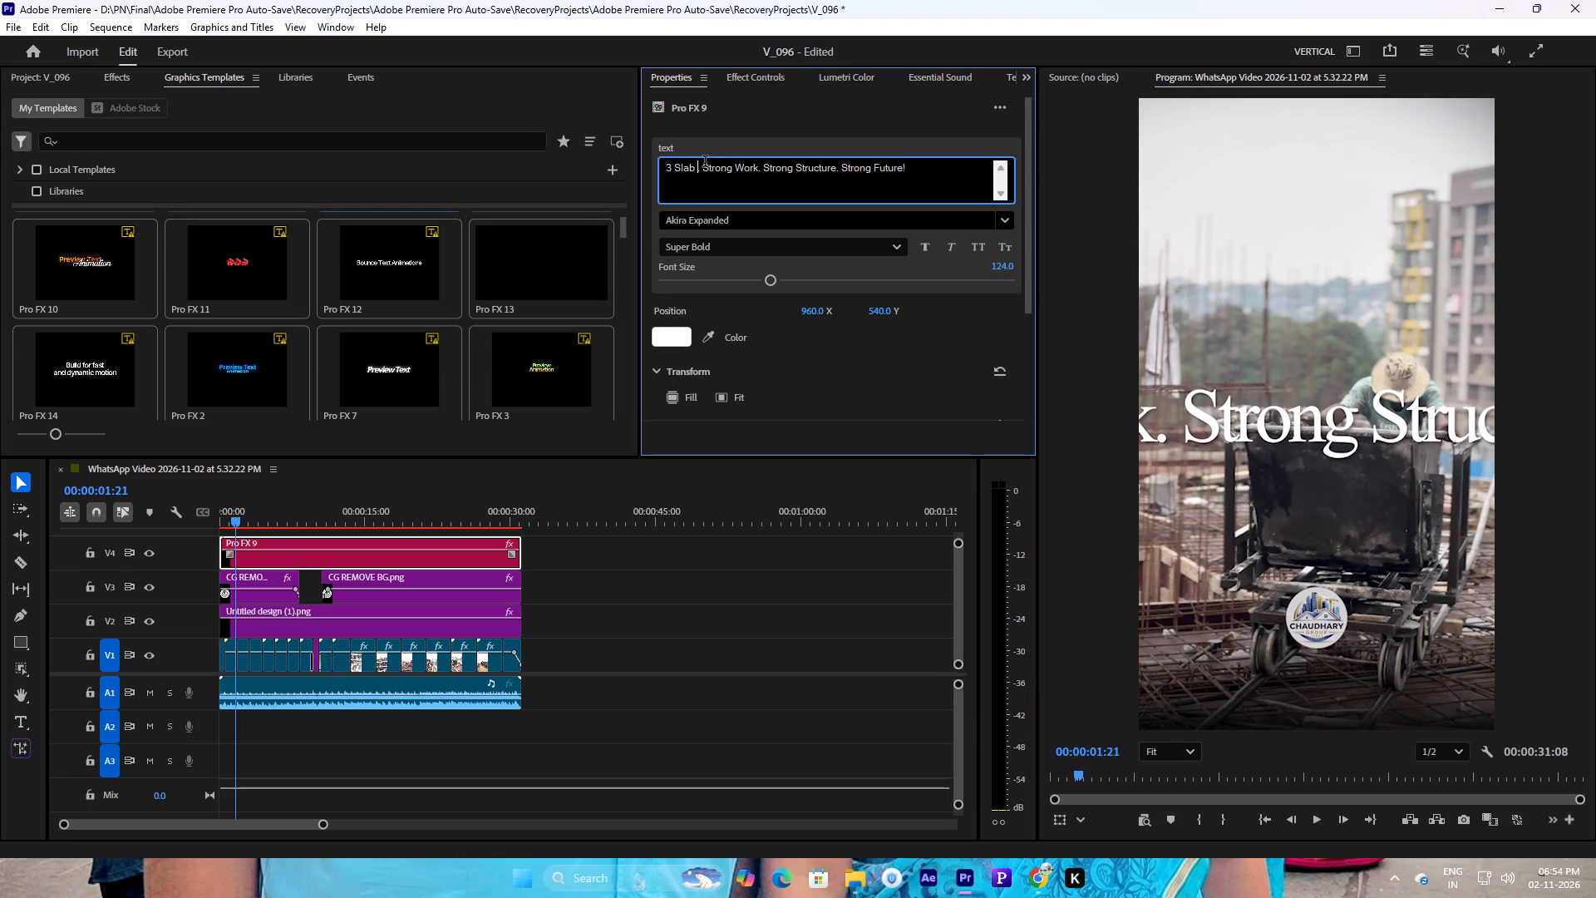
{"action": "key", "text": "ctrl+v"}
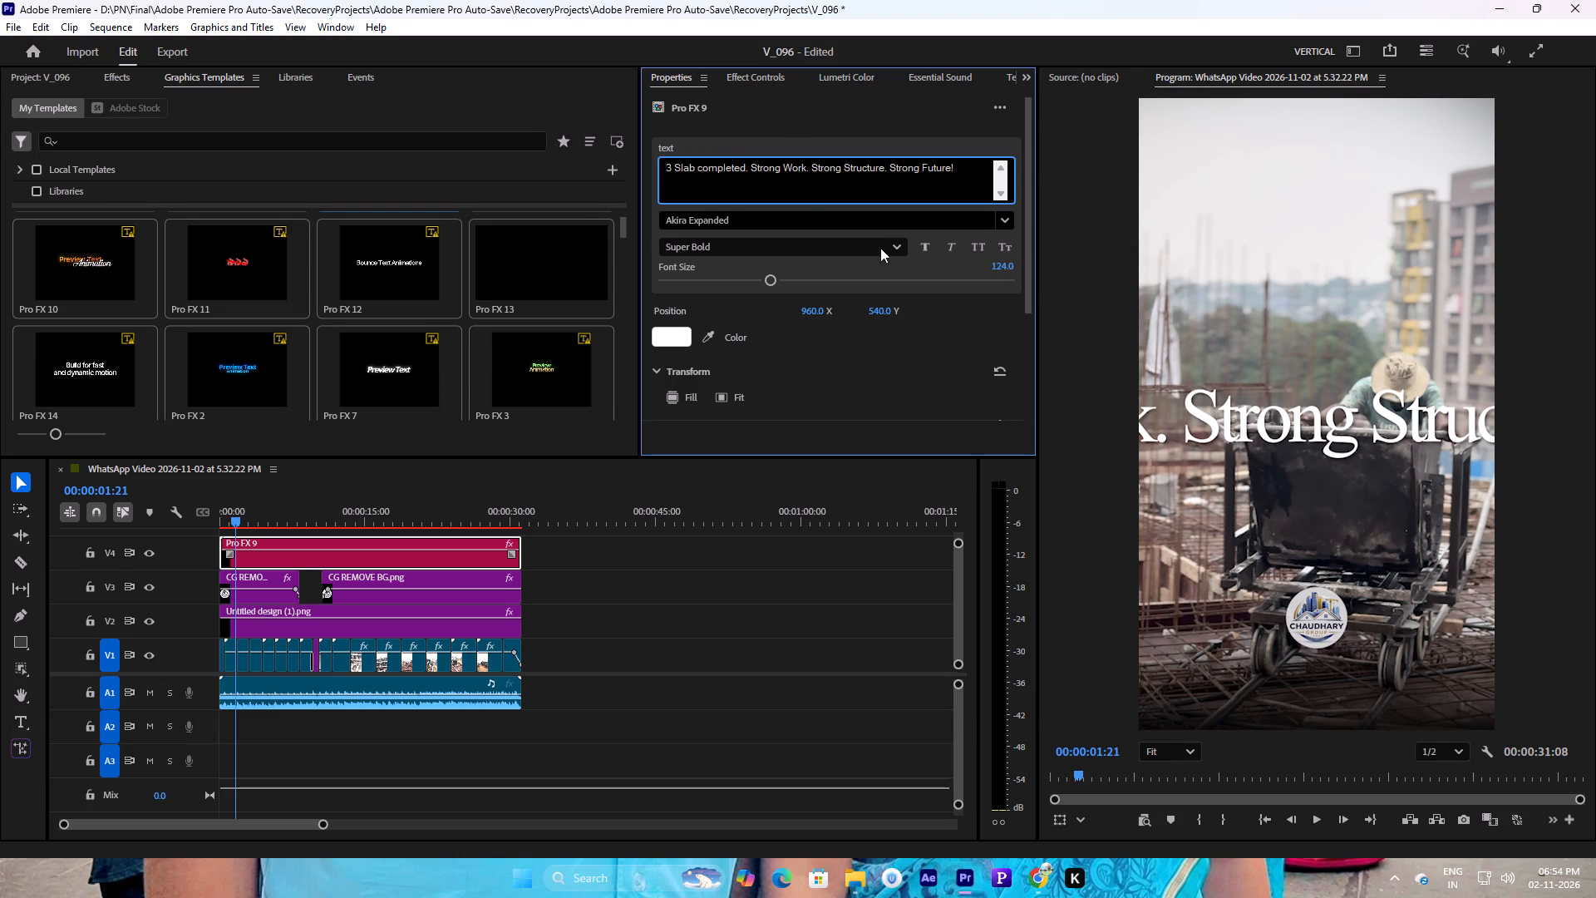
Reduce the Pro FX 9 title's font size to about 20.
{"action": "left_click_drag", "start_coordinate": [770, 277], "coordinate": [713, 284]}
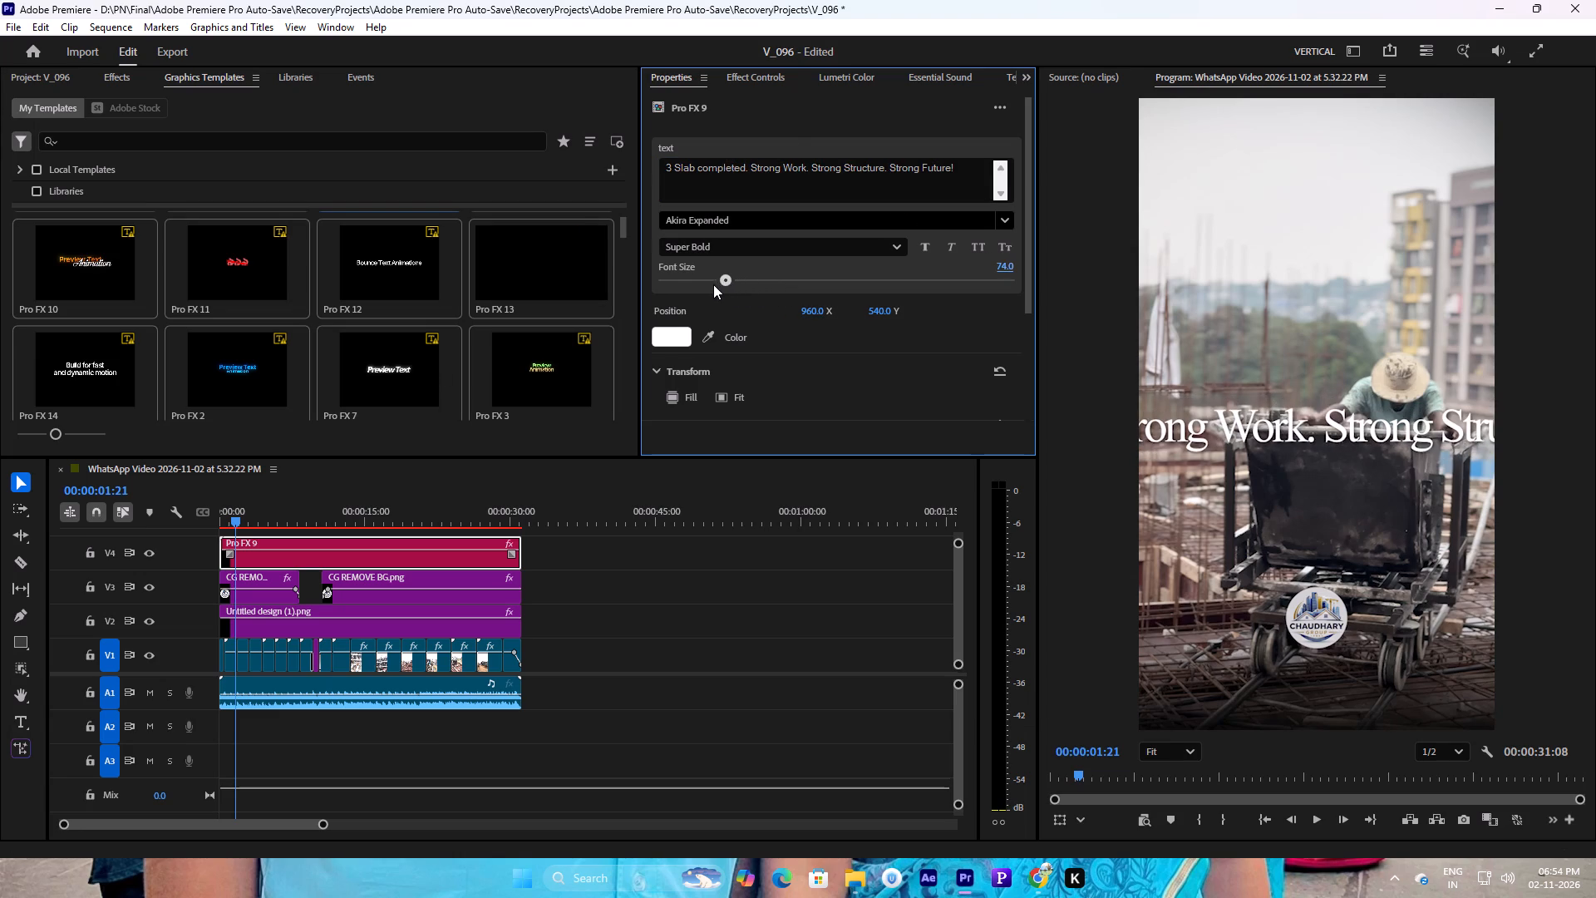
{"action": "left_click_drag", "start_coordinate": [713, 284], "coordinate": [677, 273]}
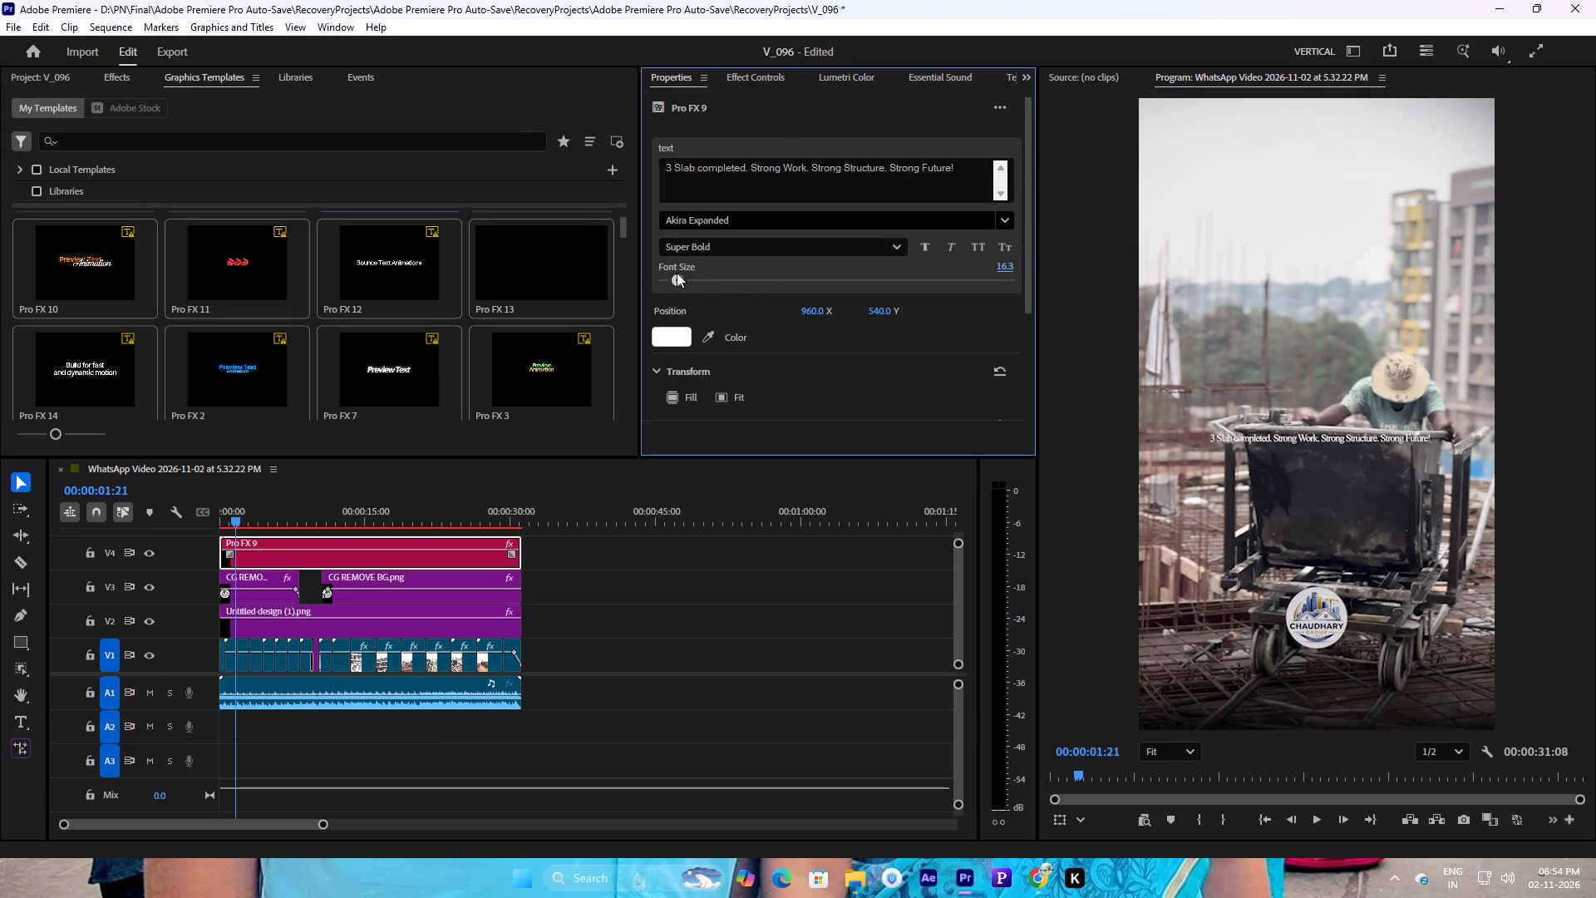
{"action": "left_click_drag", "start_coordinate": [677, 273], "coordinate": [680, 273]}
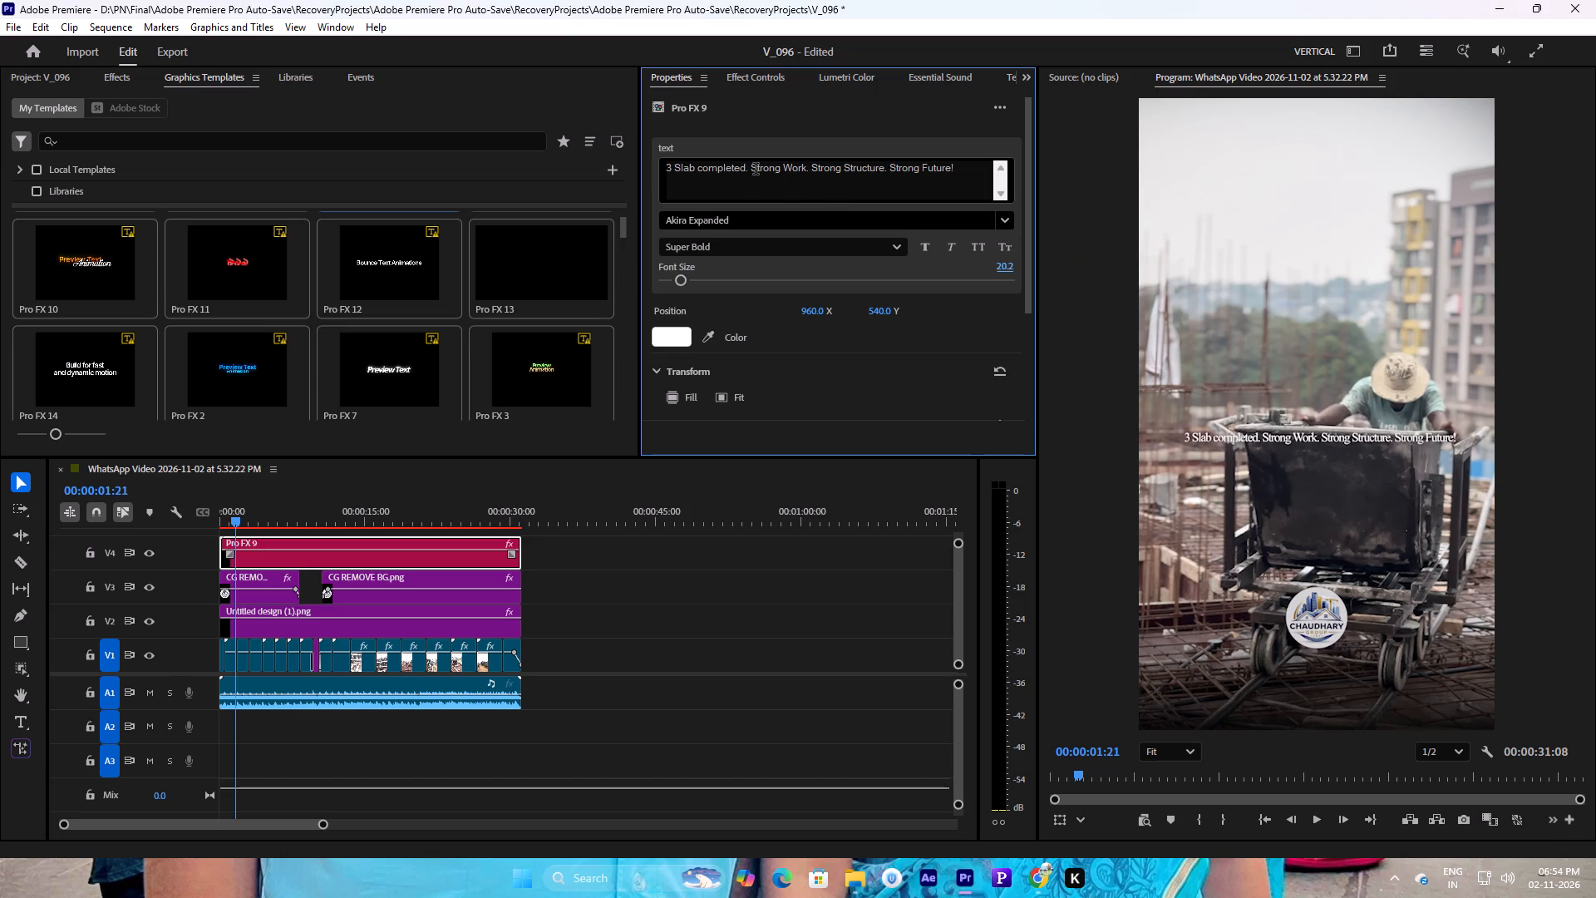
Delete "Strong Work." from the title so it reads "3 Slab completed. Strong Structure. Strong Future!".
{"action": "left_click_drag", "start_coordinate": [751, 168], "coordinate": [809, 185]}
{"action": "key", "text": "BackSpace"}
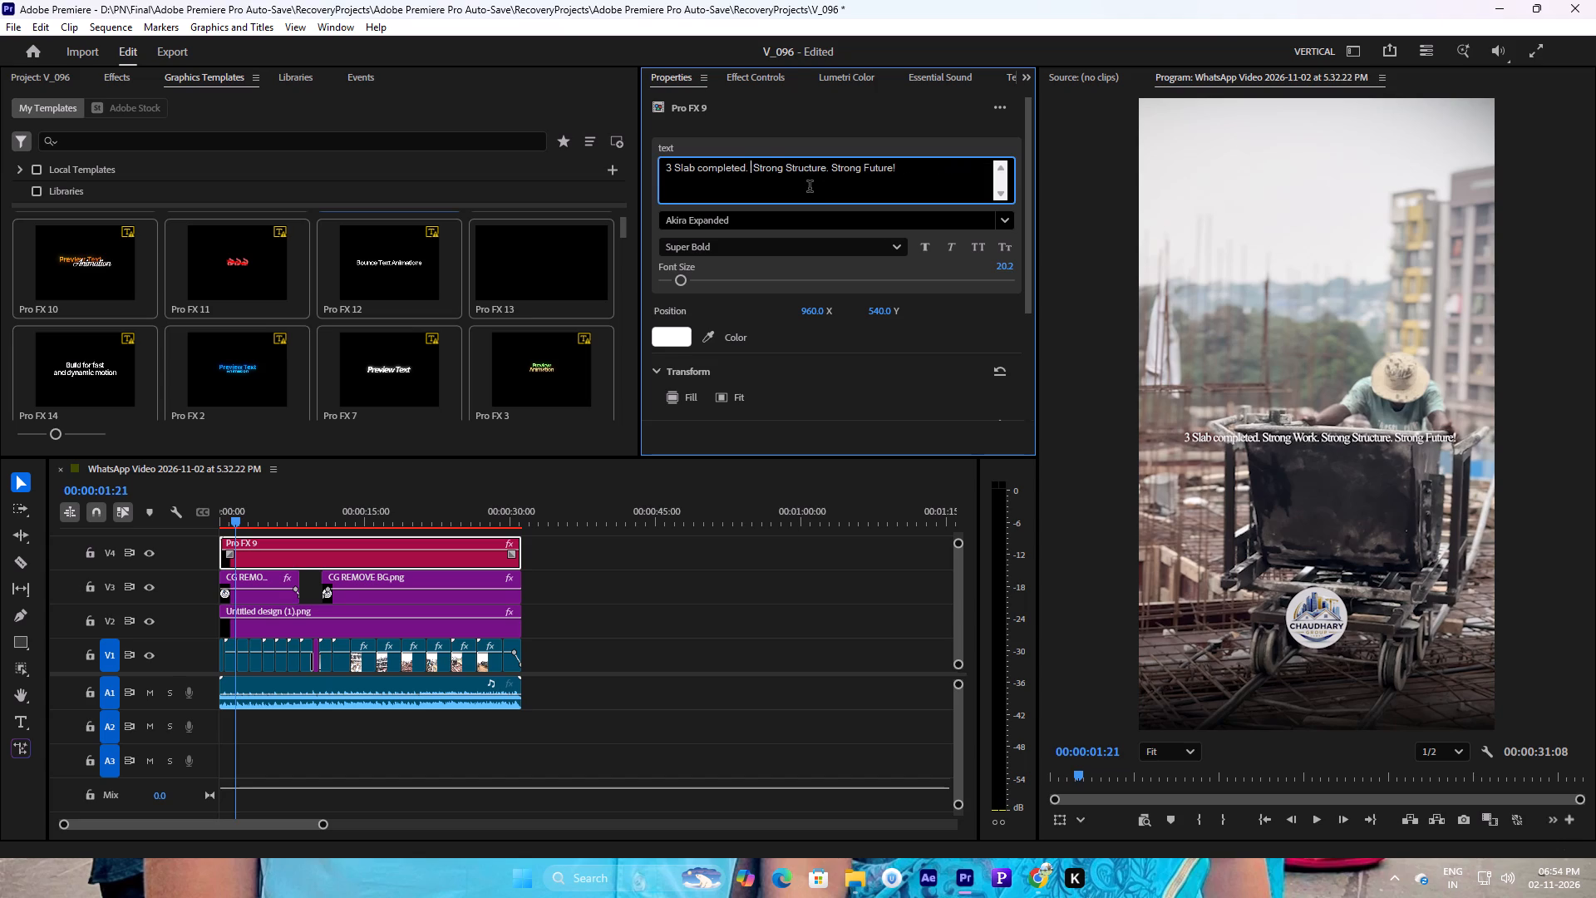
{"action": "key", "text": "BackSpace"}
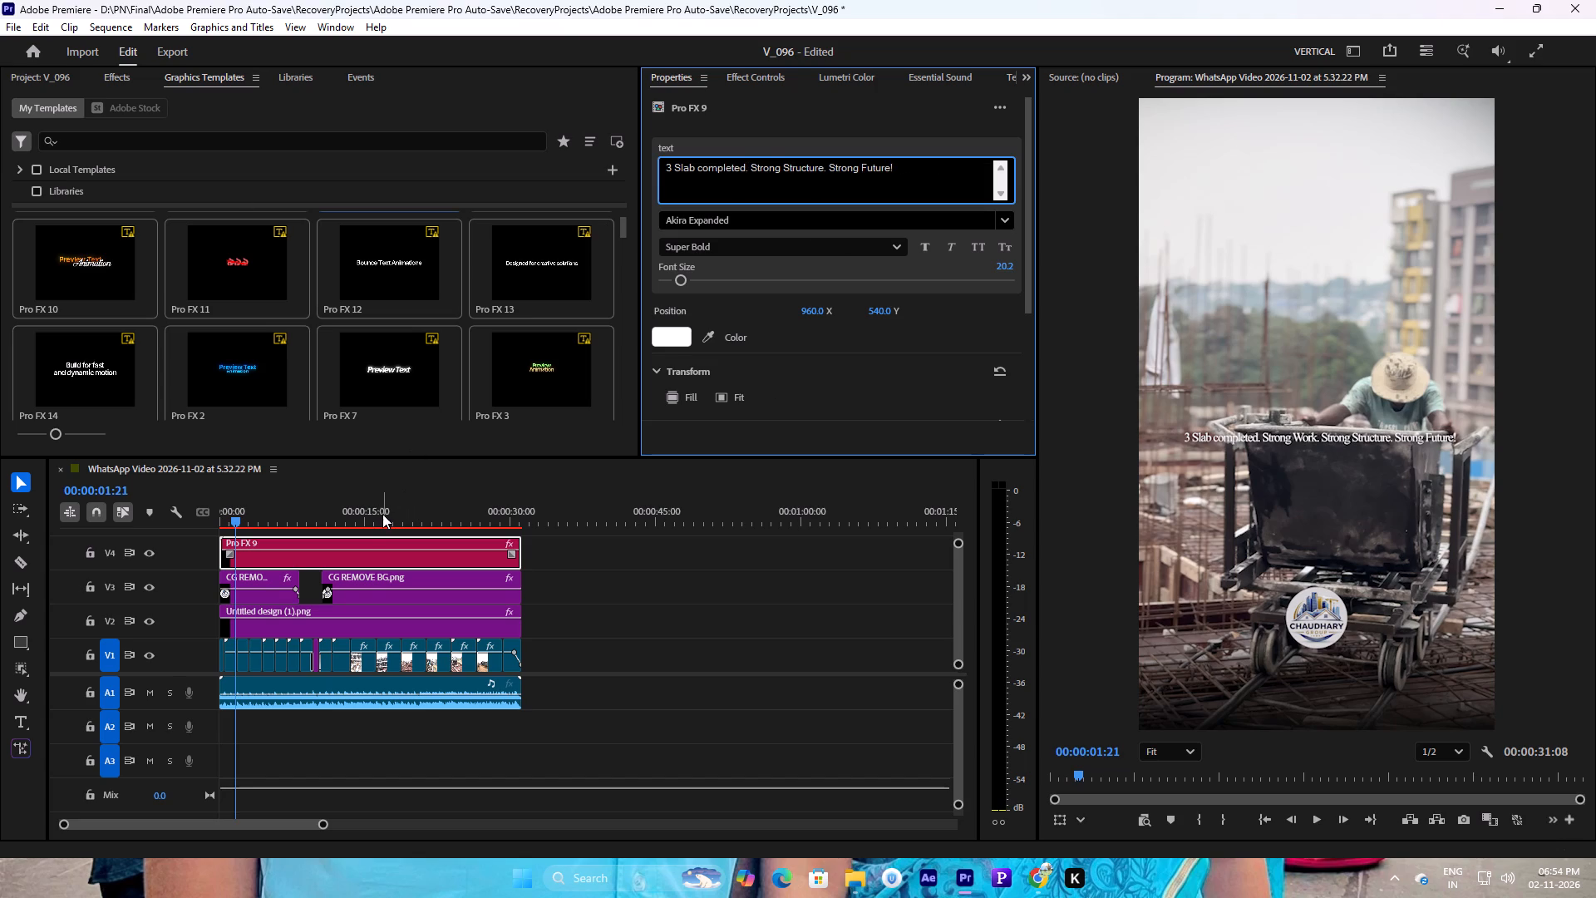
Play the sequence briefly from the start and set the title's font size to about 27.
{"action": "left_click_drag", "start_coordinate": [381, 514], "coordinate": [189, 484]}
{"action": "key", "text": "space"}
{"action": "key", "text": "space"}
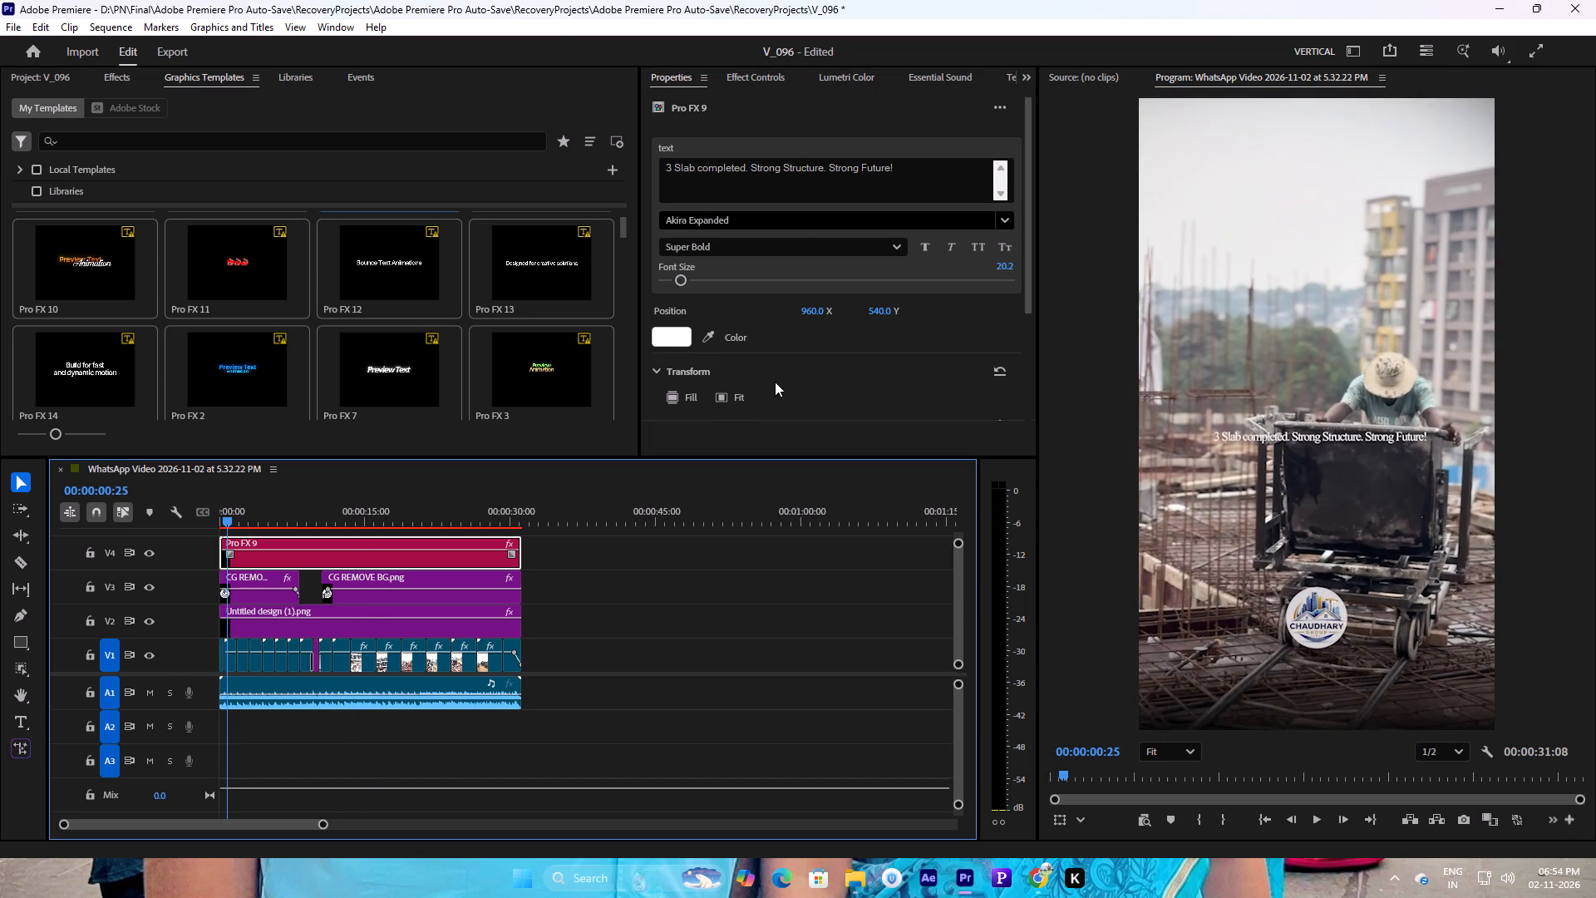
{"action": "left_click", "coordinate": [685, 277]}
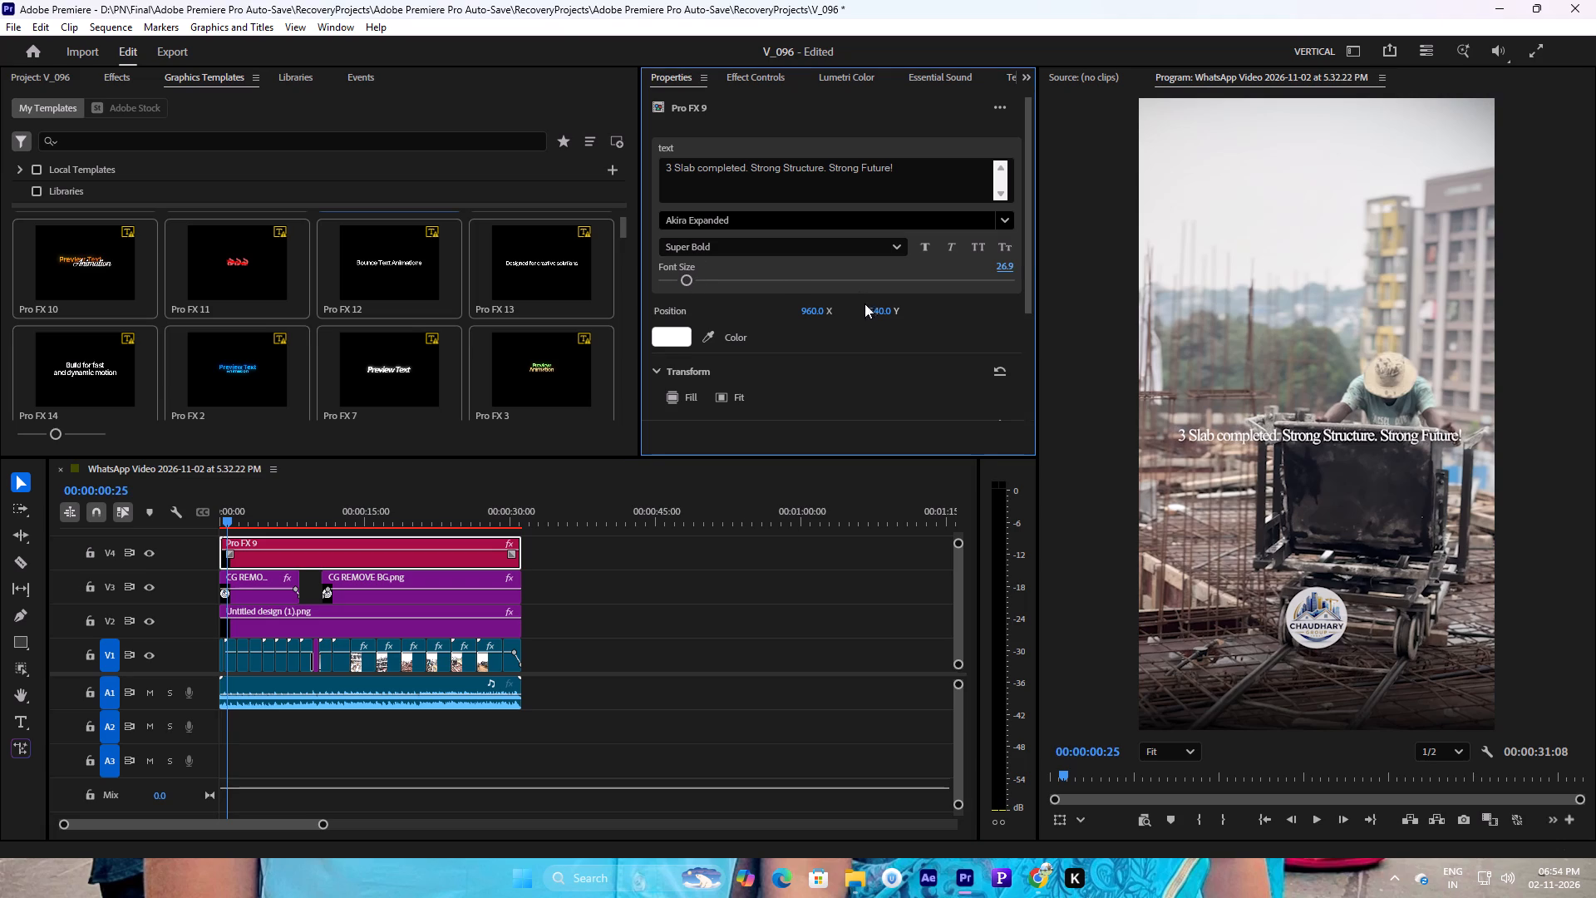
Move the title near the top of the video frame, at position X 958, Y 131.
{"action": "left_click", "coordinate": [811, 309]}
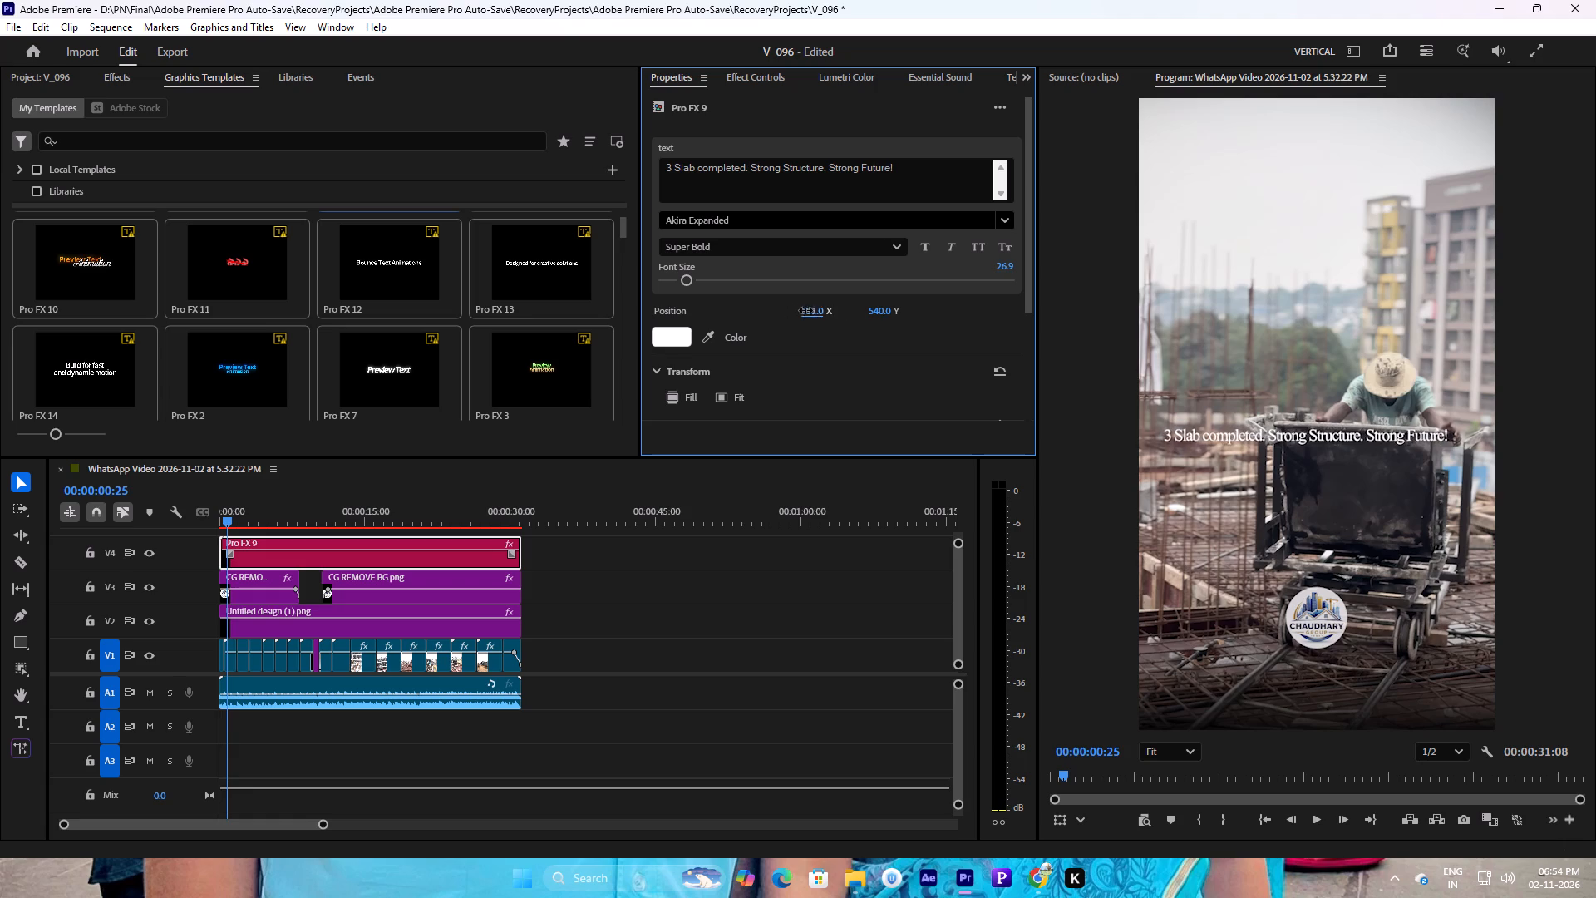
{"action": "left_click_drag", "start_coordinate": [878, 311], "coordinate": [452, 334]}
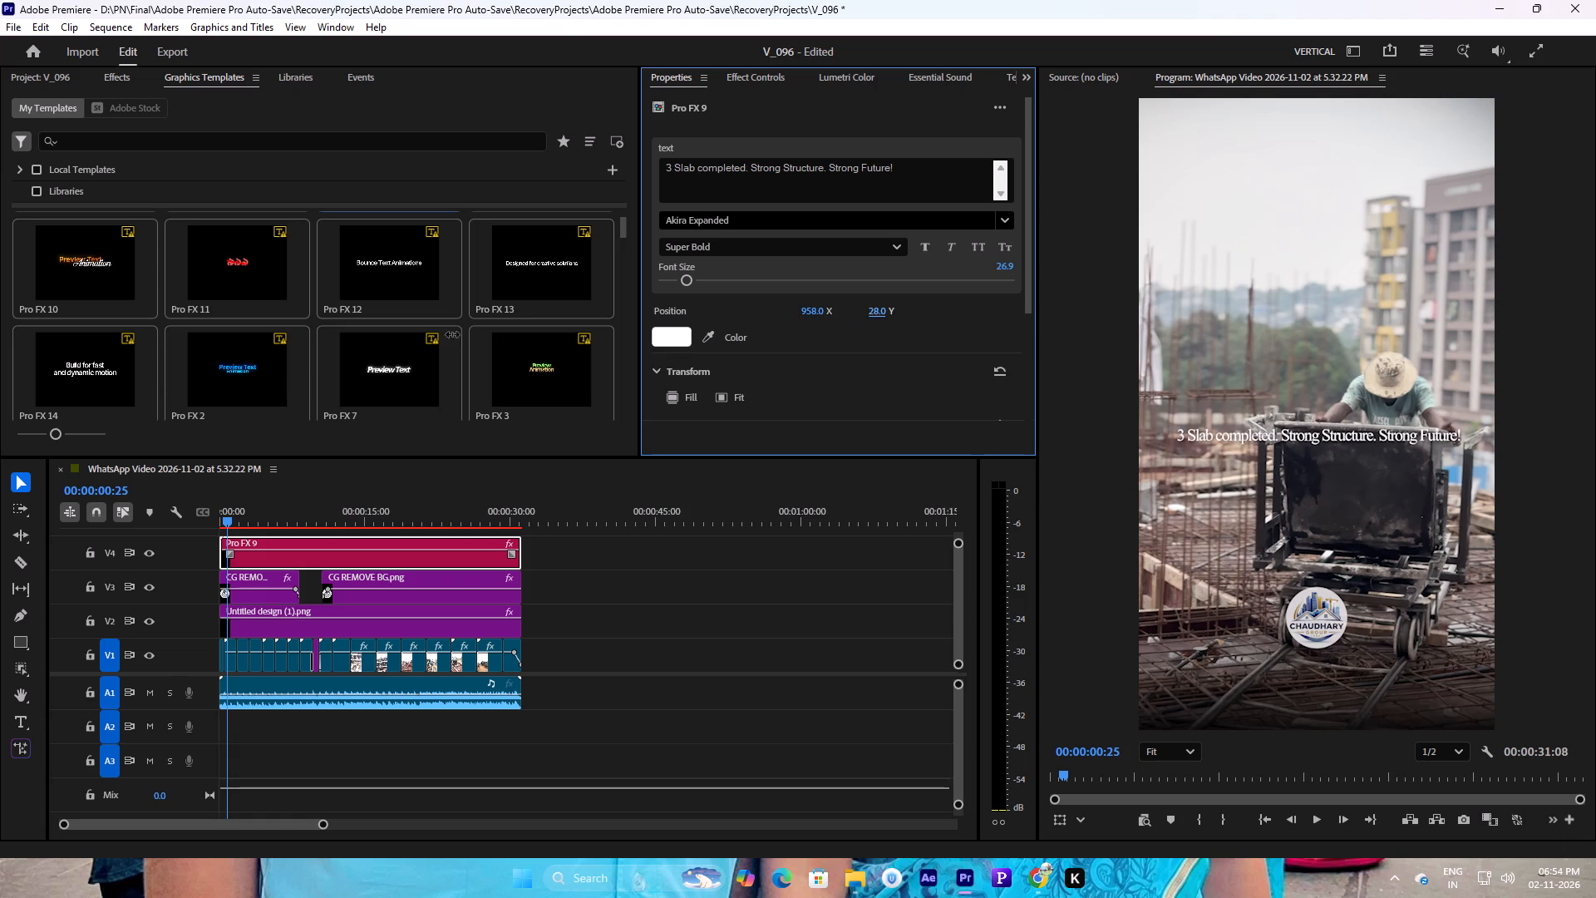
{"action": "left_click_drag", "start_coordinate": [452, 334], "coordinate": [581, 331]}
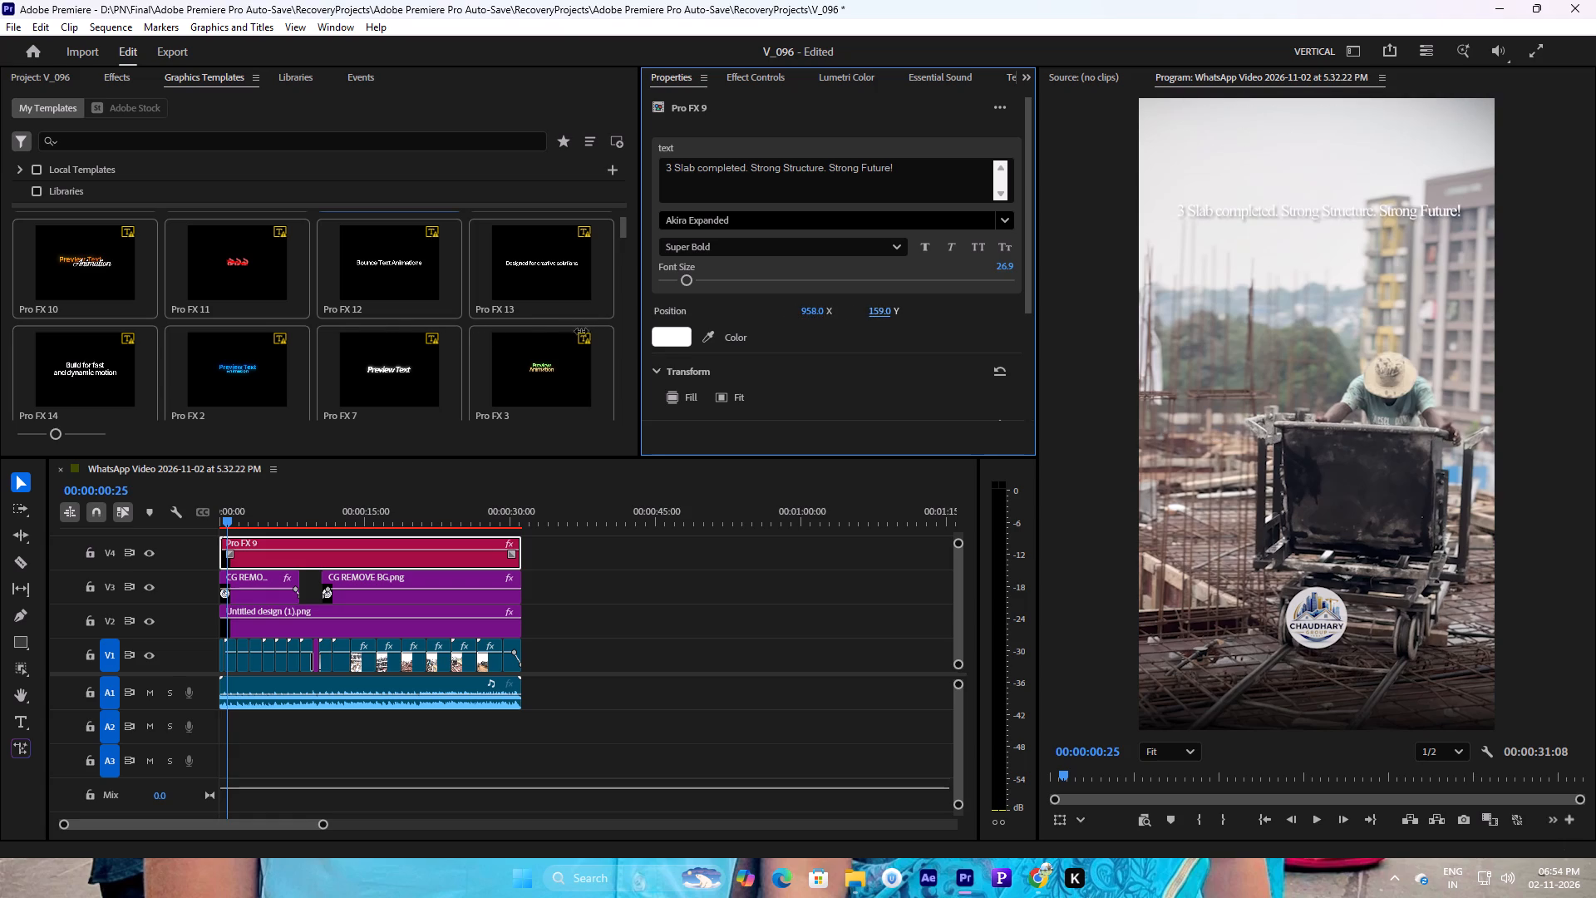
{"action": "left_click_drag", "start_coordinate": [581, 331], "coordinate": [558, 332]}
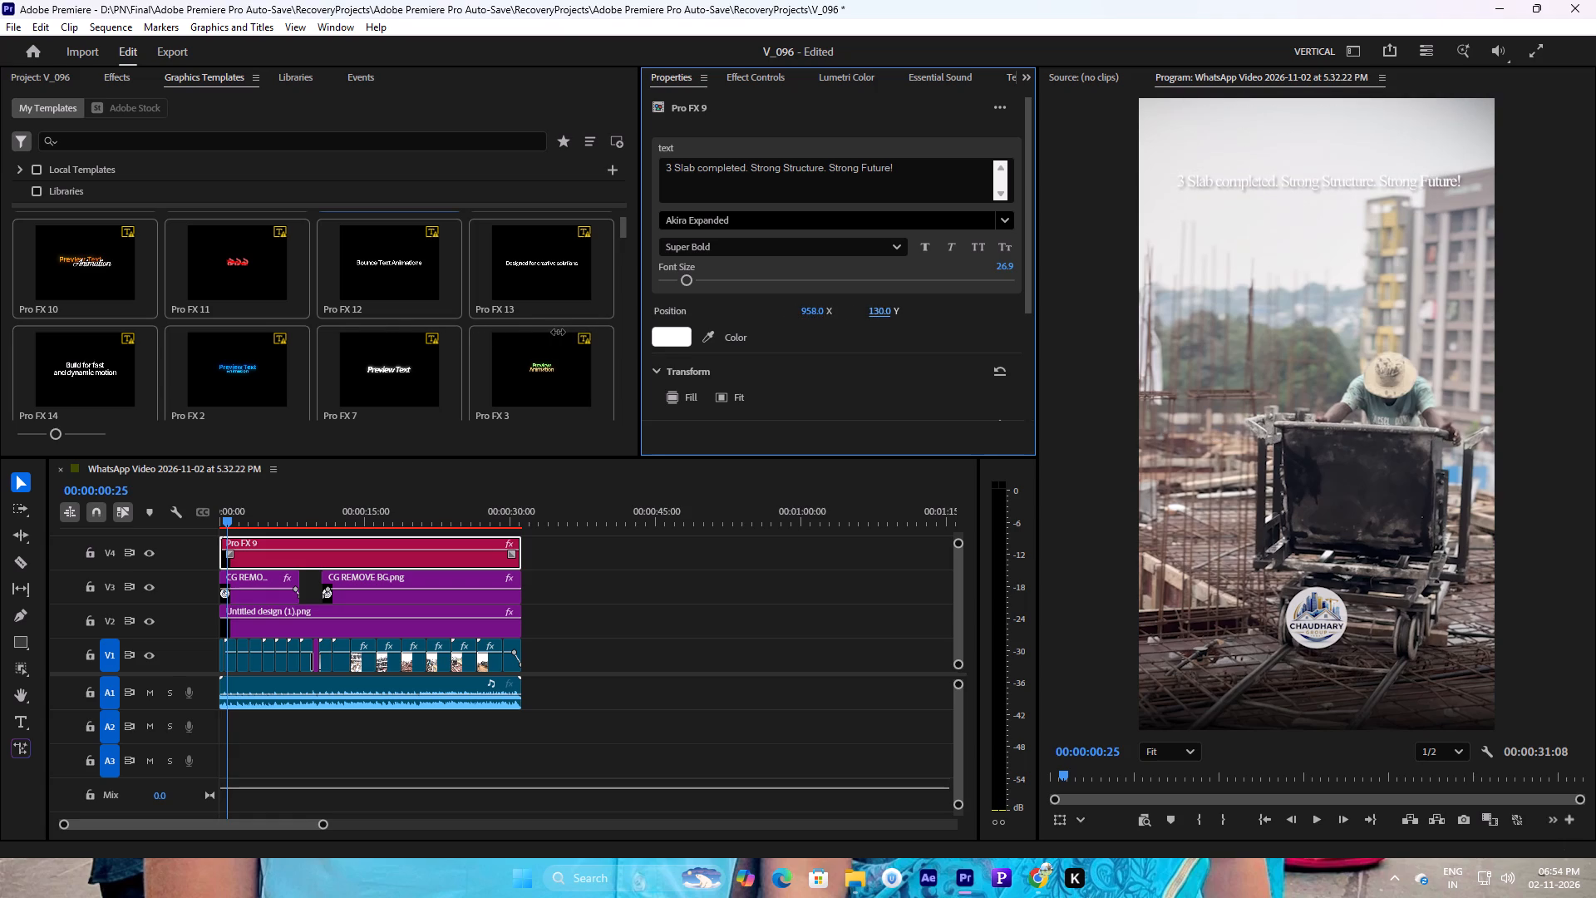
{"action": "left_click_drag", "start_coordinate": [558, 332], "coordinate": [559, 332]}
Play through the first seconds of the sequence to check how the title looks and animates over the footage.
{"action": "key", "text": "space"}
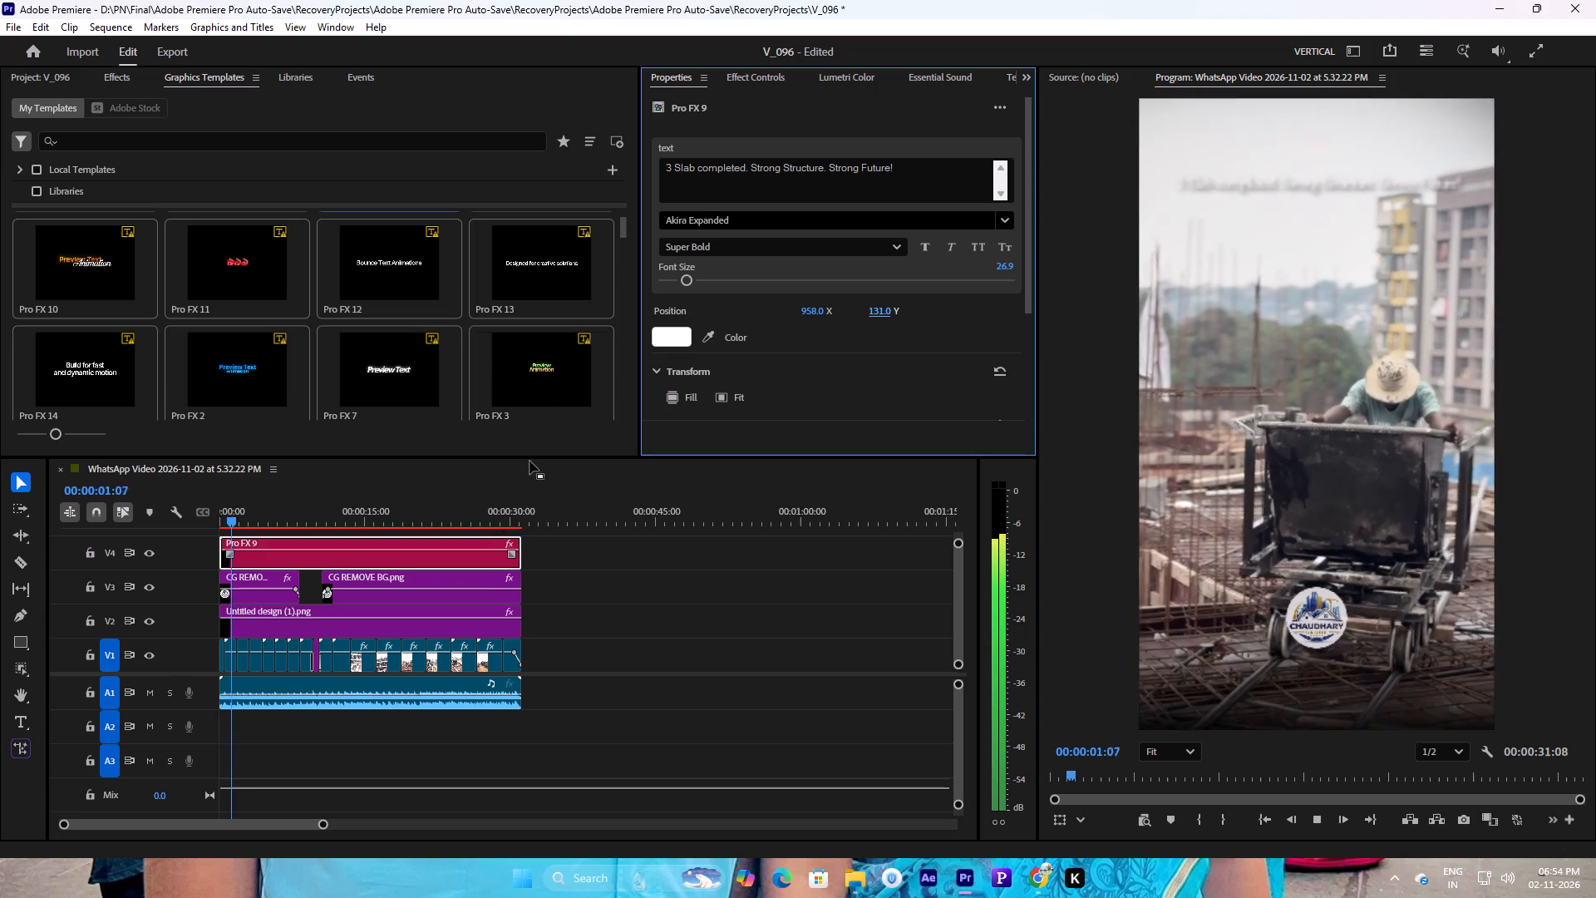
{"action": "key", "text": "space"}
{"action": "key", "text": "space"}
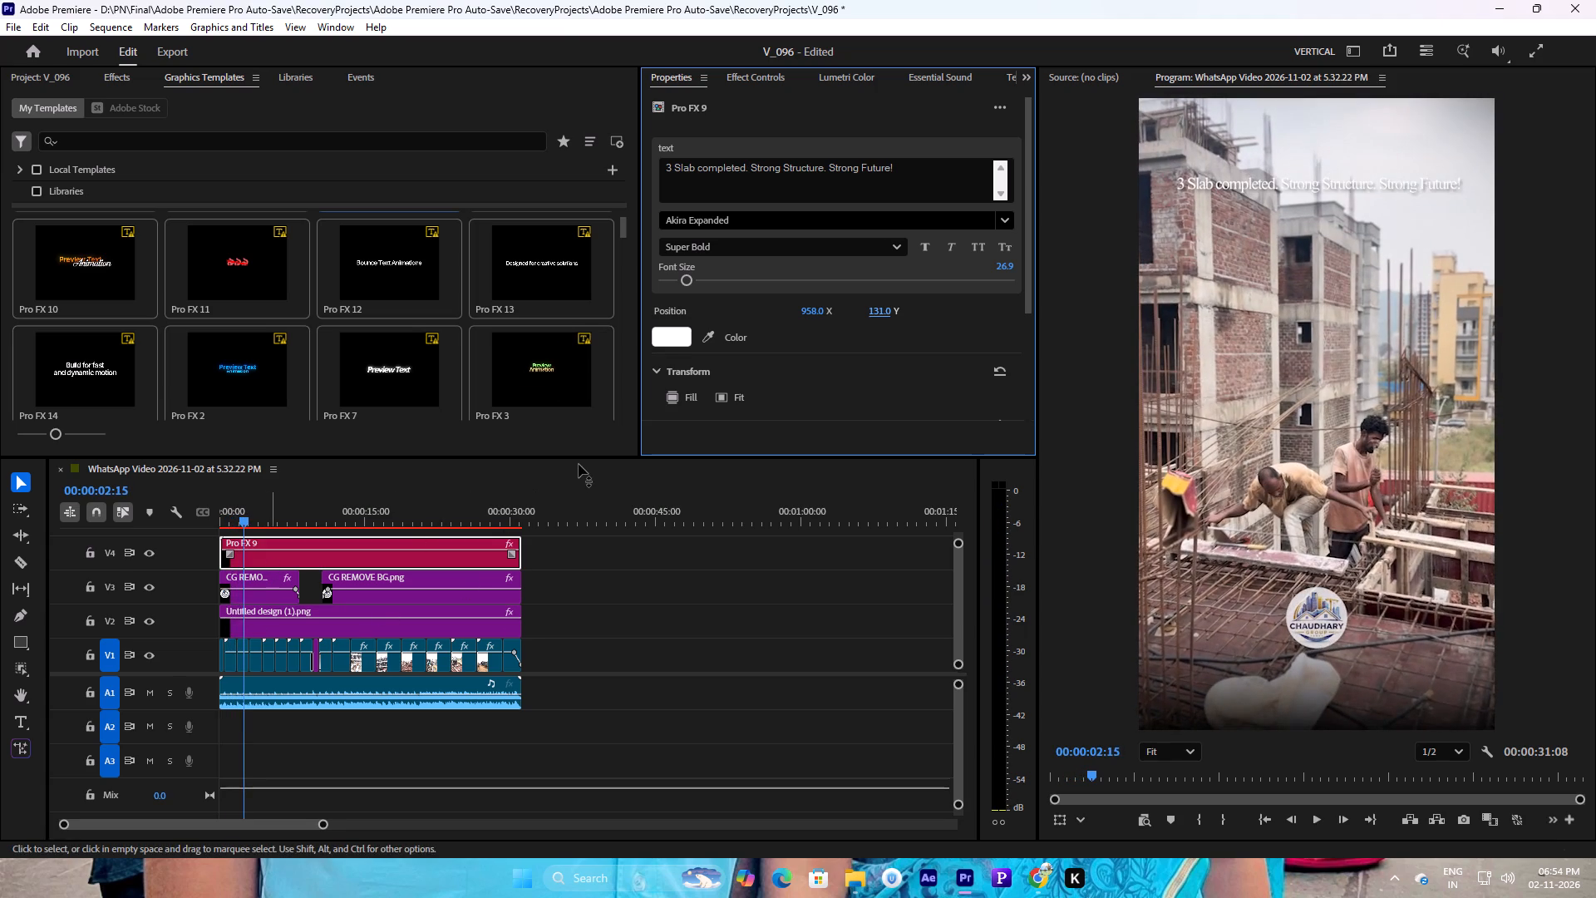
{"action": "key", "text": "space"}
{"action": "key", "text": "space"}
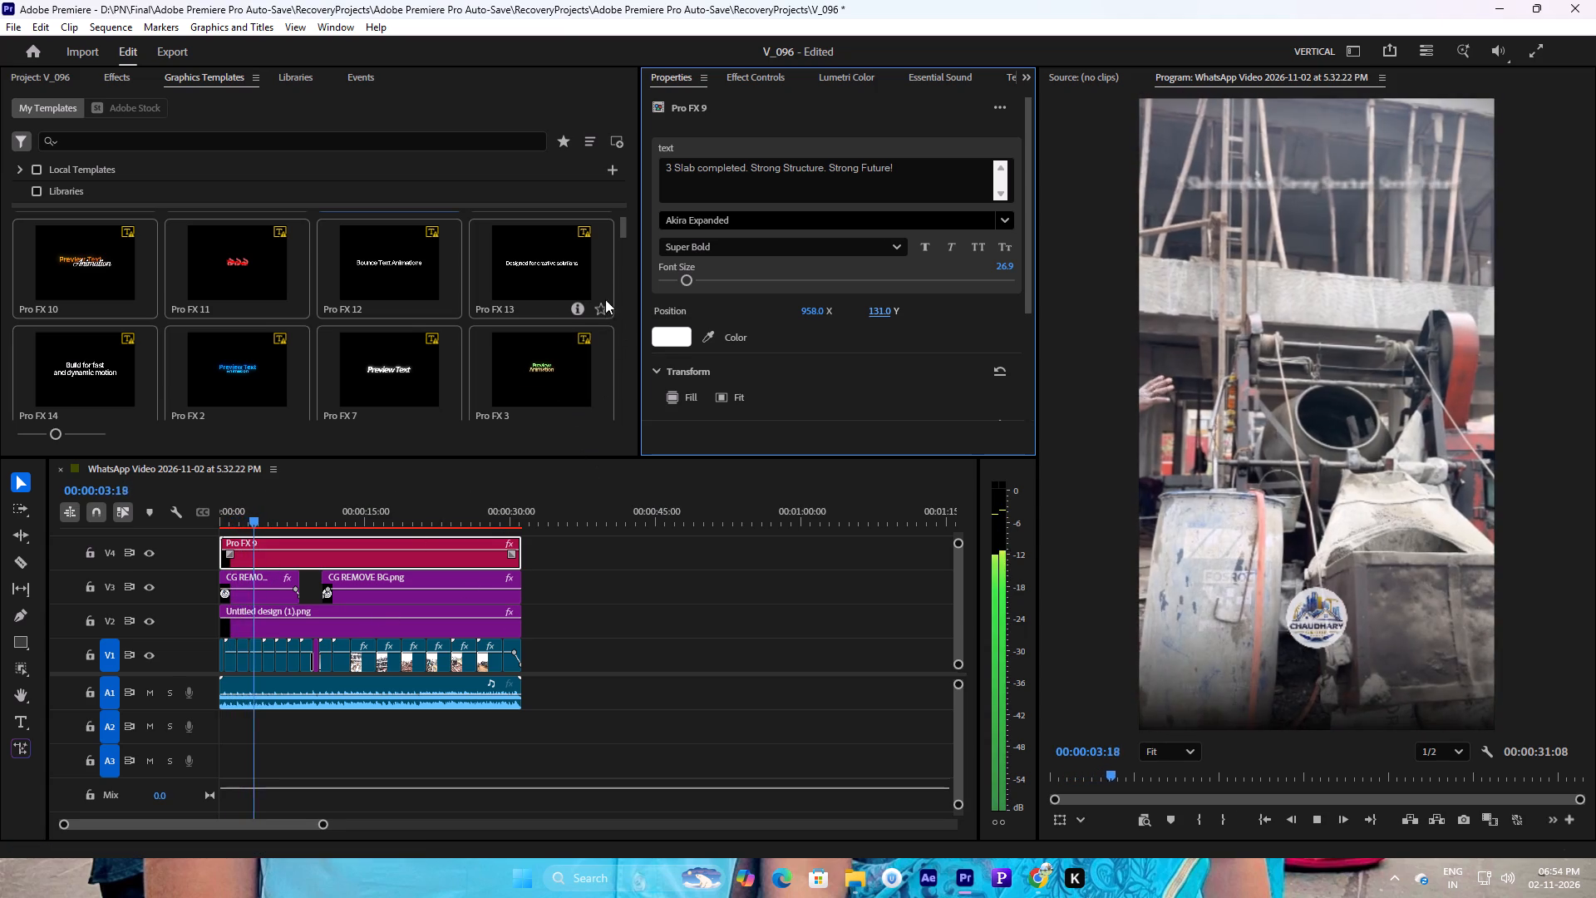
{"action": "key", "text": "space"}
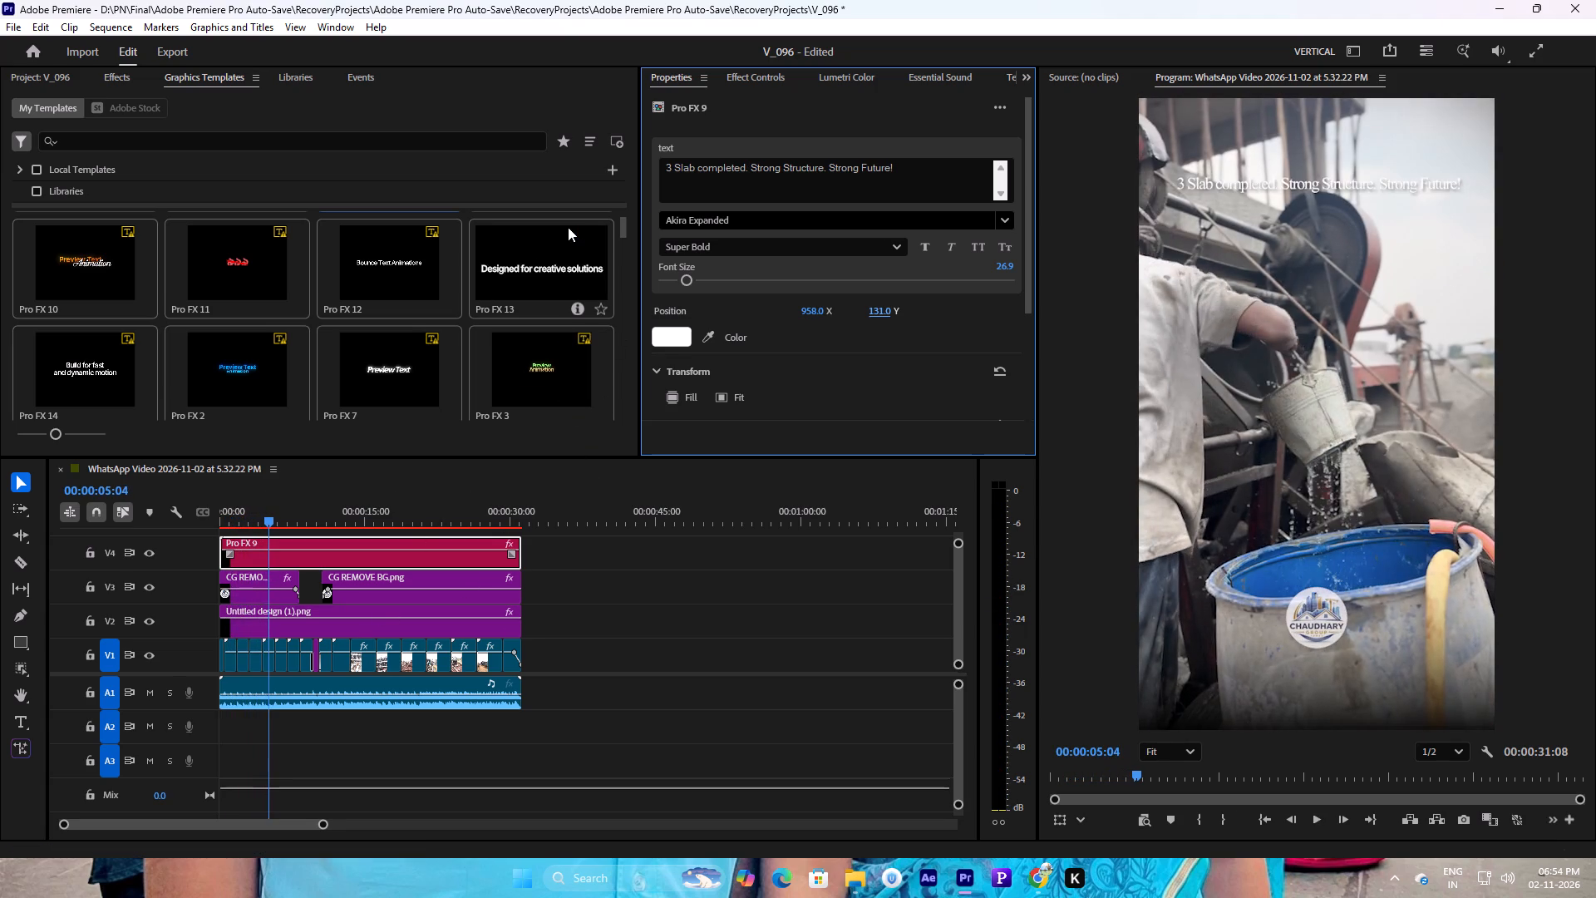
{"action": "key", "text": "space"}
{"action": "key", "text": "space"}
{"action": "key", "text": "space"}
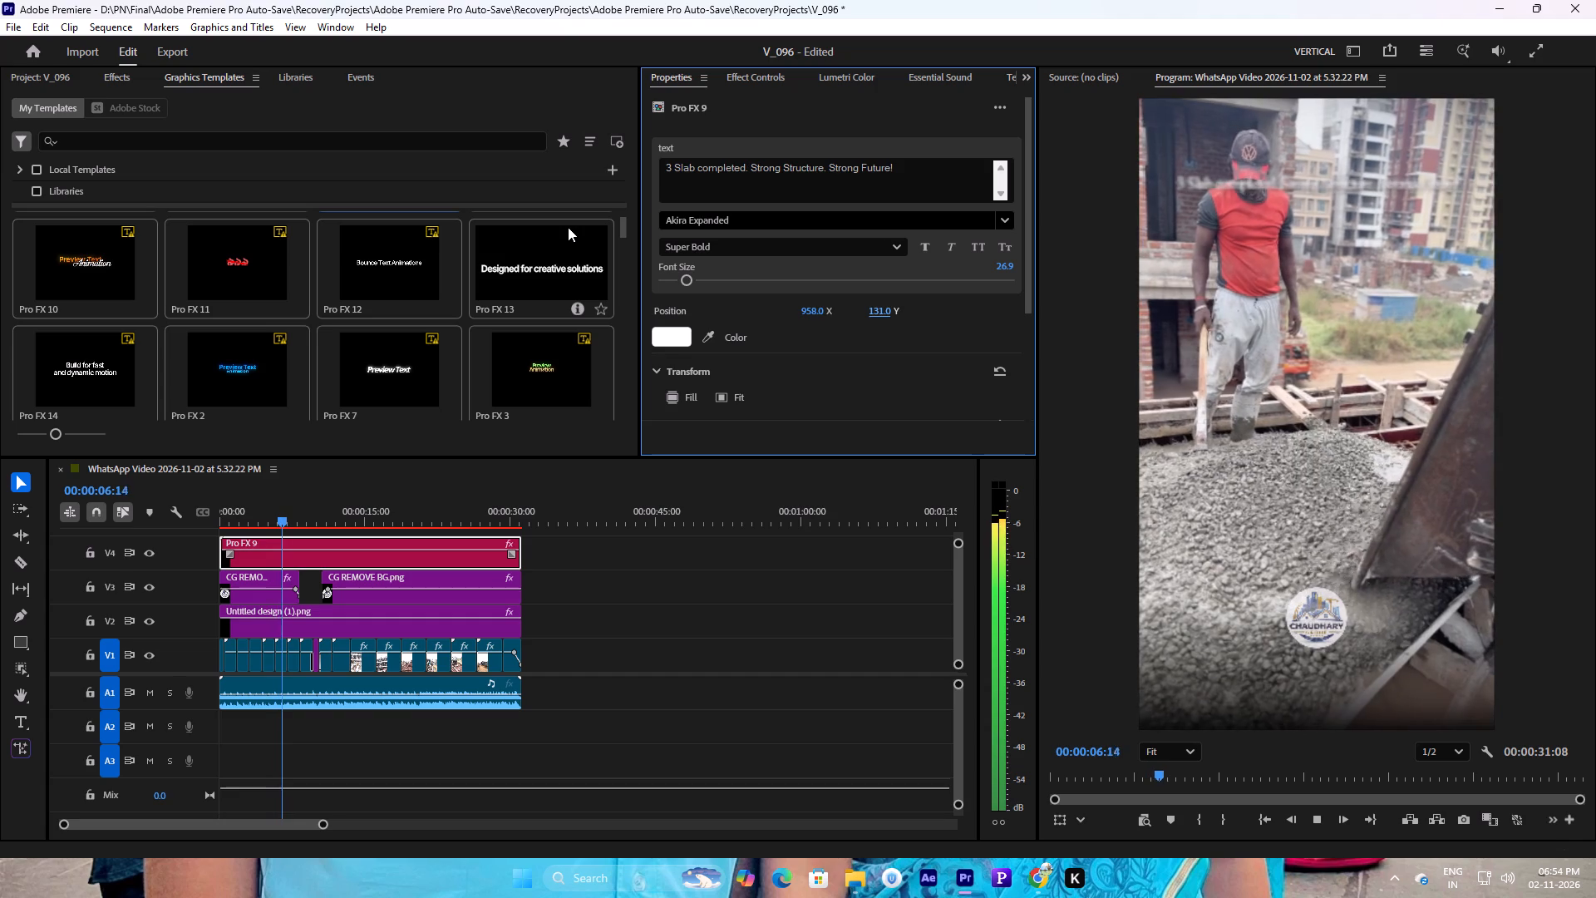
{"action": "key", "text": "space"}
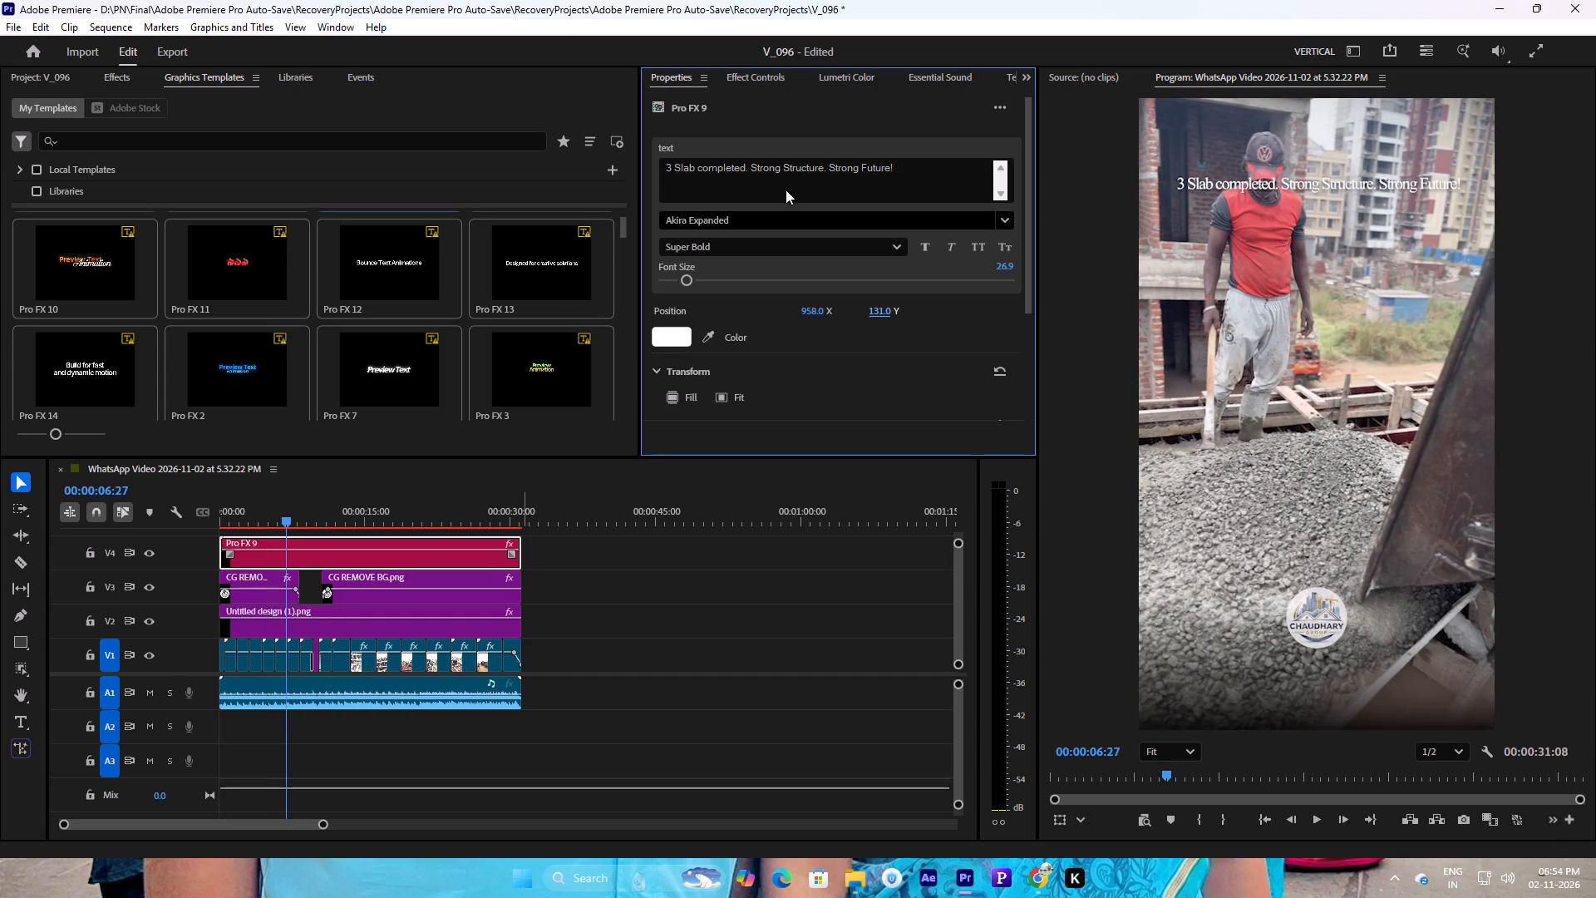
Copy the full text of the Pro FX 9 title and clear it from that title.
{"action": "triple_click", "coordinate": [730, 168]}
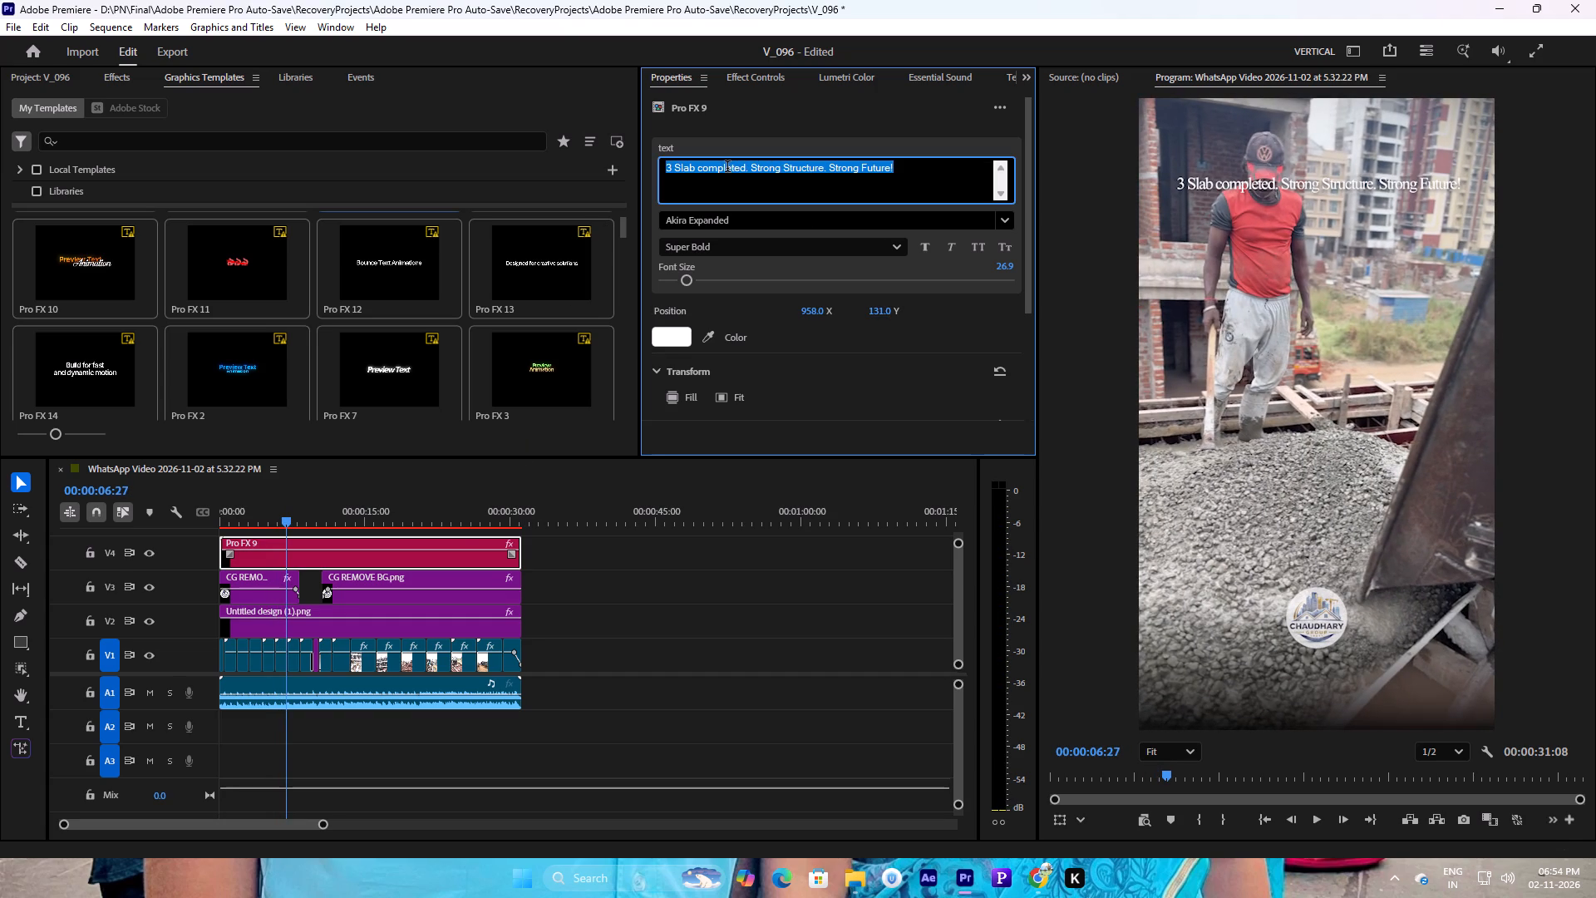
{"action": "key", "text": "ctrl+c"}
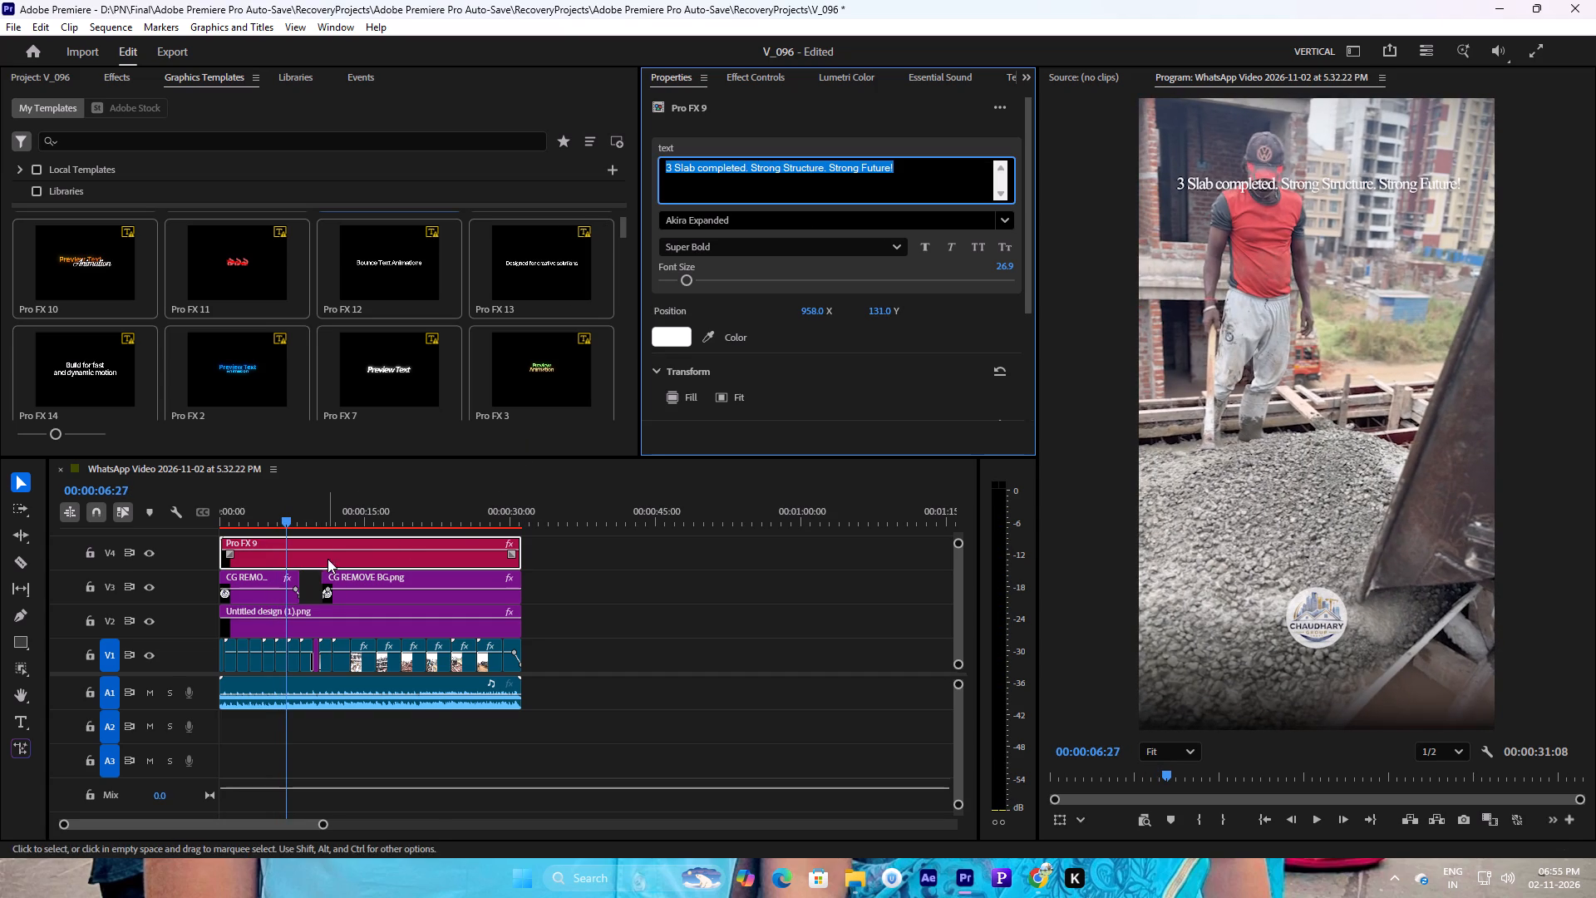
{"action": "key", "text": "Delete"}
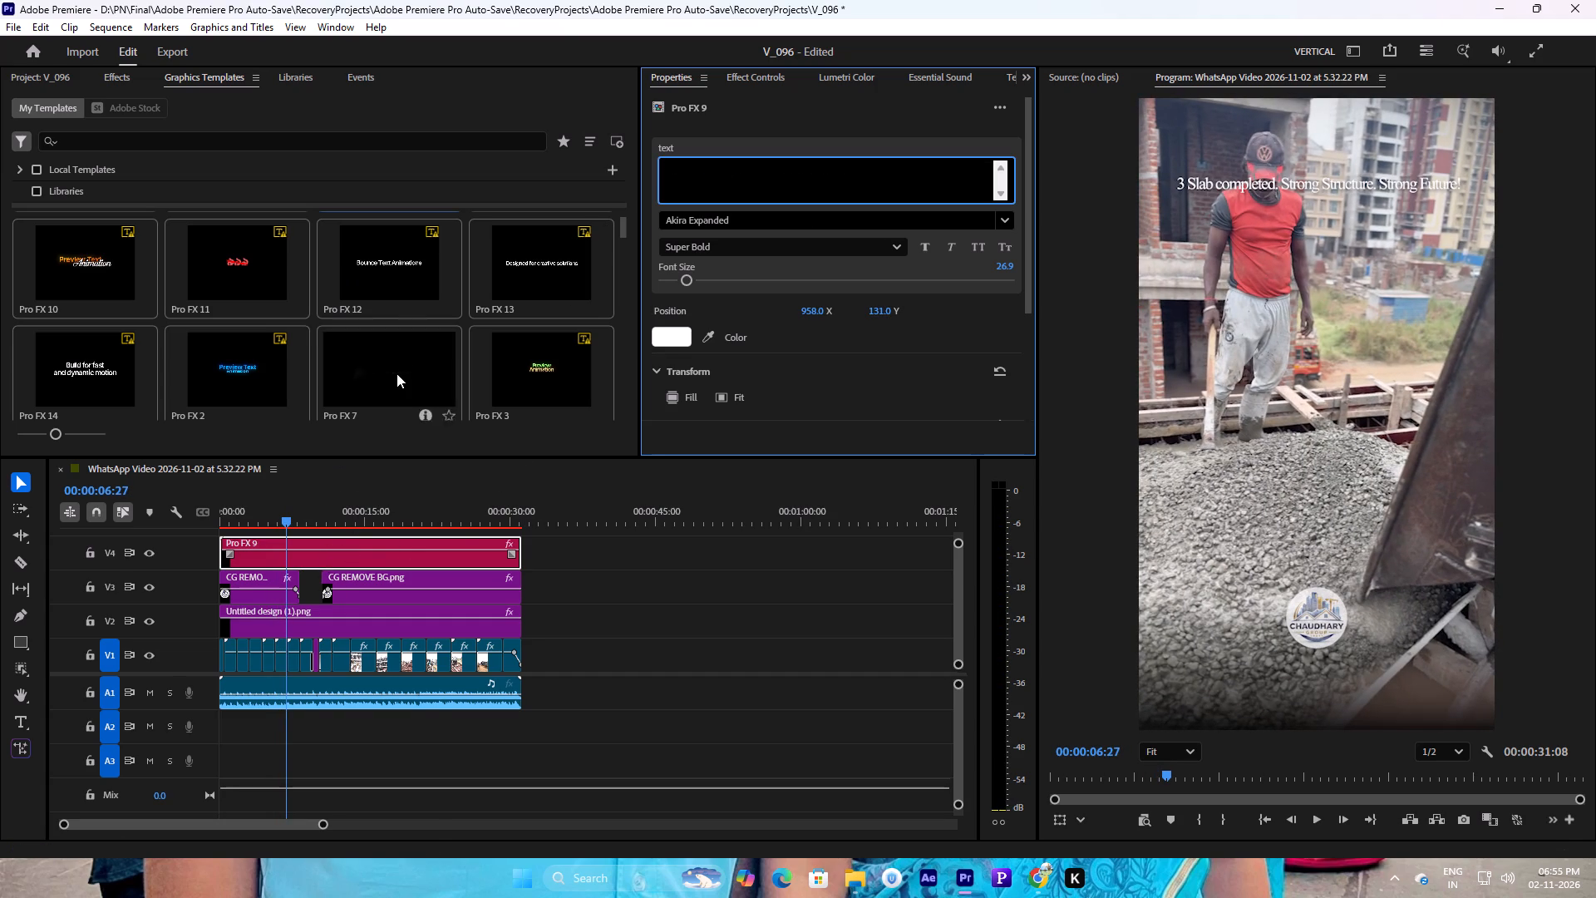
Add the Pro FX 7 graphics template on a new track V5 at the sequence start, accepting the font substitution.
{"action": "left_click_drag", "start_coordinate": [396, 373], "coordinate": [236, 531]}
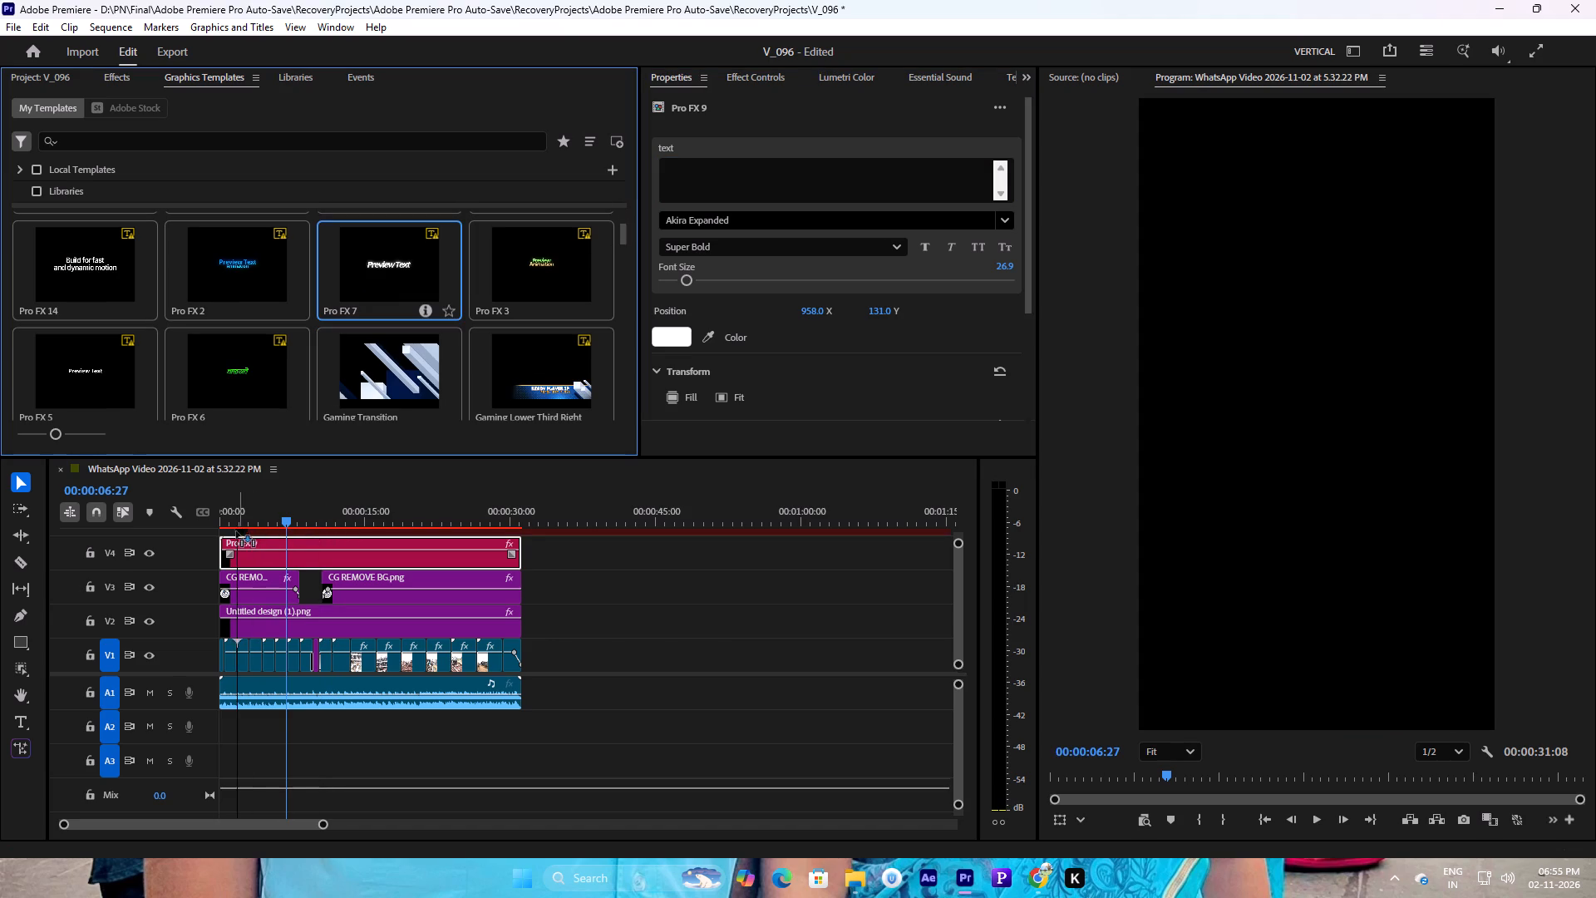
{"action": "left_click_drag", "start_coordinate": [236, 531], "coordinate": [218, 531]}
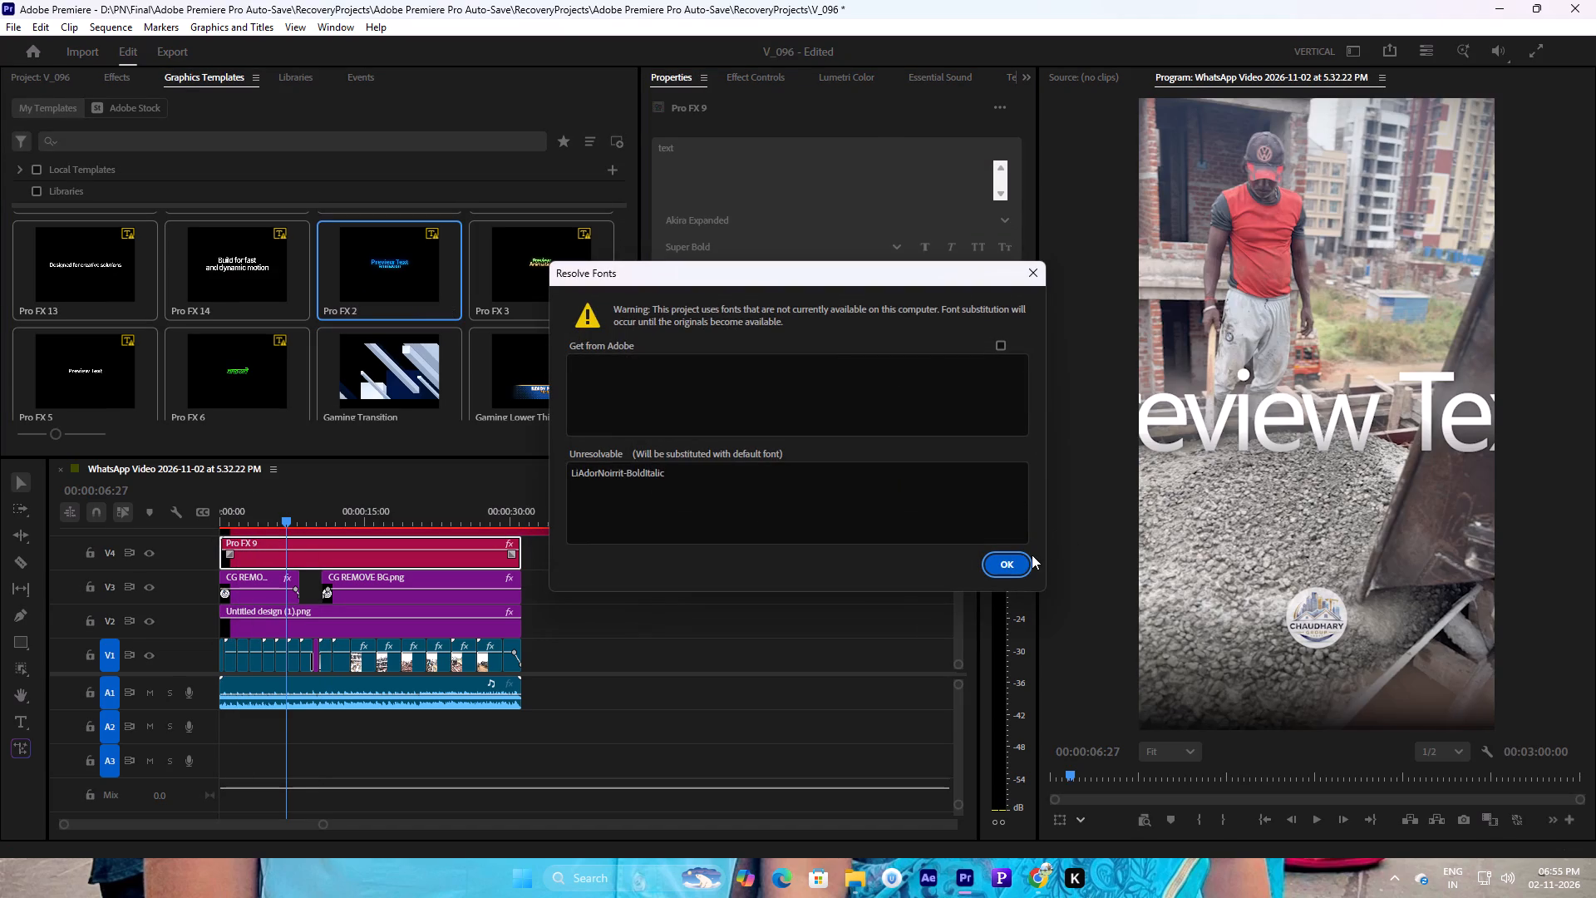
{"action": "left_click", "coordinate": [1032, 555]}
{"action": "left_click", "coordinate": [1021, 561]}
Cut the Pro FX 7 title where the other clips end and delete the excess part beyond that point.
{"action": "key", "text": "c"}
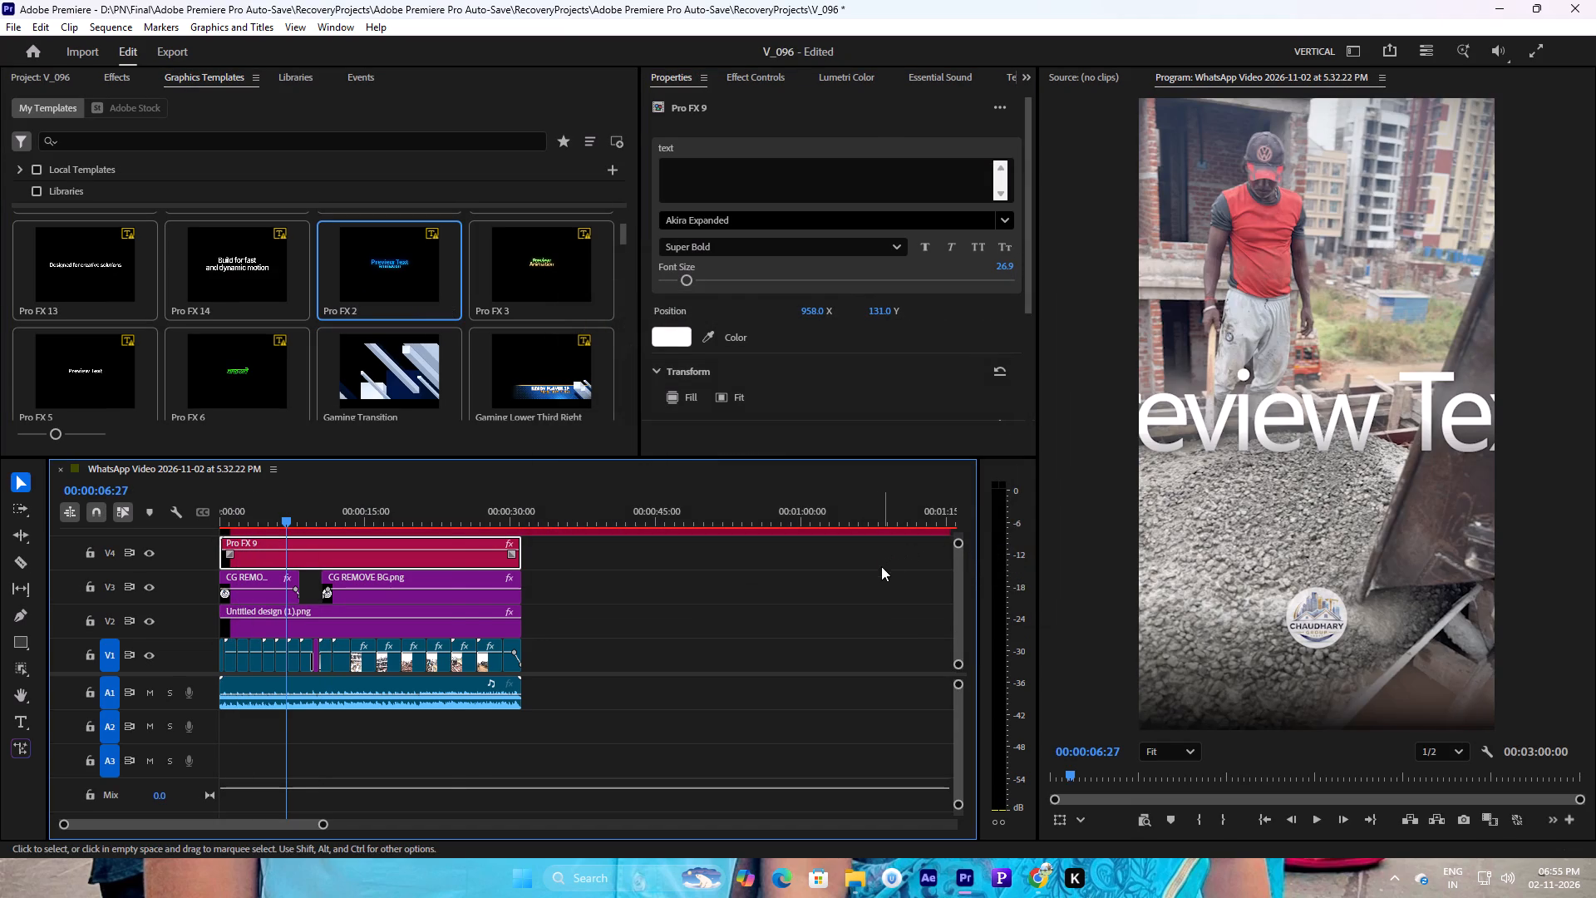
{"action": "left_click", "coordinate": [522, 530]}
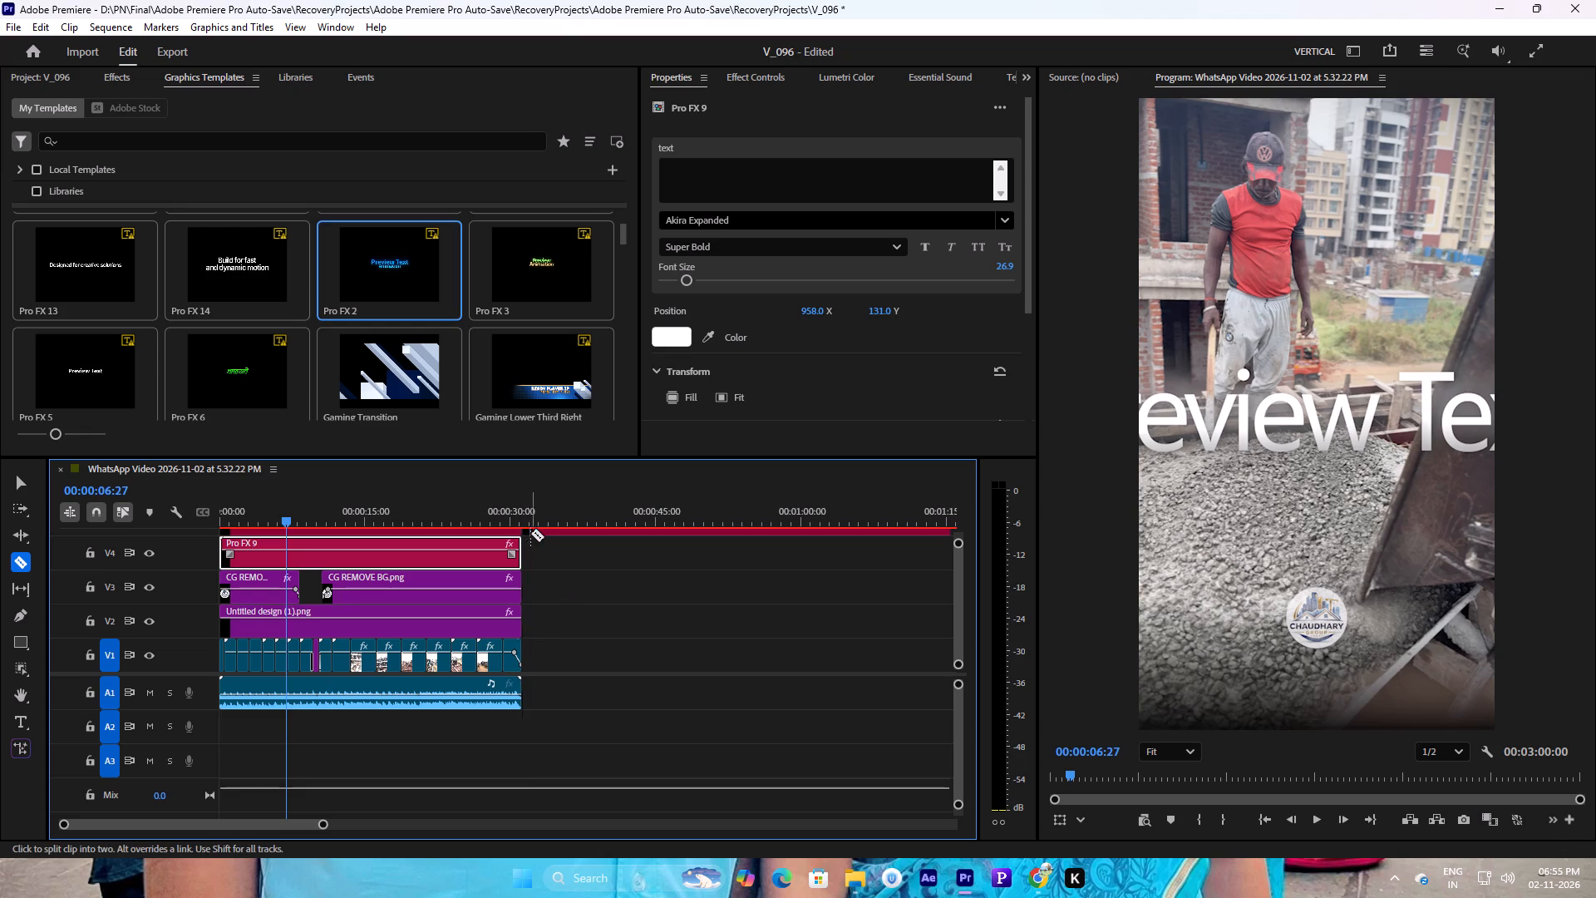
{"action": "scroll", "coordinate": [556, 611], "scroll_direction": "up", "scroll_amount": 3, "text": "ctrl"}
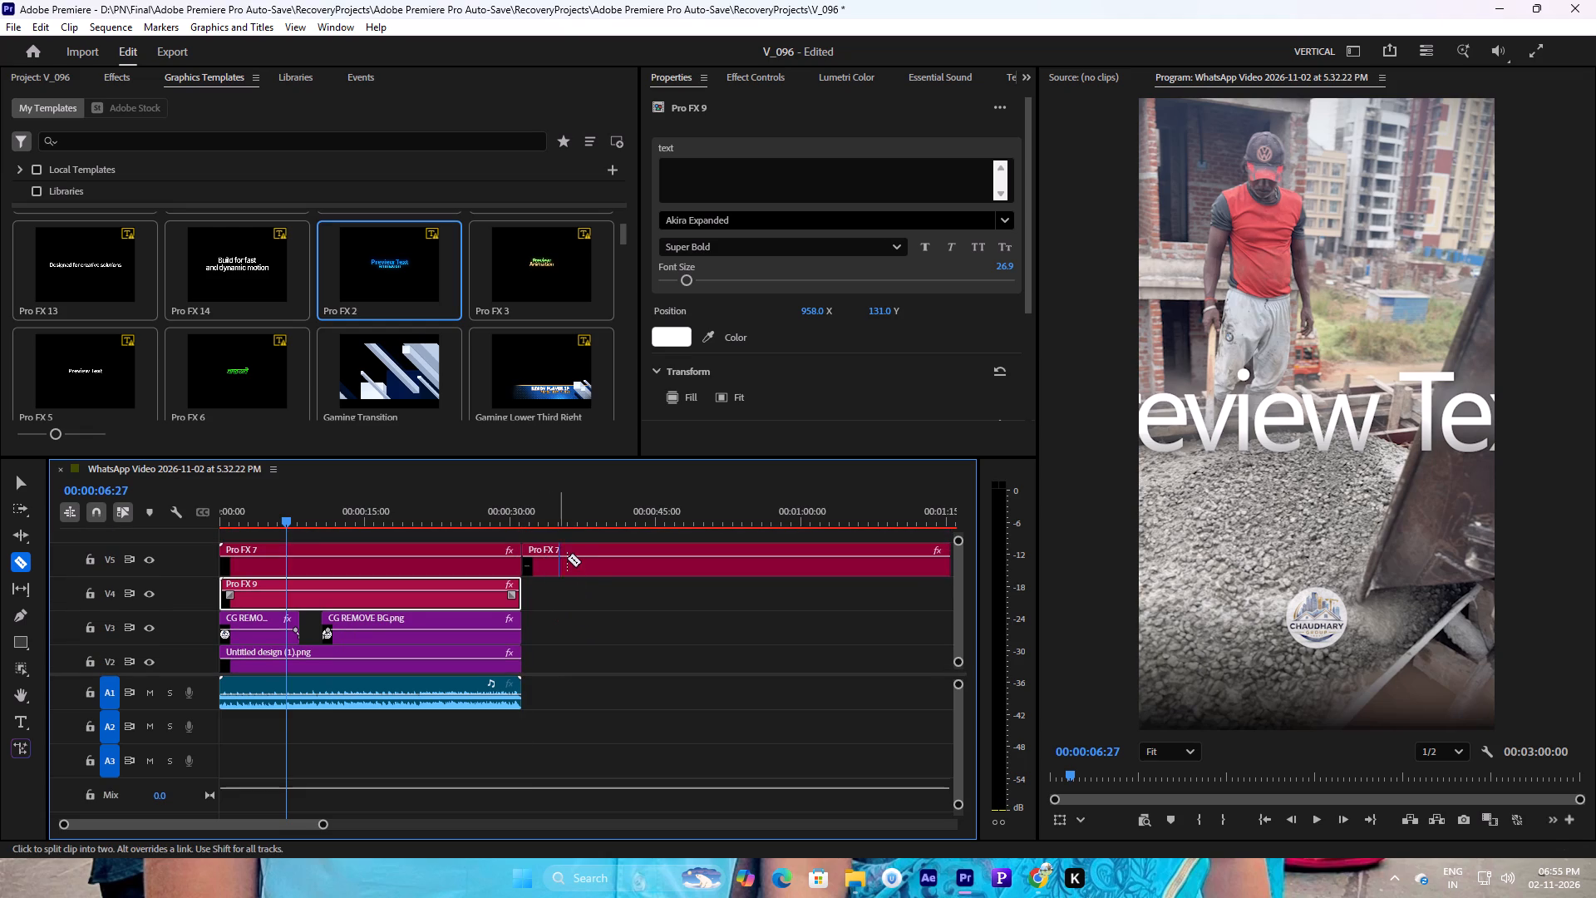
{"action": "key", "text": "v"}
{"action": "left_click", "coordinate": [593, 562]}
{"action": "key", "text": "Delete"}
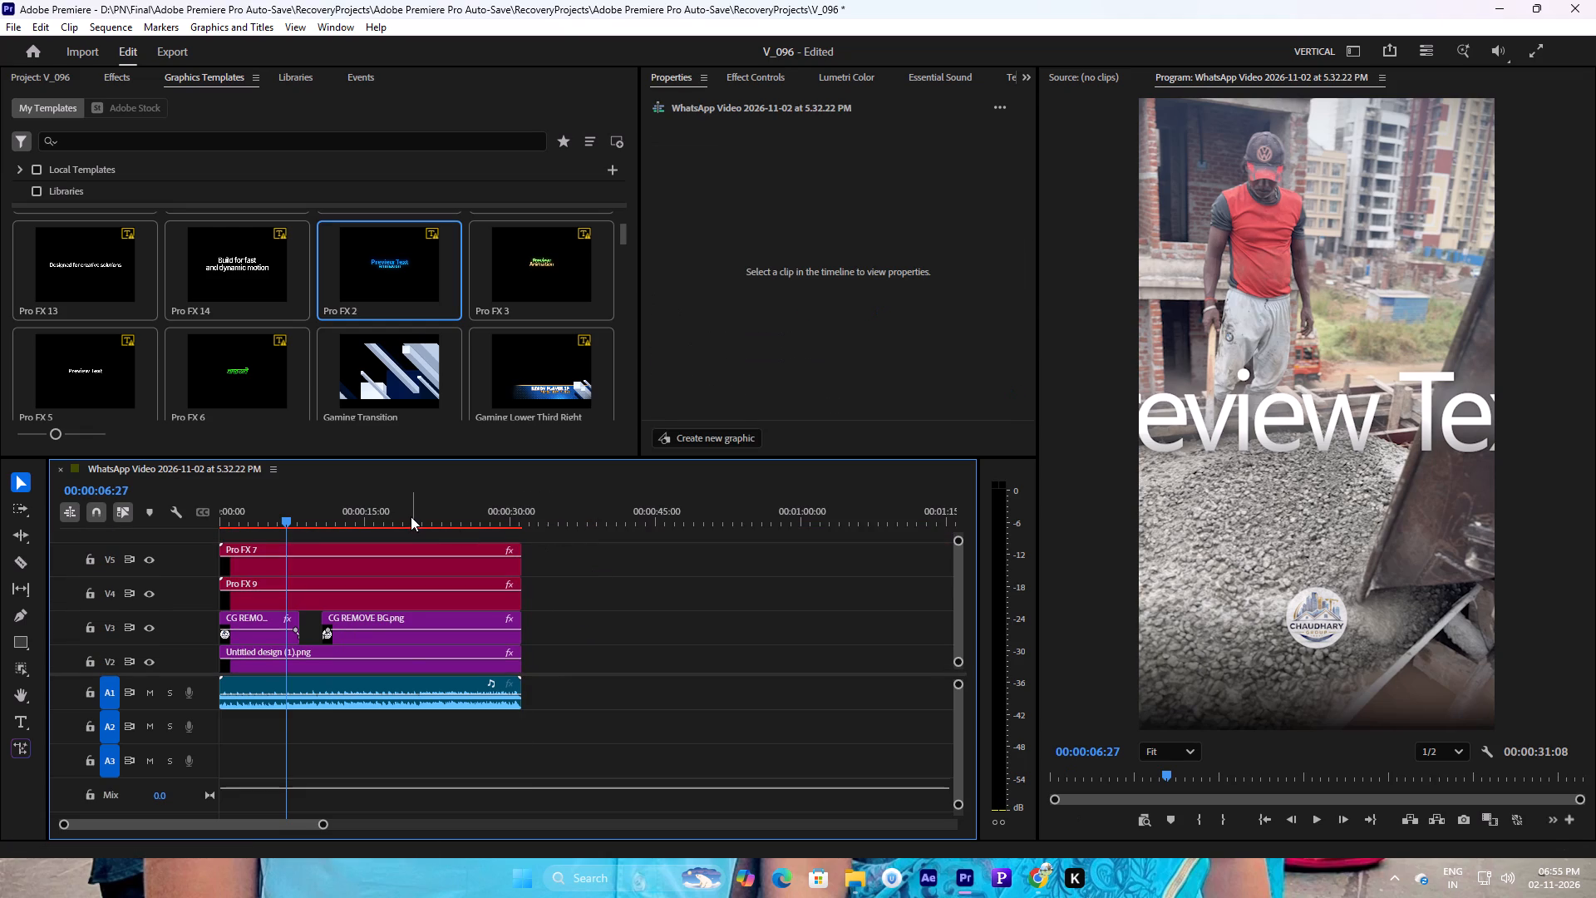
Delete the emptied Pro FX 9 title and move the Pro FX 7 title down to track V4 in its place.
{"action": "left_click_drag", "start_coordinate": [411, 516], "coordinate": [193, 516]}
{"action": "left_click", "coordinate": [279, 595]}
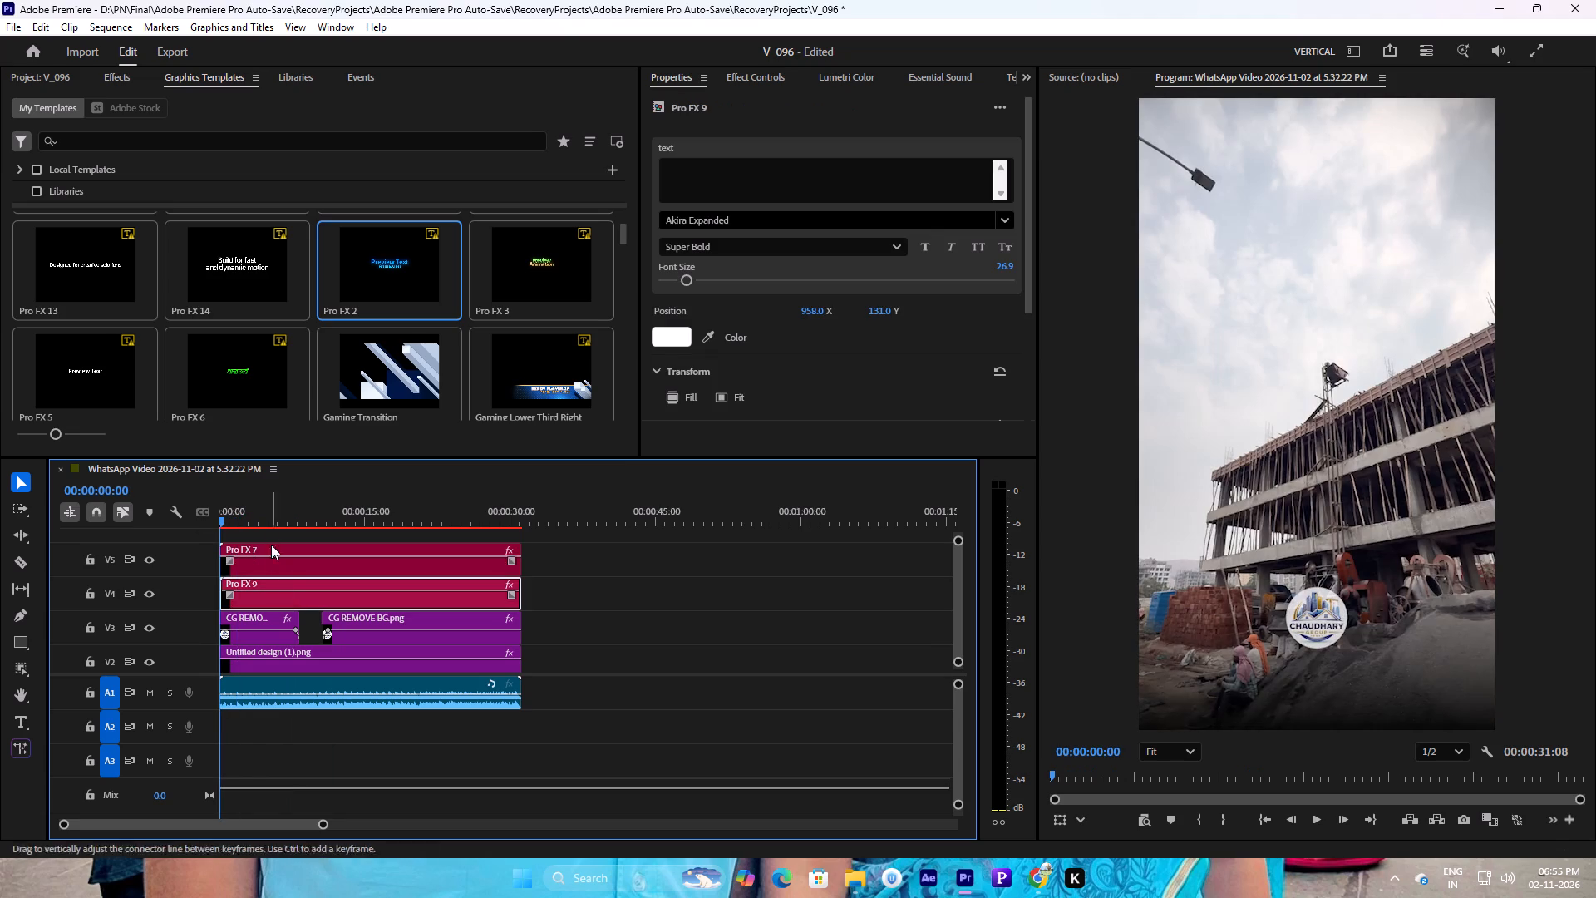
{"action": "left_click_drag", "start_coordinate": [265, 513], "coordinate": [354, 521]}
{"action": "key", "text": "Delete"}
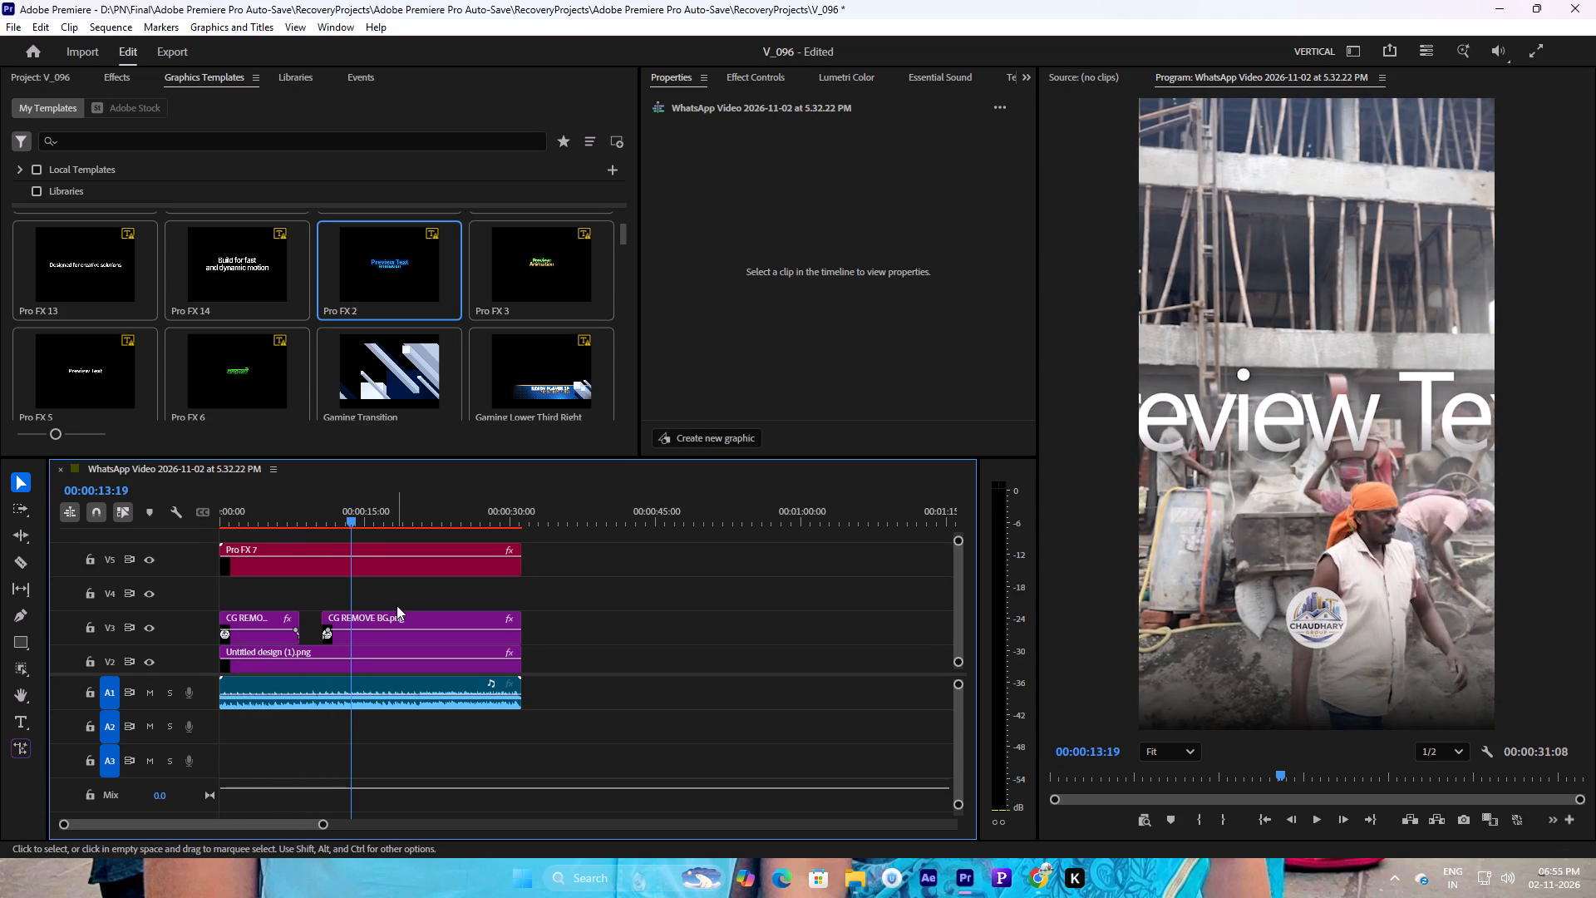
{"action": "left_click", "coordinate": [372, 564]}
{"action": "left_click_drag", "start_coordinate": [413, 563], "coordinate": [405, 594]}
Replace the Pro FX 7 placeholder text with the copied caption "3 Slab completed. Strong Structure. Strong Future!".
{"action": "left_click_drag", "start_coordinate": [793, 175], "coordinate": [532, 149]}
{"action": "key", "text": "ctrl+v"}
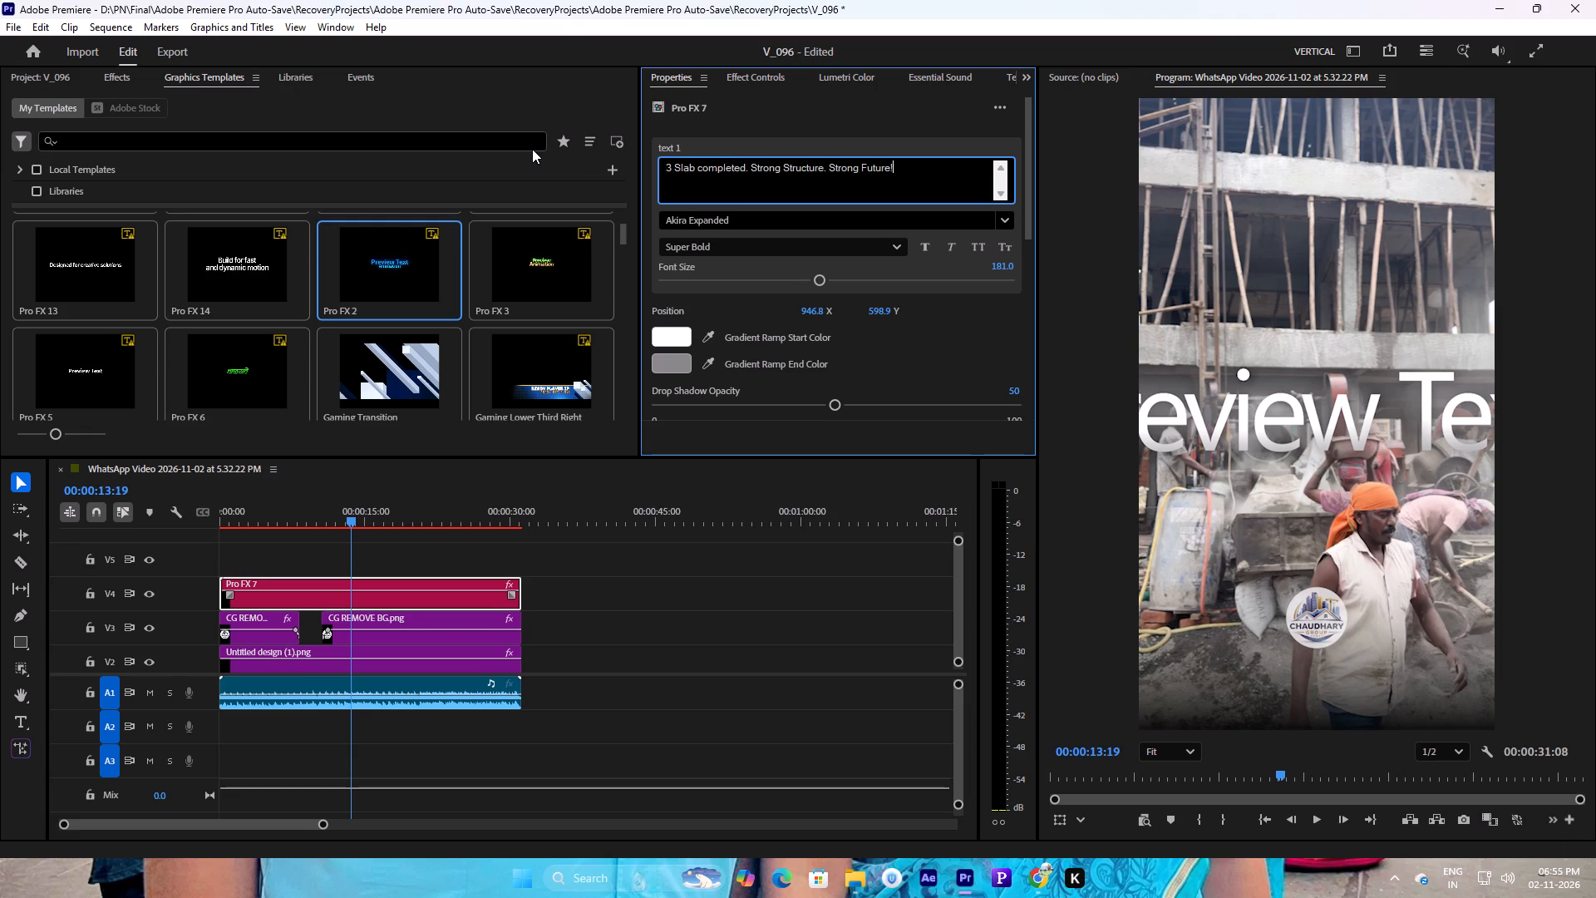
{"action": "left_click_drag", "start_coordinate": [308, 512], "coordinate": [337, 511]}
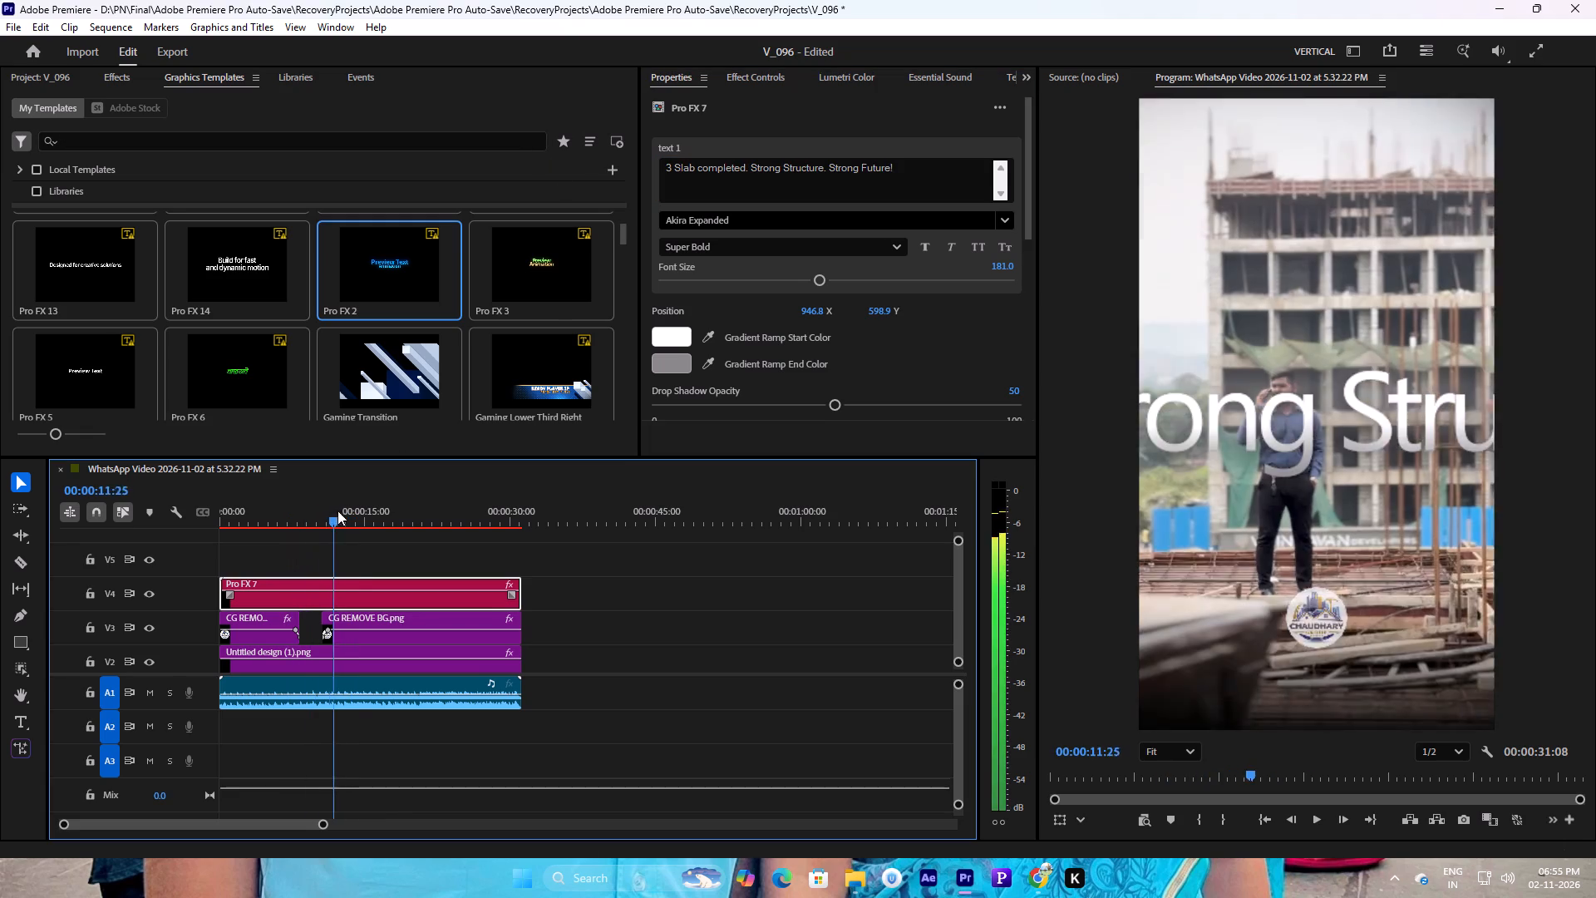
{"action": "left_click_drag", "start_coordinate": [337, 511], "coordinate": [345, 510]}
Set the title's font to Poppins, trying the Bold style first and choosing Italic instead.
{"action": "left_click", "coordinate": [936, 220]}
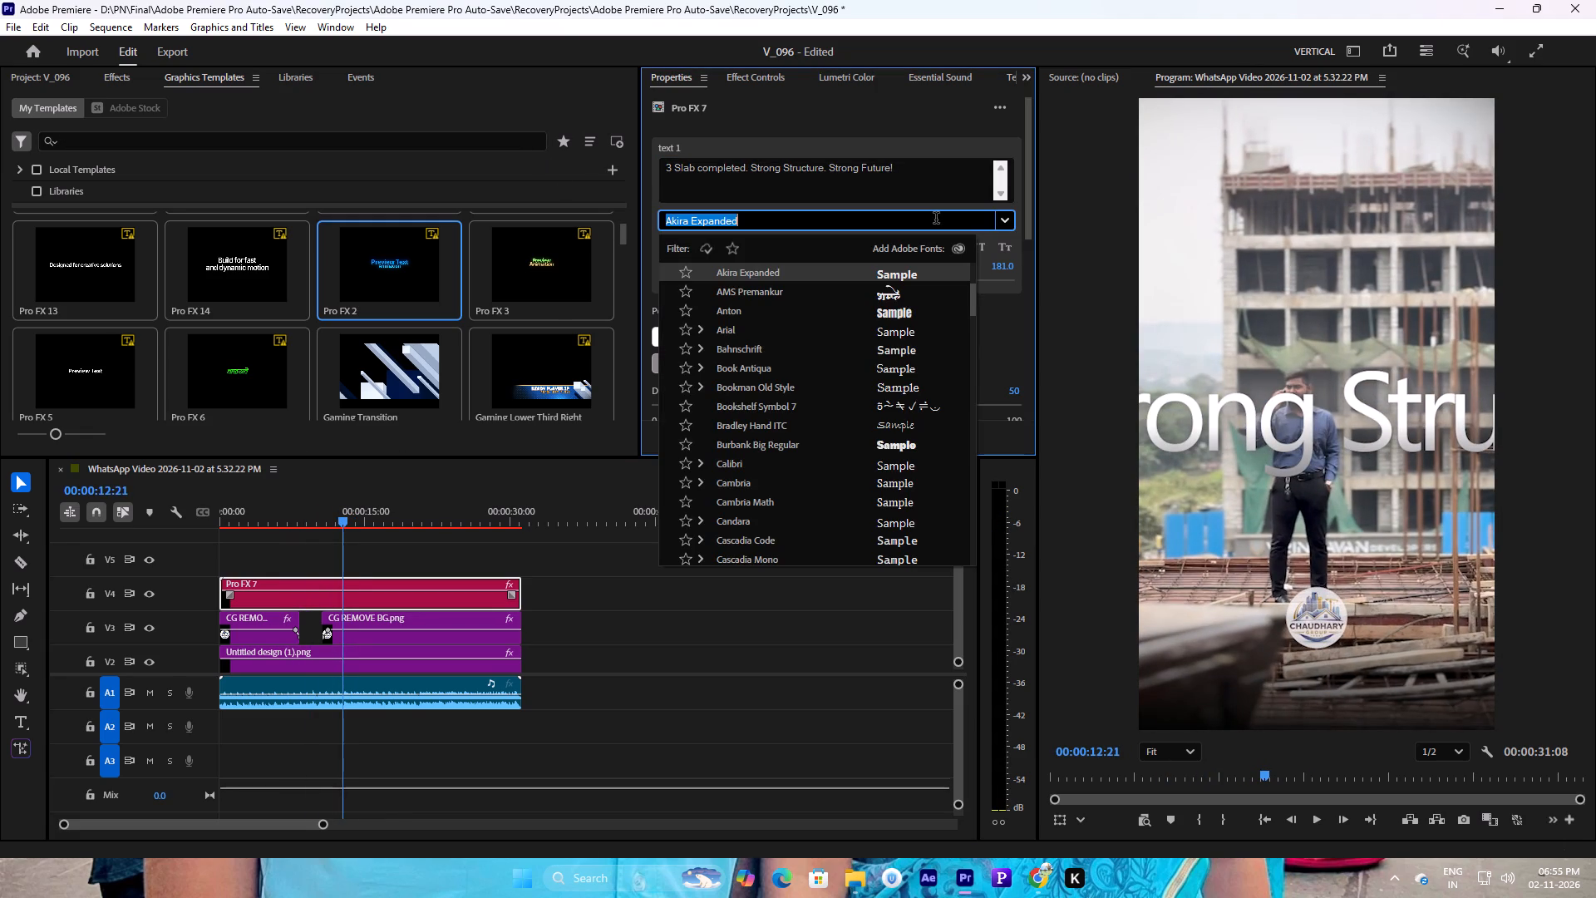
{"action": "type", "text": "pop"}
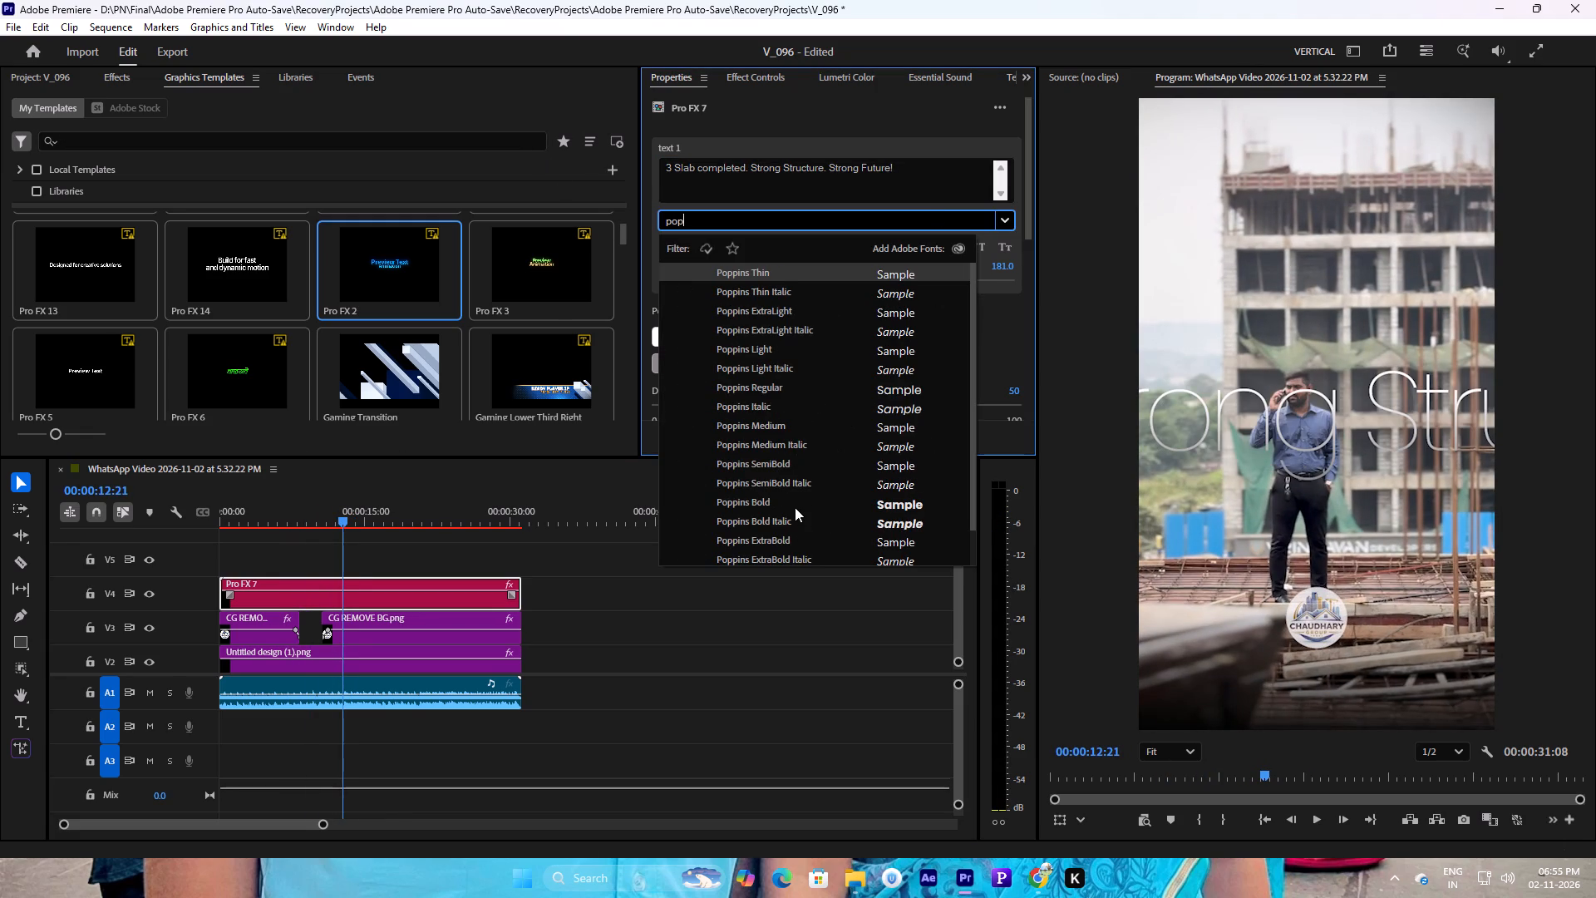
{"action": "left_click", "coordinate": [795, 507]}
{"action": "left_click", "coordinate": [789, 227]}
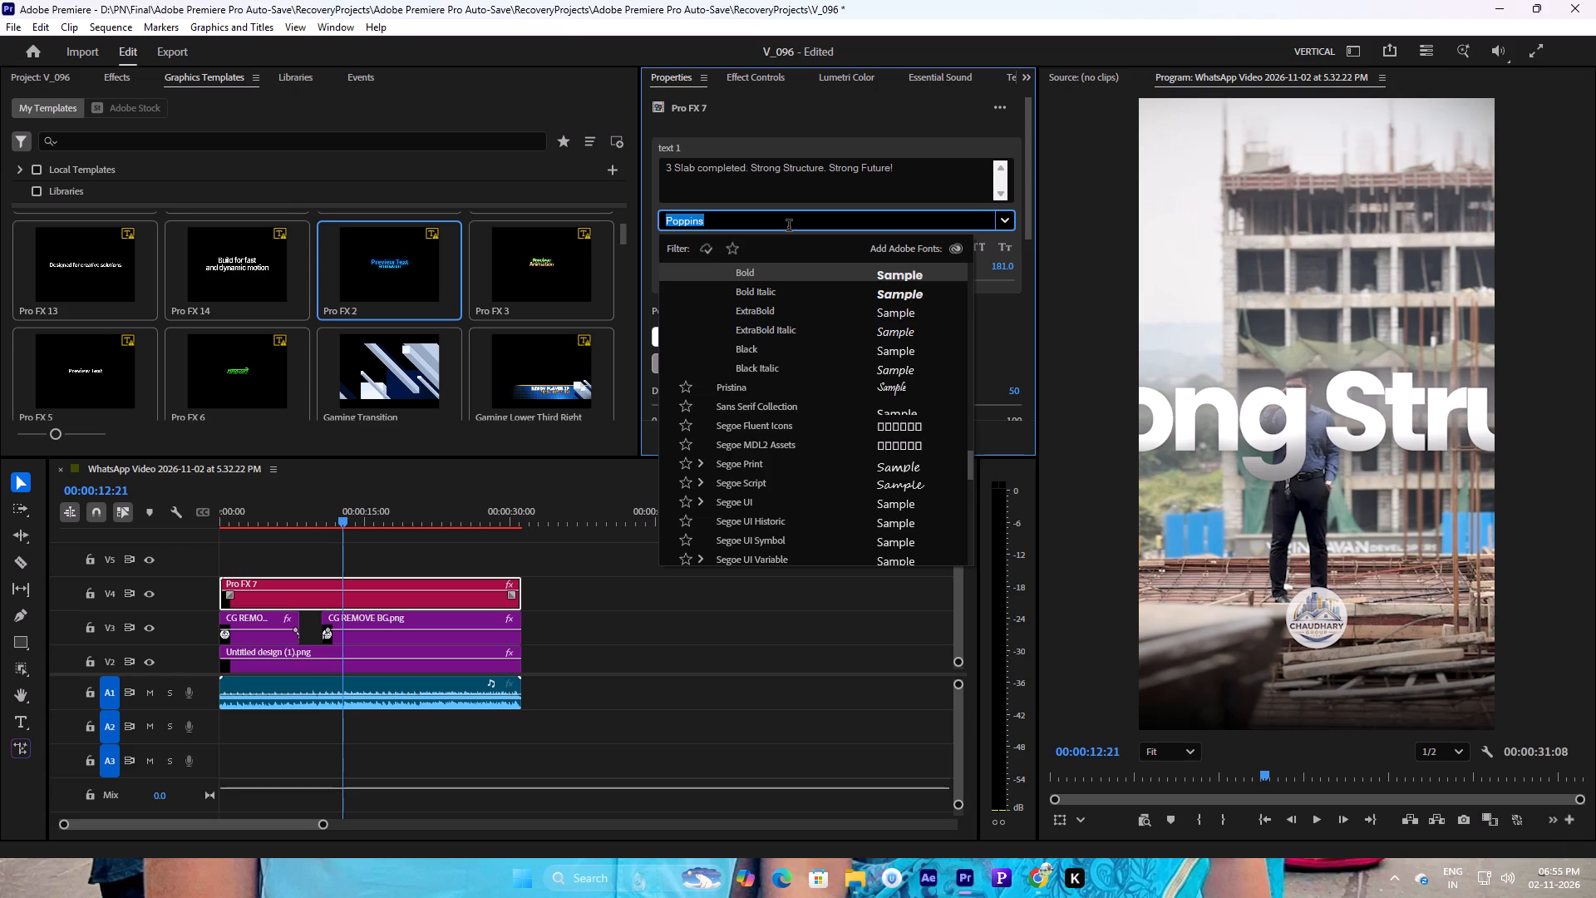
{"action": "type", "text": "pop"}
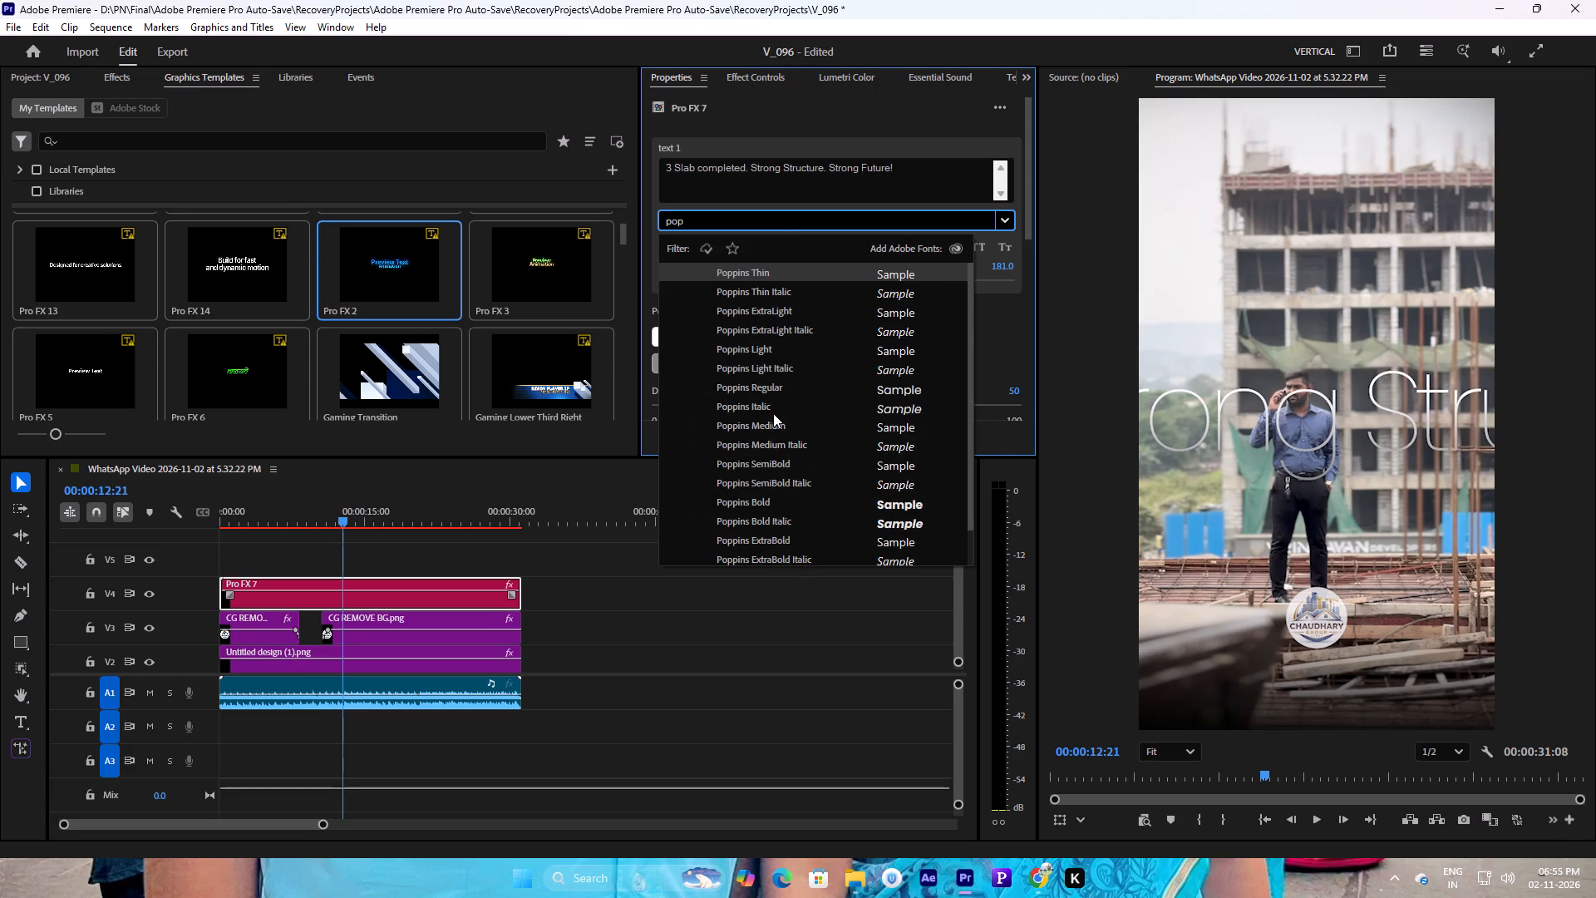
{"action": "left_click", "coordinate": [774, 406]}
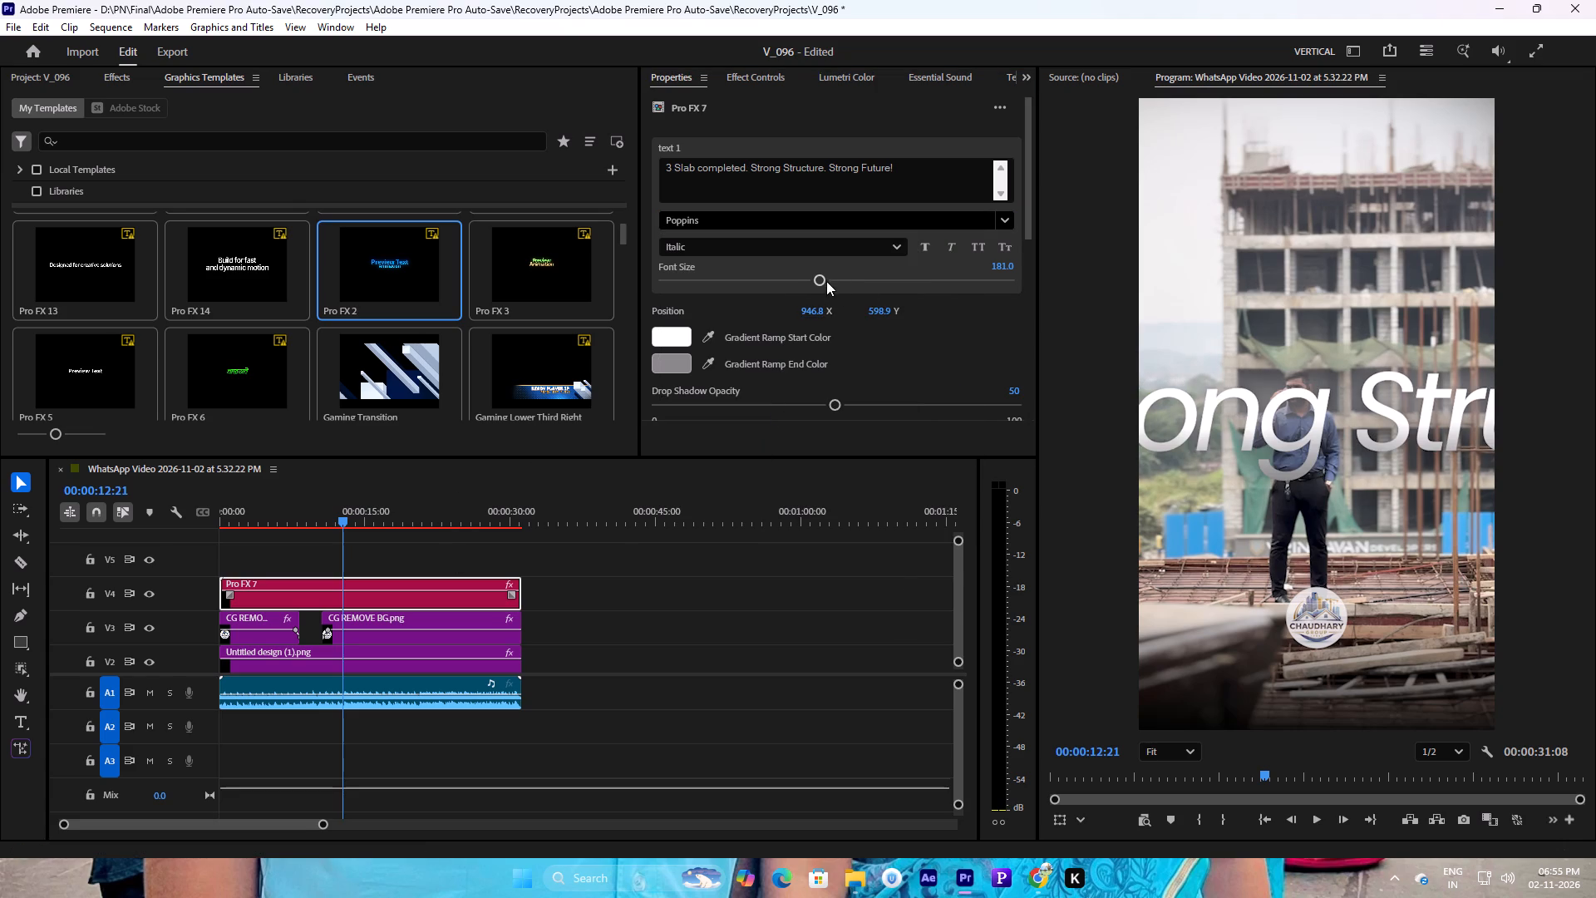
Reduce the title's font size to 22.4 so the whole caption fits across the frame.
{"action": "left_click_drag", "start_coordinate": [824, 280], "coordinate": [676, 286]}
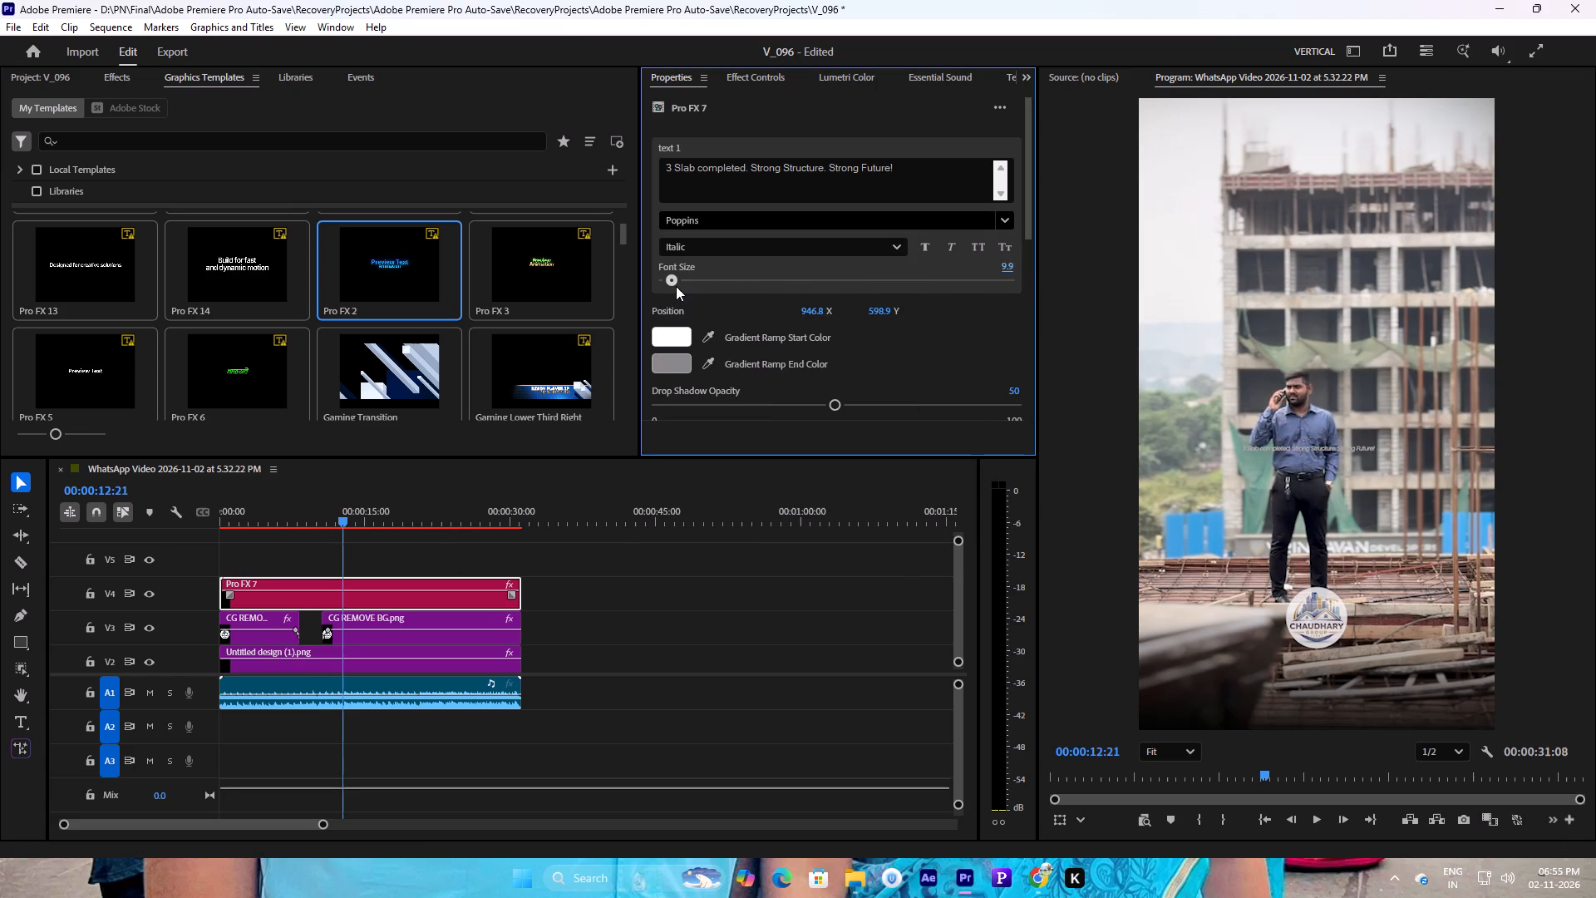
{"action": "left_click_drag", "start_coordinate": [676, 286], "coordinate": [687, 289]}
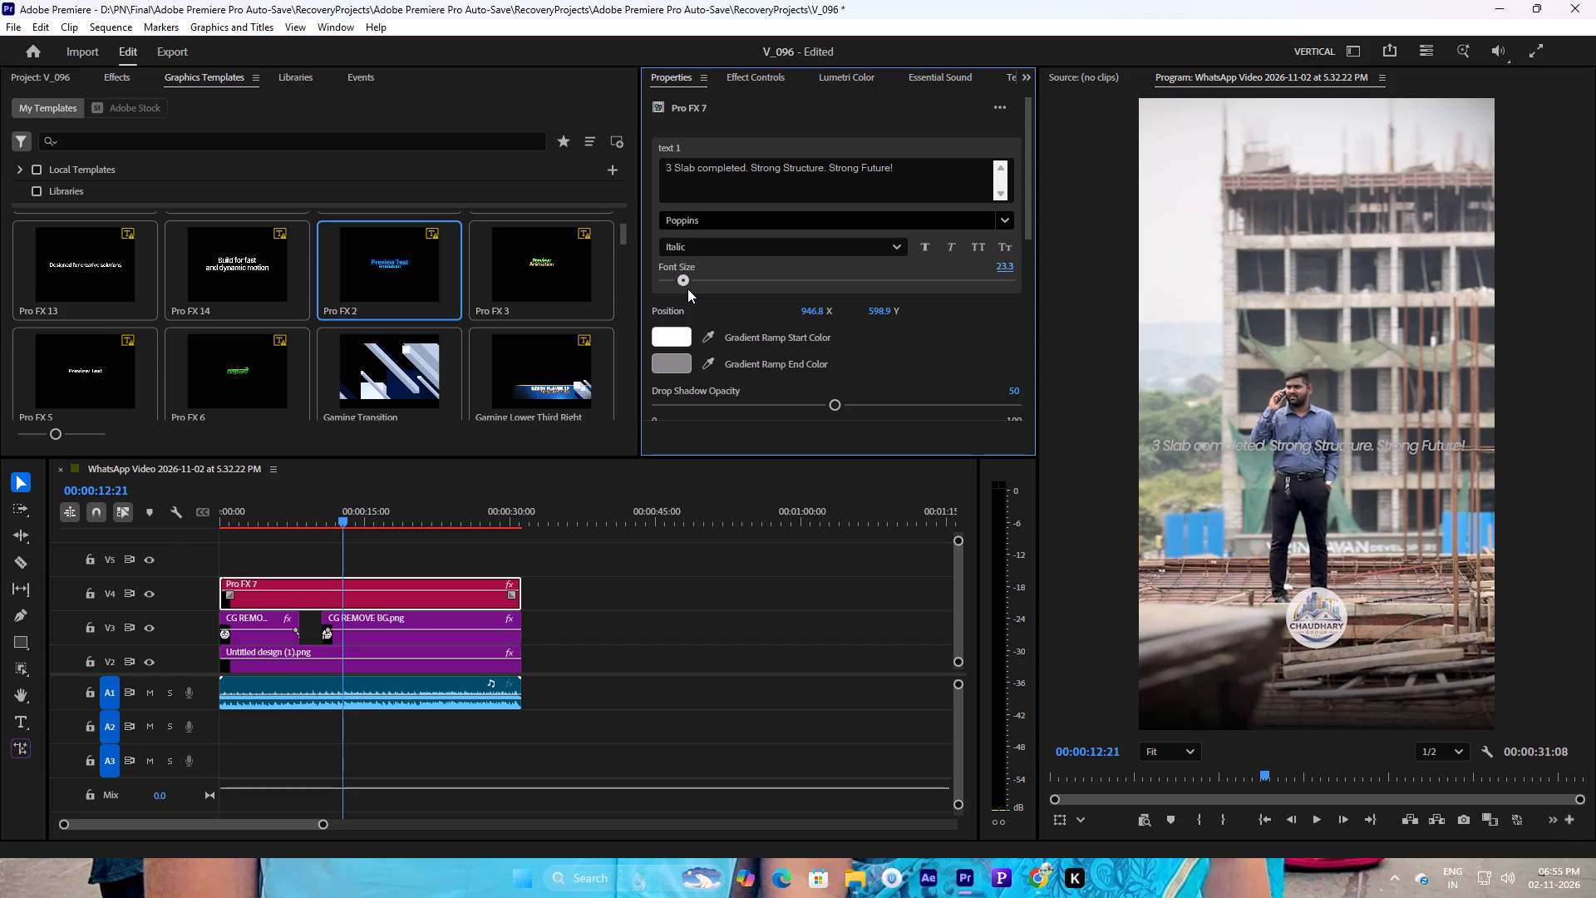
{"action": "left_click_drag", "start_coordinate": [687, 289], "coordinate": [687, 289]}
Move the title near the top of the video frame, at position X 962, Y 184.
{"action": "left_click_drag", "start_coordinate": [876, 310], "coordinate": [597, 348]}
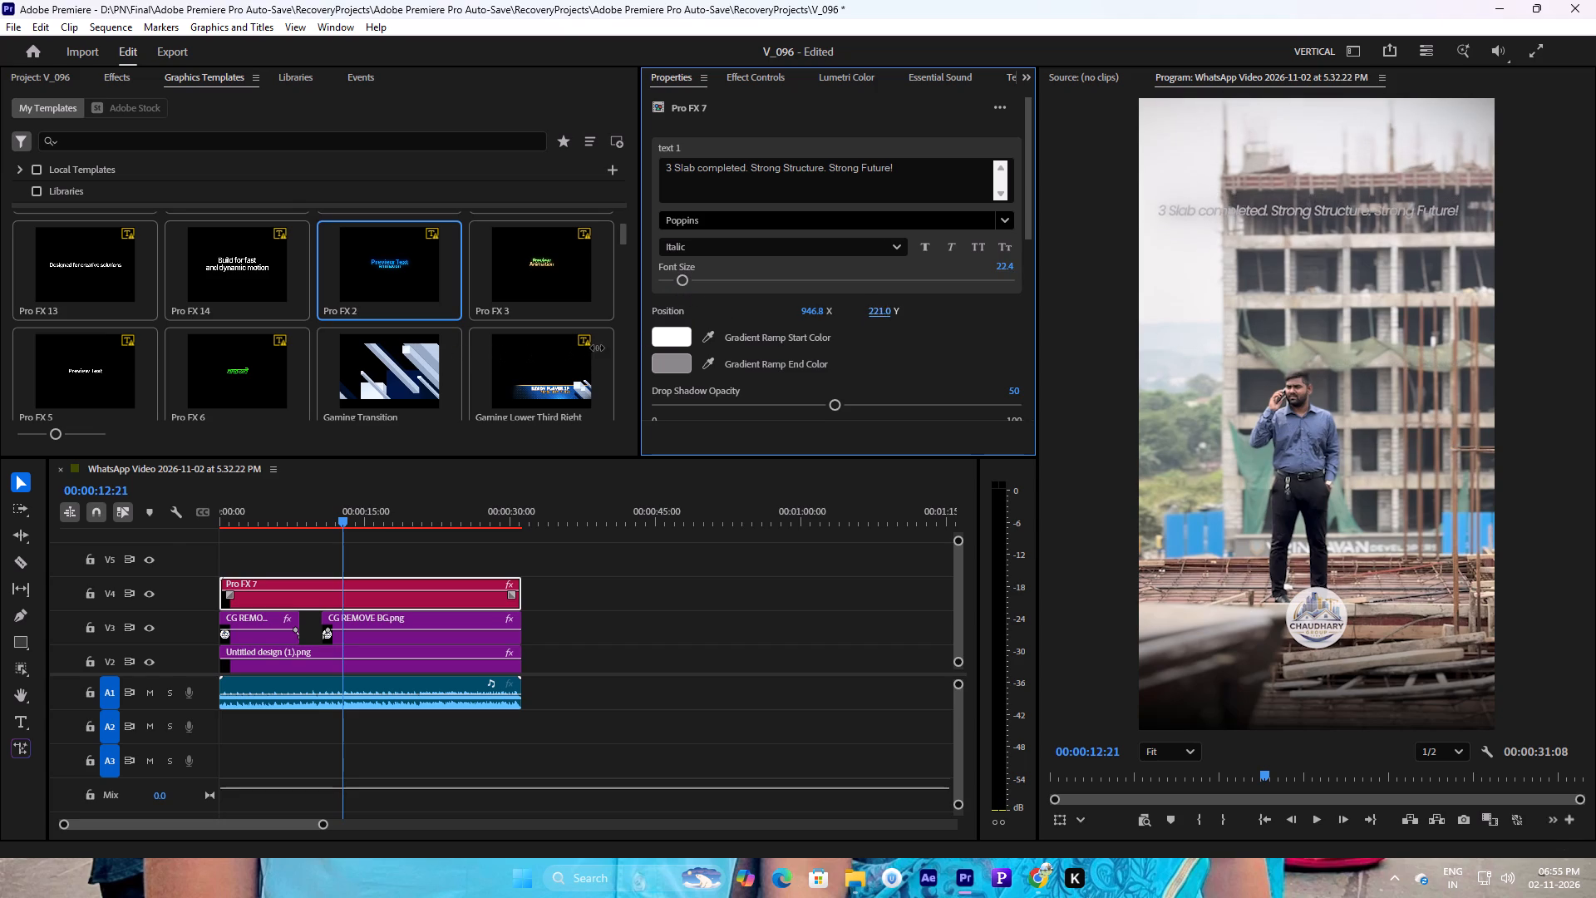
{"action": "left_click_drag", "start_coordinate": [597, 348], "coordinate": [568, 353]}
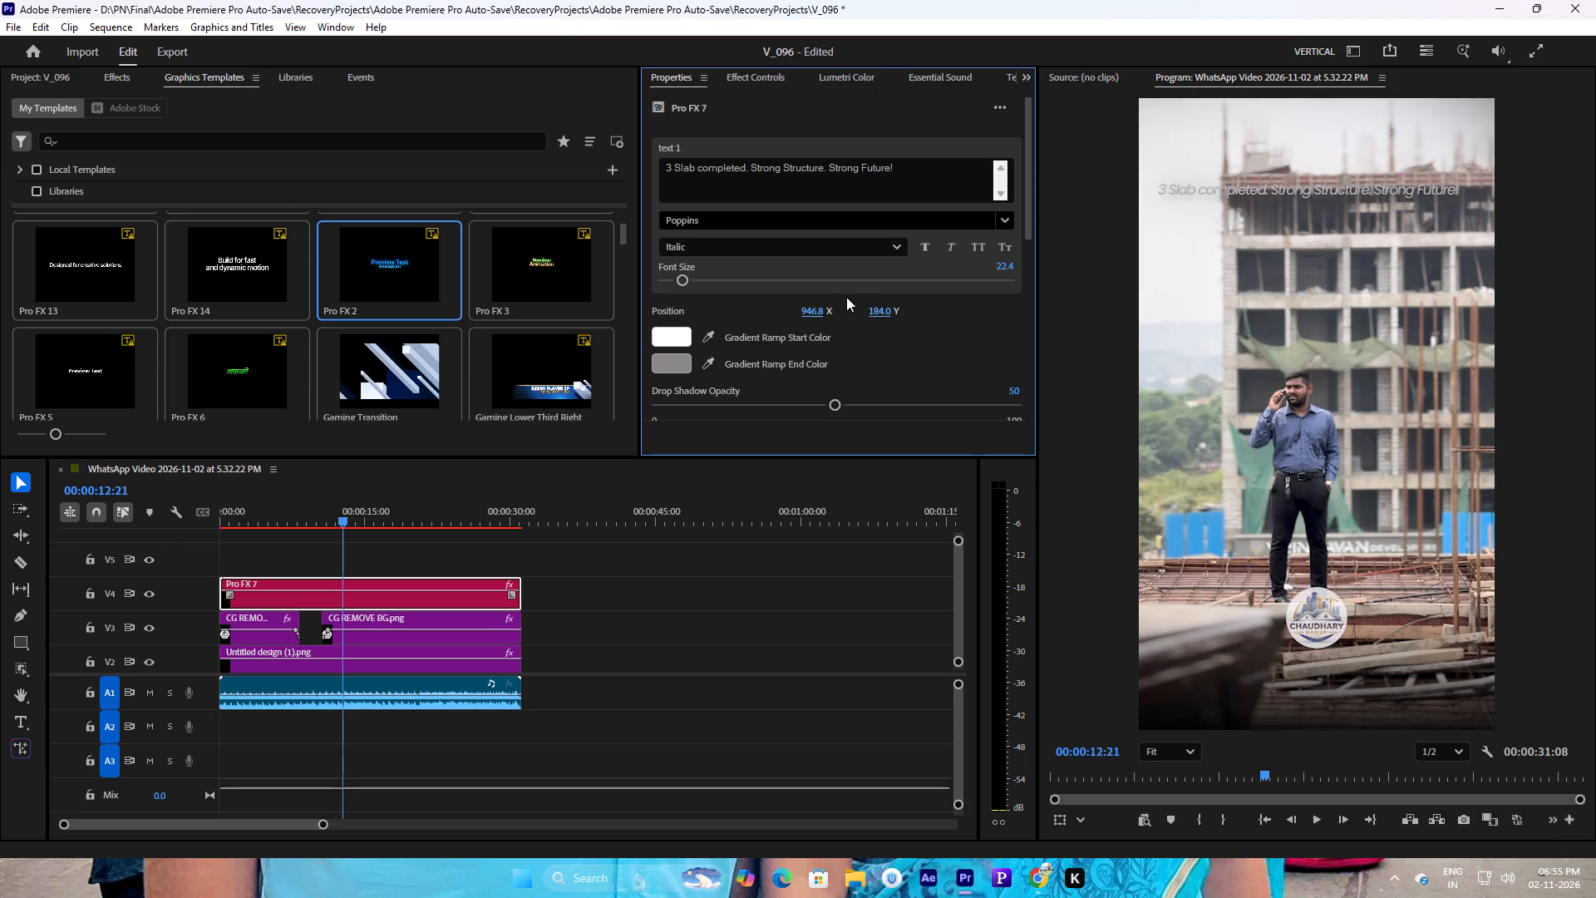
{"action": "left_click_drag", "start_coordinate": [815, 309], "coordinate": [825, 308]}
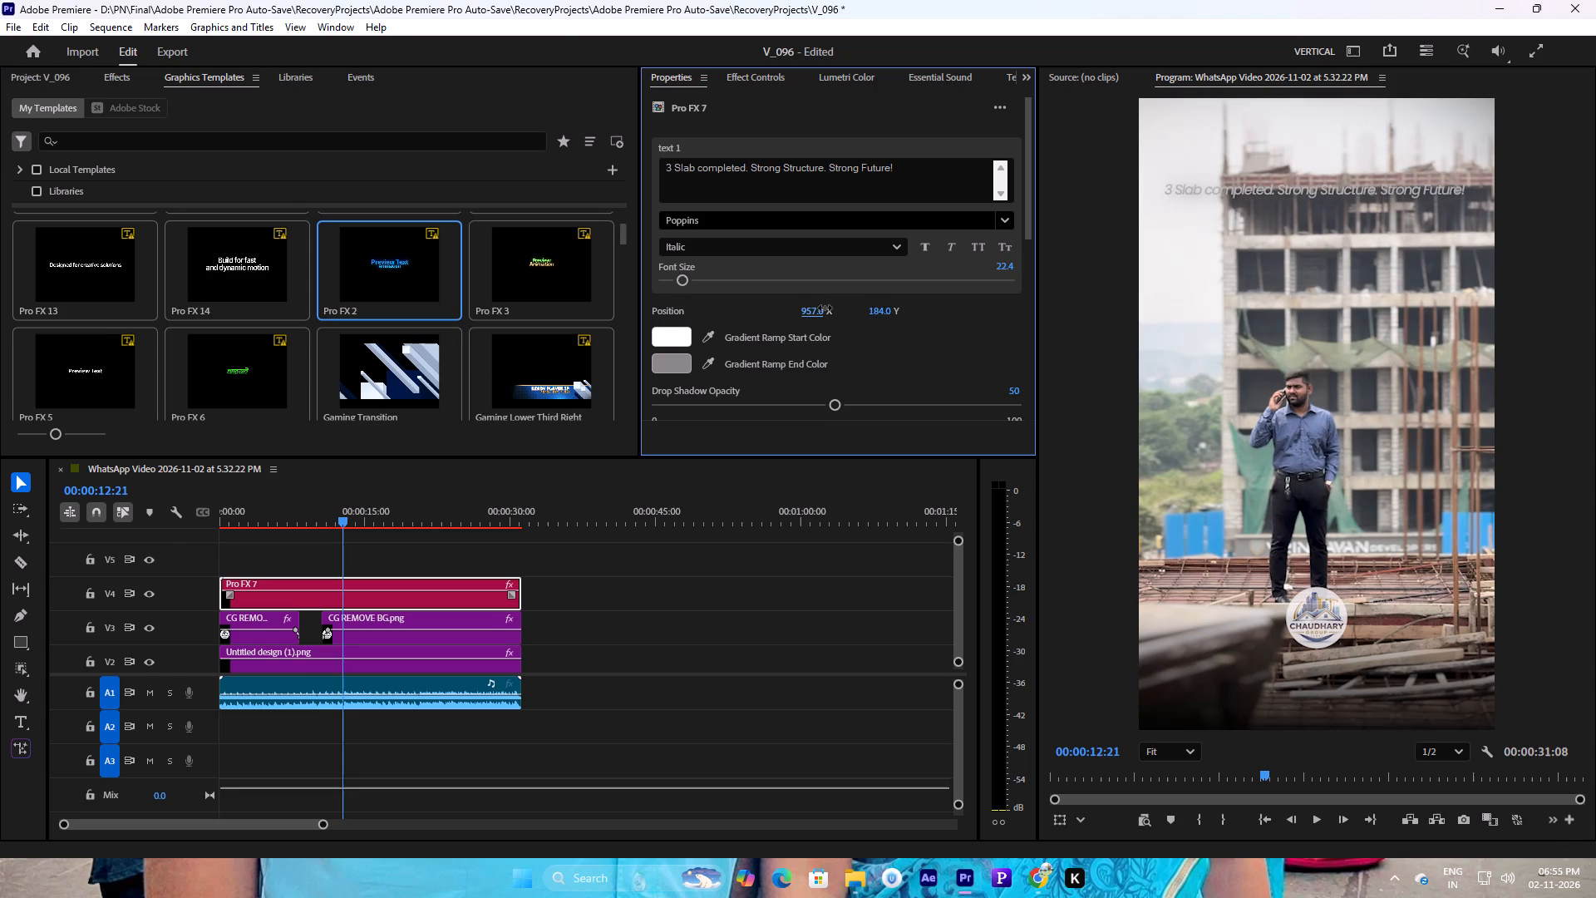
{"action": "left_click_drag", "start_coordinate": [825, 308], "coordinate": [829, 308]}
Play the sequence from its start to check how the Pro FX 7 title looks over the footage.
{"action": "left_click_drag", "start_coordinate": [340, 519], "coordinate": [225, 514]}
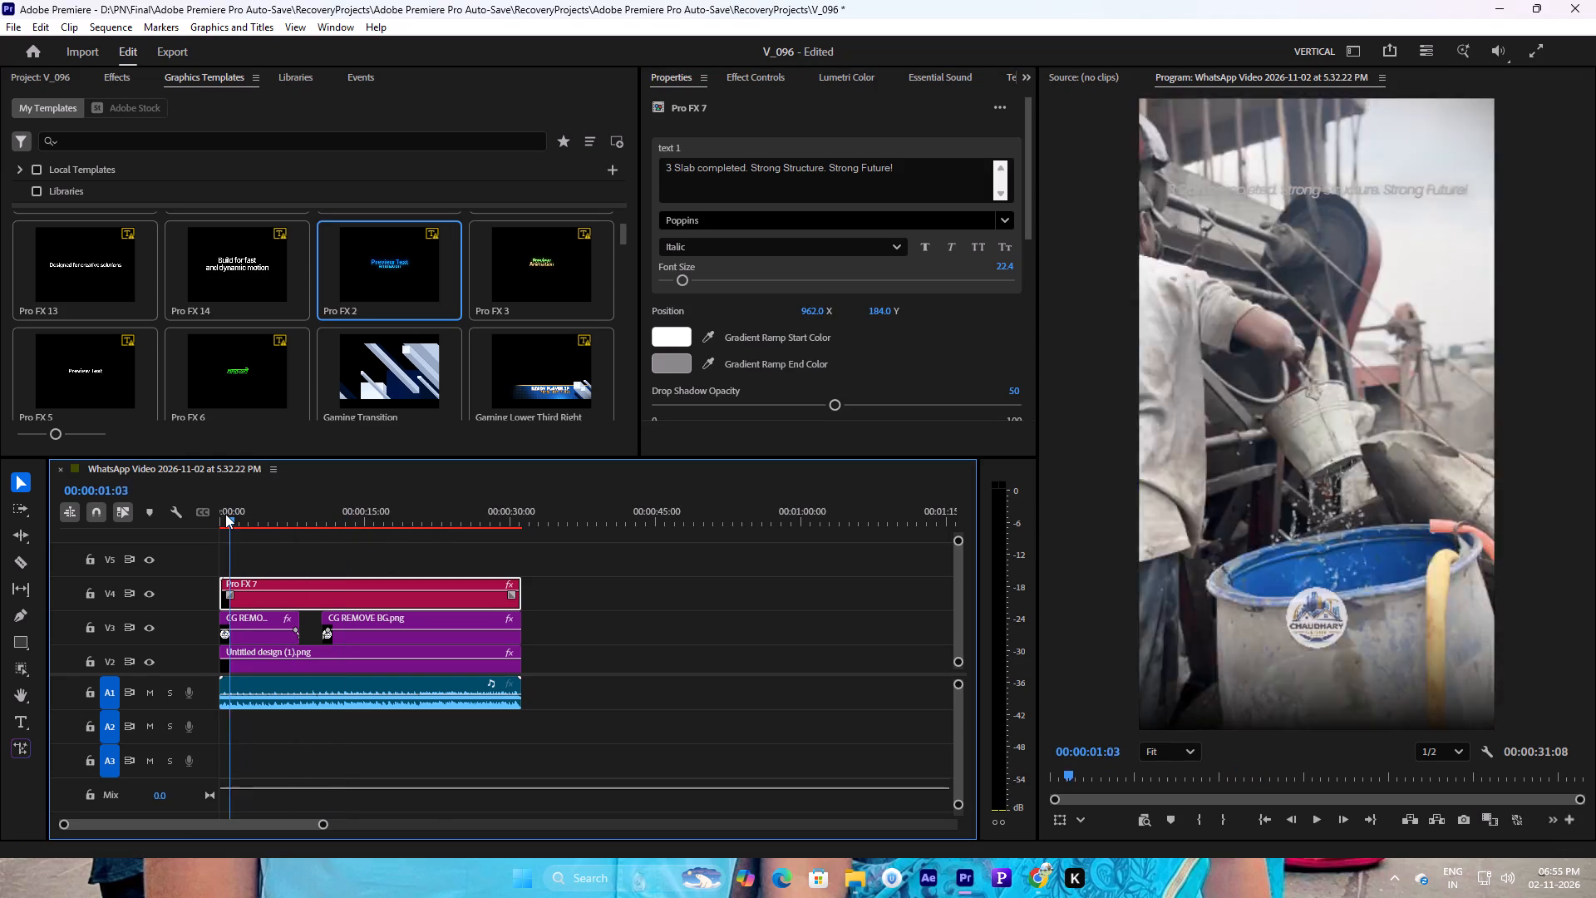
{"action": "left_click_drag", "start_coordinate": [225, 514], "coordinate": [205, 515]}
{"action": "key", "text": "space"}
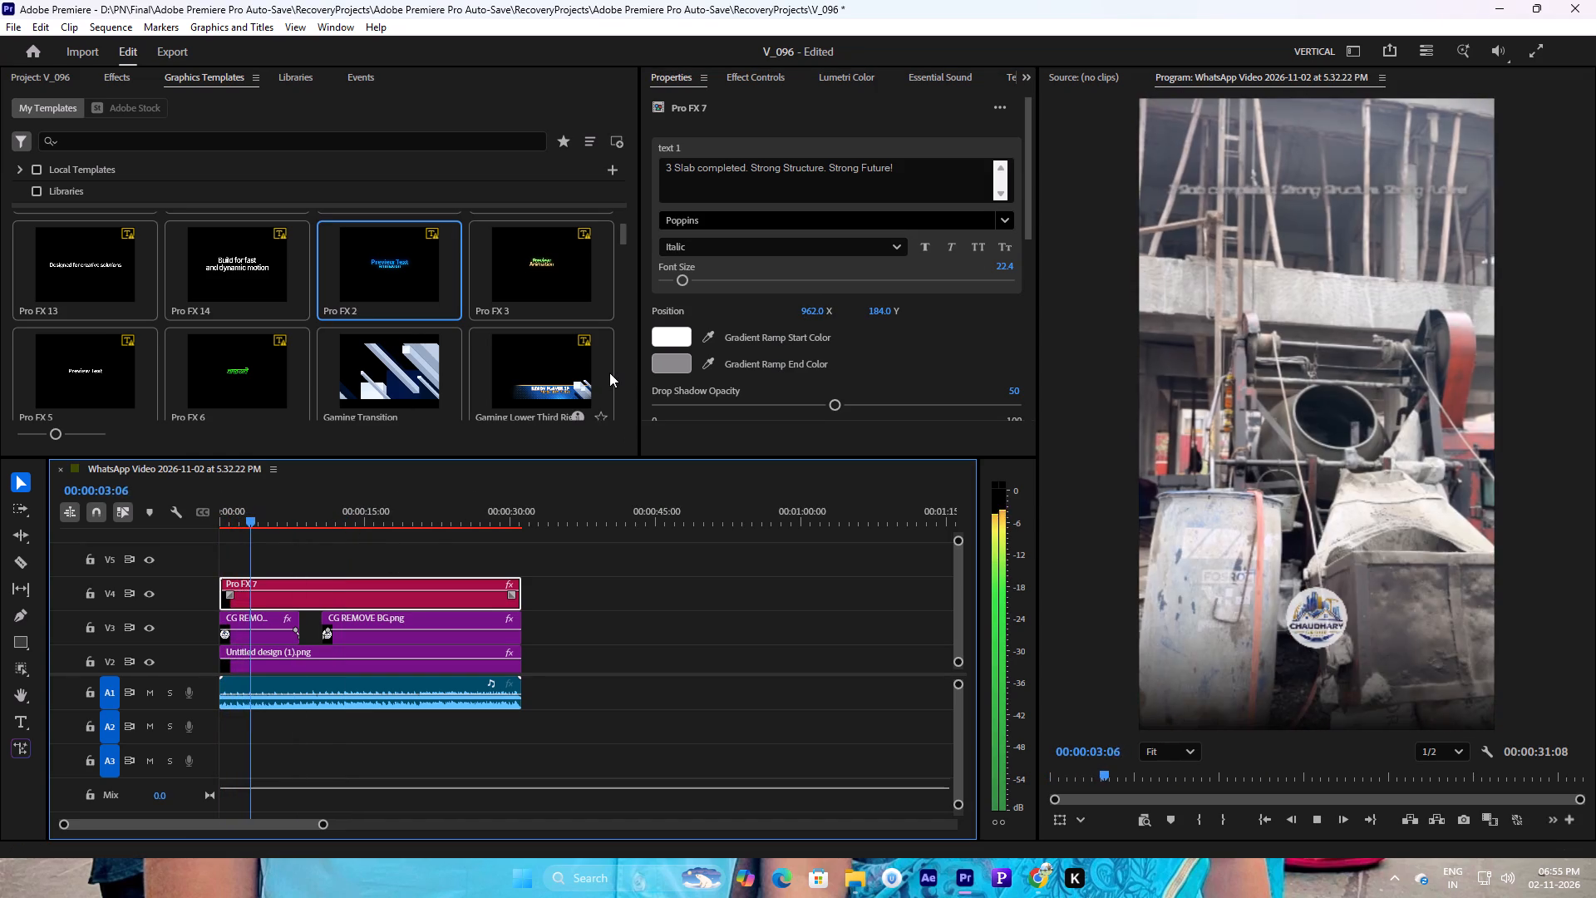
{"action": "key", "text": "space"}
{"action": "key", "text": "space"}
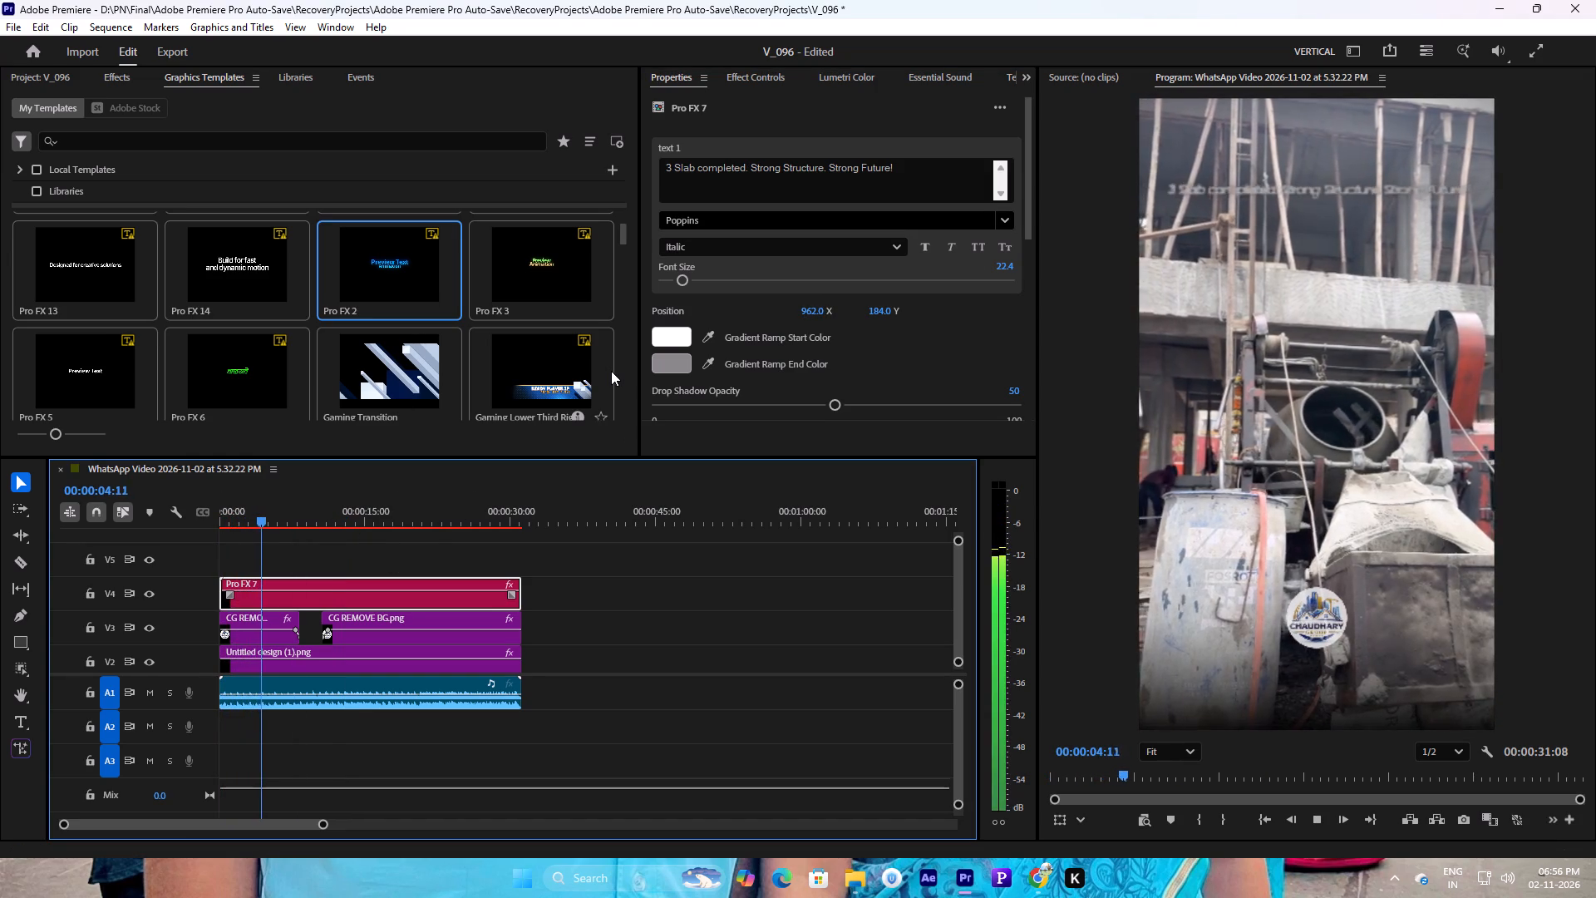
{"action": "key", "text": "space"}
Raise the title's drop shadow opacity to 100.
{"action": "left_click", "coordinate": [665, 368]}
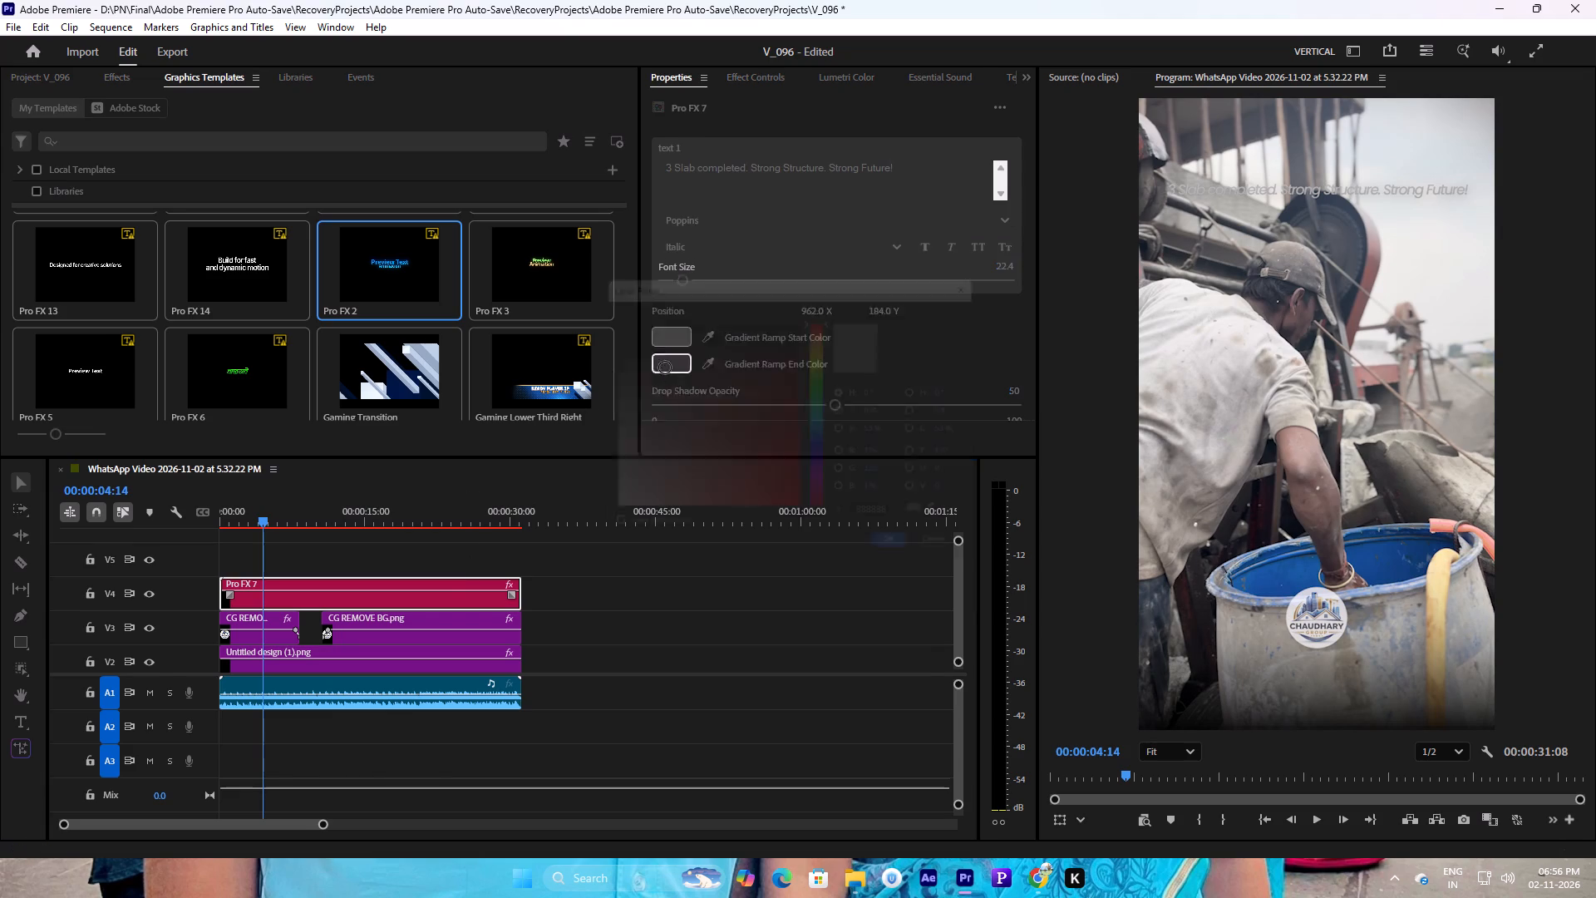
{"action": "left_click", "coordinate": [993, 268]}
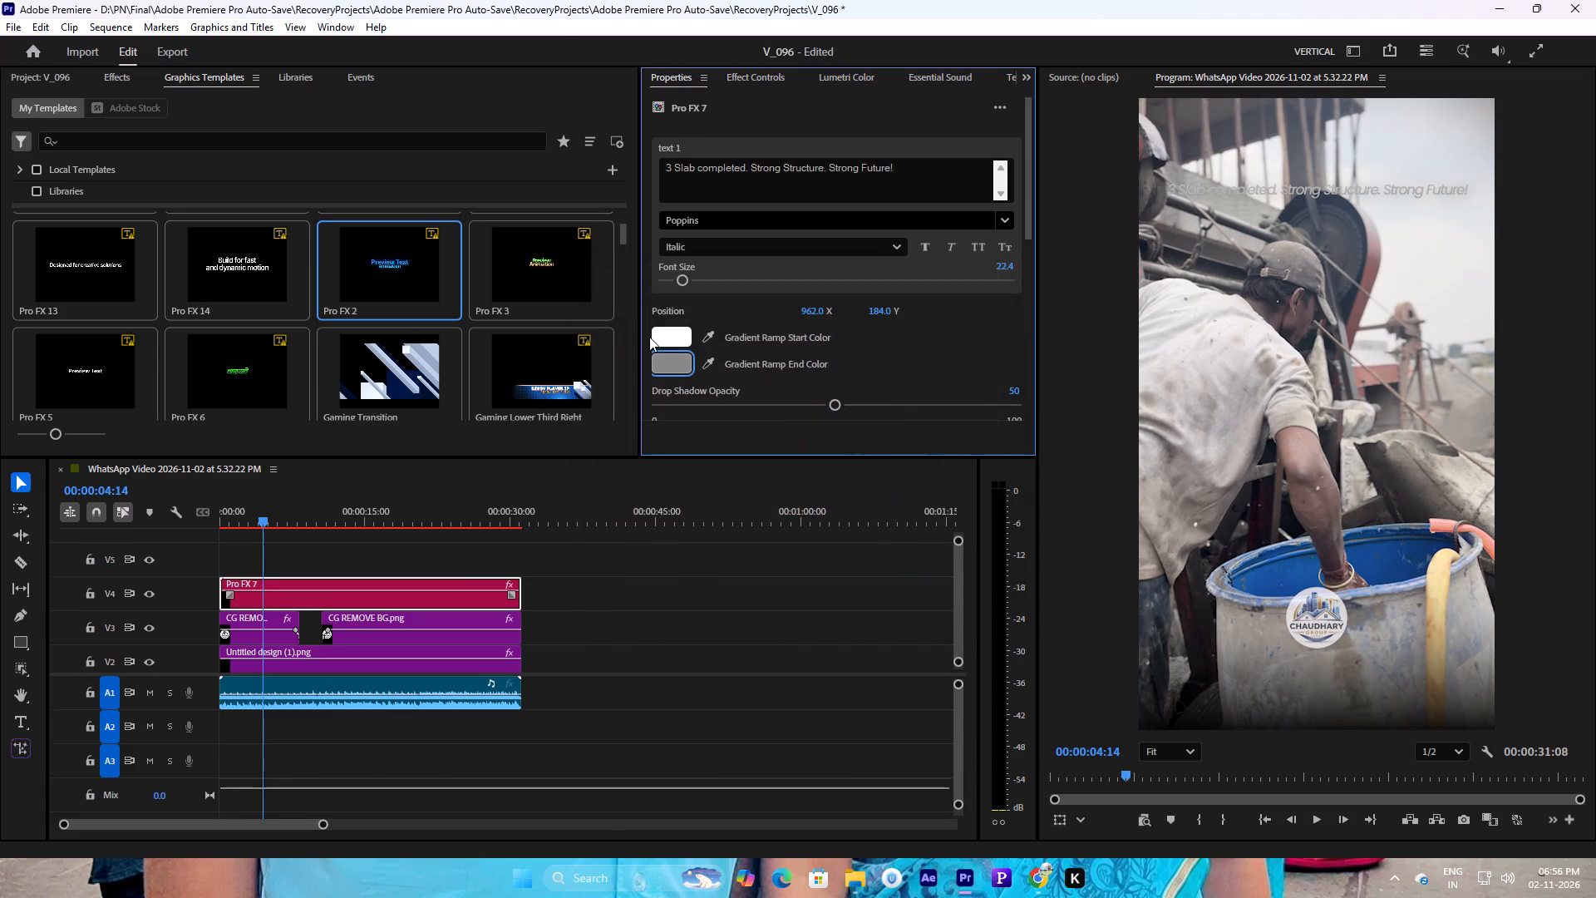
{"action": "scroll", "coordinate": [911, 356], "scroll_direction": "down", "scroll_amount": 2}
{"action": "scroll", "coordinate": [791, 357], "scroll_direction": "down", "scroll_amount": 1}
{"action": "scroll", "coordinate": [684, 351], "scroll_direction": "down", "scroll_amount": 1}
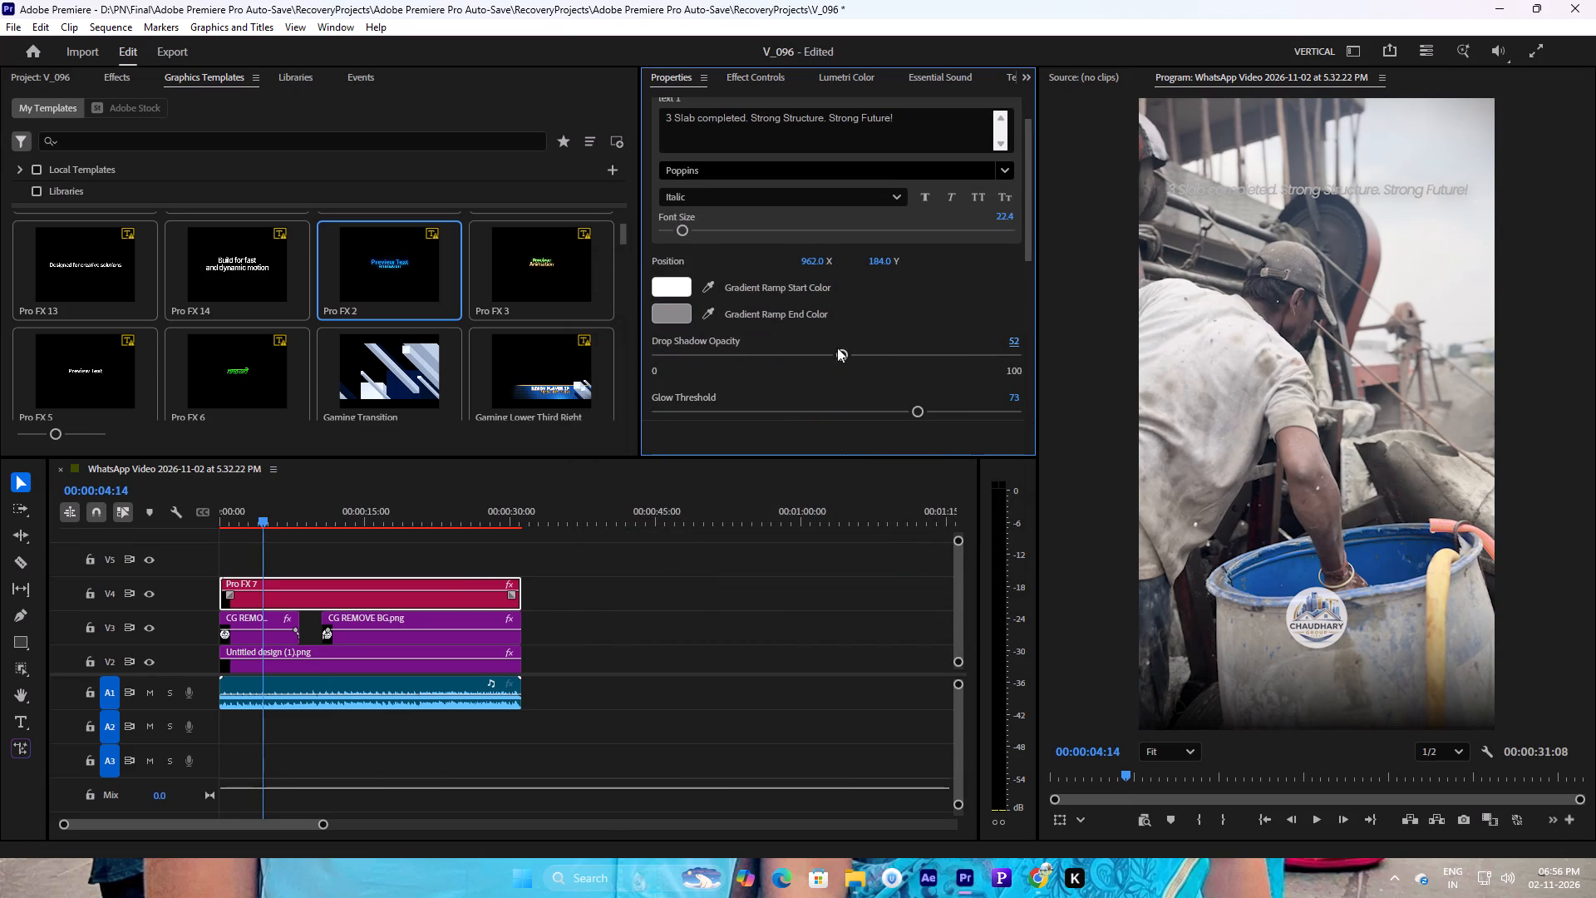
{"action": "left_click_drag", "start_coordinate": [845, 353], "coordinate": [993, 343]}
{"action": "left_click_drag", "start_coordinate": [993, 343], "coordinate": [1234, 367]}
Play the video in the sequence and in the export preview to check the title's legibility, and return to editing.
{"action": "key", "text": "space"}
{"action": "key", "text": "space"}
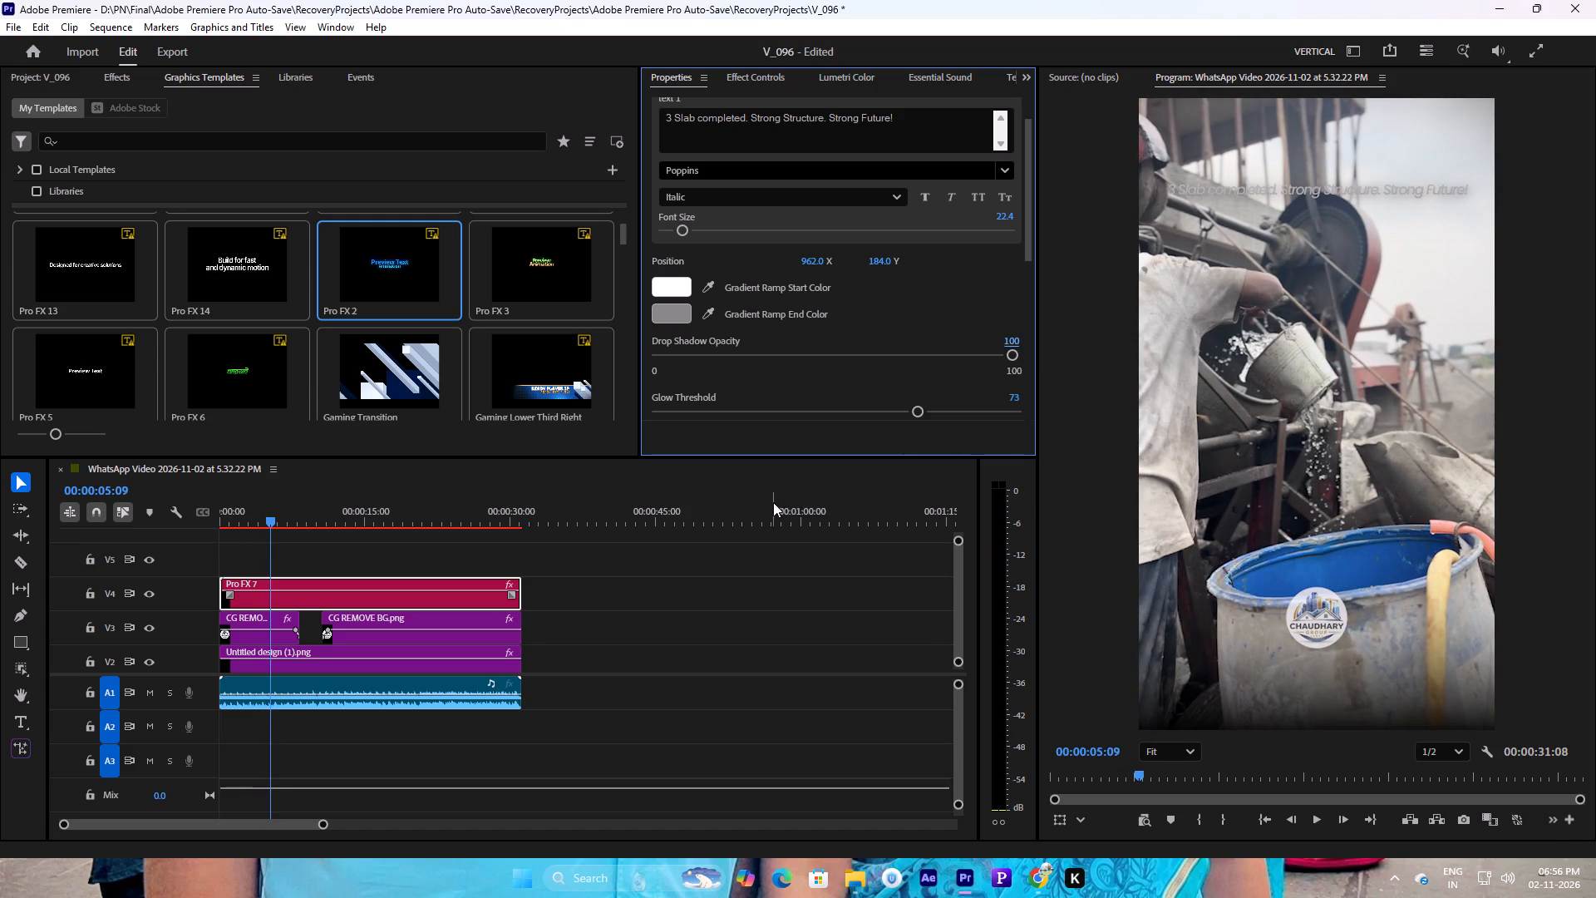
{"action": "key", "text": "space"}
{"action": "key", "text": "space"}
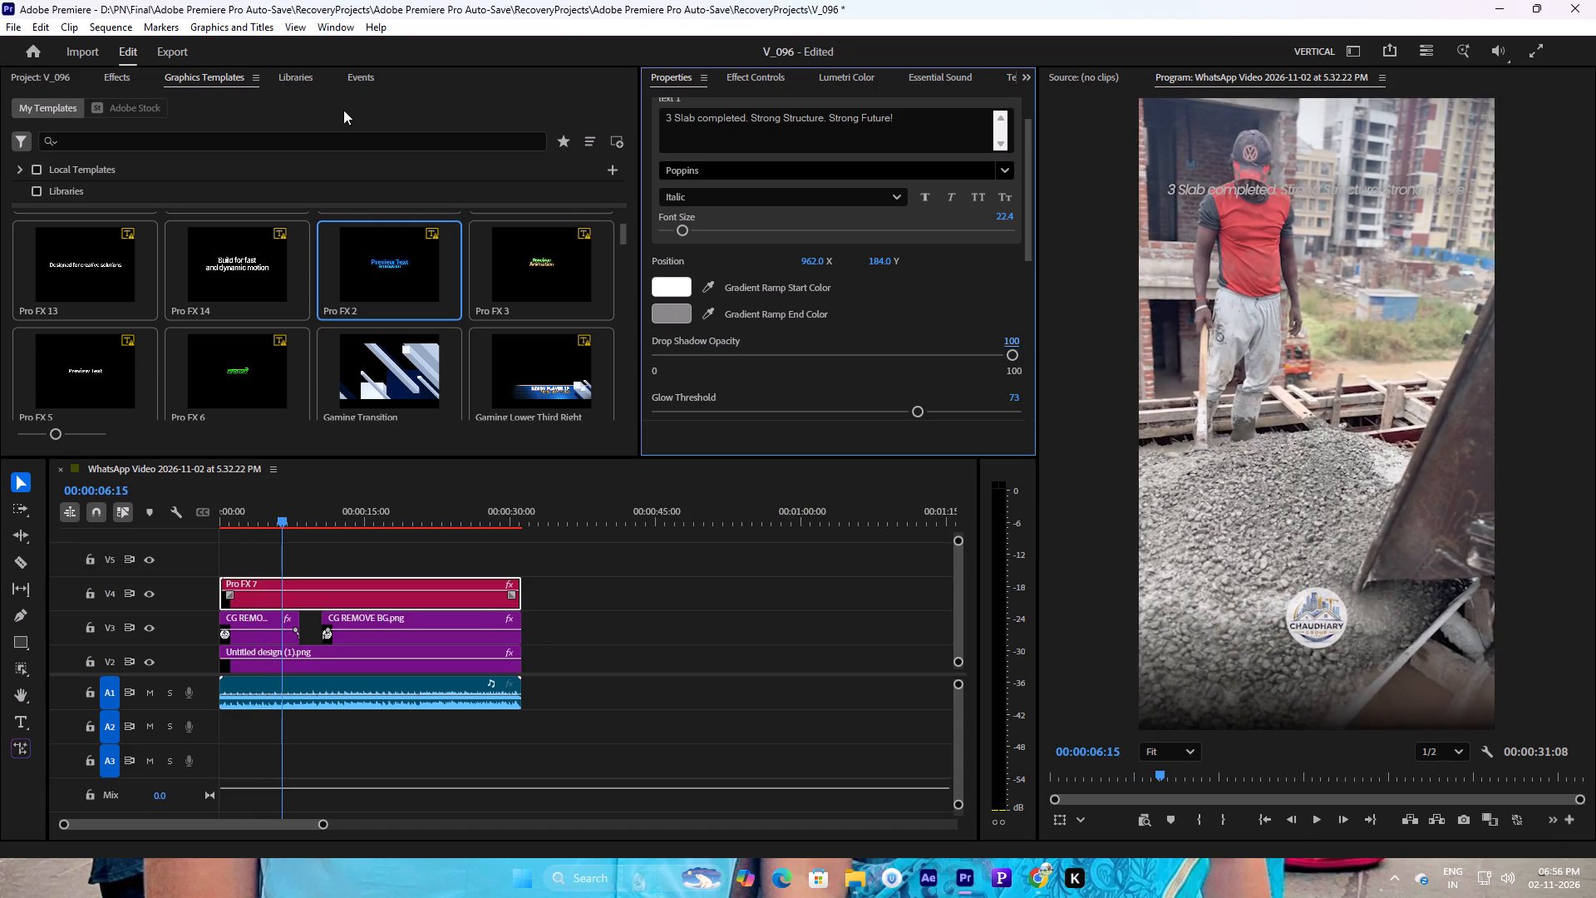
{"action": "left_click", "coordinate": [174, 52]}
{"action": "key", "text": "space"}
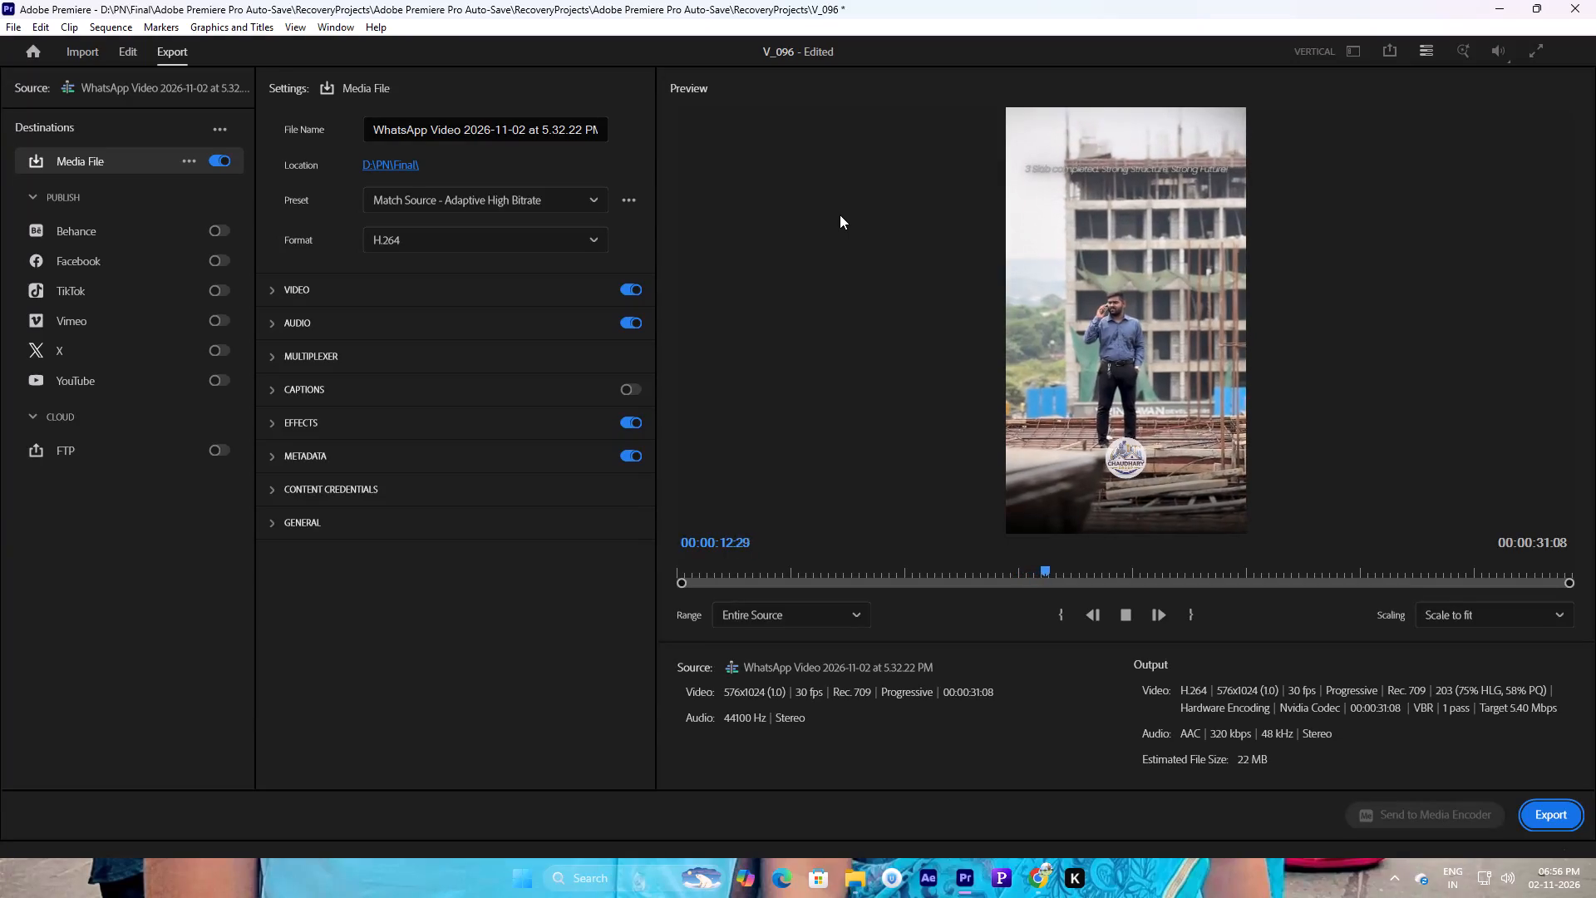
{"action": "key", "text": "space"}
{"action": "left_click", "coordinate": [130, 47]}
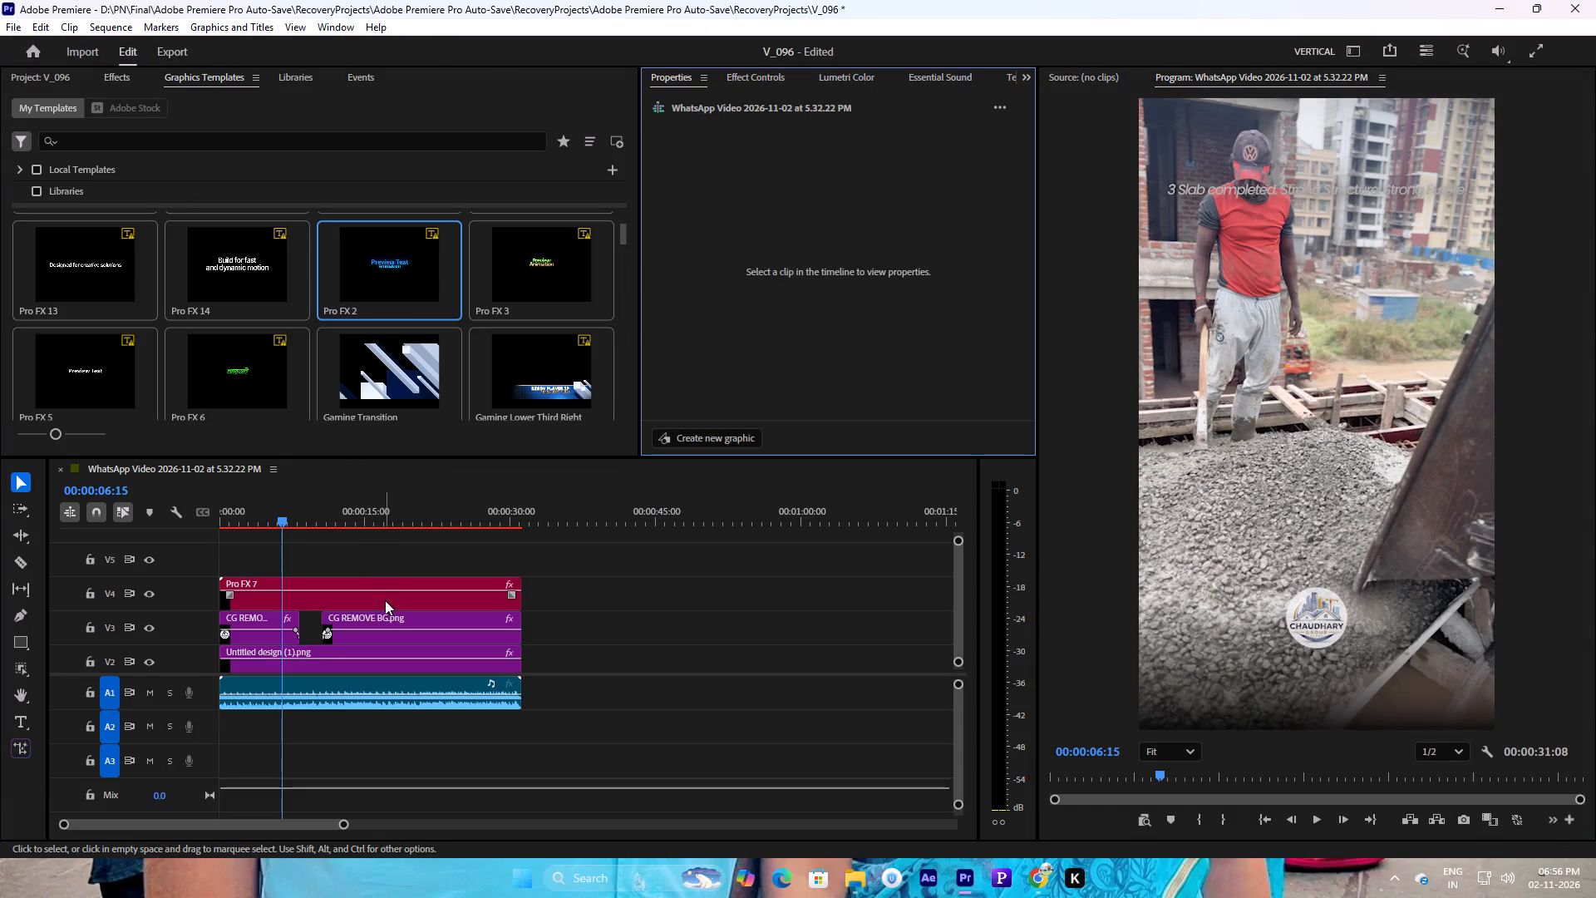
Change the Pro FX 7 title's Poppins font style to Bold Italic.
{"action": "left_click", "coordinate": [386, 600]}
{"action": "left_click", "coordinate": [733, 245]}
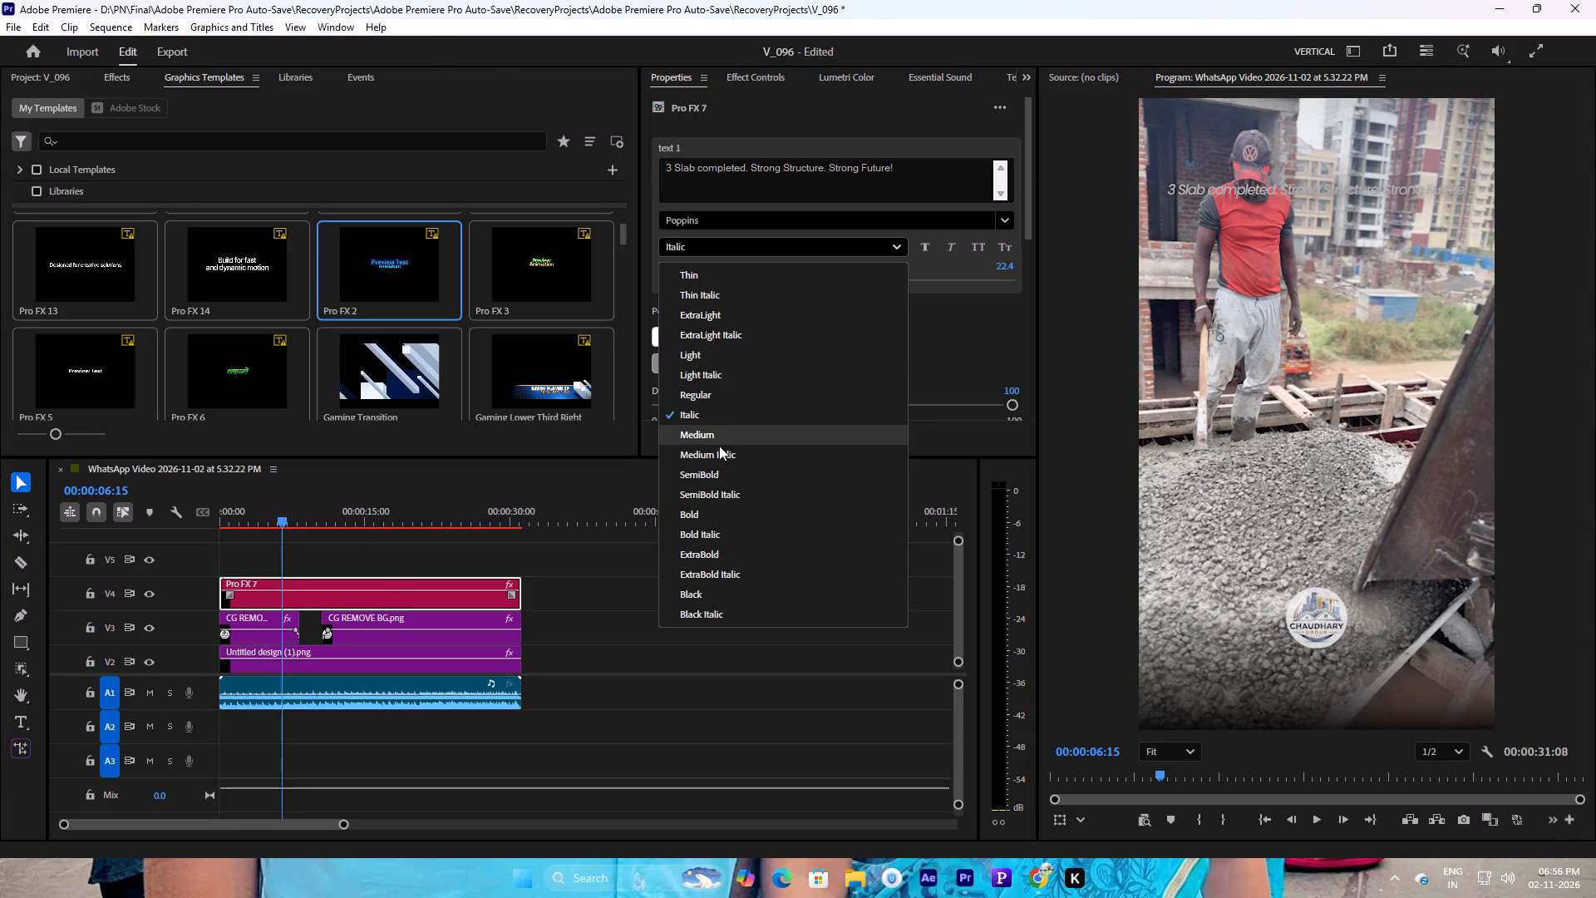
{"action": "left_click", "coordinate": [725, 525]}
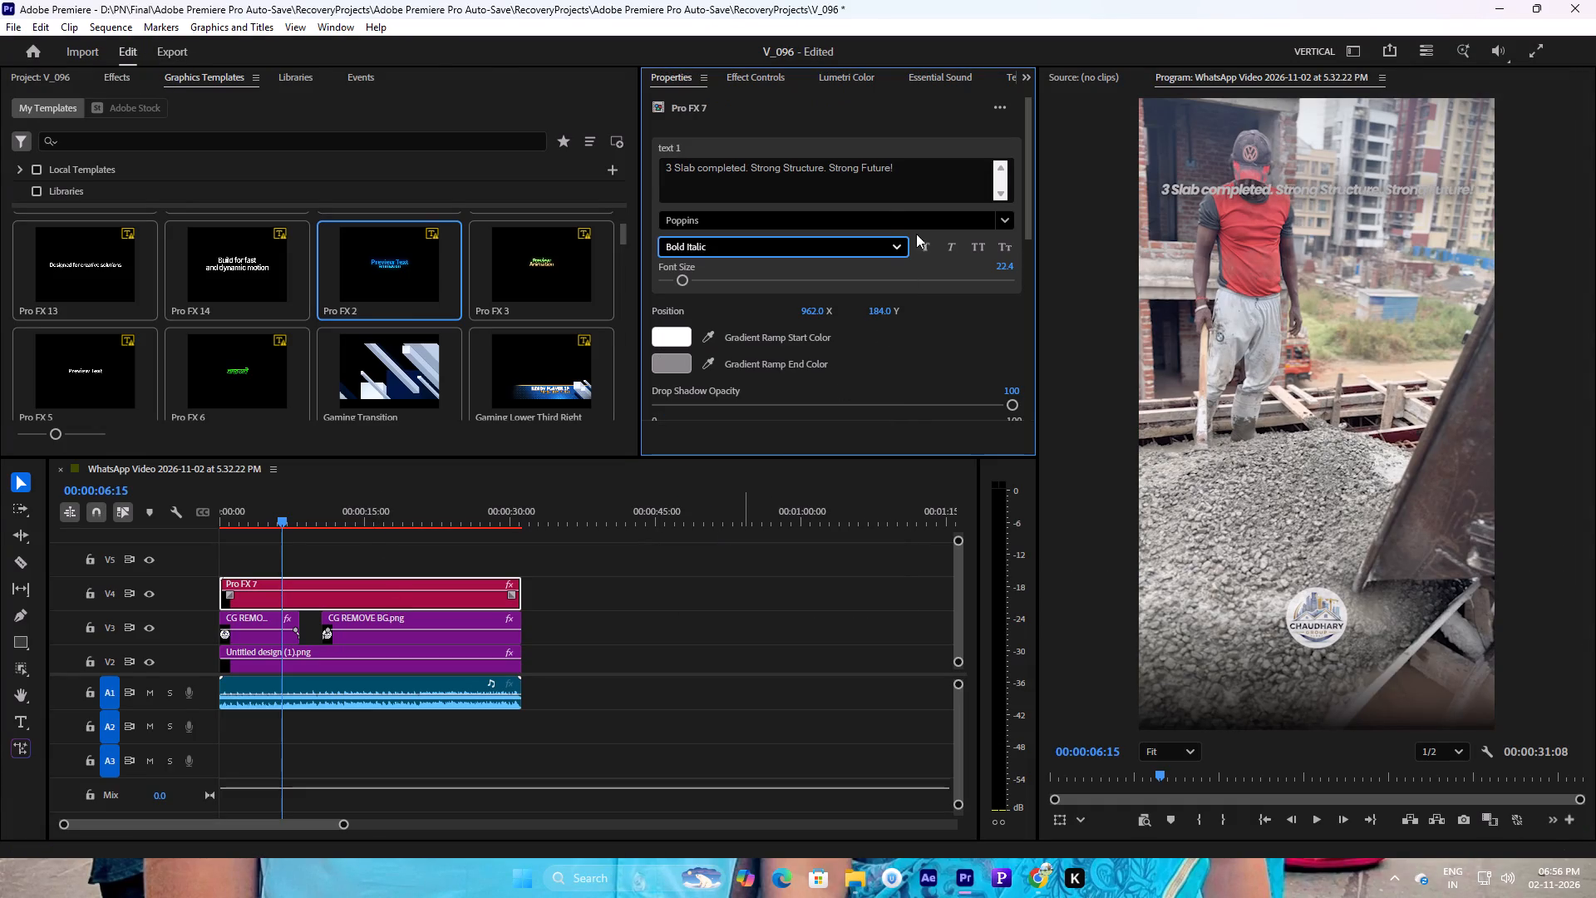
Play the video in the export preview to check the restyled title over the different shots.
{"action": "left_click", "coordinate": [160, 45]}
{"action": "key", "text": "space"}
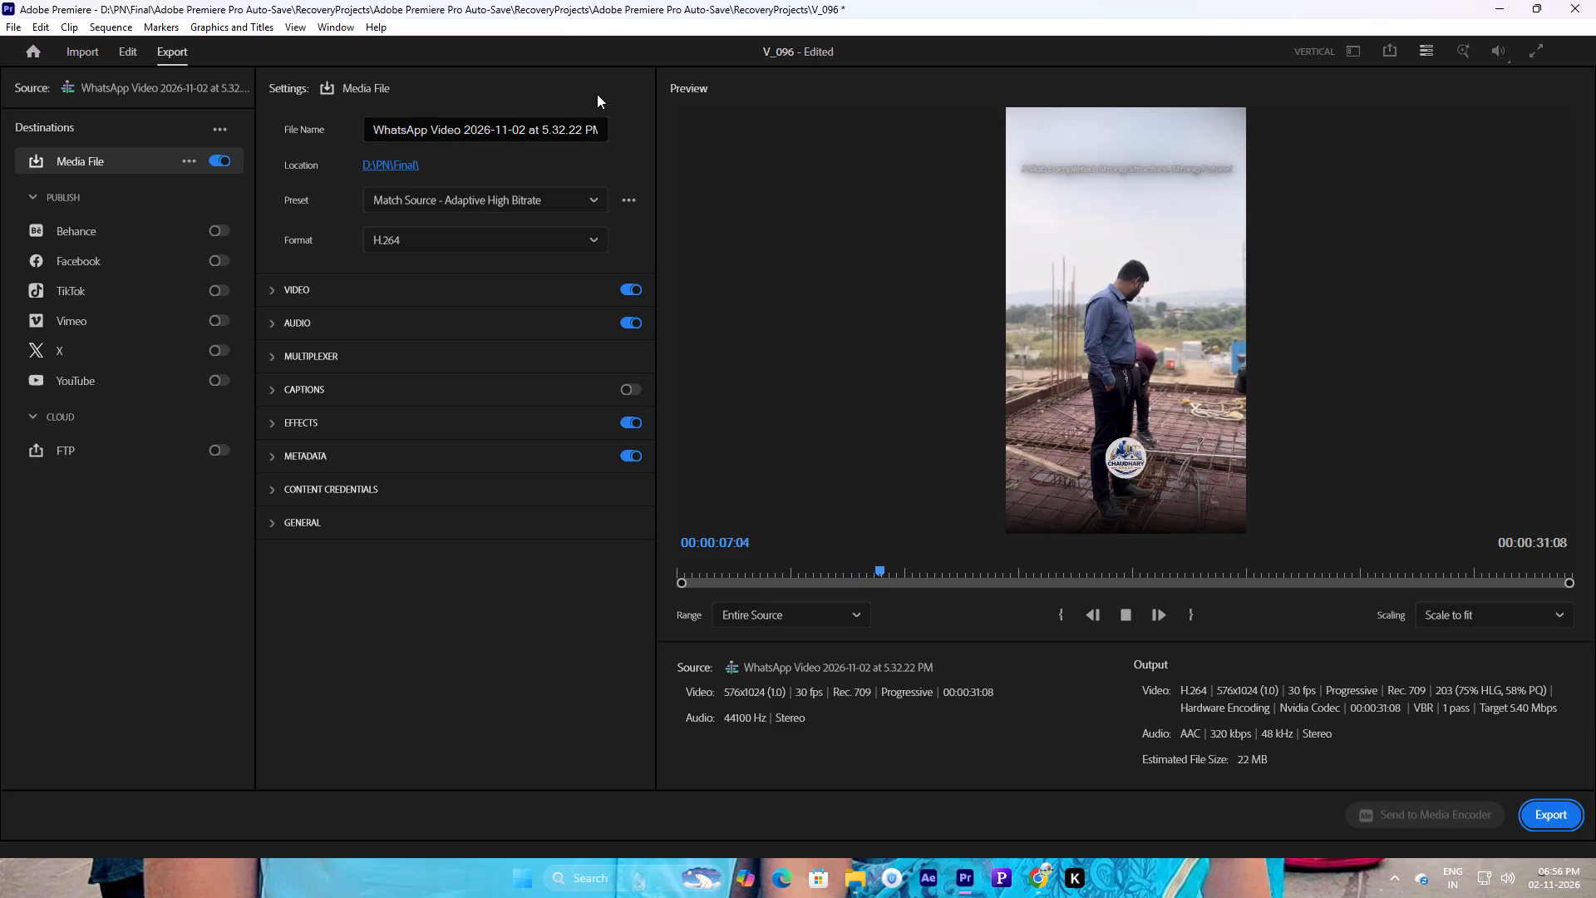
{"action": "key", "text": "space"}
{"action": "key", "text": "space"}
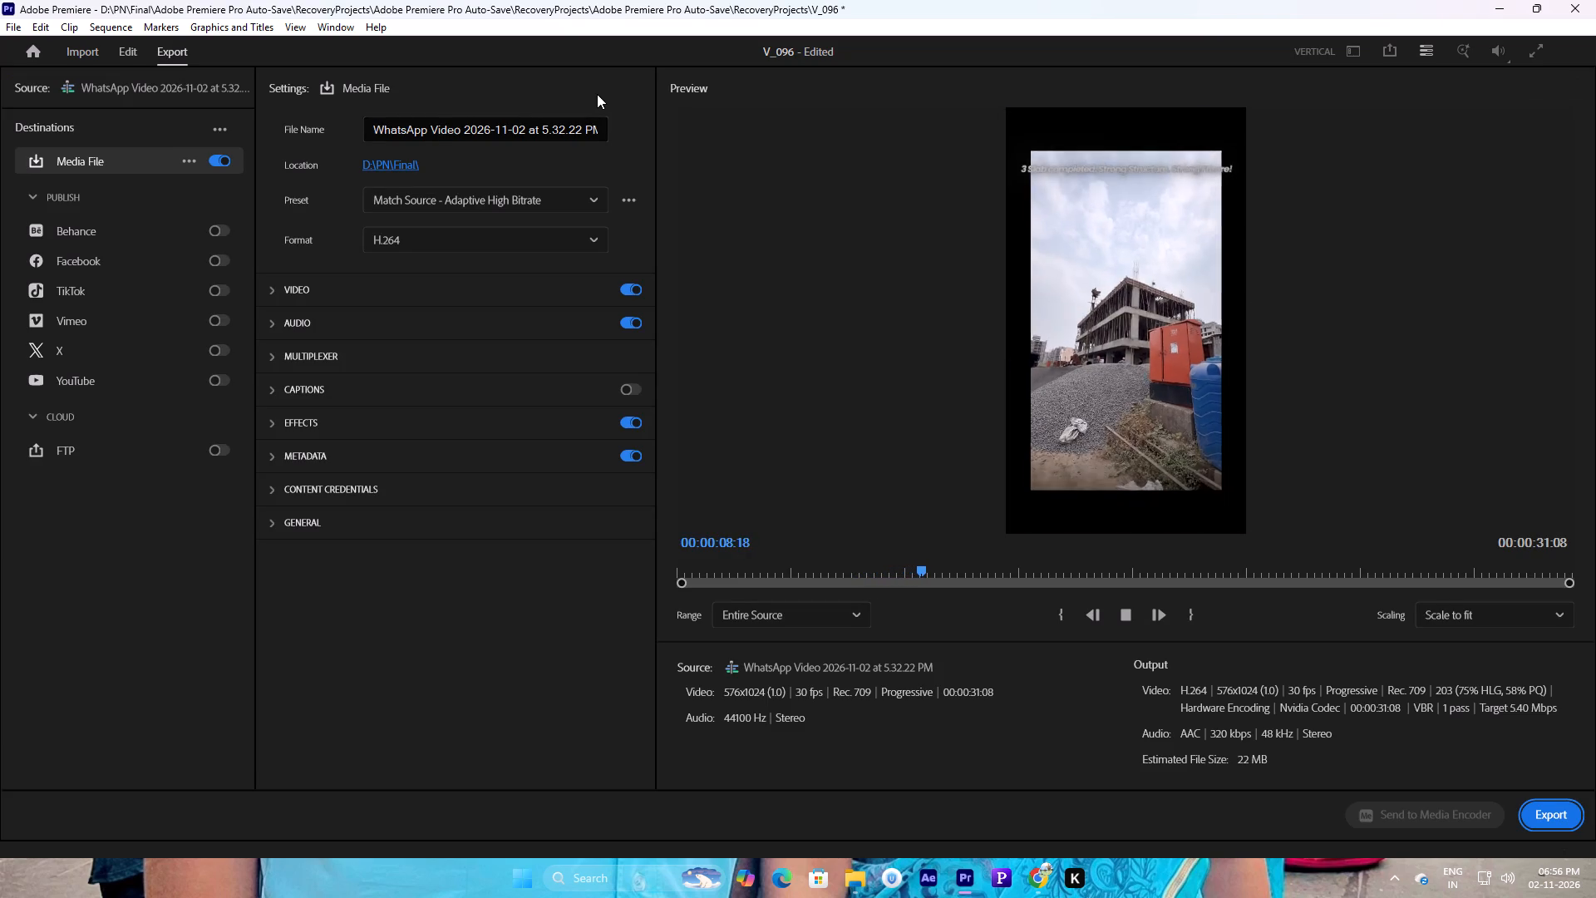
{"action": "key", "text": "space"}
{"action": "key", "text": "space"}
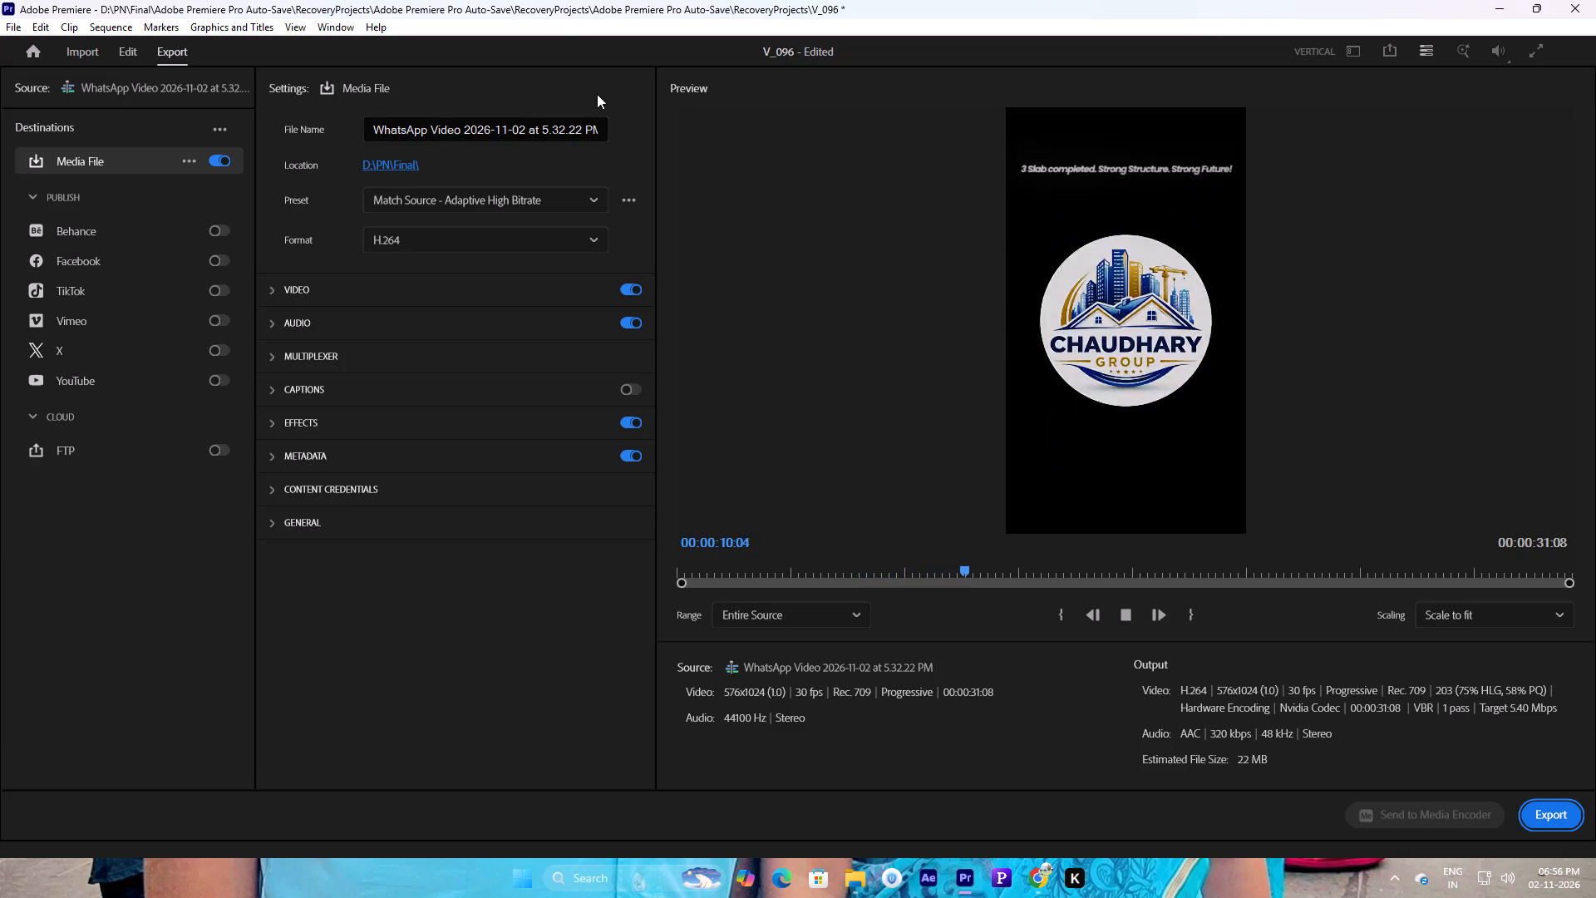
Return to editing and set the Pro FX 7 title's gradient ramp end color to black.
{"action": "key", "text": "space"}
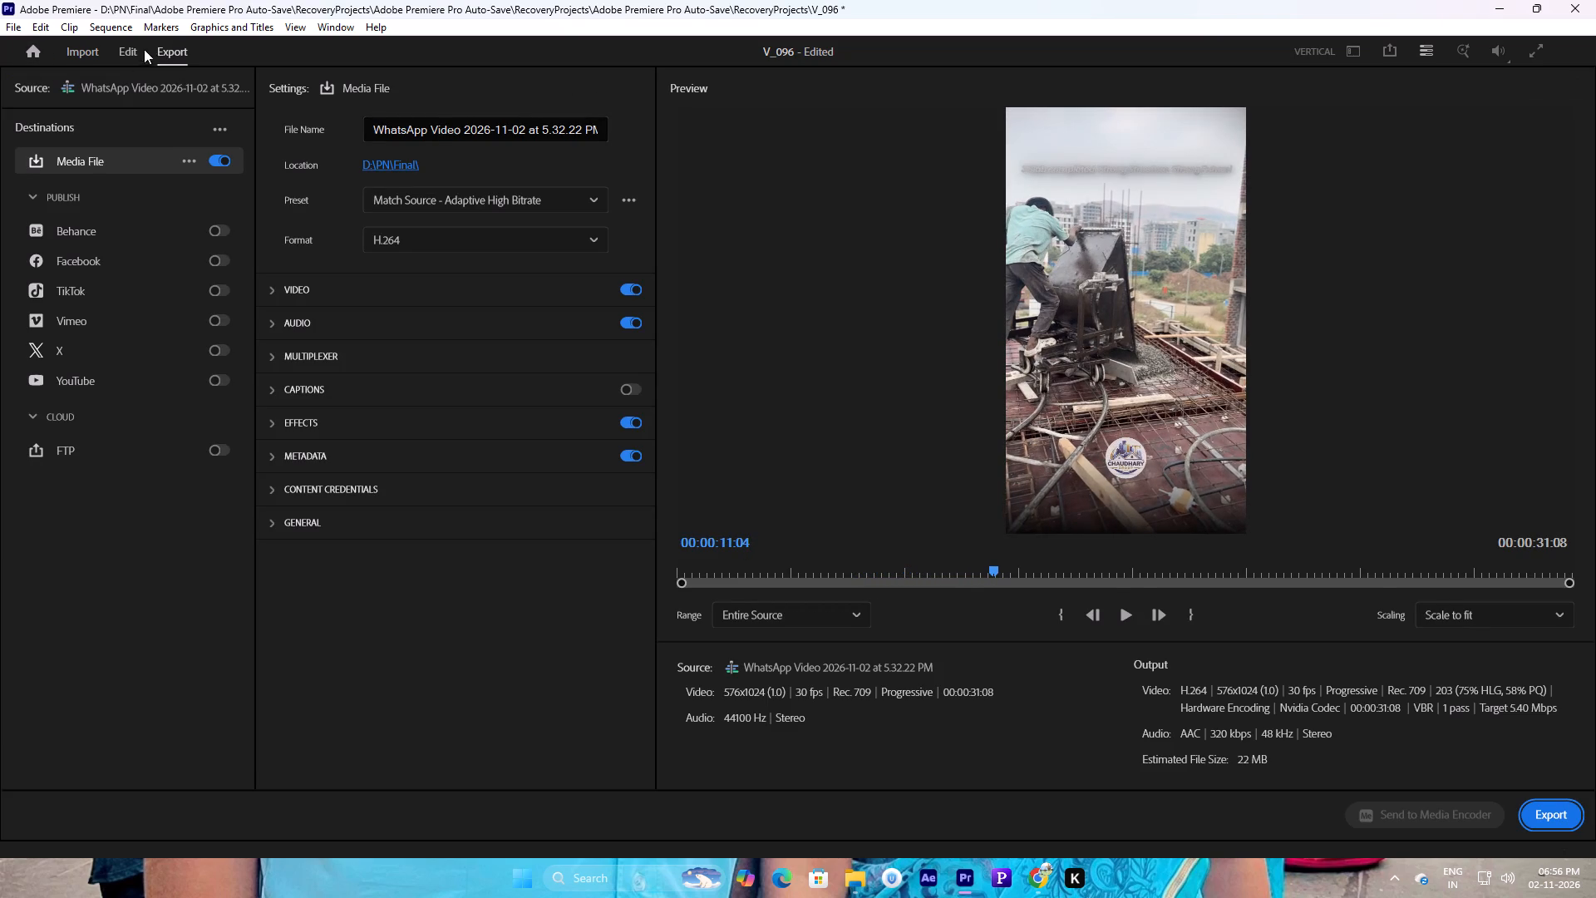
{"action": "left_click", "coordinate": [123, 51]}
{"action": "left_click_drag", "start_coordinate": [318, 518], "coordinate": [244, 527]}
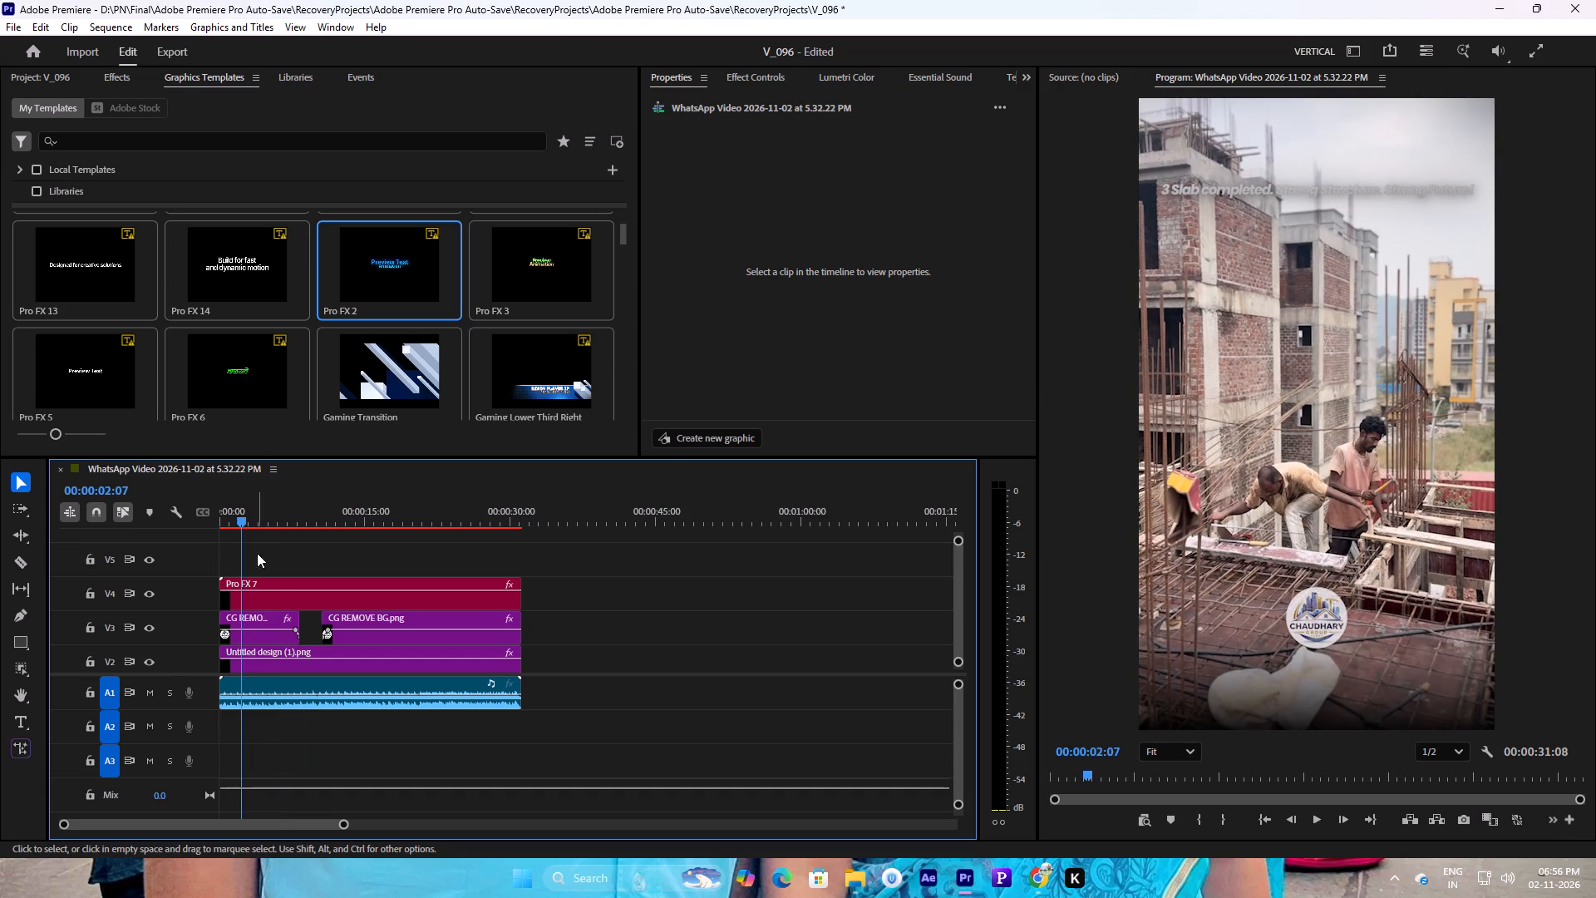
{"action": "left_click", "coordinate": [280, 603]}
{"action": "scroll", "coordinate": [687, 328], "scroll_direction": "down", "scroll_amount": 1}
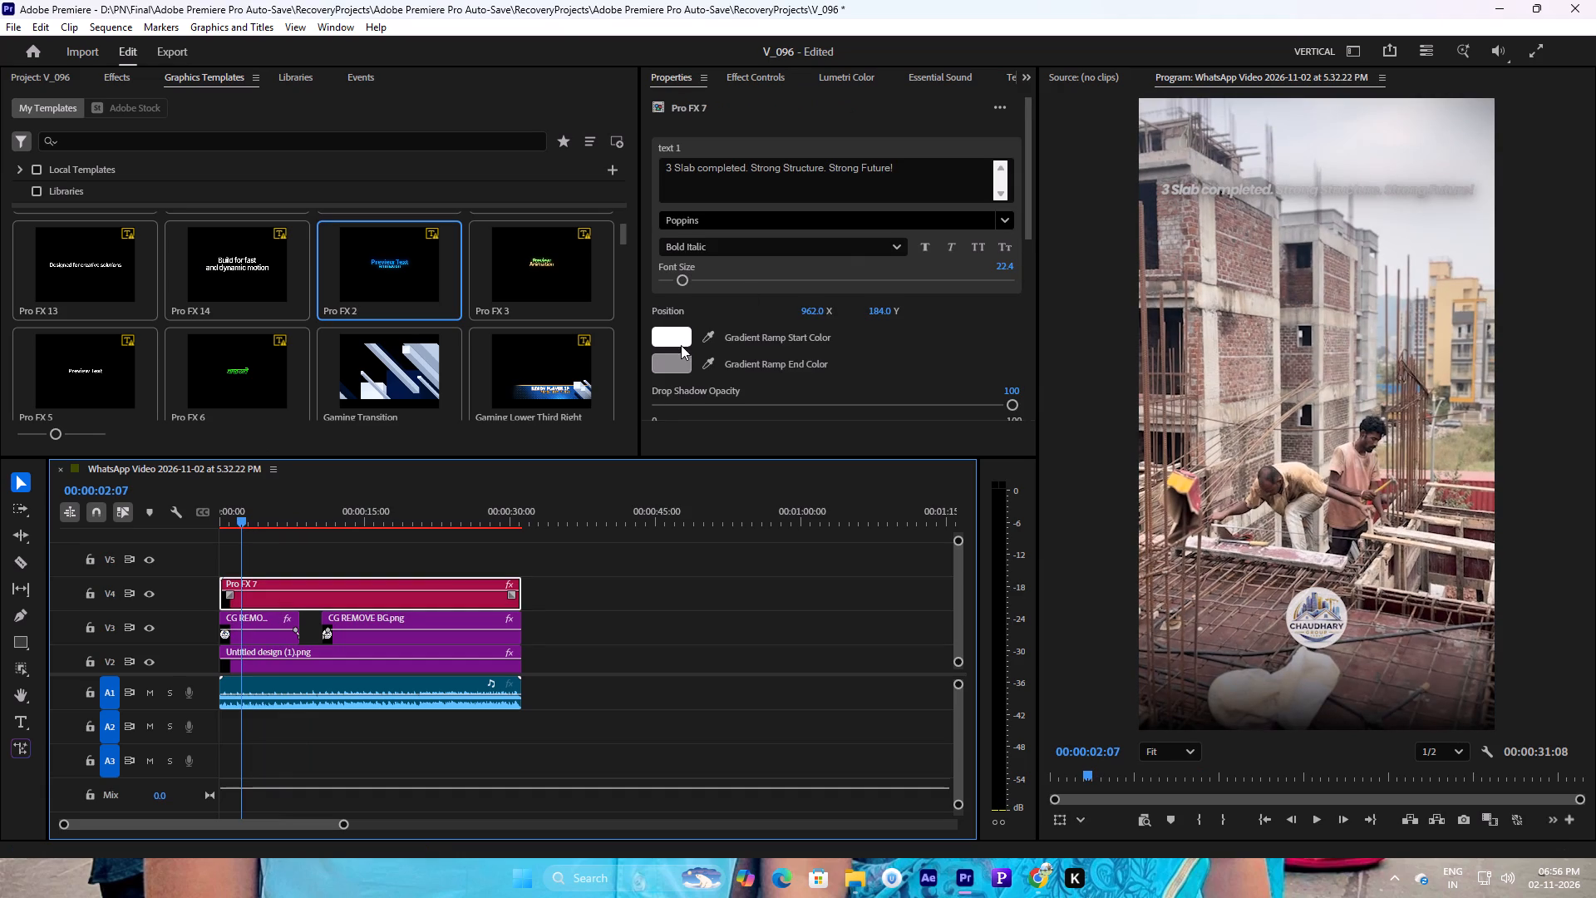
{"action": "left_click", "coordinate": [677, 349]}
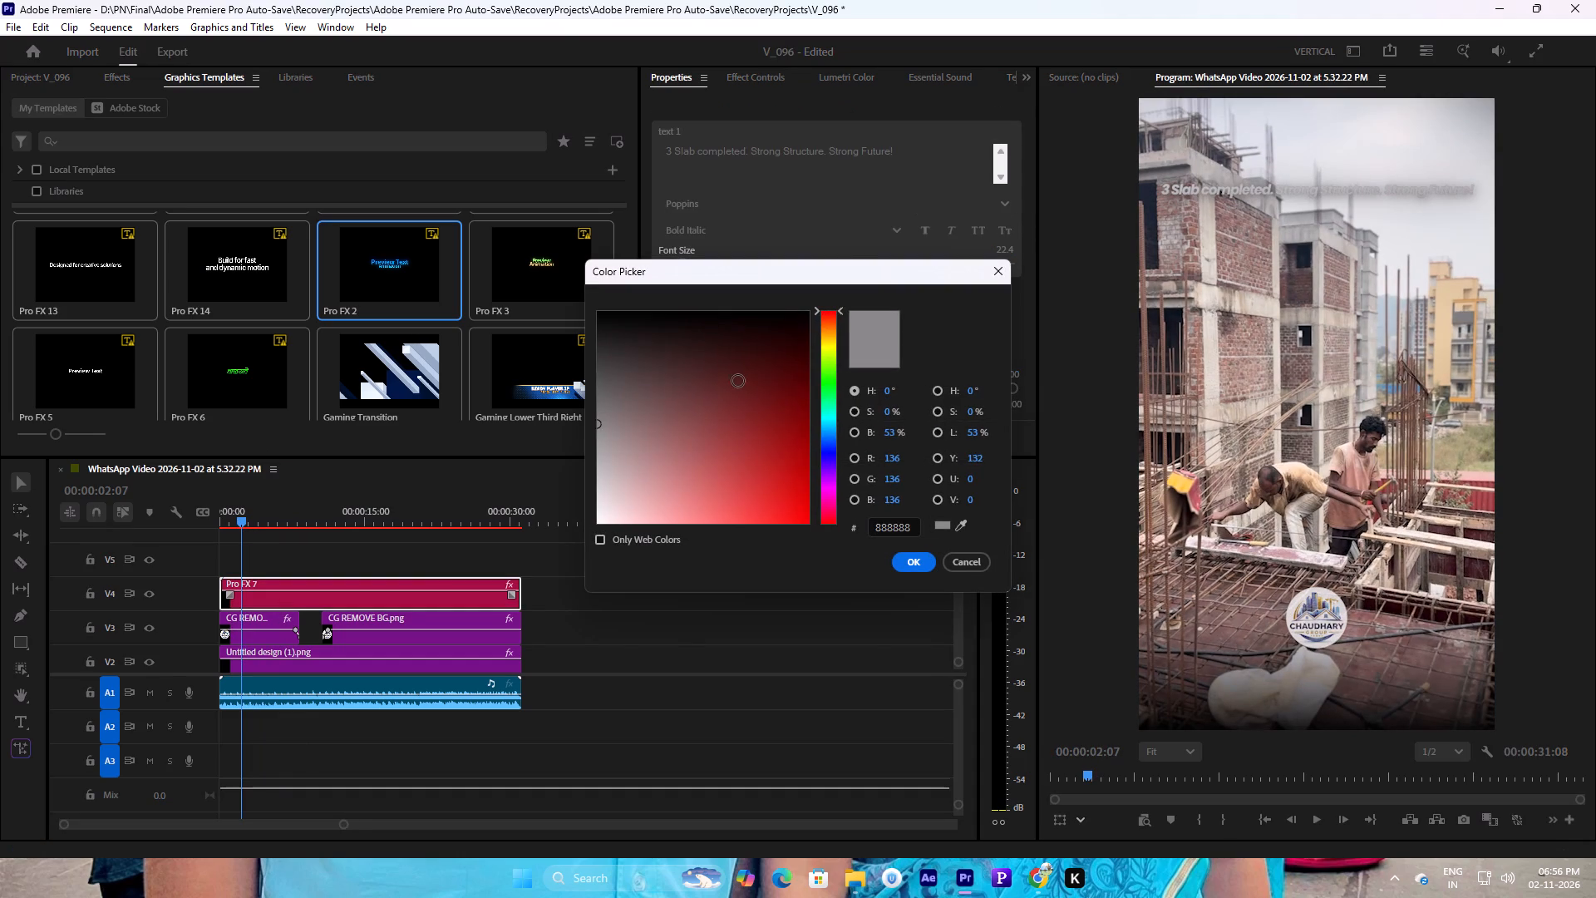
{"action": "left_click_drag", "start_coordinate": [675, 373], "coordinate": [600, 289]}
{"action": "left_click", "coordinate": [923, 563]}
Play the opening seconds of the sequence to check the recolored title's legibility over the footage.
{"action": "key", "text": "space"}
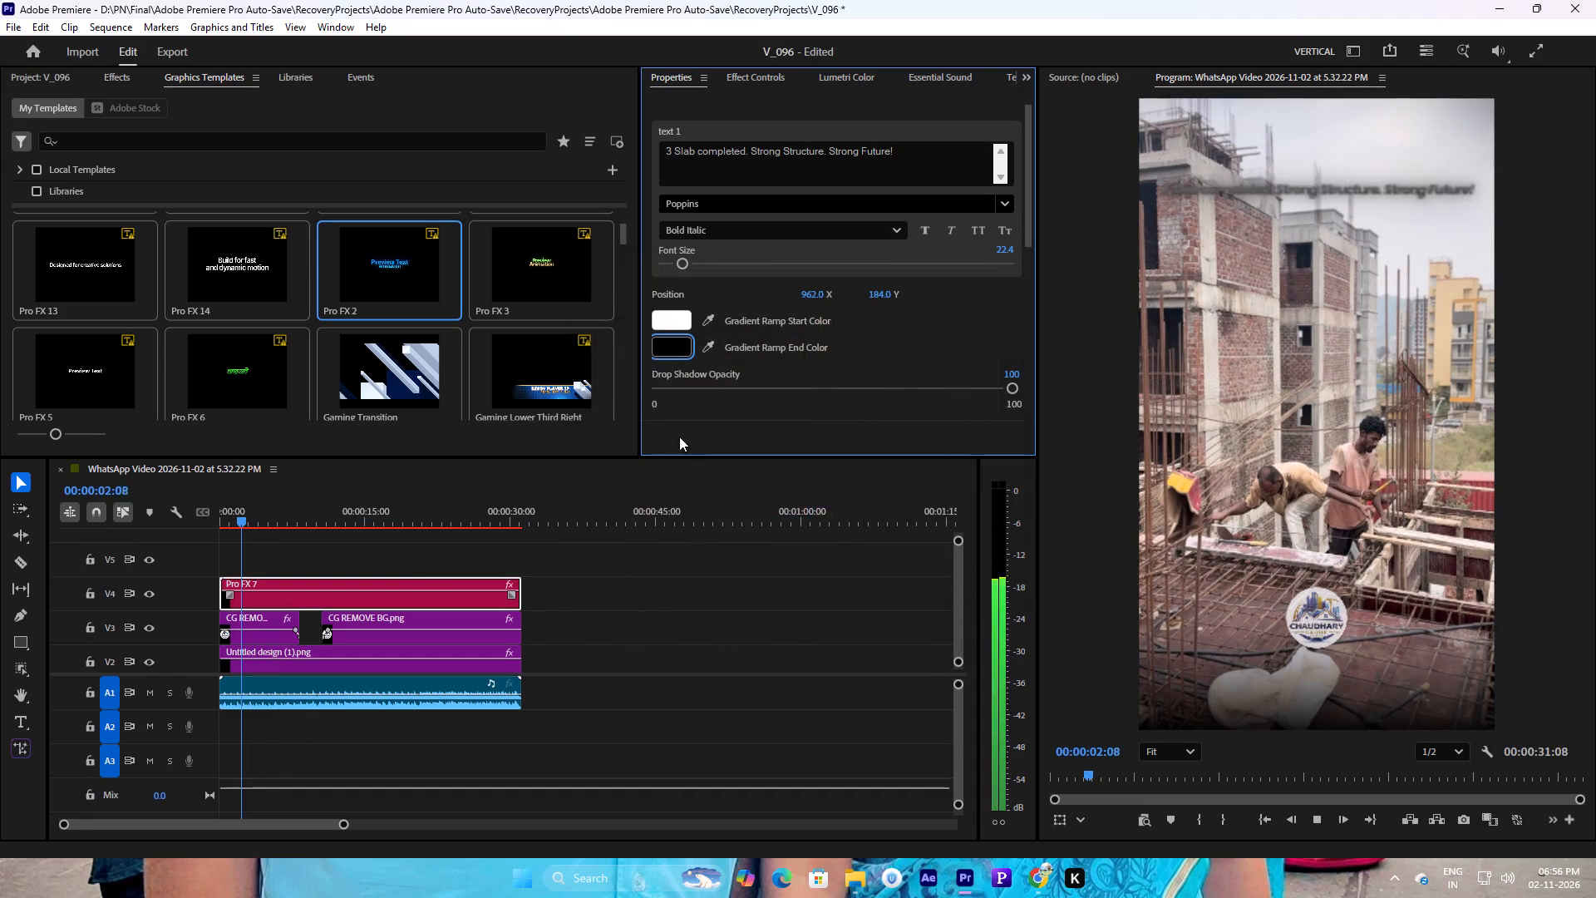
{"action": "left_click", "coordinate": [929, 560]}
{"action": "key", "text": "space"}
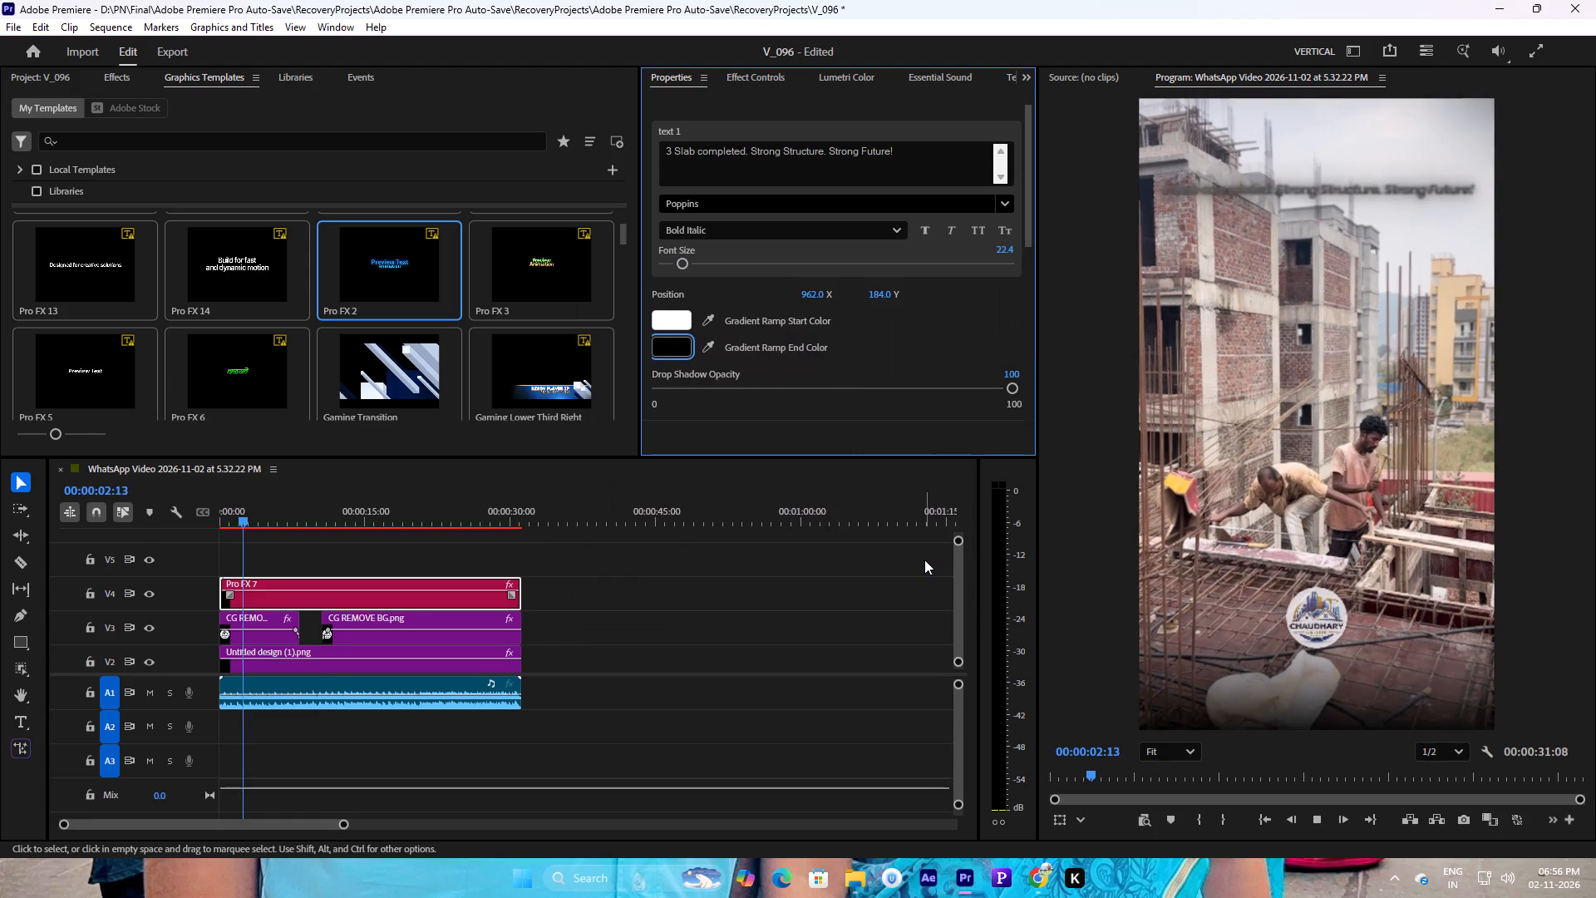
{"action": "left_click", "coordinate": [996, 269]}
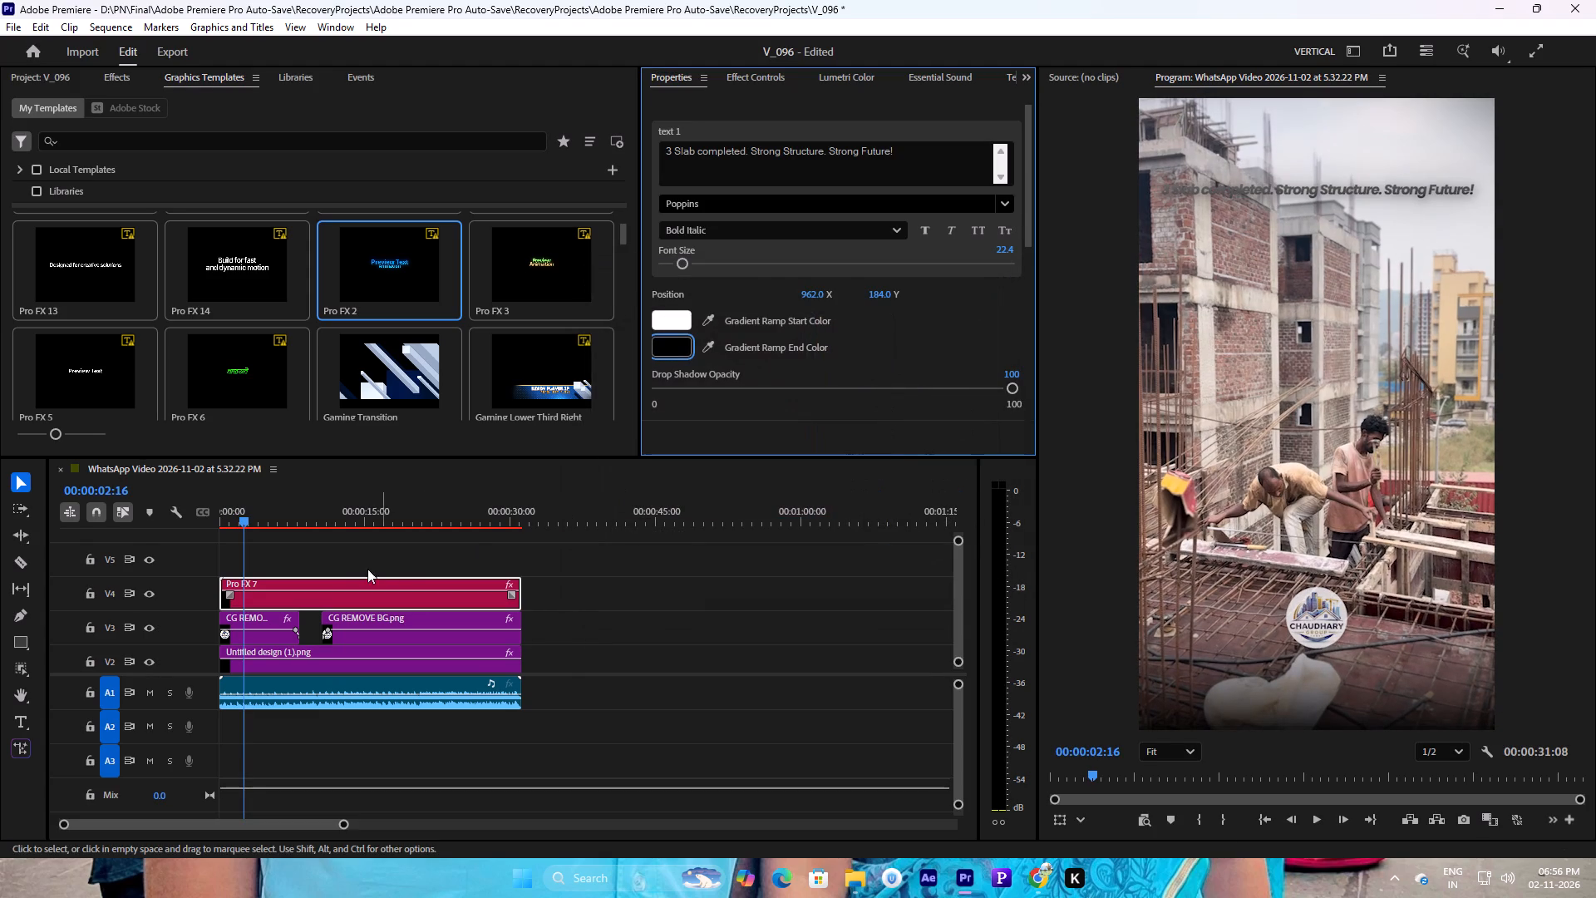
{"action": "left_click", "coordinate": [322, 550]}
{"action": "left_click_drag", "start_coordinate": [263, 516], "coordinate": [211, 506]}
{"action": "key", "text": "space"}
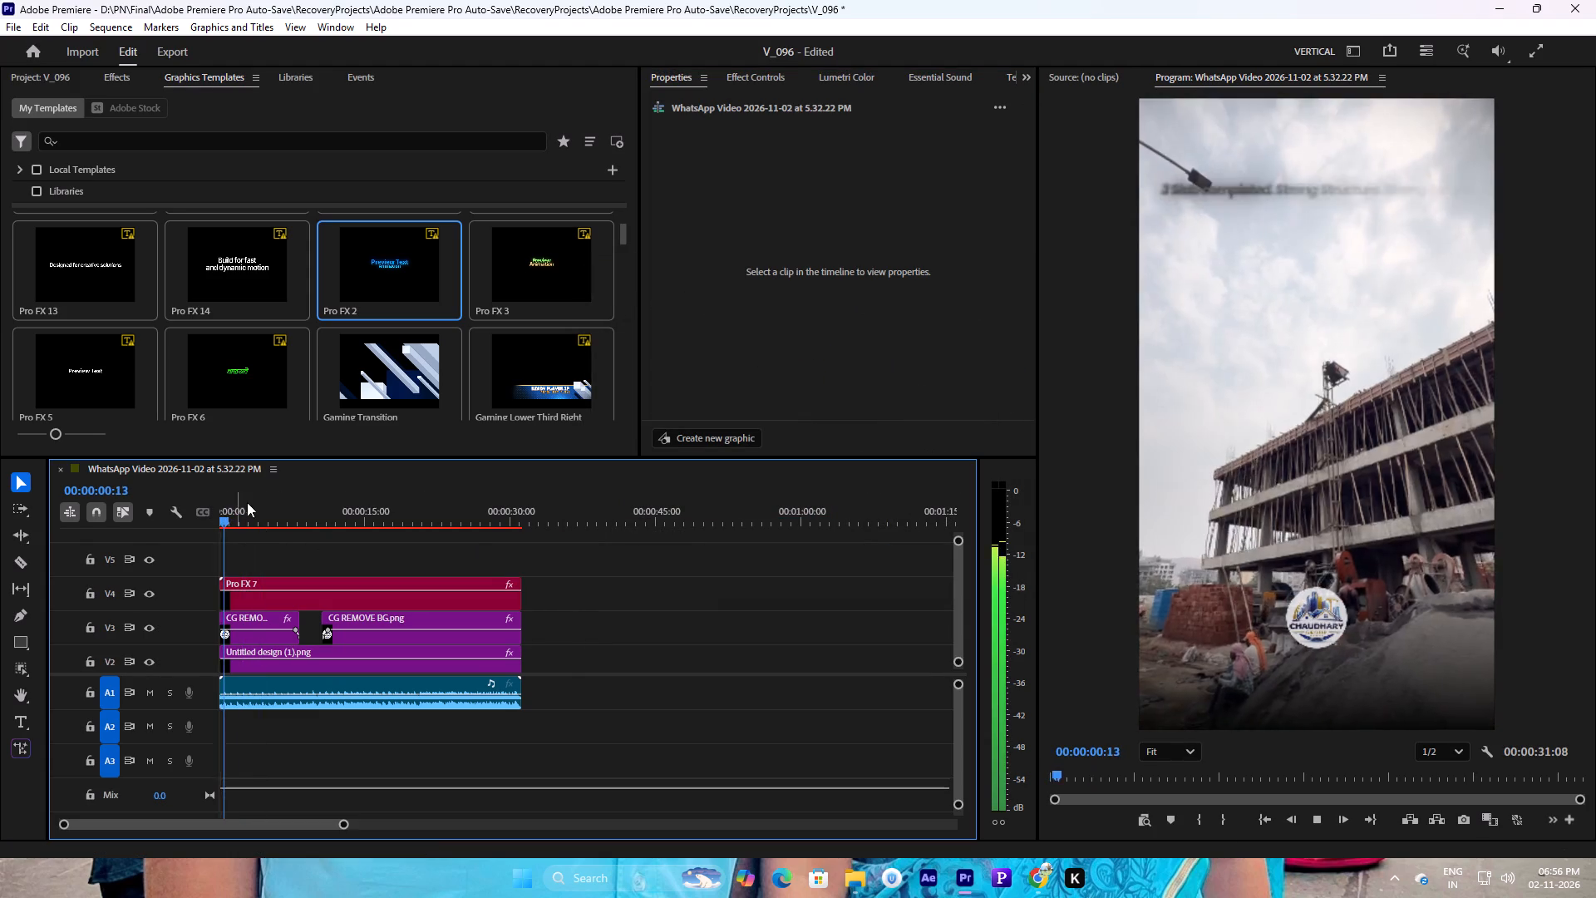
{"action": "key", "text": "space"}
{"action": "key", "text": "space"}
{"action": "key", "text": "space"}
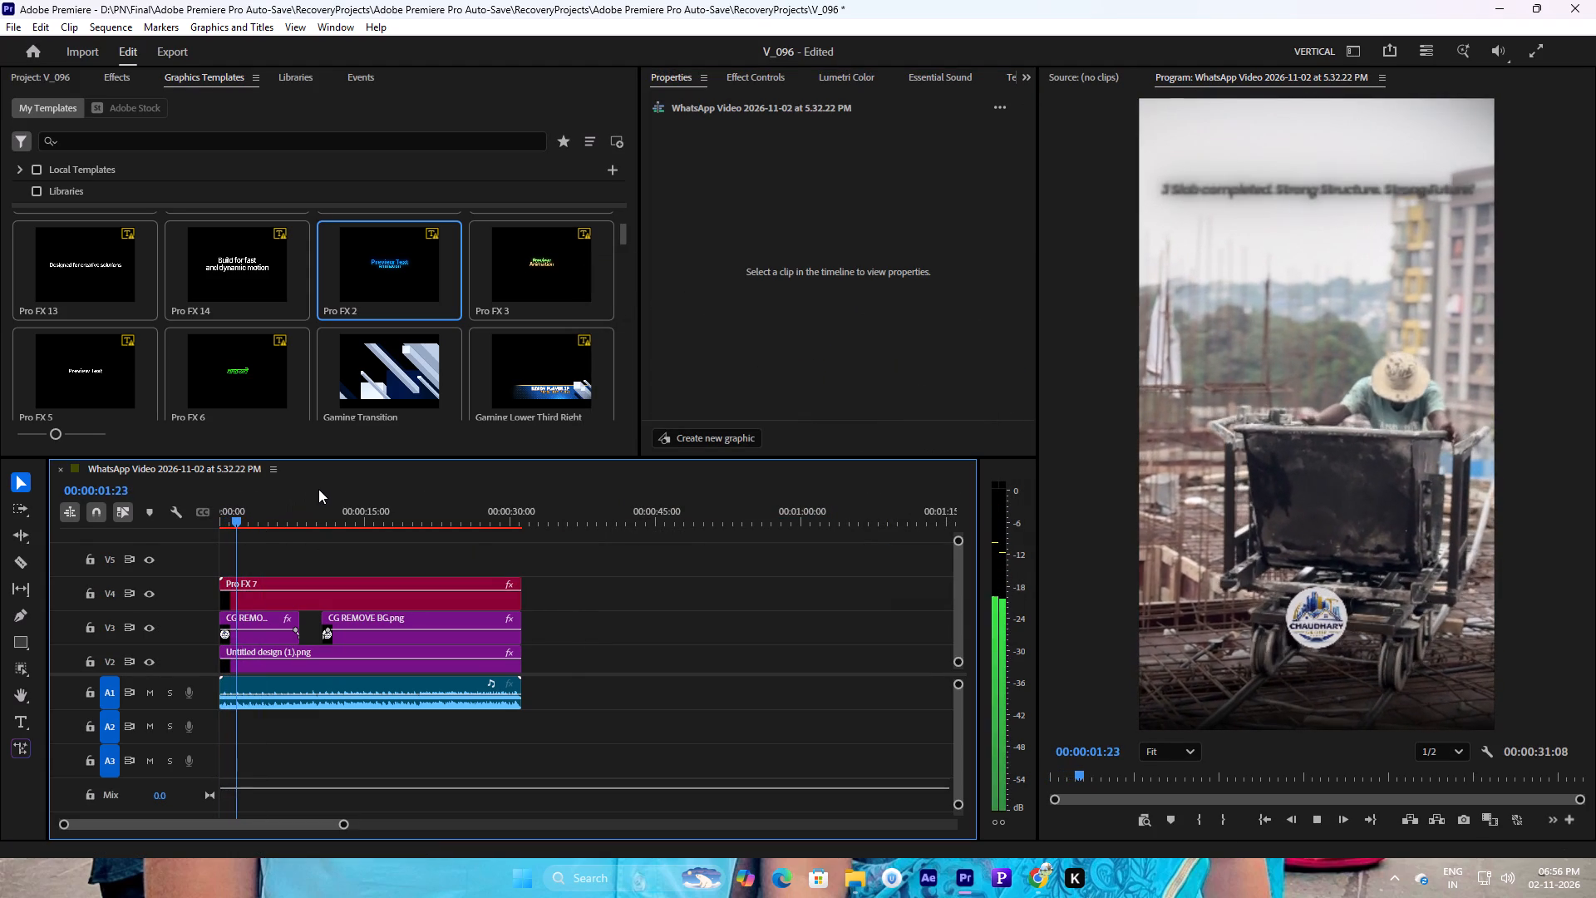
{"action": "key", "text": "space"}
{"action": "key", "text": "space"}
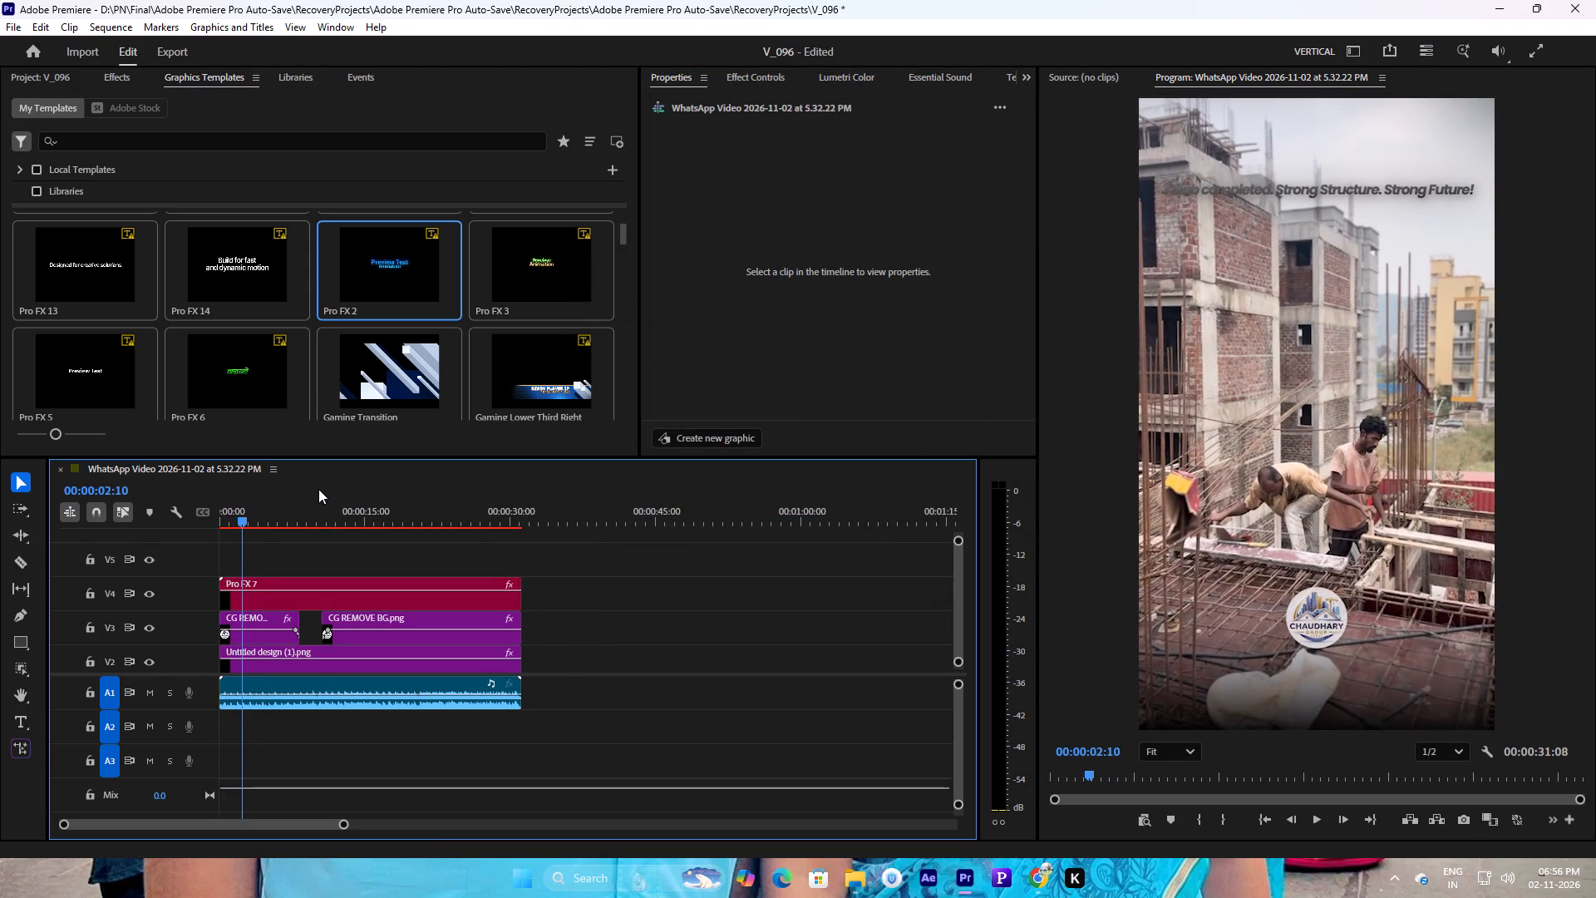
{"action": "key", "text": "space"}
{"action": "key", "text": "space"}
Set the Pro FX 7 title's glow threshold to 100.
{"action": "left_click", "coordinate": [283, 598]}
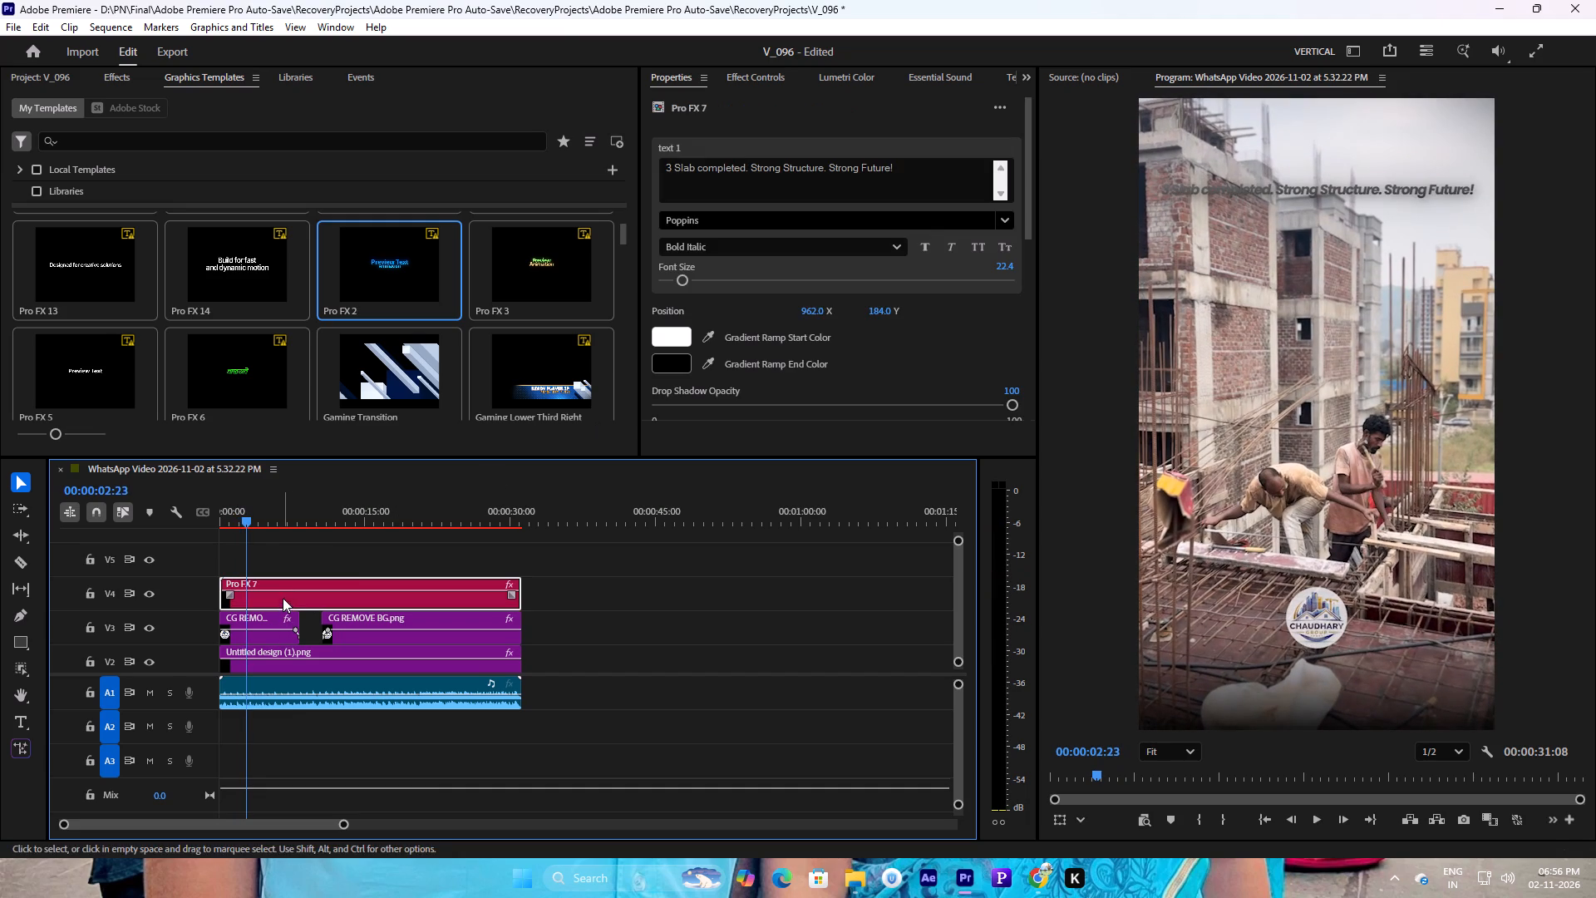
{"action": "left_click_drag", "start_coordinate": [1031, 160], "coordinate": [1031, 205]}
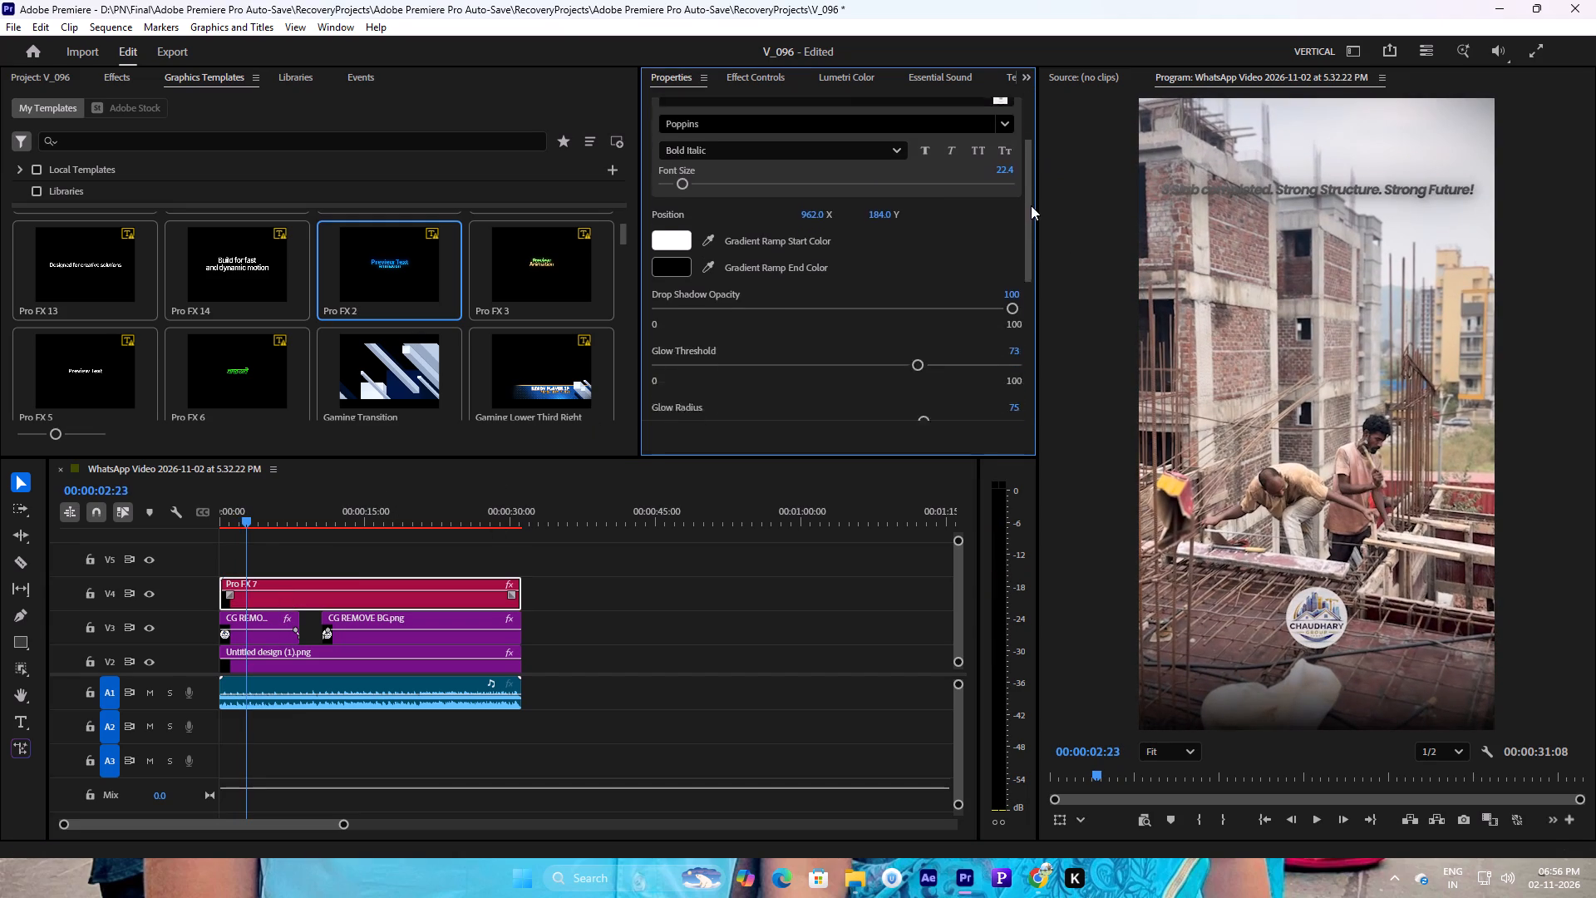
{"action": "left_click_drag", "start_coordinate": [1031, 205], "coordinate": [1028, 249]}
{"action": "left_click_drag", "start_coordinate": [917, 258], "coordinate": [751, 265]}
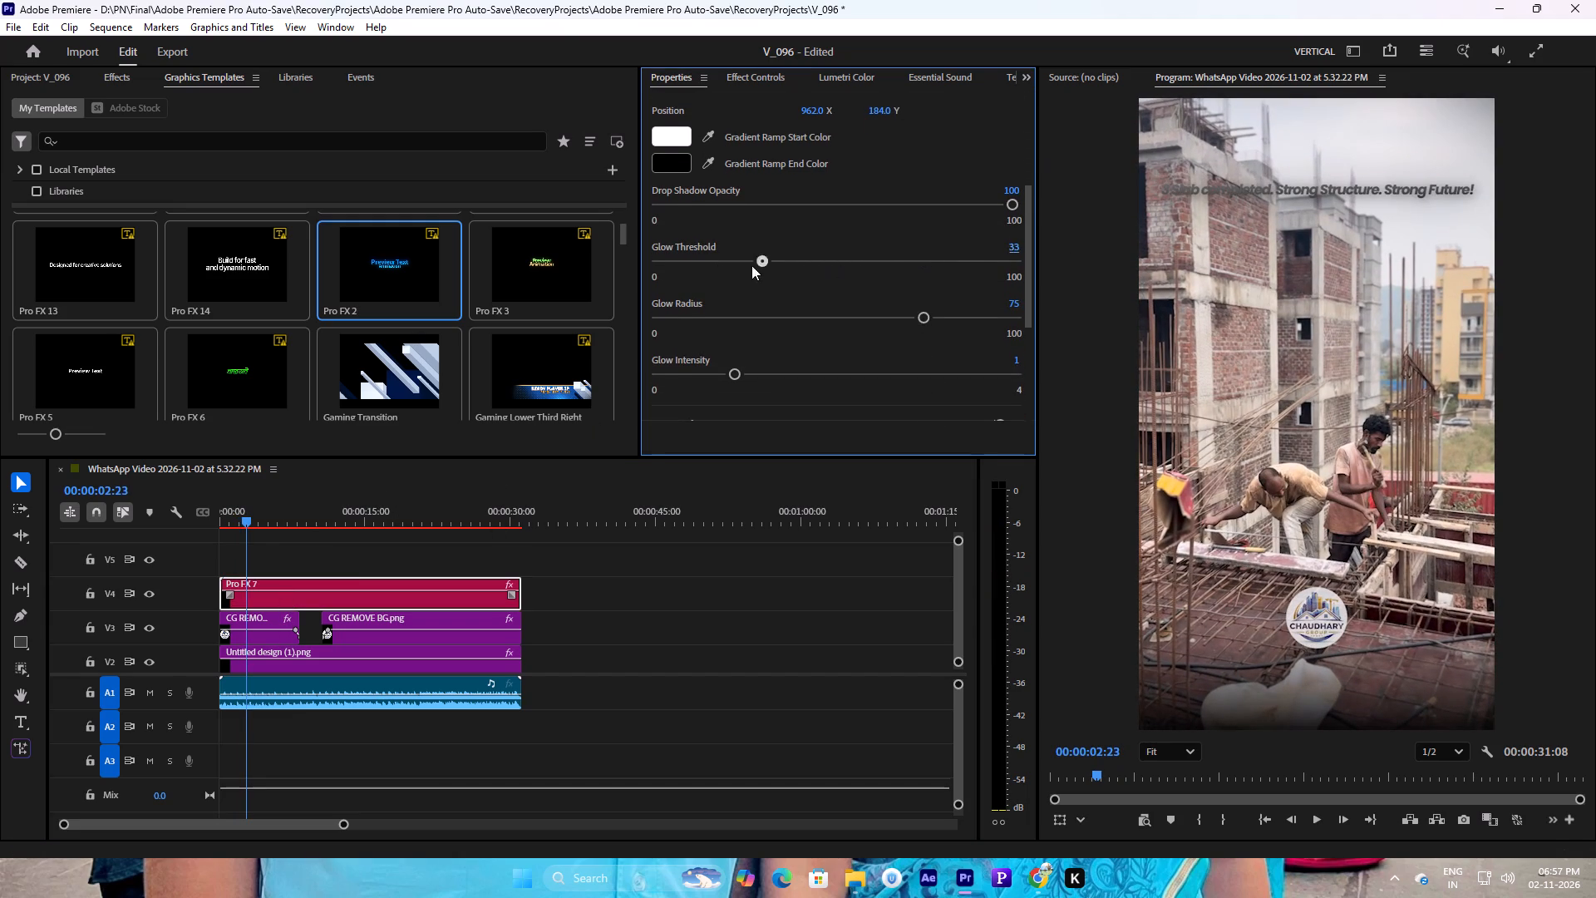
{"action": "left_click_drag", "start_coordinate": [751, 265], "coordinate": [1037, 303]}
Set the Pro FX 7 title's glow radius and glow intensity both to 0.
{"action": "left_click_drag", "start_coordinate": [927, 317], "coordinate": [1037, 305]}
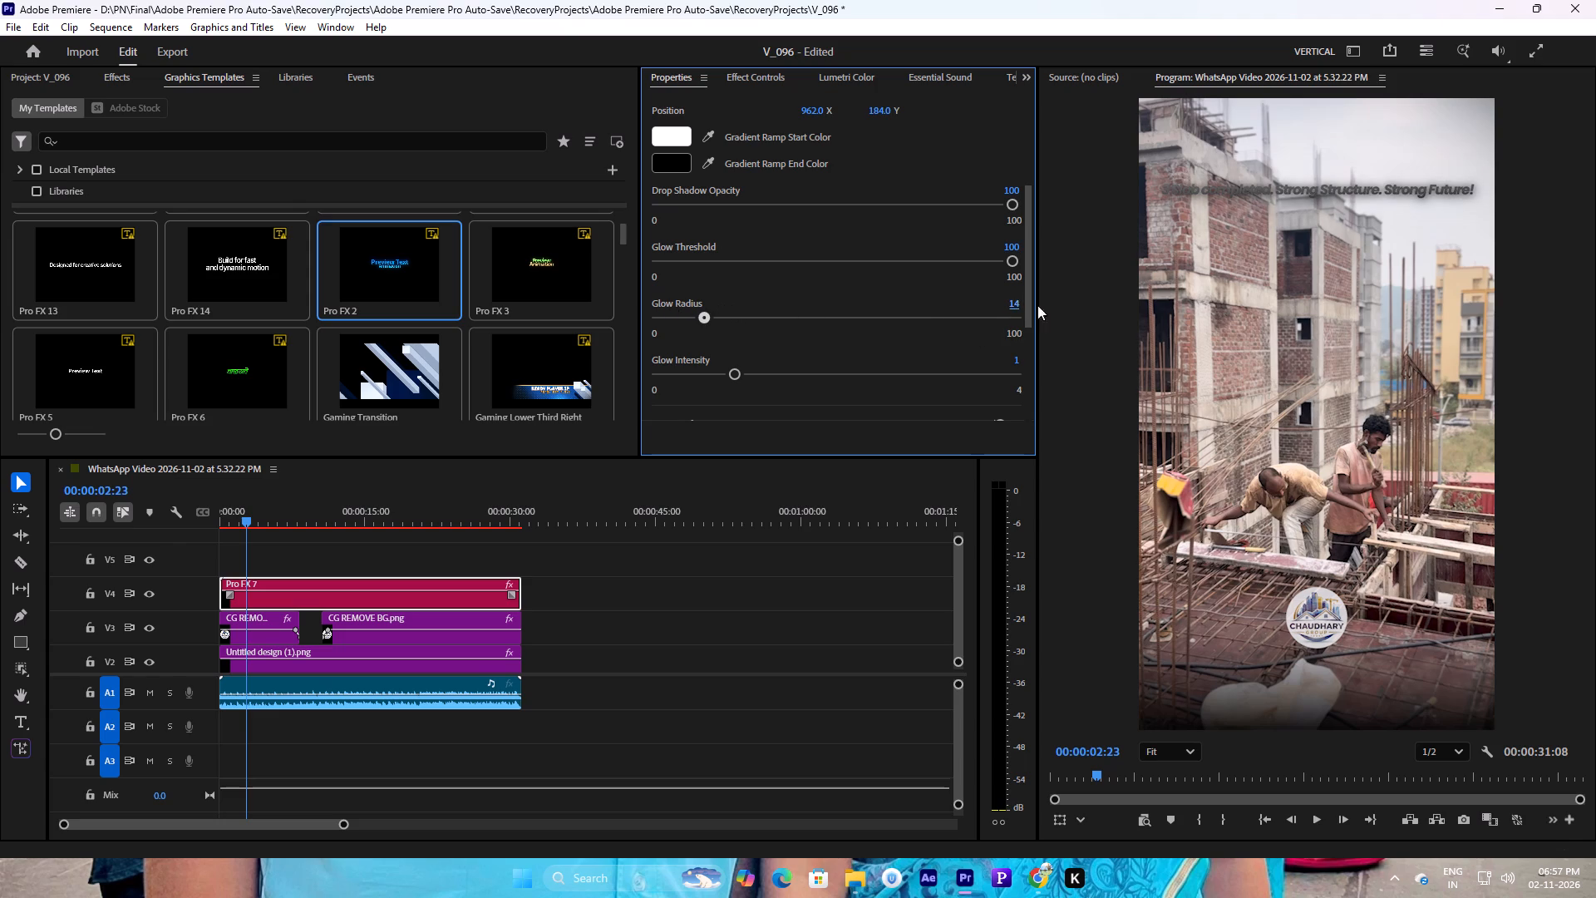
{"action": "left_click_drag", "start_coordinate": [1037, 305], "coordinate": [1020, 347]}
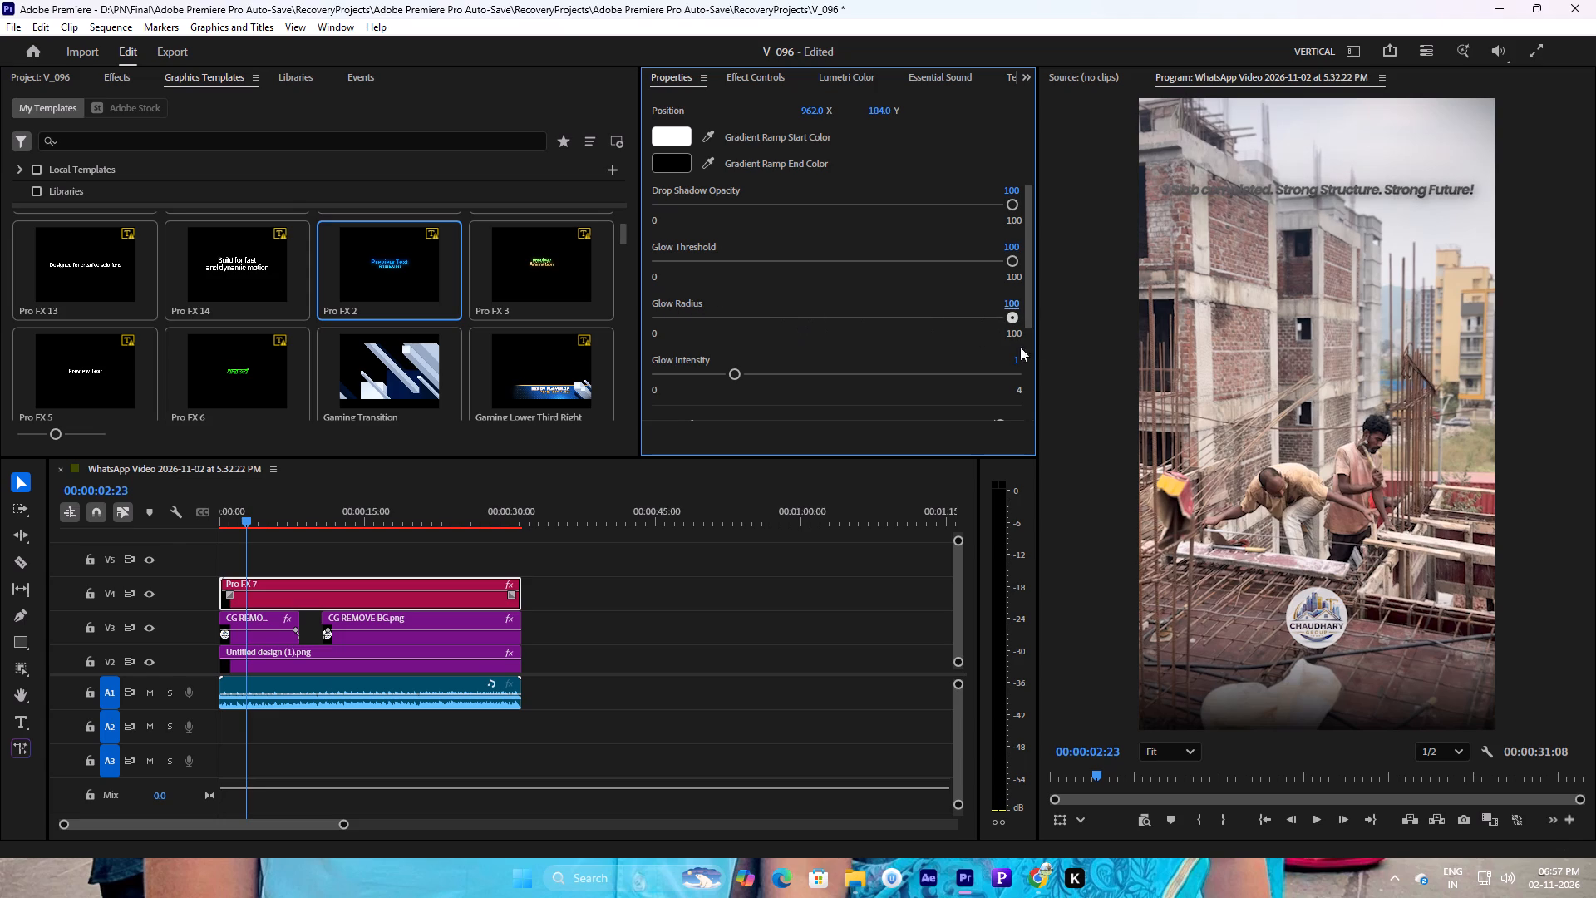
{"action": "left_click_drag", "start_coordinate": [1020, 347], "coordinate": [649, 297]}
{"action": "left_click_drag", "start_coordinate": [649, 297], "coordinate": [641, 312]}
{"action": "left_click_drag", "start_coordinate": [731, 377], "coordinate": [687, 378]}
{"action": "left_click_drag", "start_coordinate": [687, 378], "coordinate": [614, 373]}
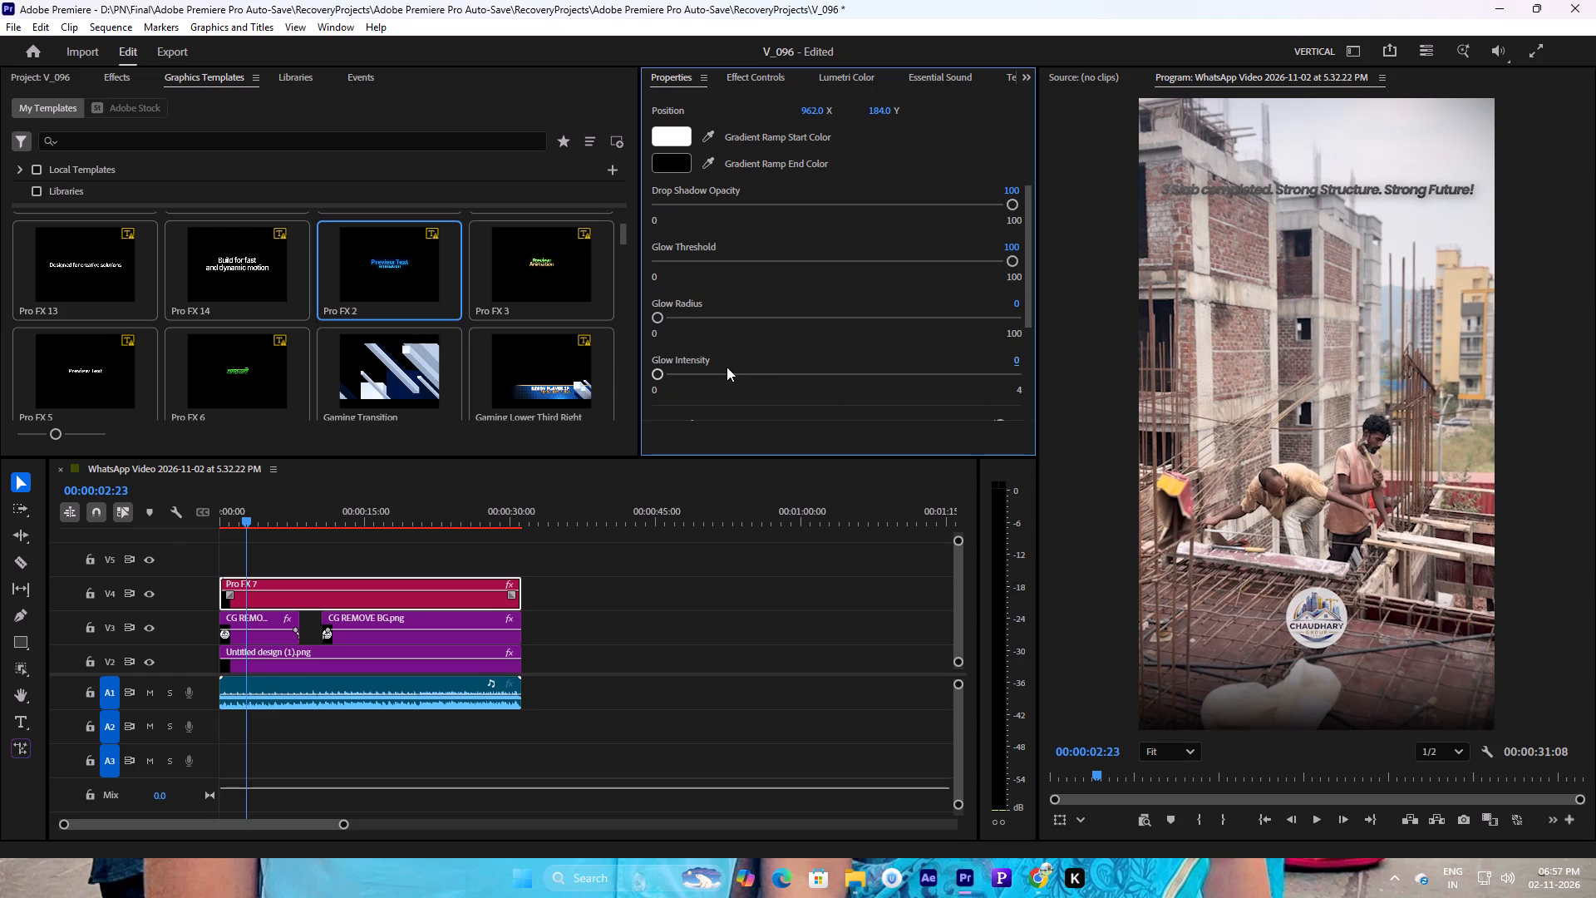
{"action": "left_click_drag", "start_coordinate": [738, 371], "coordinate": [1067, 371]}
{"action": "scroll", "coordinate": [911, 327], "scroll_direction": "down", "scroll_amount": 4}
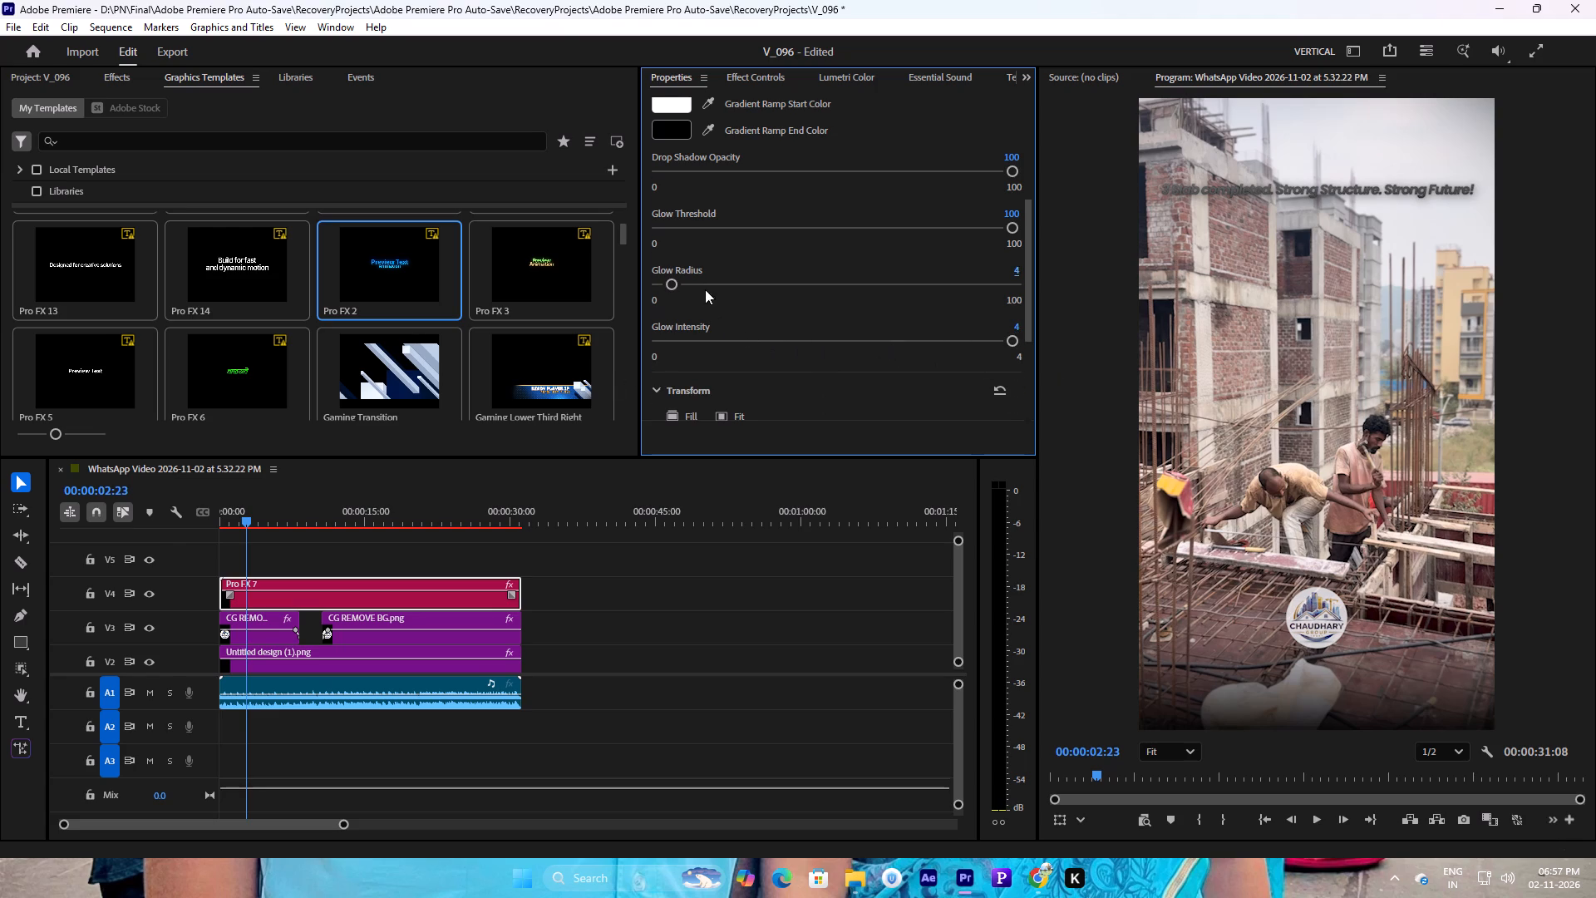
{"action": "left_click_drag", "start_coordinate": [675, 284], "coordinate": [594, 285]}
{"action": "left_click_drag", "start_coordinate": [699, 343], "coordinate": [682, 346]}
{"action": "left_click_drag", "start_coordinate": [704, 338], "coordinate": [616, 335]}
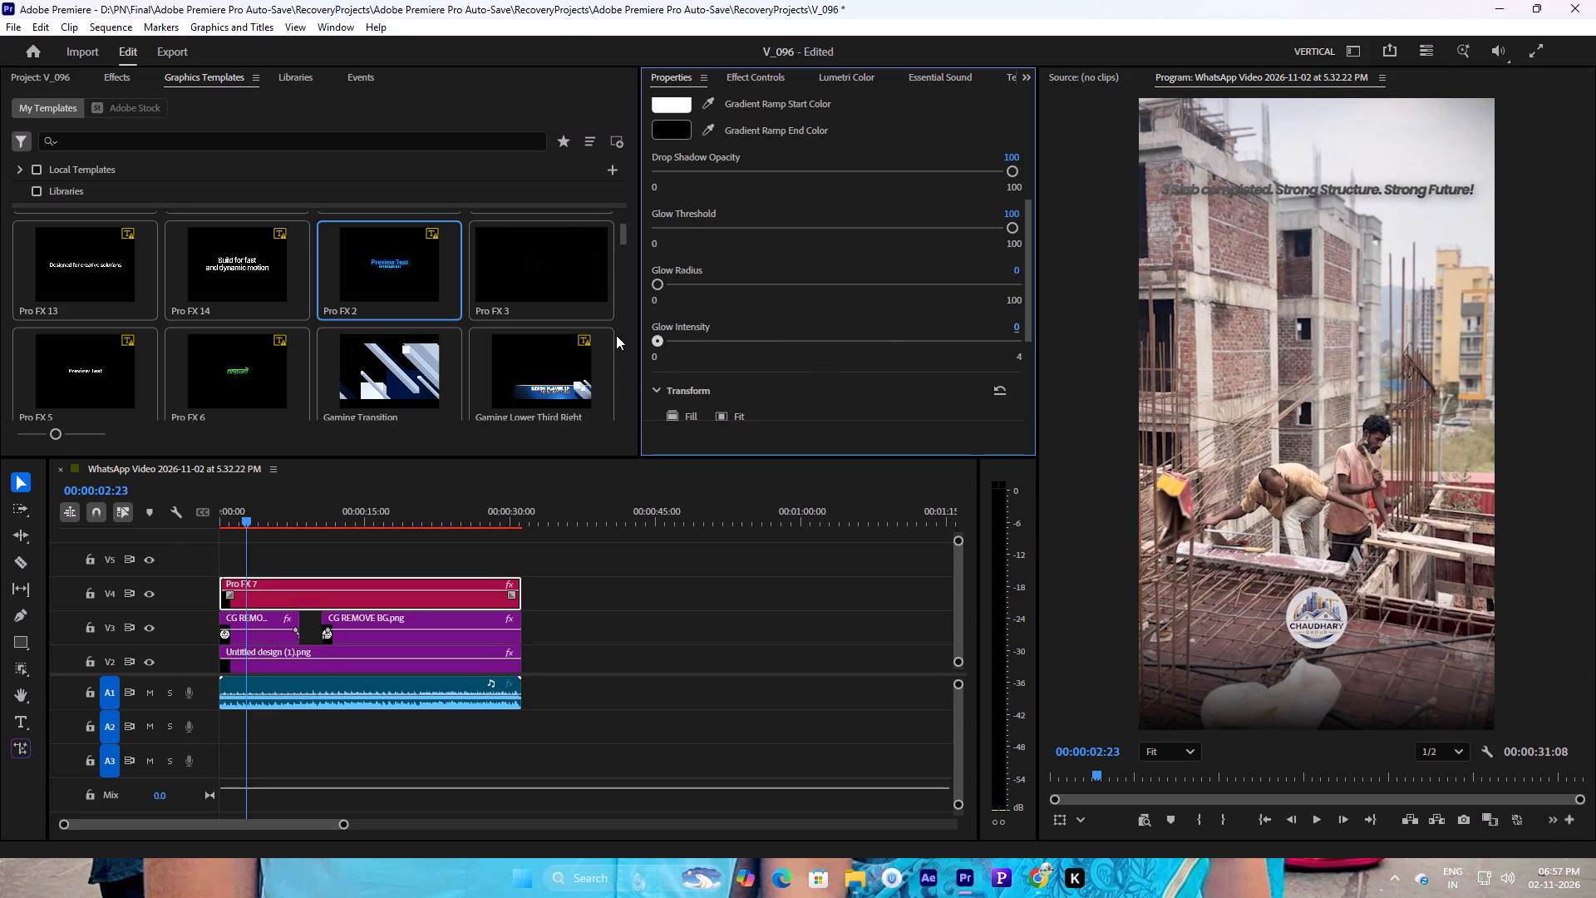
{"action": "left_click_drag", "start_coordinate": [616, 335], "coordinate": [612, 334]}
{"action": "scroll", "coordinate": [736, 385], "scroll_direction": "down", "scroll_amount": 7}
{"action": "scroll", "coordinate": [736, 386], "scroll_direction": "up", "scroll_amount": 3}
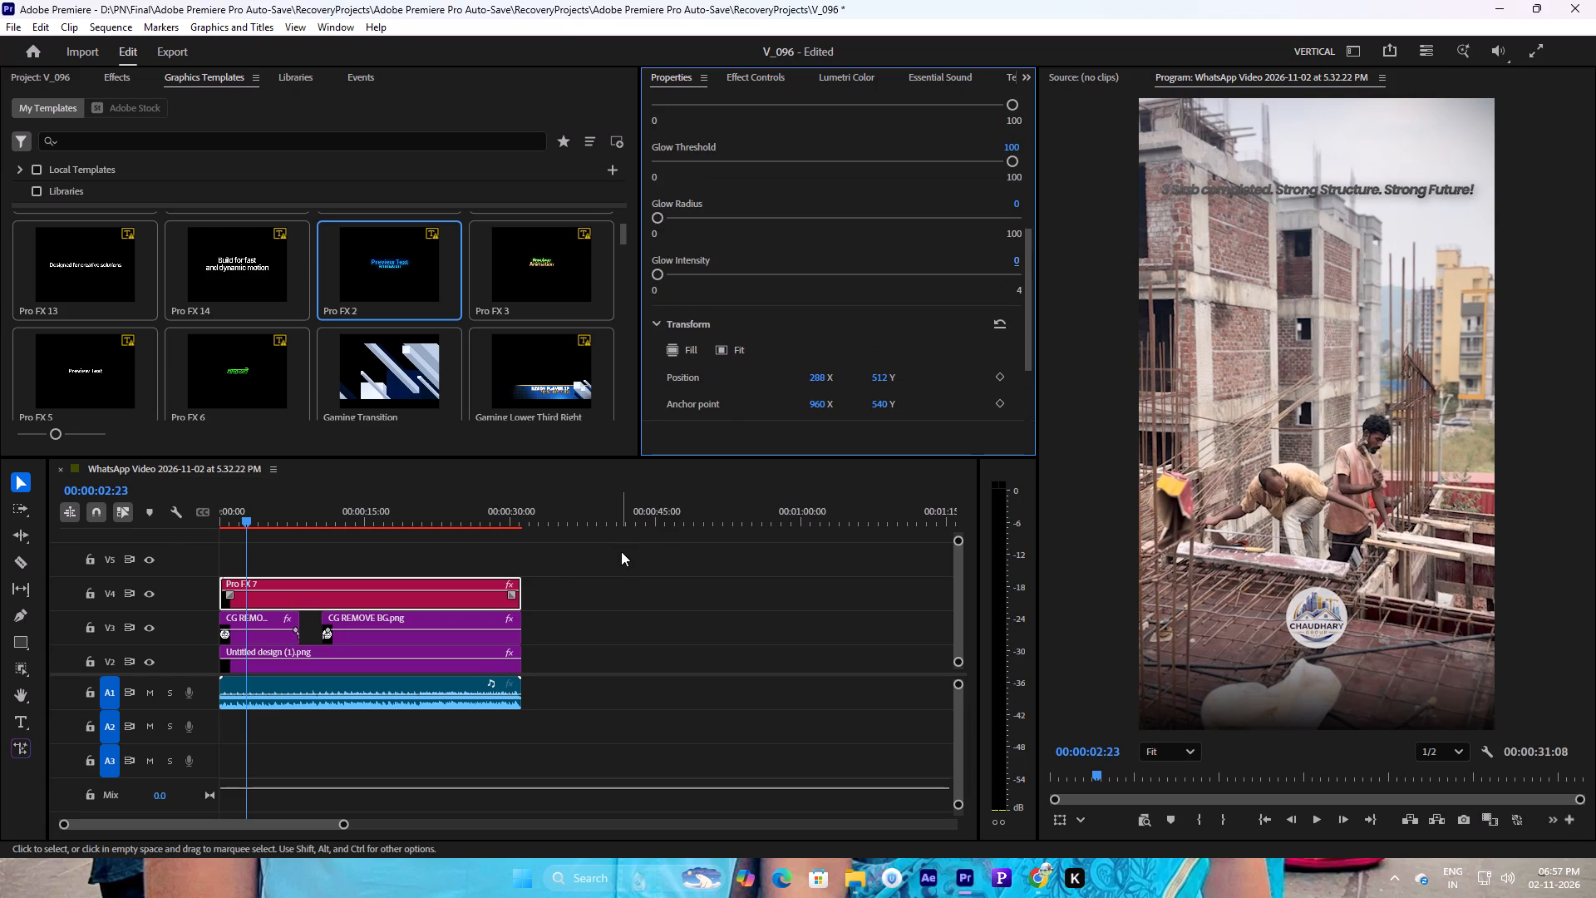
Delete the Pro FX 7 title from track V4.
{"action": "key", "text": "Delete"}
{"action": "left_click", "coordinate": [402, 591]}
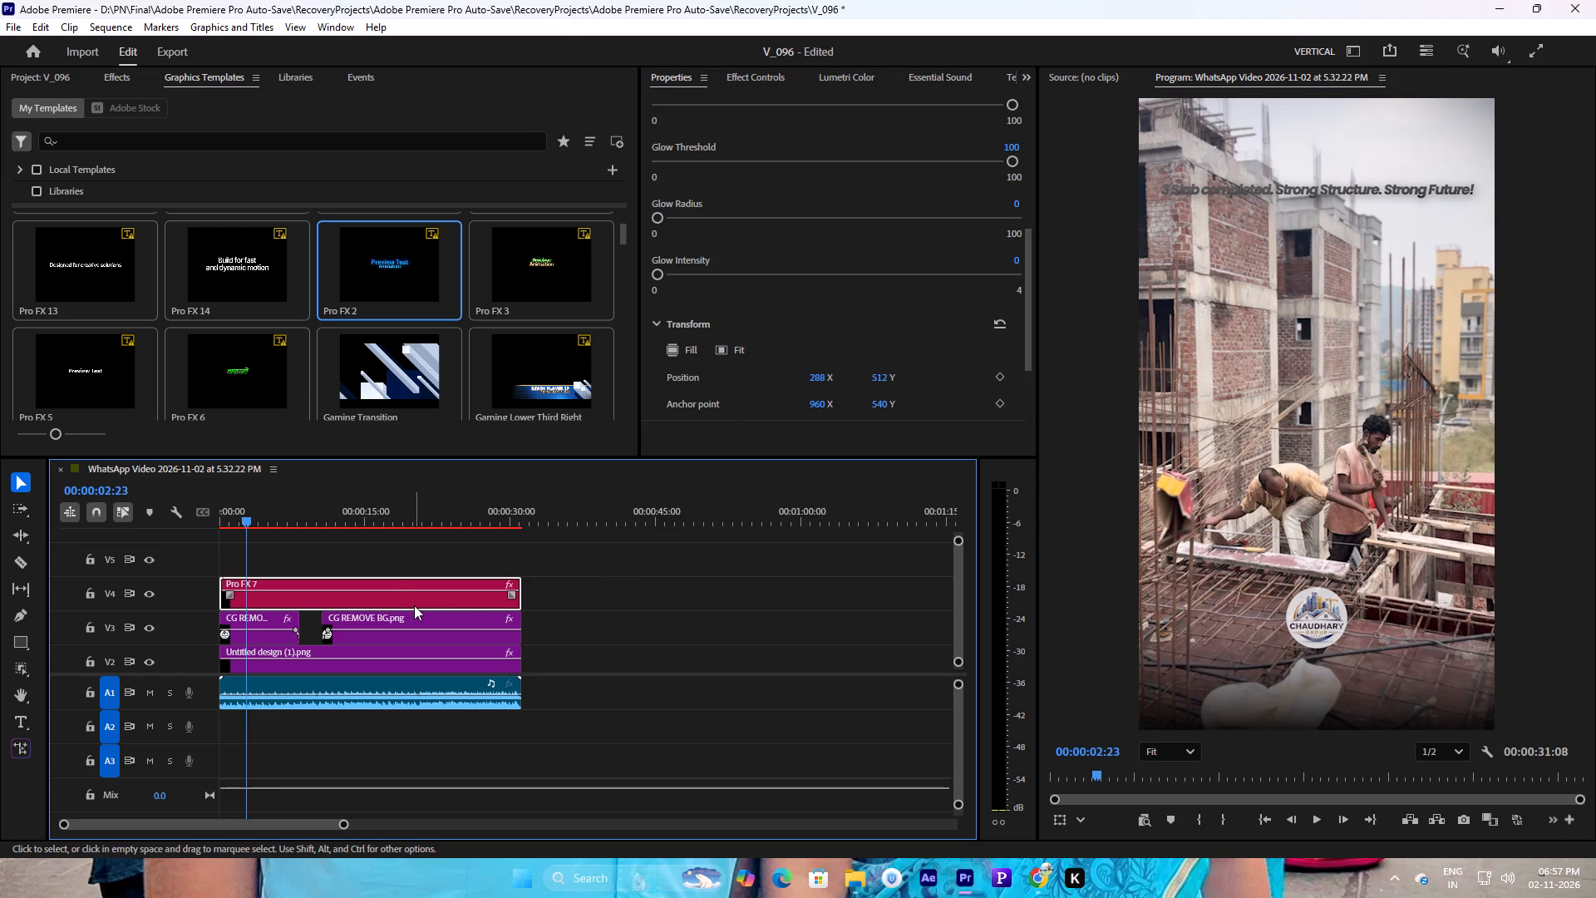
{"action": "key", "text": "Delete"}
Add the Pro FX 5 title template to track V4 at the sequence start, accept the font substitution and preview it over the video.
{"action": "left_click_drag", "start_coordinate": [313, 511], "coordinate": [72, 486]}
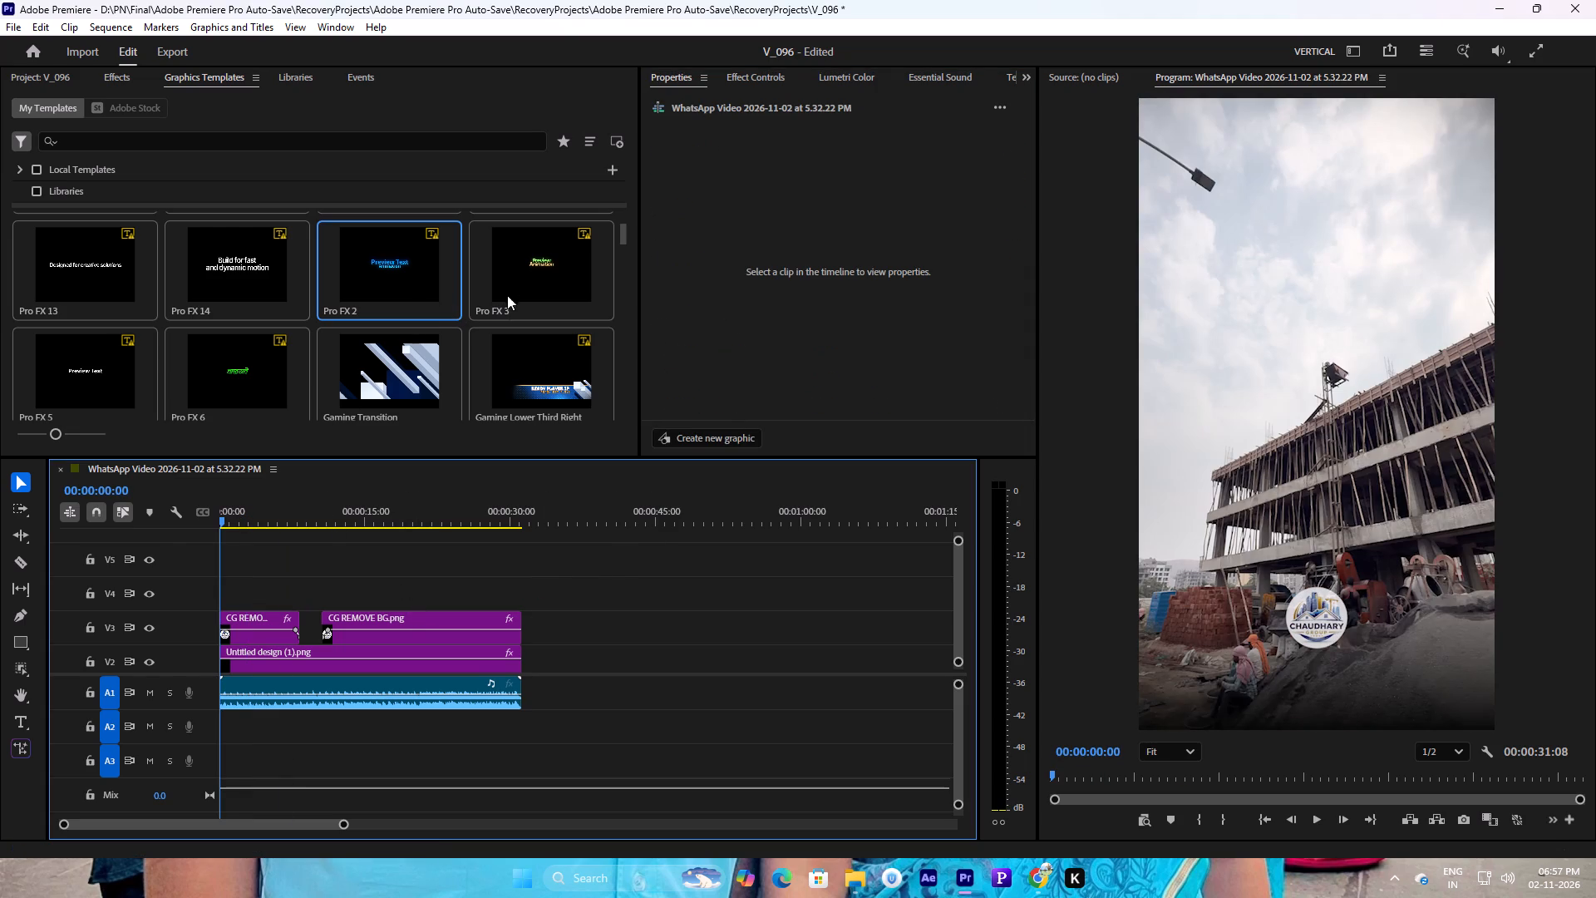
{"action": "left_click_drag", "start_coordinate": [102, 370], "coordinate": [222, 535]}
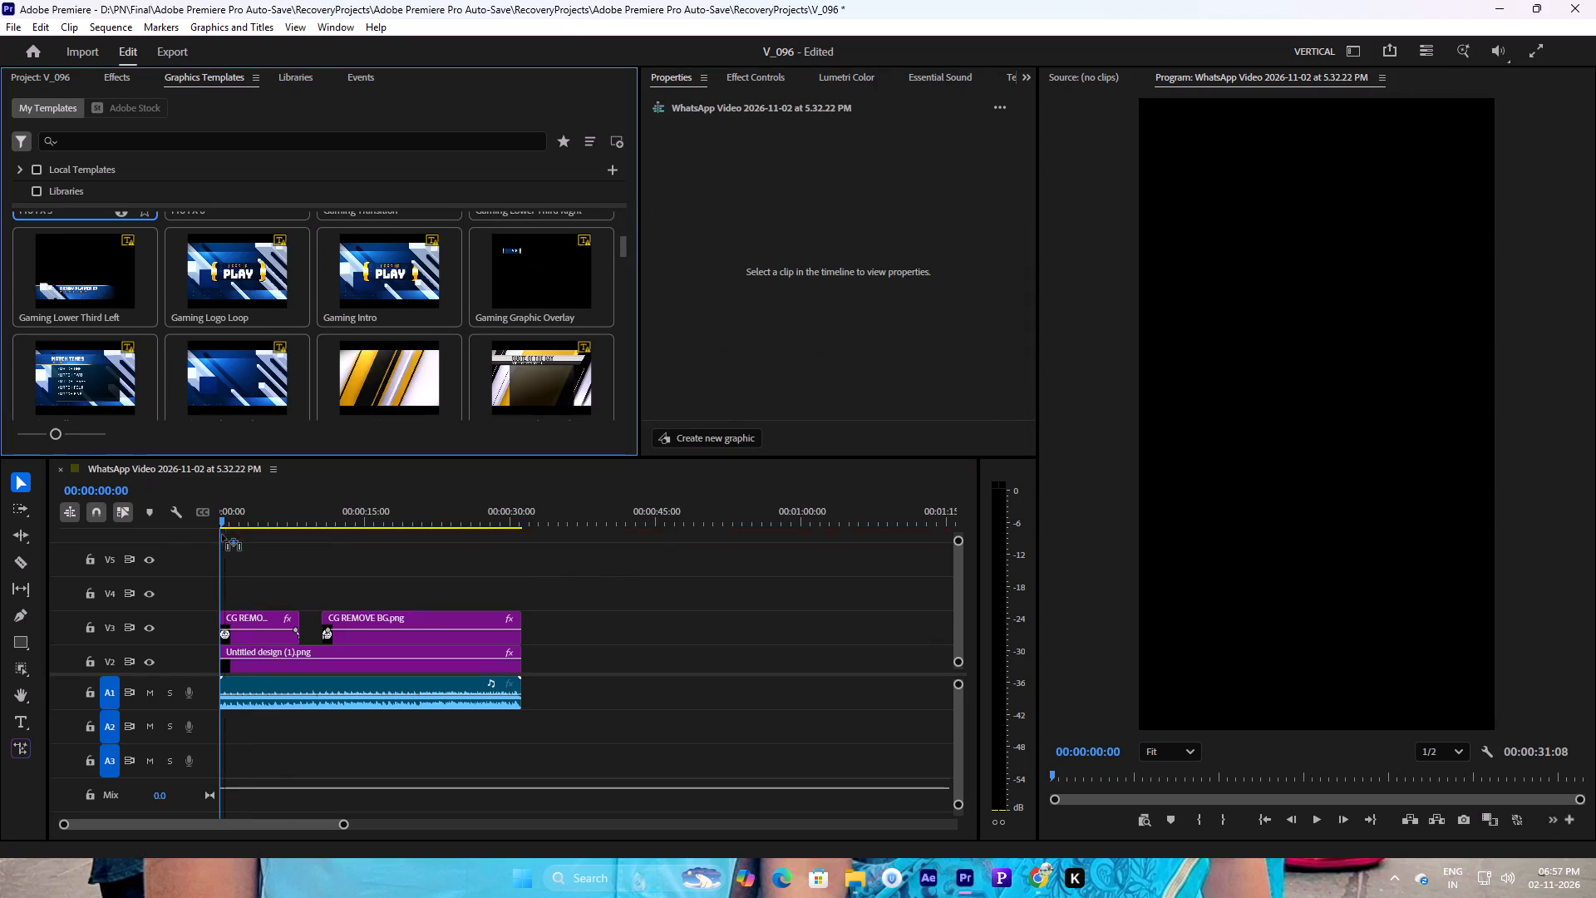
{"action": "left_click_drag", "start_coordinate": [222, 535], "coordinate": [212, 598]}
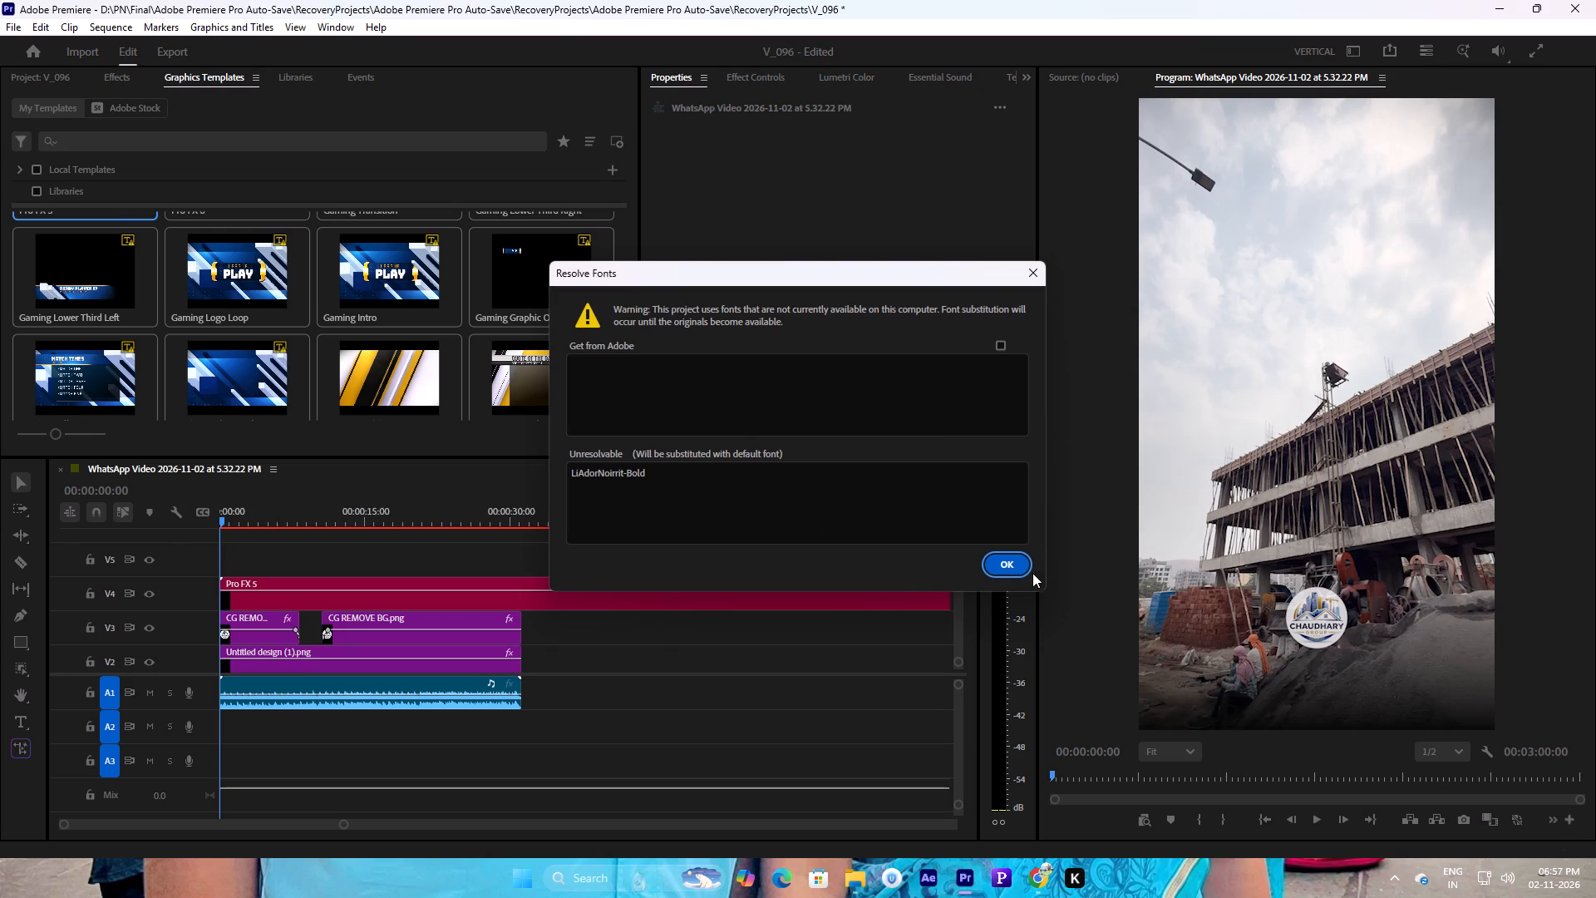
{"action": "left_click", "coordinate": [1021, 565]}
{"action": "key", "text": "space"}
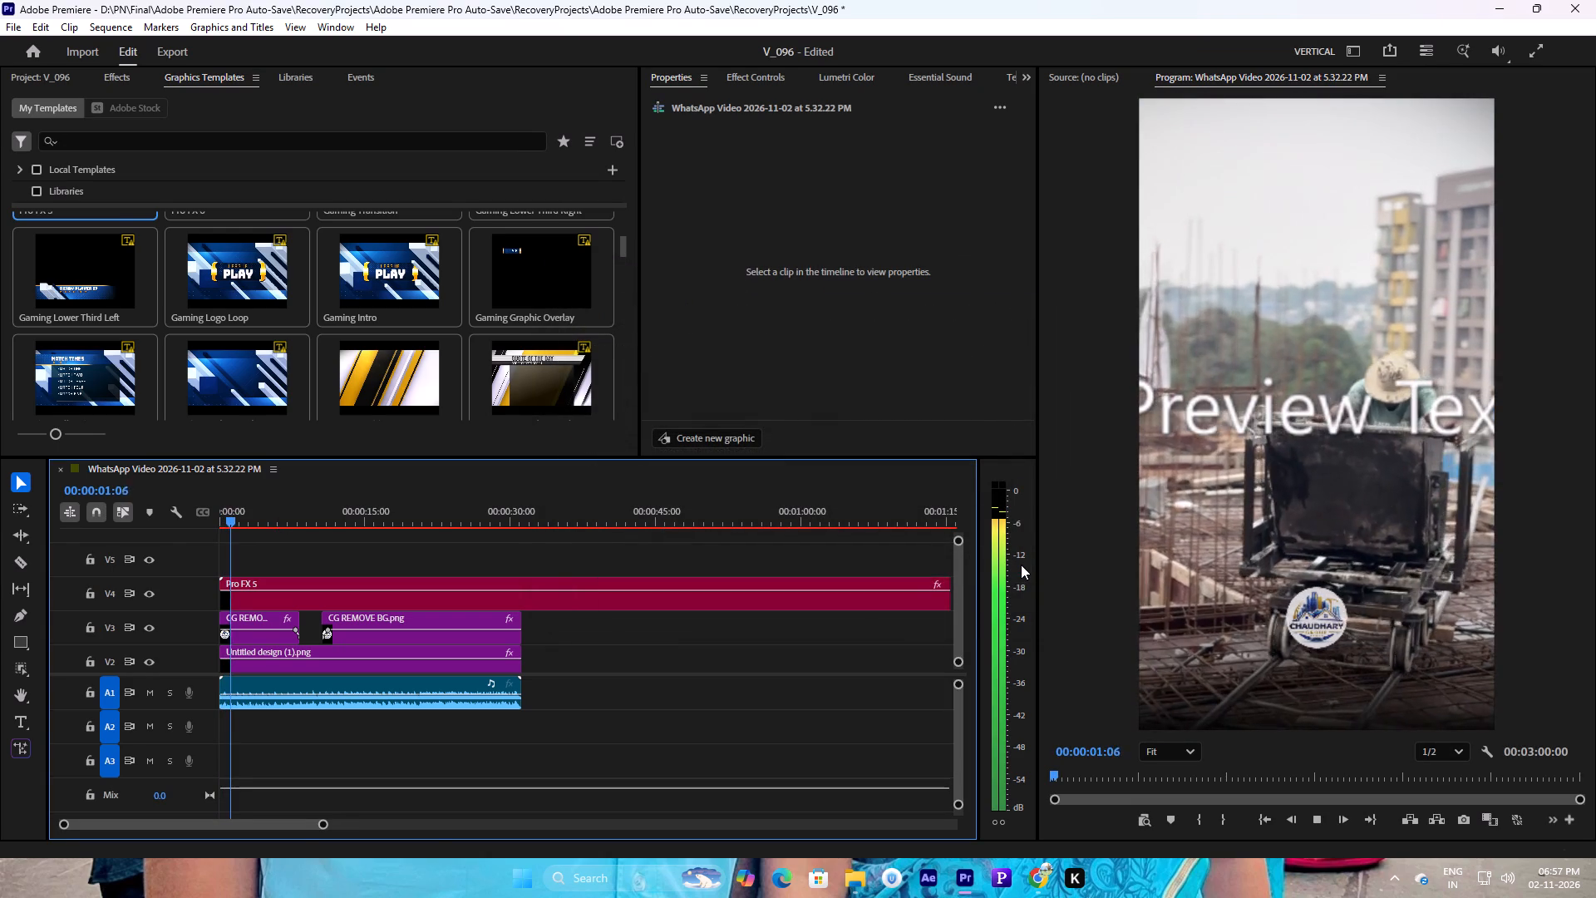
{"action": "left_click_drag", "start_coordinate": [328, 511], "coordinate": [386, 508]}
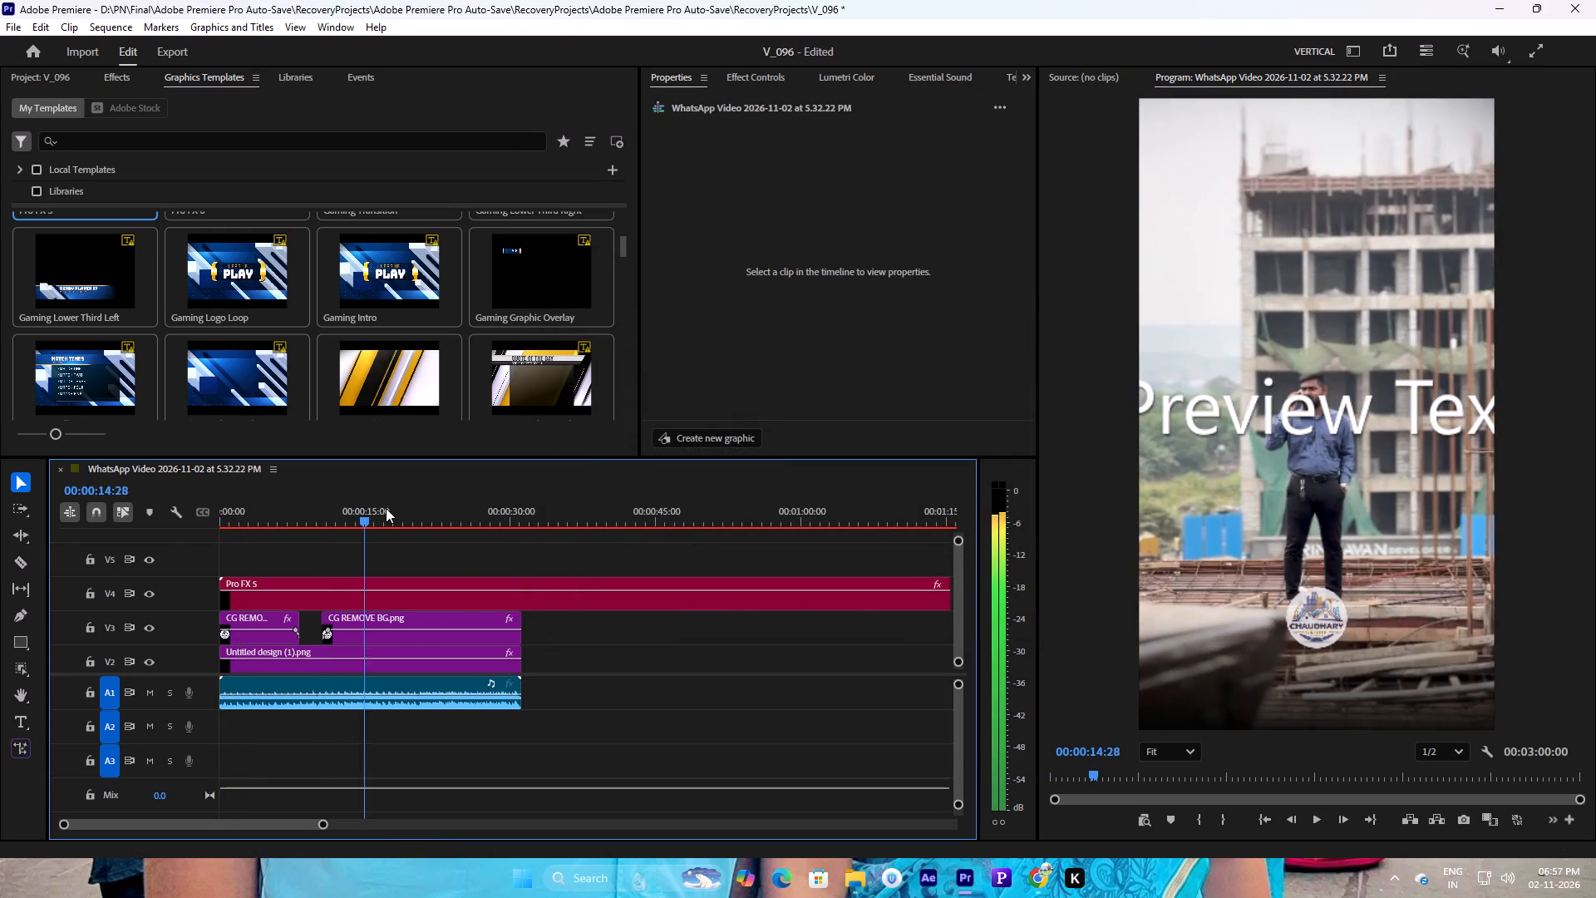
{"action": "left_click_drag", "start_coordinate": [386, 508], "coordinate": [476, 514]}
Cut the Pro FX 5 title on V4 at the end of the video and delete the excess part.
{"action": "left_click", "coordinate": [574, 605]}
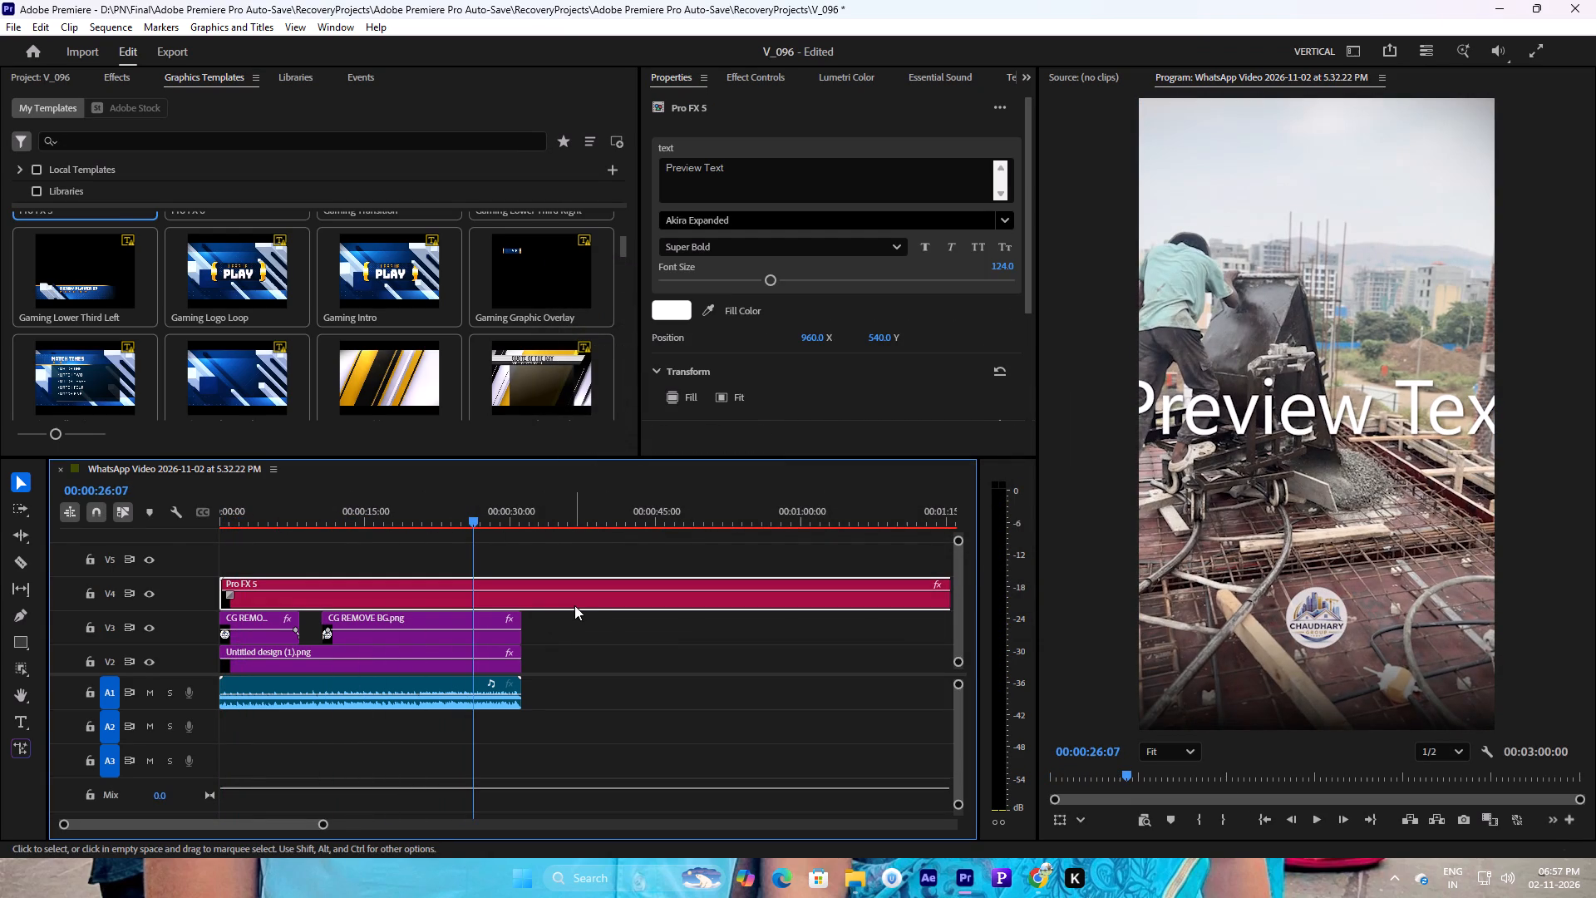
{"action": "key", "text": "c"}
{"action": "left_click", "coordinate": [526, 602]}
{"action": "key", "text": "v"}
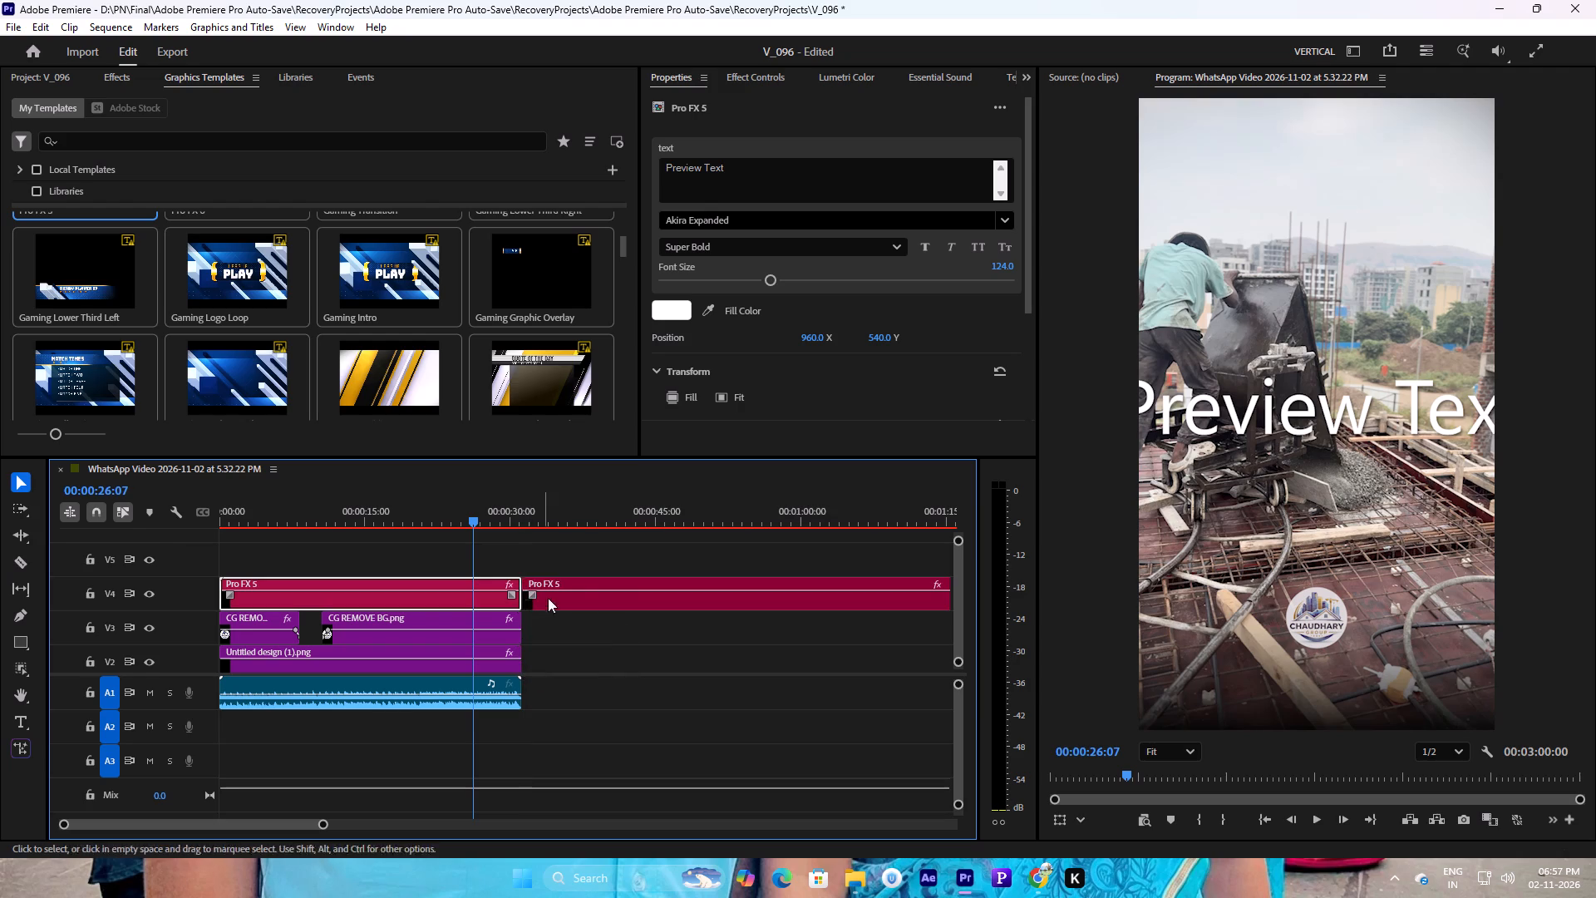
{"action": "left_click", "coordinate": [584, 595]}
{"action": "key", "text": "Delete"}
Replace the Pro FX 5 title's placeholder text with "3 Slab completed. Strong Structure. Strong Future!".
{"action": "left_click", "coordinate": [508, 598]}
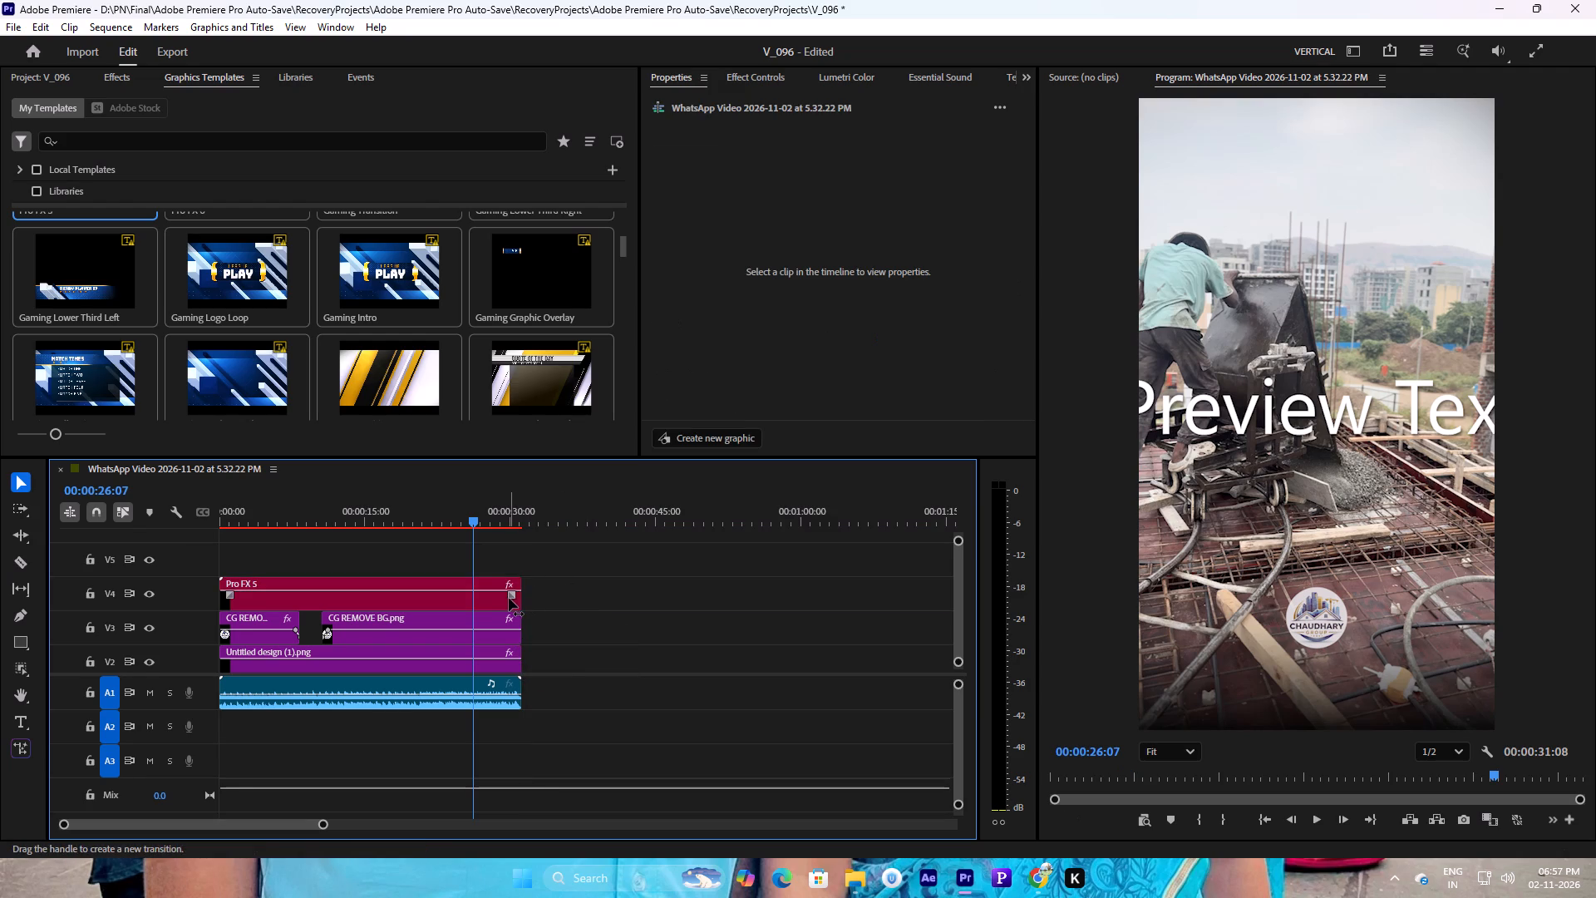
{"action": "left_click", "coordinate": [491, 597]}
{"action": "left_click_drag", "start_coordinate": [766, 180], "coordinate": [516, 127]}
{"action": "key", "text": "ctrl+v"}
Reduce the Pro FX 5 title's font size to 22.1.
{"action": "left_click_drag", "start_coordinate": [768, 278], "coordinate": [663, 274]}
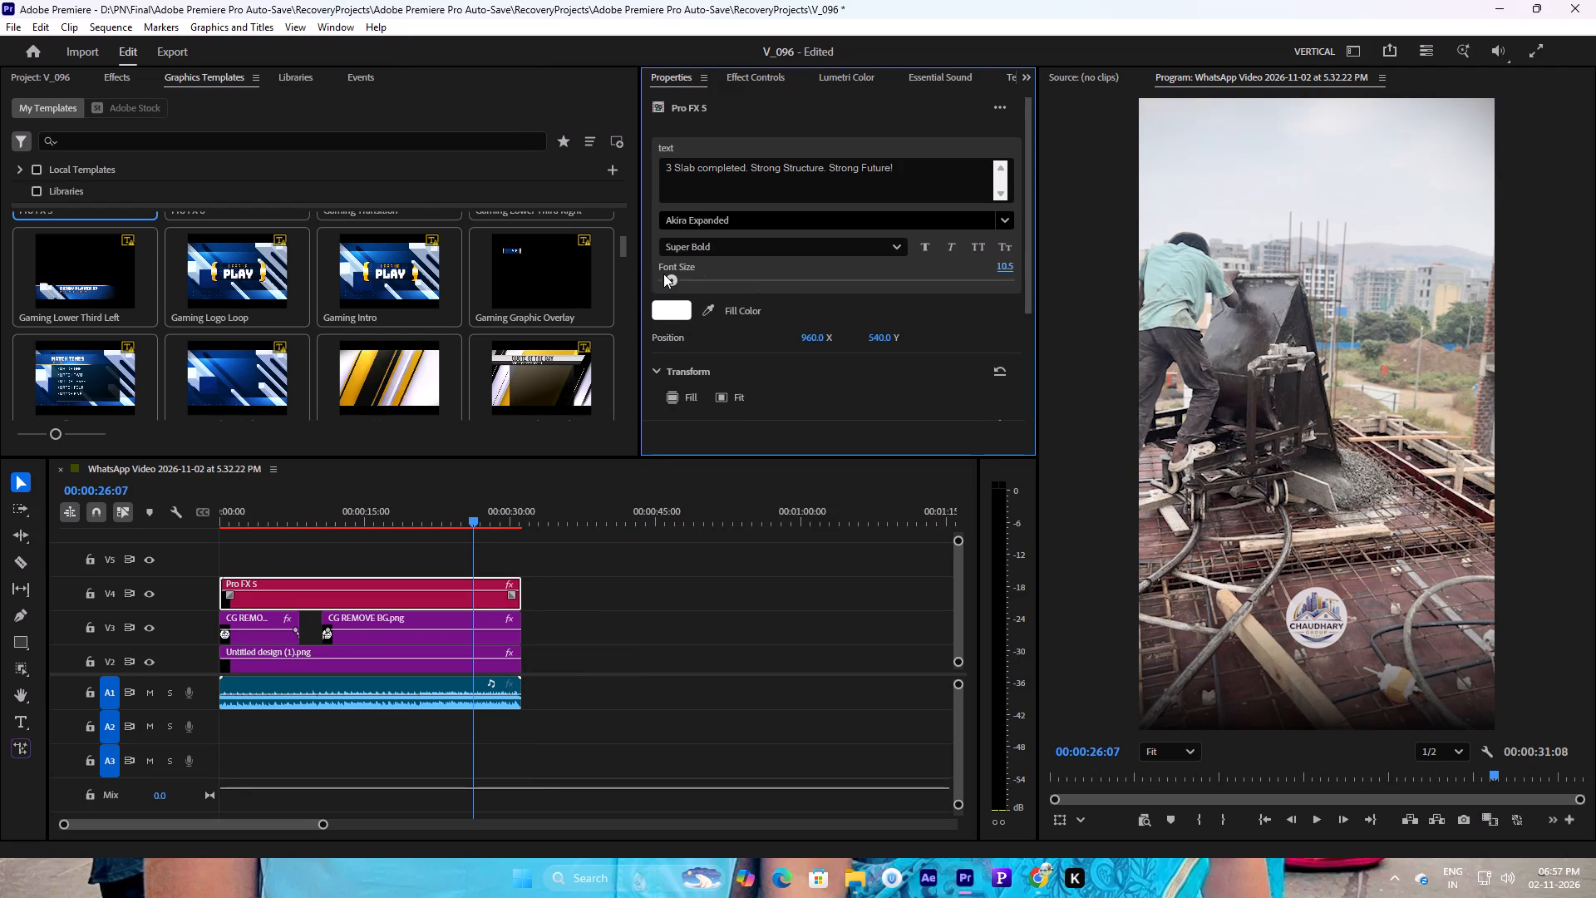
{"action": "left_click_drag", "start_coordinate": [663, 274], "coordinate": [678, 275]}
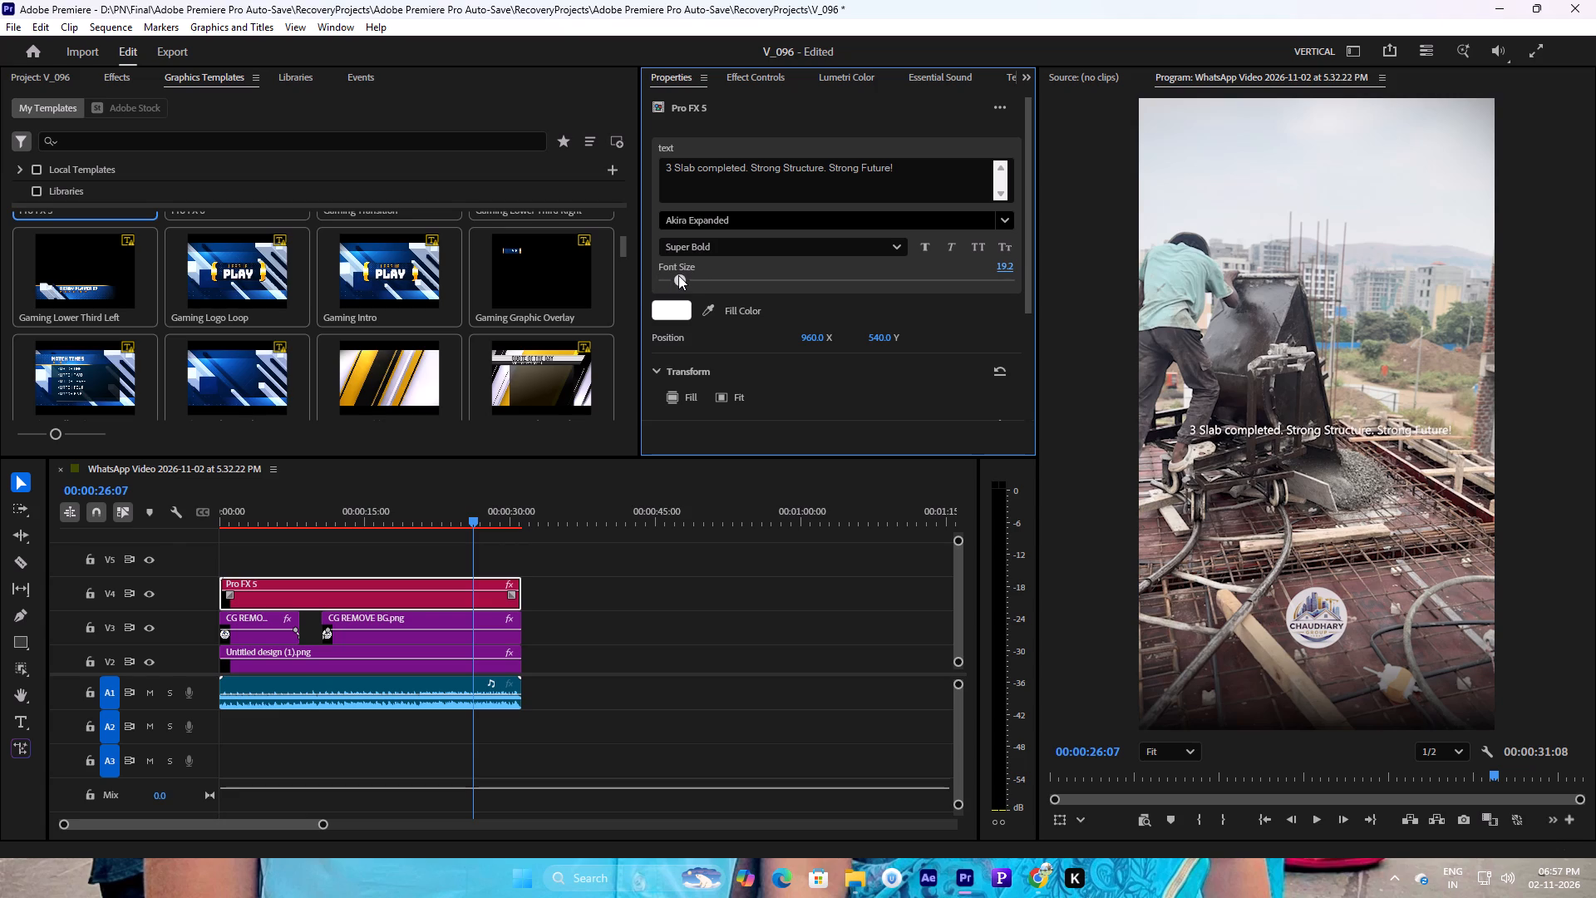
{"action": "left_click_drag", "start_coordinate": [678, 275], "coordinate": [680, 275]}
Move the Pro FX 5 title up into the sky area near the top of the frame, at position X 957, Y 104.
{"action": "left_click", "coordinate": [815, 333]}
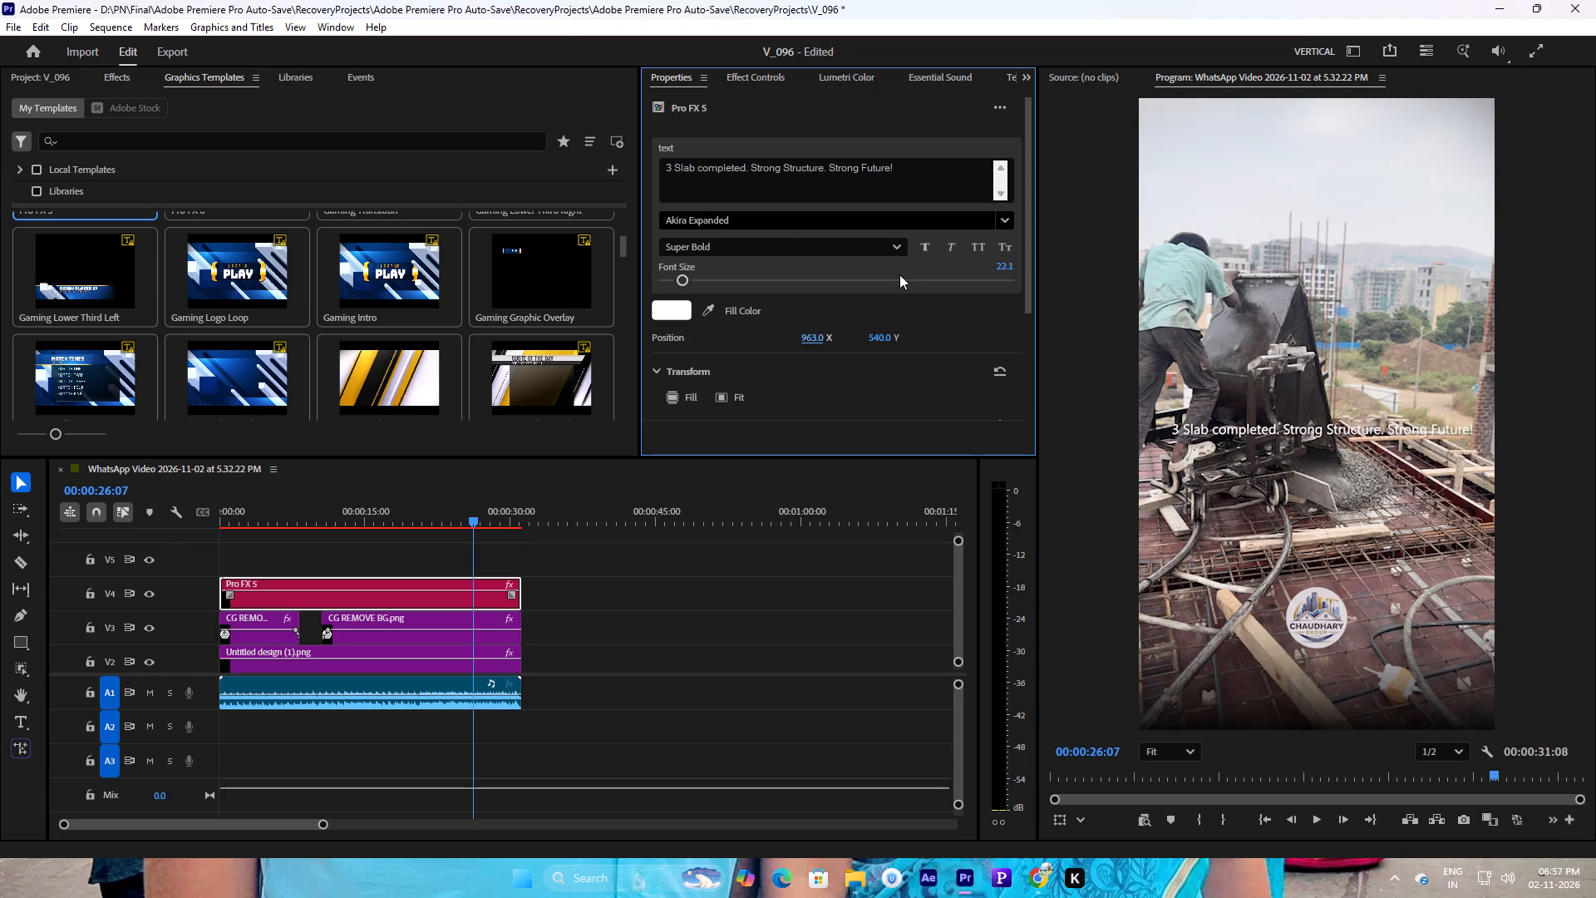
{"action": "left_click_drag", "start_coordinate": [883, 339], "coordinate": [605, 377]}
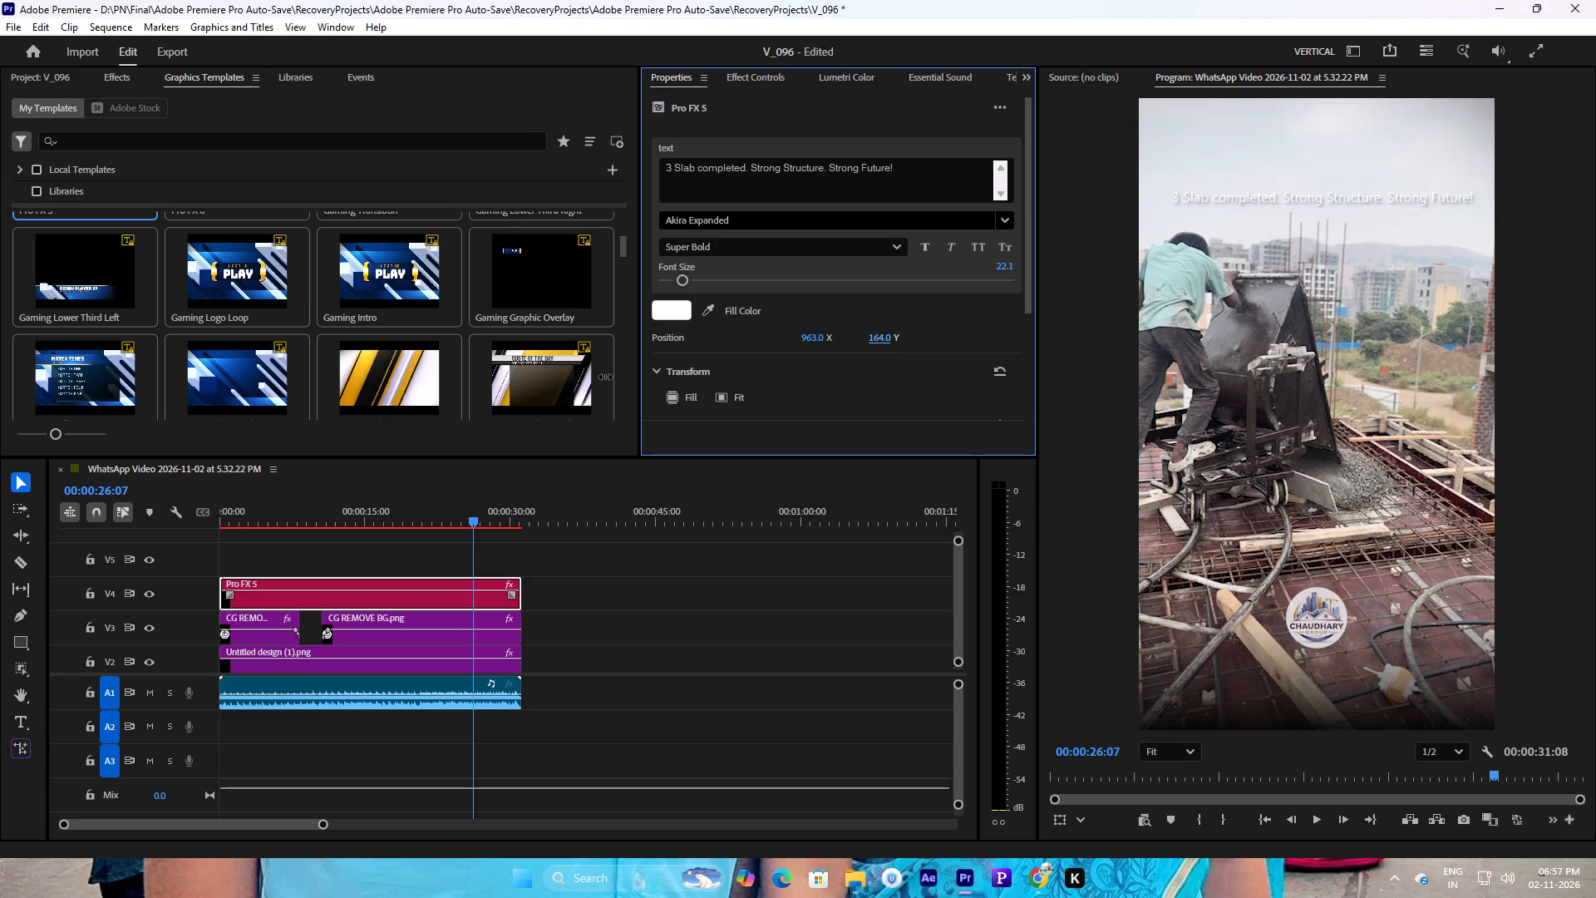
{"action": "left_click_drag", "start_coordinate": [605, 377], "coordinate": [593, 378]}
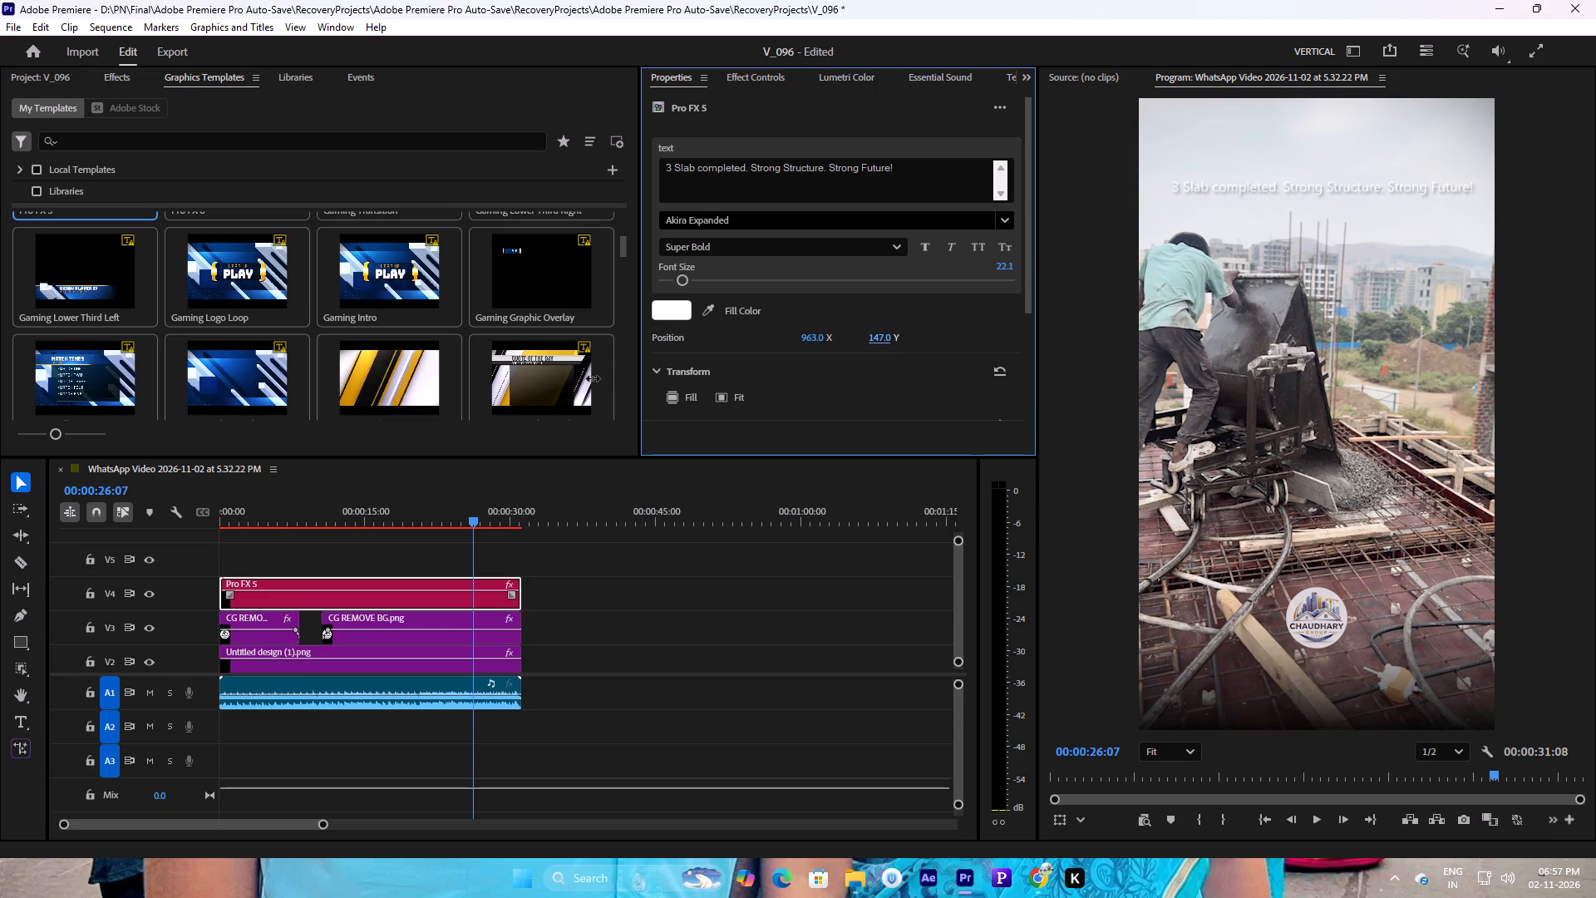
{"action": "left_click_drag", "start_coordinate": [593, 378], "coordinate": [1017, 358]}
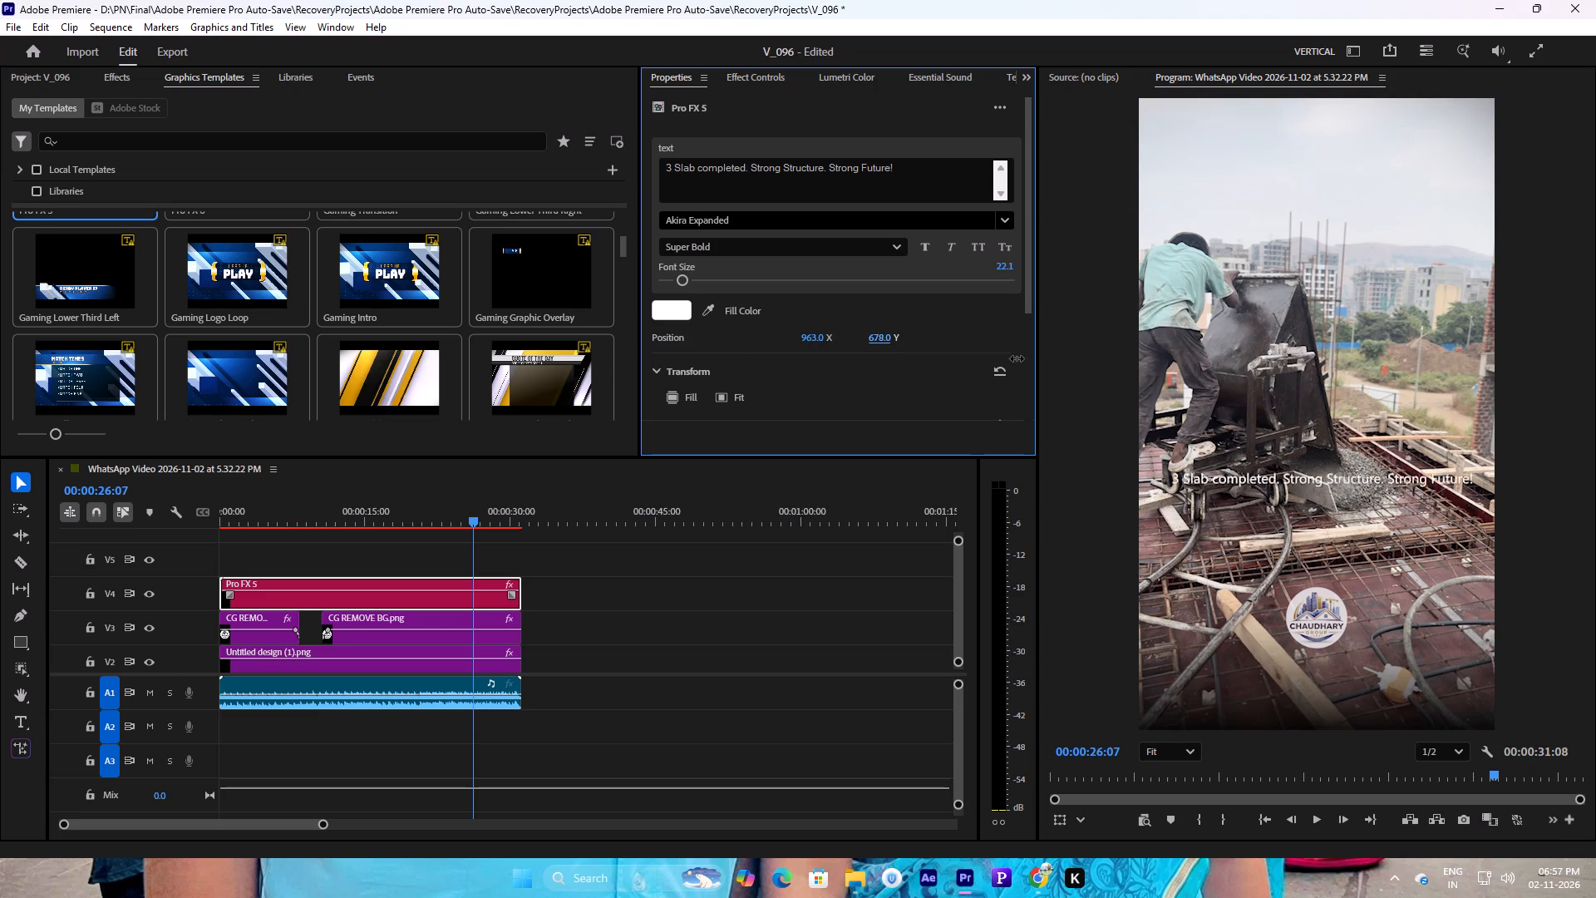
{"action": "left_click_drag", "start_coordinate": [1017, 358], "coordinate": [1093, 338]}
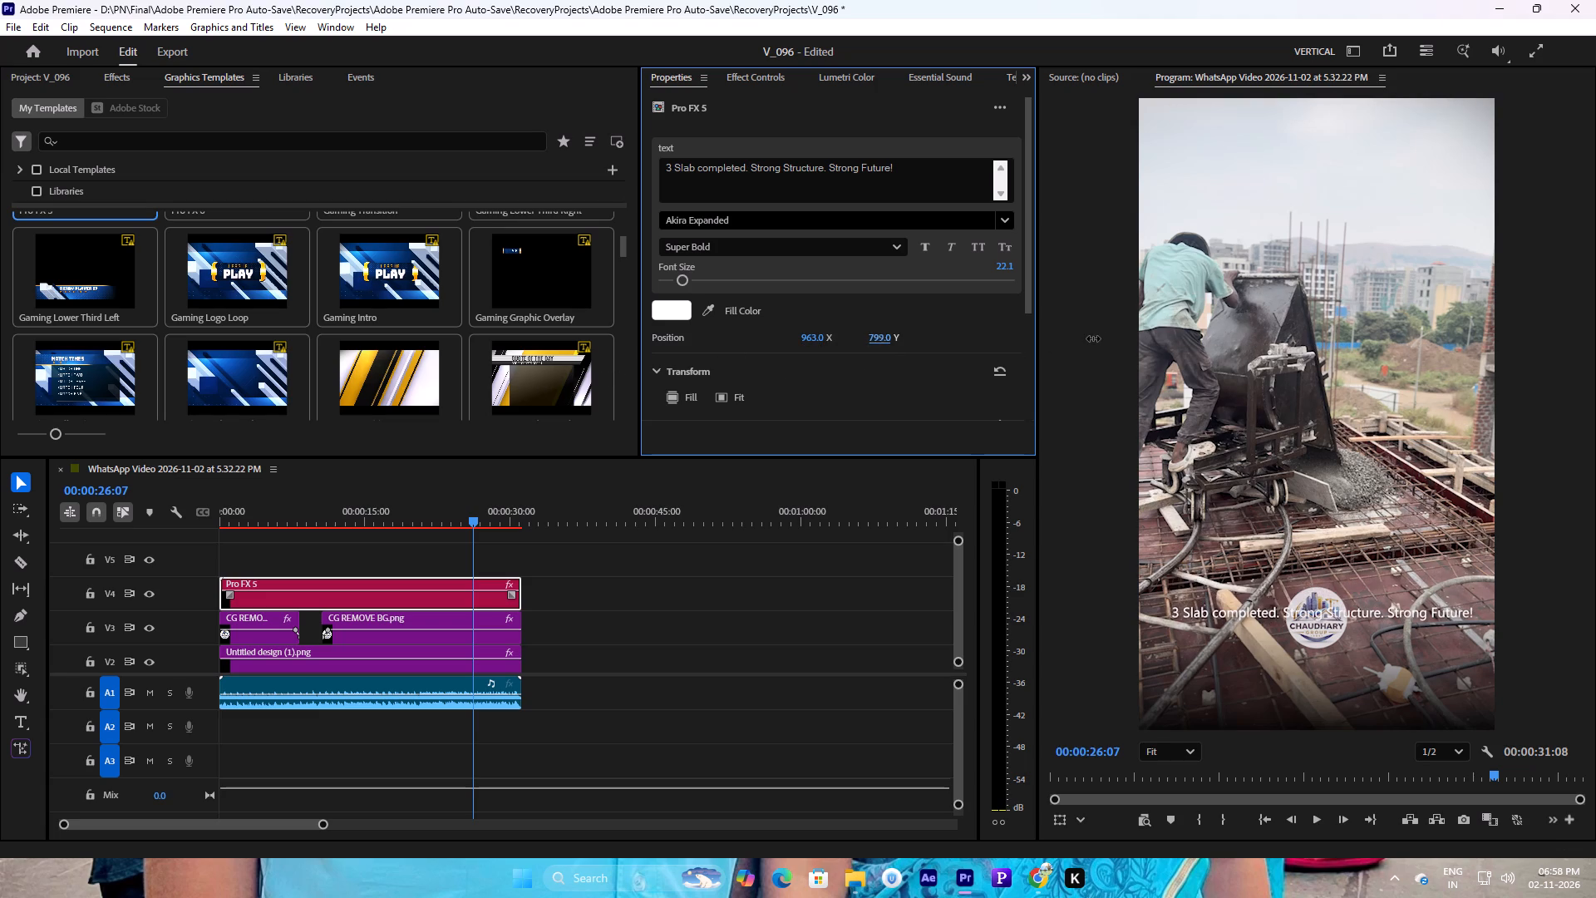
{"action": "left_click_drag", "start_coordinate": [1093, 338], "coordinate": [527, 318]}
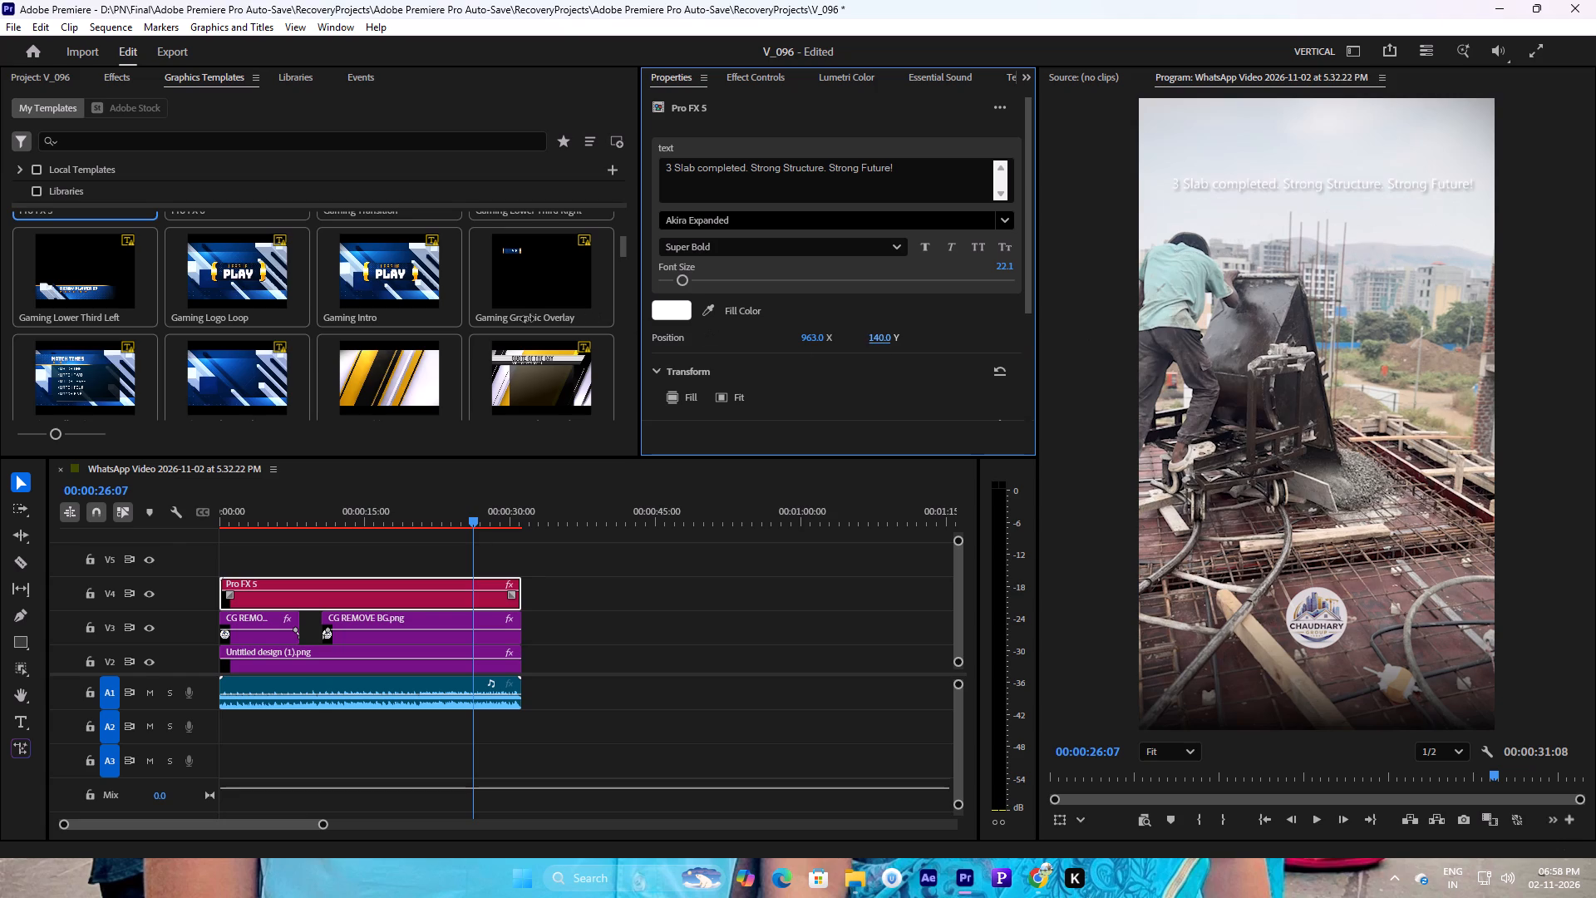
{"action": "left_click_drag", "start_coordinate": [527, 318], "coordinate": [492, 320]}
{"action": "left_click", "coordinate": [815, 339]}
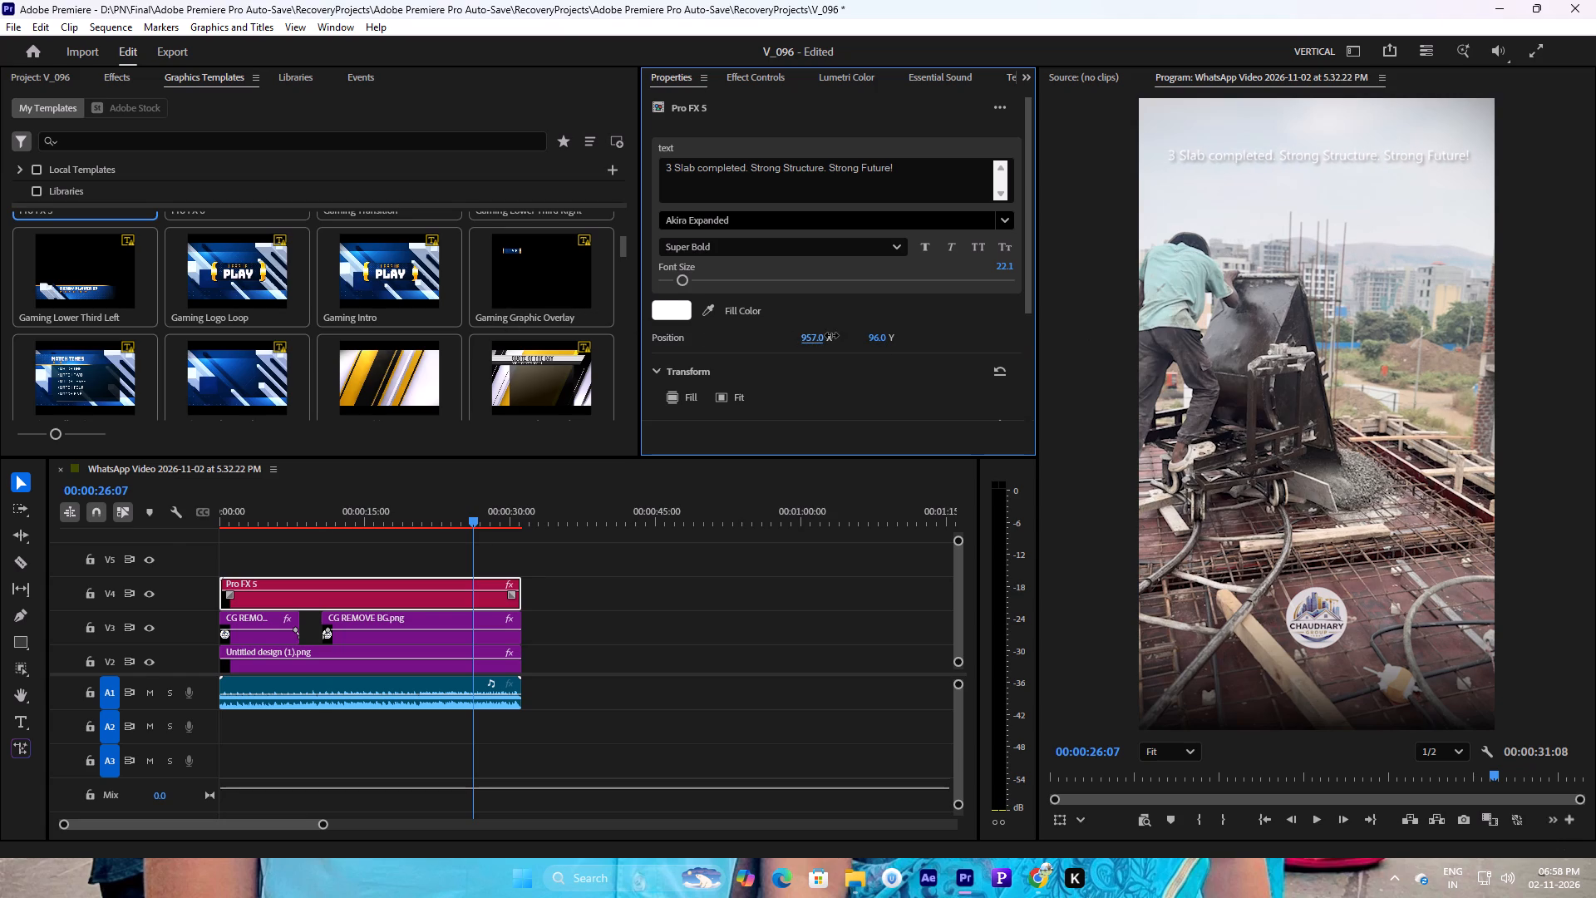
{"action": "left_click_drag", "start_coordinate": [884, 339], "coordinate": [893, 338]}
Change the Pro FX 5 title's font to Poppins Bold.
{"action": "left_click", "coordinate": [790, 218]}
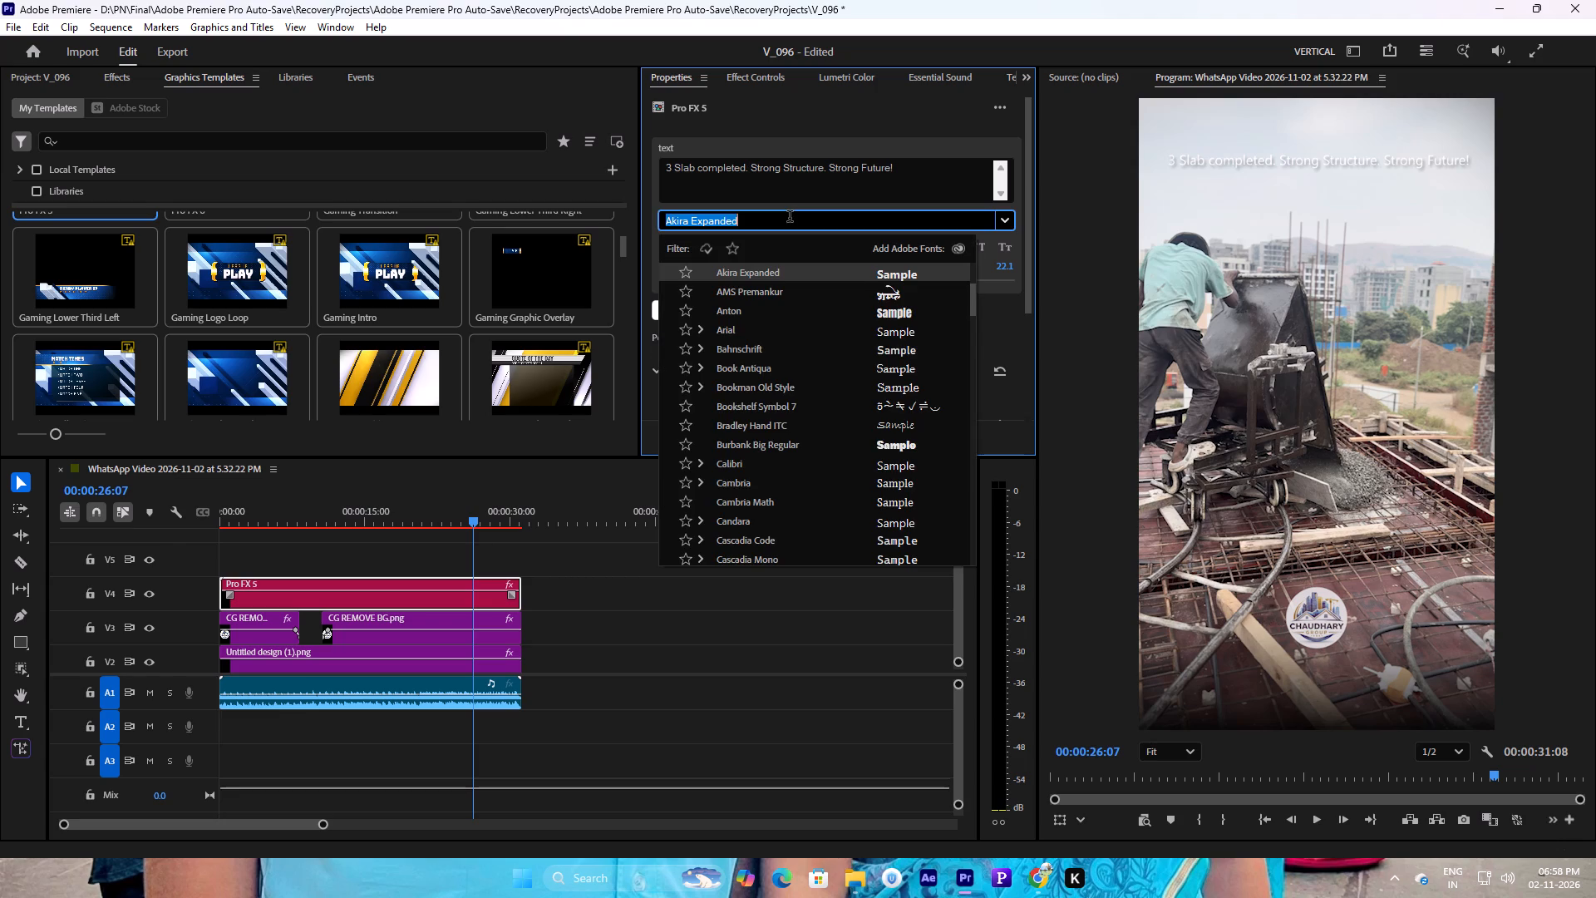
{"action": "type", "text": "pop"}
{"action": "left_click", "coordinate": [768, 505]}
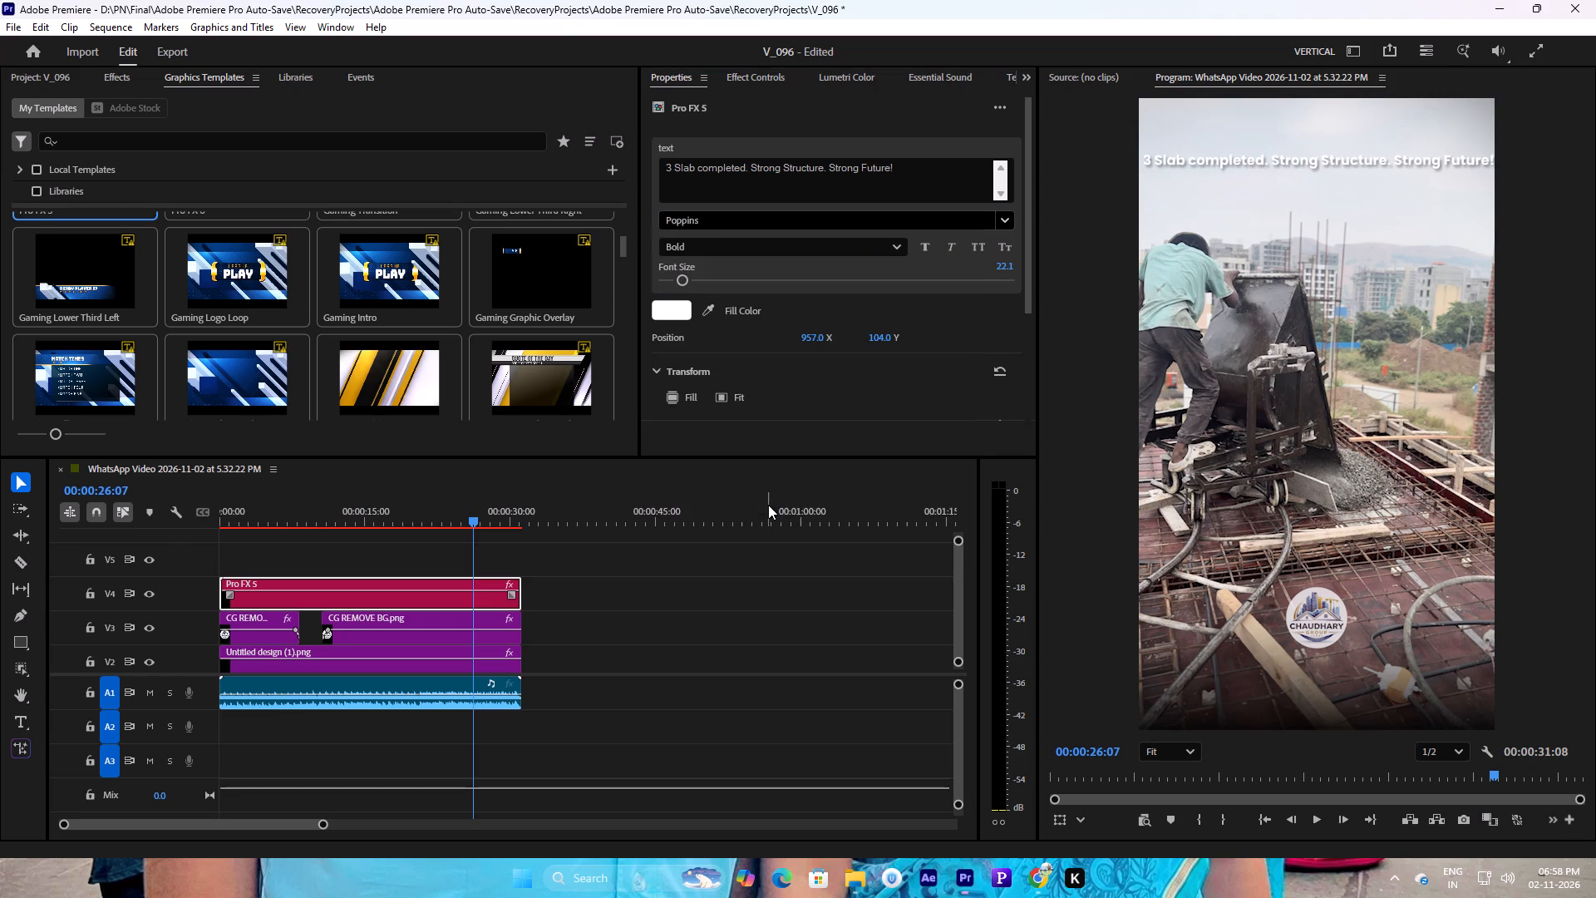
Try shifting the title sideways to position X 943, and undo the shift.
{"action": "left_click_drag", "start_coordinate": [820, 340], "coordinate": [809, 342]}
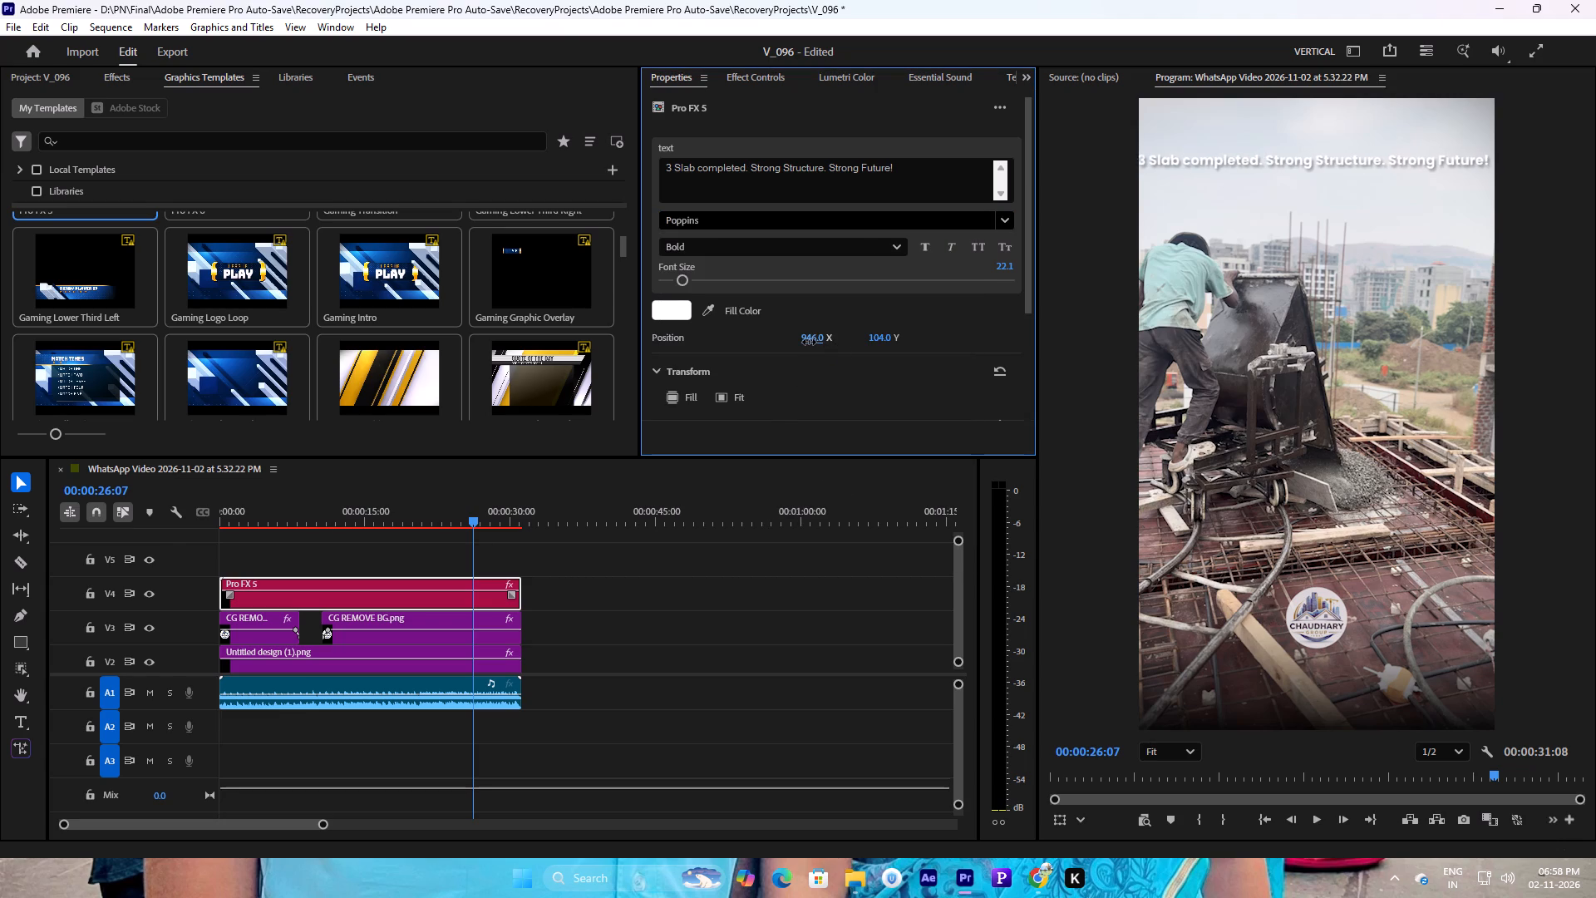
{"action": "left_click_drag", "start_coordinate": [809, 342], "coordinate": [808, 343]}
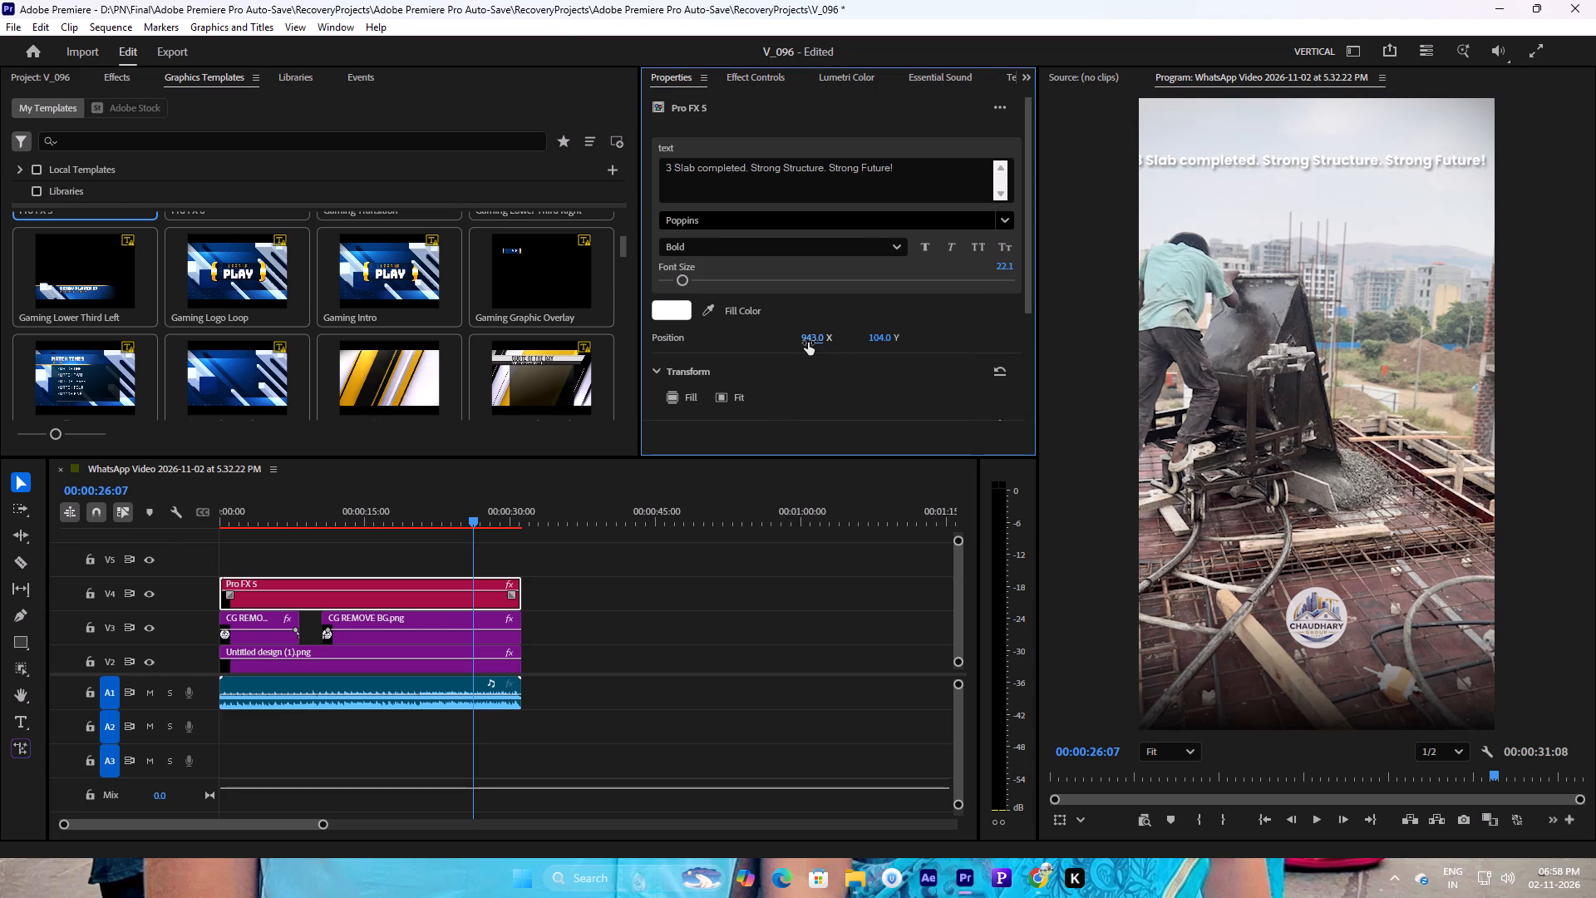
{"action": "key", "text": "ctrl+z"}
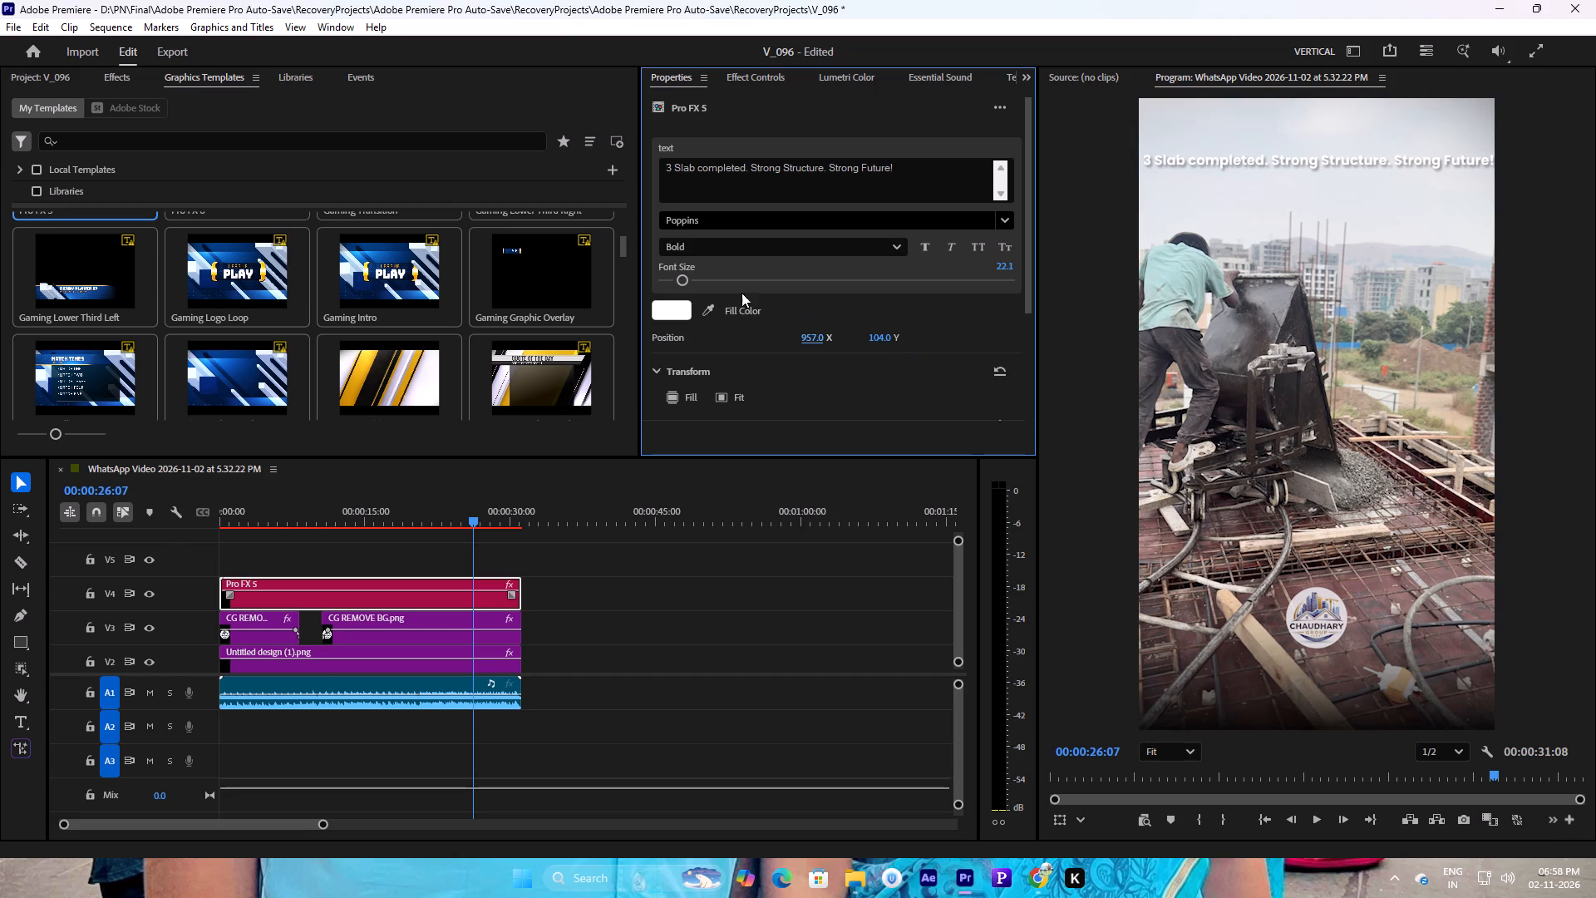
Reduce the title's font size to 20.2 and set its horizontal position to X 965.
{"action": "left_click", "coordinate": [682, 280]}
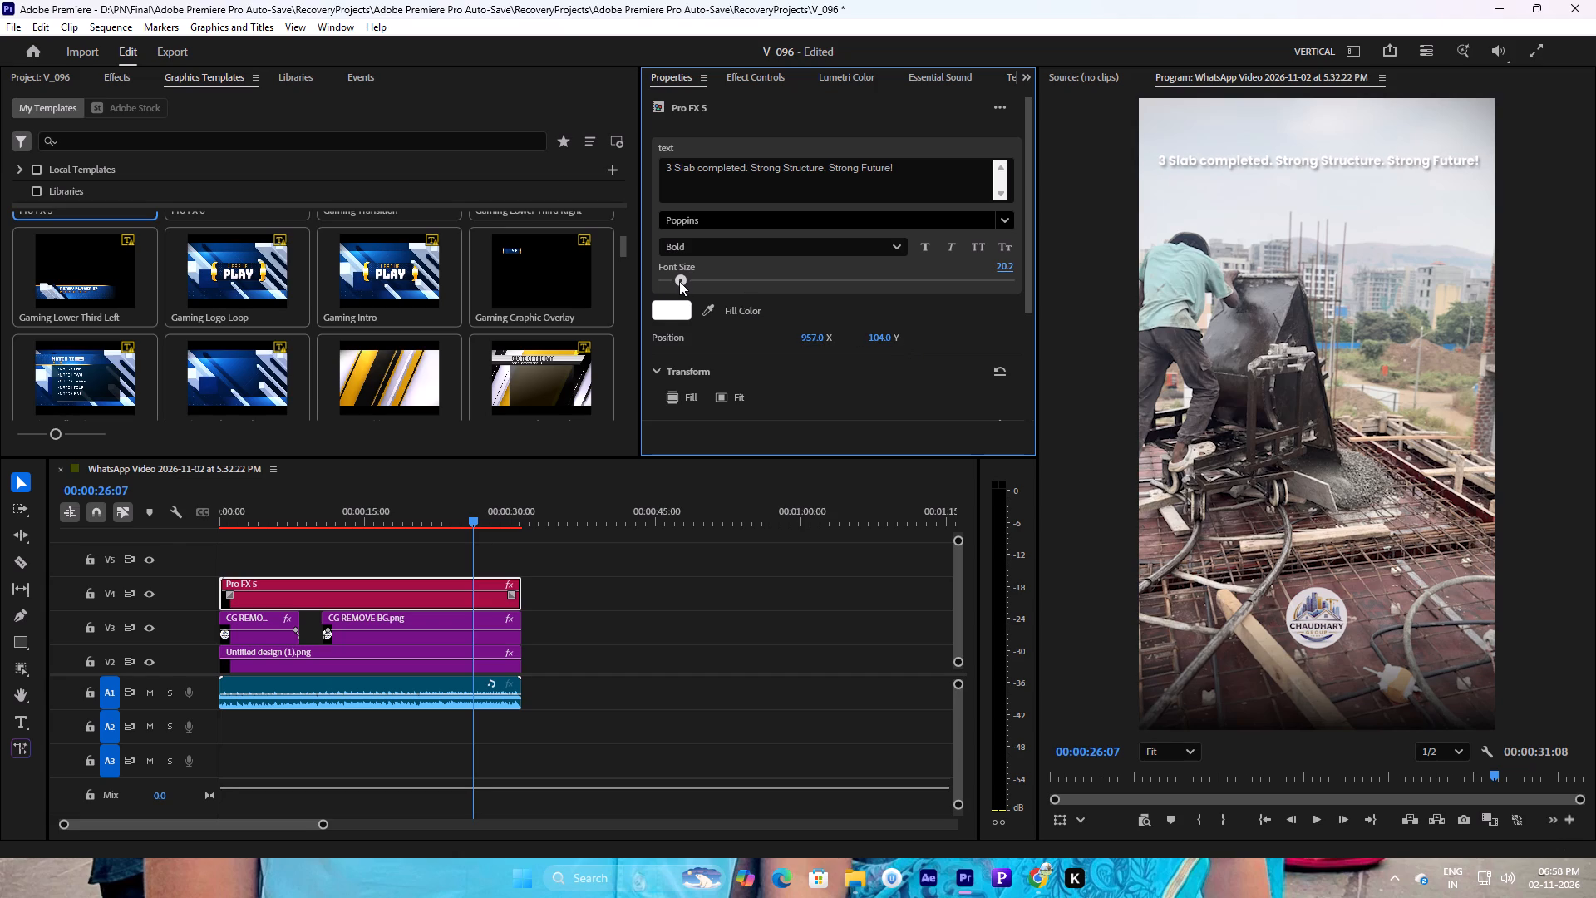
{"action": "left_click", "coordinate": [820, 341]}
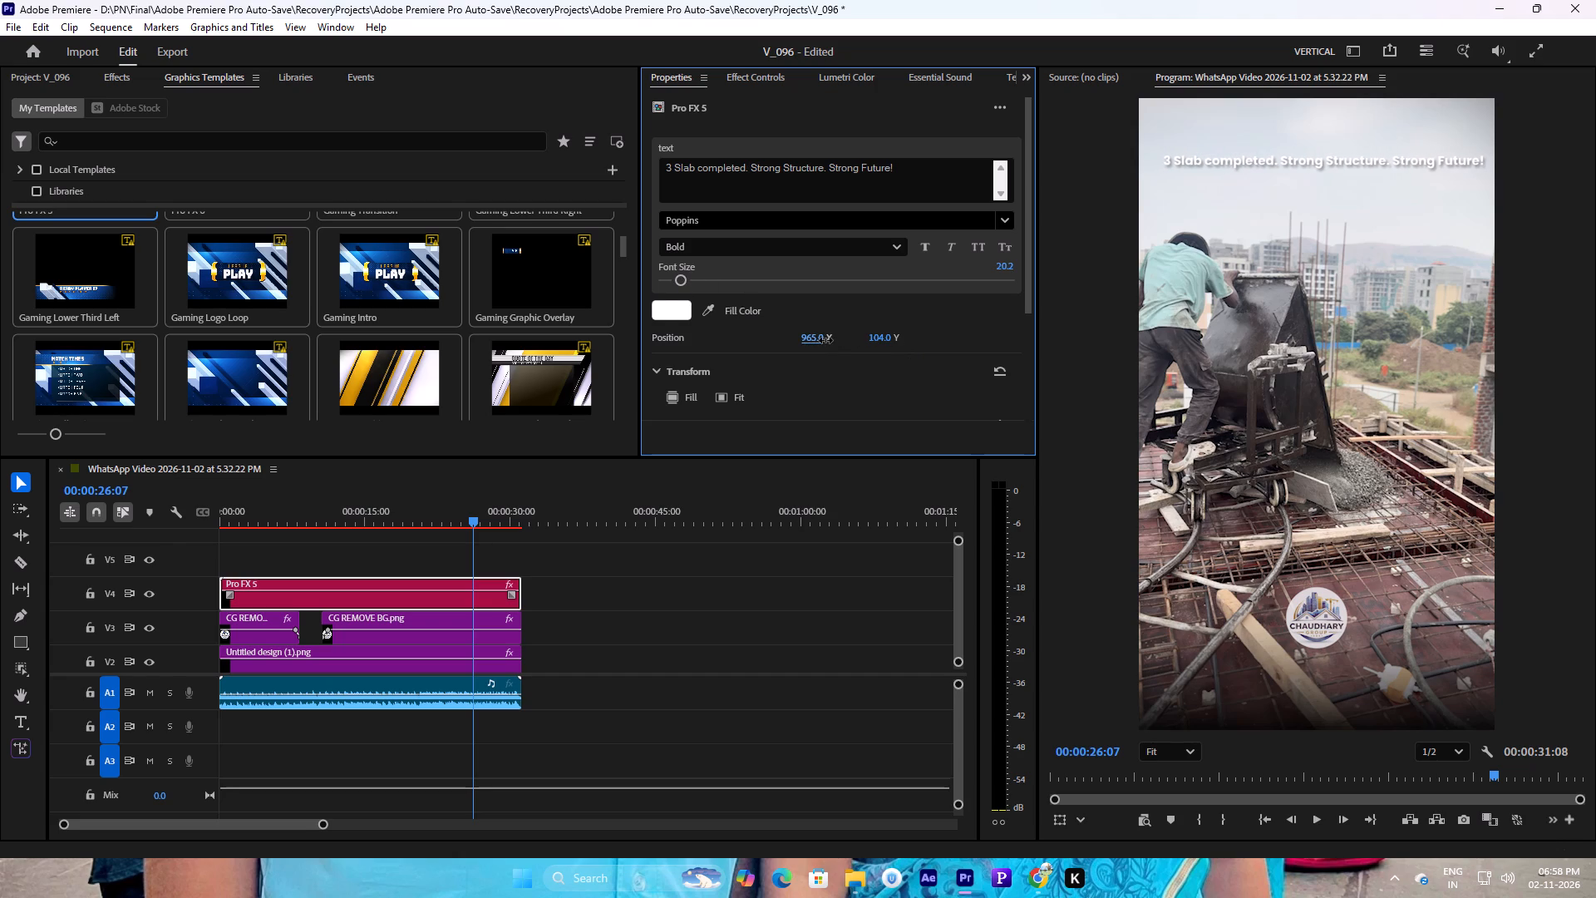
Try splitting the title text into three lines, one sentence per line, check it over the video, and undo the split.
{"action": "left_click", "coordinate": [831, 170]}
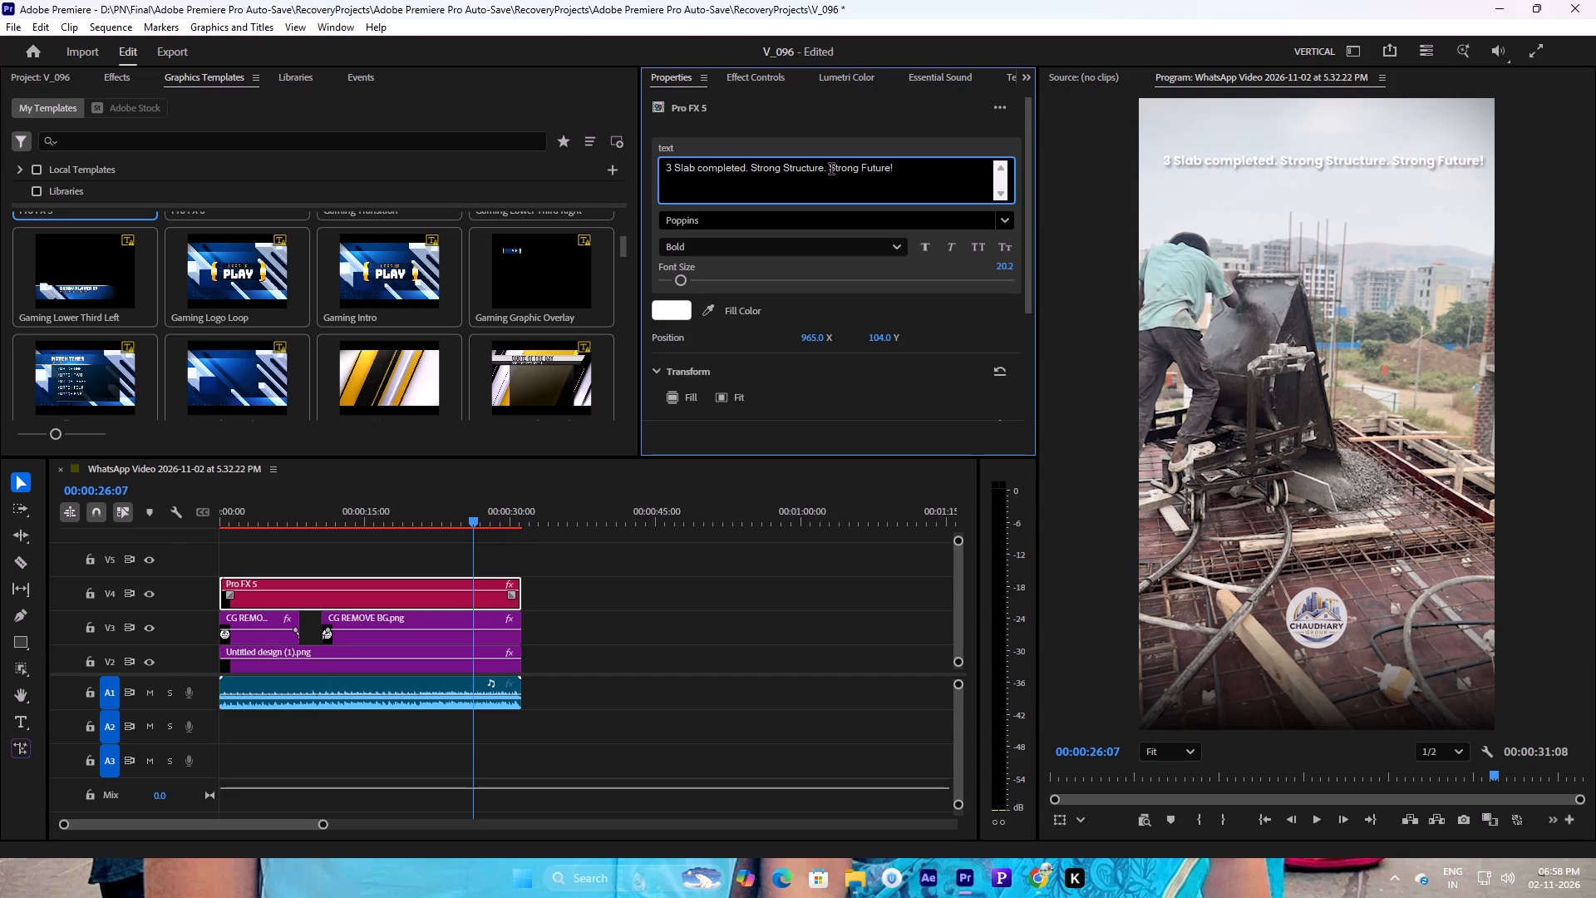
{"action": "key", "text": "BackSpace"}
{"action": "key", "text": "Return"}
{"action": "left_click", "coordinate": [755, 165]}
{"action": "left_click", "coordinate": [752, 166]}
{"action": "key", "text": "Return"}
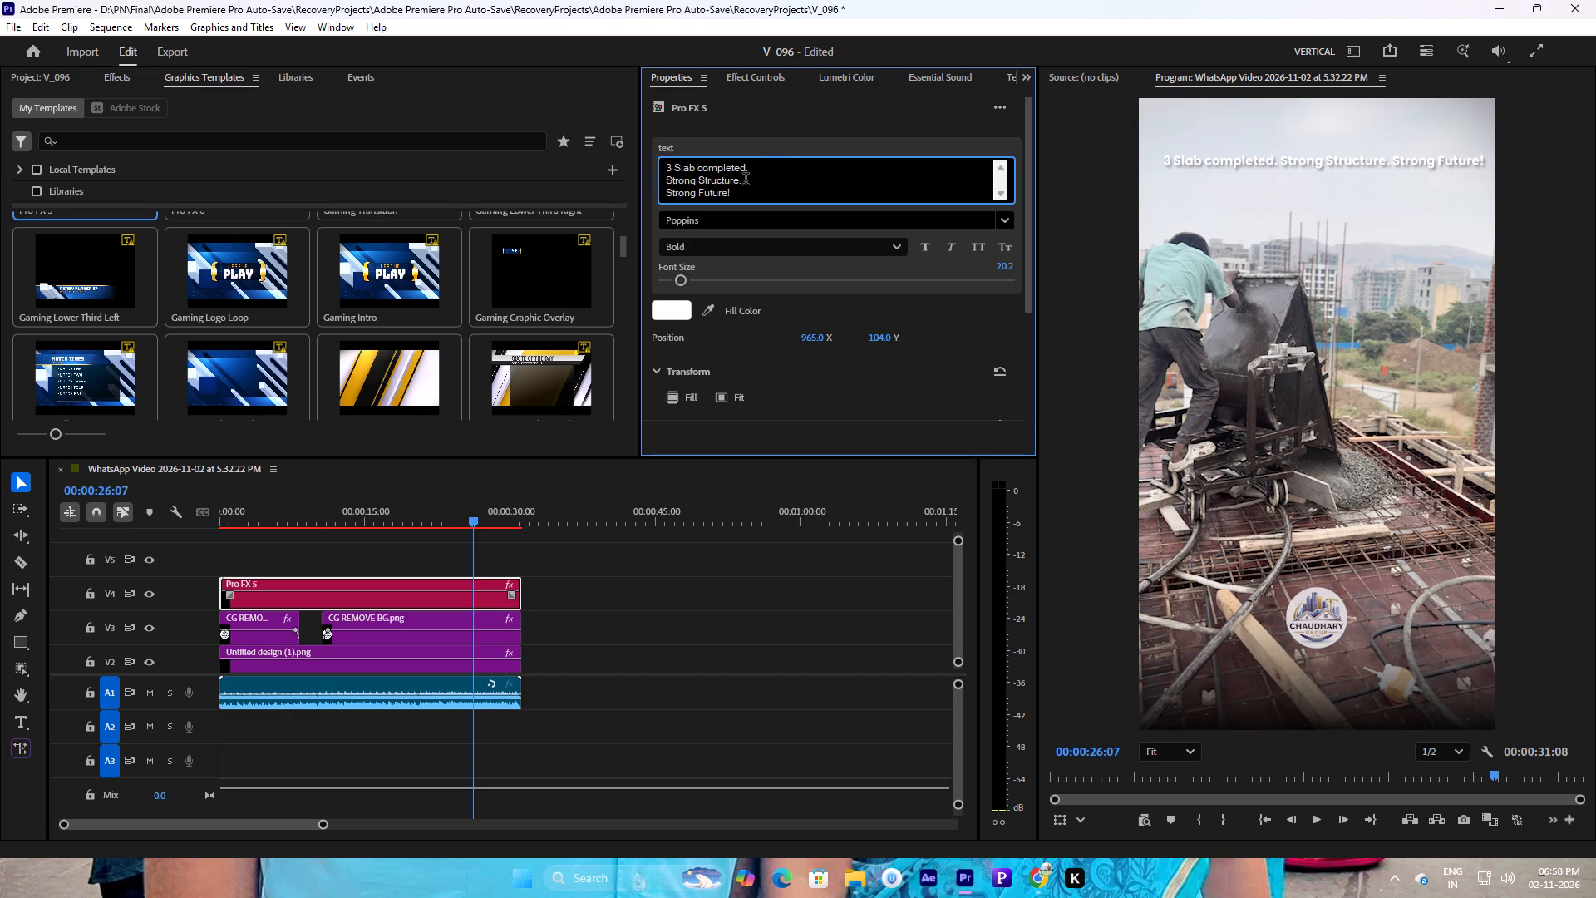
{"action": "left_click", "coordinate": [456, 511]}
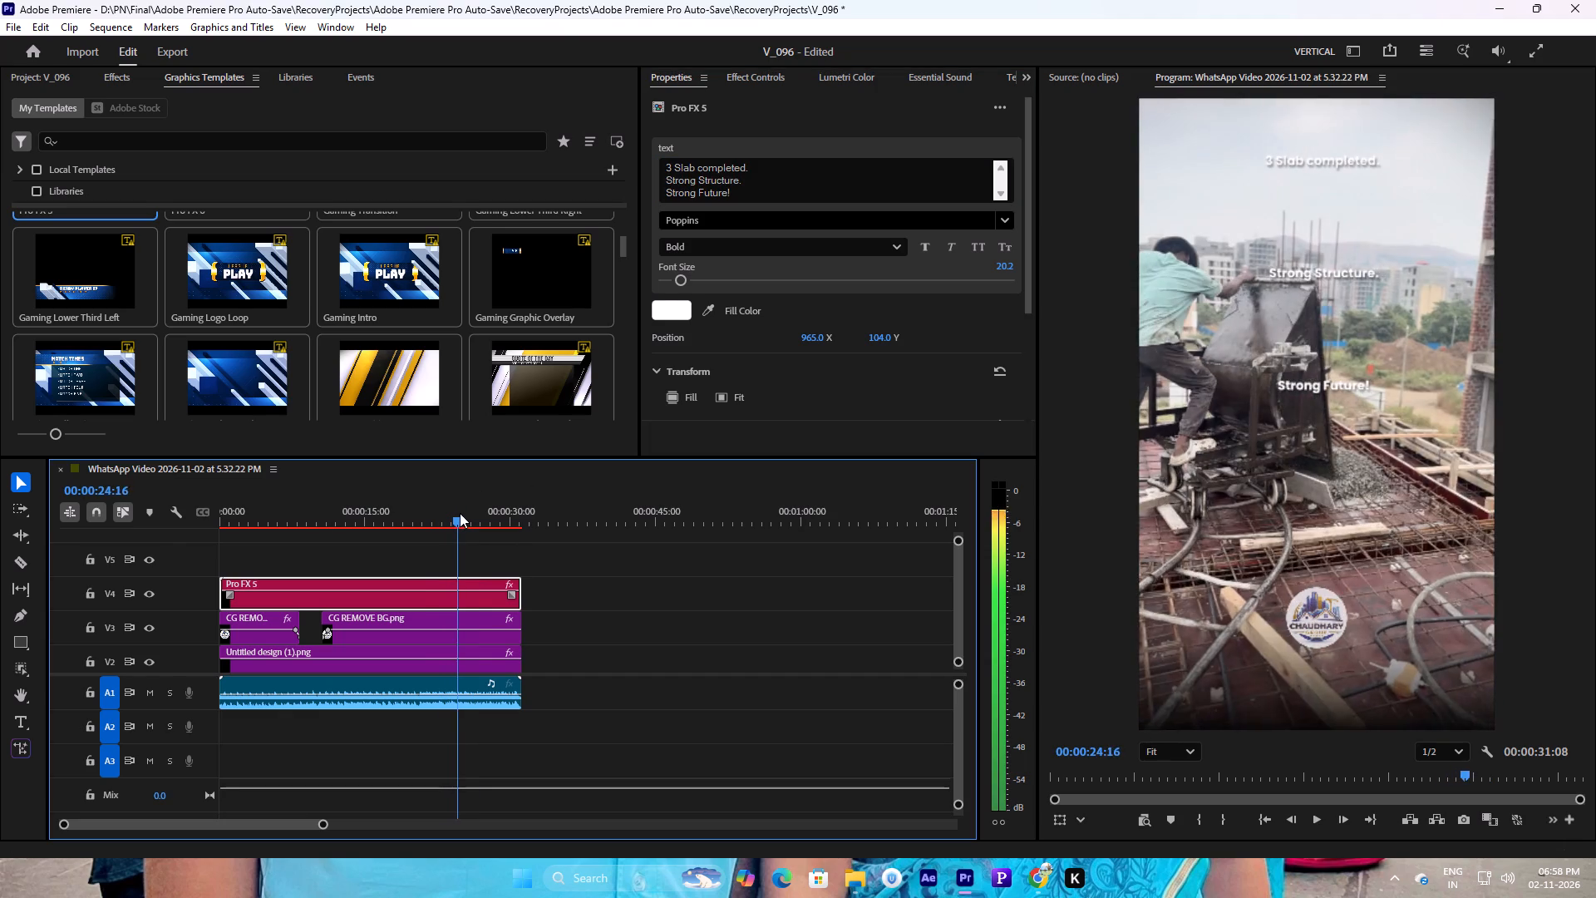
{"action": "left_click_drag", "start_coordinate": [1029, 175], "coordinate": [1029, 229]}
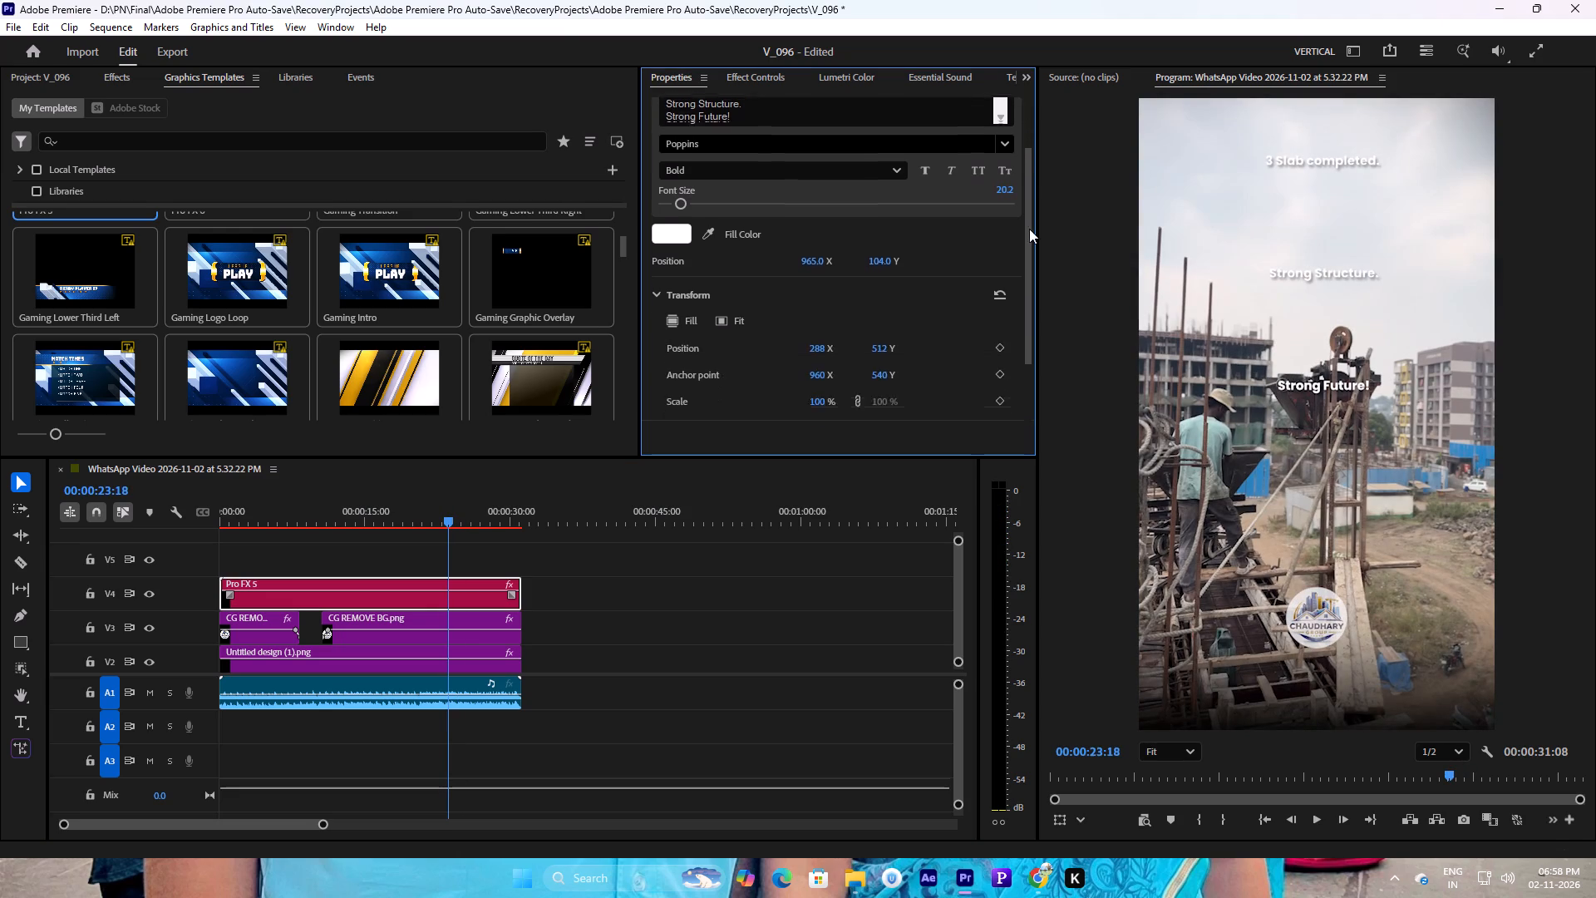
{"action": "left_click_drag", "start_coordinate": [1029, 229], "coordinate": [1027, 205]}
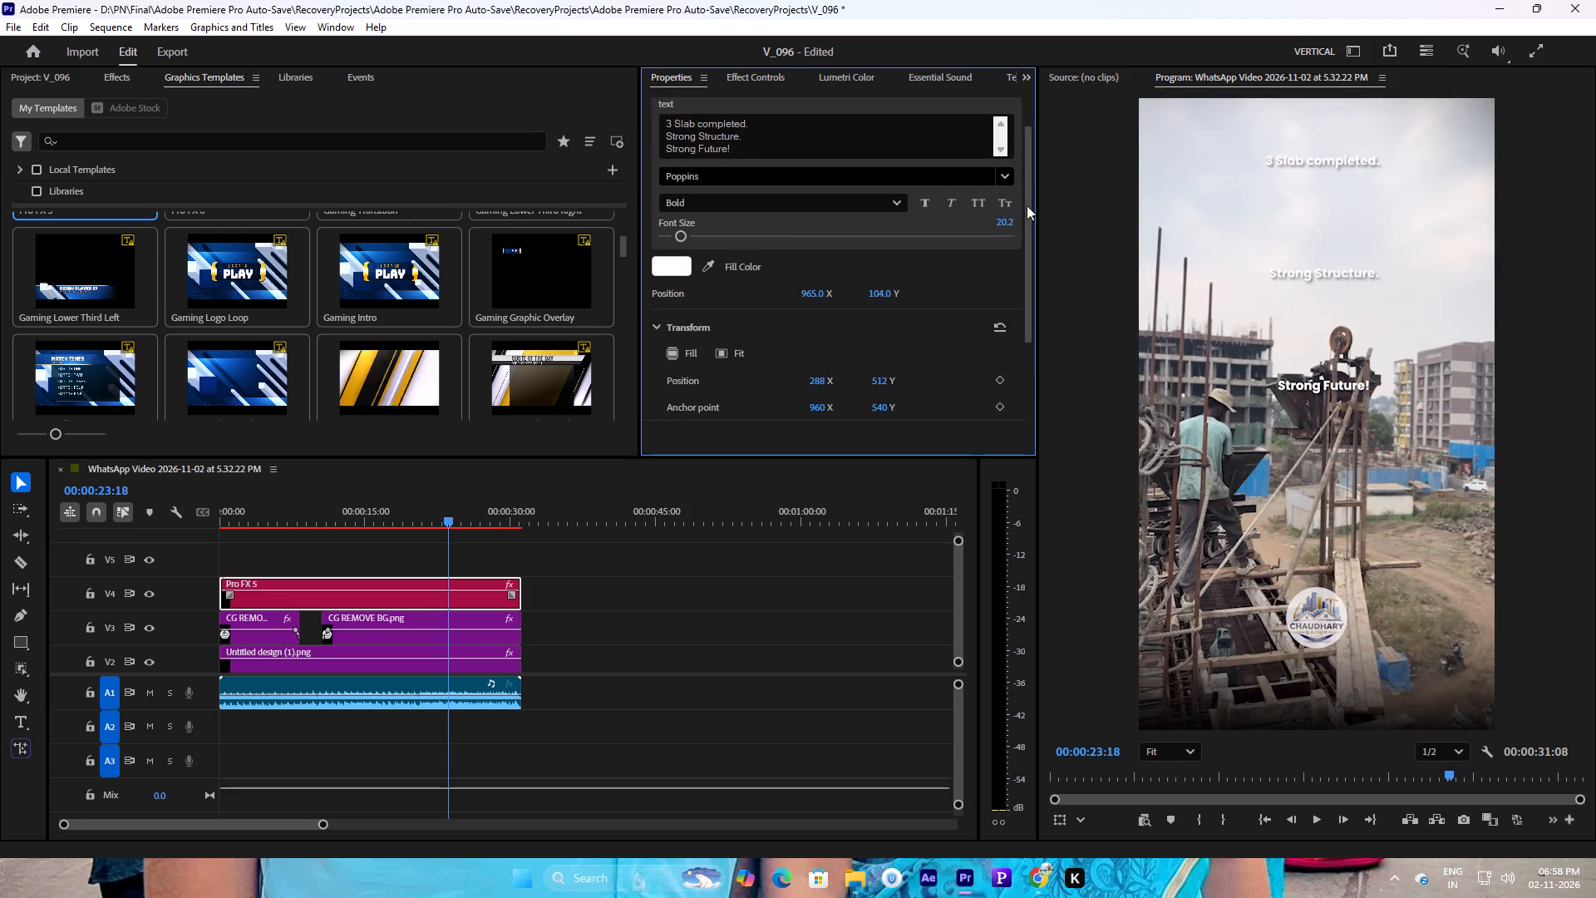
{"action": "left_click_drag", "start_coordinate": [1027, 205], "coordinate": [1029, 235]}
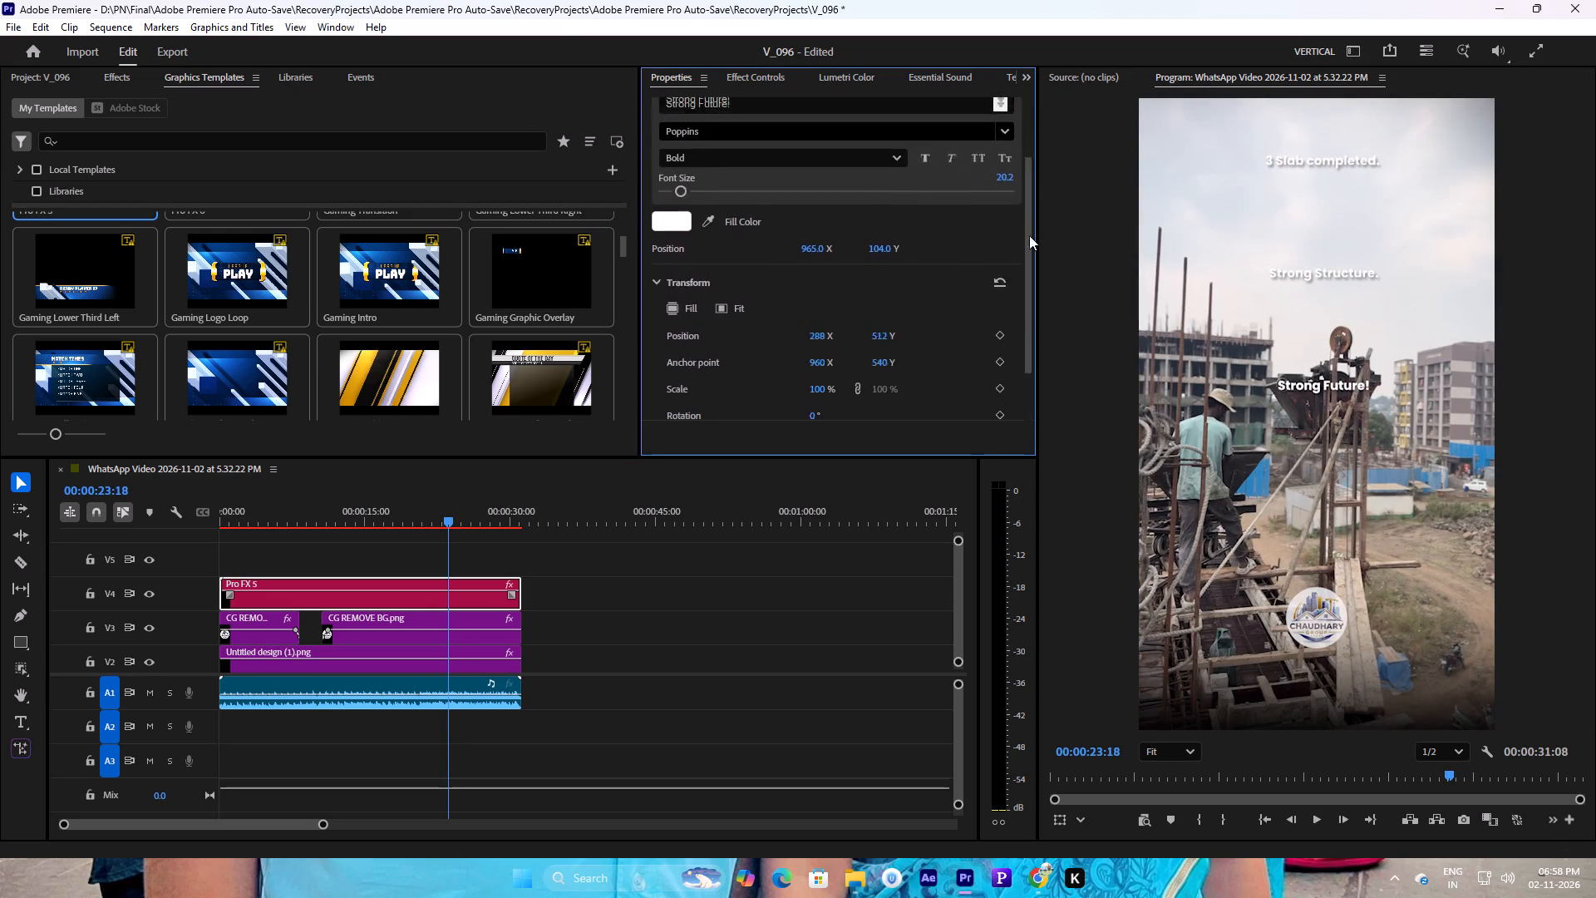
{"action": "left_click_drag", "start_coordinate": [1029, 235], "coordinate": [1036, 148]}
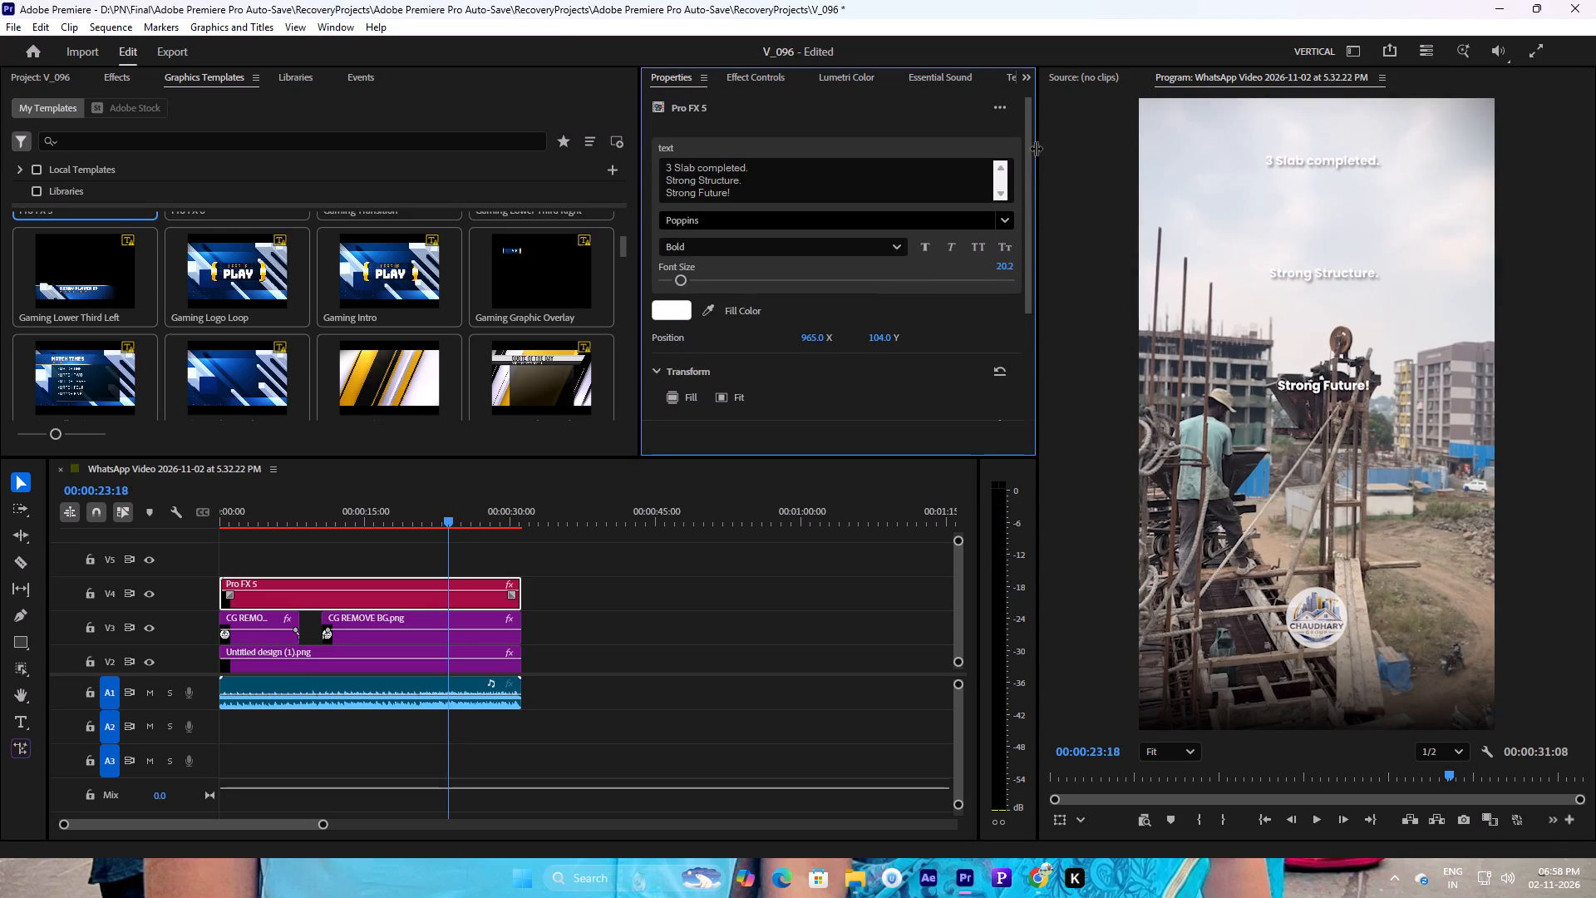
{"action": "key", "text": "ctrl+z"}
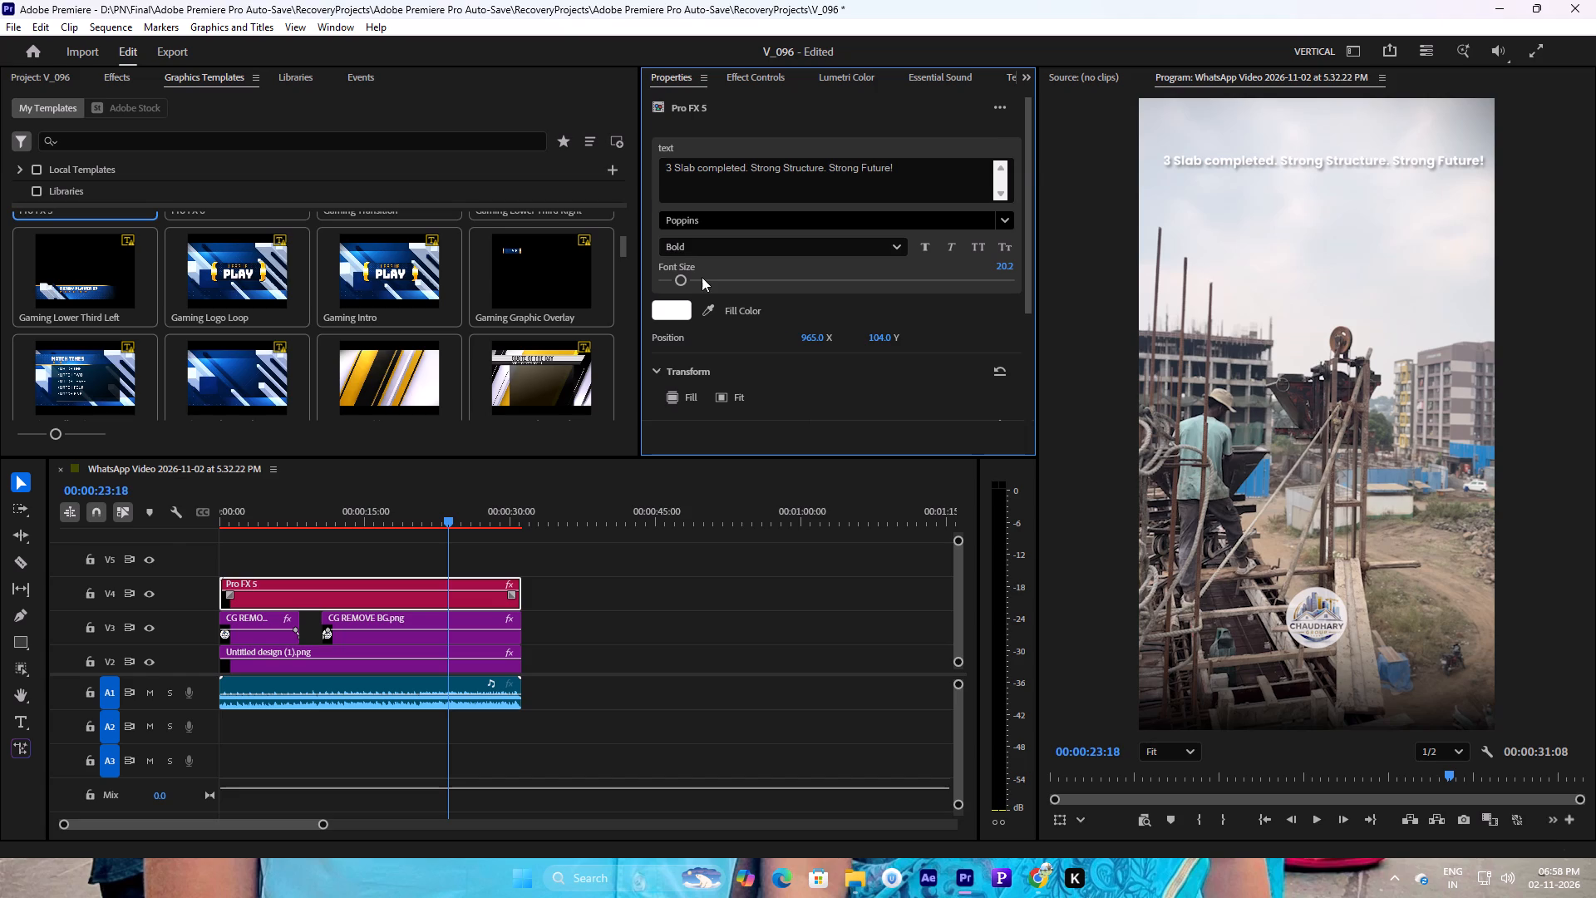
Recentre the single-line title at position X 958, playing the video briefly to check its placement.
{"action": "left_click_drag", "start_coordinate": [814, 344], "coordinate": [805, 348]}
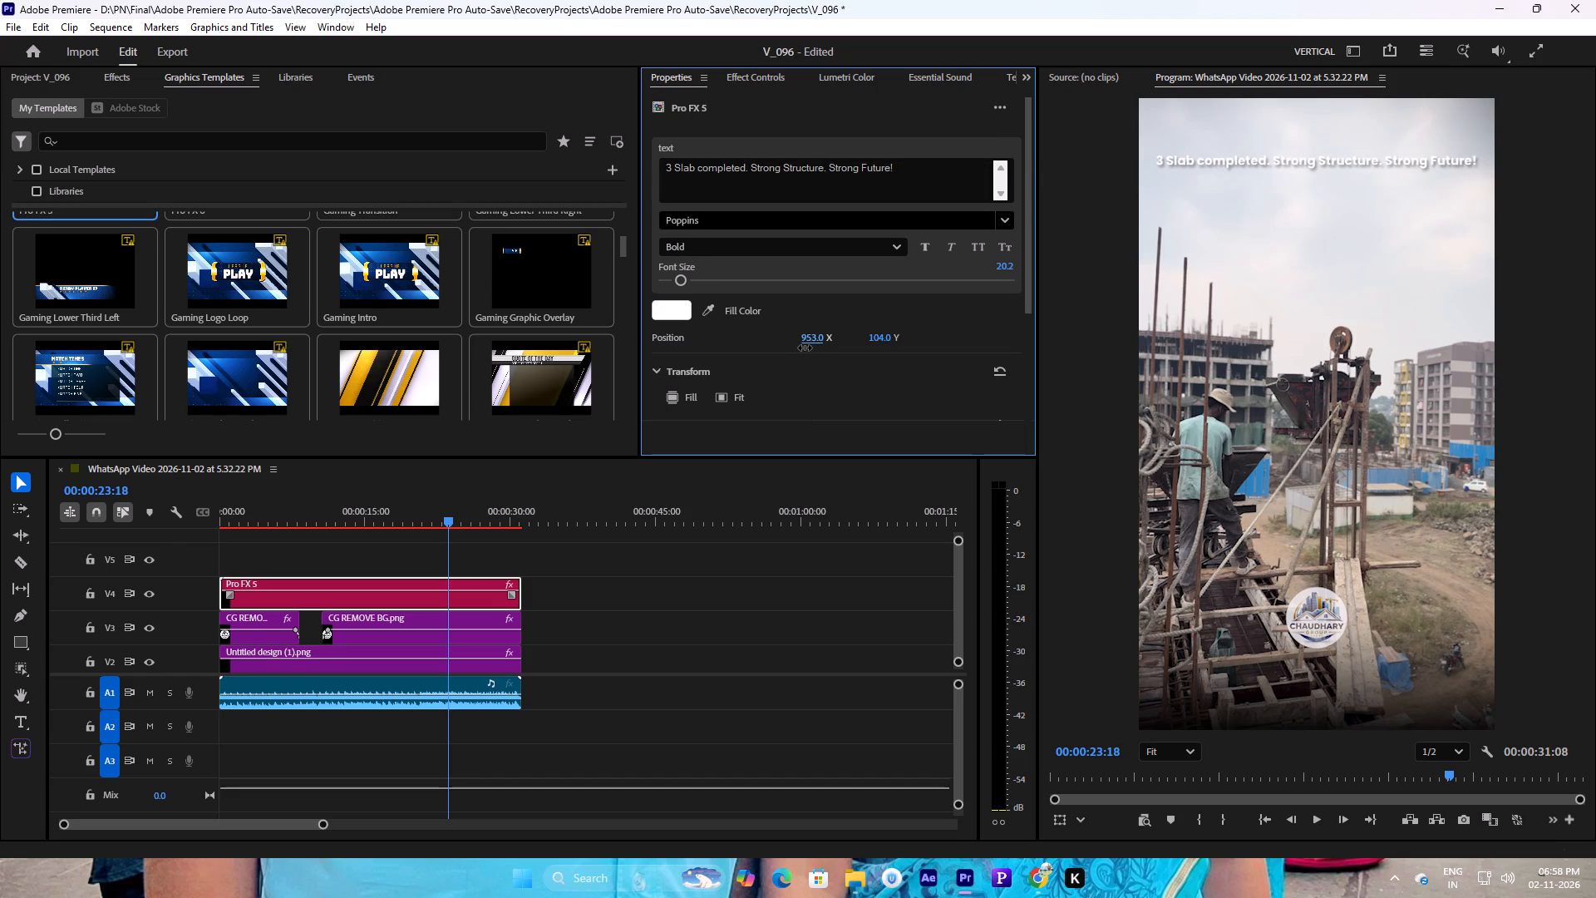
{"action": "left_click_drag", "start_coordinate": [805, 348], "coordinate": [806, 348]}
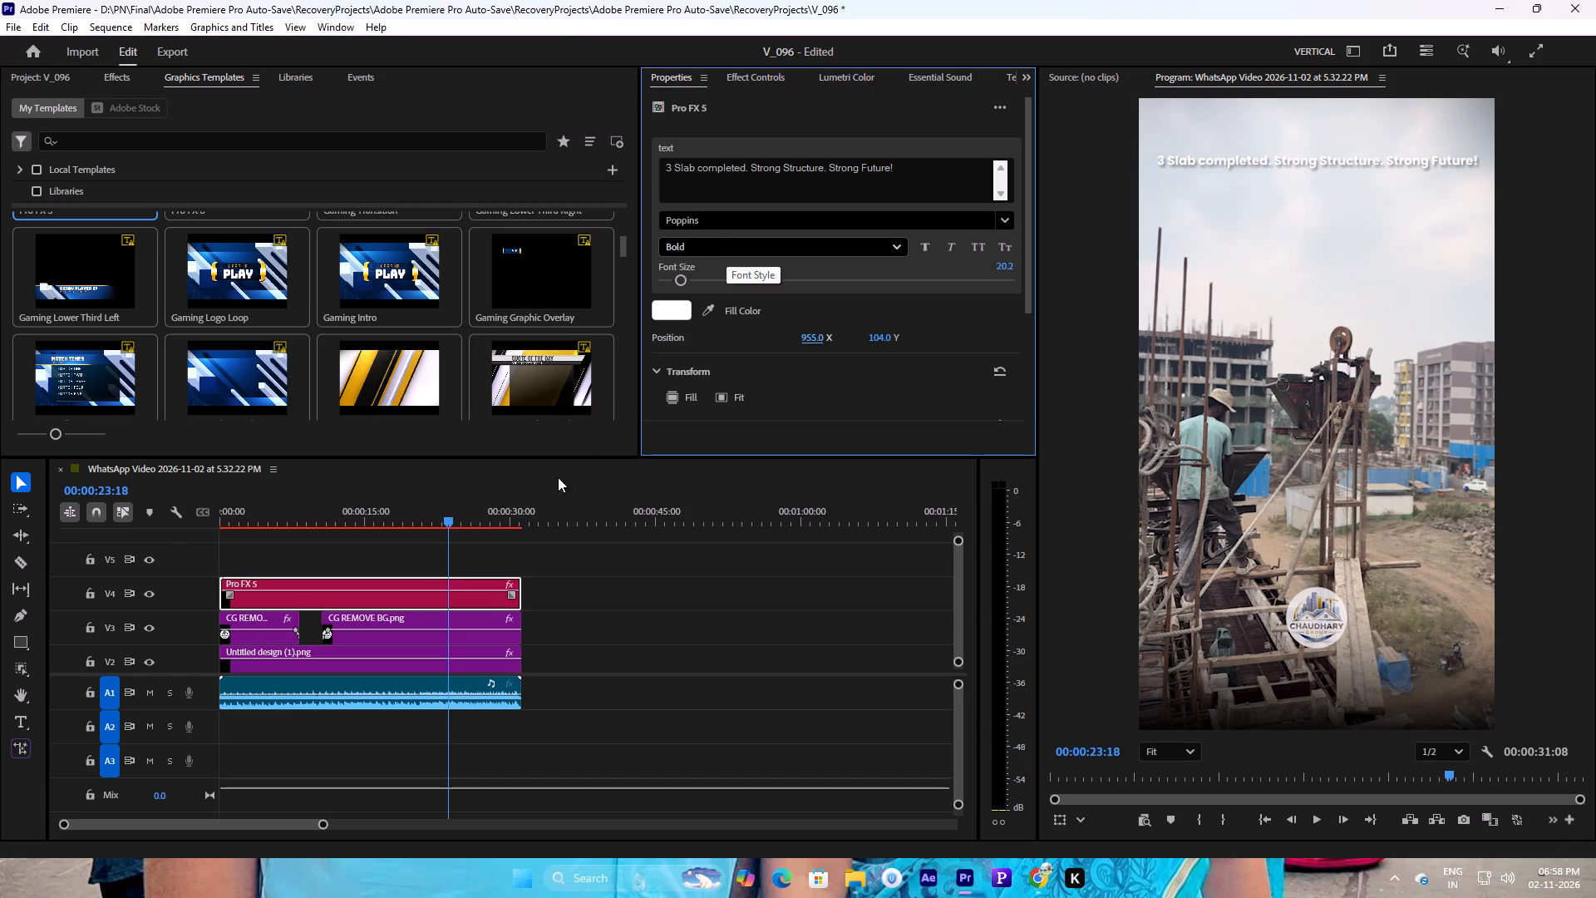
{"action": "key", "text": "space"}
{"action": "key", "text": "space"}
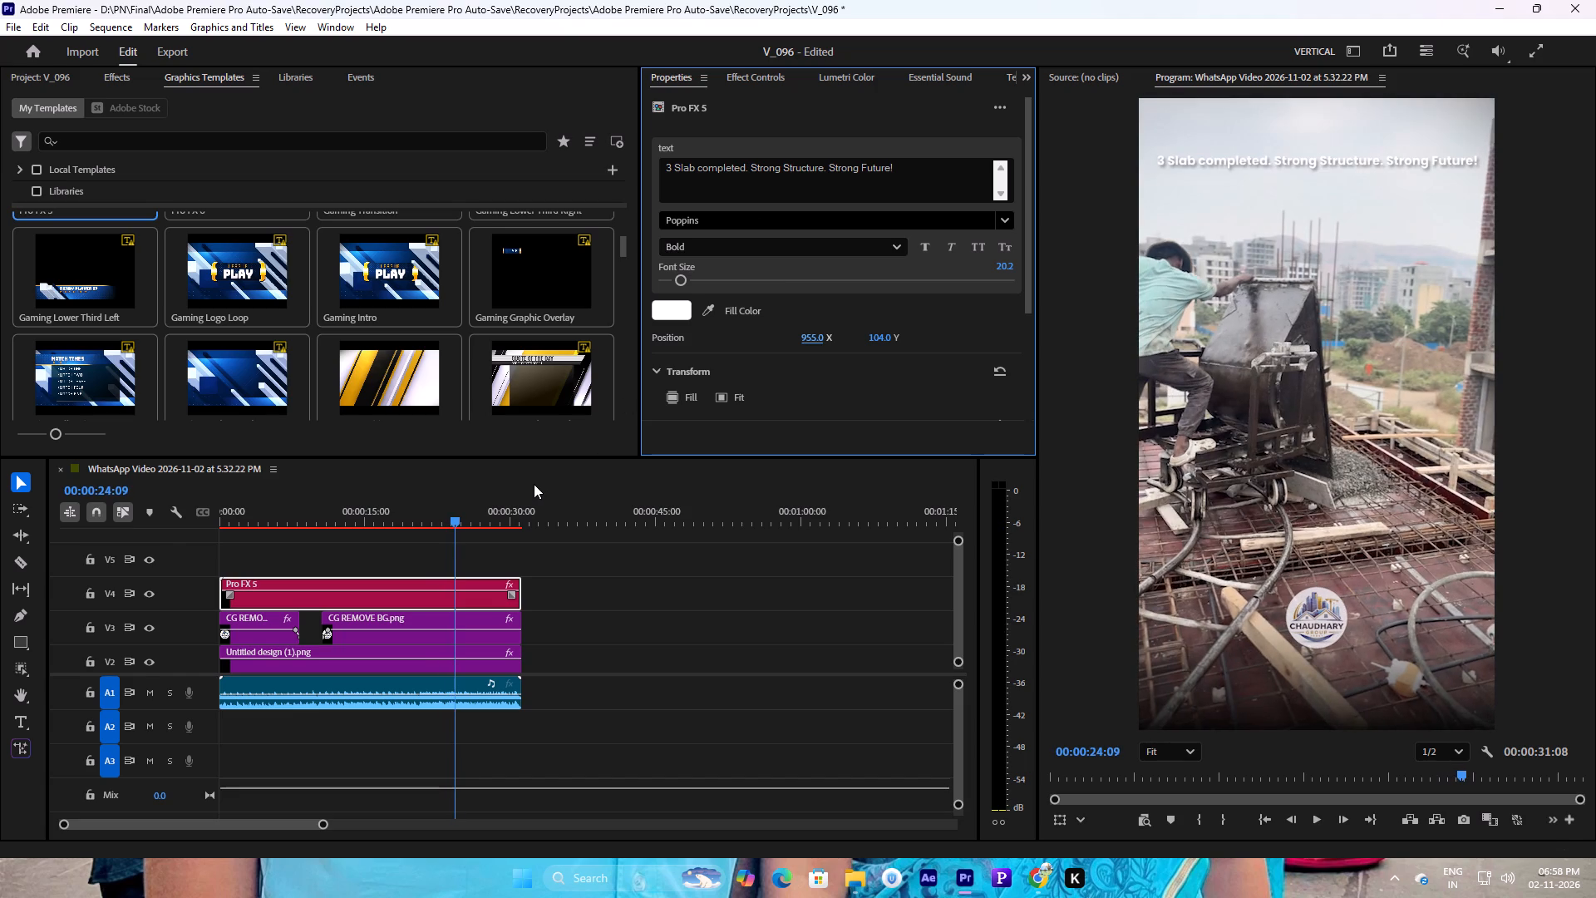
{"action": "left_click", "coordinate": [813, 340]}
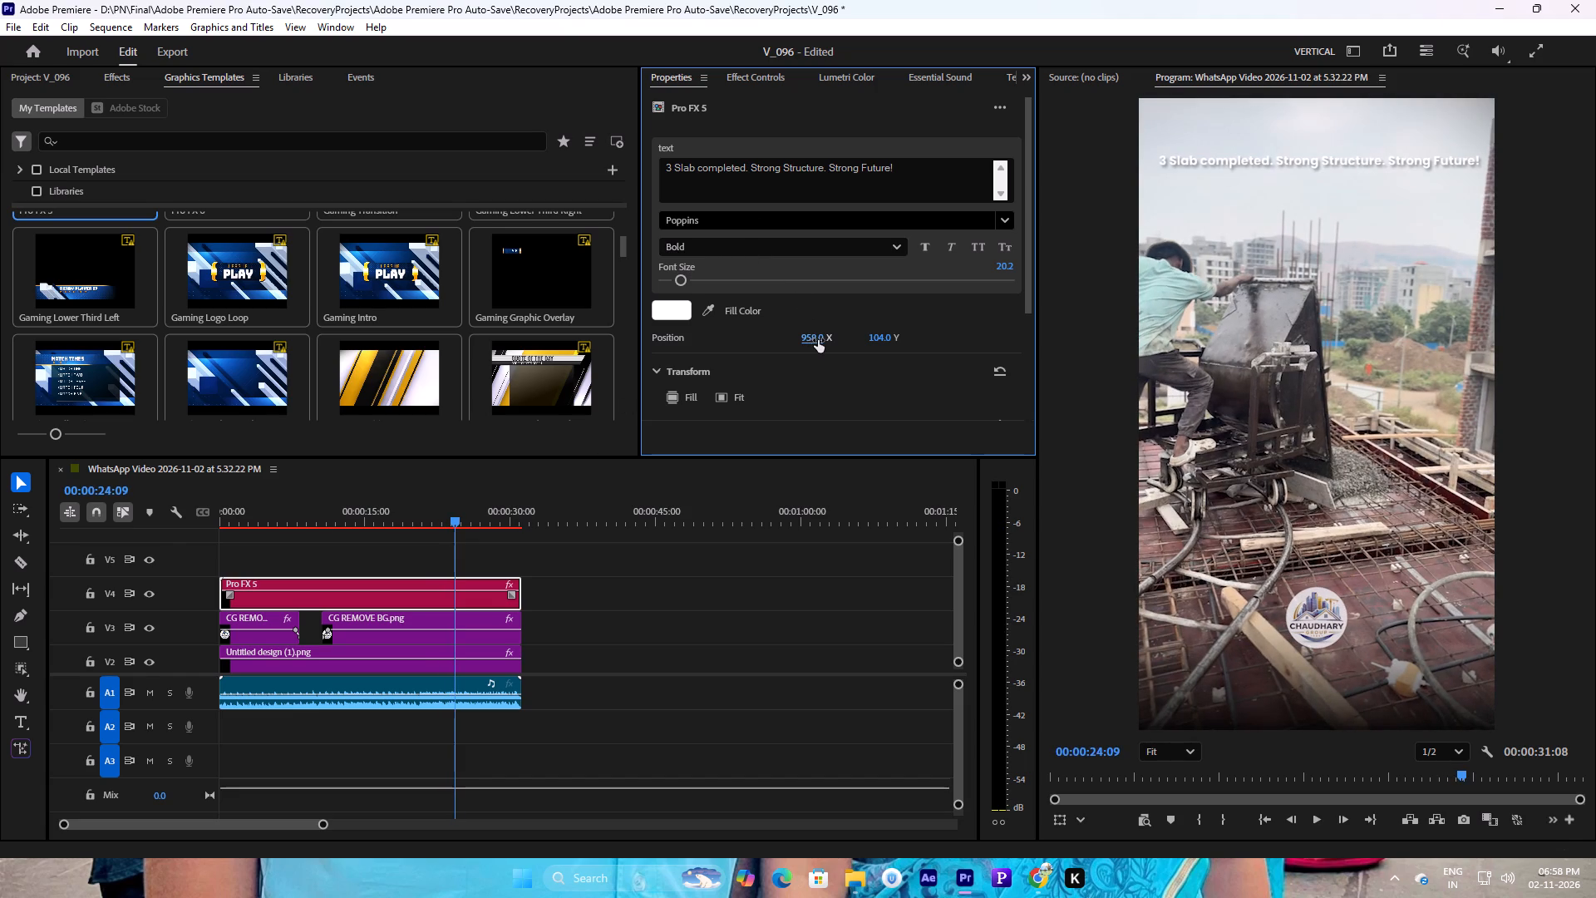
{"action": "key", "text": "space"}
{"action": "key", "text": "space"}
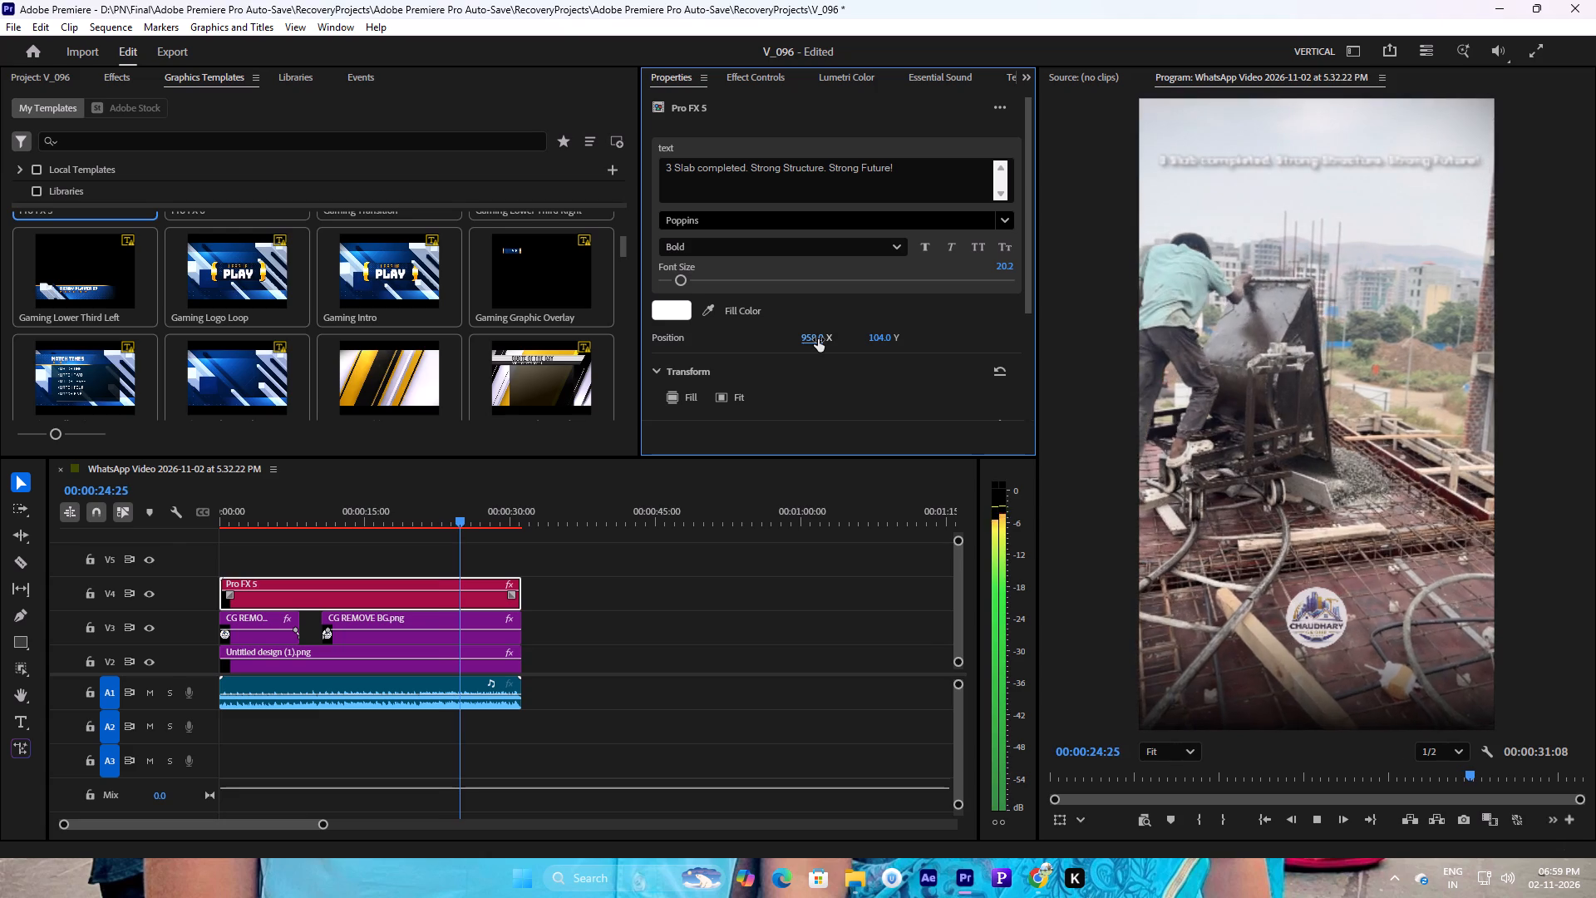
{"action": "key", "text": "space"}
{"action": "key", "text": "space"}
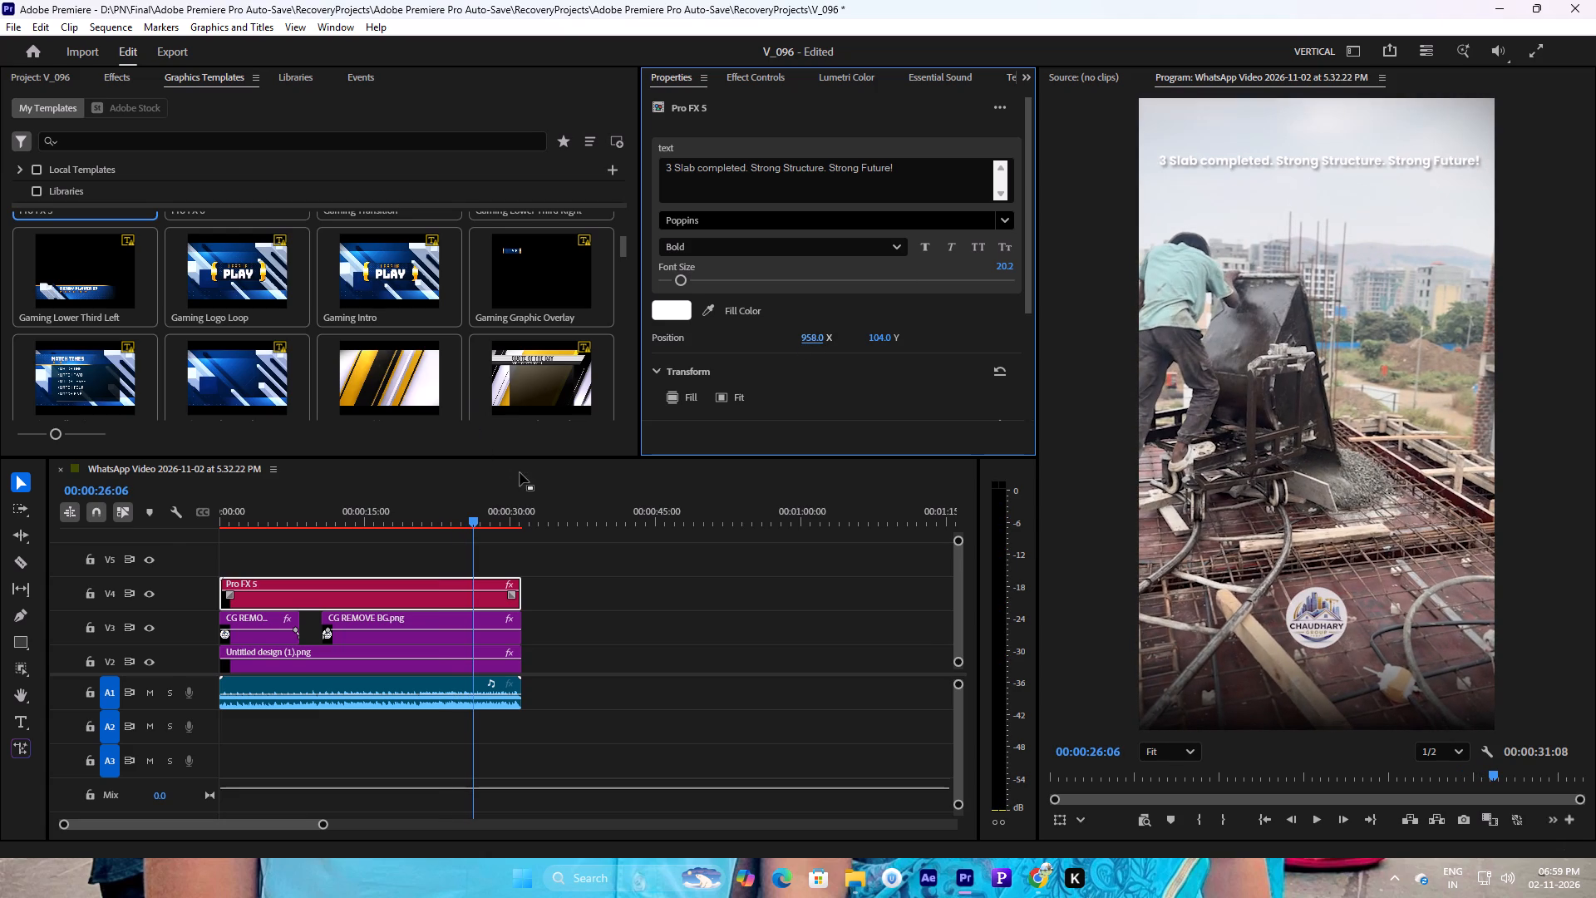
Reduce the title's font size to 19.2 and lower it to position Y 127.
{"action": "left_click", "coordinate": [682, 276]}
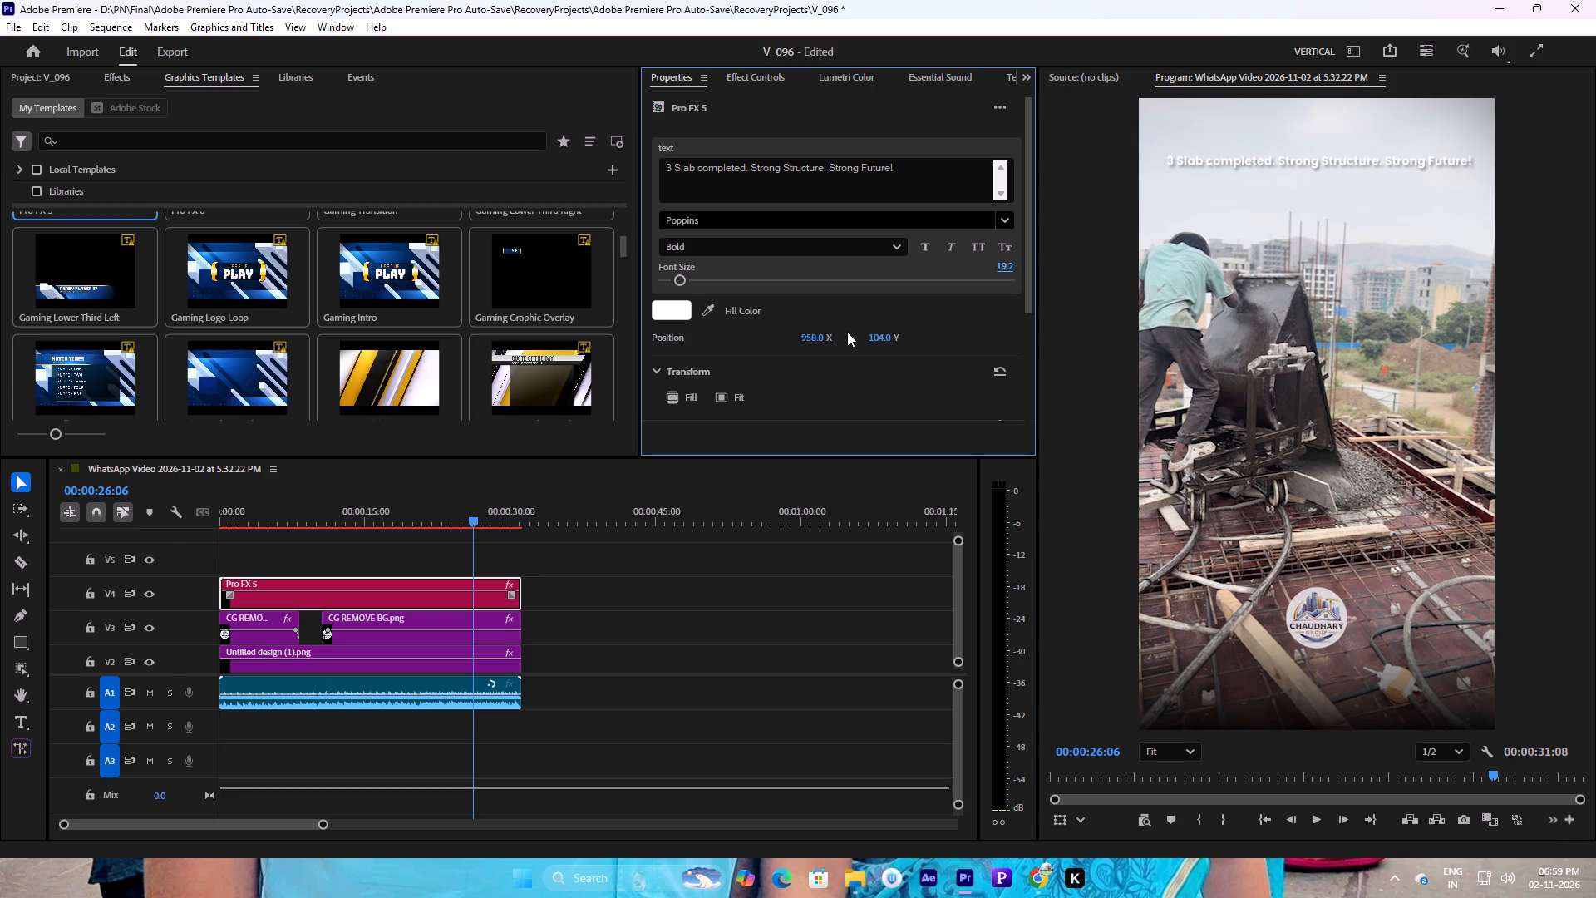
{"action": "left_click_drag", "start_coordinate": [879, 341], "coordinate": [885, 338]}
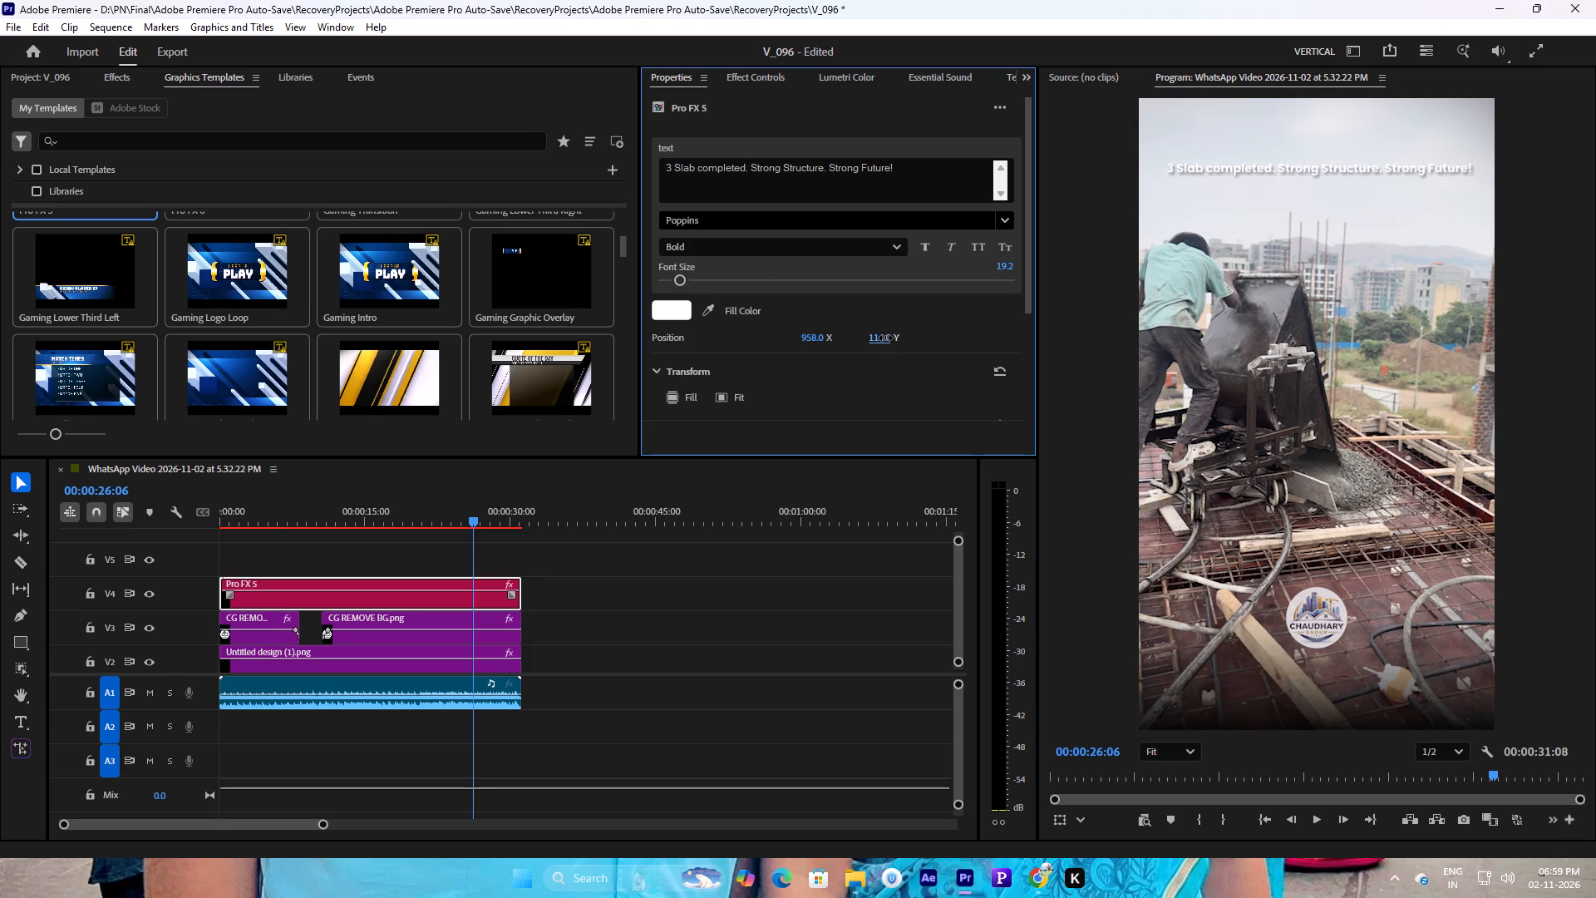
{"action": "left_click_drag", "start_coordinate": [885, 338], "coordinate": [892, 335]}
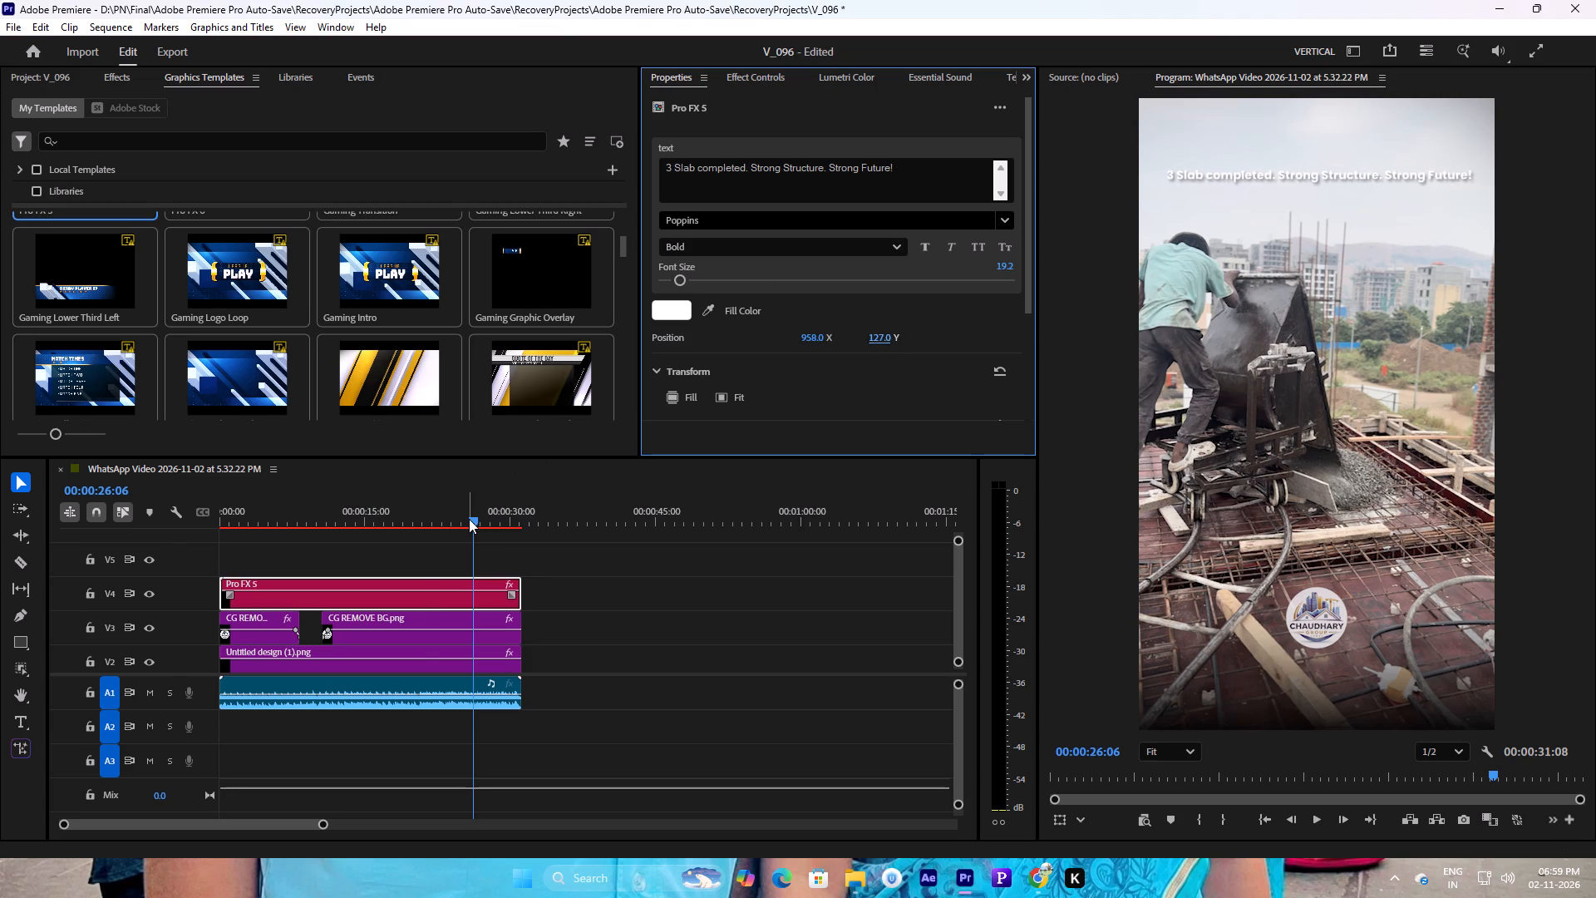
Play the video in short bursts from about 12 seconds to check the title's legibility over the footage.
{"action": "left_click_drag", "start_coordinate": [469, 520], "coordinate": [365, 536]}
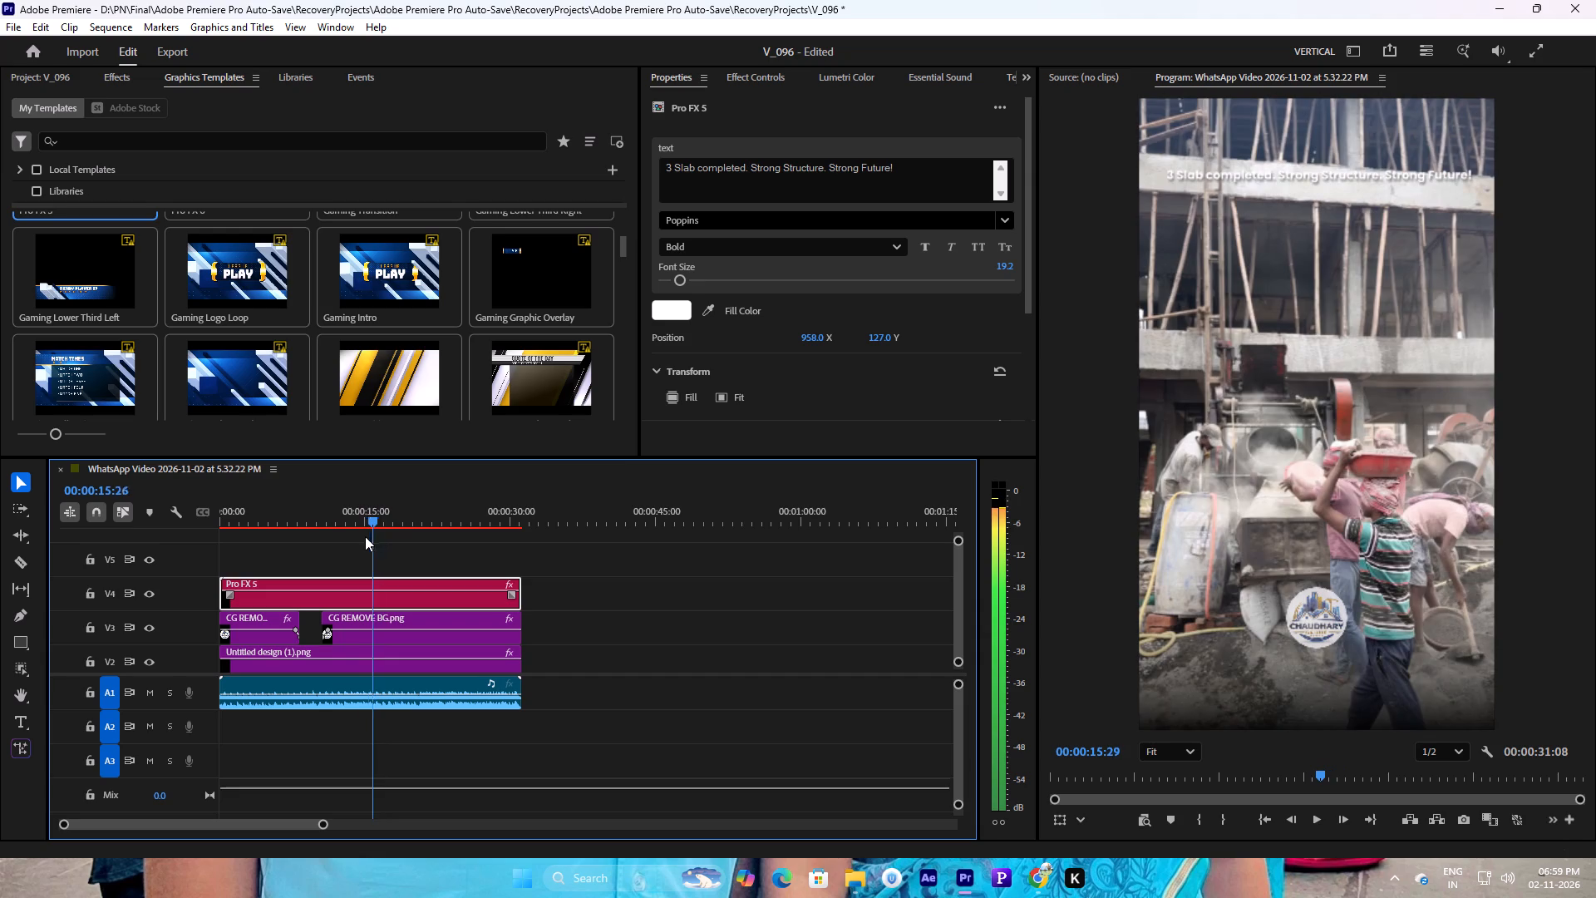
{"action": "left_click_drag", "start_coordinate": [365, 536], "coordinate": [335, 518]}
{"action": "key", "text": "space"}
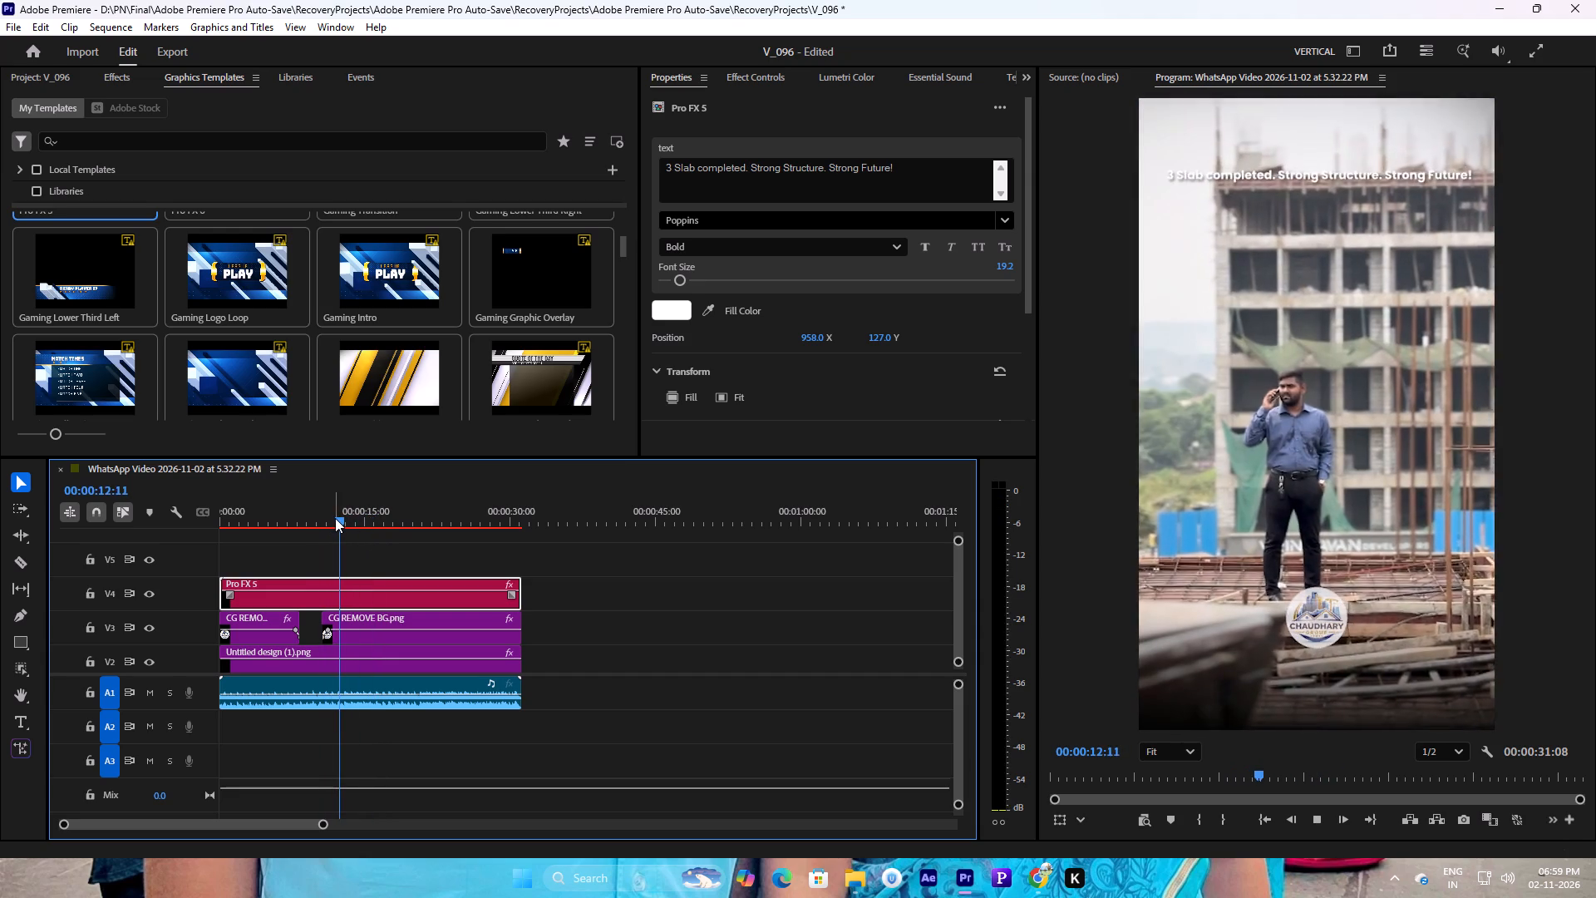
{"action": "key", "text": "space"}
{"action": "key", "text": "space"}
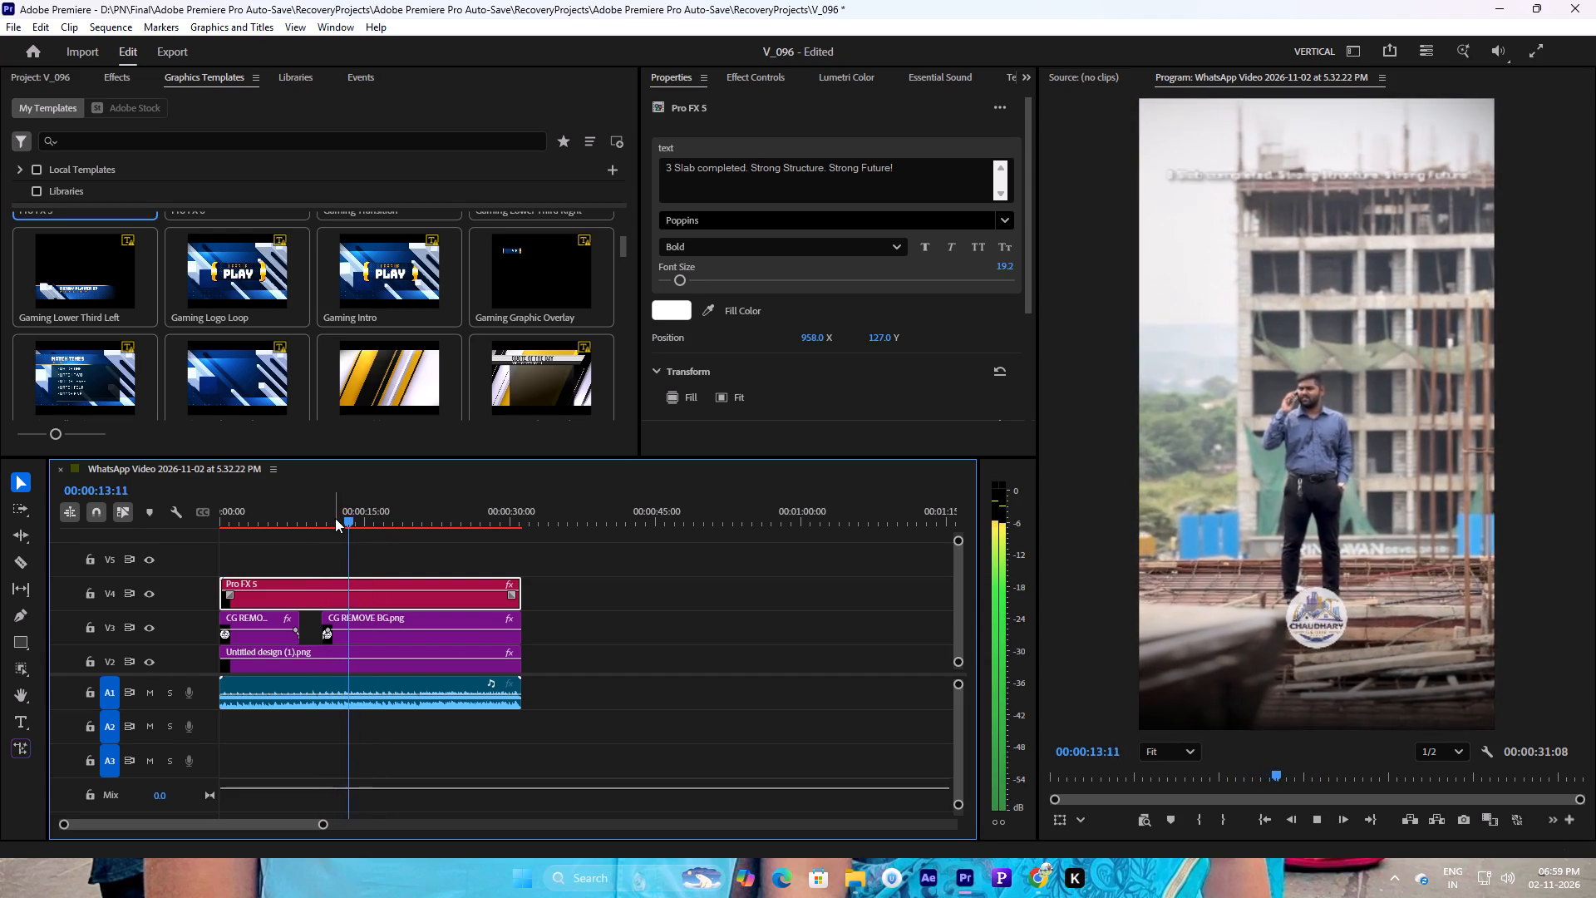
{"action": "key", "text": "space"}
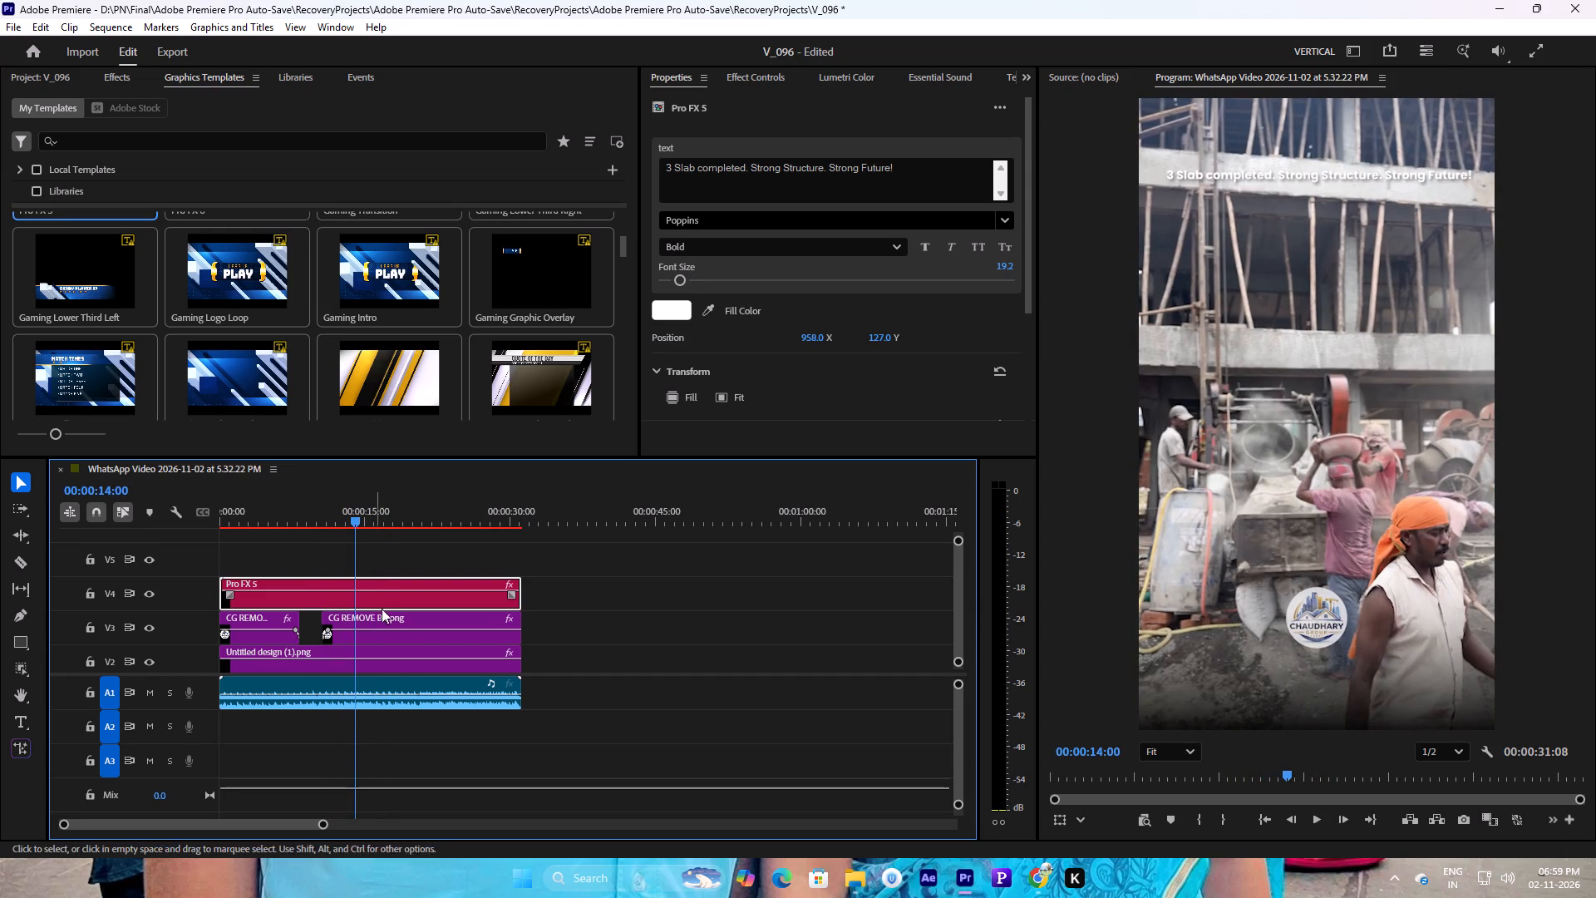
{"action": "key", "text": "space"}
{"action": "key", "text": "space"}
Resize the Untitled design (1).png shadow overlay on V2 to 59% scale and set its vertical position to Y 462.
{"action": "scroll", "coordinate": [391, 647], "scroll_direction": "down", "scroll_amount": 3, "text": "ctrl"}
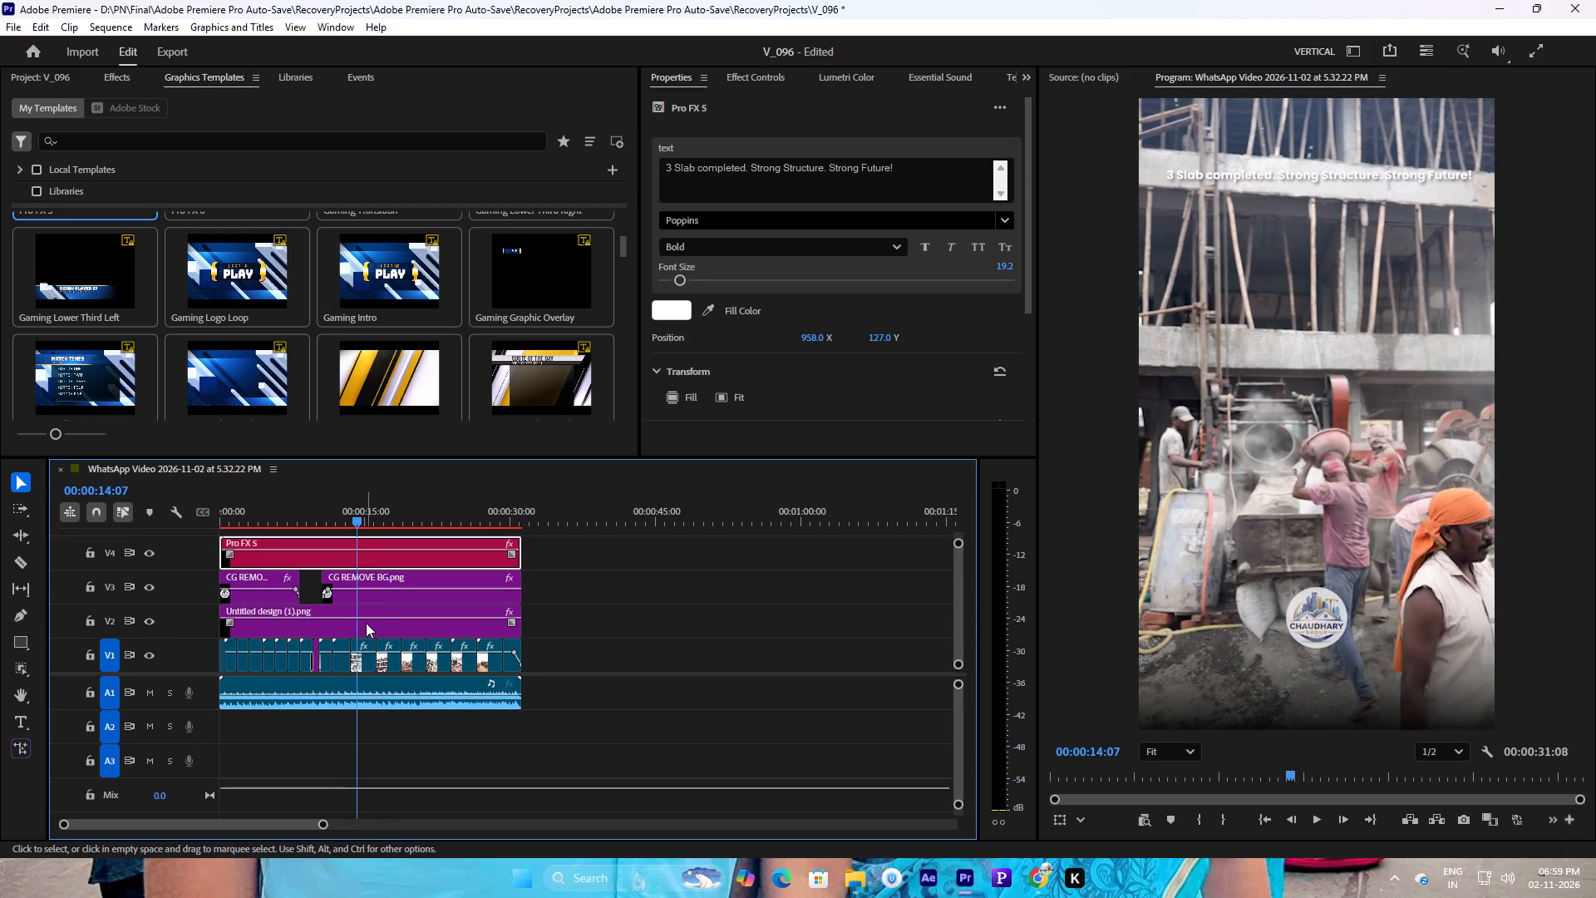
{"action": "left_click", "coordinate": [366, 623]}
{"action": "left_click_drag", "start_coordinate": [357, 512], "coordinate": [350, 525]}
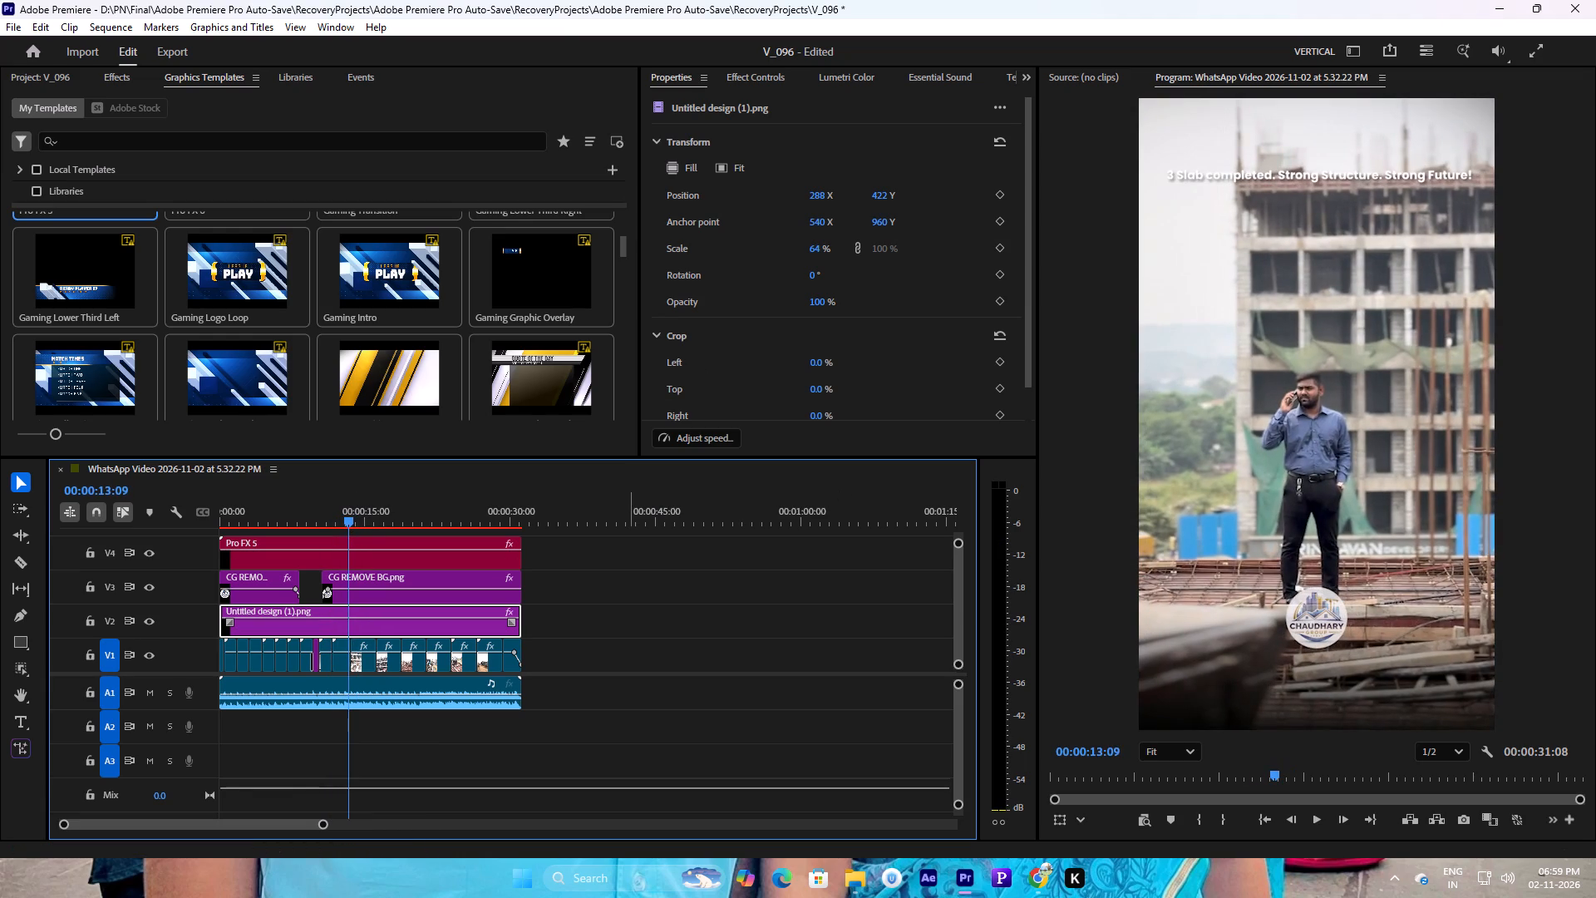
{"action": "left_click_drag", "start_coordinate": [822, 254], "coordinate": [810, 256]}
{"action": "left_click", "coordinate": [816, 246]}
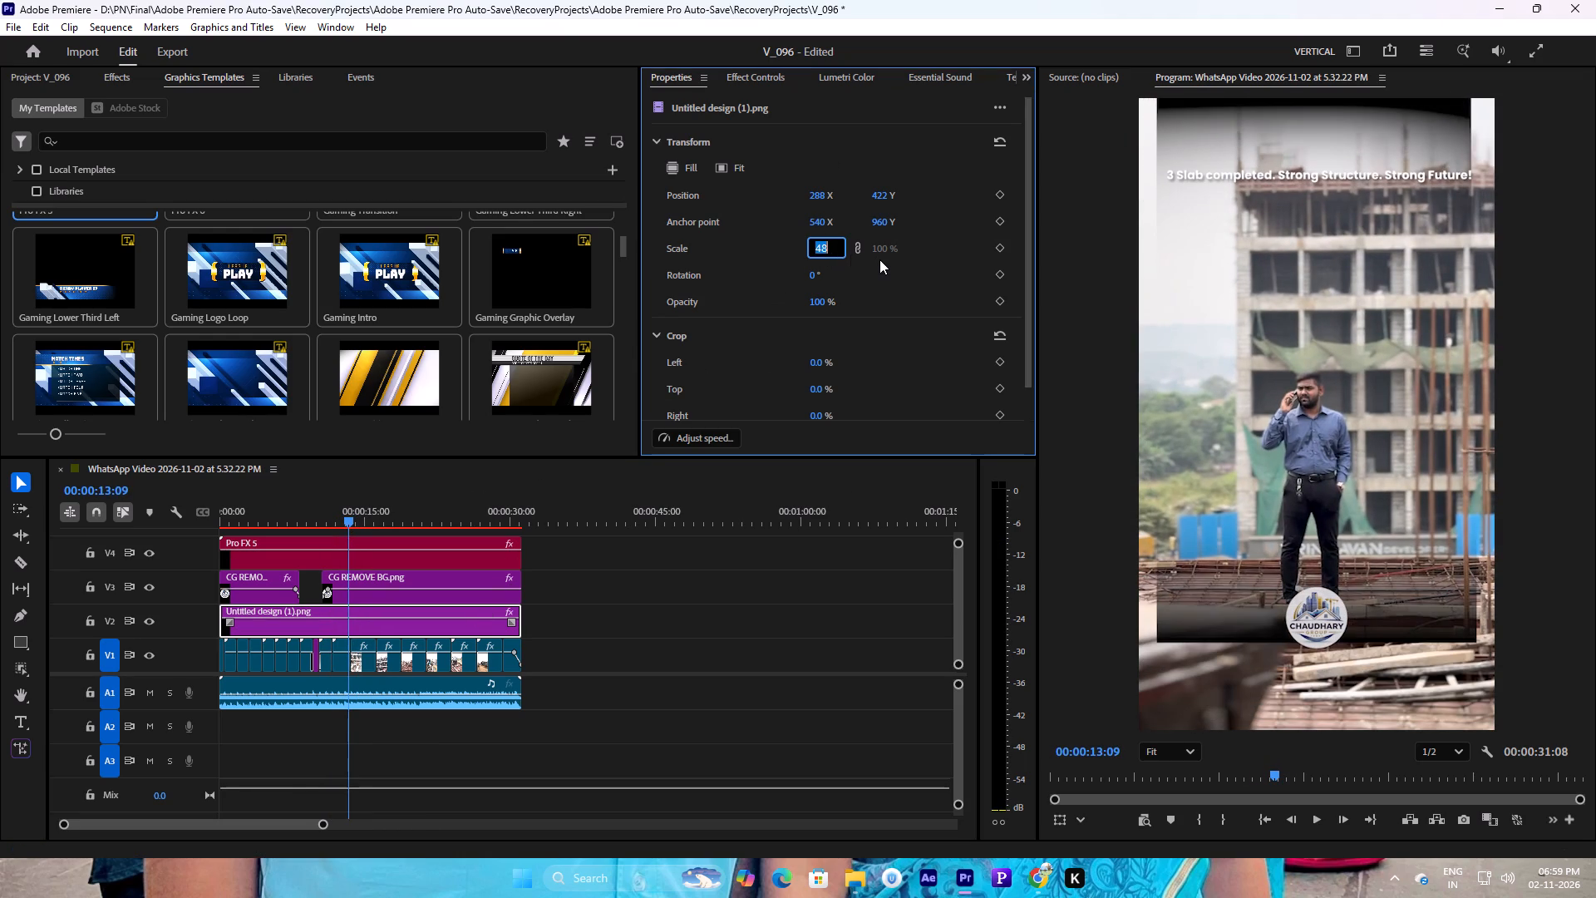
{"action": "type", "text": "50"}
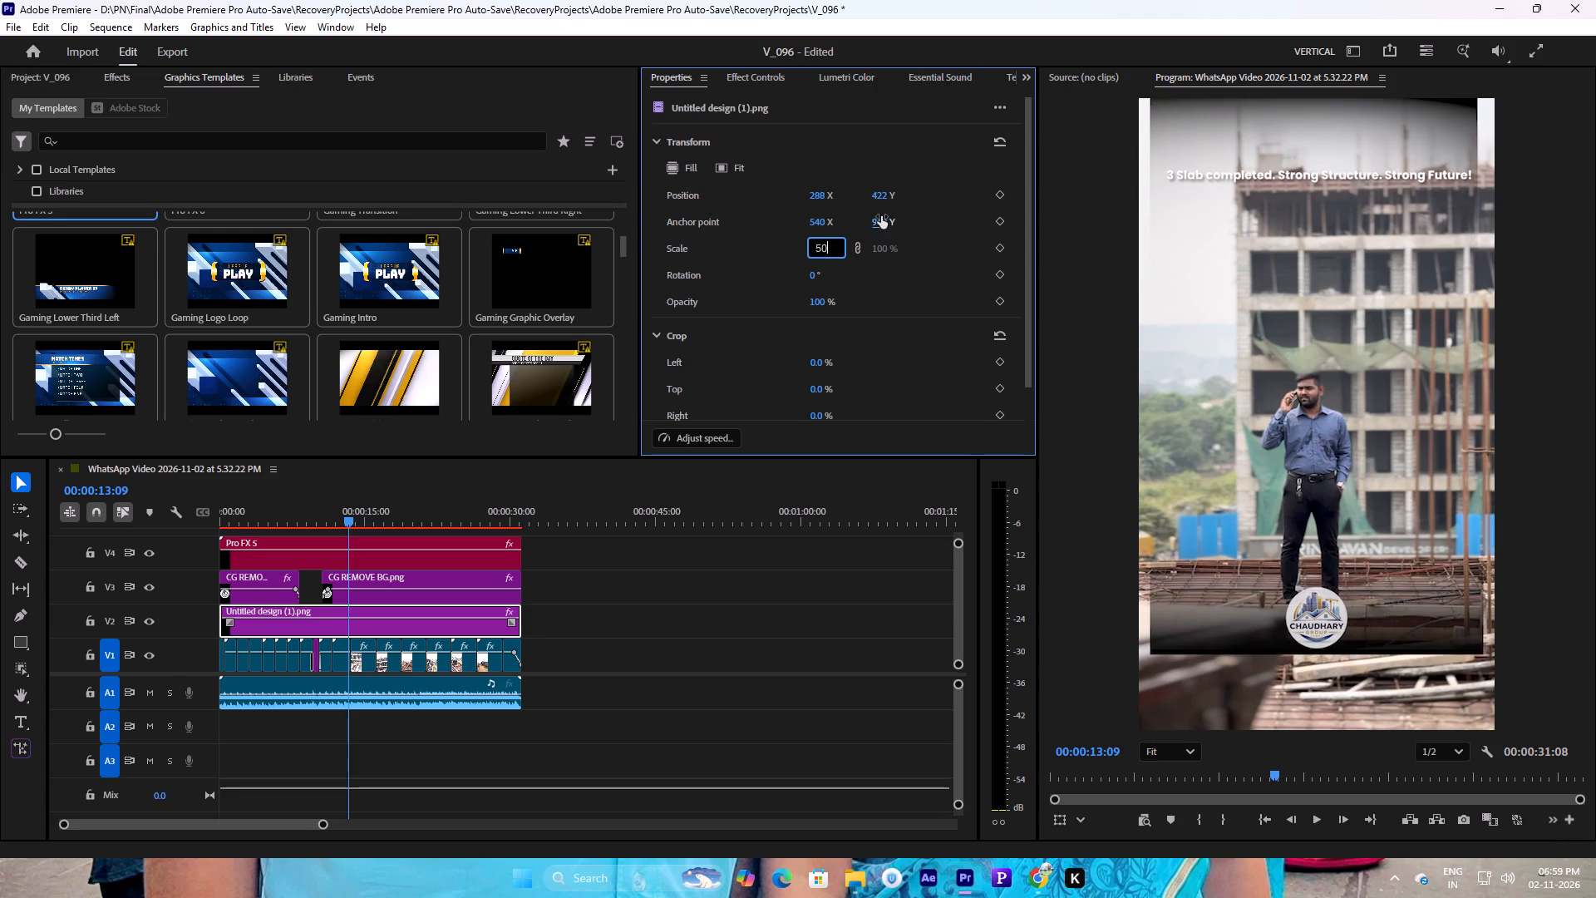
{"action": "left_click_drag", "start_coordinate": [889, 195], "coordinate": [981, 210]}
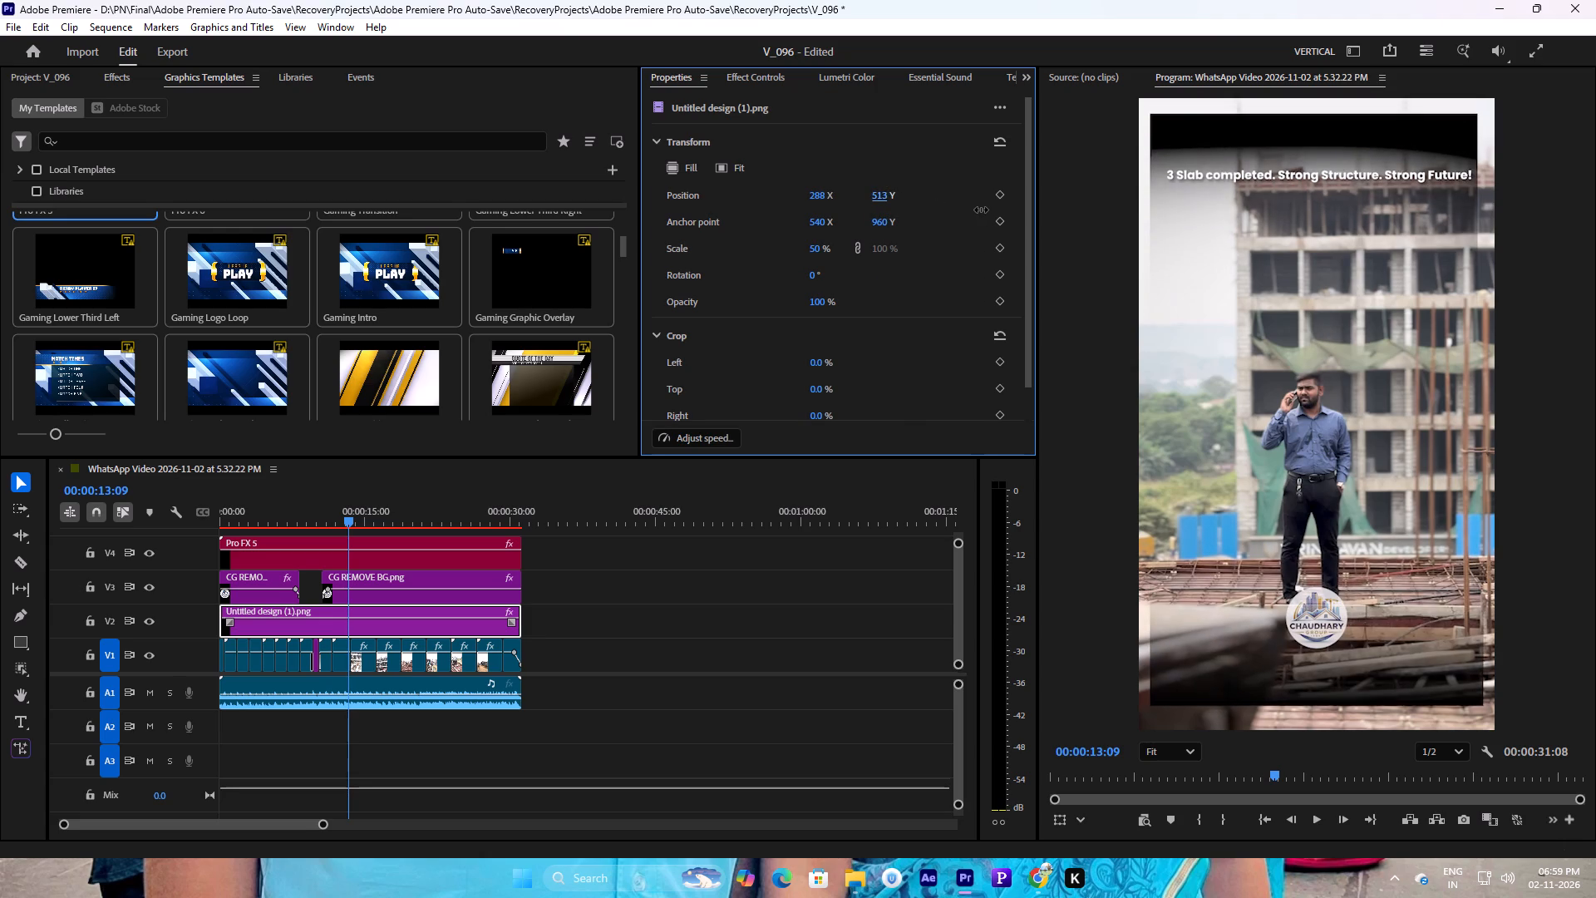
{"action": "left_click_drag", "start_coordinate": [981, 210], "coordinate": [984, 210]}
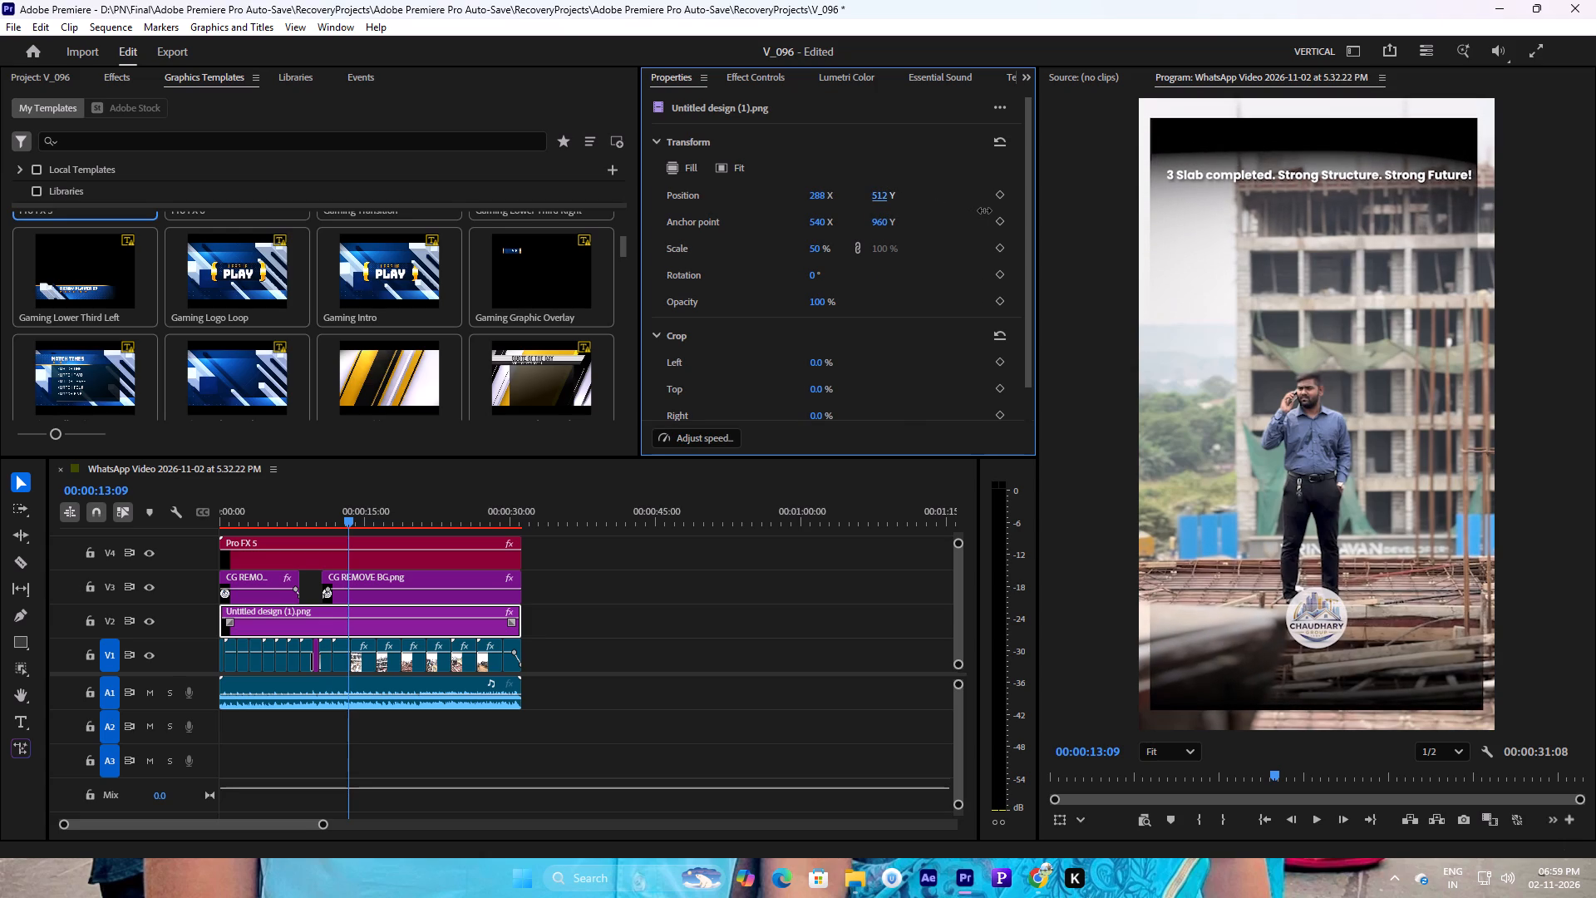
{"action": "left_click_drag", "start_coordinate": [984, 210], "coordinate": [980, 212]}
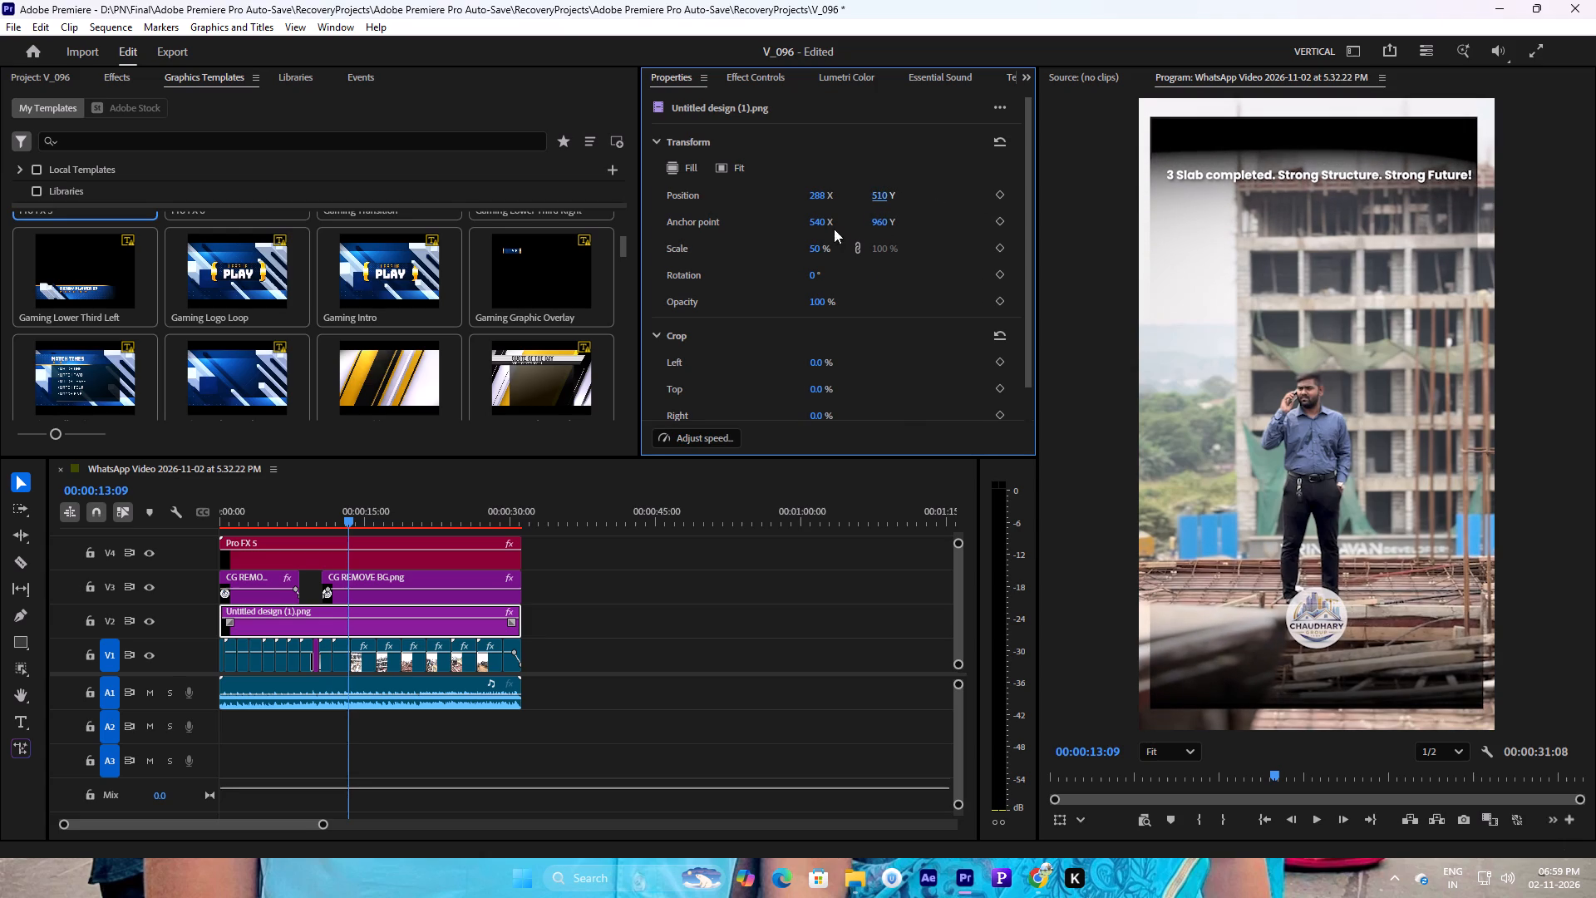
{"action": "left_click_drag", "start_coordinate": [818, 246], "coordinate": [826, 247]}
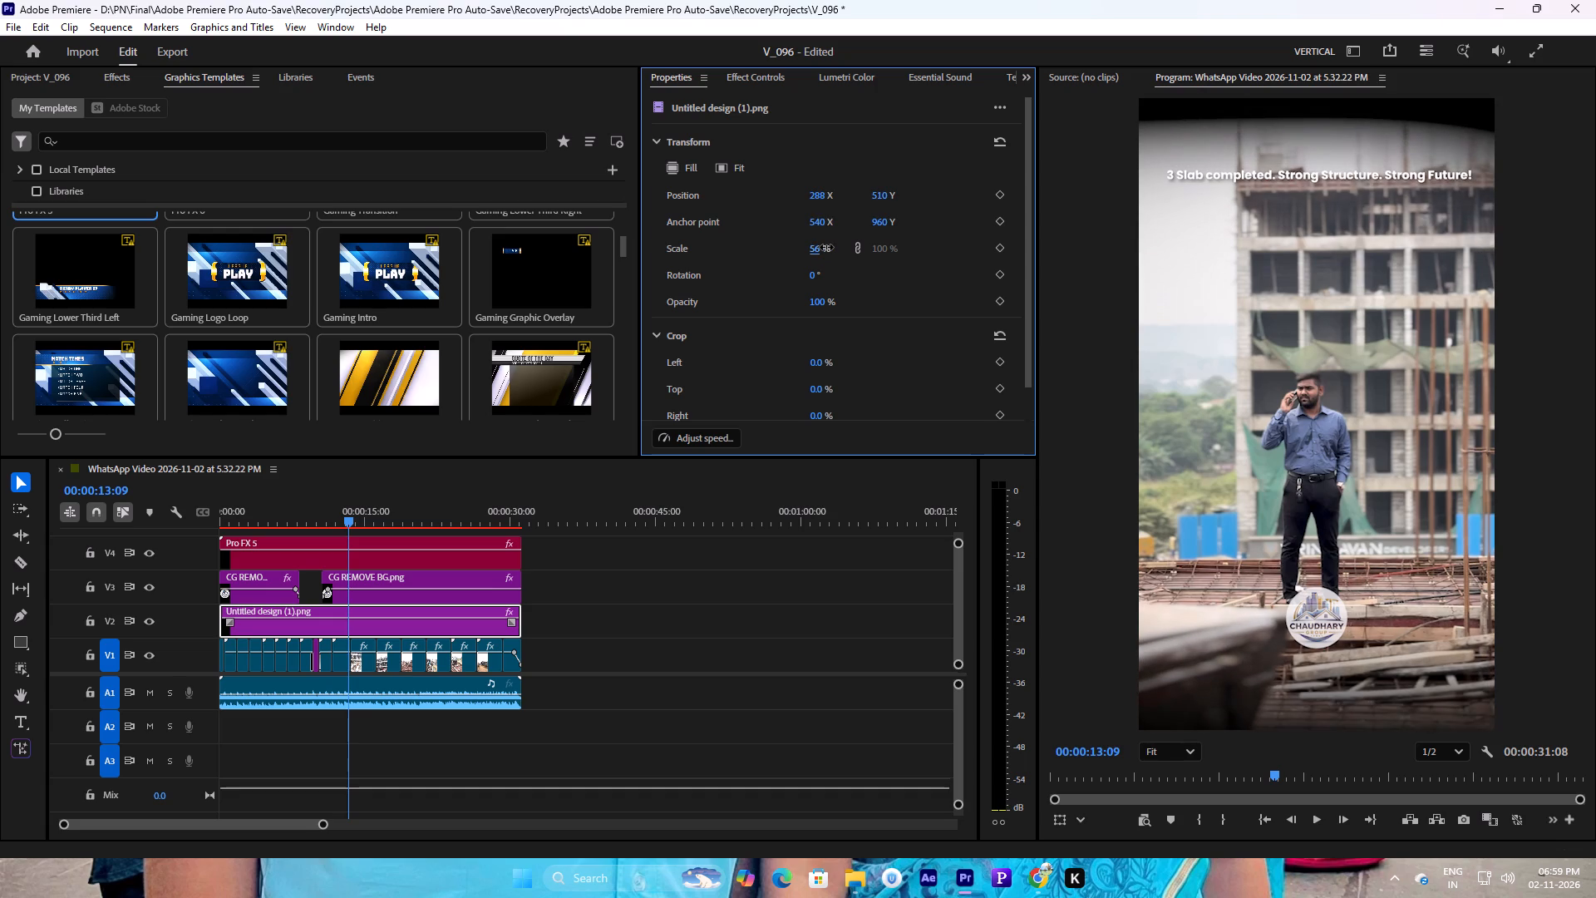
{"action": "left_click_drag", "start_coordinate": [826, 247], "coordinate": [831, 246]}
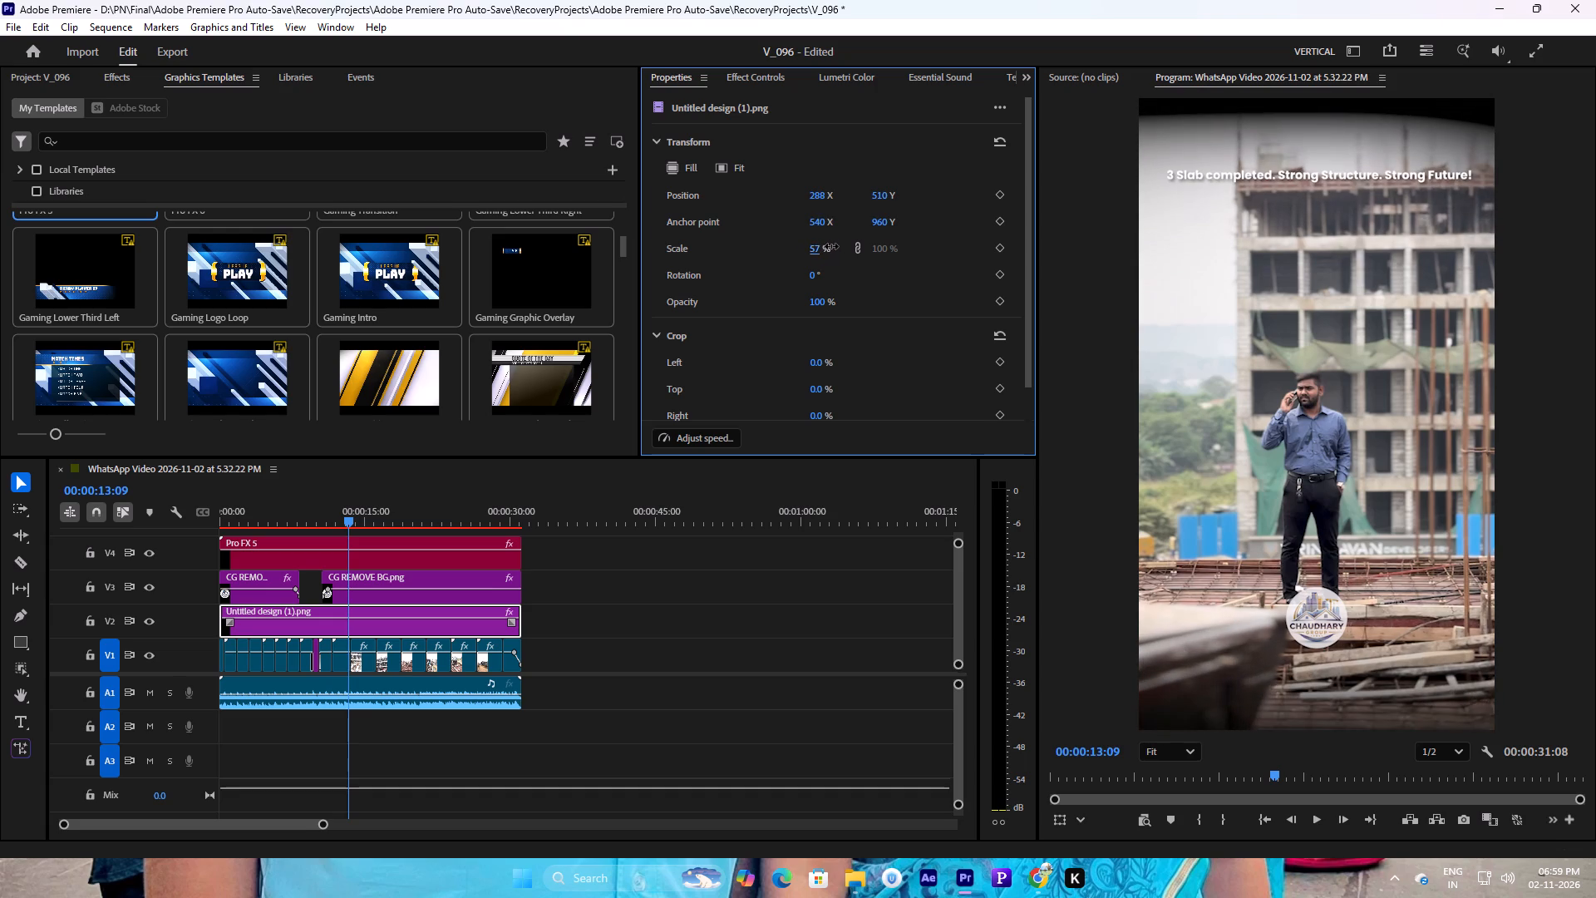
{"action": "left_click_drag", "start_coordinate": [831, 246], "coordinate": [829, 247]}
{"action": "left_click_drag", "start_coordinate": [882, 195], "coordinate": [844, 203]}
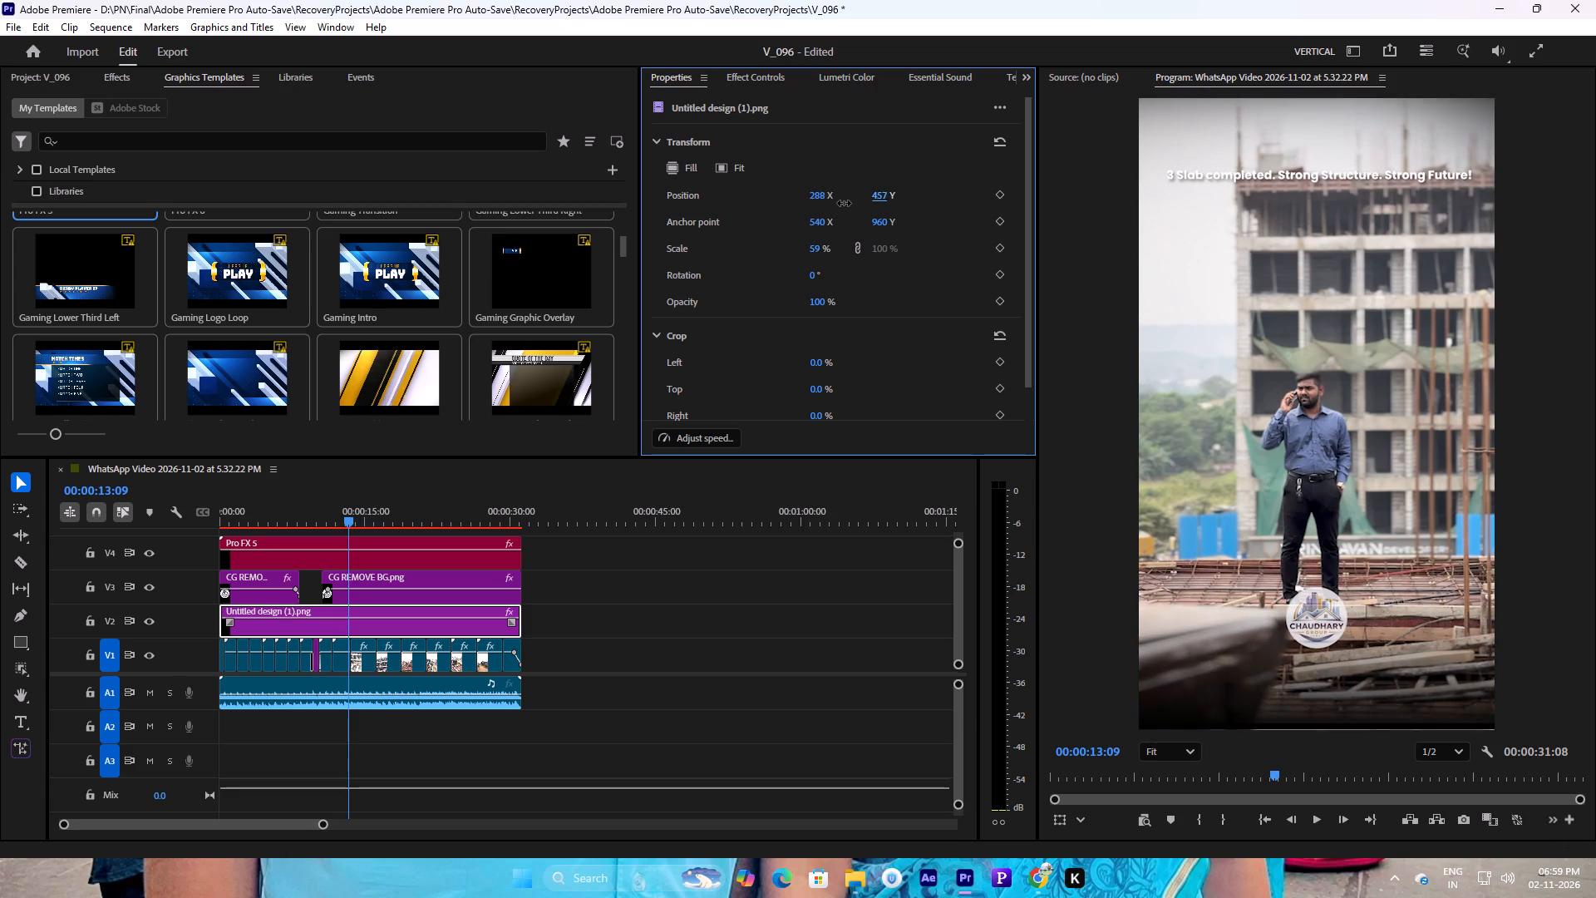
{"action": "left_click_drag", "start_coordinate": [844, 203], "coordinate": [861, 205]}
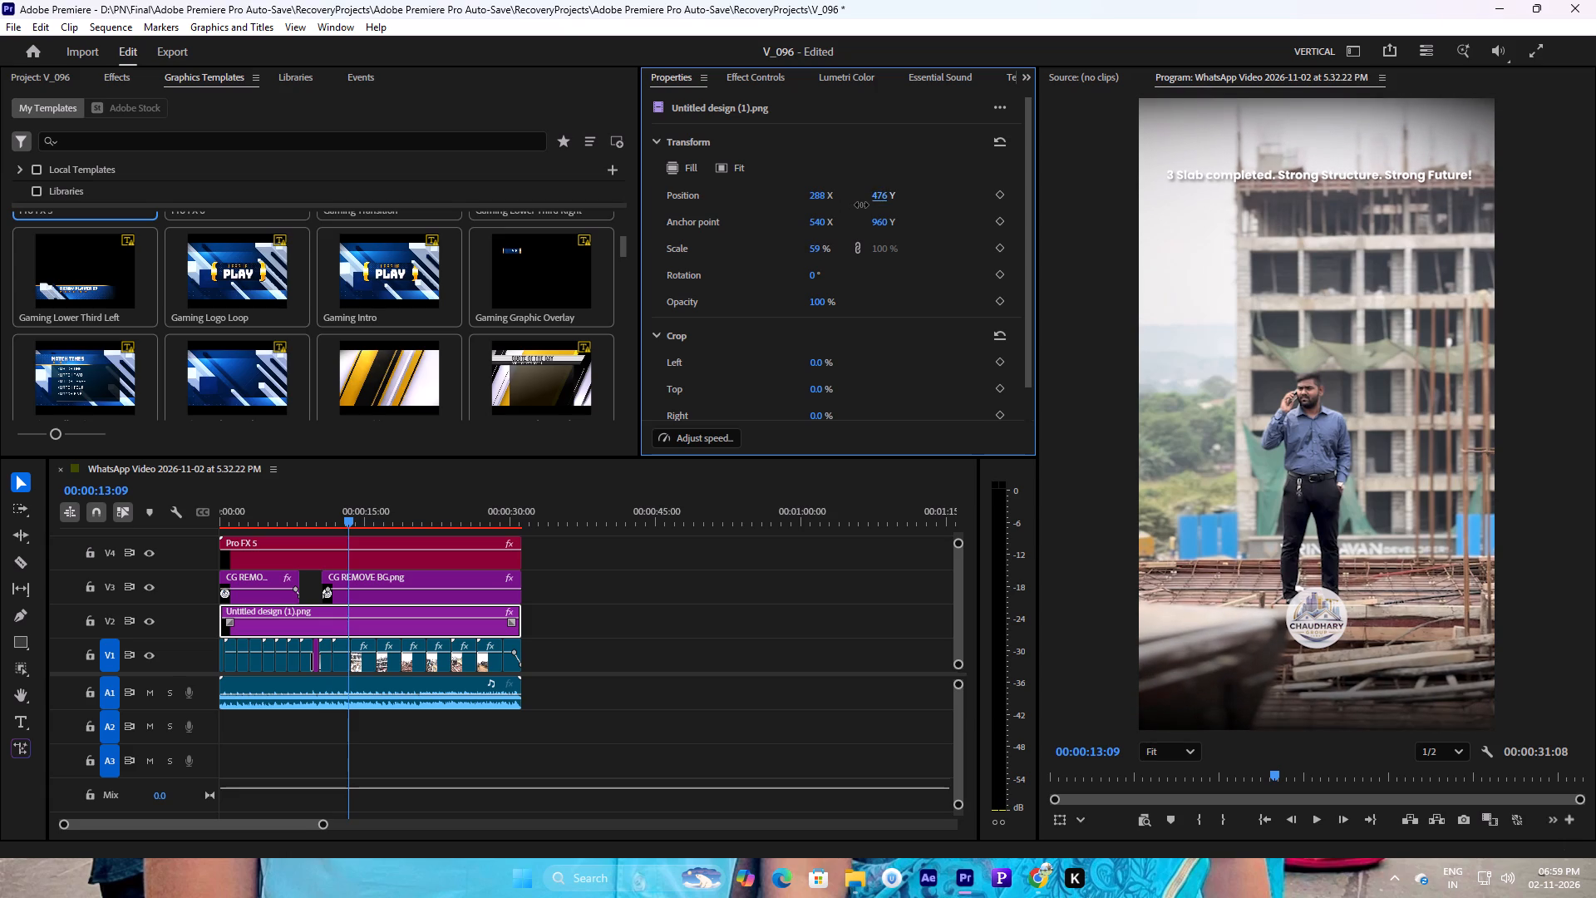
{"action": "left_click_drag", "start_coordinate": [861, 205], "coordinate": [857, 206]}
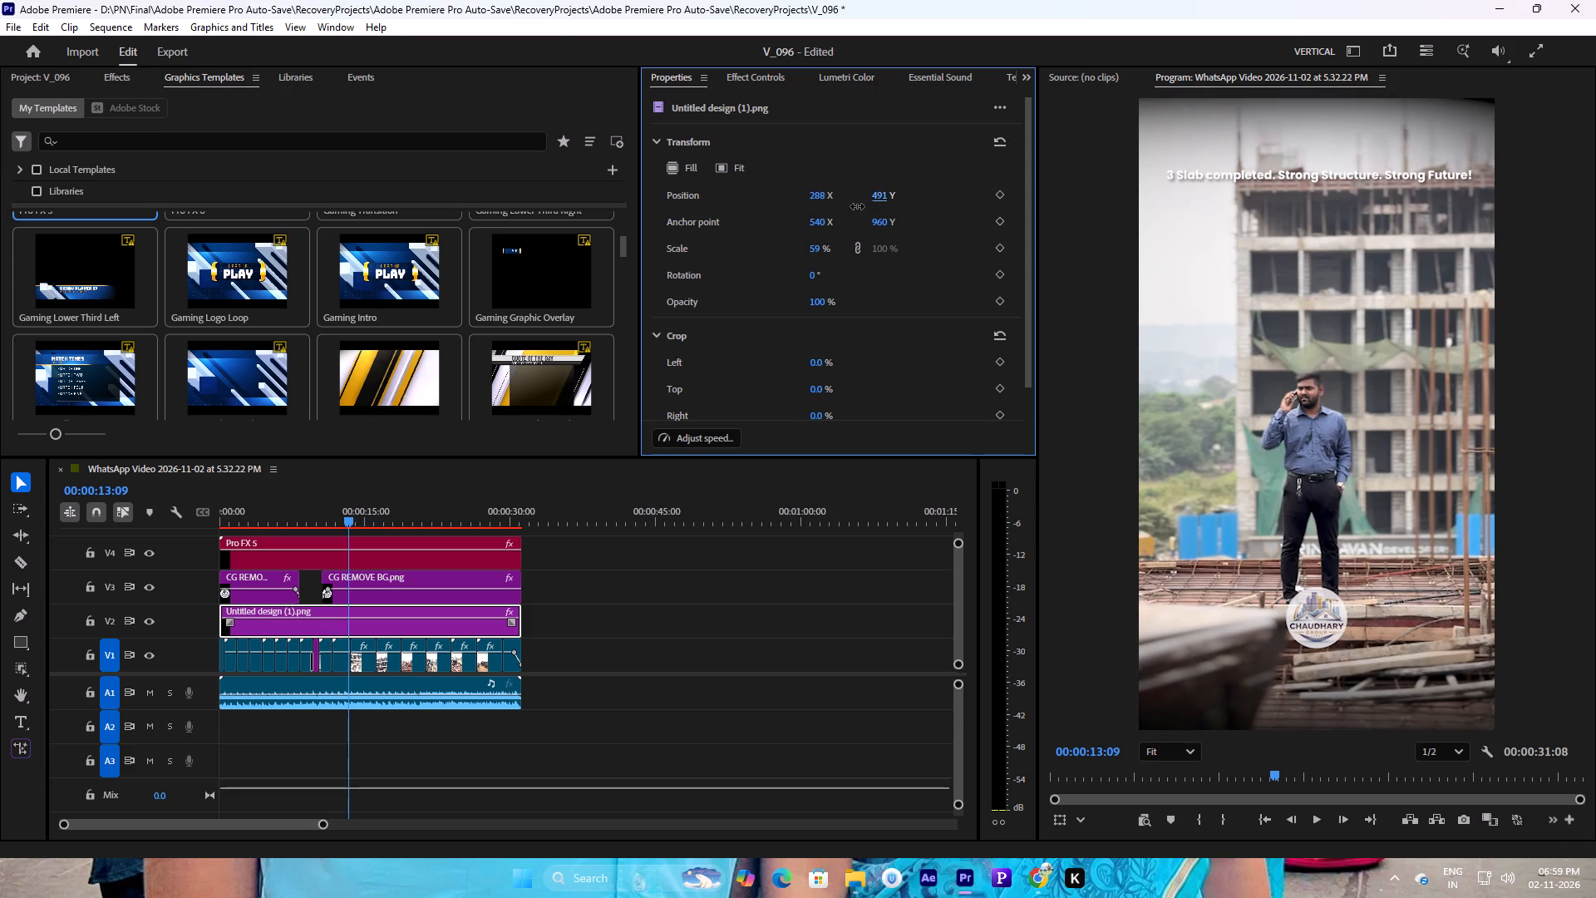
{"action": "left_click_drag", "start_coordinate": [857, 206], "coordinate": [854, 209]}
Play the video in short bursts from about 13 to 21 seconds to check the title against the adjusted shadow overlay.
{"action": "key", "text": "space"}
{"action": "key", "text": "space"}
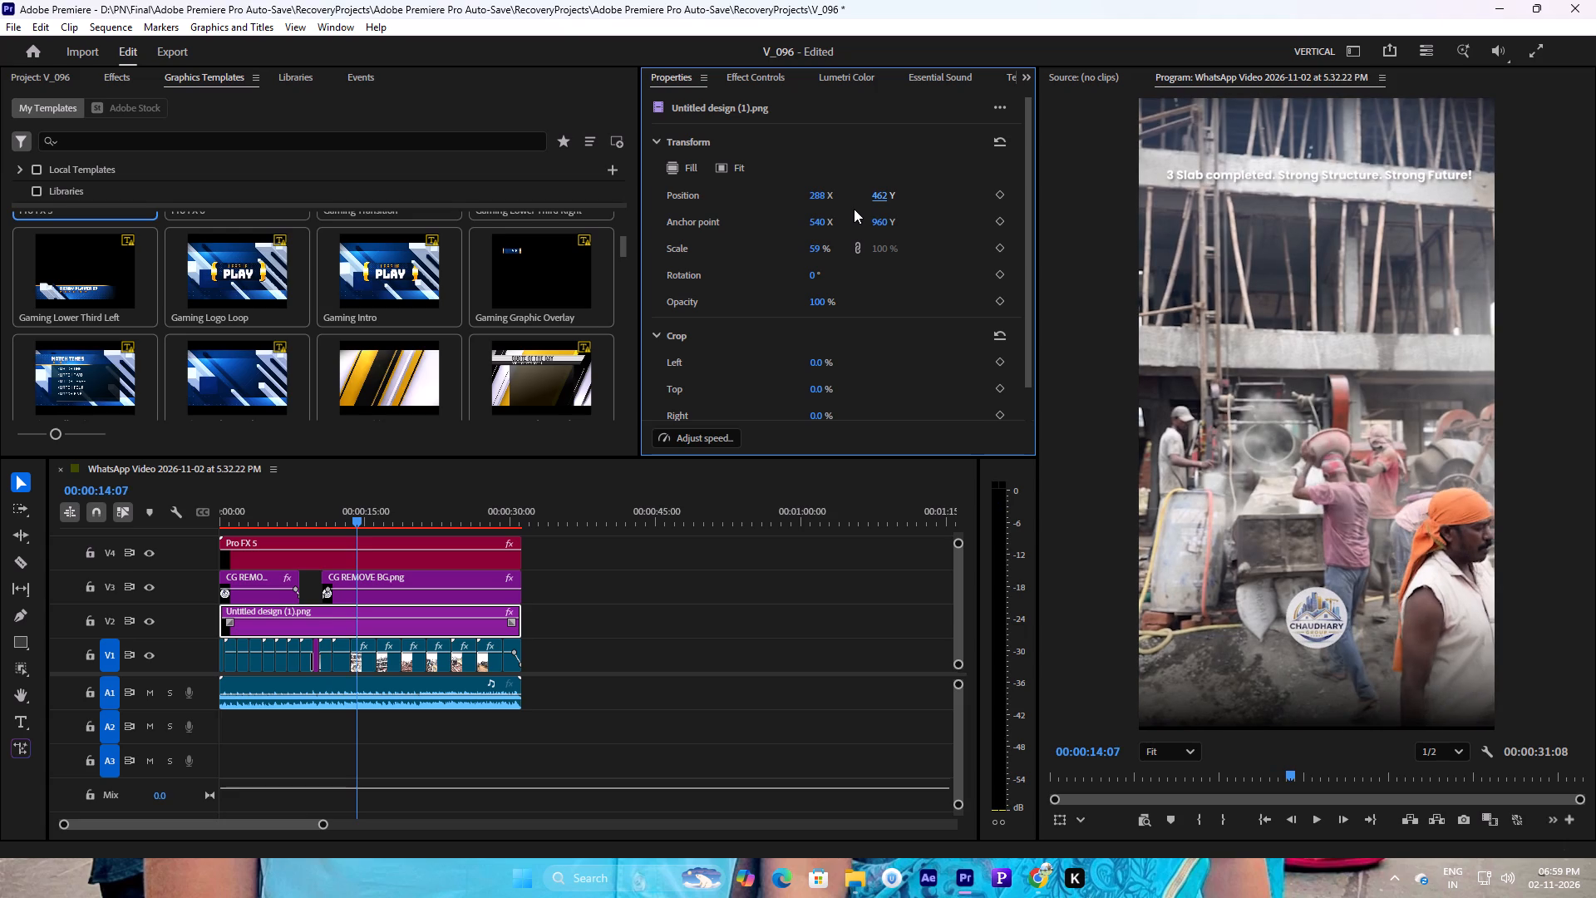
{"action": "key", "text": "space"}
{"action": "key", "text": "space"}
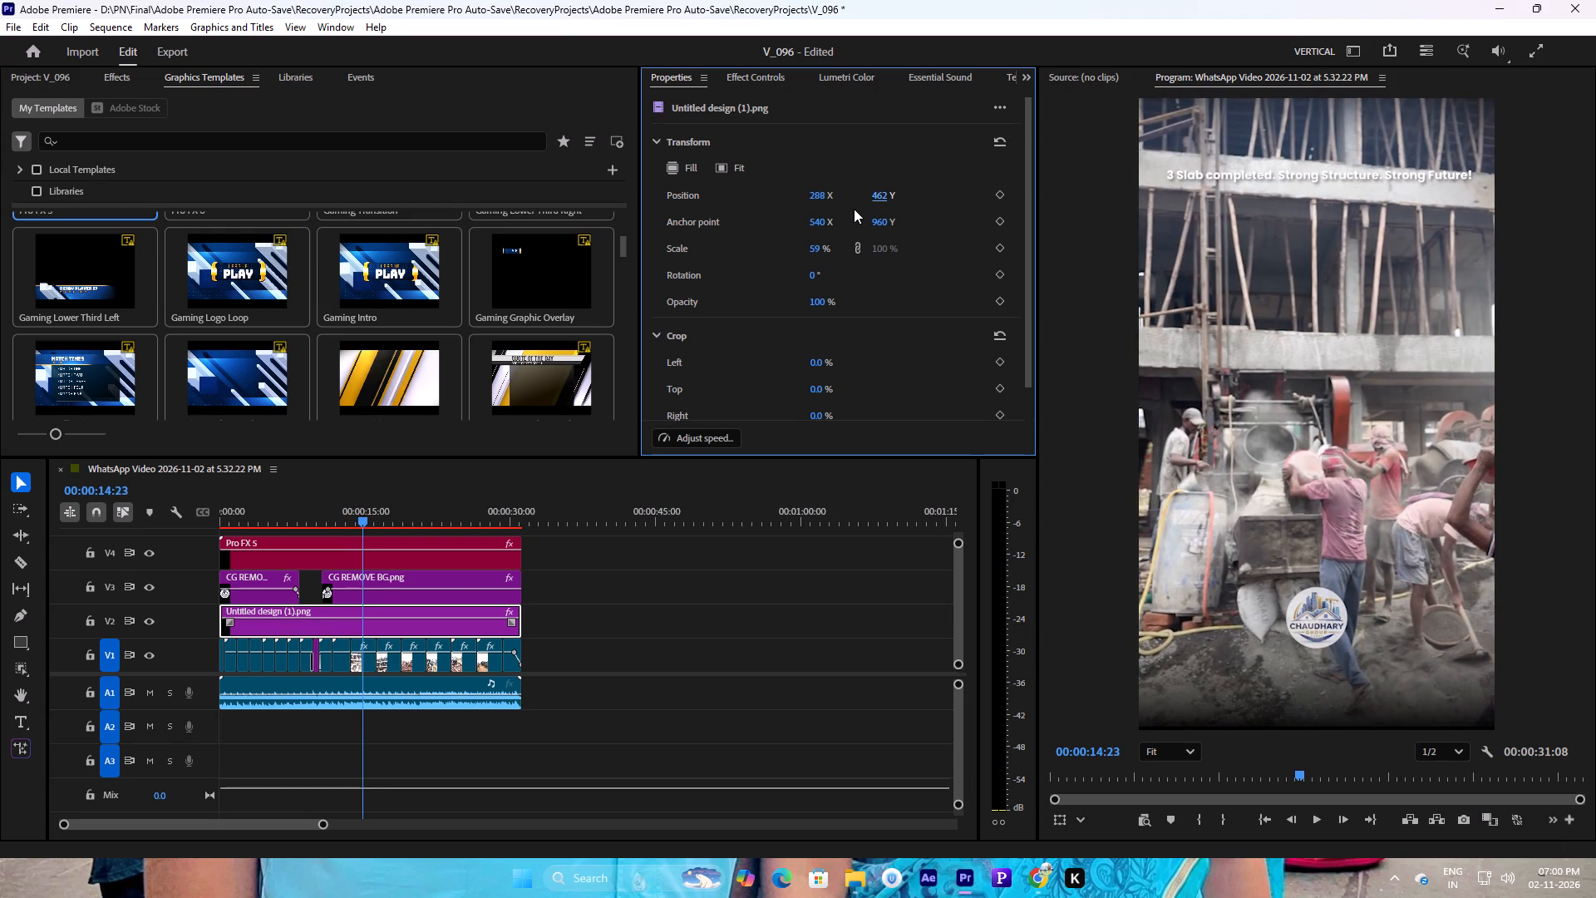
{"action": "key", "text": "space"}
{"action": "key", "text": "space"}
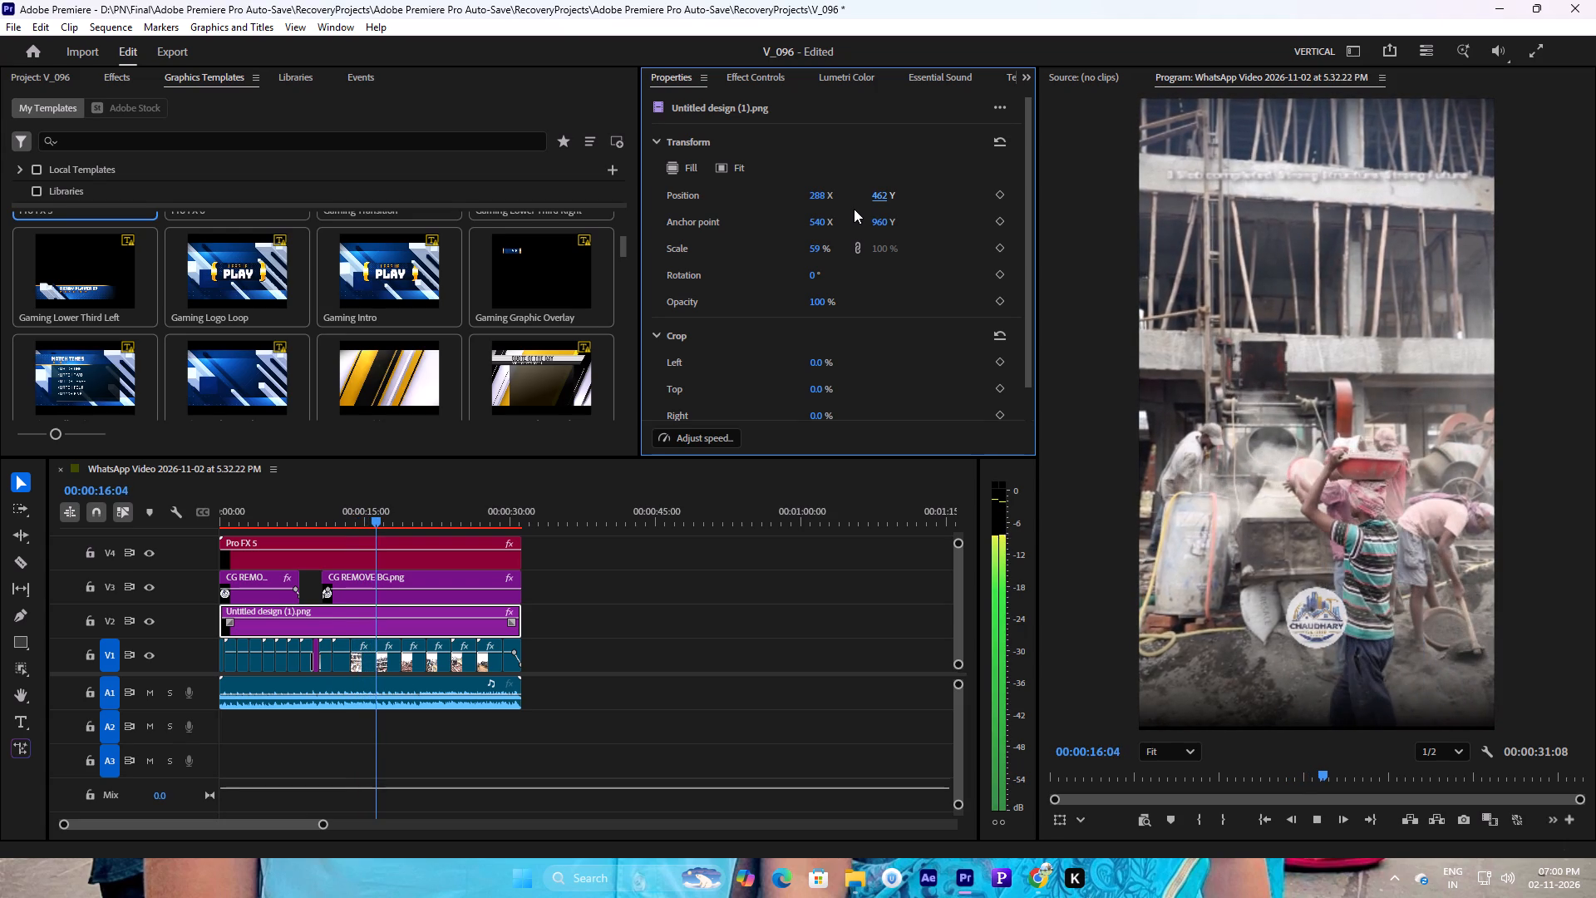
{"action": "key", "text": "space"}
{"action": "key", "text": "space"}
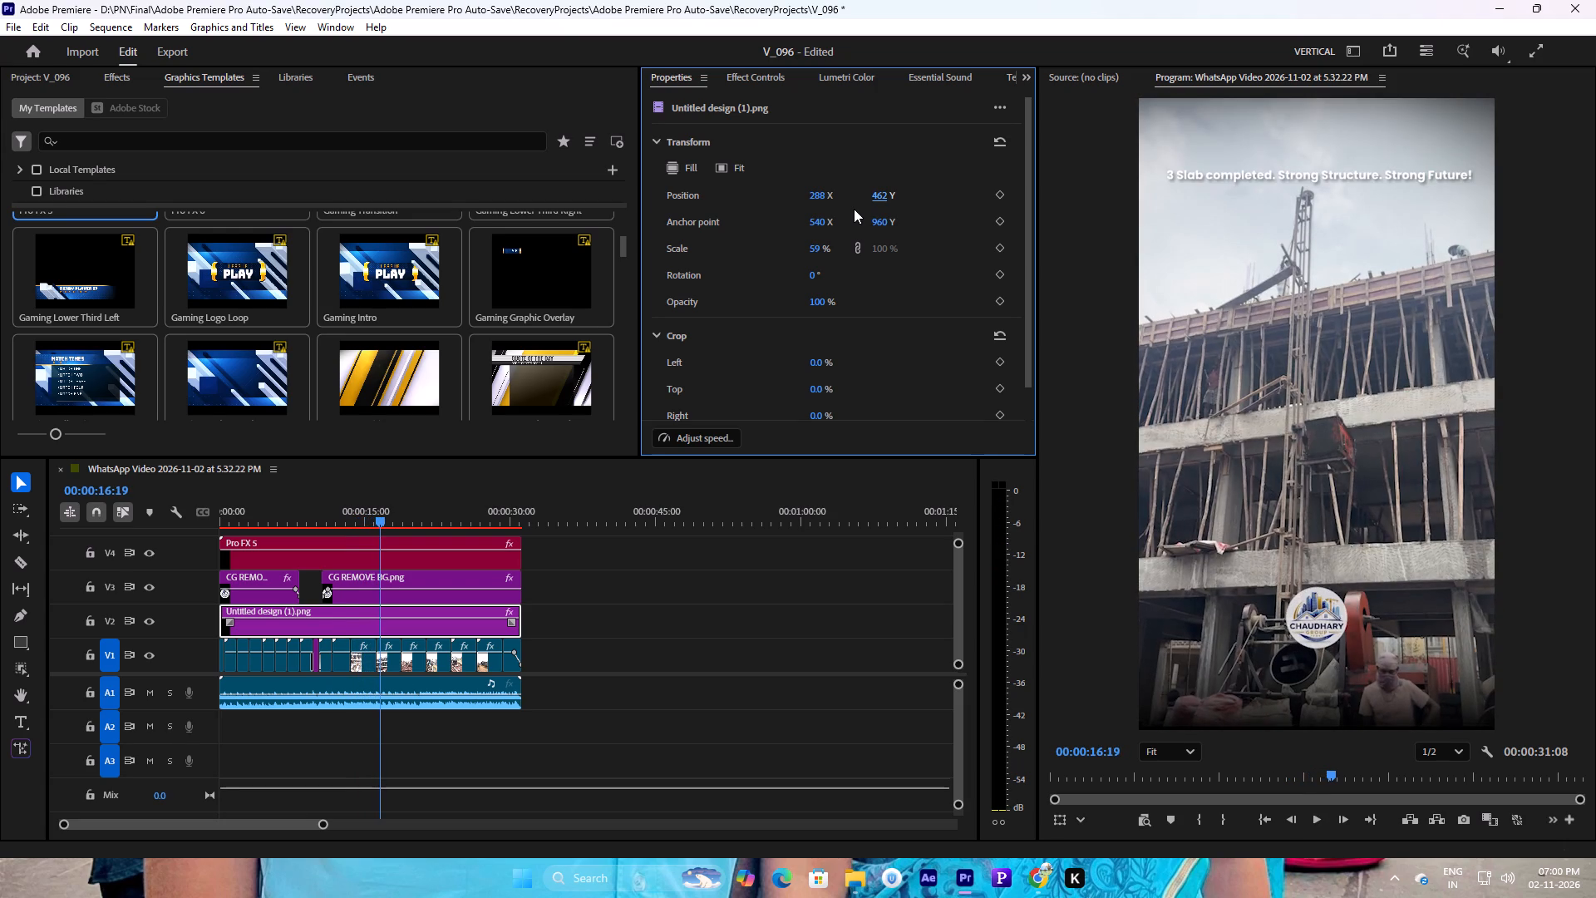
{"action": "key", "text": "space"}
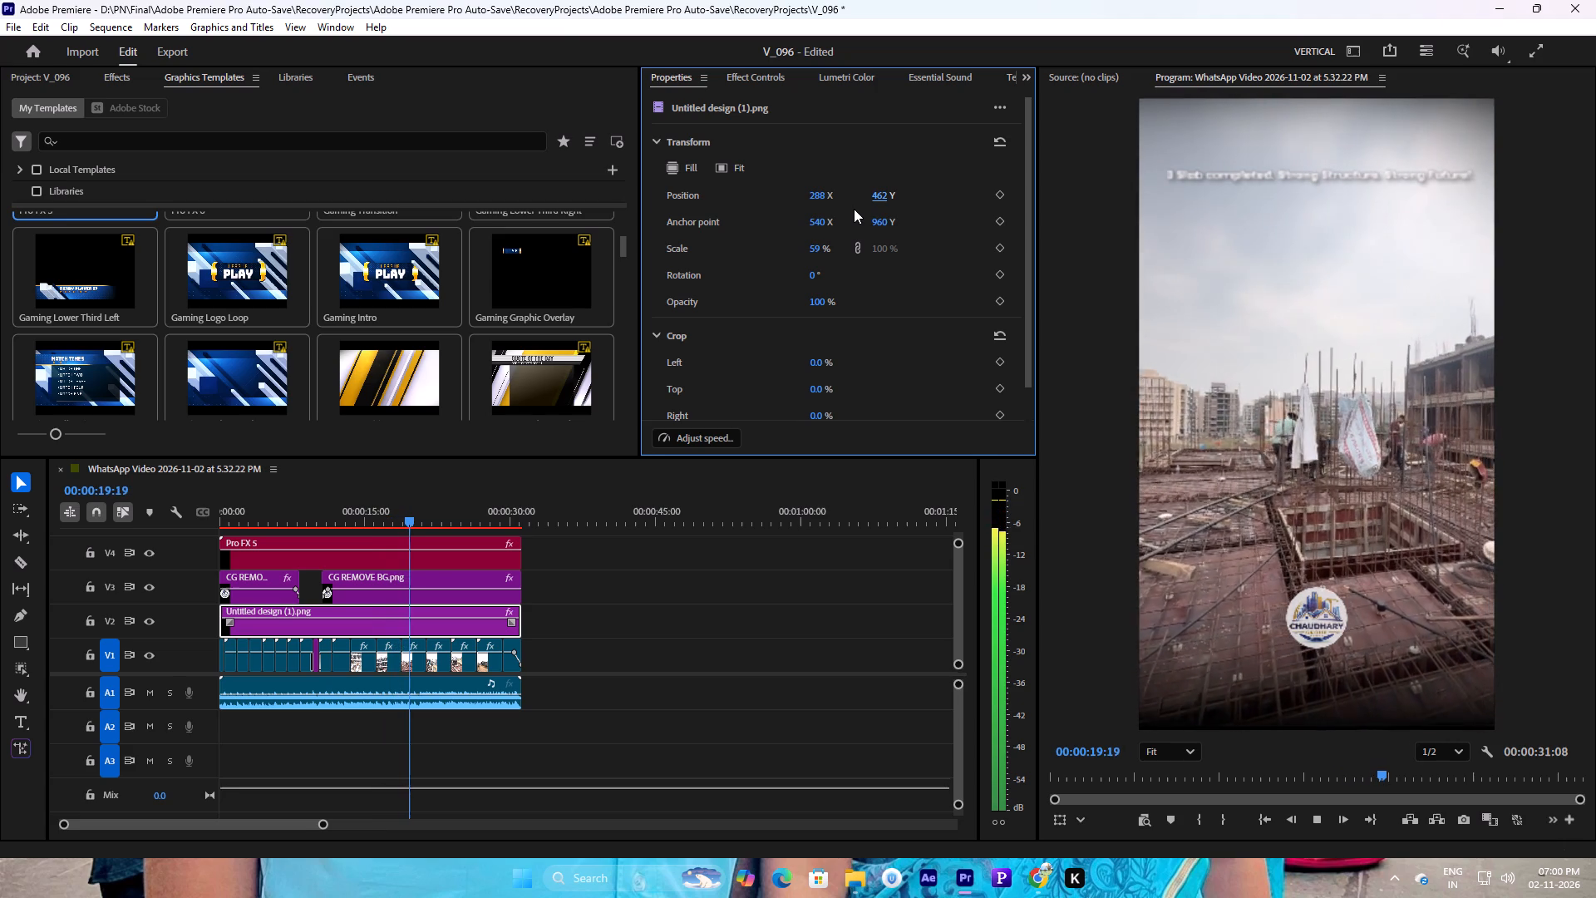
{"action": "key", "text": "space"}
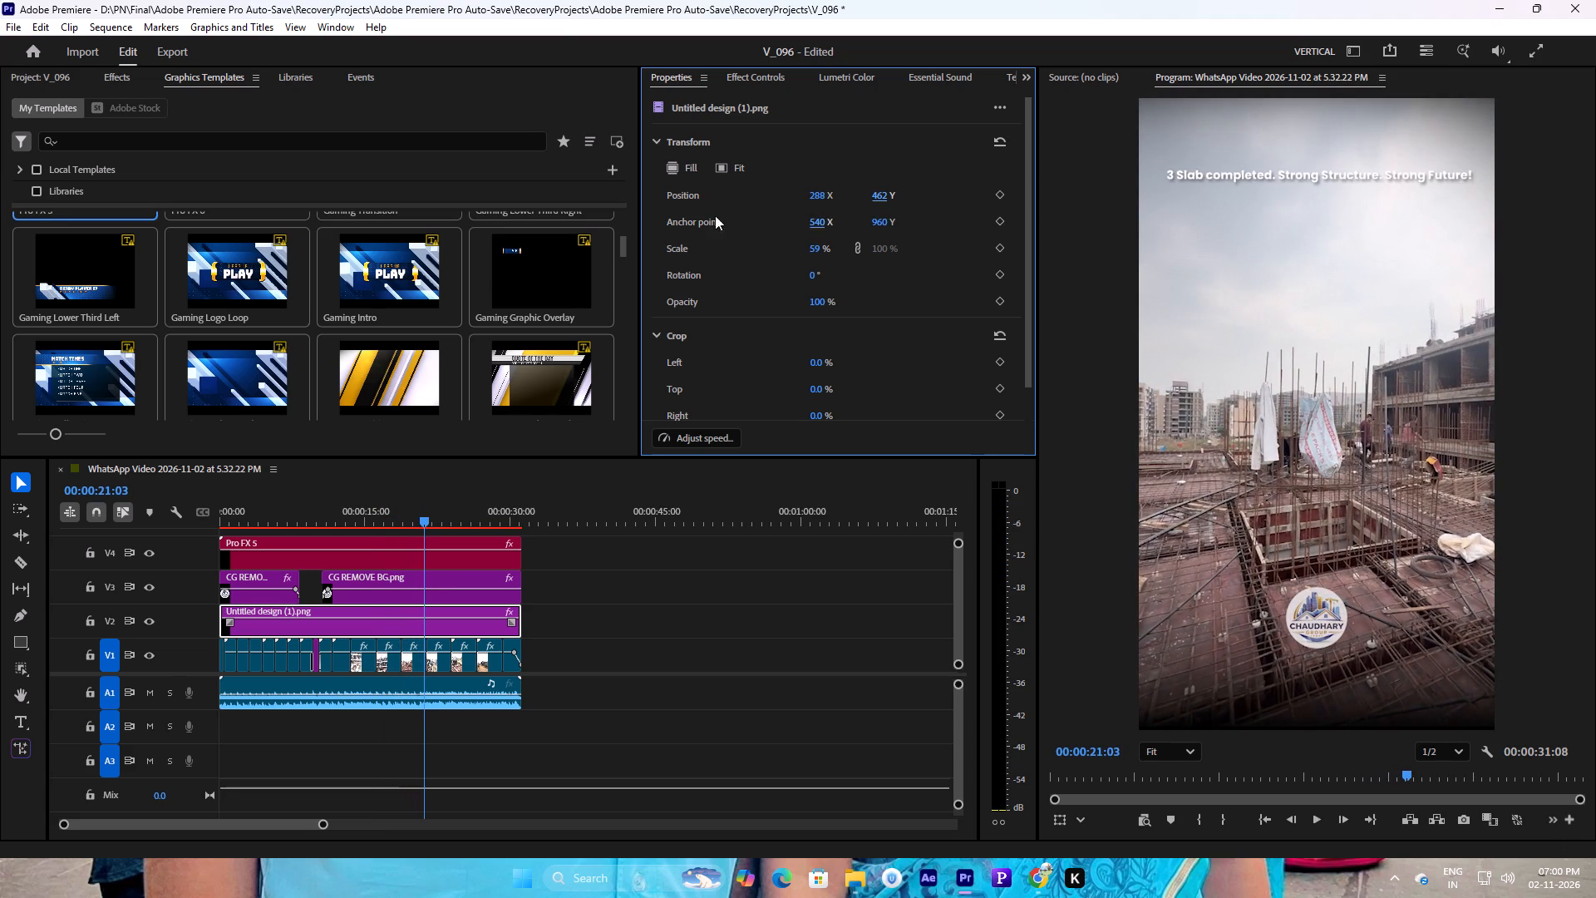
Export the sequence as H.264 under the file name V_096 in D:\PN\Final, keeping the Match Source - Adaptive High Bitrate preset.
{"action": "left_click", "coordinate": [173, 42]}
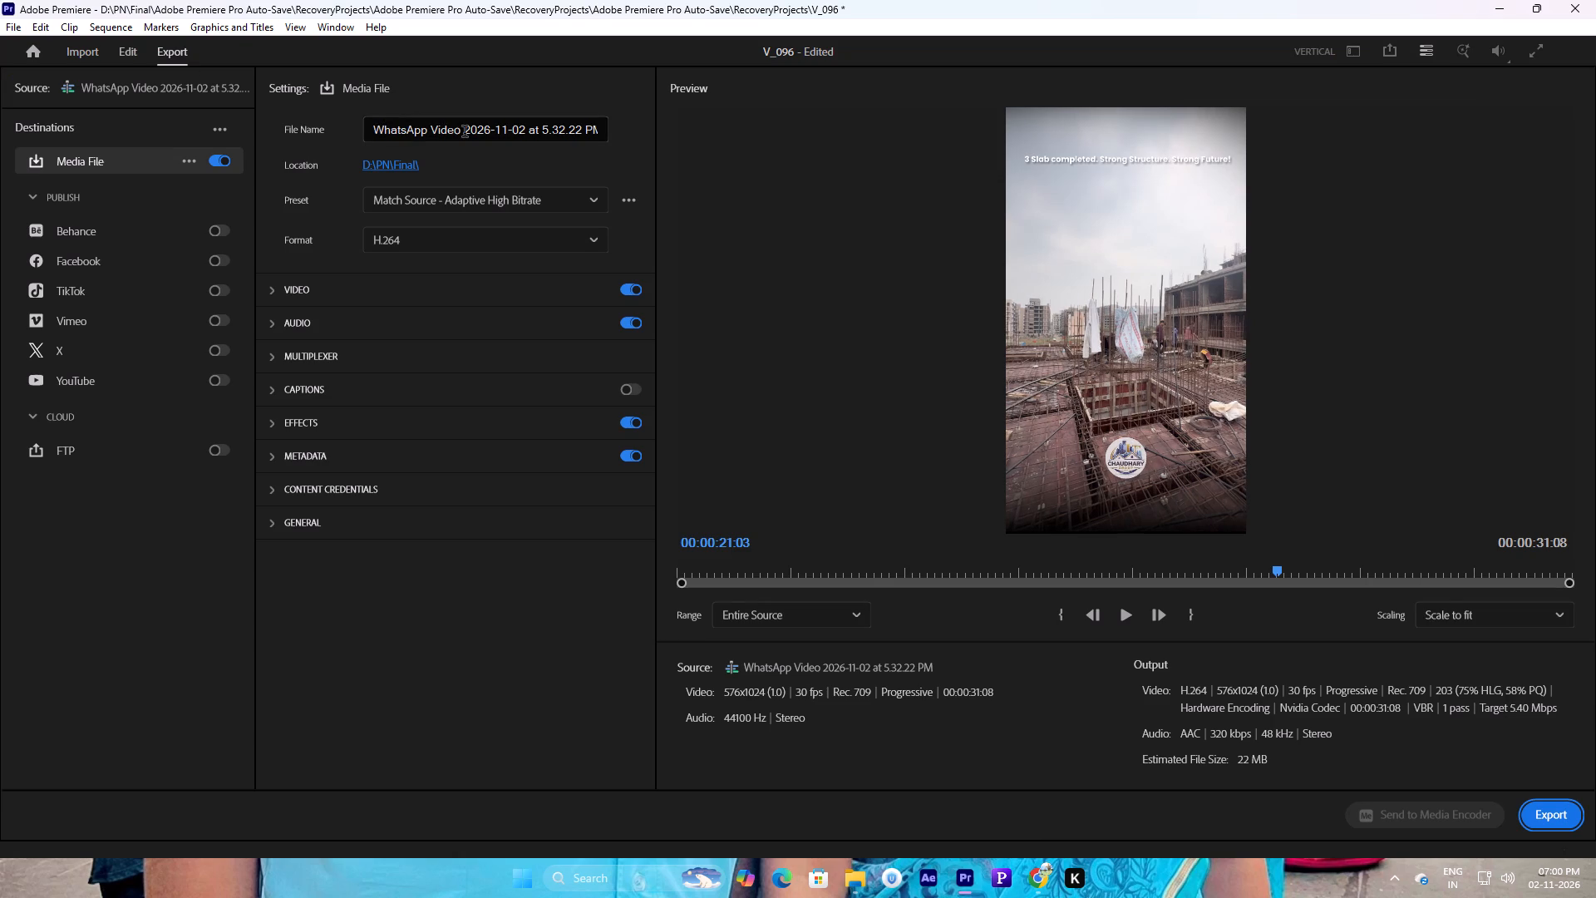
{"action": "triple_click", "coordinate": [465, 133]}
{"action": "key", "text": "BackSpace"}
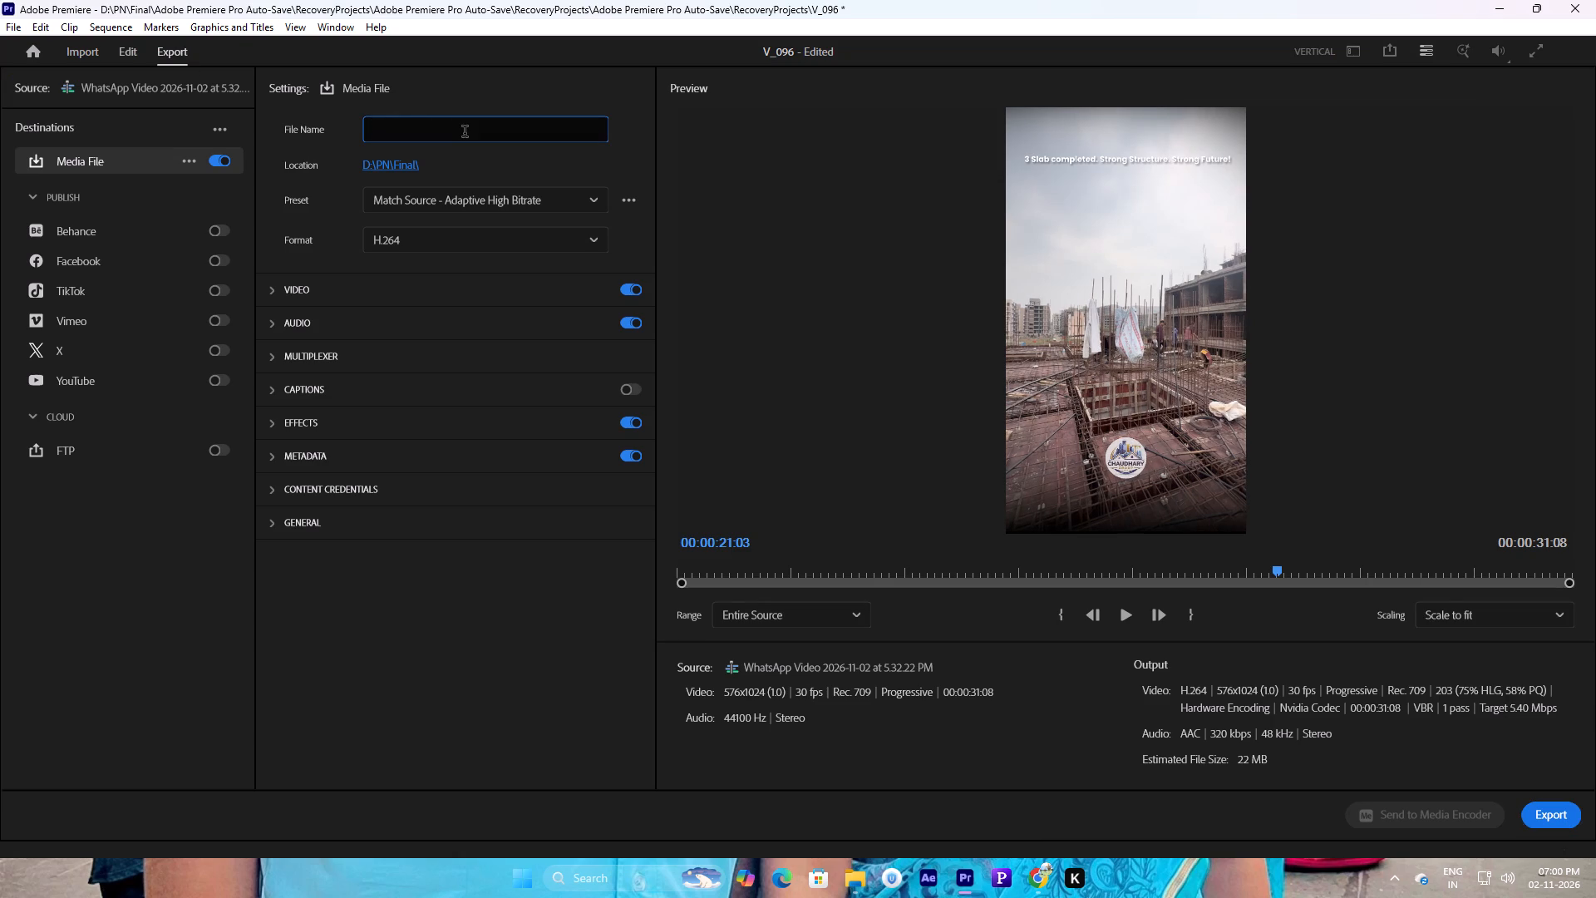
{"action": "type", "text": "V_0"}
{"action": "key", "text": "6"}
{"action": "key", "text": "BackSpace"}
{"action": "key", "text": "9"}
{"action": "key", "text": "6"}
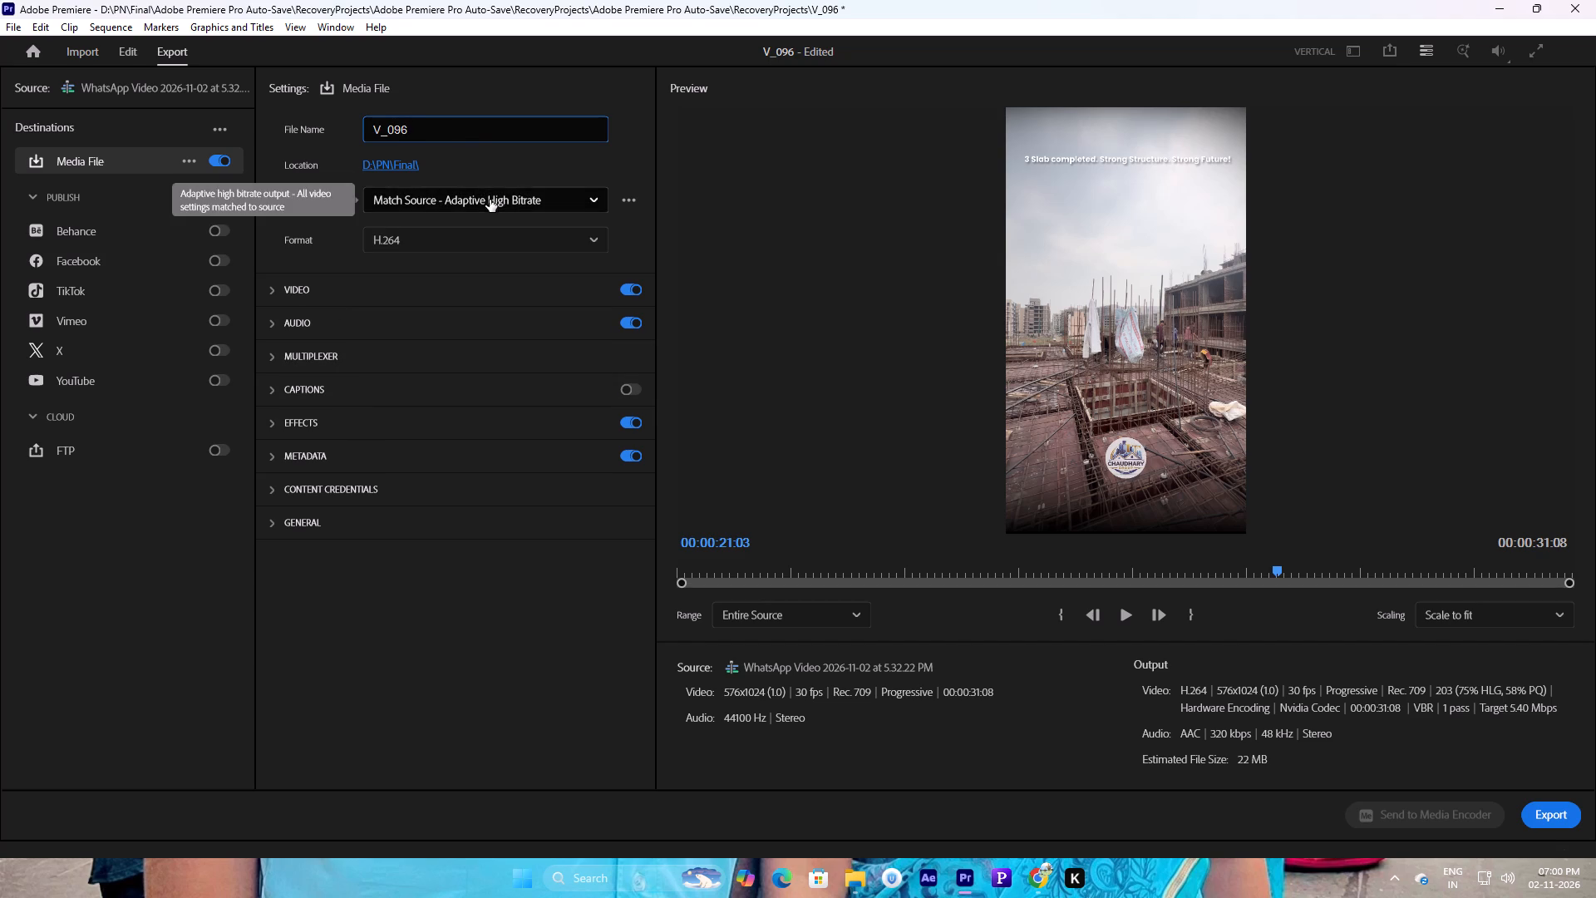
{"action": "left_click", "coordinate": [1553, 808]}
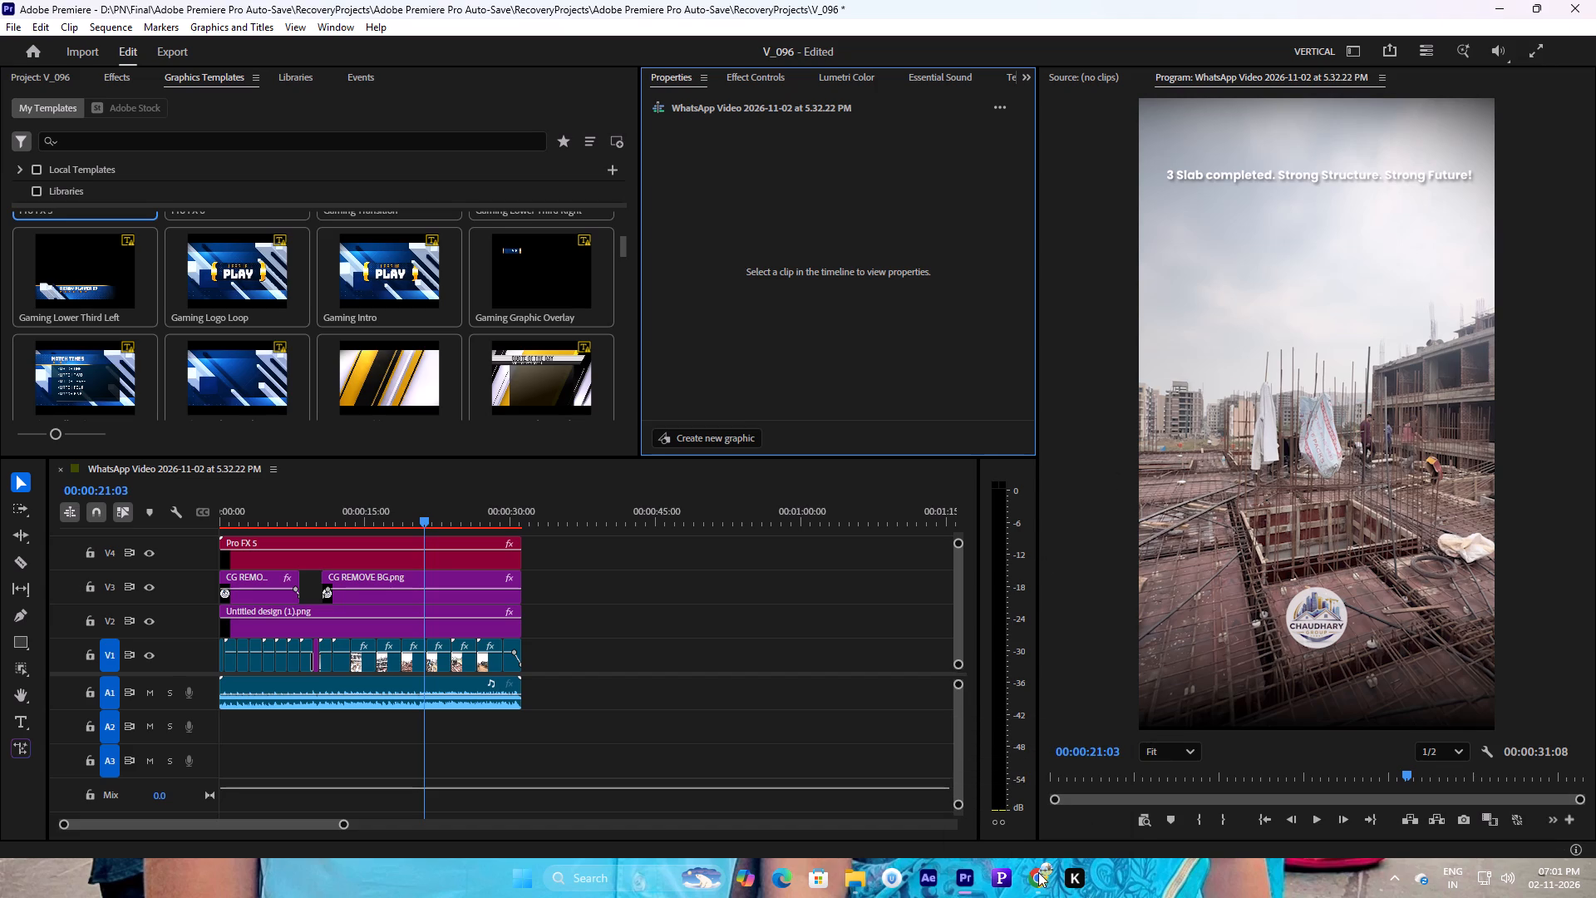
Save the V_096 project.
{"action": "key", "text": "ctrl+s"}
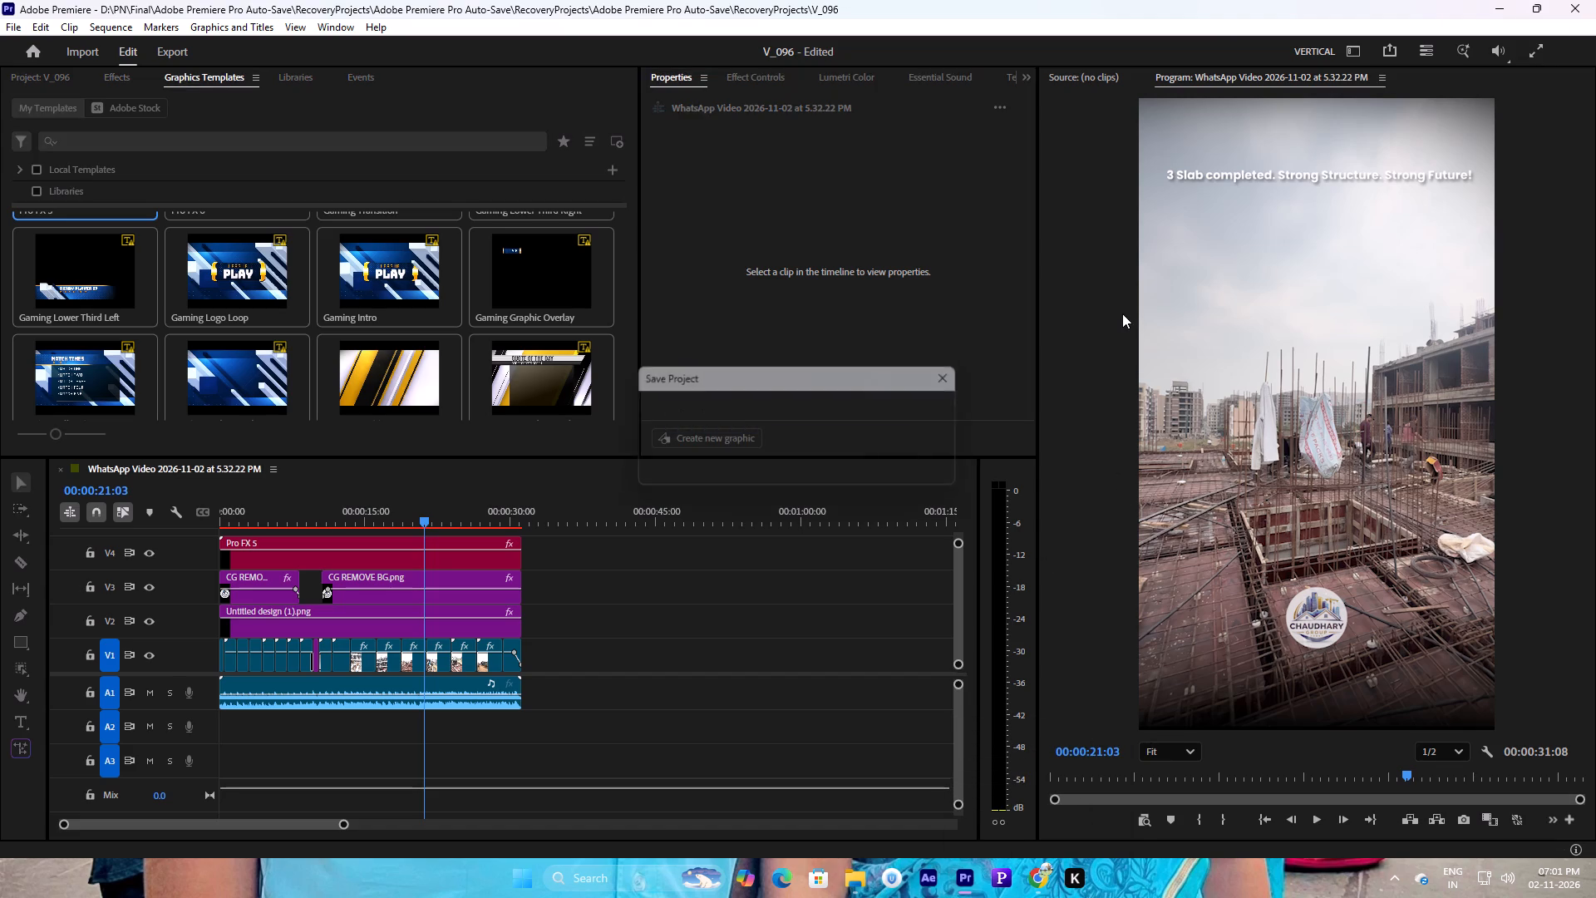
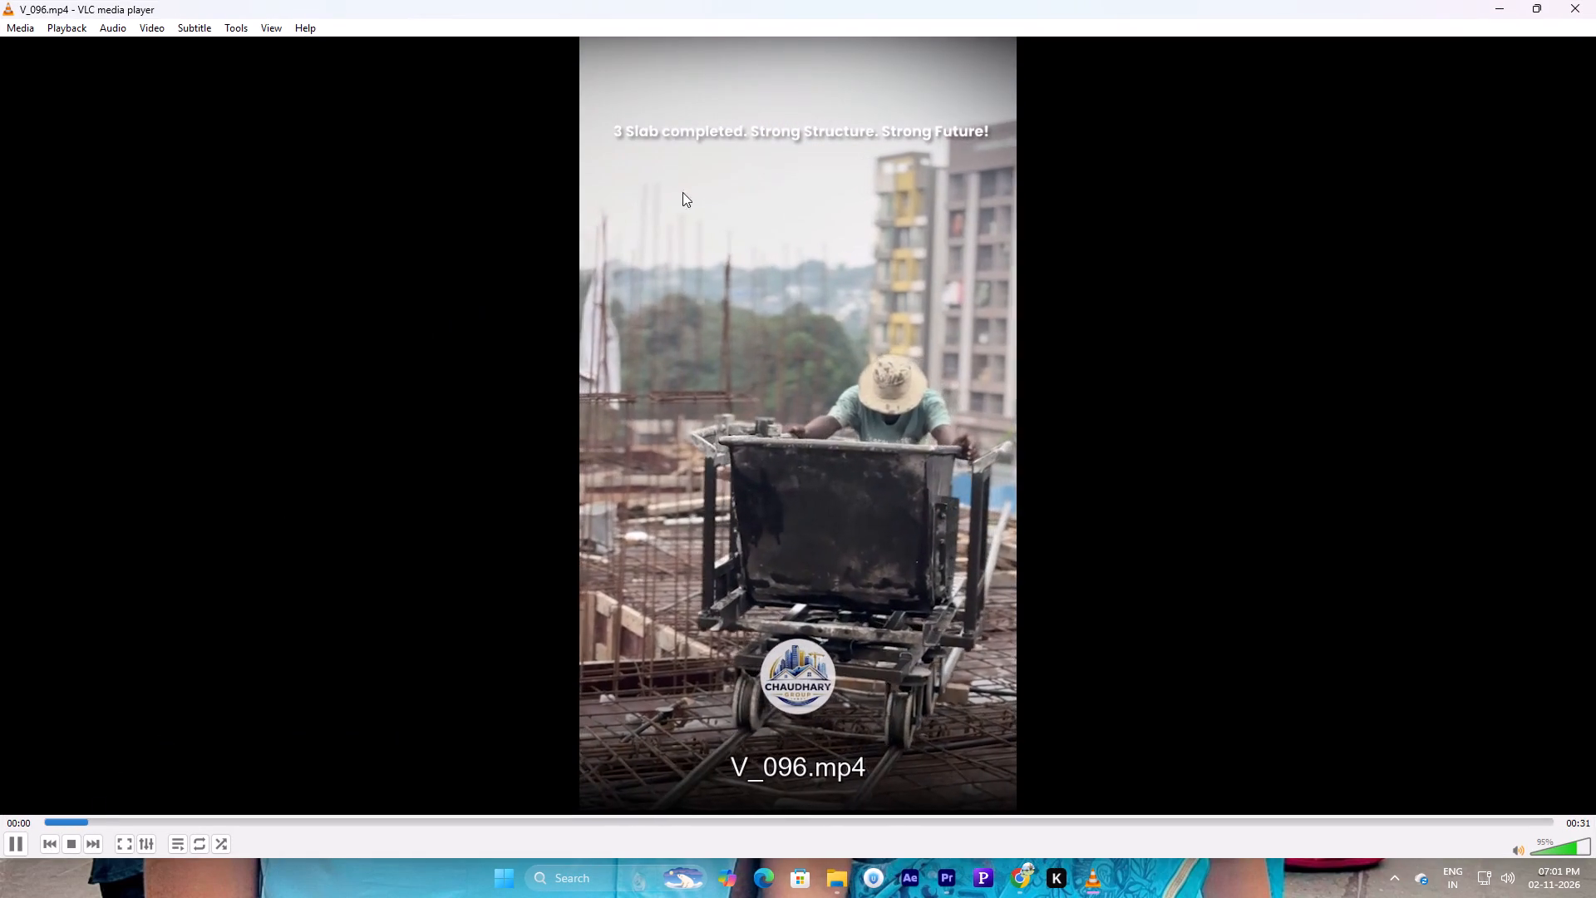
Review the exported V_096.mp4 from start to end, checking the caption's legibility over the different construction shots.
{"action": "key", "text": "space"}
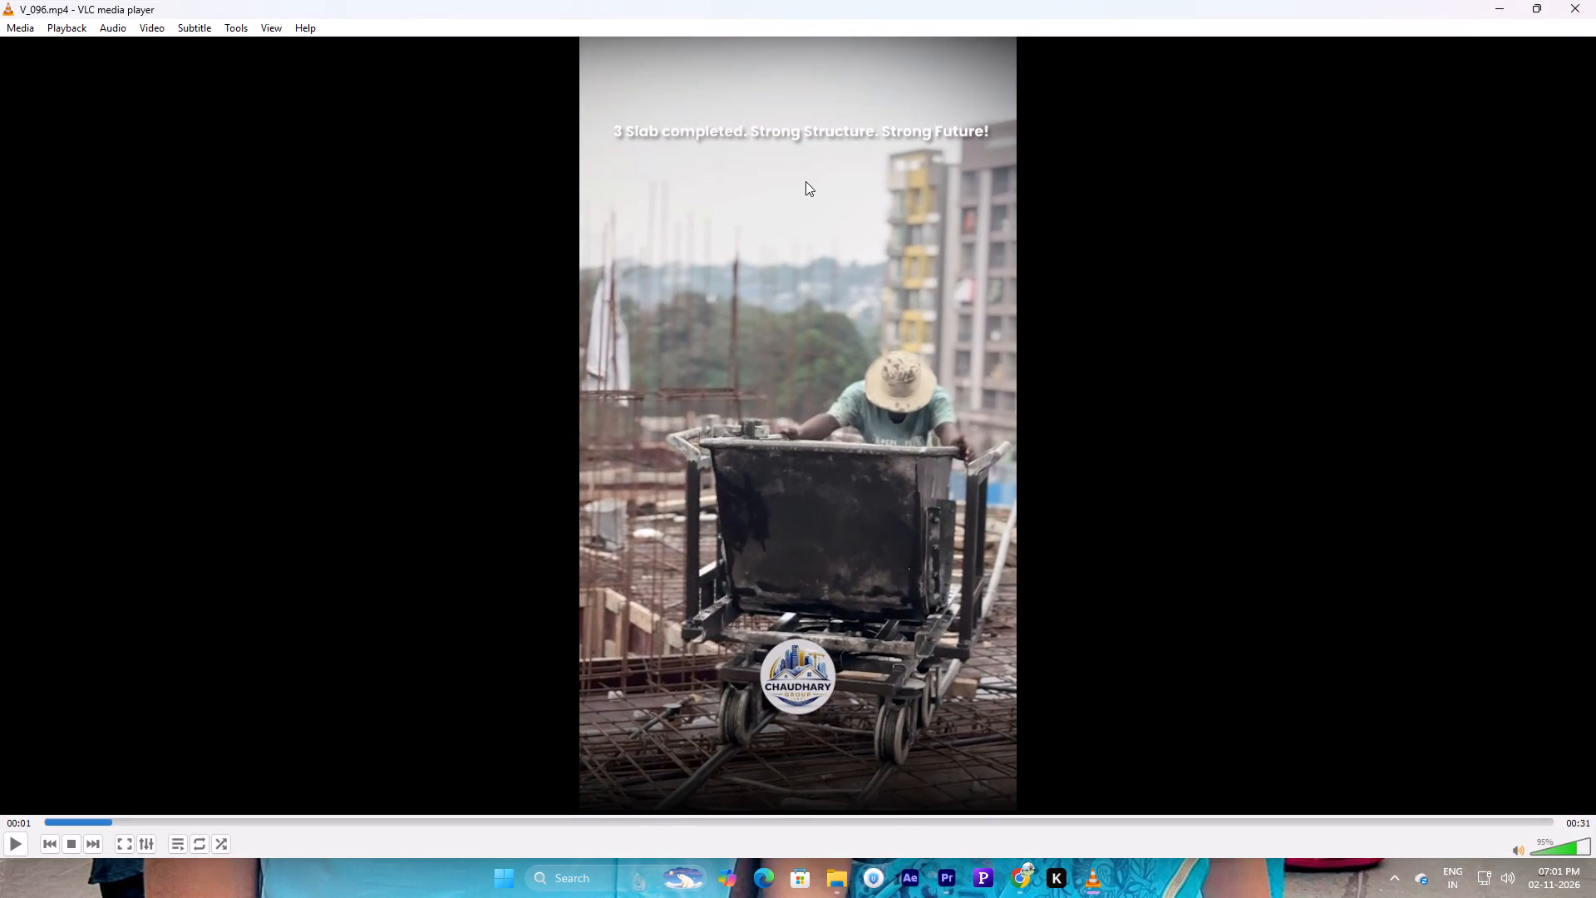
{"action": "key", "text": "space"}
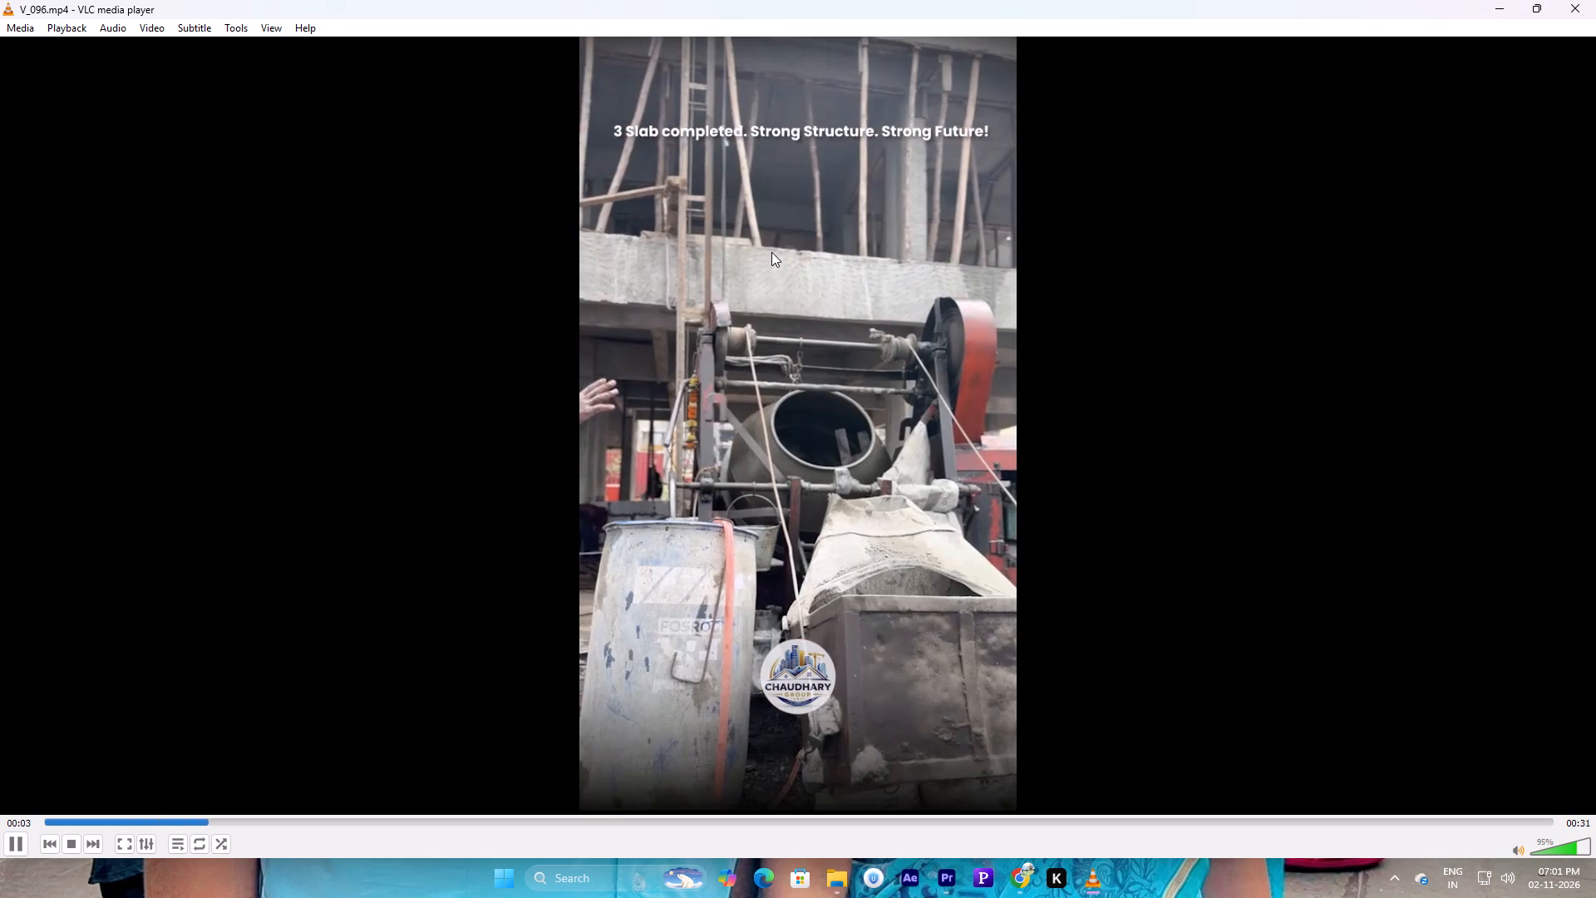
{"action": "key", "text": "space"}
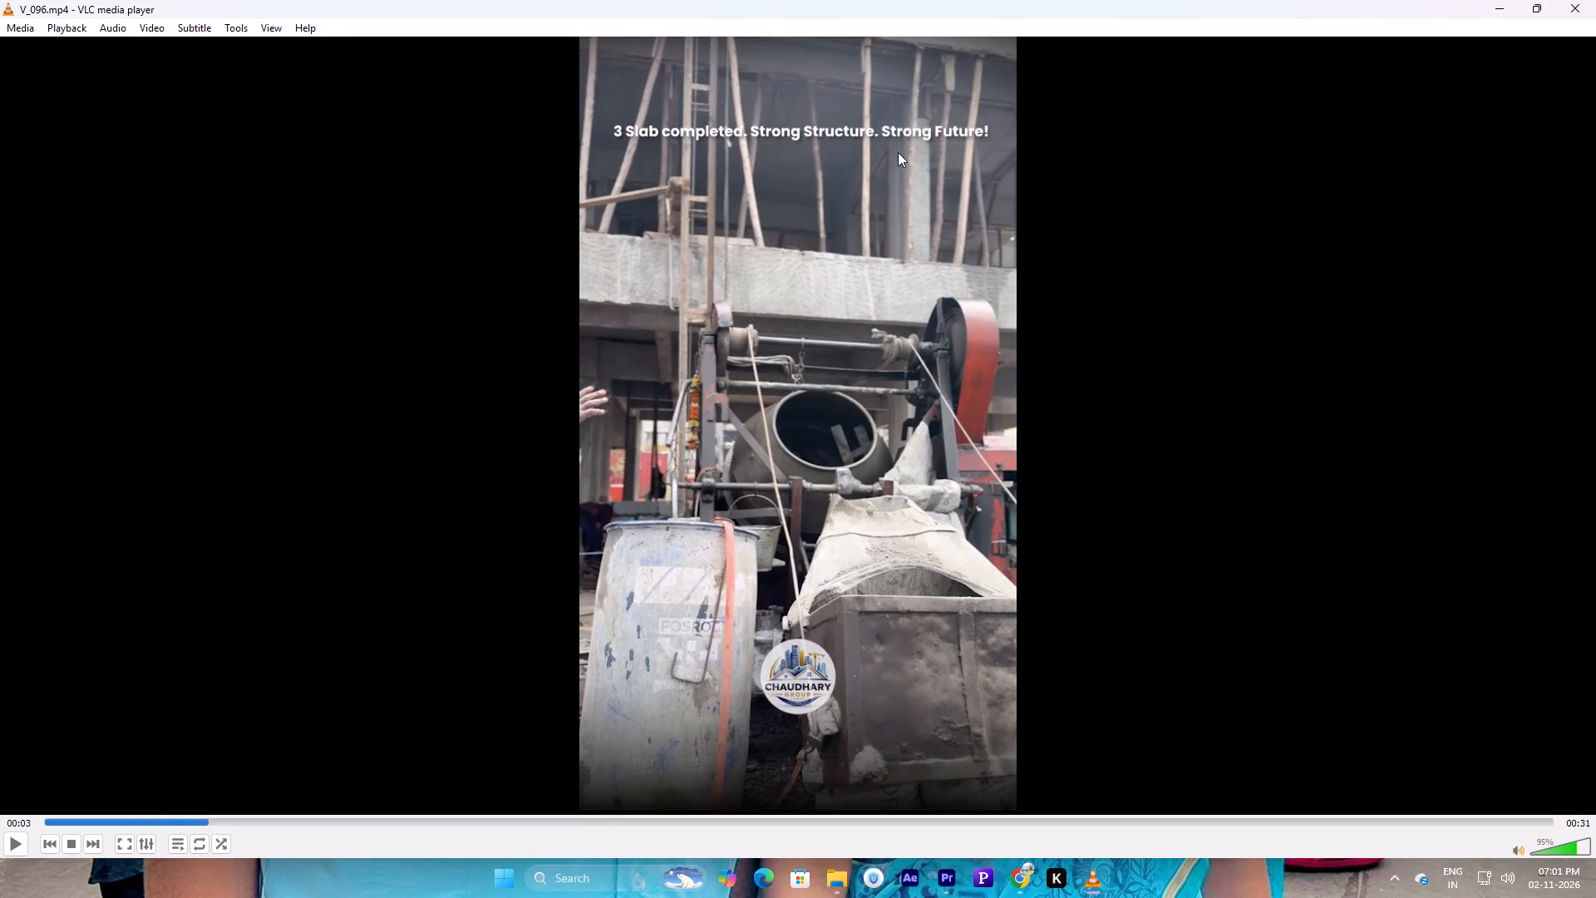
{"action": "key", "text": "space"}
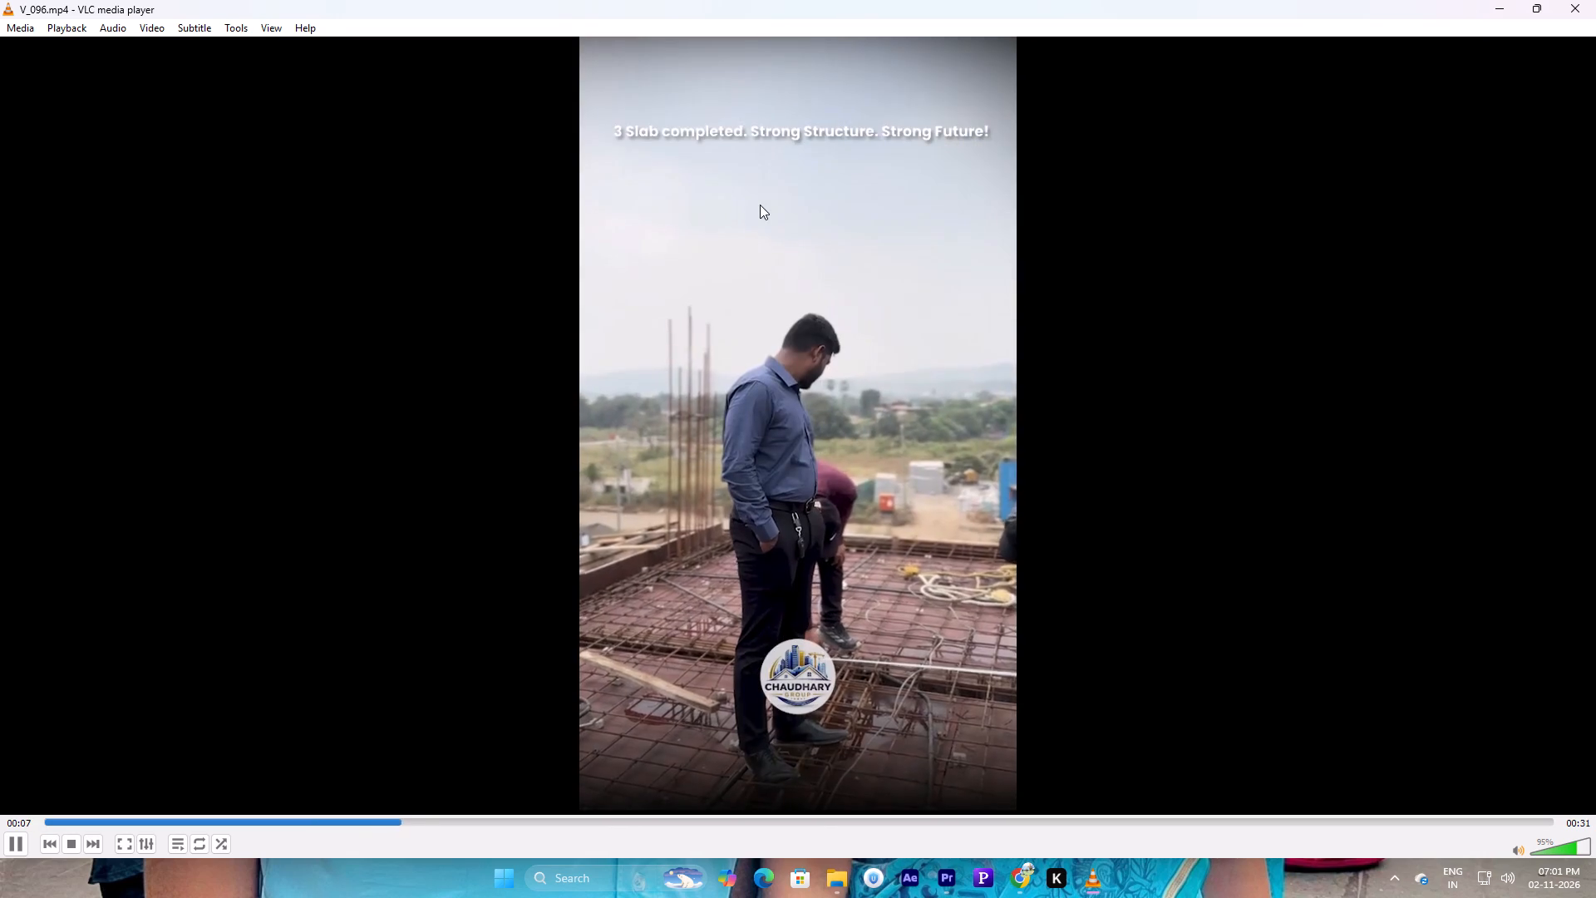
{"action": "key", "text": "space"}
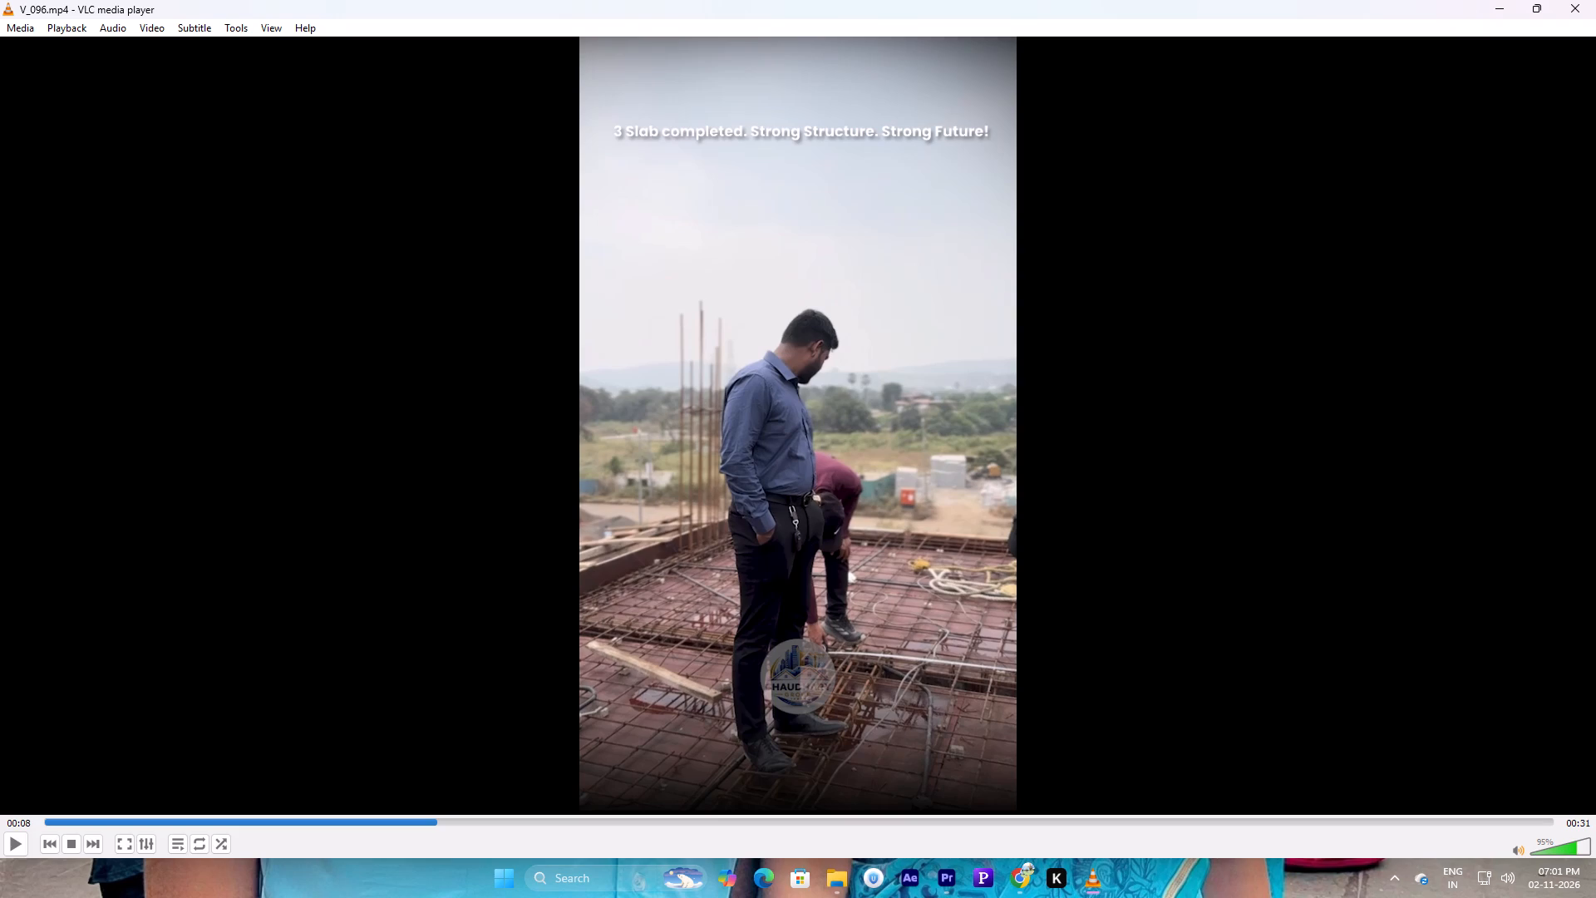
{"action": "key", "text": "space"}
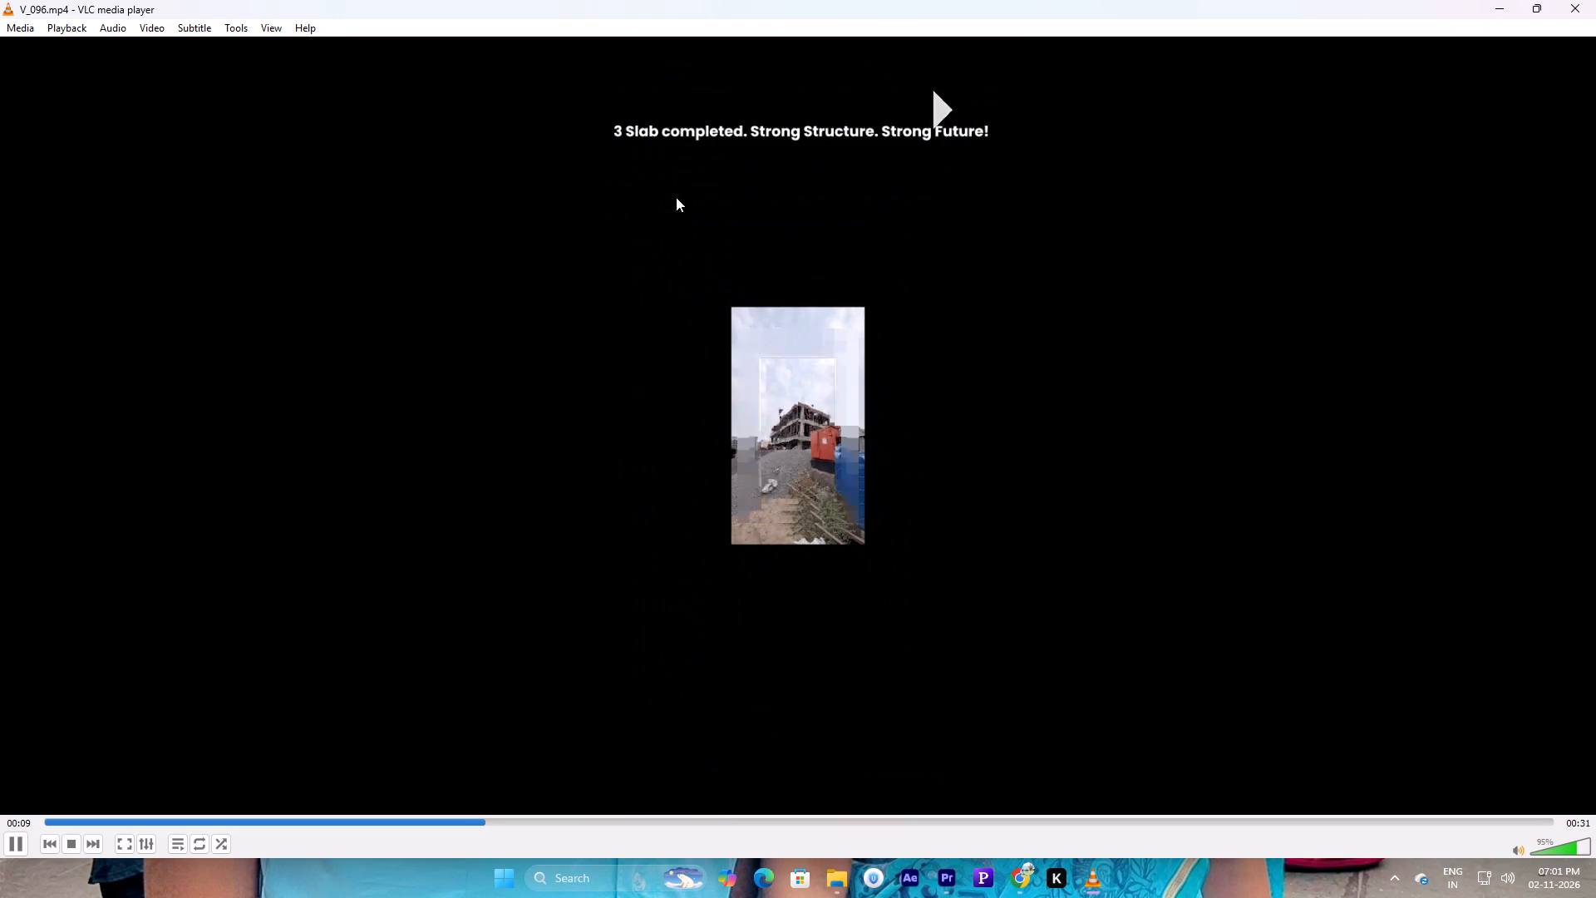
{"action": "key", "text": "space"}
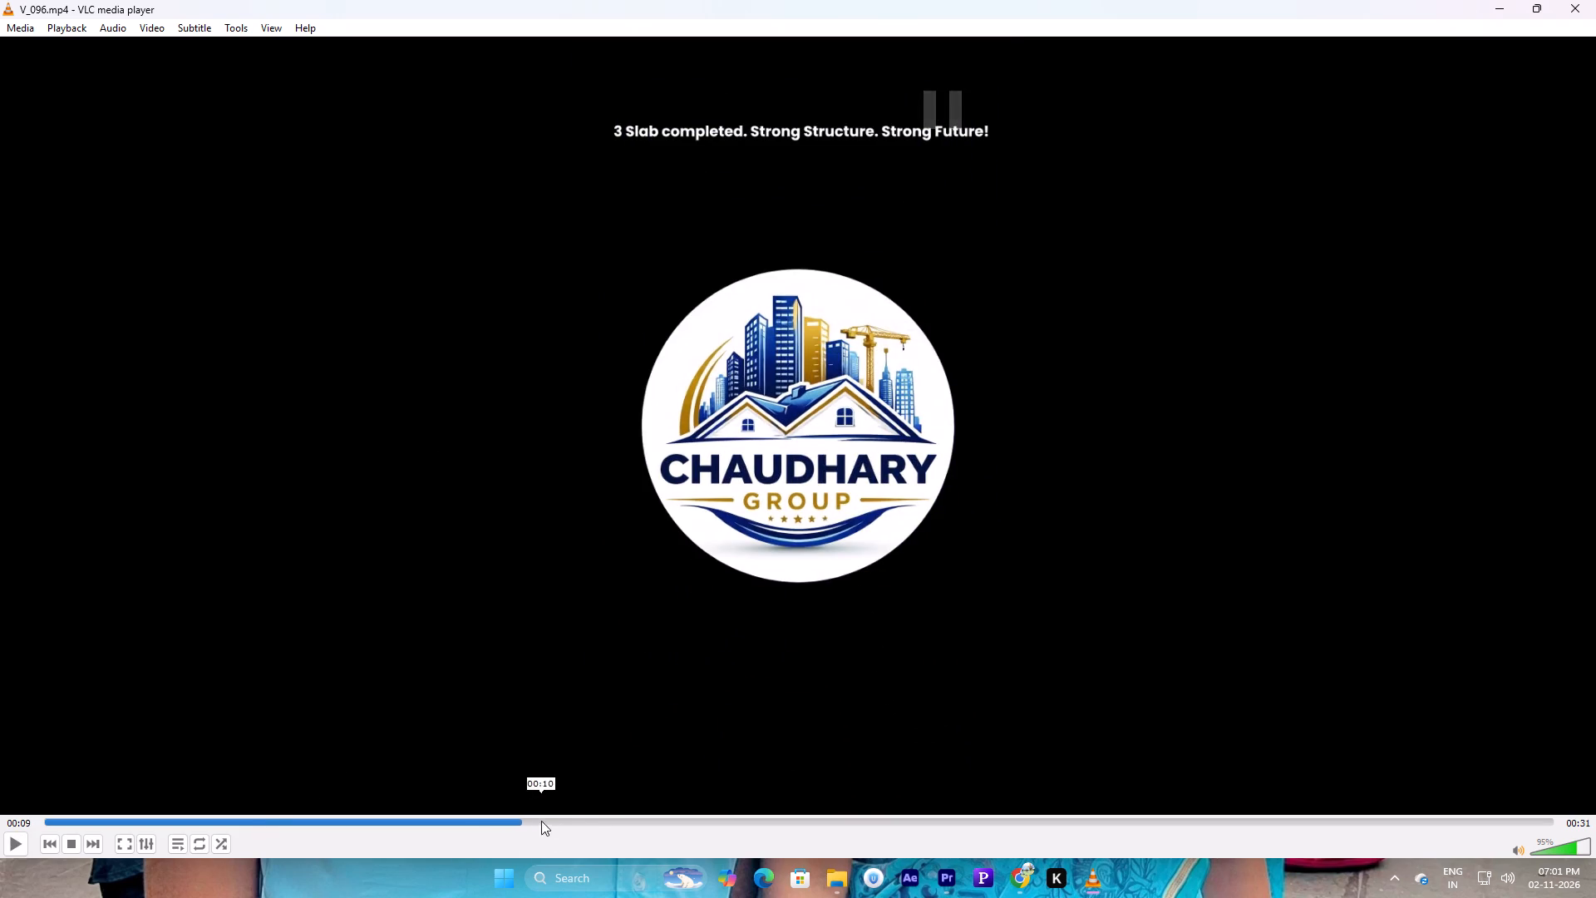
{"action": "left_click_drag", "start_coordinate": [544, 820], "coordinate": [793, 826]}
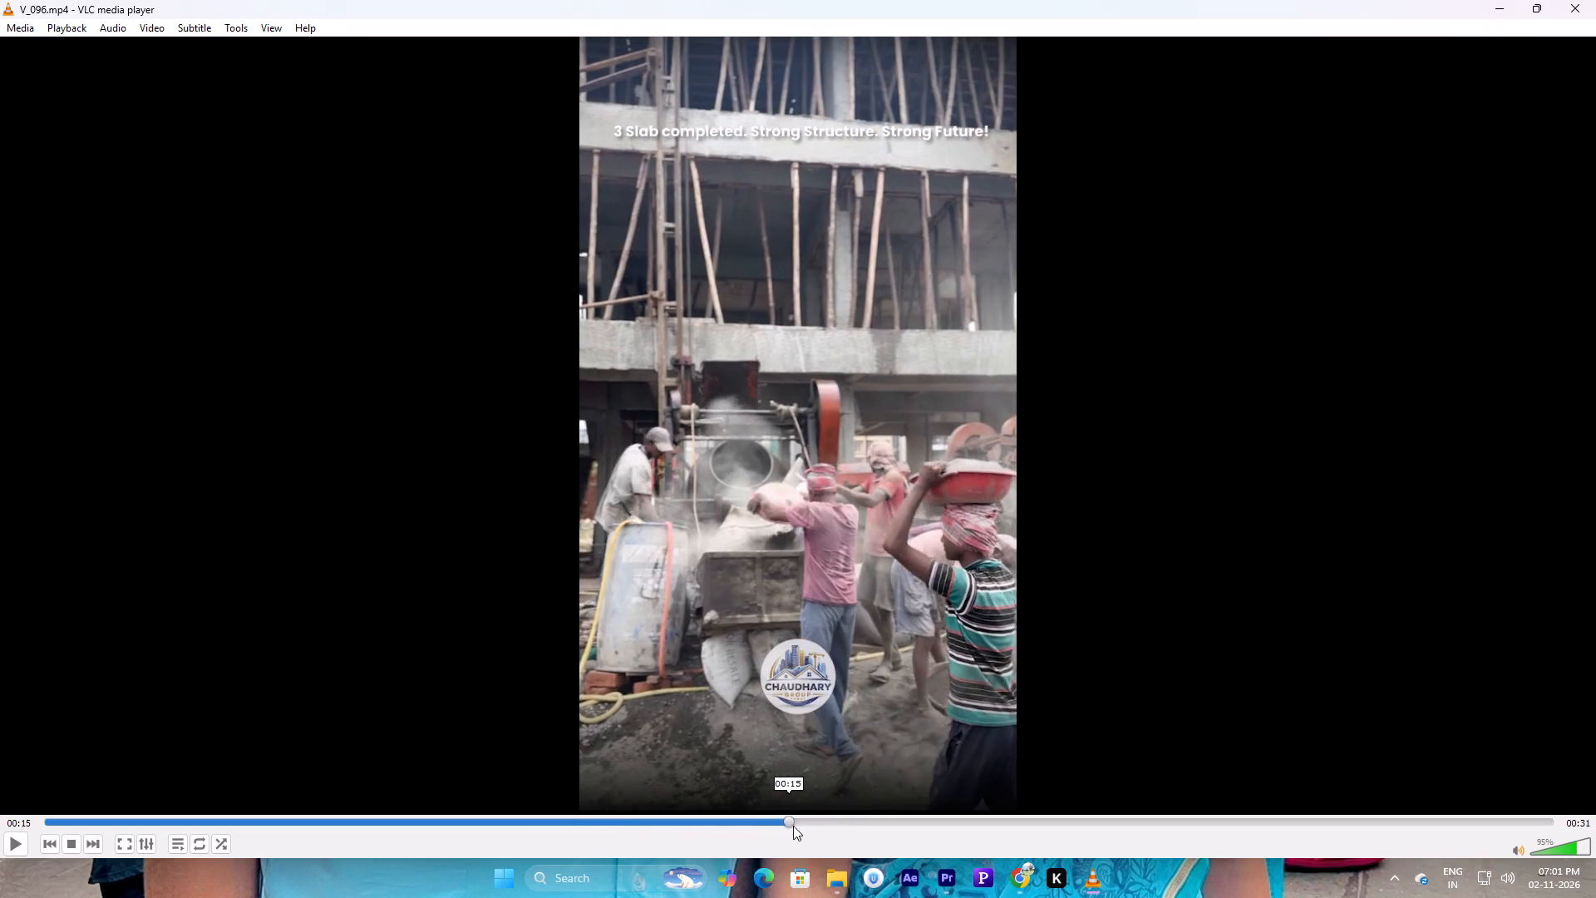
{"action": "left_click_drag", "start_coordinate": [793, 826], "coordinate": [966, 825]}
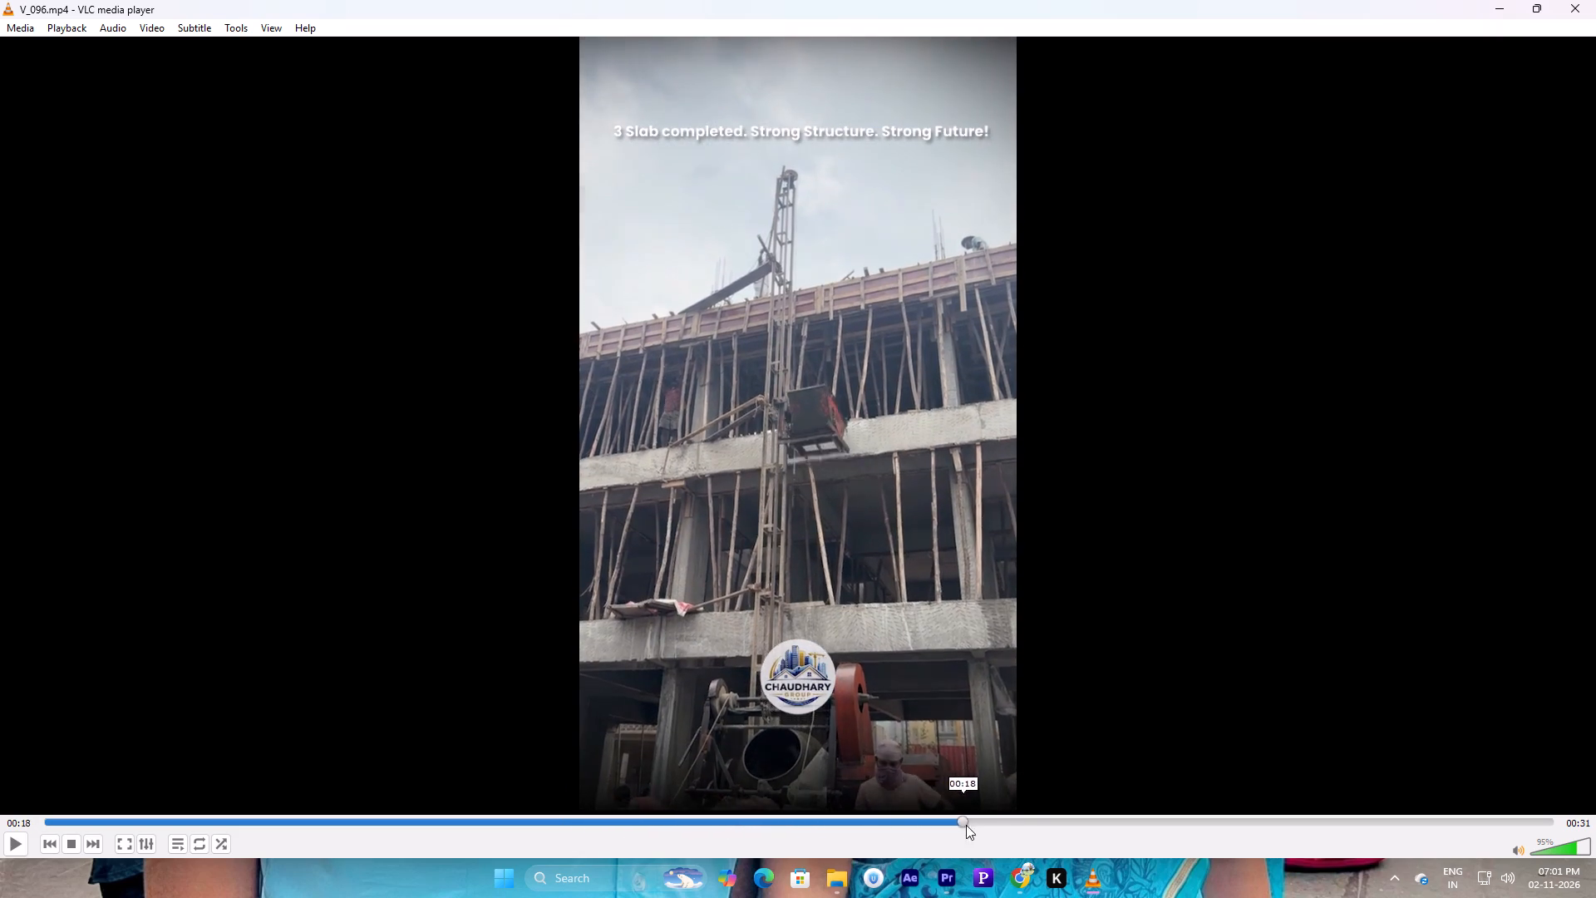
{"action": "left_click_drag", "start_coordinate": [966, 825], "coordinate": [1243, 795]}
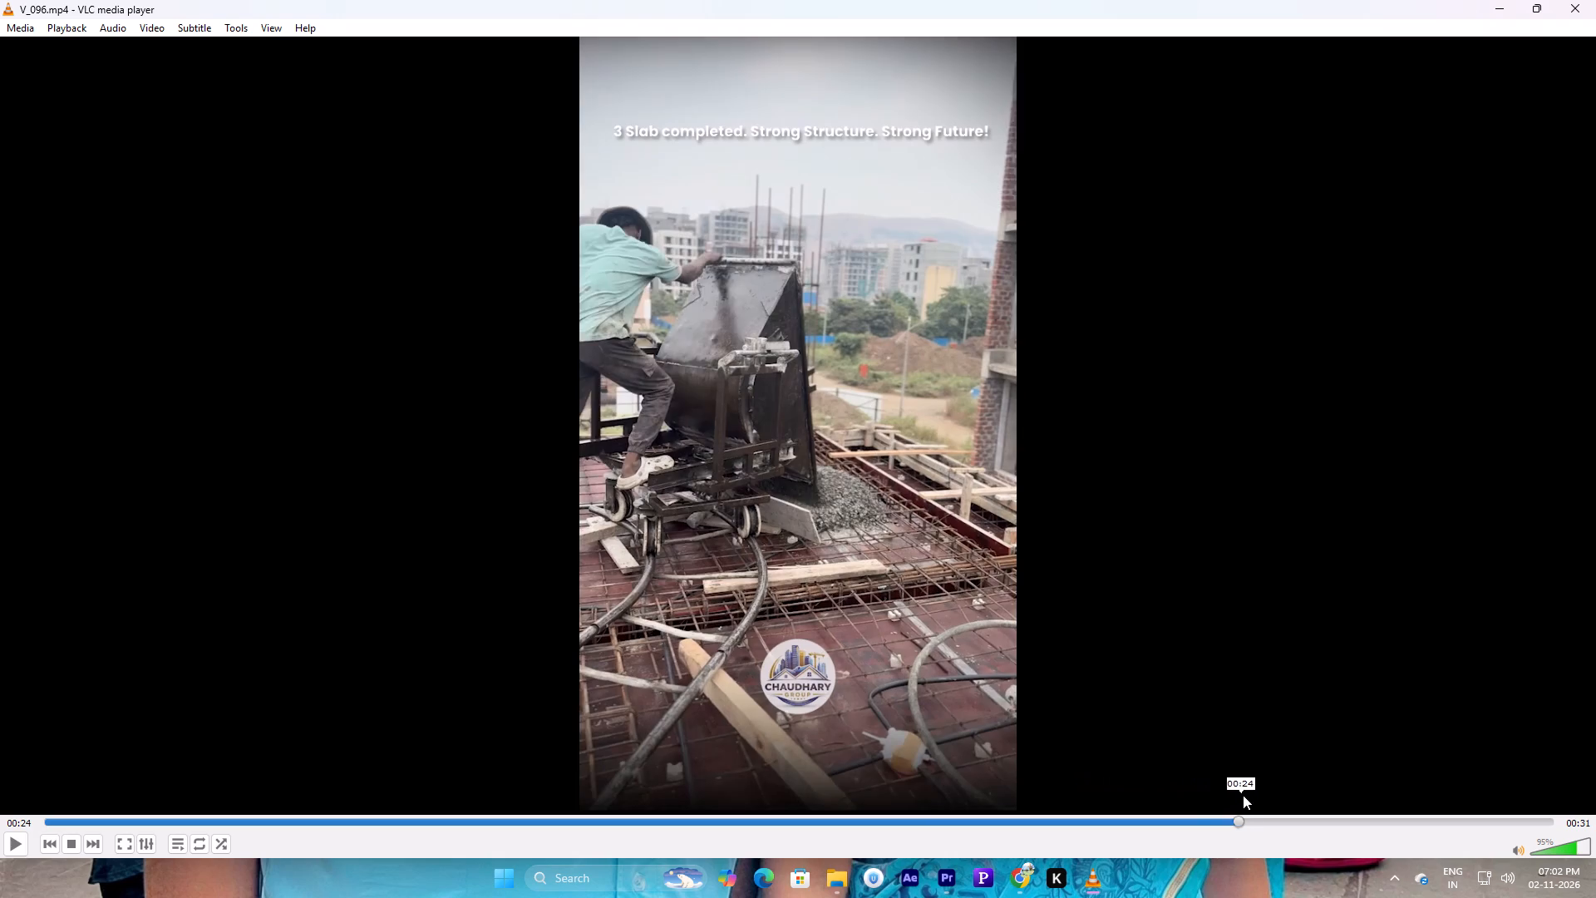
{"action": "left_click_drag", "start_coordinate": [1243, 795], "coordinate": [1479, 756]}
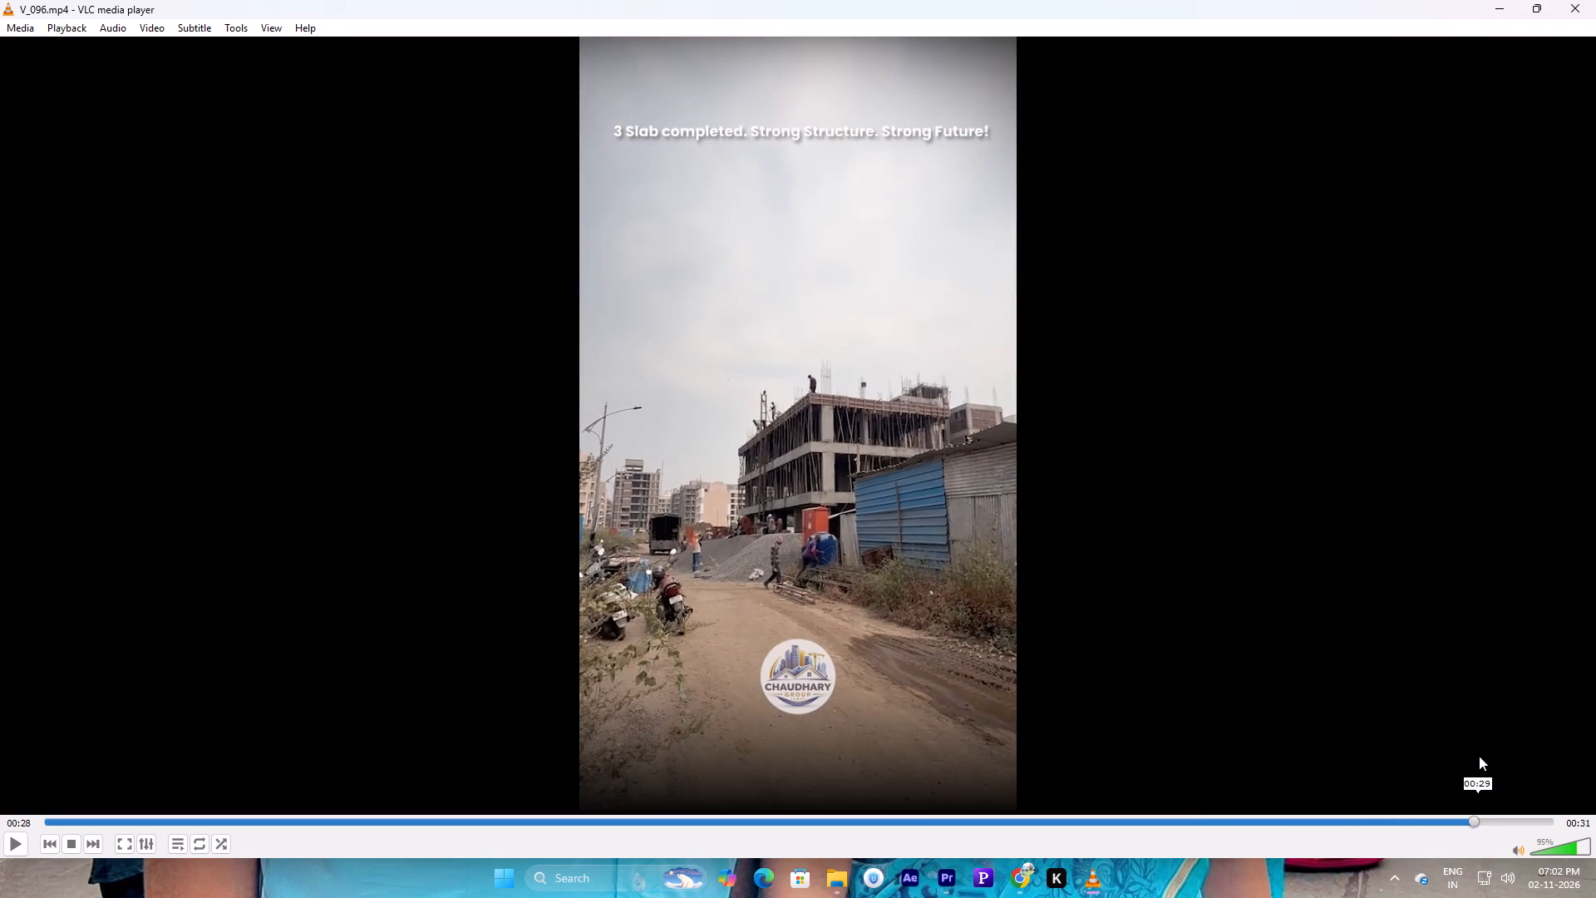
{"action": "left_click_drag", "start_coordinate": [1479, 756], "coordinate": [1434, 767]}
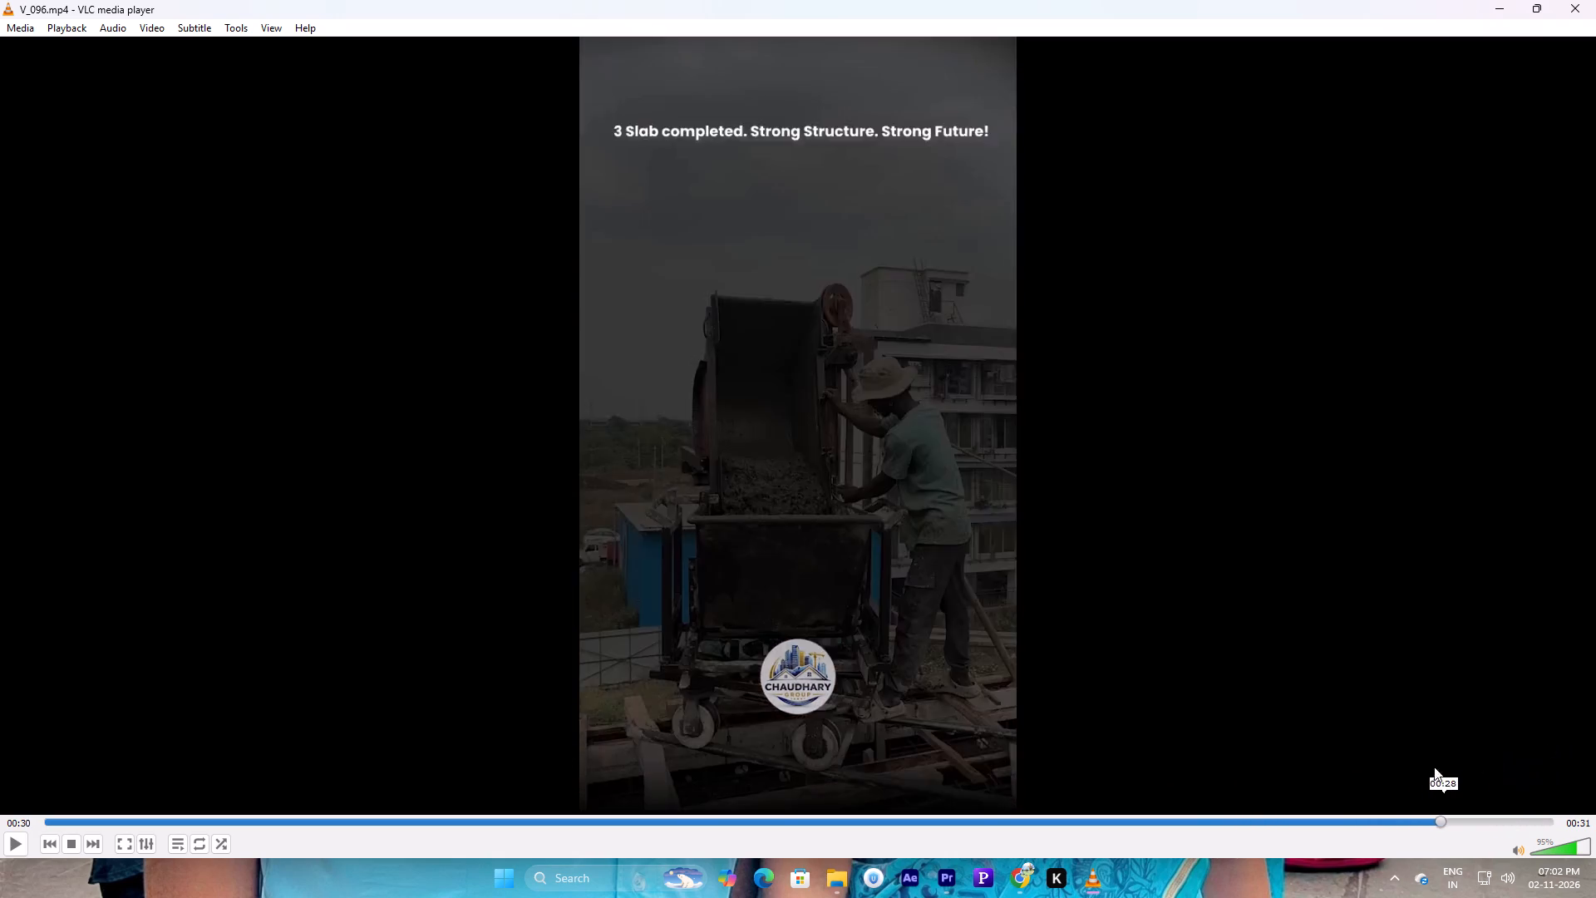
{"action": "left_click_drag", "start_coordinate": [1434, 767], "coordinate": [523, 767]}
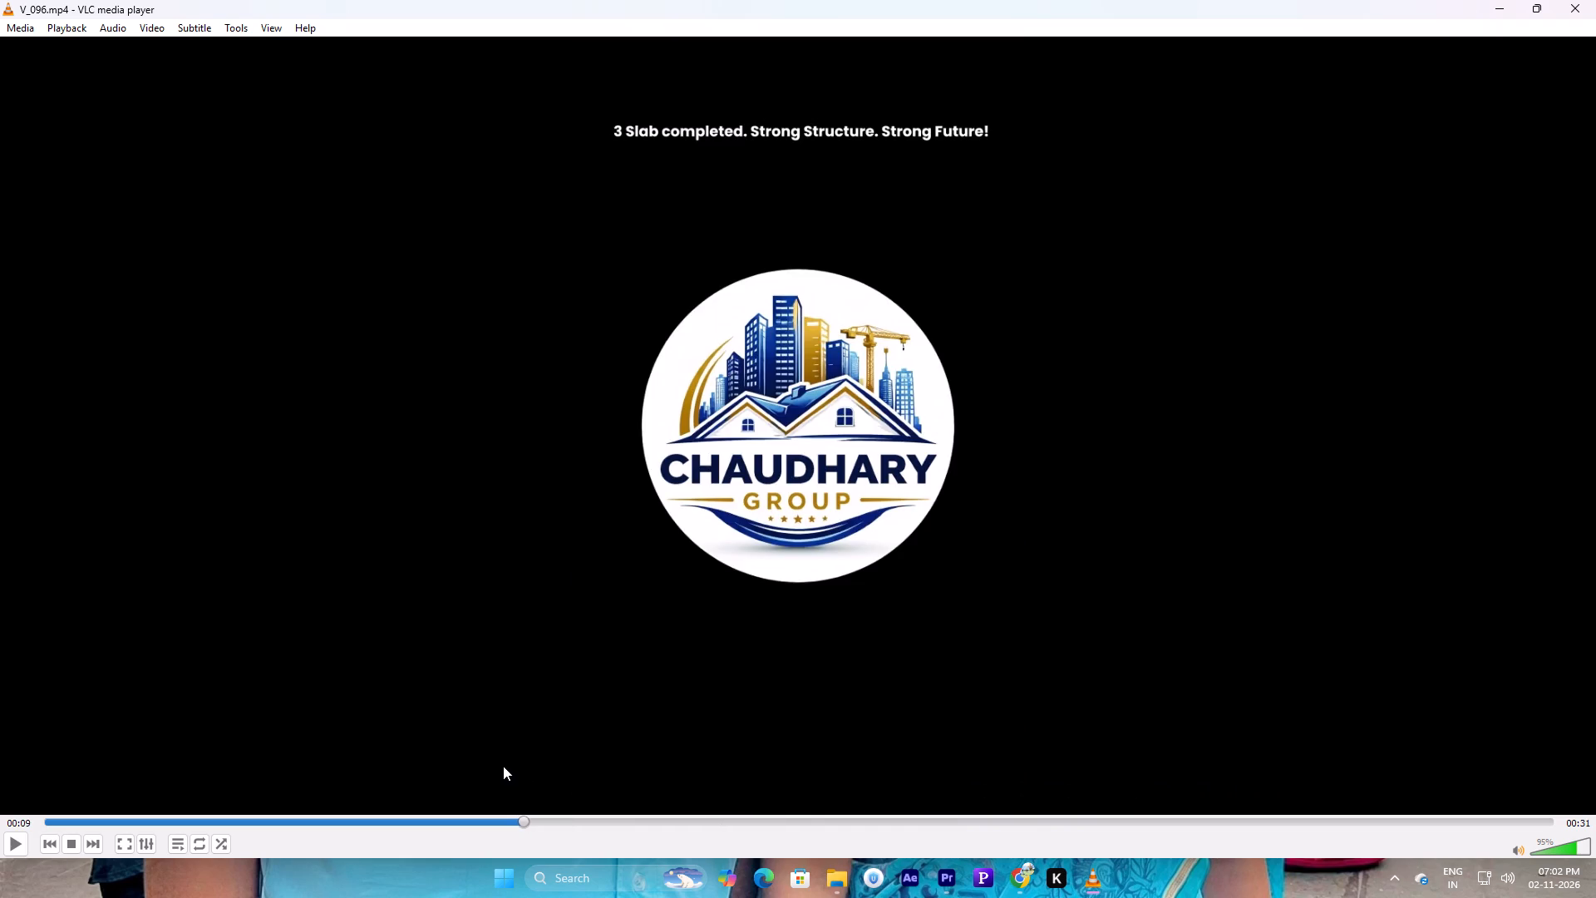
{"action": "left_click_drag", "start_coordinate": [530, 826], "coordinate": [477, 836]}
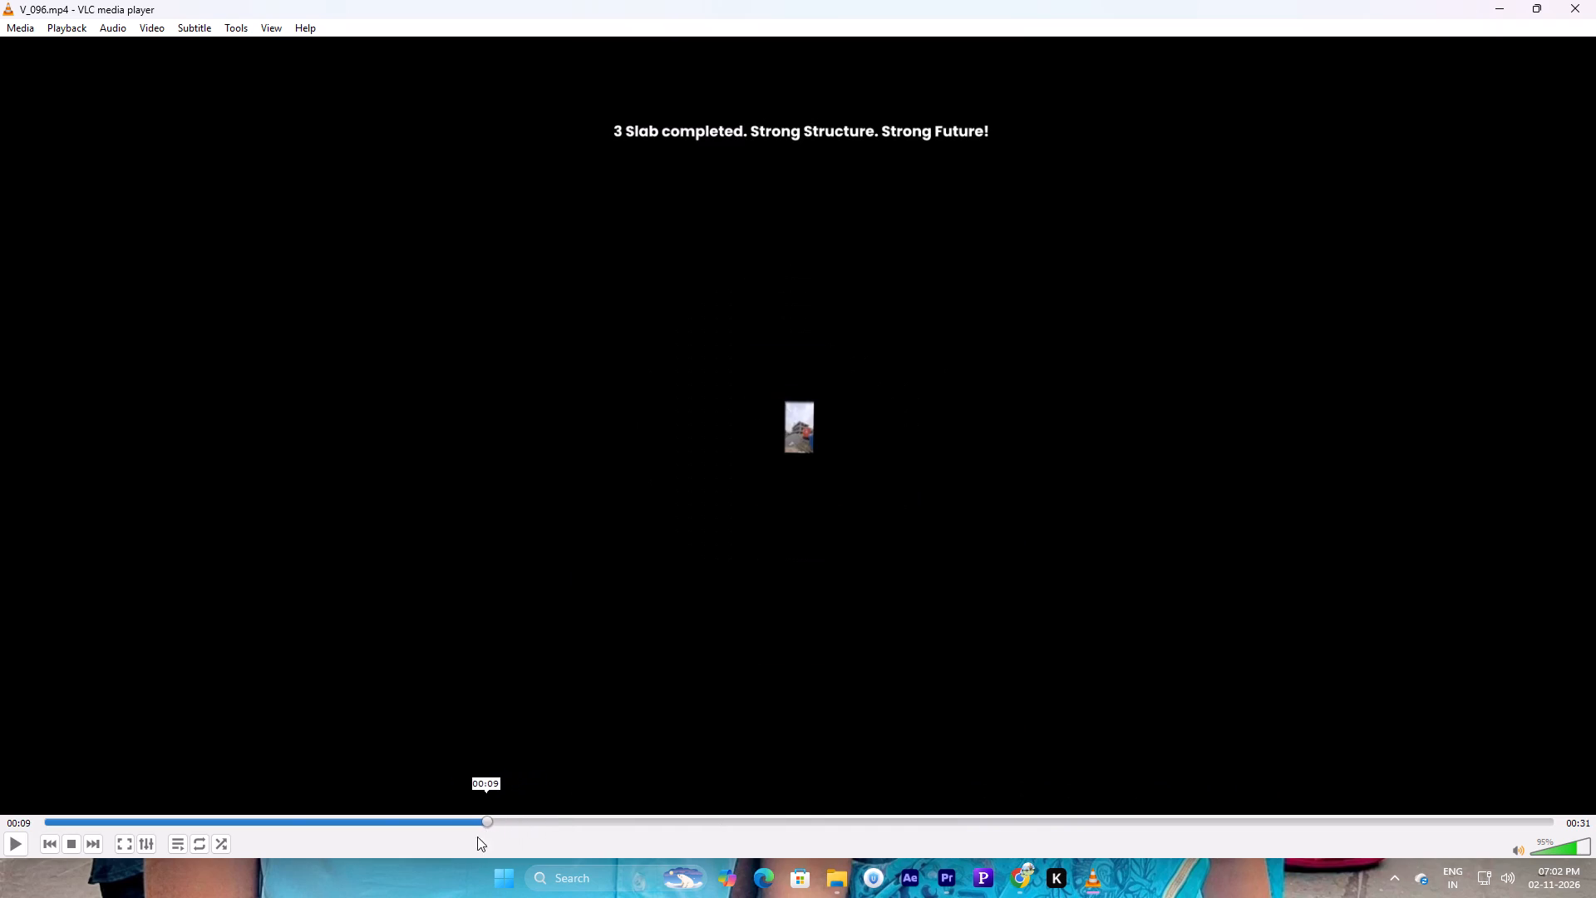
{"action": "left_click_drag", "start_coordinate": [477, 836], "coordinate": [135, 827]}
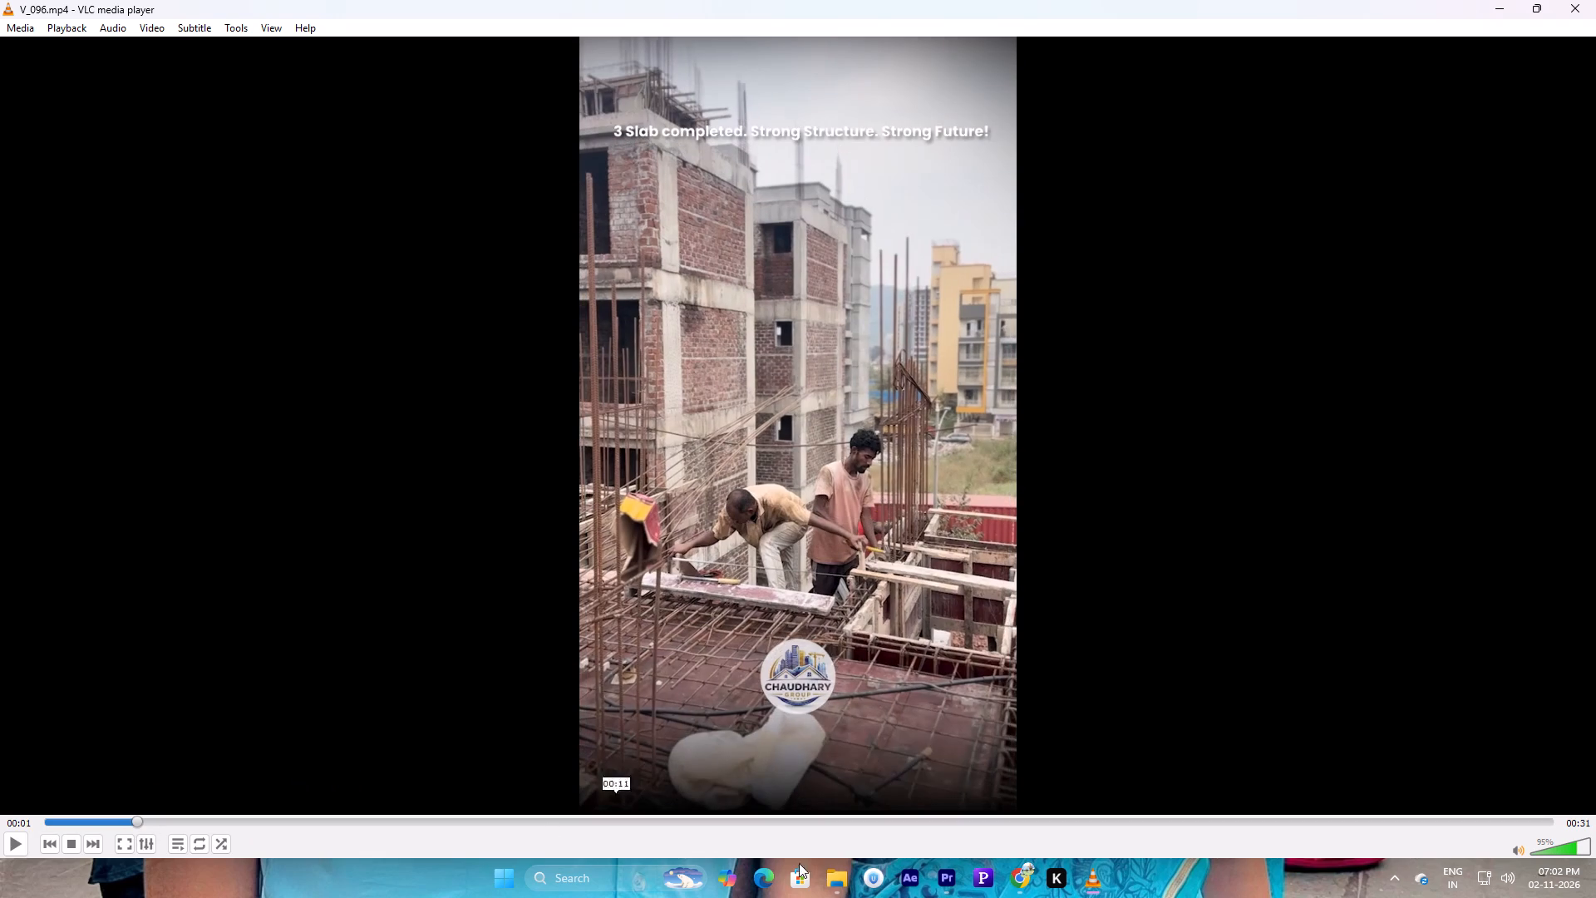
Switch to Premiere and lower the Pro FX S title on V4 slightly by setting its Transform position to Y 536.
{"action": "left_click", "coordinate": [943, 873]}
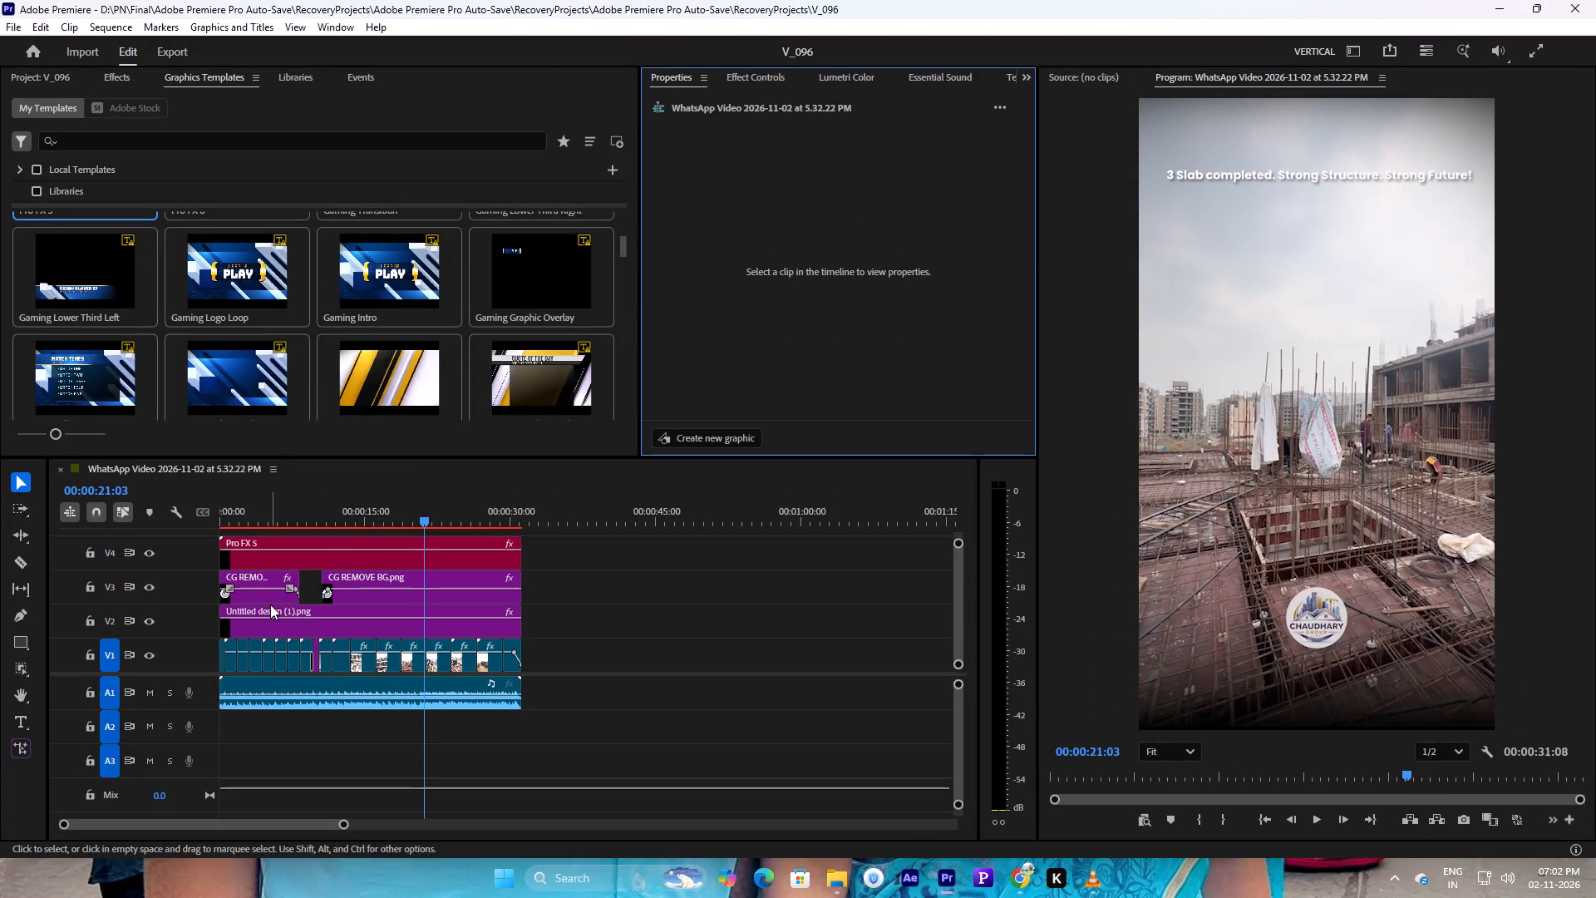
{"action": "left_click", "coordinate": [331, 550]}
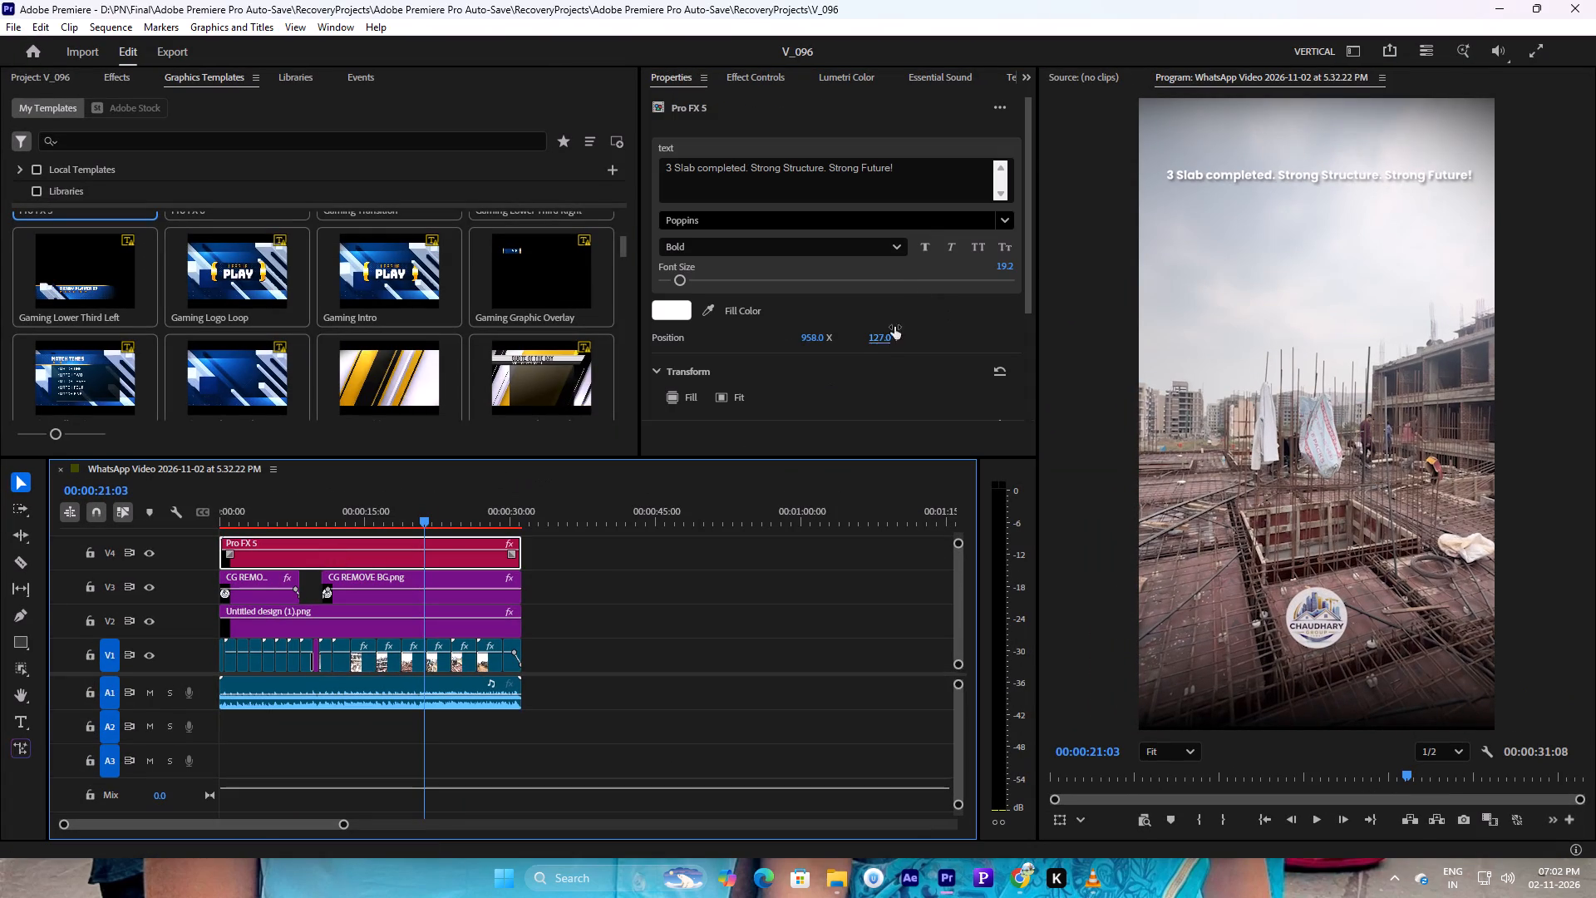
{"action": "left_click_drag", "start_coordinate": [1027, 242], "coordinate": [1026, 351]}
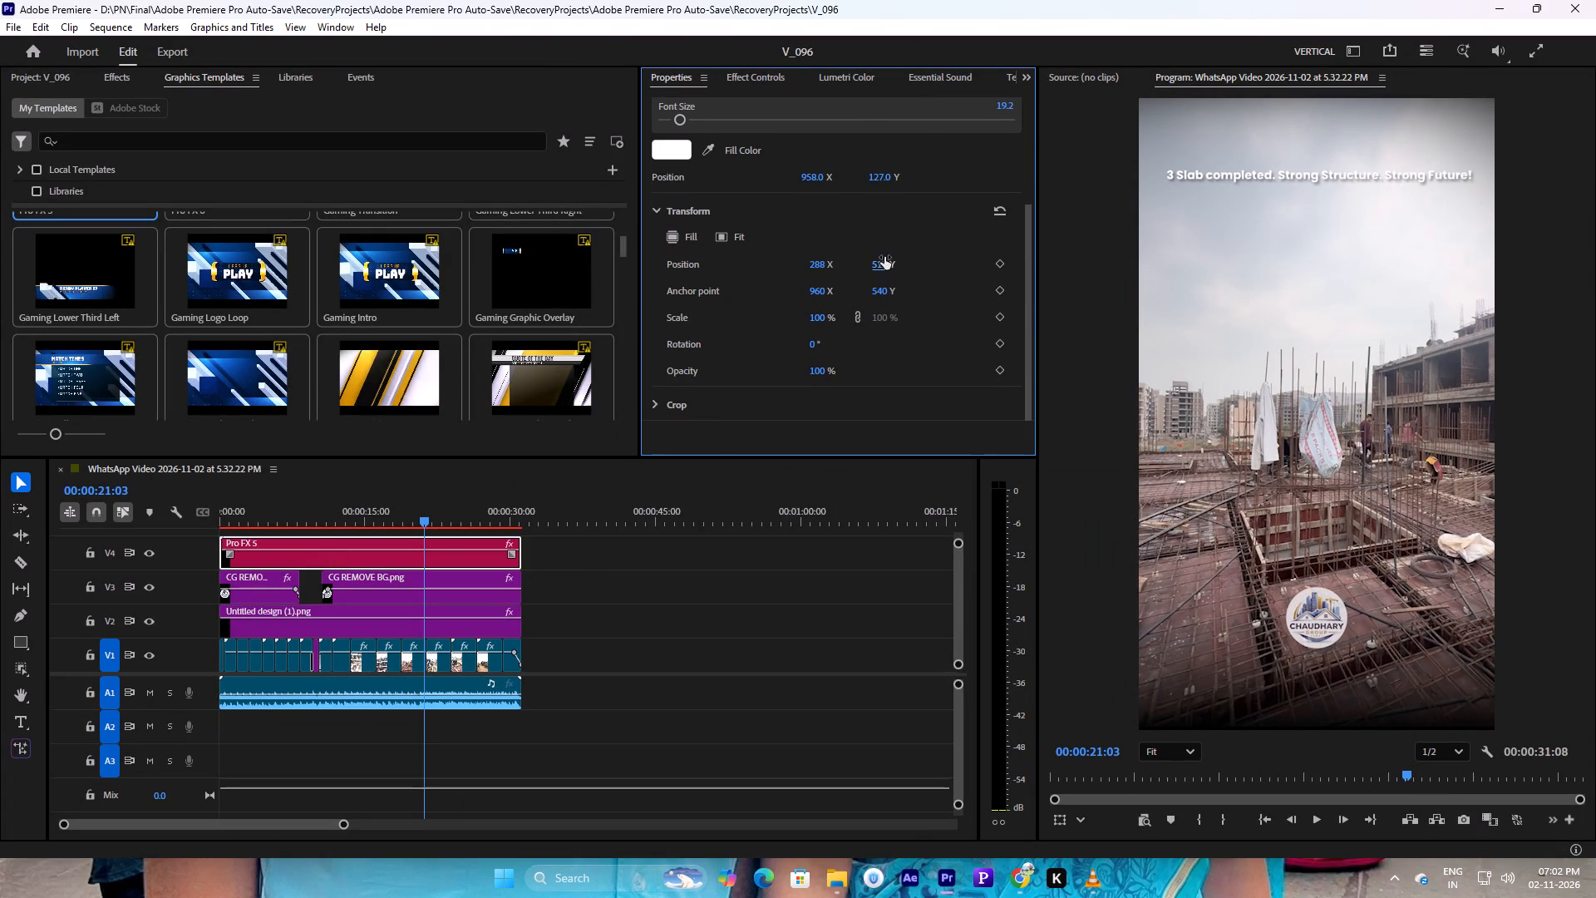
{"action": "left_click_drag", "start_coordinate": [883, 262], "coordinate": [901, 258]}
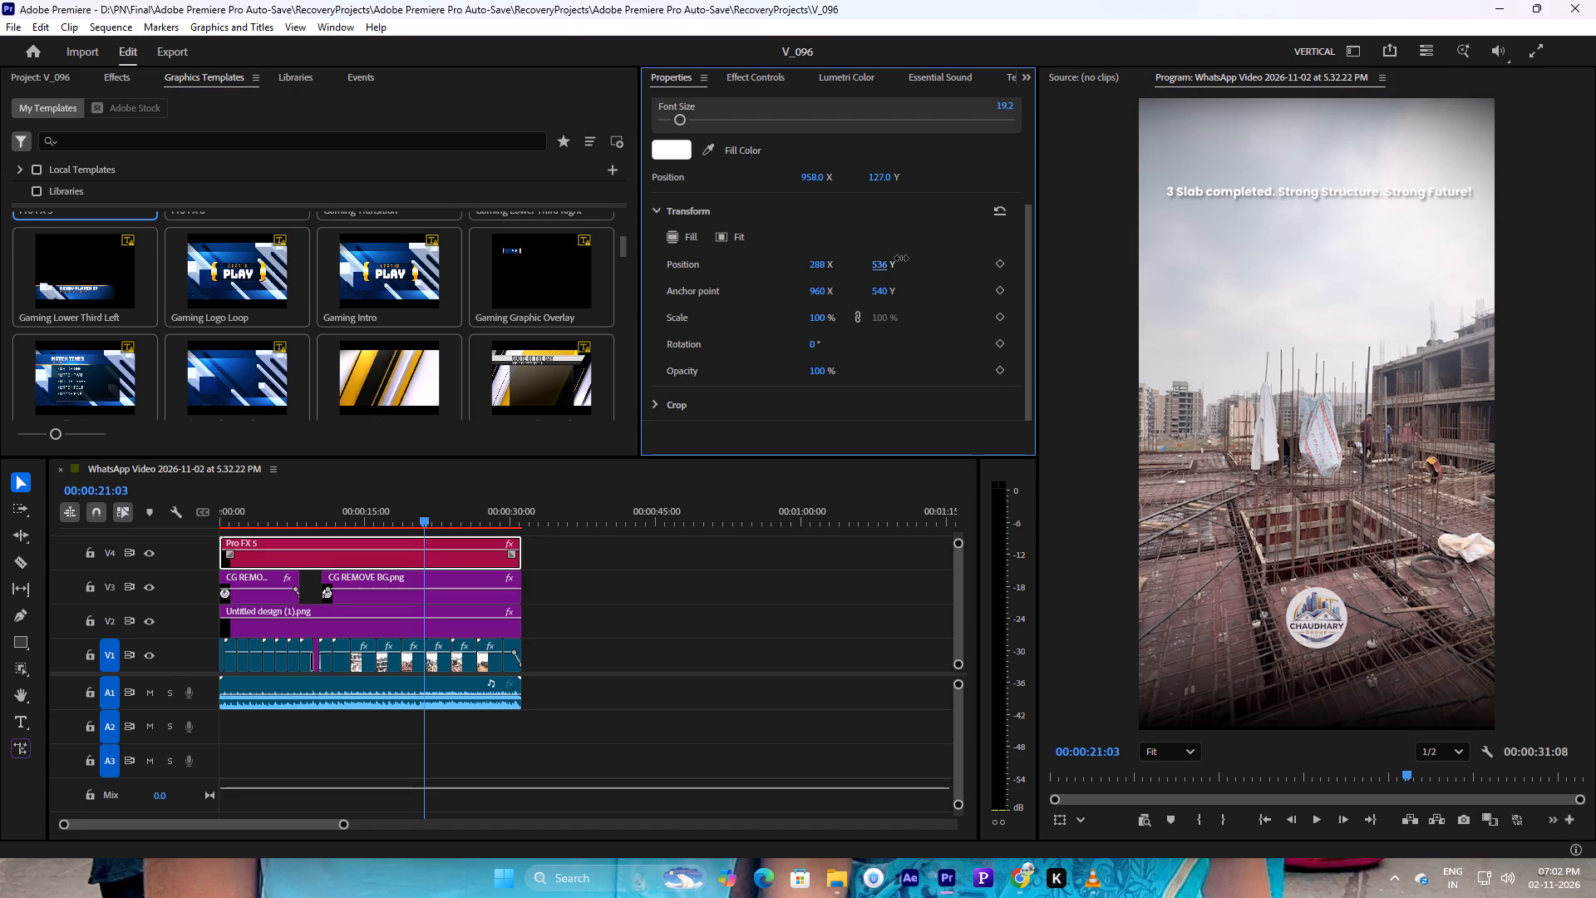
{"action": "left_click_drag", "start_coordinate": [901, 258], "coordinate": [899, 259]}
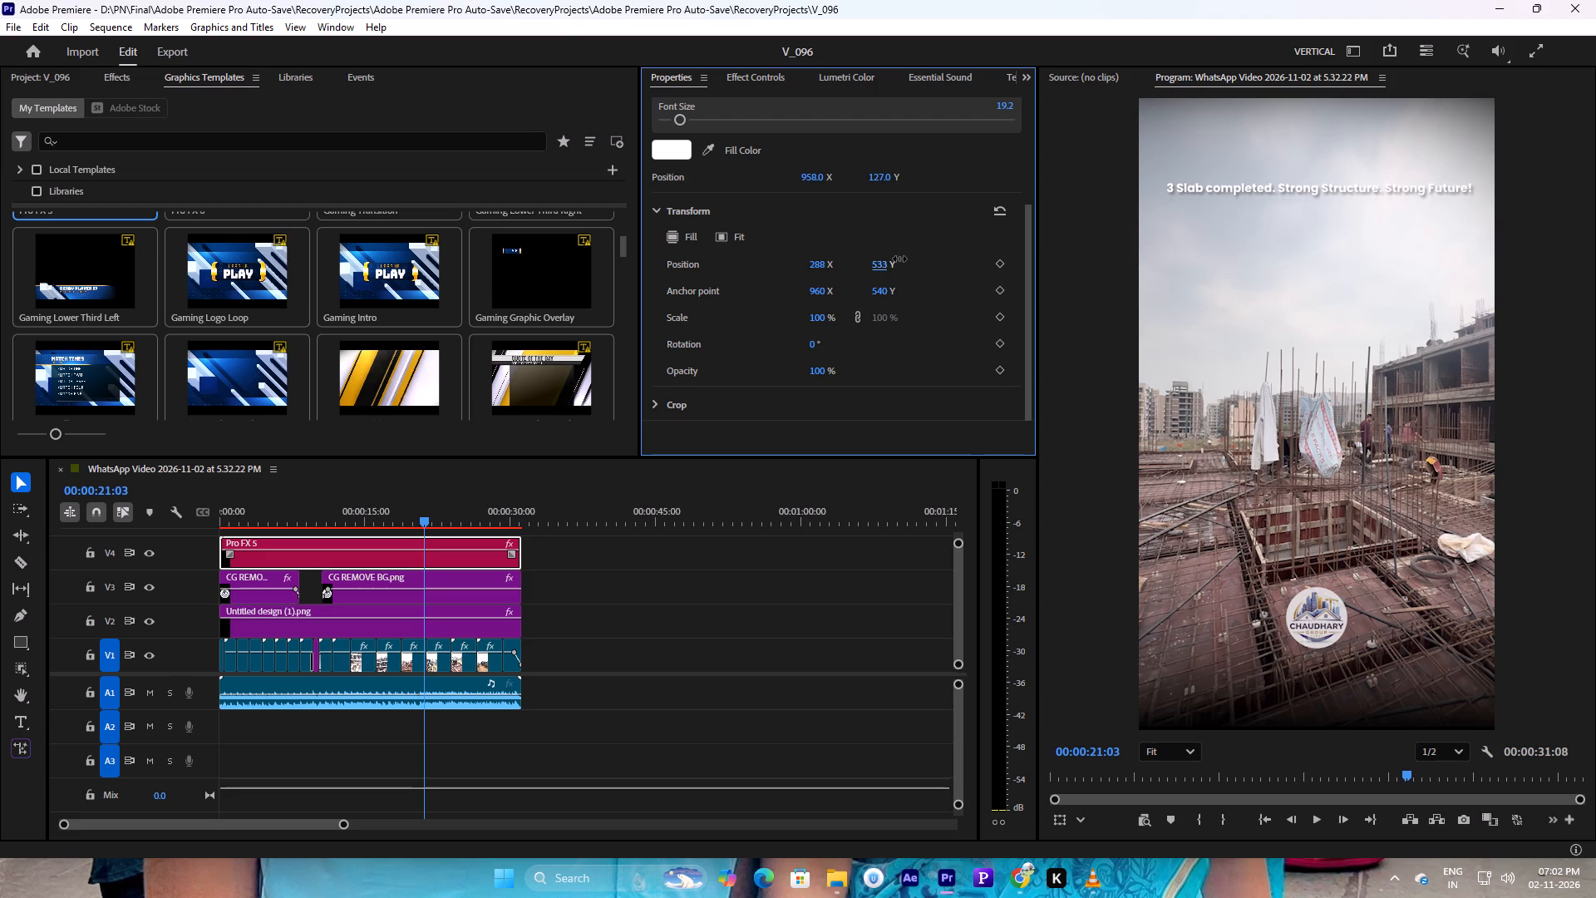
{"action": "left_click_drag", "start_coordinate": [899, 259], "coordinate": [902, 259]}
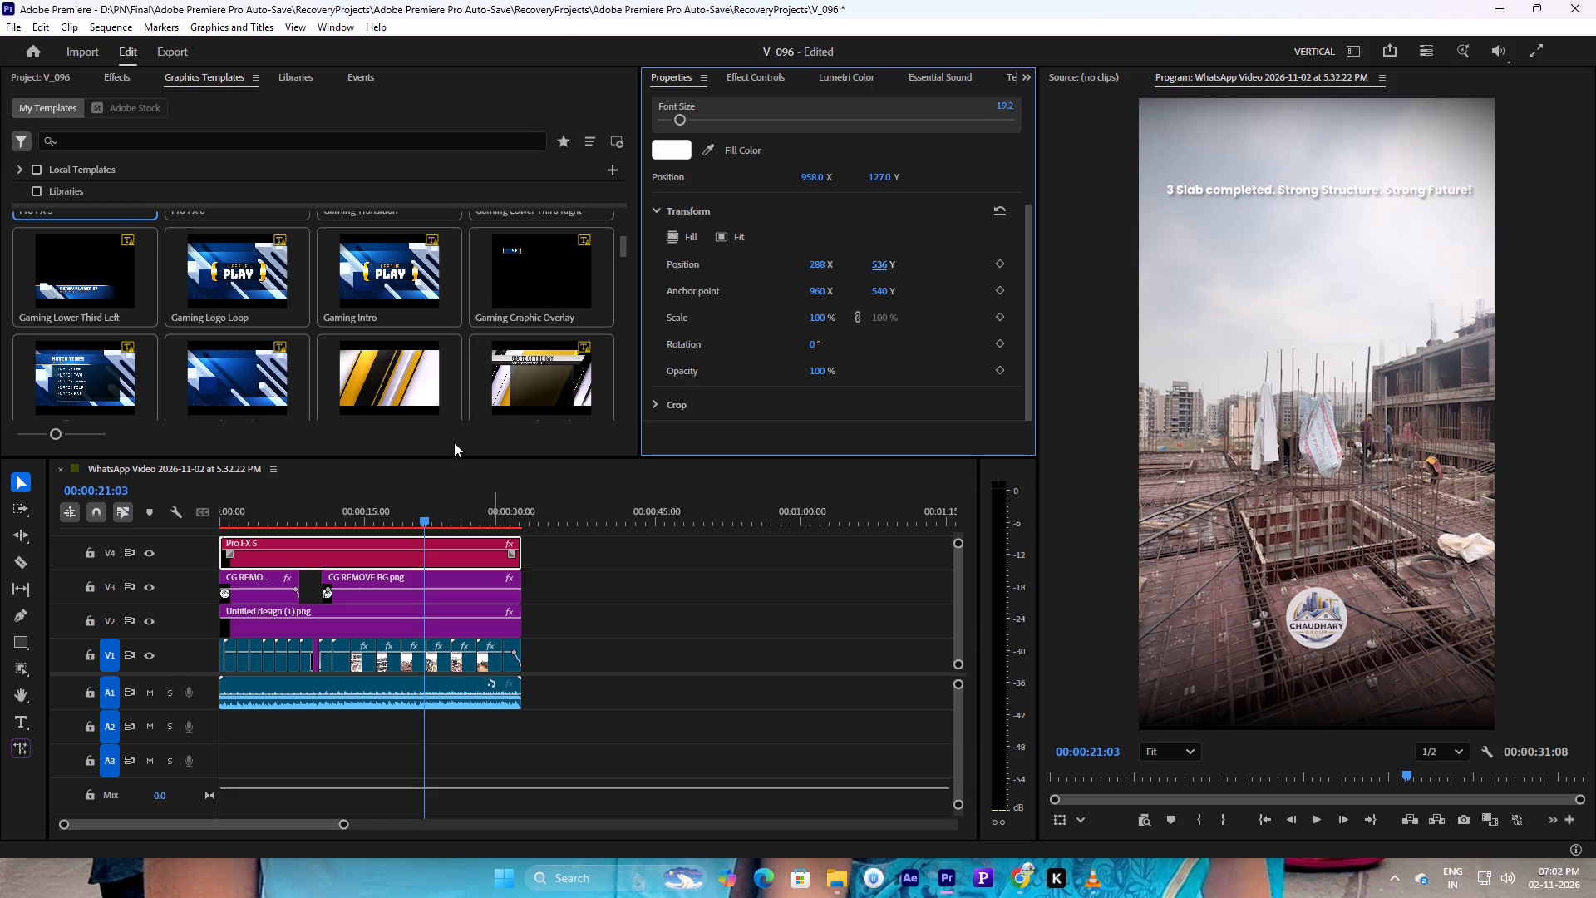
{"action": "left_click_drag", "start_coordinate": [428, 514], "coordinate": [407, 518]}
Re-export the sequence as H.264 under the file name V_096 in D:\PN\Final, replacing the existing file.
{"action": "left_click", "coordinate": [165, 48]}
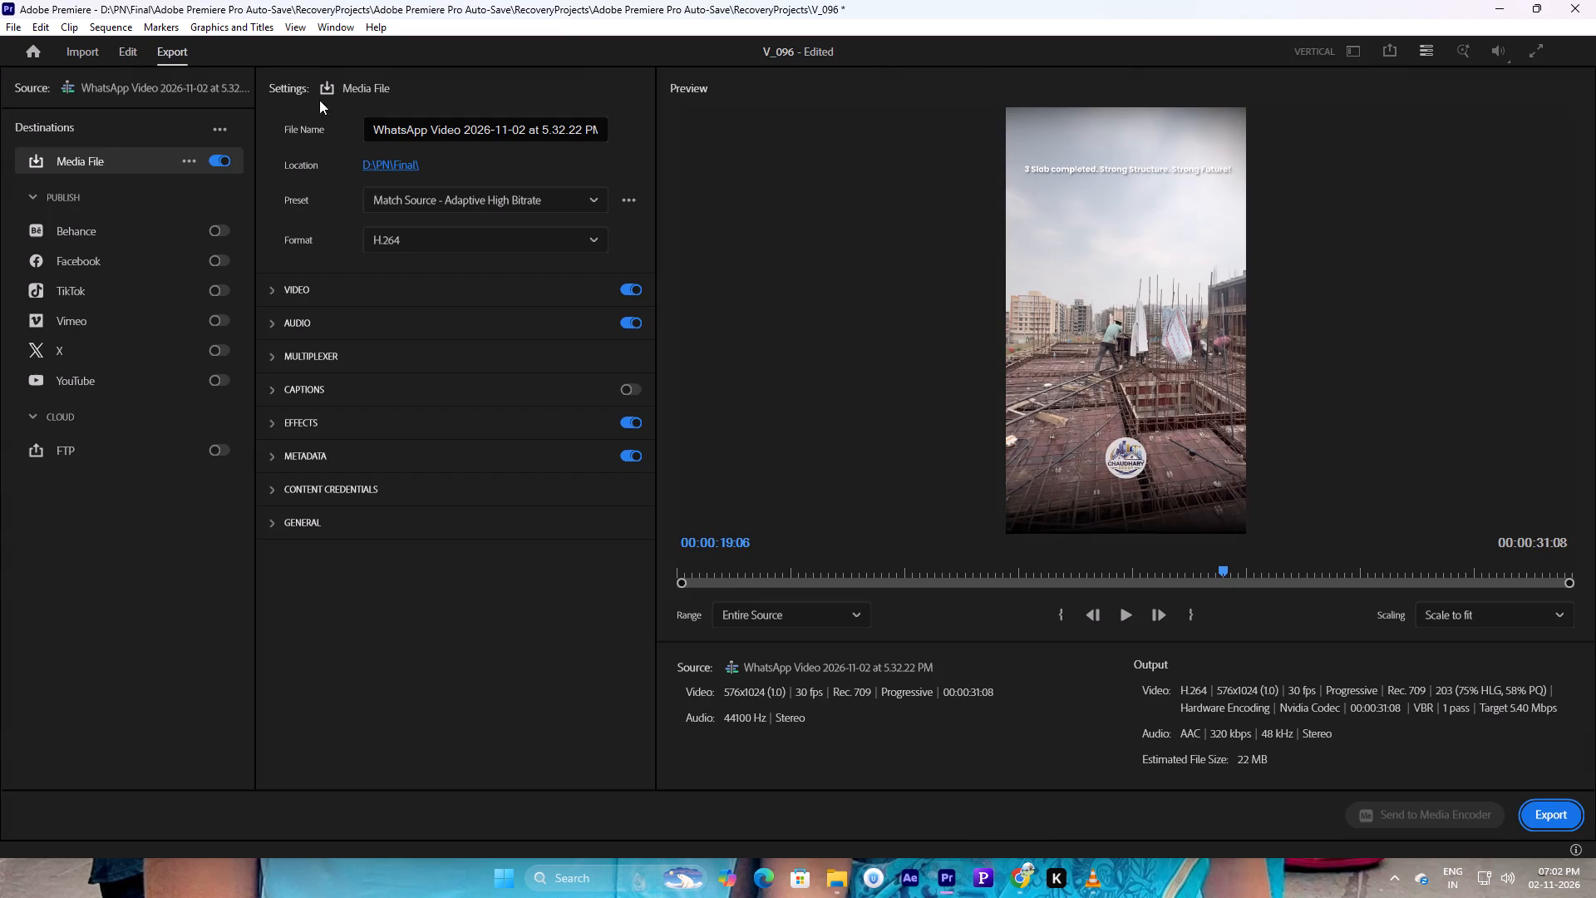
{"action": "triple_click", "coordinate": [421, 125]}
{"action": "key", "text": "BackSpace"}
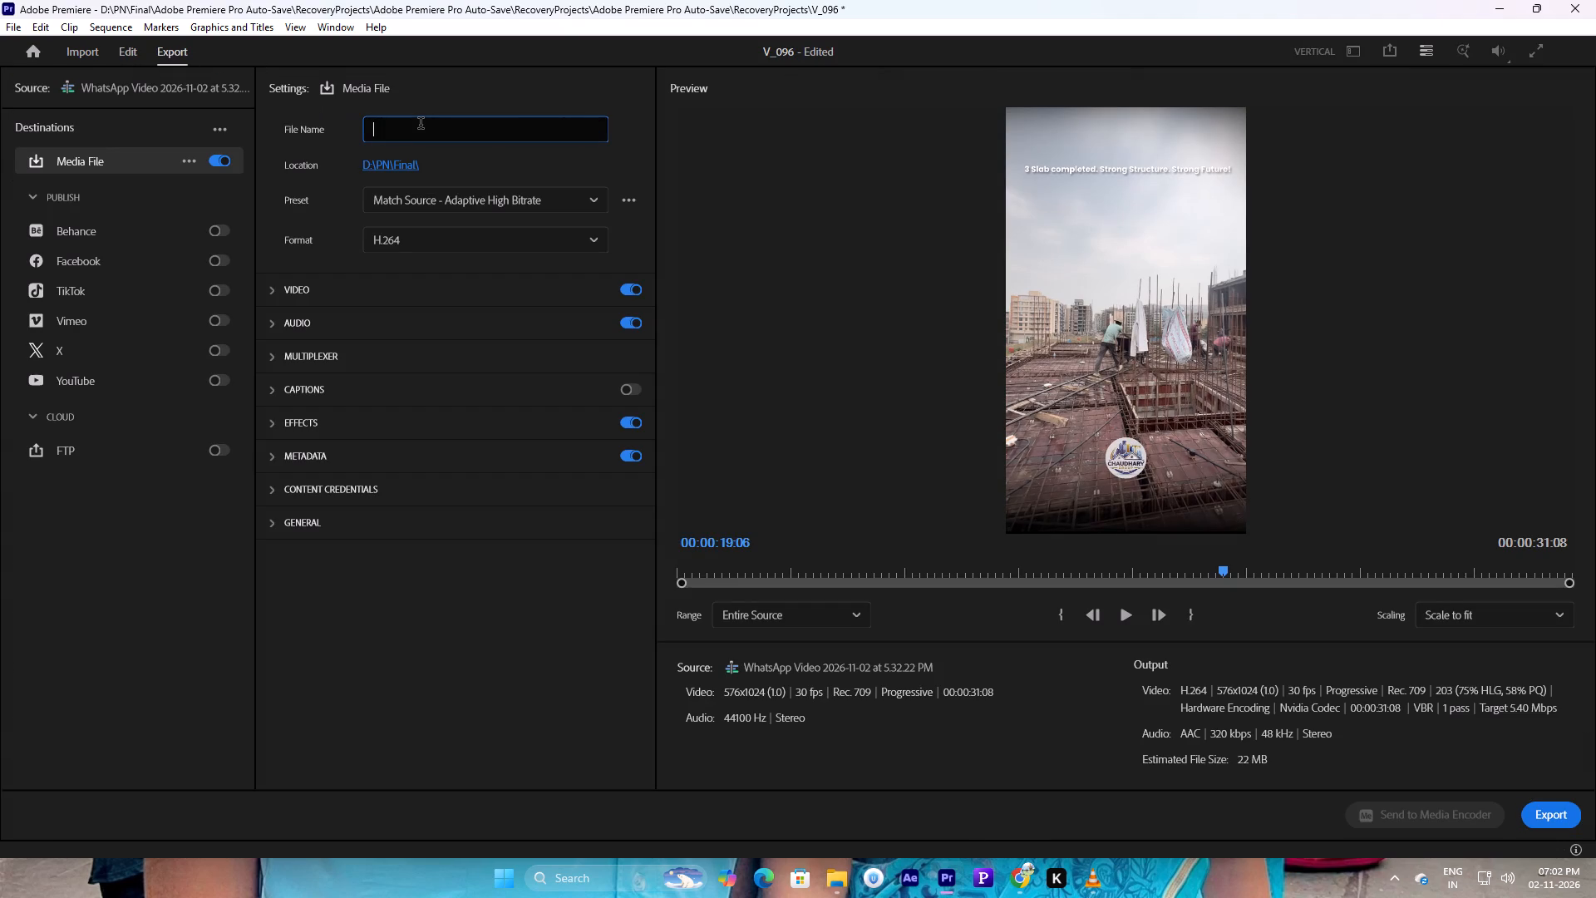
{"action": "key", "text": "v"}
{"action": "type", "text": ")97"}
{"action": "key", "text": "BackSpace"}
{"action": "key", "text": "BackSpace"}
{"action": "key", "text": "BackSpace"}
{"action": "key", "text": "shift+underscore"}
{"action": "type", "text": "096"}
{"action": "left_click", "coordinate": [436, 190]}
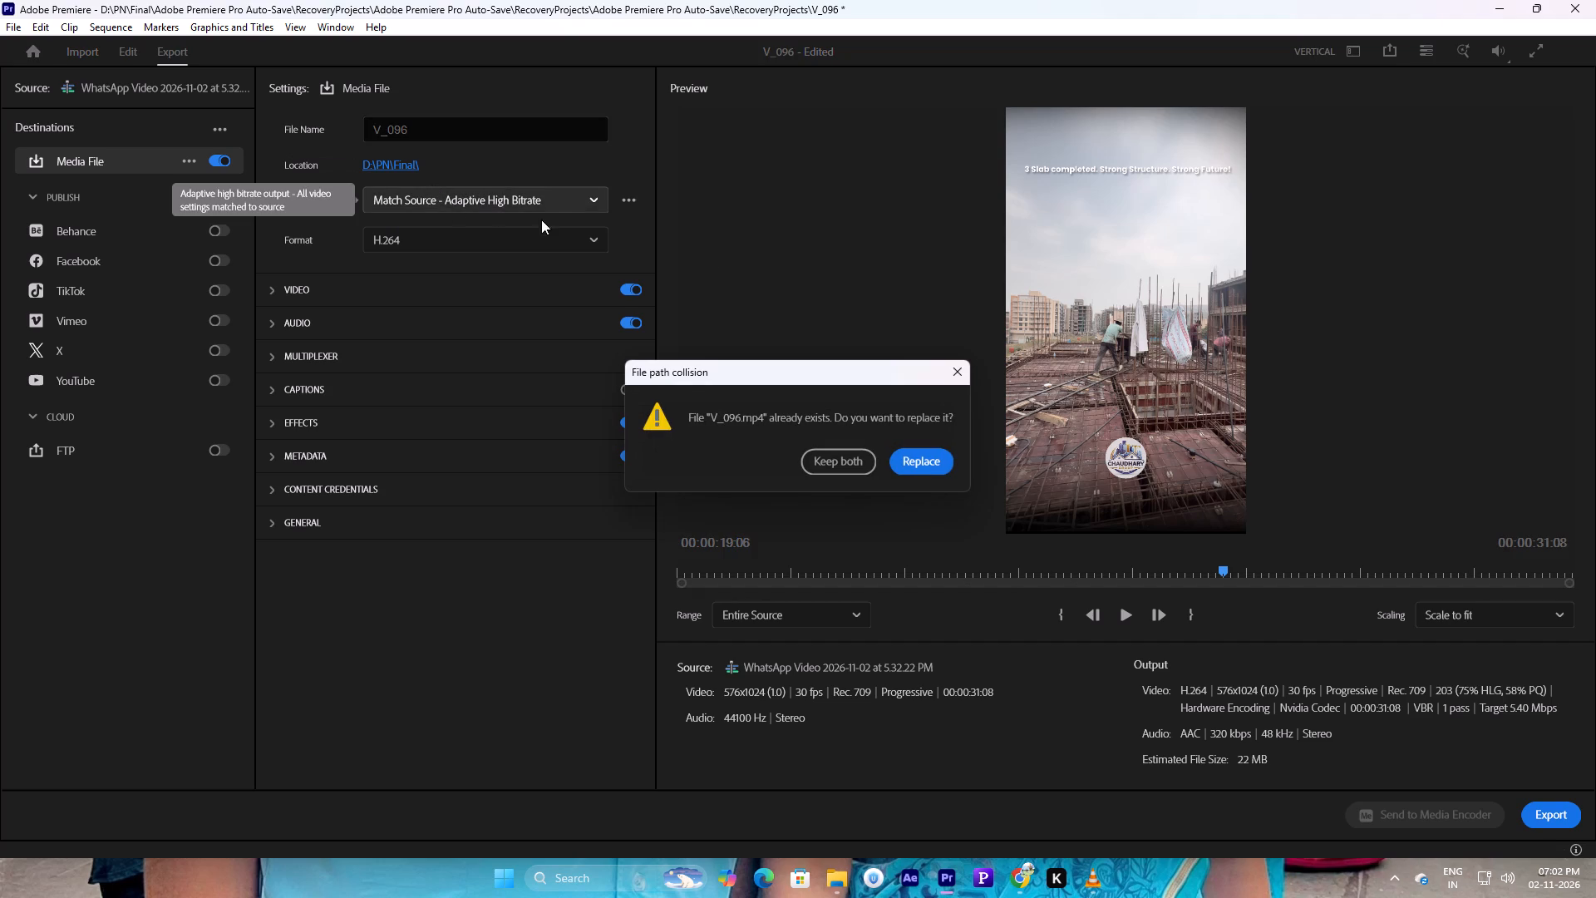
{"action": "left_click", "coordinate": [910, 467]}
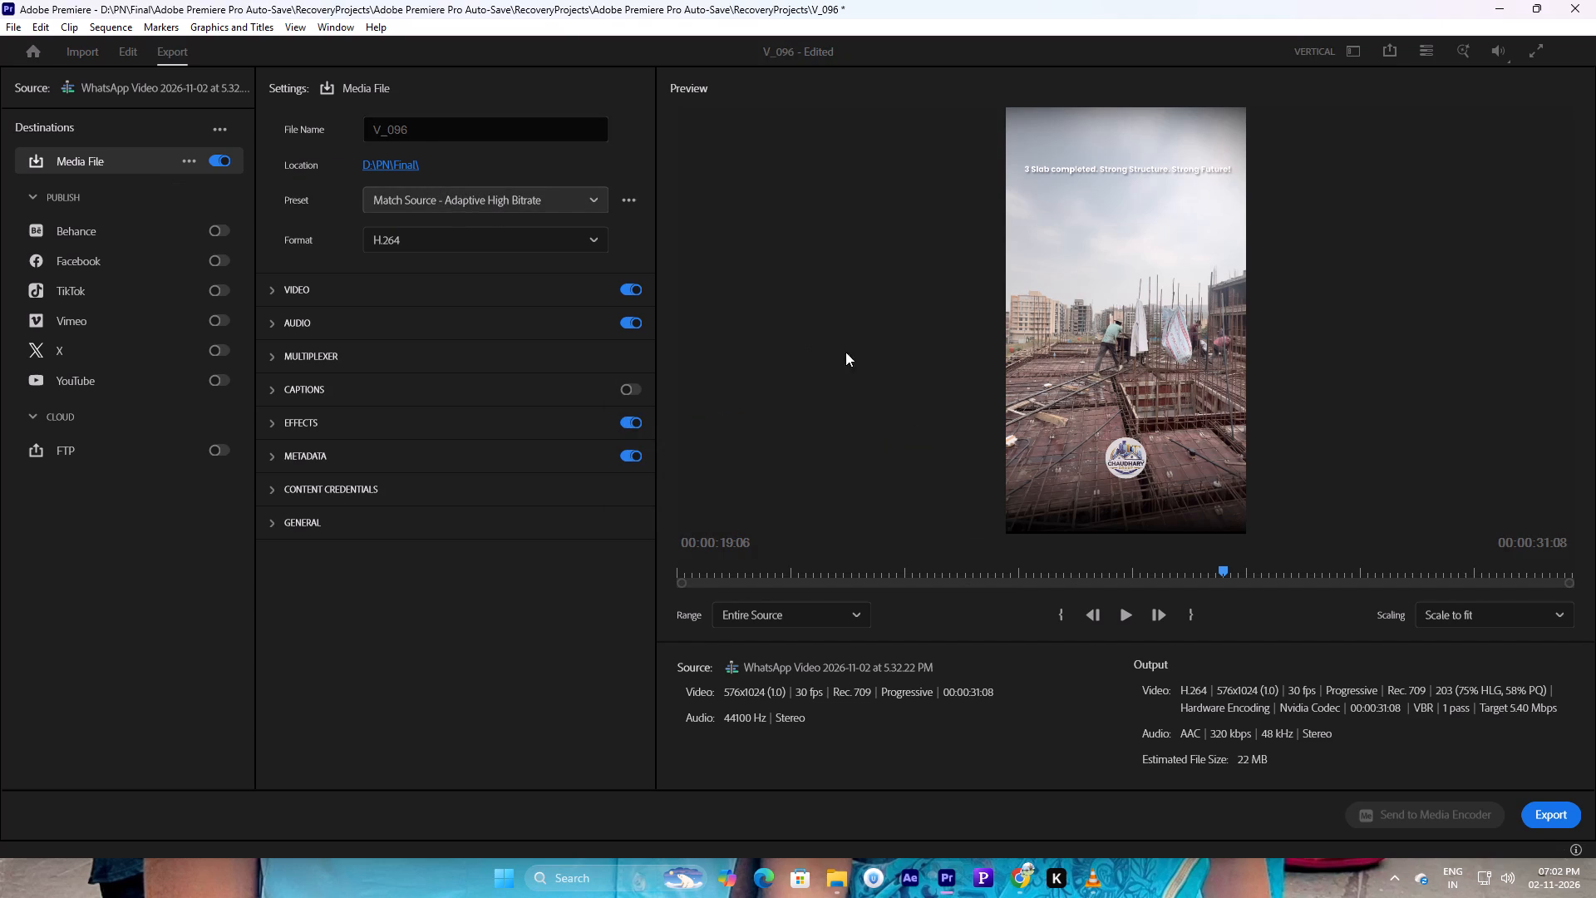
Run the H.264 export of V_096 to D:\PN\Final with the Match Source - Adaptive High Bitrate preset over the entire source.
{"action": "left_click", "coordinate": [1556, 819]}
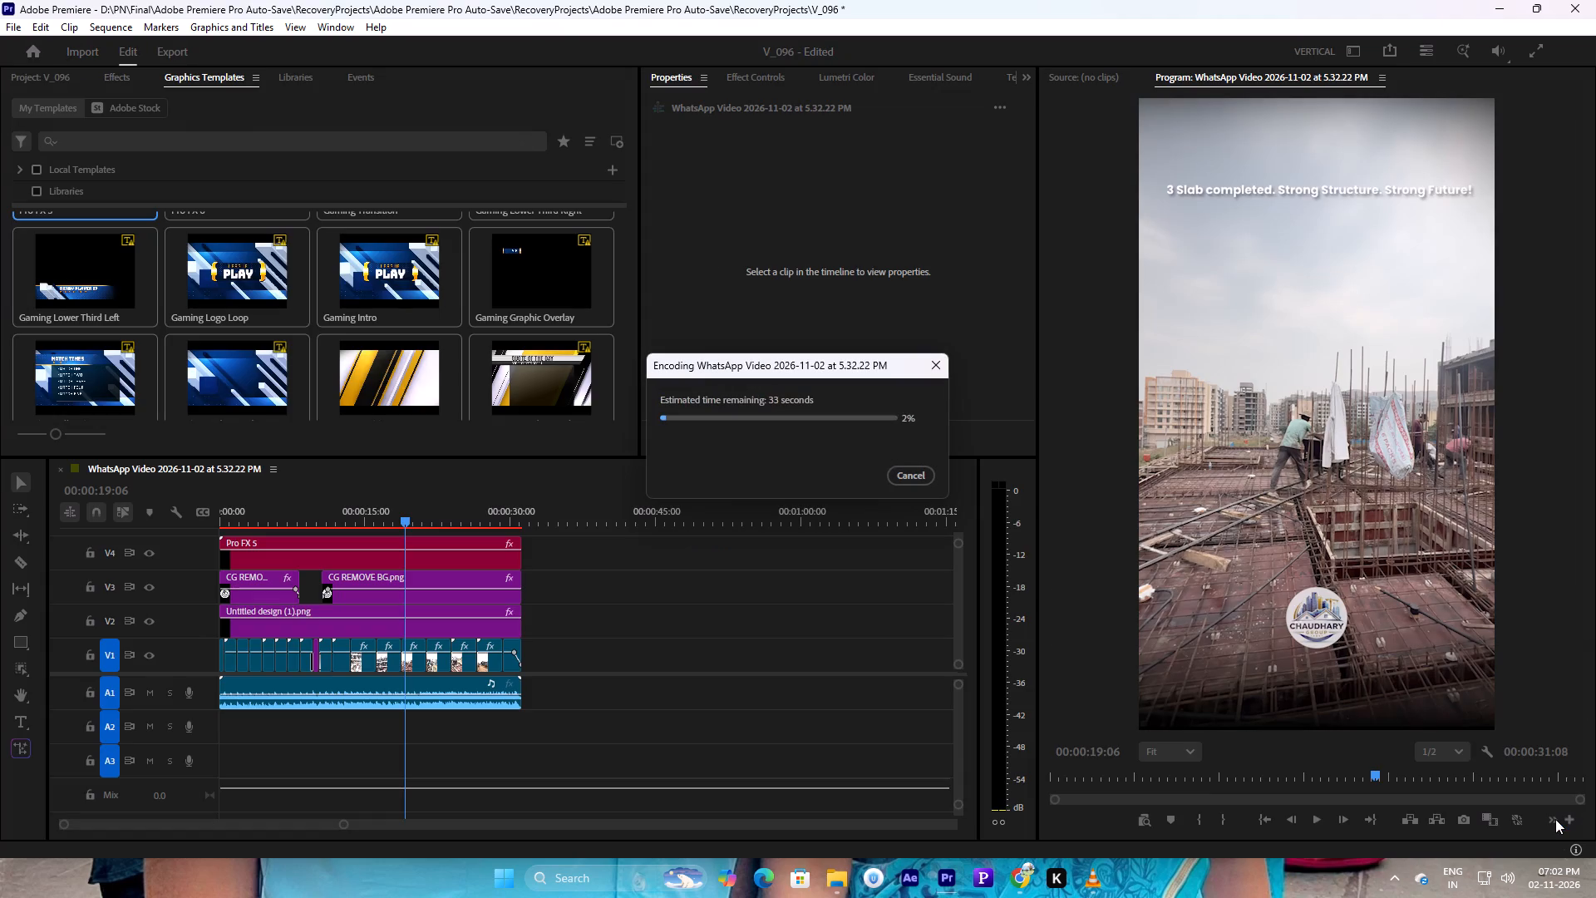